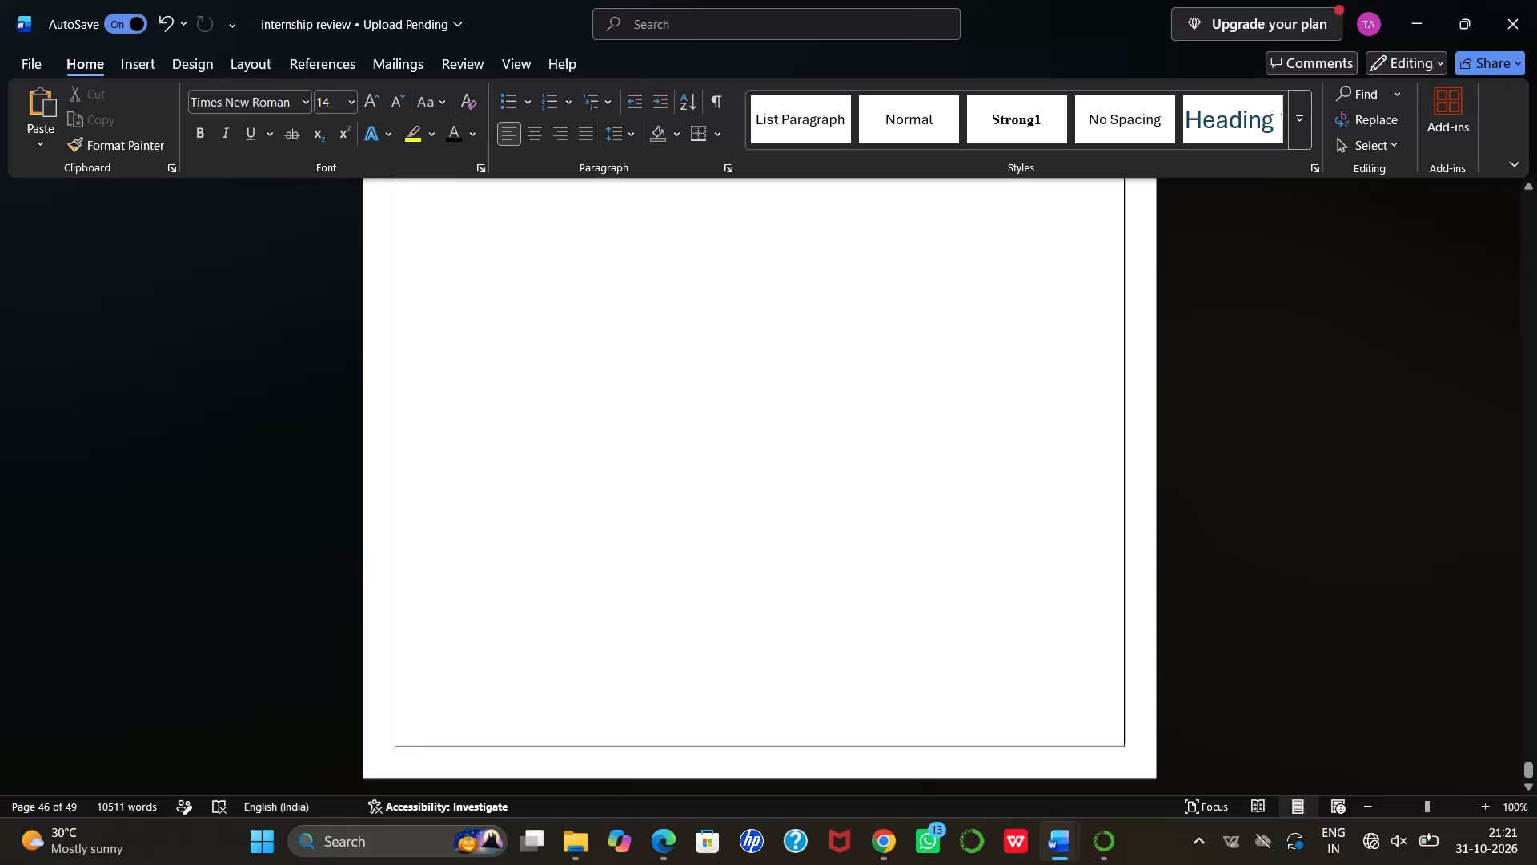
Delete the "Visual sources" heading and its paragraph at the end of the references.
scroll(755, 544, up, 3)
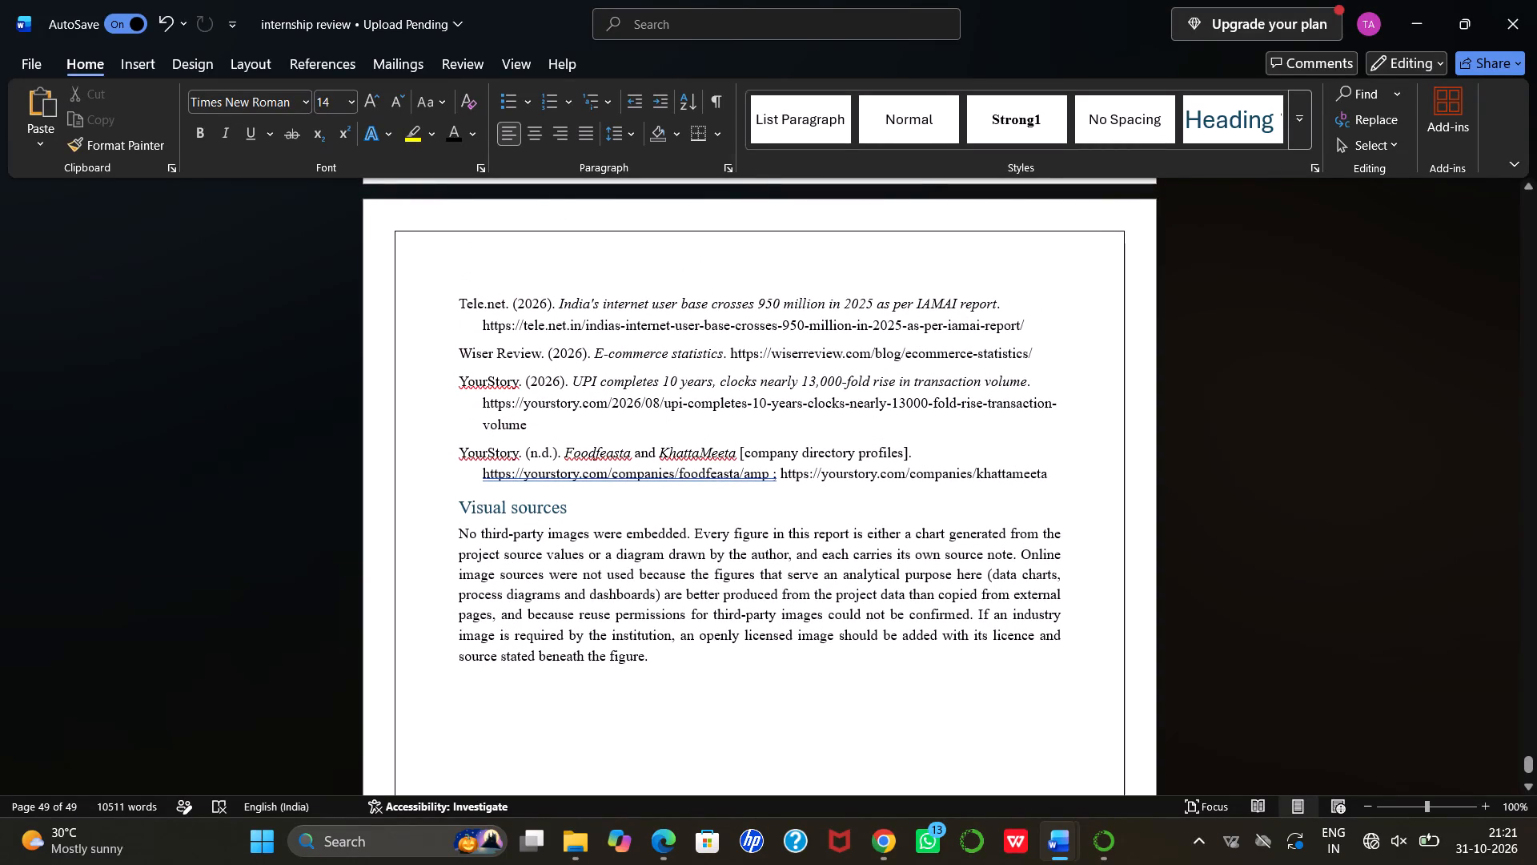
drag(459, 505, 626, 642)
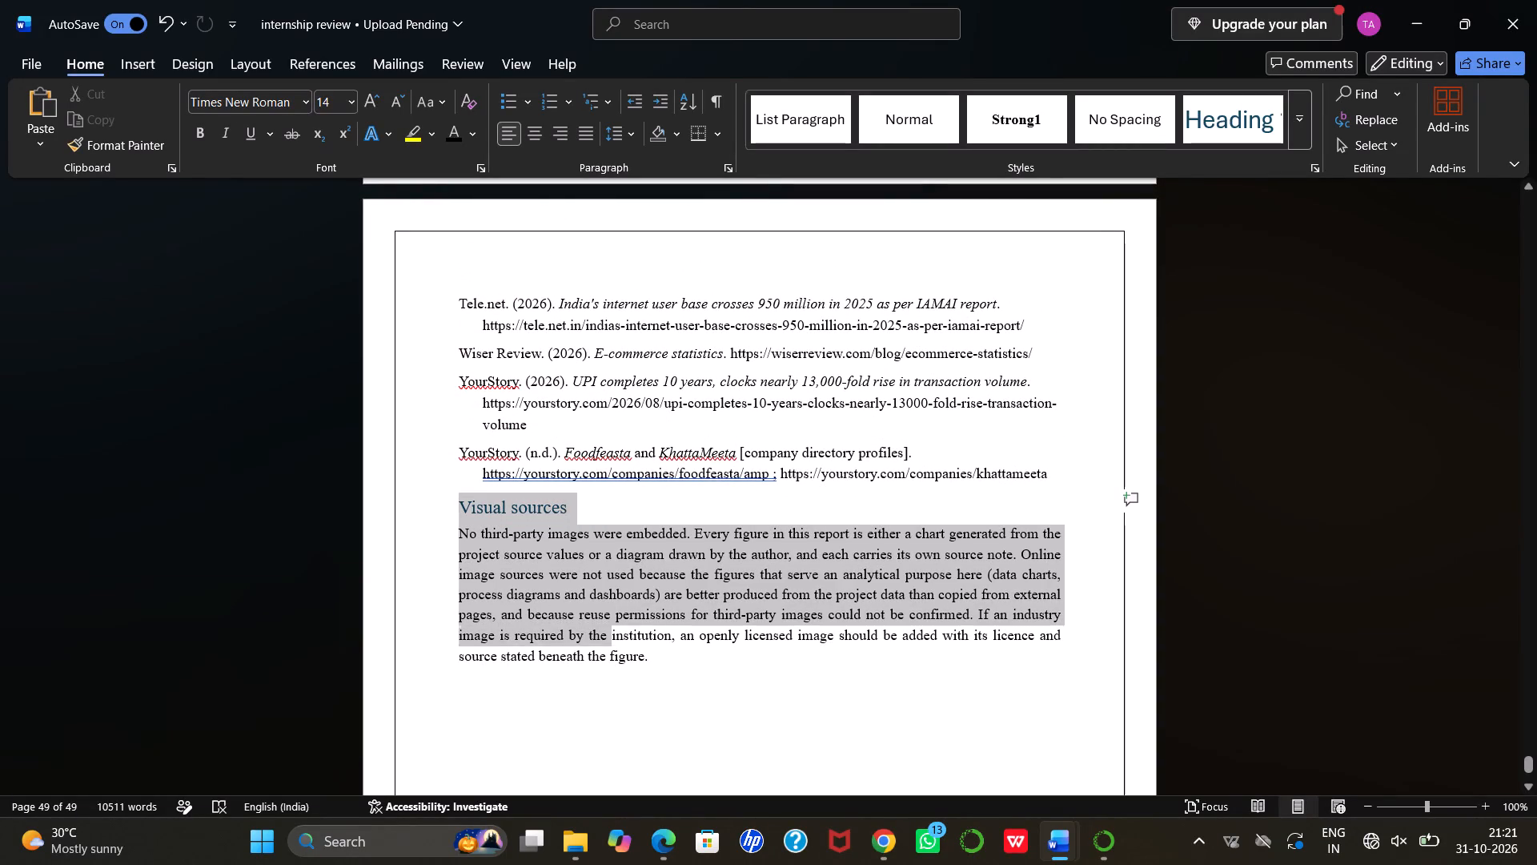
drag(626, 642, 657, 661)
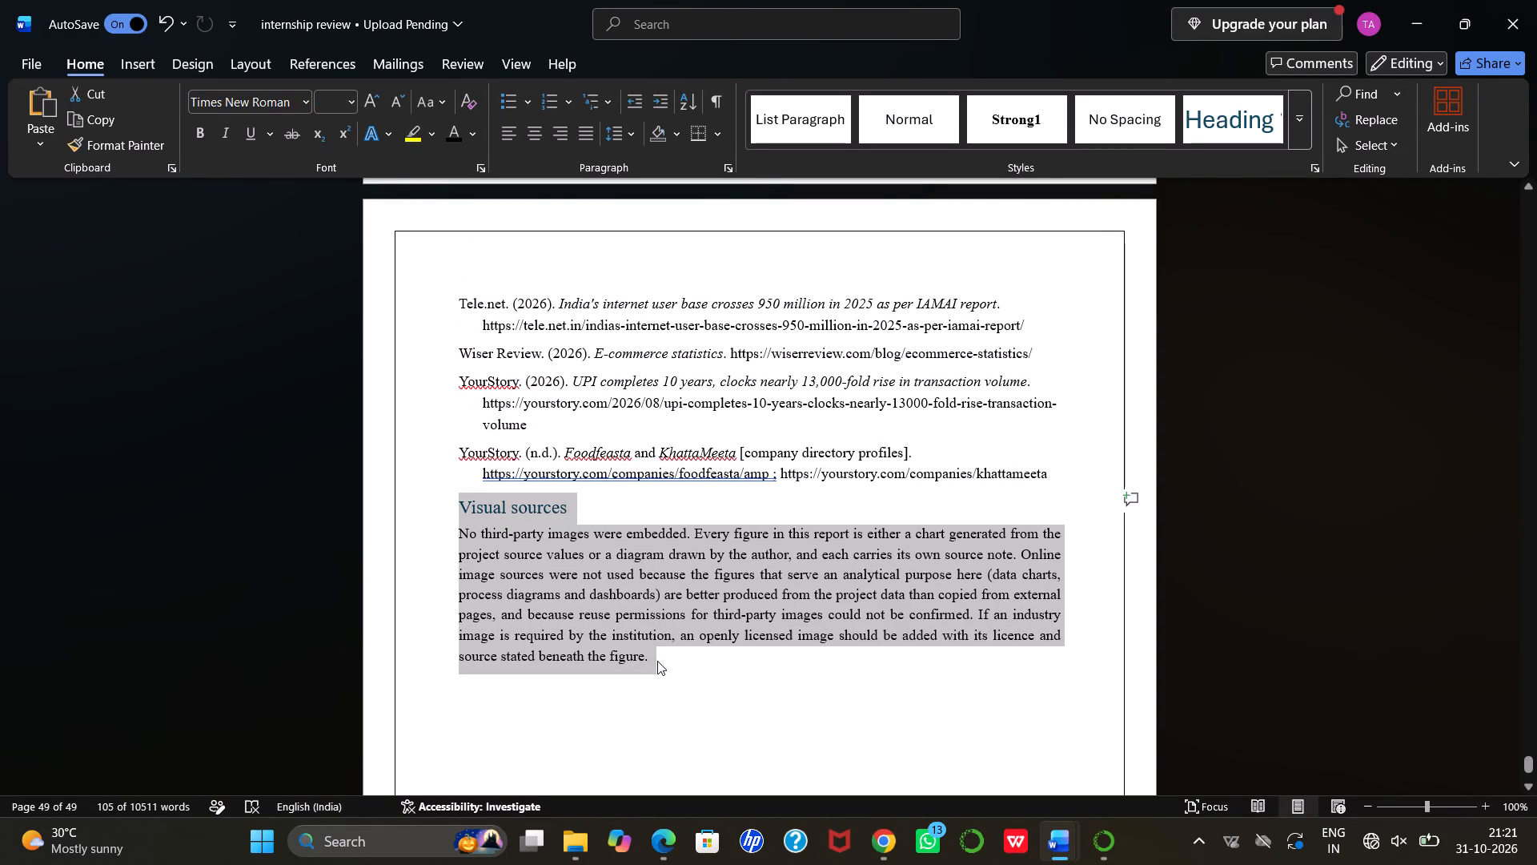
key(BackSpace)
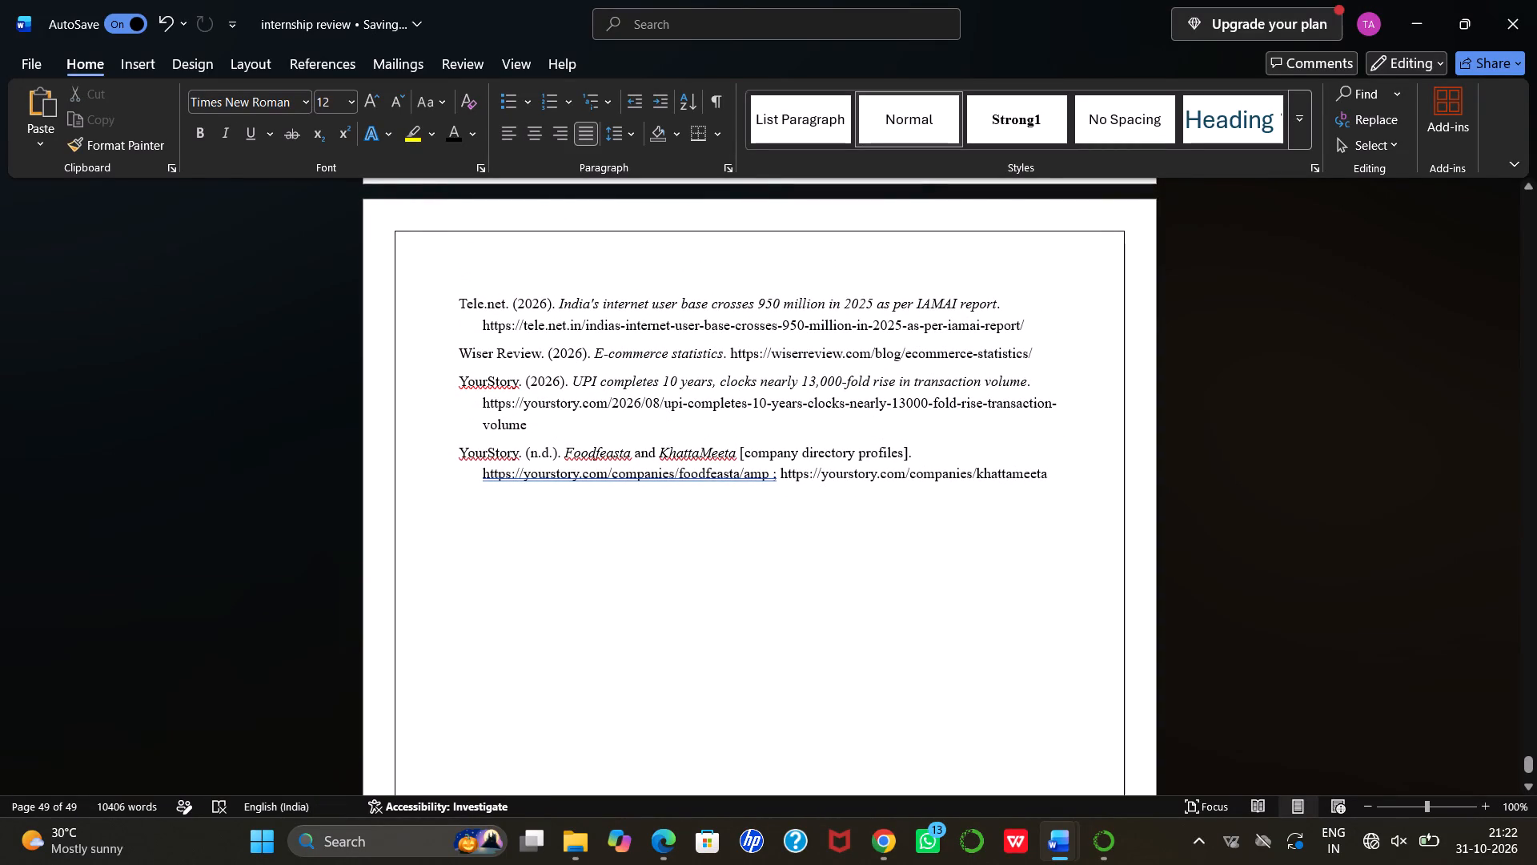
Justify the whole References section, from the "References" heading through the last YourStory entry.
scroll(657, 661, up, 1)
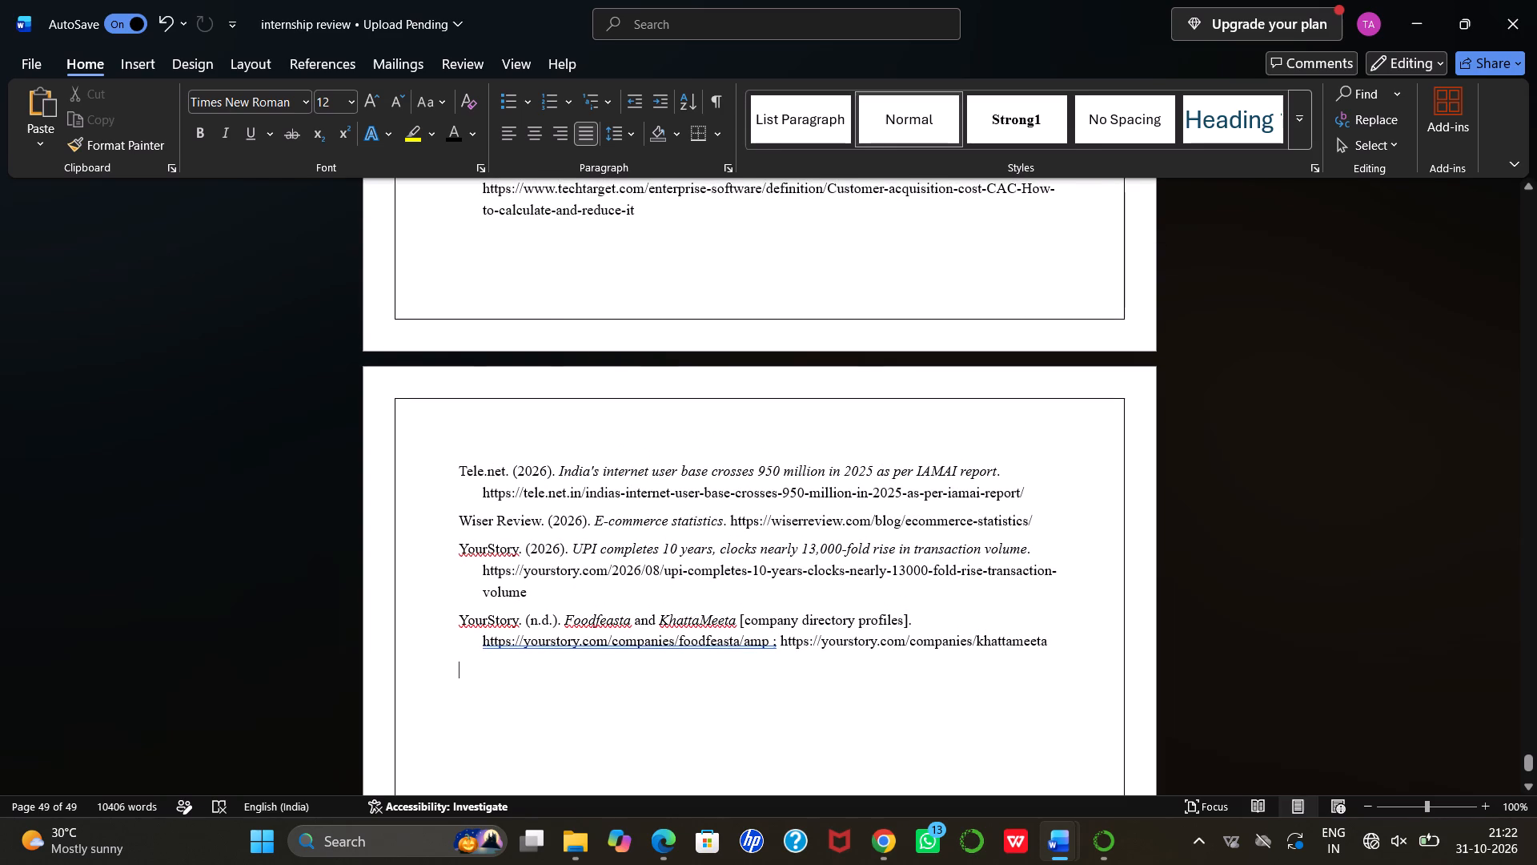
scroll(809, 517, up, 1)
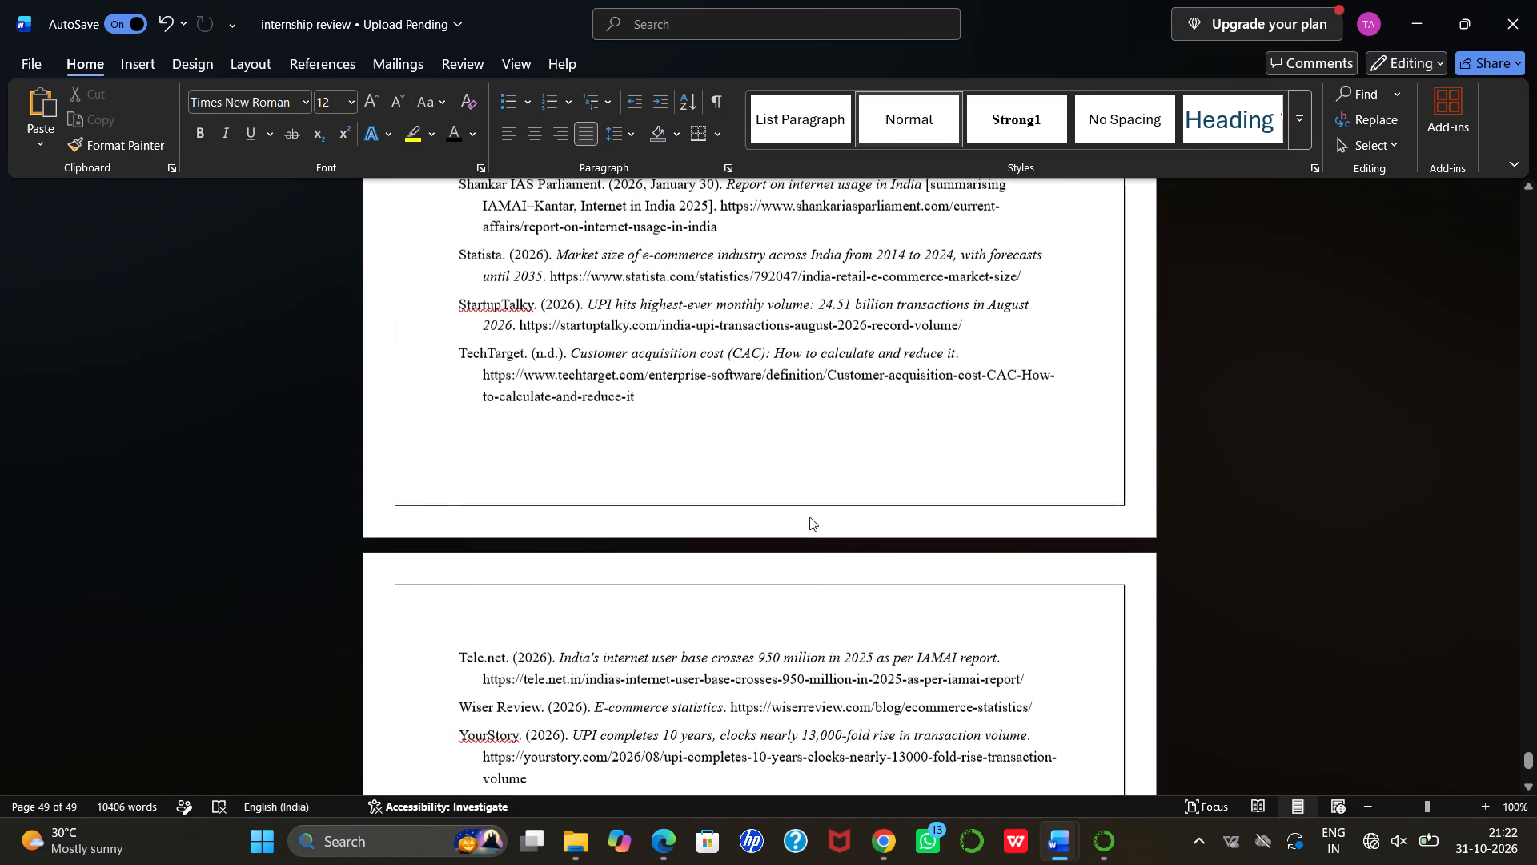
scroll(809, 517, up, 3)
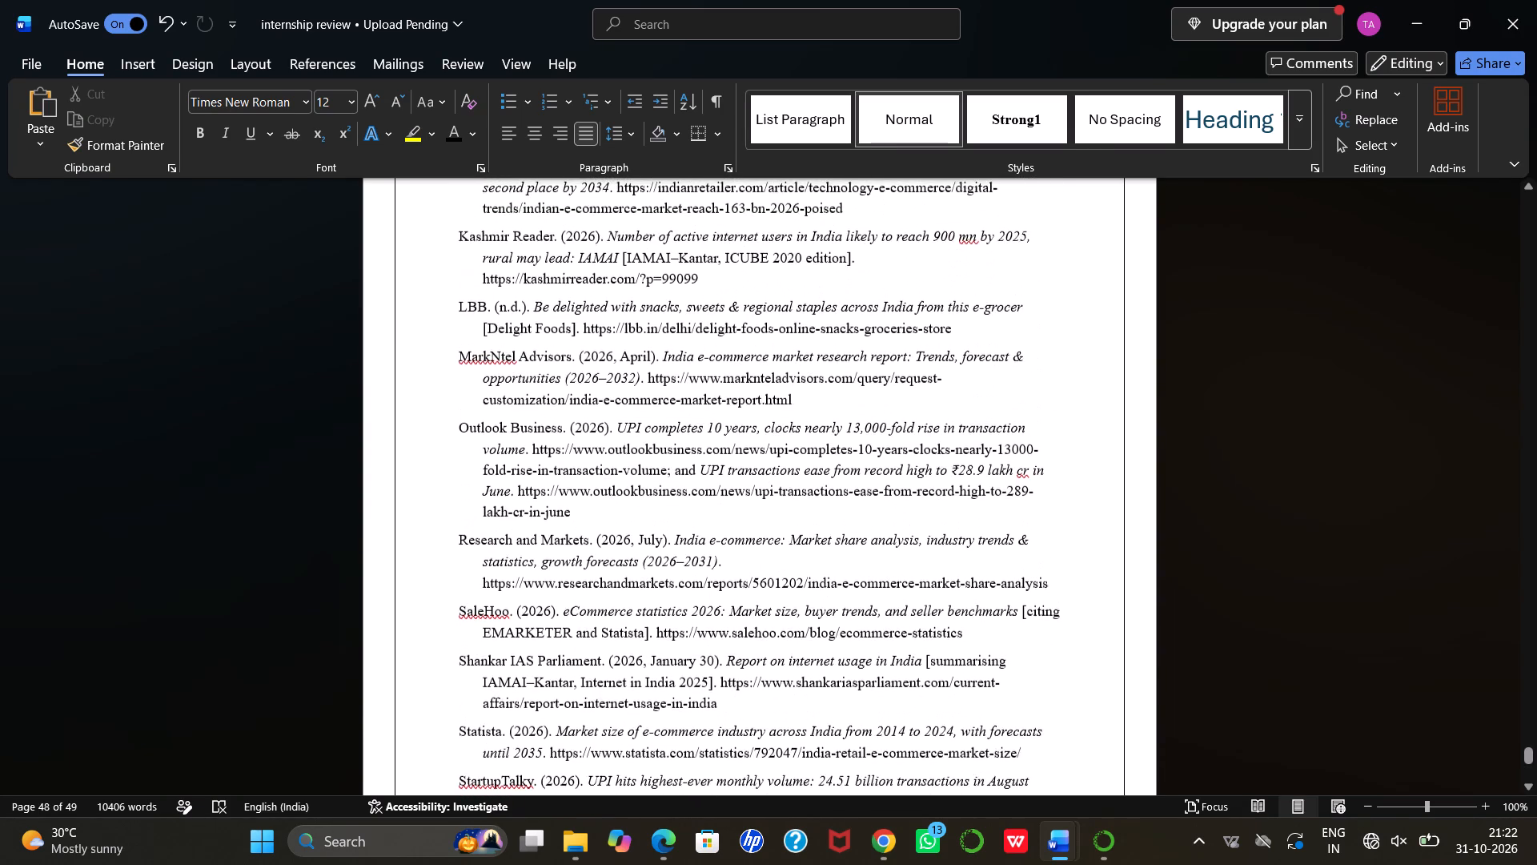
scroll(809, 517, up, 6)
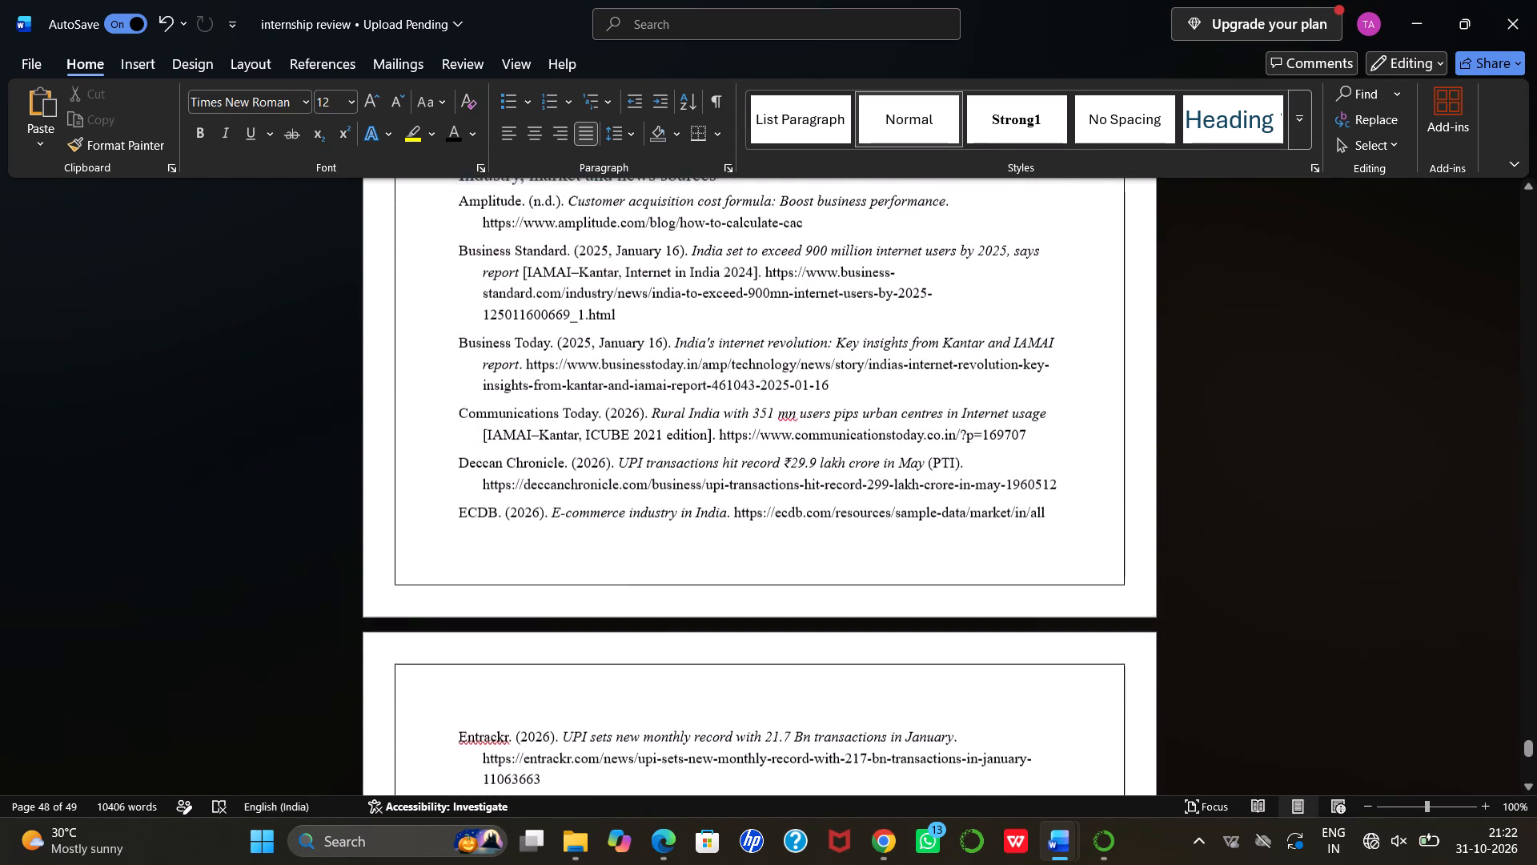
scroll(809, 517, up, 2)
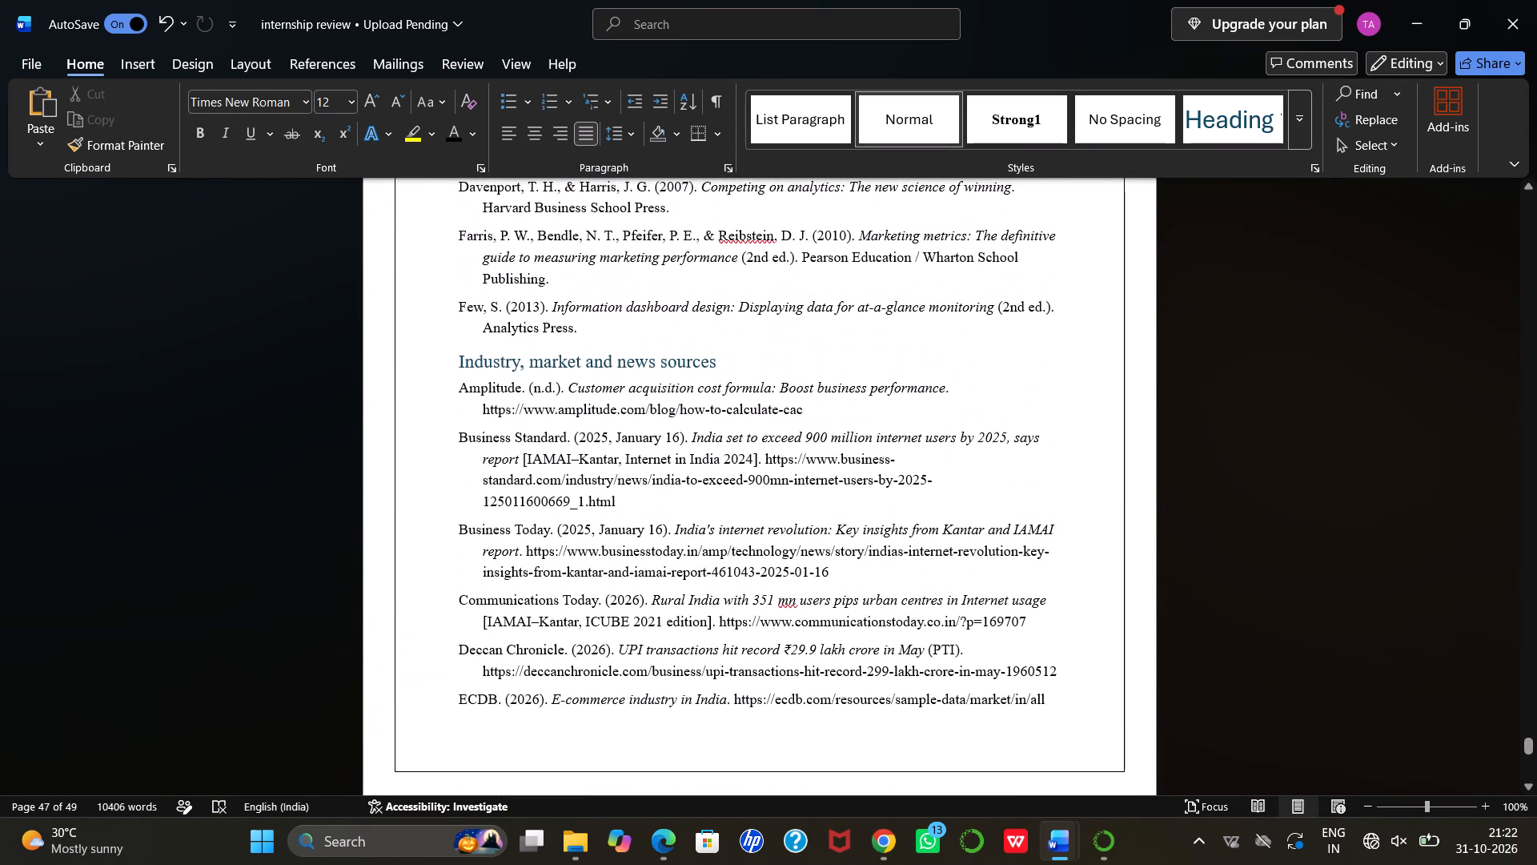
scroll(809, 517, up, 1)
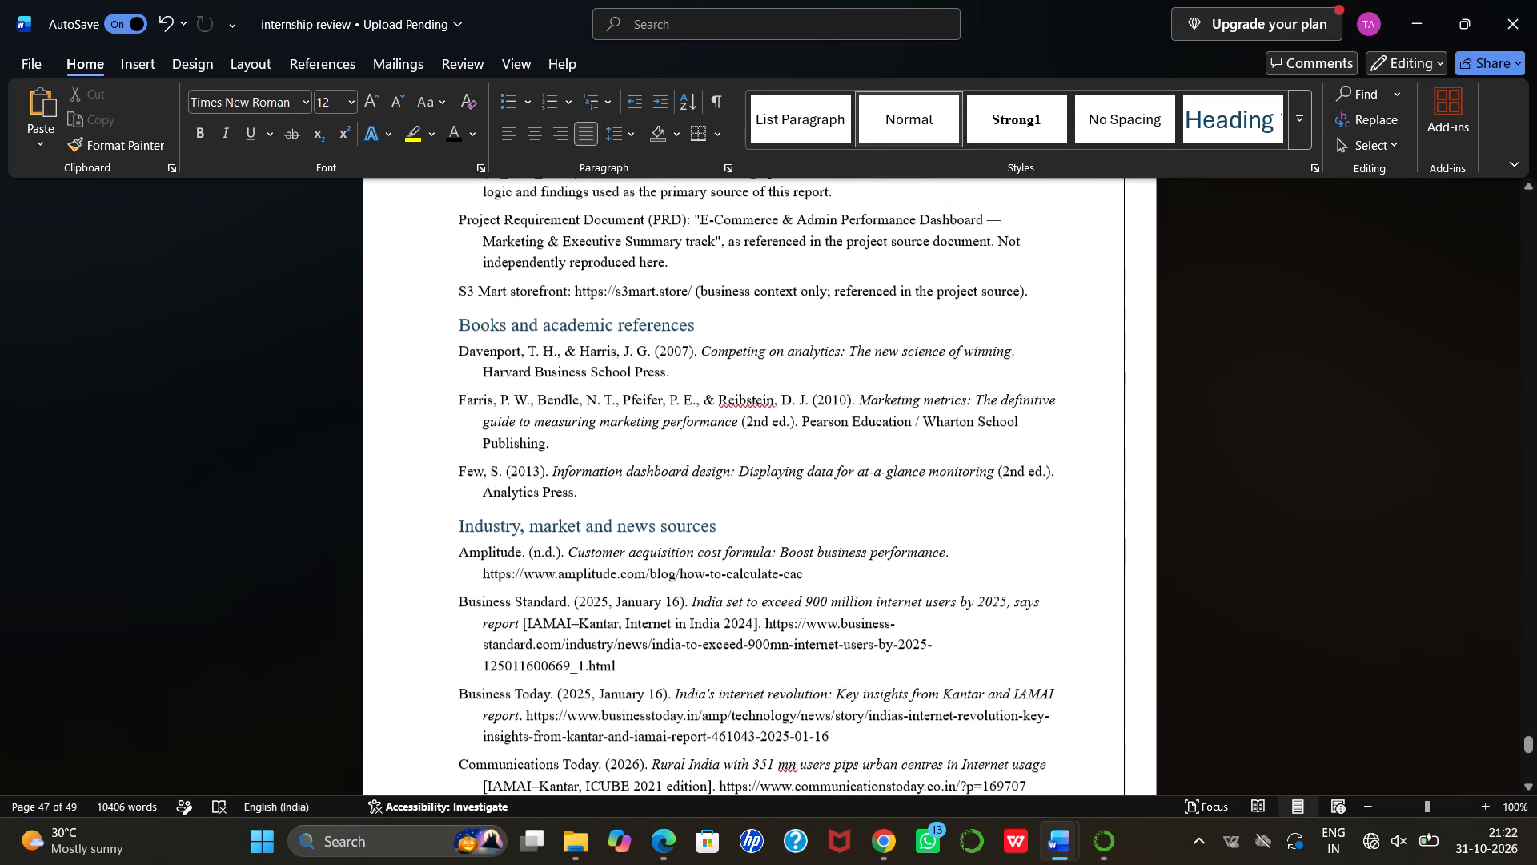
click(480, 290)
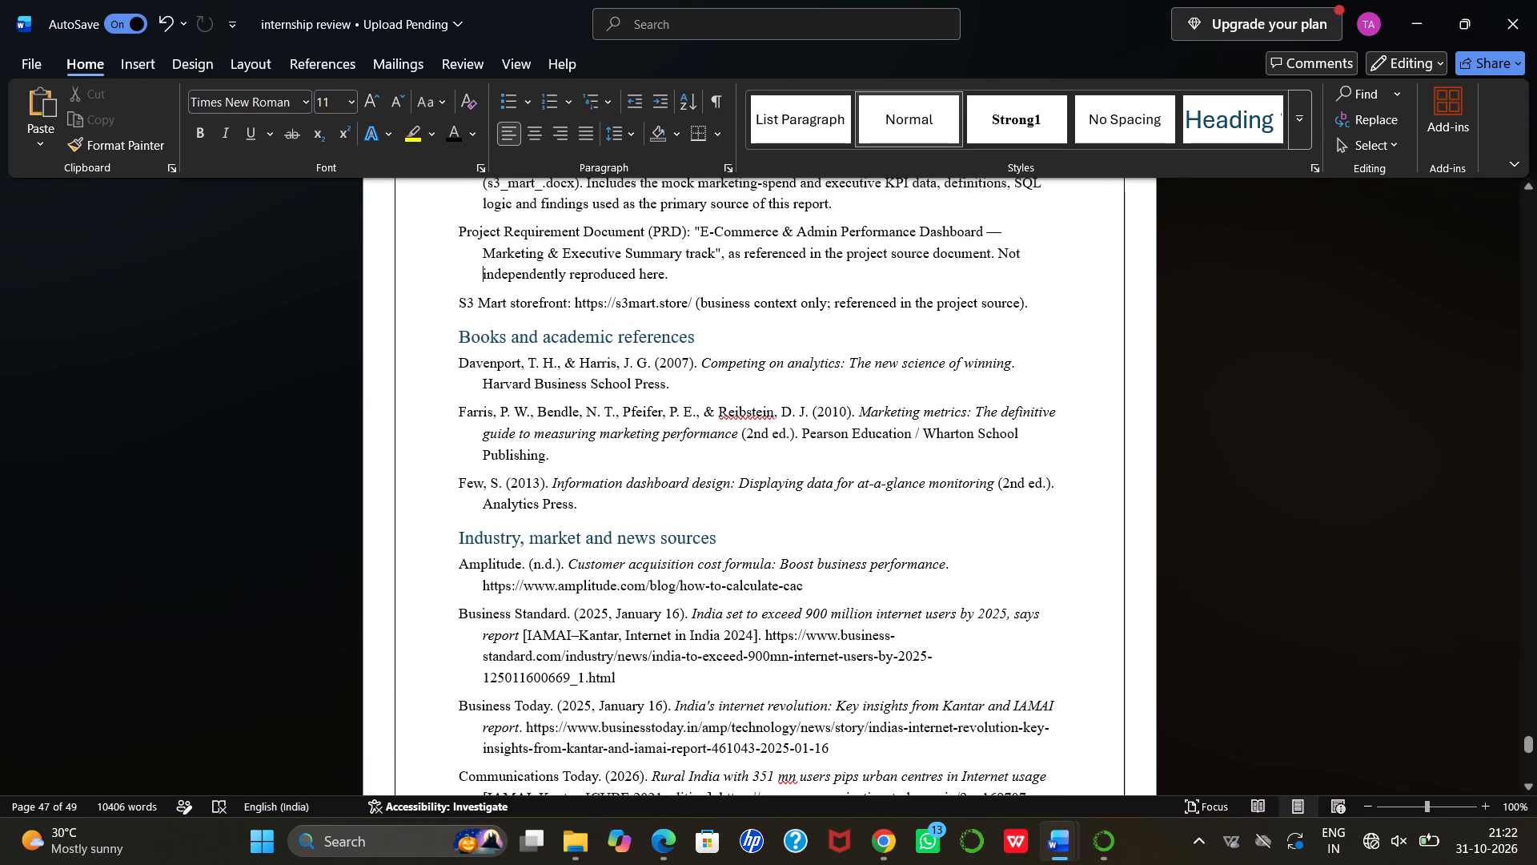
scroll(480, 290, up, 3)
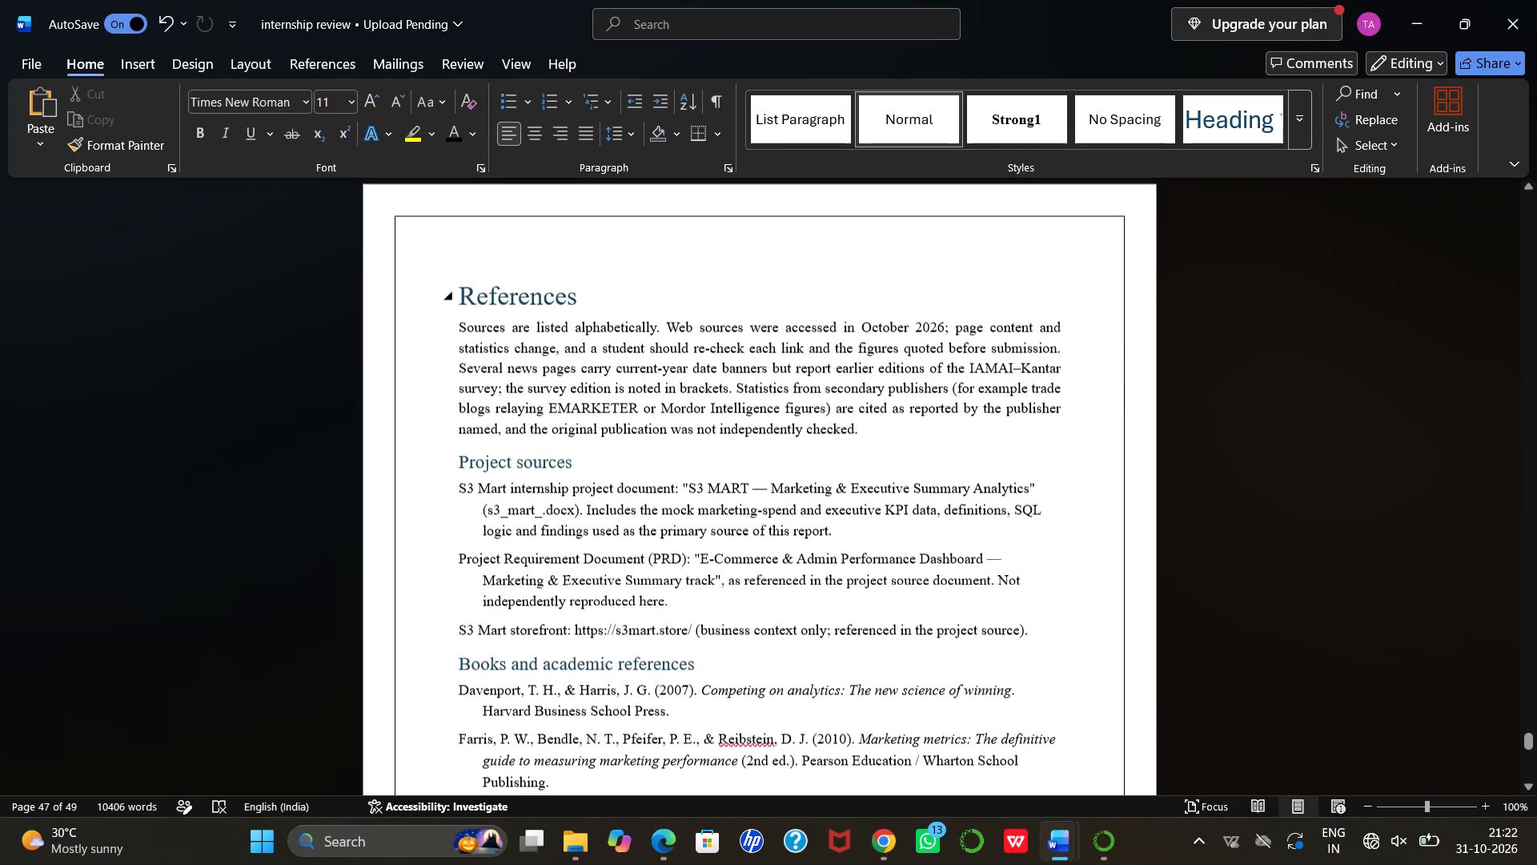
drag(460, 292, 568, 557)
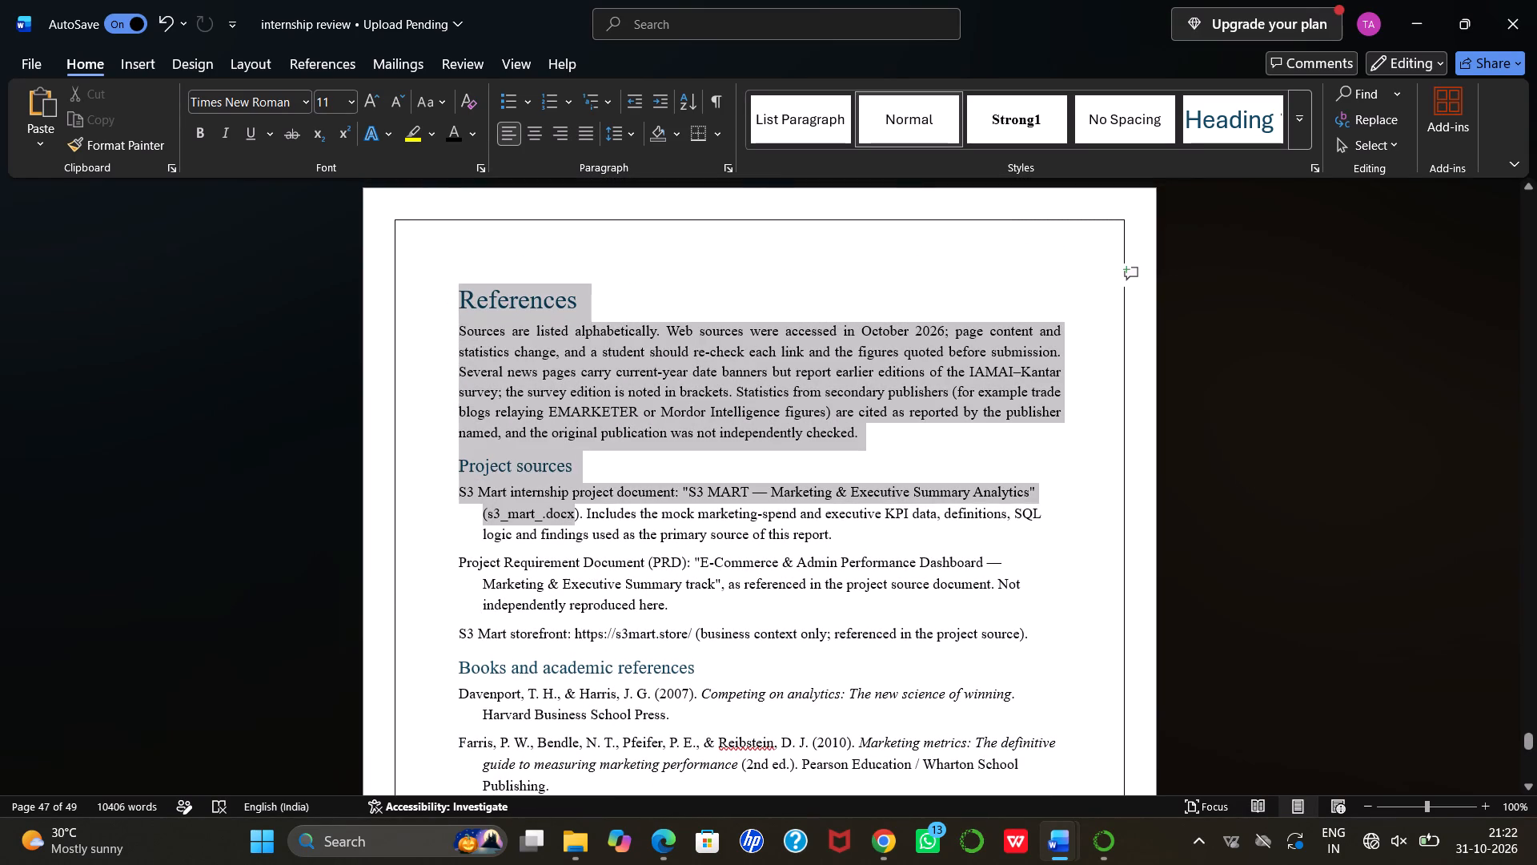
drag(568, 557, 632, 833)
scroll(600, 684, up, 1)
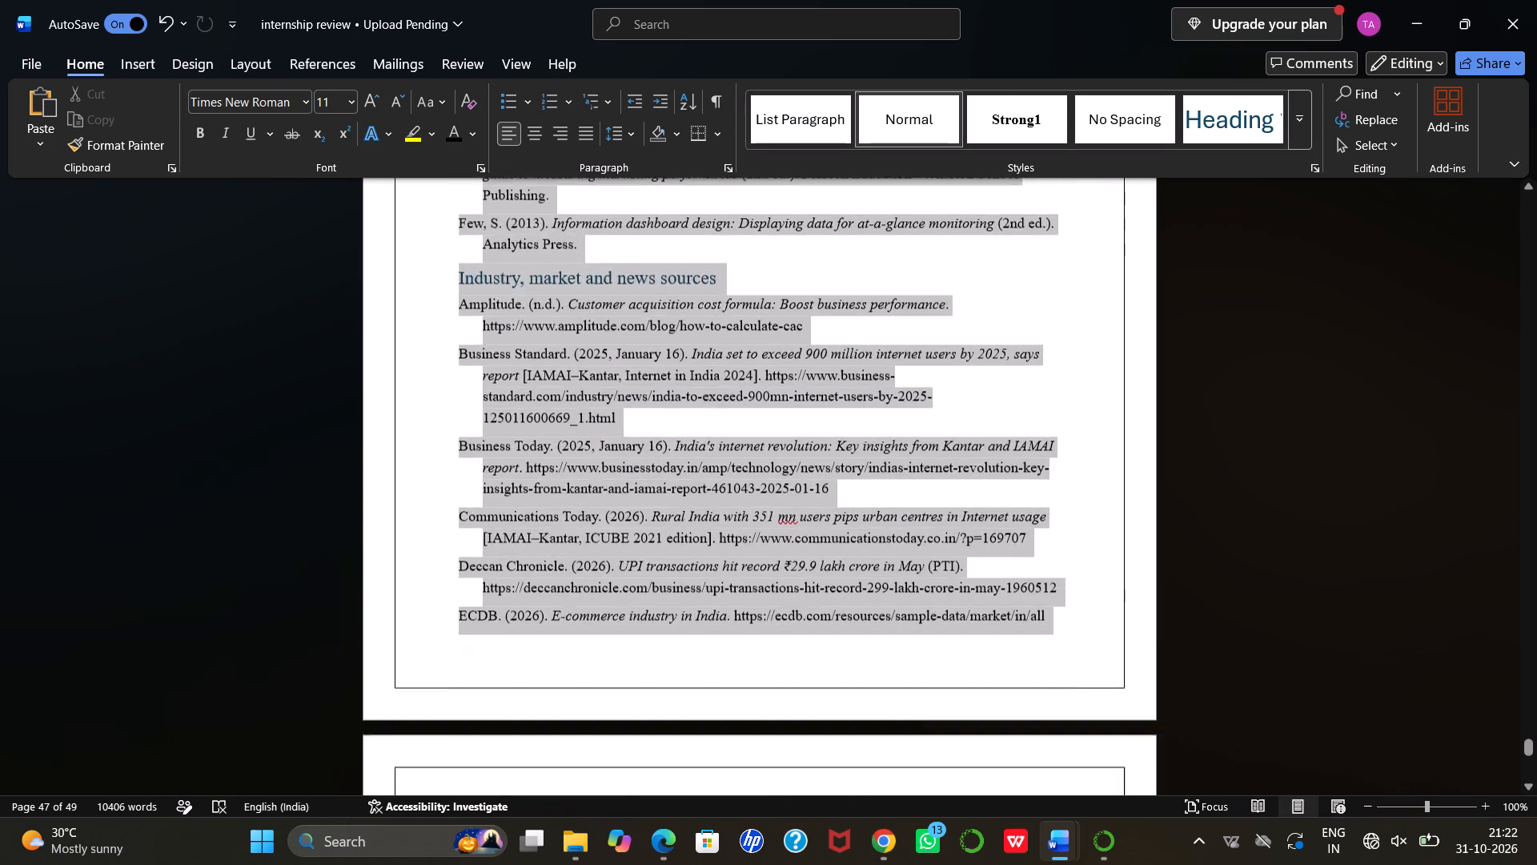
drag(632, 833, 632, 828)
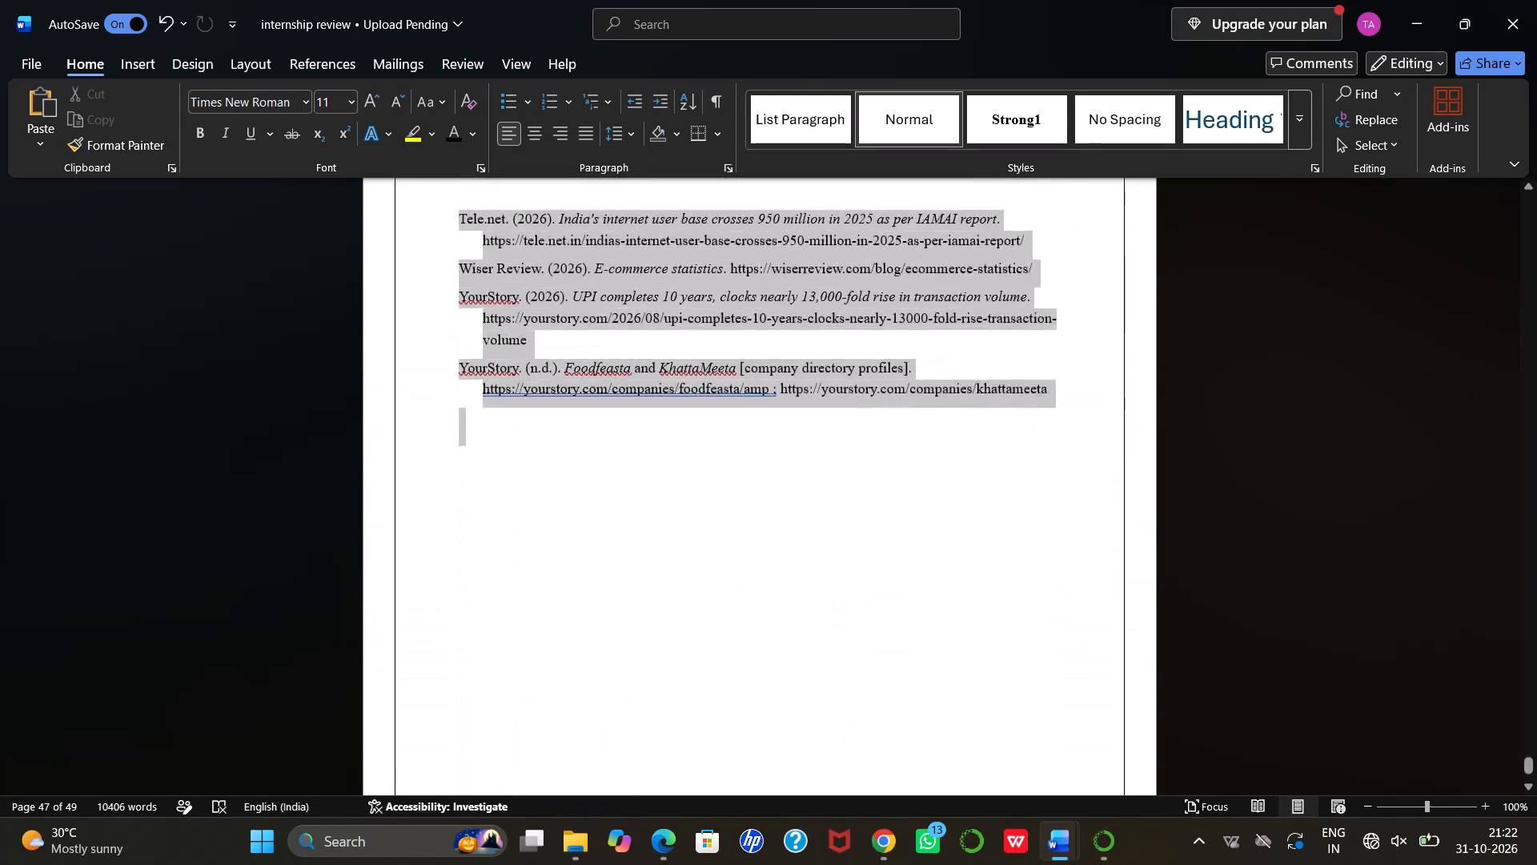
drag(632, 828, 694, 462)
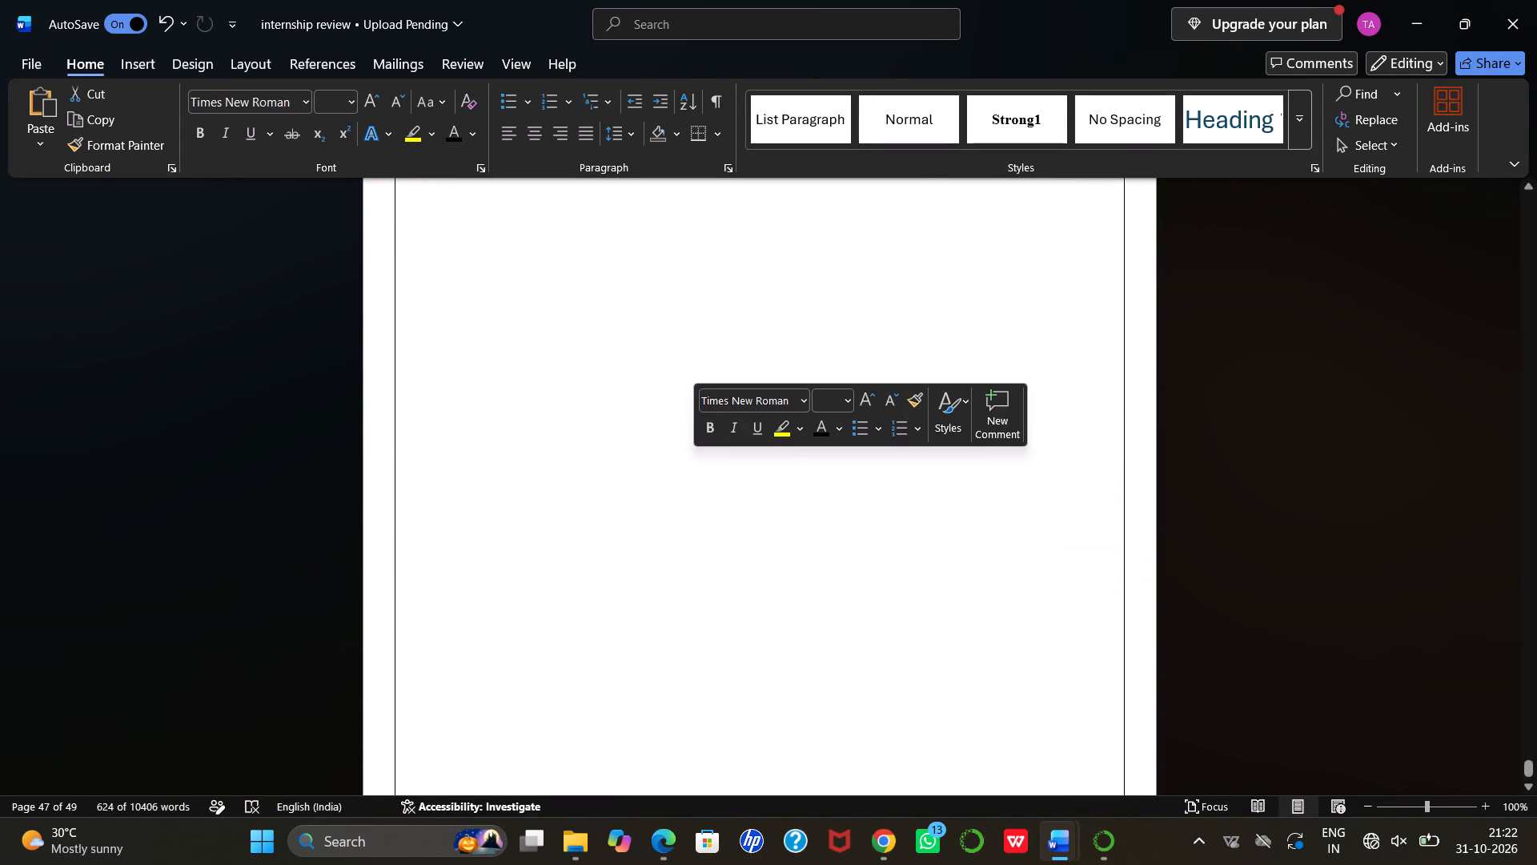
click(580, 139)
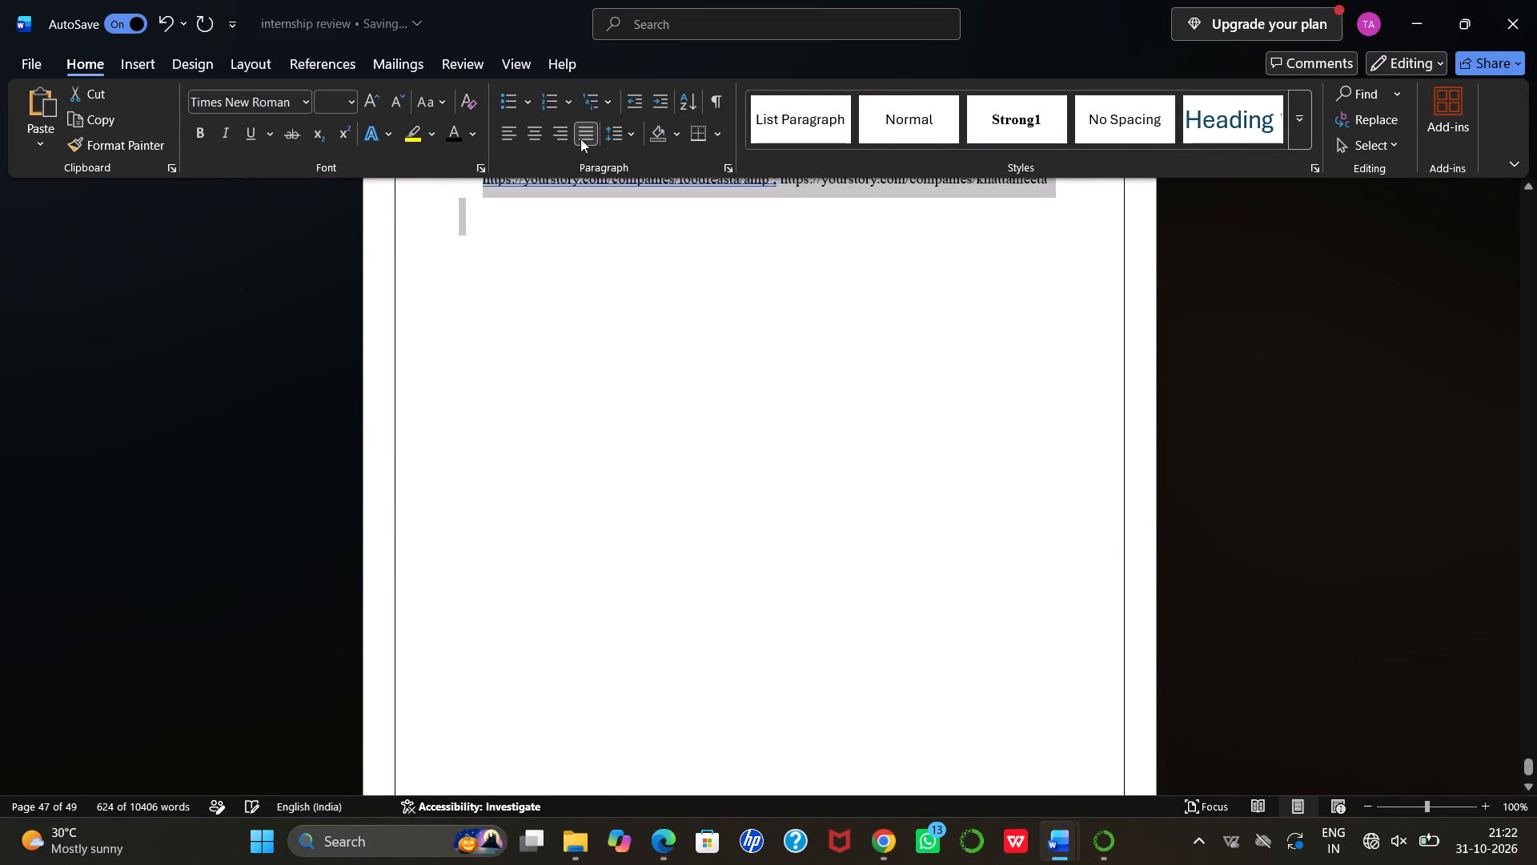
Set the line spacing of the selected References section to 1.5.
click(634, 134)
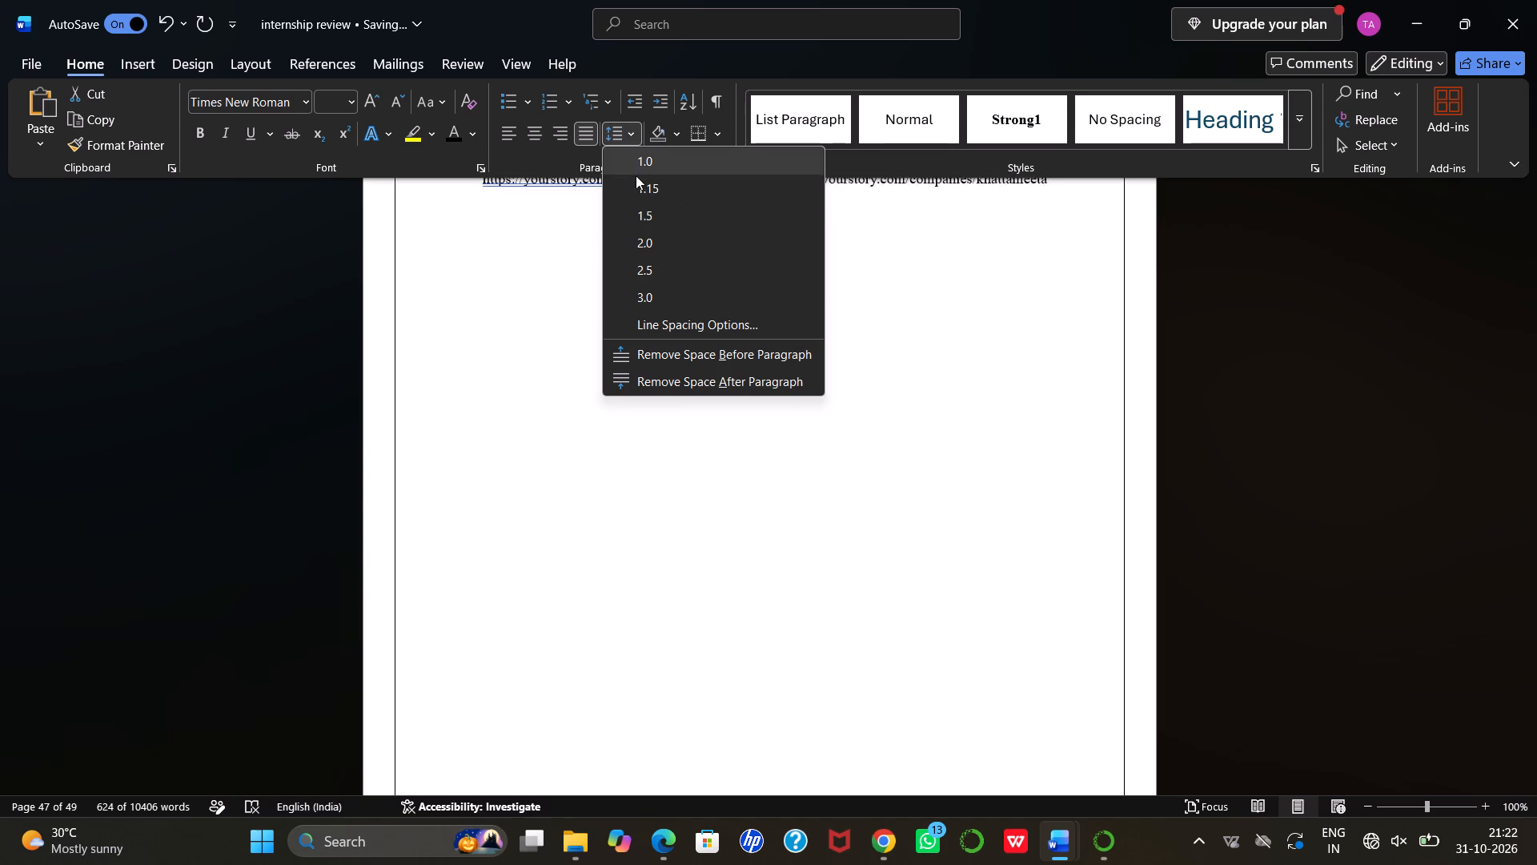
click(643, 214)
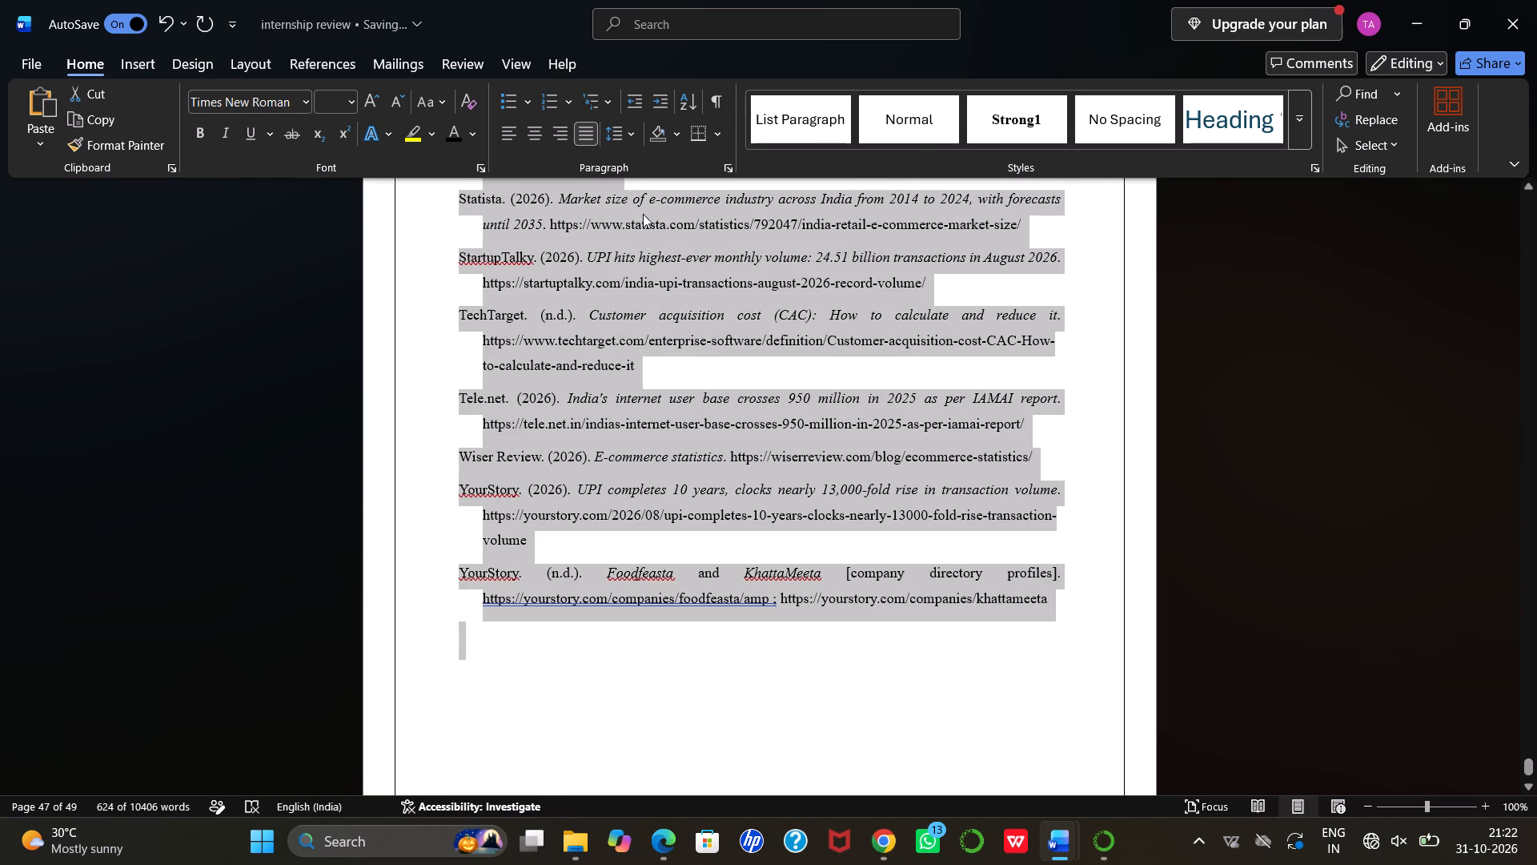
click(904, 693)
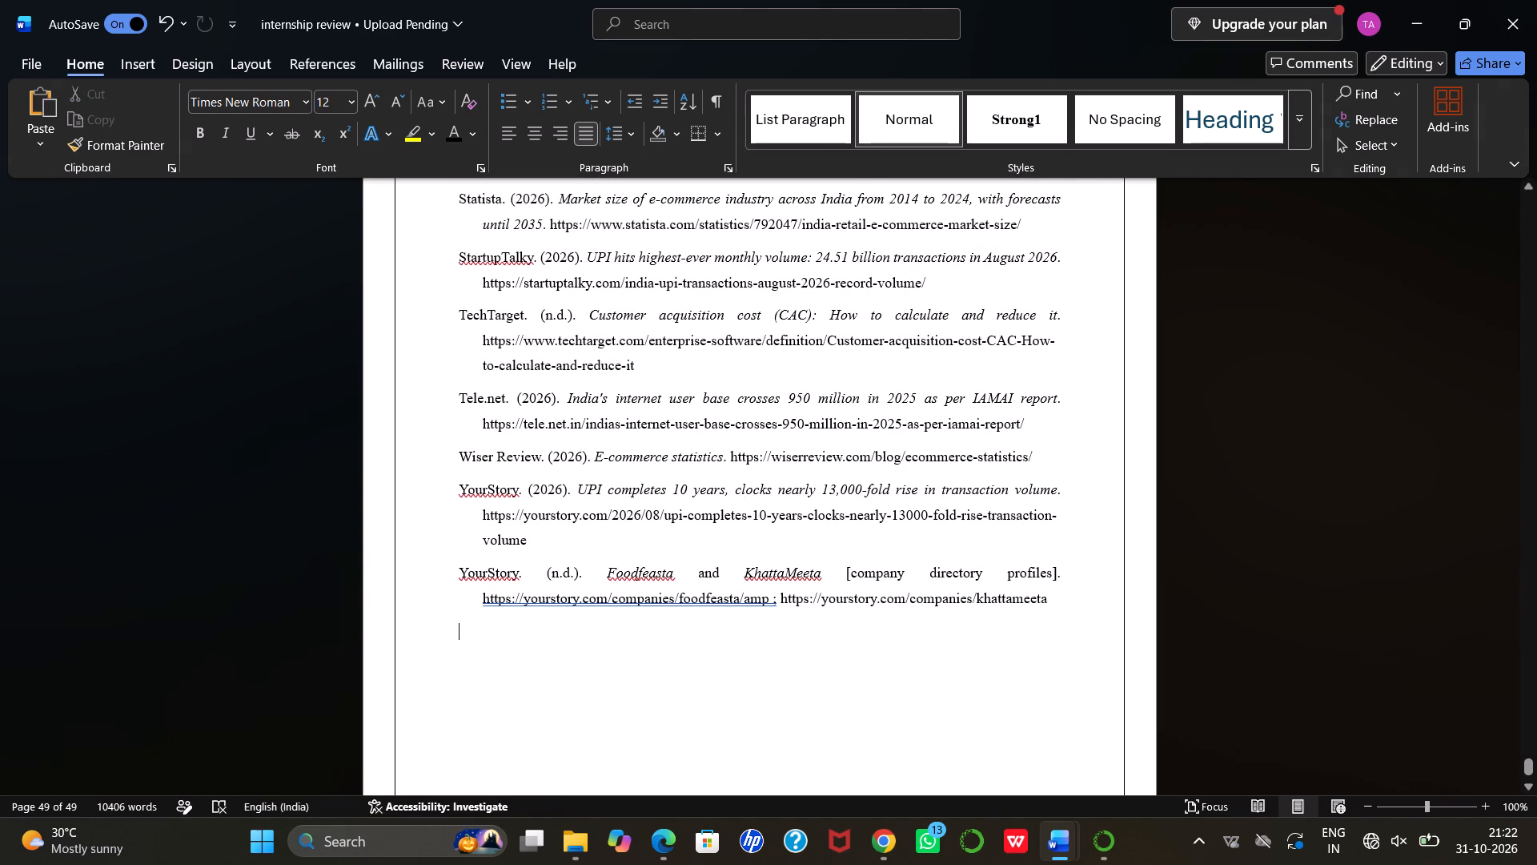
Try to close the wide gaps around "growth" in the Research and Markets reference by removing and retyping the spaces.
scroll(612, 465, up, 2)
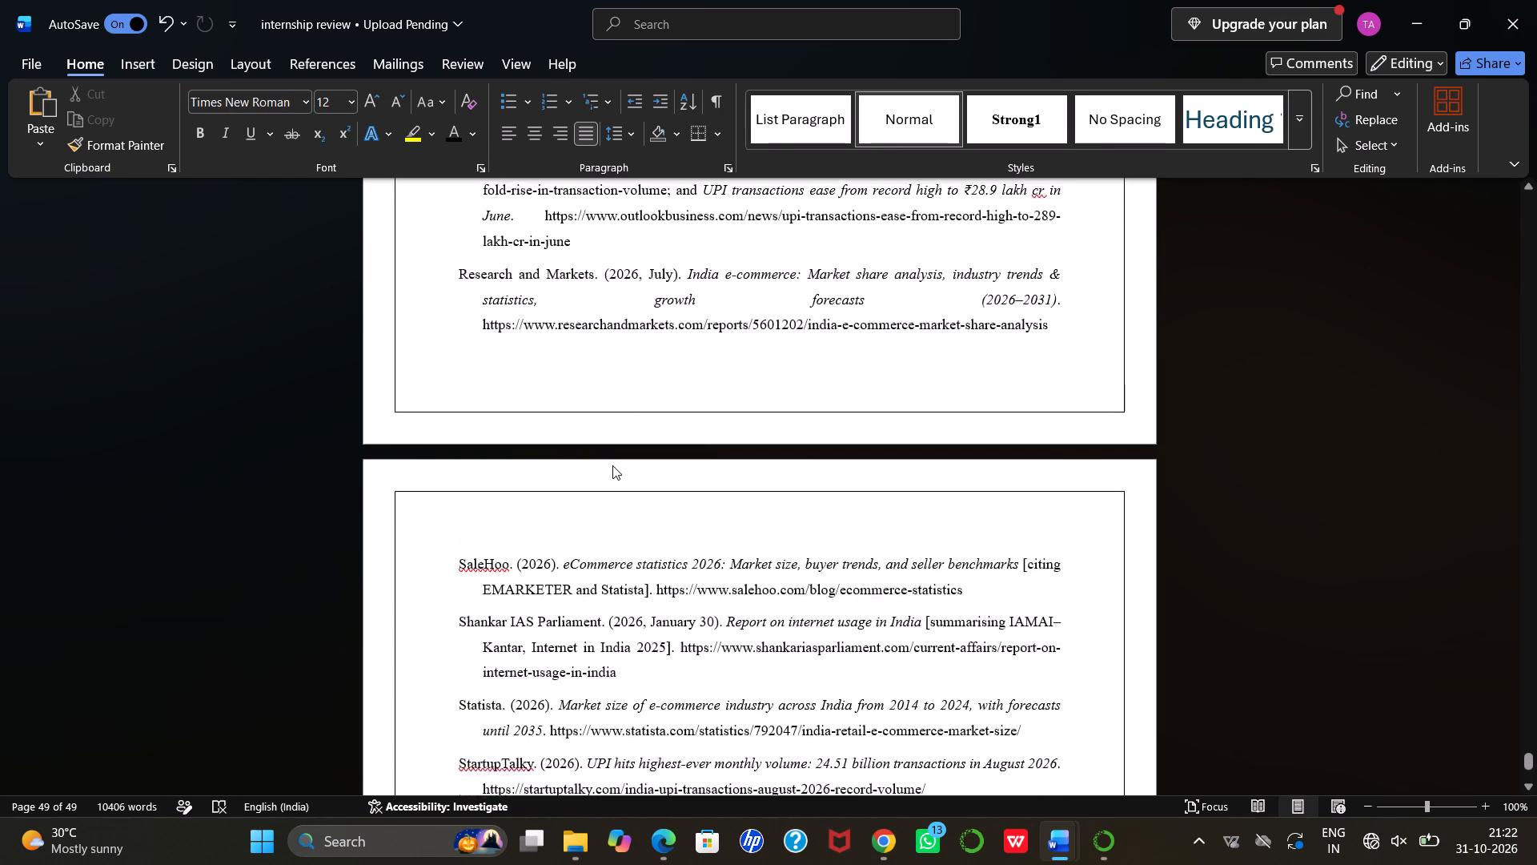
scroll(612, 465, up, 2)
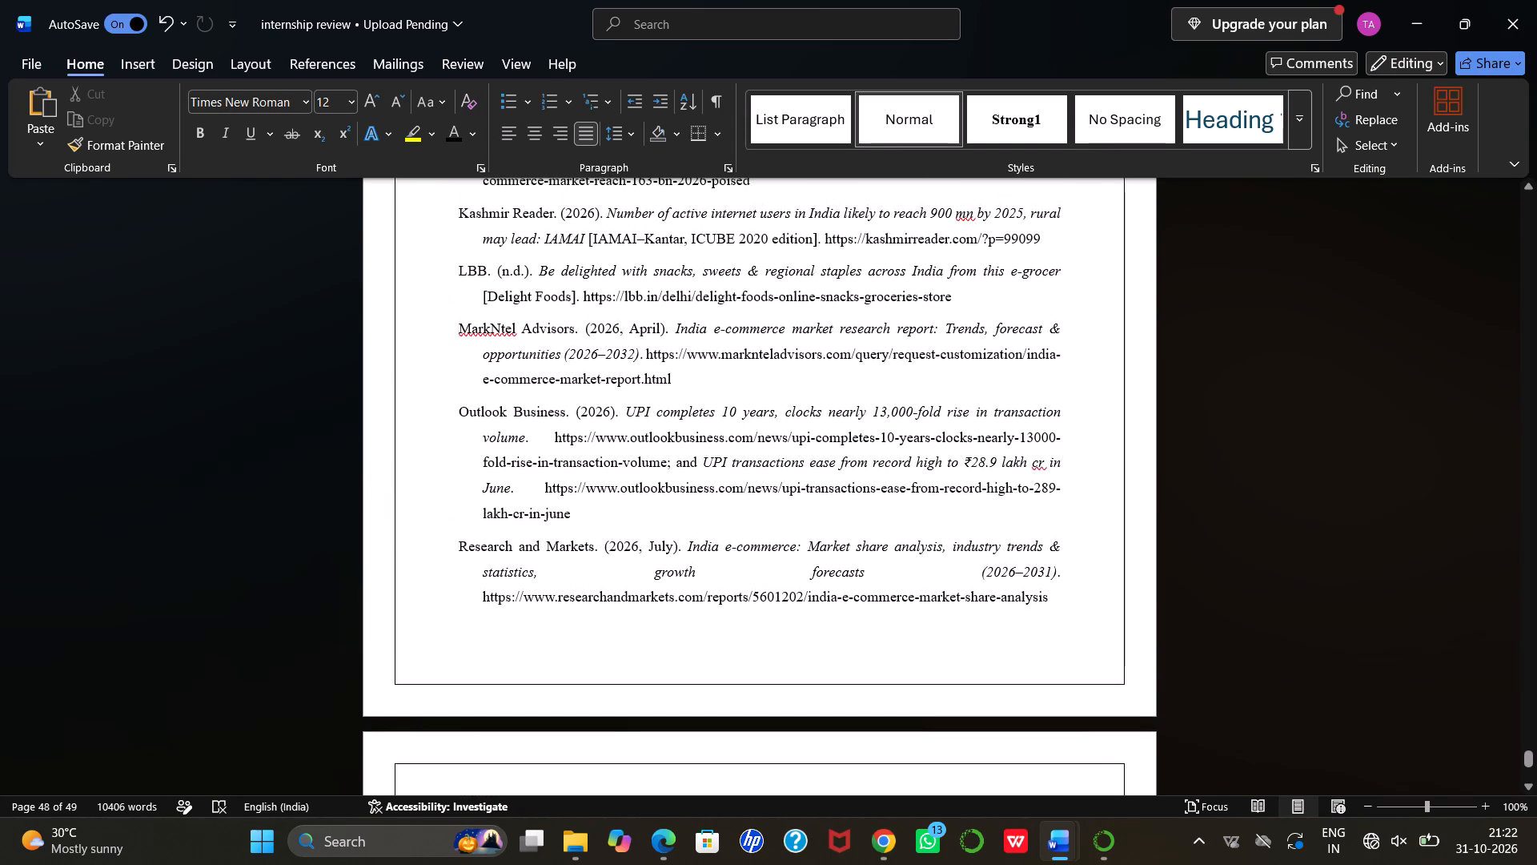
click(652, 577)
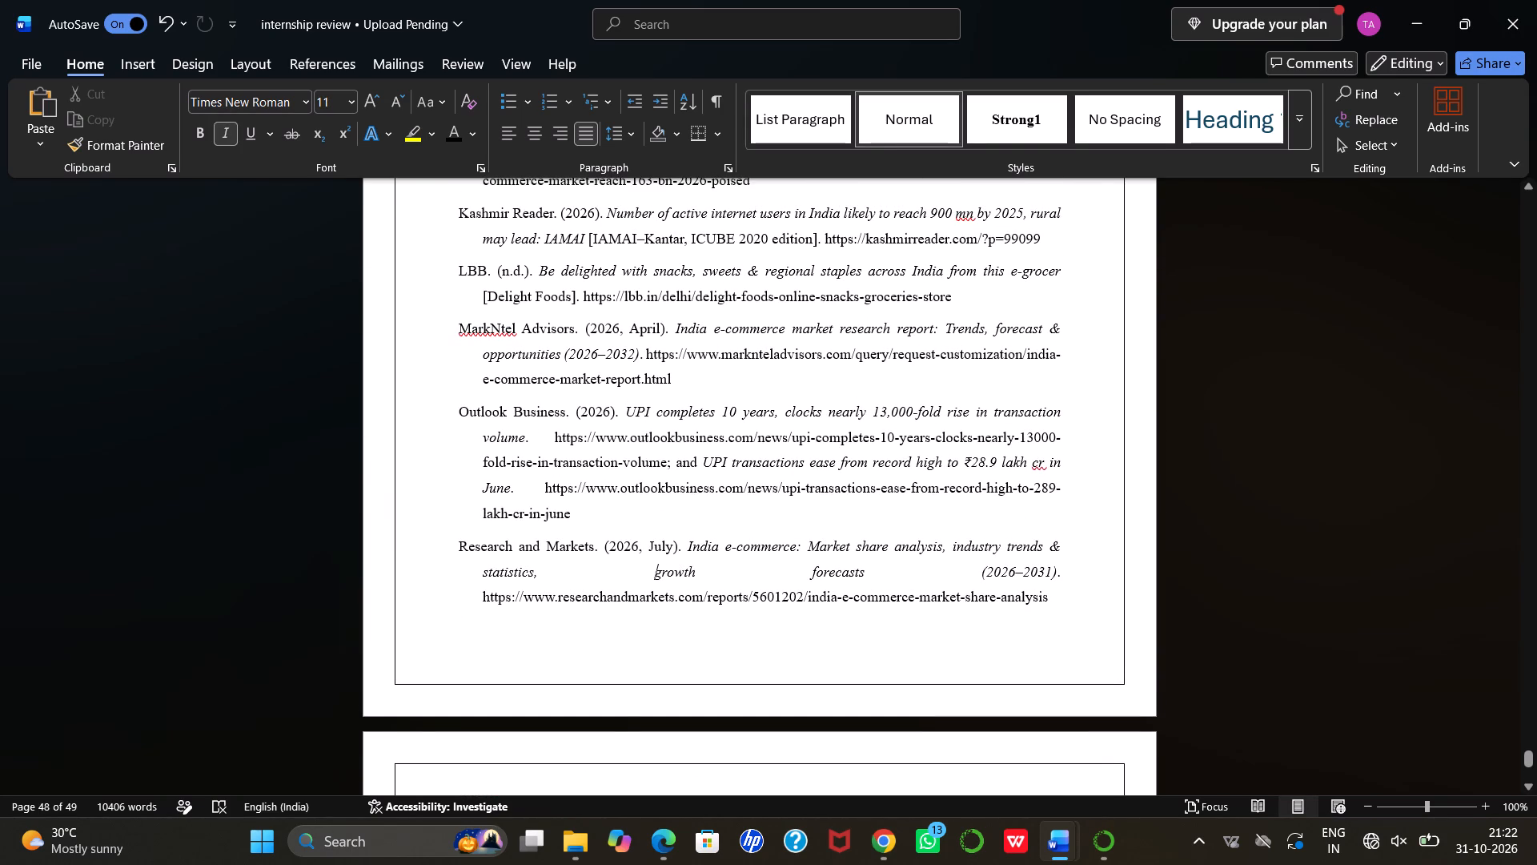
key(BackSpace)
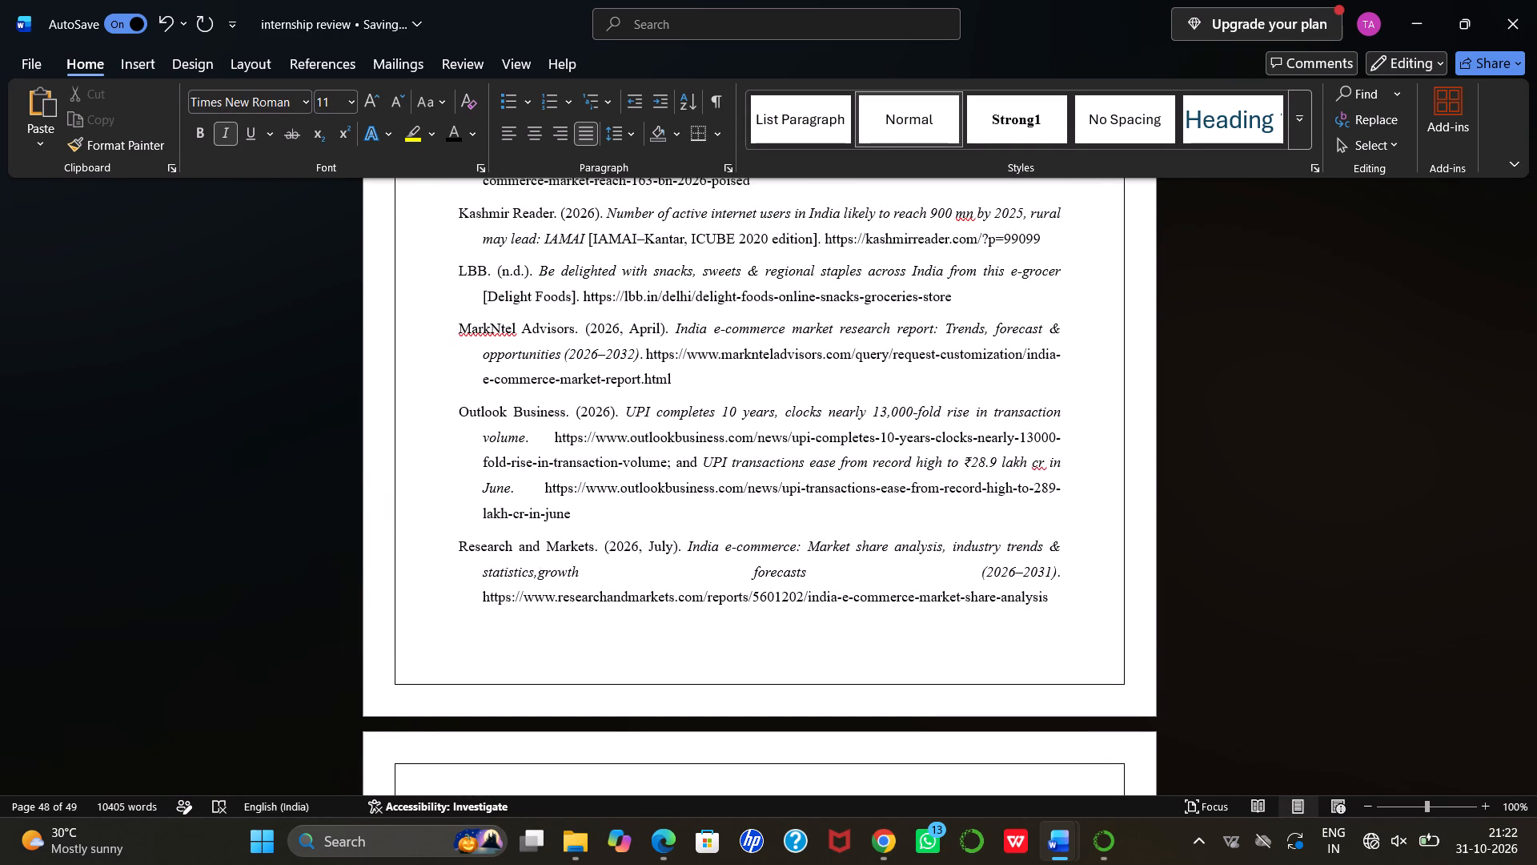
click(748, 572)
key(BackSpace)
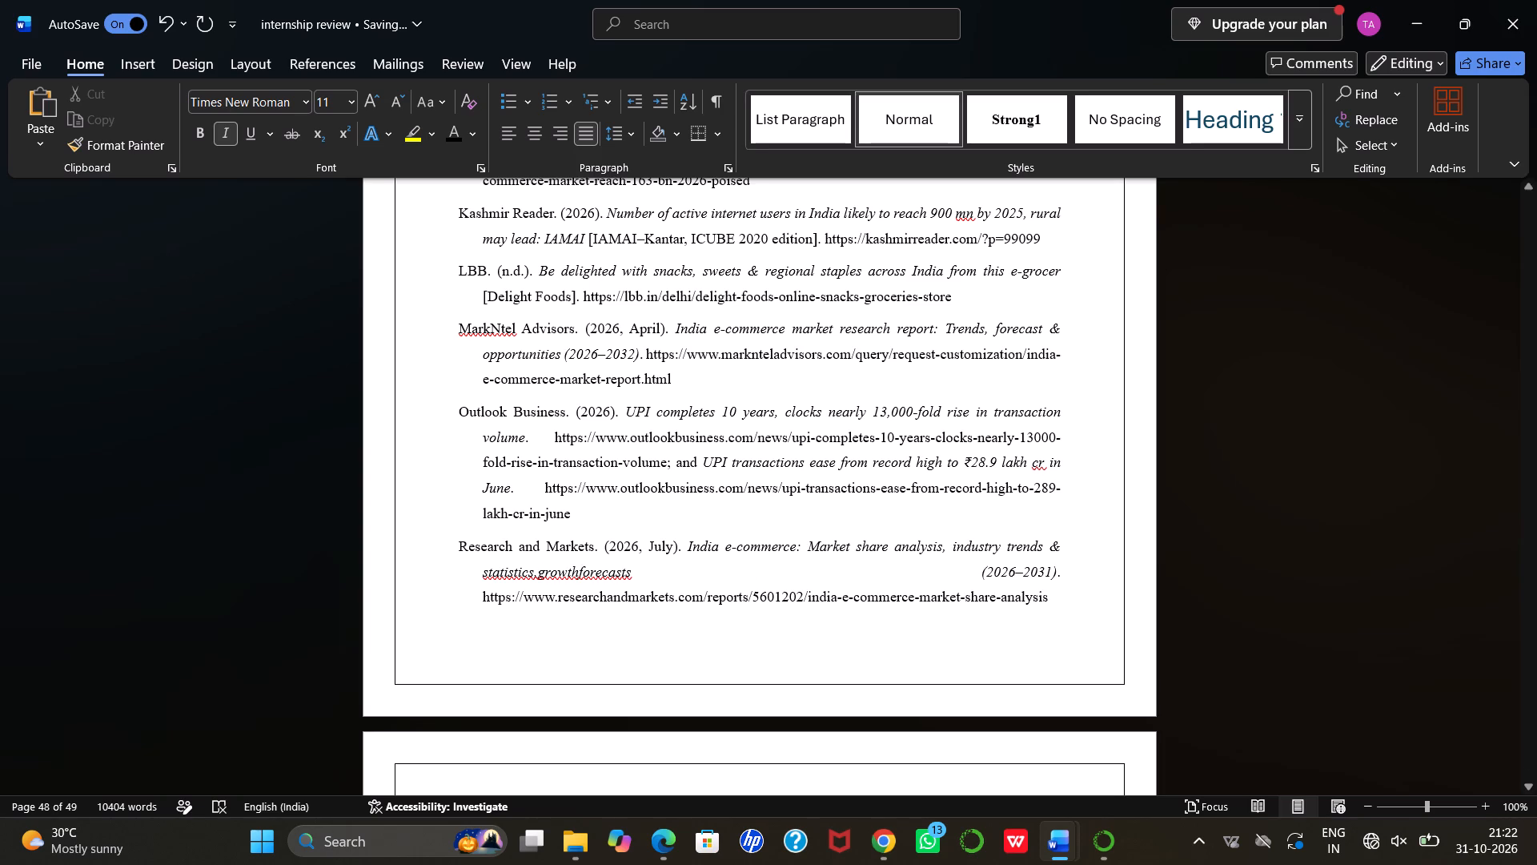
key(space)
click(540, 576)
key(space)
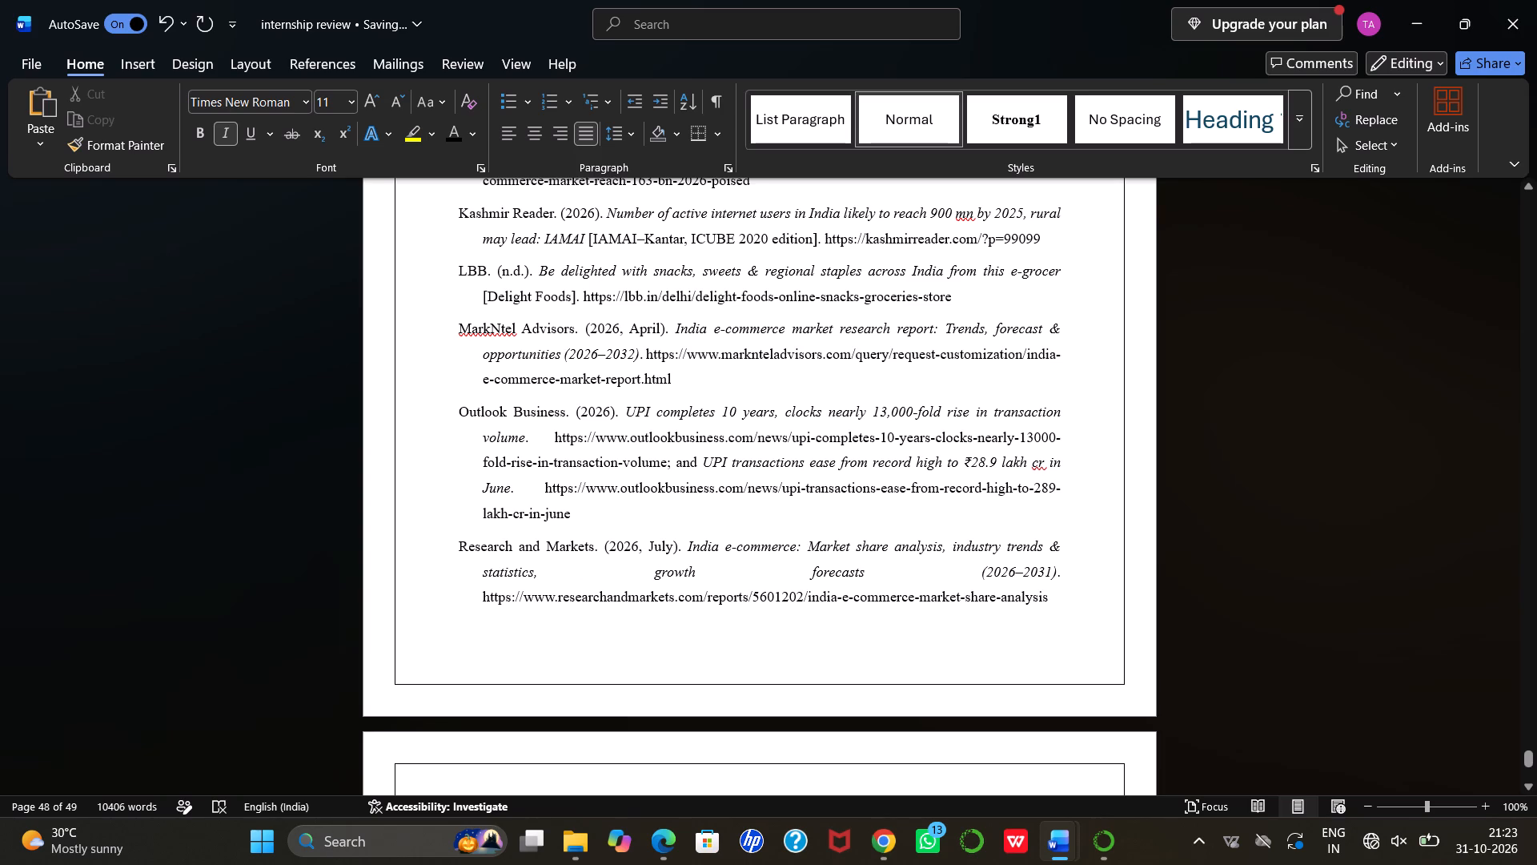
Check the layout of the reformatted references from the Research and Markets entry back to the "References" heading.
scroll(748, 396, up, 1)
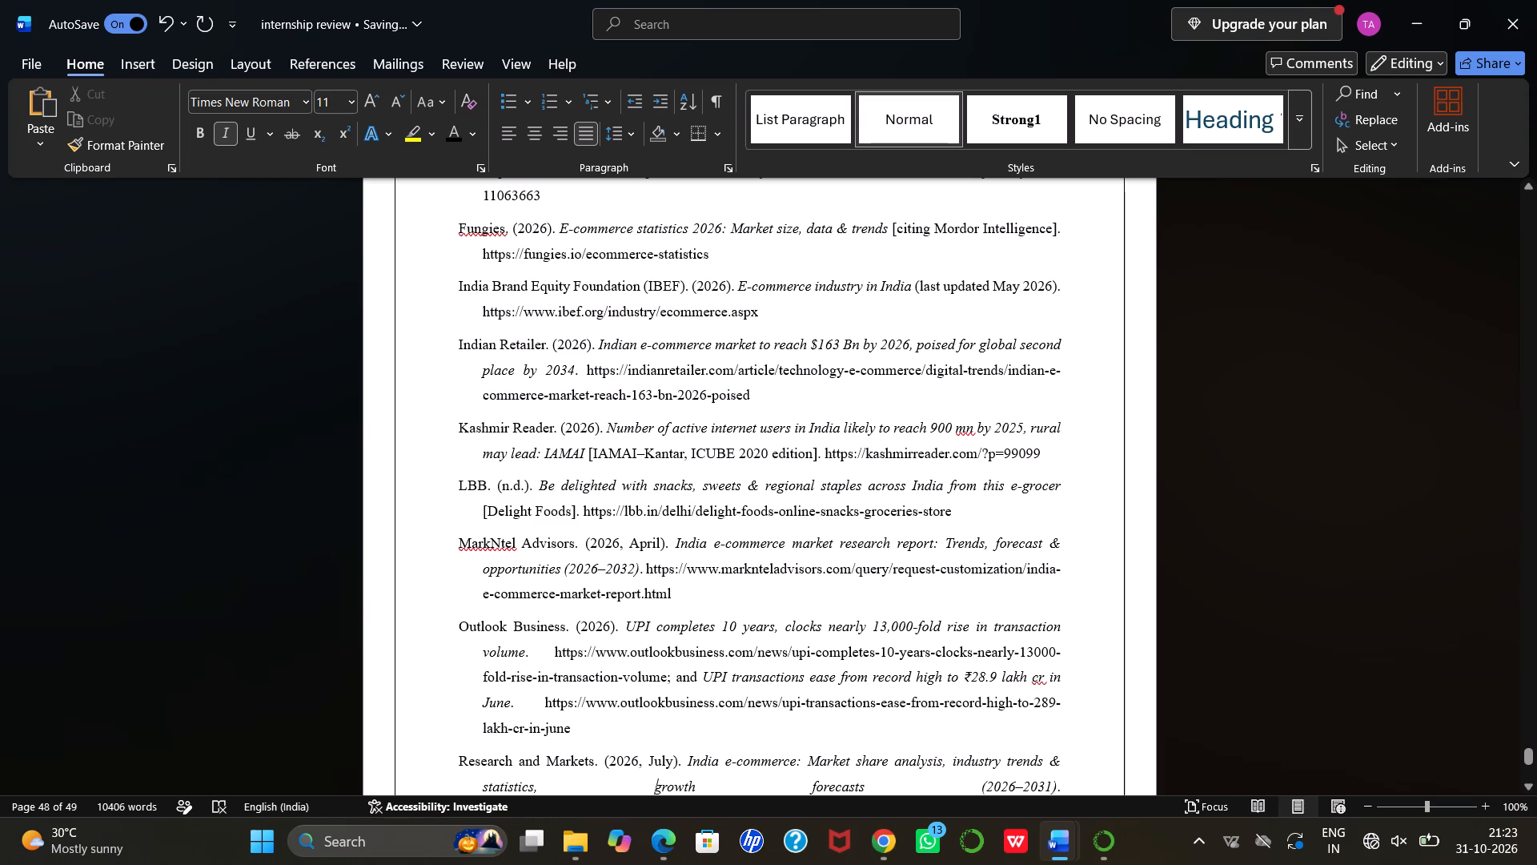
scroll(748, 396, up, 1)
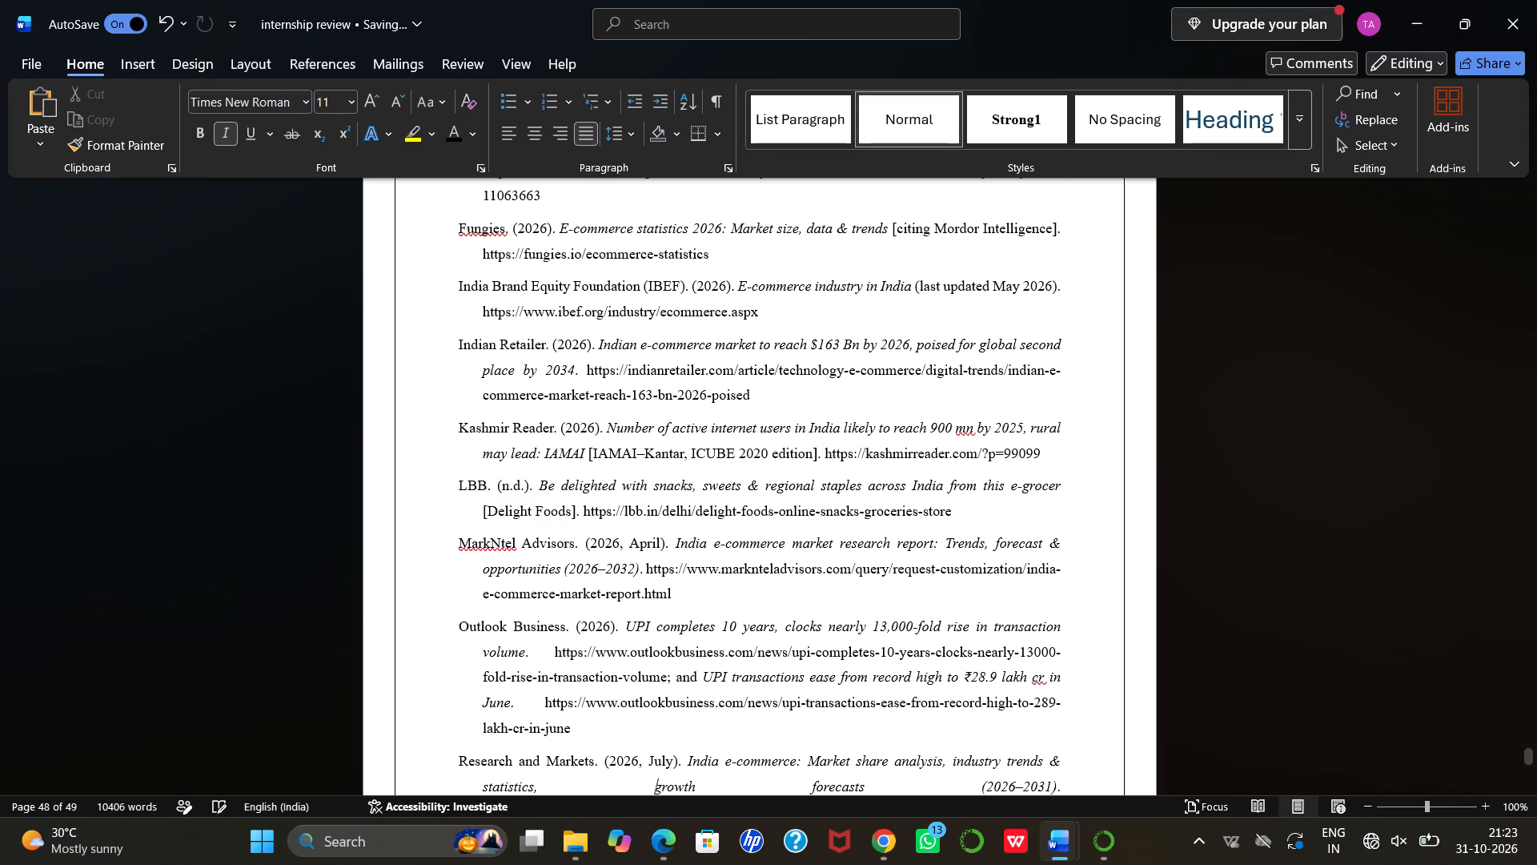
scroll(748, 396, up, 4)
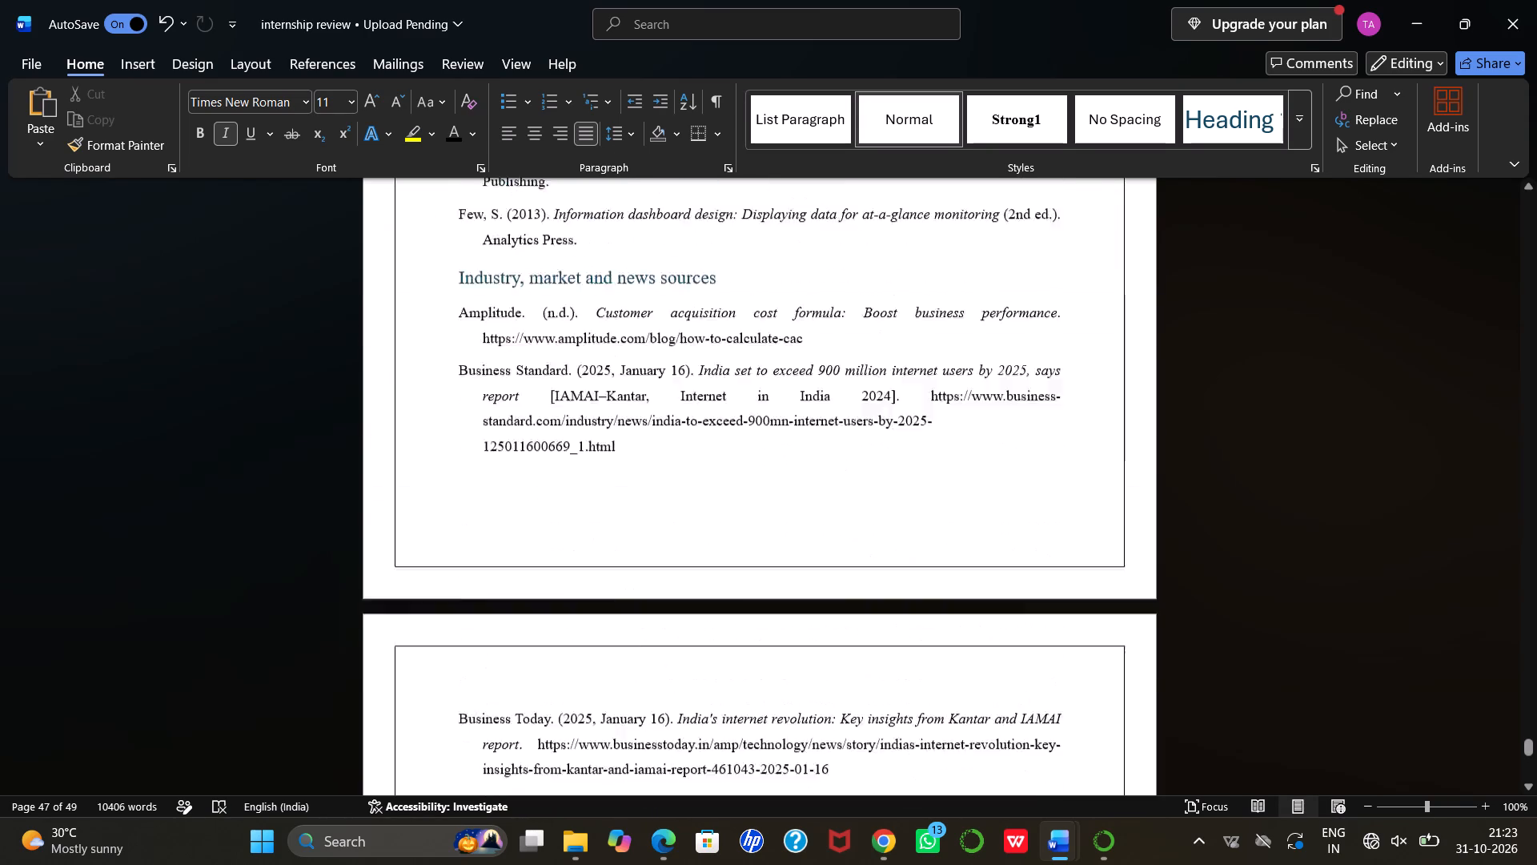
scroll(748, 396, up, 3)
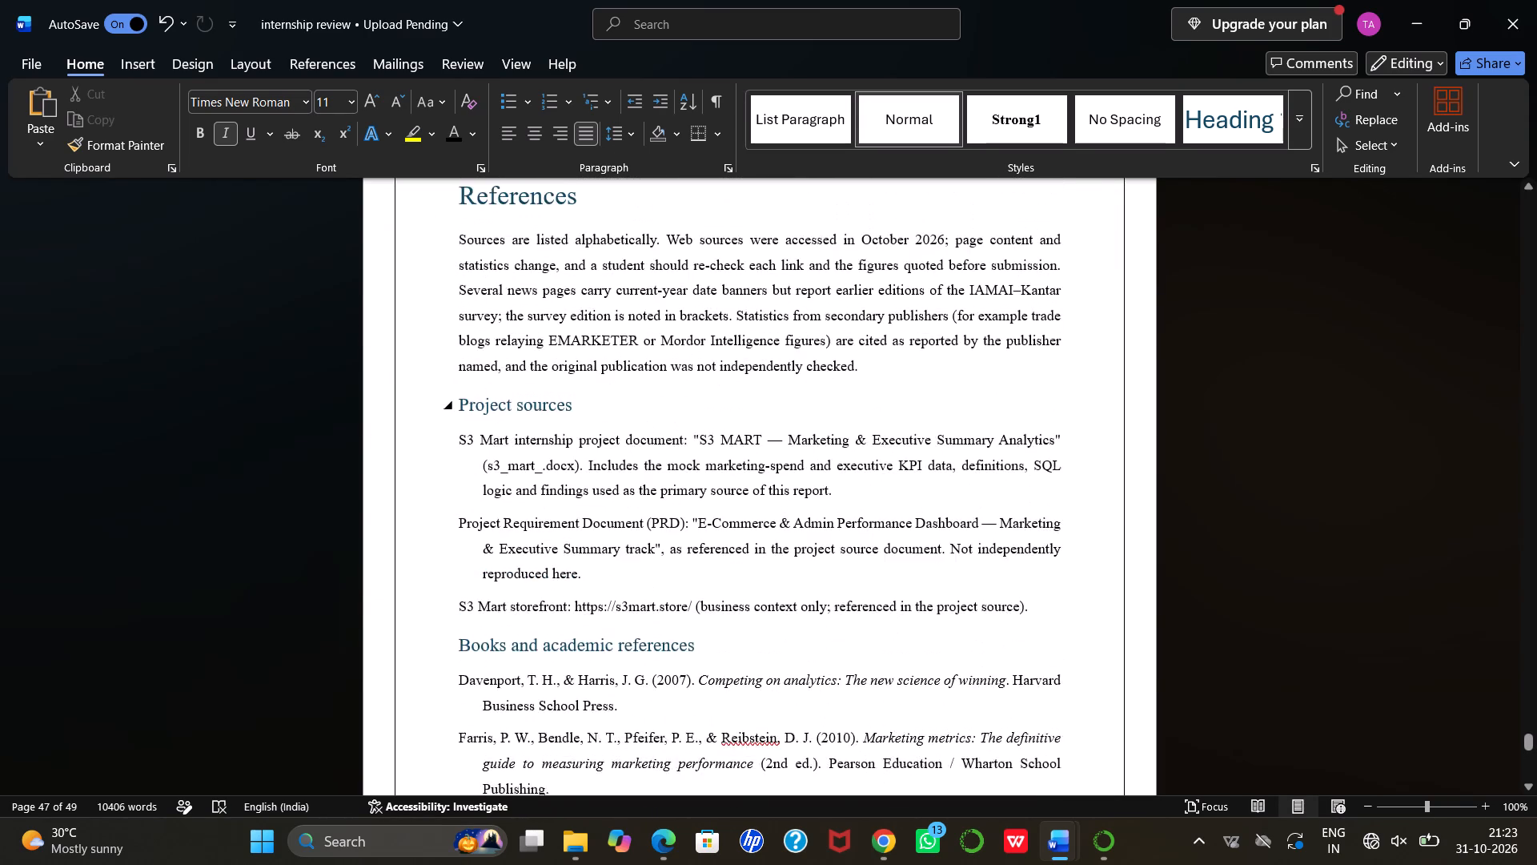
scroll(748, 396, up, 1)
scroll(748, 396, down, 2)
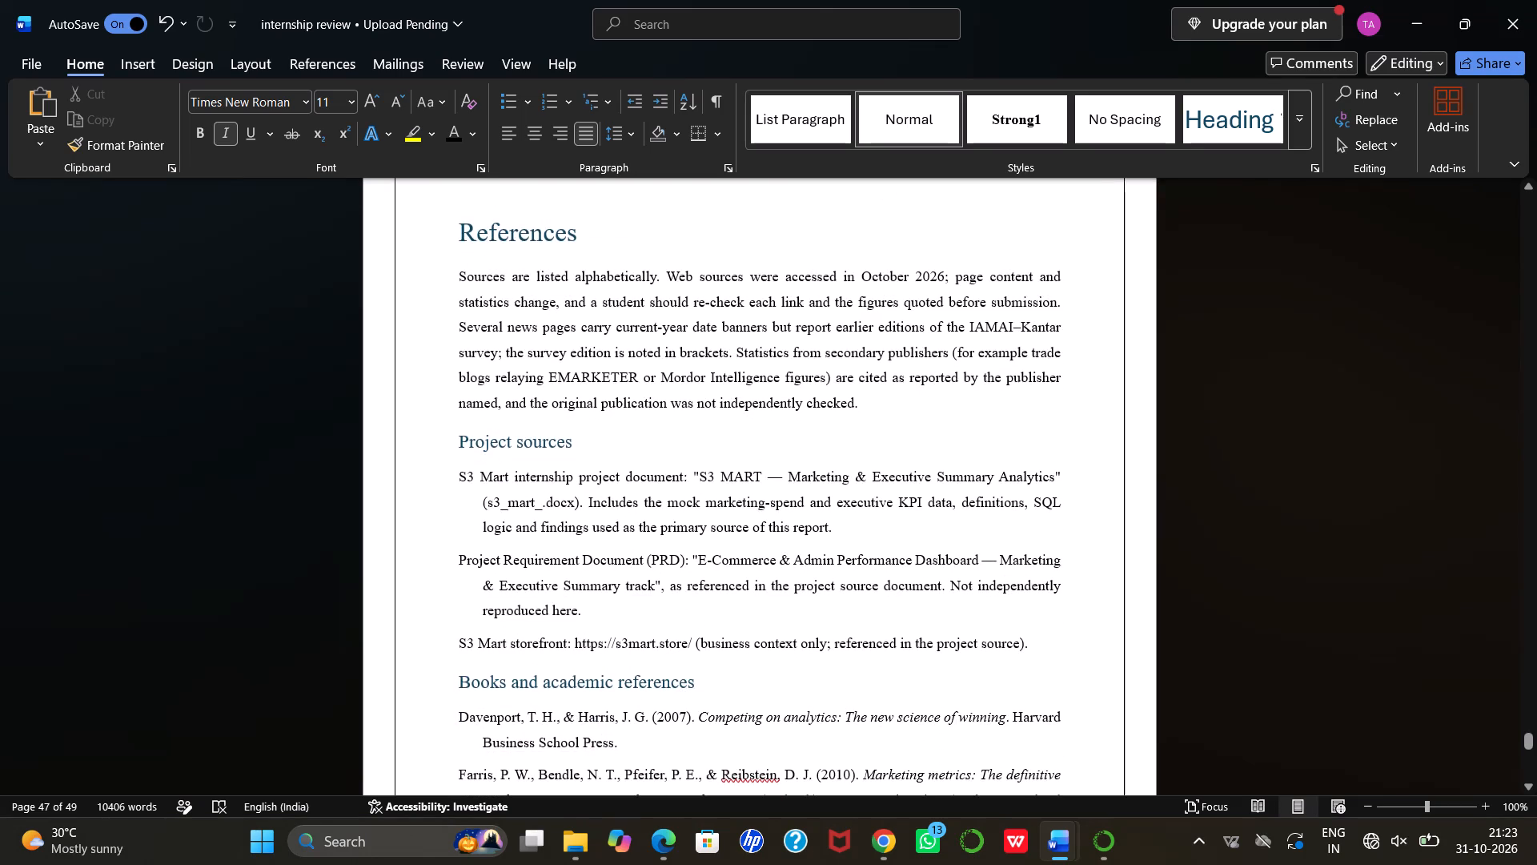
scroll(748, 396, up, 1)
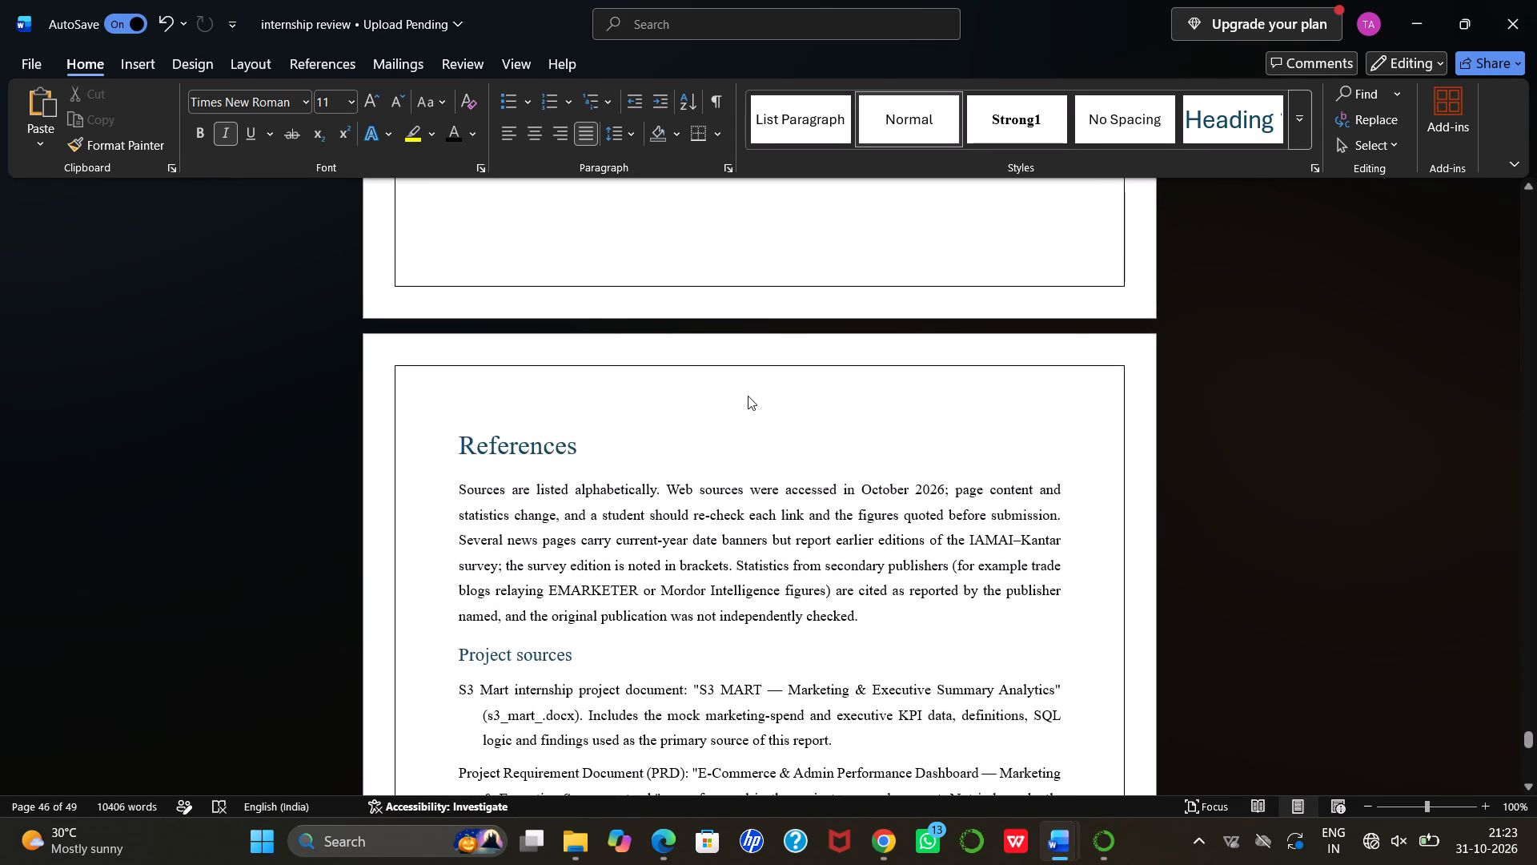
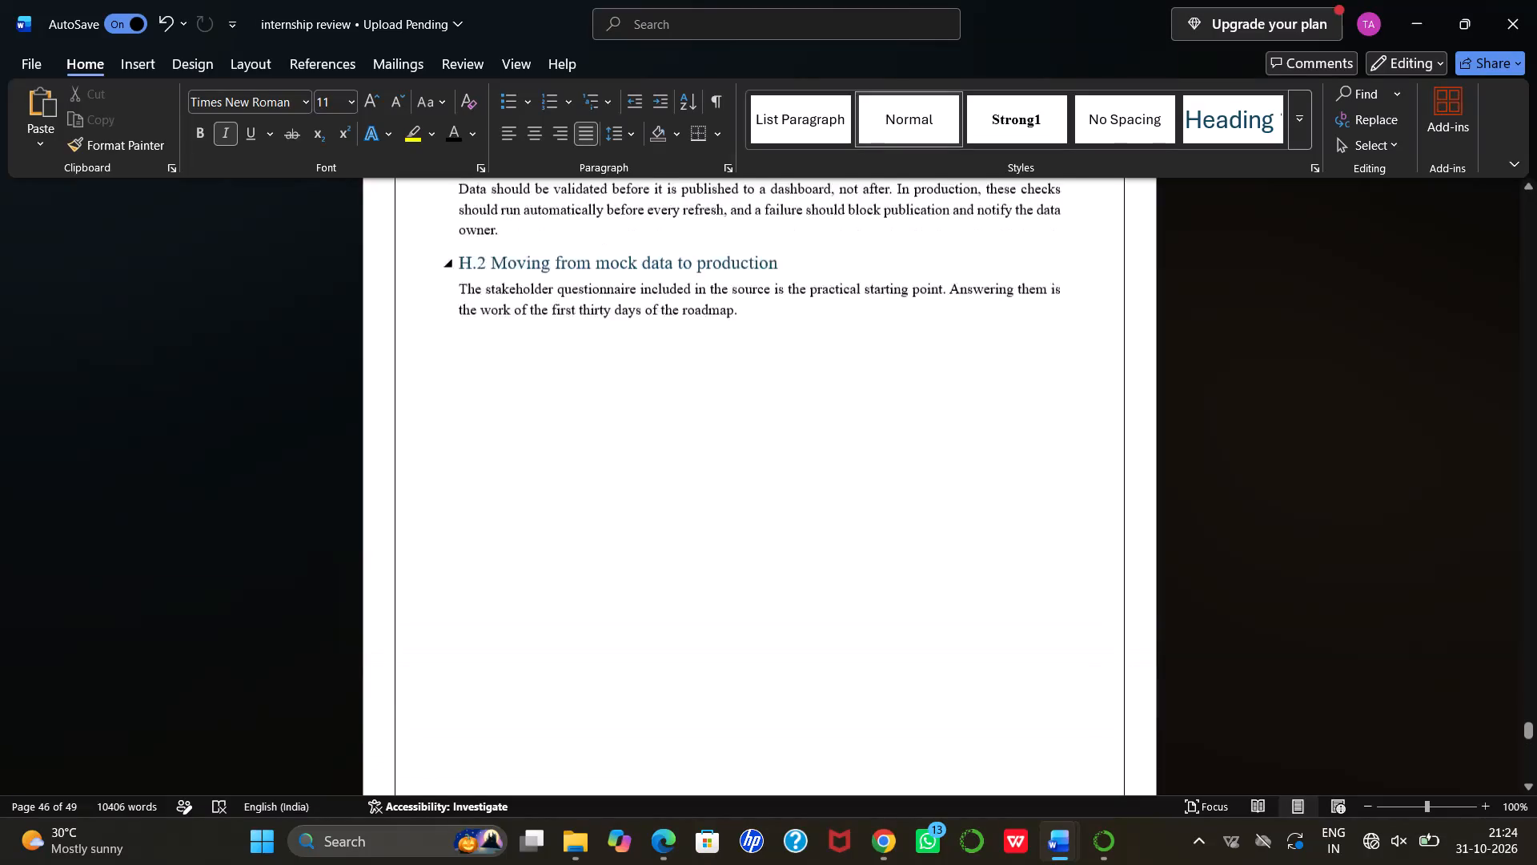
Justify all of Annexure H, from its heading through the H.2 paragraph, with 1.5 line spacing.
scroll(748, 396, up, 1)
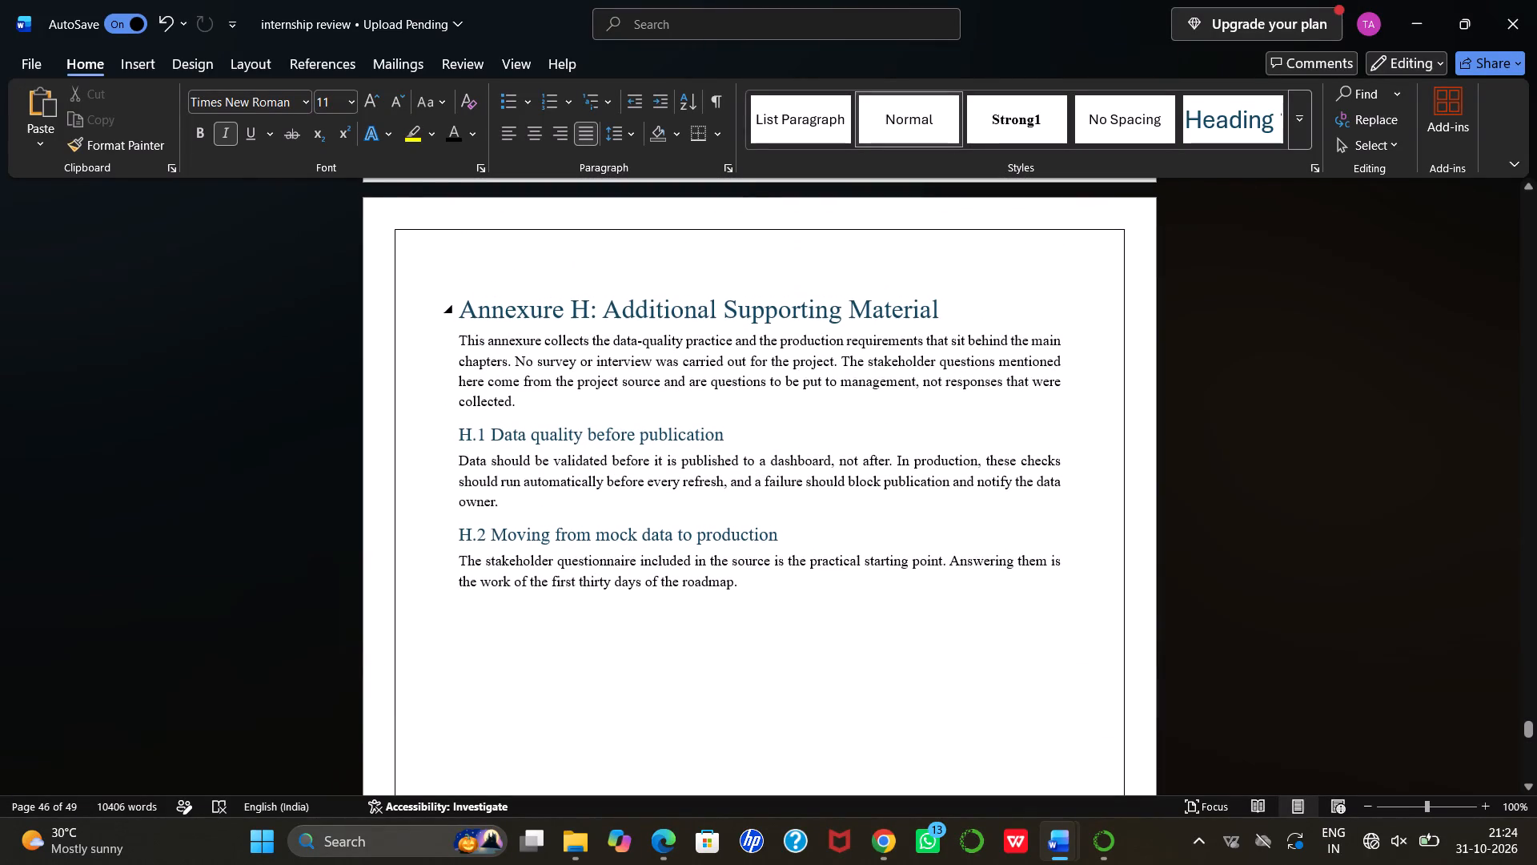
drag(461, 312, 762, 588)
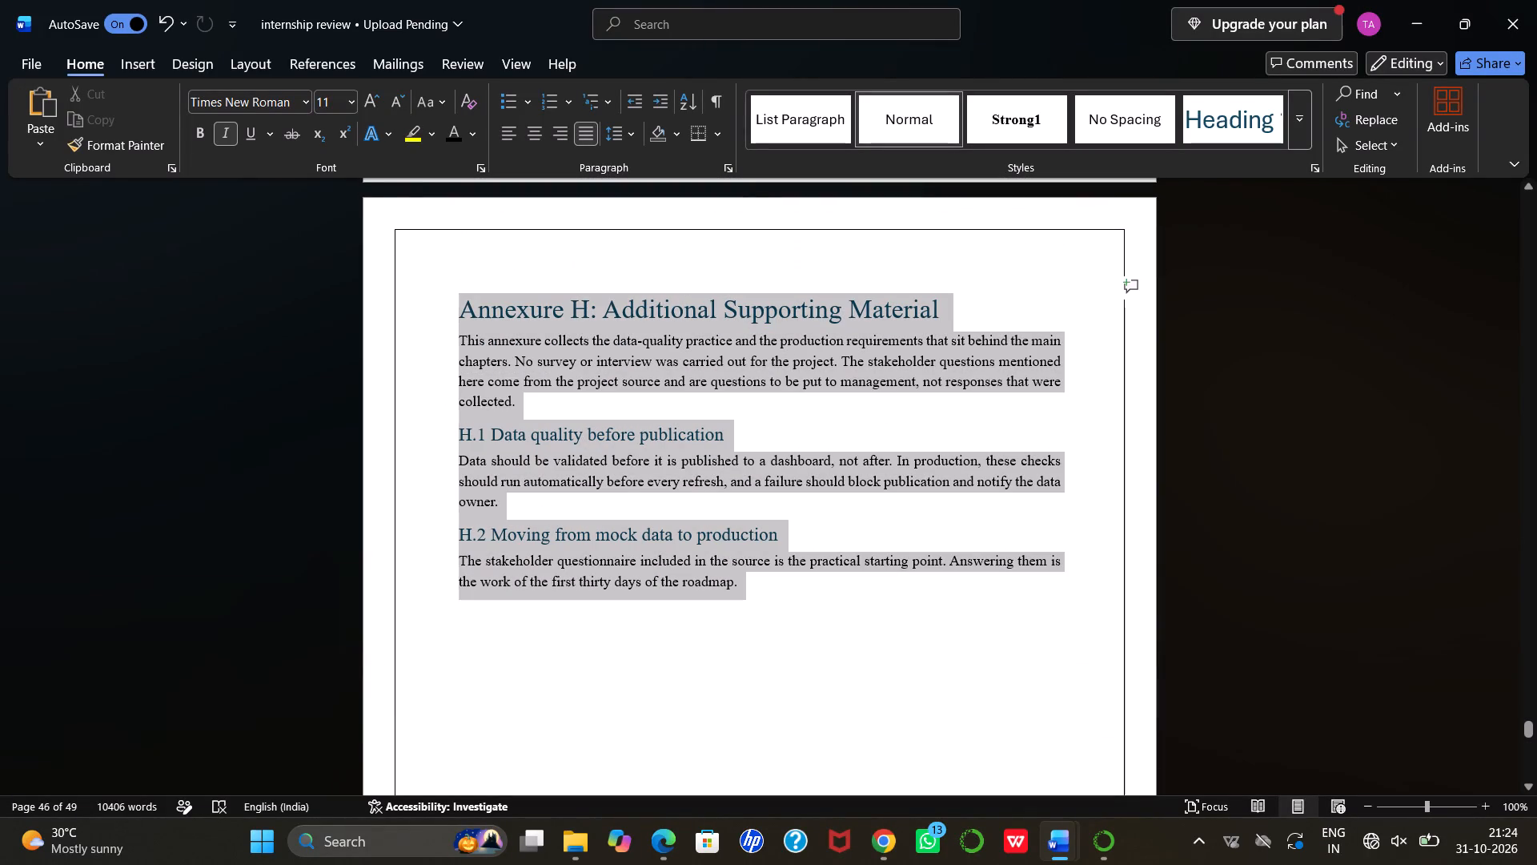
drag(762, 588, 760, 586)
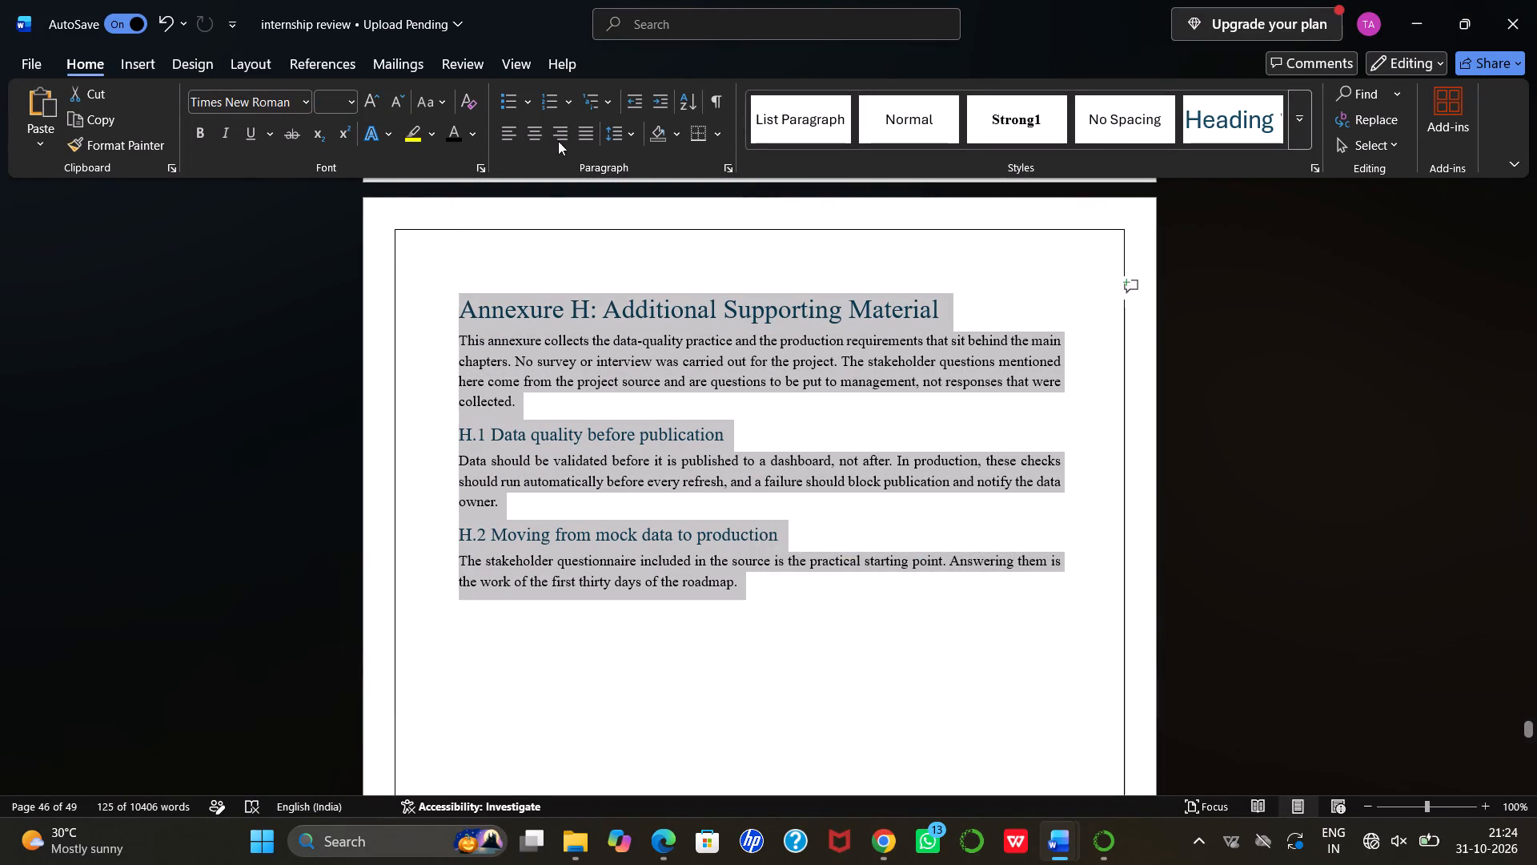
click(580, 131)
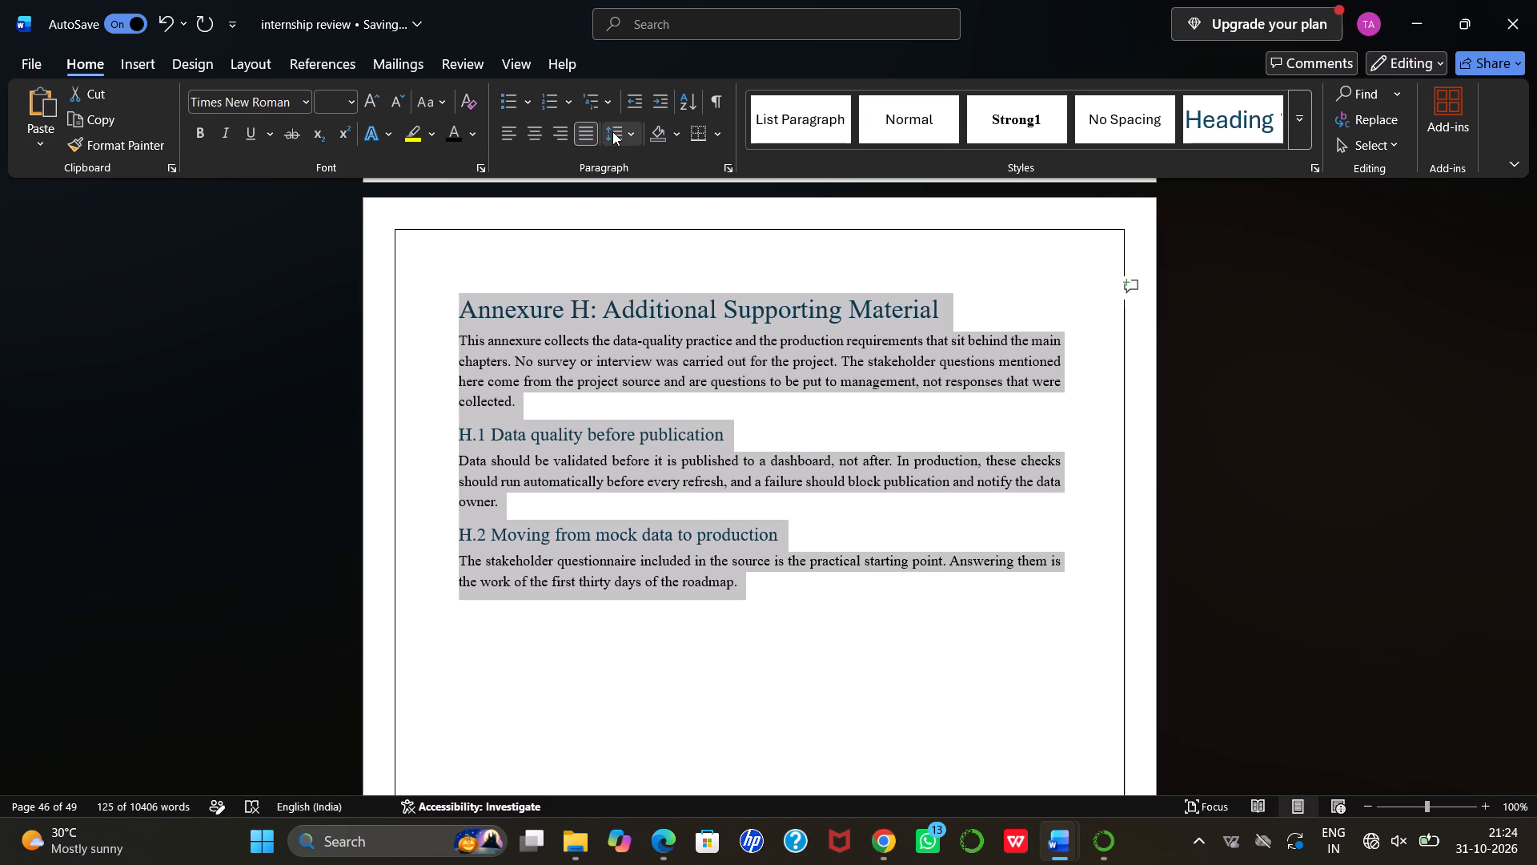
click(612, 131)
click(645, 219)
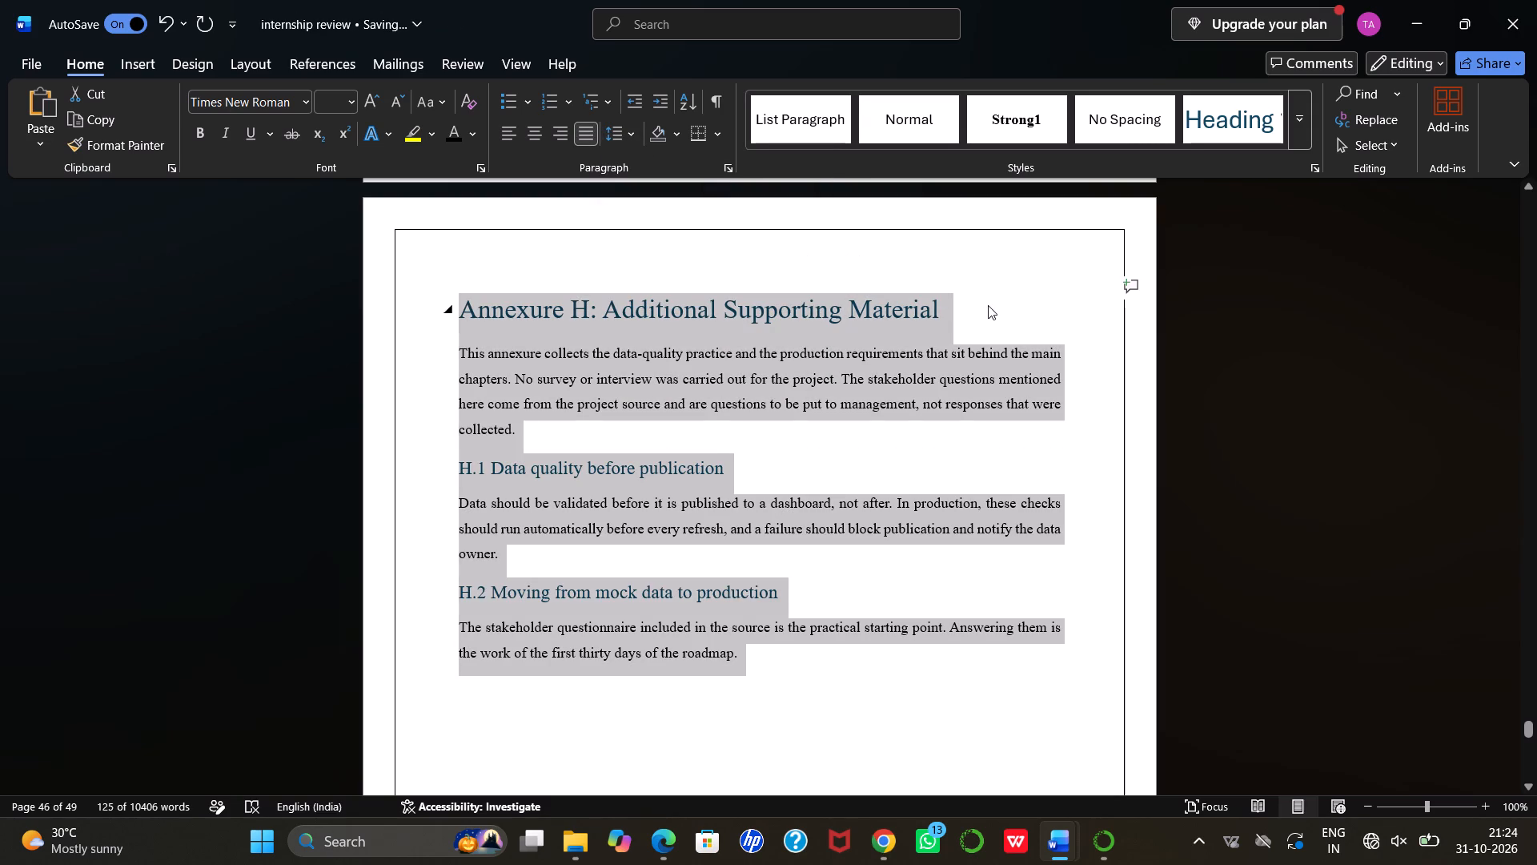
click(988, 305)
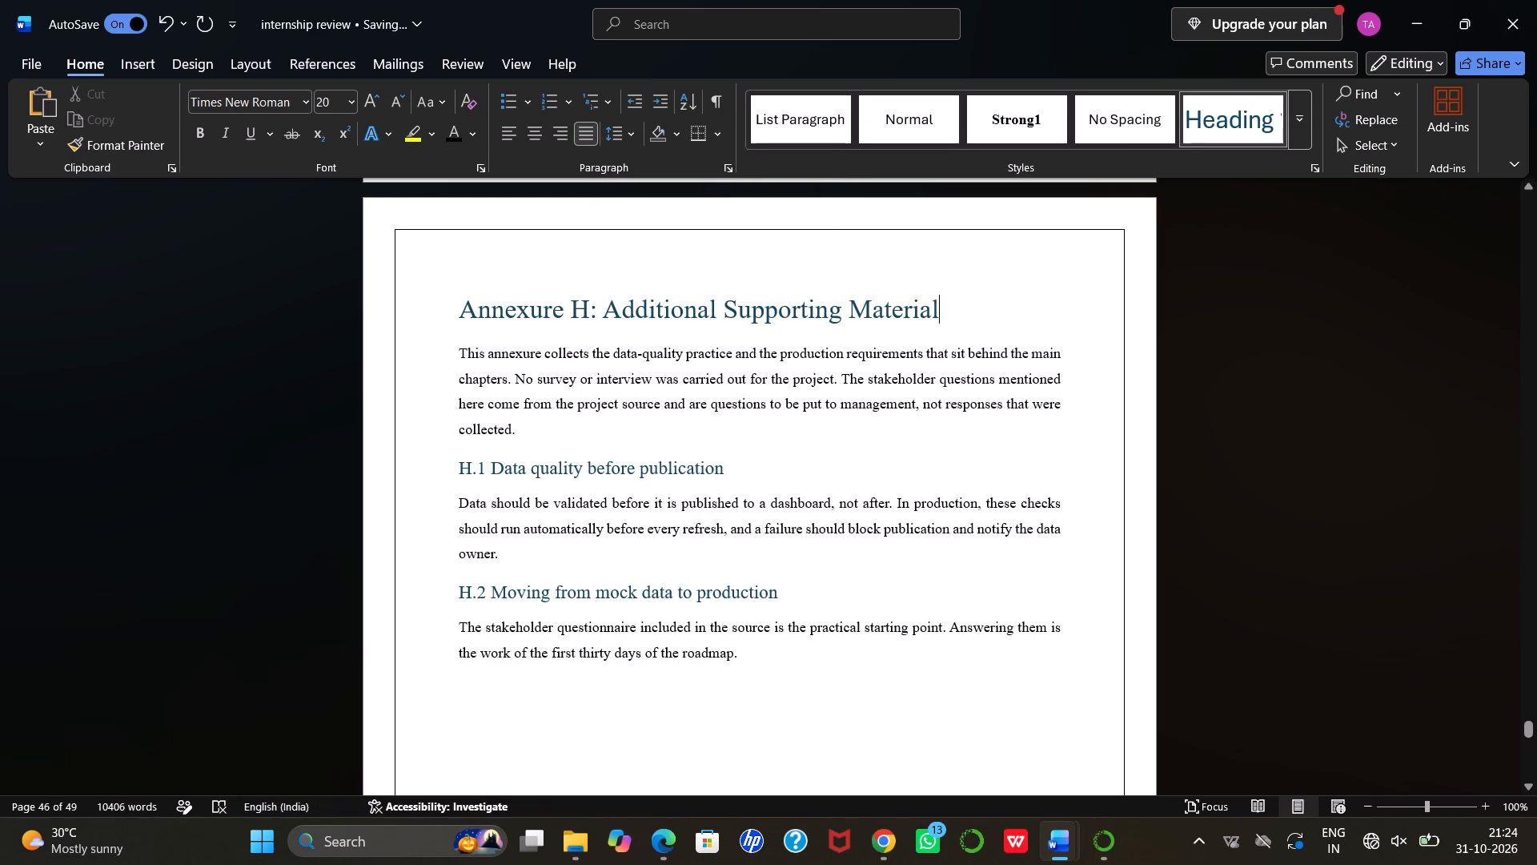
Set the font size of the "Annexure H: Additional Supporting Material" heading to 16.
drag(460, 308, 908, 297)
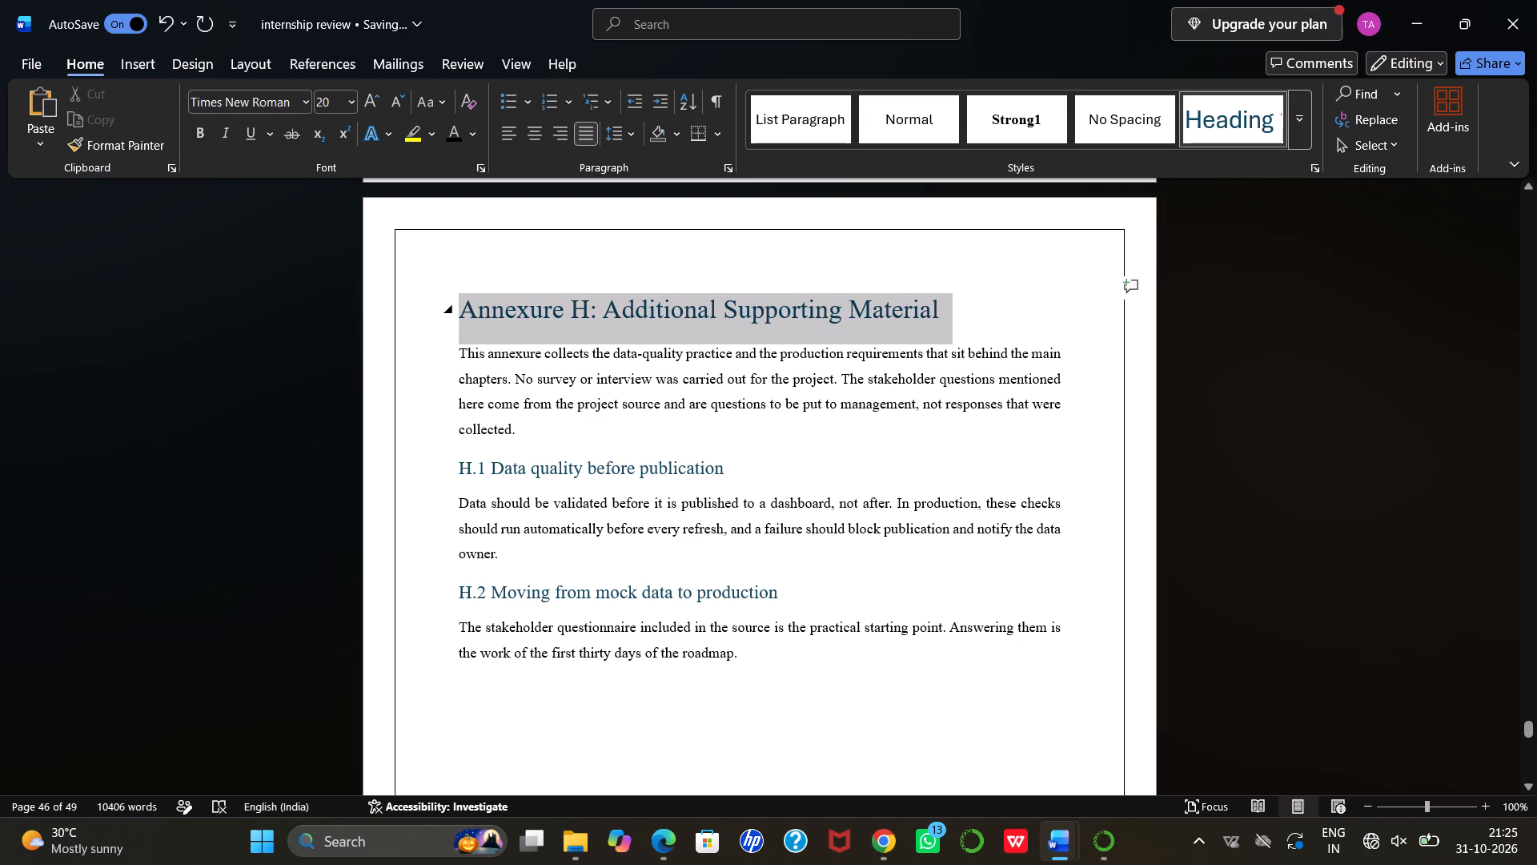
drag(908, 297, 909, 297)
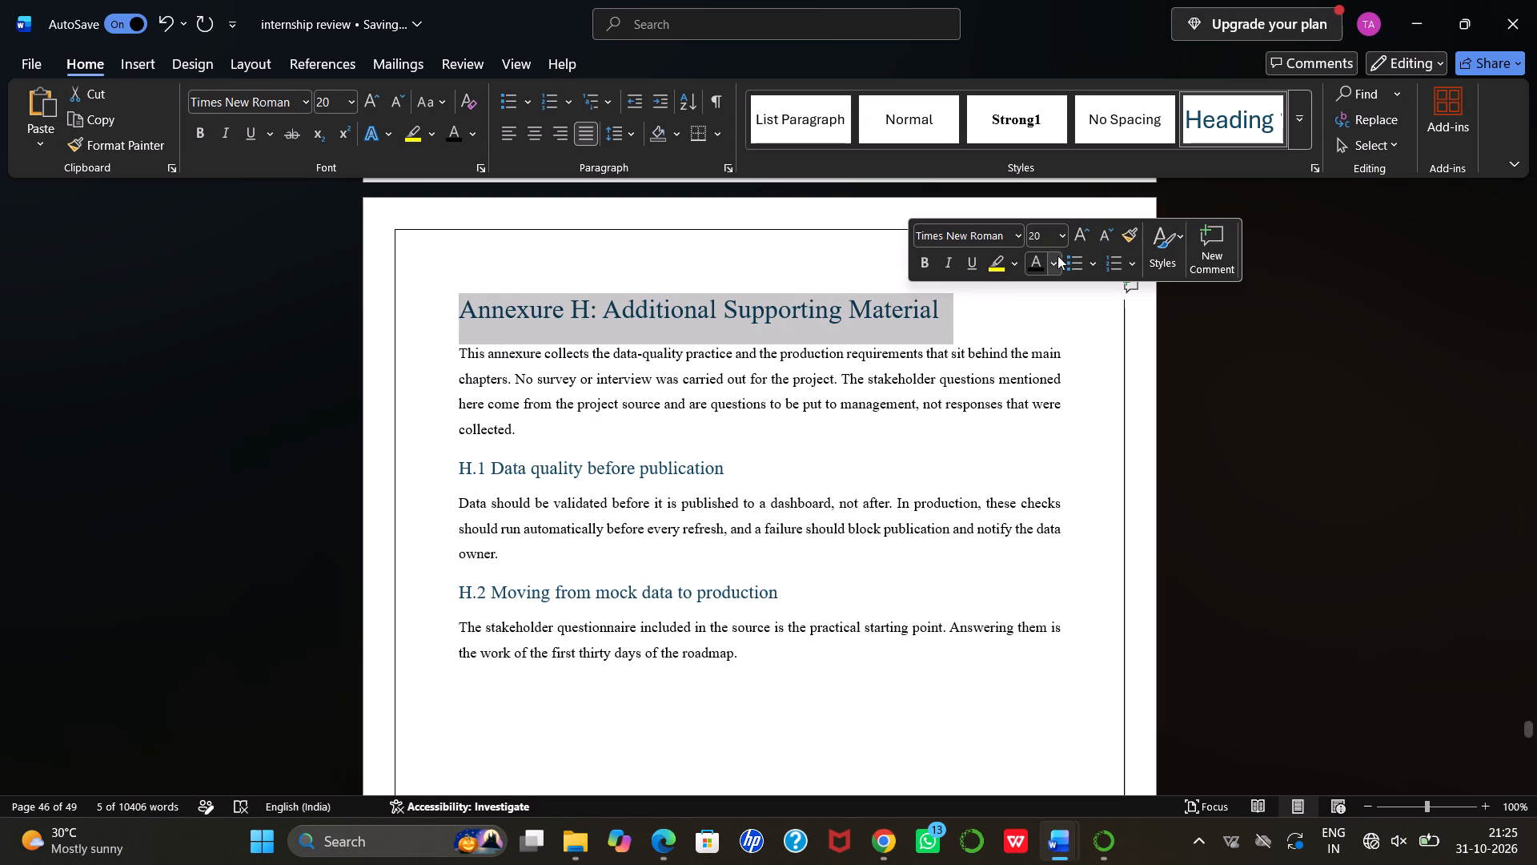
click(1061, 236)
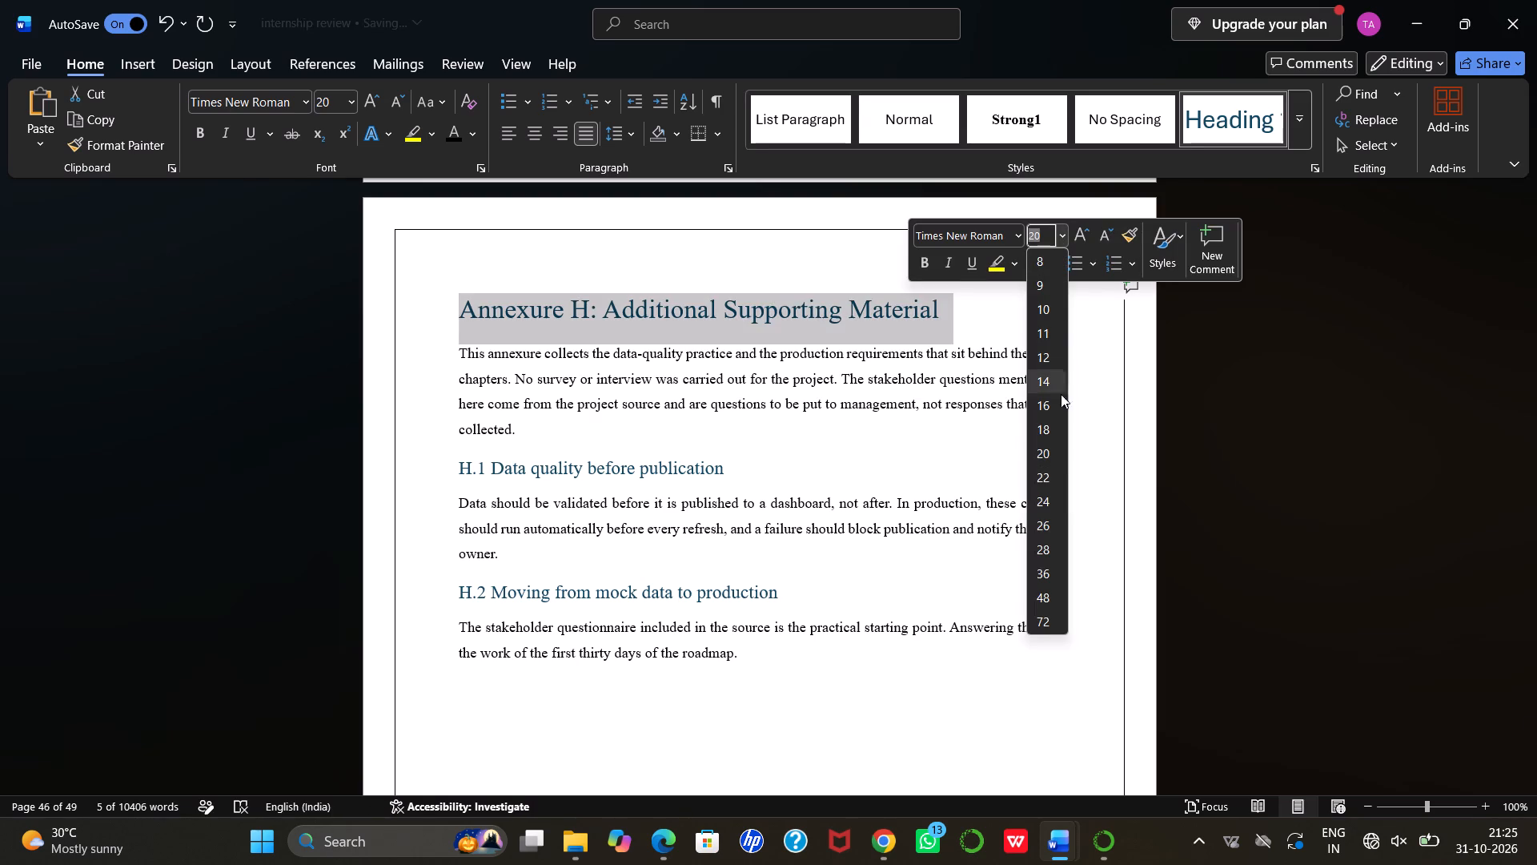
click(1051, 398)
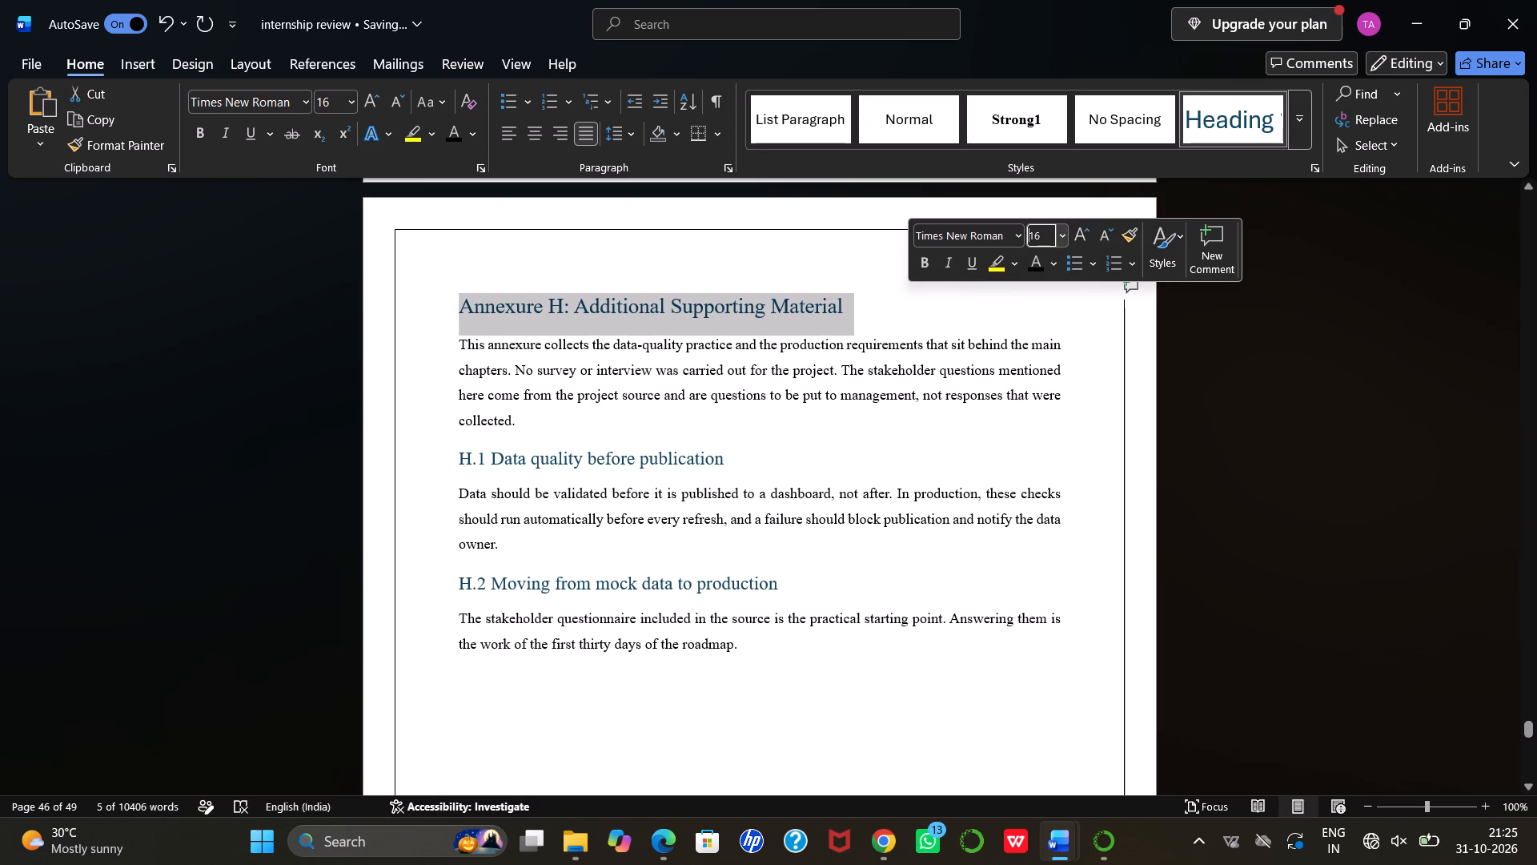
click(973, 403)
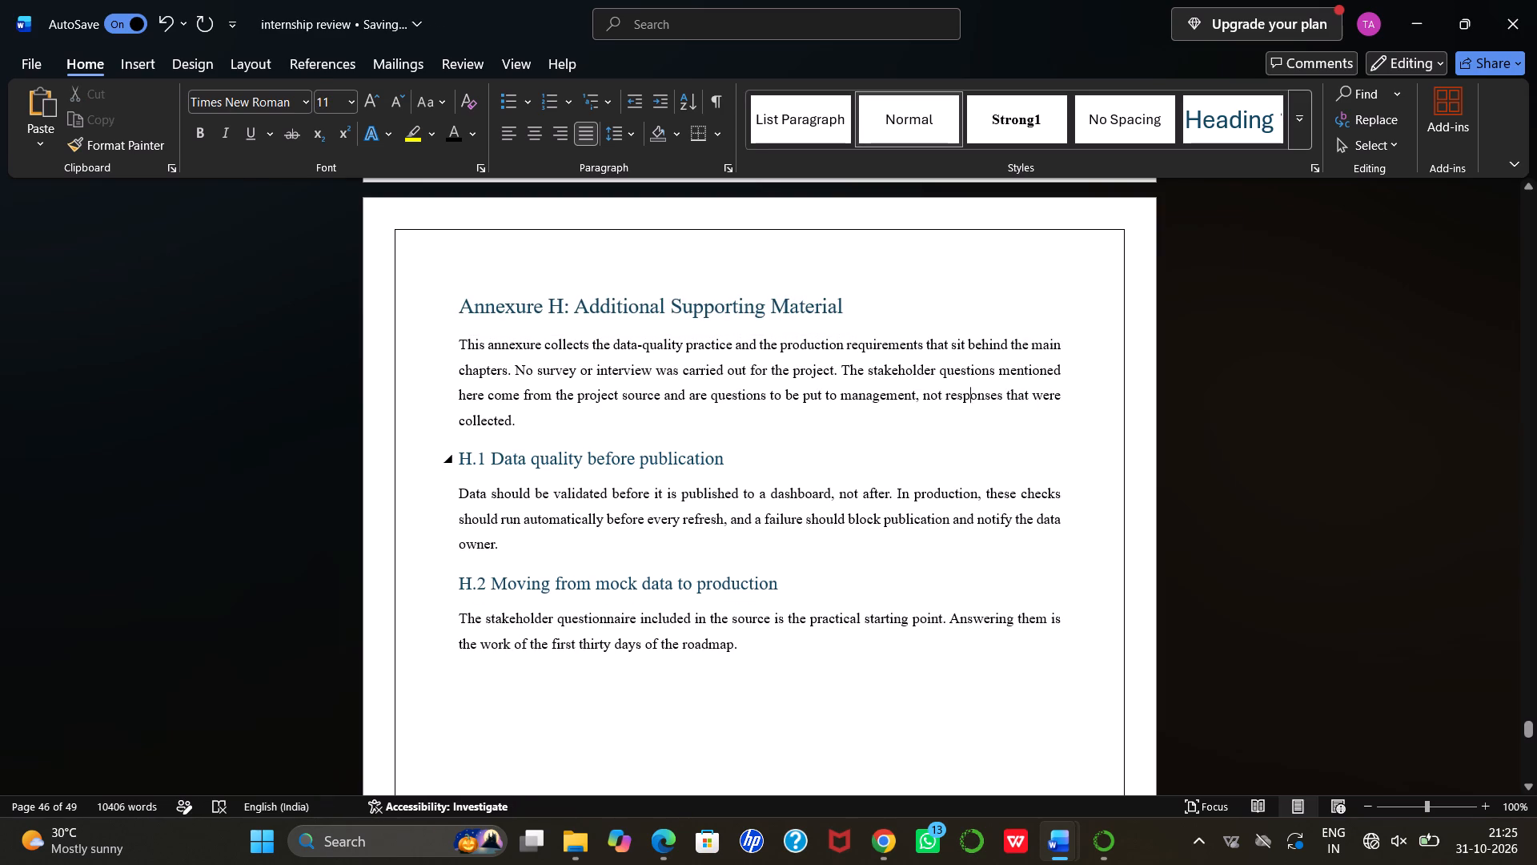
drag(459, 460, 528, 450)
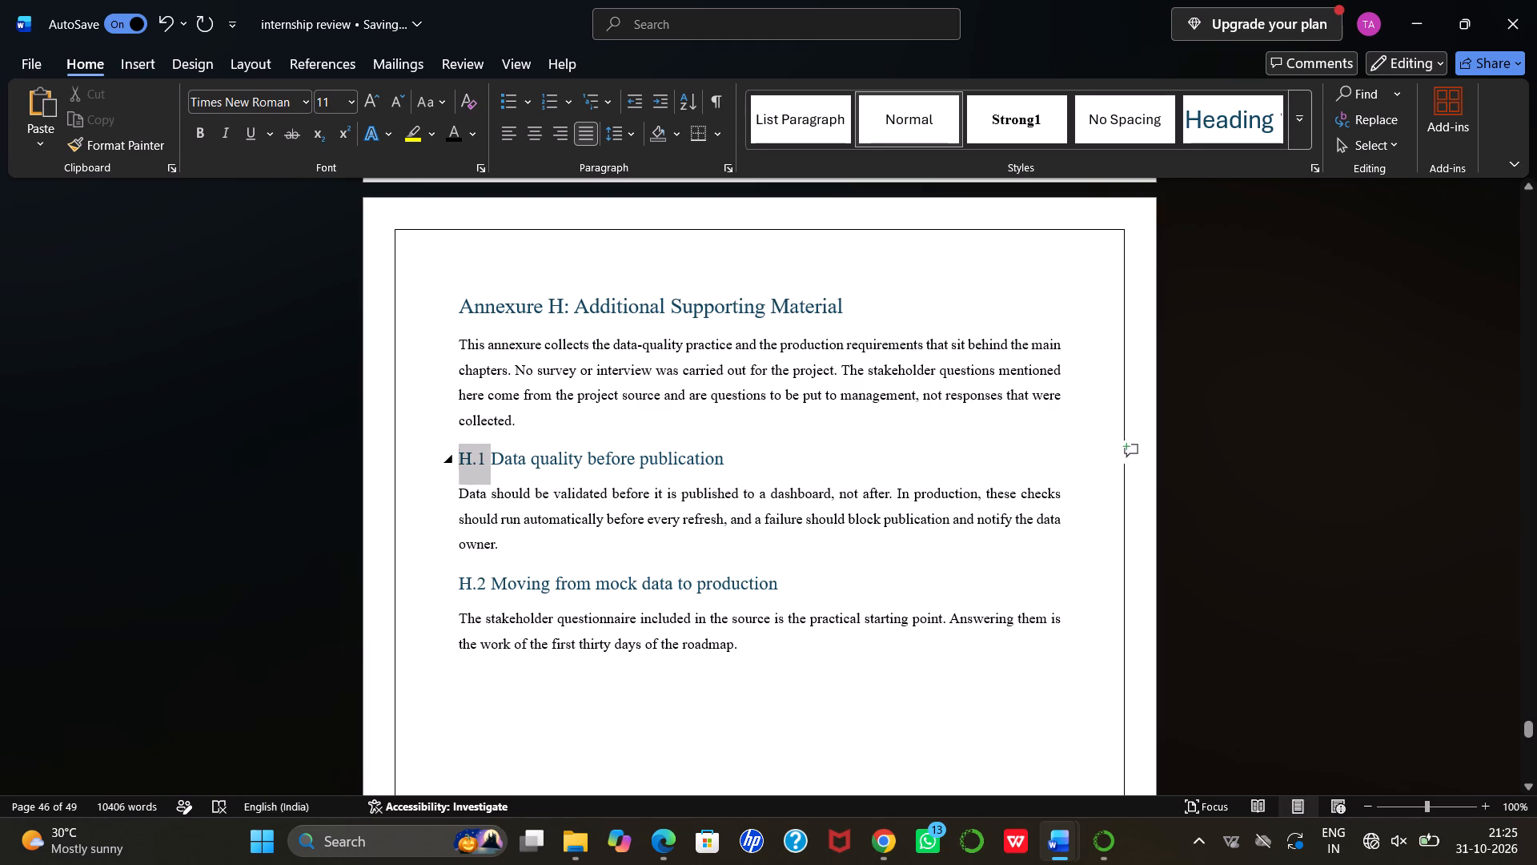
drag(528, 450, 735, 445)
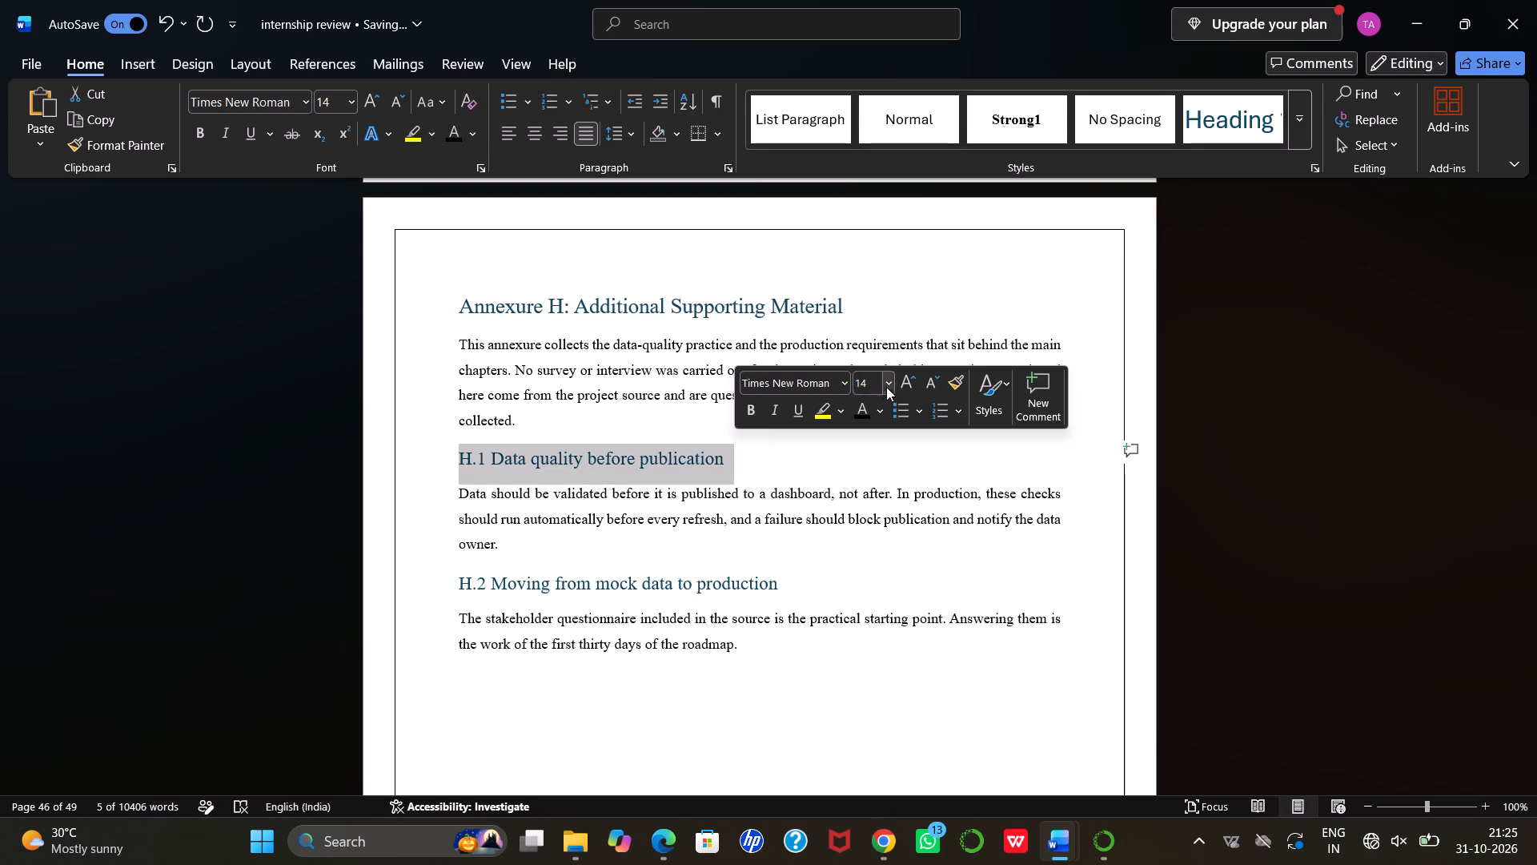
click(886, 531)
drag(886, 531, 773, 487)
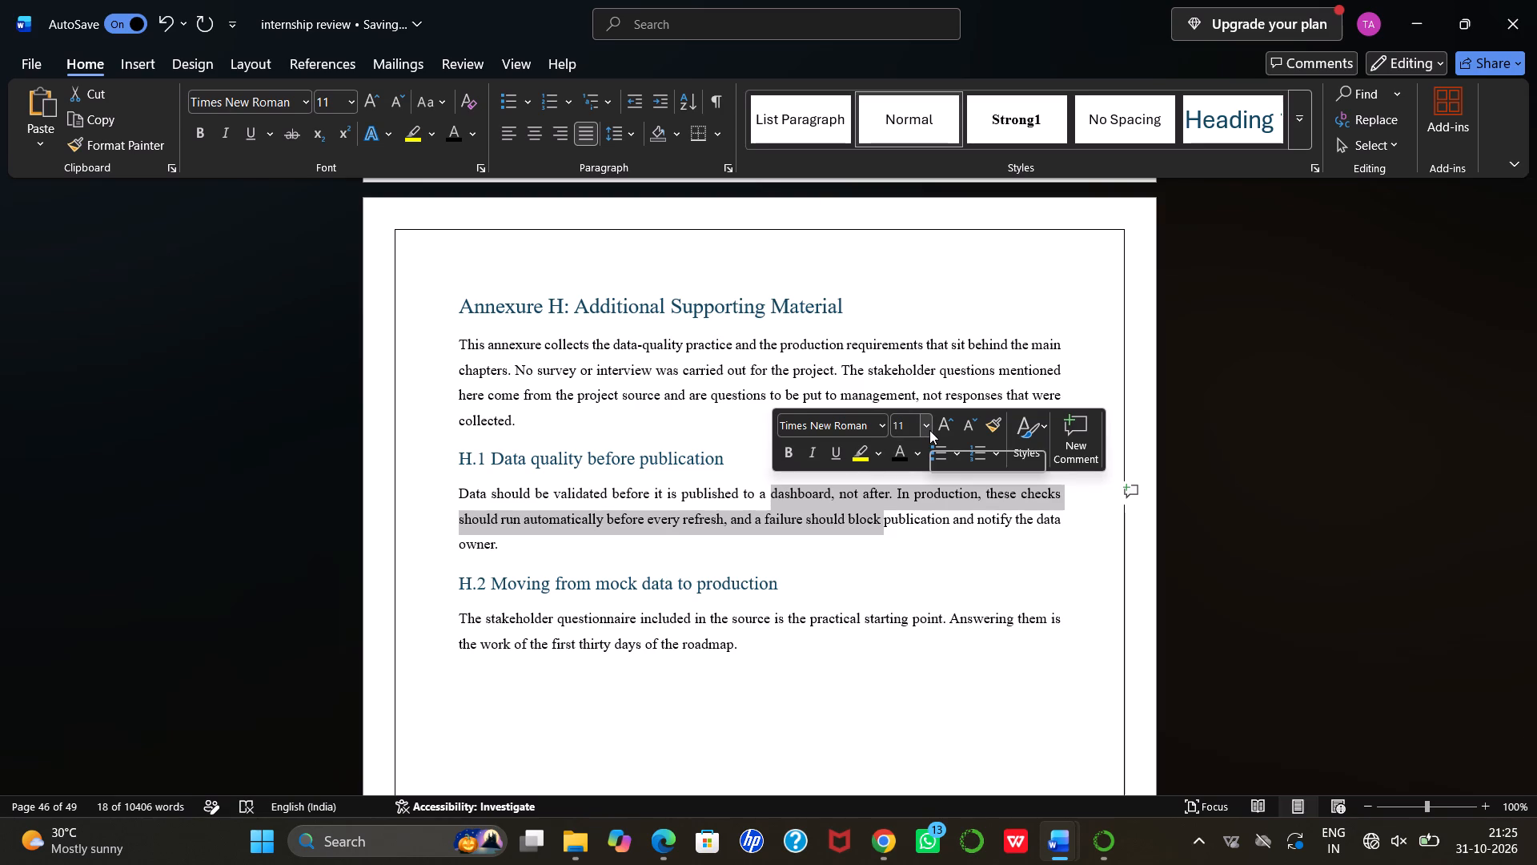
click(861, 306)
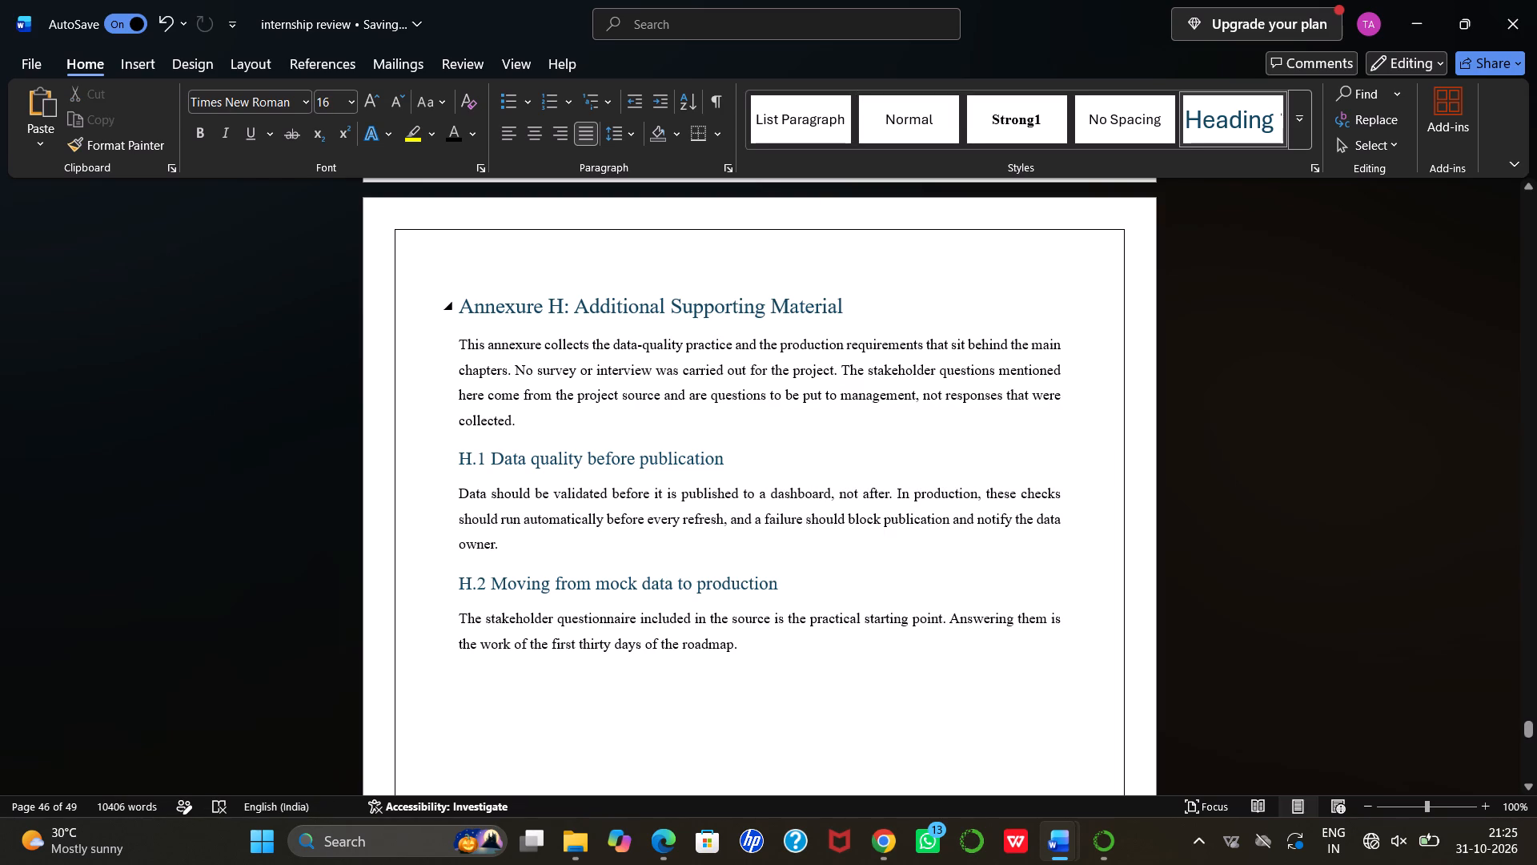
Set the font size of the introductory paragraph under the Annexure H heading to 12.
drag(453, 340, 487, 360)
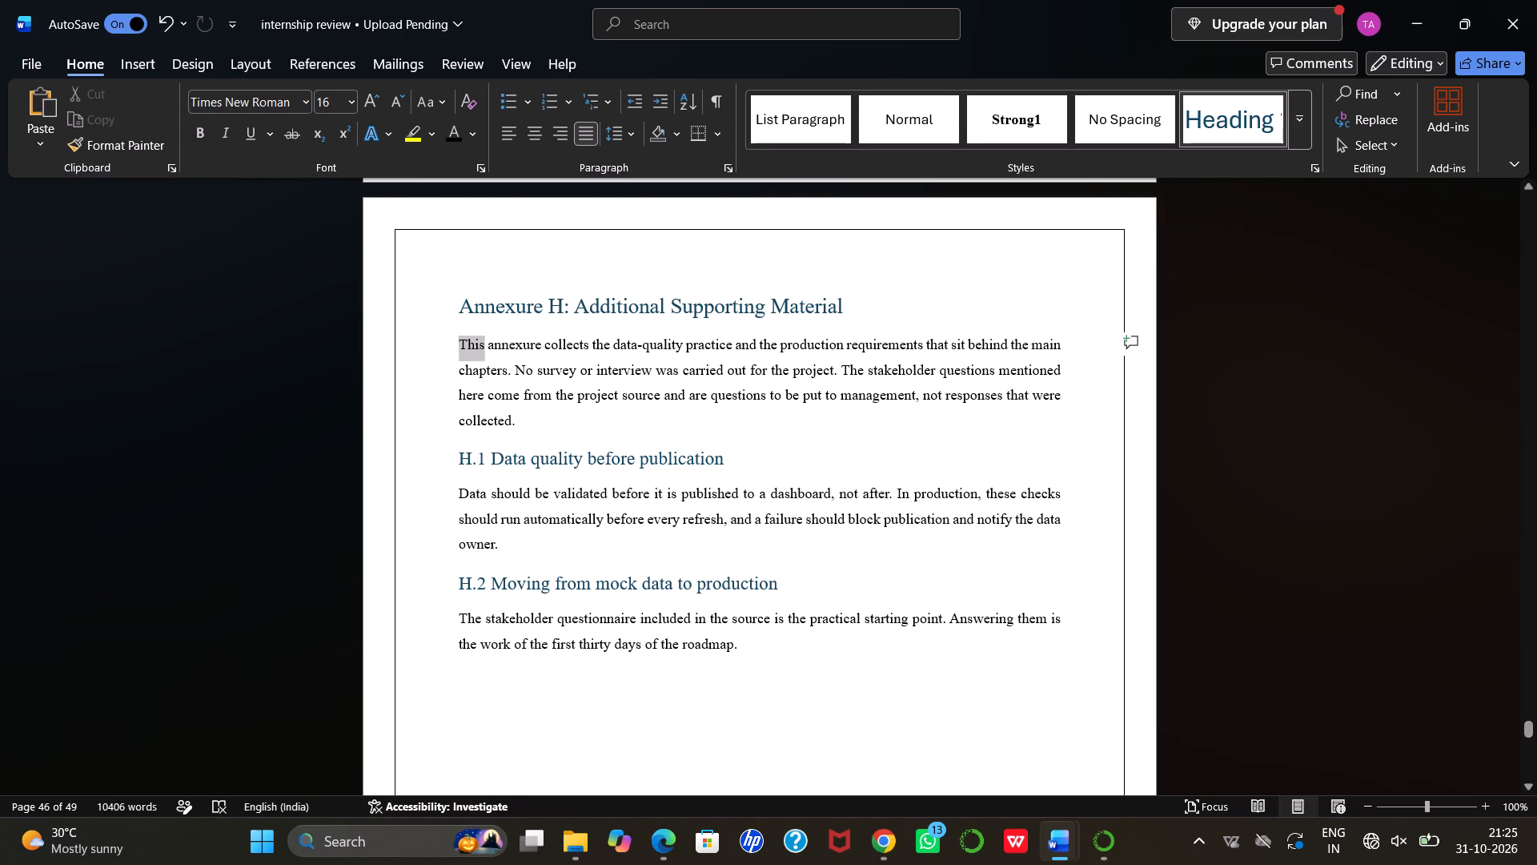
drag(487, 360, 597, 423)
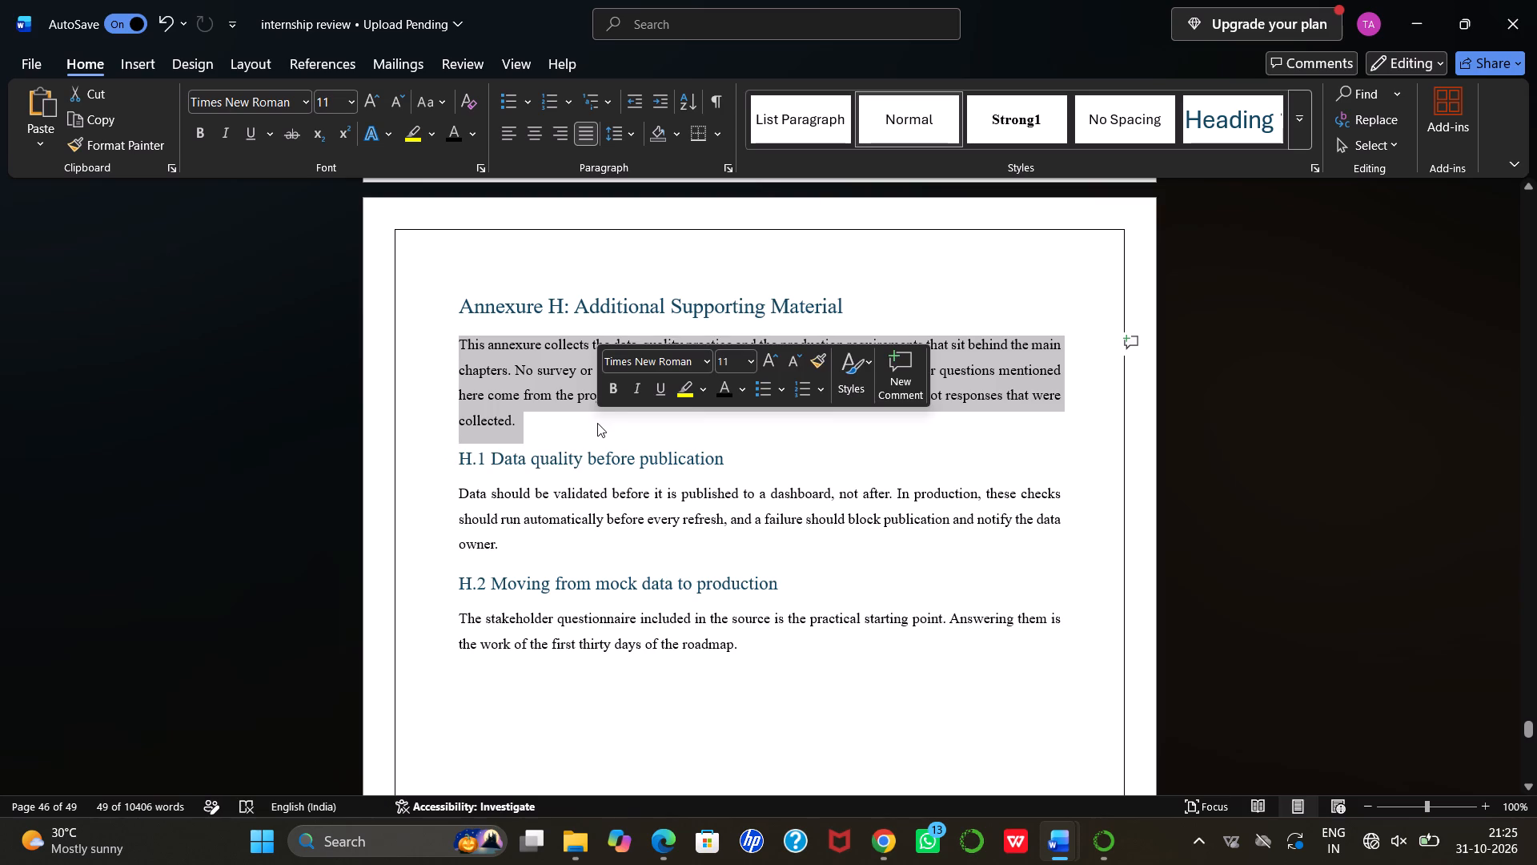
click(750, 364)
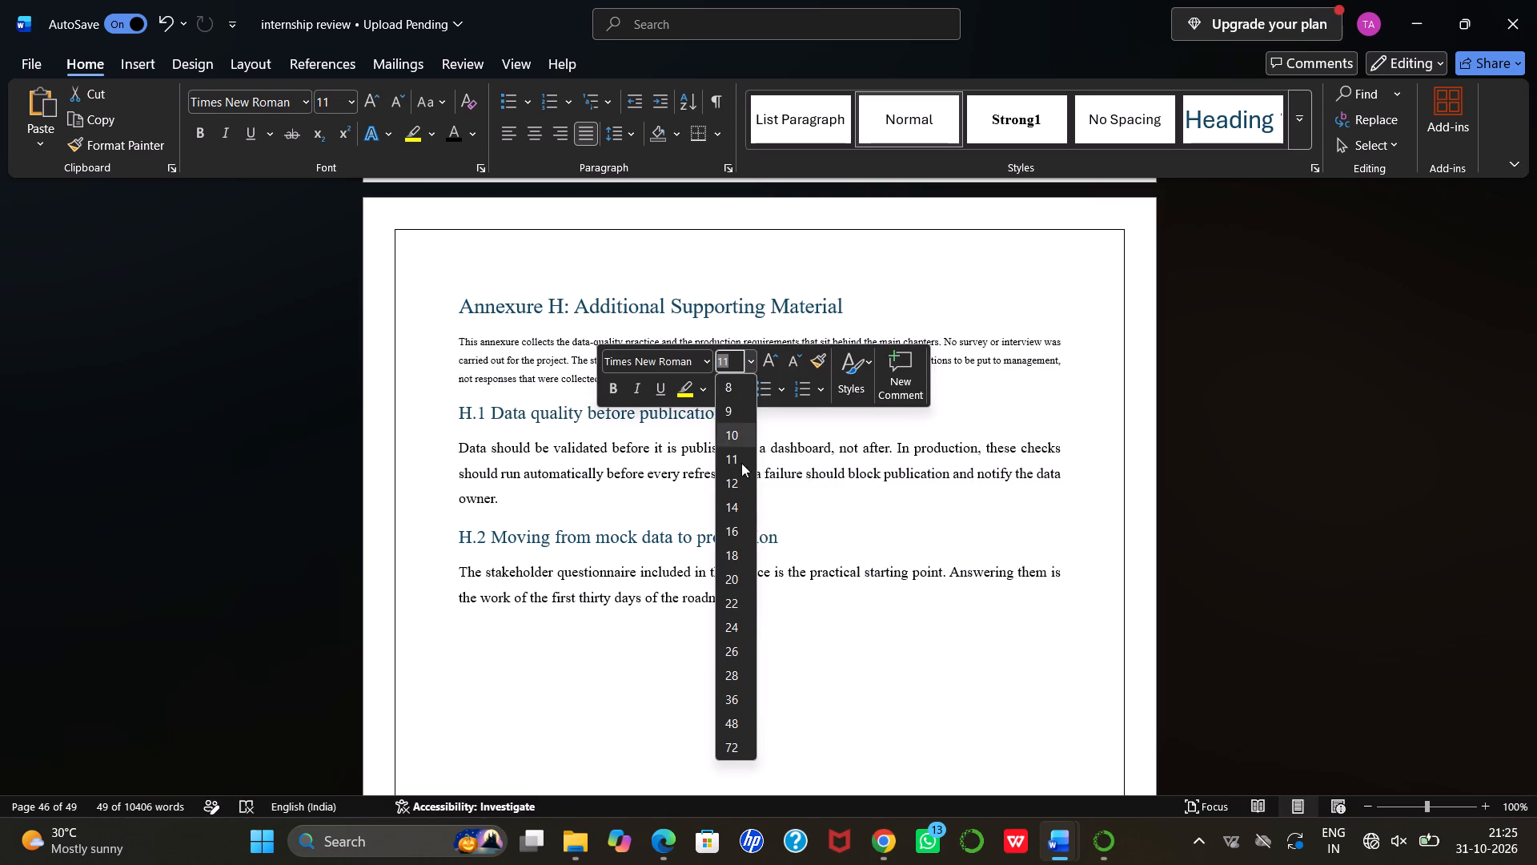
click(739, 477)
click(808, 495)
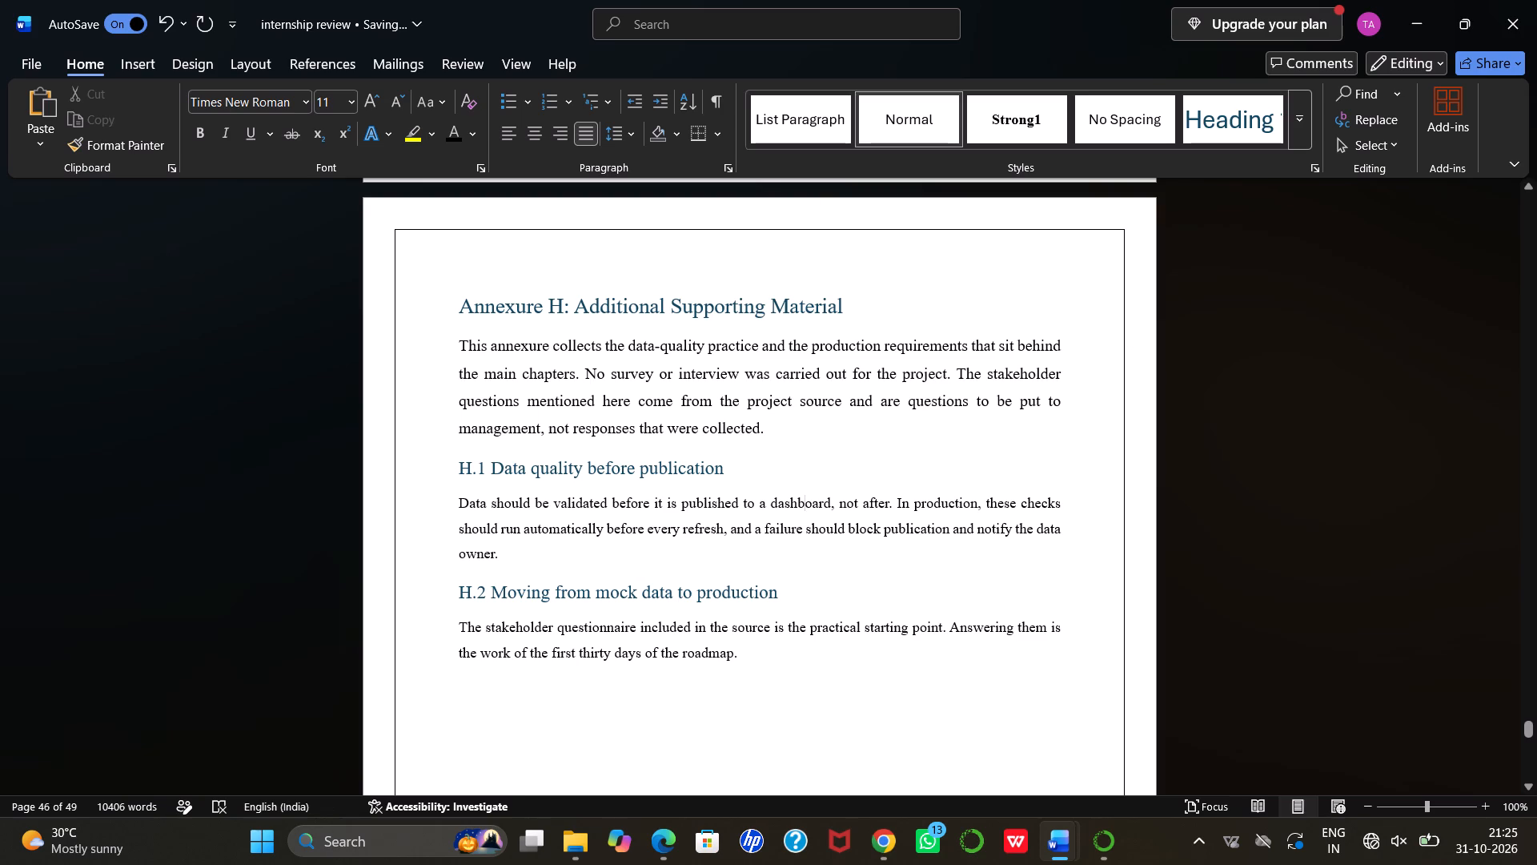
Set the font size of the body paragraph under "H.1 Data quality before publication" to 12.
scroll(808, 495, down, 2)
scroll(808, 495, up, 1)
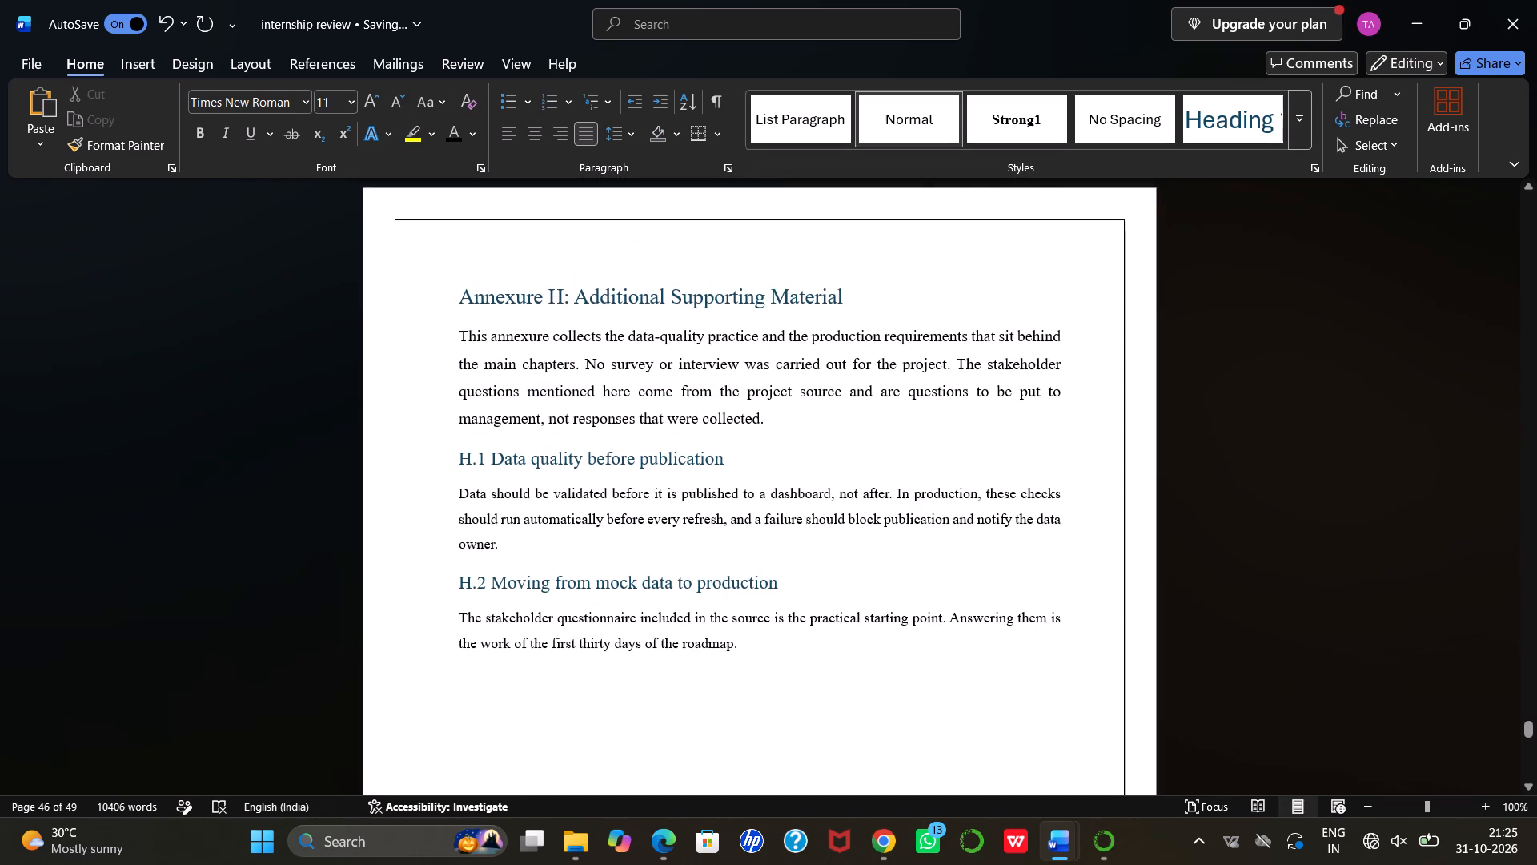
drag(452, 495, 509, 536)
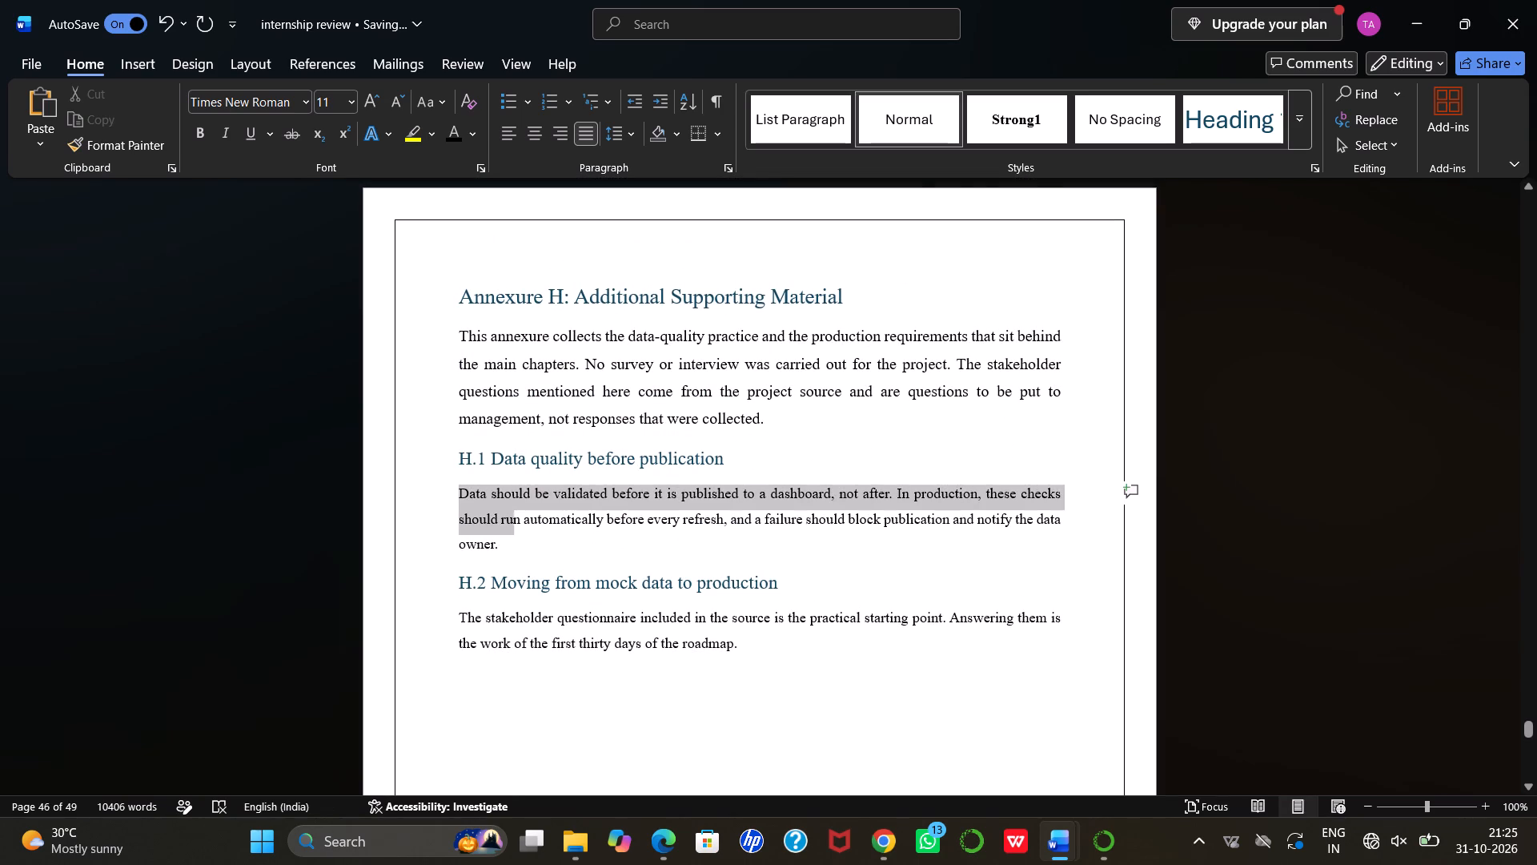
drag(509, 536, 512, 538)
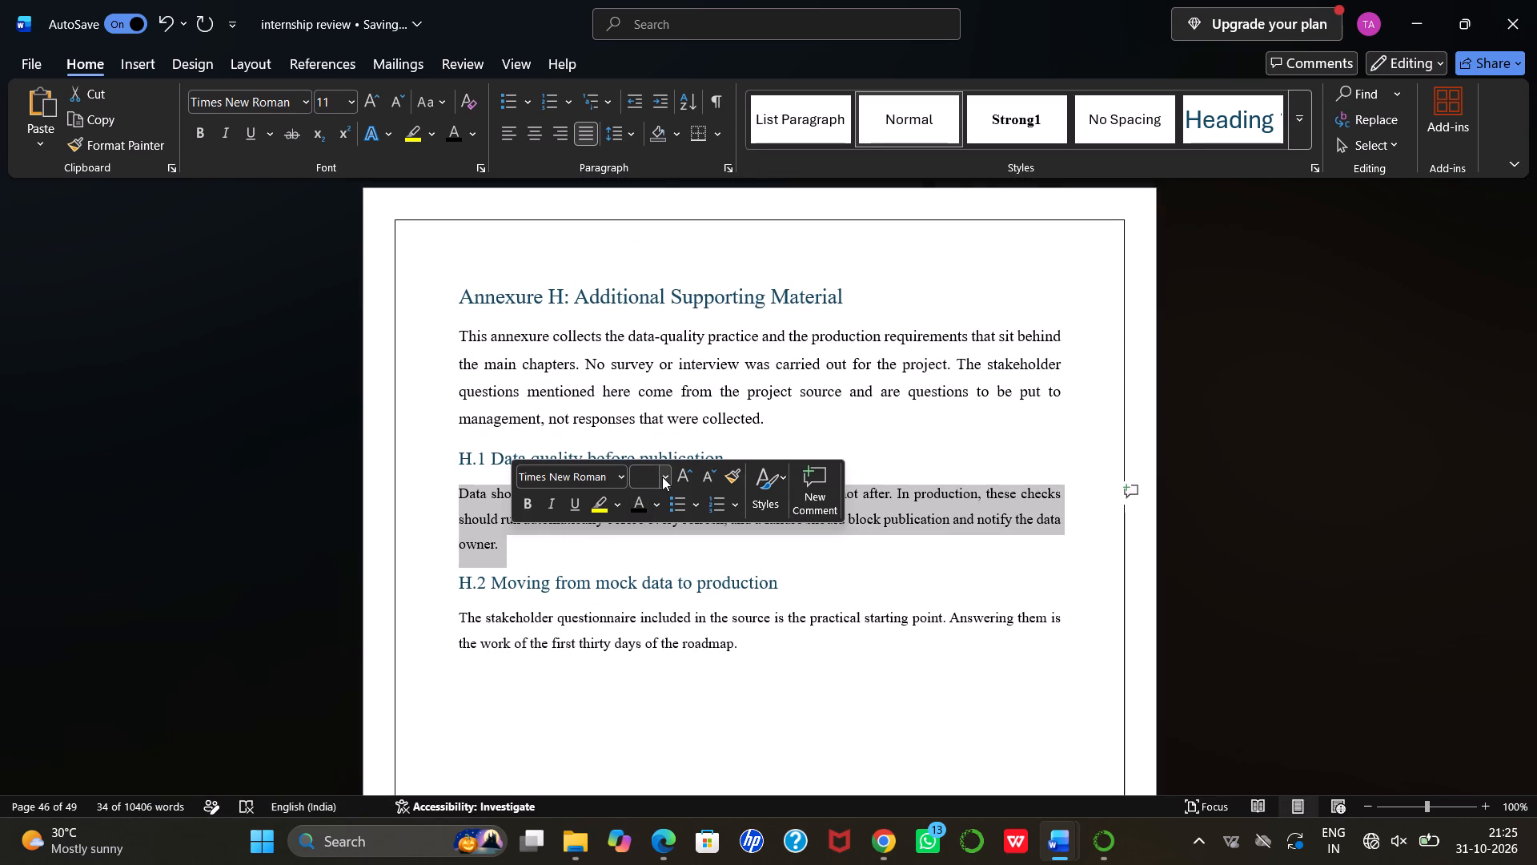
click(662, 477)
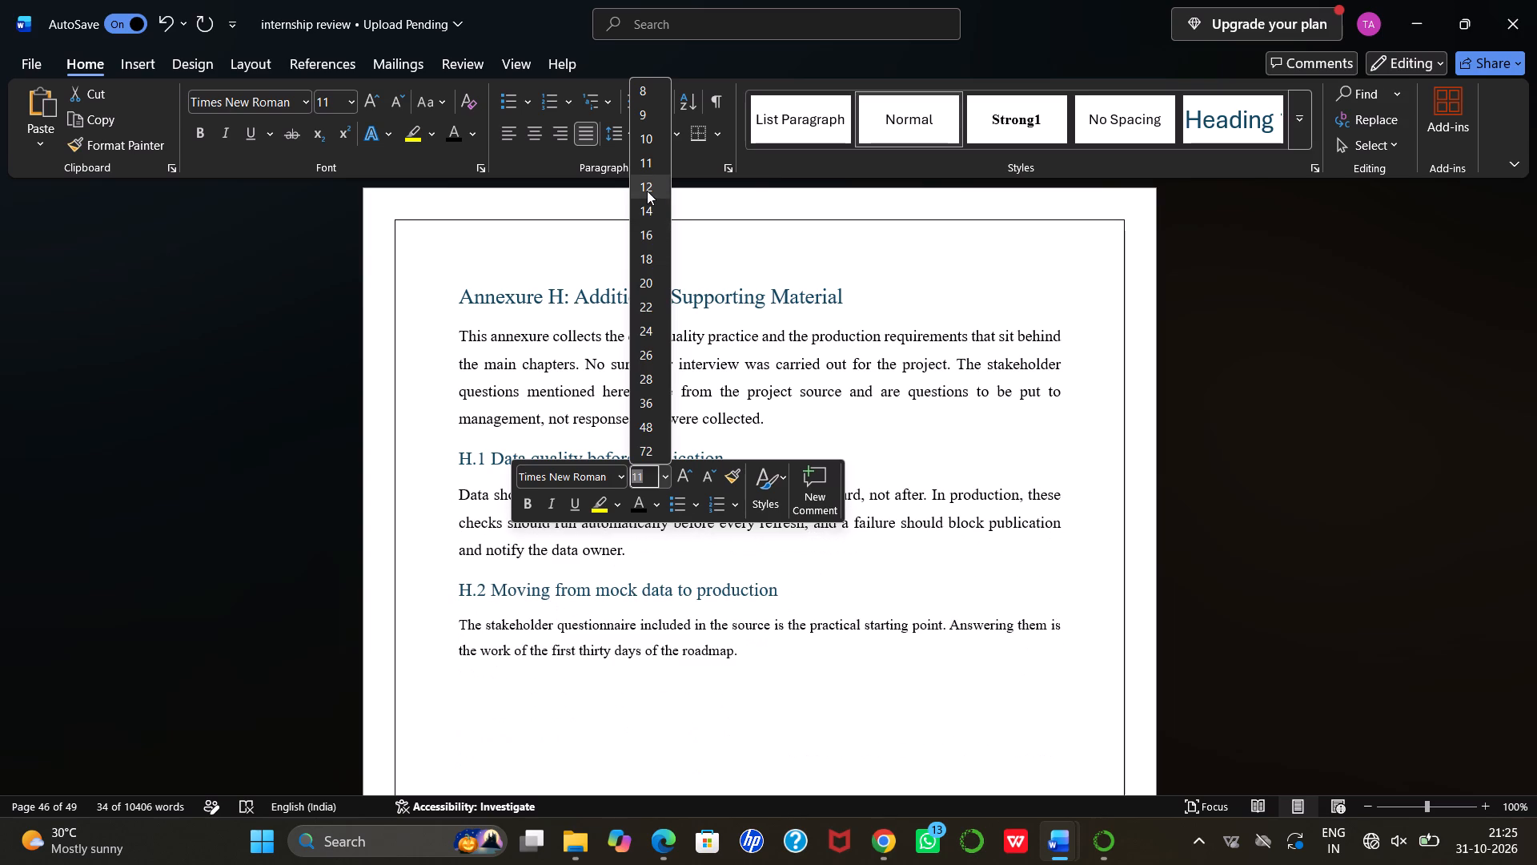
click(647, 191)
click(844, 590)
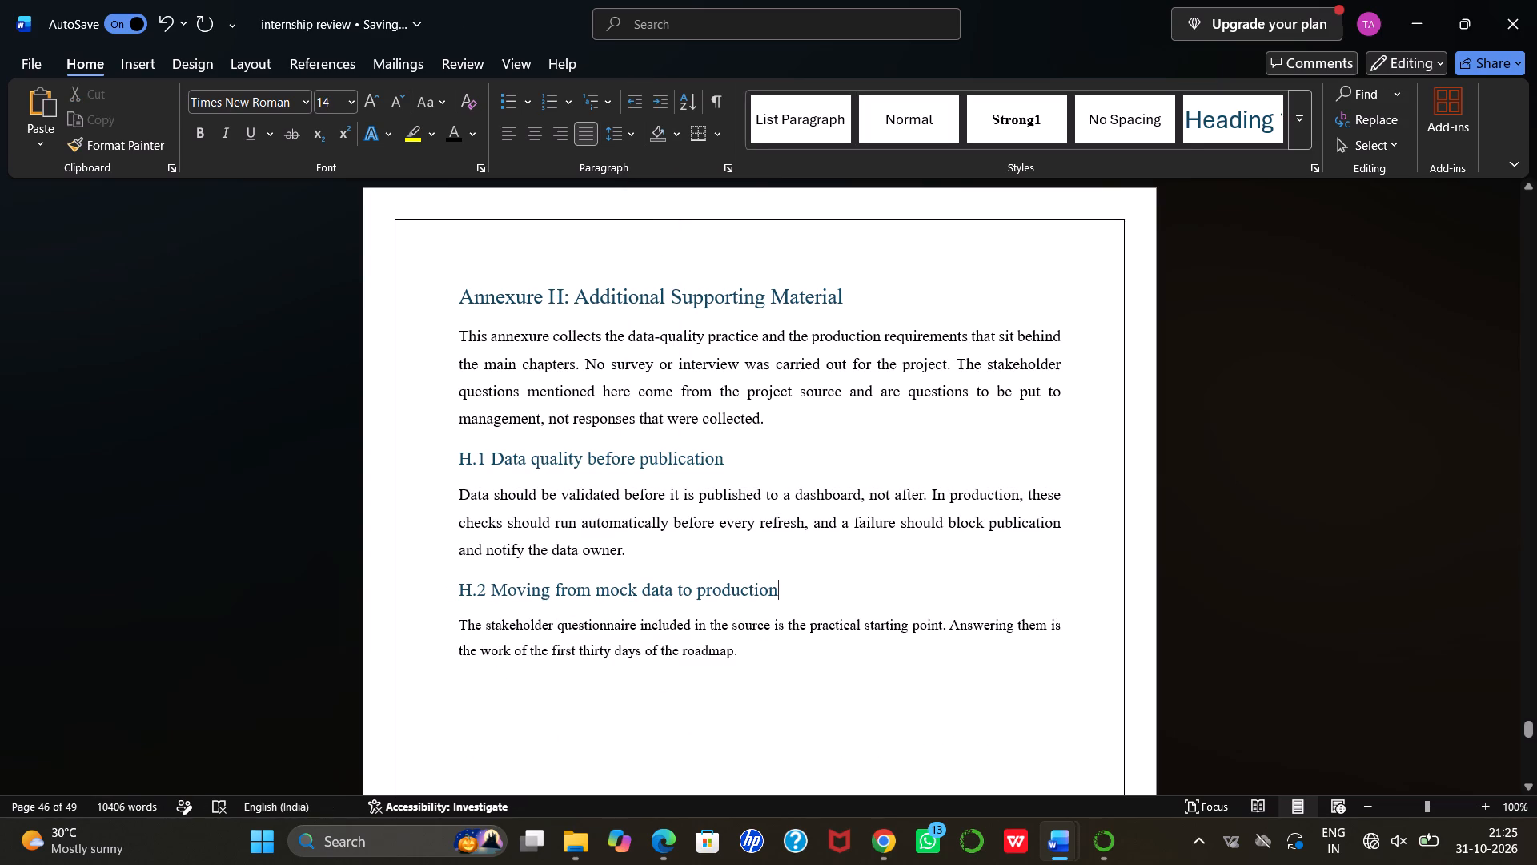
Set the font size of the body paragraph under "H.2 Moving from mock data to production" to 12.
drag(458, 619, 616, 637)
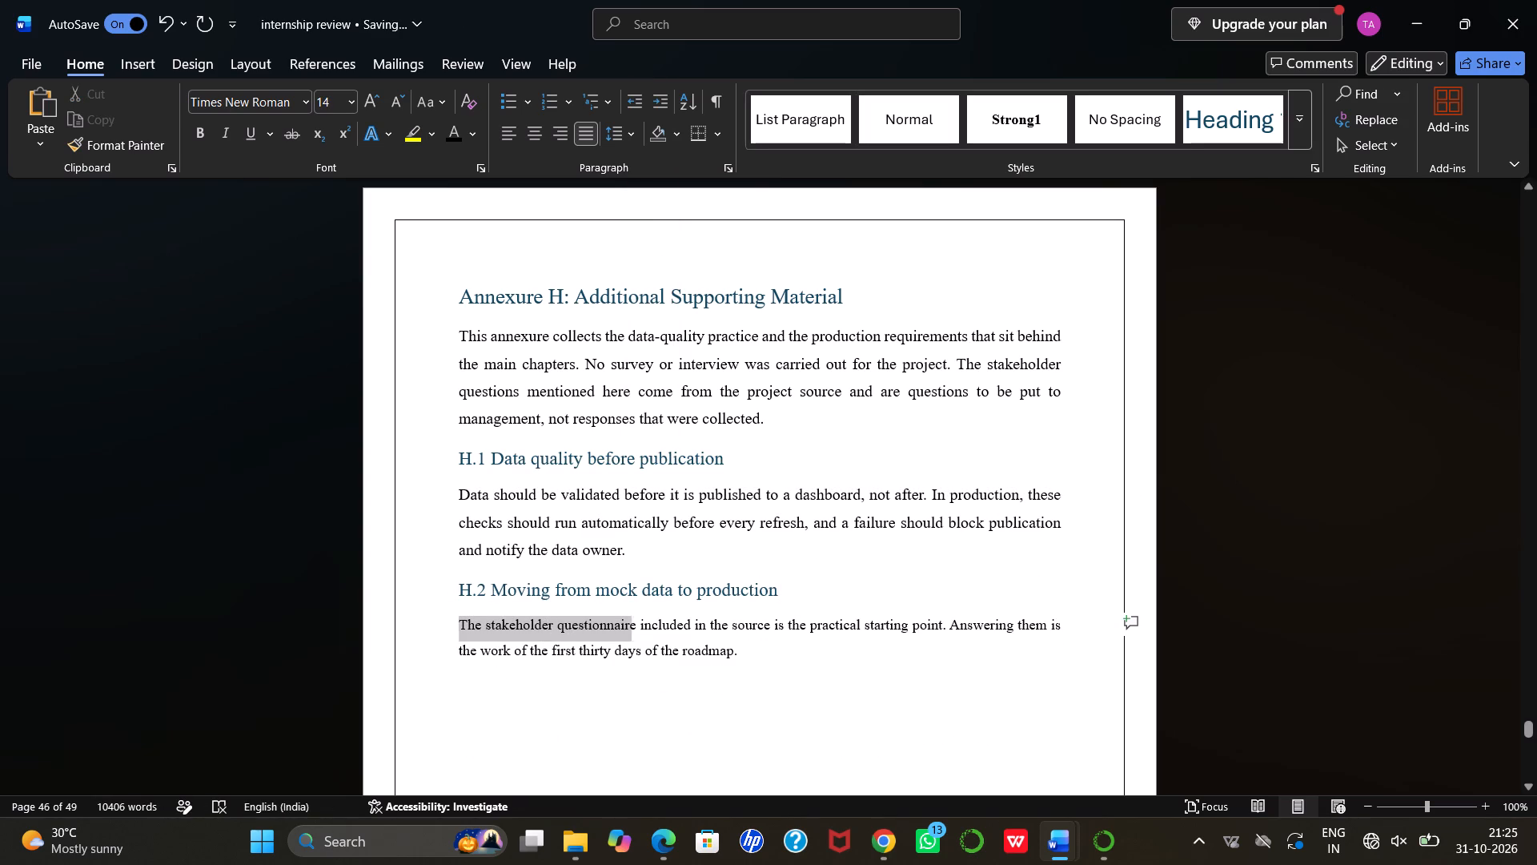
drag(616, 637, 755, 659)
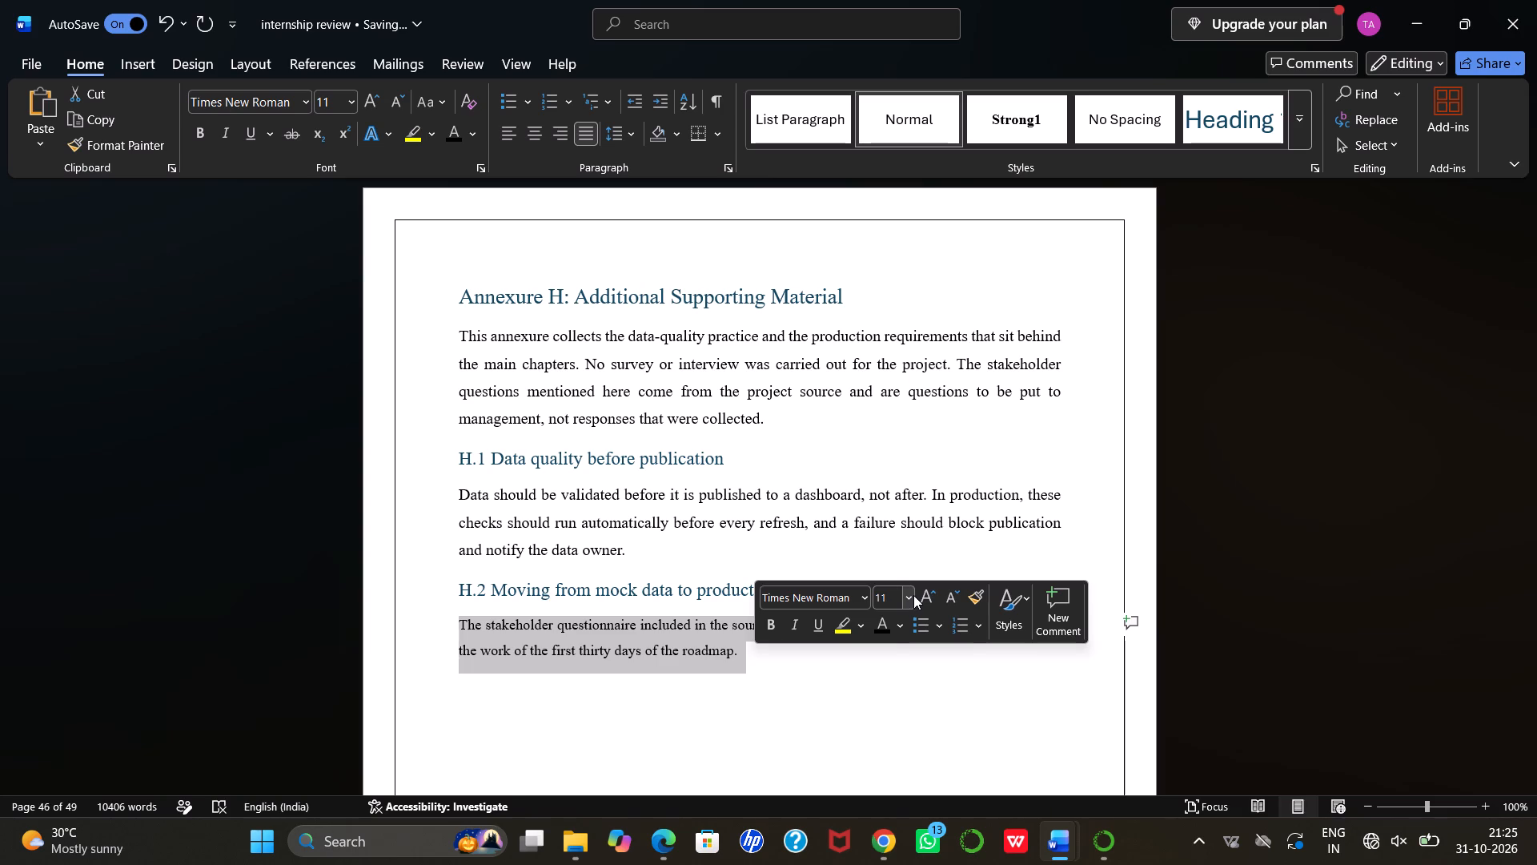
click(913, 595)
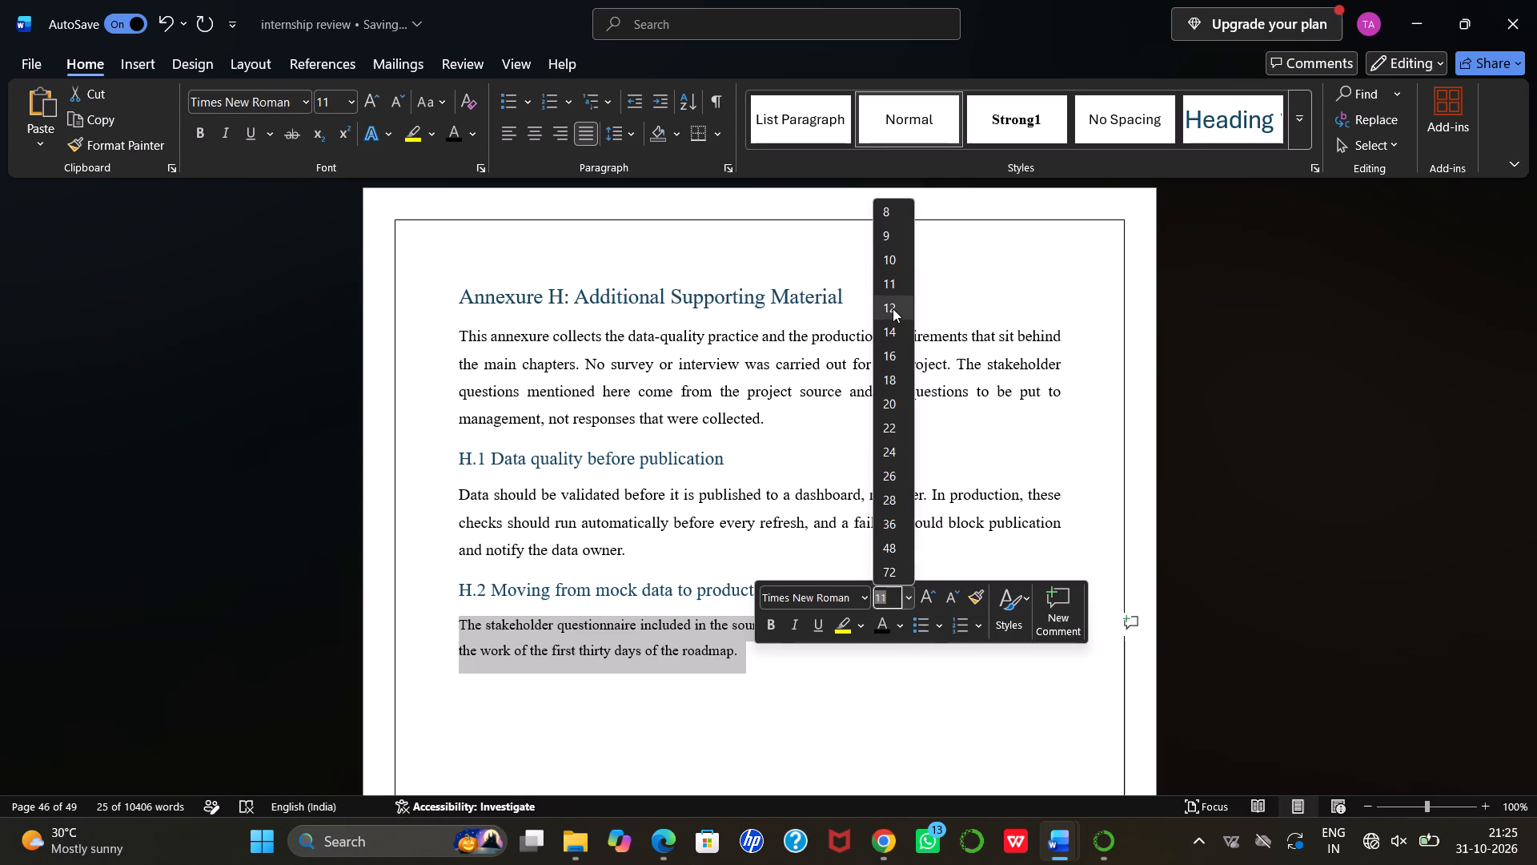
click(893, 308)
click(845, 710)
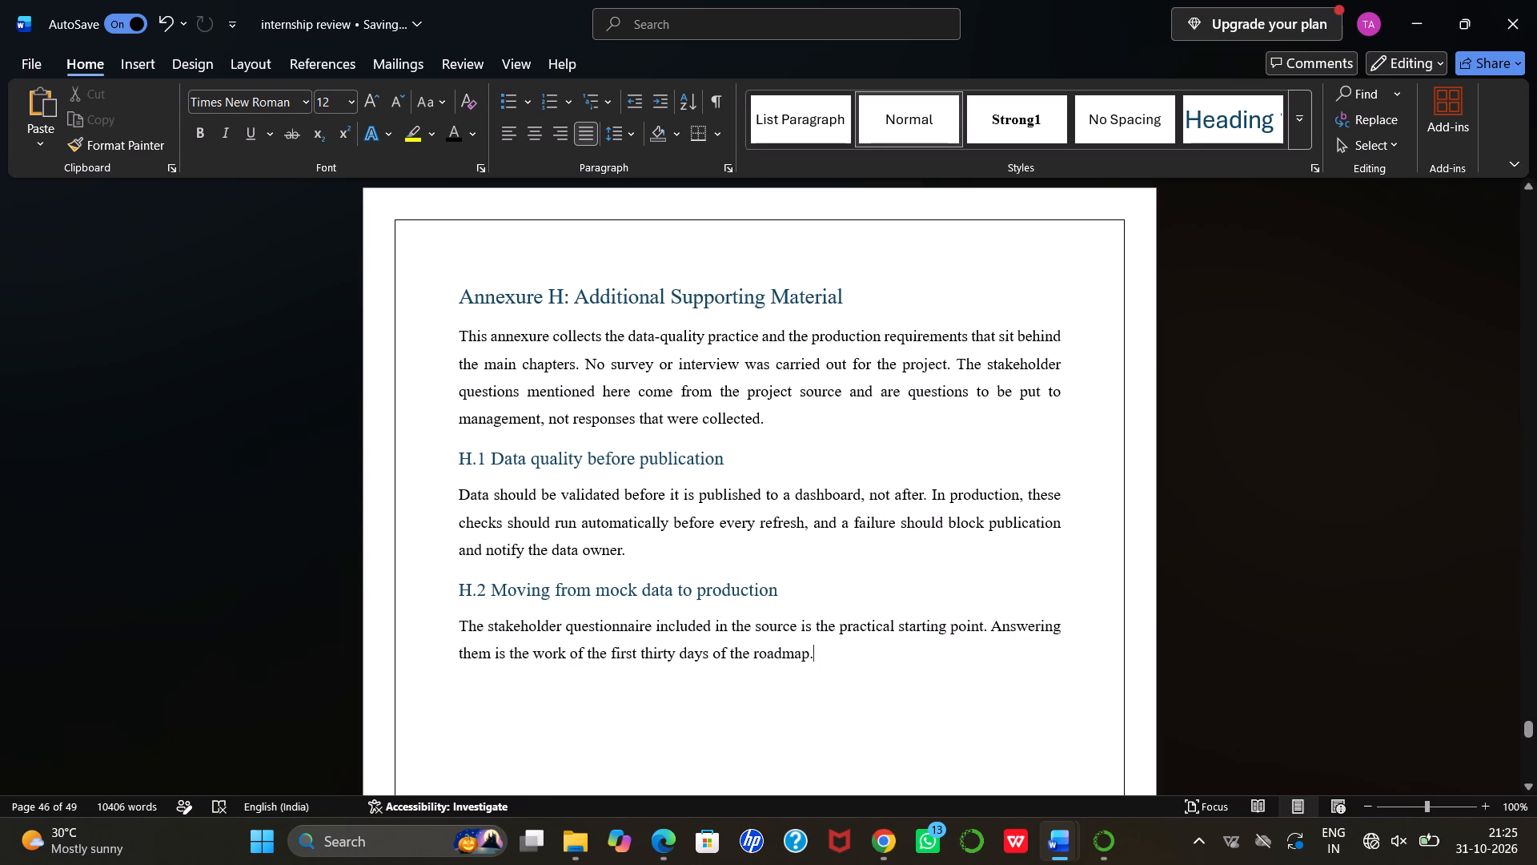
Review the layout of the Annexure H page and the References entries on the page after it.
scroll(845, 710, up, 1)
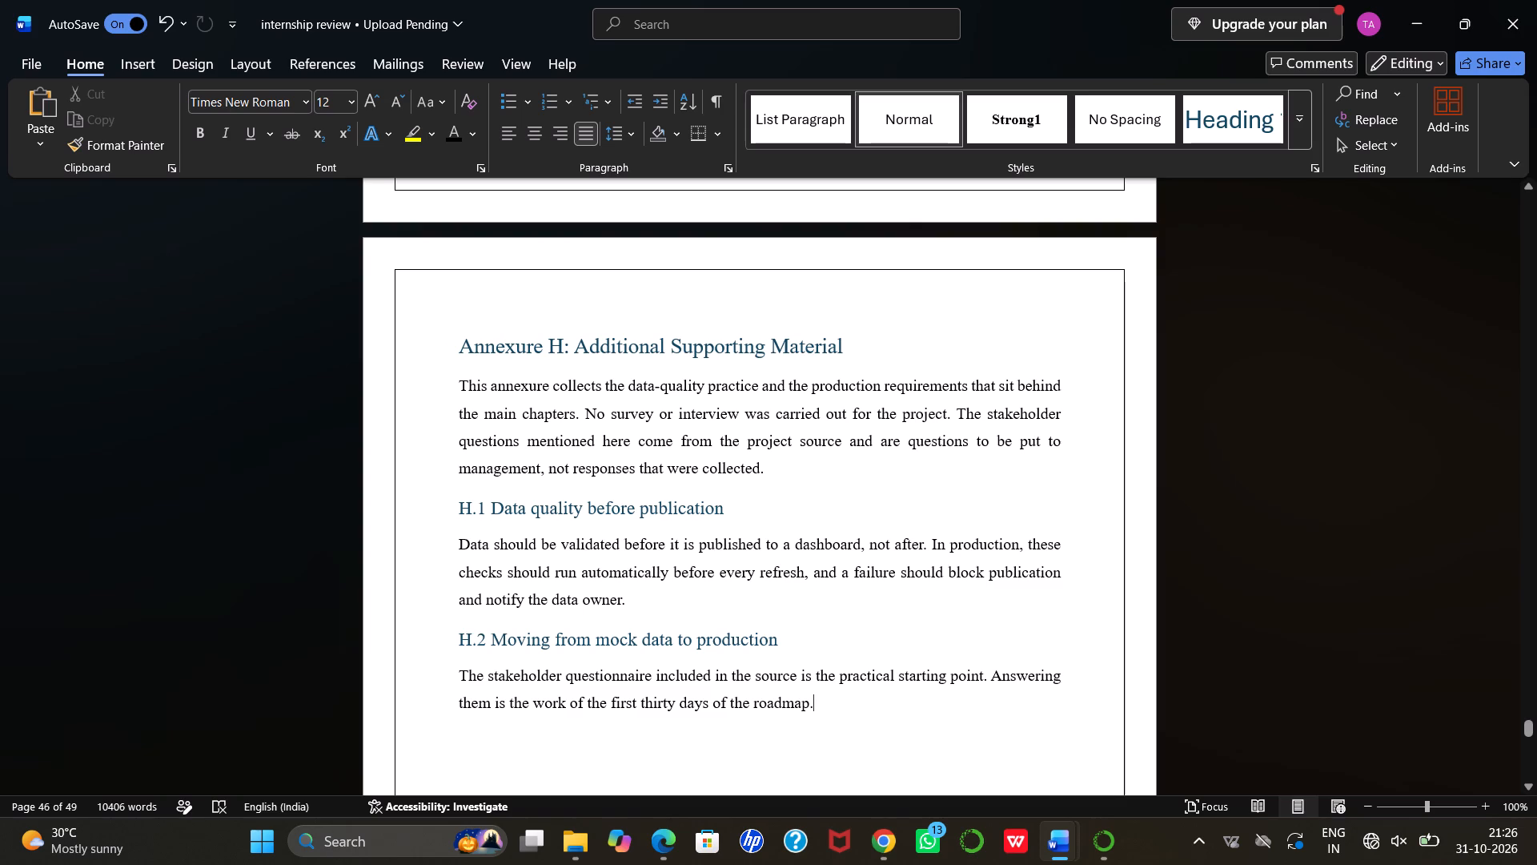
scroll(678, 561, down, 3)
scroll(678, 561, up, 1)
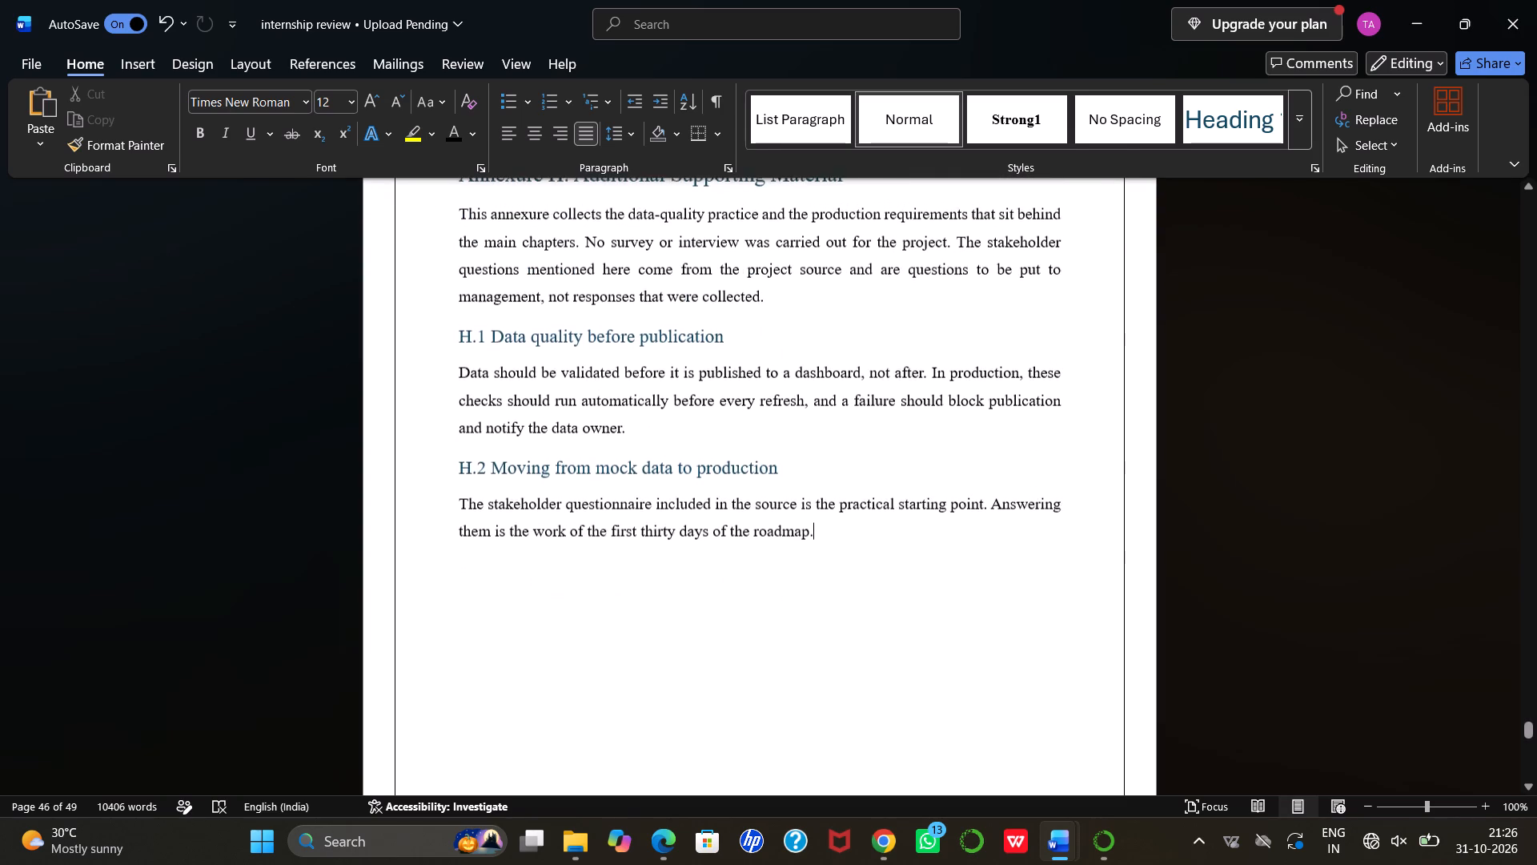
scroll(678, 561, up, 1)
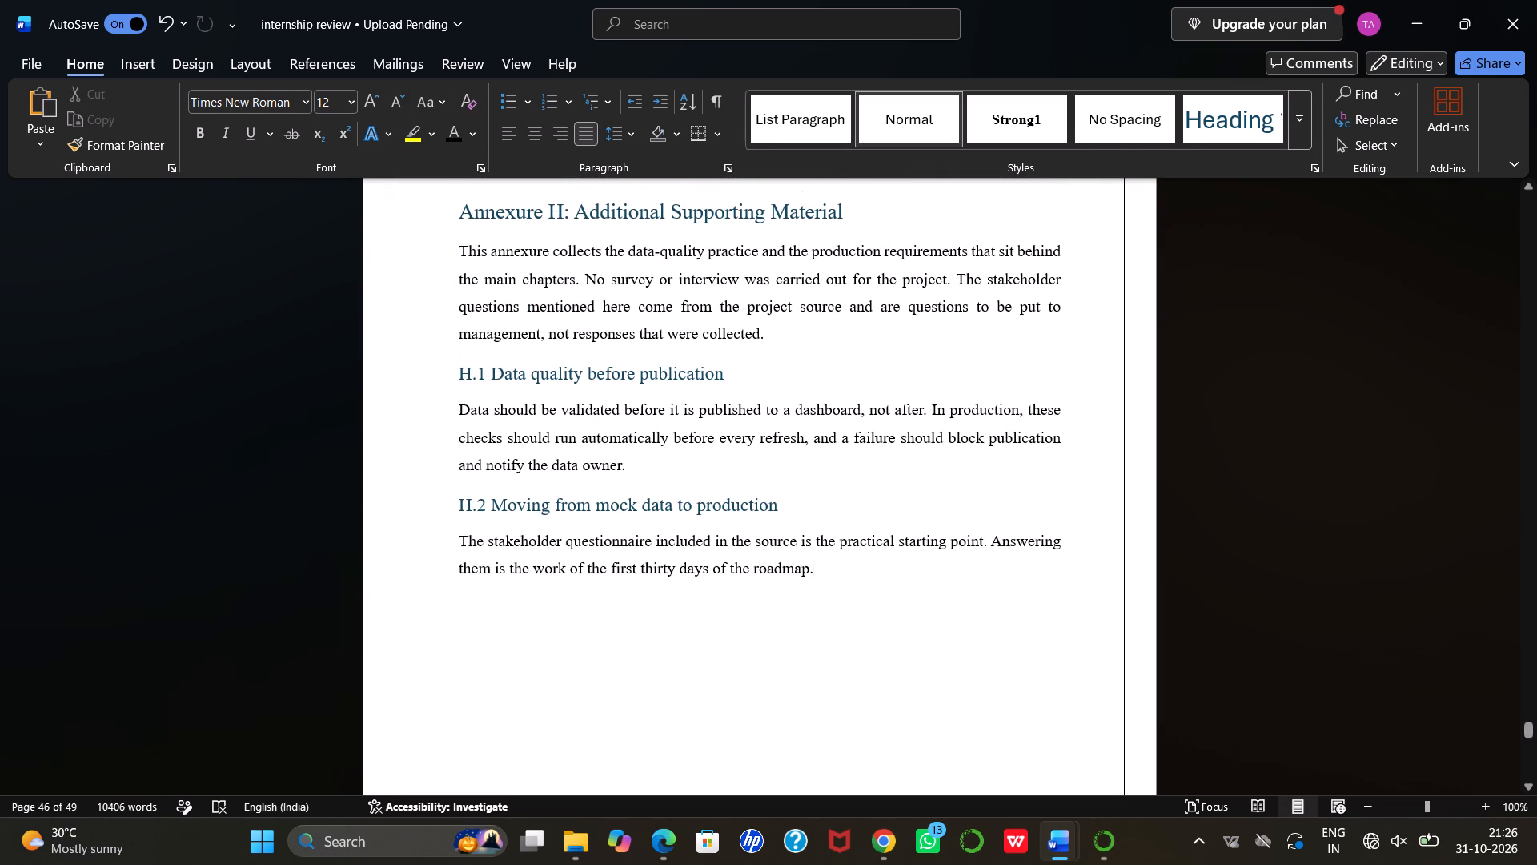
scroll(772, 497, down, 4)
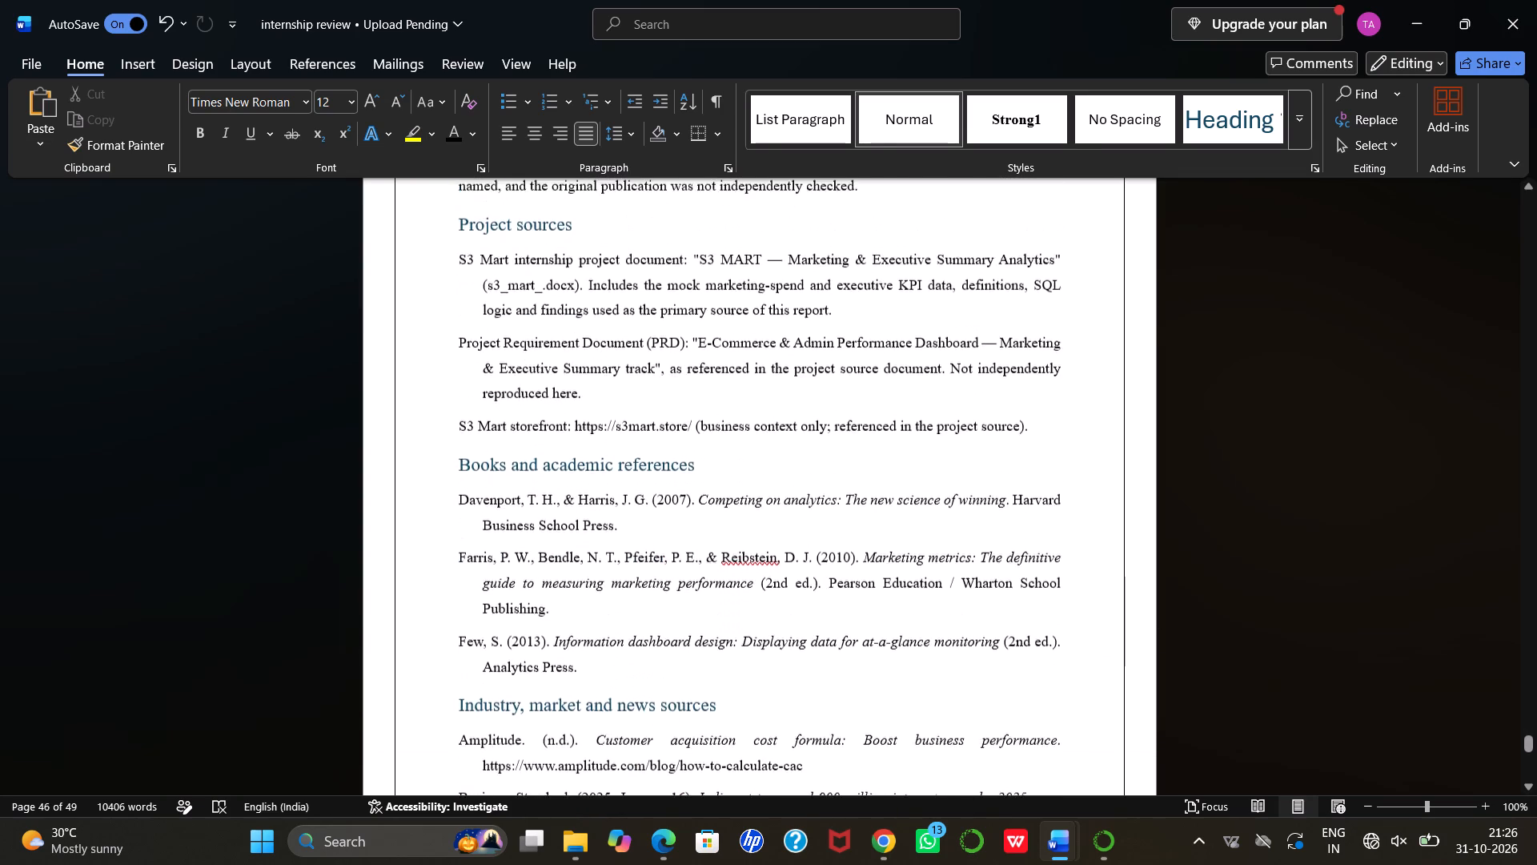
scroll(772, 497, down, 2)
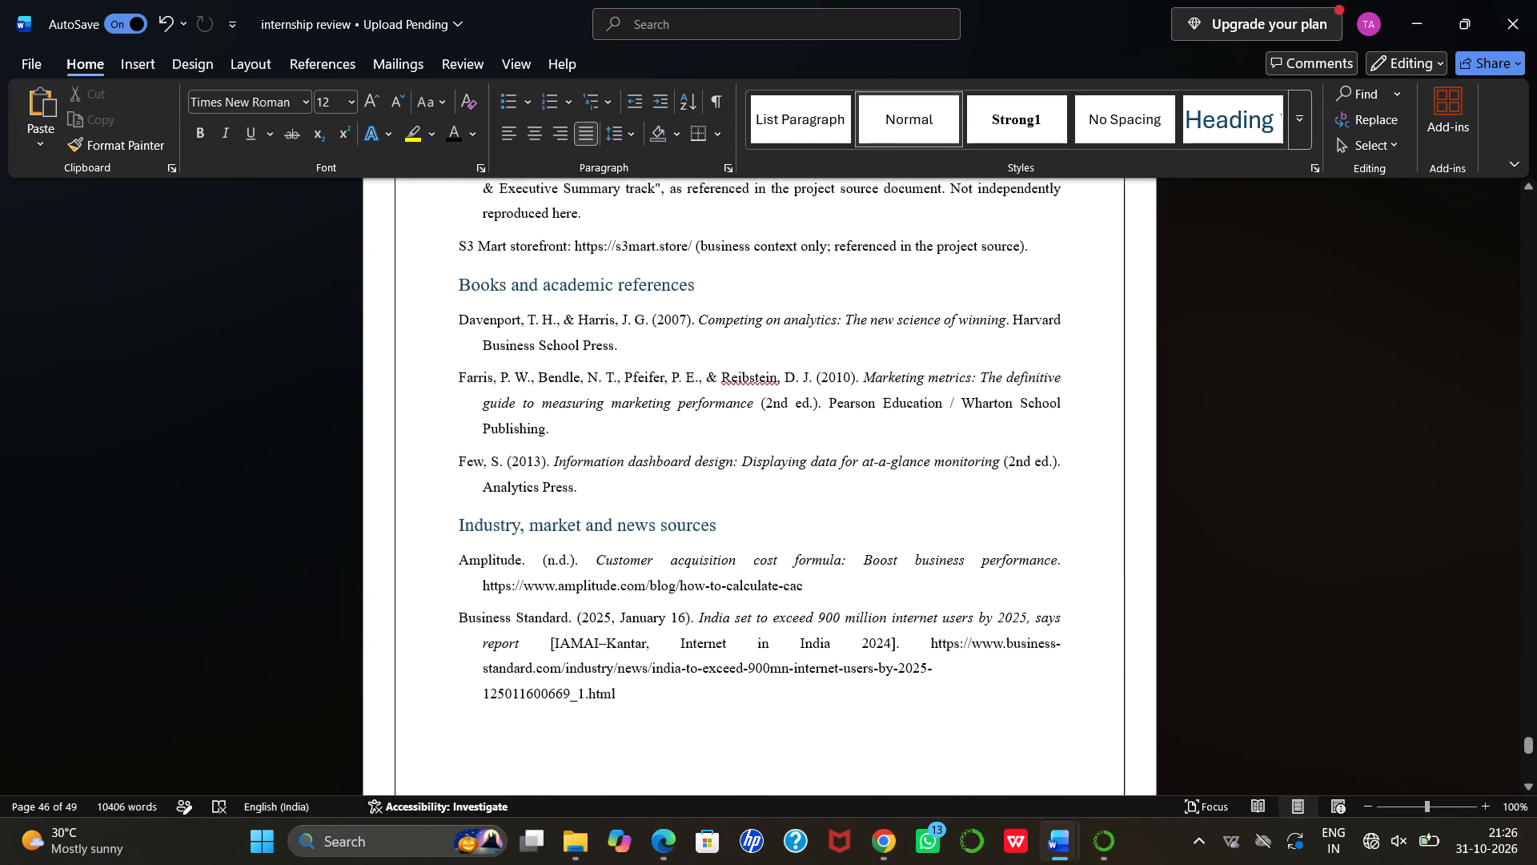
scroll(772, 497, up, 1)
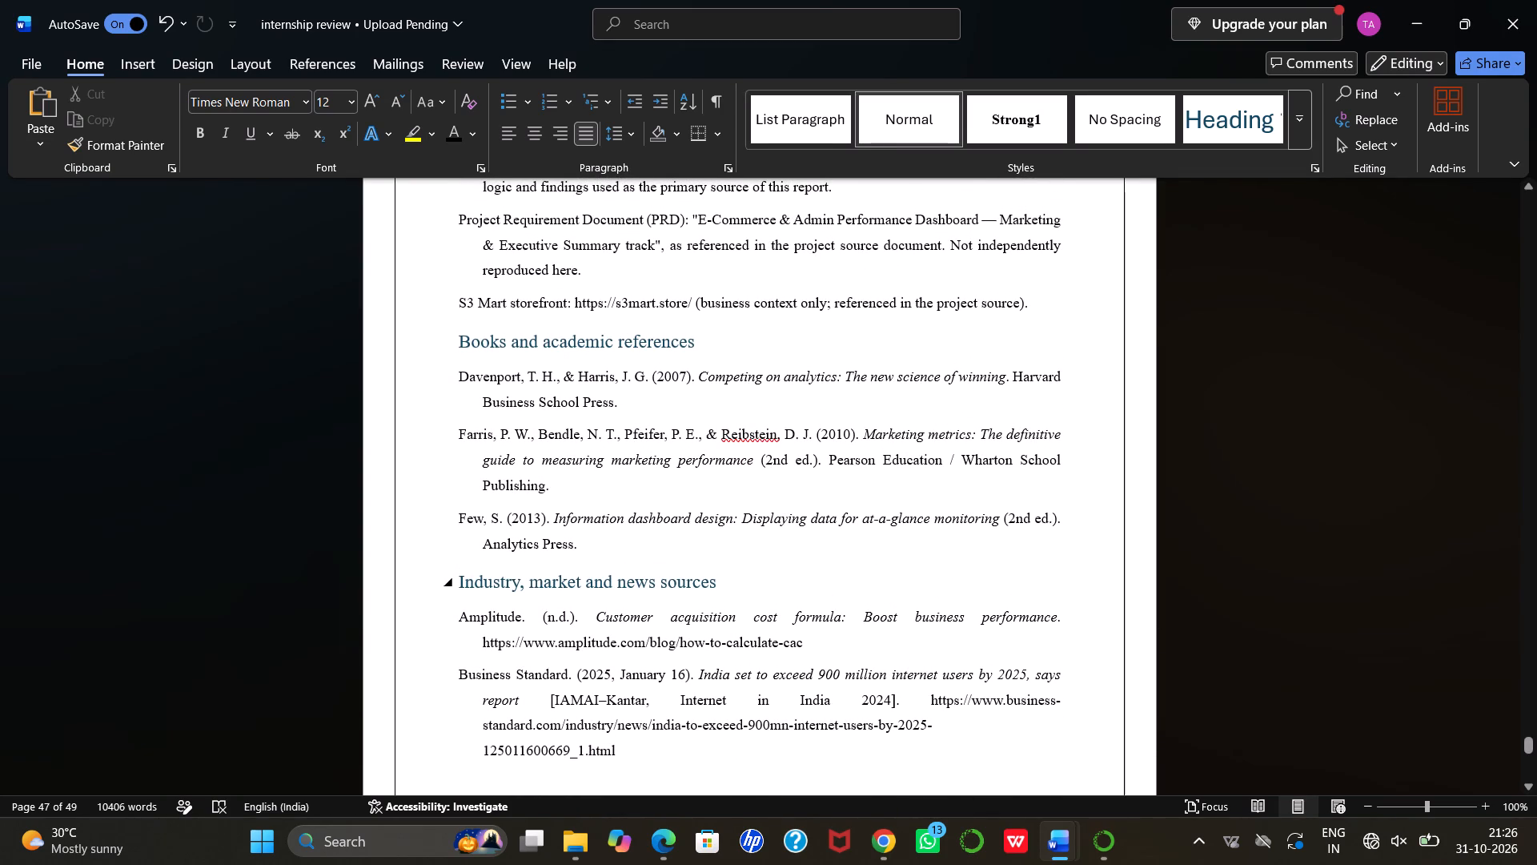
scroll(672, 577, up, 1)
Keep the three entries under the "Project sources" heading justified and set their font size to 12.
scroll(672, 577, up, 2)
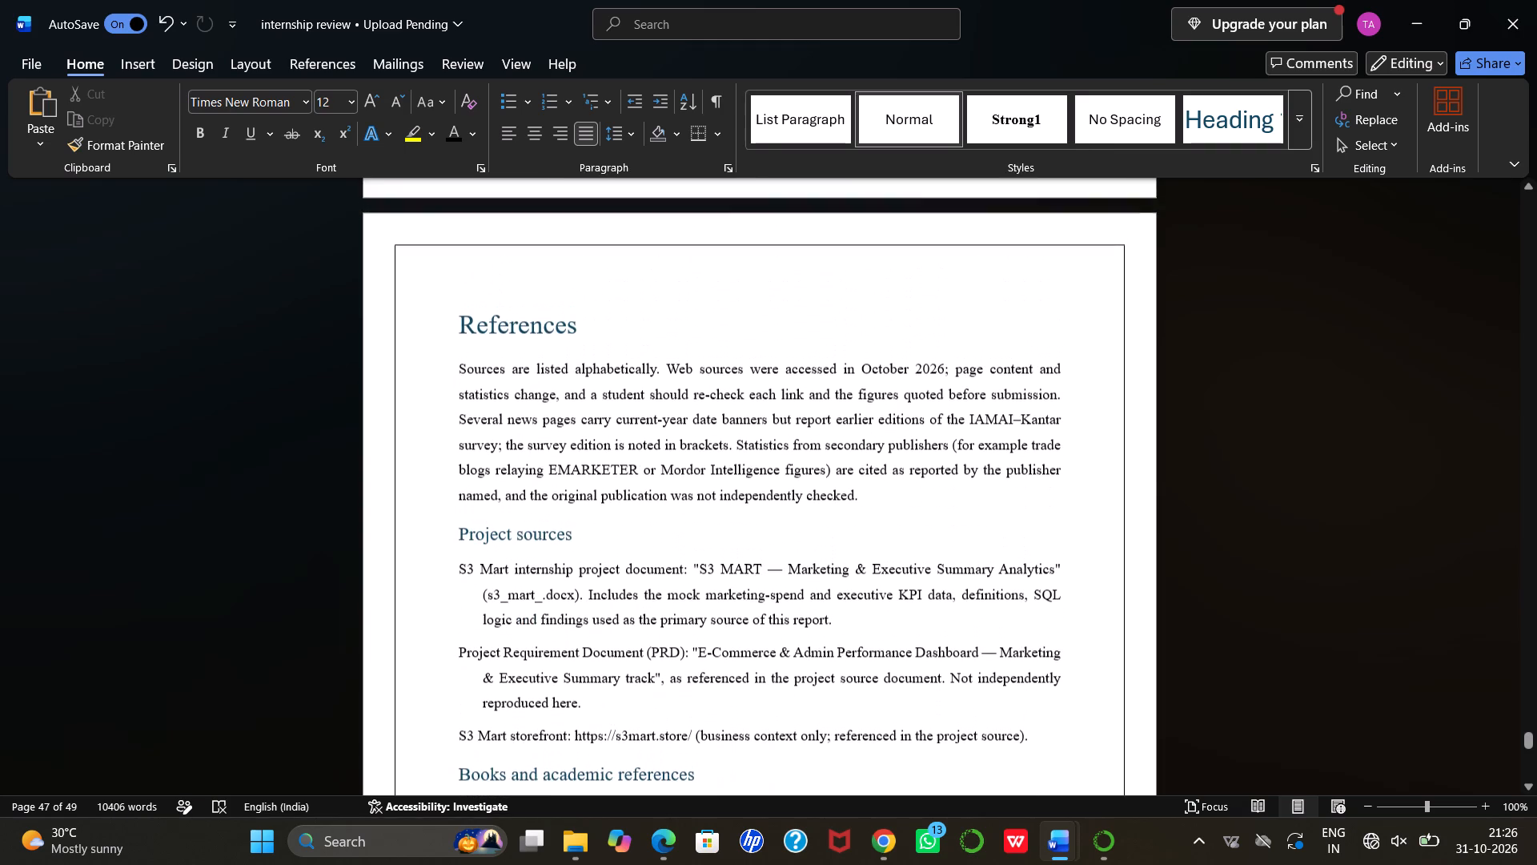
scroll(672, 577, up, 1)
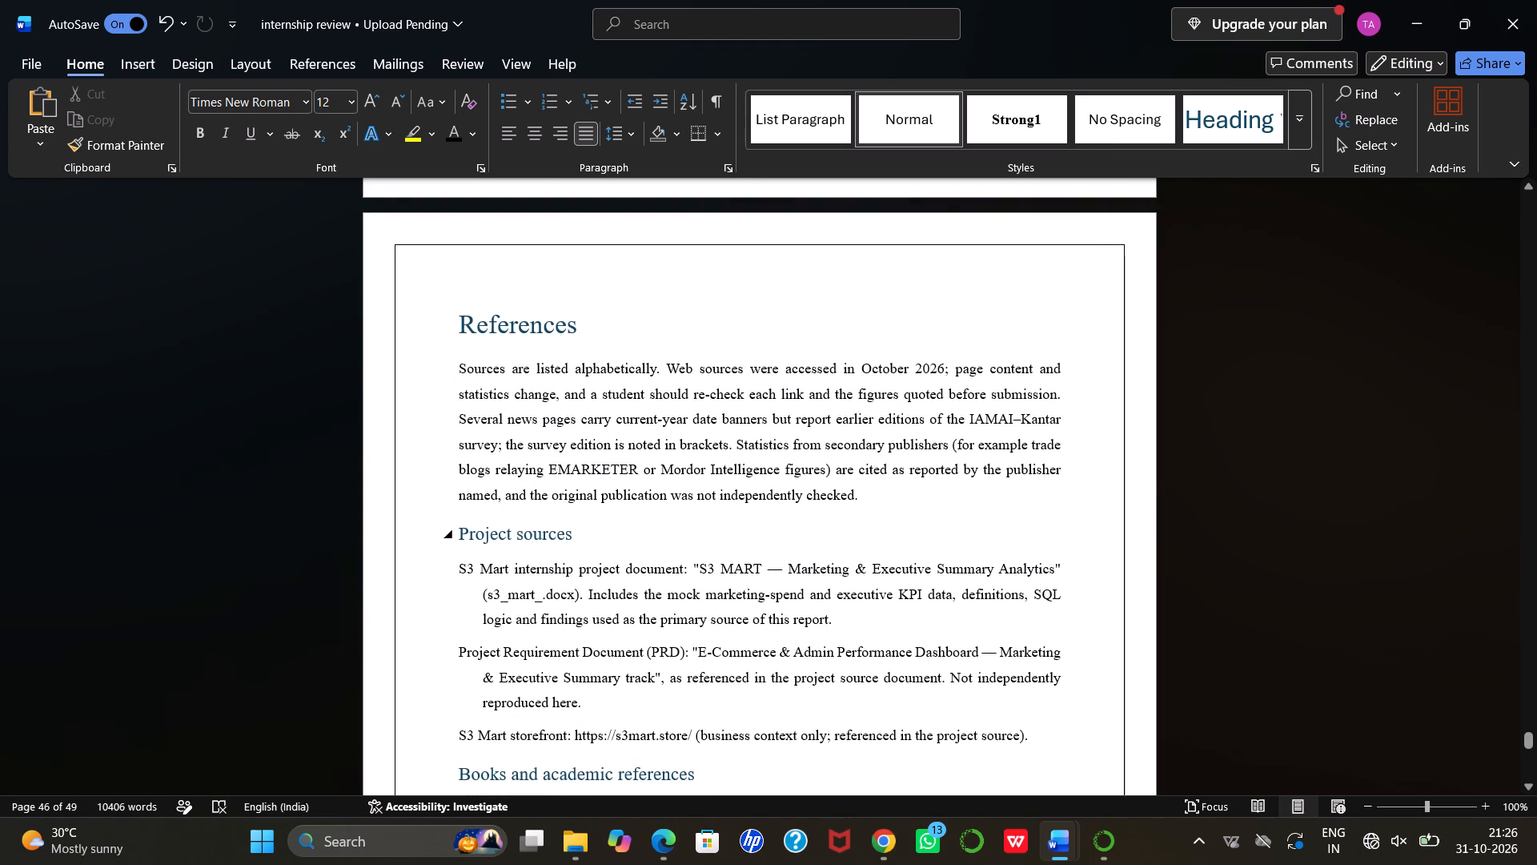
scroll(552, 534, down, 1)
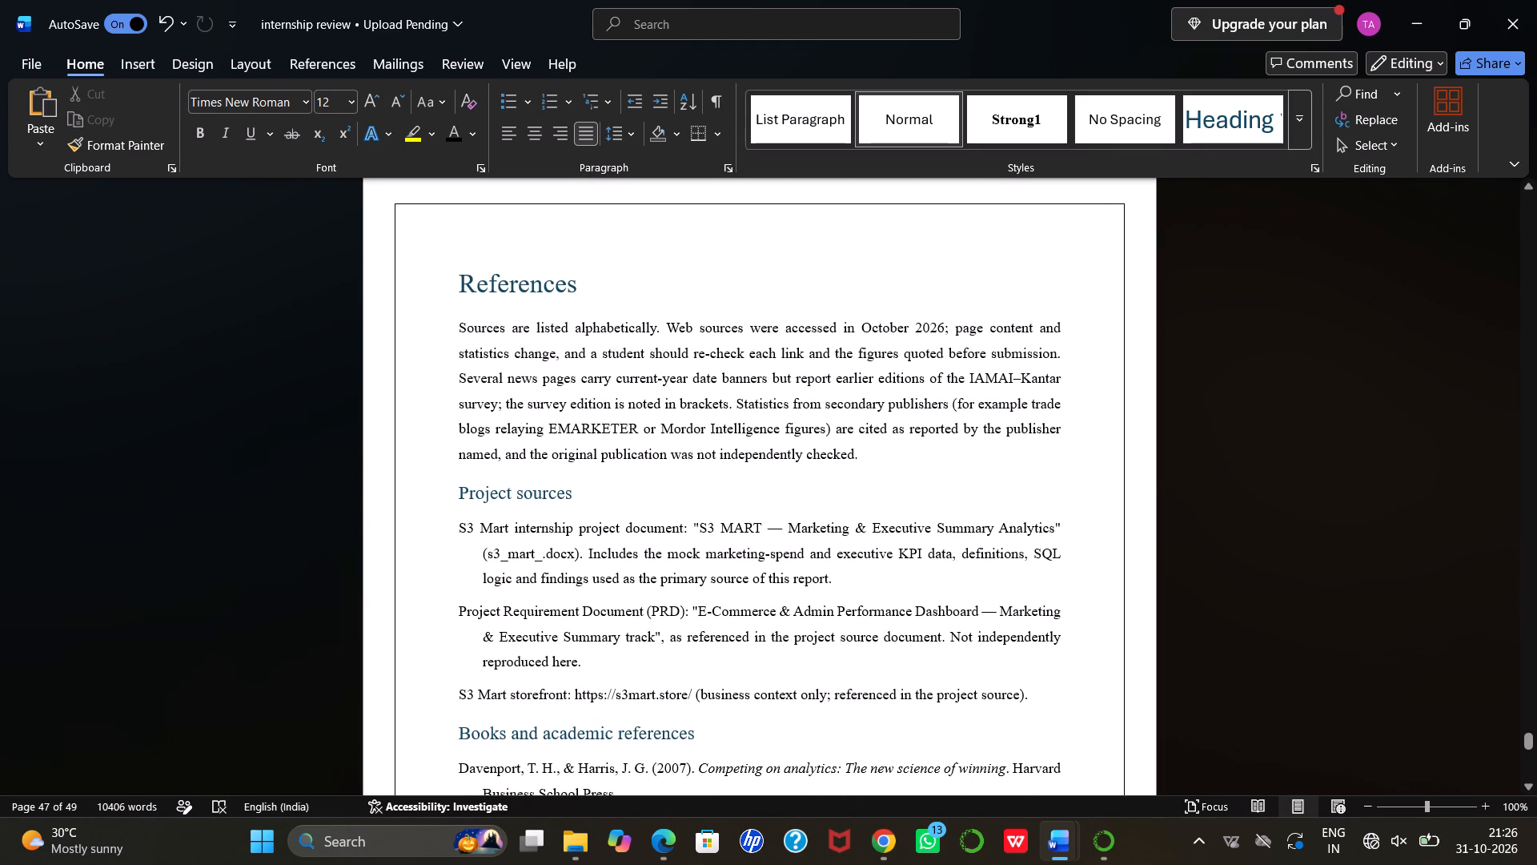
drag(458, 488, 582, 505)
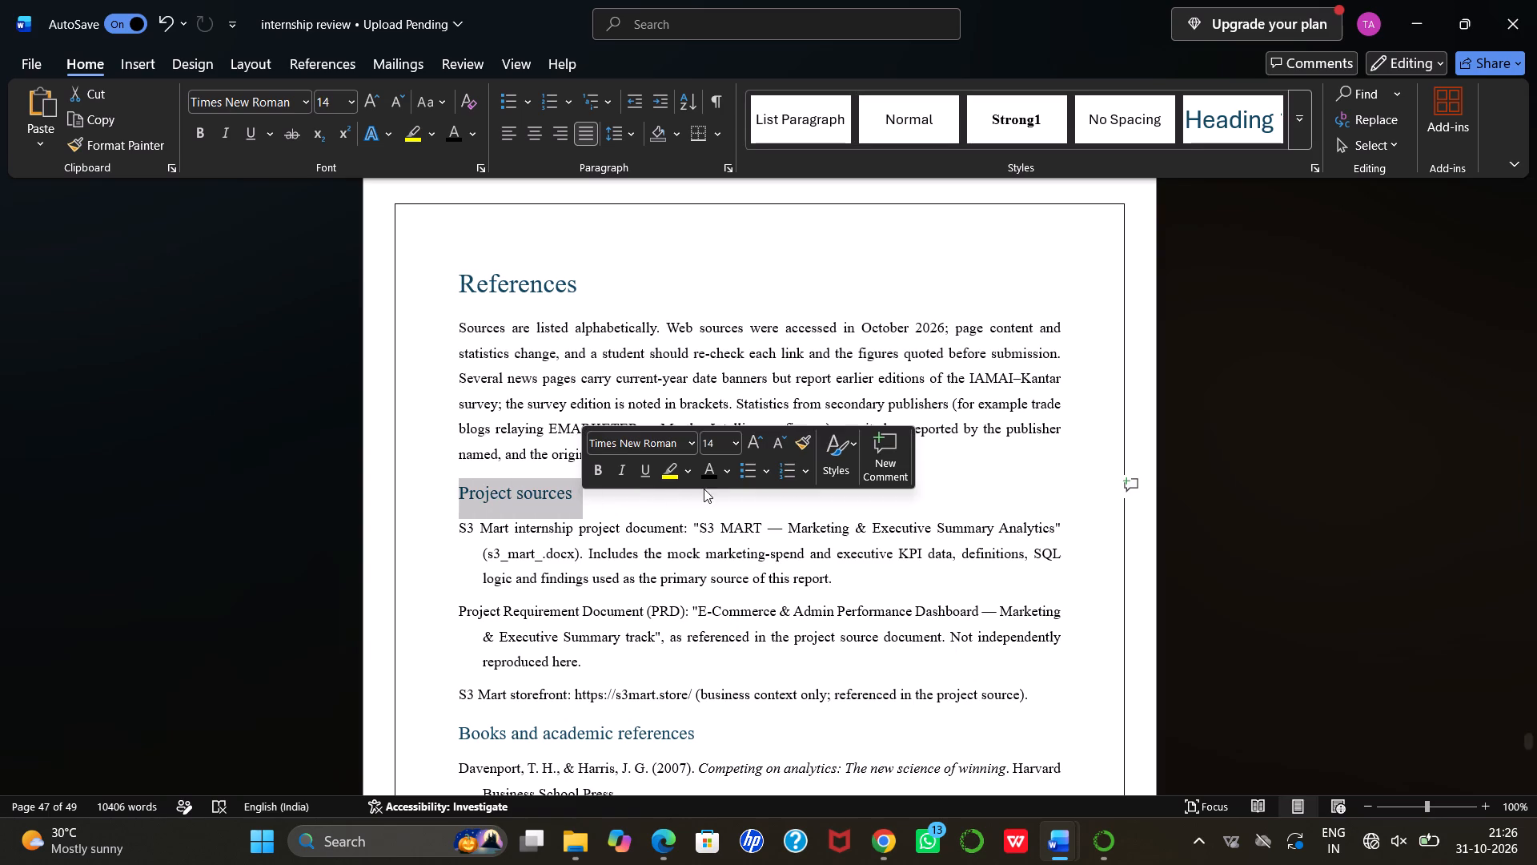
click(617, 514)
drag(454, 521, 644, 588)
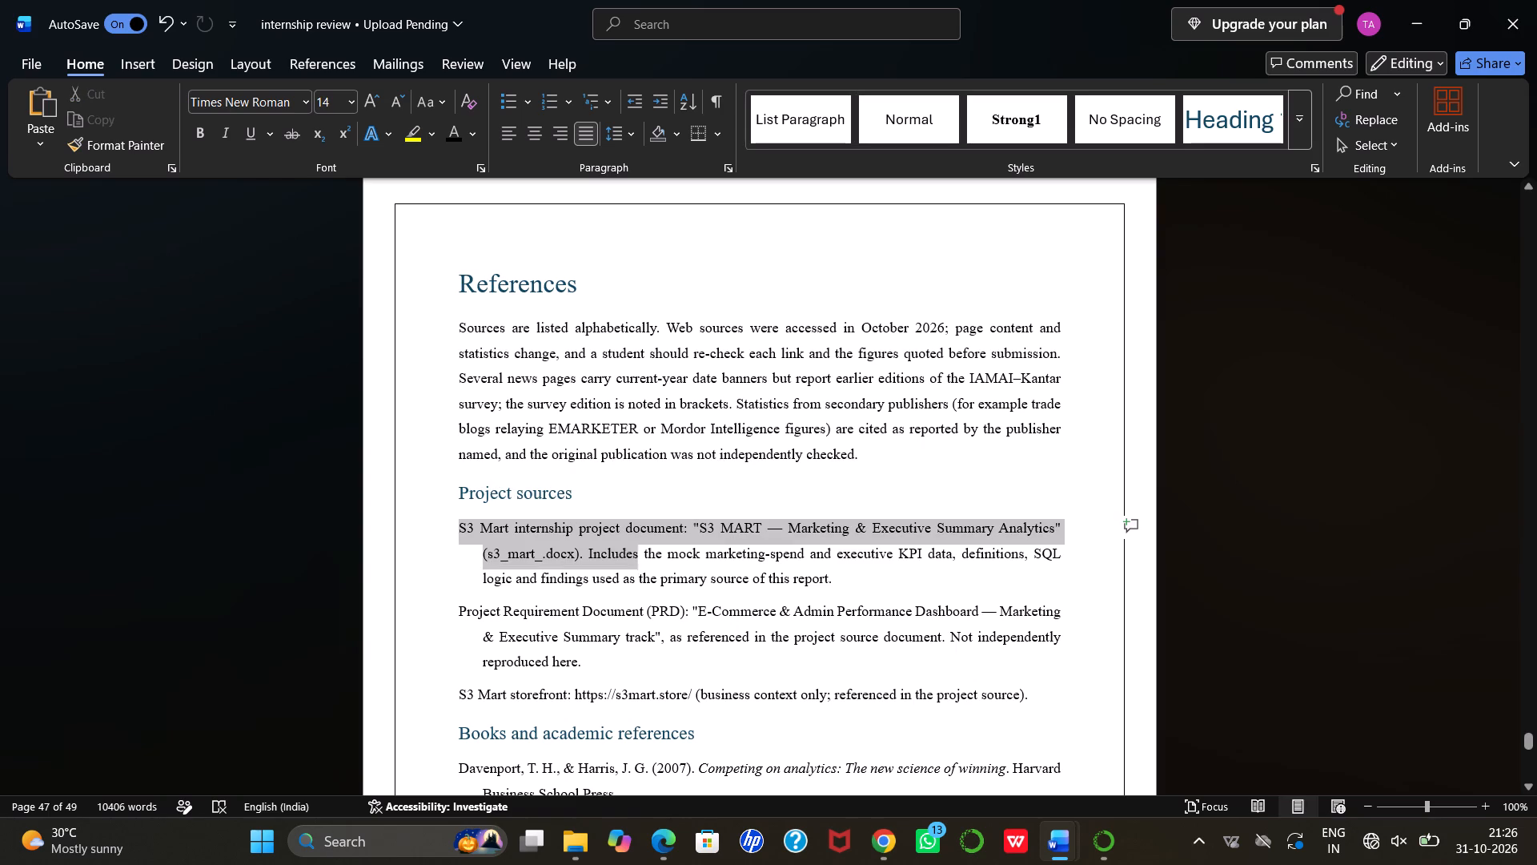
drag(644, 588, 989, 694)
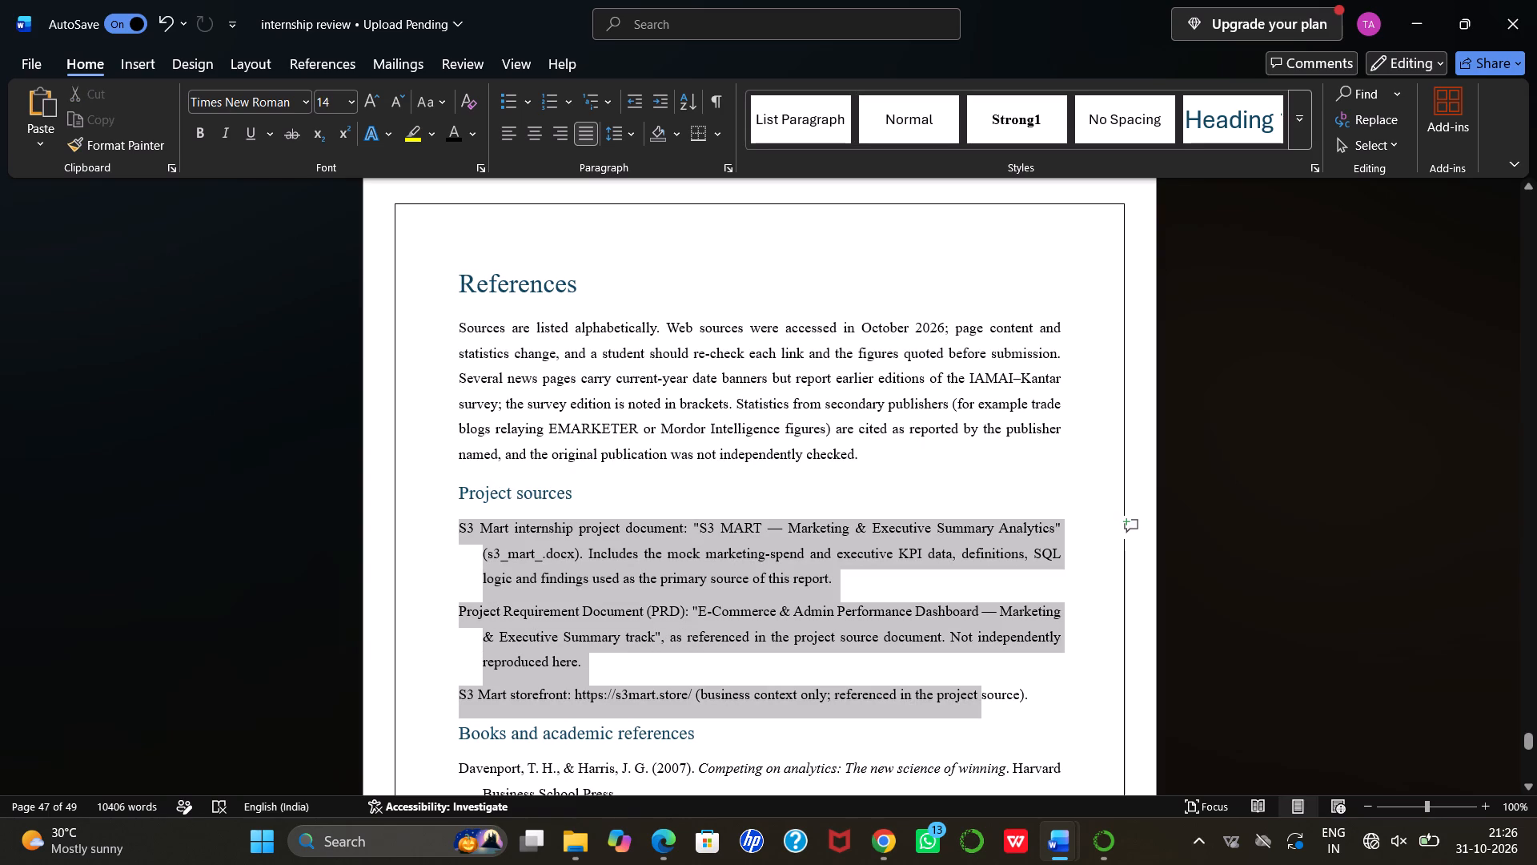
drag(989, 694, 1041, 699)
scroll(998, 692, right, 1)
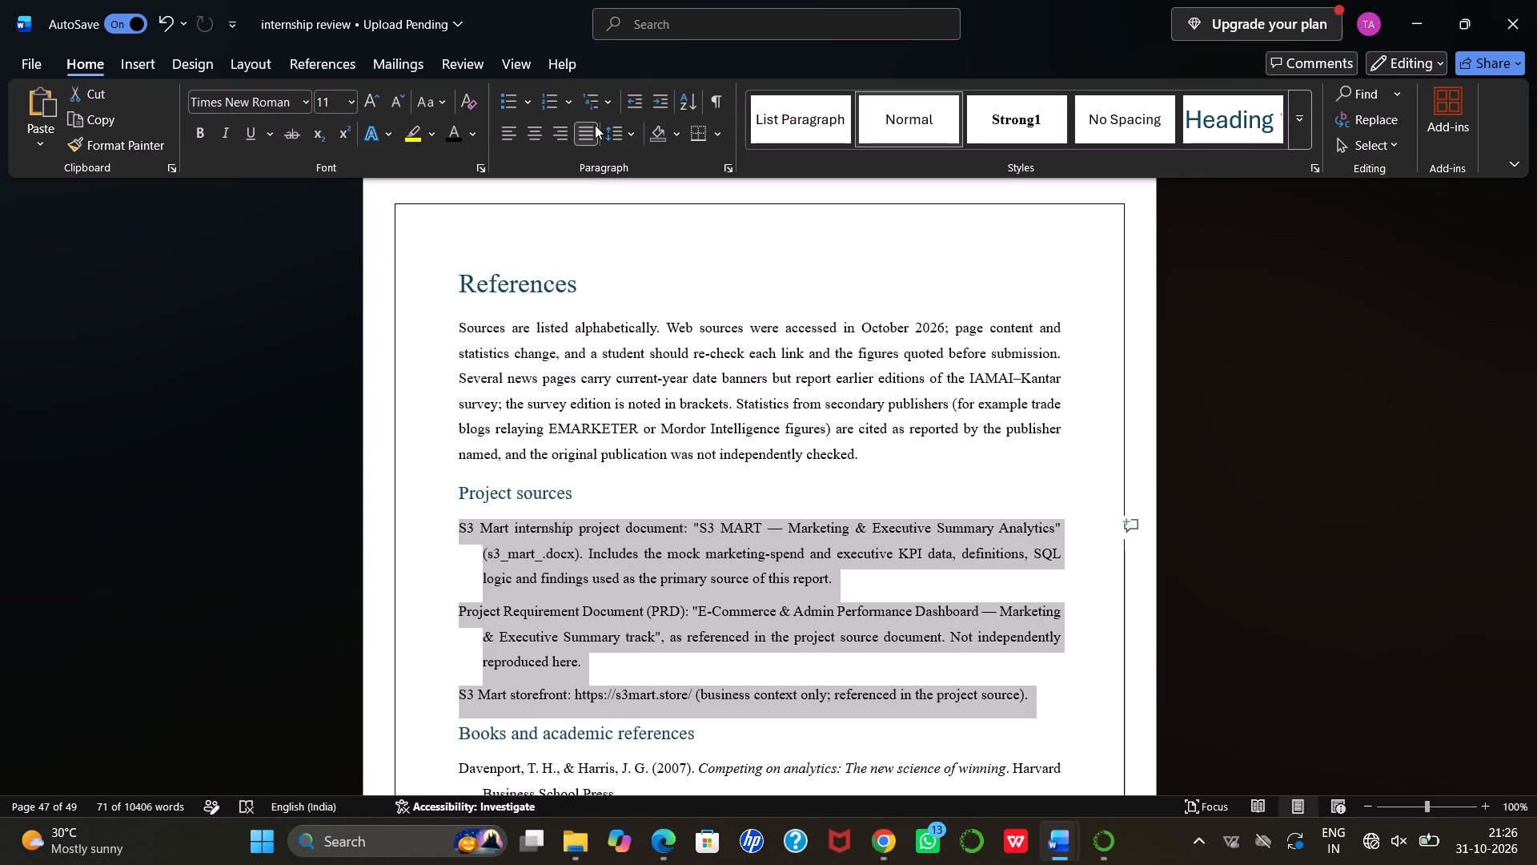
click(595, 125)
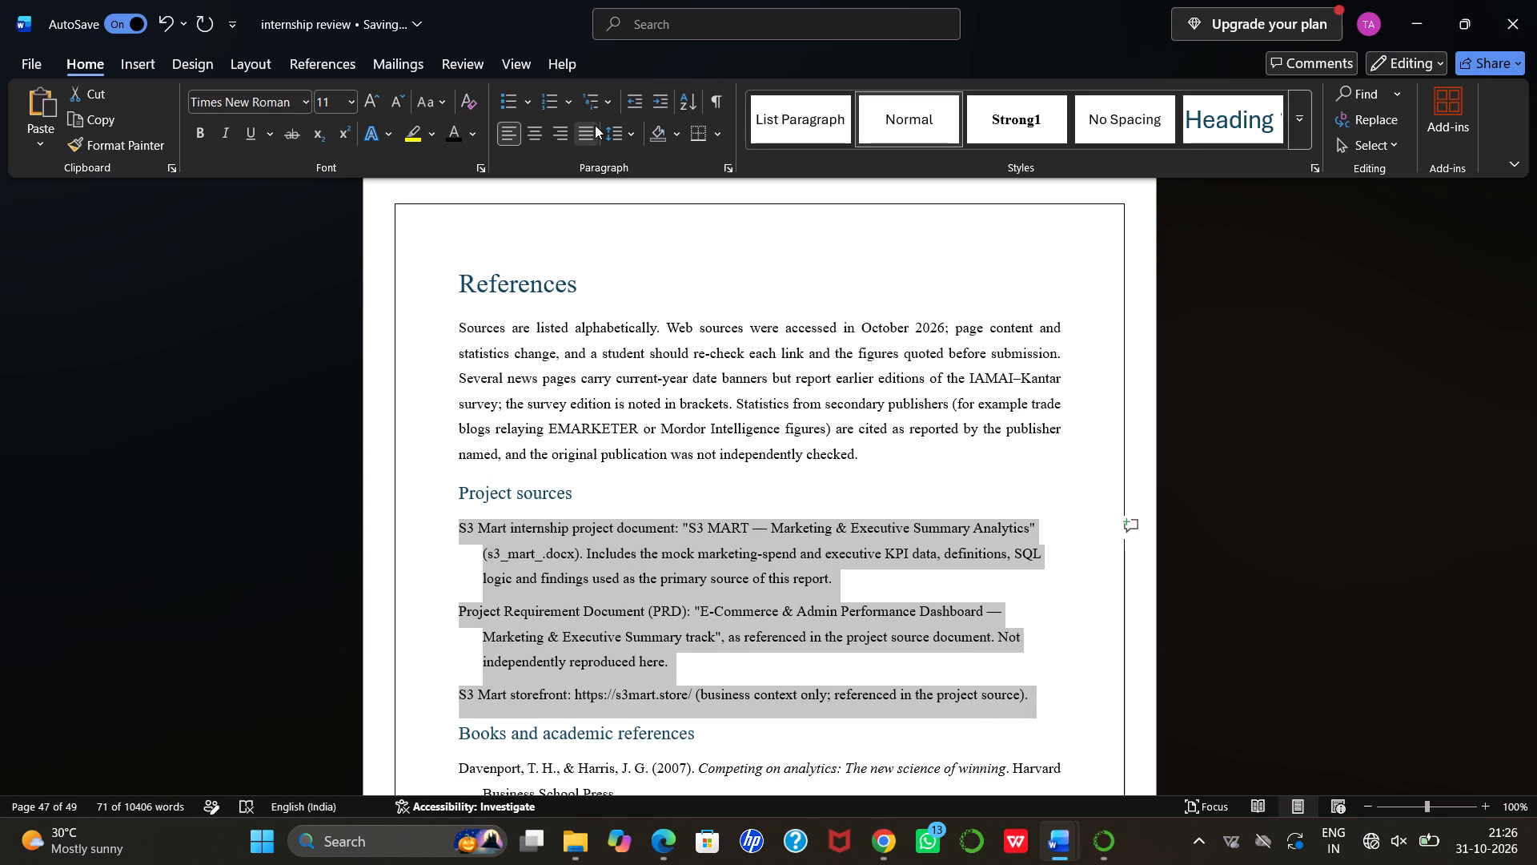
click(575, 134)
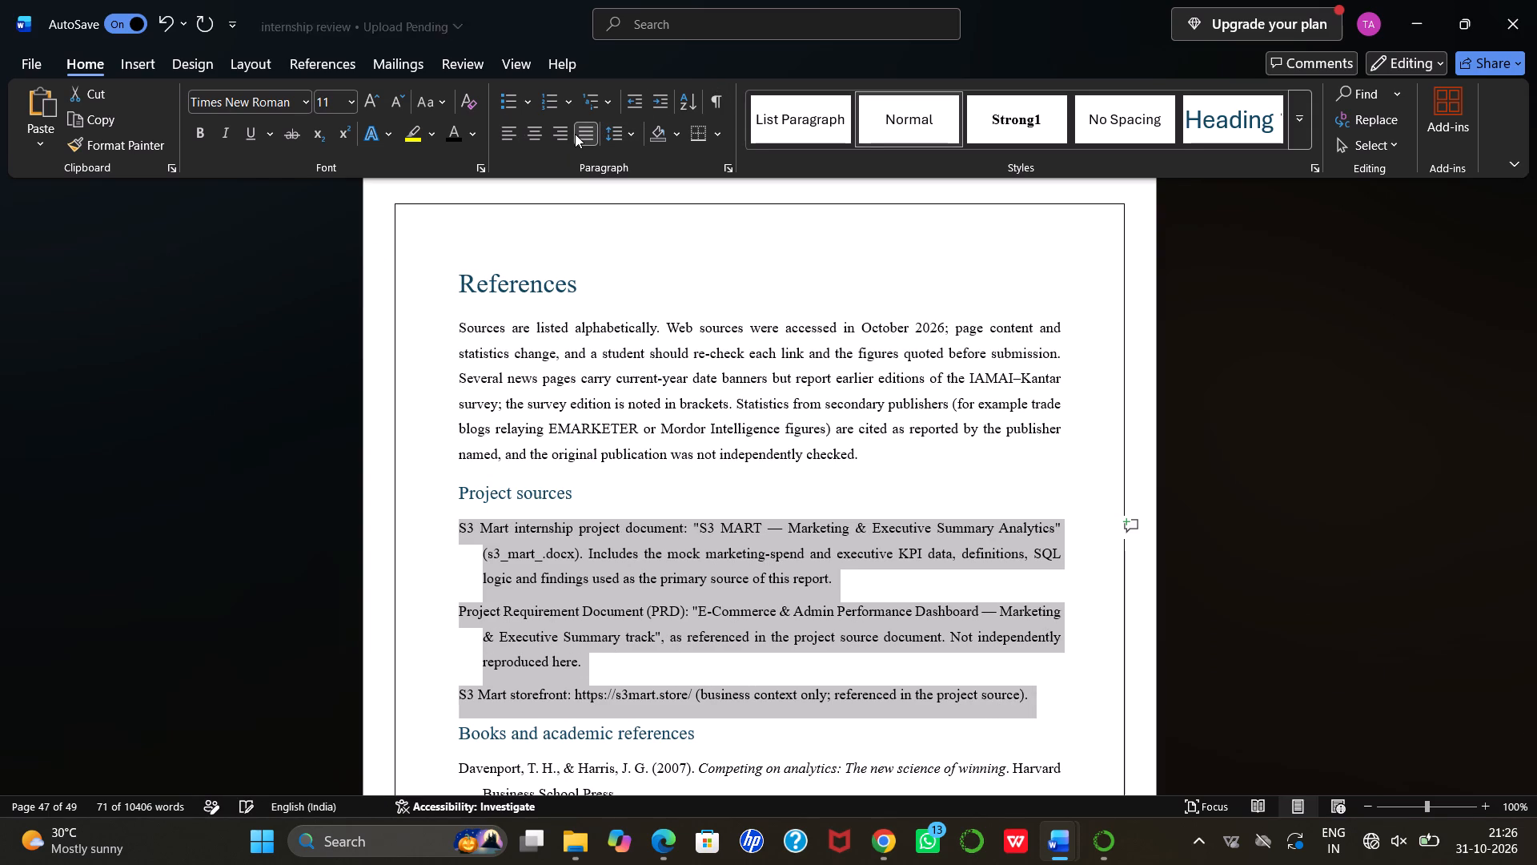
click(586, 135)
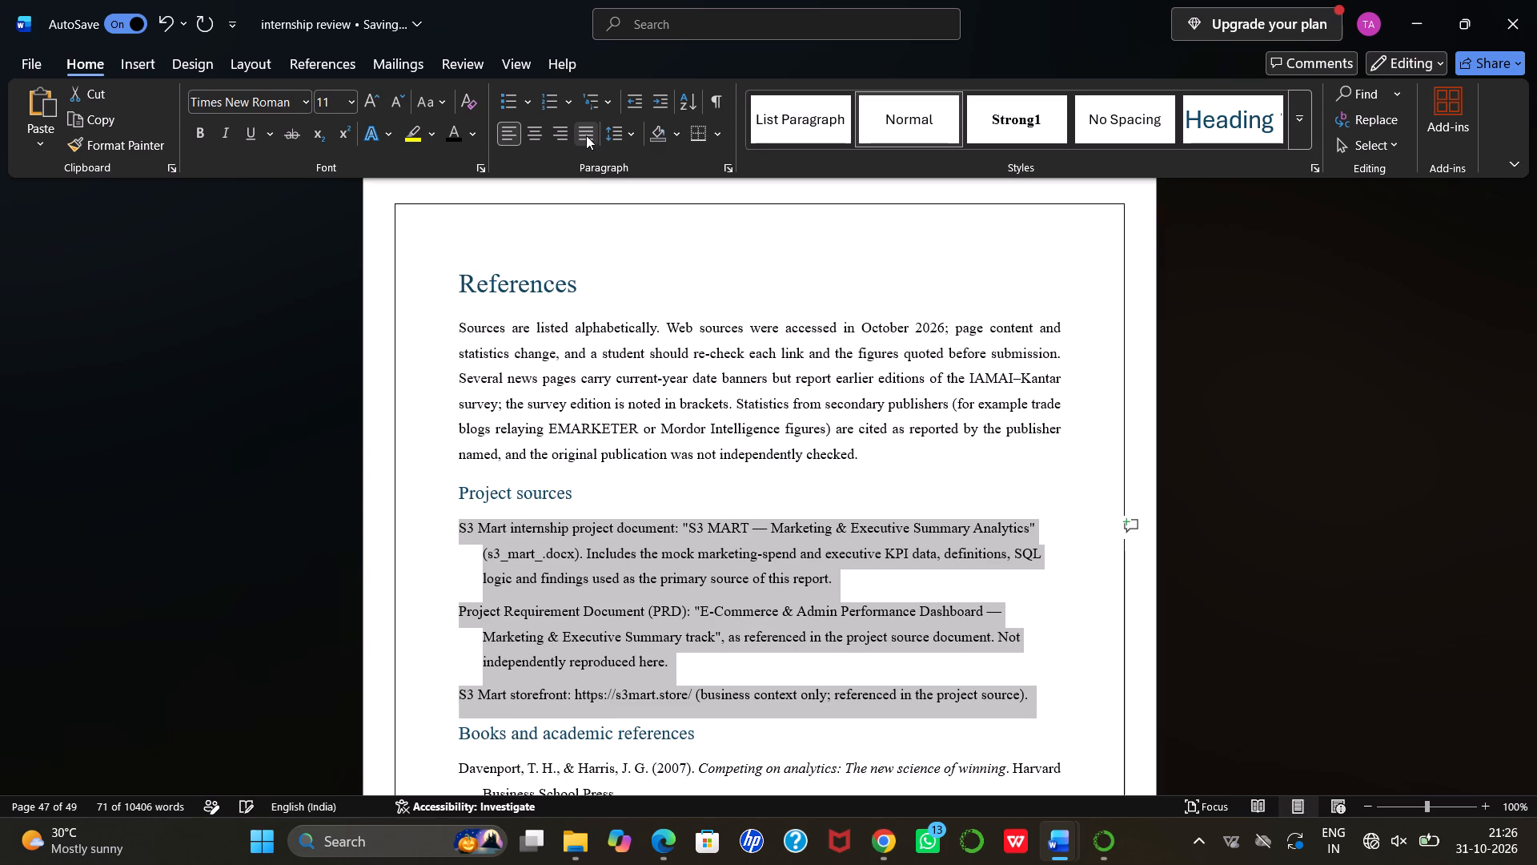
click(586, 135)
click(586, 135)
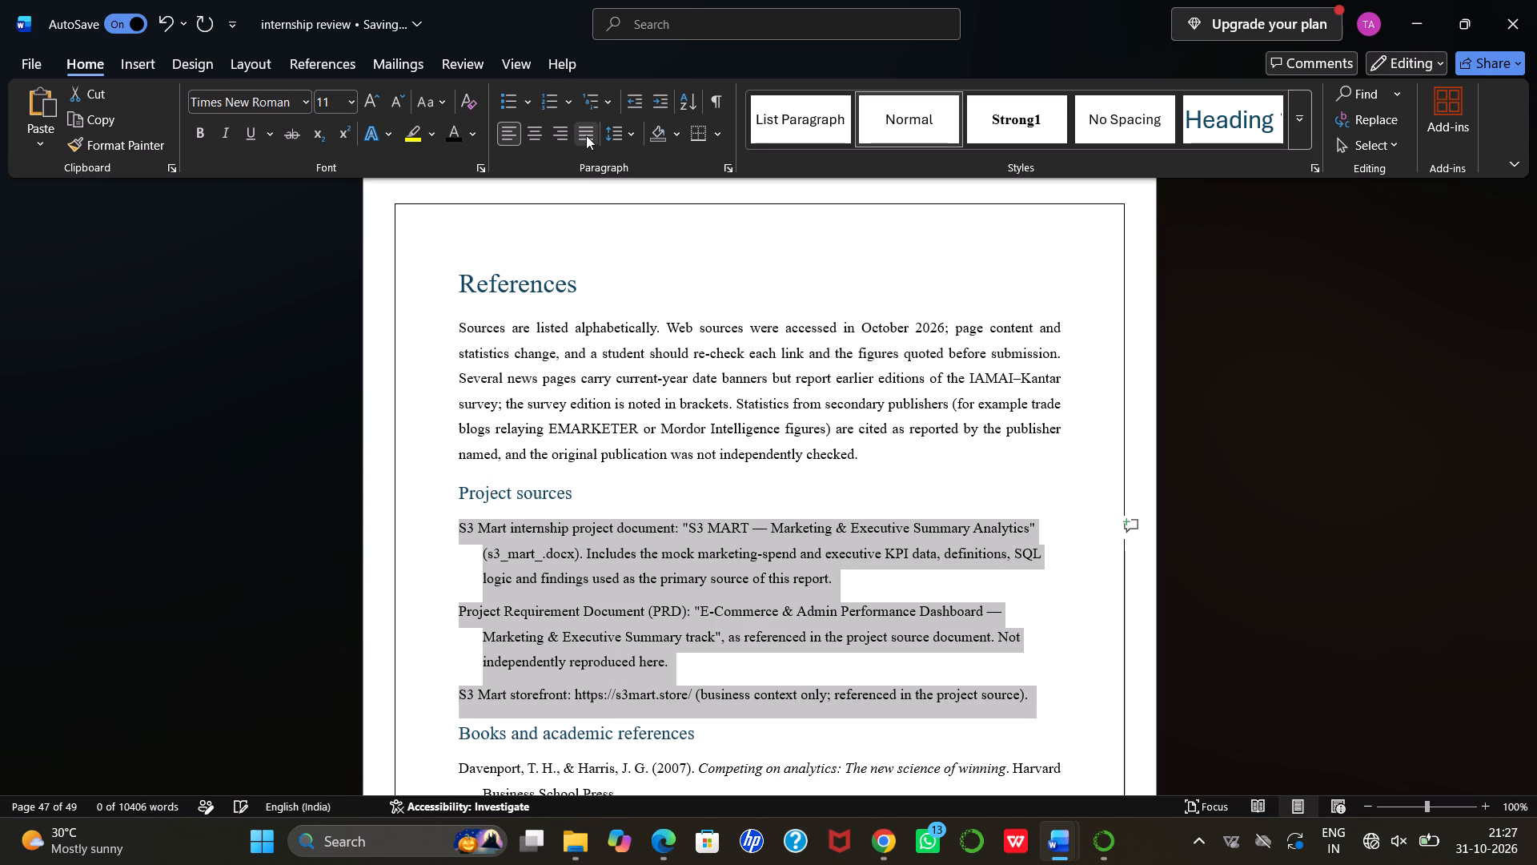
click(586, 135)
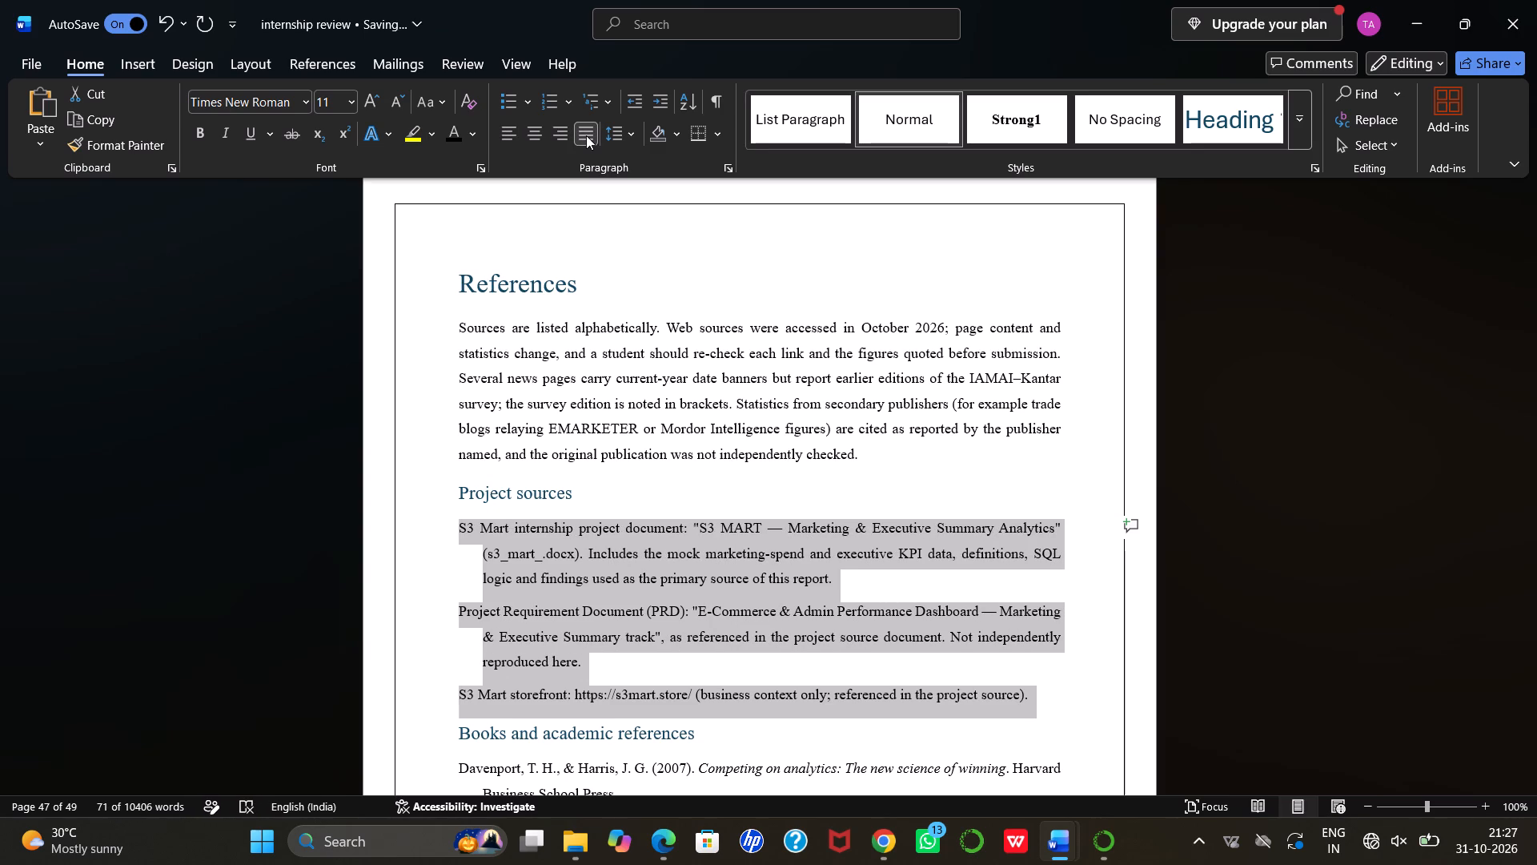
click(586, 135)
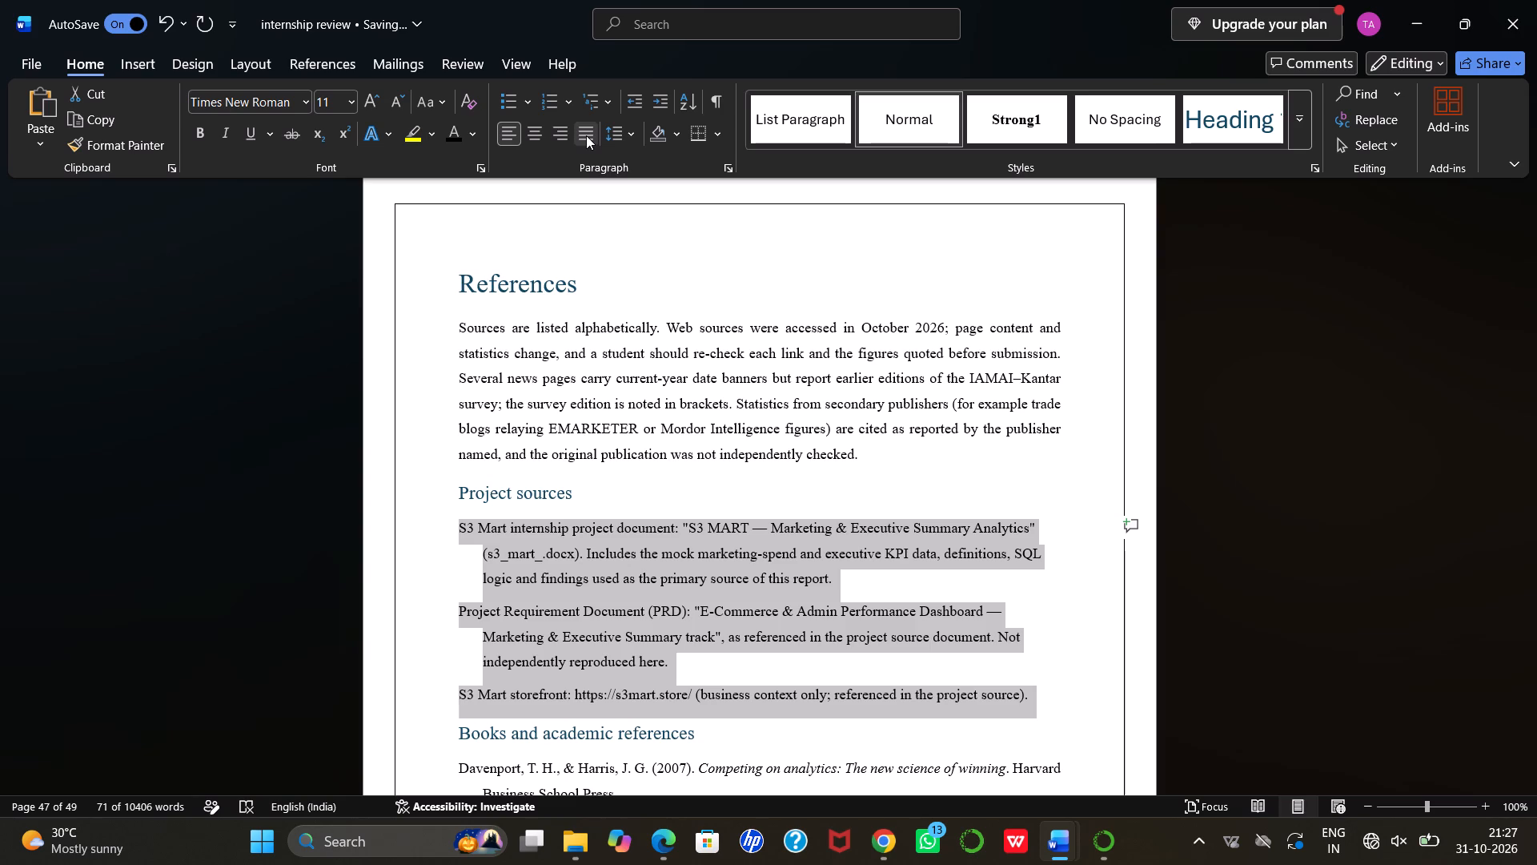
click(586, 135)
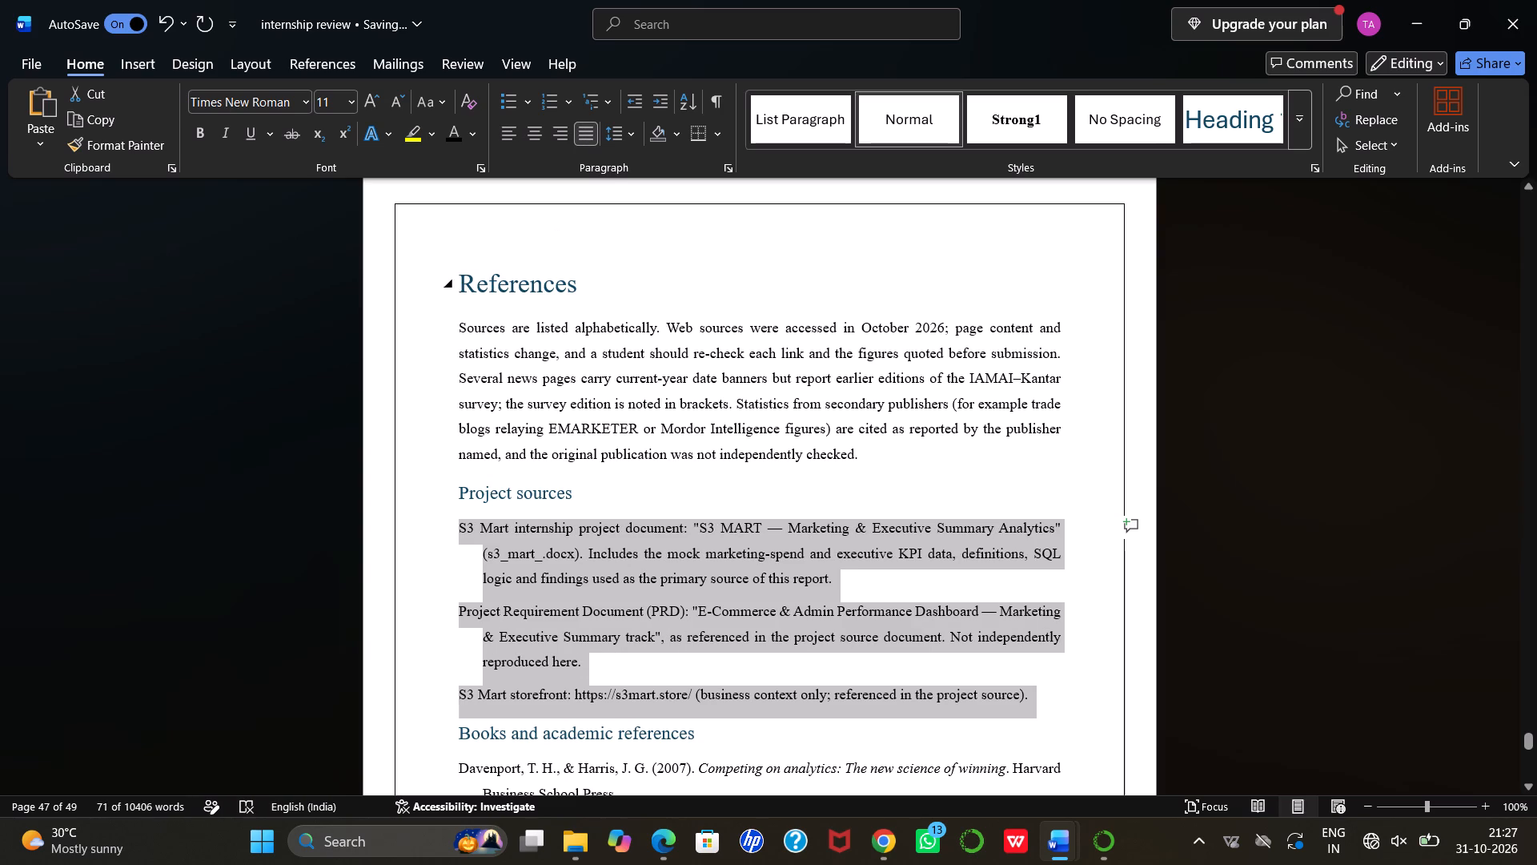
click(351, 104)
click(330, 221)
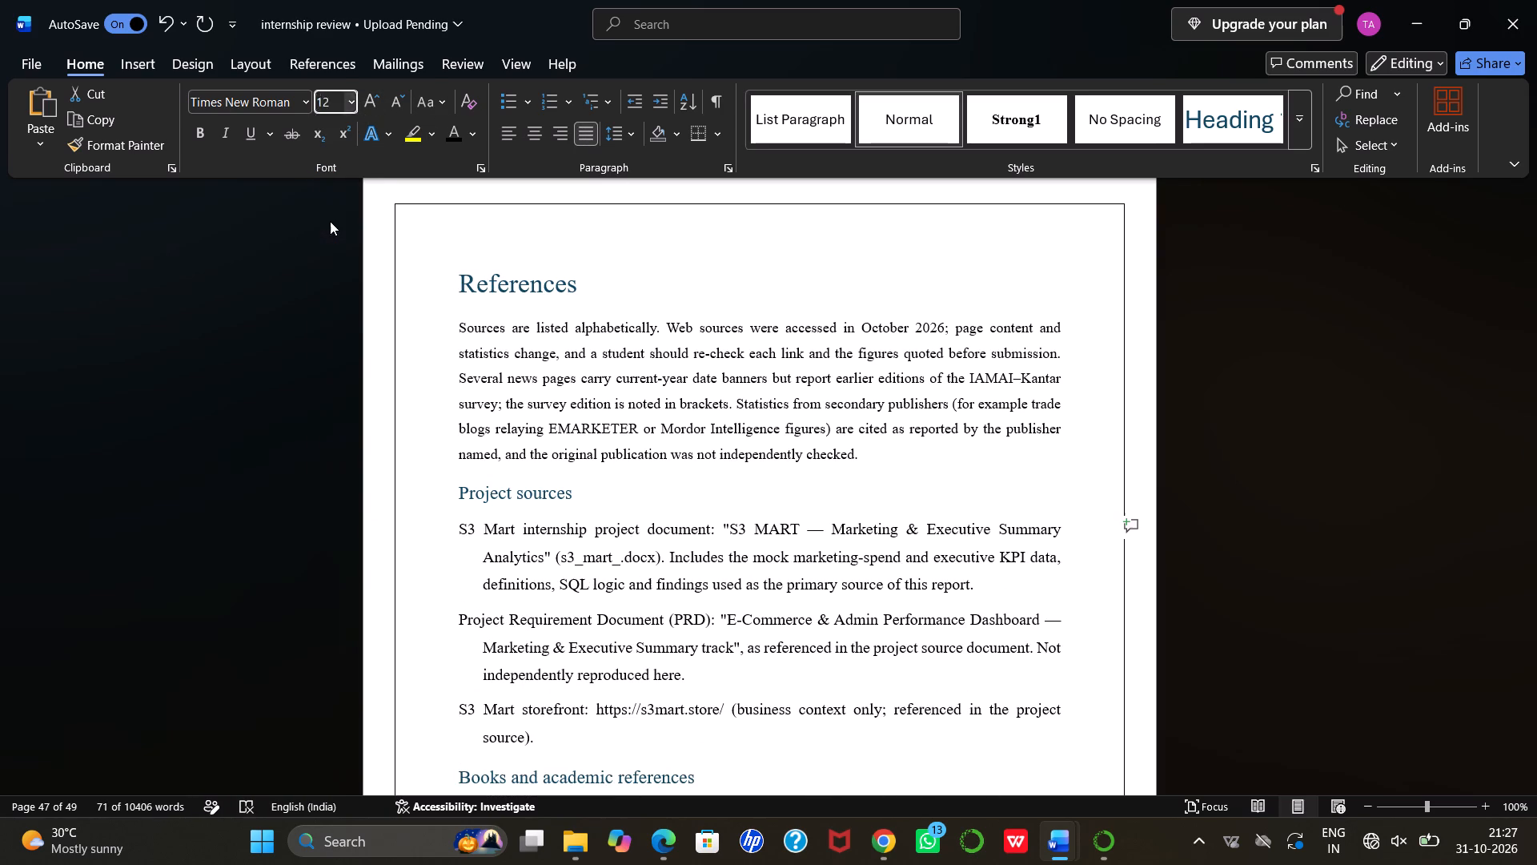
Keep the three entries under "Books and academic references" justified and set their font size to 12.
scroll(728, 440, down, 2)
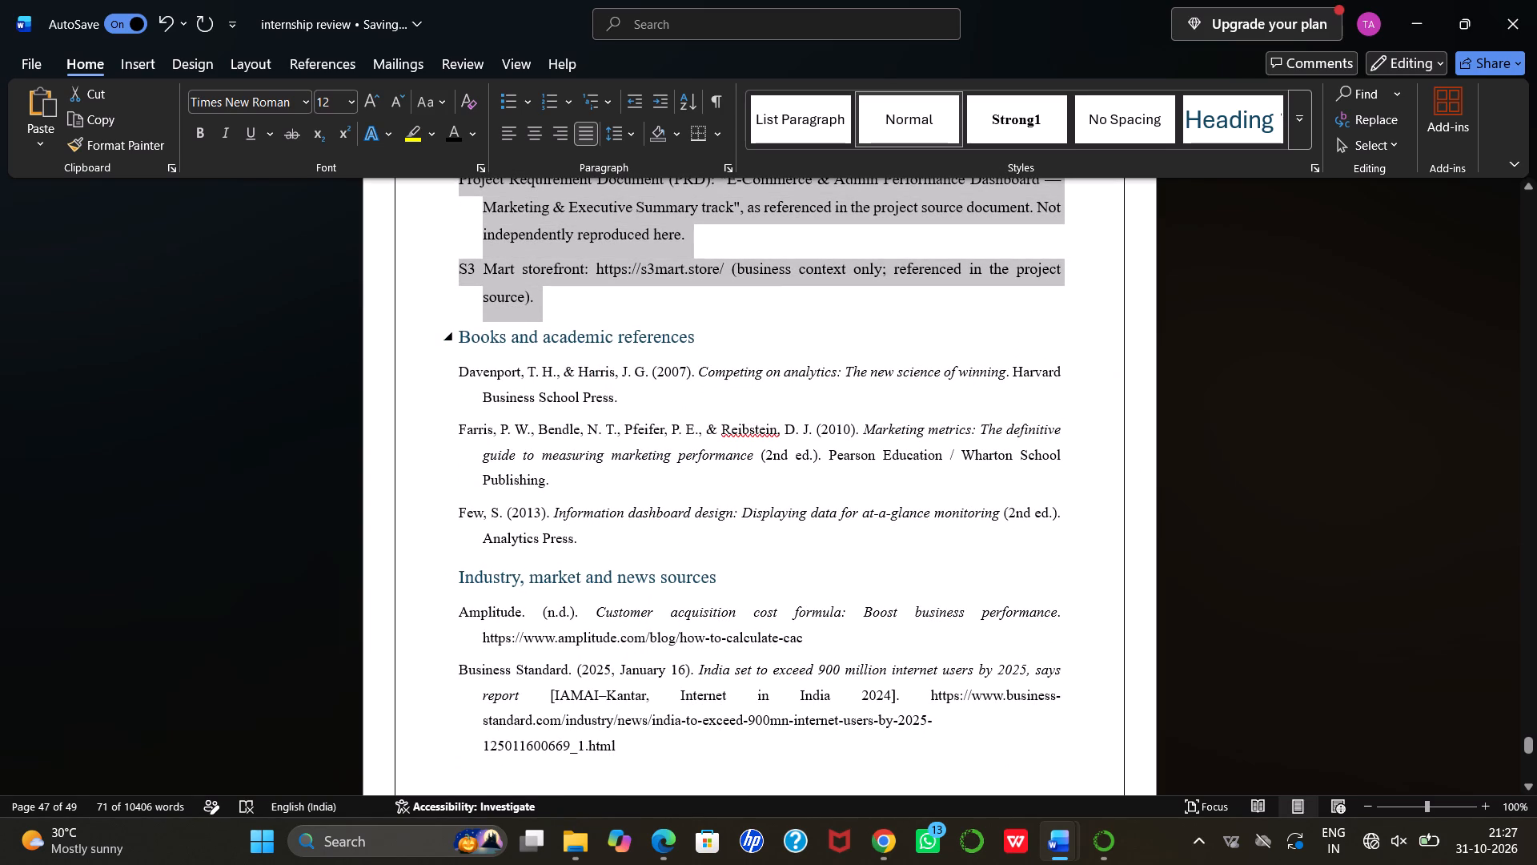
drag(455, 334, 671, 343)
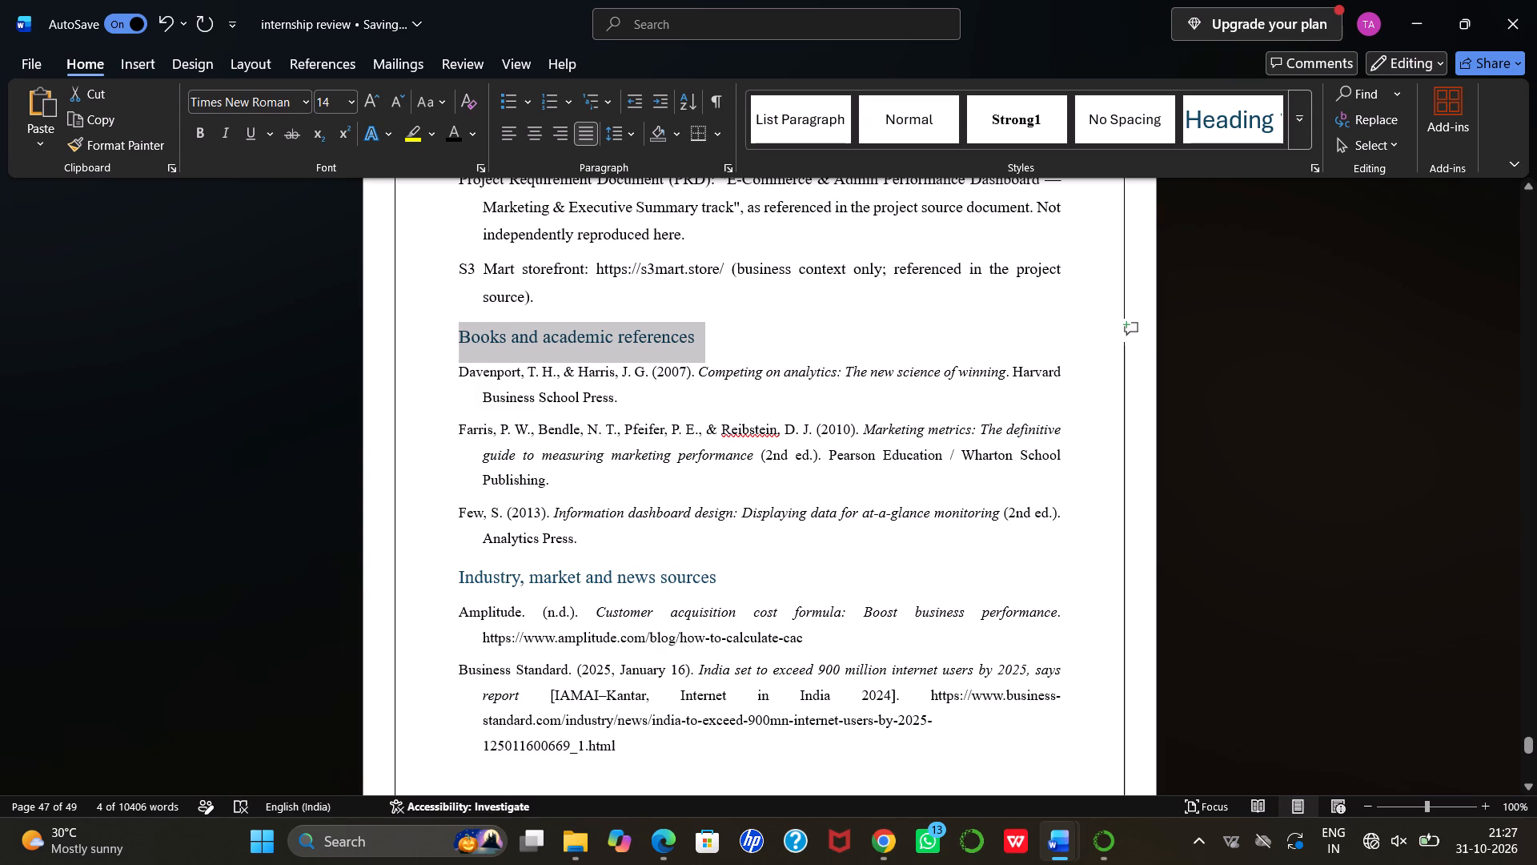
drag(459, 372, 624, 539)
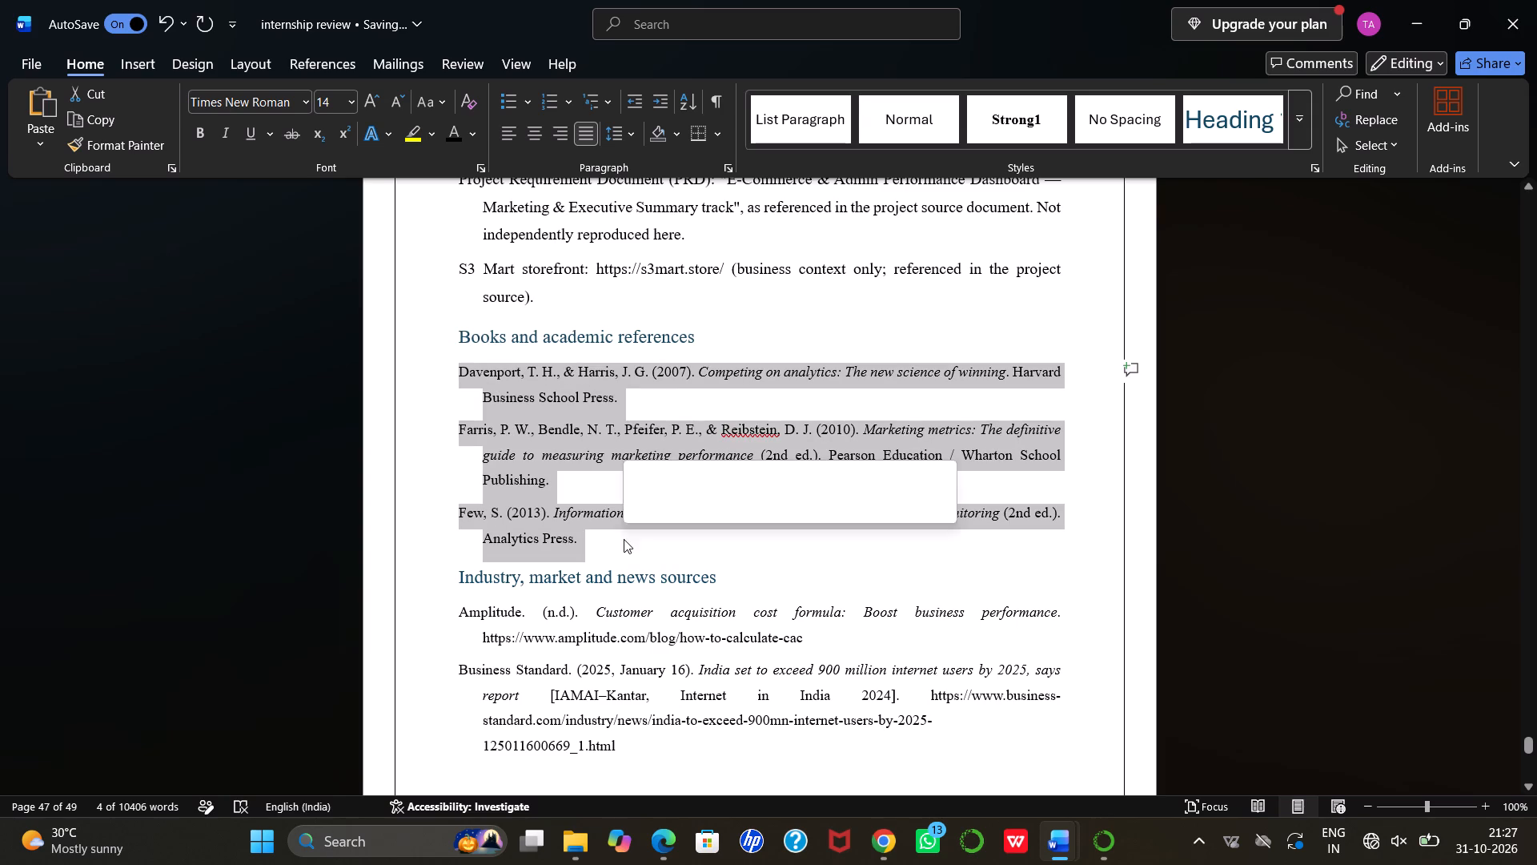
click(584, 131)
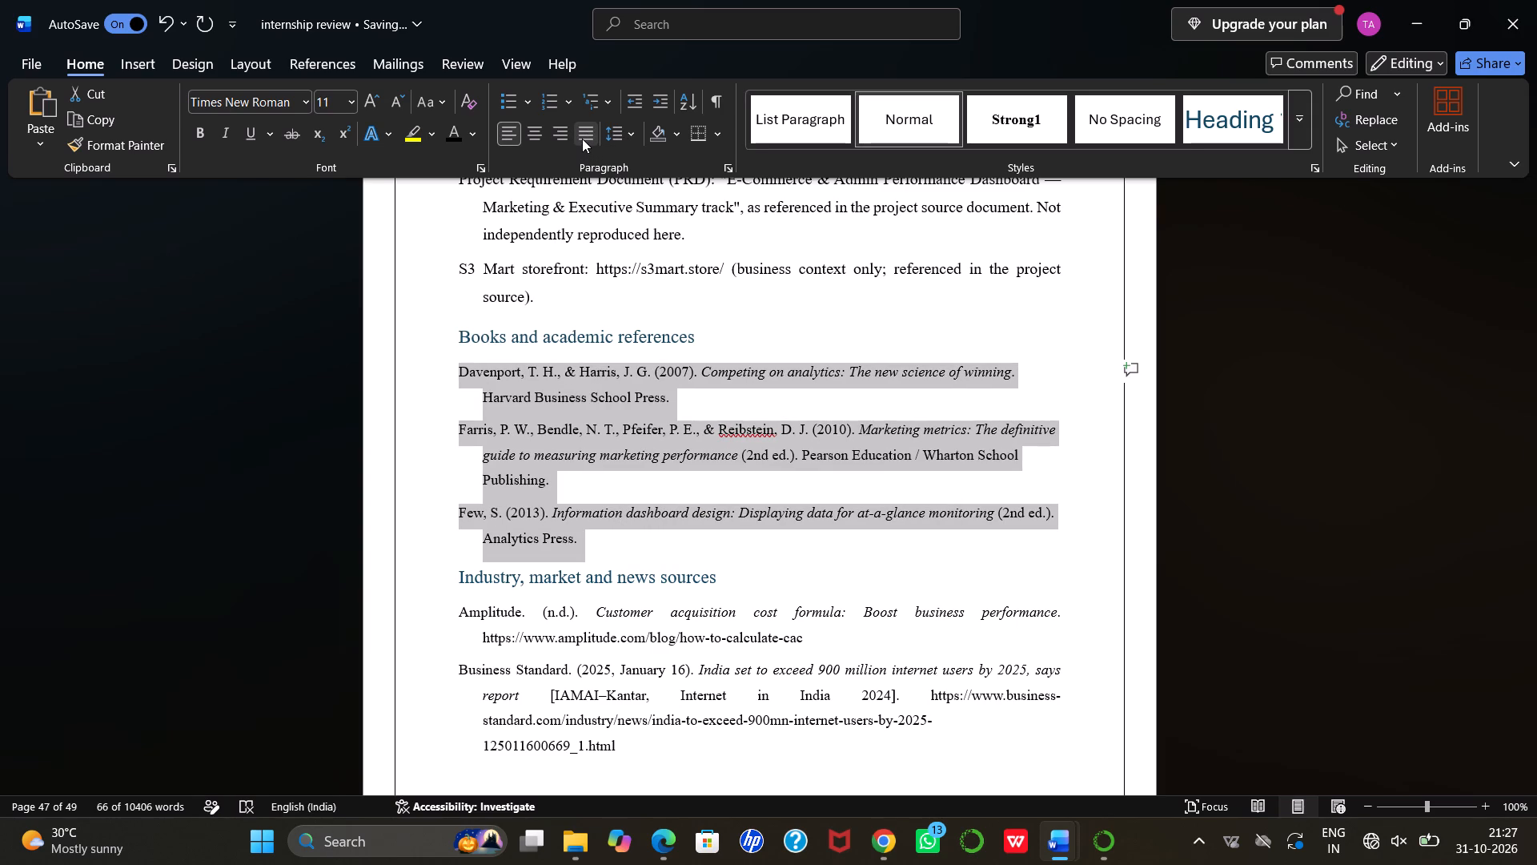
click(582, 138)
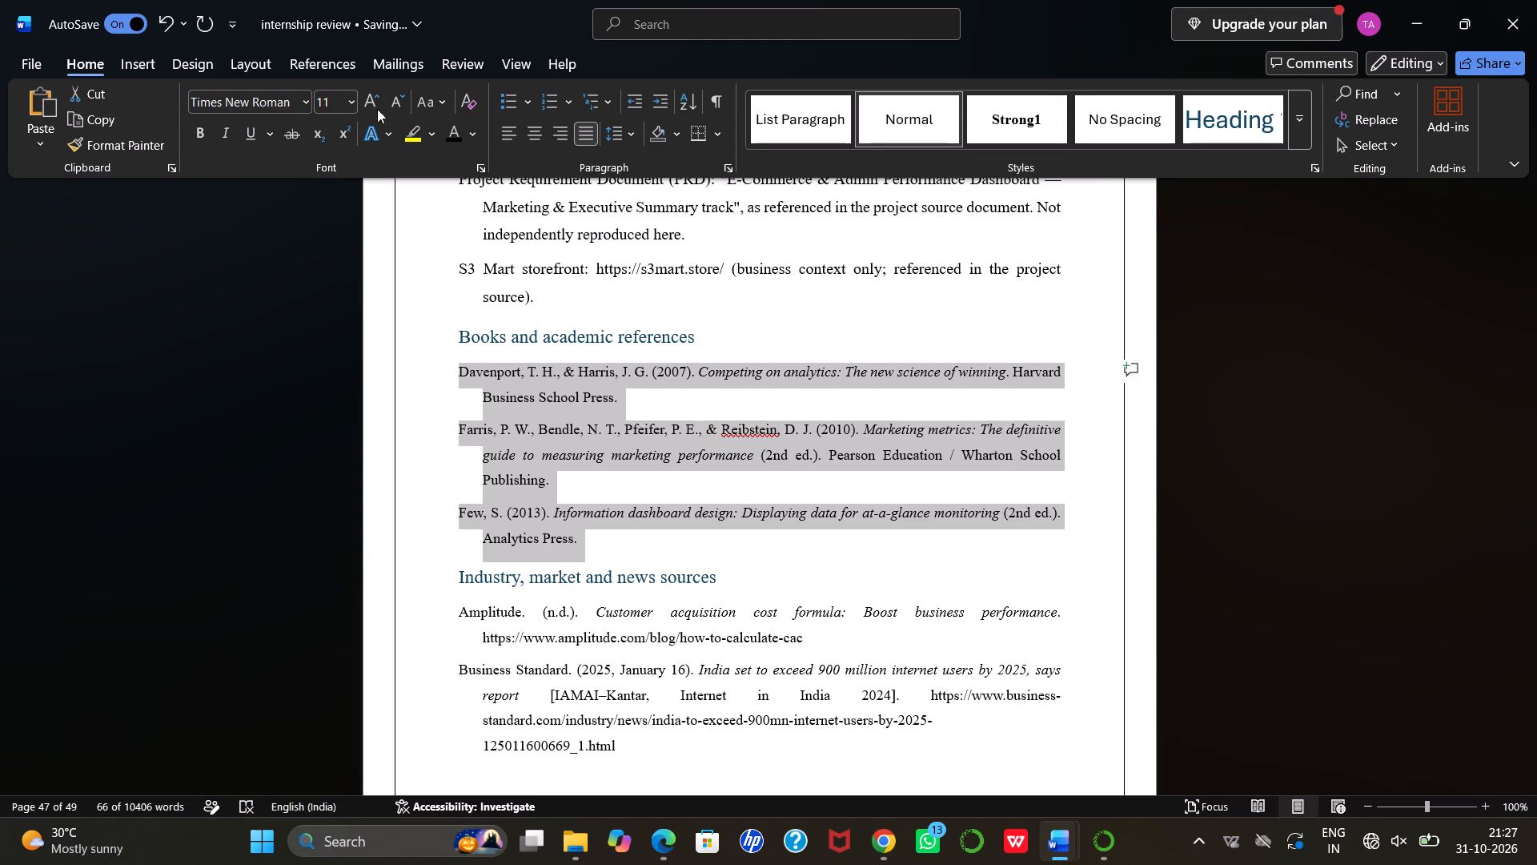
click(345, 101)
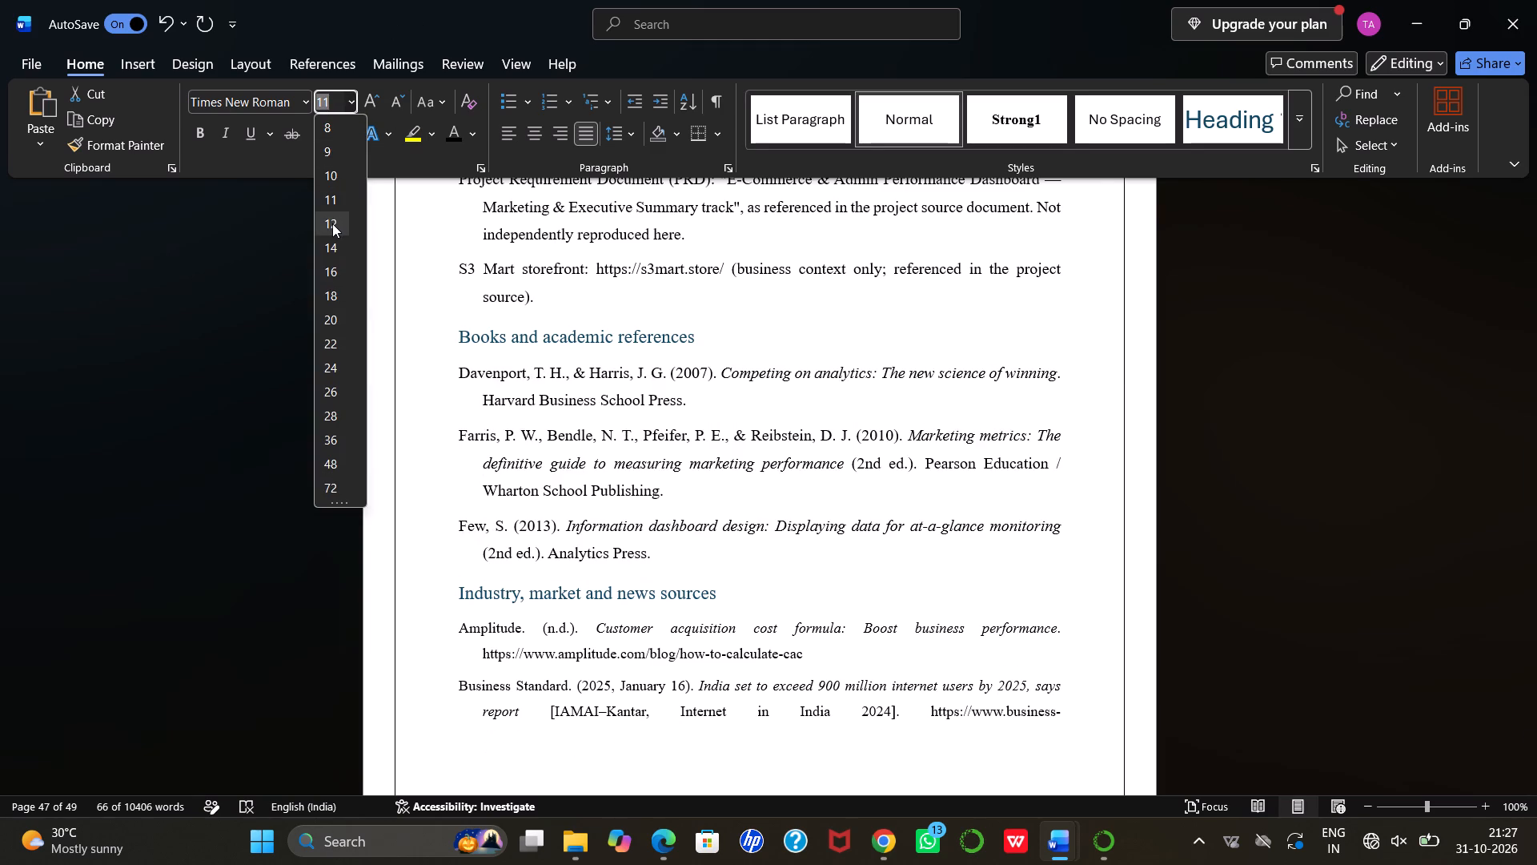
click(332, 223)
Keep all entries under "Industry, market and news sources", through the end of the document, justified and set their font size to 12.
scroll(567, 326, down, 1)
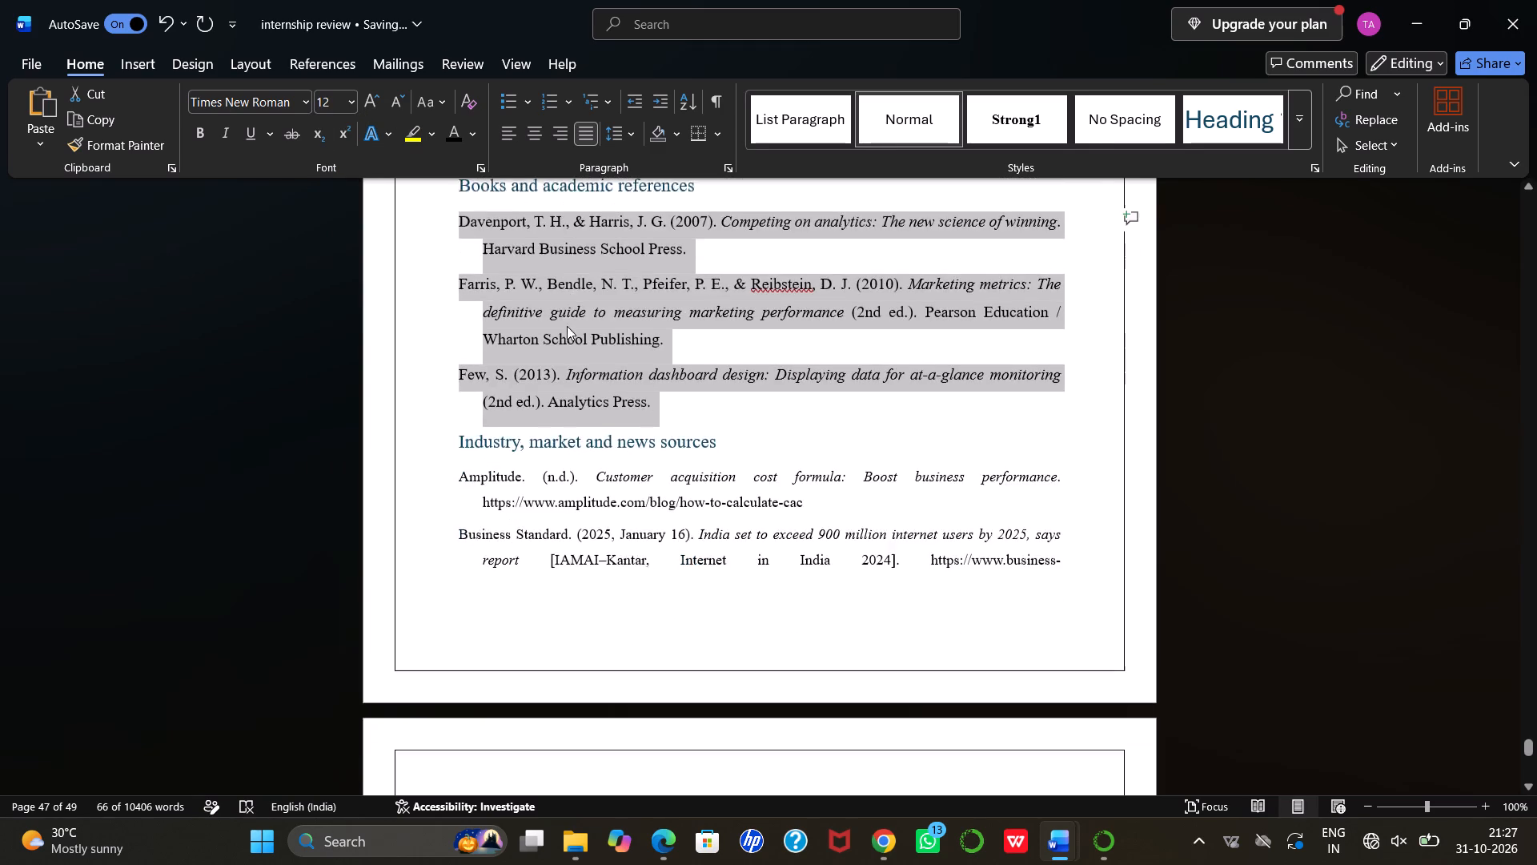
scroll(567, 326, down, 1)
drag(455, 421, 905, 729)
scroll(686, 602, up, 1)
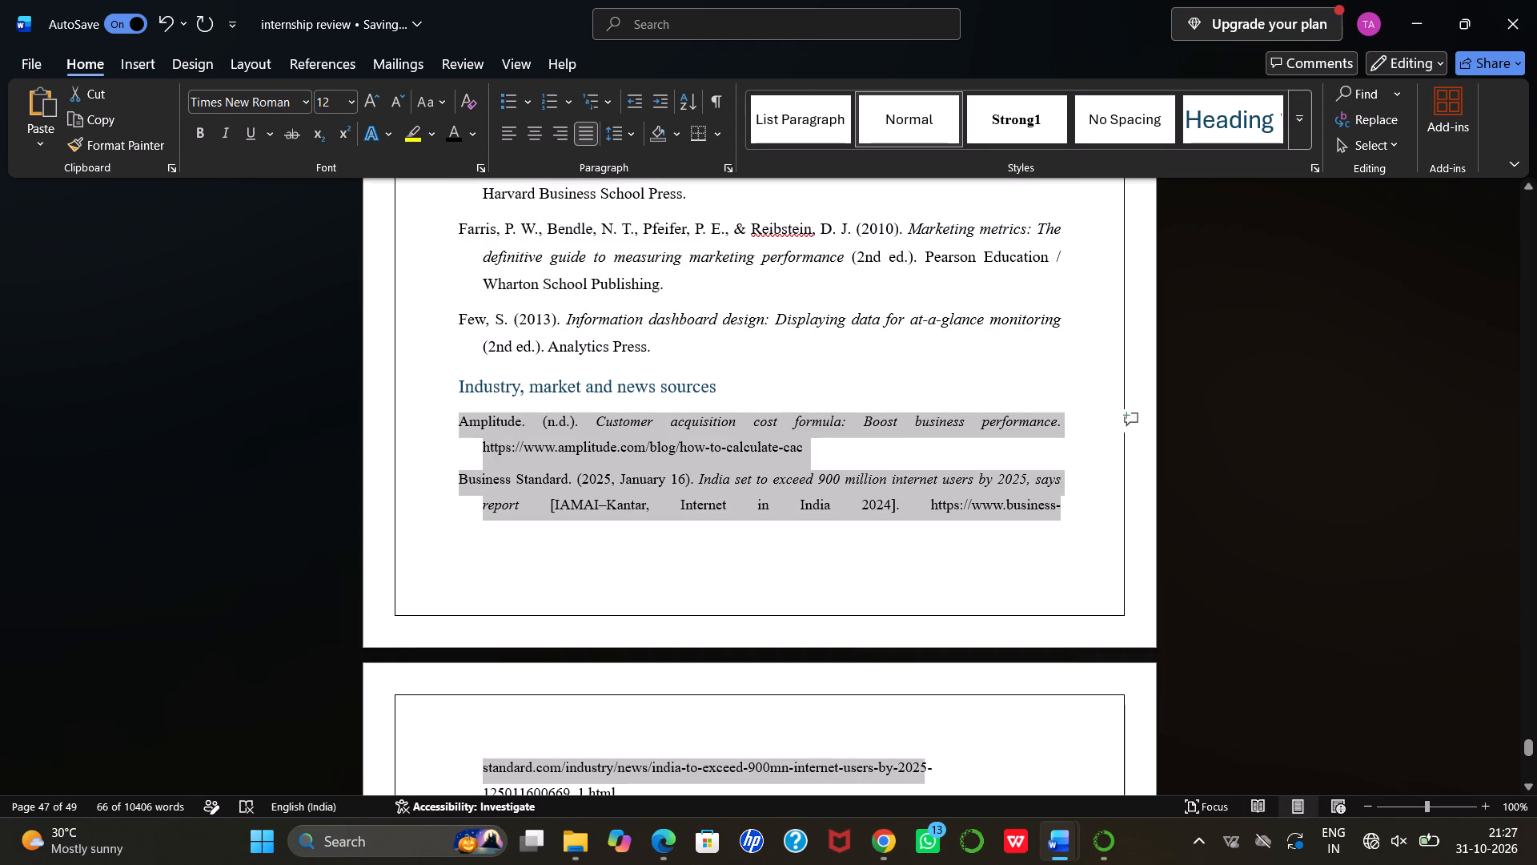
drag(905, 729, 961, 716)
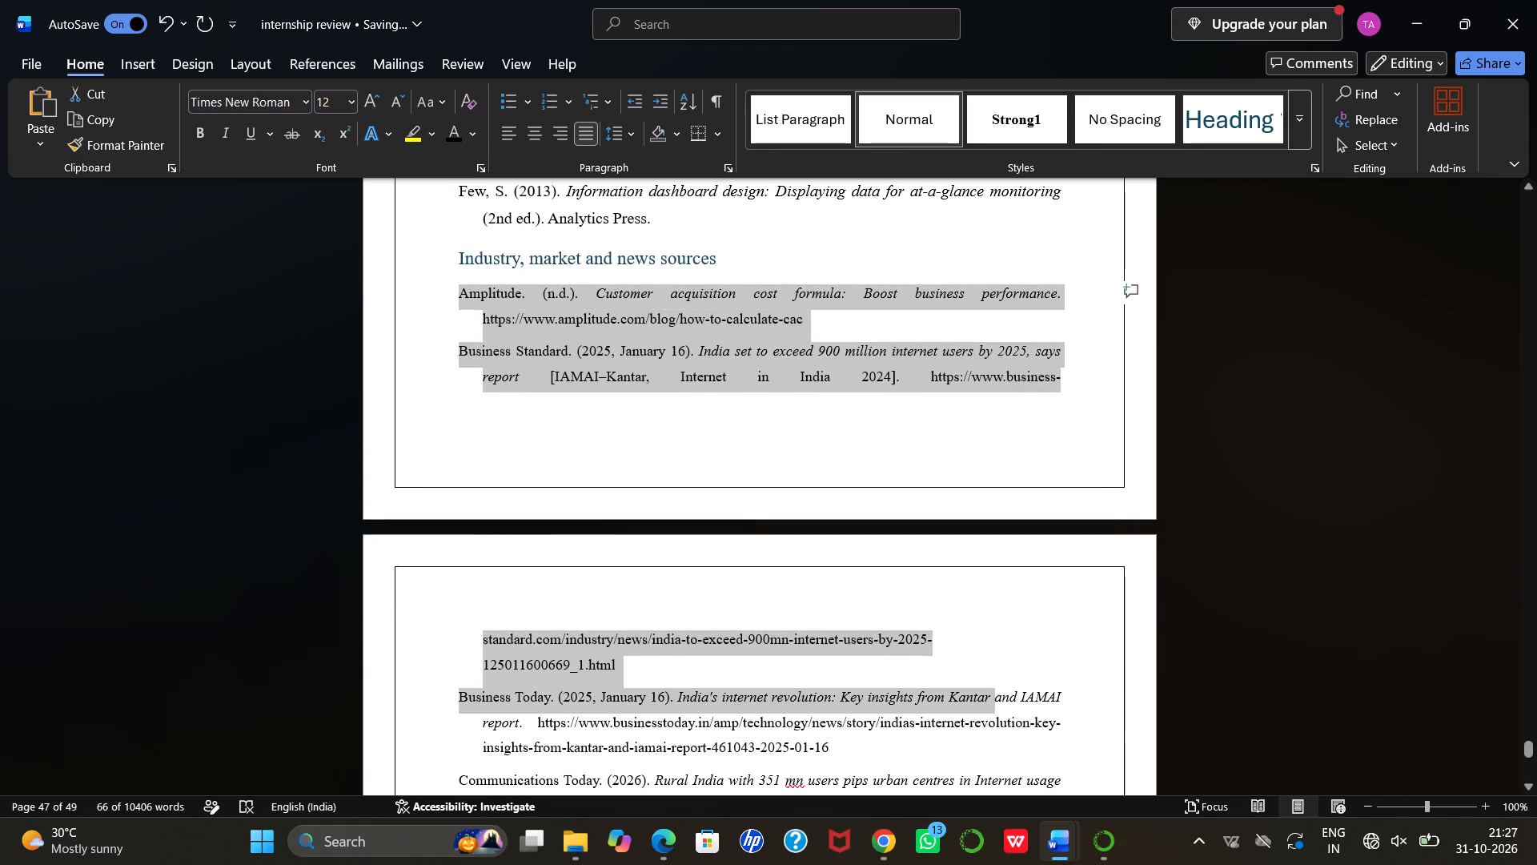
drag(961, 716, 946, 750)
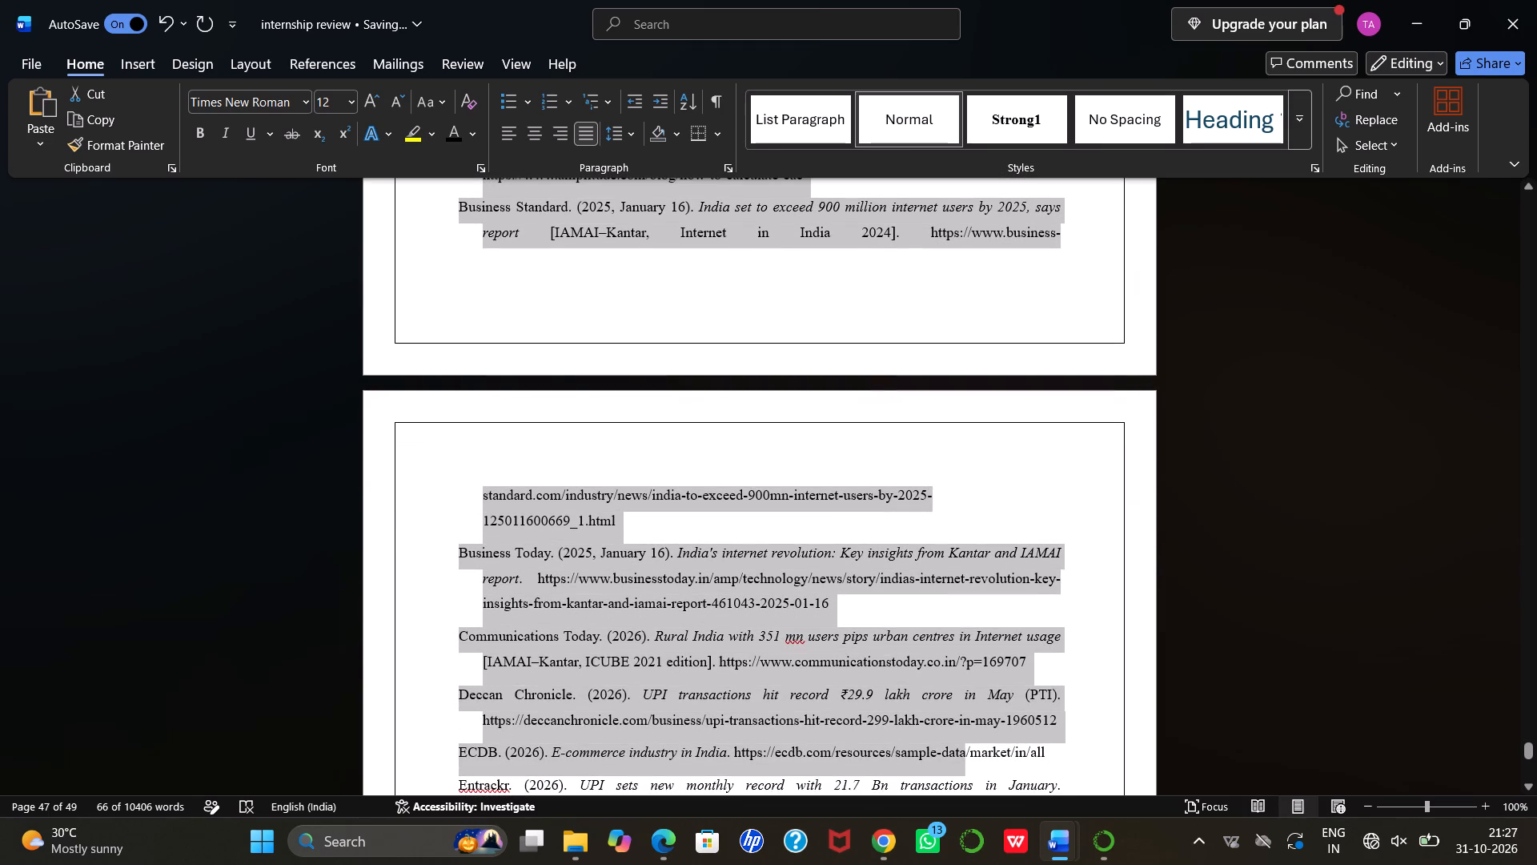
drag(946, 750, 937, 735)
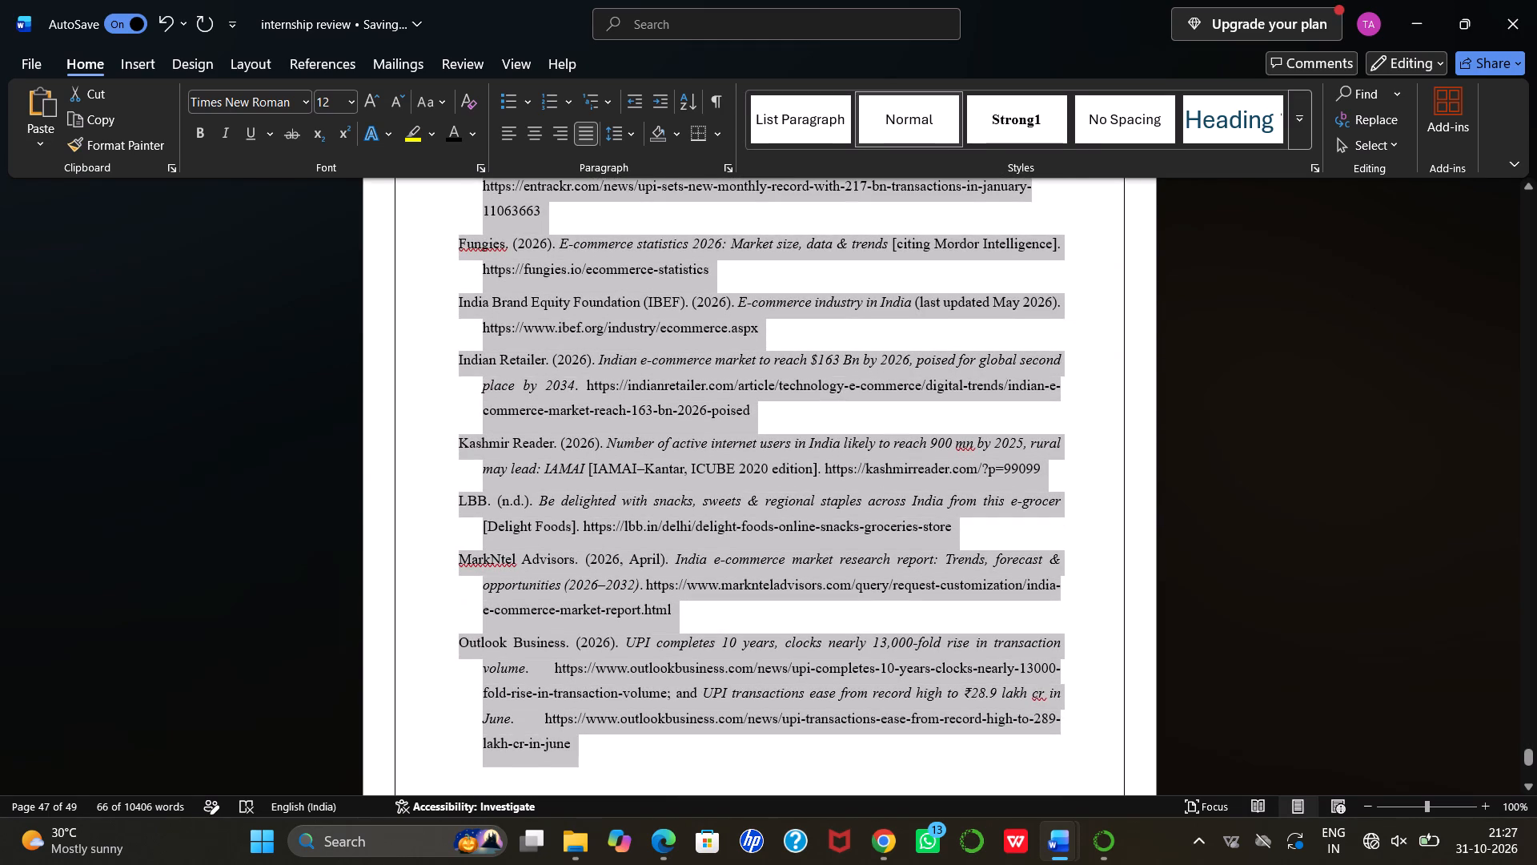
drag(937, 735, 918, 834)
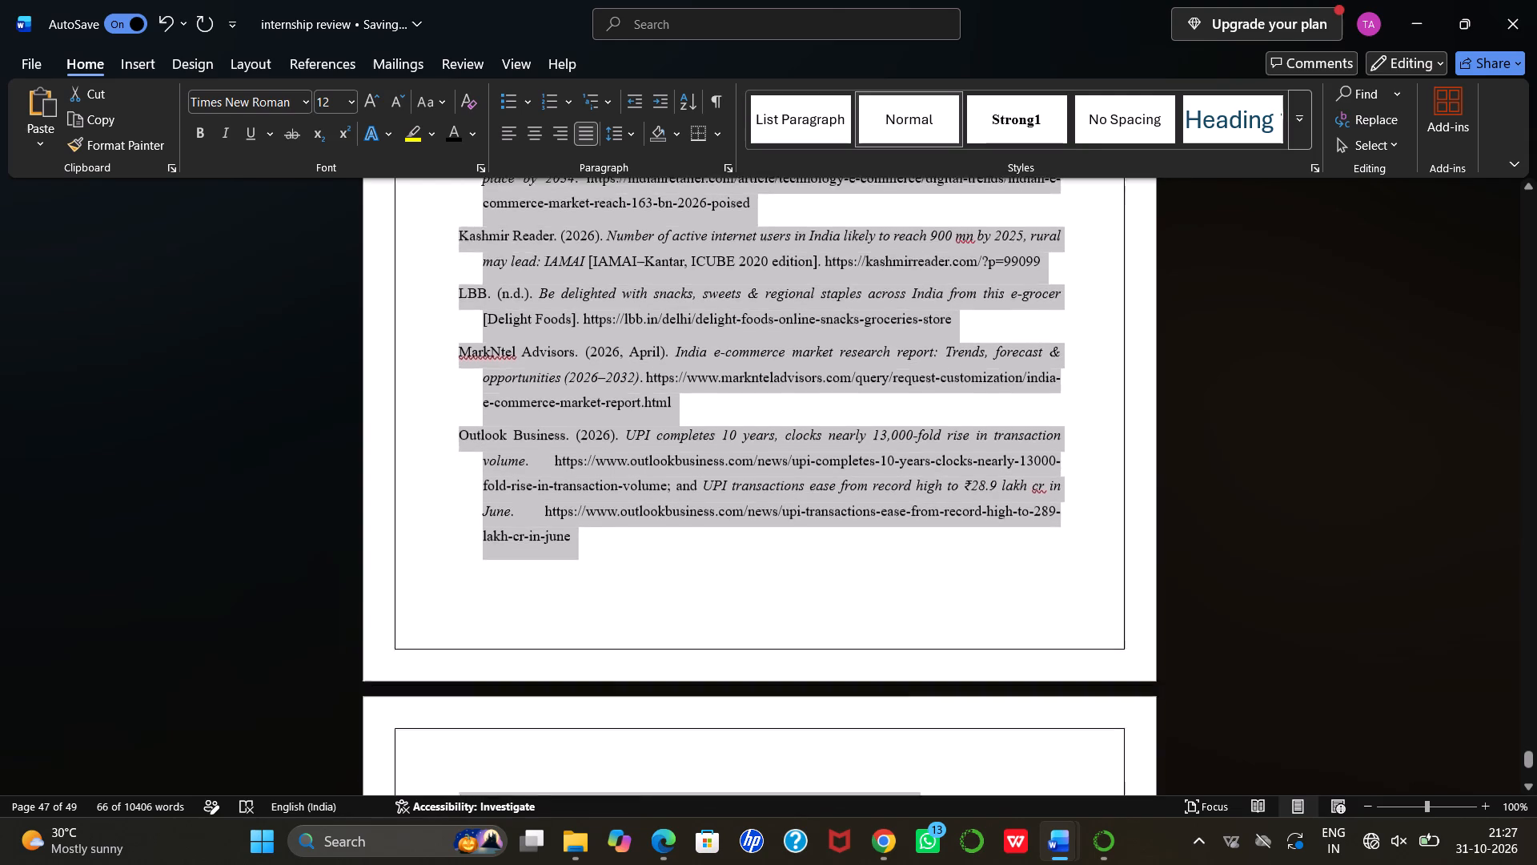
drag(918, 834, 915, 864)
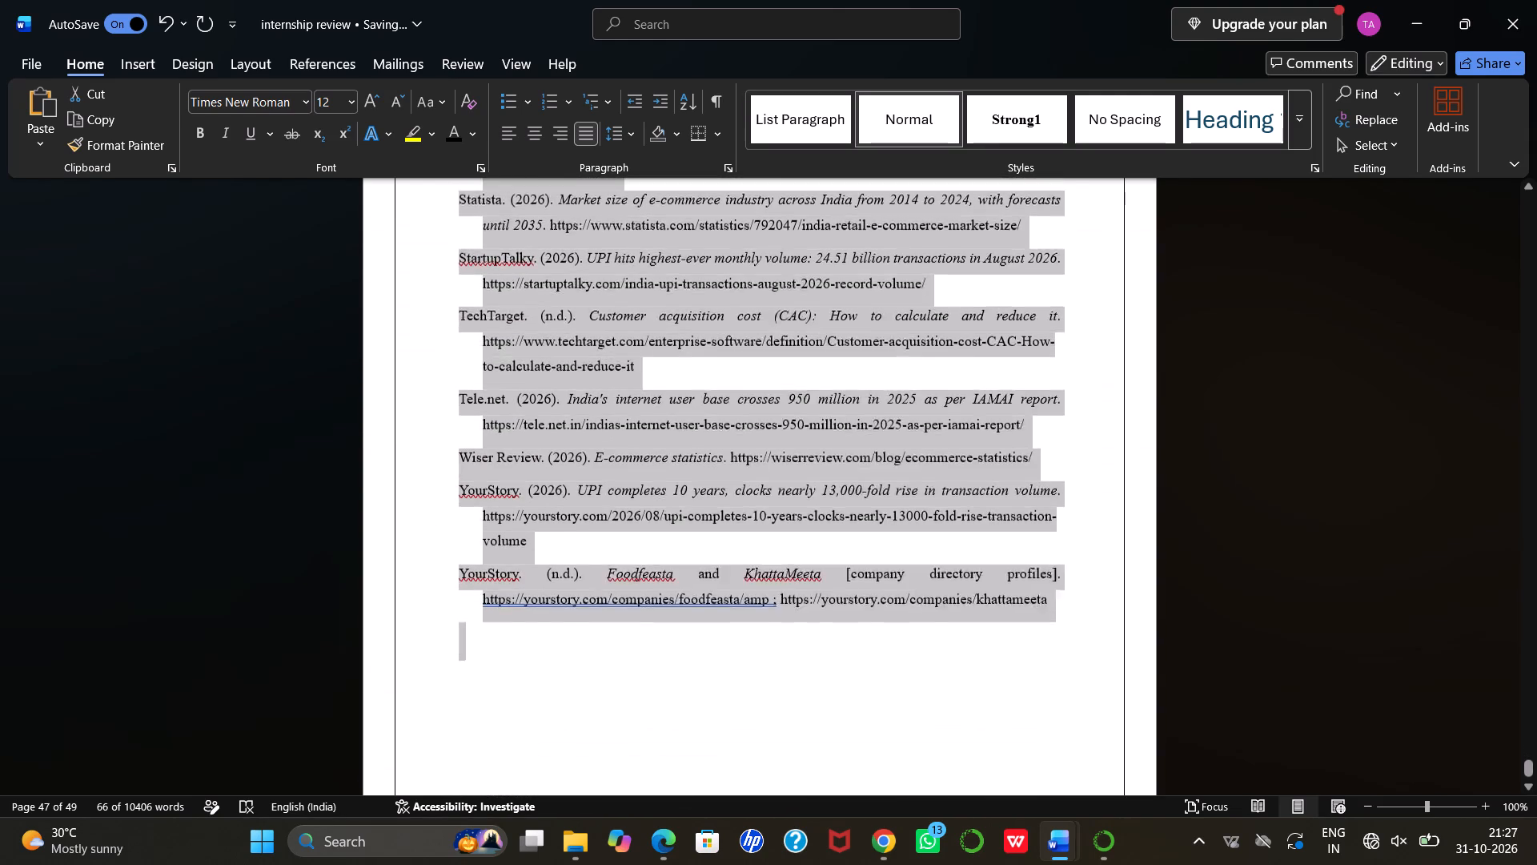
drag(915, 864, 916, 812)
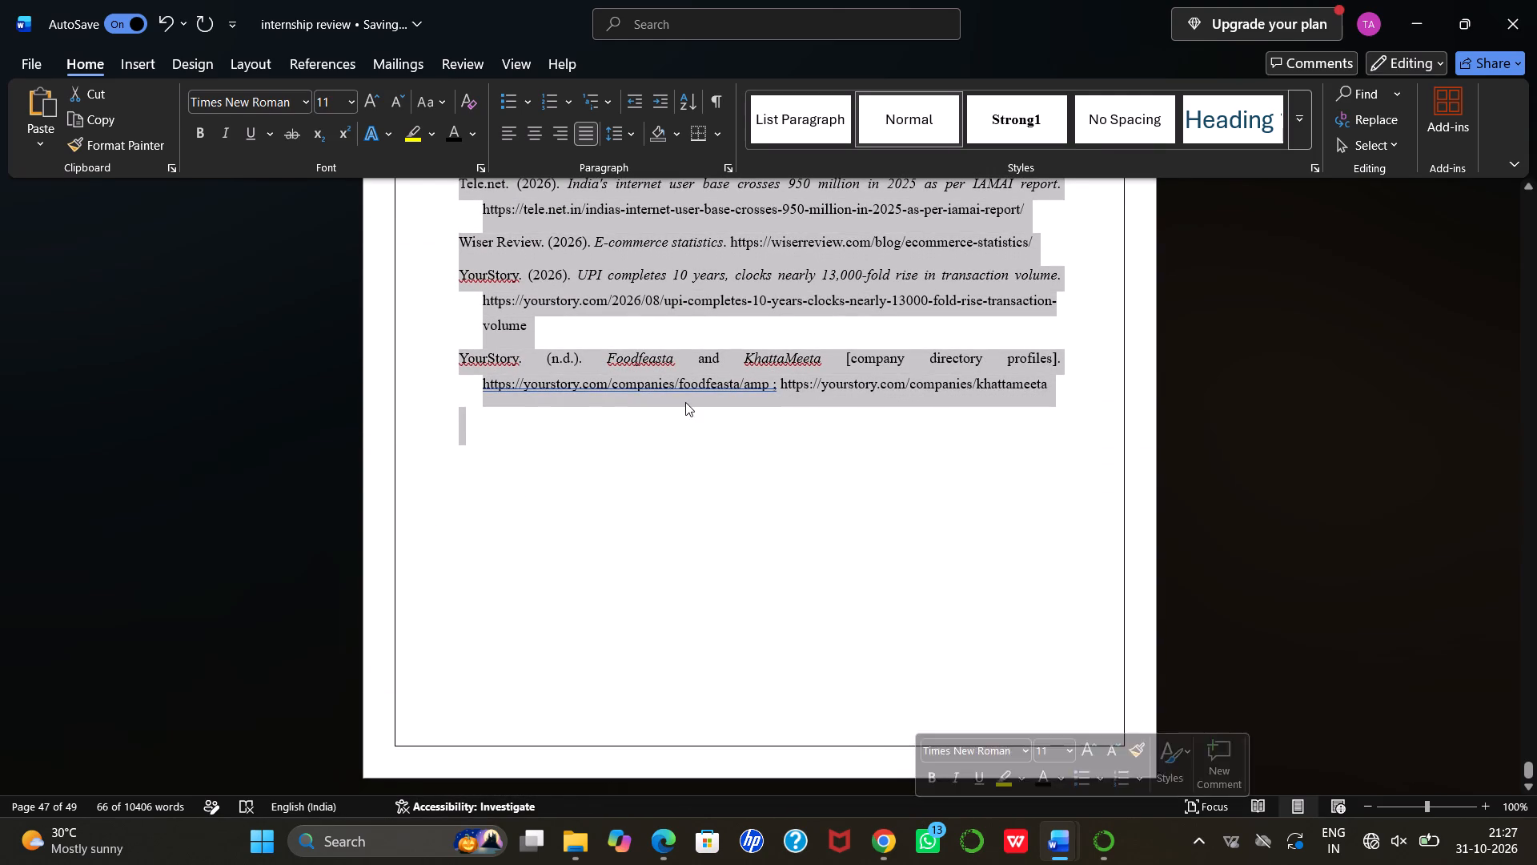
click(591, 131)
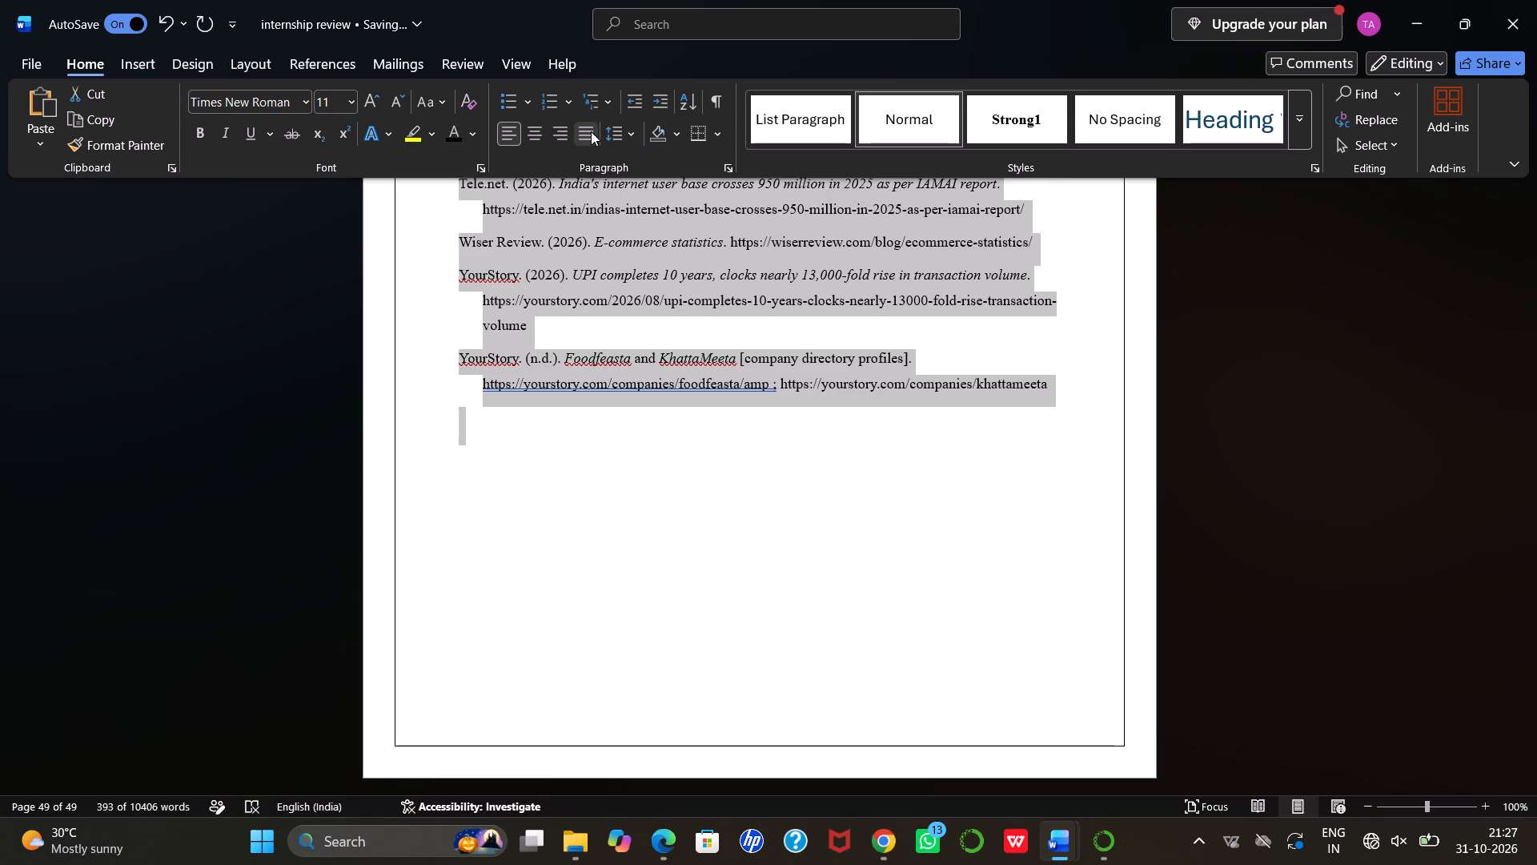
click(591, 131)
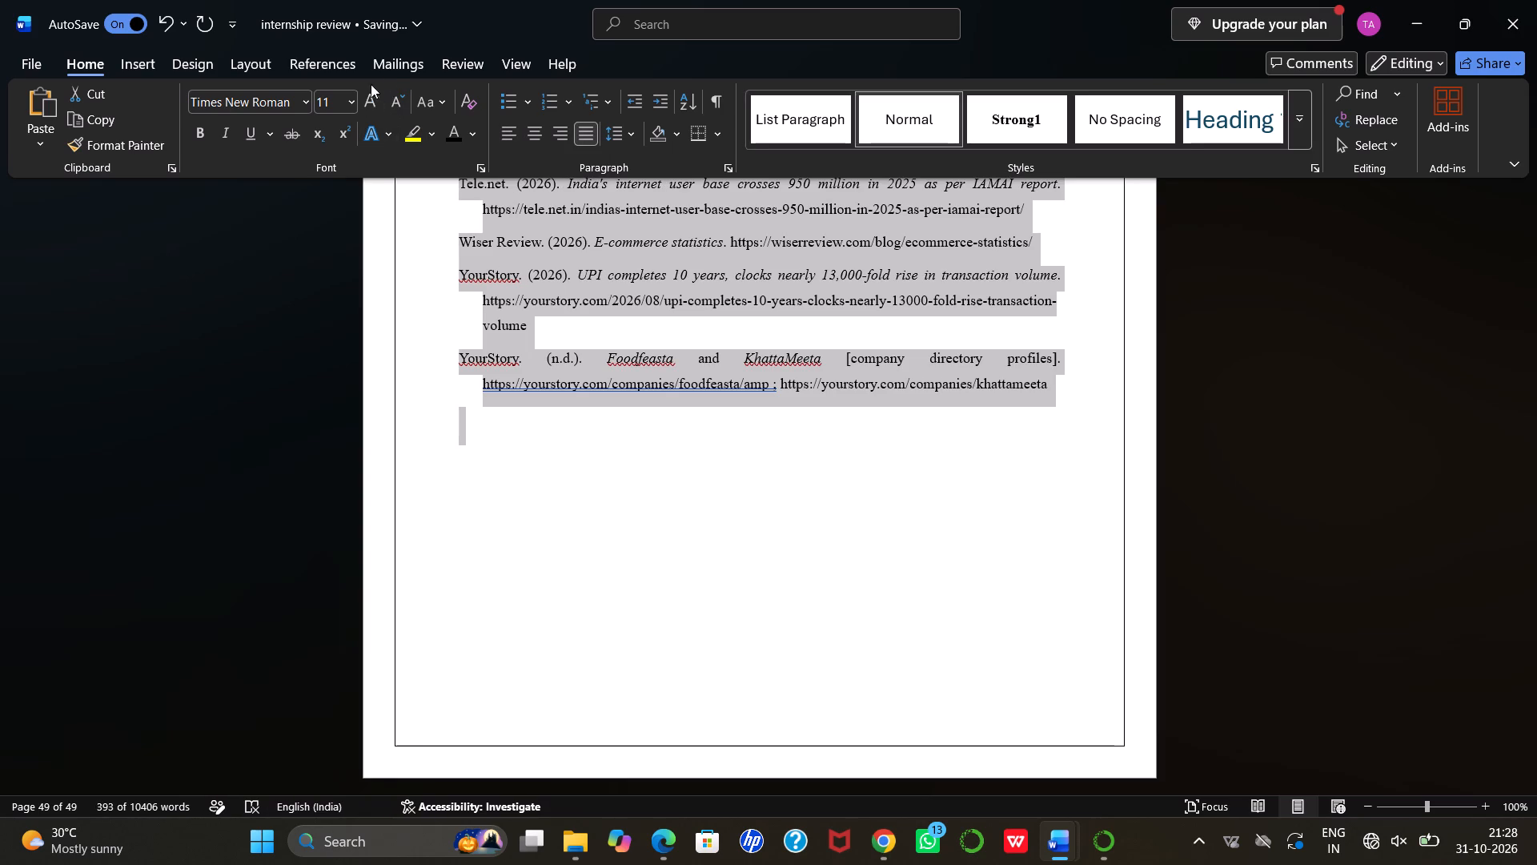
click(348, 107)
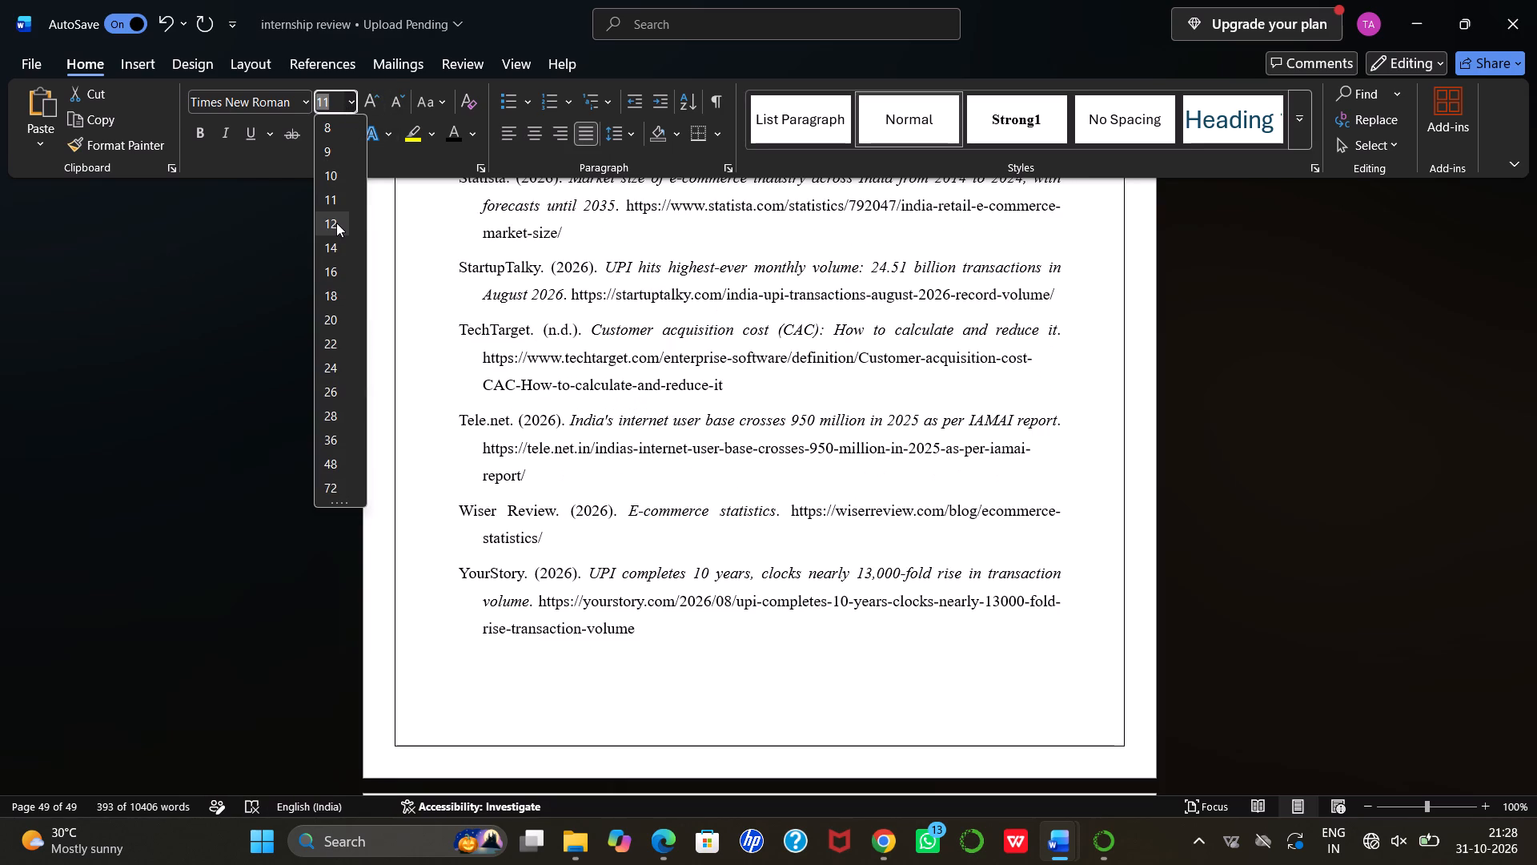
click(336, 223)
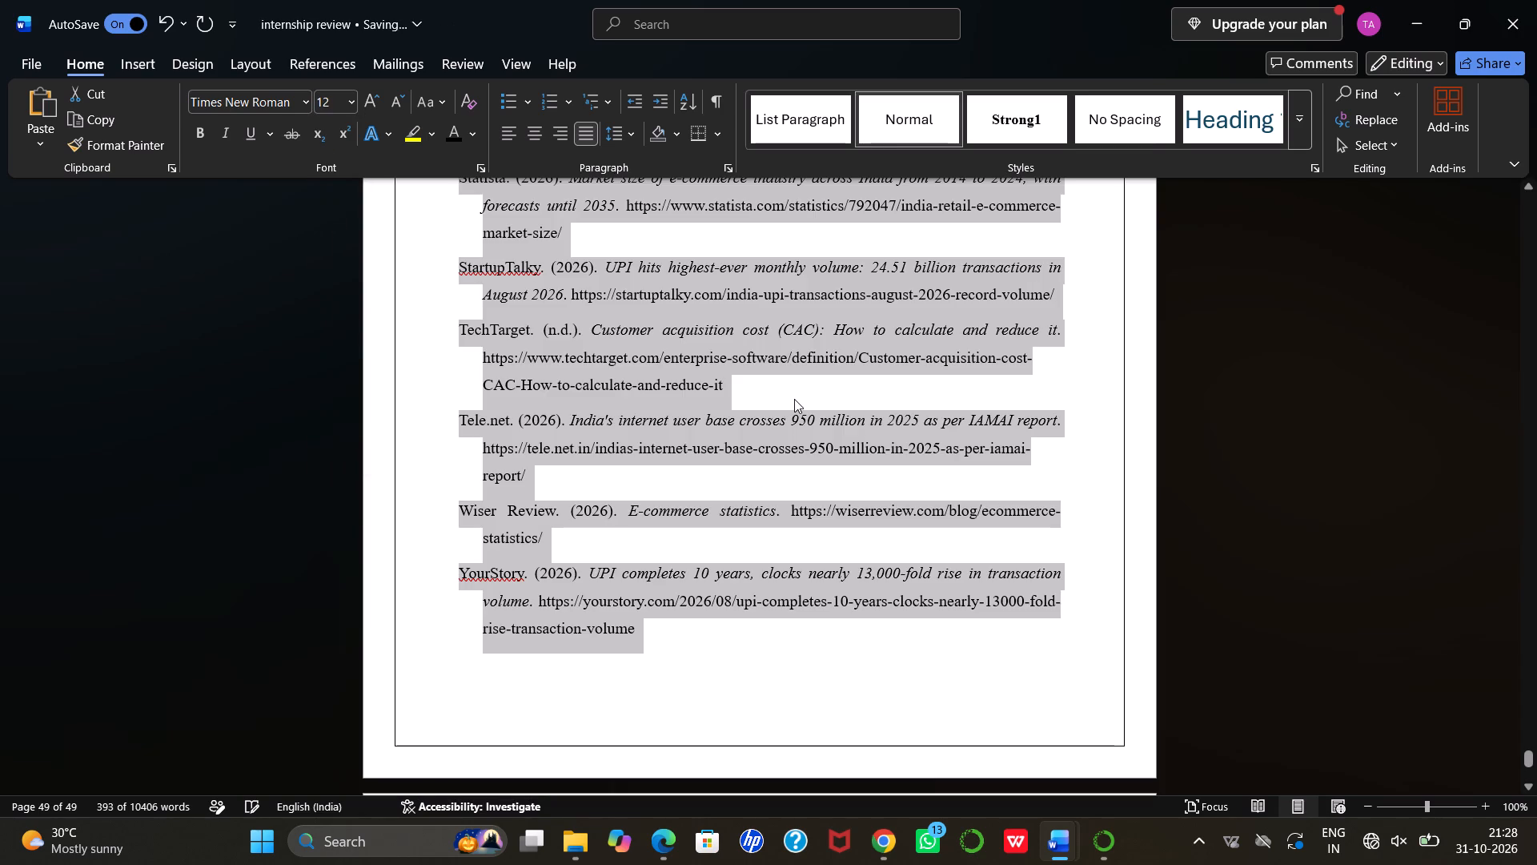
Check the layout at the end of the document after the last reference entries.
scroll(794, 399, down, 5)
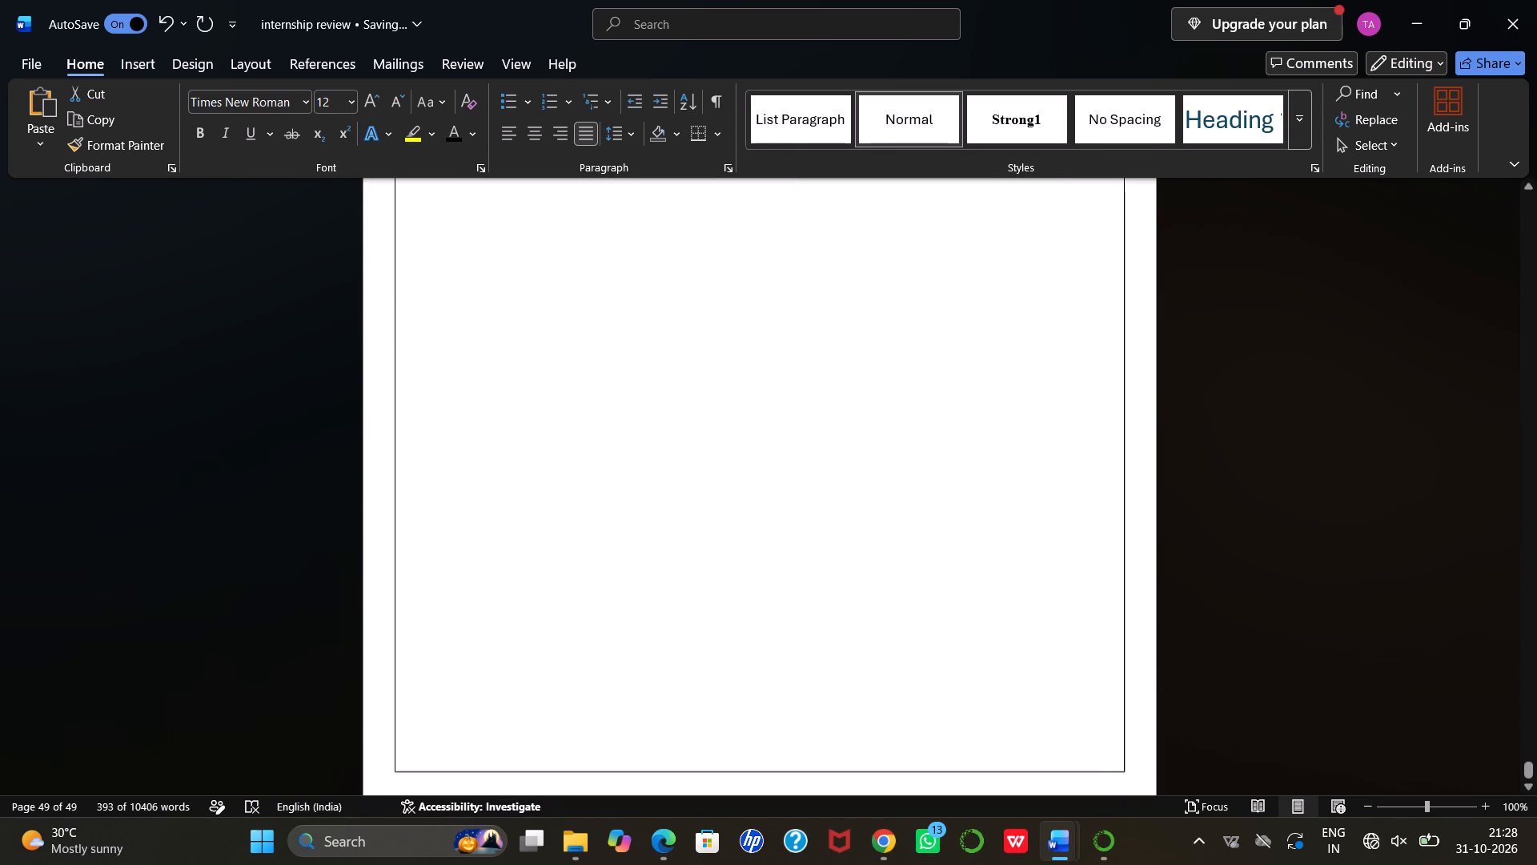
scroll(794, 399, down, 2)
scroll(794, 399, up, 2)
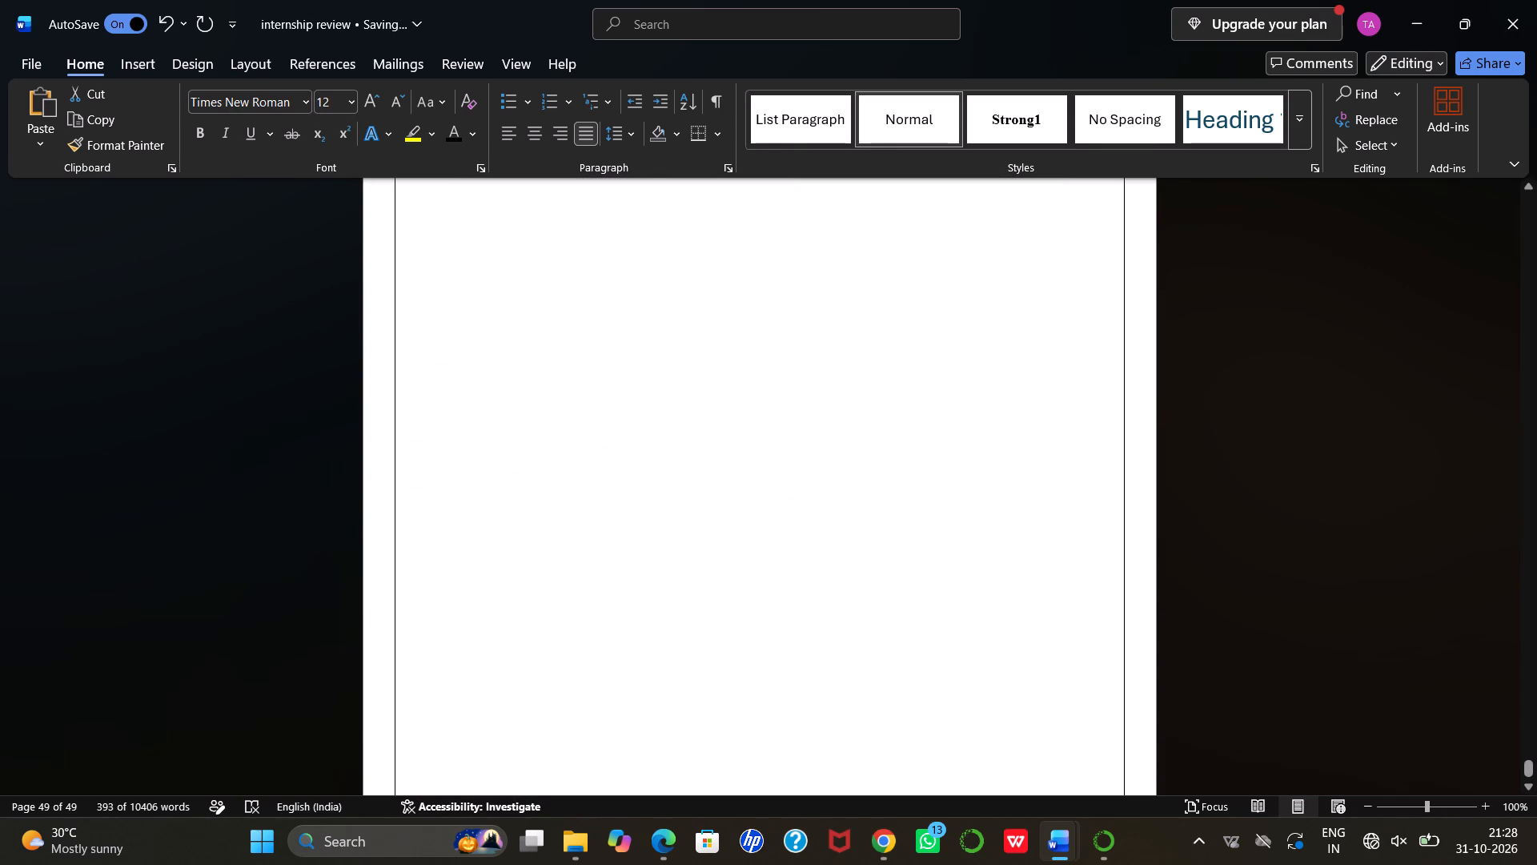
Review the formatted reference entries from the end of the document back up to the References heading.
click(794, 399)
scroll(794, 399, up, 3)
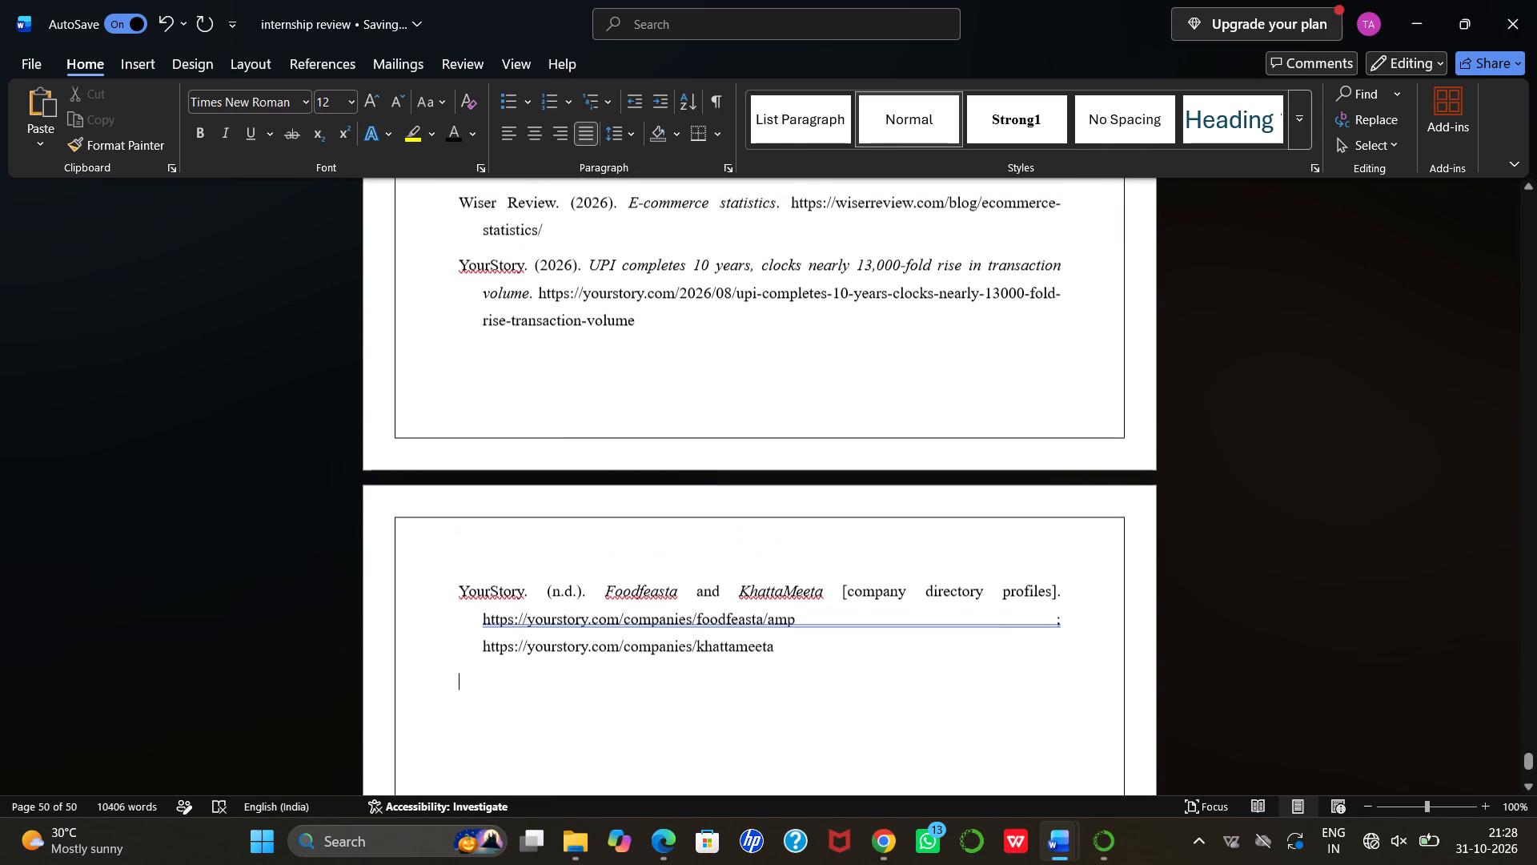
scroll(794, 399, up, 3)
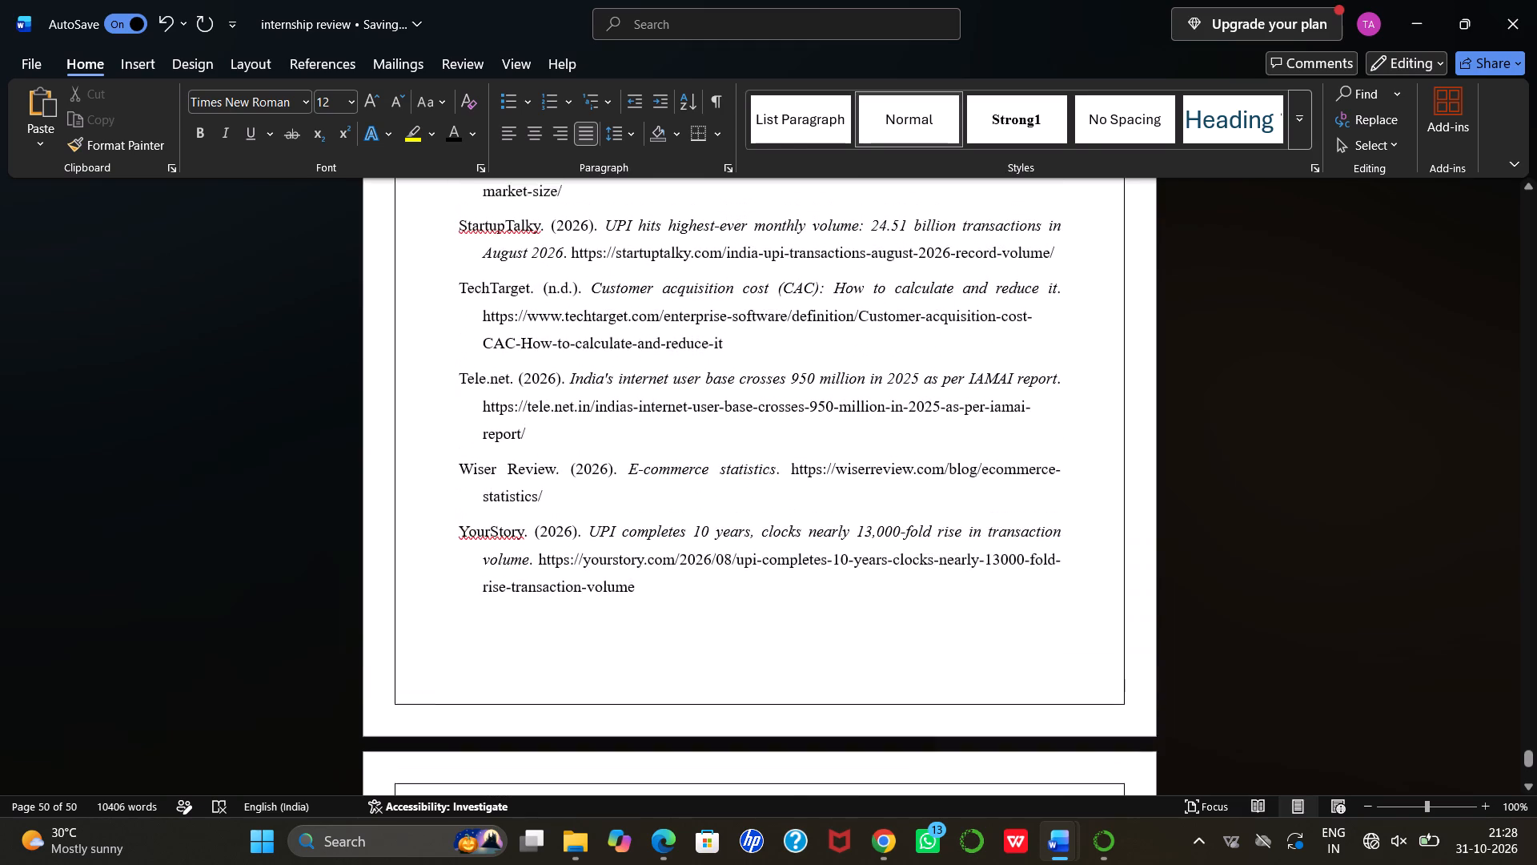
scroll(794, 399, up, 3)
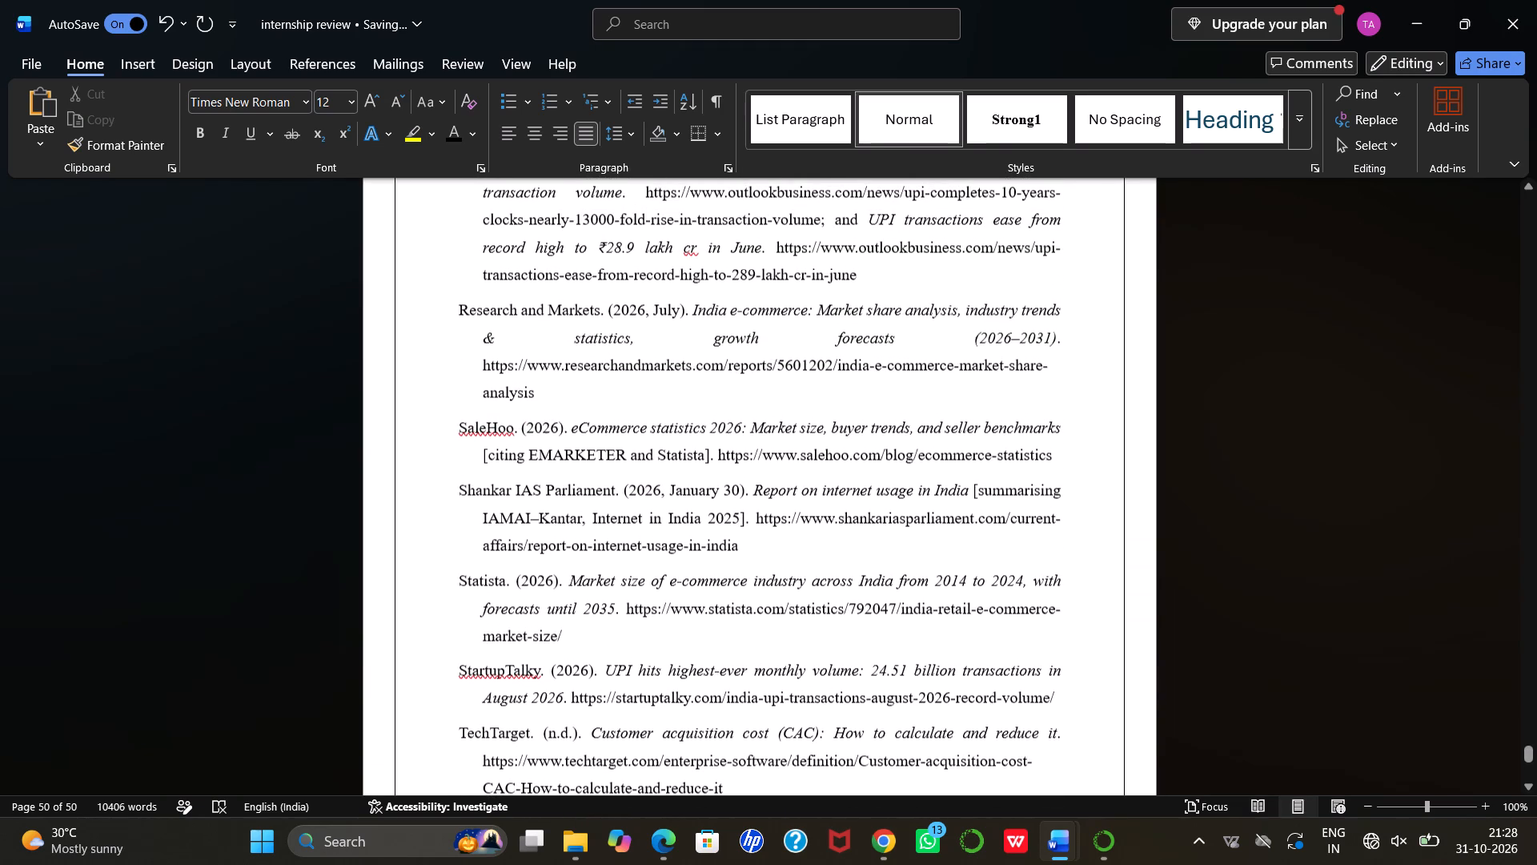
scroll(794, 399, up, 2)
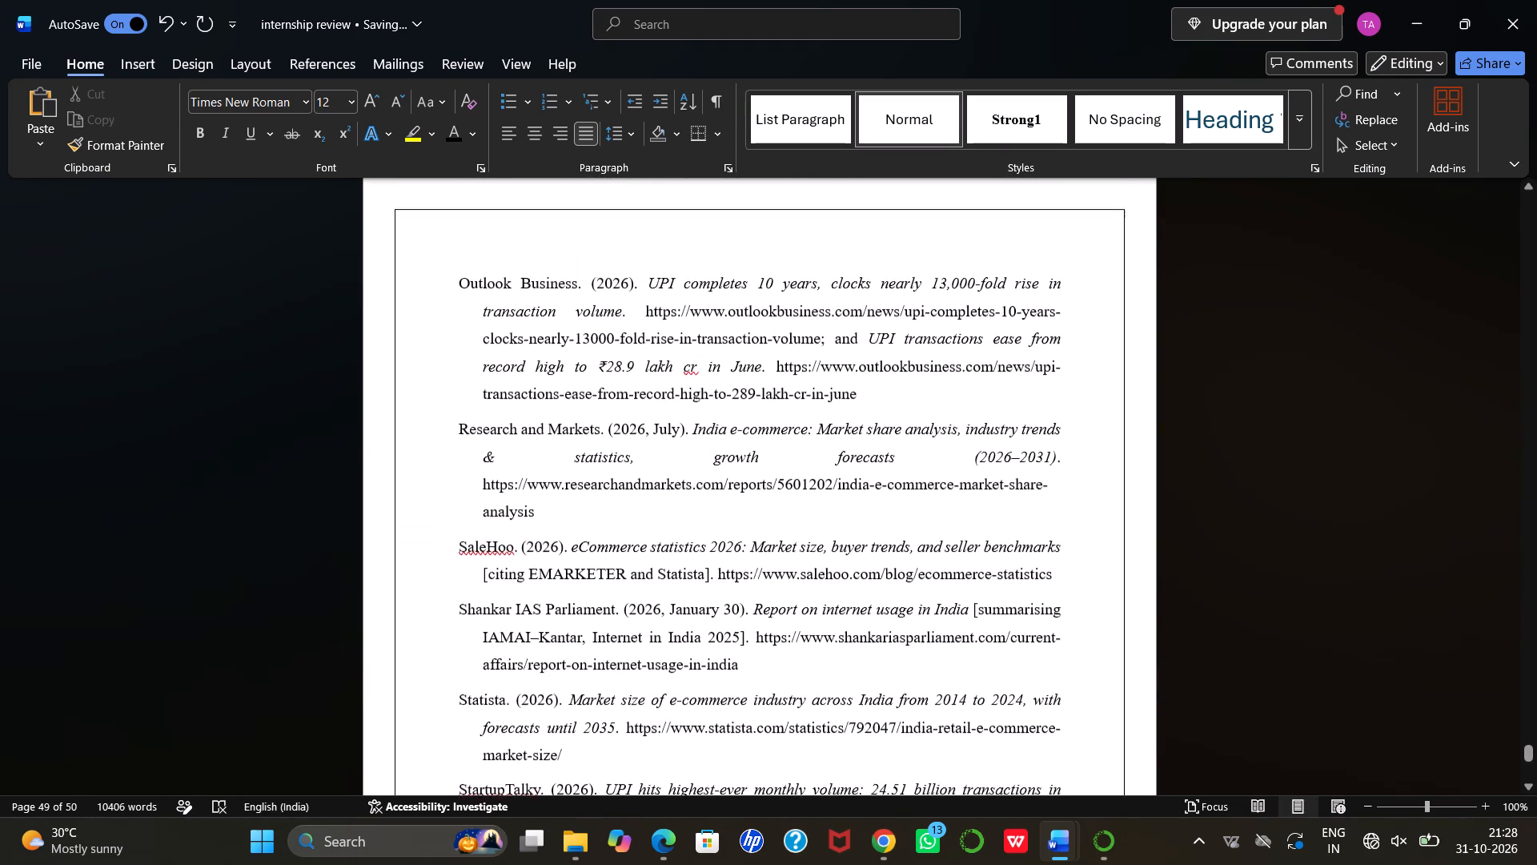
scroll(794, 399, up, 4)
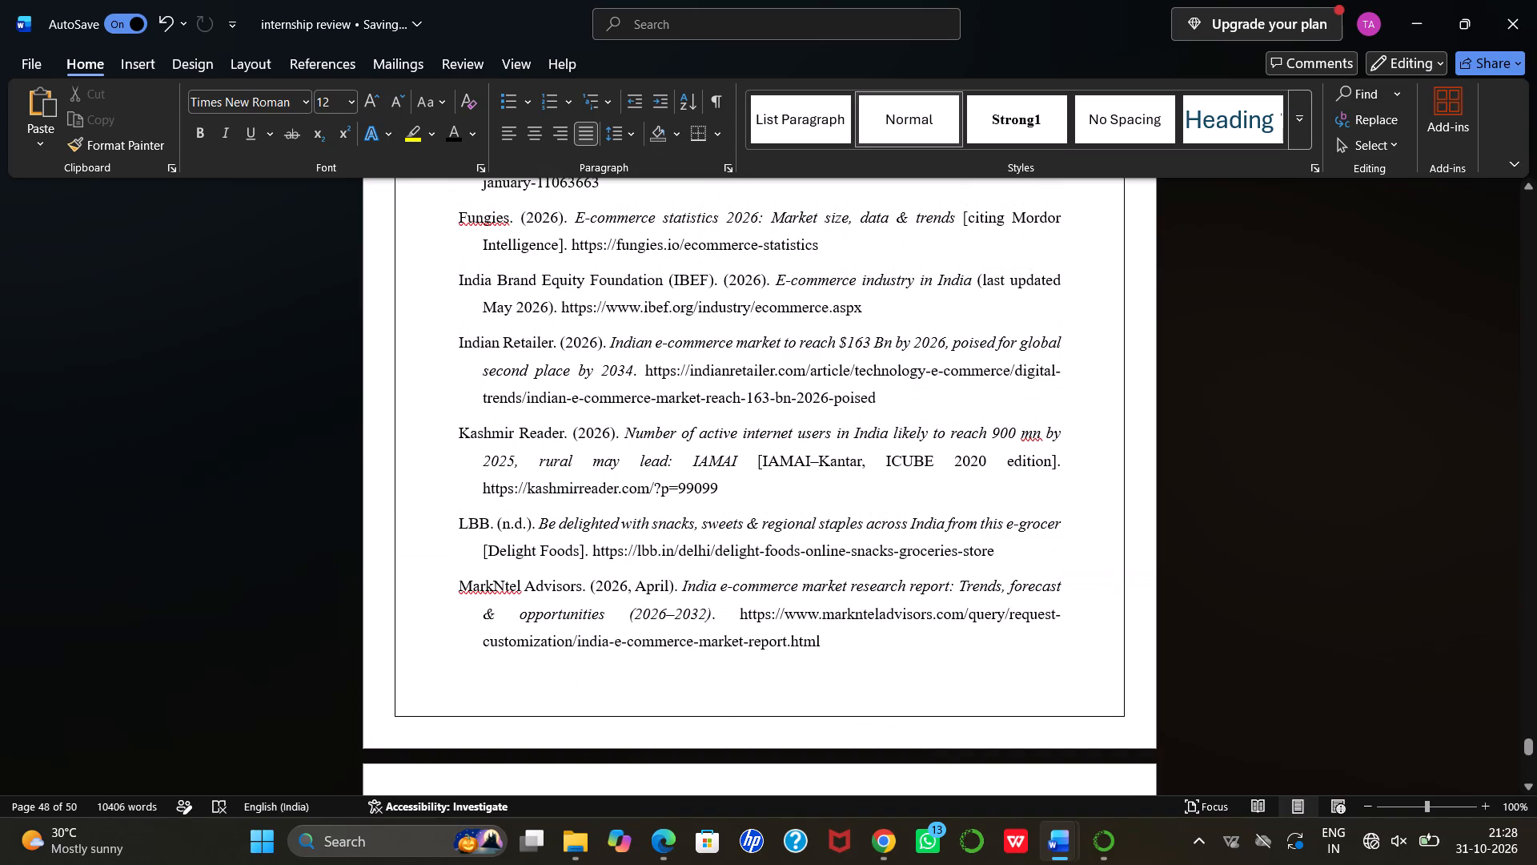
scroll(794, 399, up, 2)
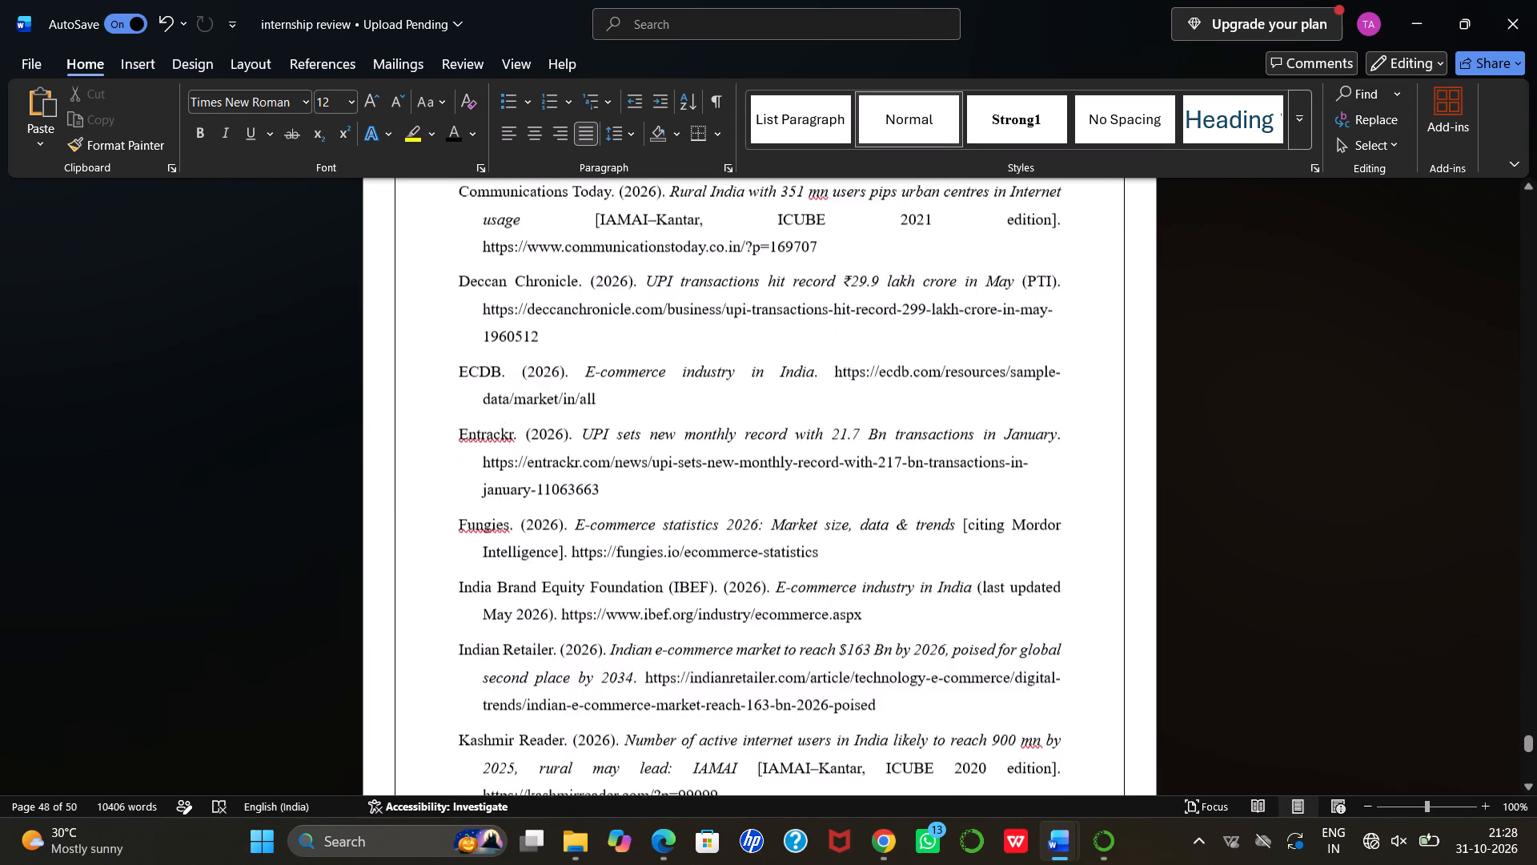
scroll(794, 399, up, 4)
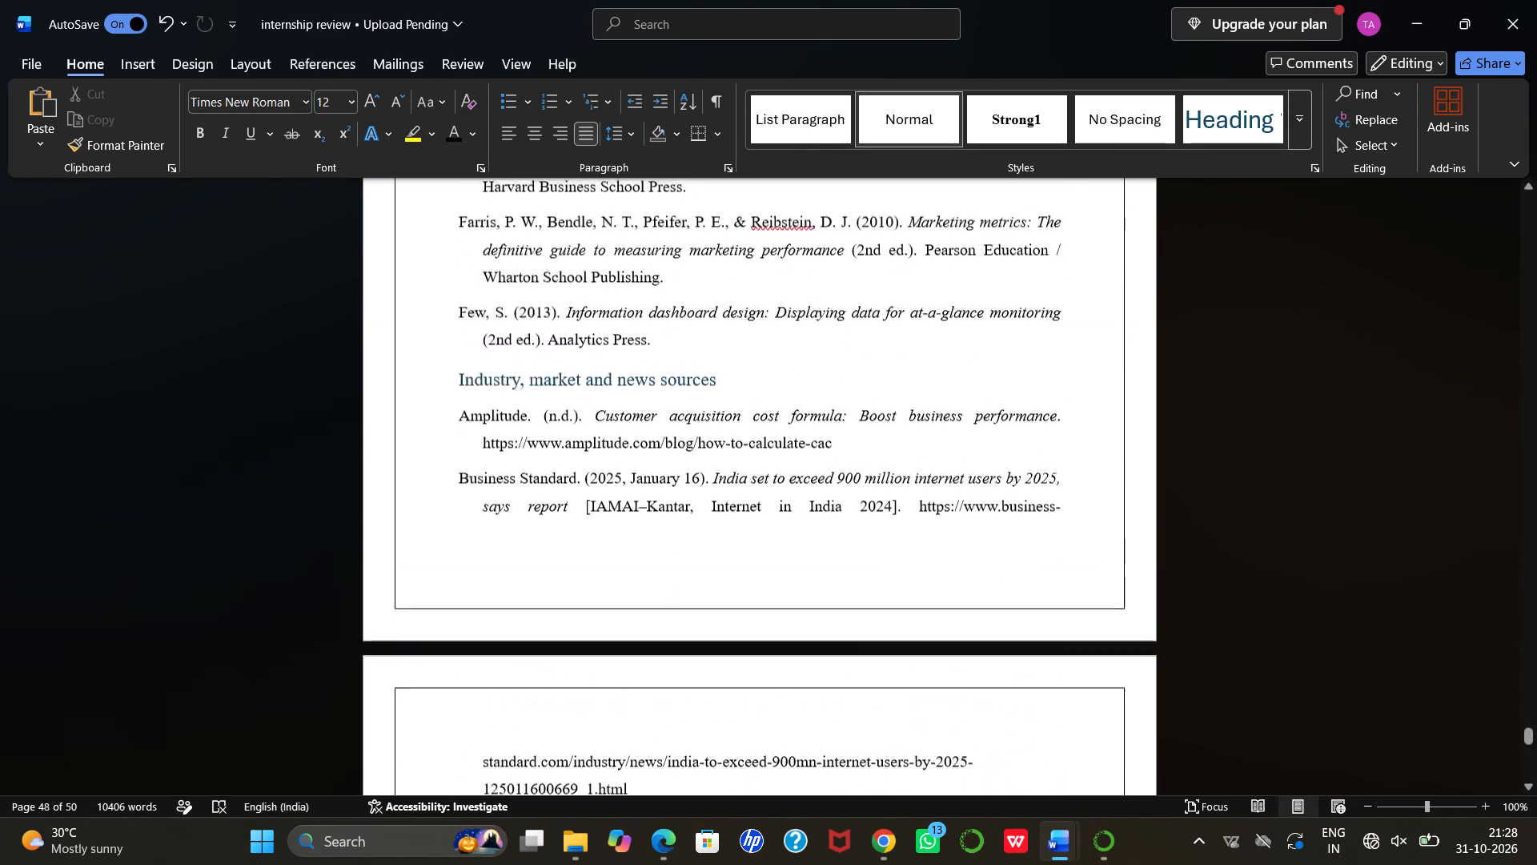
scroll(794, 399, up, 3)
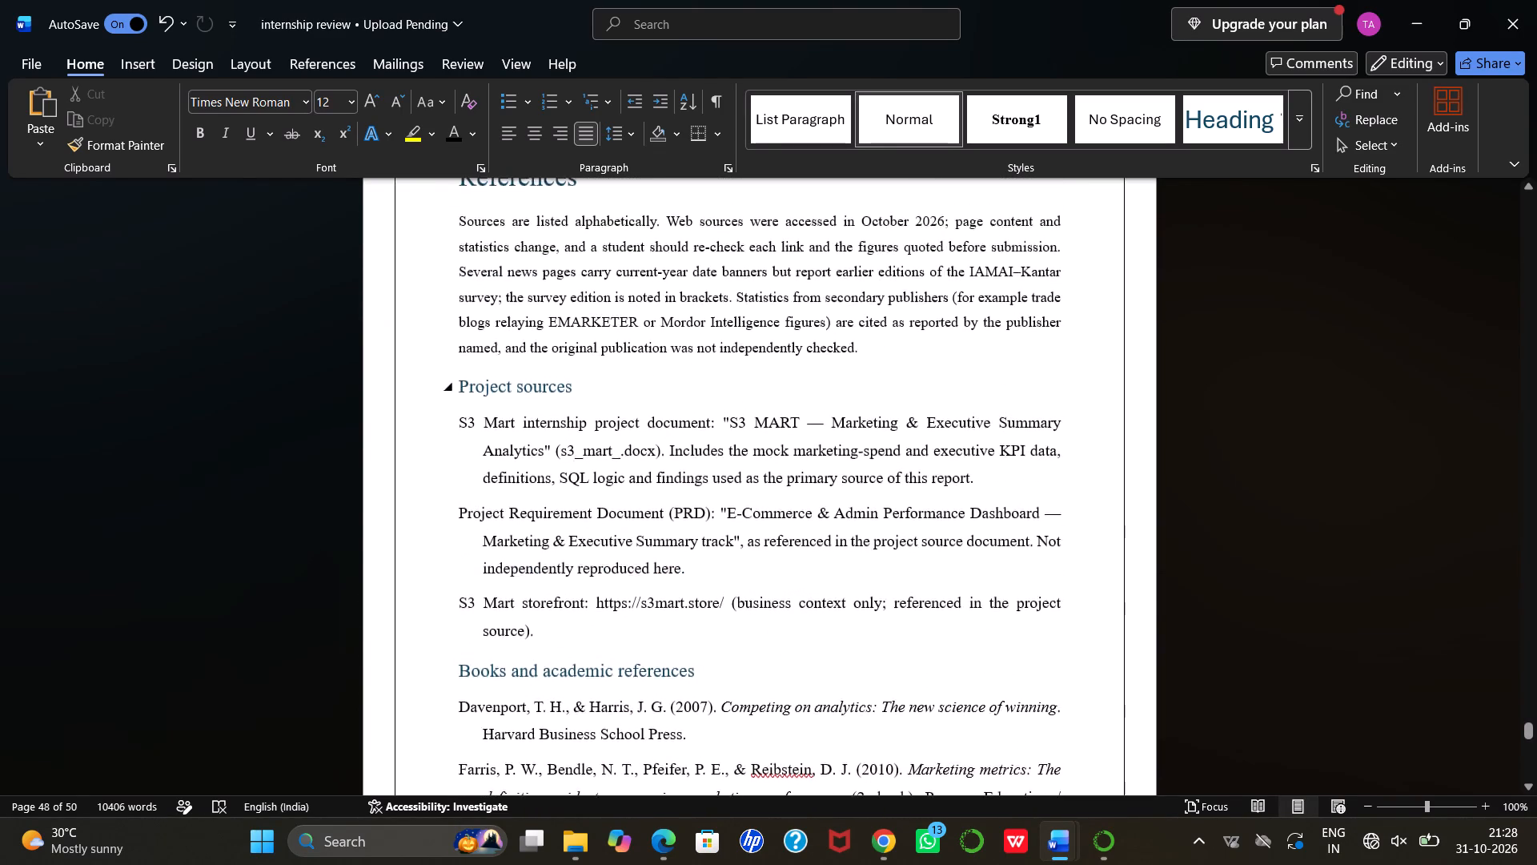
scroll(794, 399, up, 1)
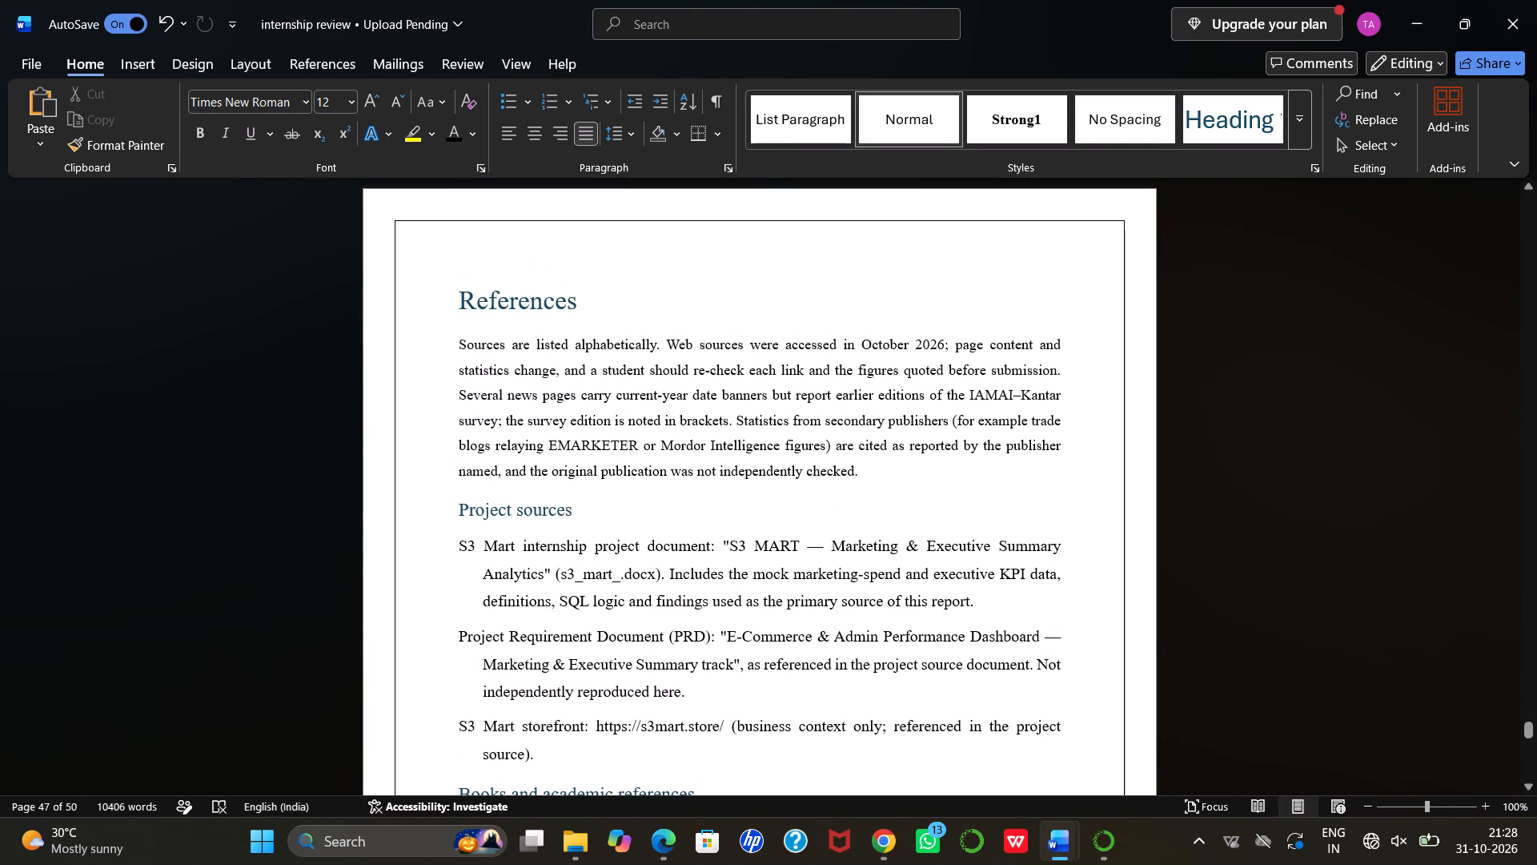
On the title page, set "A Project Report on", "MARKETING & EXECUTIVE SUMMARY ANALYTICS" and the RISEPROSOFT SOLUTIONS company line to font size 16.
scroll(714, 338, up, 15)
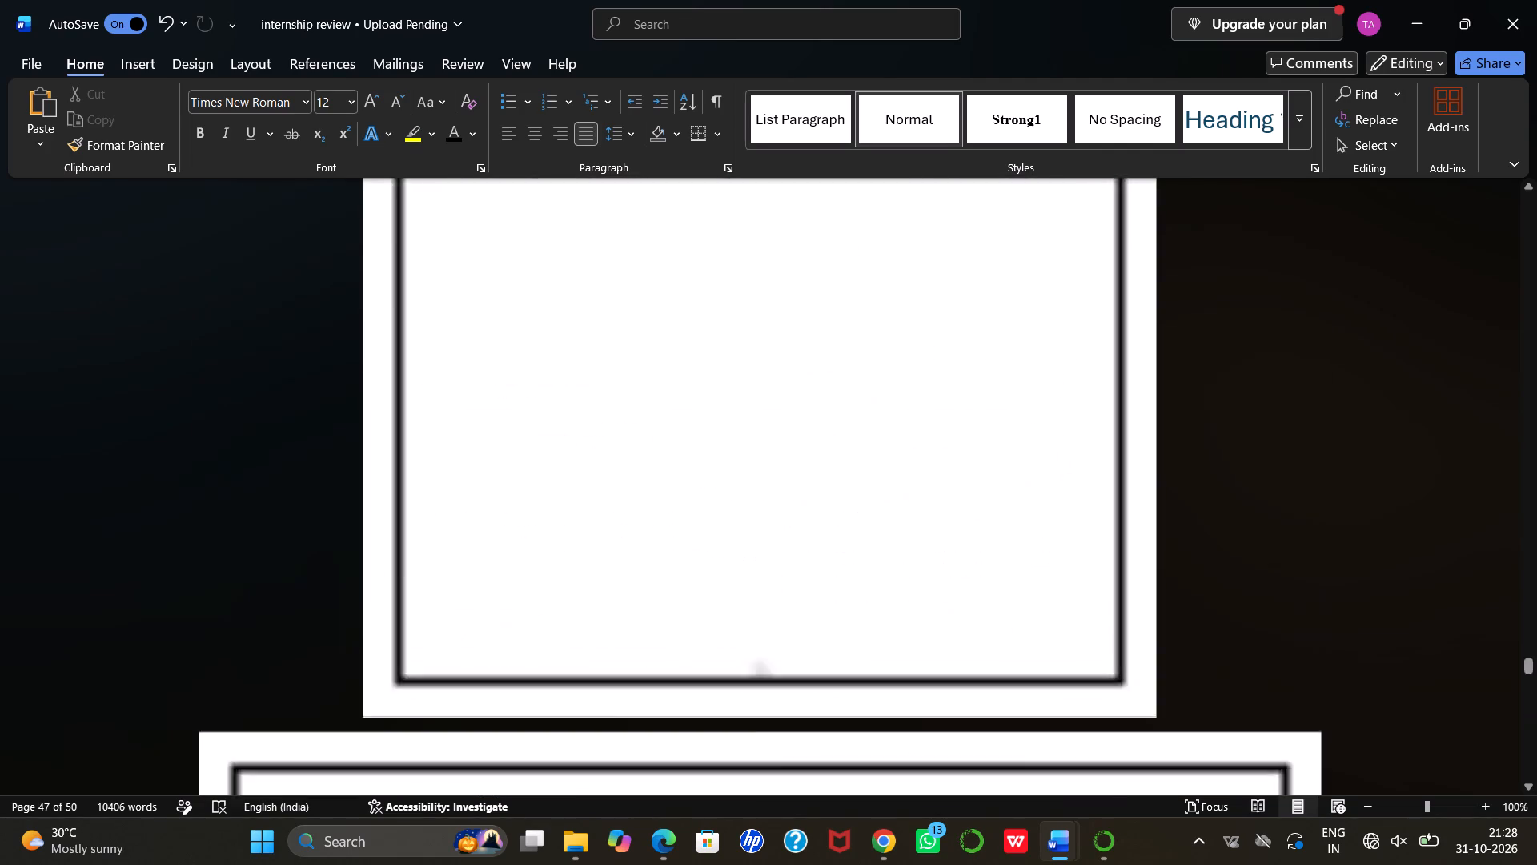
scroll(714, 338, up, 17)
scroll(714, 338, up, 10)
scroll(714, 338, up, 17)
scroll(714, 338, up, 4)
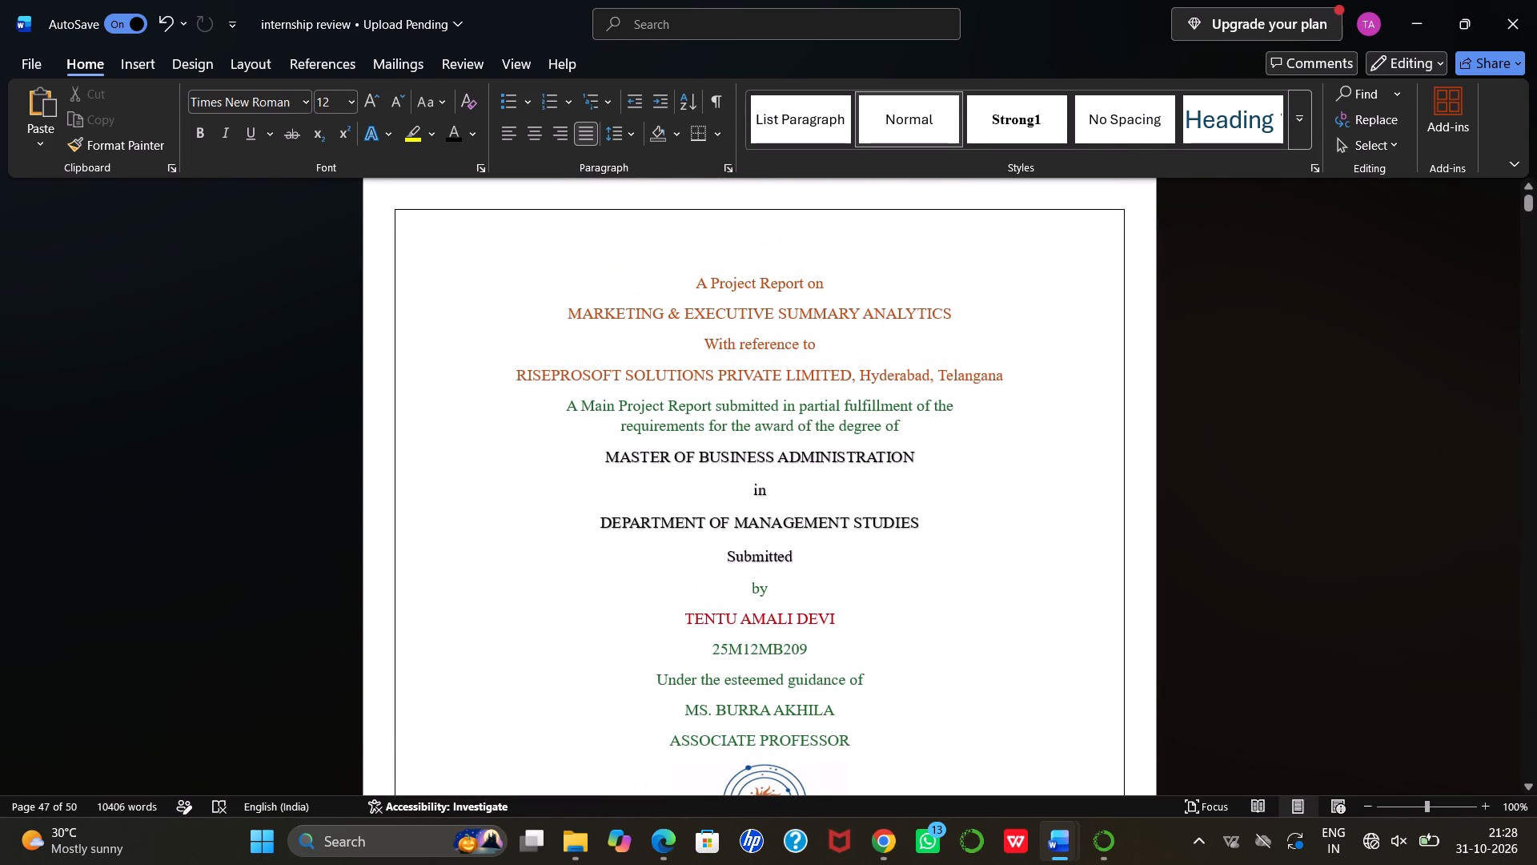
drag(692, 285, 813, 296)
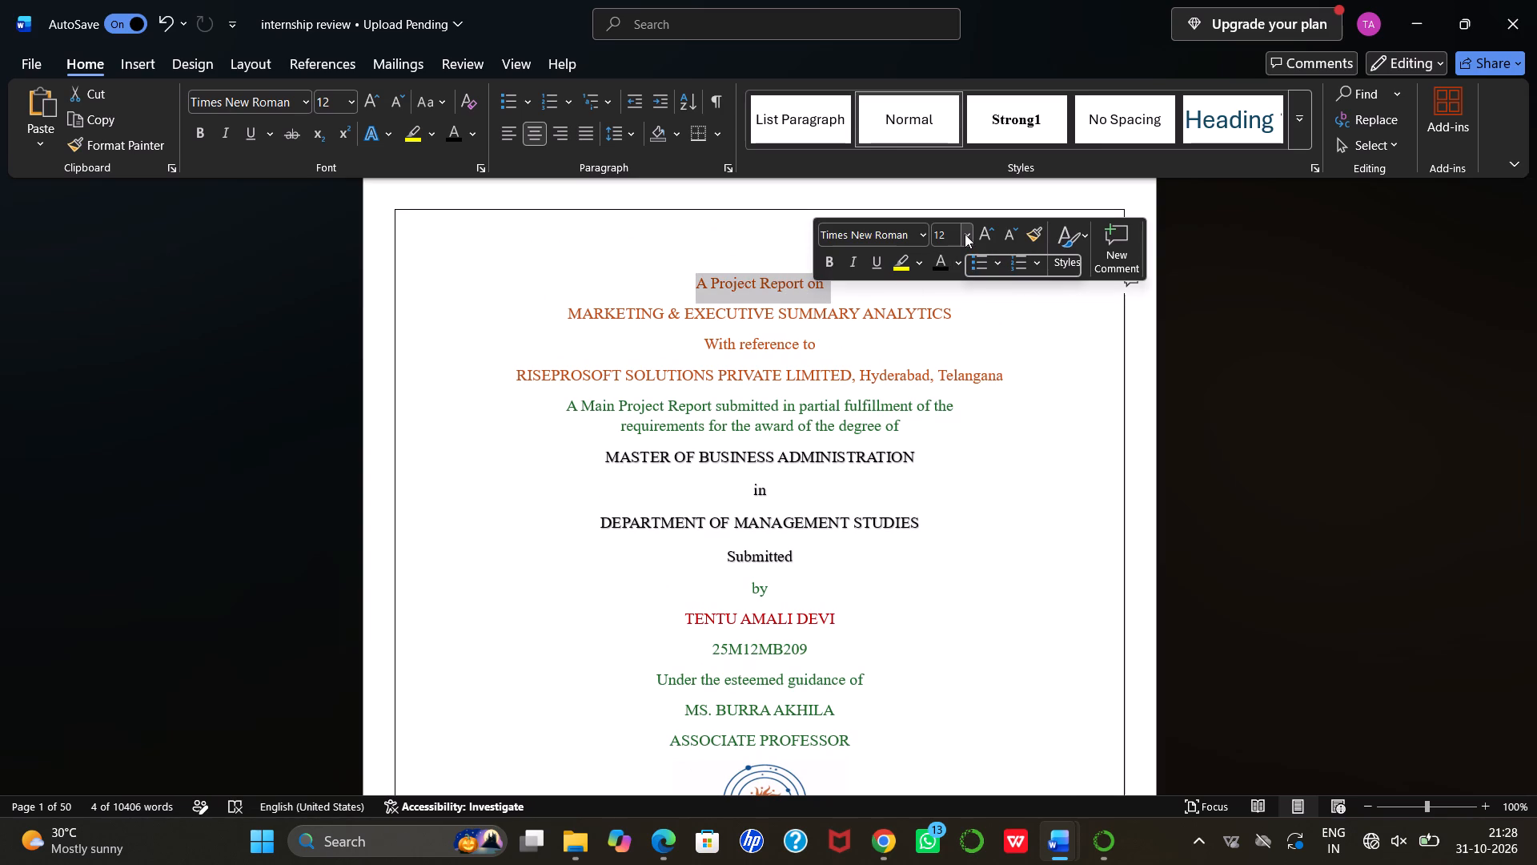
click(965, 234)
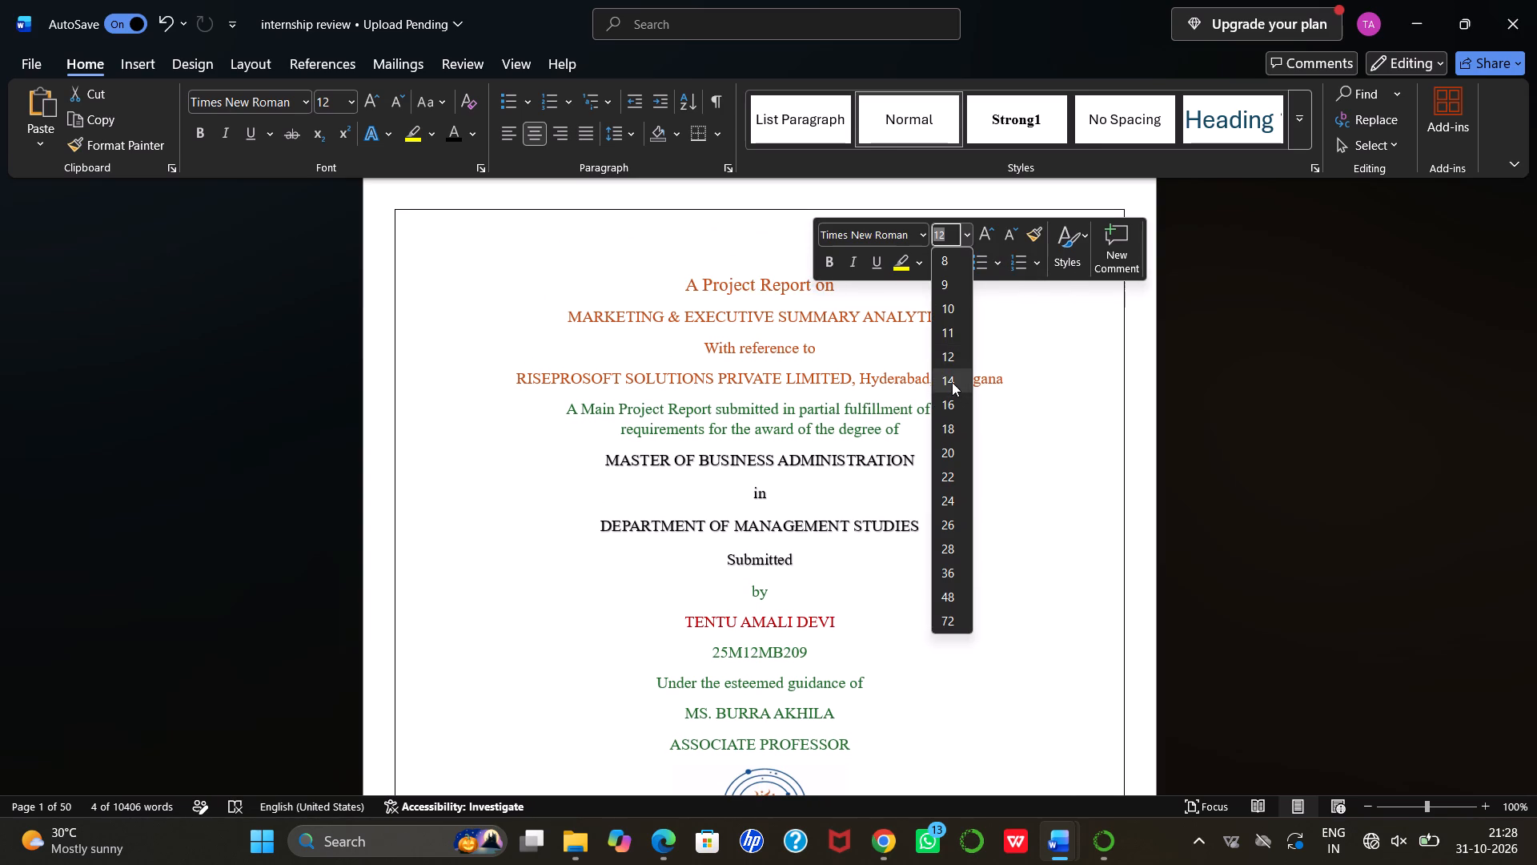
click(952, 399)
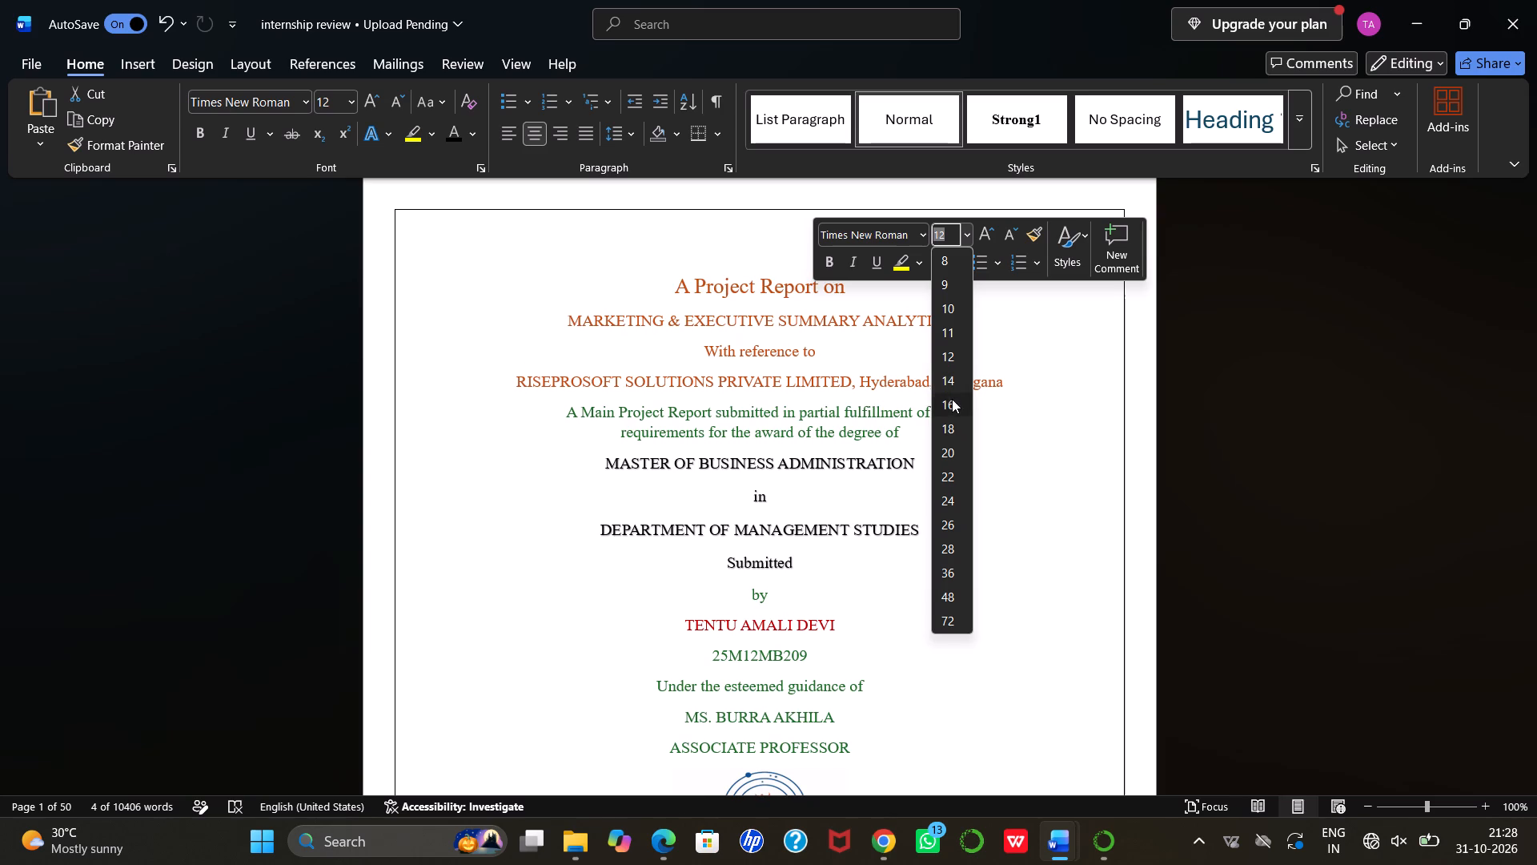
drag(557, 316, 737, 320)
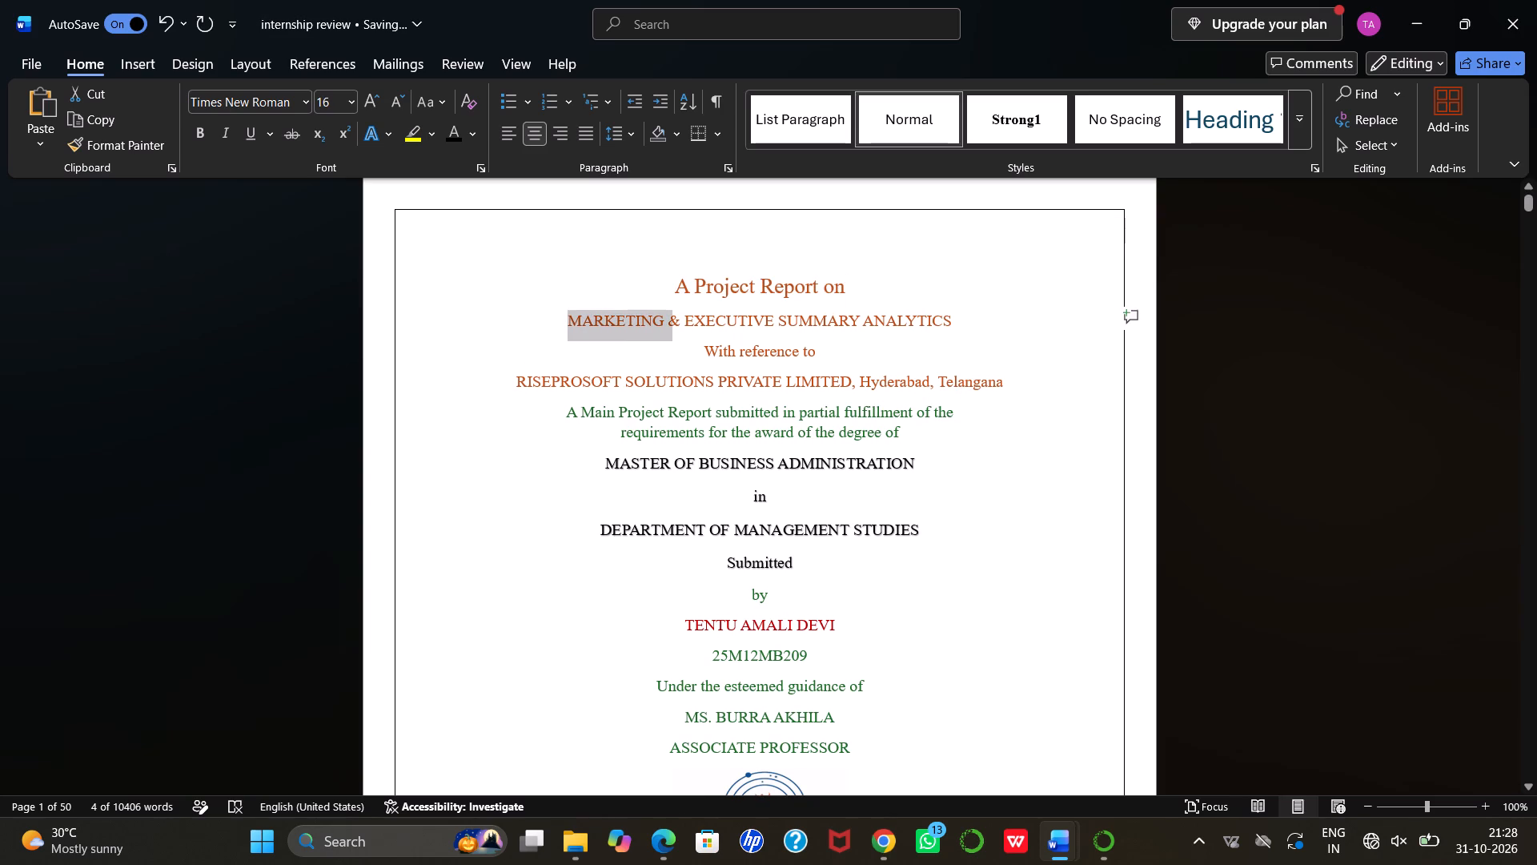
drag(737, 320, 941, 327)
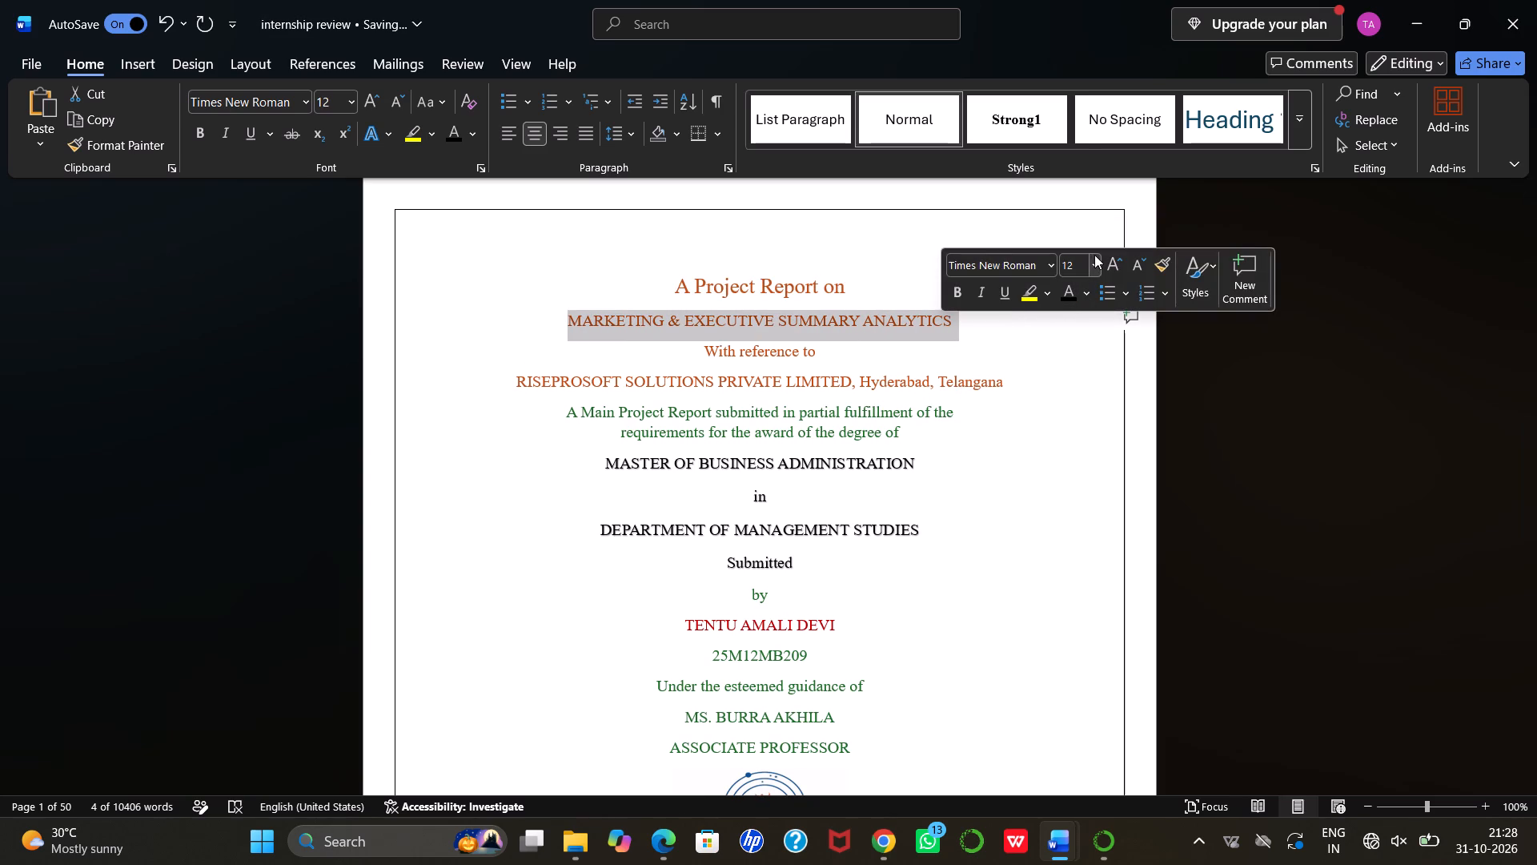
click(1097, 272)
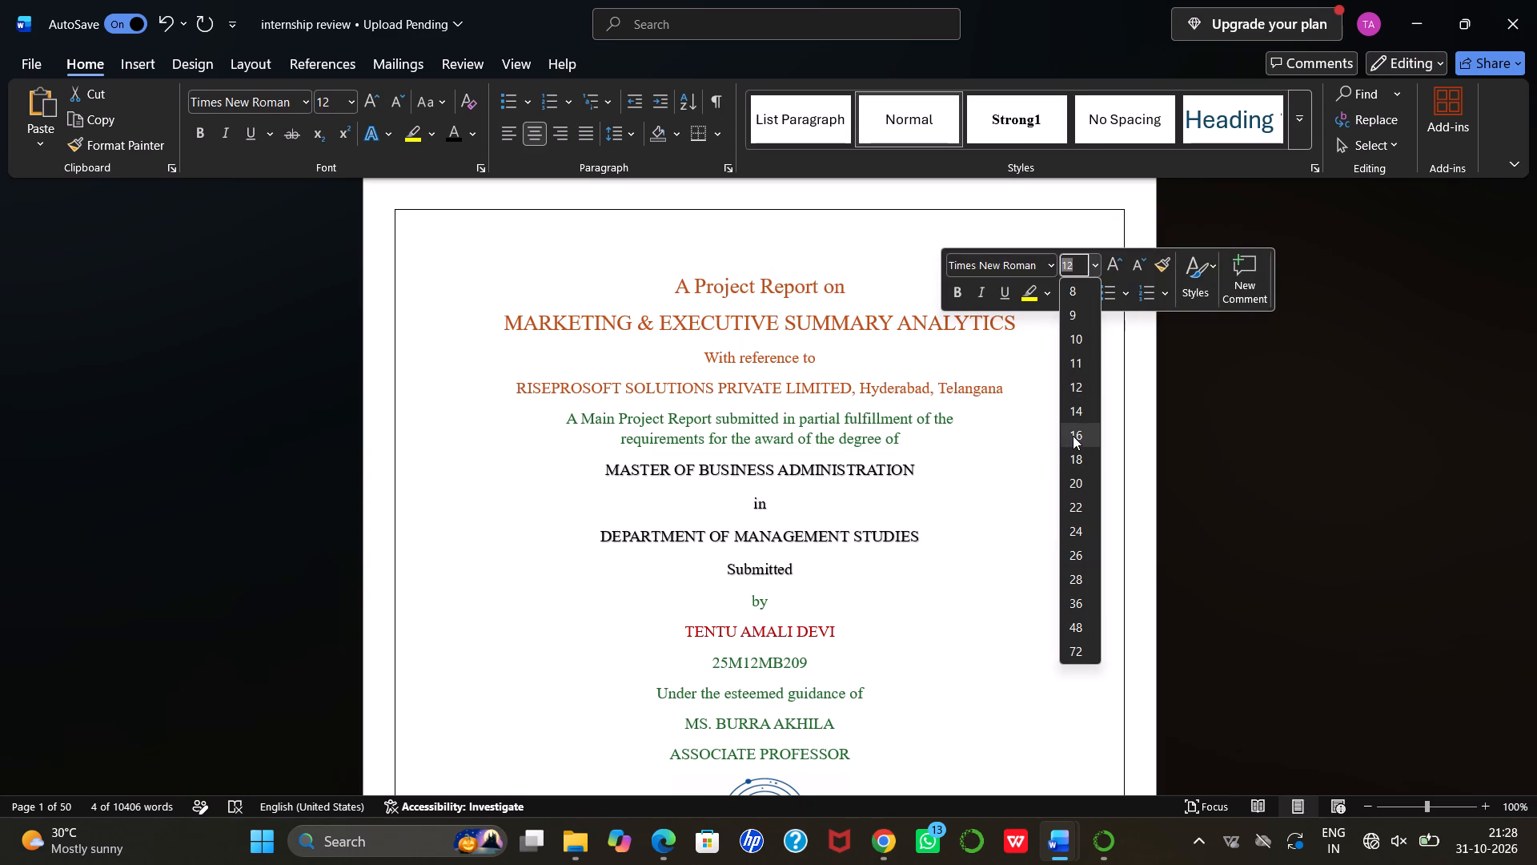
click(1073, 436)
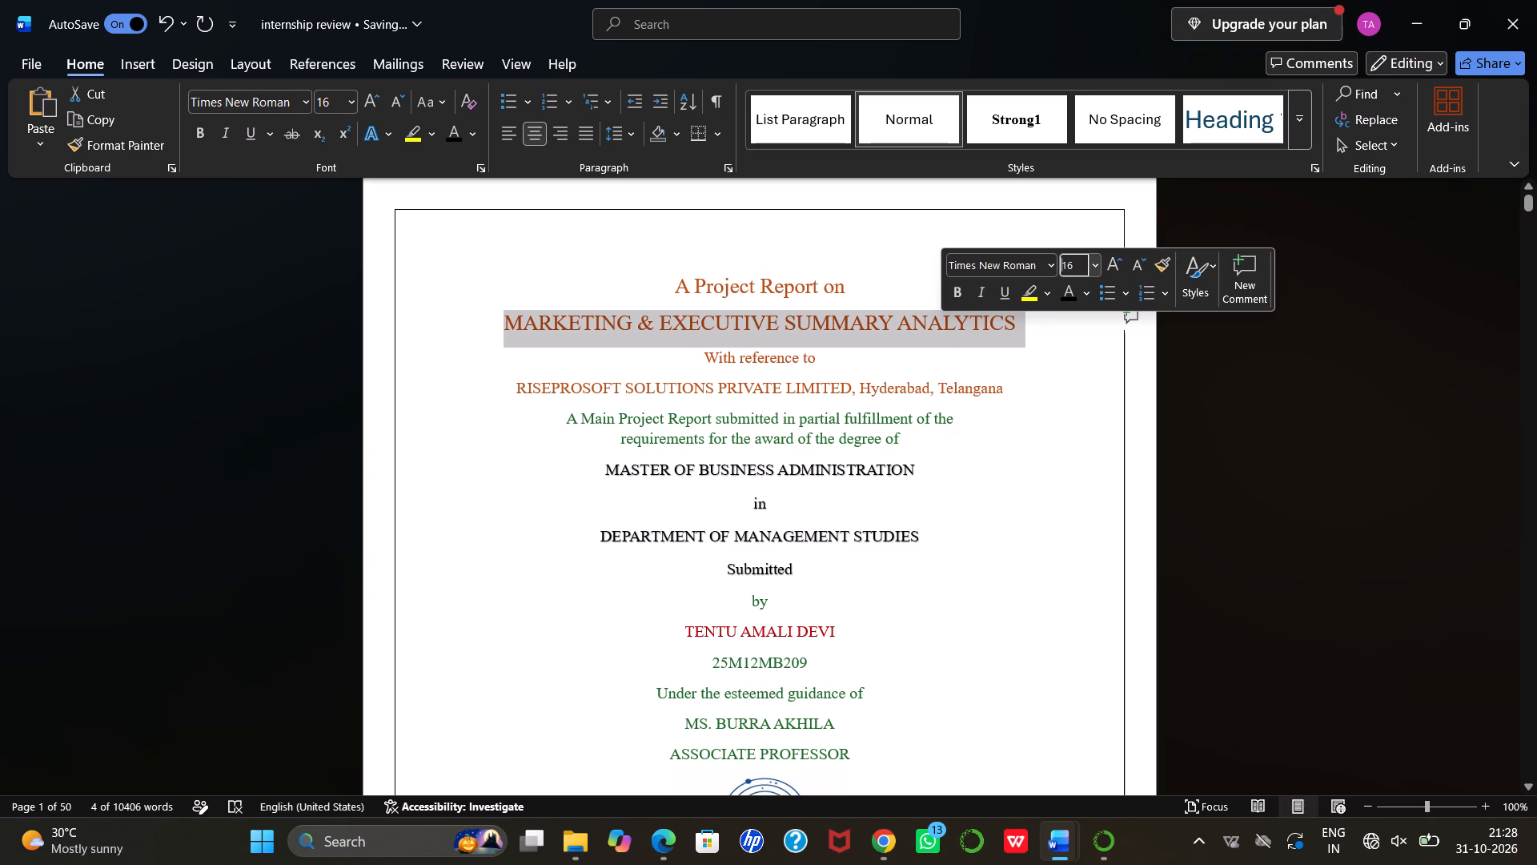
drag(510, 384, 990, 389)
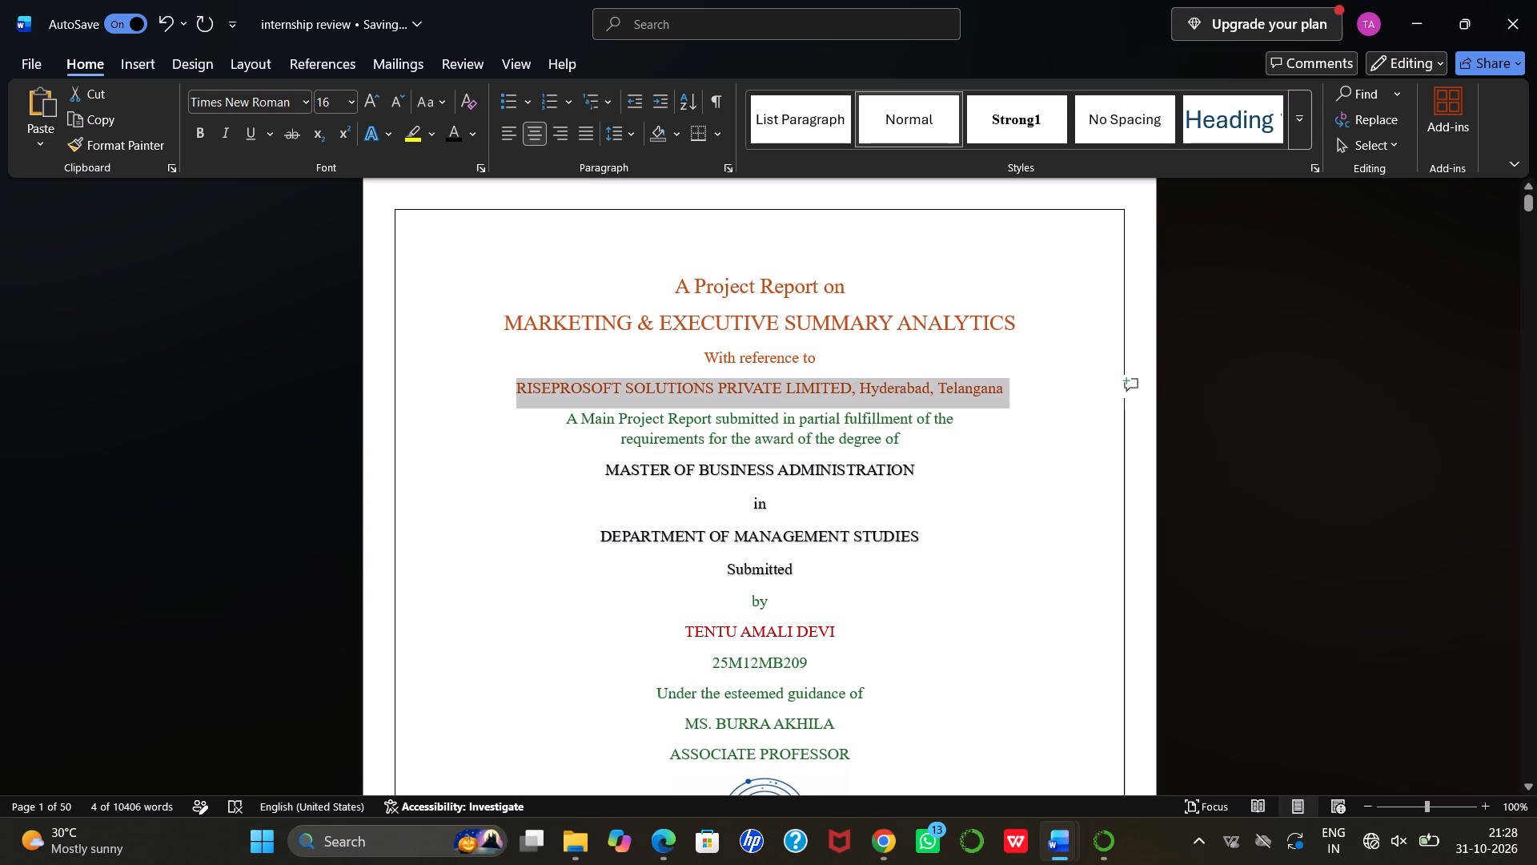
drag(990, 389, 1031, 391)
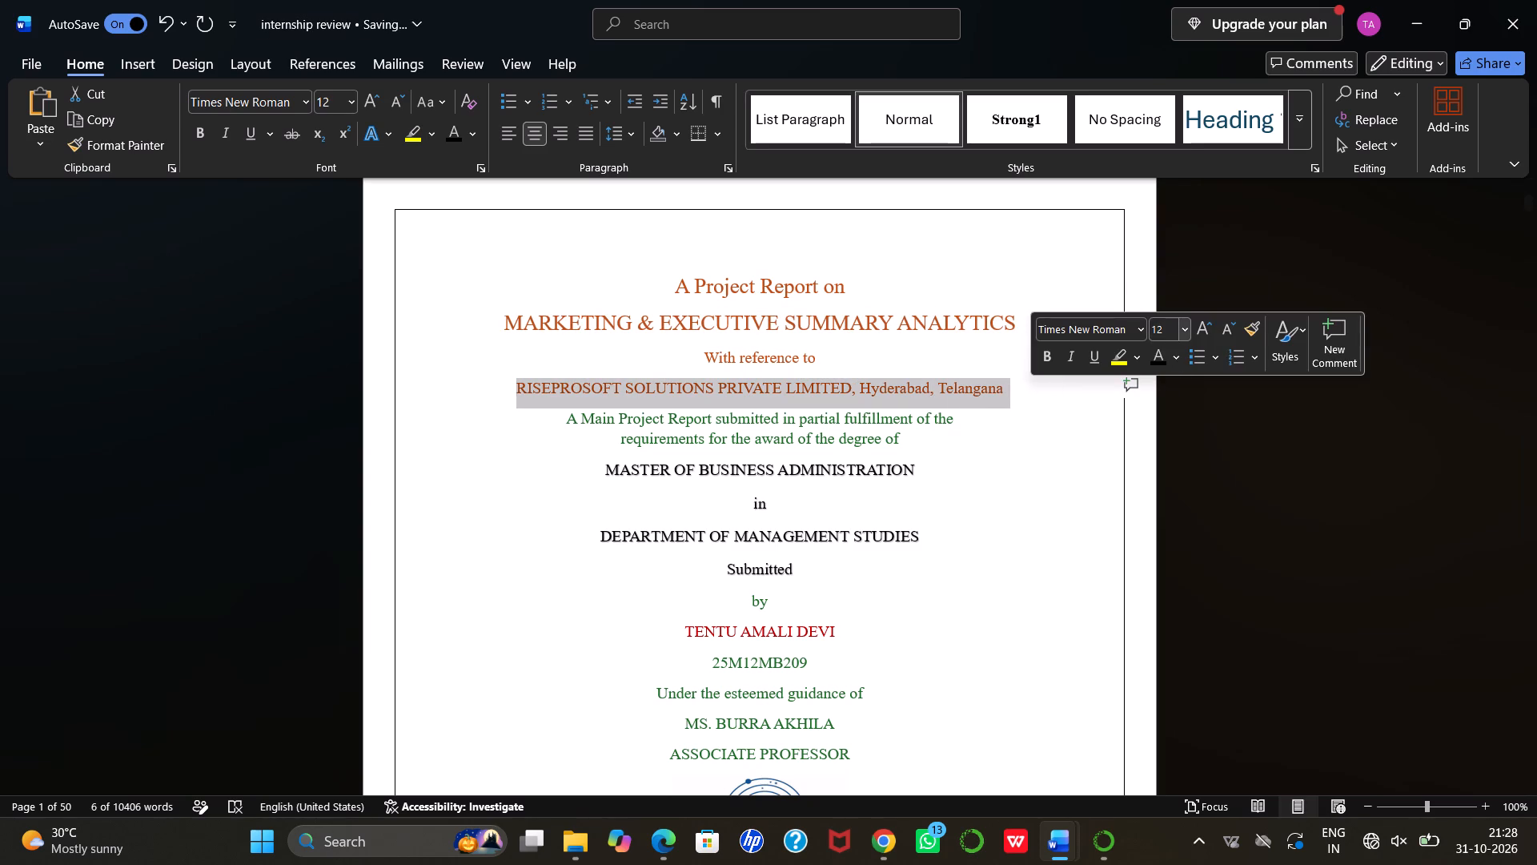
click(1184, 333)
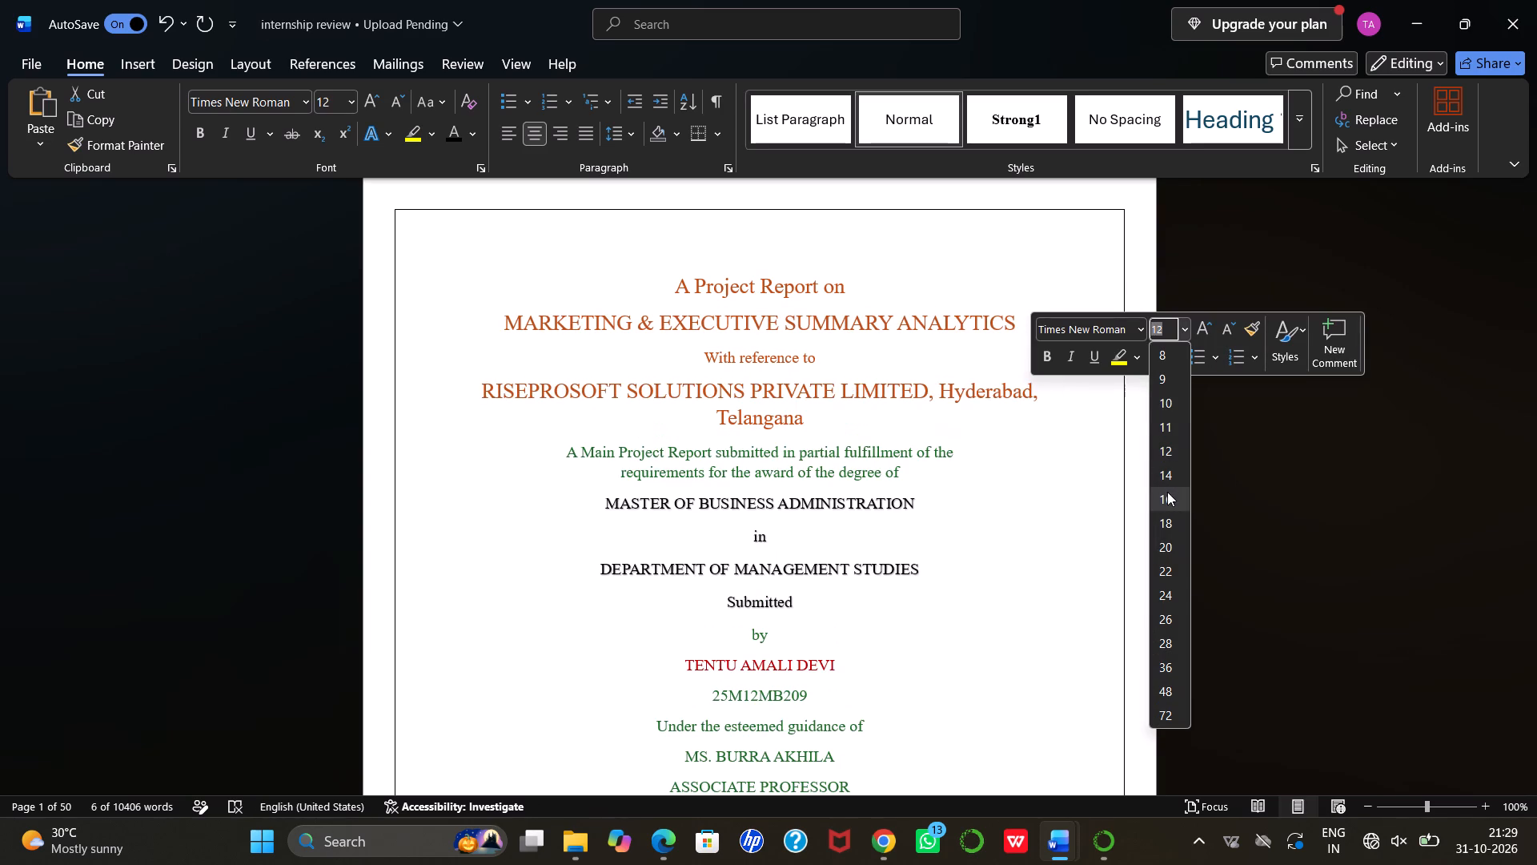
click(1166, 497)
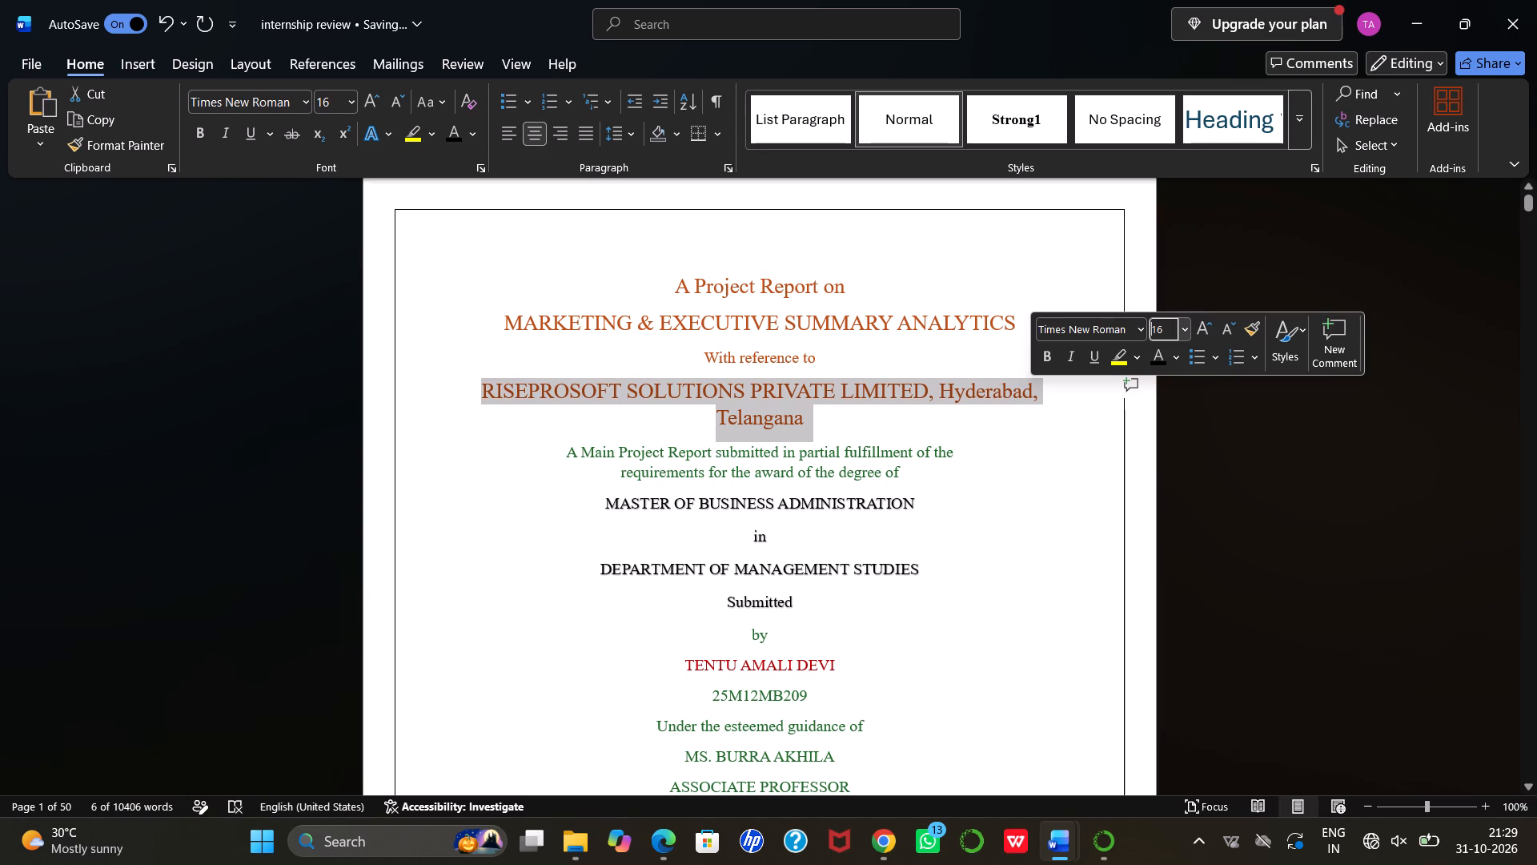
Set "With reference to" and the lines from "MASTER OF BUSINESS ADMINISTRATION" through "DEPARTMENT OF MANAGEMENT STUDIES" to font size 14.
drag(704, 352, 814, 350)
click(968, 288)
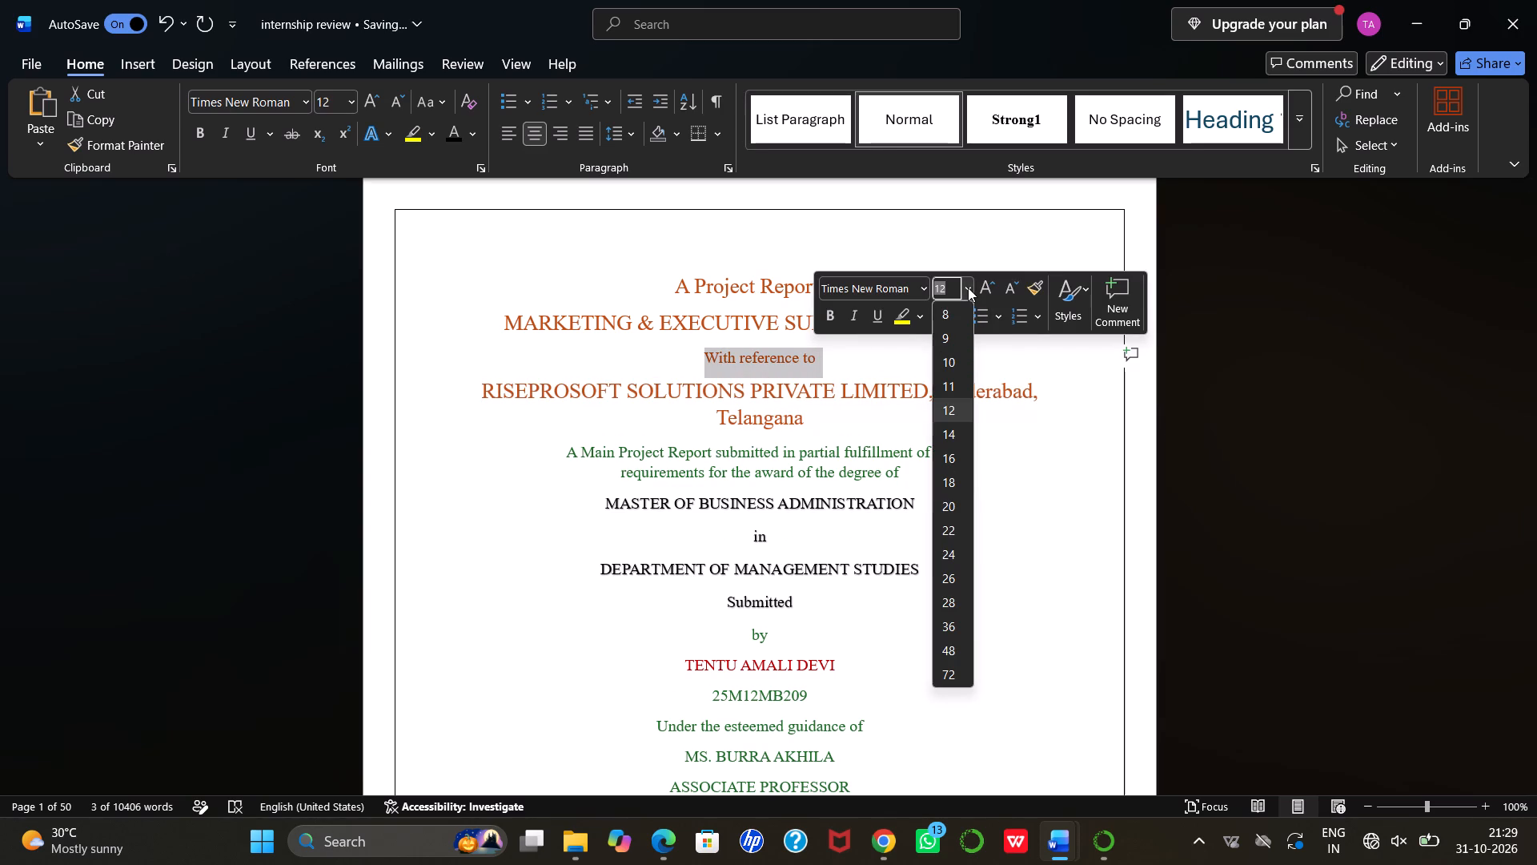
click(953, 440)
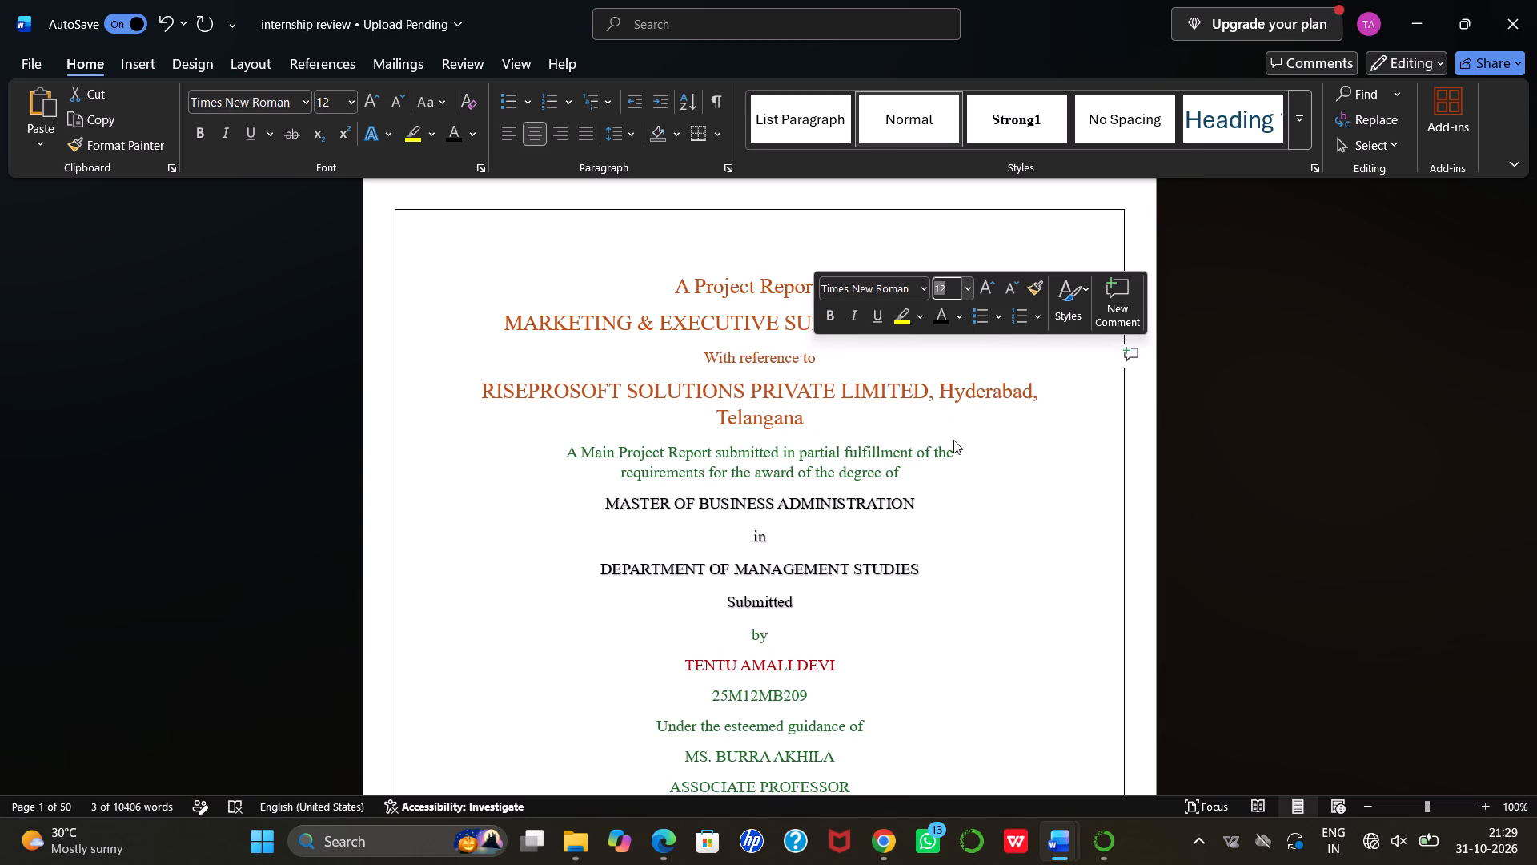
scroll(804, 460, down, 2)
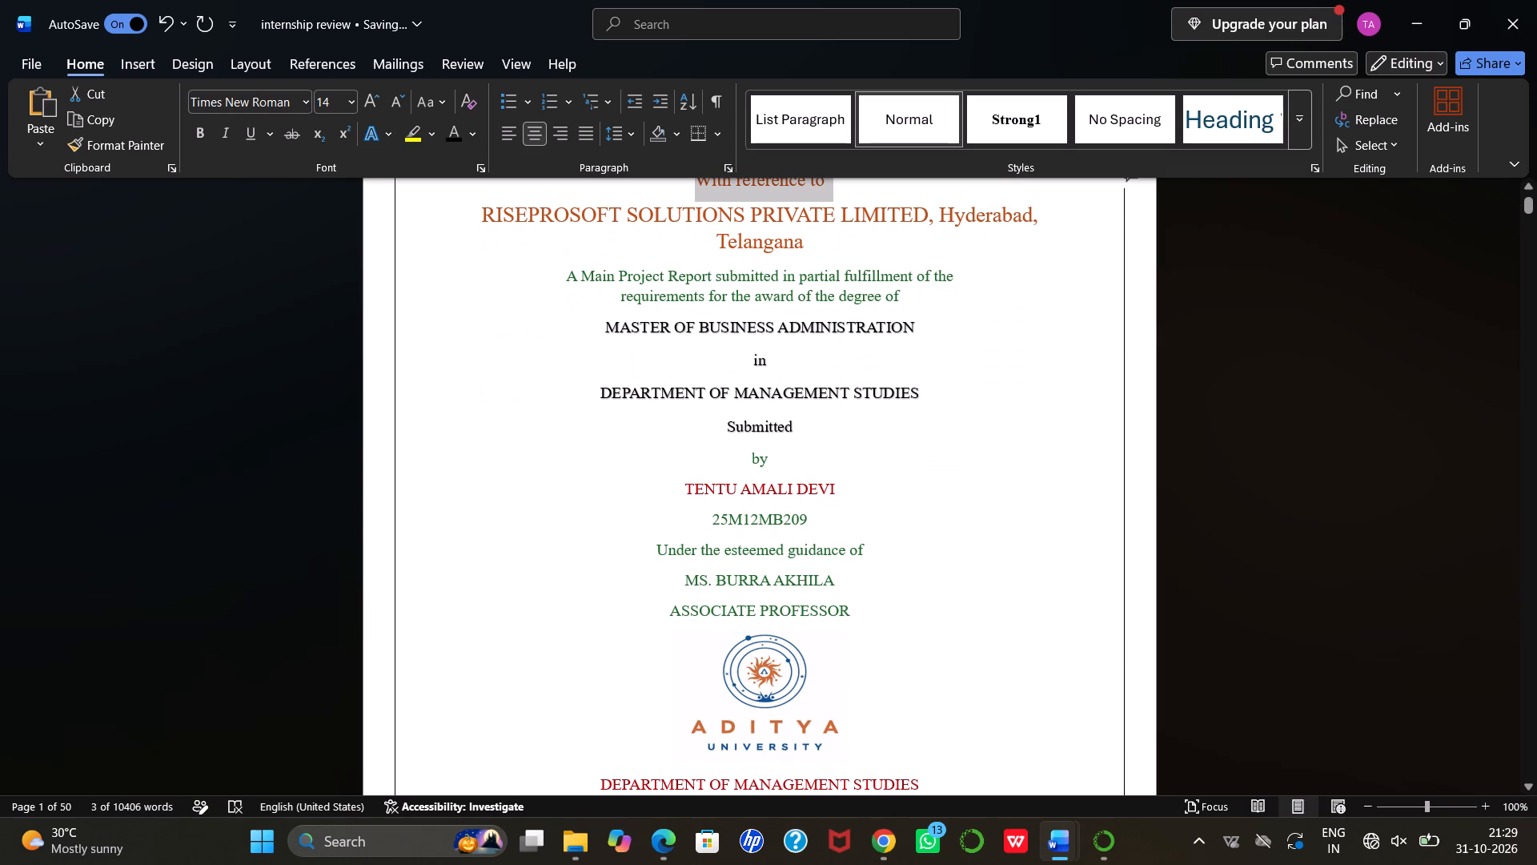
drag(598, 324, 865, 326)
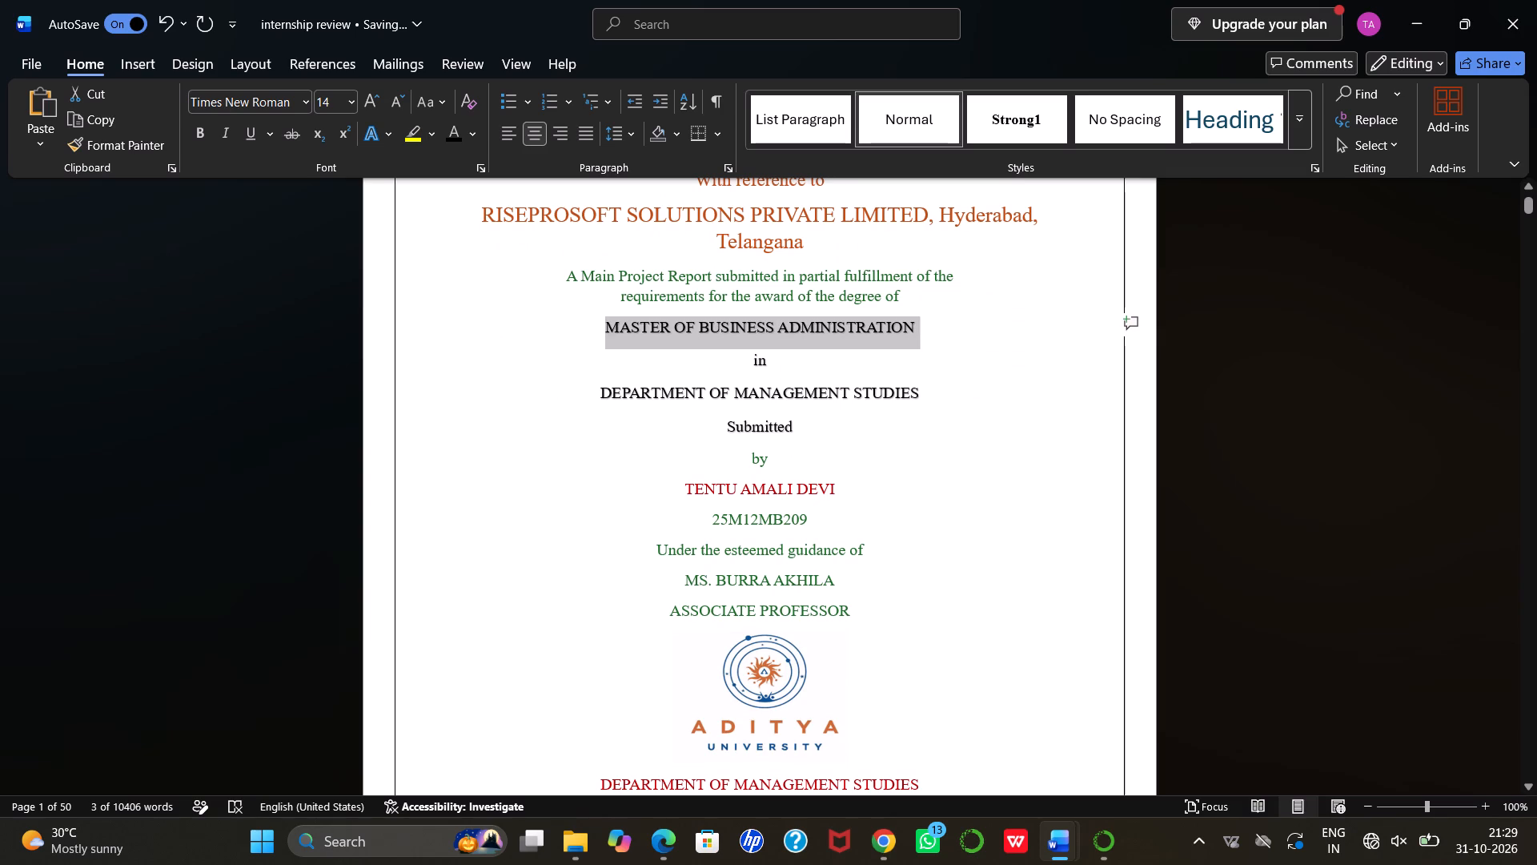
drag(865, 326, 886, 407)
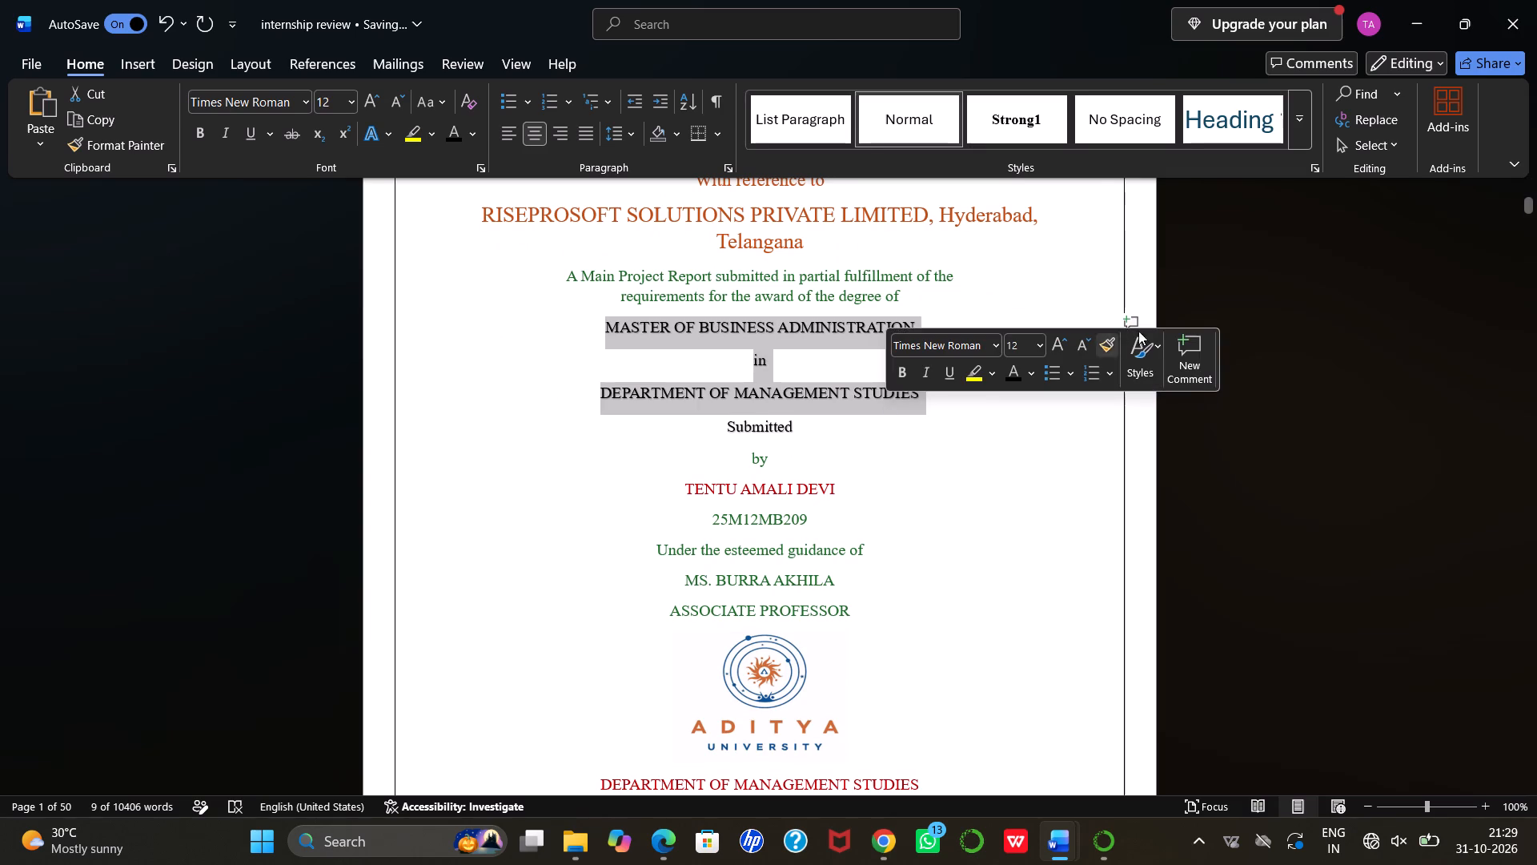
click(1050, 343)
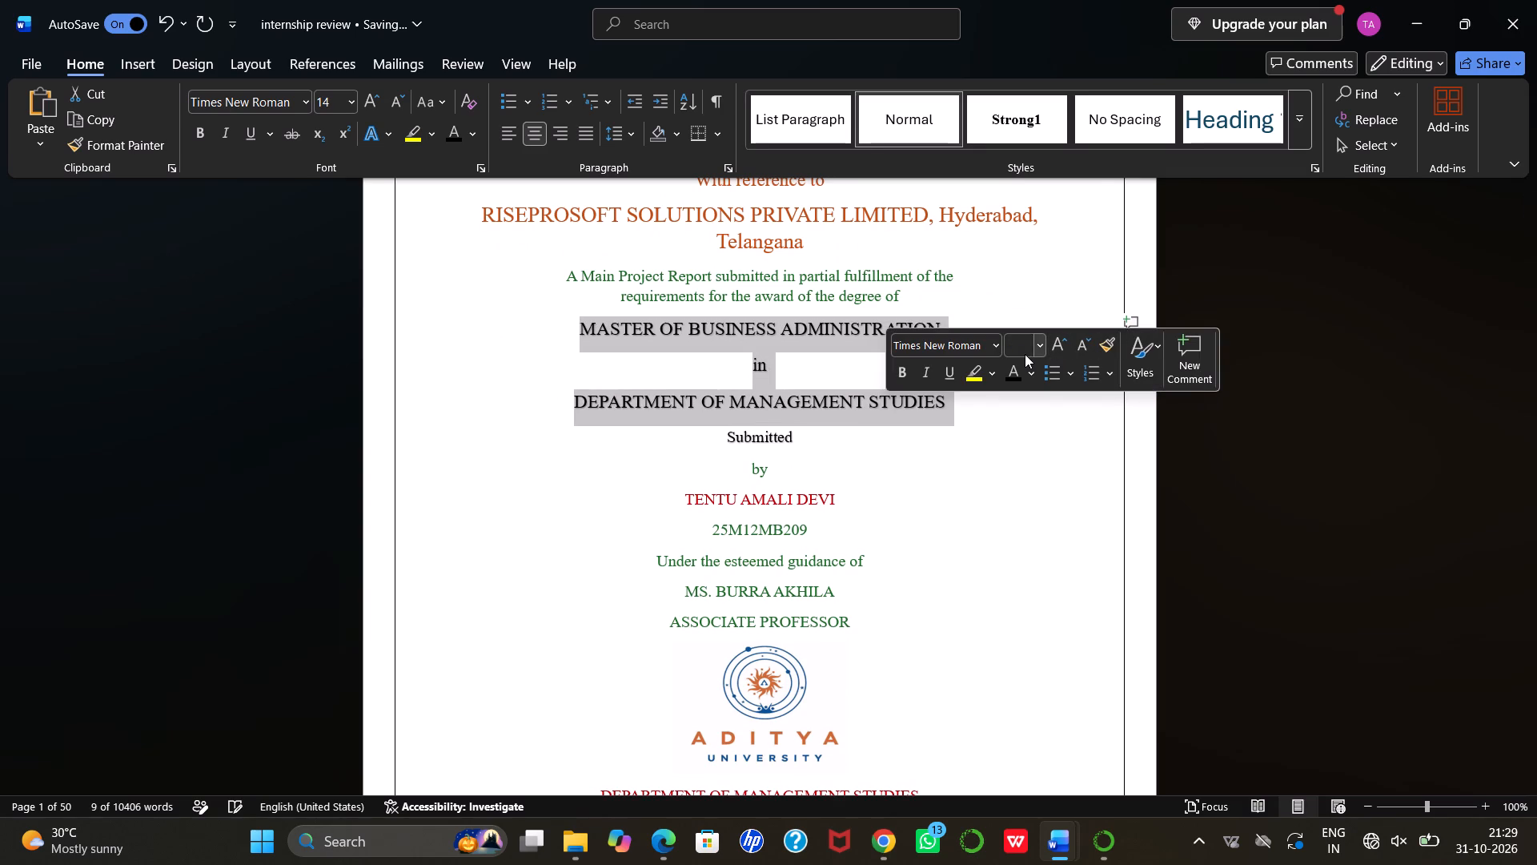
Change the student's name on the title page to black text at font size 14.
scroll(874, 522, down, 1)
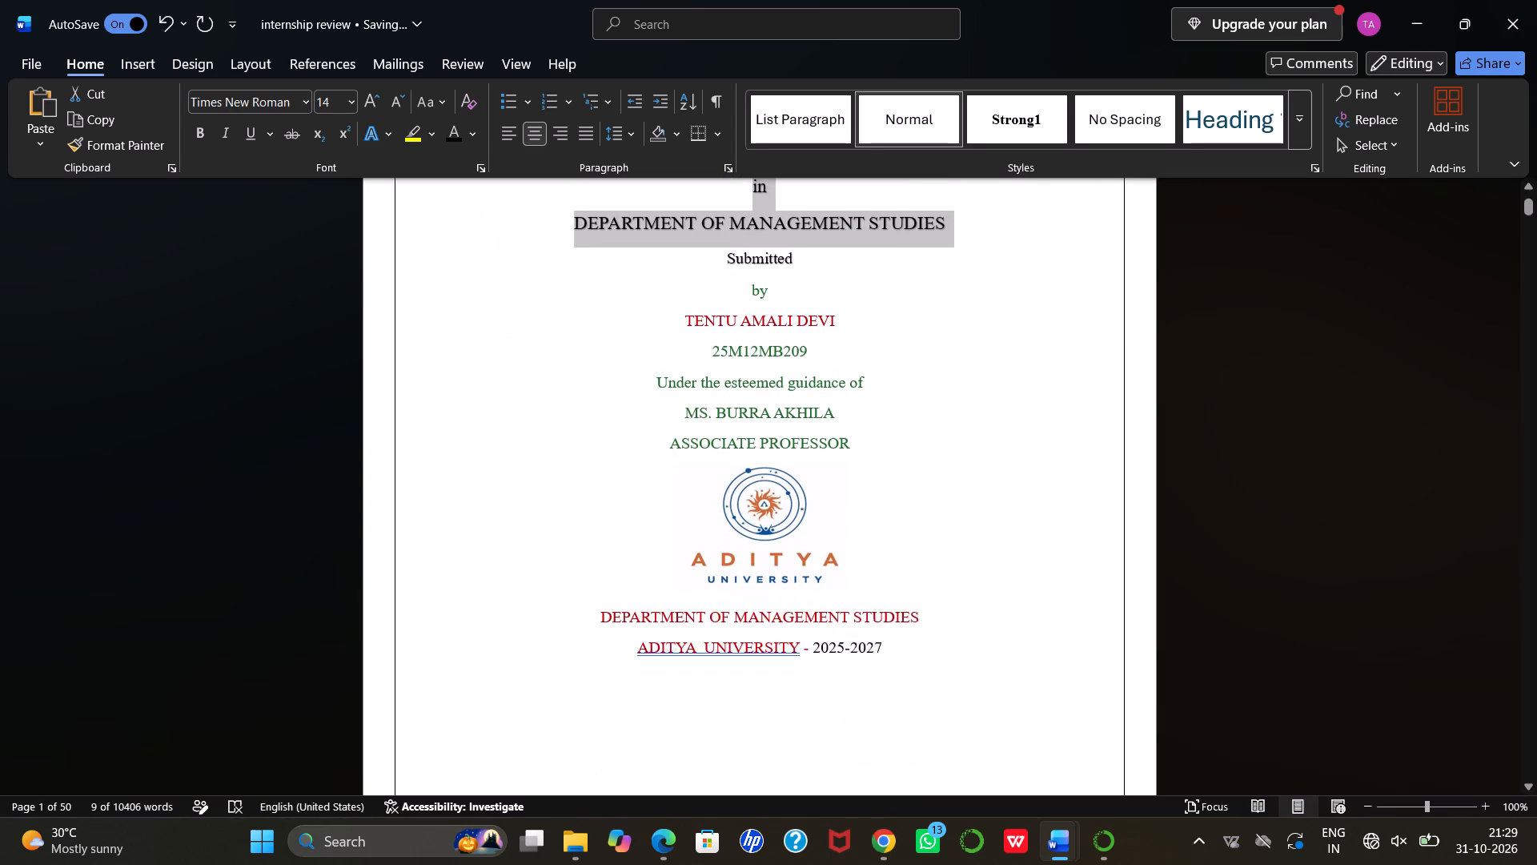
scroll(874, 522, down, 1)
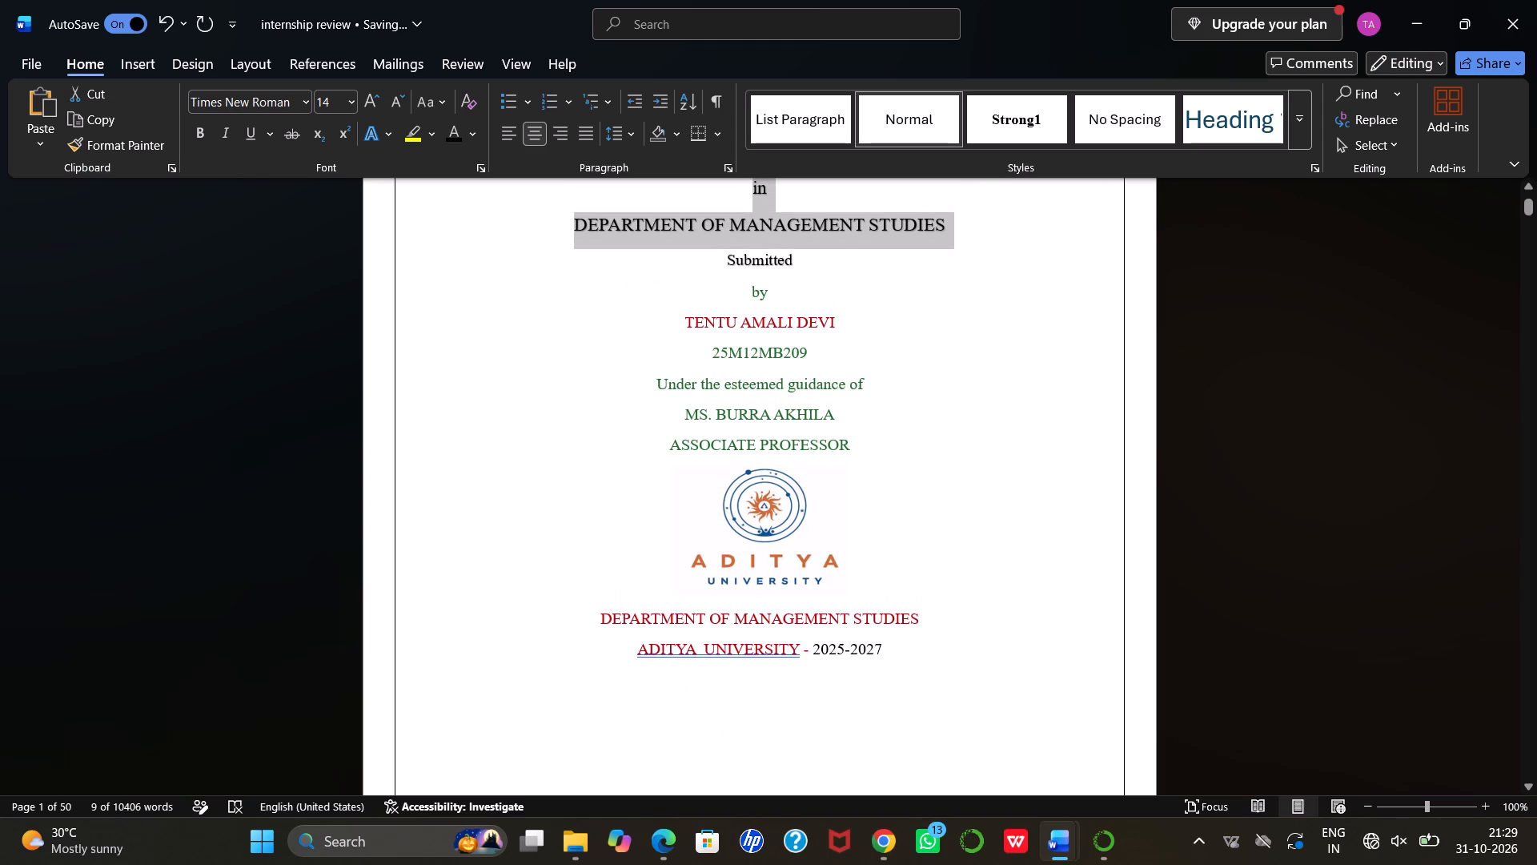
drag(681, 322, 818, 322)
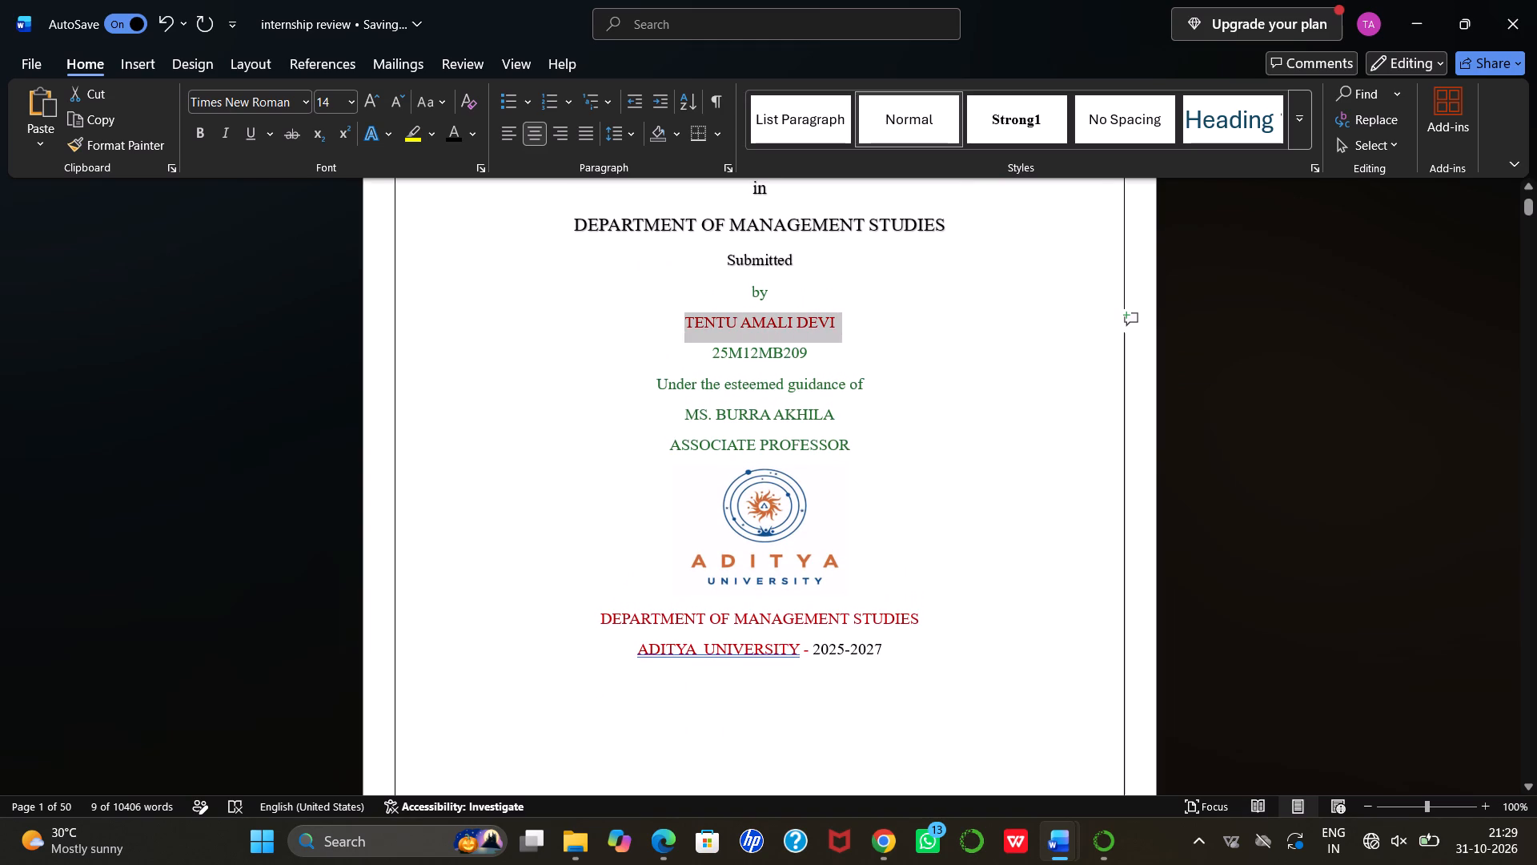
drag(818, 322, 837, 322)
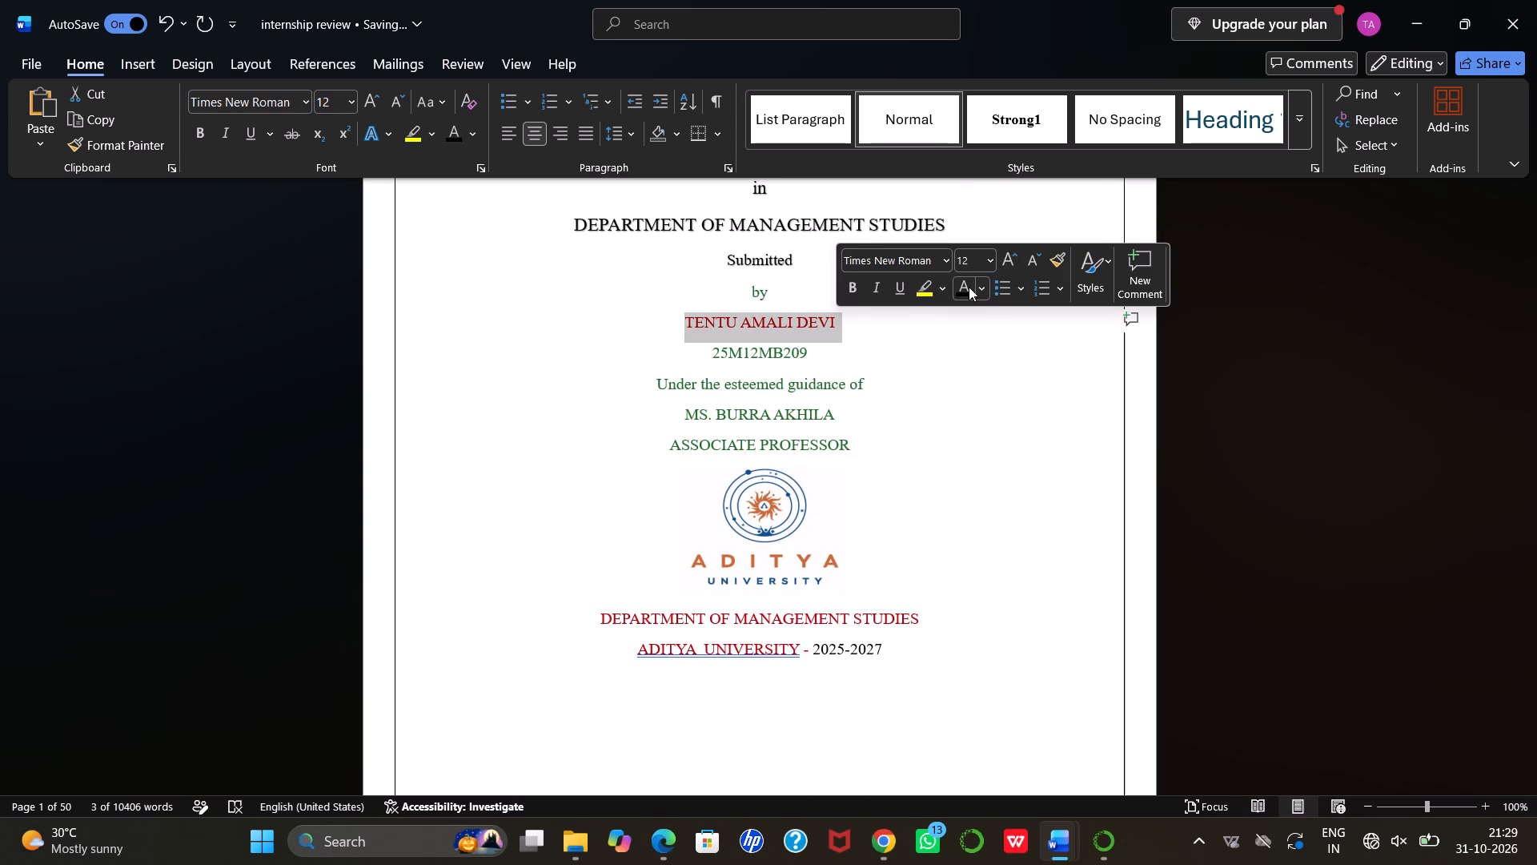
click(969, 287)
click(977, 287)
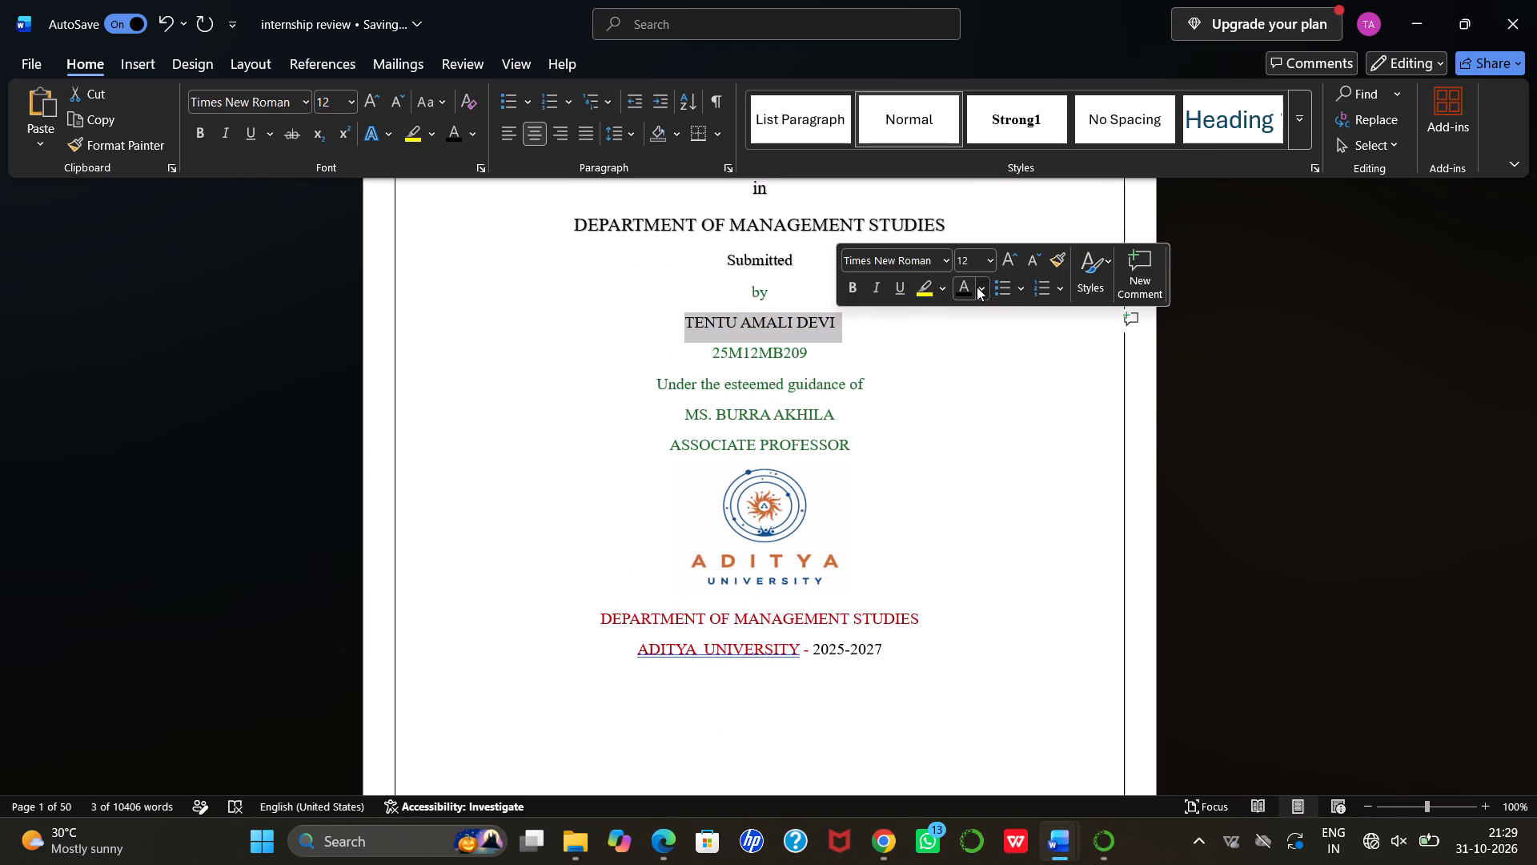
click(1008, 264)
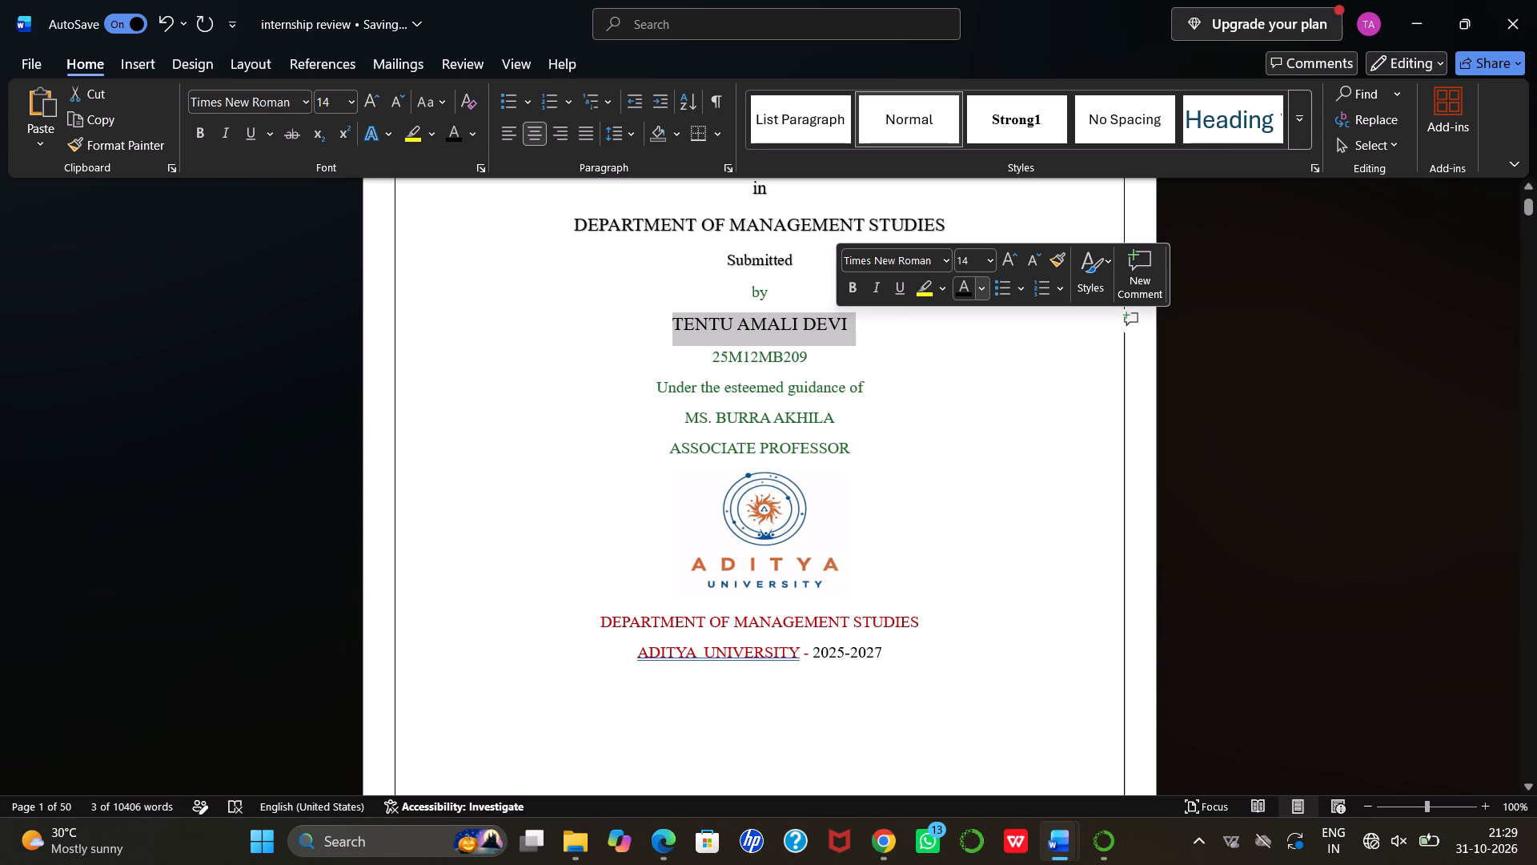
Set the title page lines from the registration number through "ASSOCIATE PROFESSOR" and the "A Main Project Report submitted" statement to font size 14.
drag(706, 358, 845, 462)
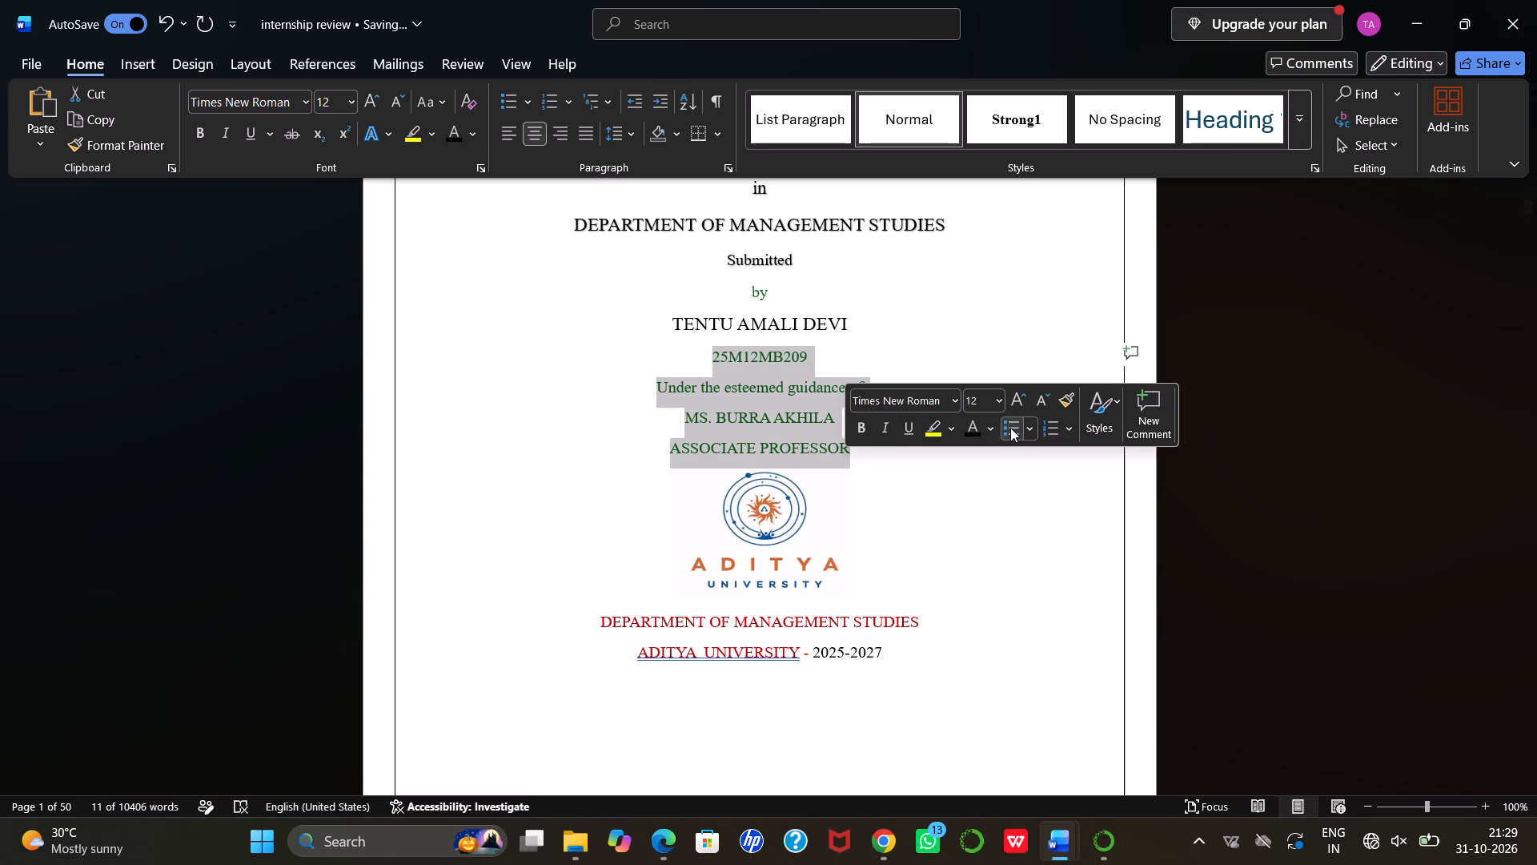
click(1019, 398)
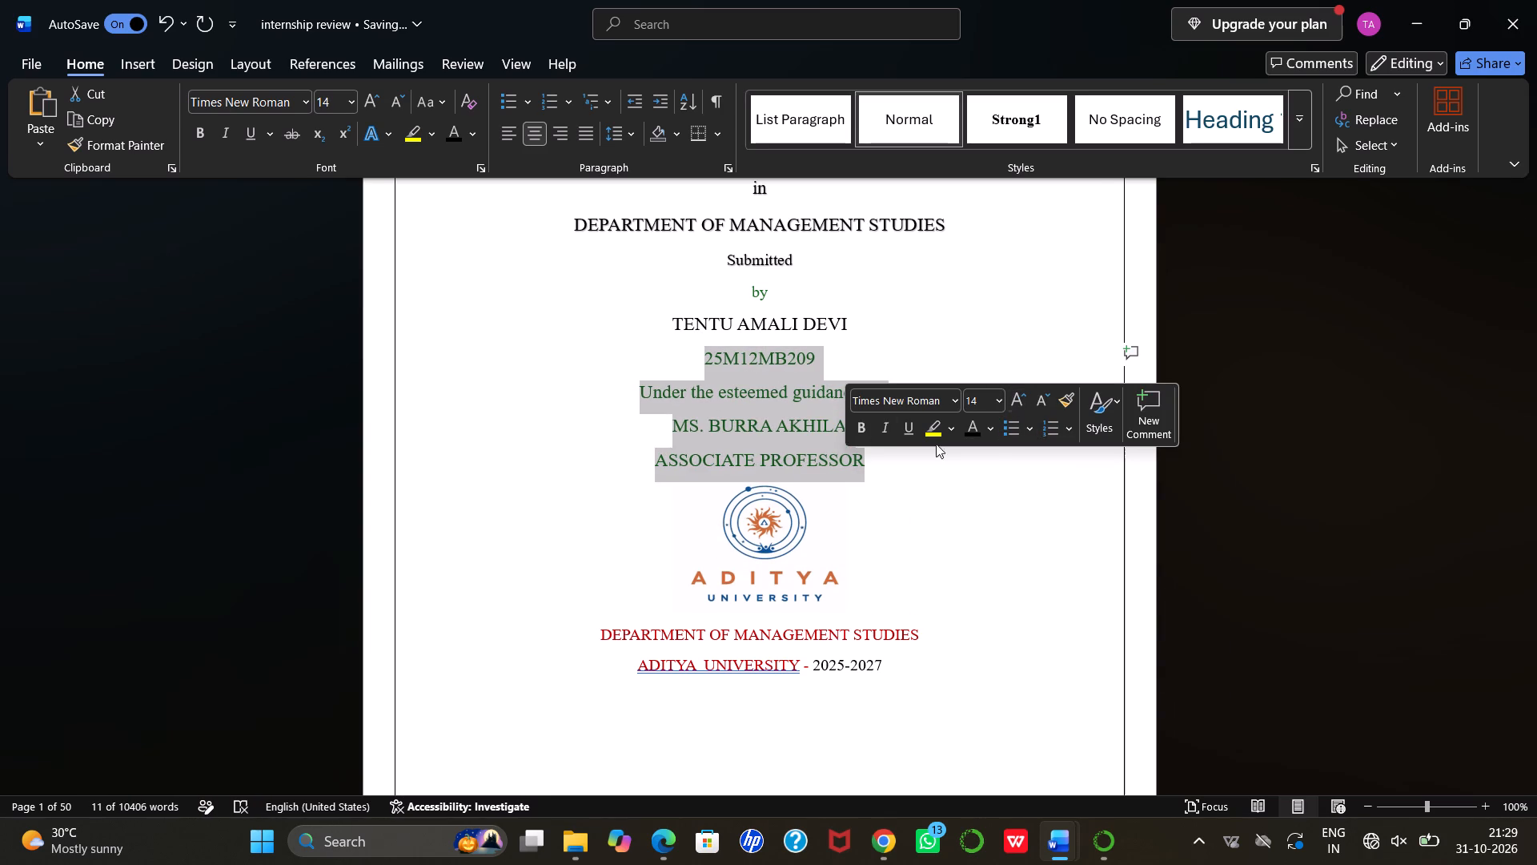
scroll(870, 523, down, 1)
click(949, 386)
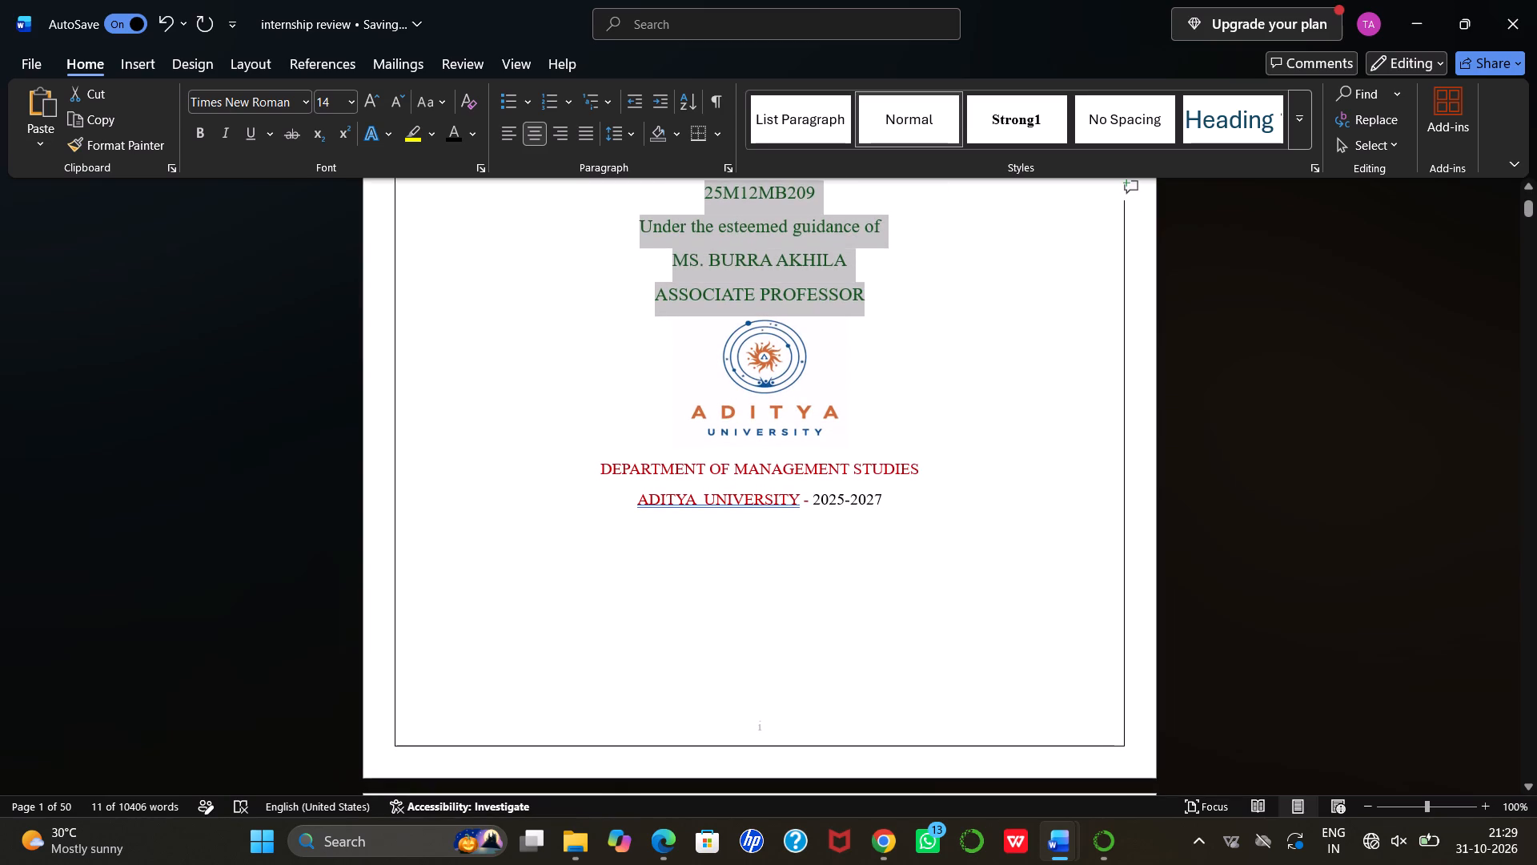
scroll(949, 386, up, 3)
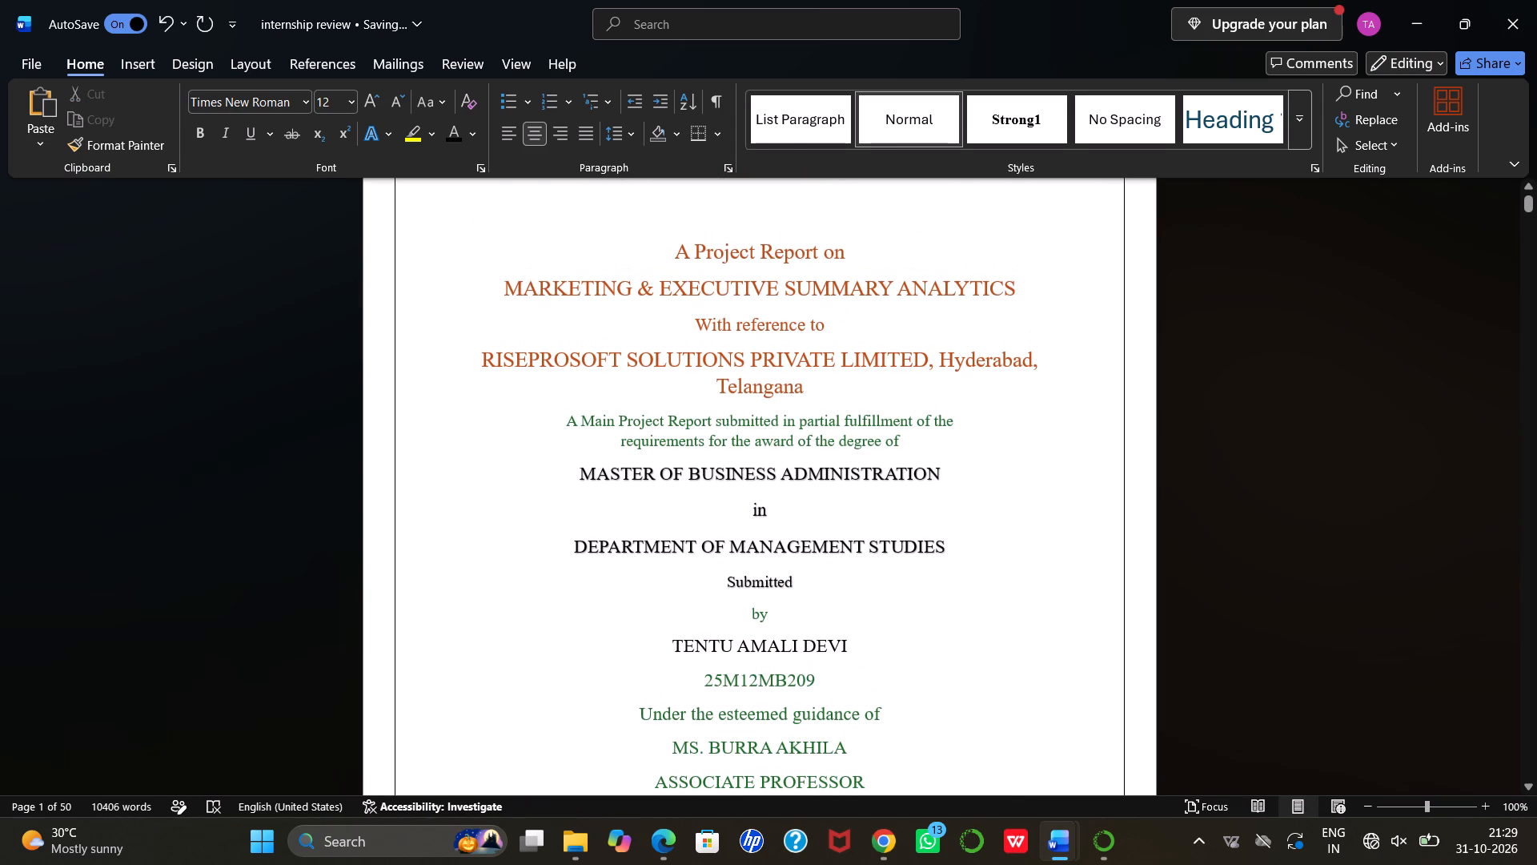
drag(563, 420, 916, 445)
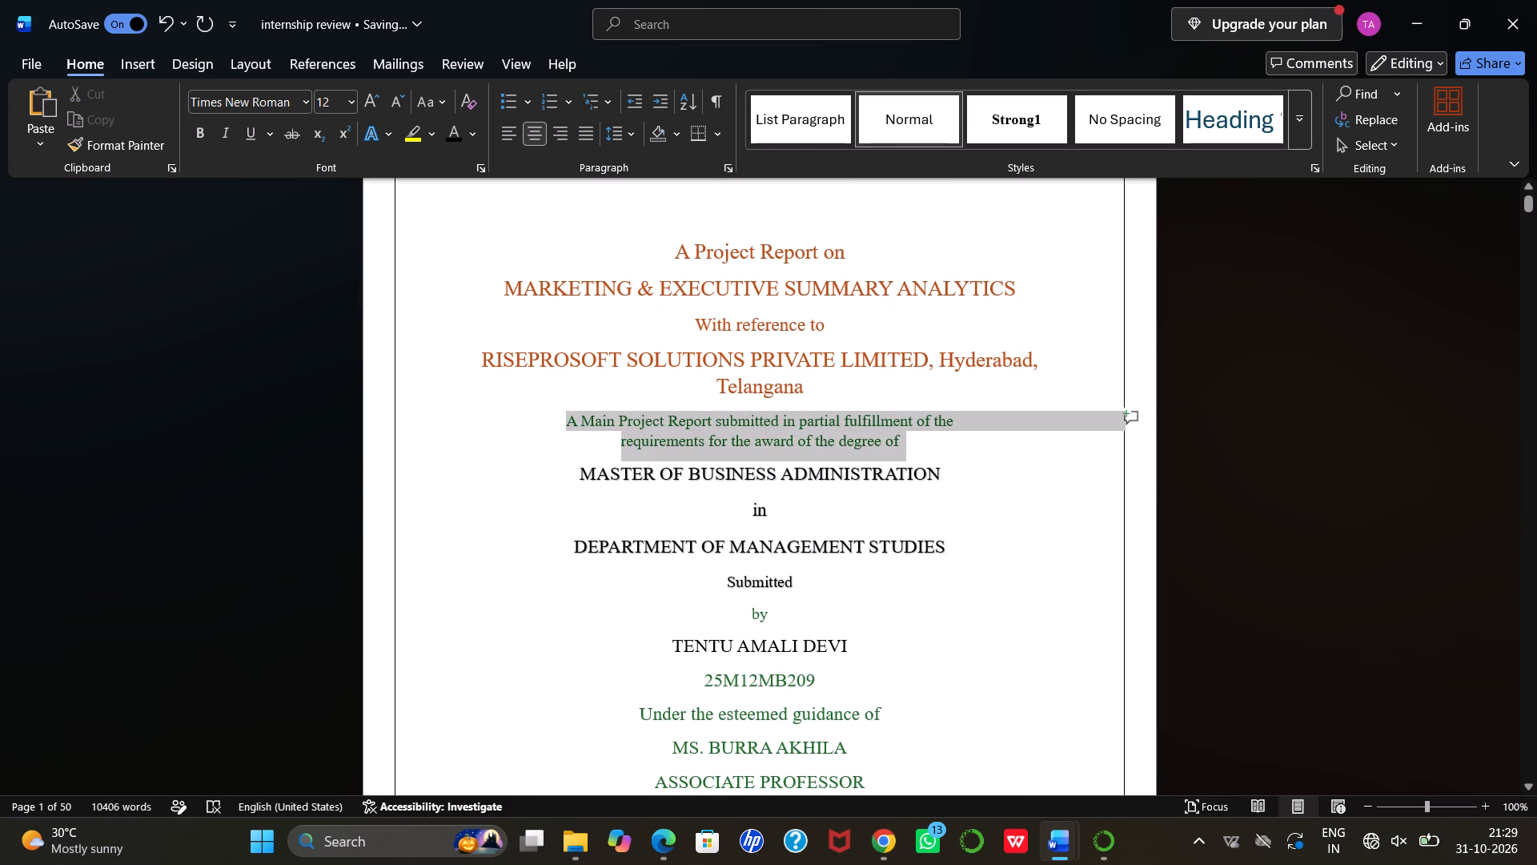
drag(916, 445, 917, 445)
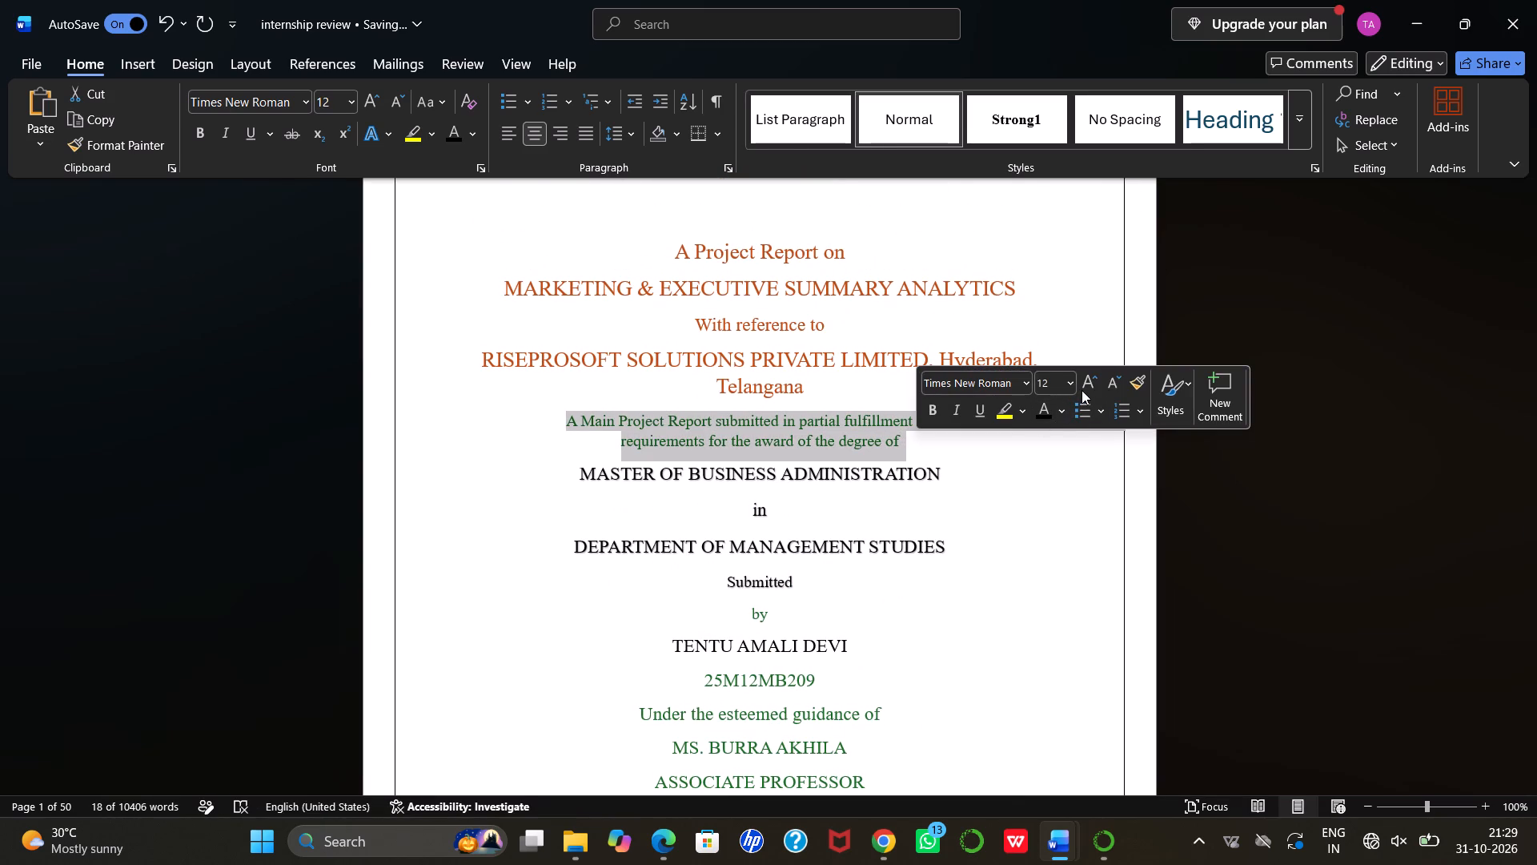
click(1082, 390)
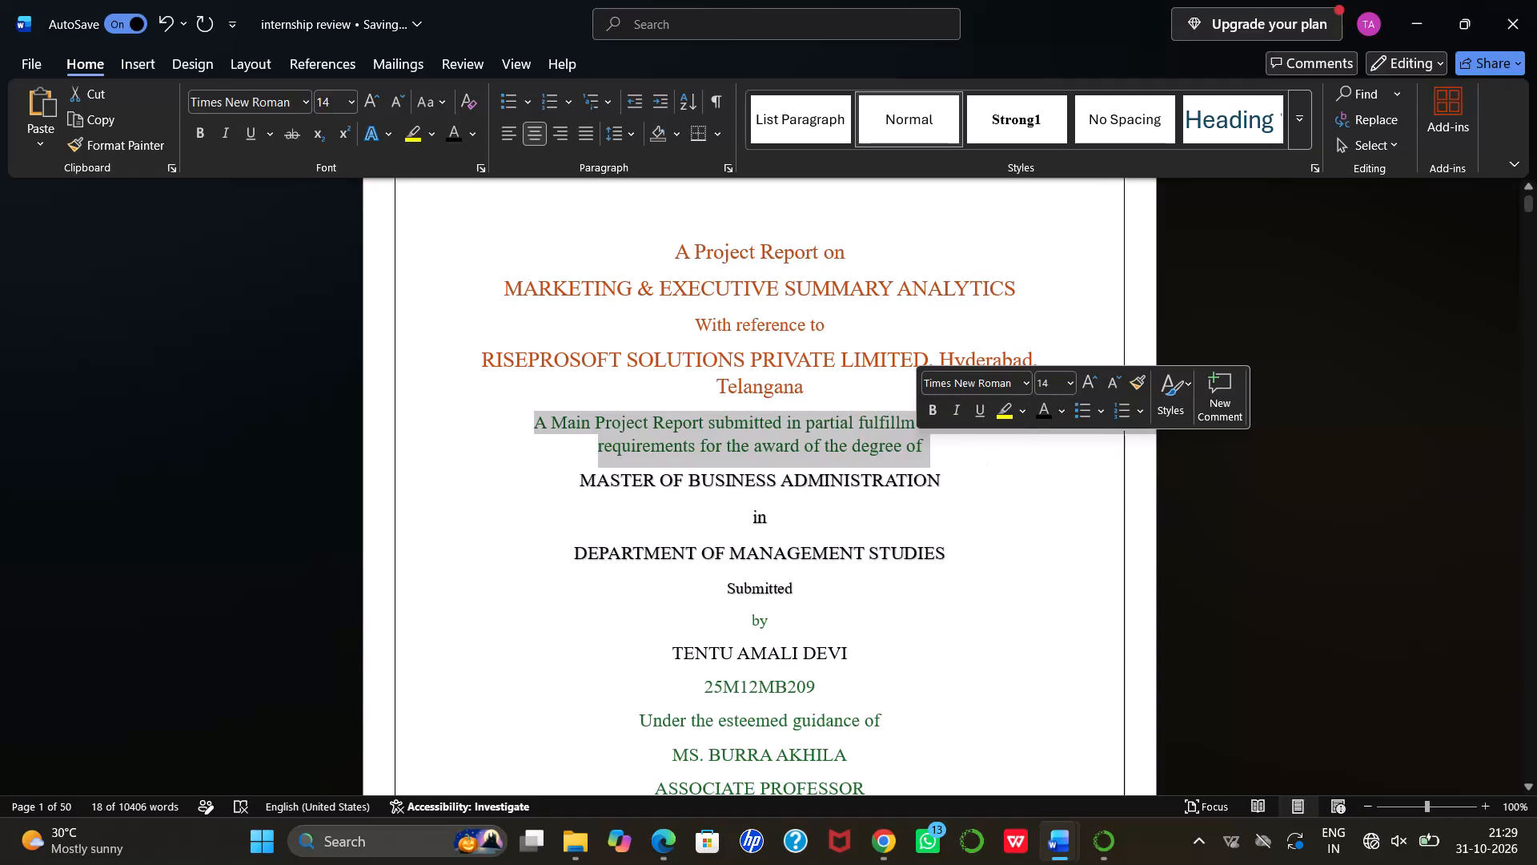
click(957, 513)
Remove the extra space between "ADITYA" and "UNIVERSITY" in the last line of the title page.
scroll(957, 513, right, 1)
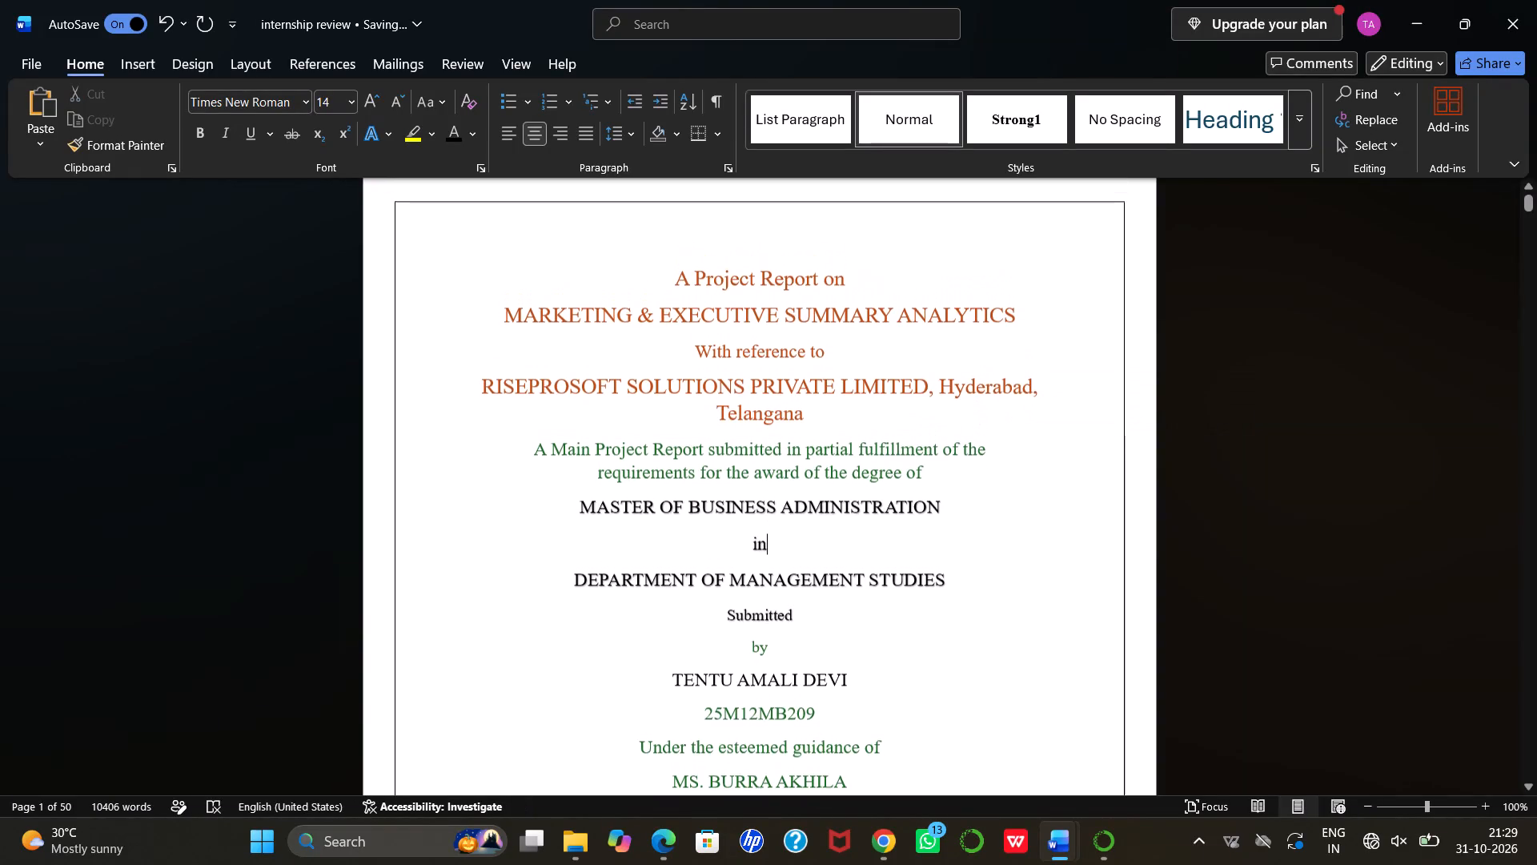
scroll(957, 513, right, 1)
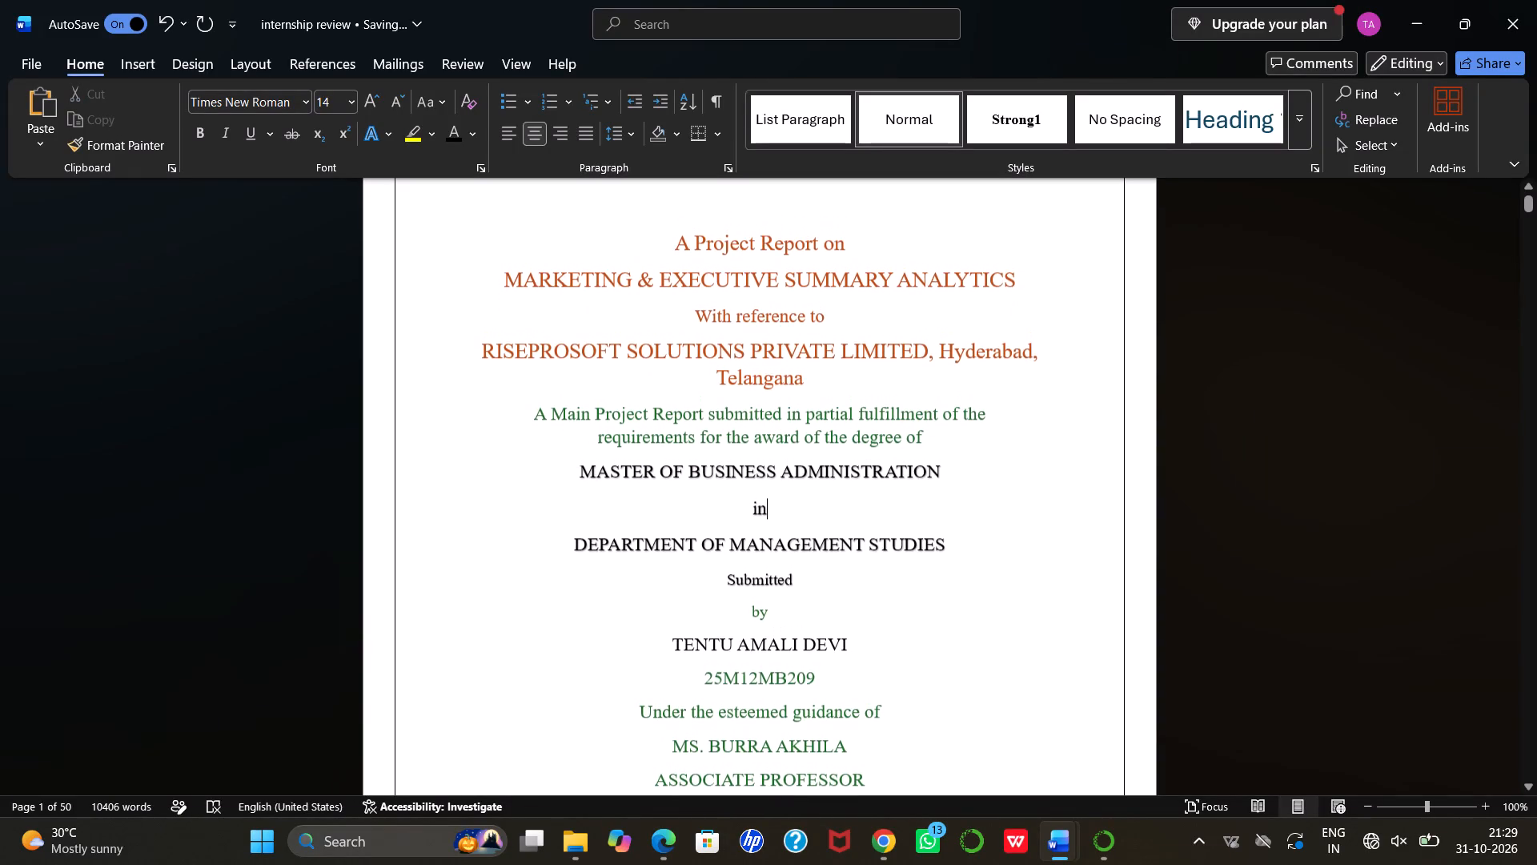
scroll(957, 513, right, 1)
scroll(957, 513, down, 2)
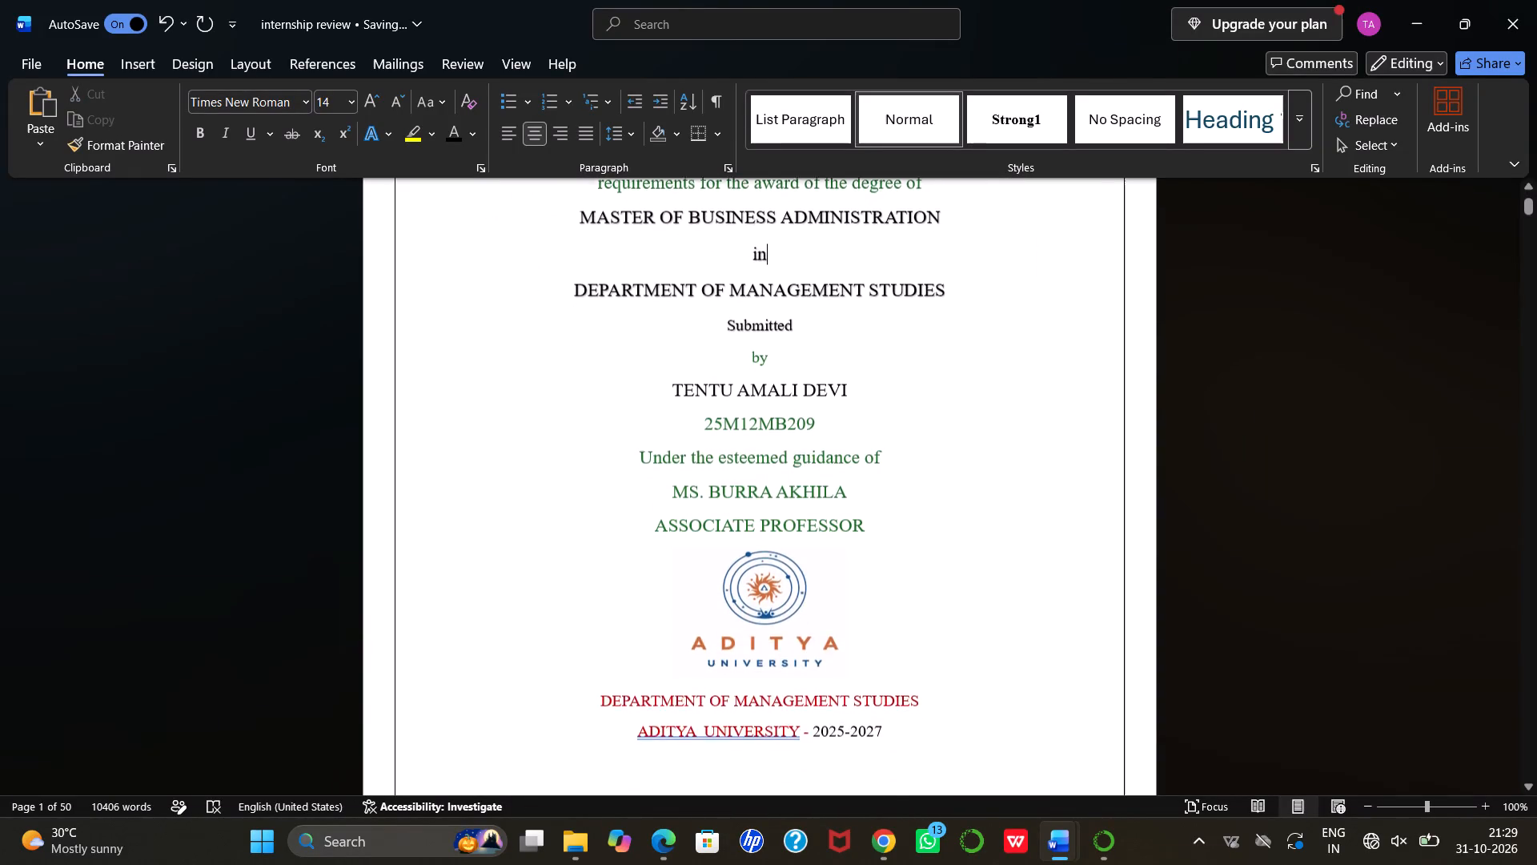
scroll(957, 513, down, 1)
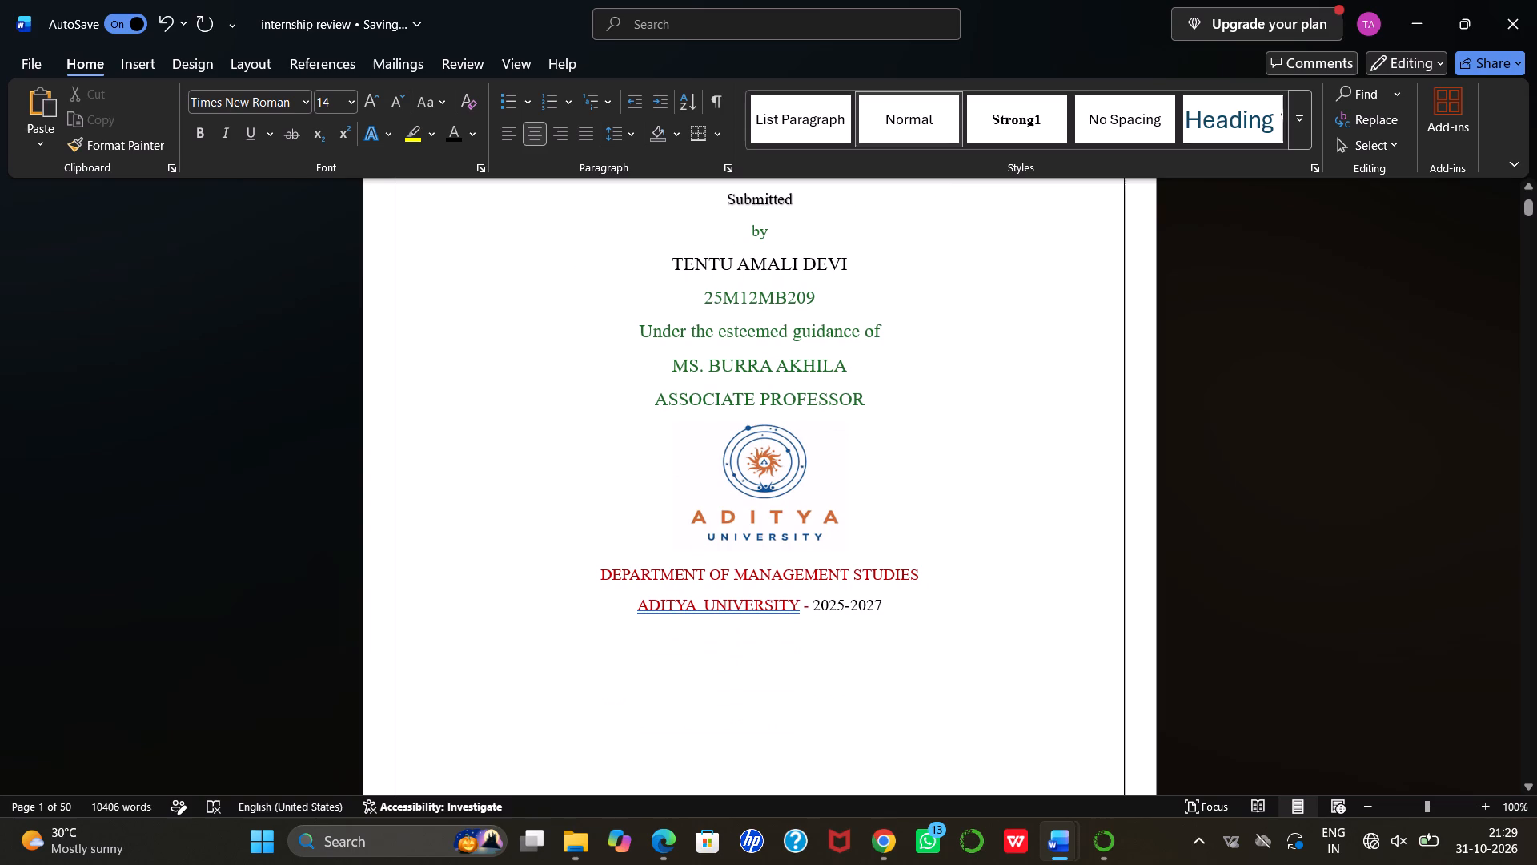
click(702, 604)
key(BackSpace)
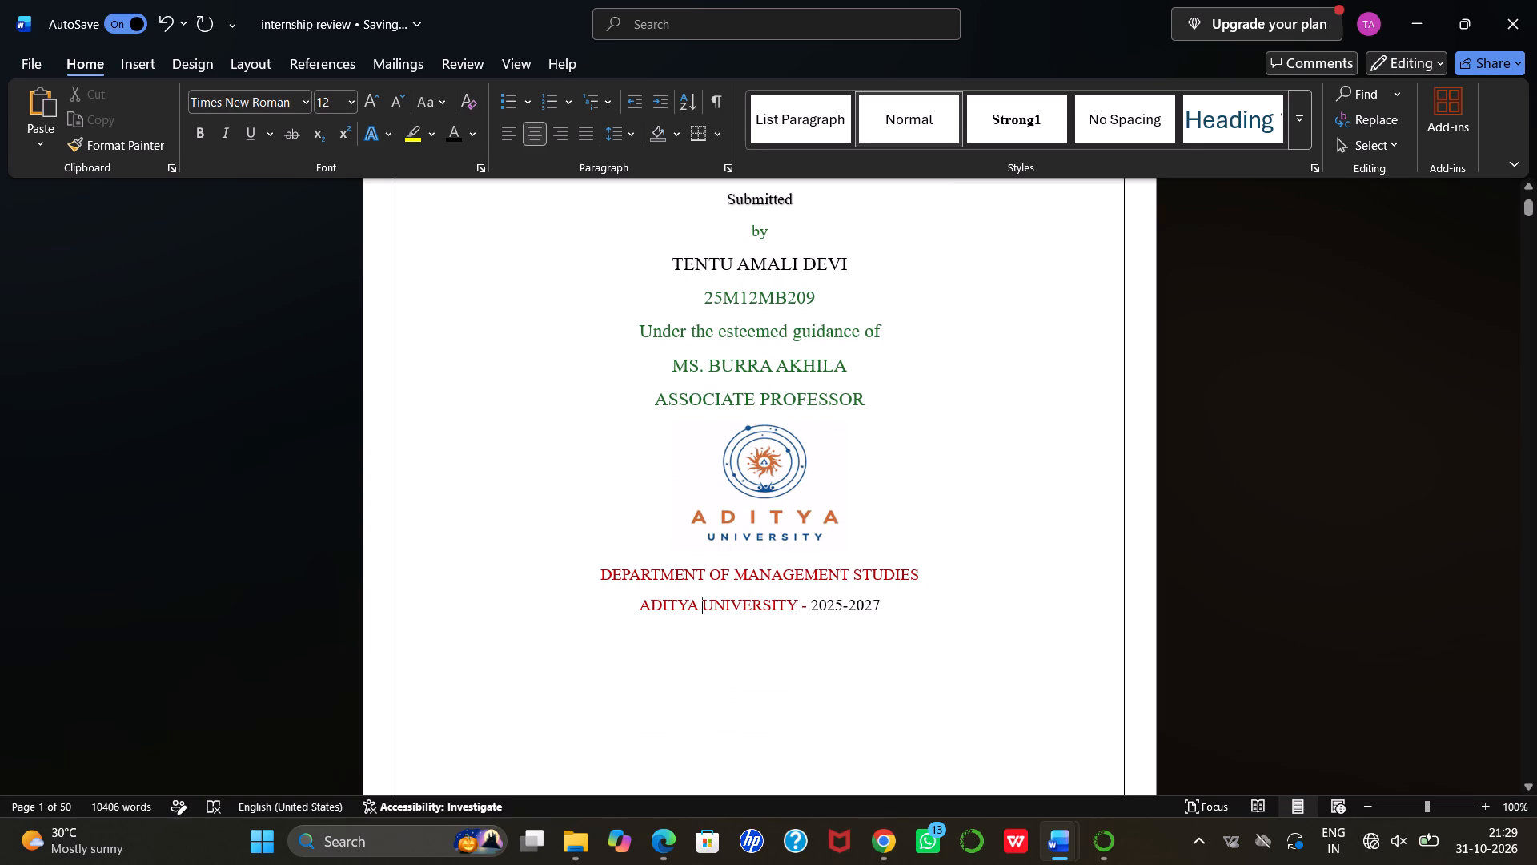
Delete the smaller duplicate Aditya University logo above the CERTIFICATE heading on page 2.
scroll(850, 677, down, 4)
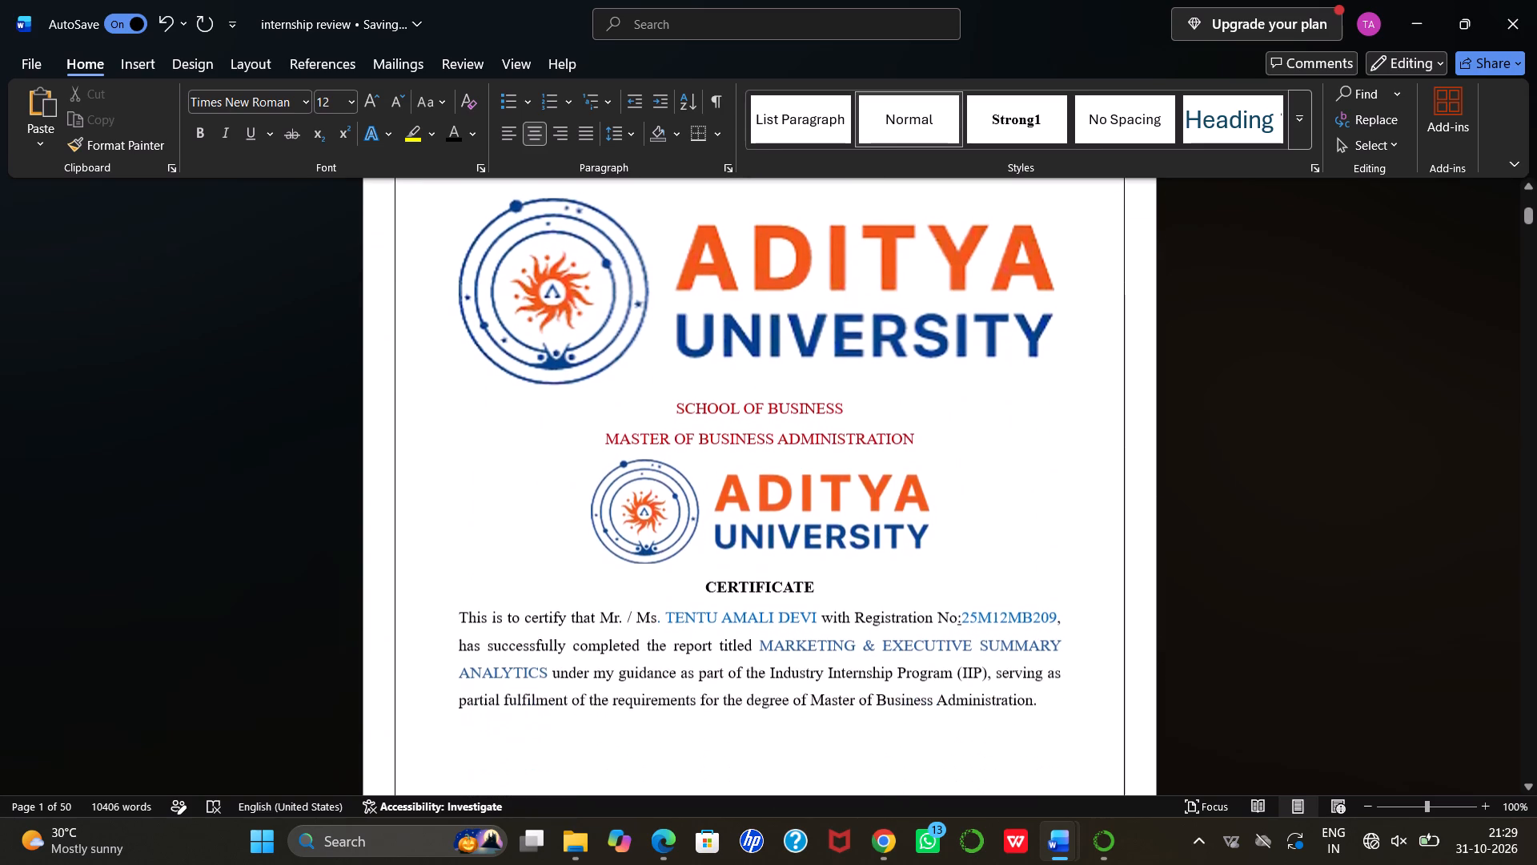
click(761, 520)
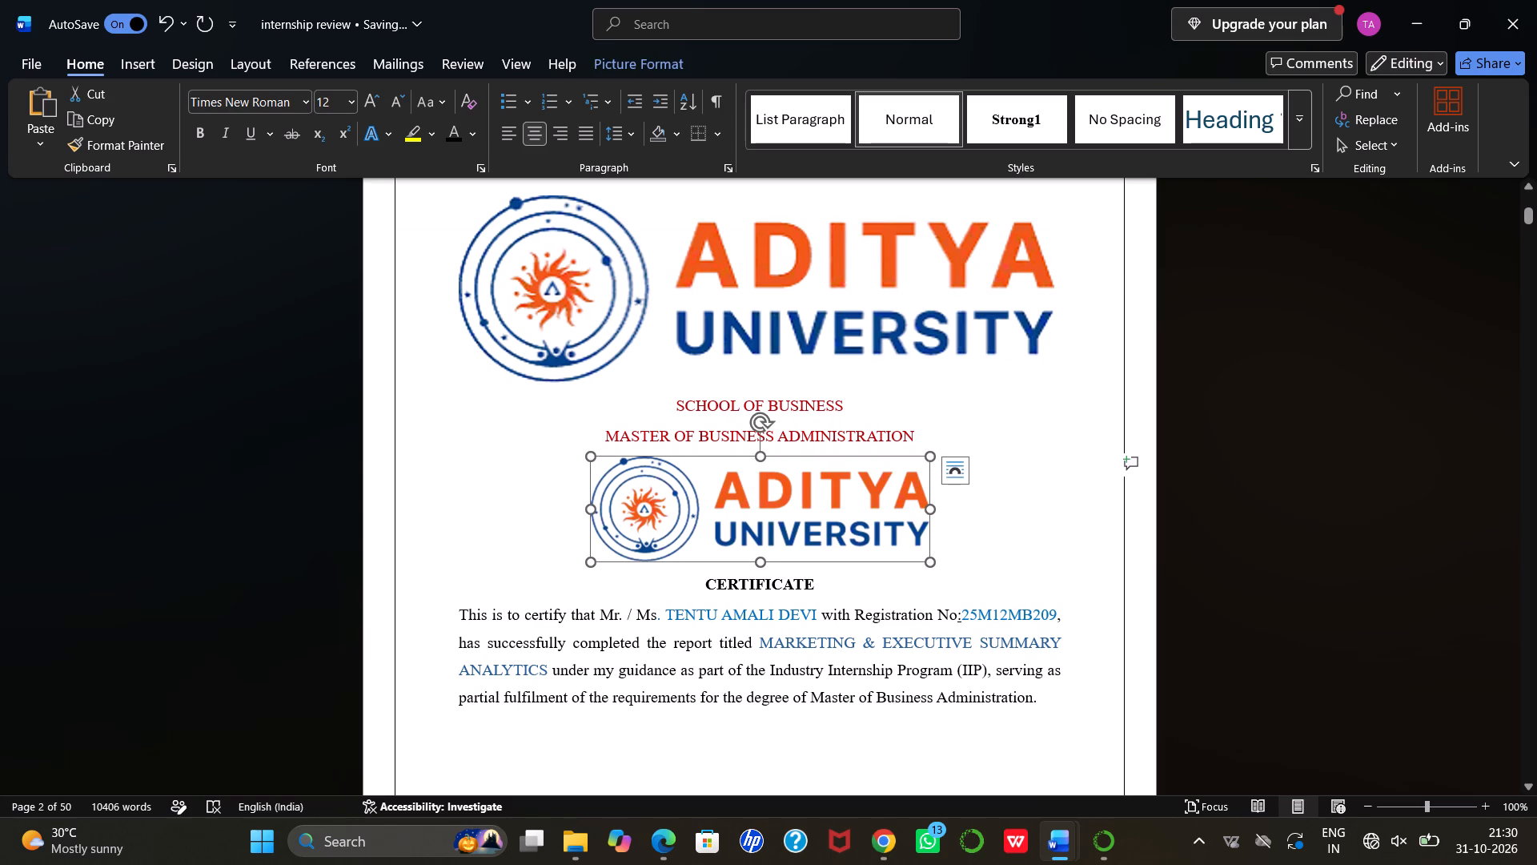
key(BackSpace)
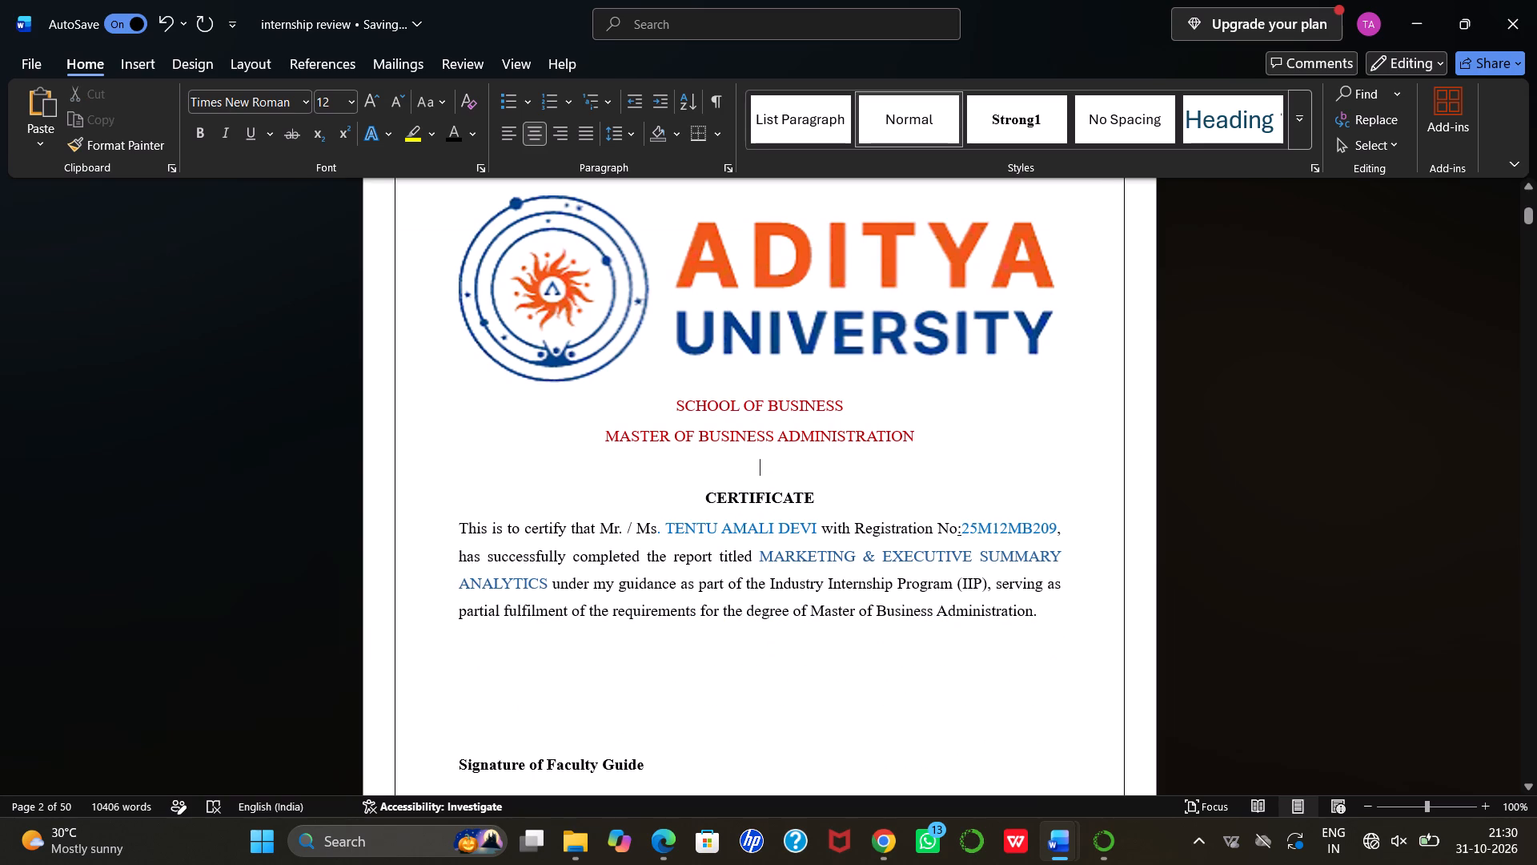
On the certificate page, set "SCHOOL OF BUSINESS" and "MASTER OF BUSINESS ADMINISTRATION" to font size 16 and the CERTIFICATE heading to 14.
drag(675, 401, 887, 455)
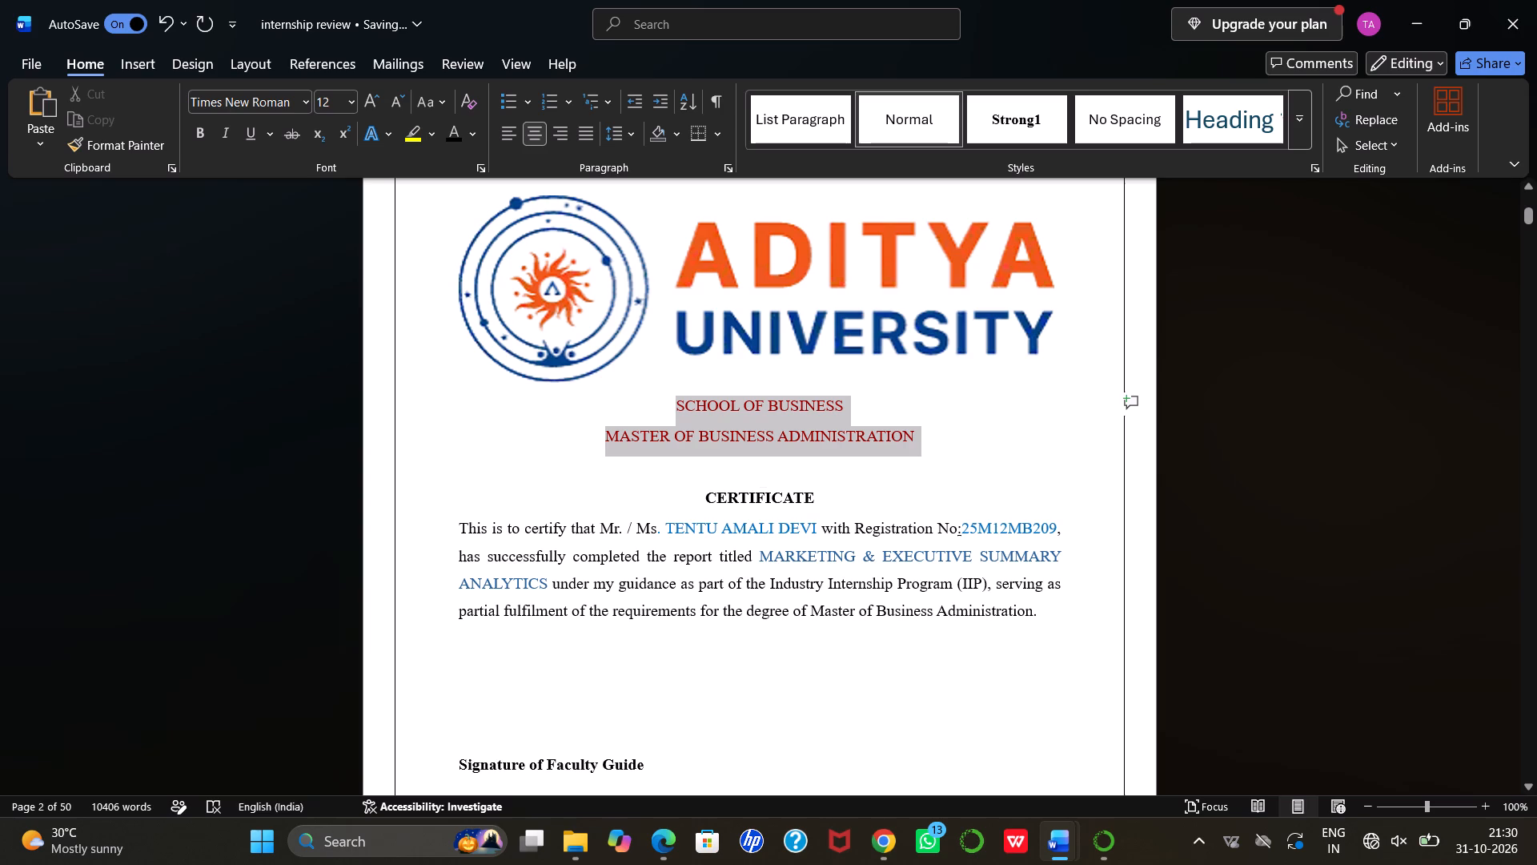
drag(887, 455, 892, 461)
click(1060, 400)
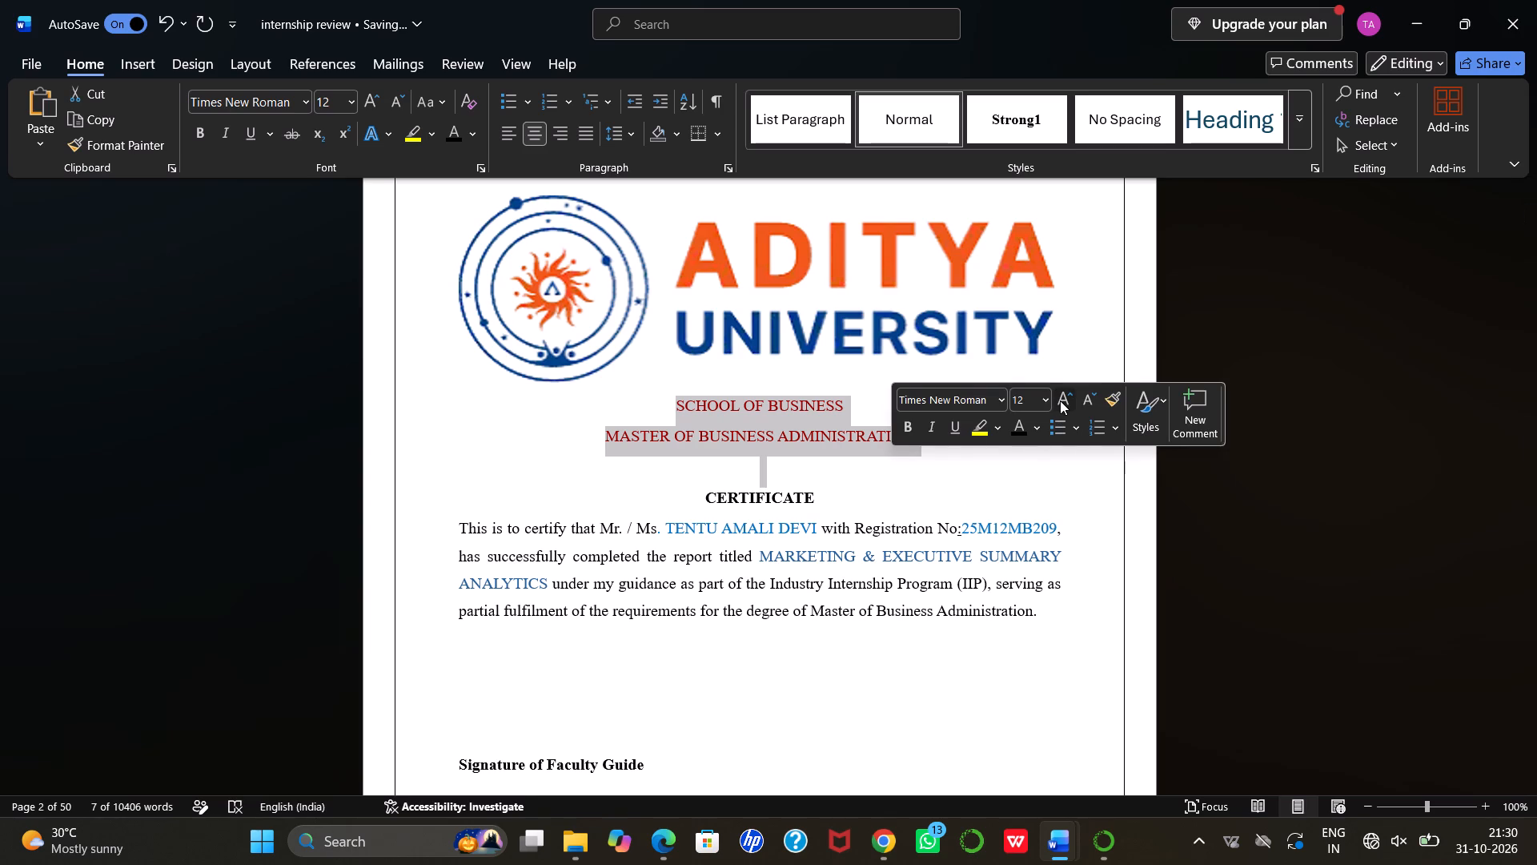
click(1060, 400)
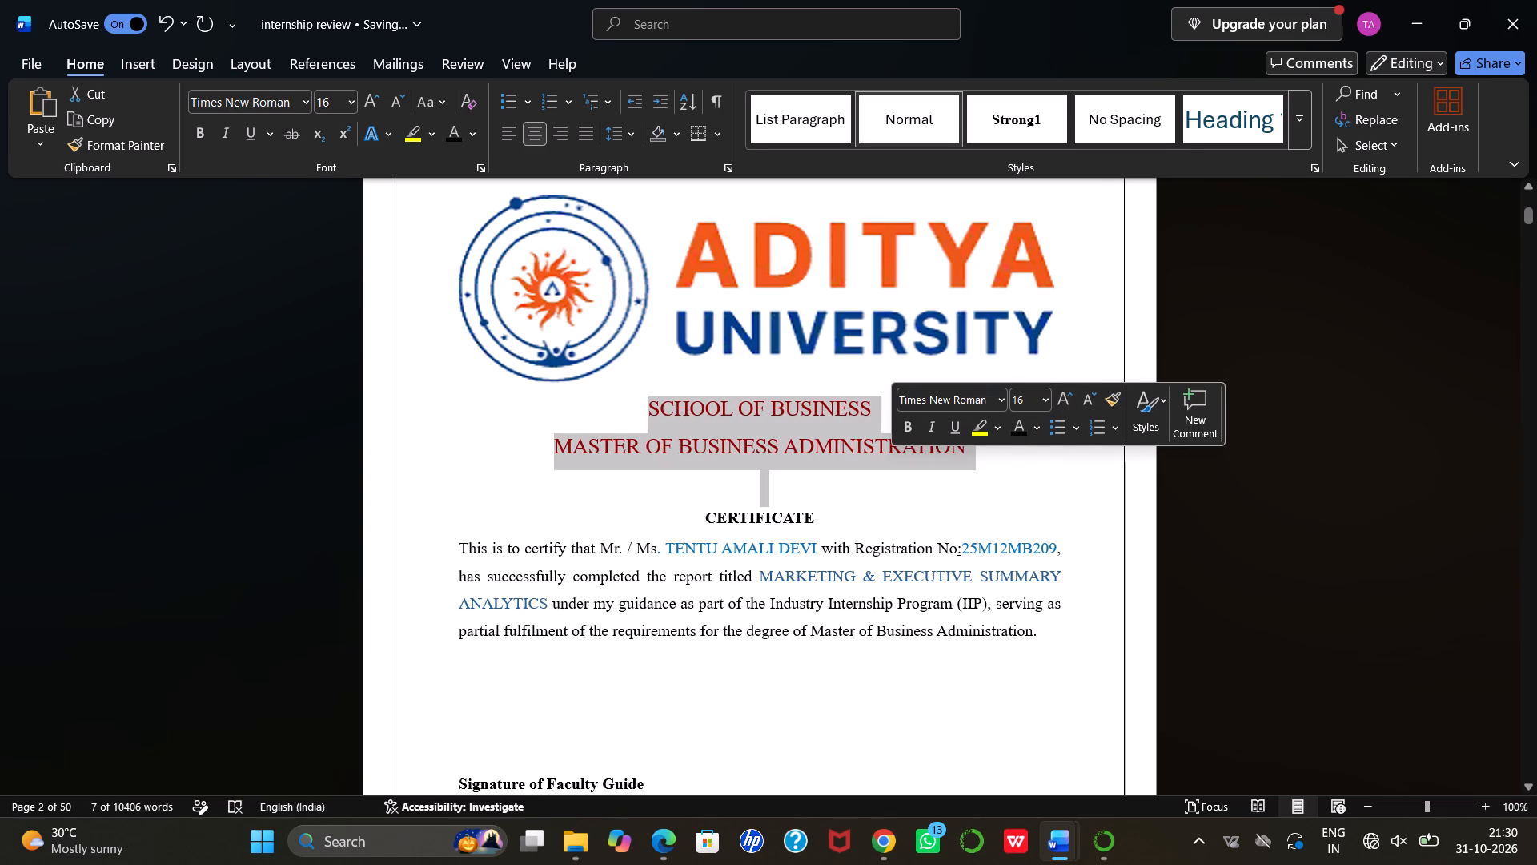
drag(704, 474, 708, 473)
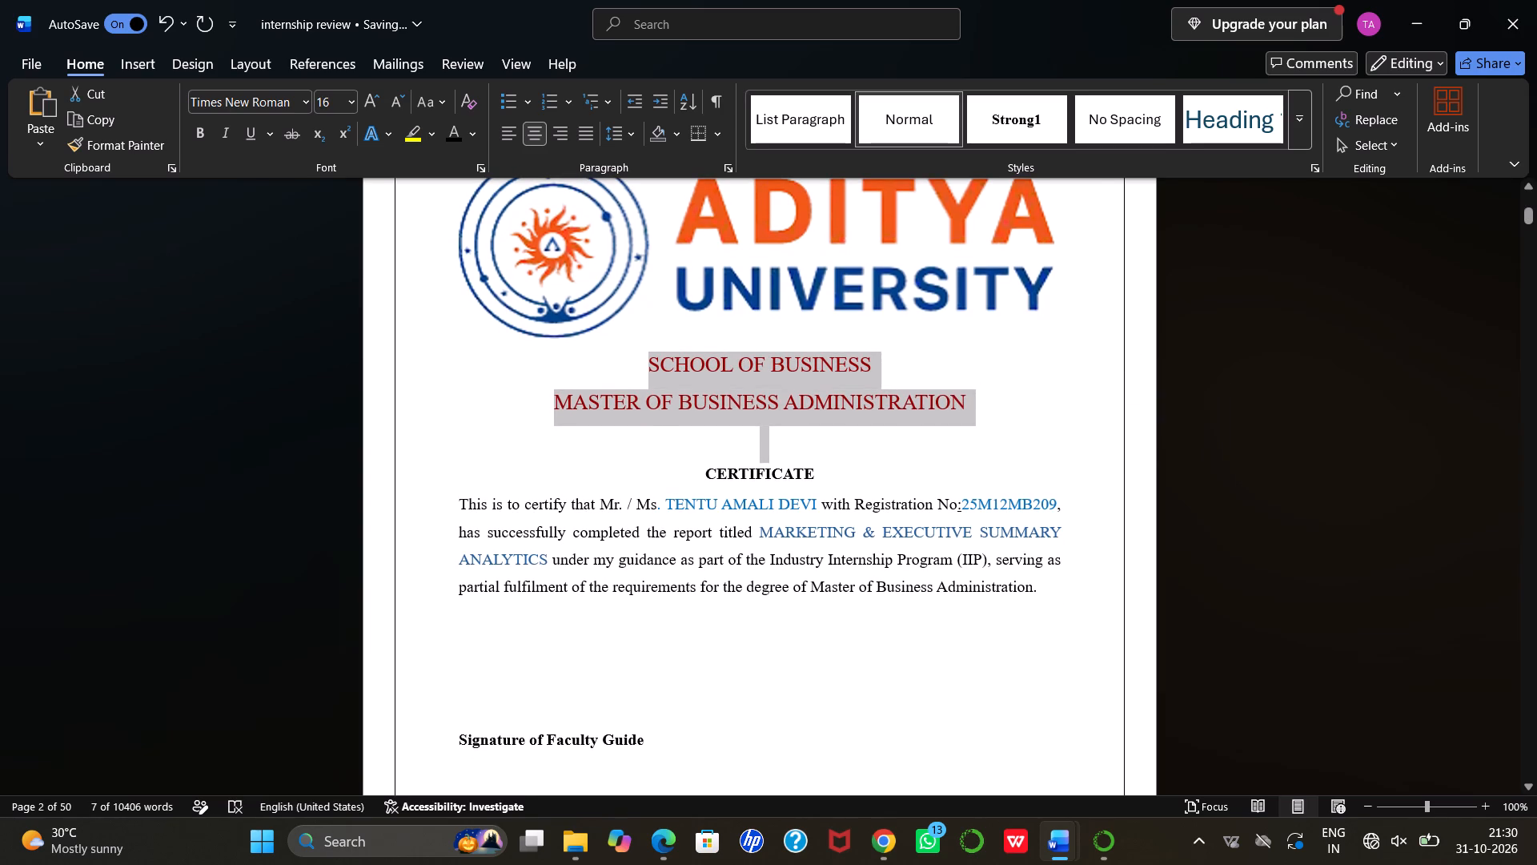
drag(708, 473, 833, 473)
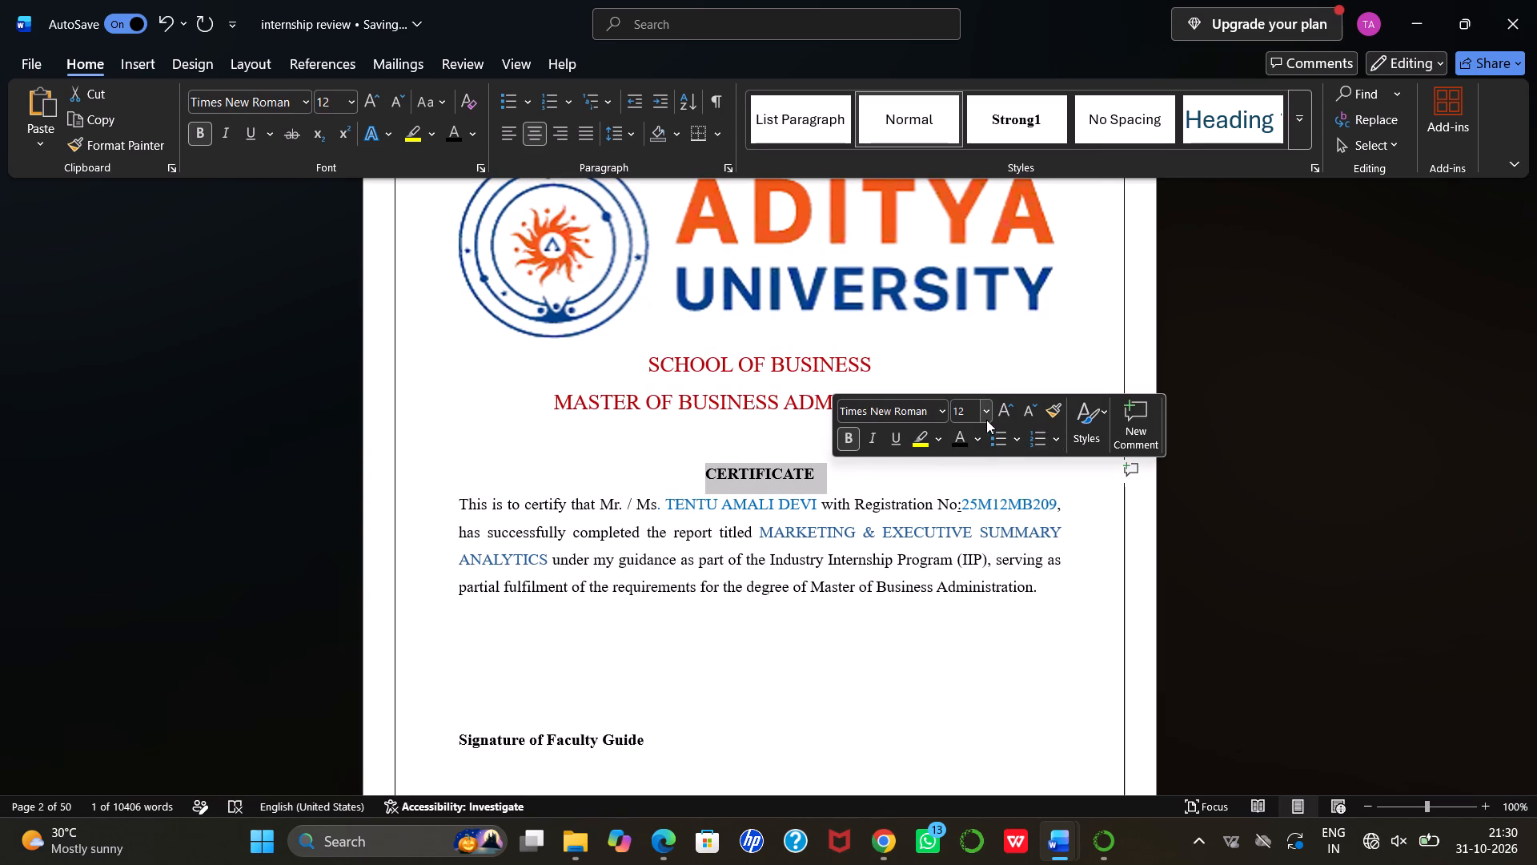
click(996, 411)
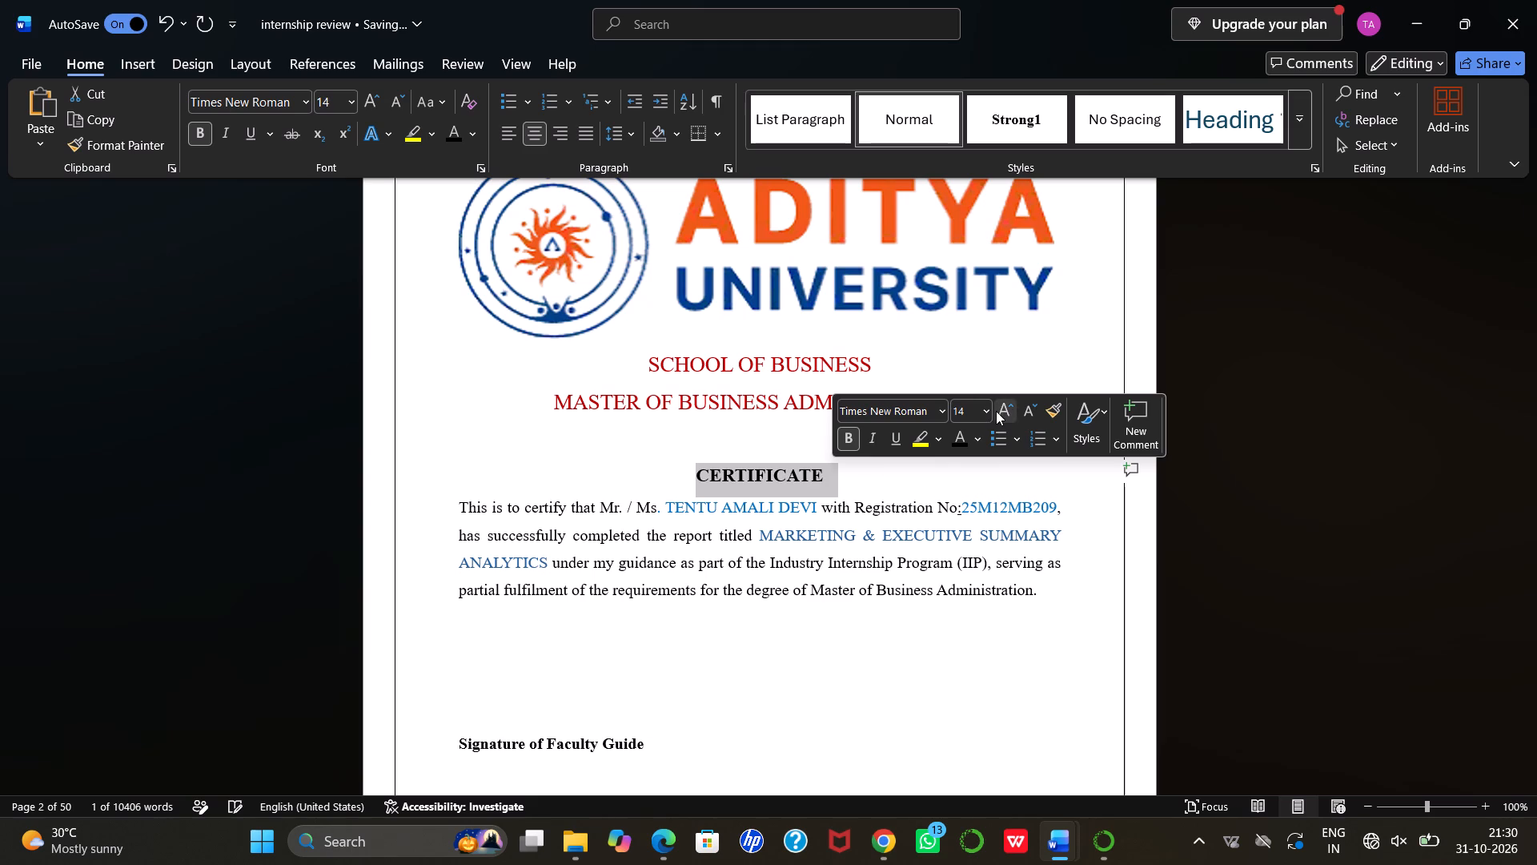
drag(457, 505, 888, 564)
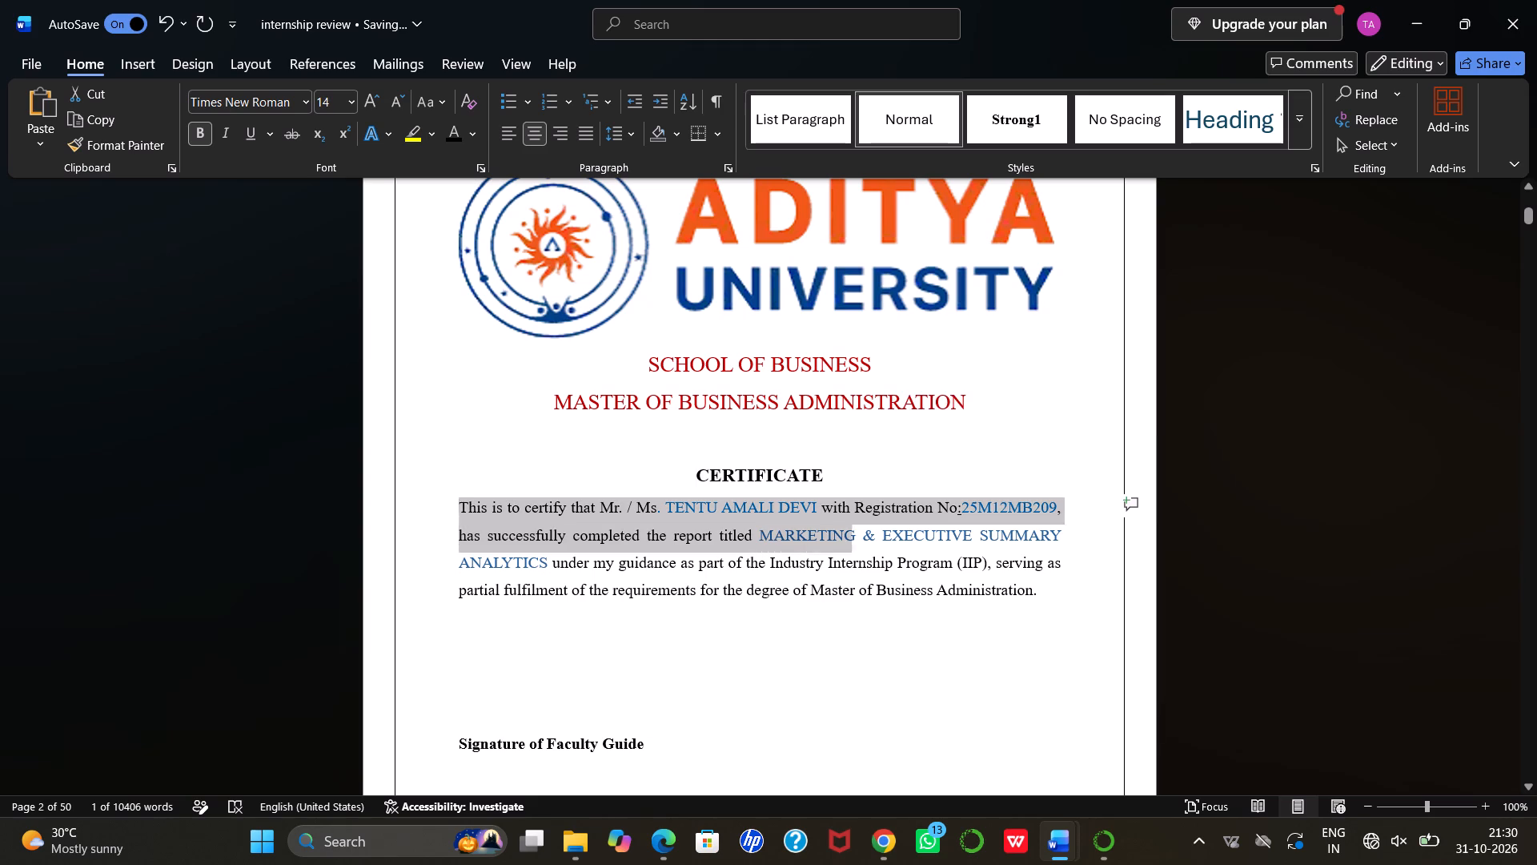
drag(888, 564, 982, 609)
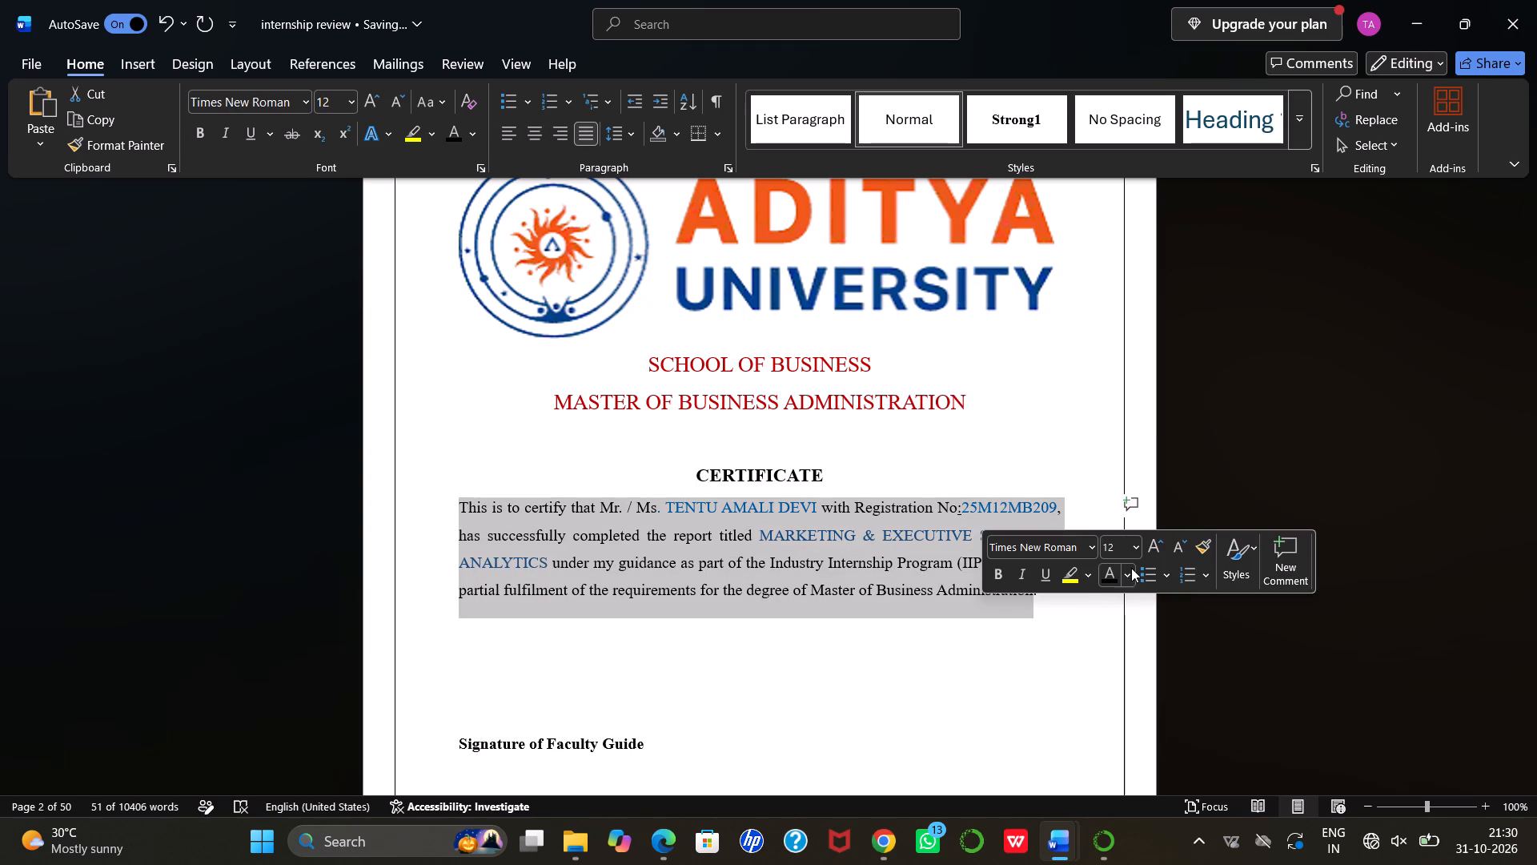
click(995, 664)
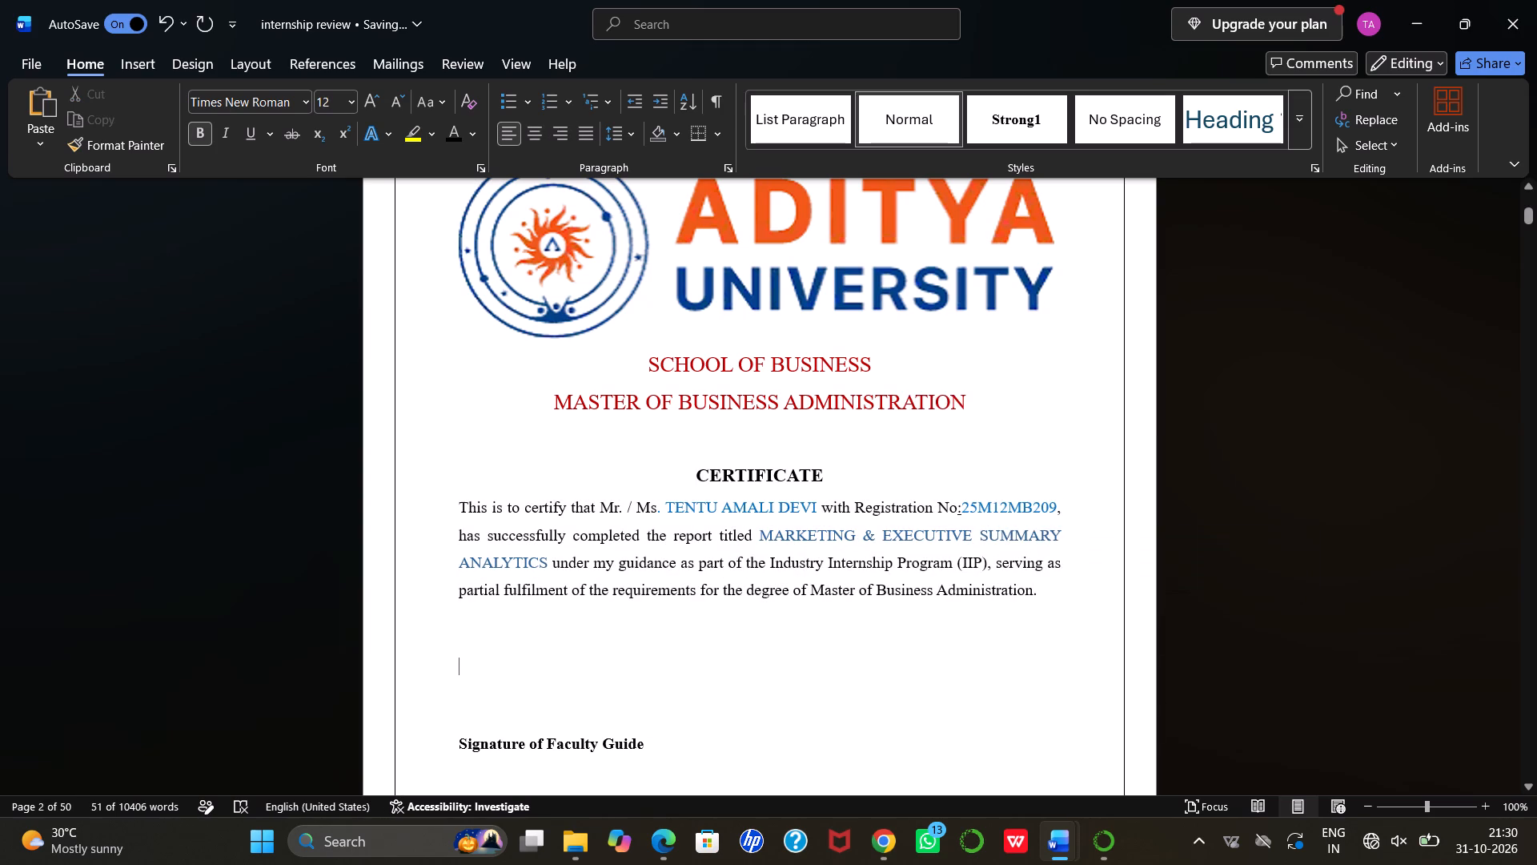
Delete the RiseProSoft Solutions logo from the internship certificate on page 3.
scroll(995, 664, down, 2)
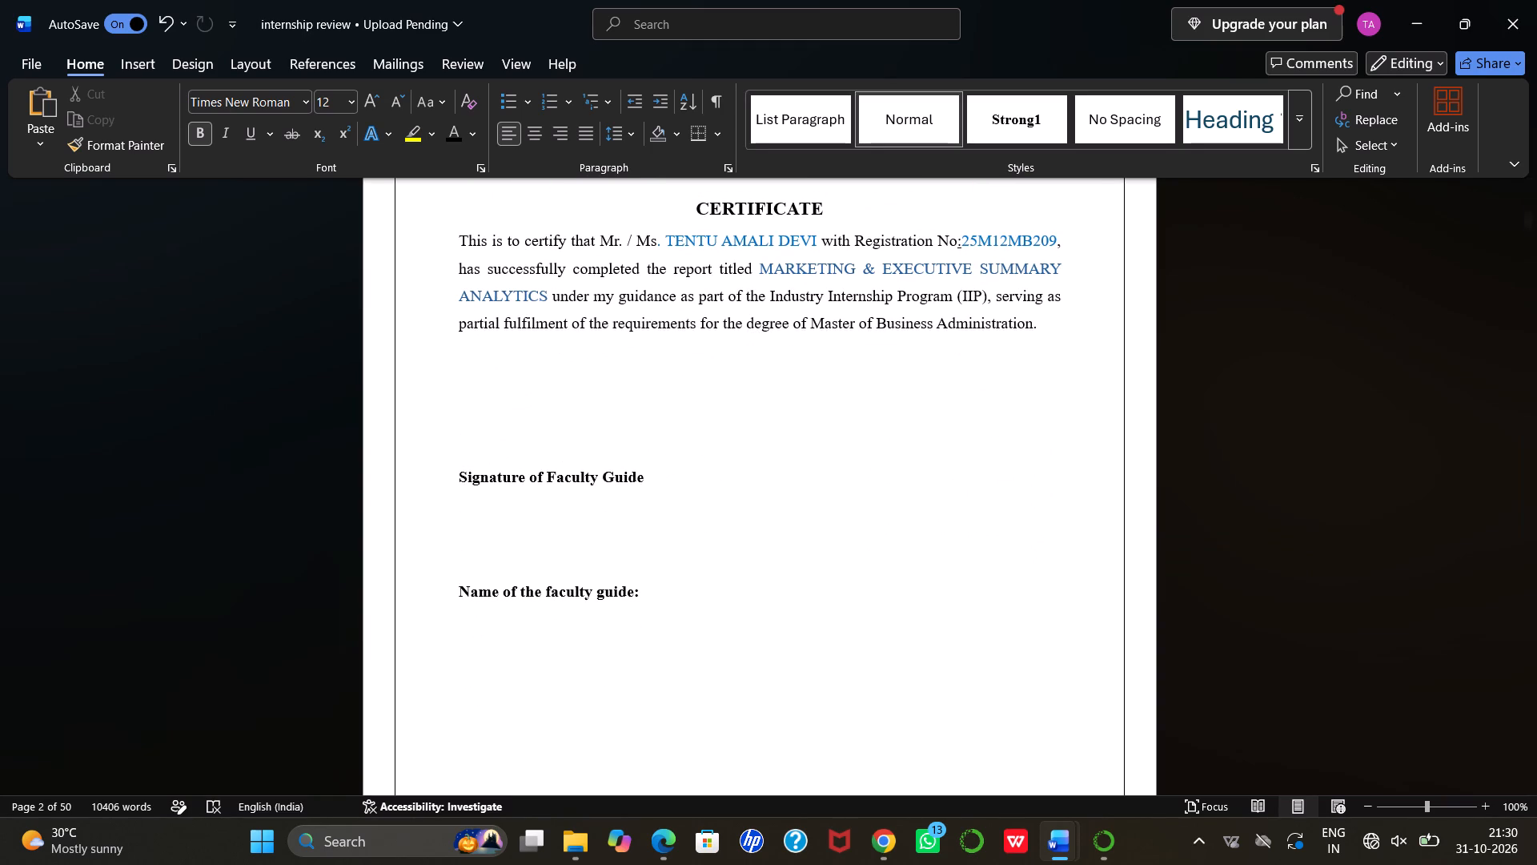
scroll(895, 579, down, 1)
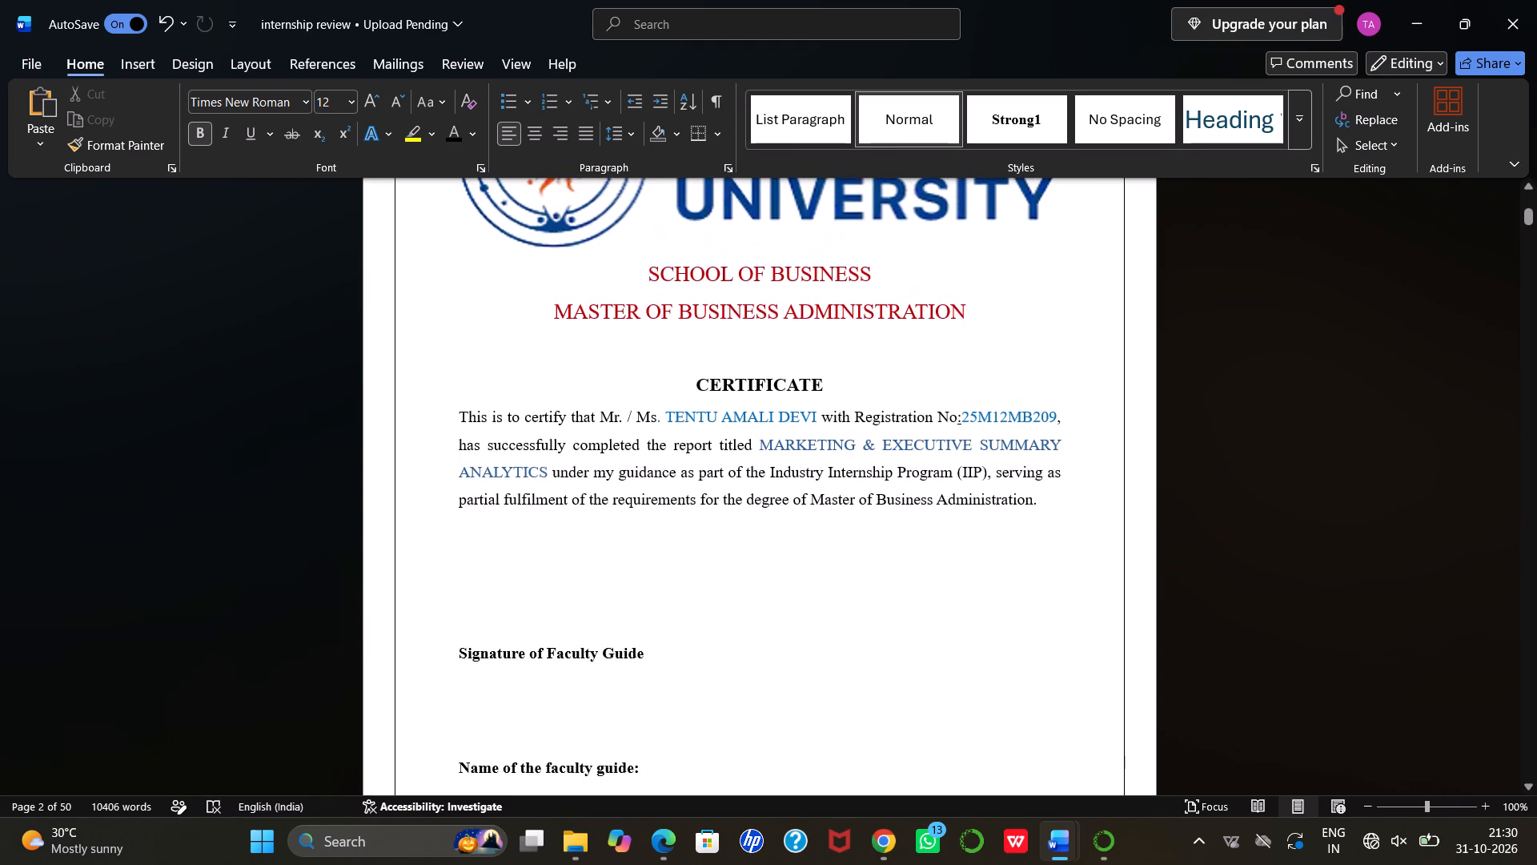
scroll(895, 579, down, 4)
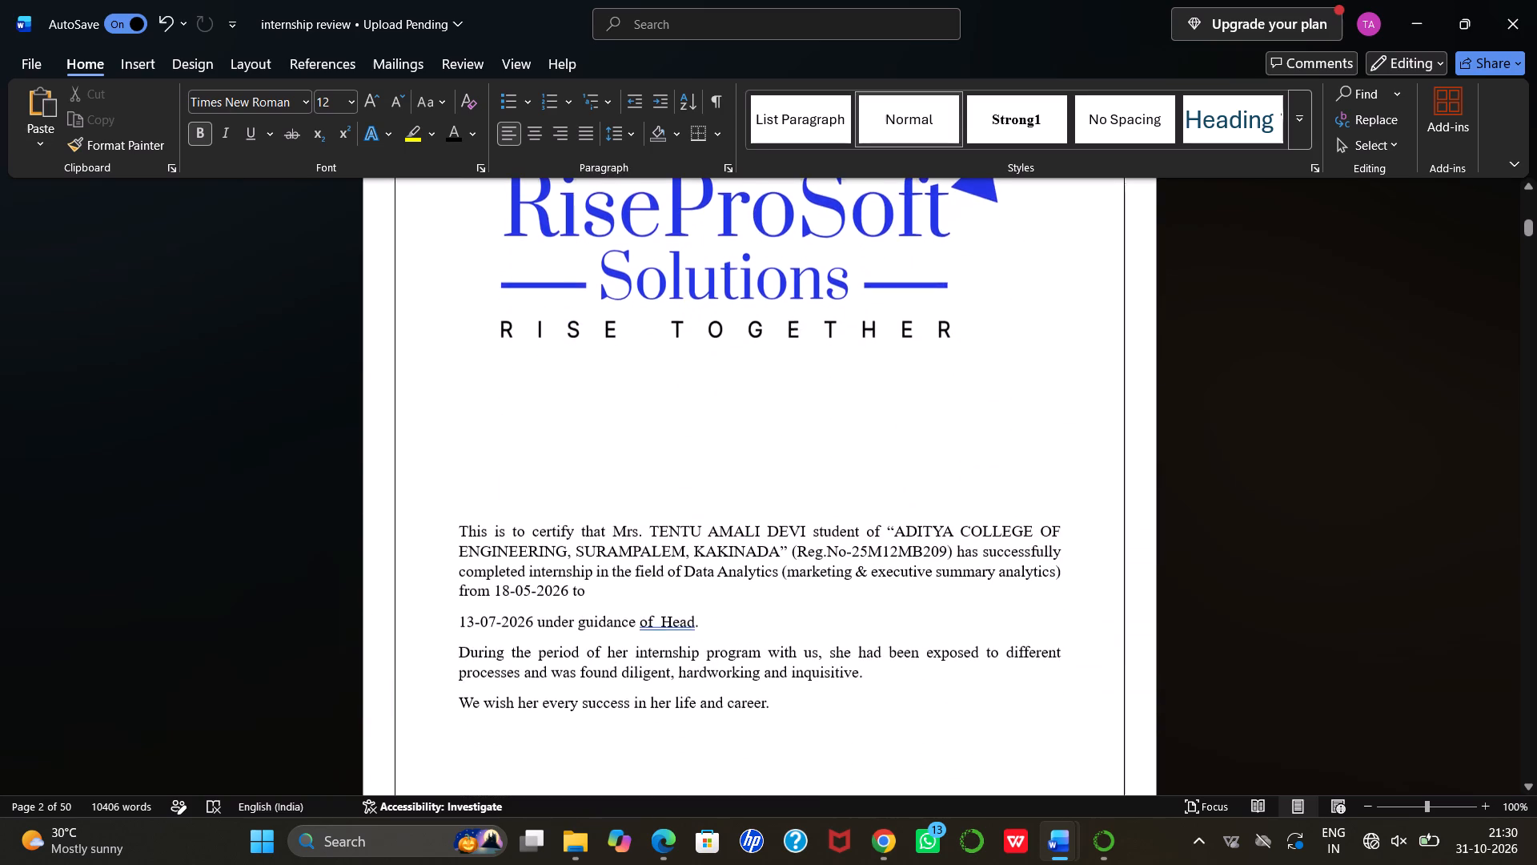
click(822, 301)
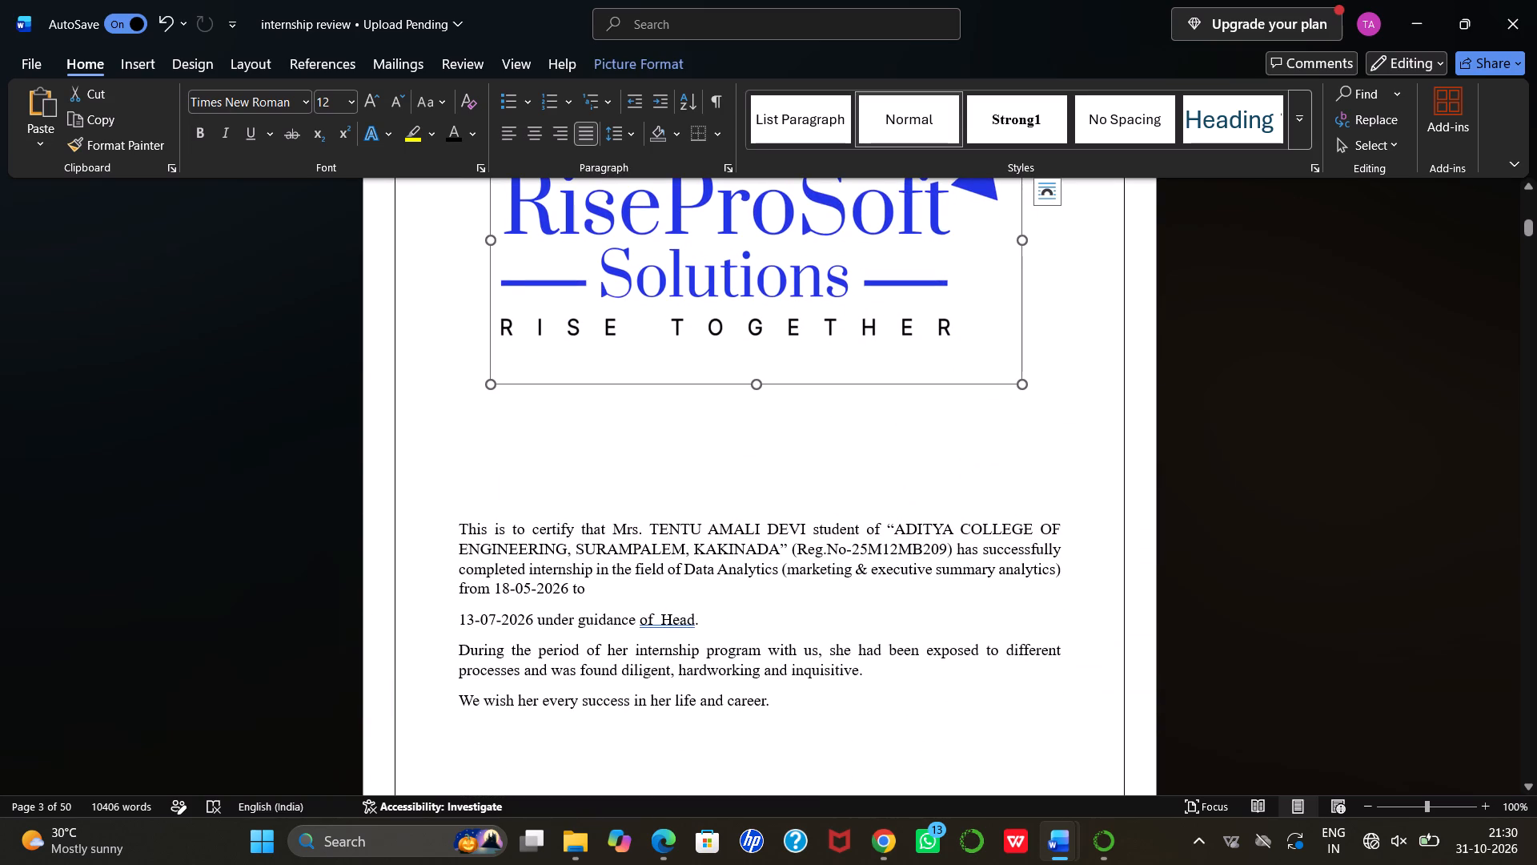
scroll(828, 389, up, 1)
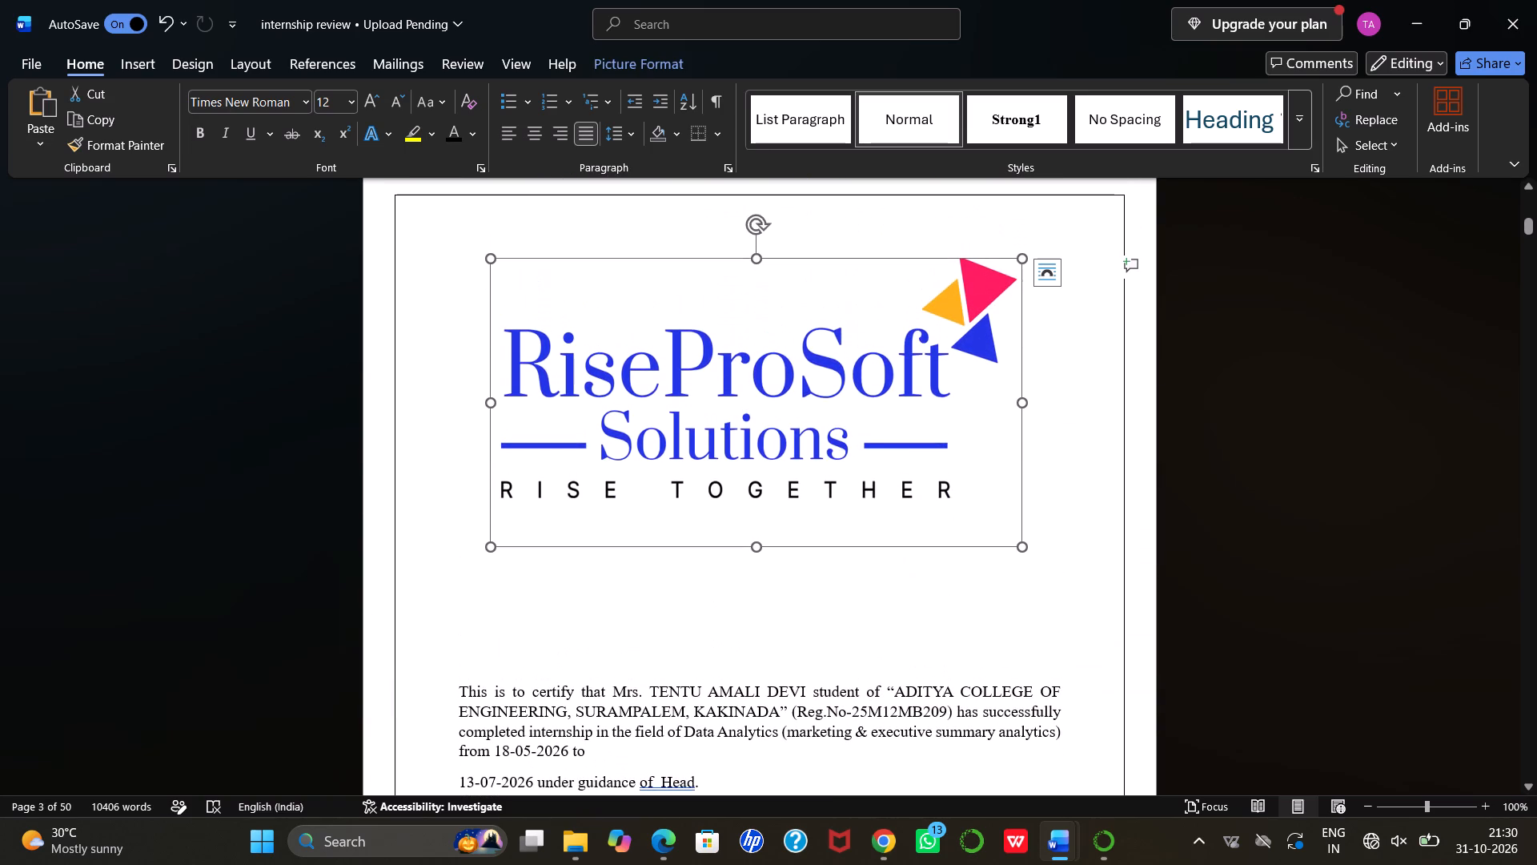
key(BackSpace)
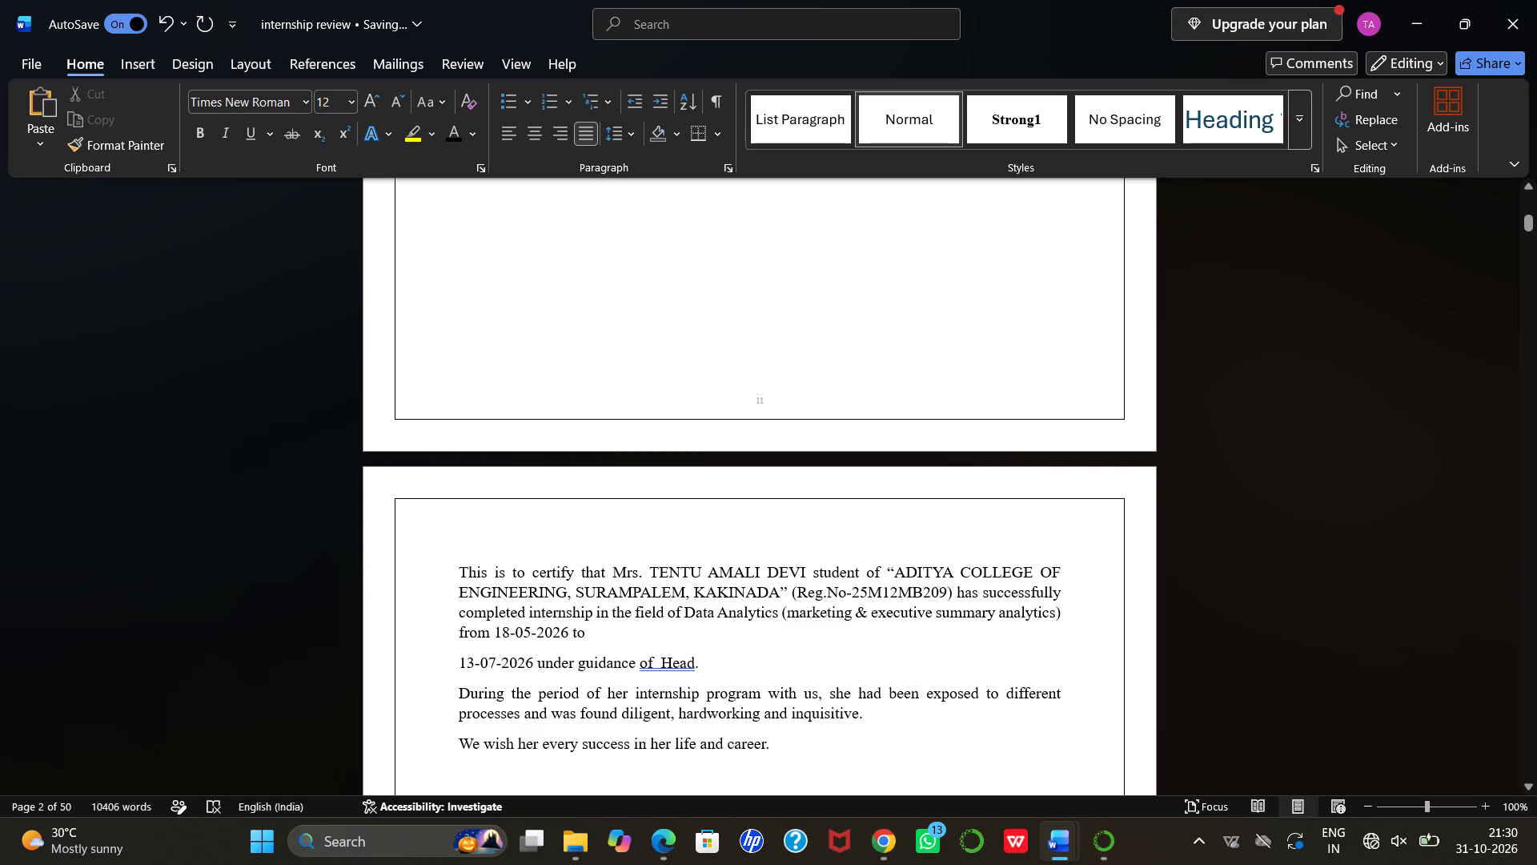
Insert three blank lines above the internship certificate text on page 3 and add the bold heading "CERTIFICATE" on the first one.
scroll(464, 573, down, 2)
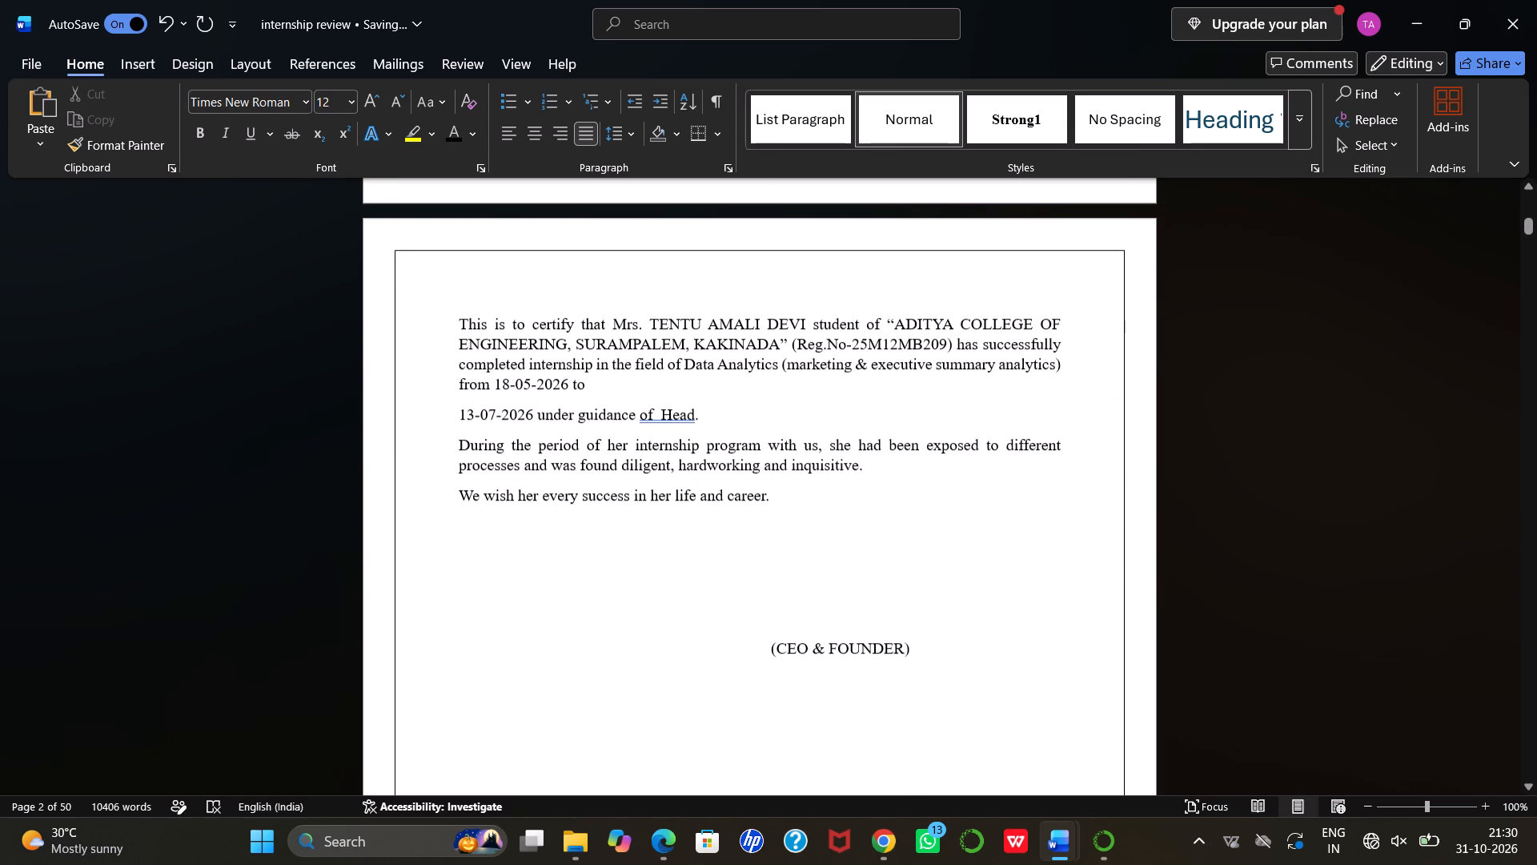
click(459, 290)
key(Return)
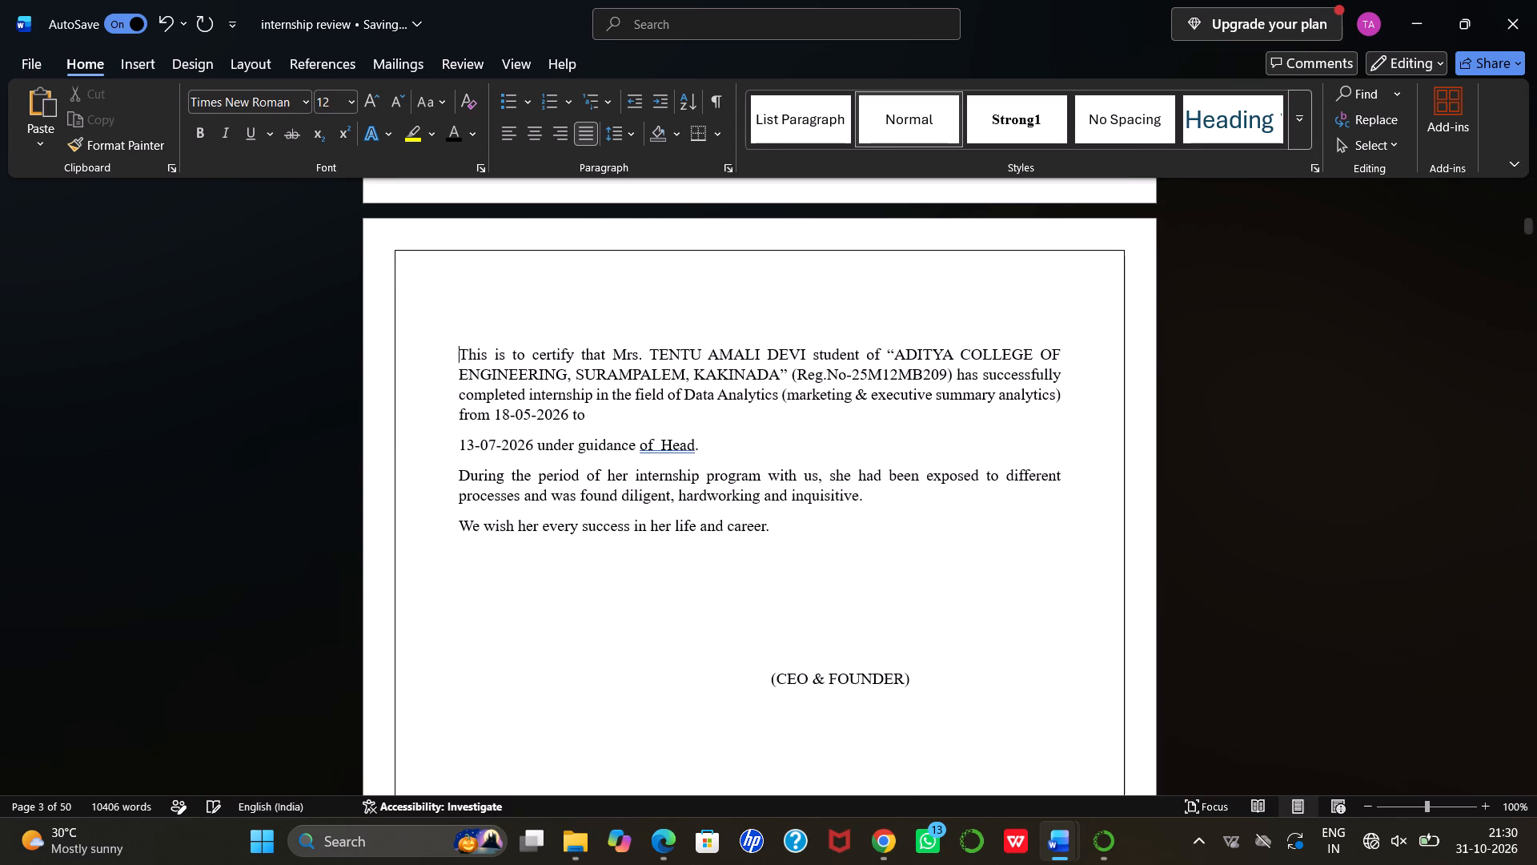
key(Return)
key(Return)
click(450, 313)
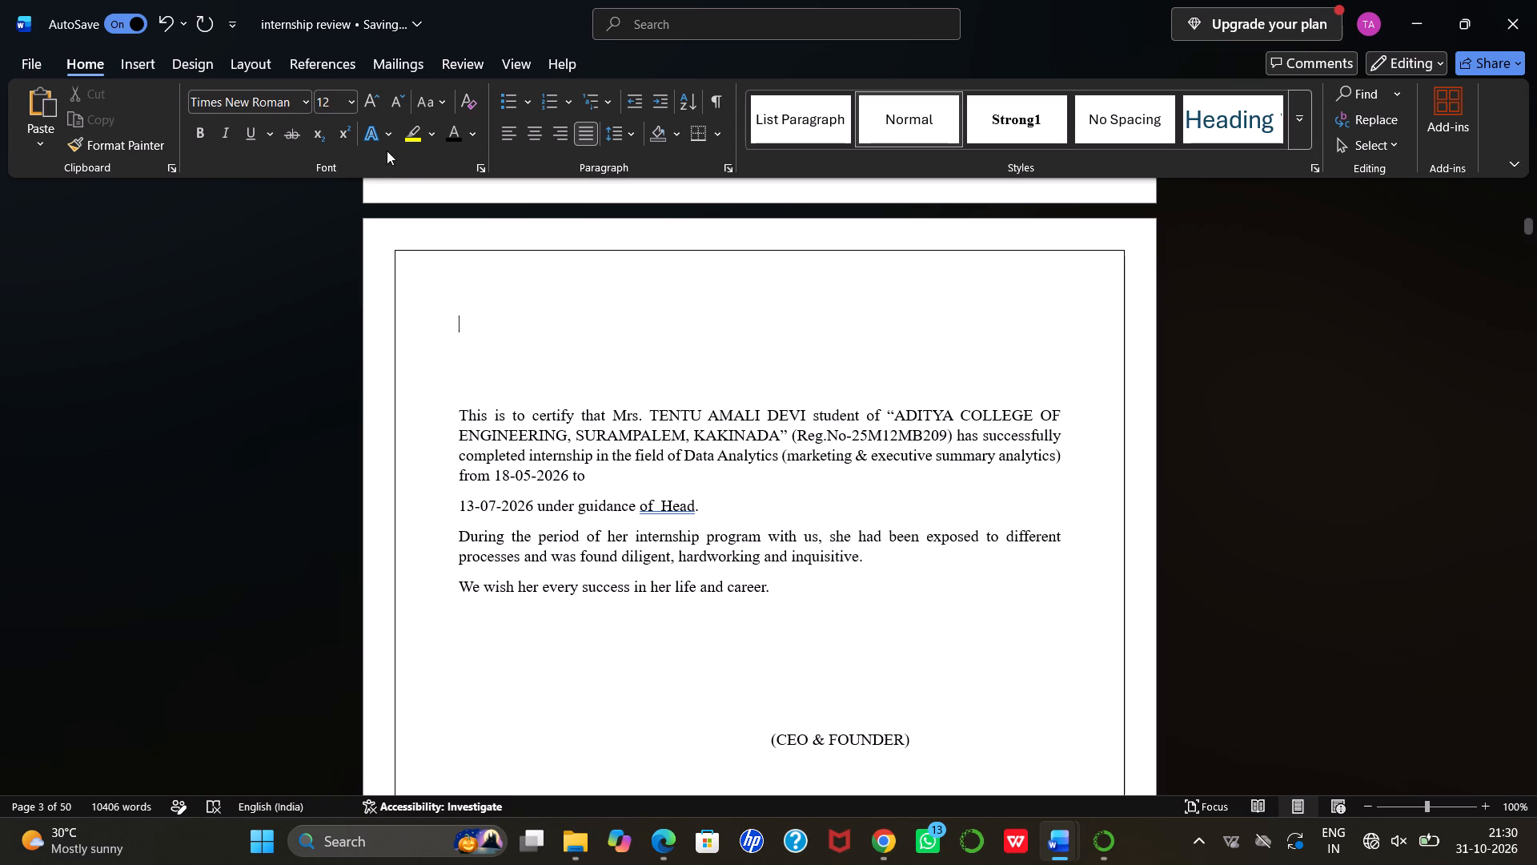
click(209, 130)
text(CER)
text(TIFICATE)
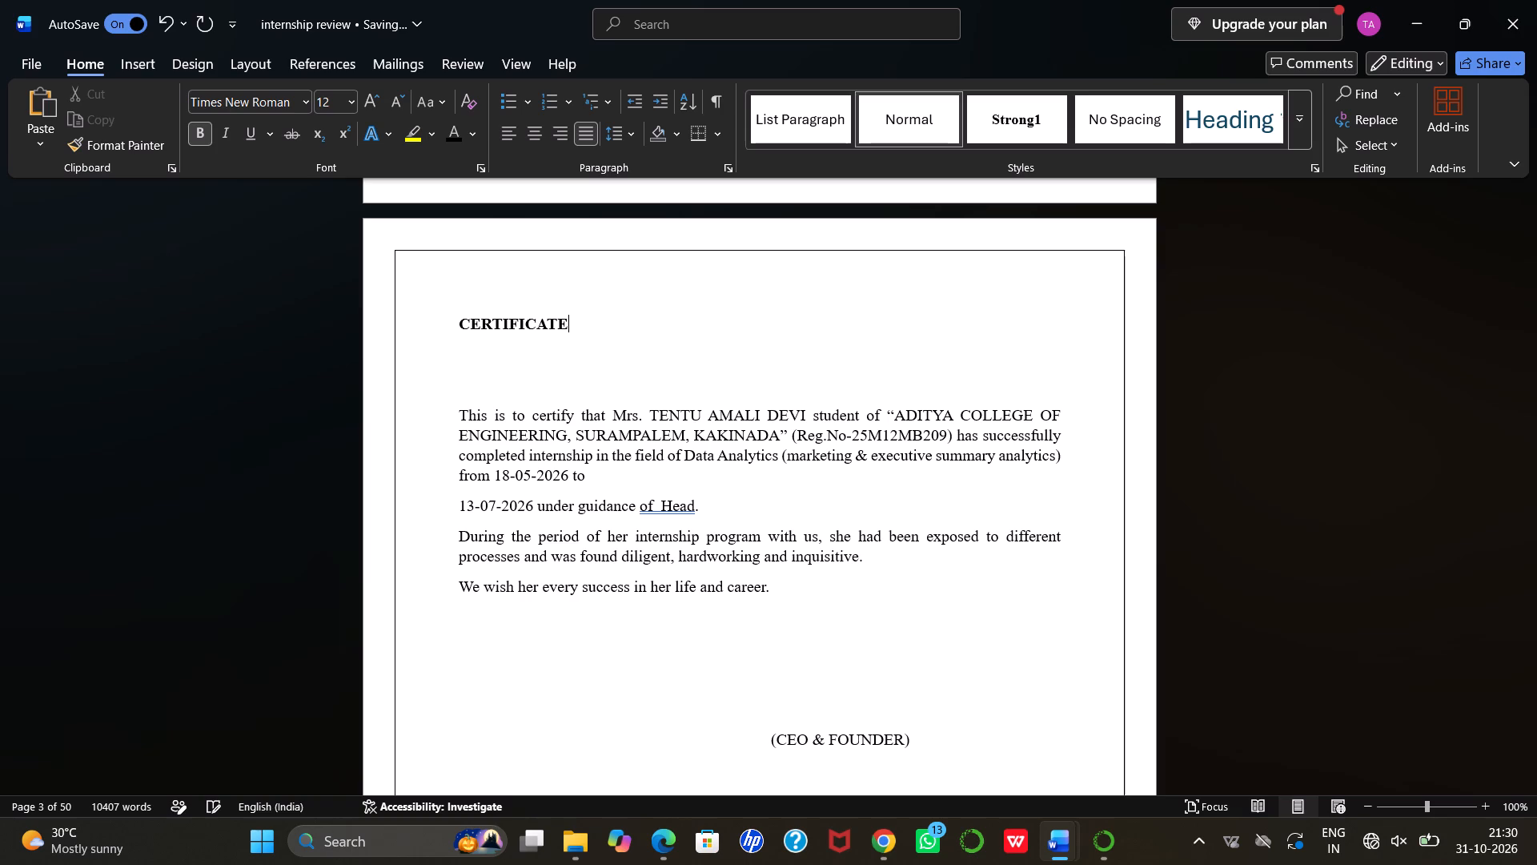
Review the layout of the title page, both certificate pages and the declaration page.
scroll(619, 434, down, 3)
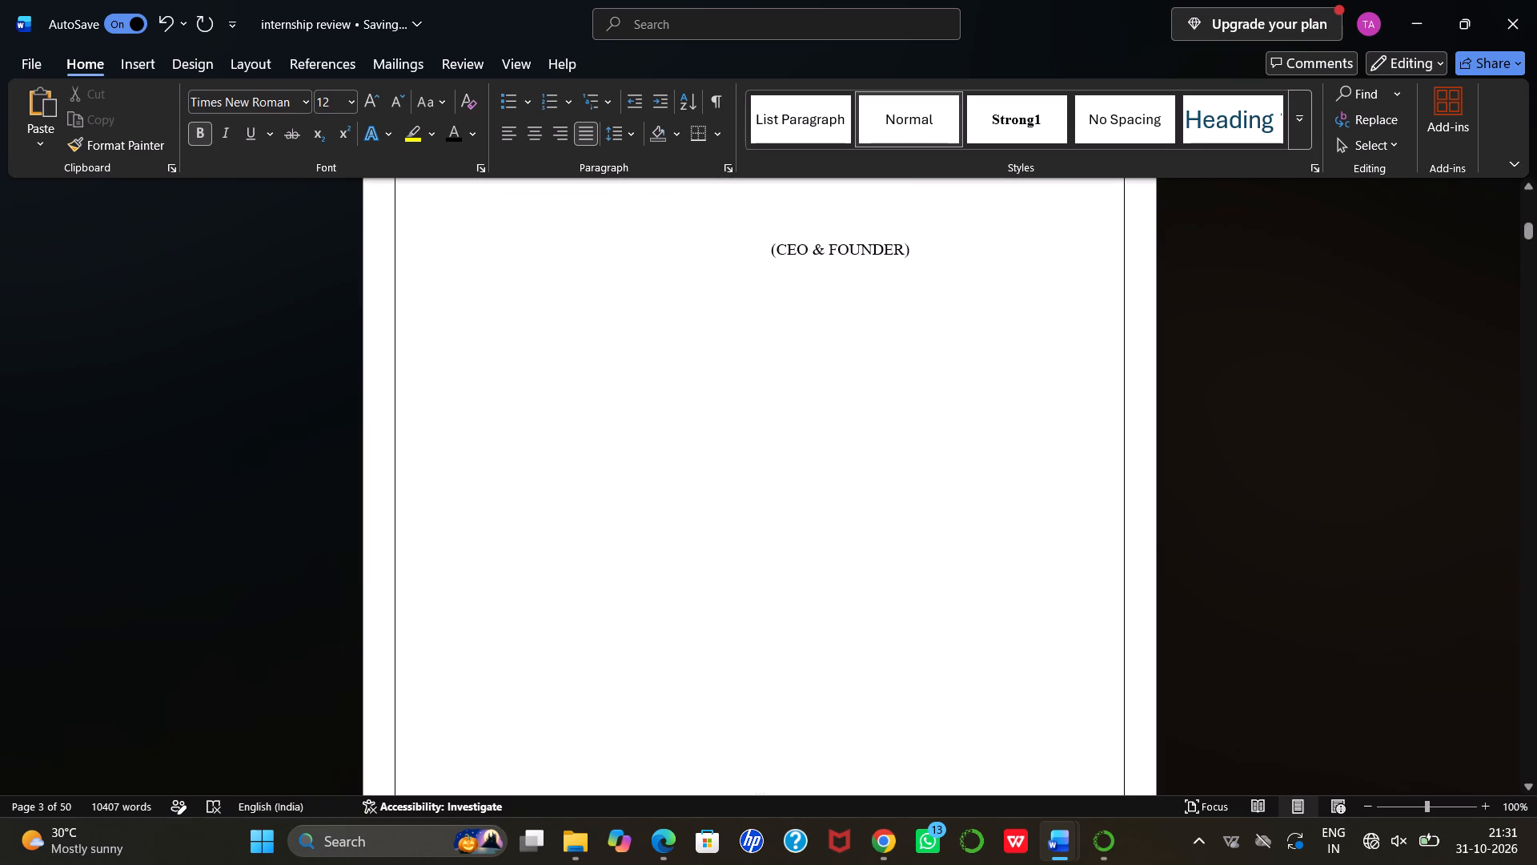
scroll(619, 434, down, 3)
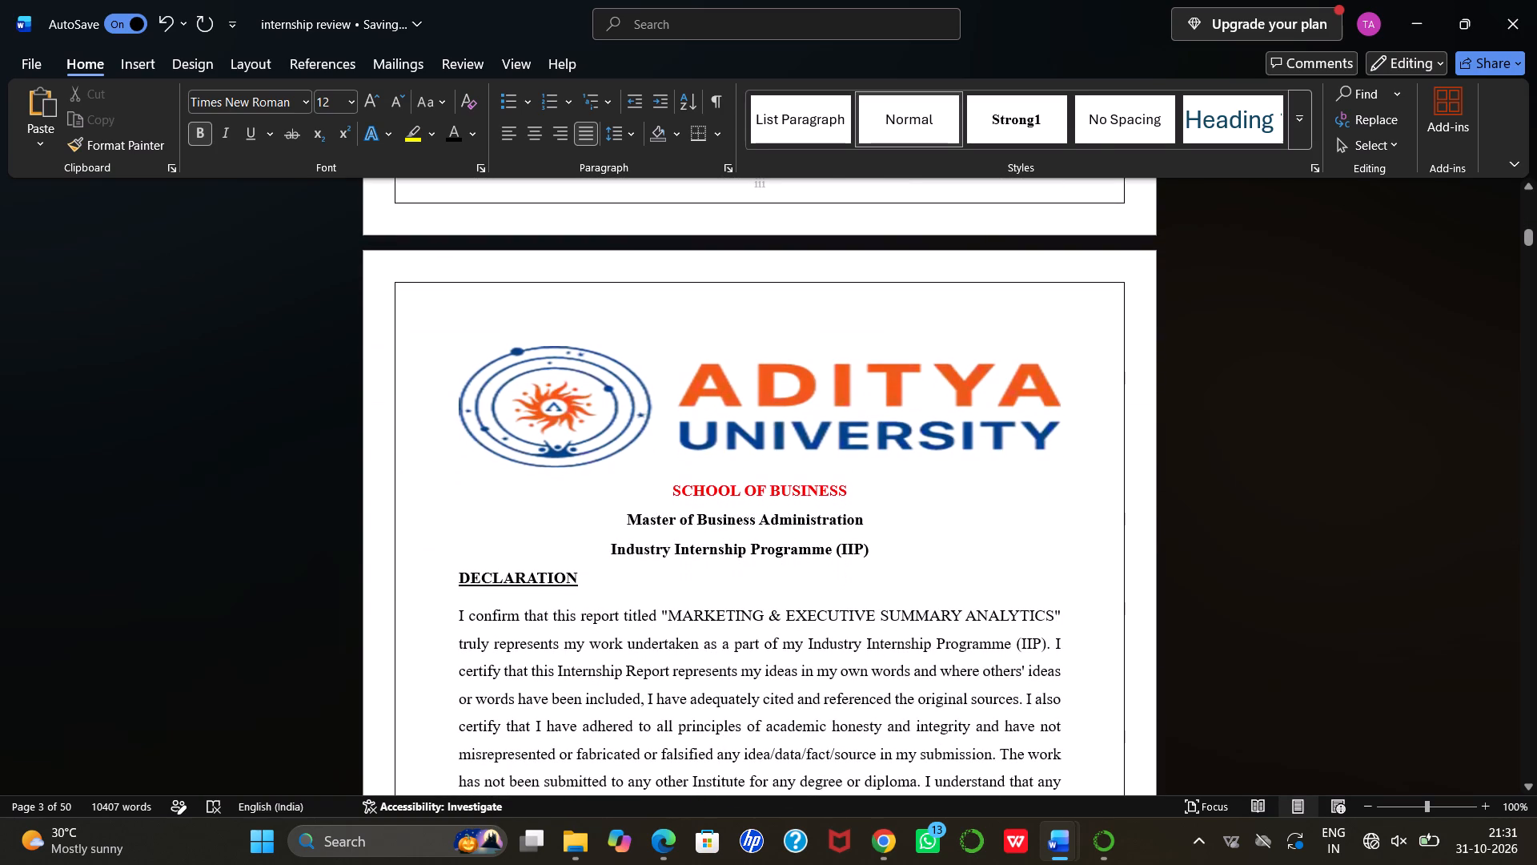
scroll(724, 467, down, 1)
scroll(724, 467, up, 5)
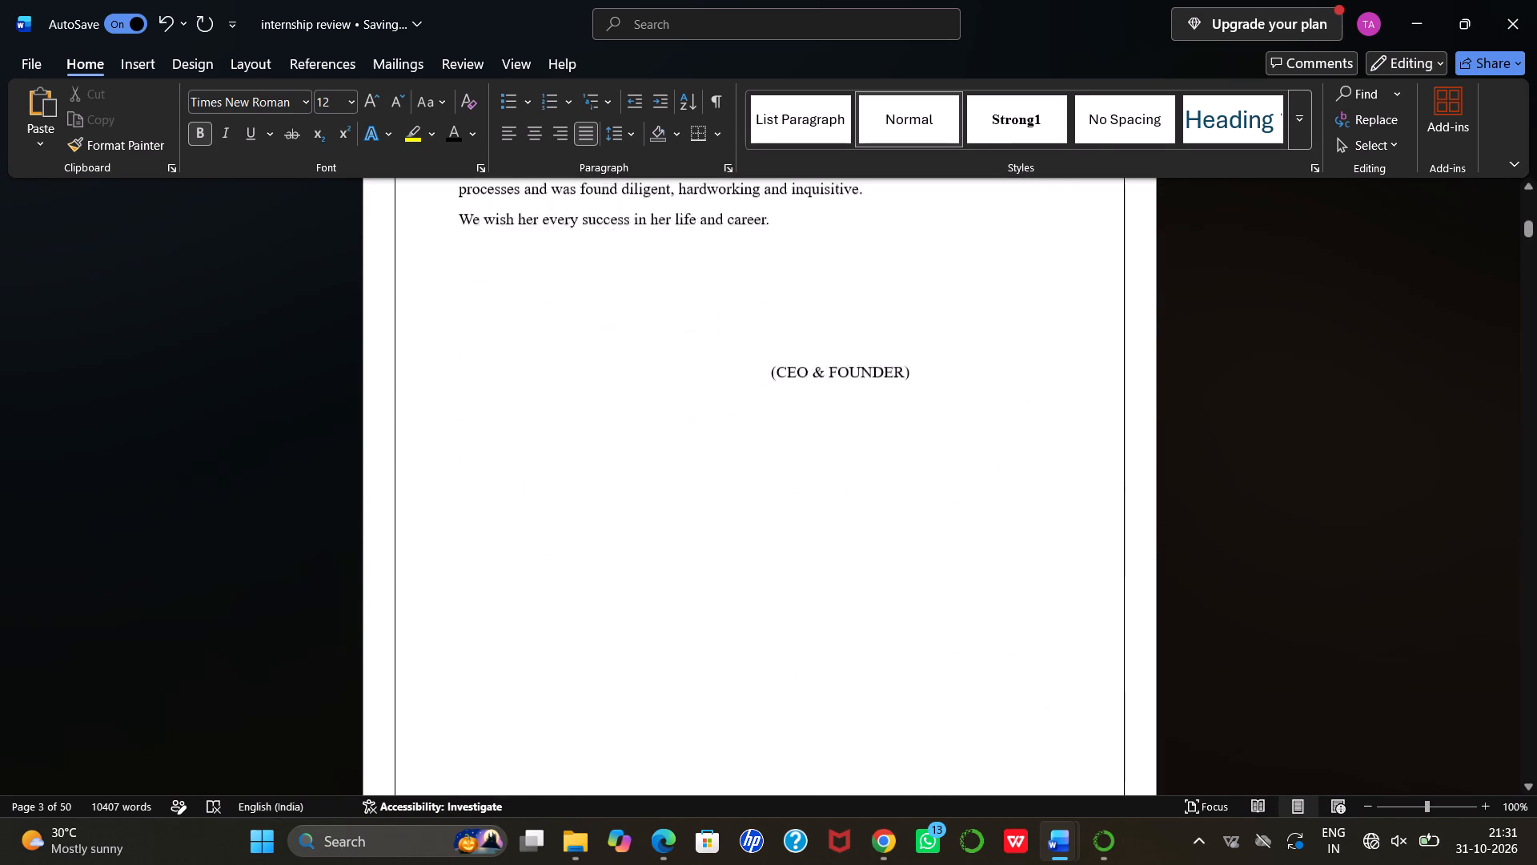
scroll(724, 467, up, 6)
scroll(724, 467, down, 1)
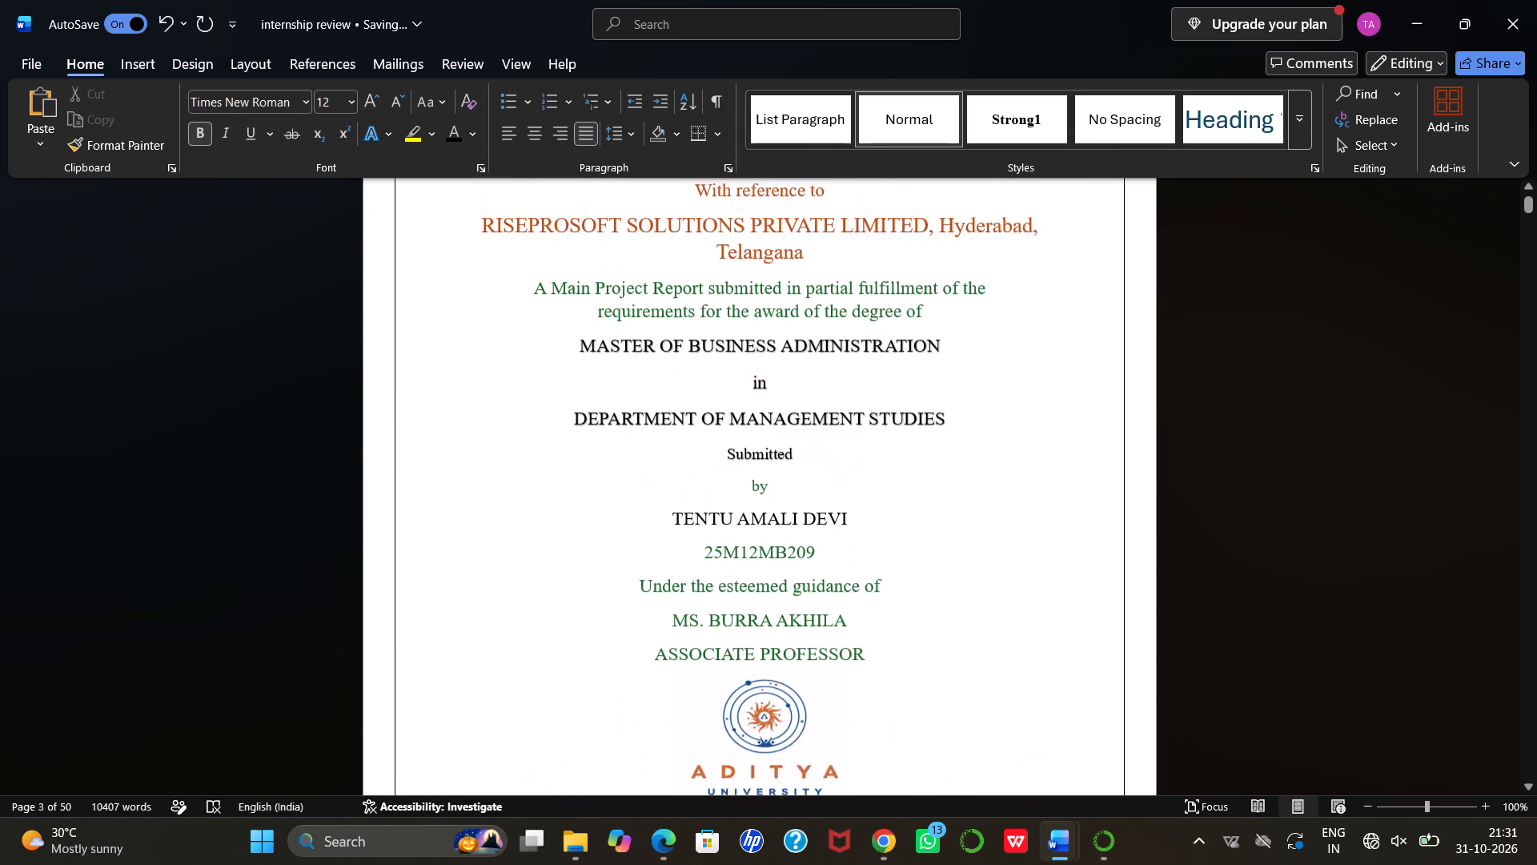
scroll(724, 467, down, 4)
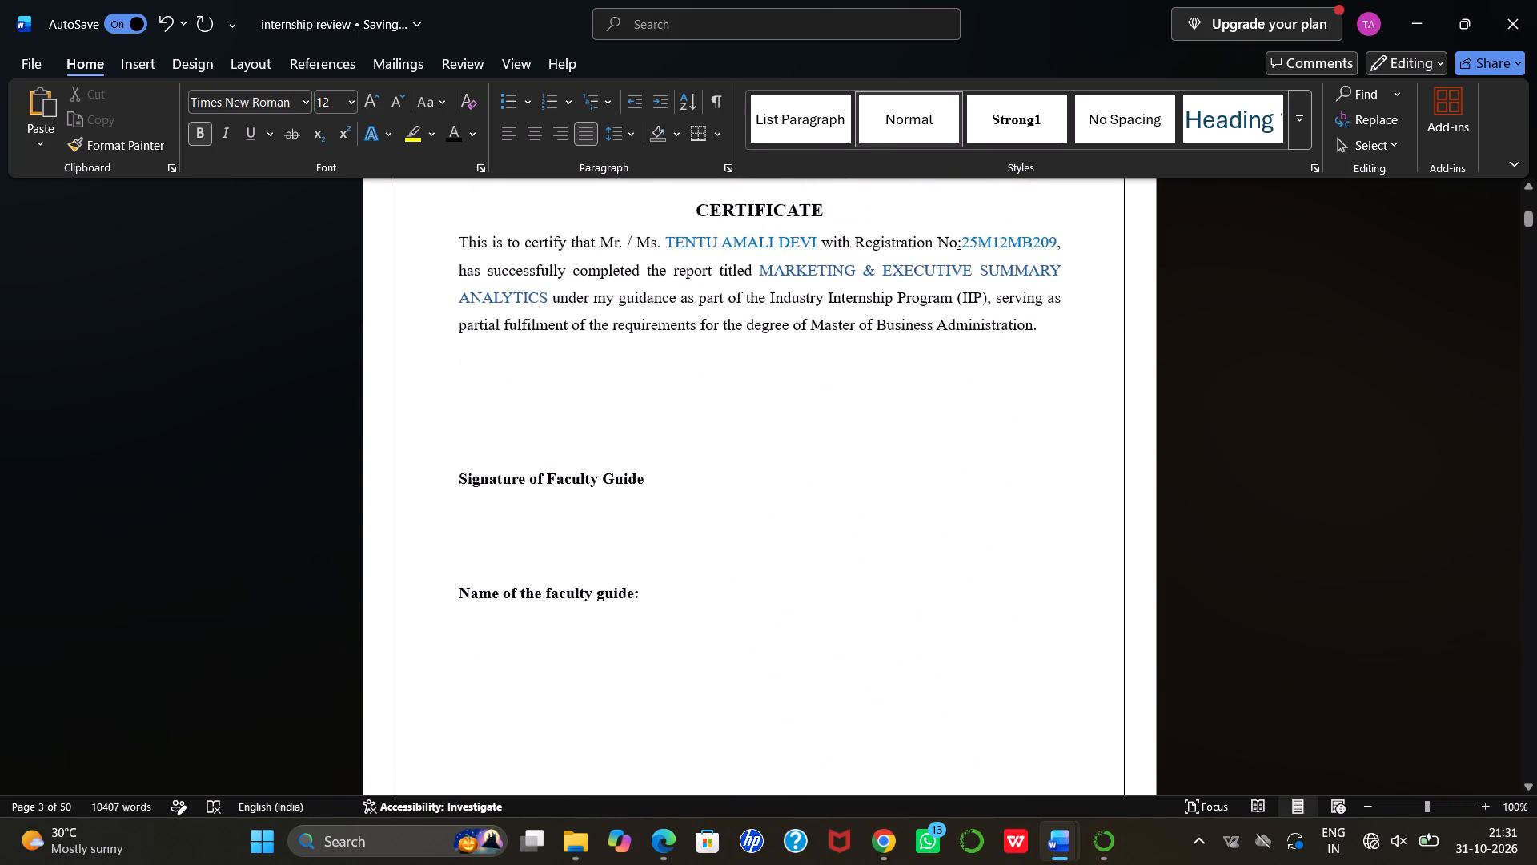
scroll(724, 467, down, 5)
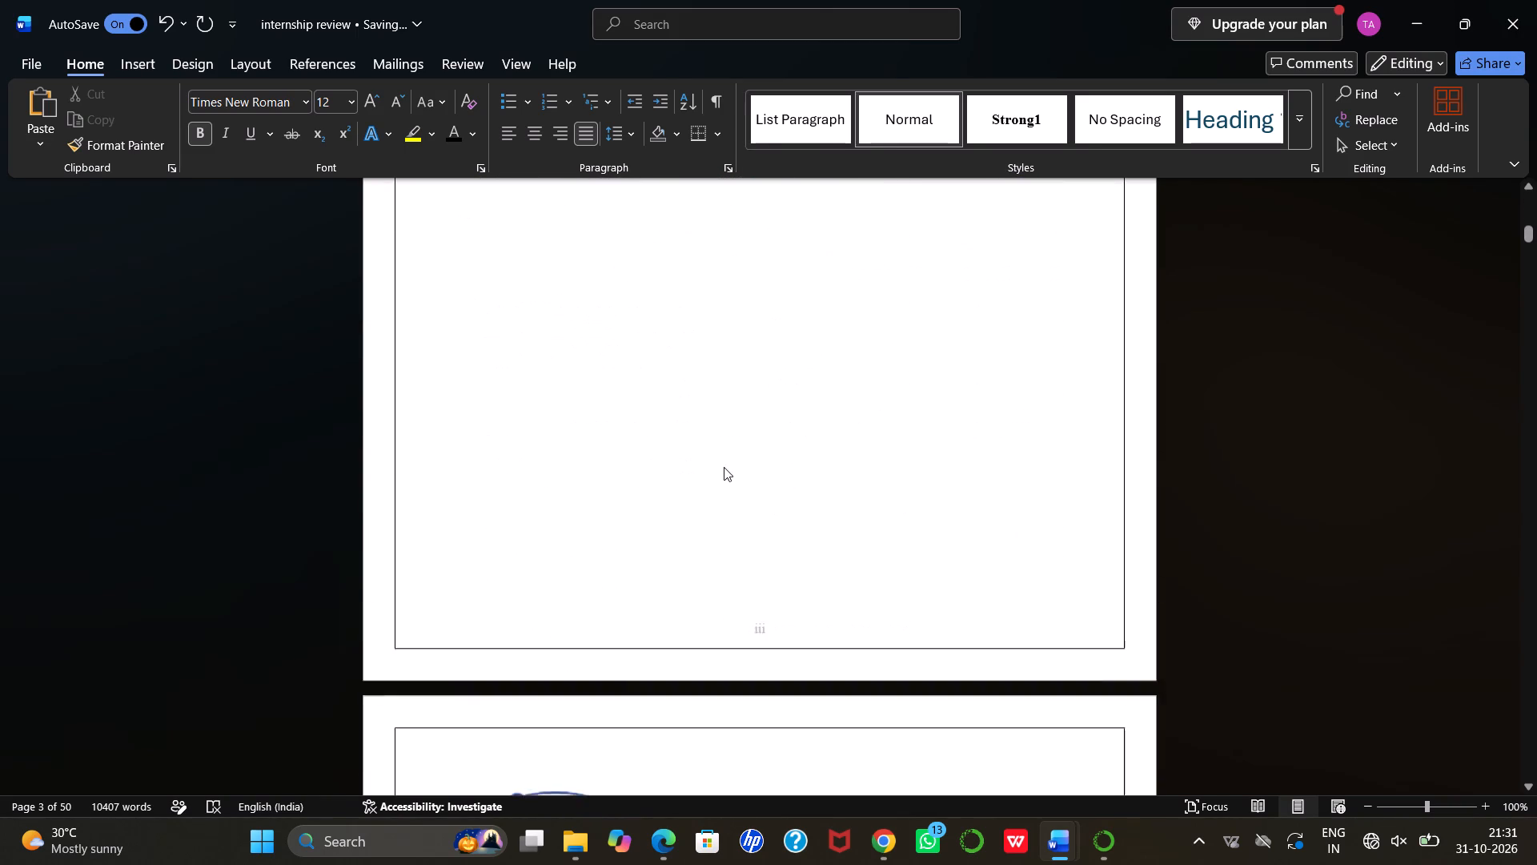
scroll(724, 467, down, 4)
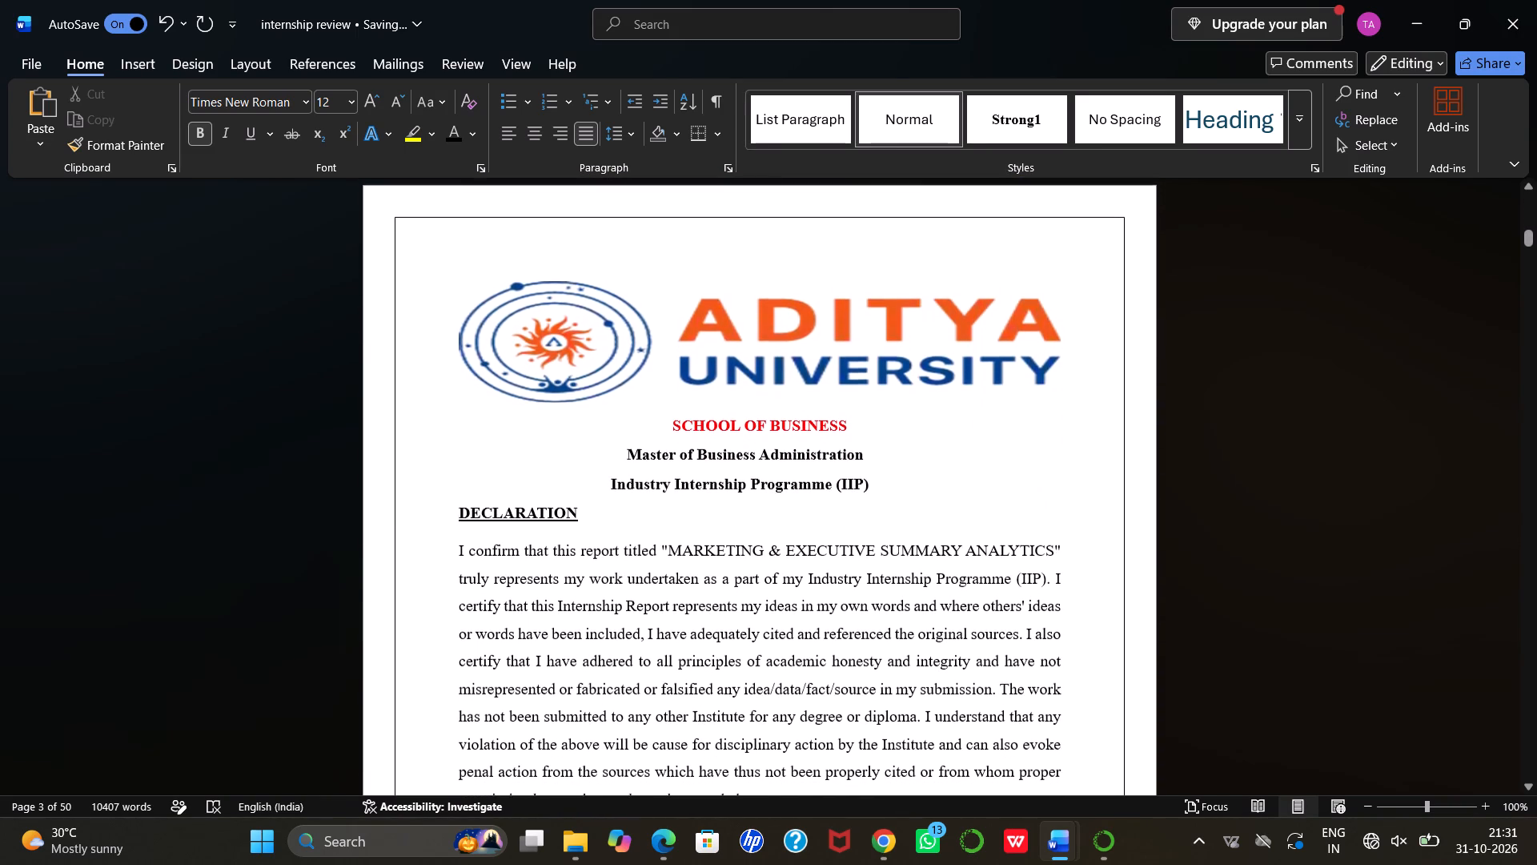
On the declaration page, increase the SCHOOL OF BUSINESS, Master of Business Administration and Industry Internship Programme (IIP) lines to font size 14.
drag(671, 421, 837, 500)
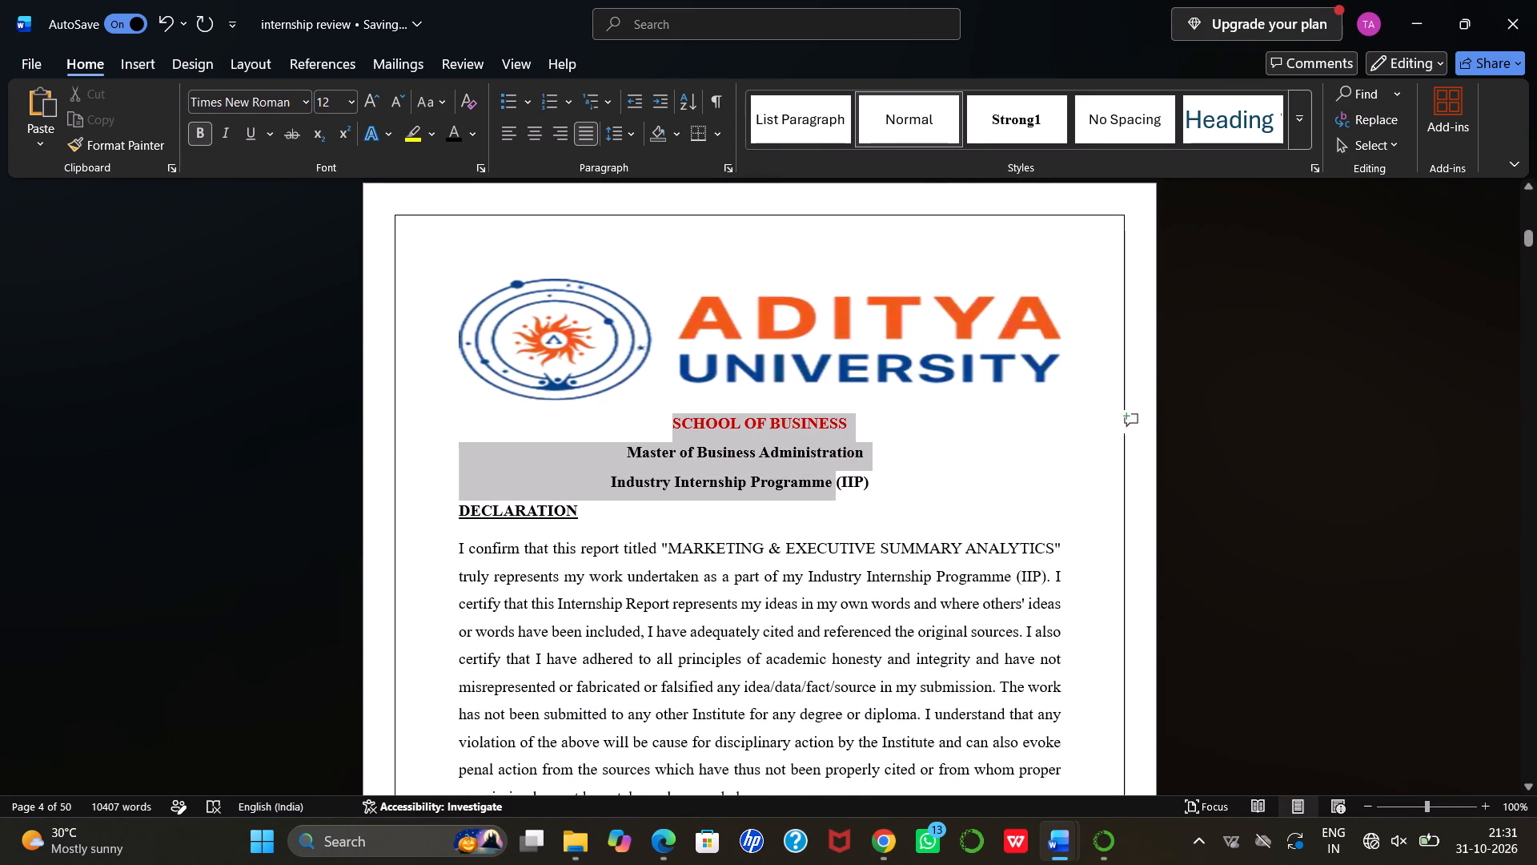
drag(837, 500, 877, 481)
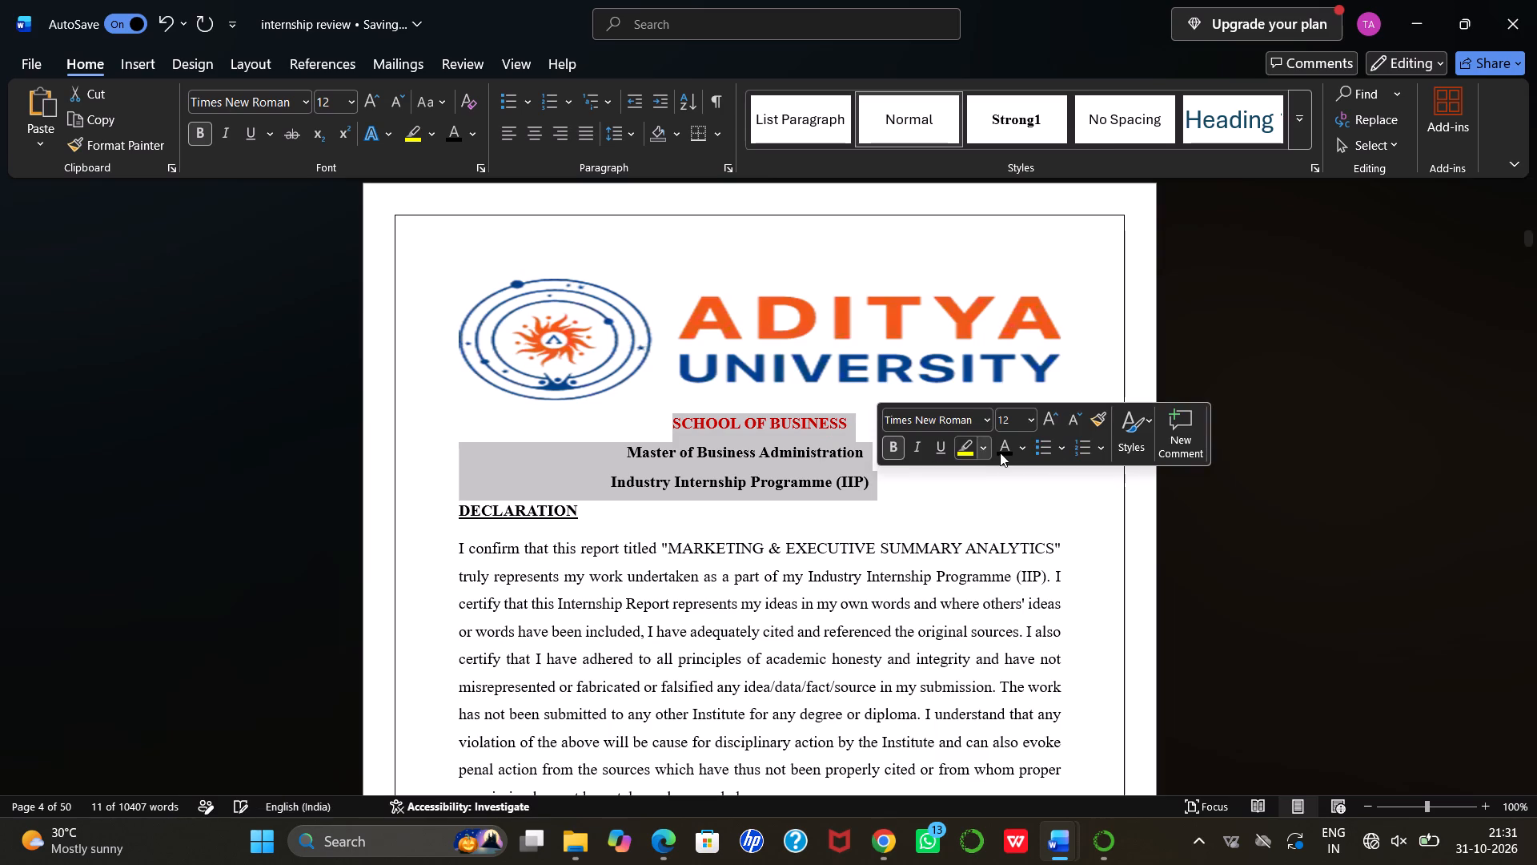
click(1050, 421)
click(941, 548)
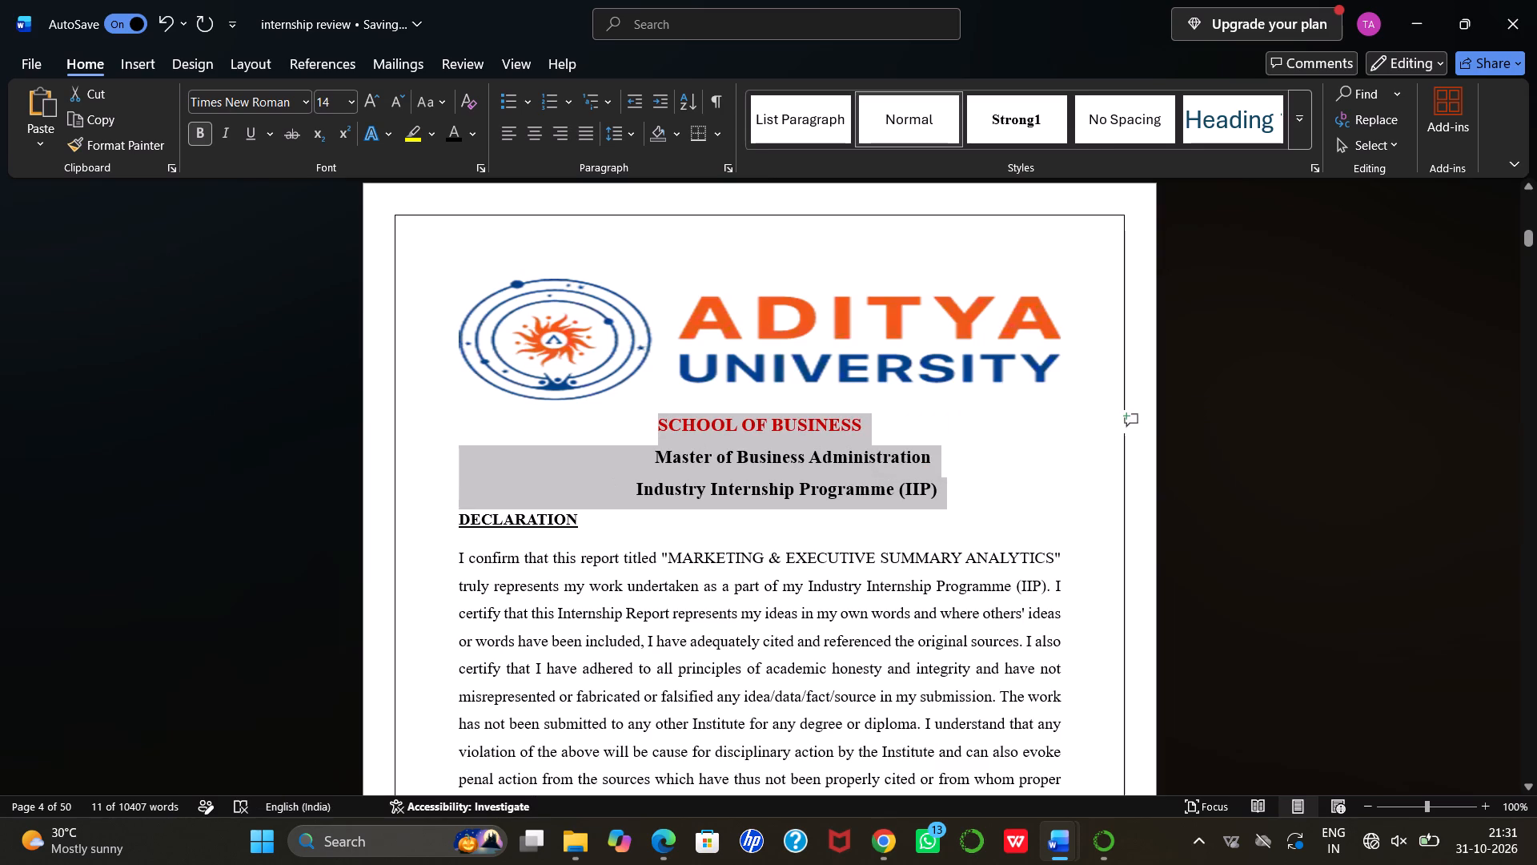
Remove the underline from the DECLARATION heading and set its font size to 14.
drag(450, 515, 459, 513)
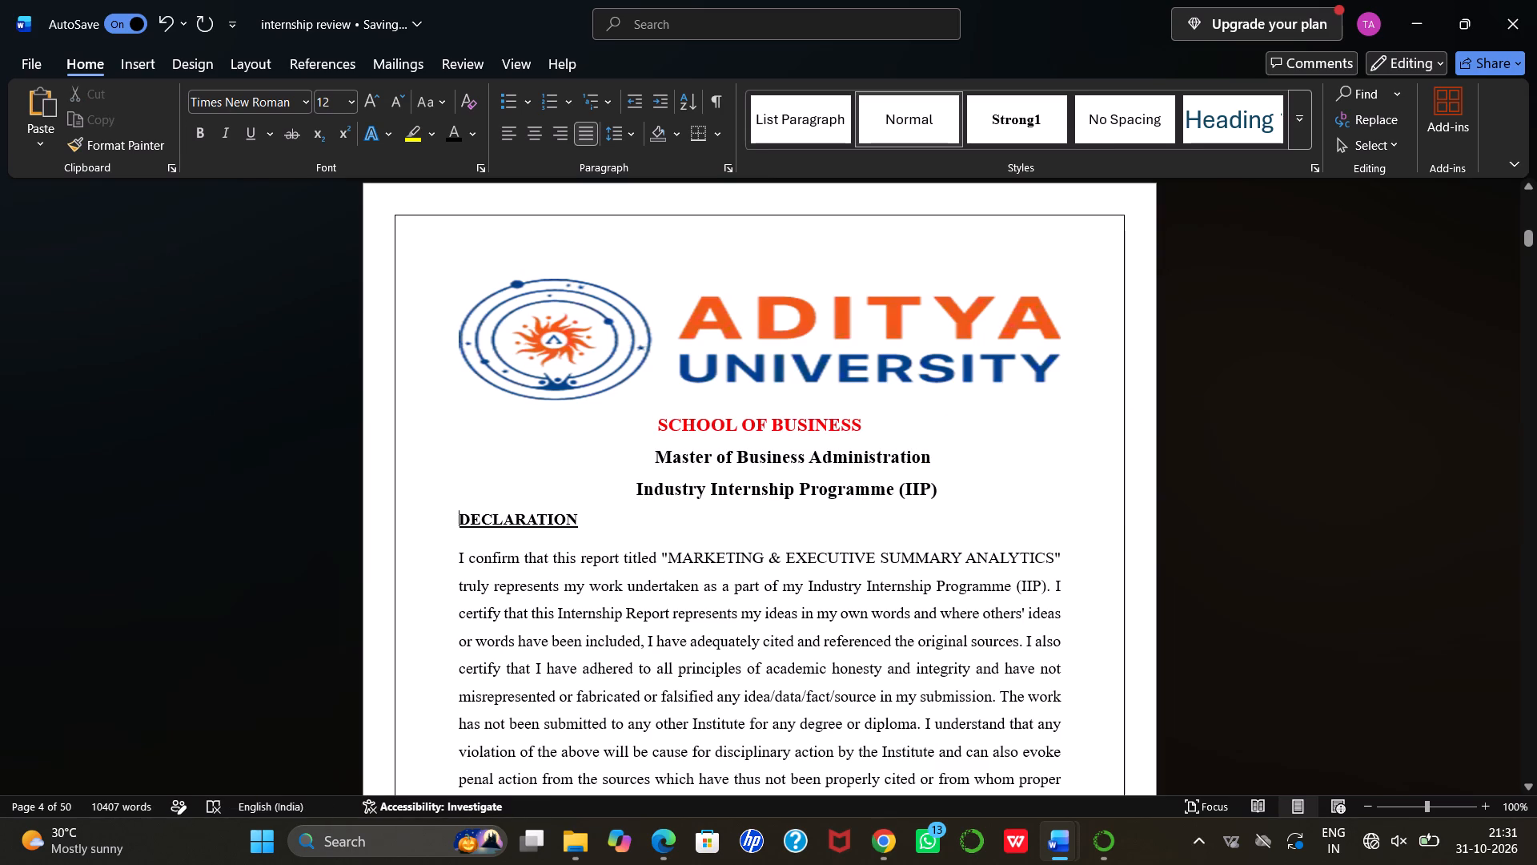
drag(459, 513, 583, 509)
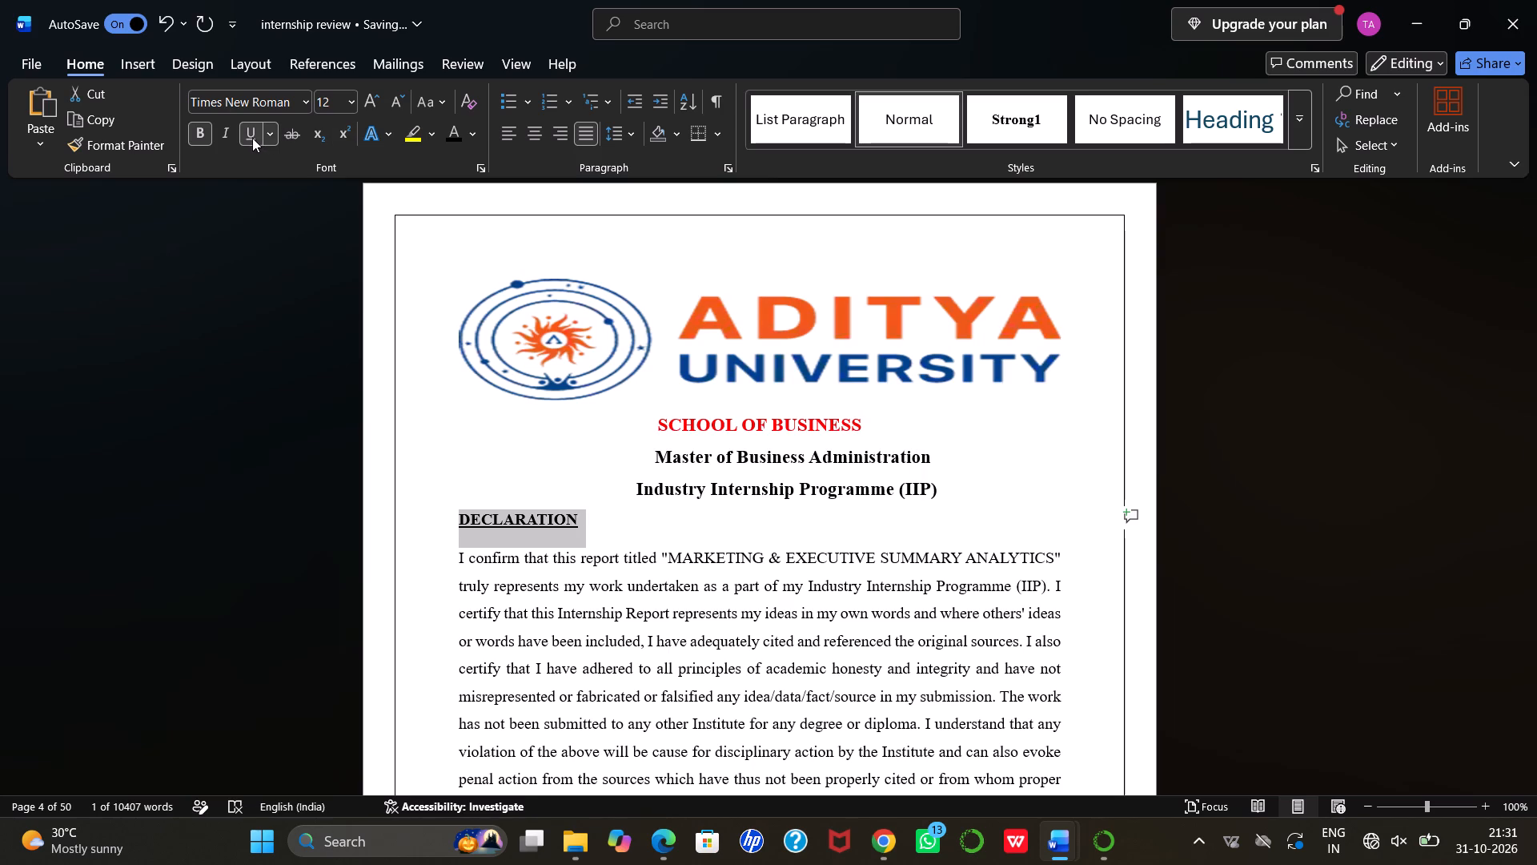
click(252, 136)
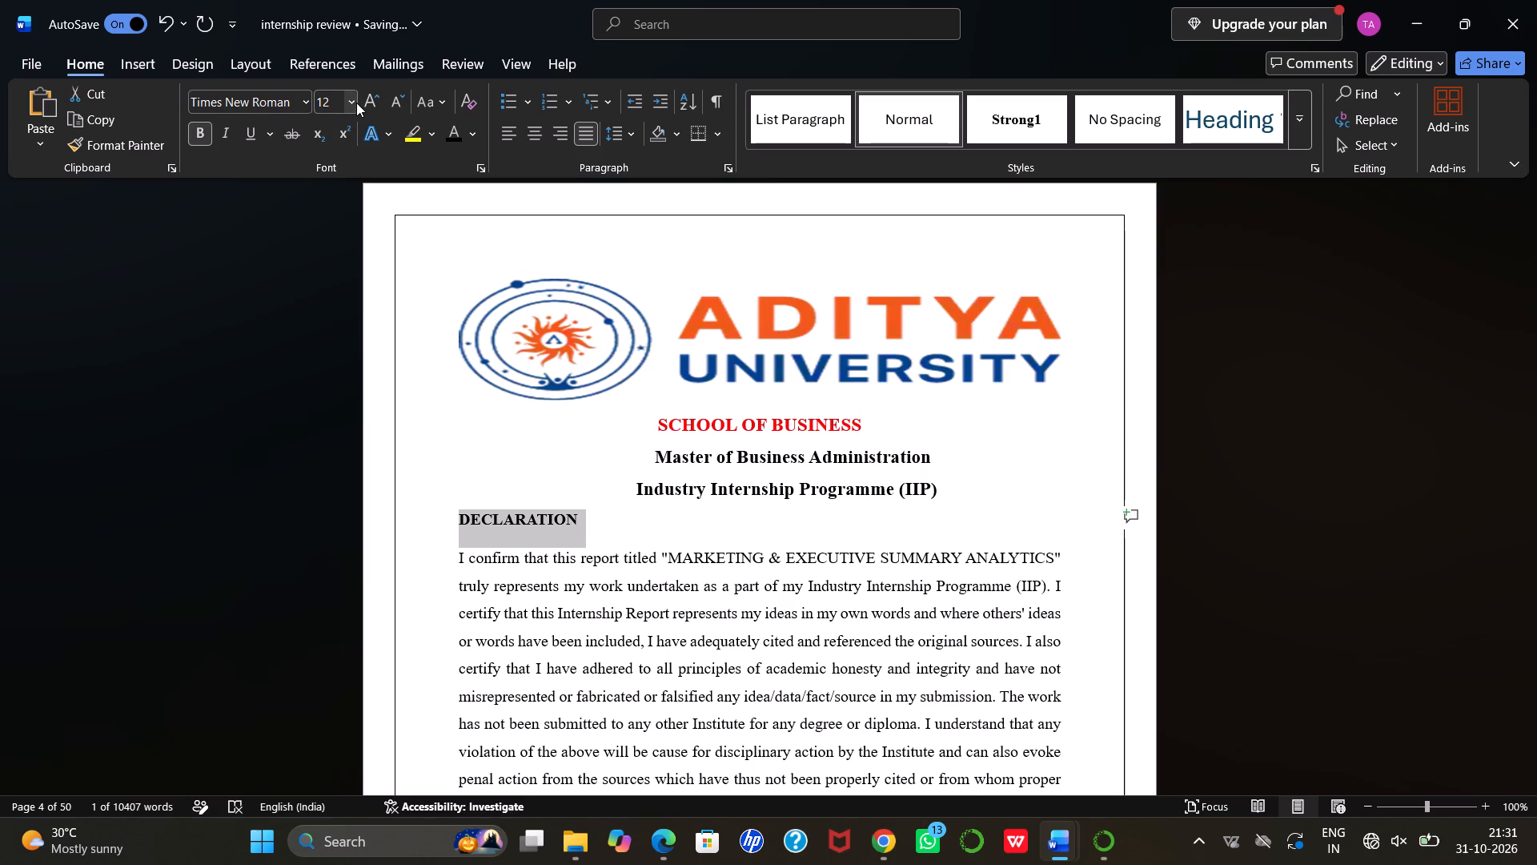
click(356, 103)
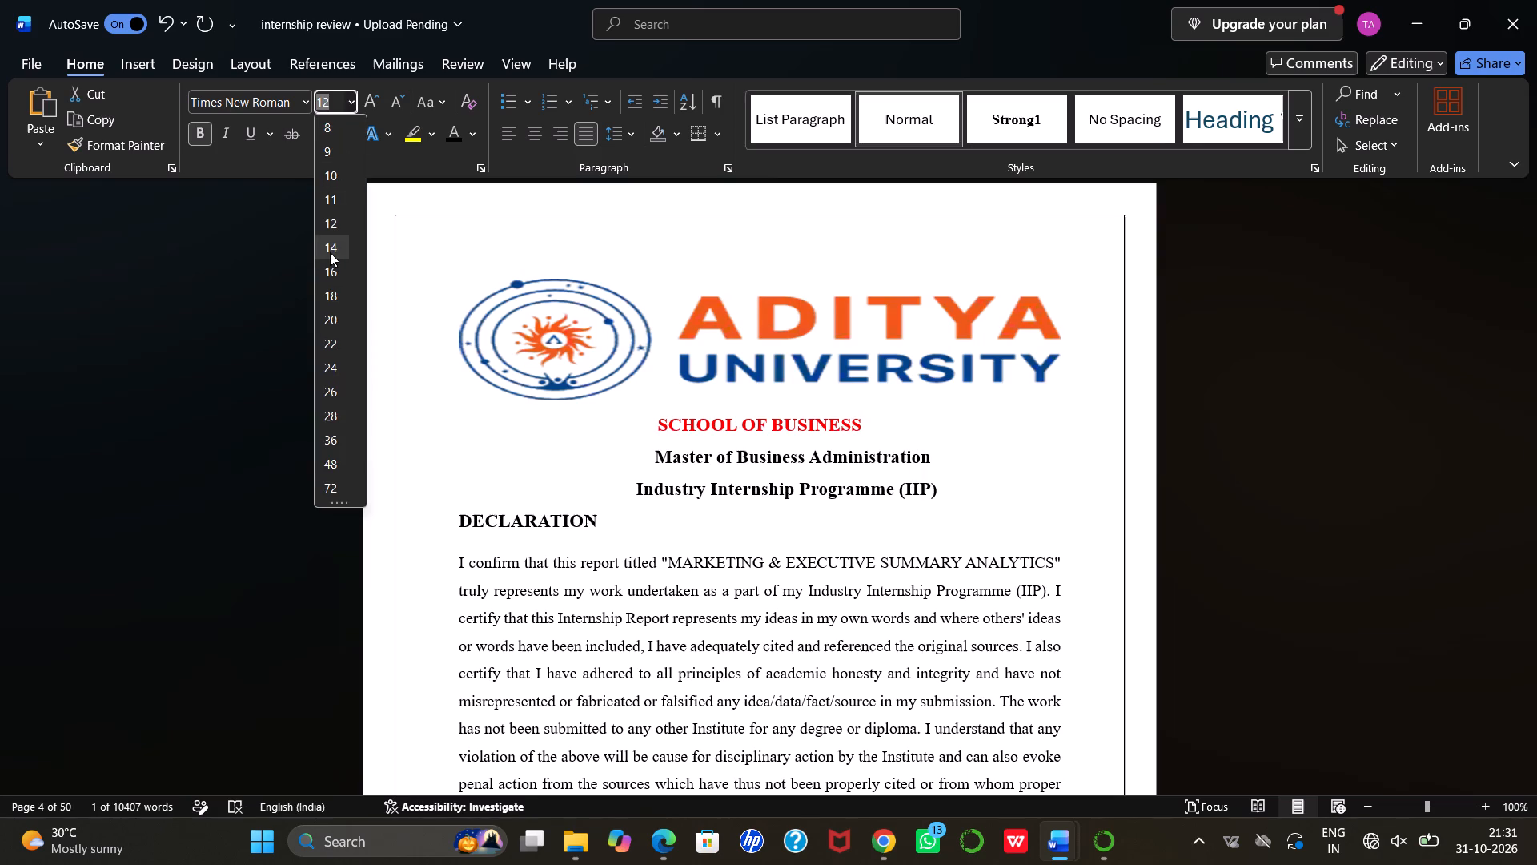
click(330, 252)
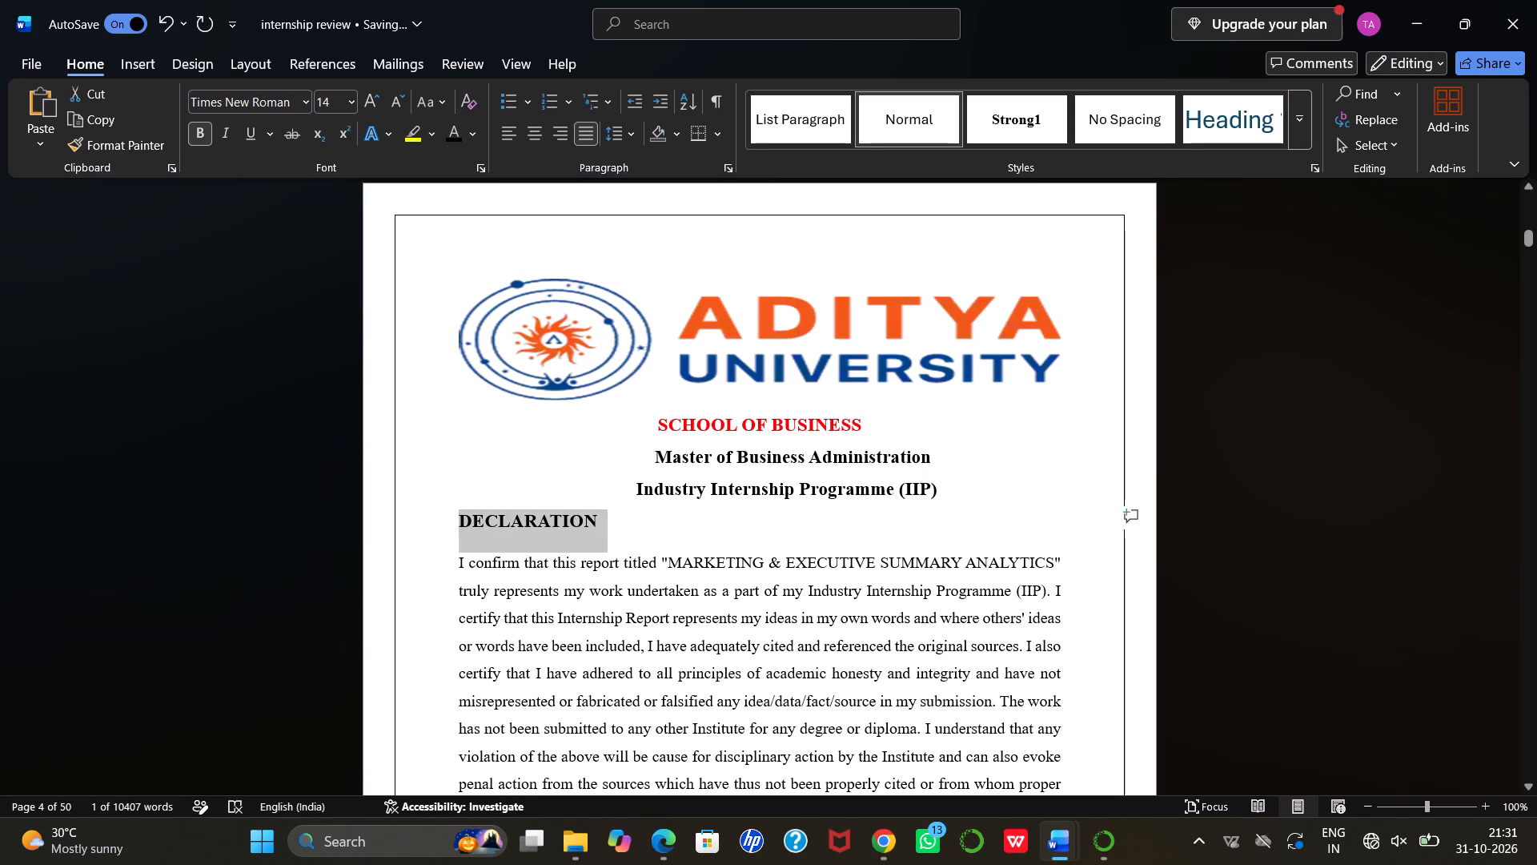
Centre the three lines from SCHOOL OF BUSINESS to Industry Internship Programme (IIP) on the declaration page.
drag(654, 425, 854, 484)
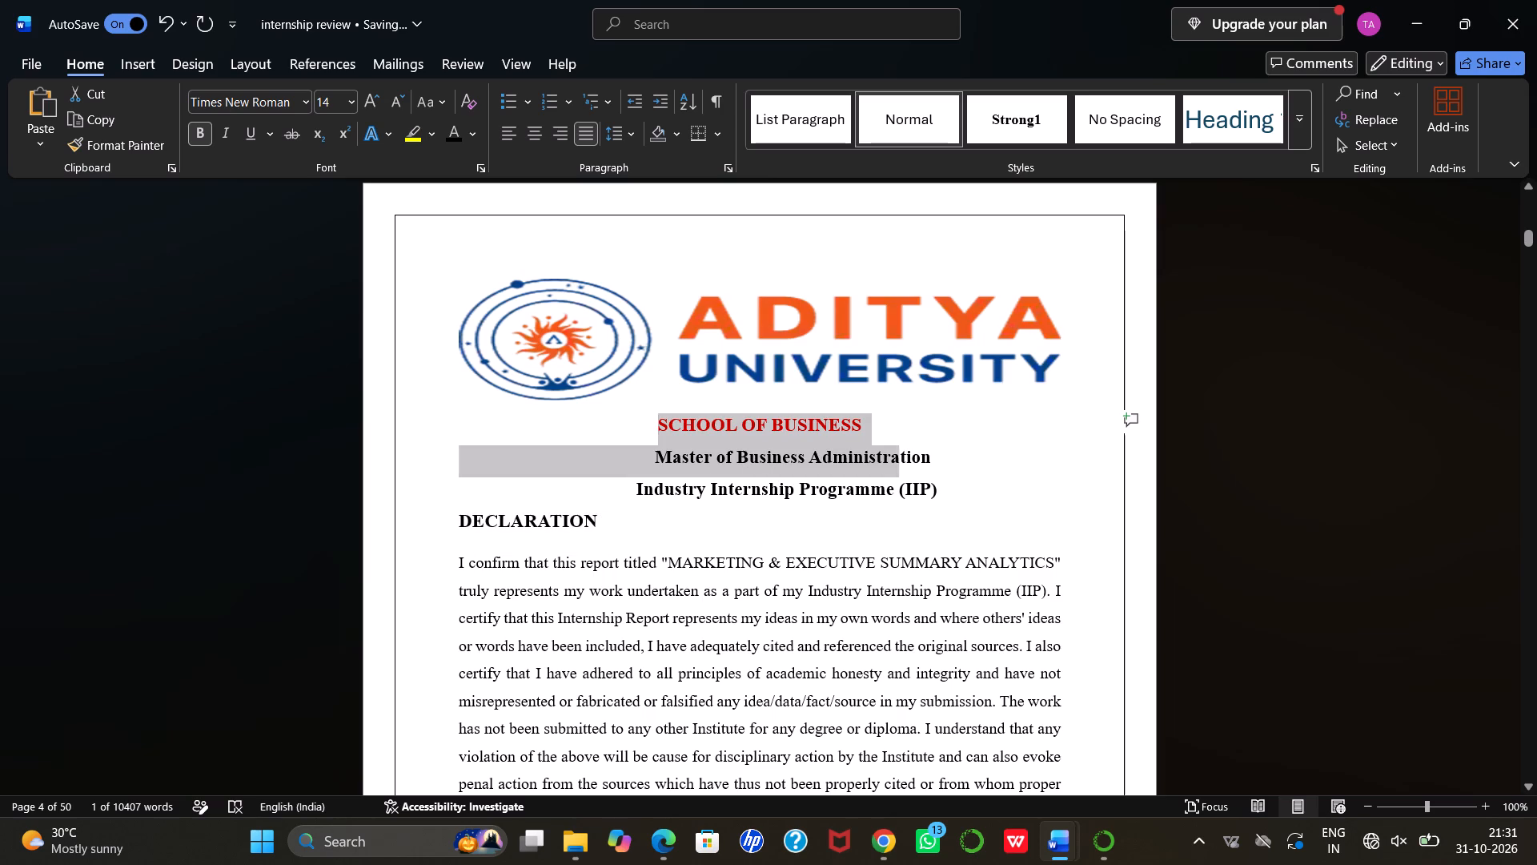
drag(854, 484, 936, 498)
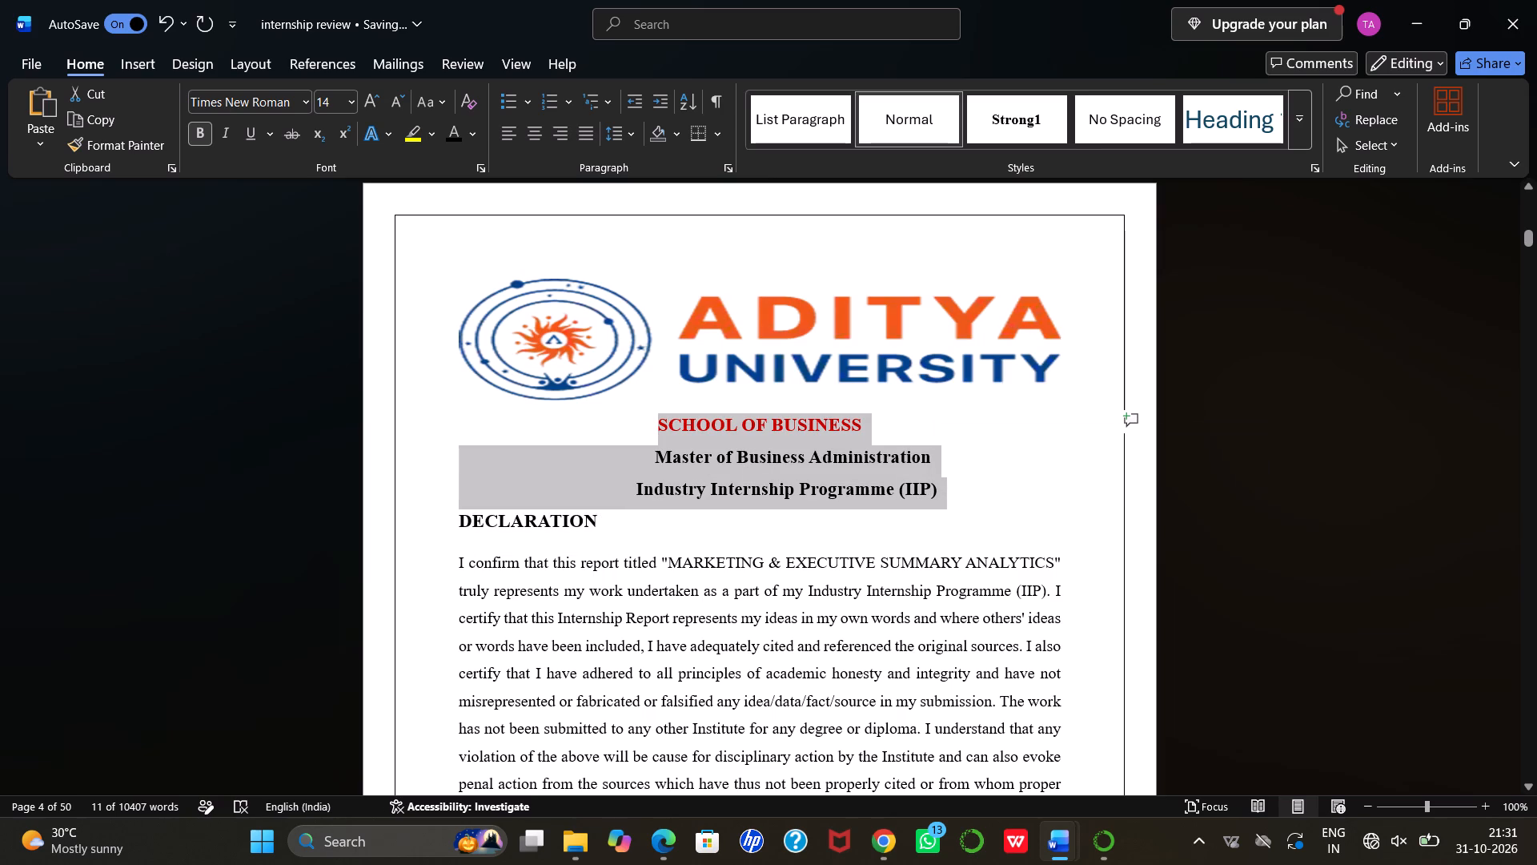
click(587, 134)
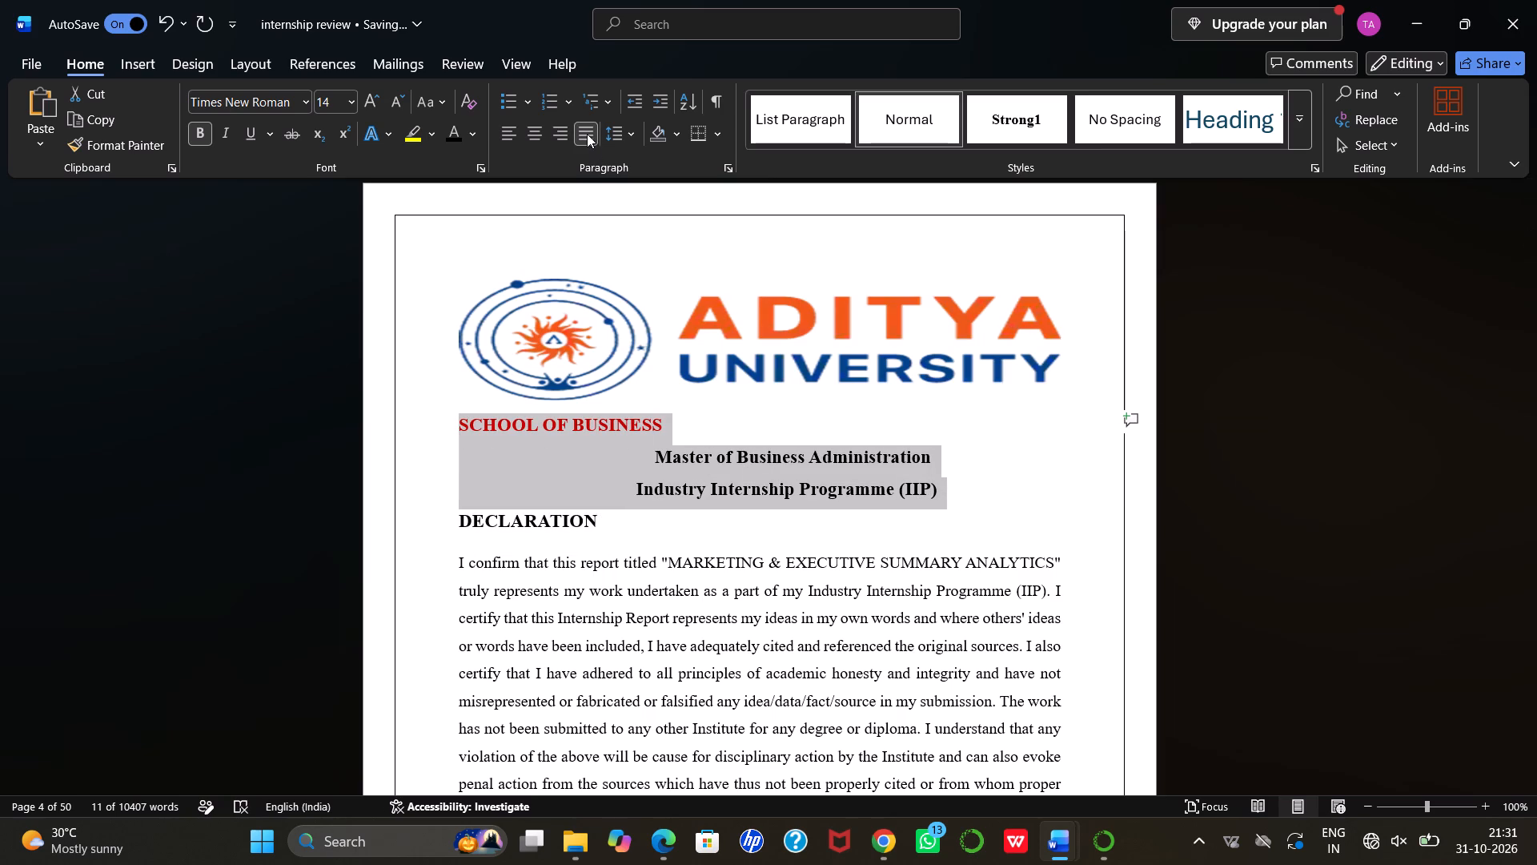
click(587, 134)
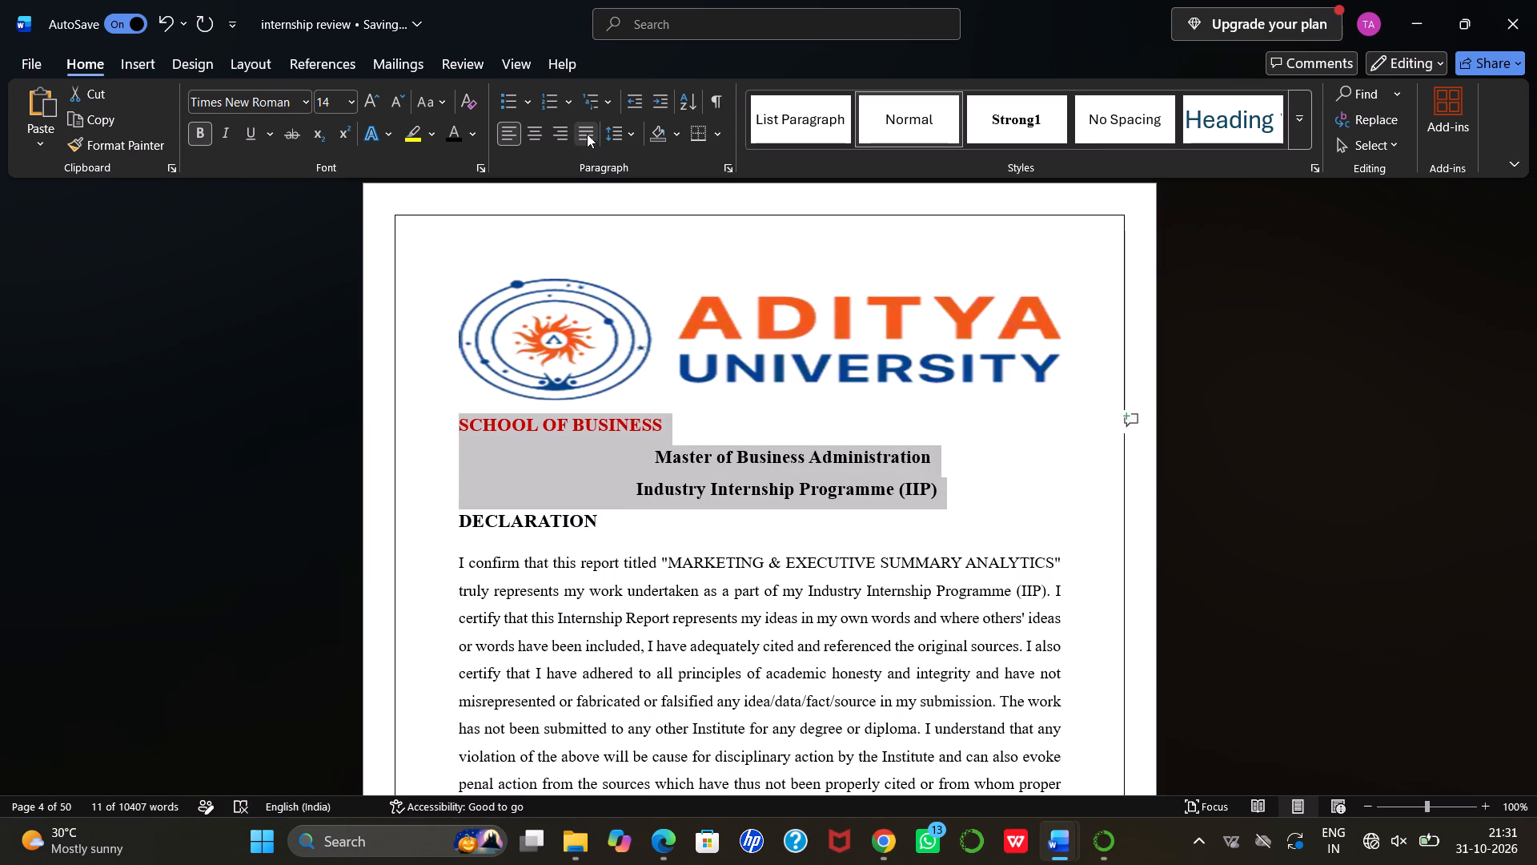
click(587, 134)
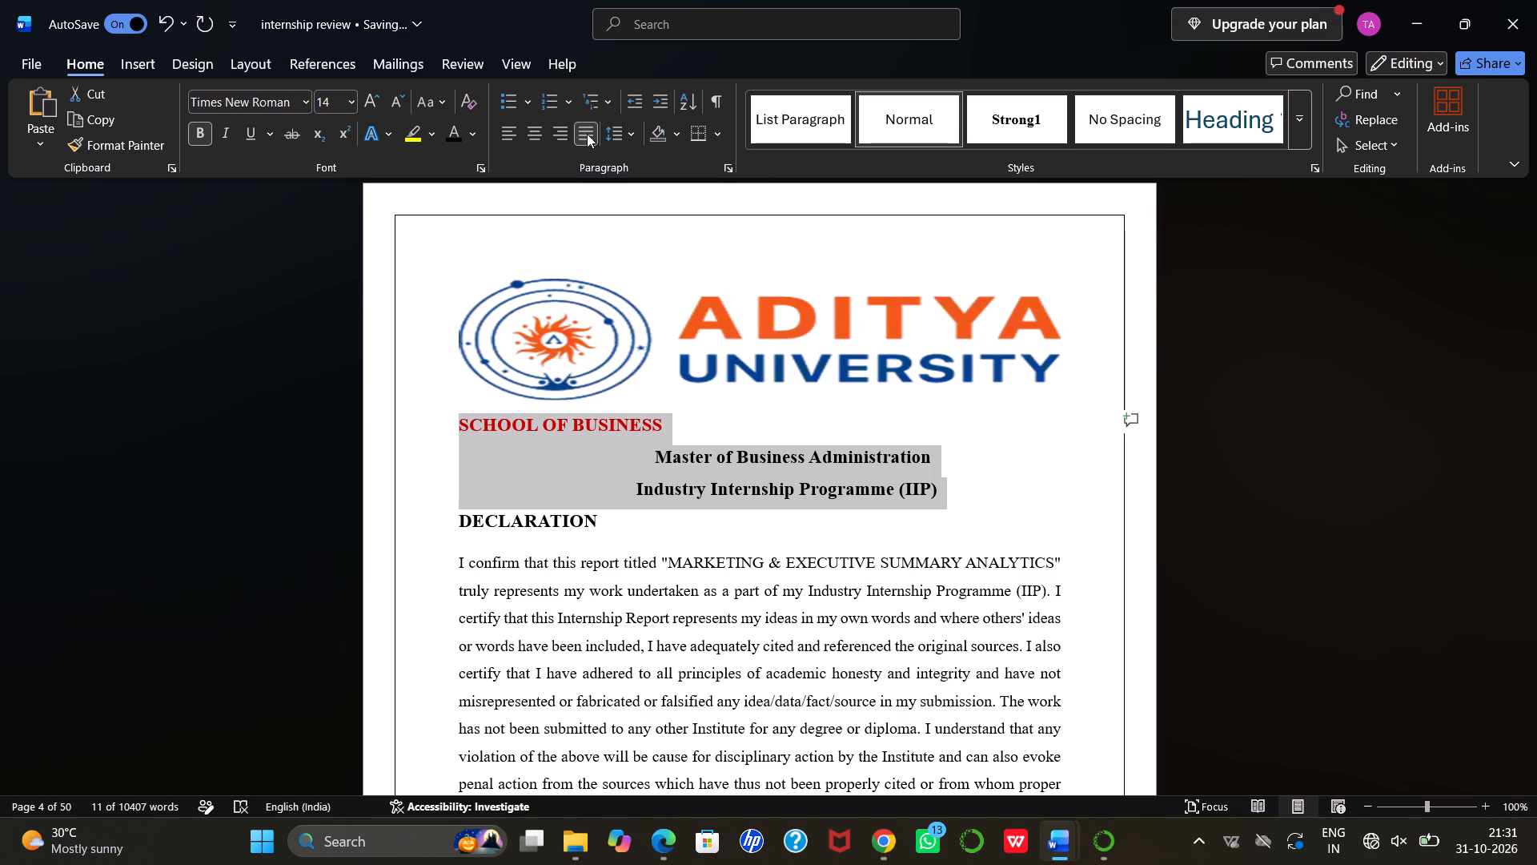
key(ctrl+e)
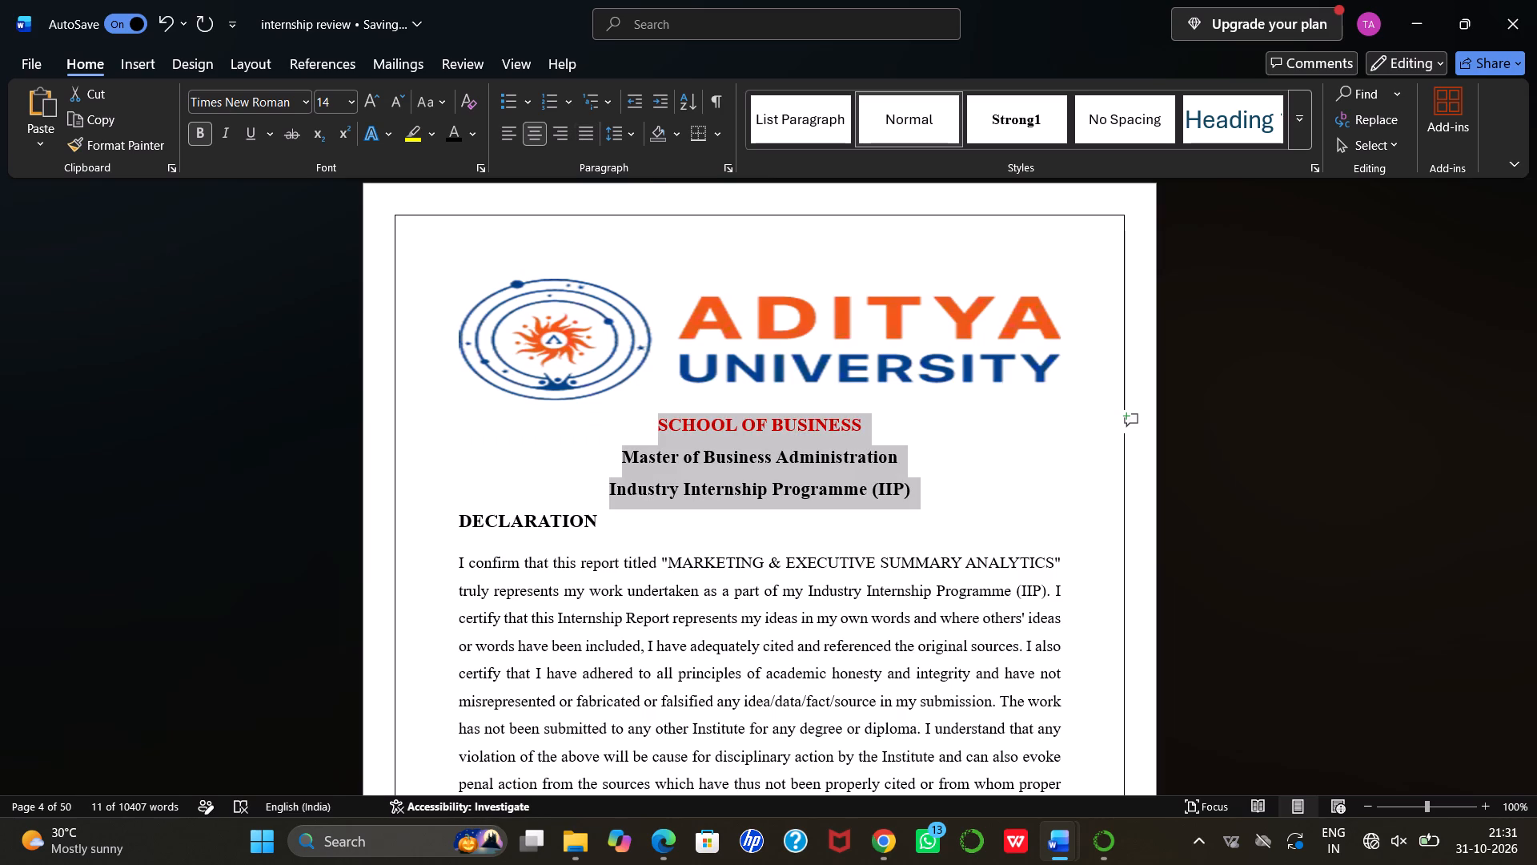
Copy the Aditya University logo on the declaration page and delete it from its place above SCHOOL OF BUSINESS.
scroll(856, 435, down, 1)
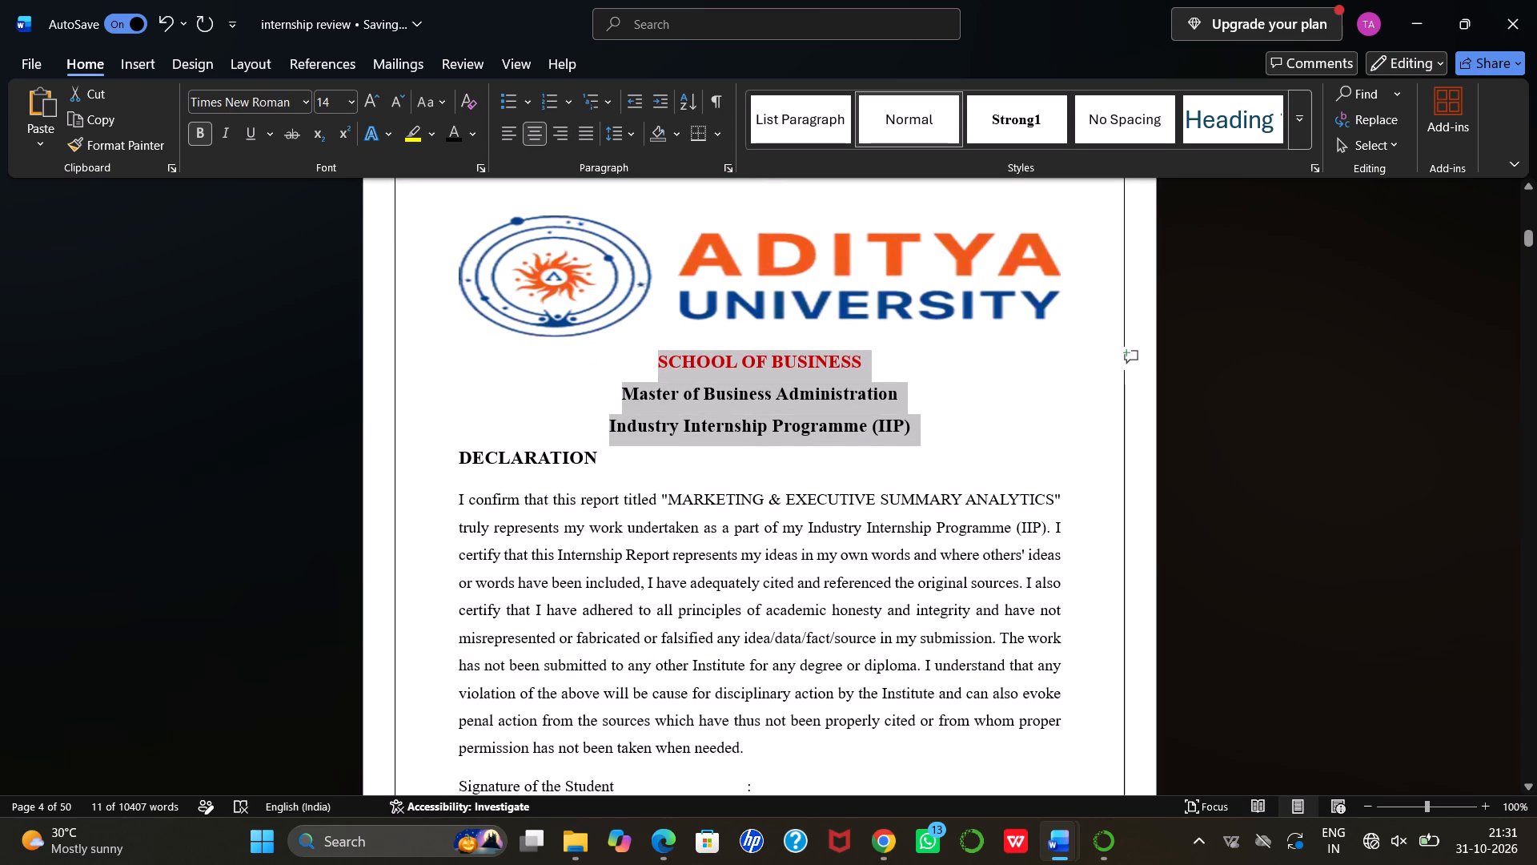
click(799, 268)
scroll(788, 429, up, 1)
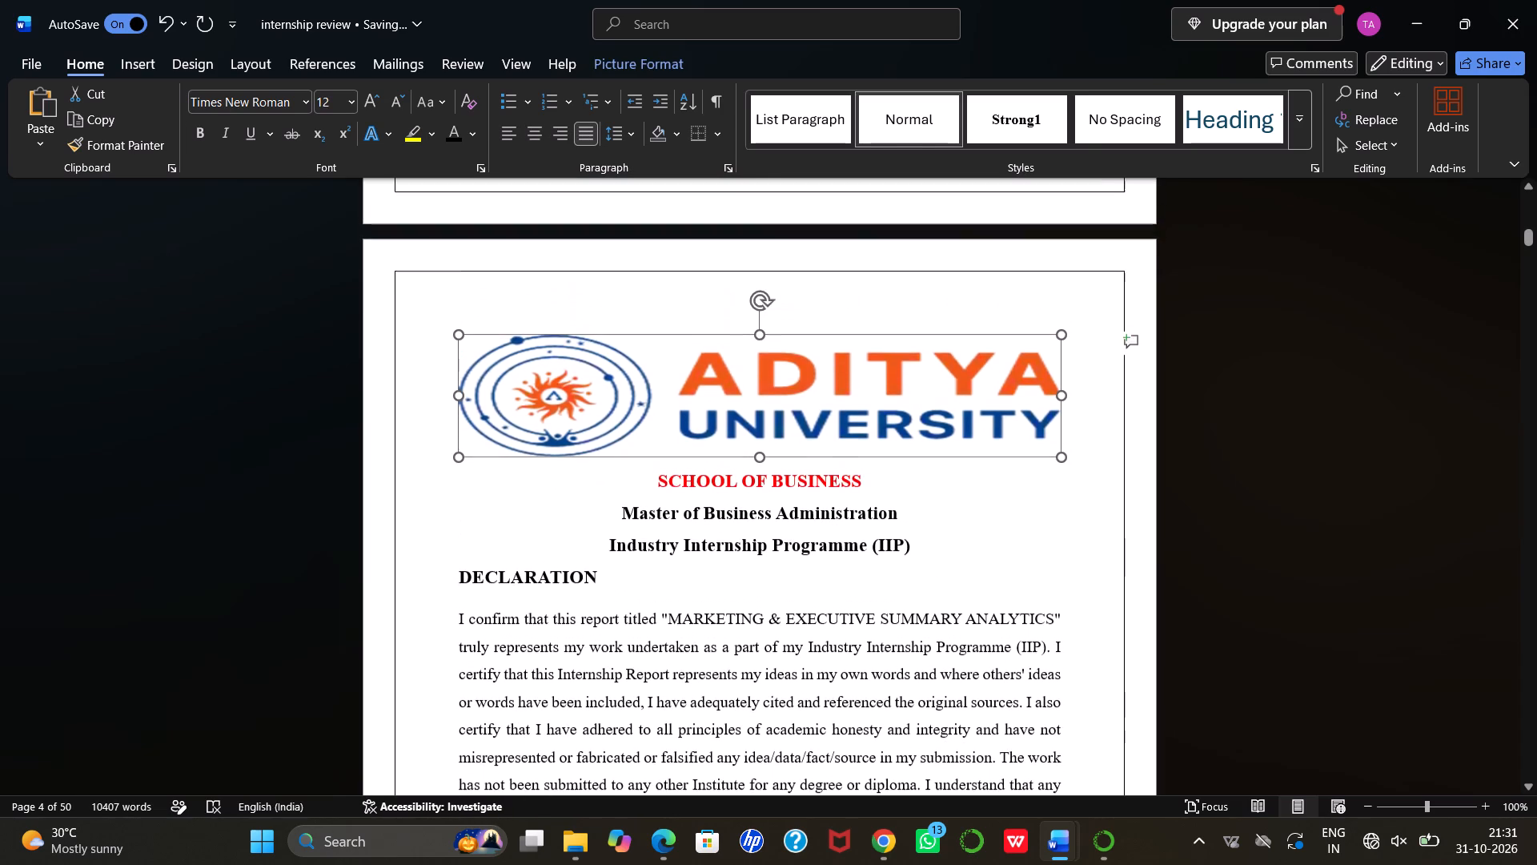
scroll(788, 429, up, 1)
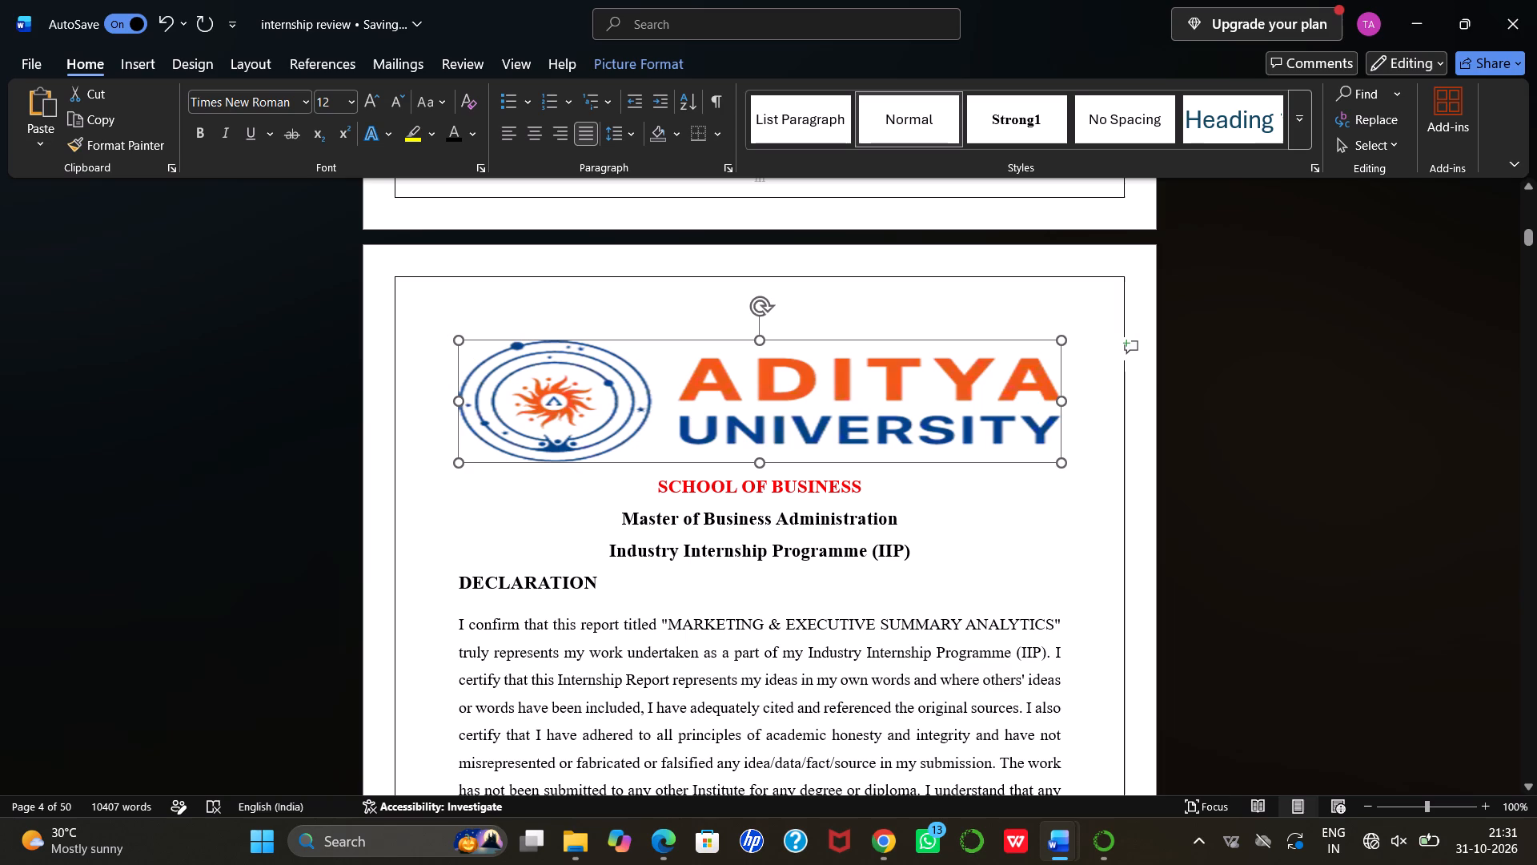
click(620, 367)
key(ctrl+c)
key(BackSpace)
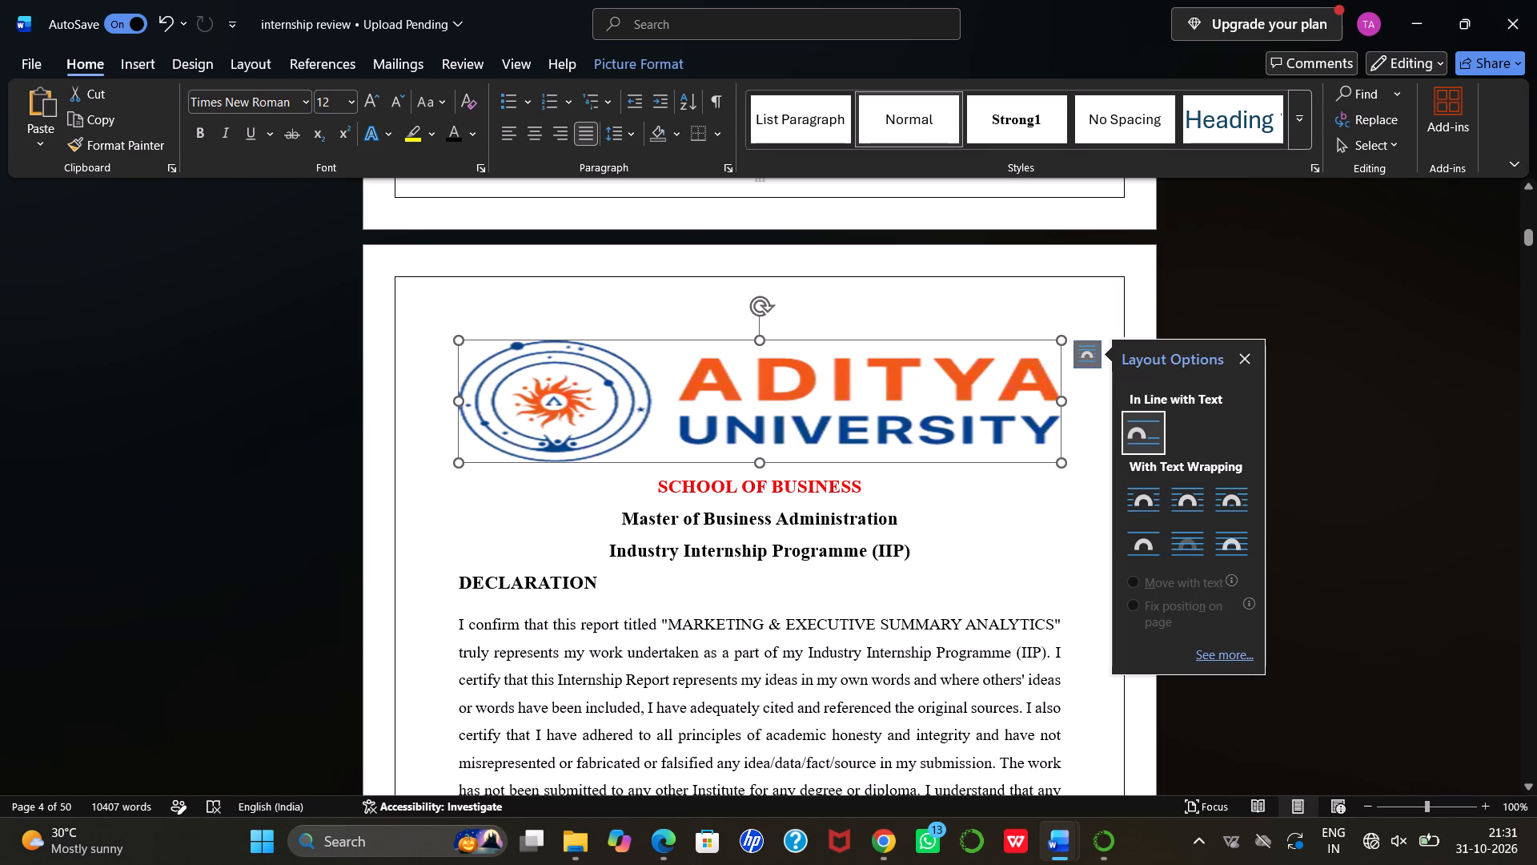
click(684, 419)
key(BackSpace)
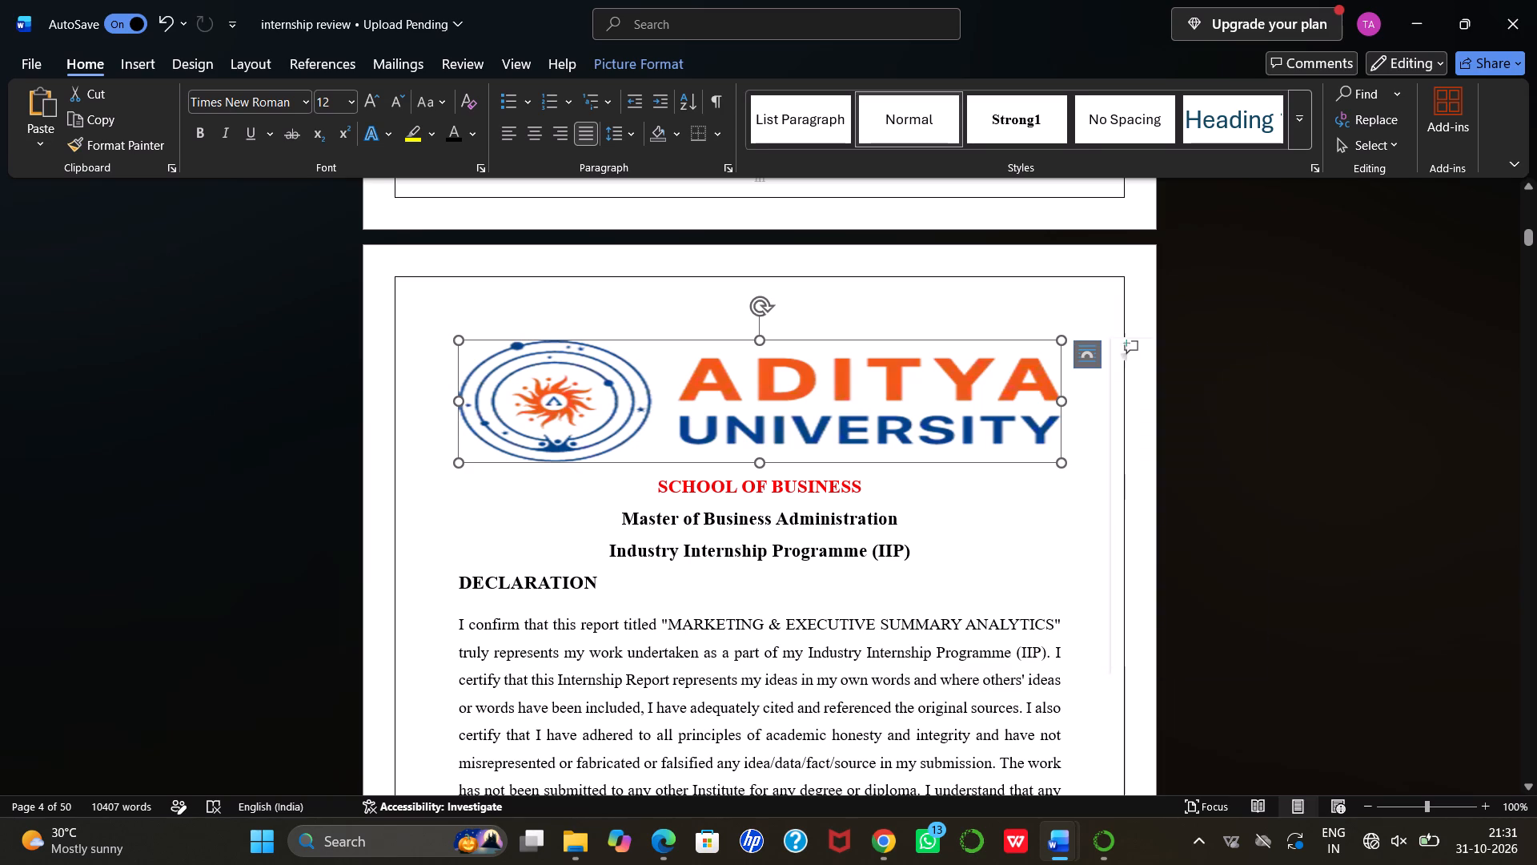
Insert four blank lines above SCHOOL OF BUSINESS on page 4 and paste the copied Aditya University logo on the first one.
scroll(759, 508, down, 2)
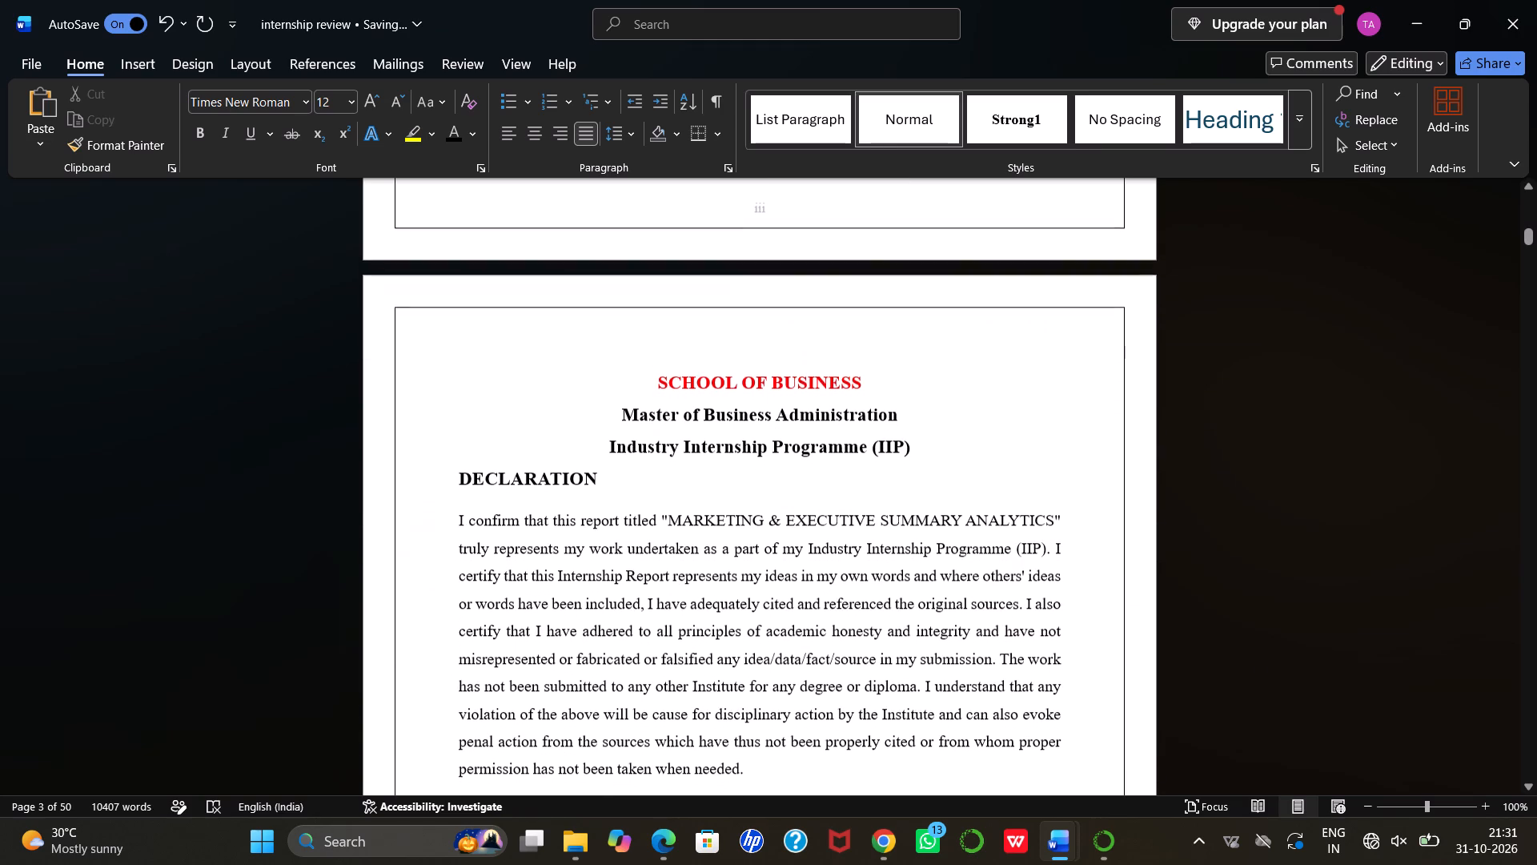
click(656, 381)
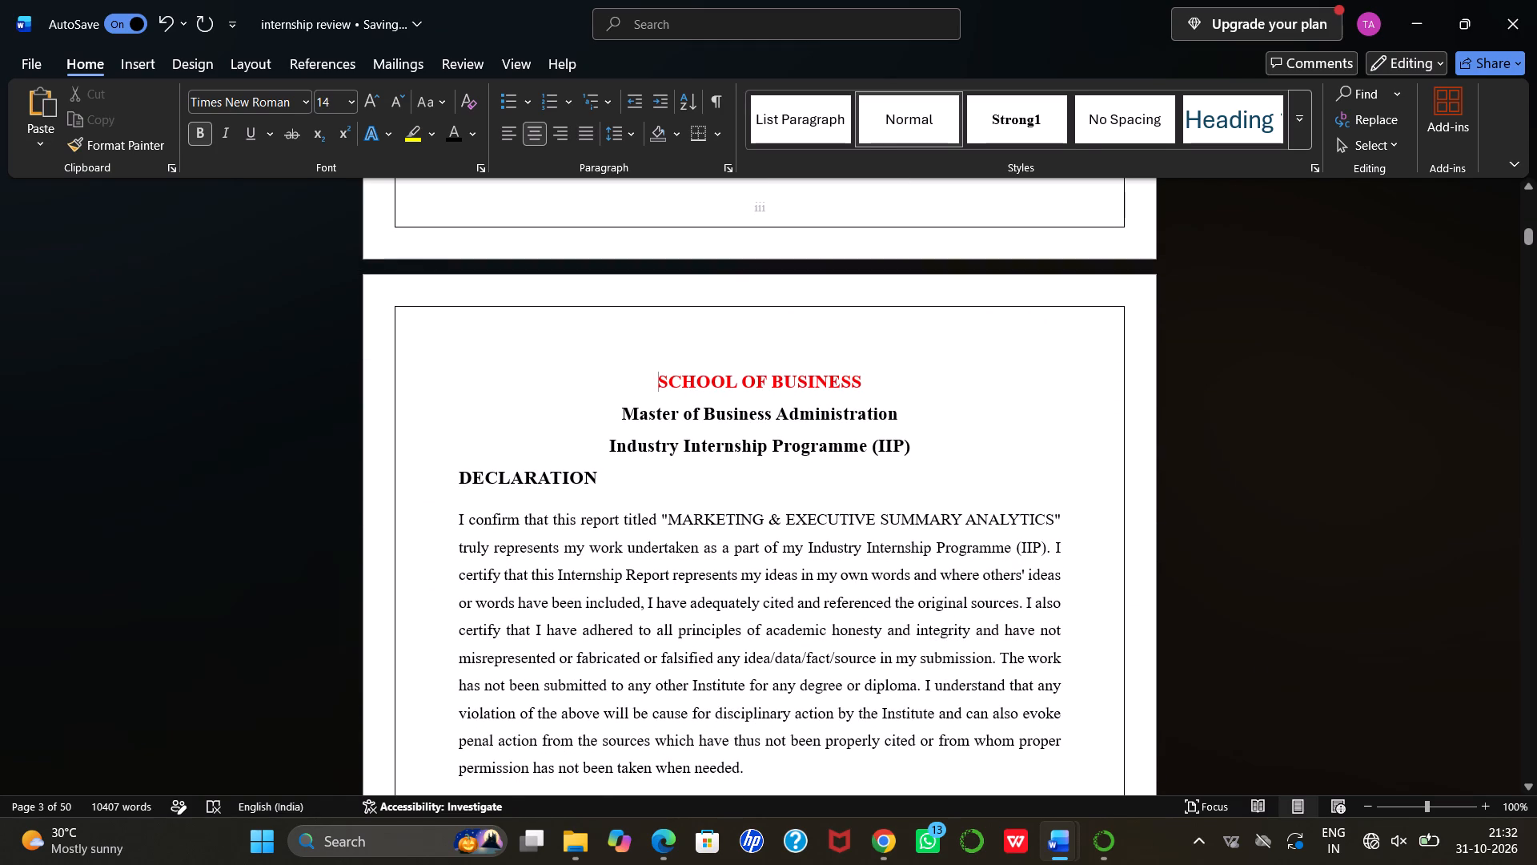
key(Return)
key(Return)
key(Return)
key(Return)
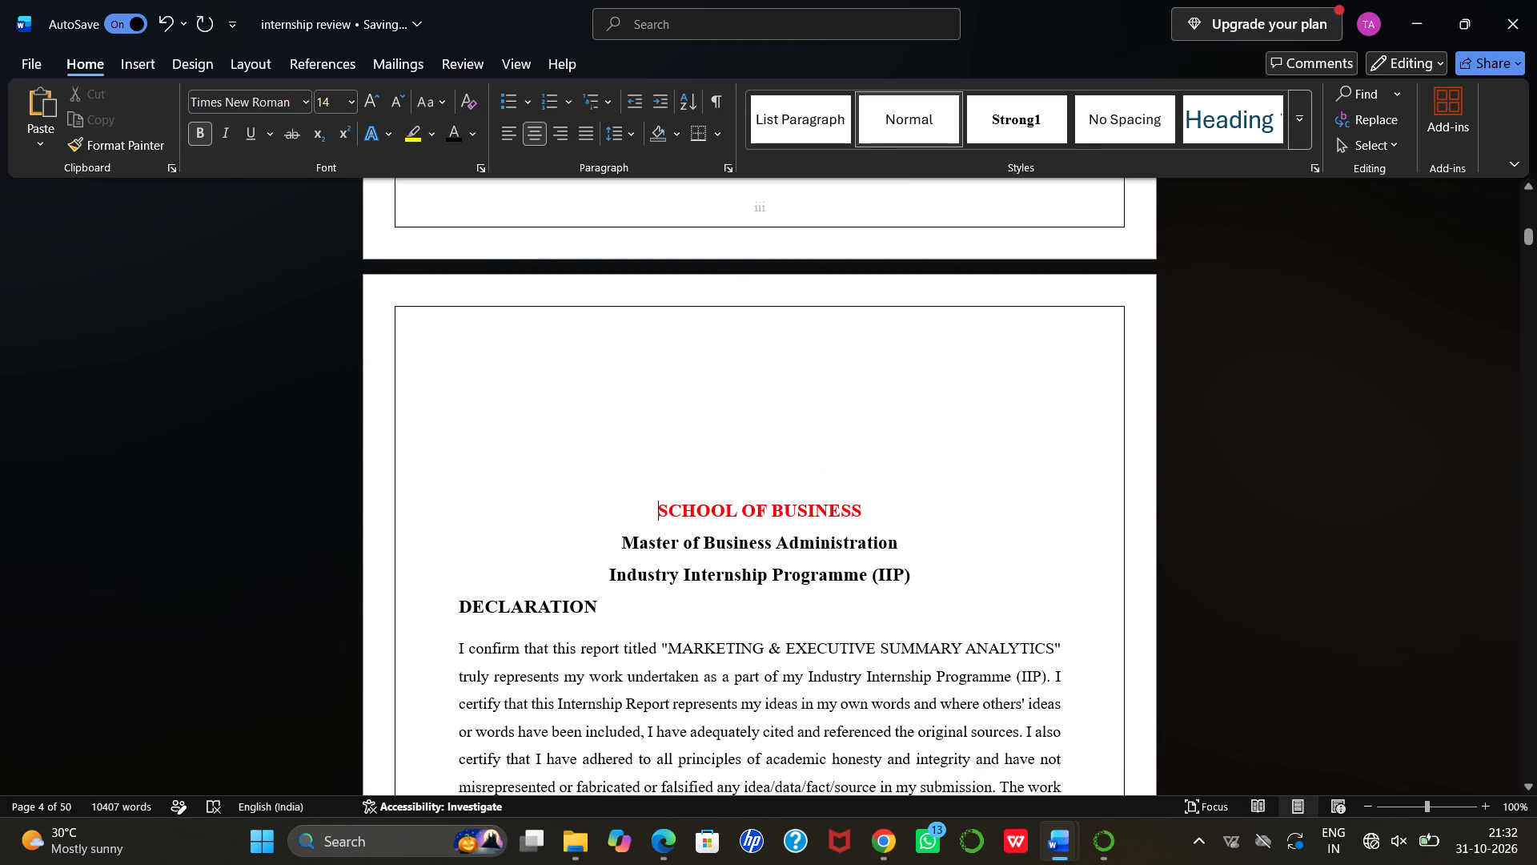
click(664, 397)
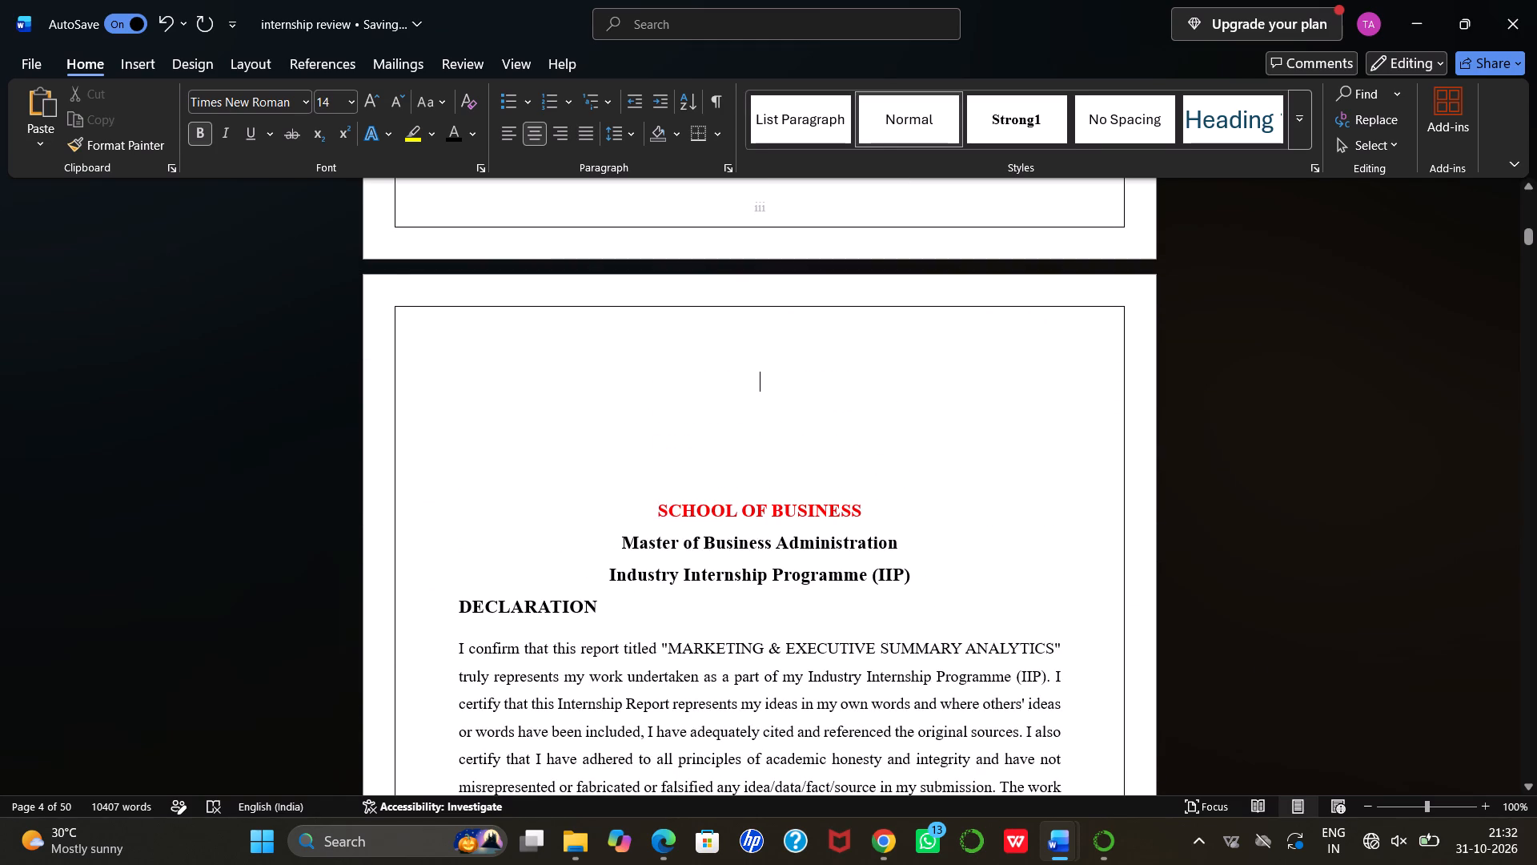
key(ctrl+v)
click(664, 397)
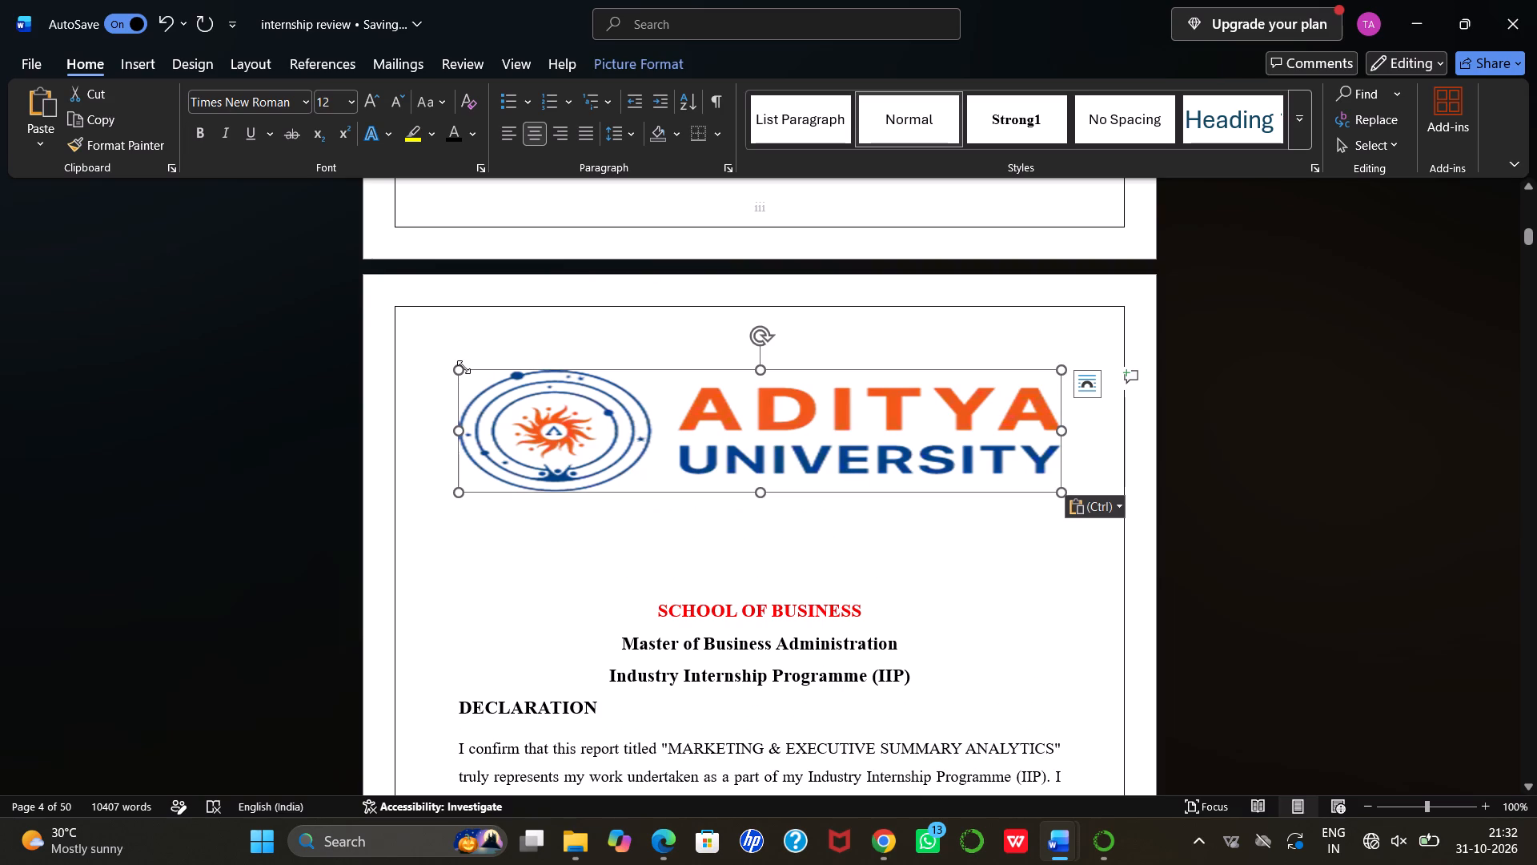
Shrink the pasted Aditya University logo proportionally, and stretch its height slightly.
drag(459, 366, 638, 428)
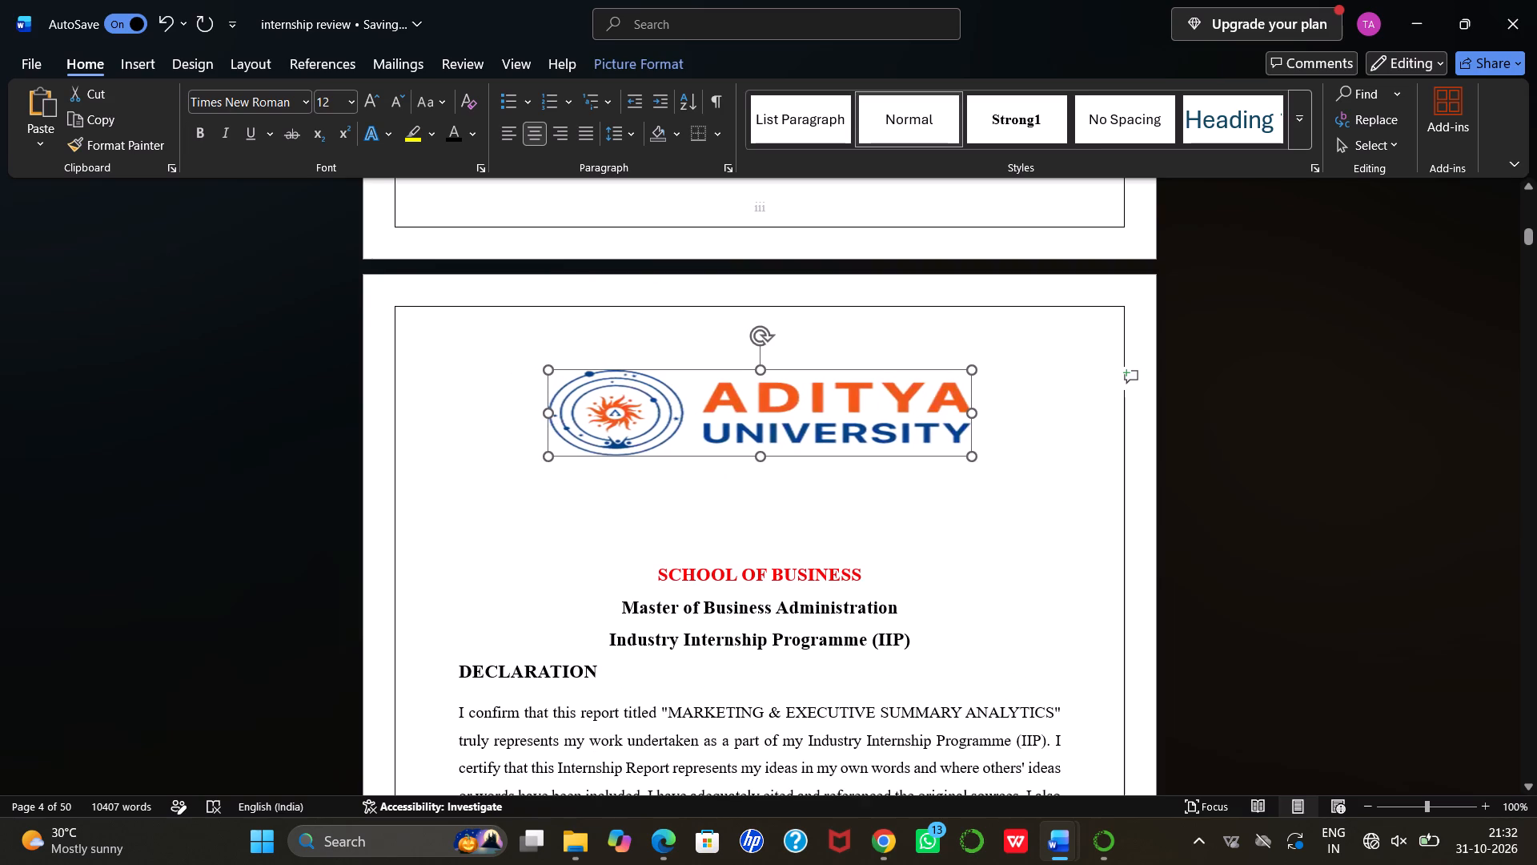
drag(764, 456, 764, 467)
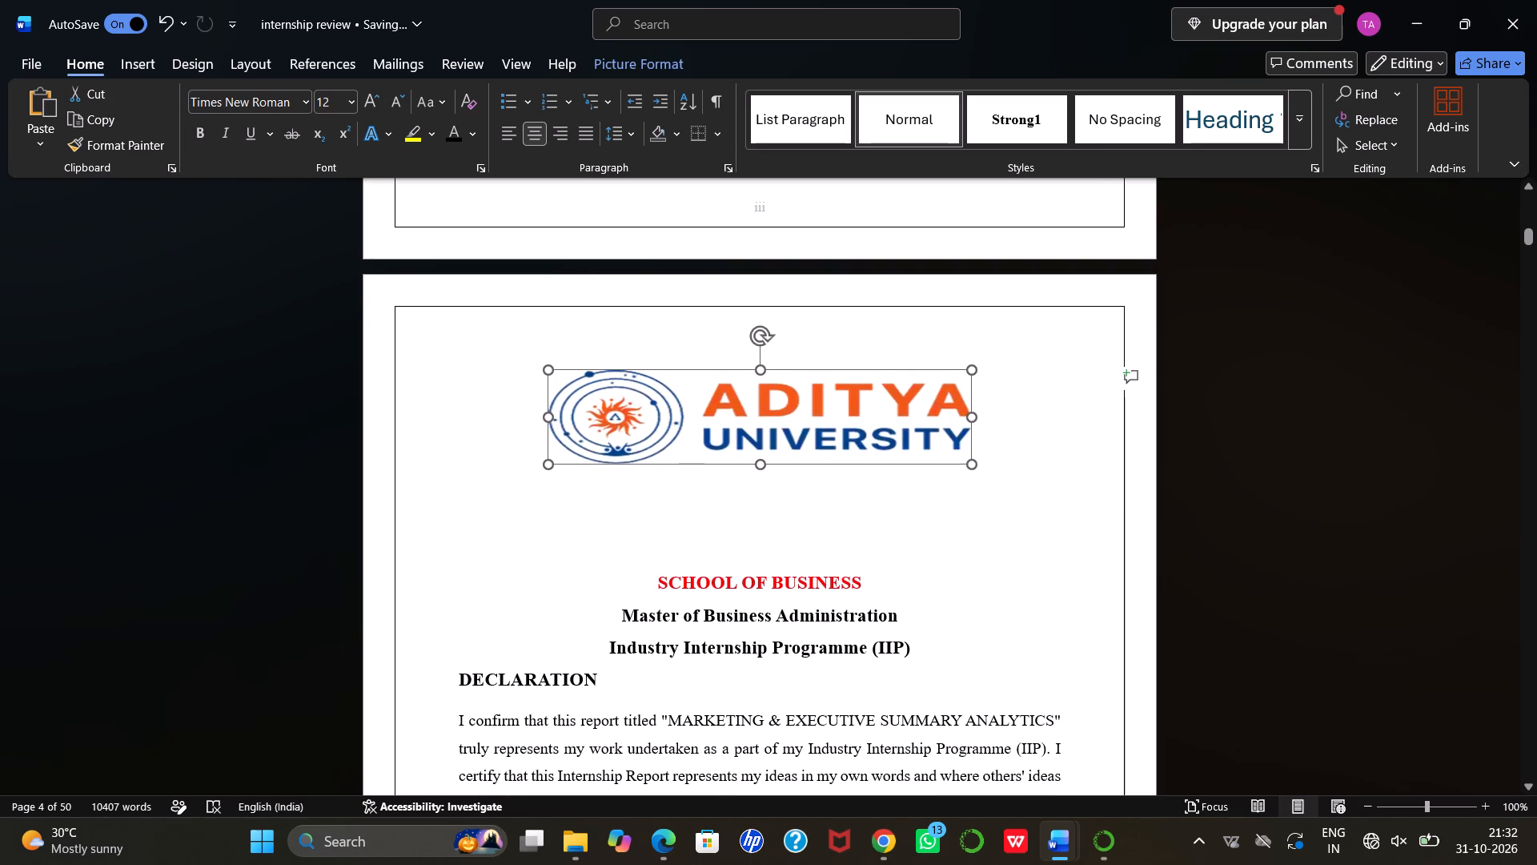
Stretch the height of the Aditya University logo on the declaration page slightly more.
drag(764, 467, 765, 481)
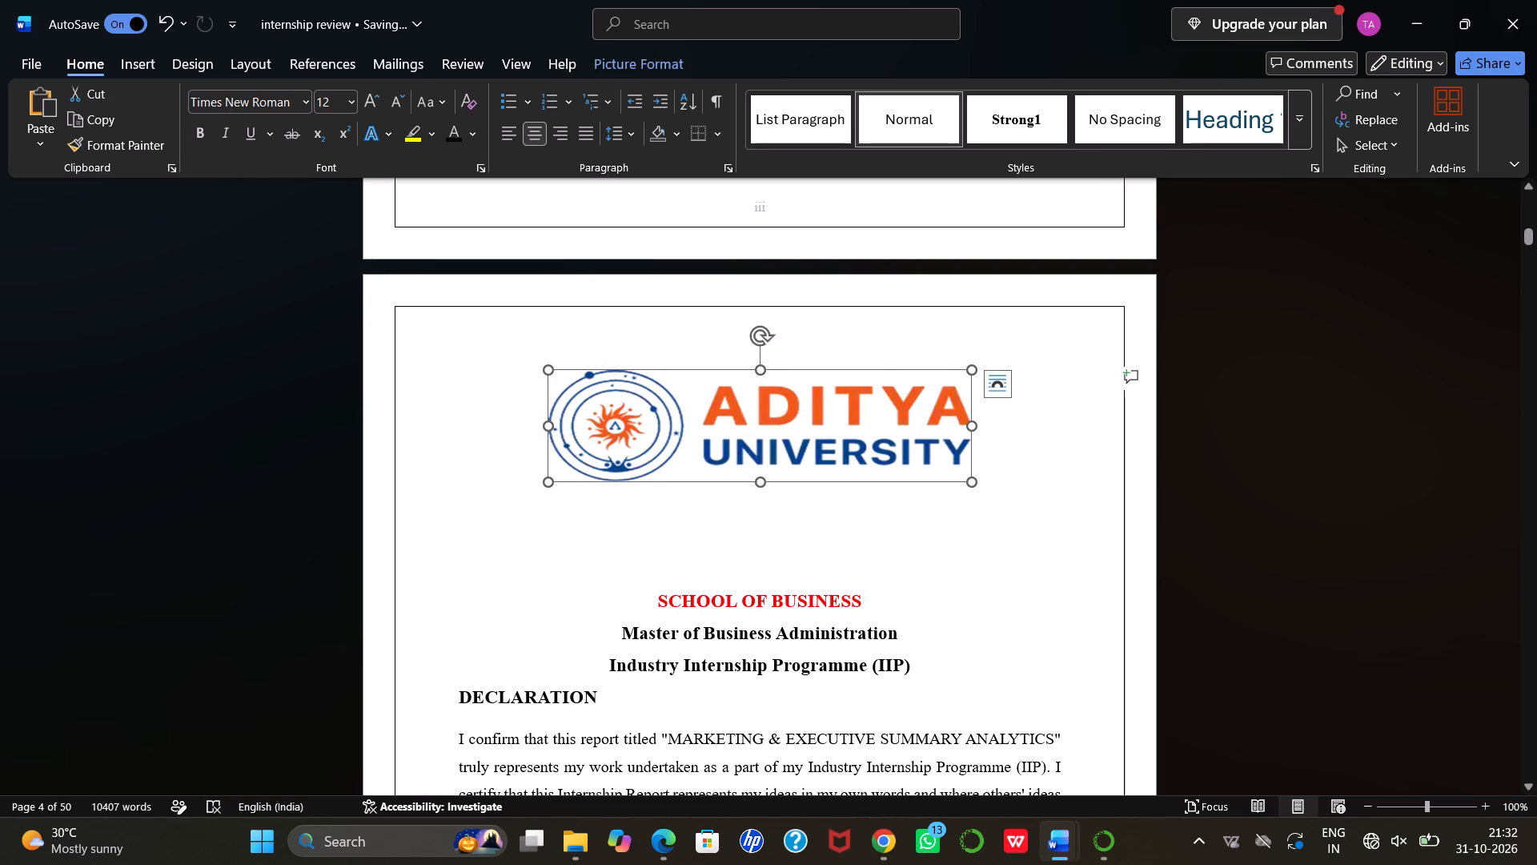
Remove two blank lines between the Aditya University logo and SCHOOL OF BUSINESS on the declaration page.
click(657, 599)
key(BackSpace)
key(BackSpace)
key(BackSpace)
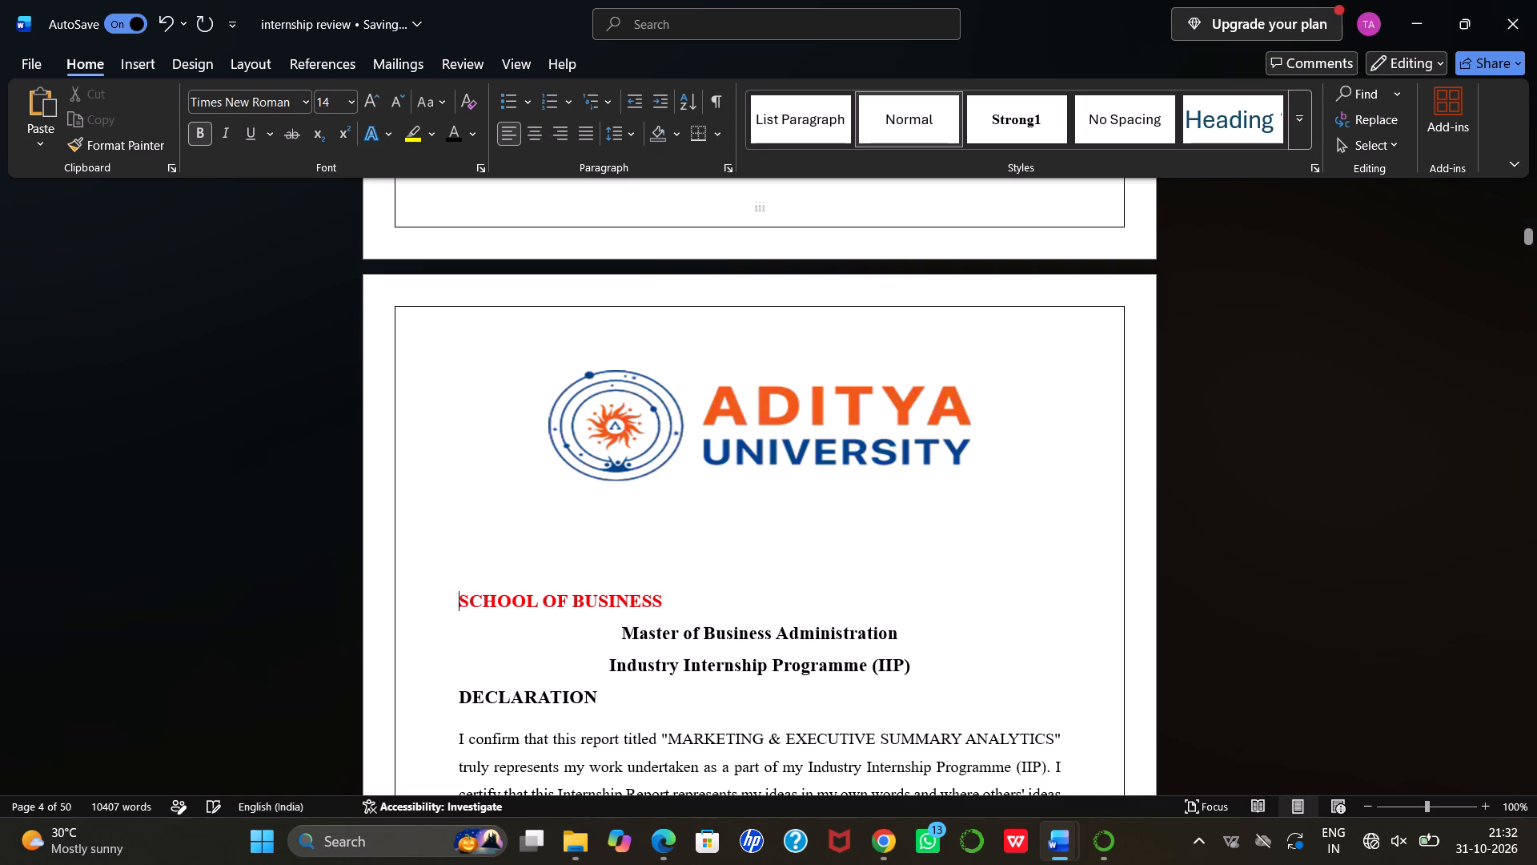
key(BackSpace)
key(space)
key(space)
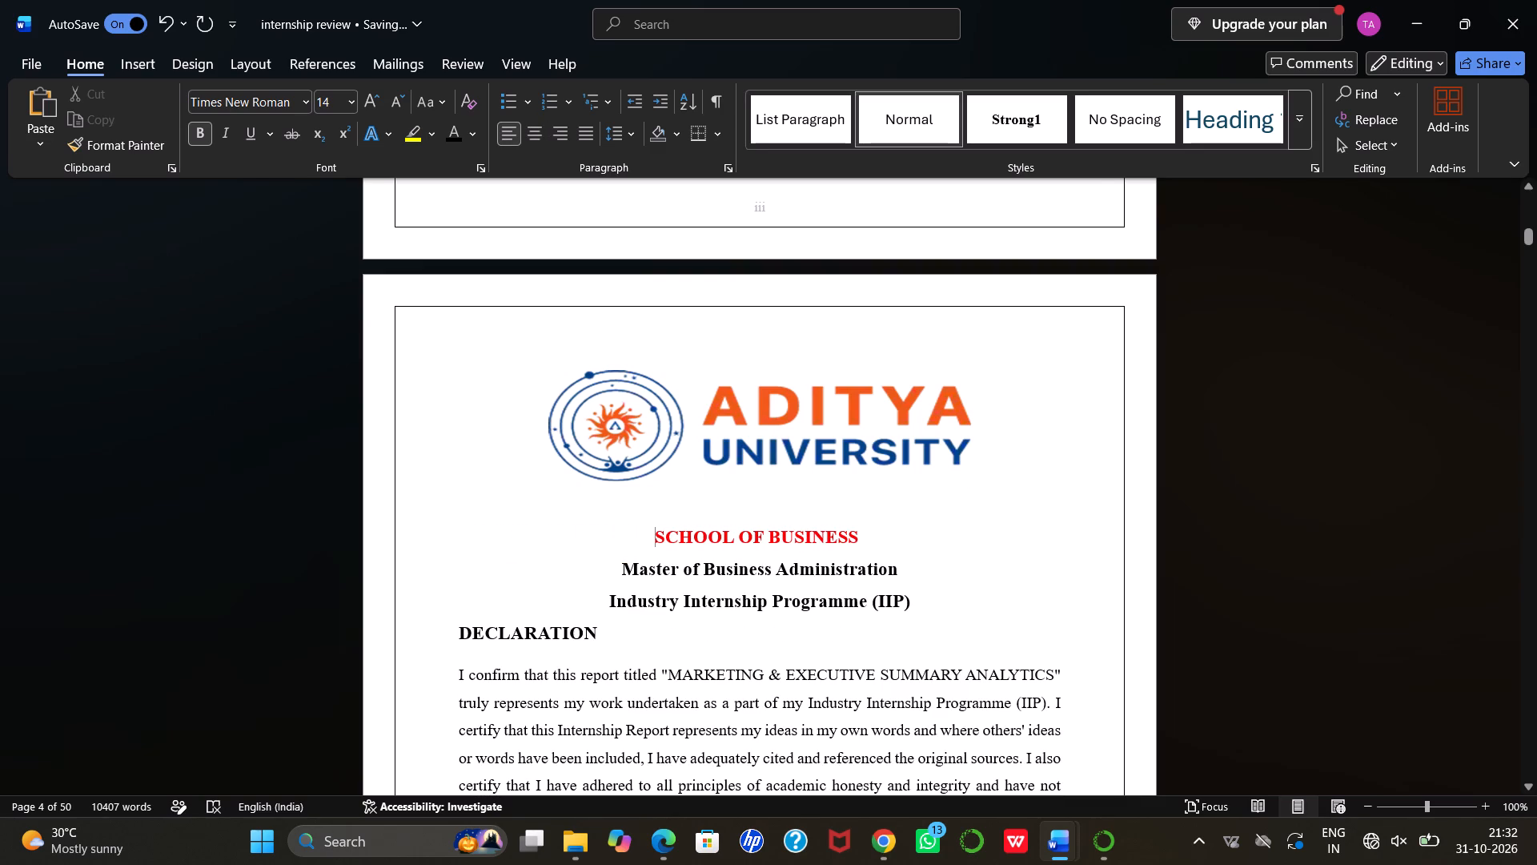
Centre the three lines from SCHOOL OF BUSINESS to Industry Internship Programme (IIP) on the declaration page again.
drag(653, 541, 888, 614)
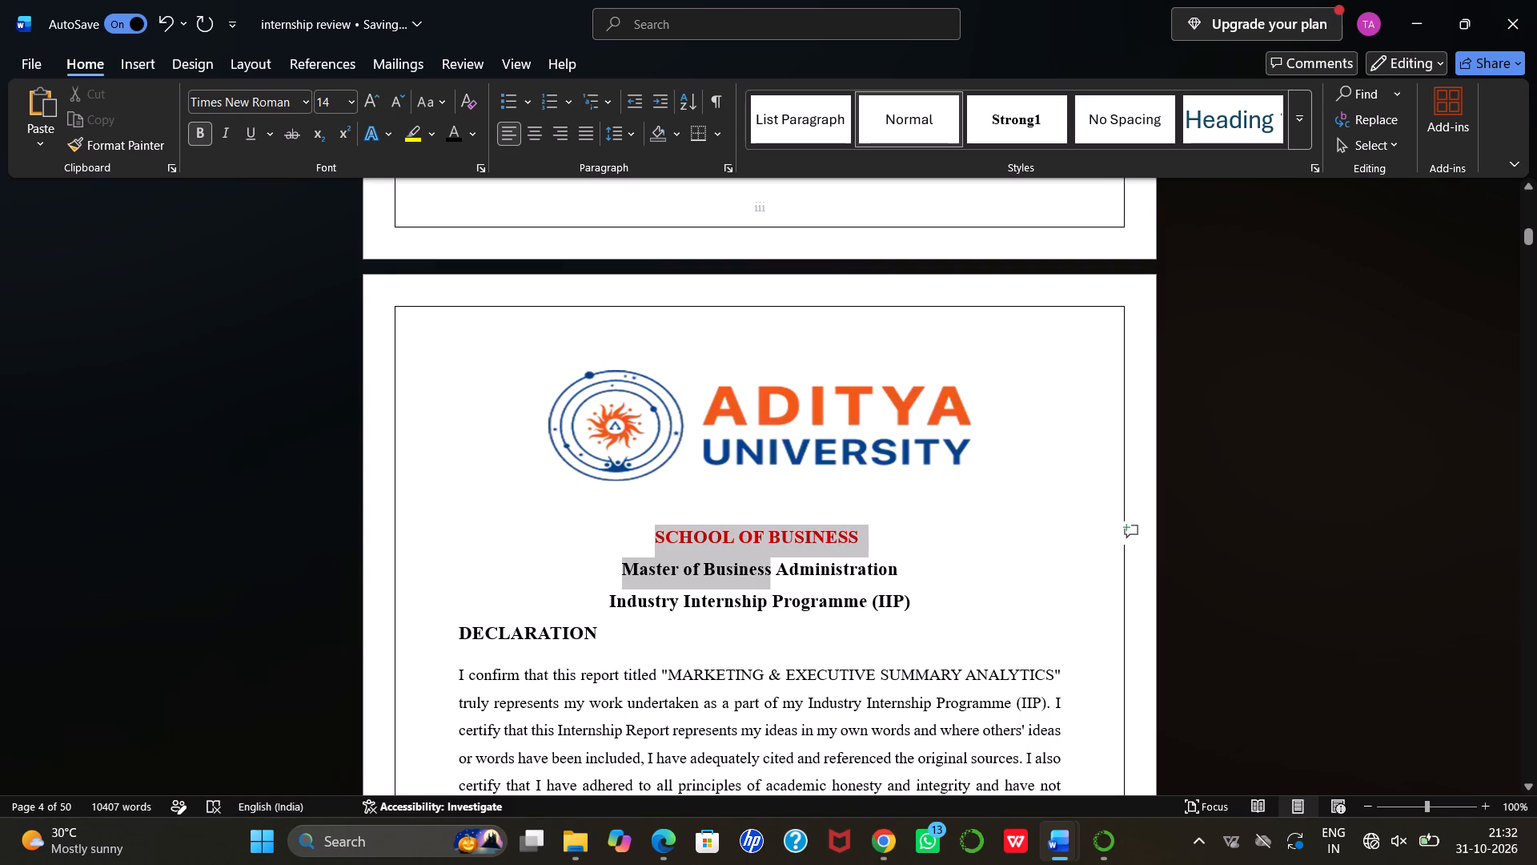
drag(888, 614, 933, 620)
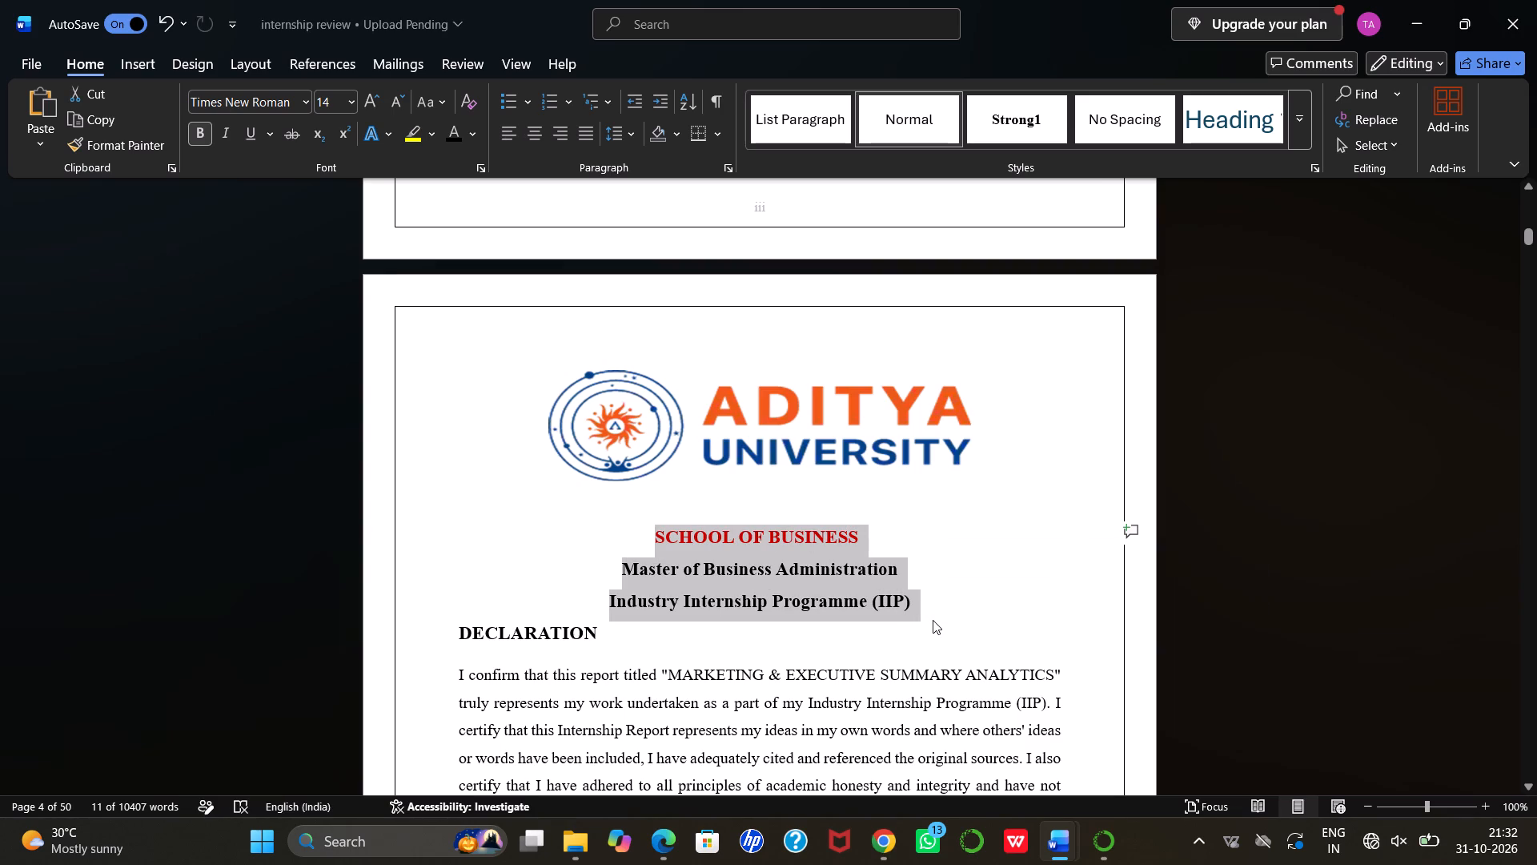
key(ctrl+e)
click(937, 604)
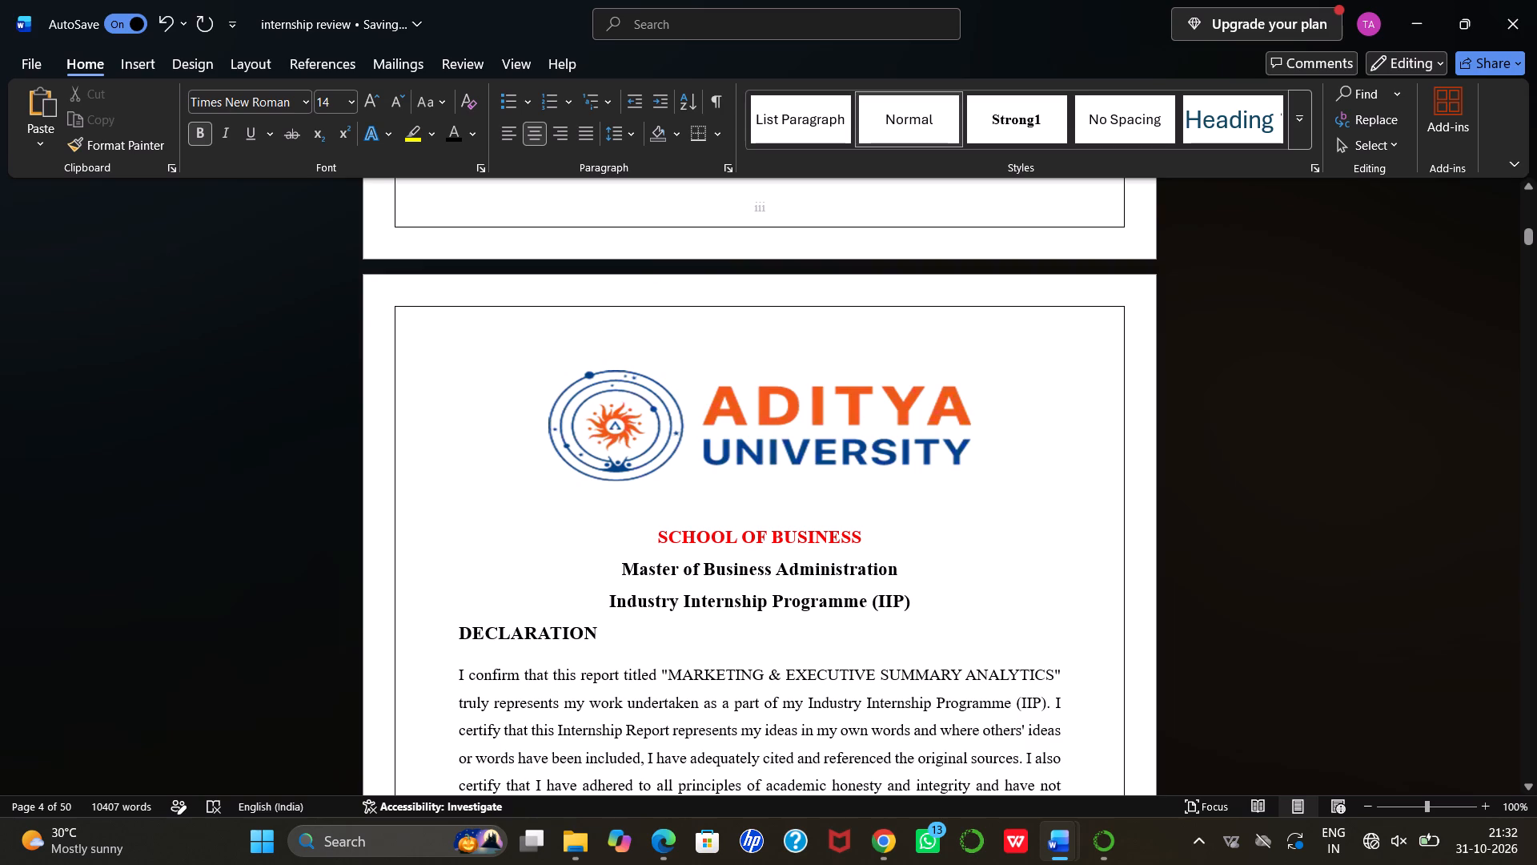
Increase the font size of the three lines from SCHOOL OF BUSINESS to Industry Internship Programme (IIP) to 16.
drag(662, 533, 931, 636)
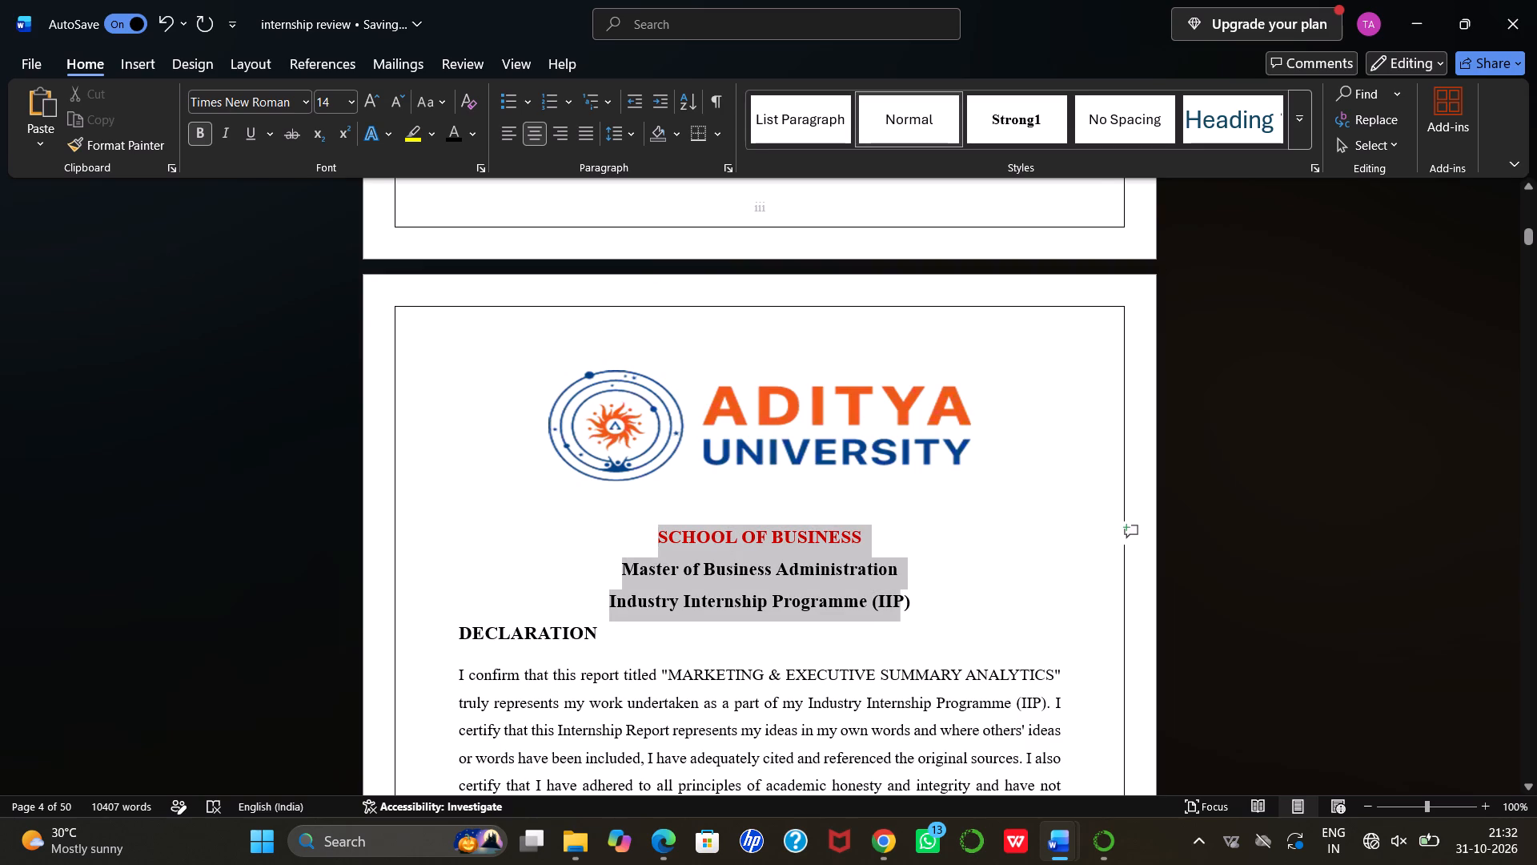
drag(931, 636, 936, 607)
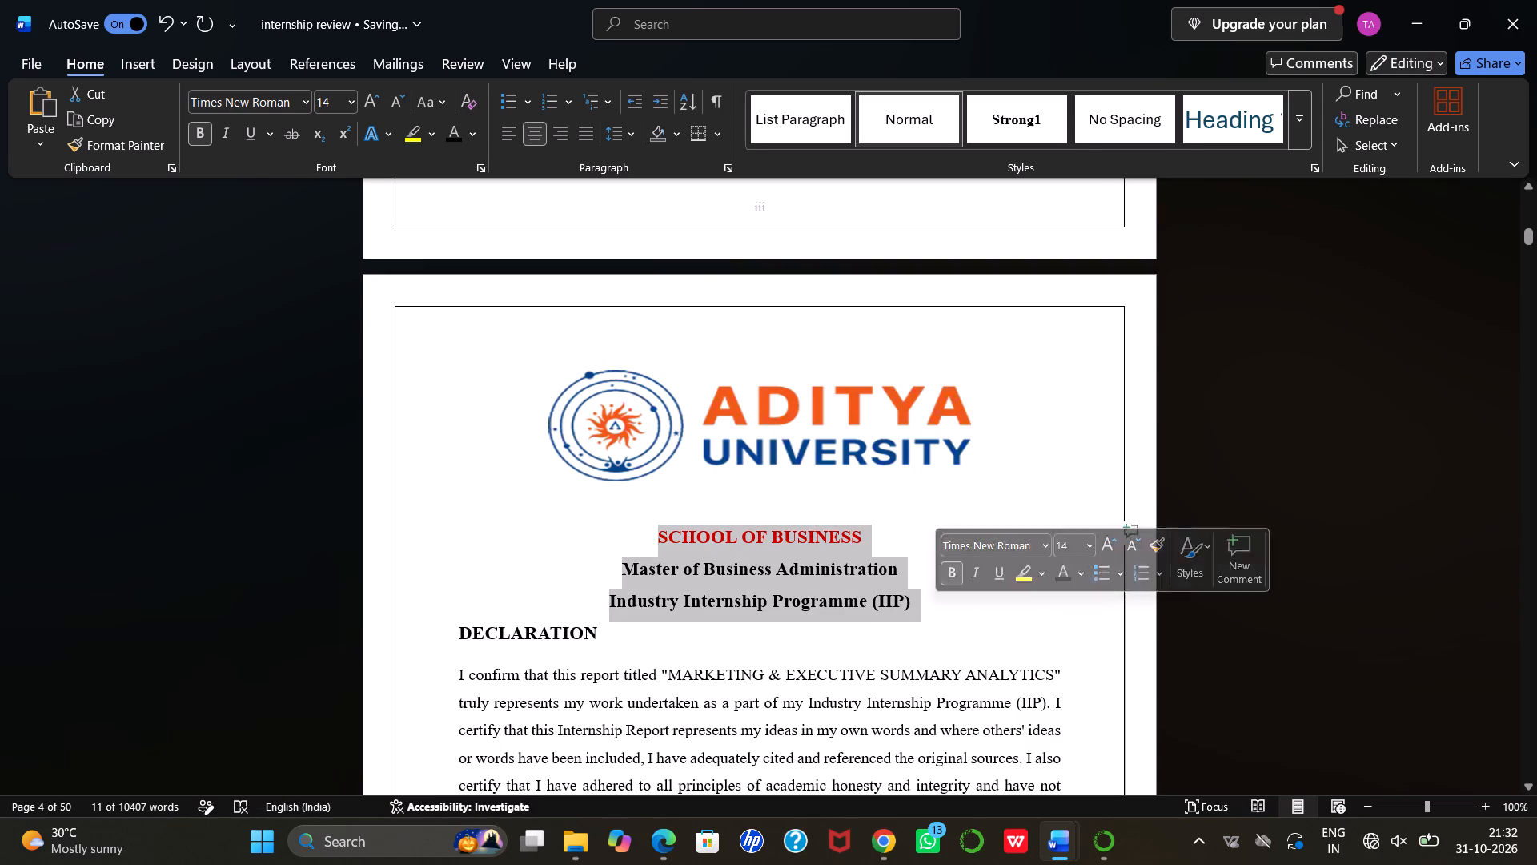
scroll(907, 607, down, 1)
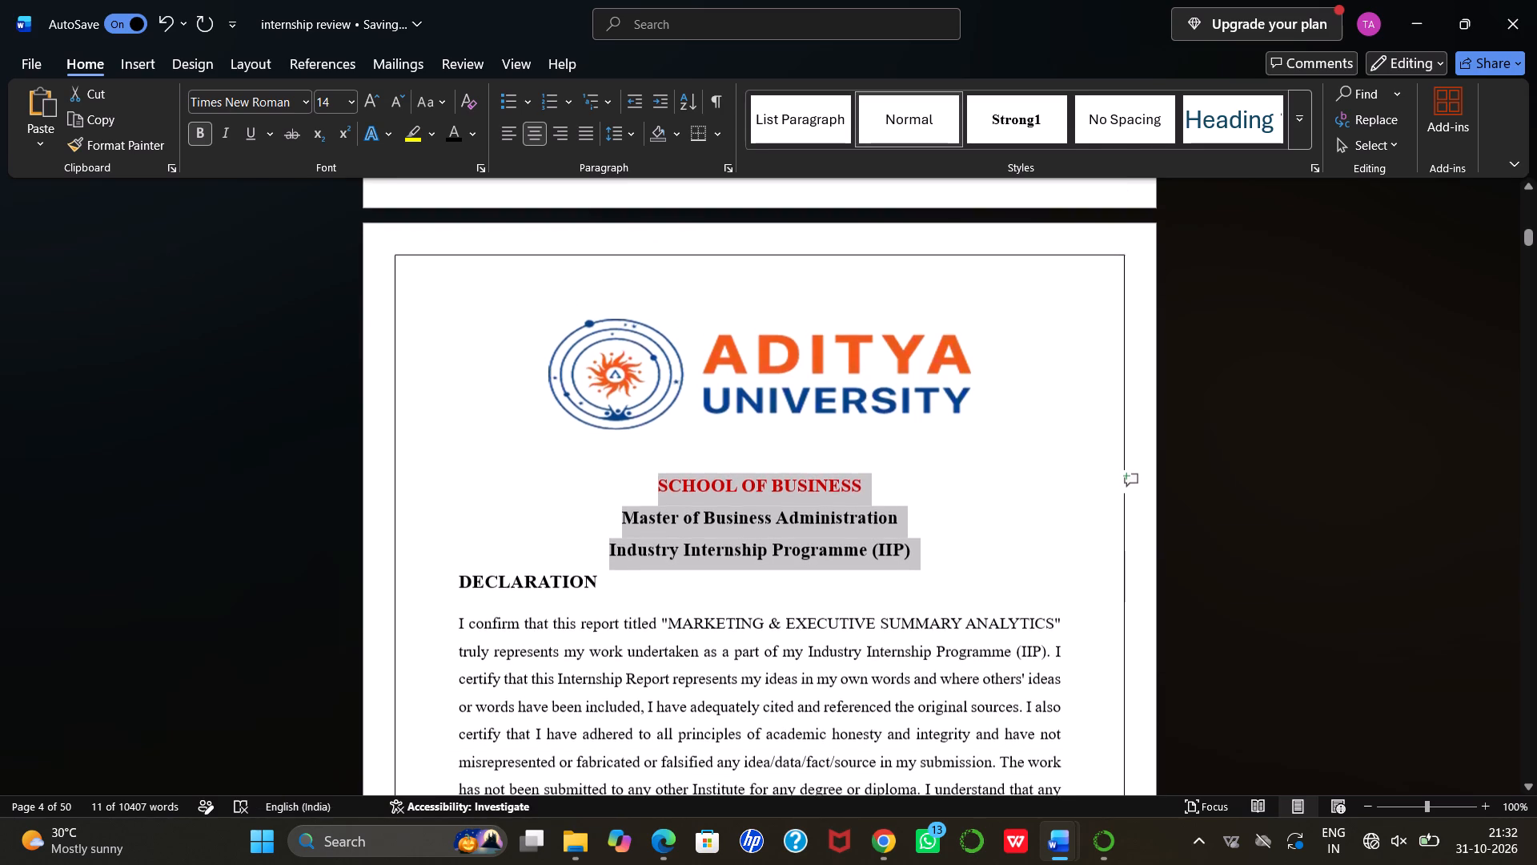
drag(453, 574, 572, 567)
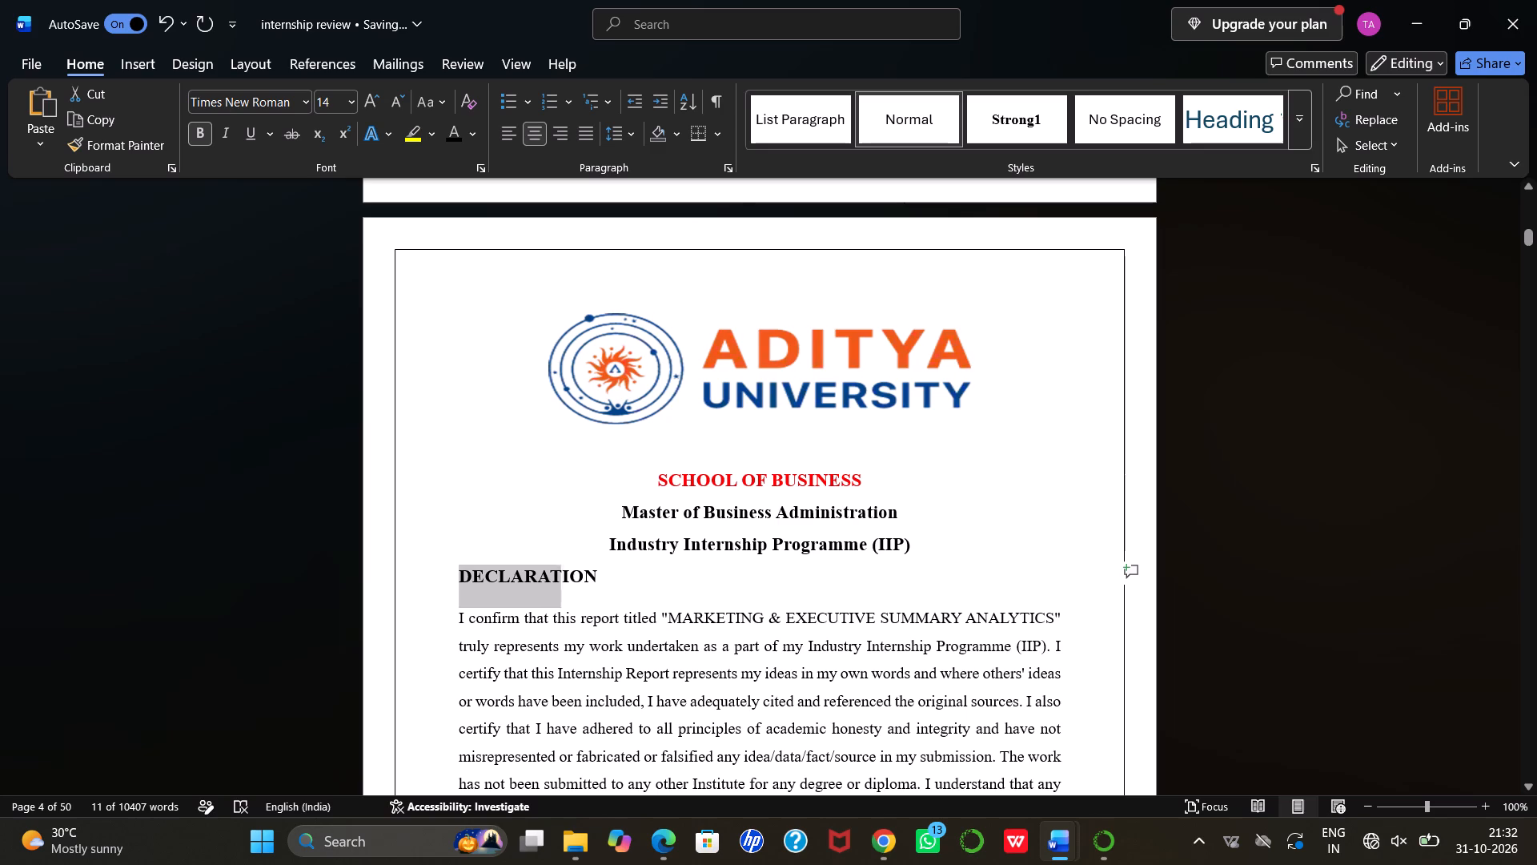
drag(572, 567, 621, 569)
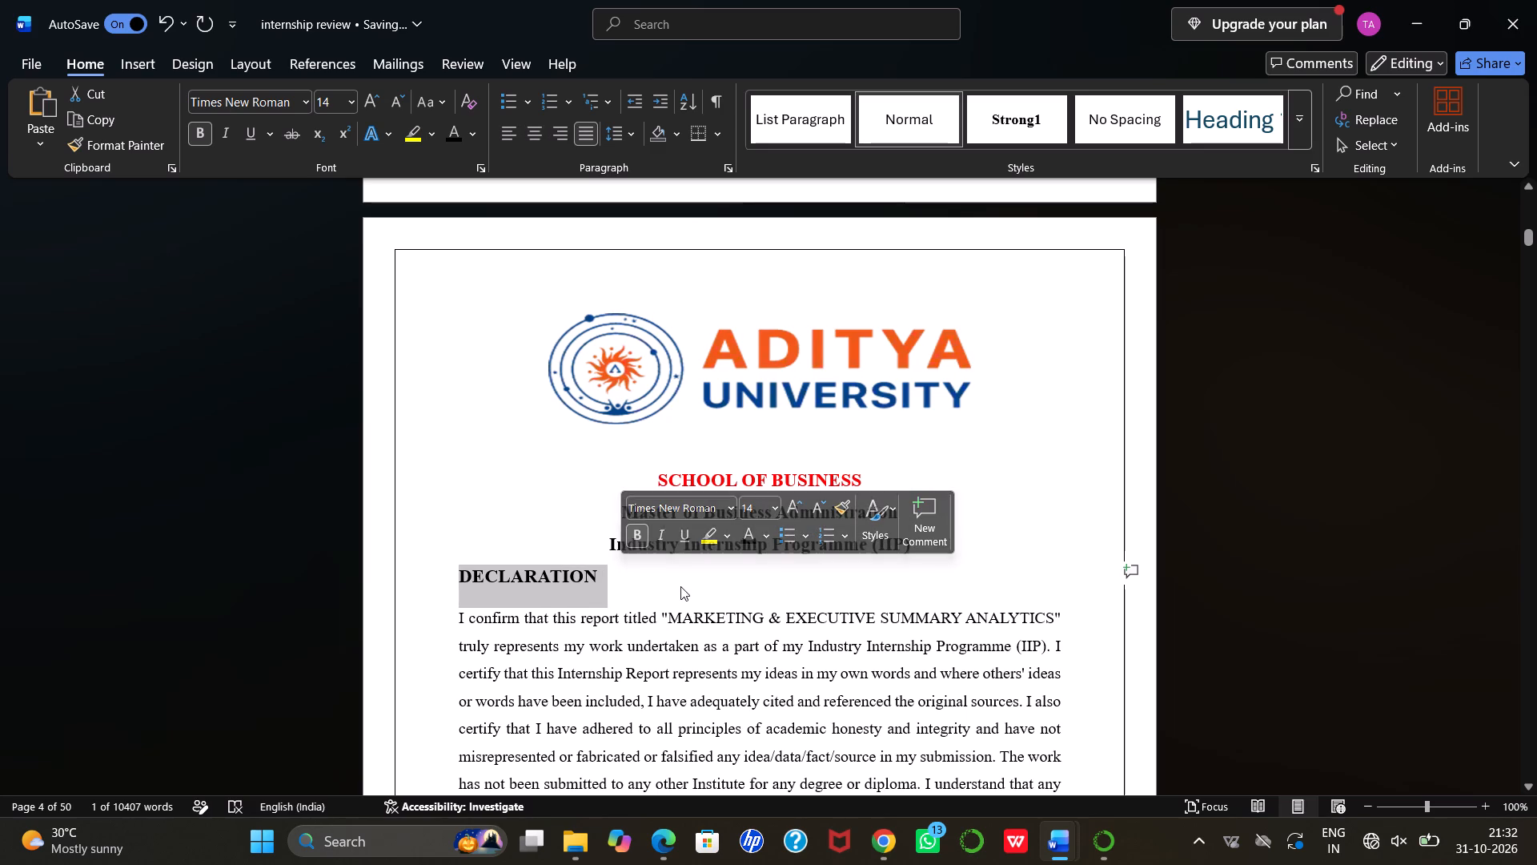
click(680, 586)
scroll(680, 586, down, 3)
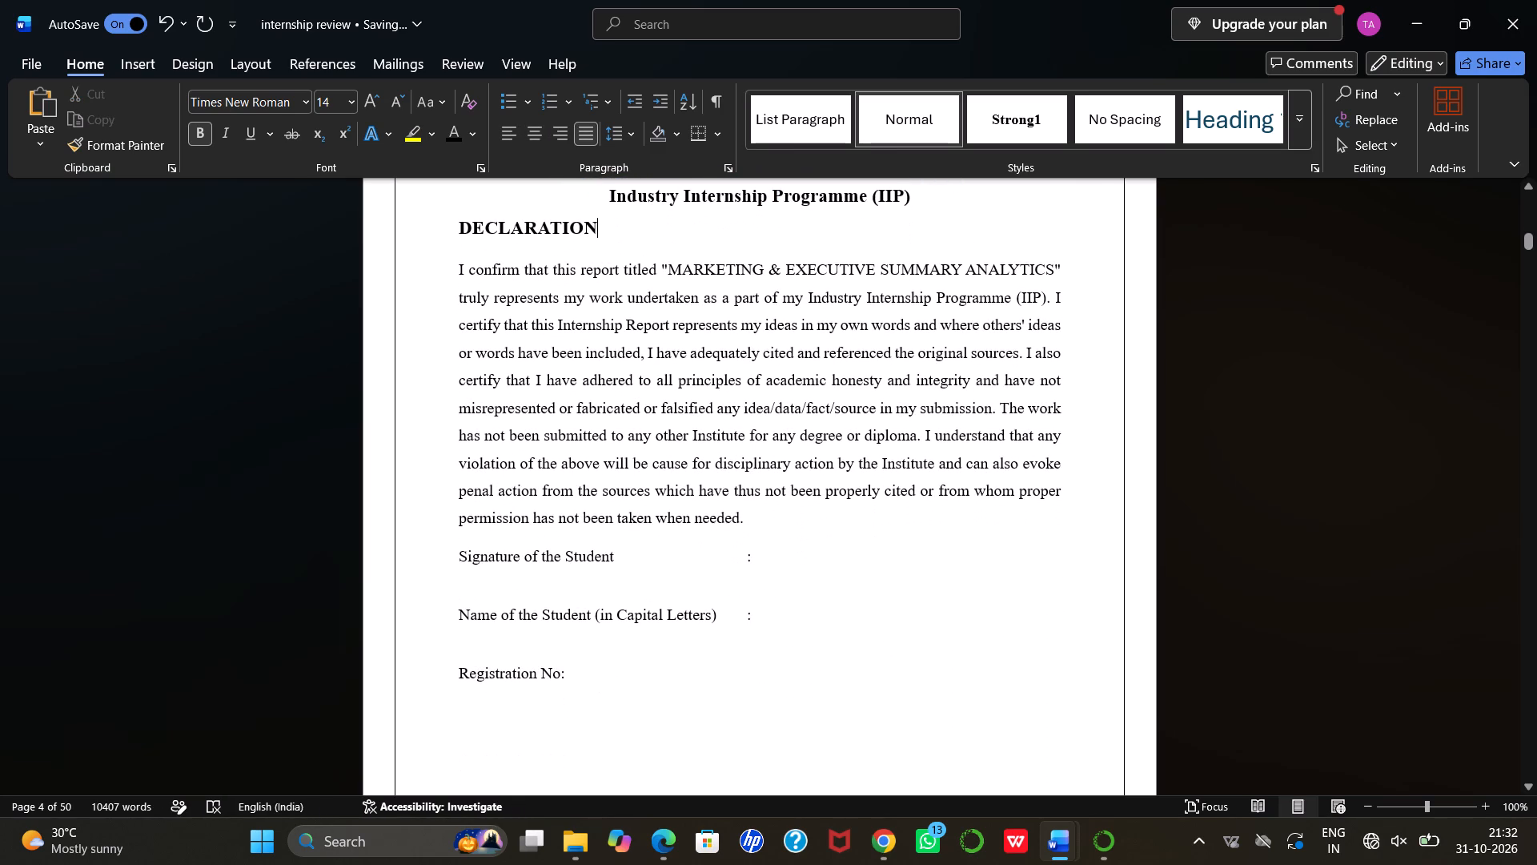
scroll(680, 586, up, 2)
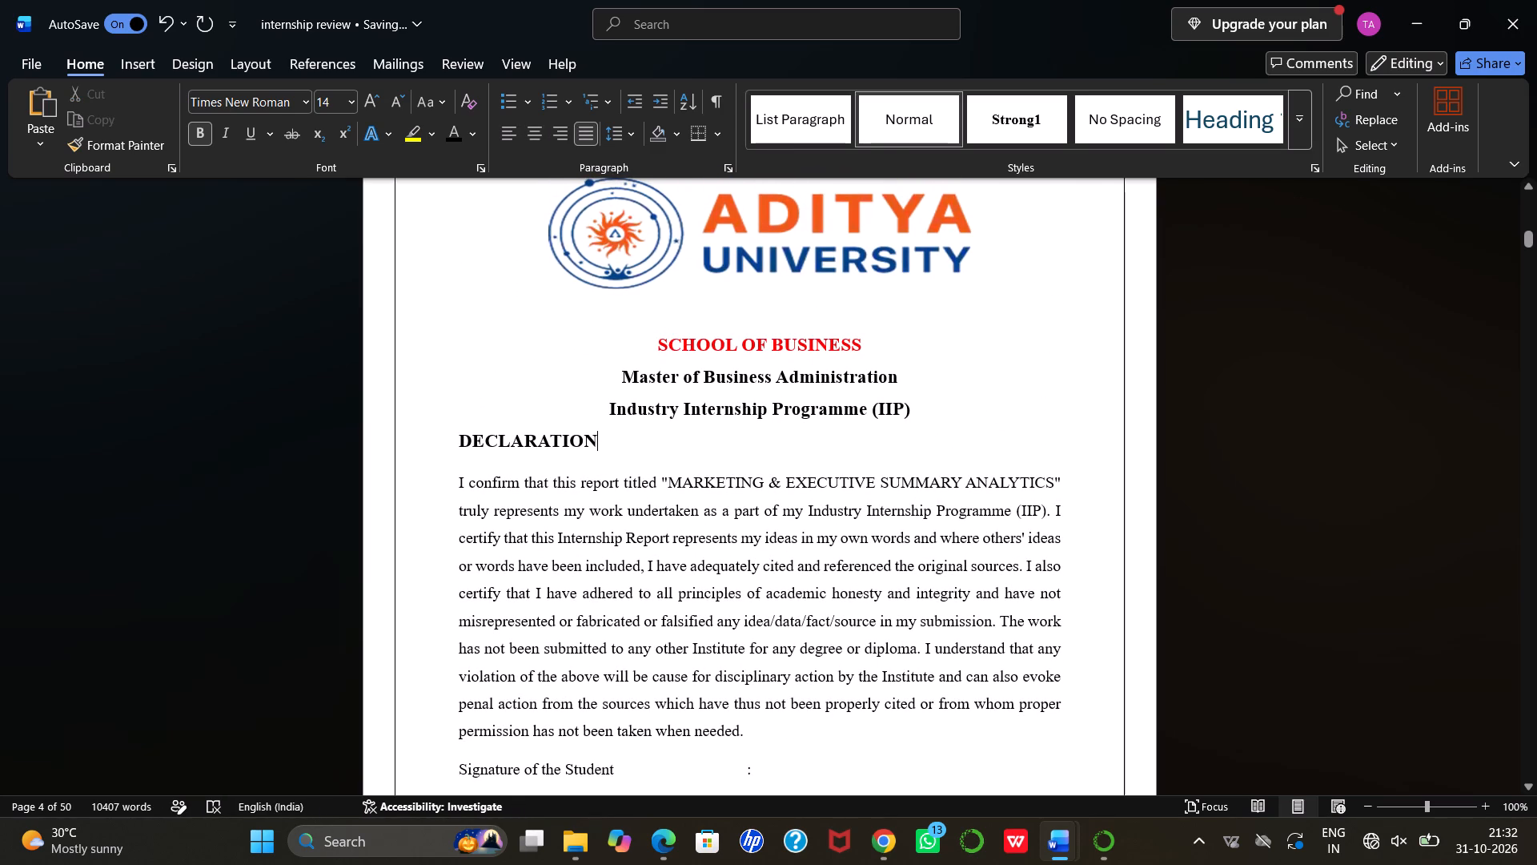
drag(656, 343, 913, 413)
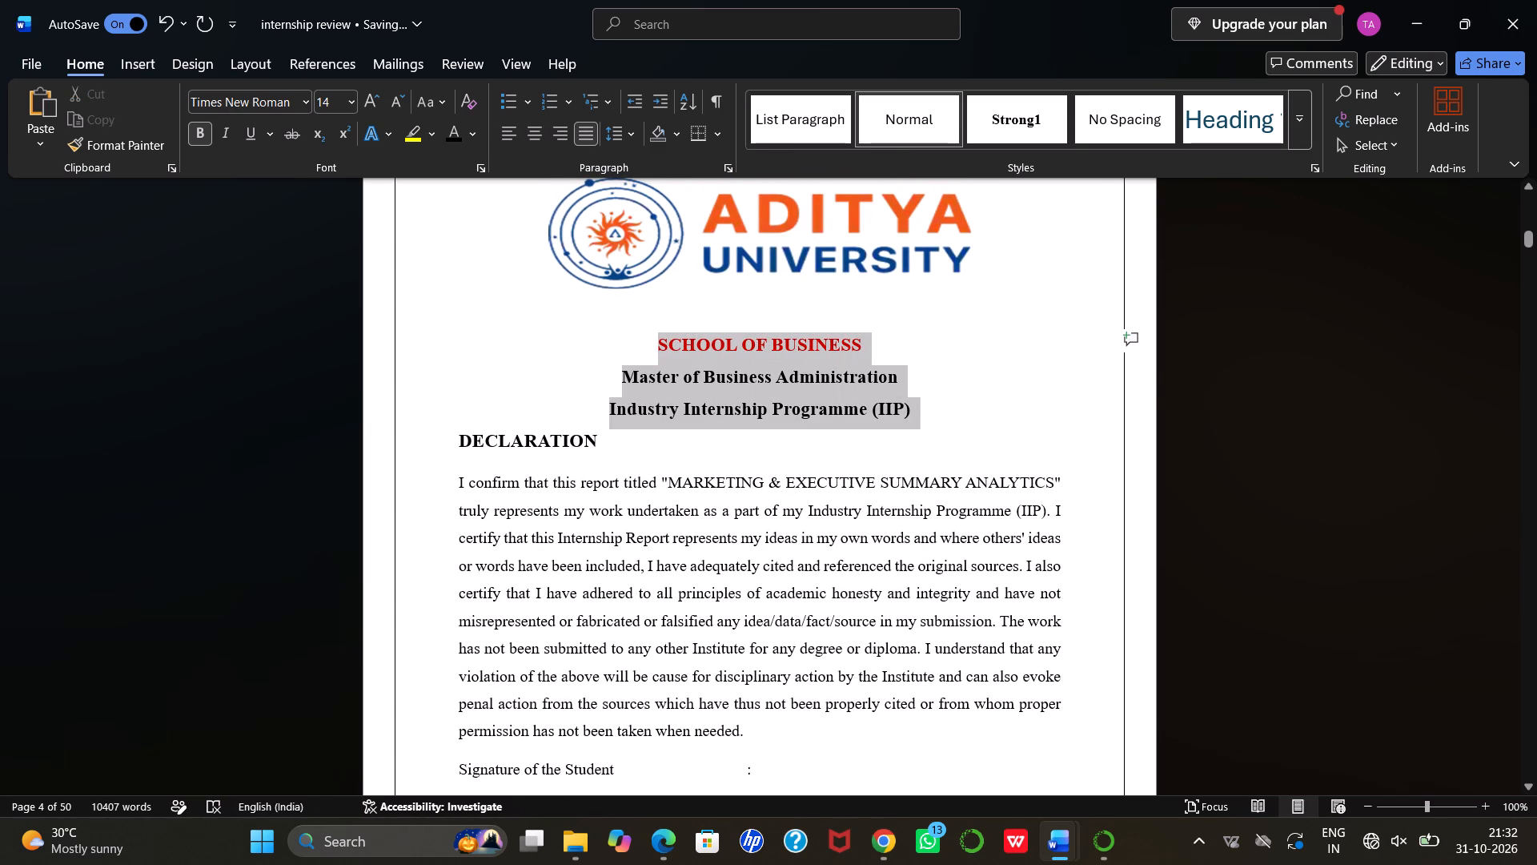
drag(913, 413, 919, 412)
click(1090, 349)
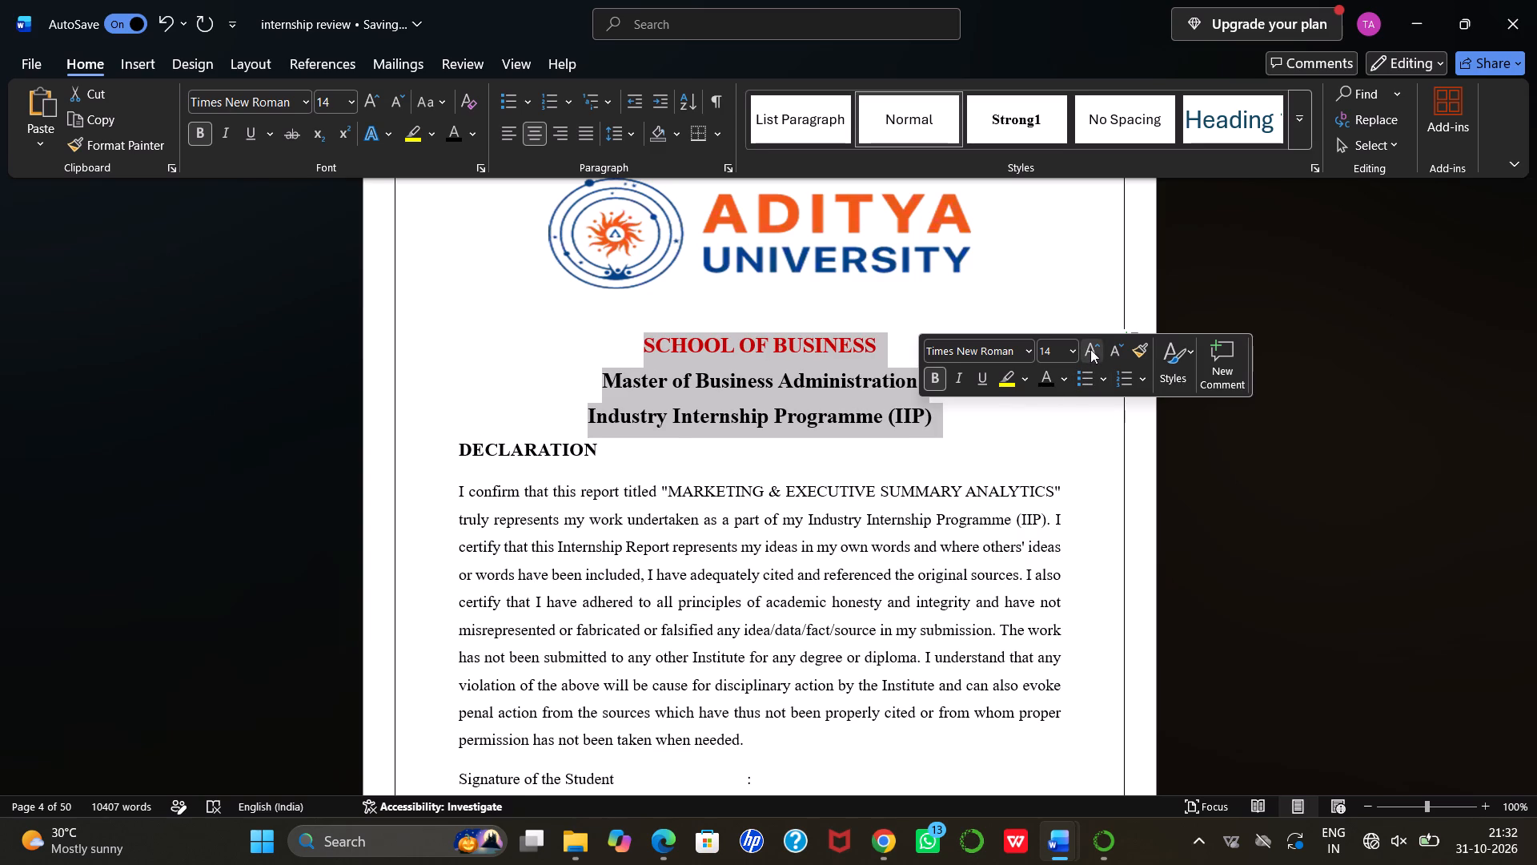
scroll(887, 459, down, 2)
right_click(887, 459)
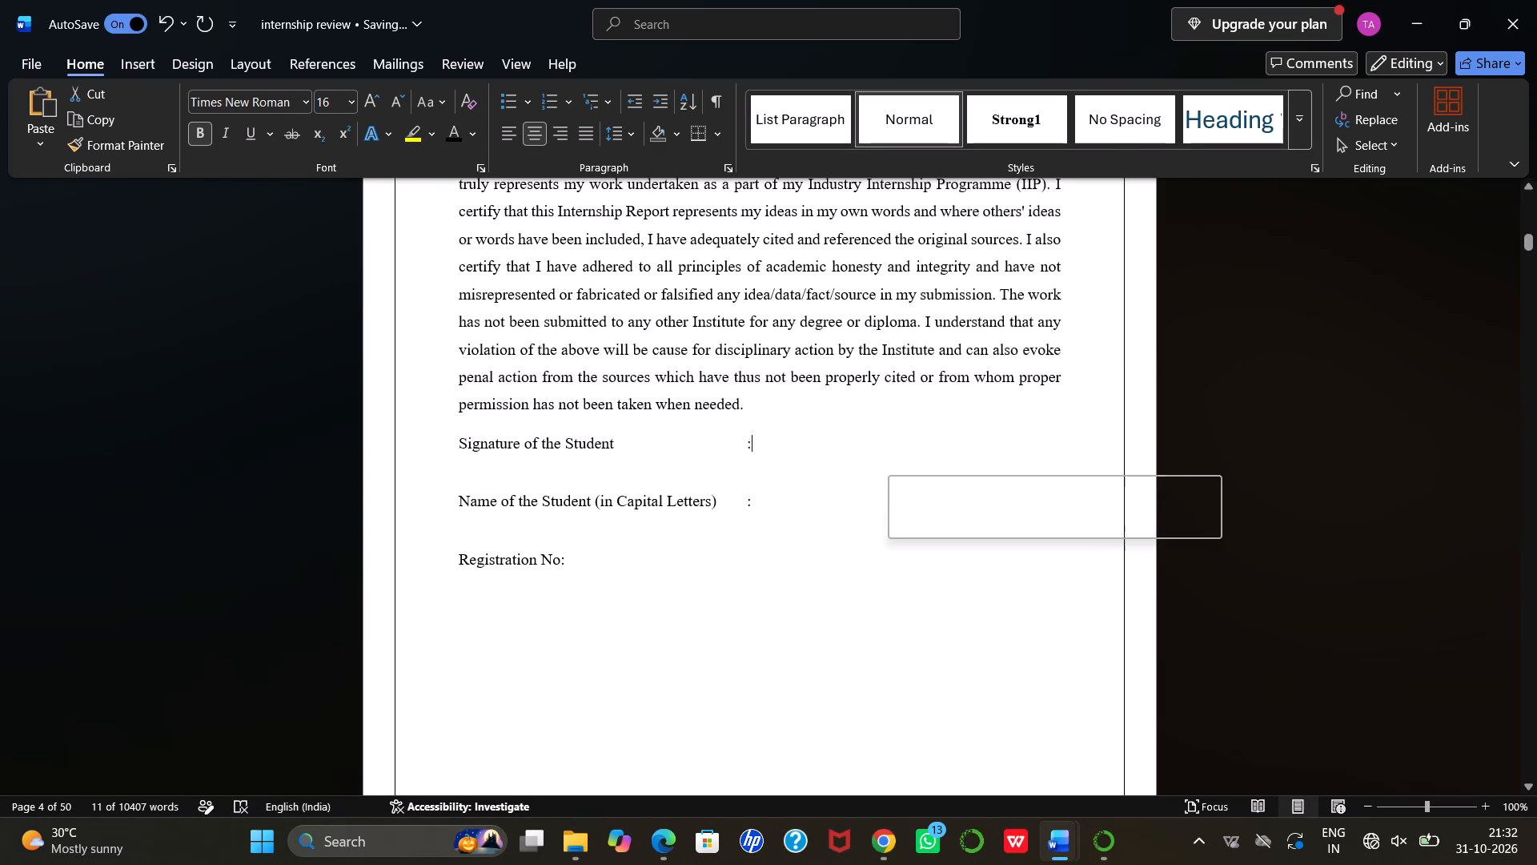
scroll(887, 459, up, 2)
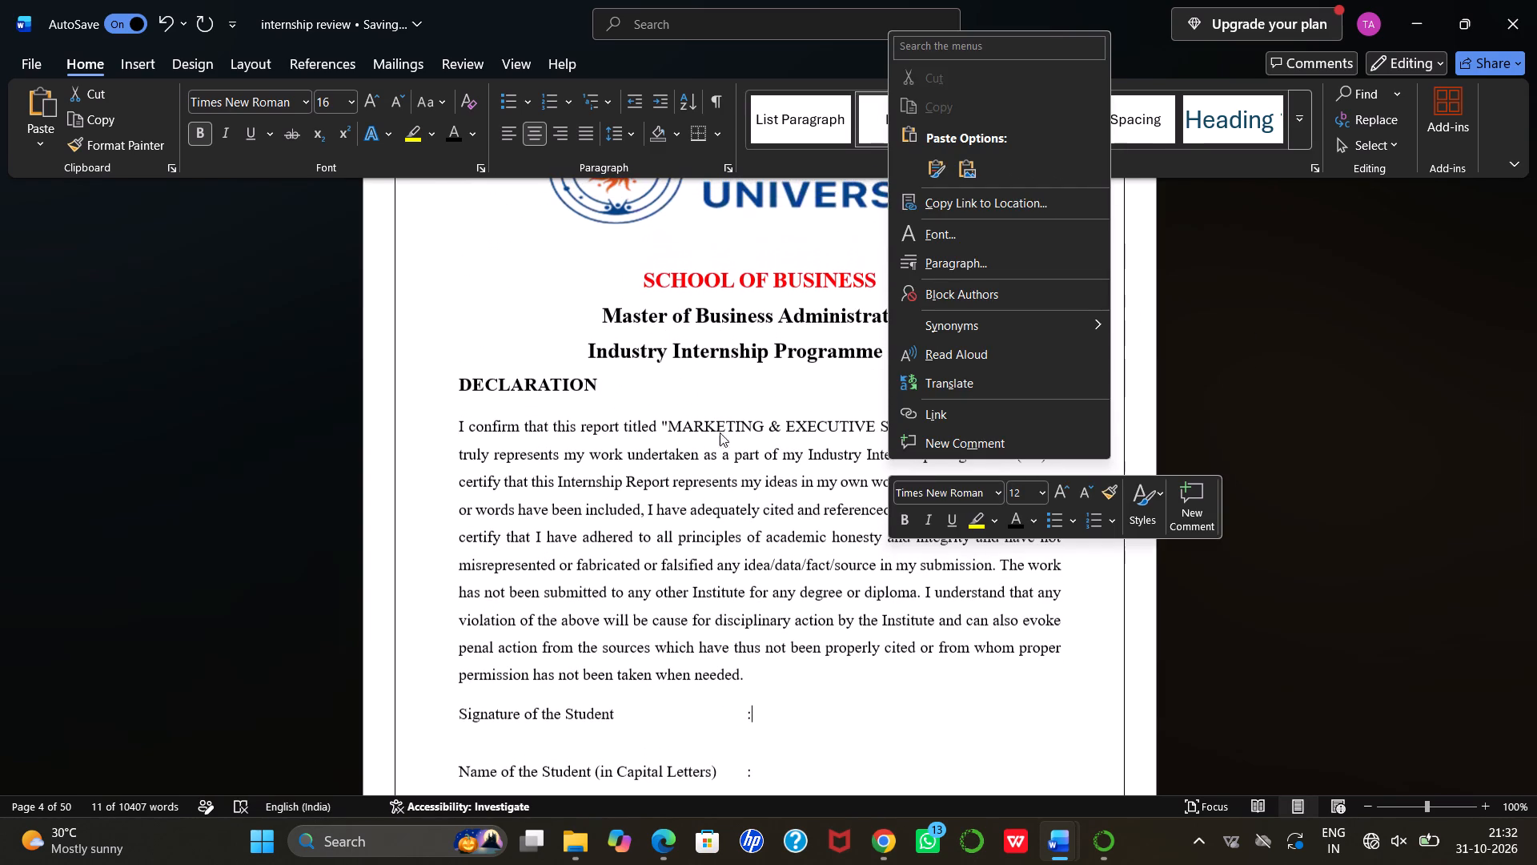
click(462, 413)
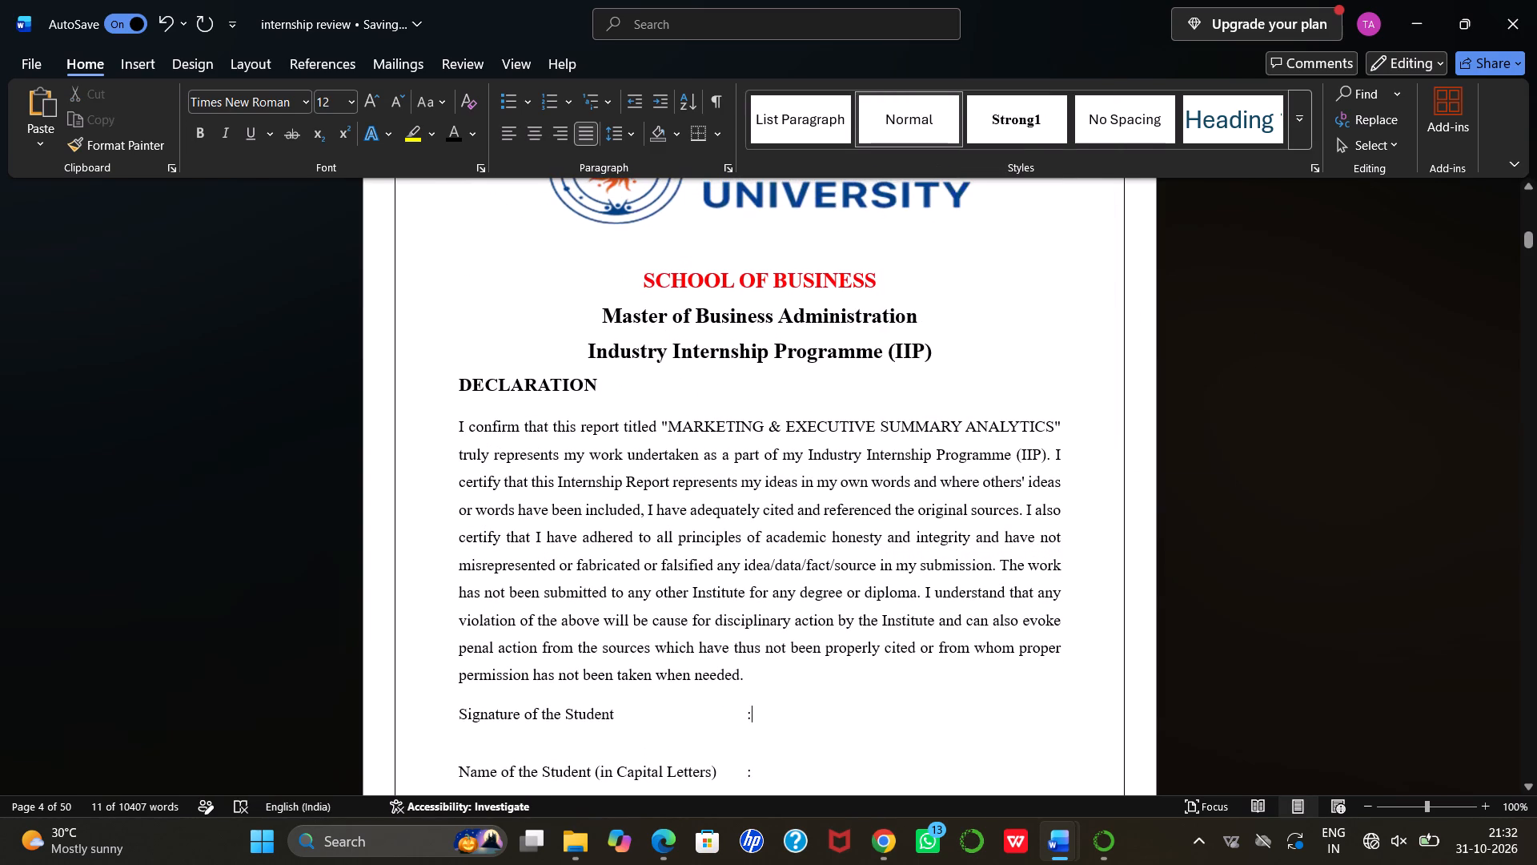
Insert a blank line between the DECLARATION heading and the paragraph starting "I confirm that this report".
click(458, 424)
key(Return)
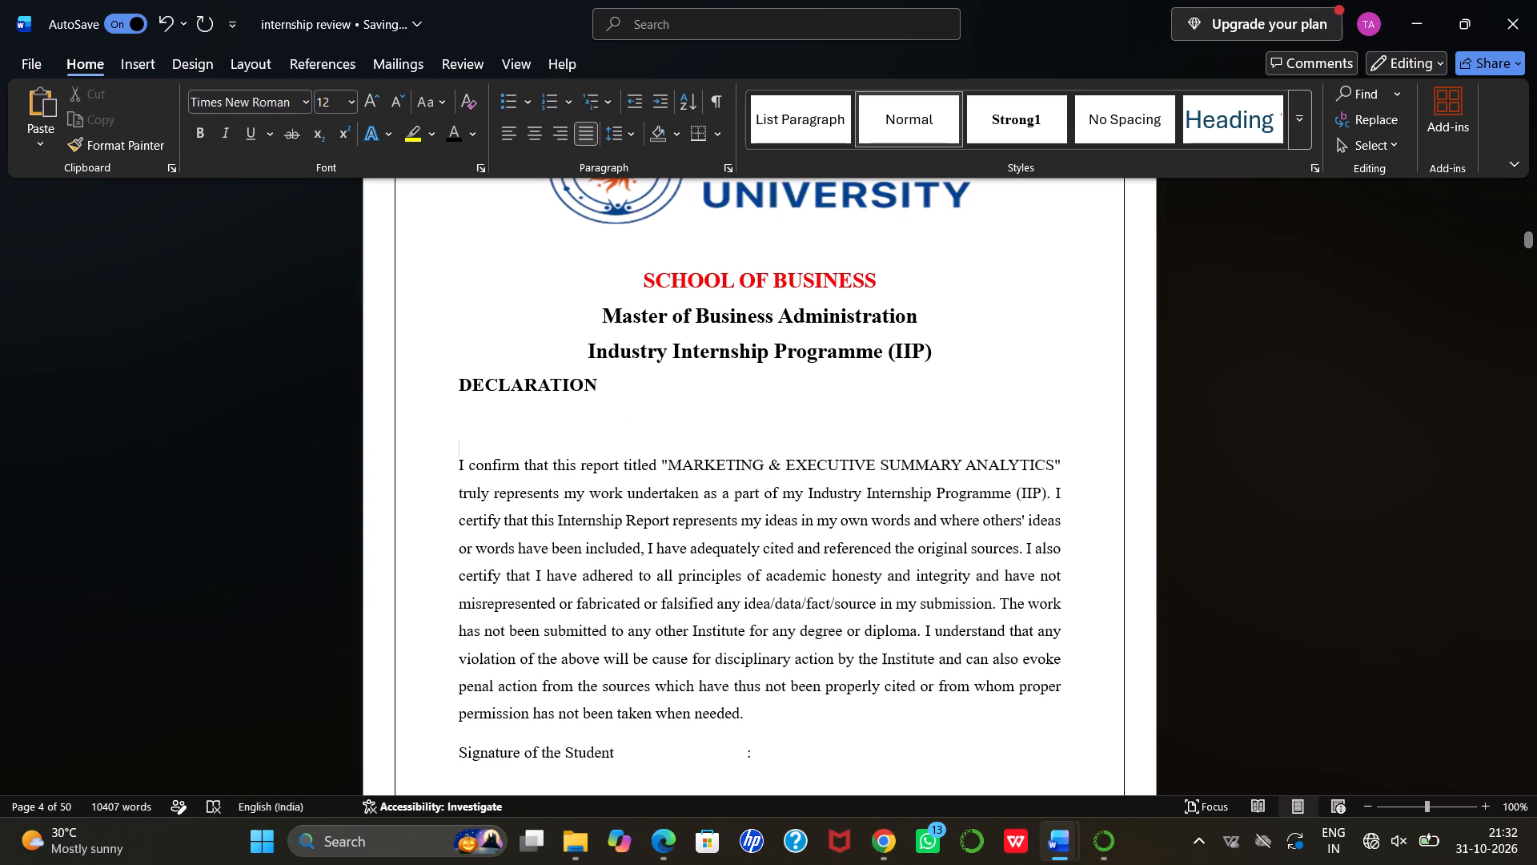
Insert a blank line above the DECLARATION heading.
click(453, 381)
key(Return)
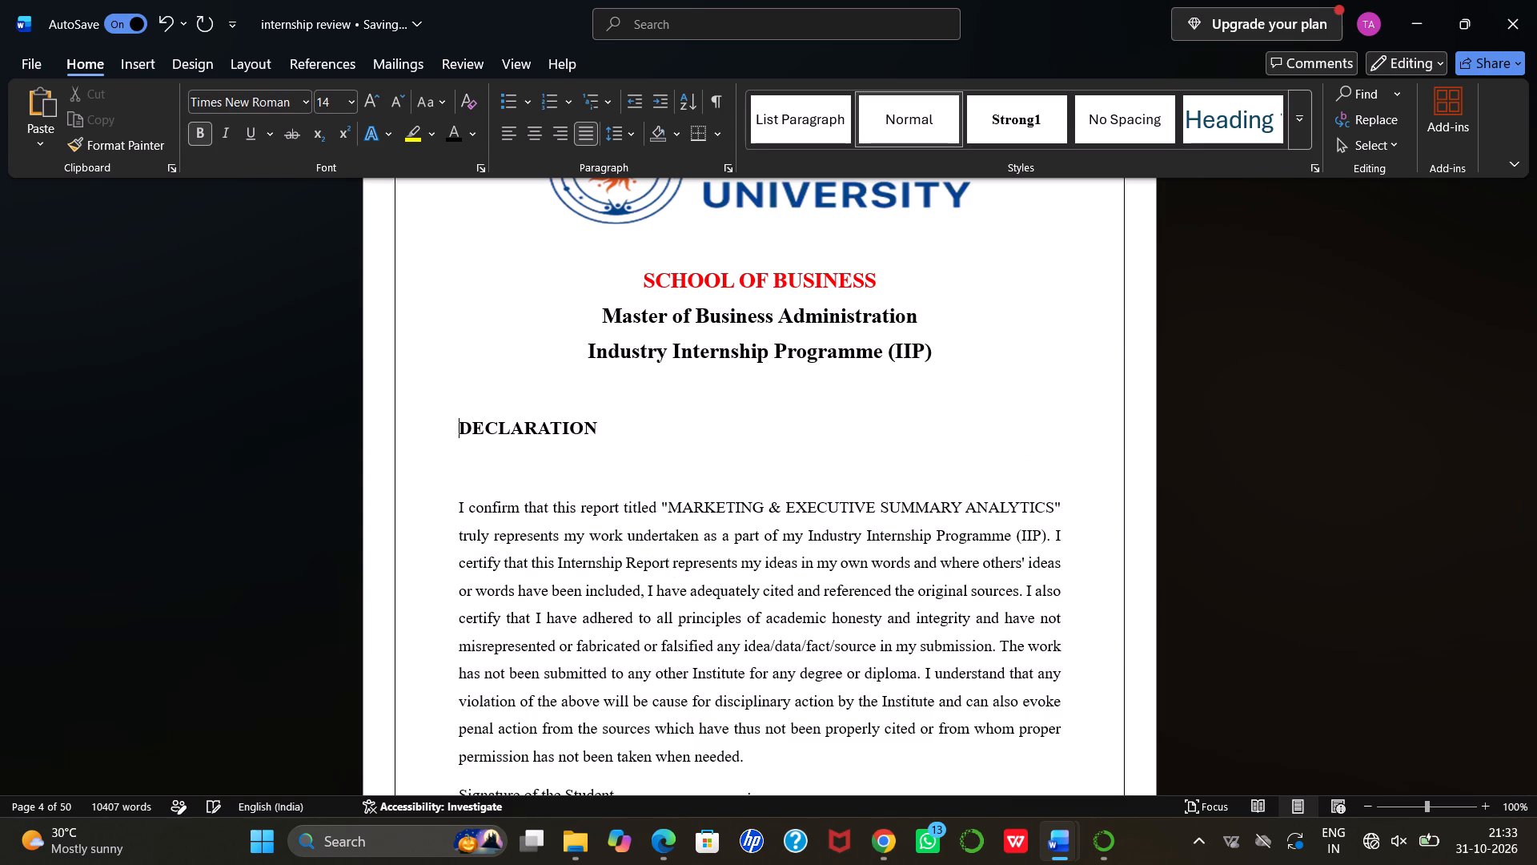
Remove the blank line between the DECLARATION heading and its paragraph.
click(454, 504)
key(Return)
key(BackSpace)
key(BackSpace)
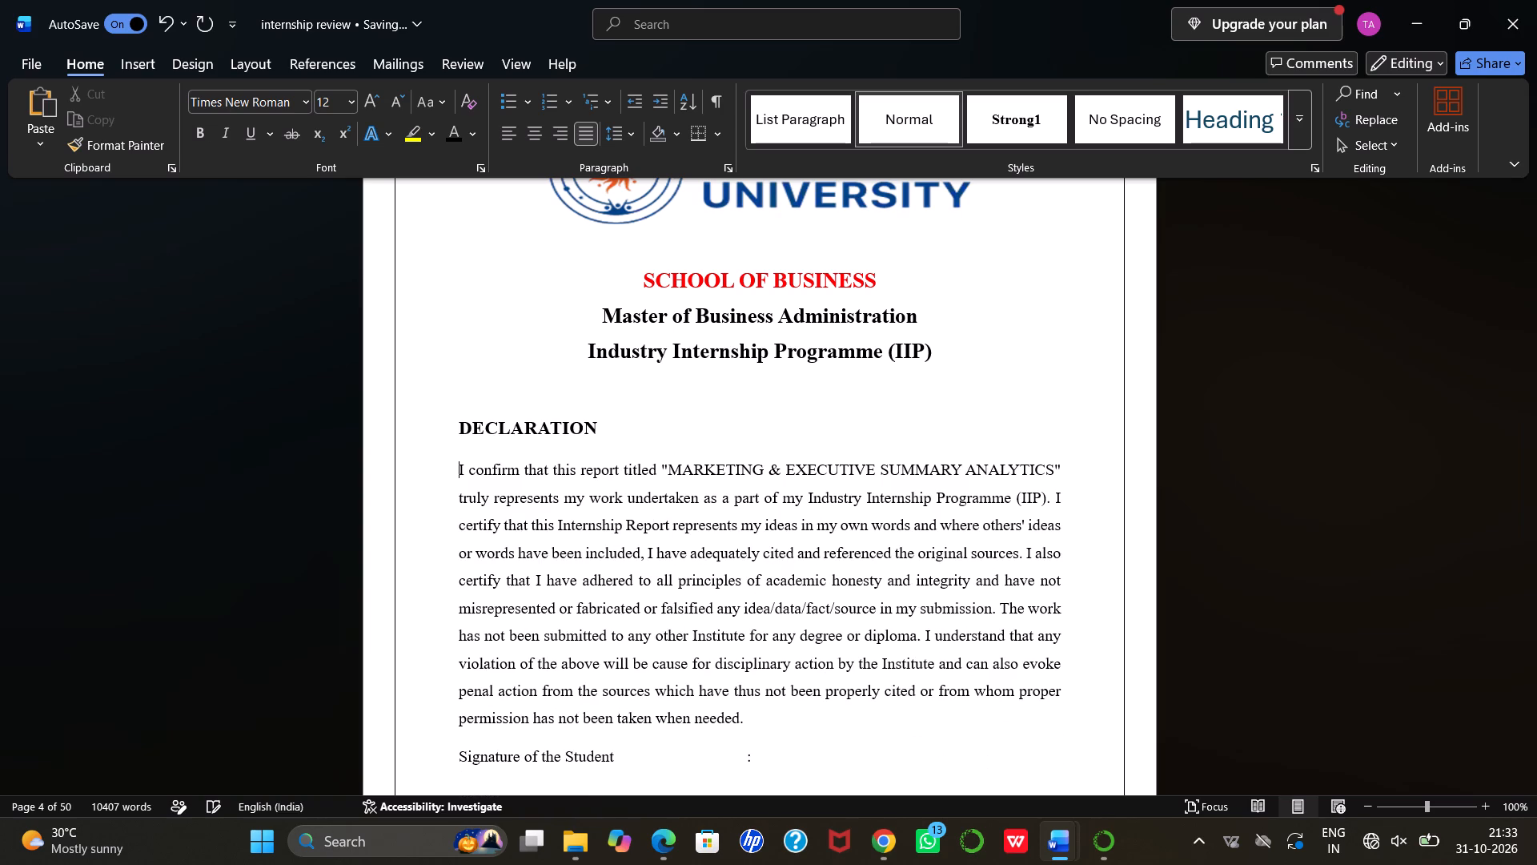
Insert a blank line above Signature of the Student, below the declaration paragraph.
scroll(519, 535, down, 1)
scroll(519, 535, right, 1)
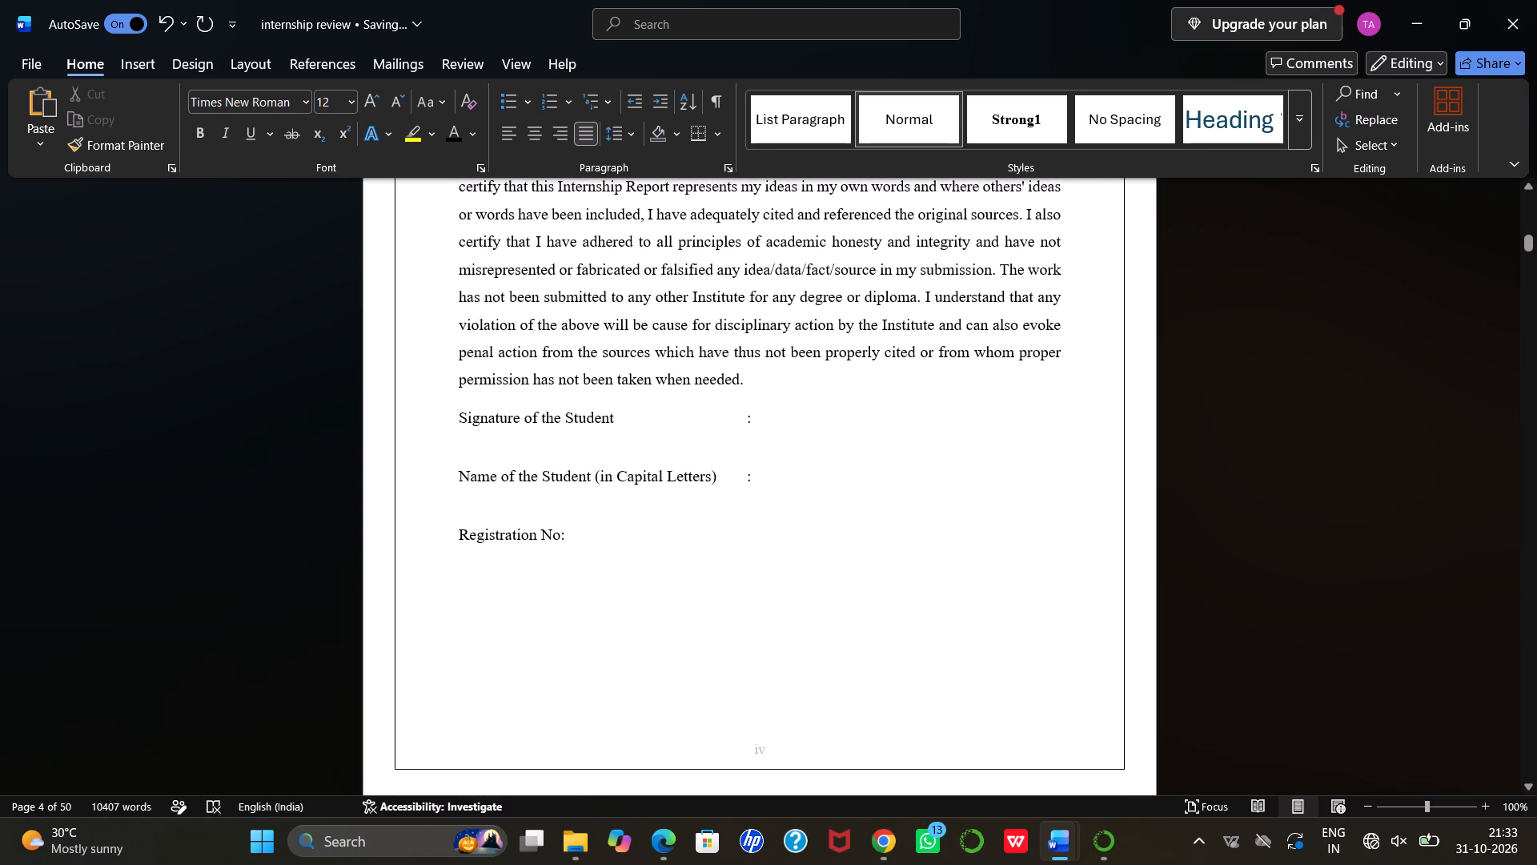
click(457, 421)
key(Return)
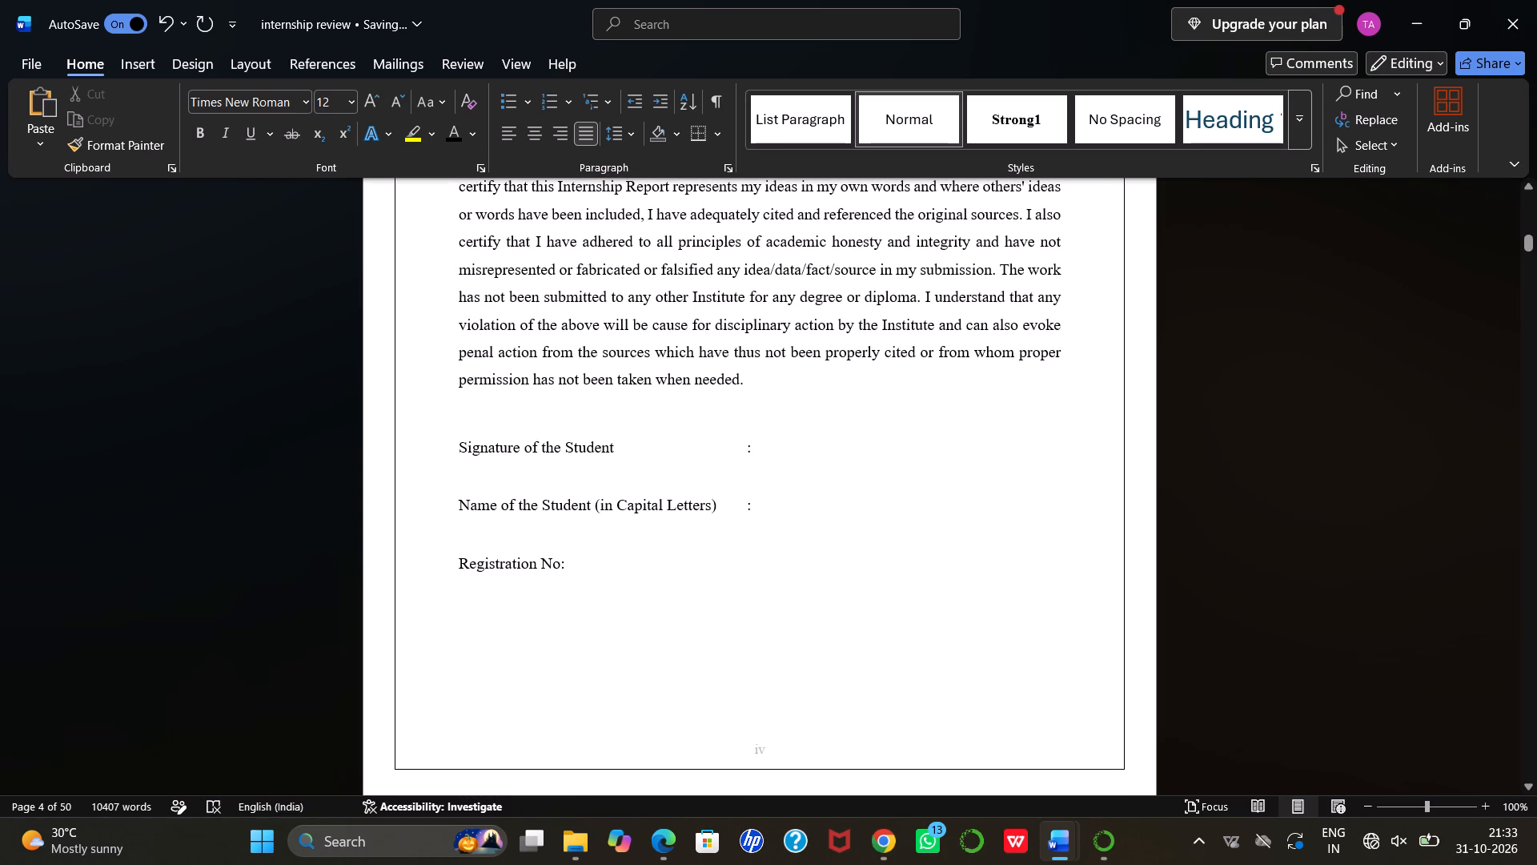
Add spaces before the colon after Registration No so it lines up with the colons of the two lines above.
click(556, 566)
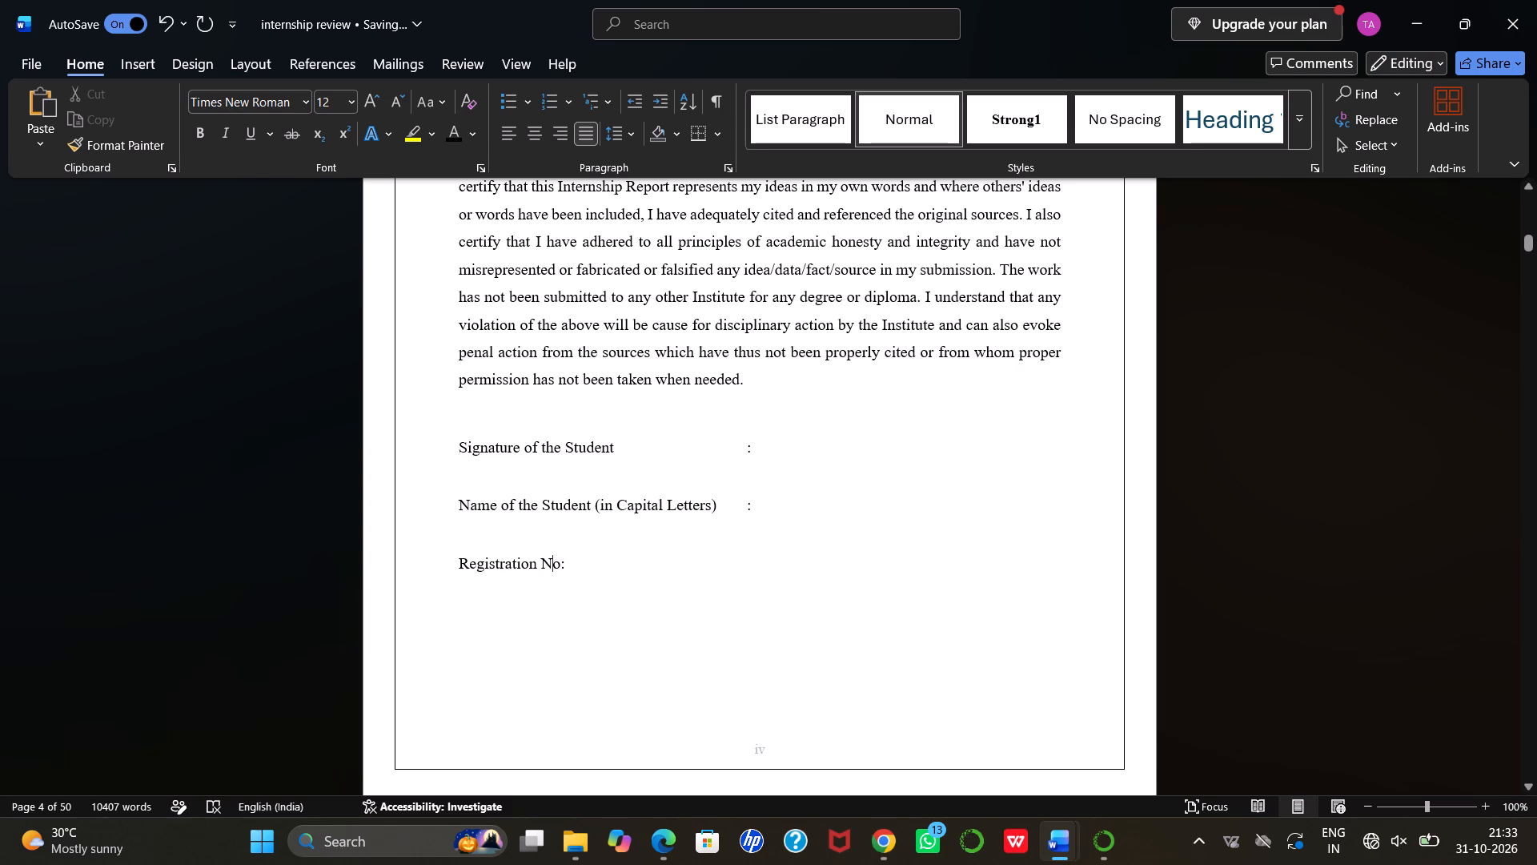
click(558, 564)
key(space)
key(space)
key(space)
key(space)
key(space)
key(space)
key(space)
key(space)
key(space)
key(space)
key(space)
key(space)
key(space)
key(space)
key(space)
key(space)
key(space)
key(space)
key(space)
key(space)
key(space)
key(space)
key(space)
click(713, 643)
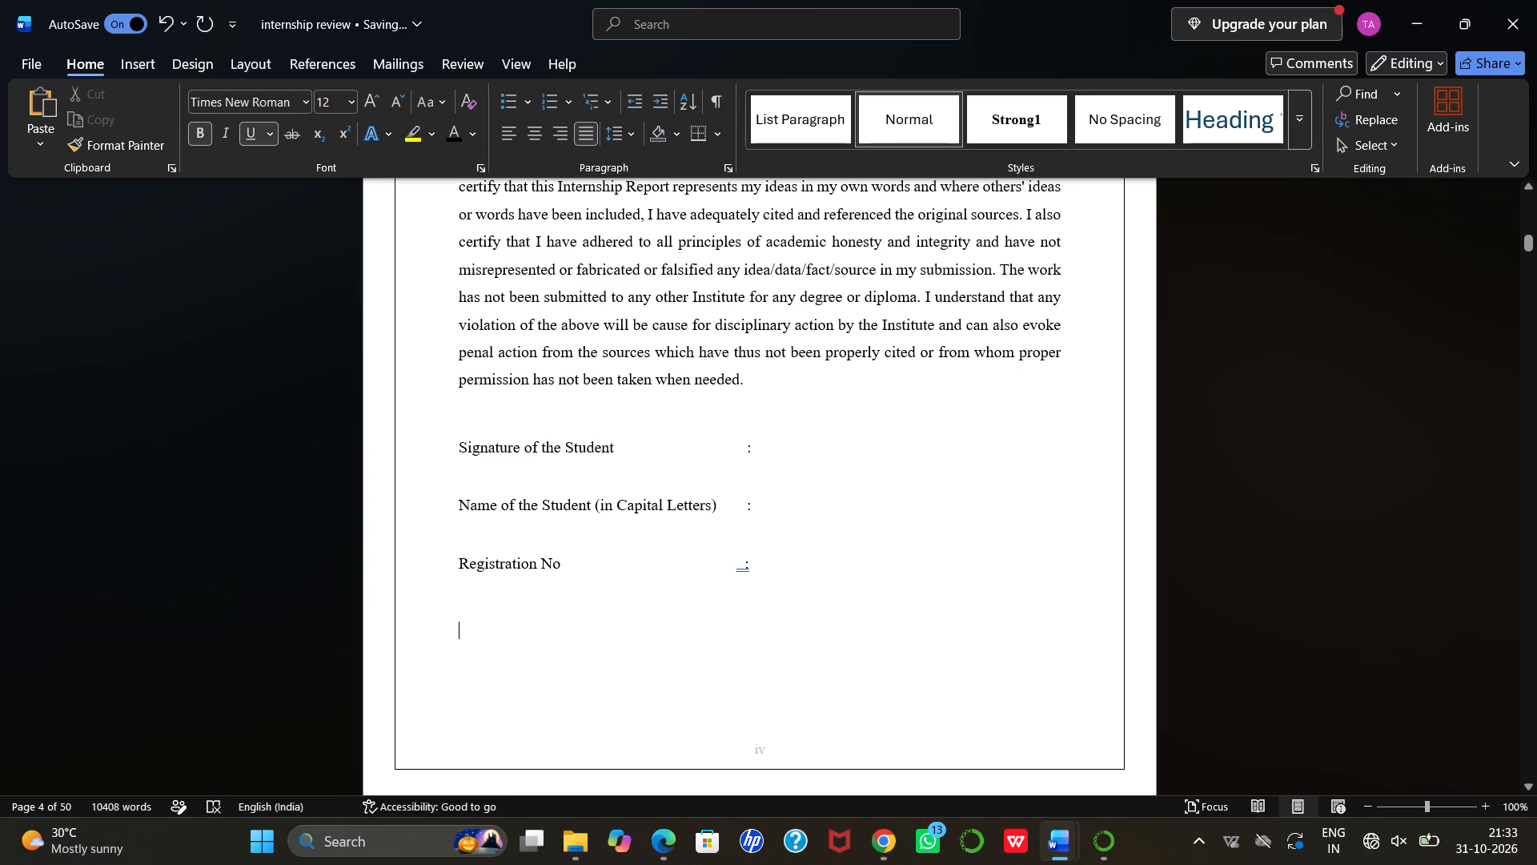
Remove the four blank lines above the ACKNOWLEDGEMENT heading on page 5.
scroll(713, 643, down, 5)
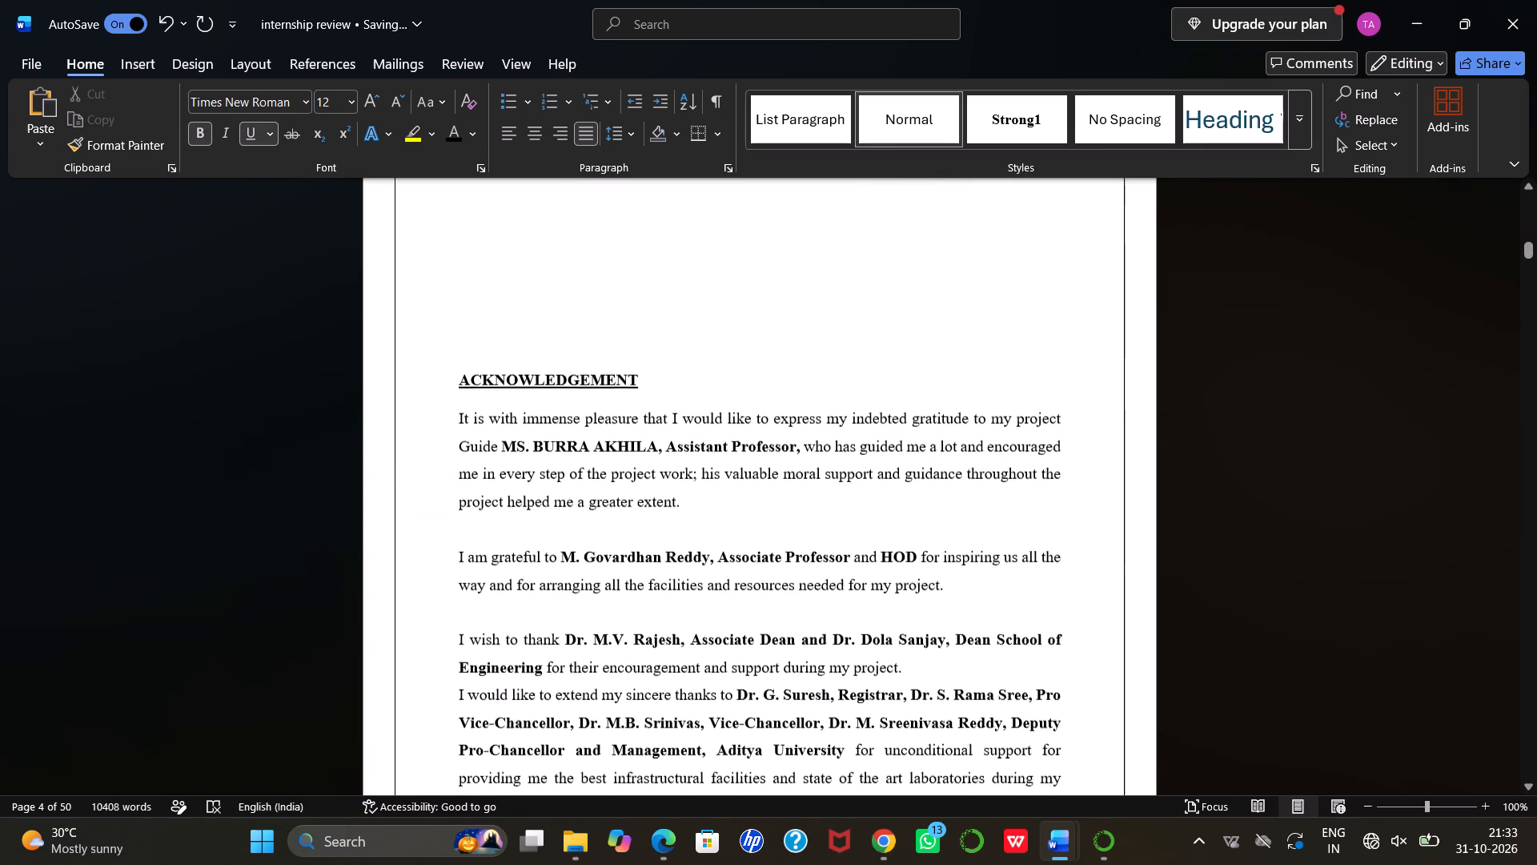
click(459, 379)
key(BackSpace)
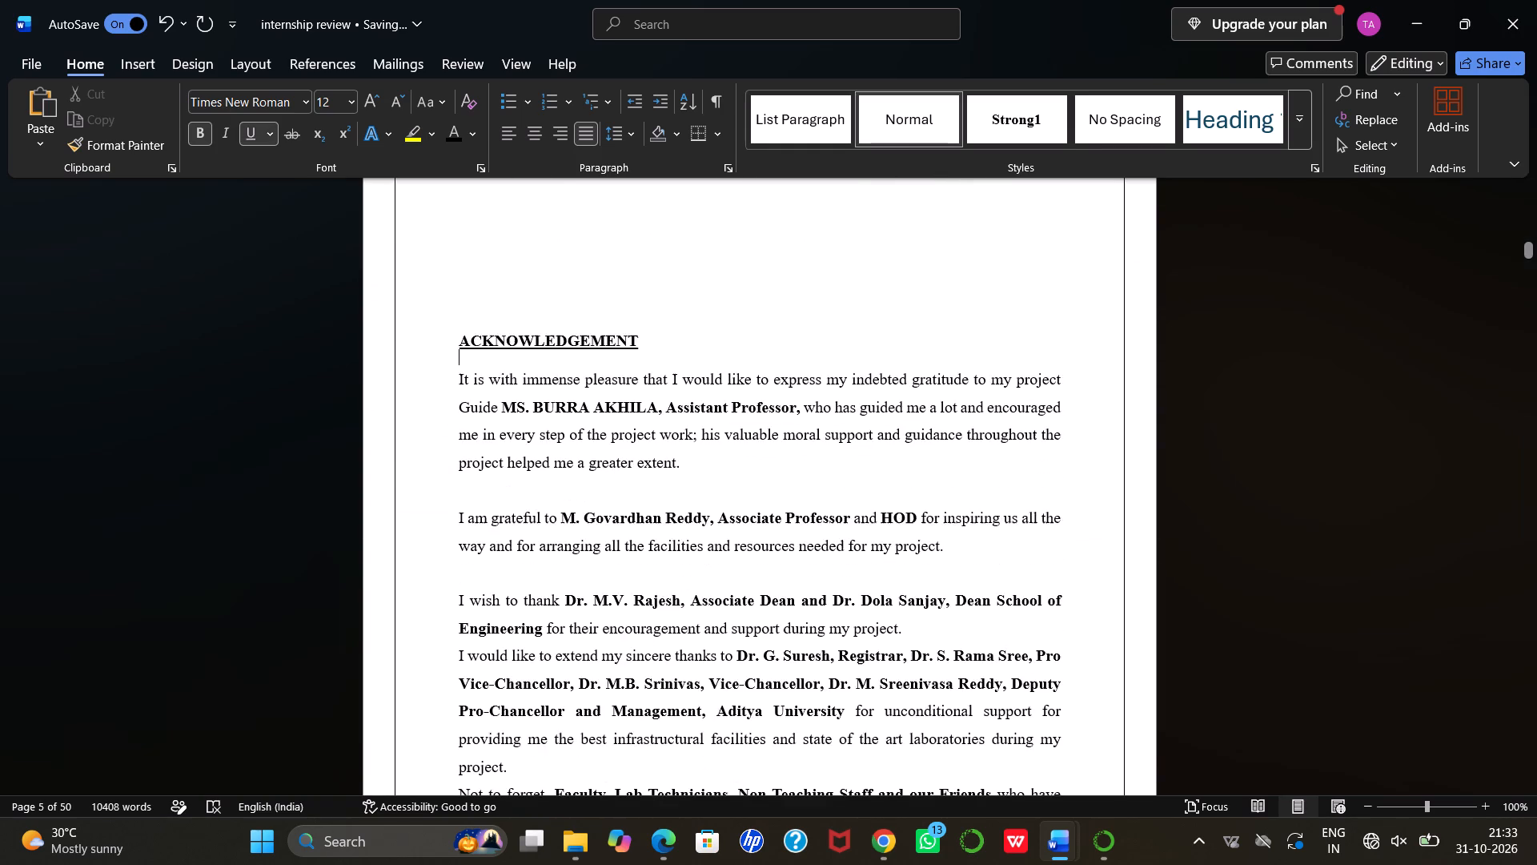
key(BackSpace)
key(BackSpace)
key(BackSpace)
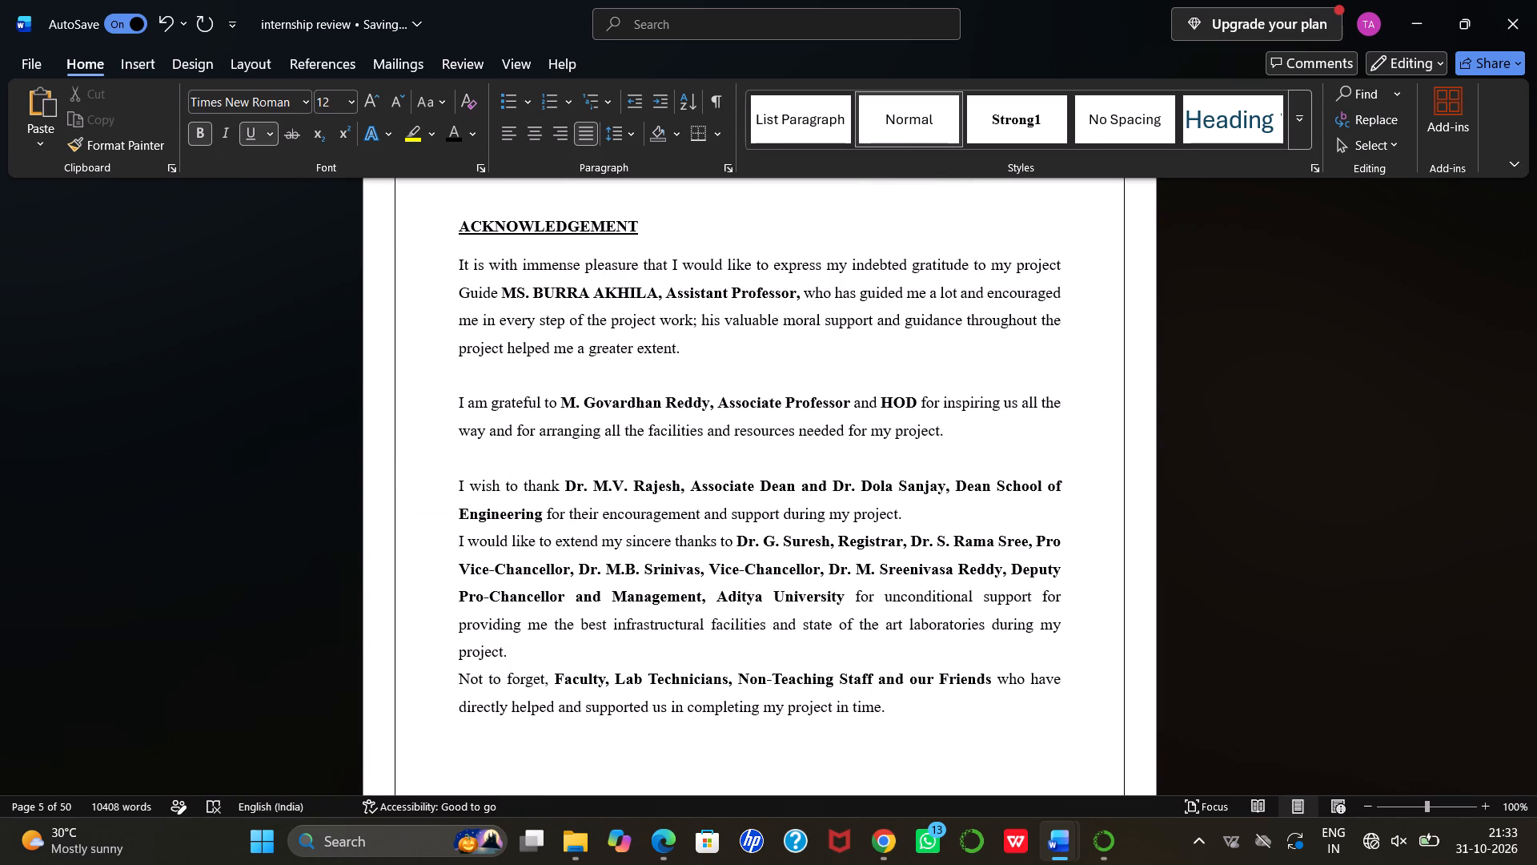
Remove the underline from the ACKNOWLEDGEMENT heading on page 5.
scroll(459, 379, up, 1)
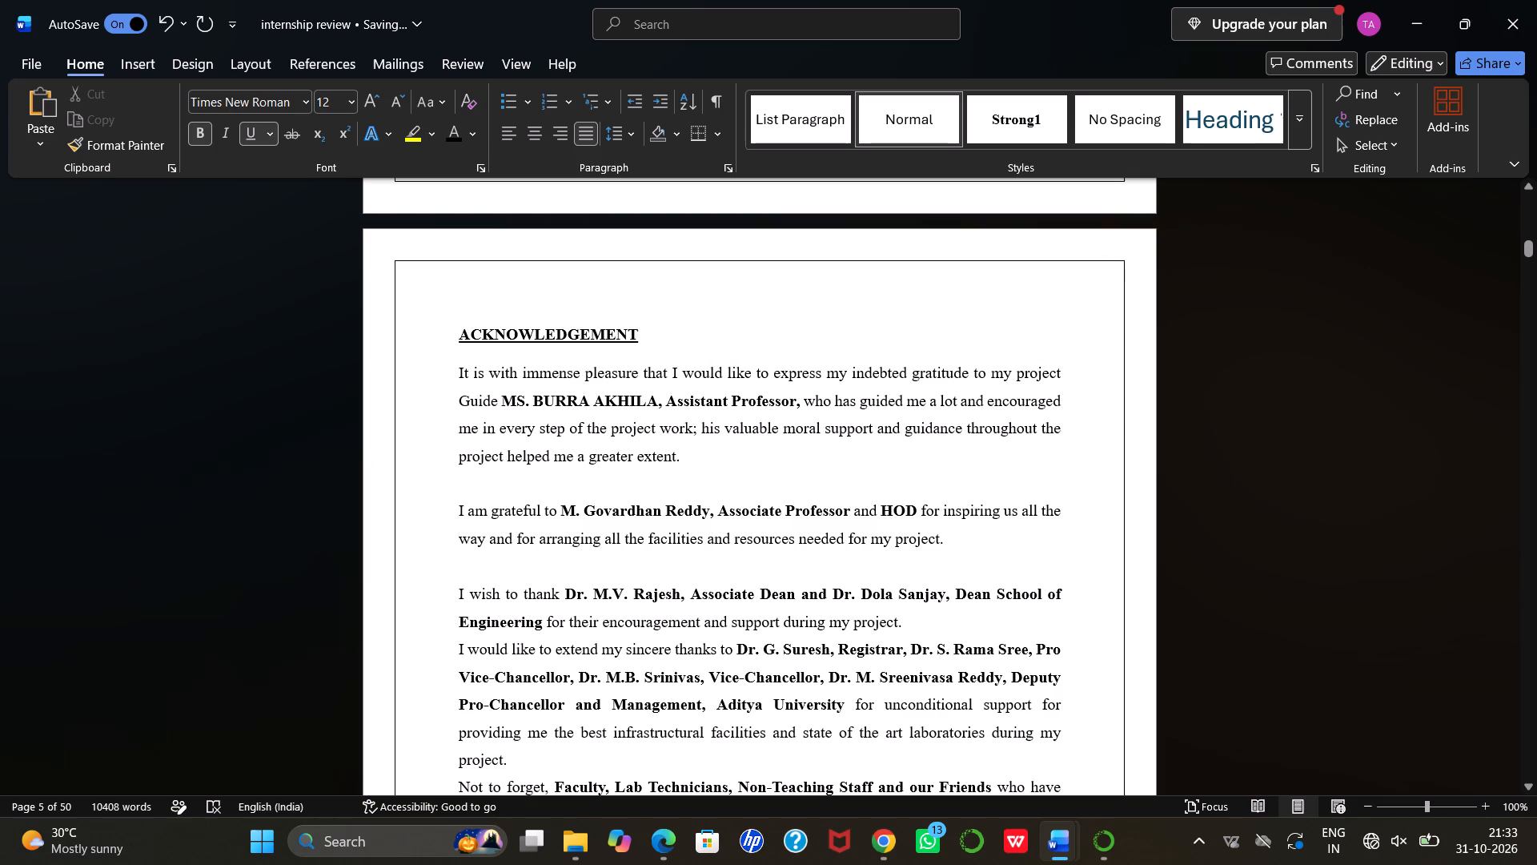
drag(458, 335, 648, 336)
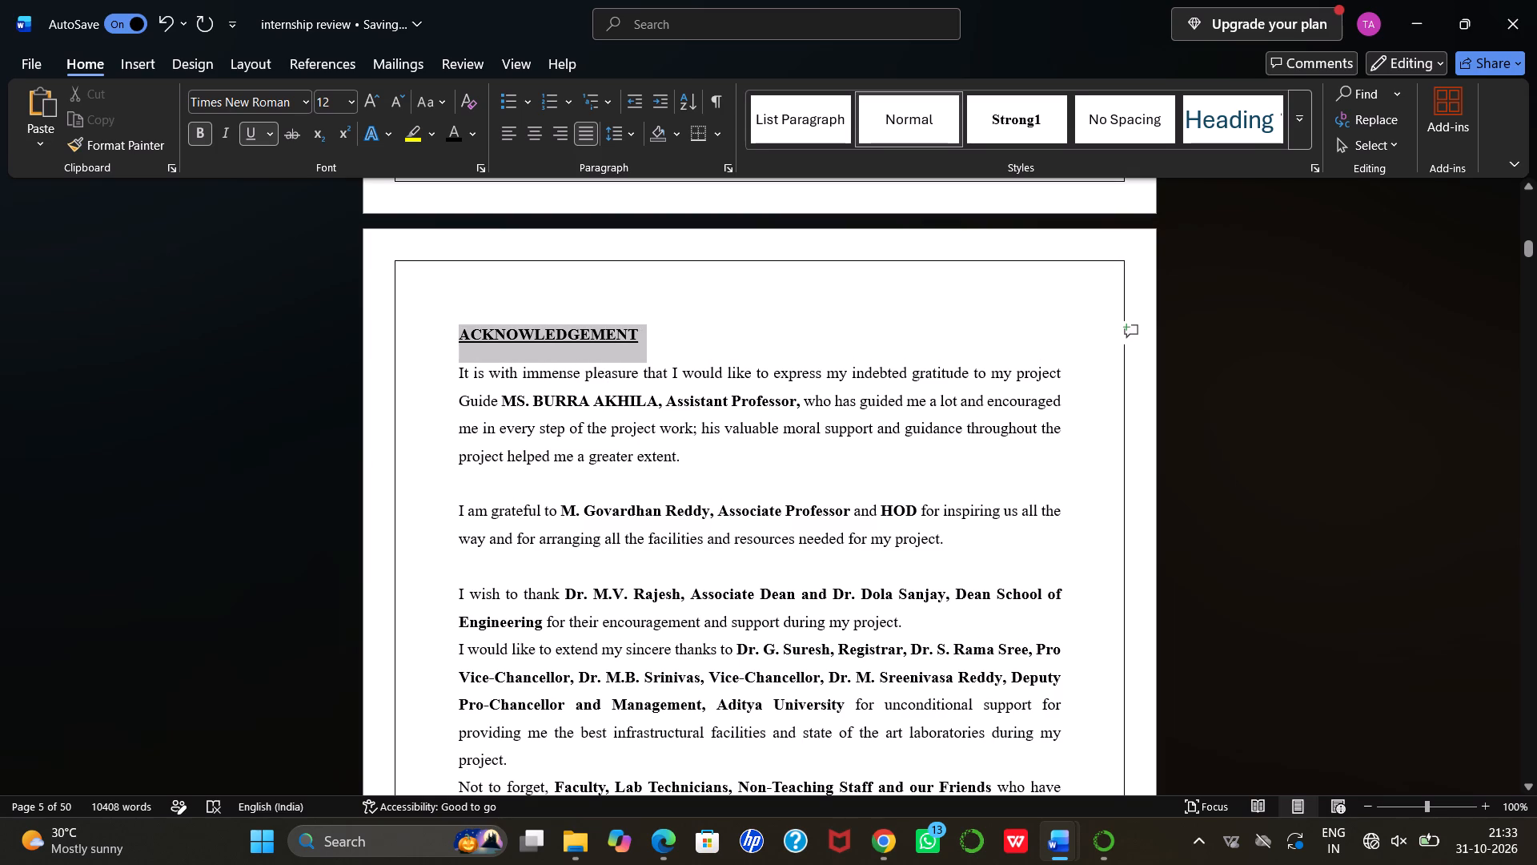
drag(648, 336, 677, 352)
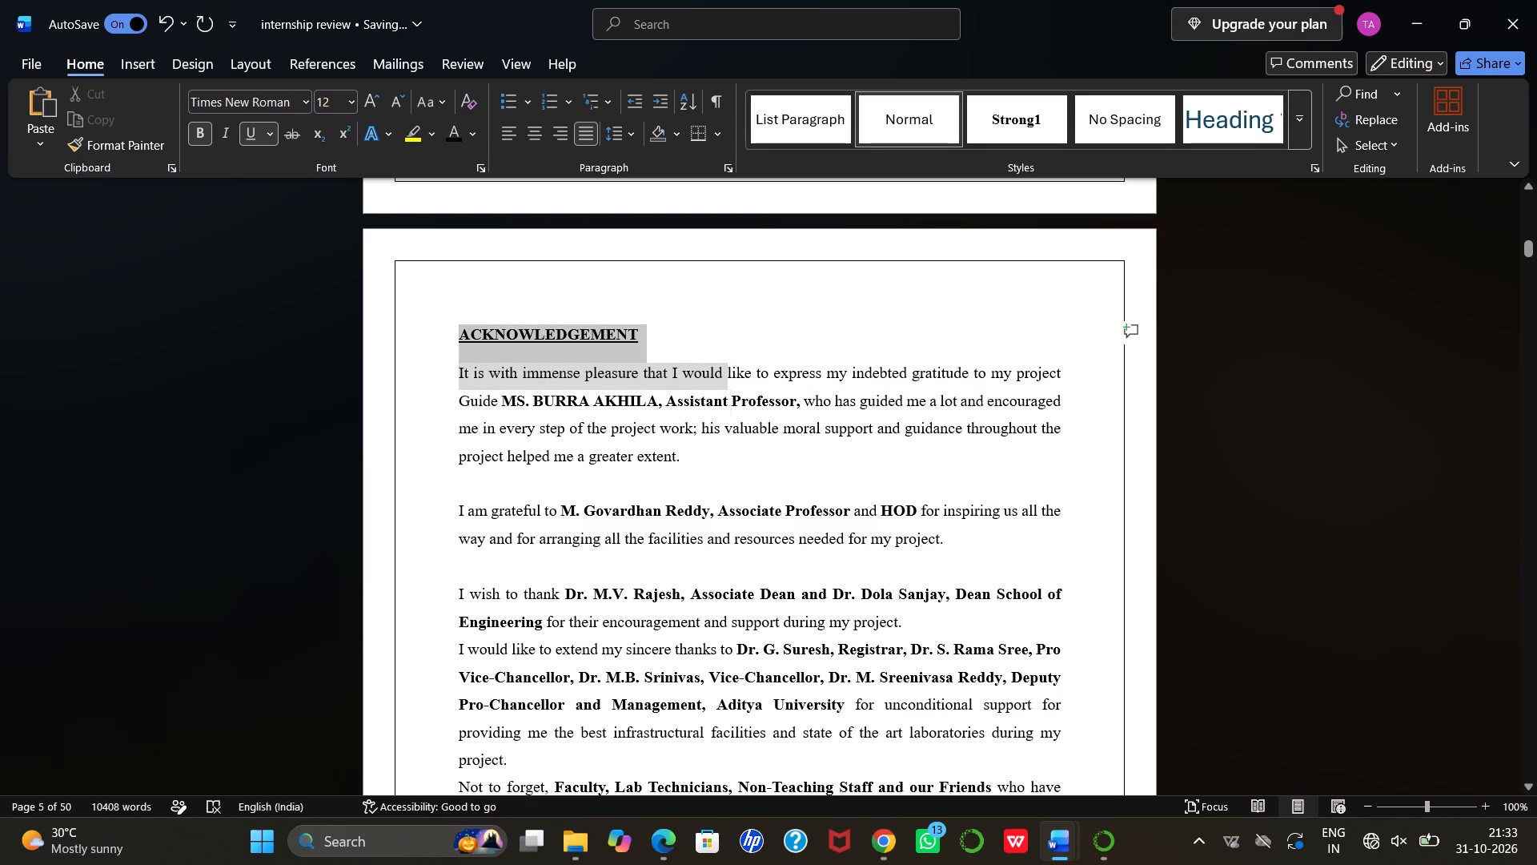
drag(677, 352, 661, 338)
click(661, 338)
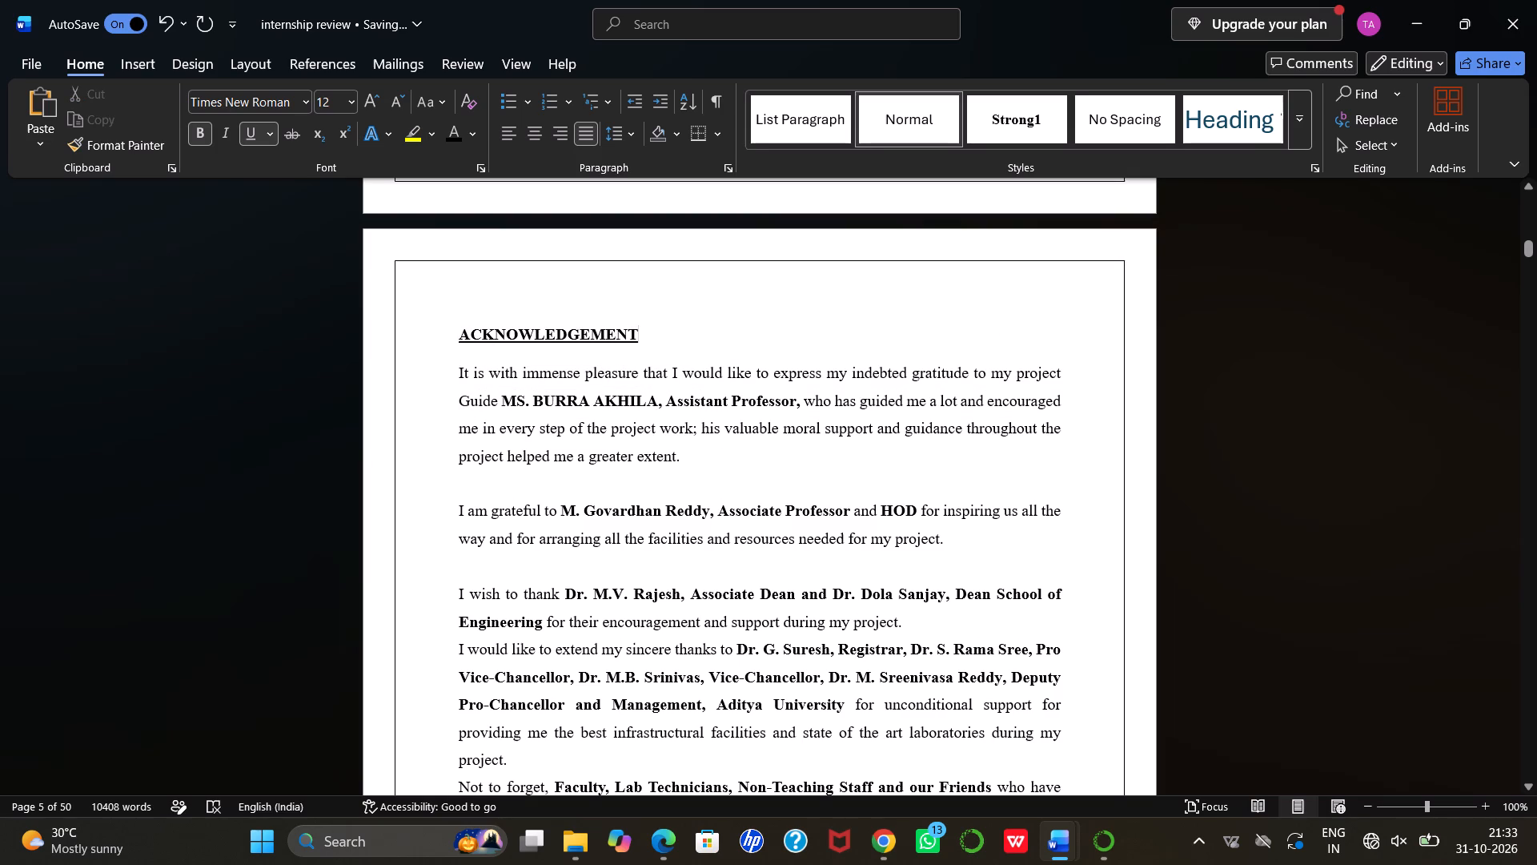
drag(461, 335, 602, 338)
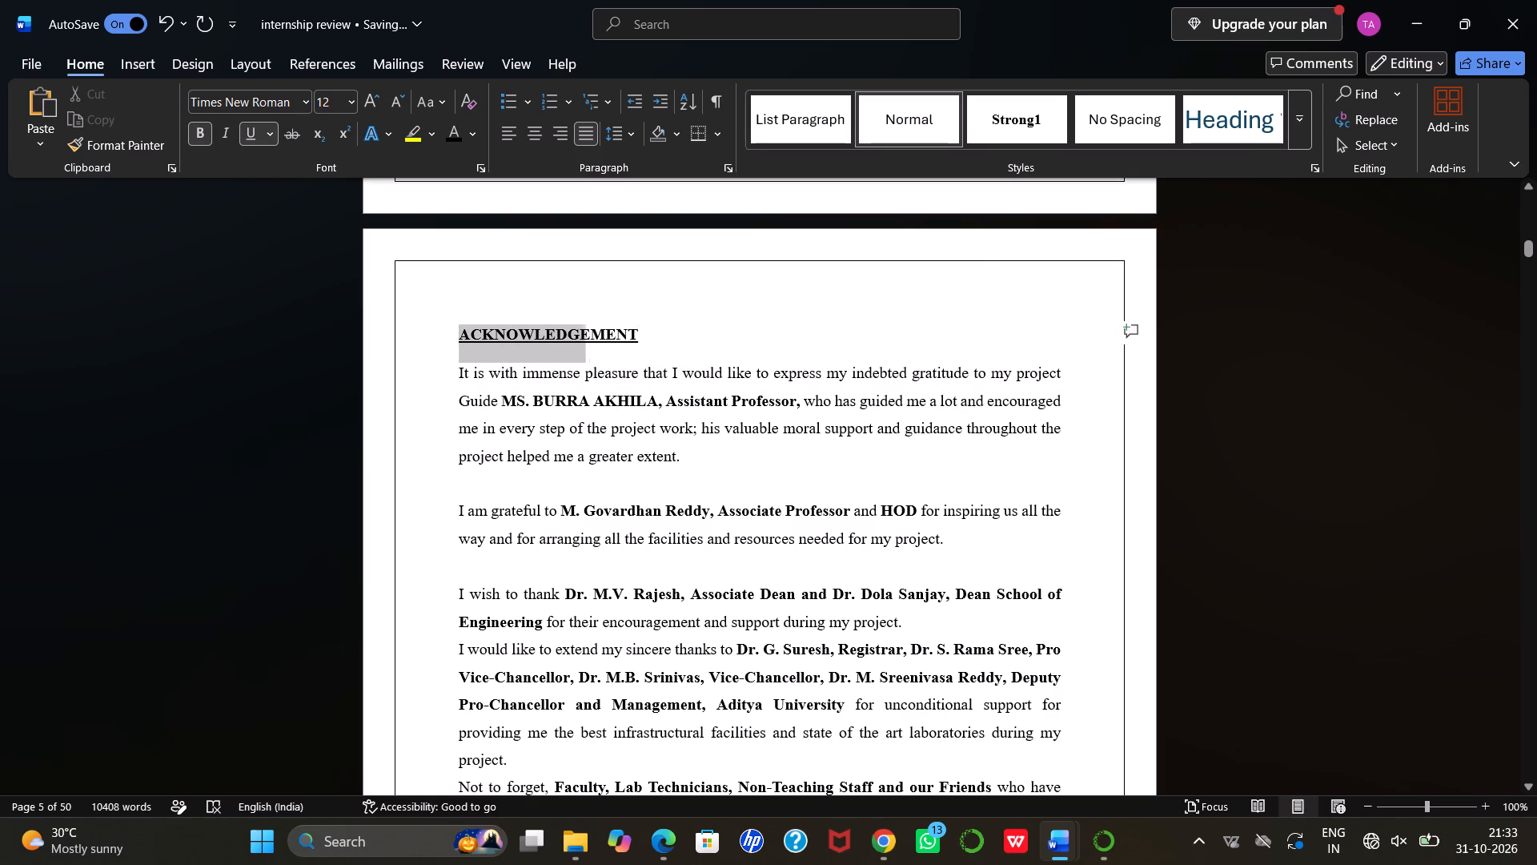
drag(602, 338, 654, 336)
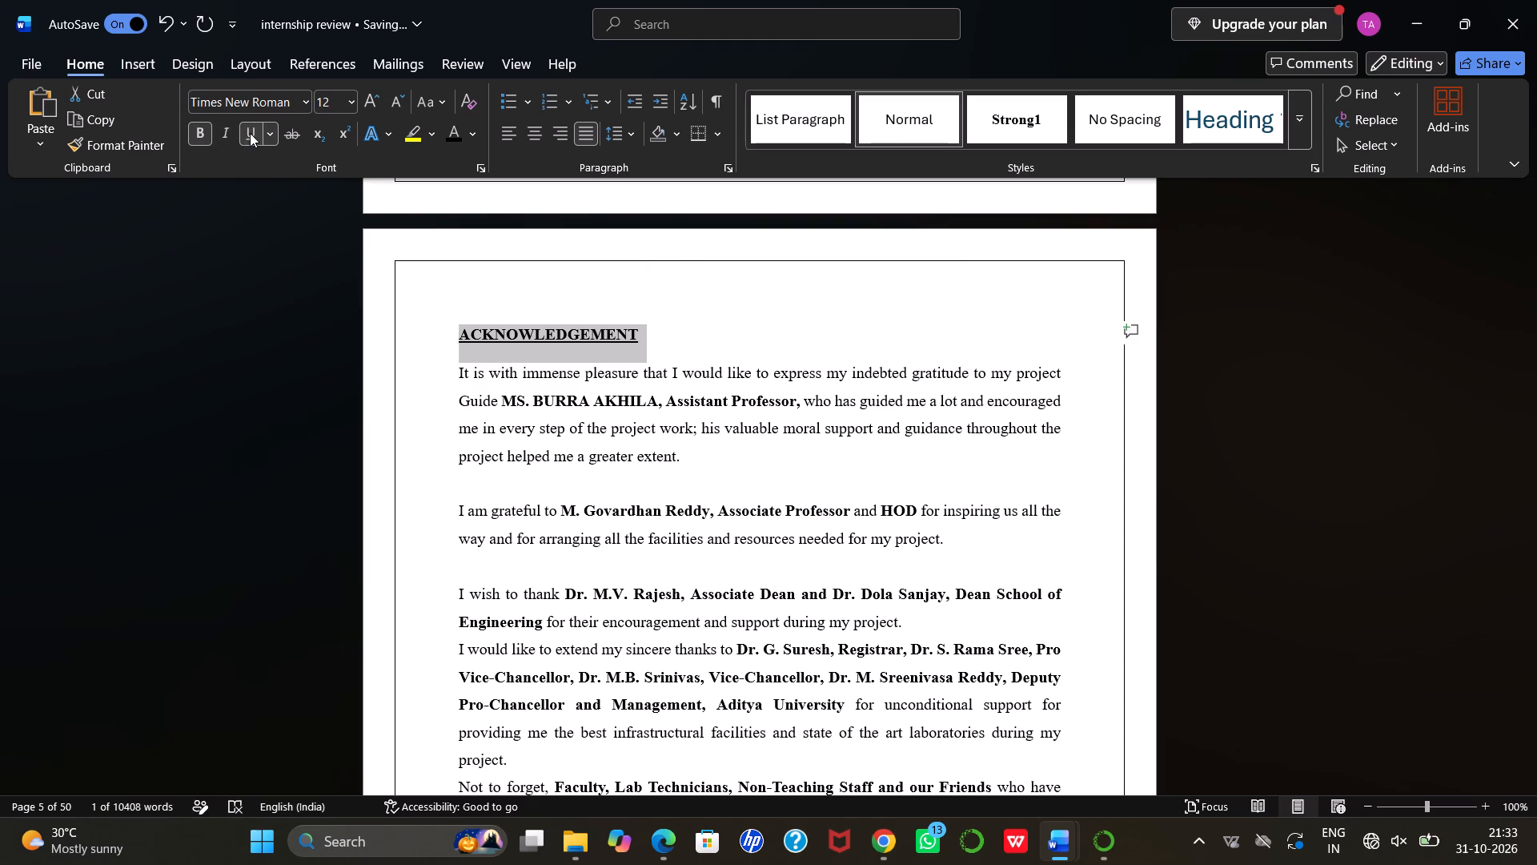
click(250, 133)
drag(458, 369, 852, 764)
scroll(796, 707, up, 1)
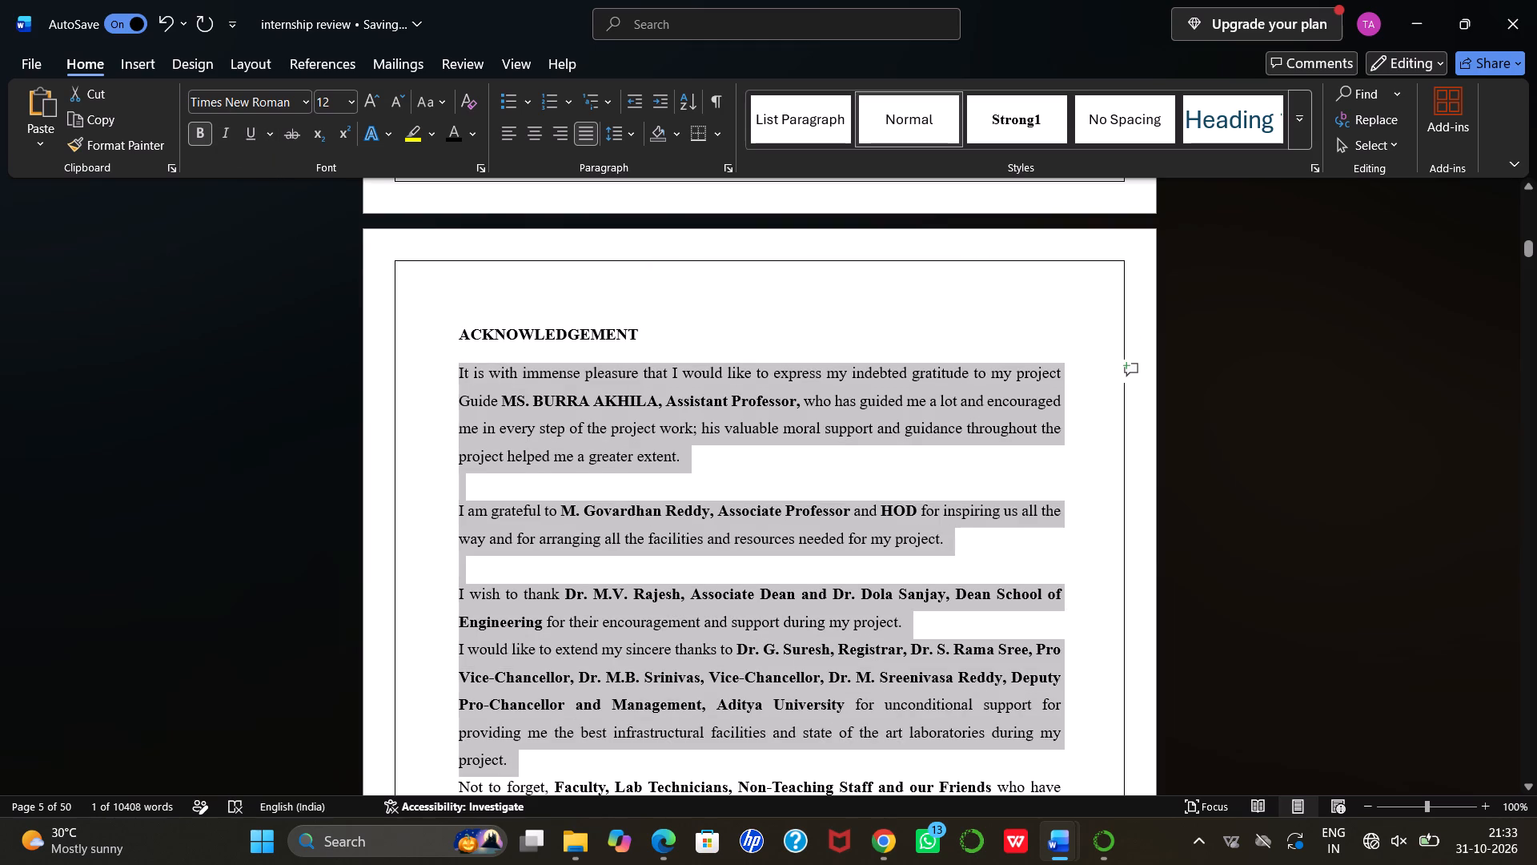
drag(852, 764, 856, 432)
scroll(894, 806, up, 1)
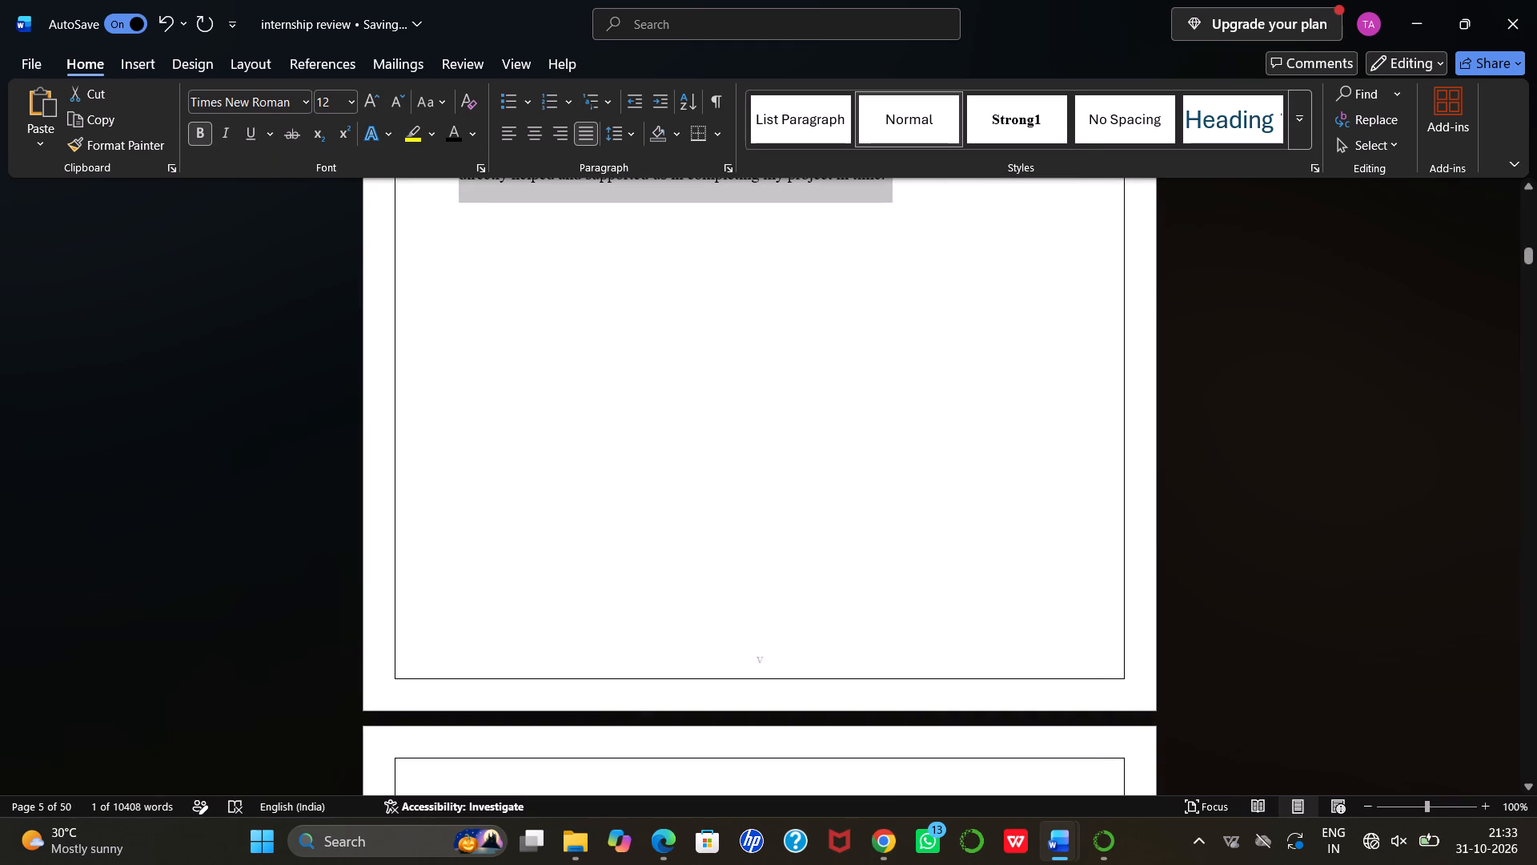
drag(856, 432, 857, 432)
Change the guide's designation on the title page to ASSISTANT PROFESSOR.
scroll(857, 432, up, 12)
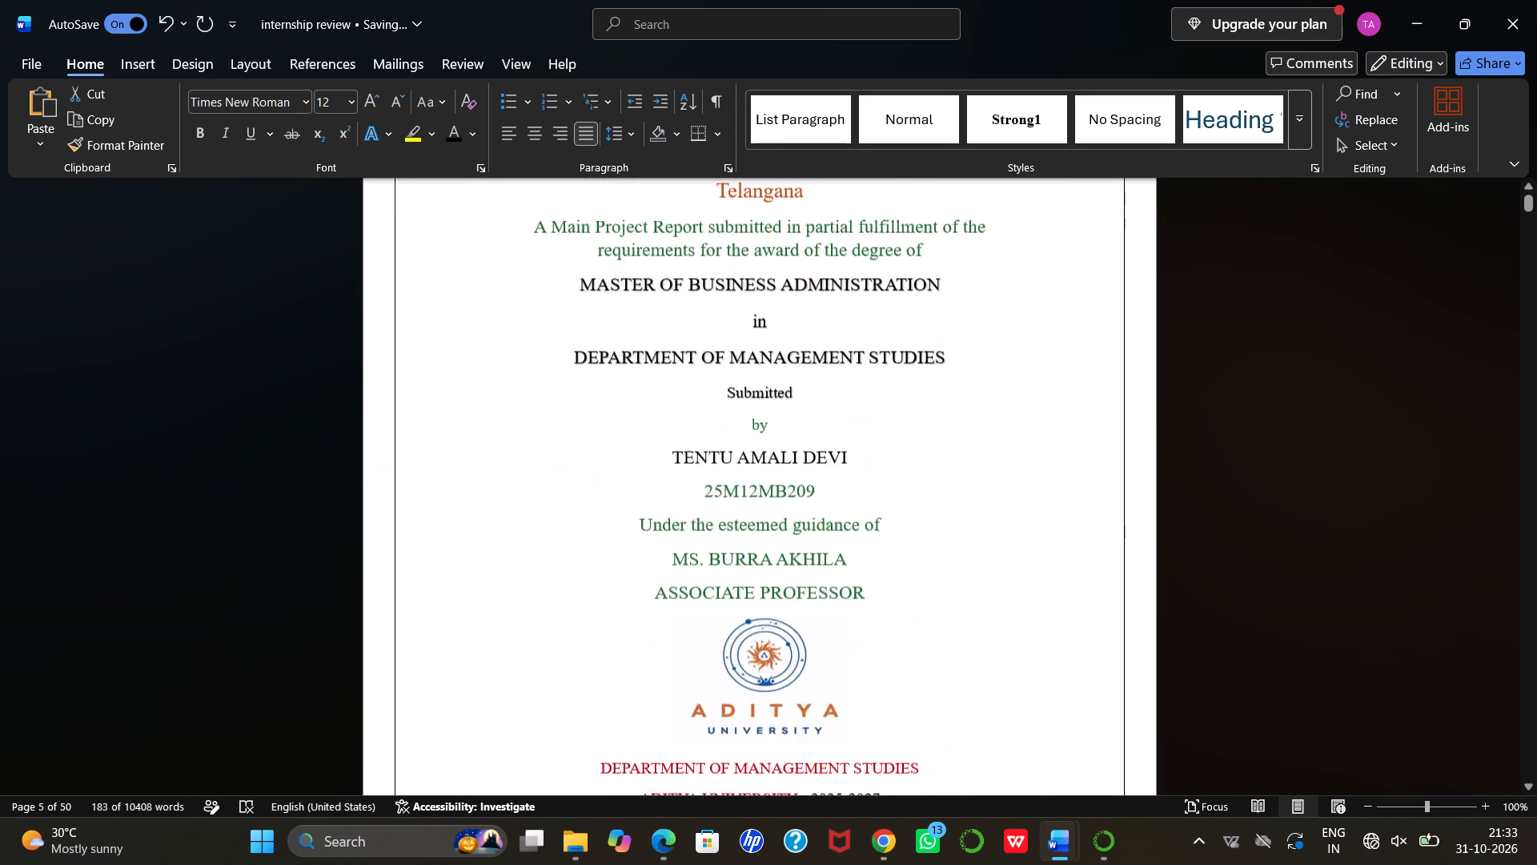
scroll(857, 432, up, 1)
scroll(857, 432, down, 1)
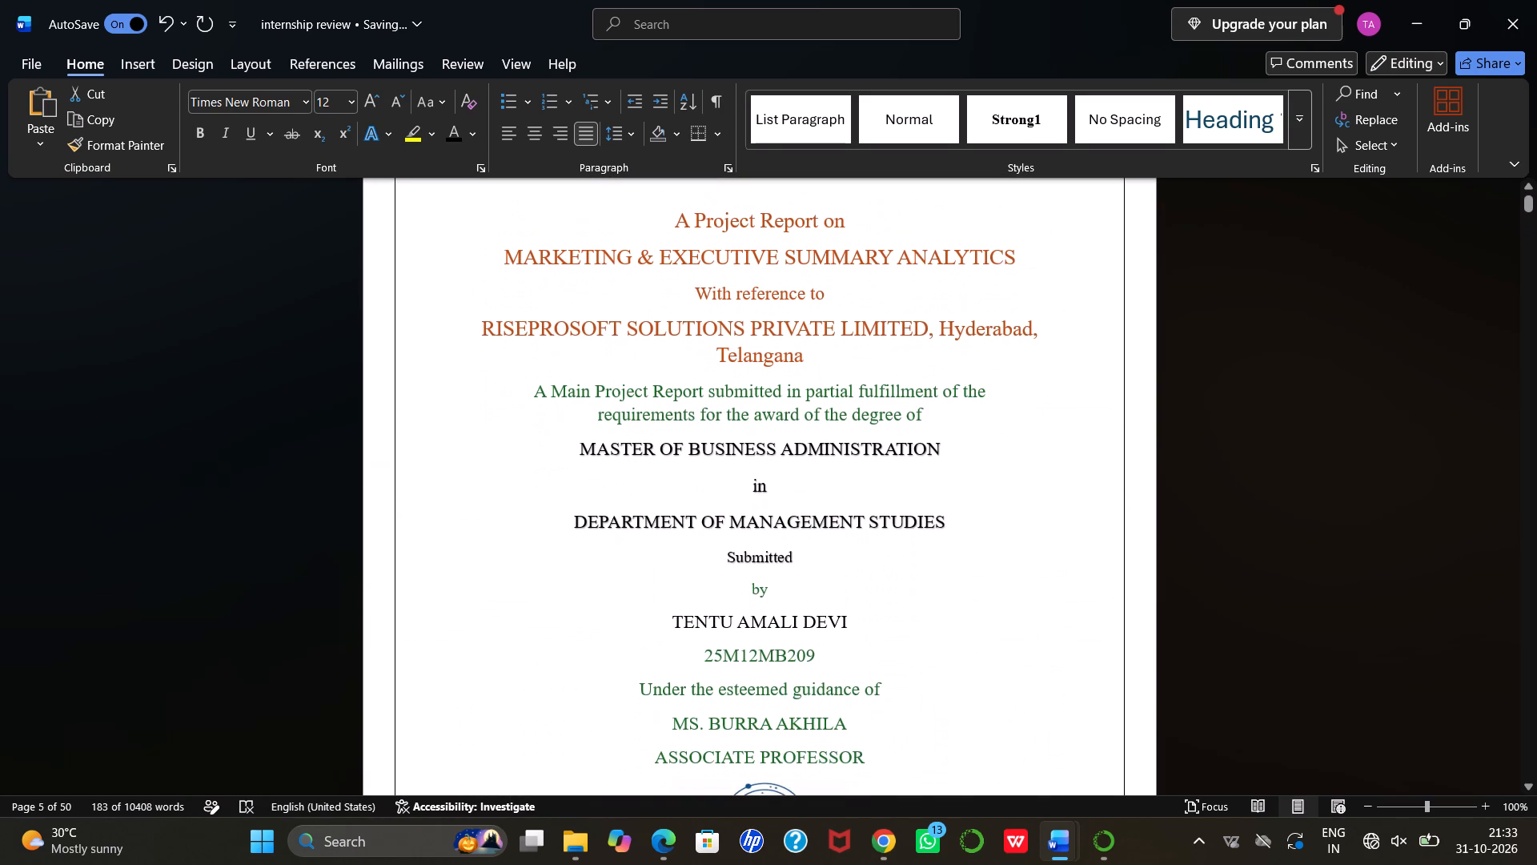
scroll(857, 432, down, 1)
scroll(704, 691, right, 1)
click(756, 661)
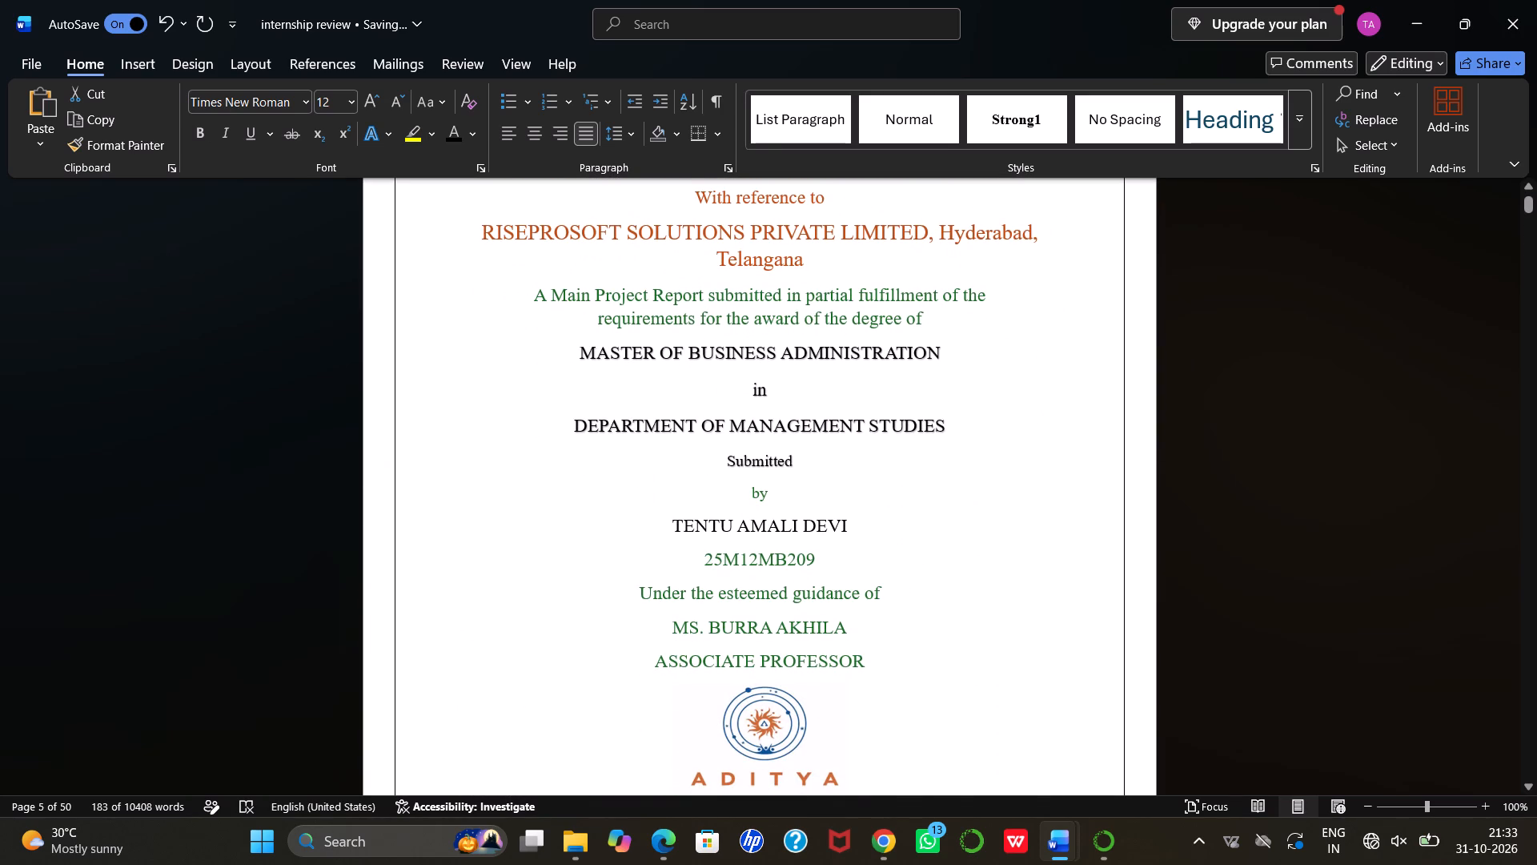
key(BackSpace)
key(BackSpace)
key(BackSpace)
key(BackSpace)
key(BackSpace)
key(BackSpace)
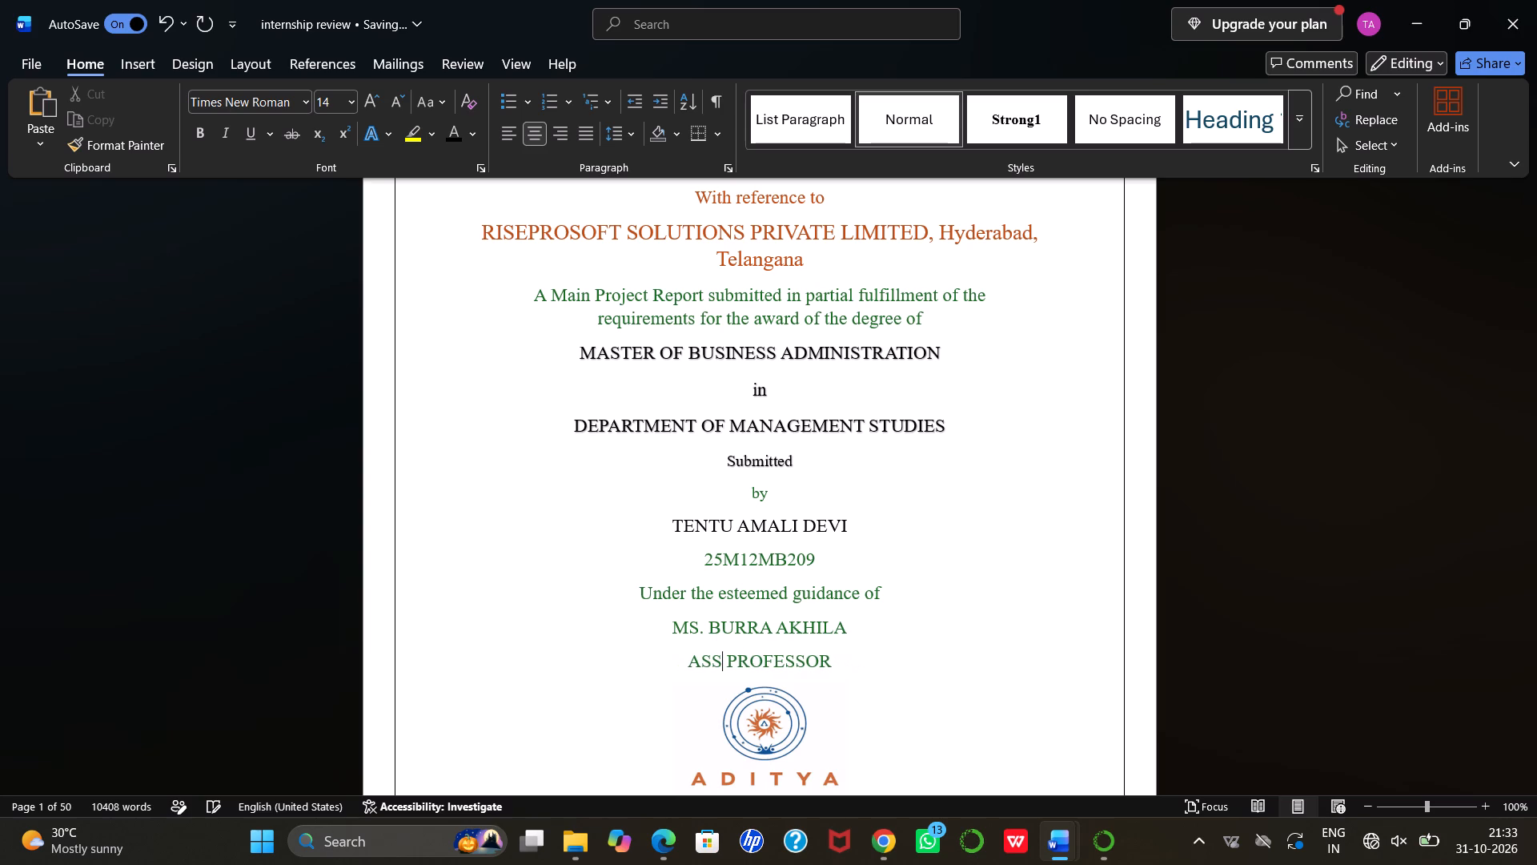
text(ista)
key(BackSpace)
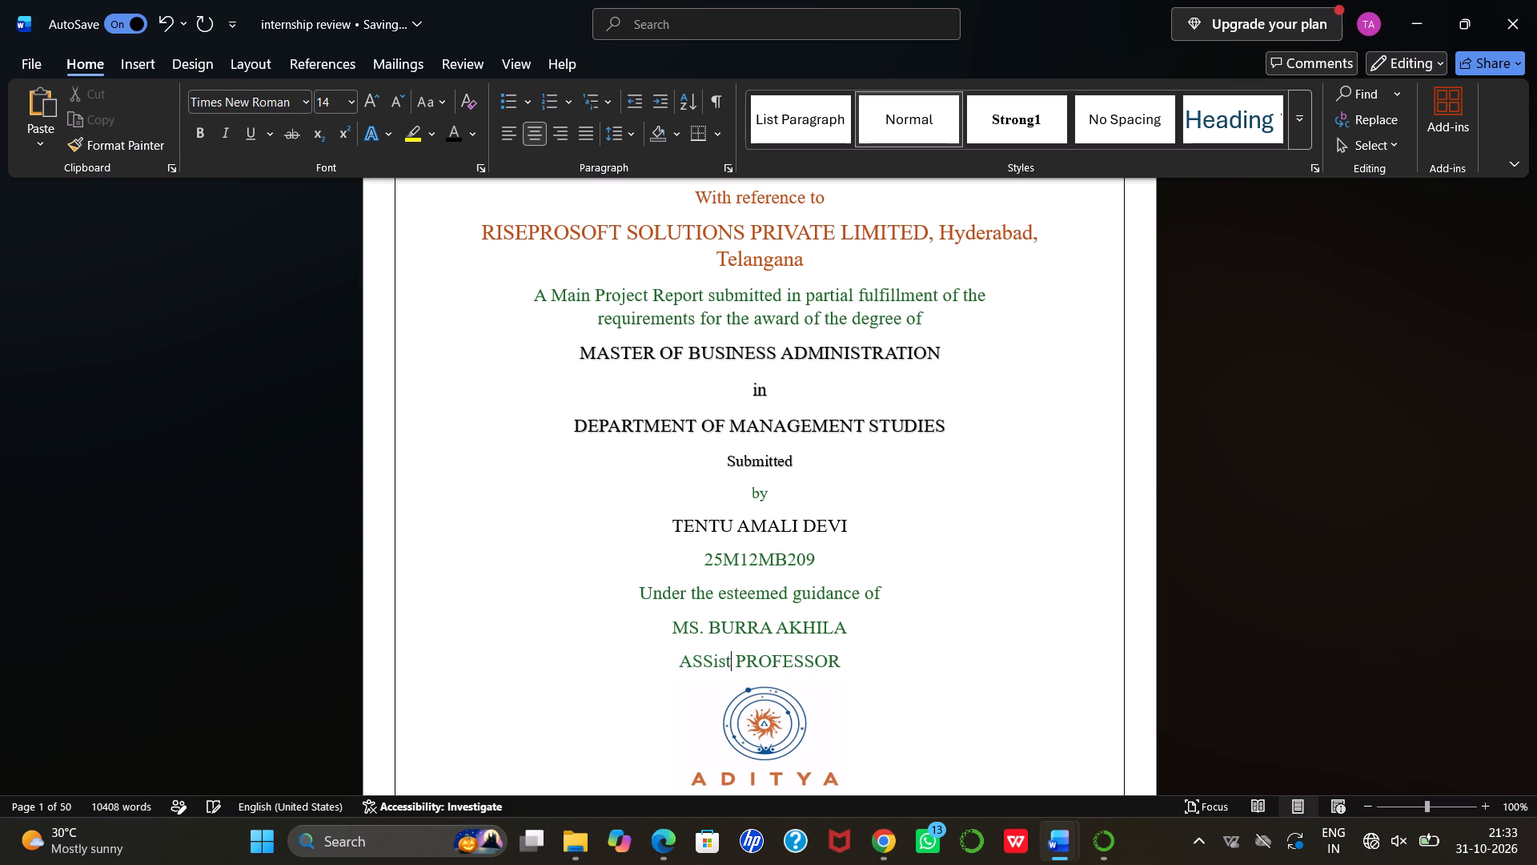
key(BackSpace)
key(BackSpace)
key(BackSpace)
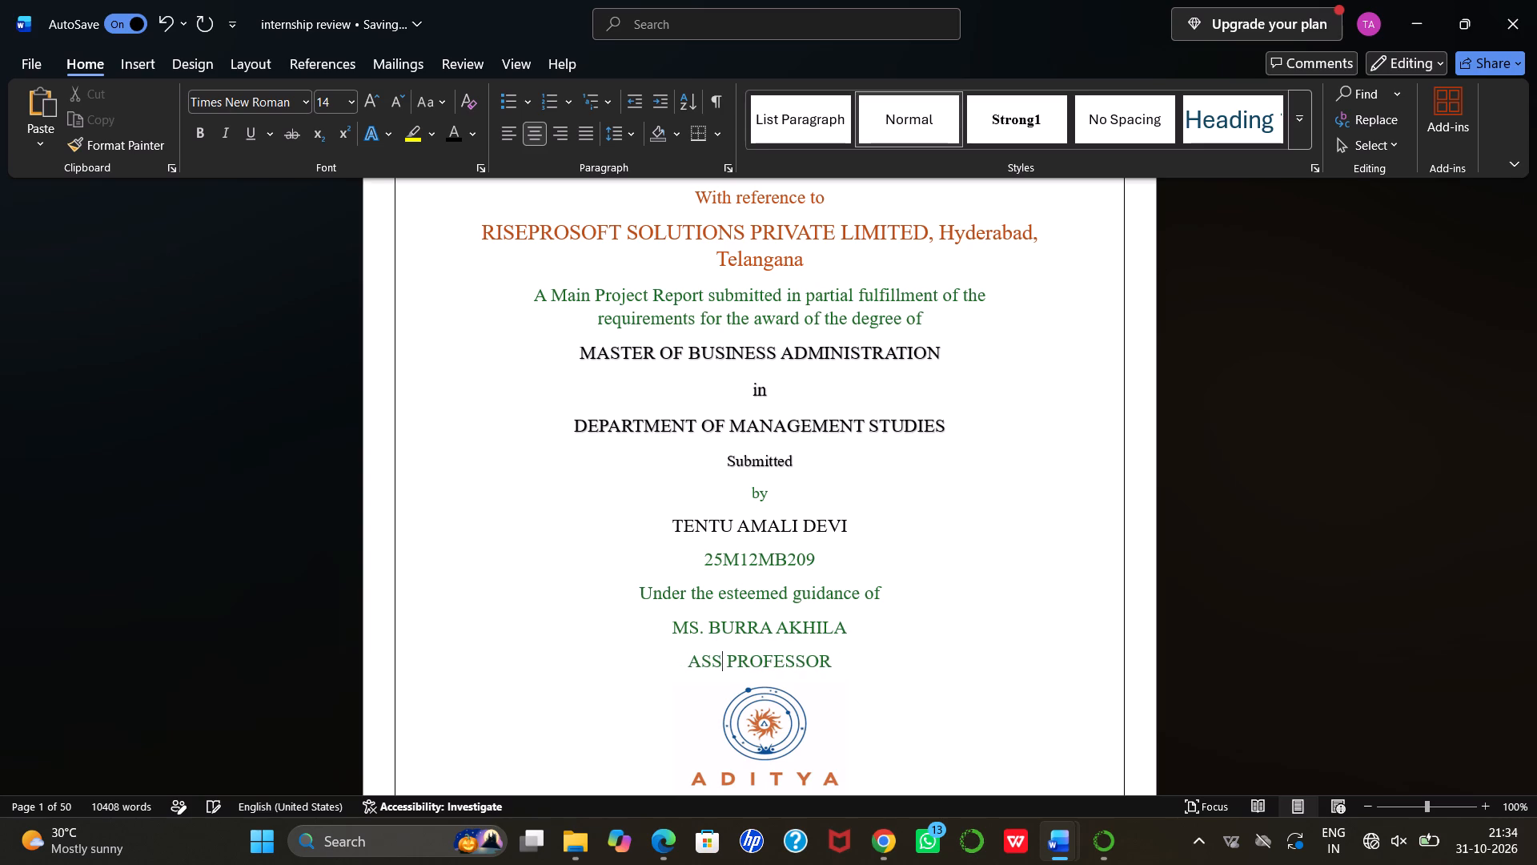
key(BackSpace)
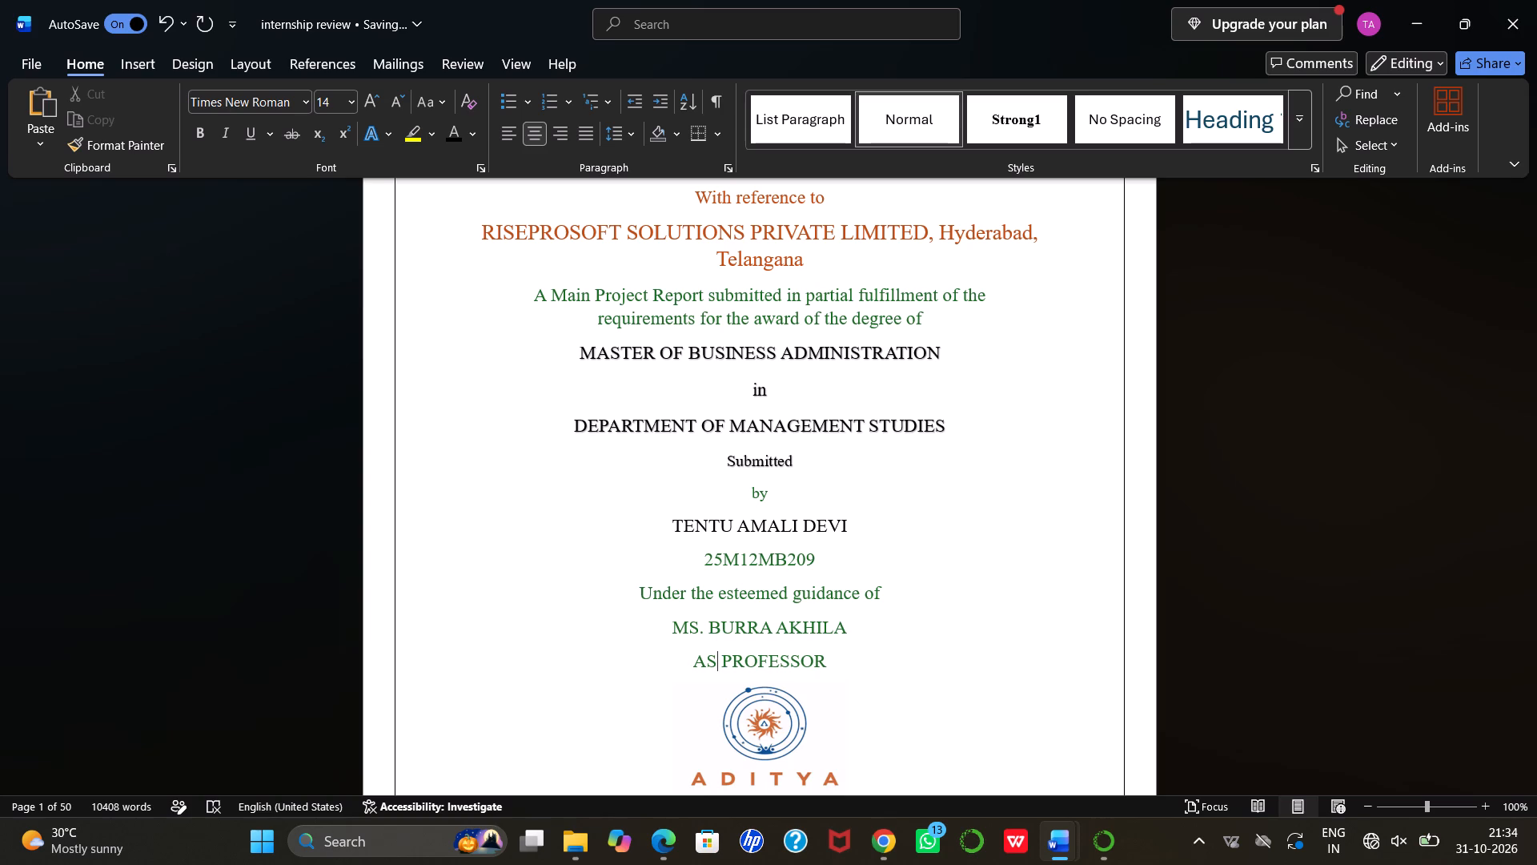
key(s)
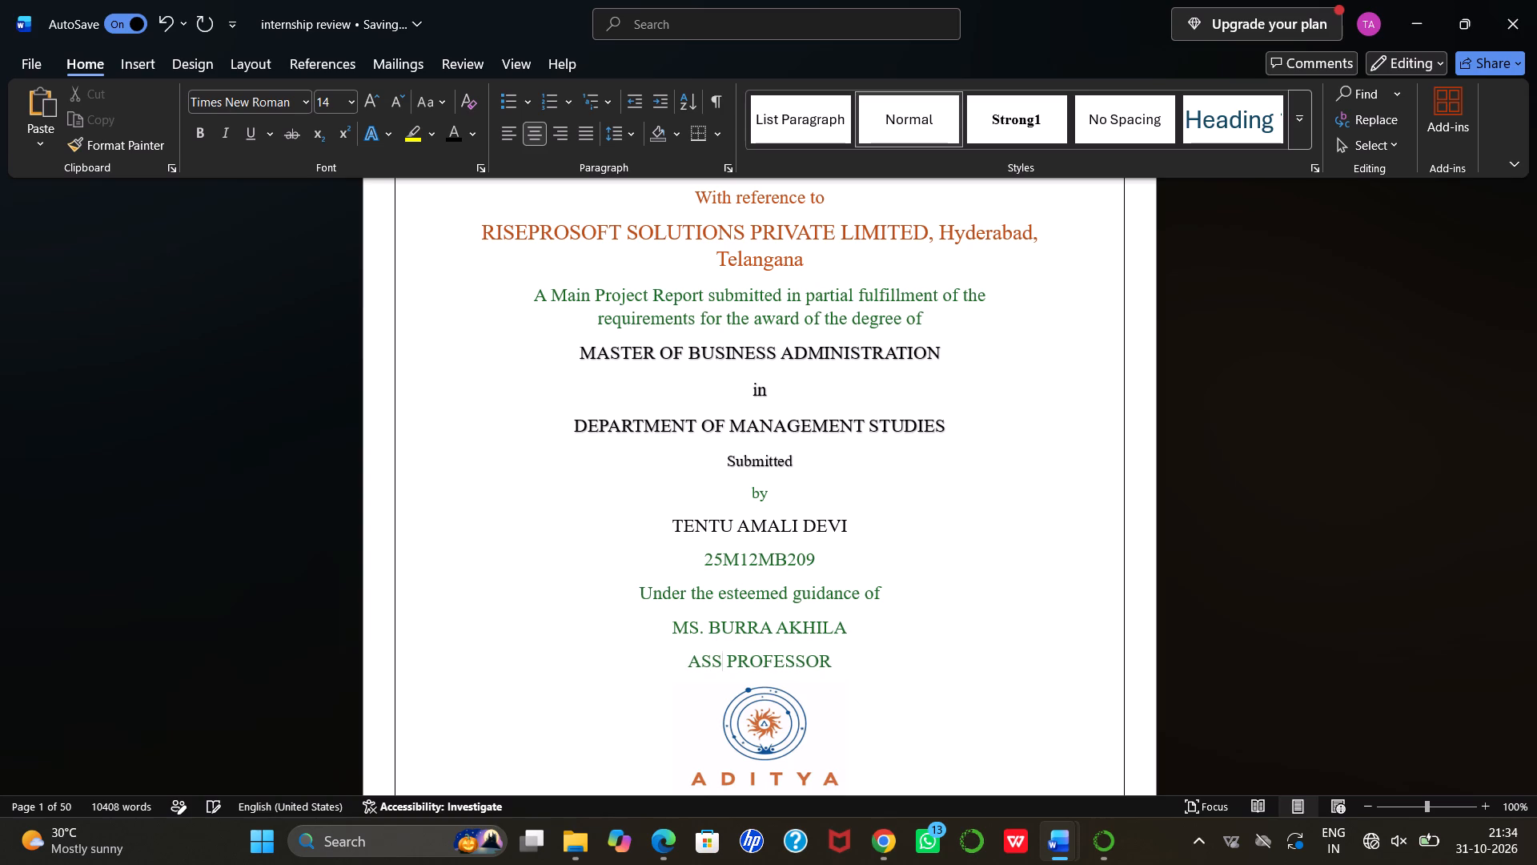
text(ITANT)
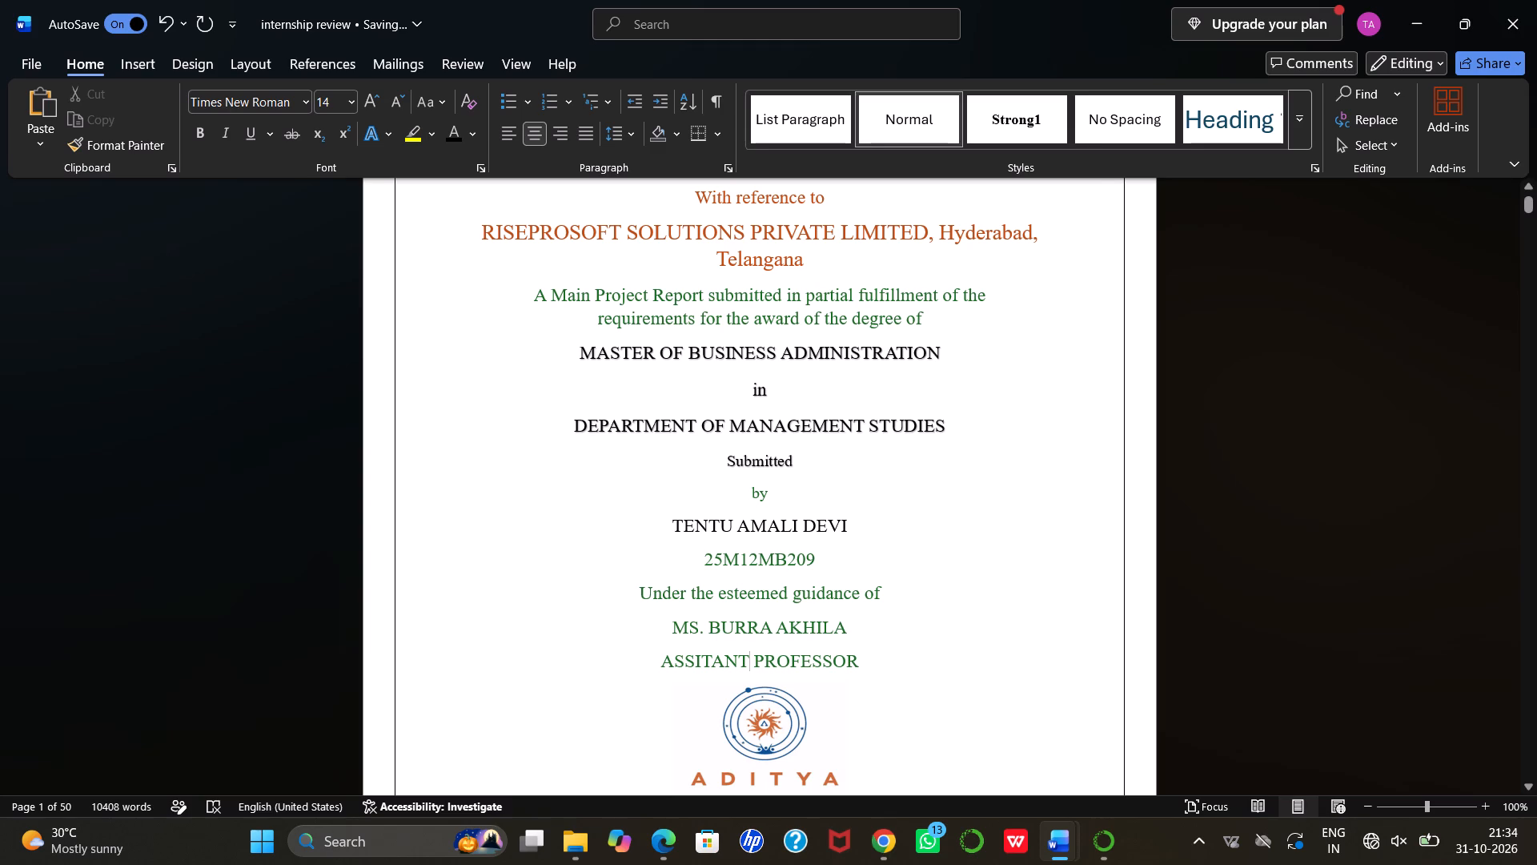
click(701, 660)
key(s)
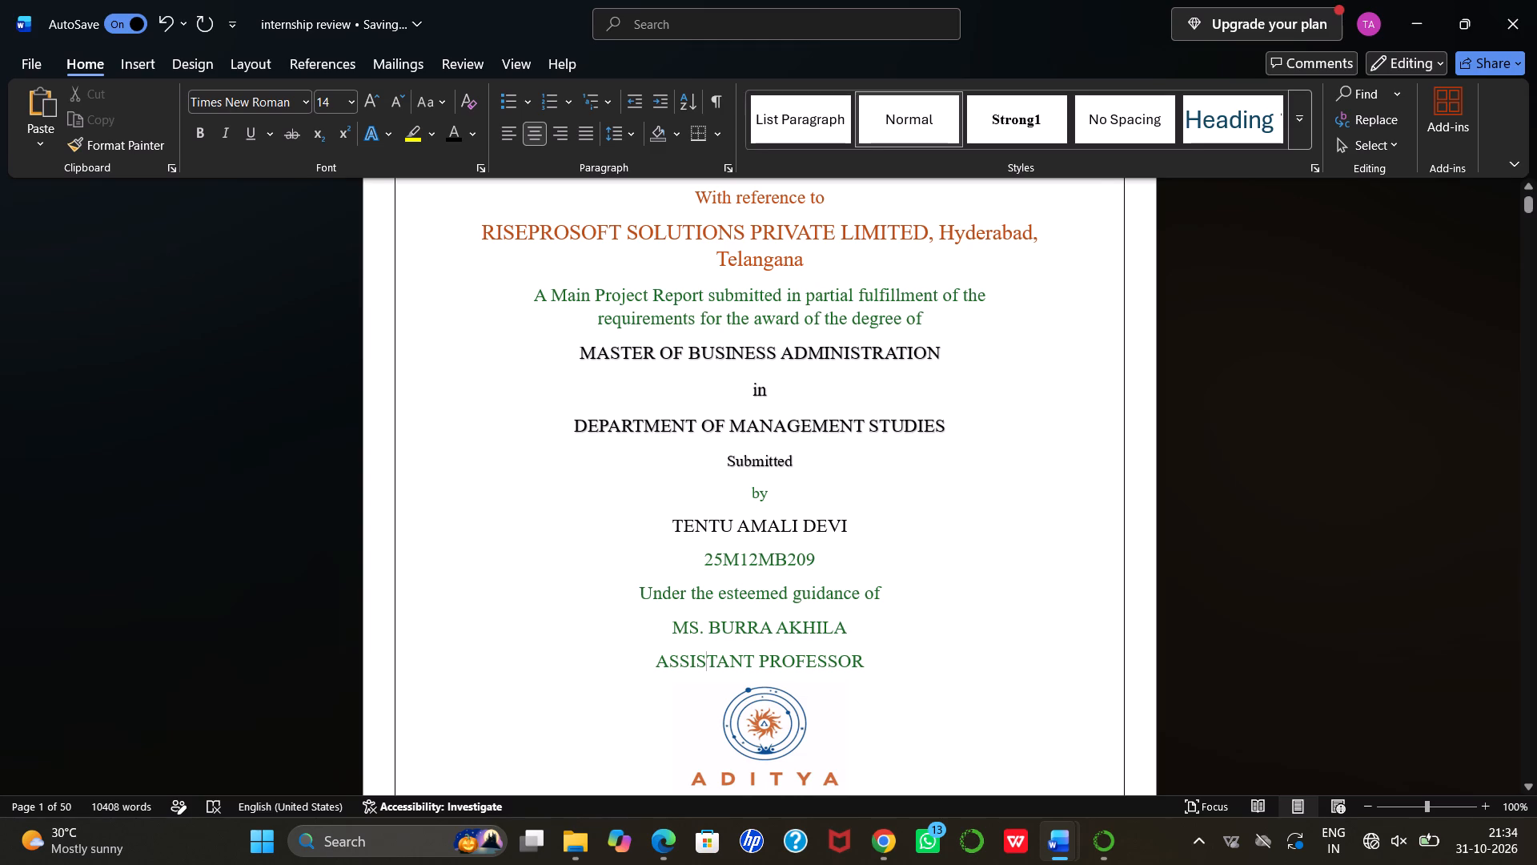
Check the font size of the word "by" on the title page and review the layout through the certificate page.
drag(750, 493, 770, 493)
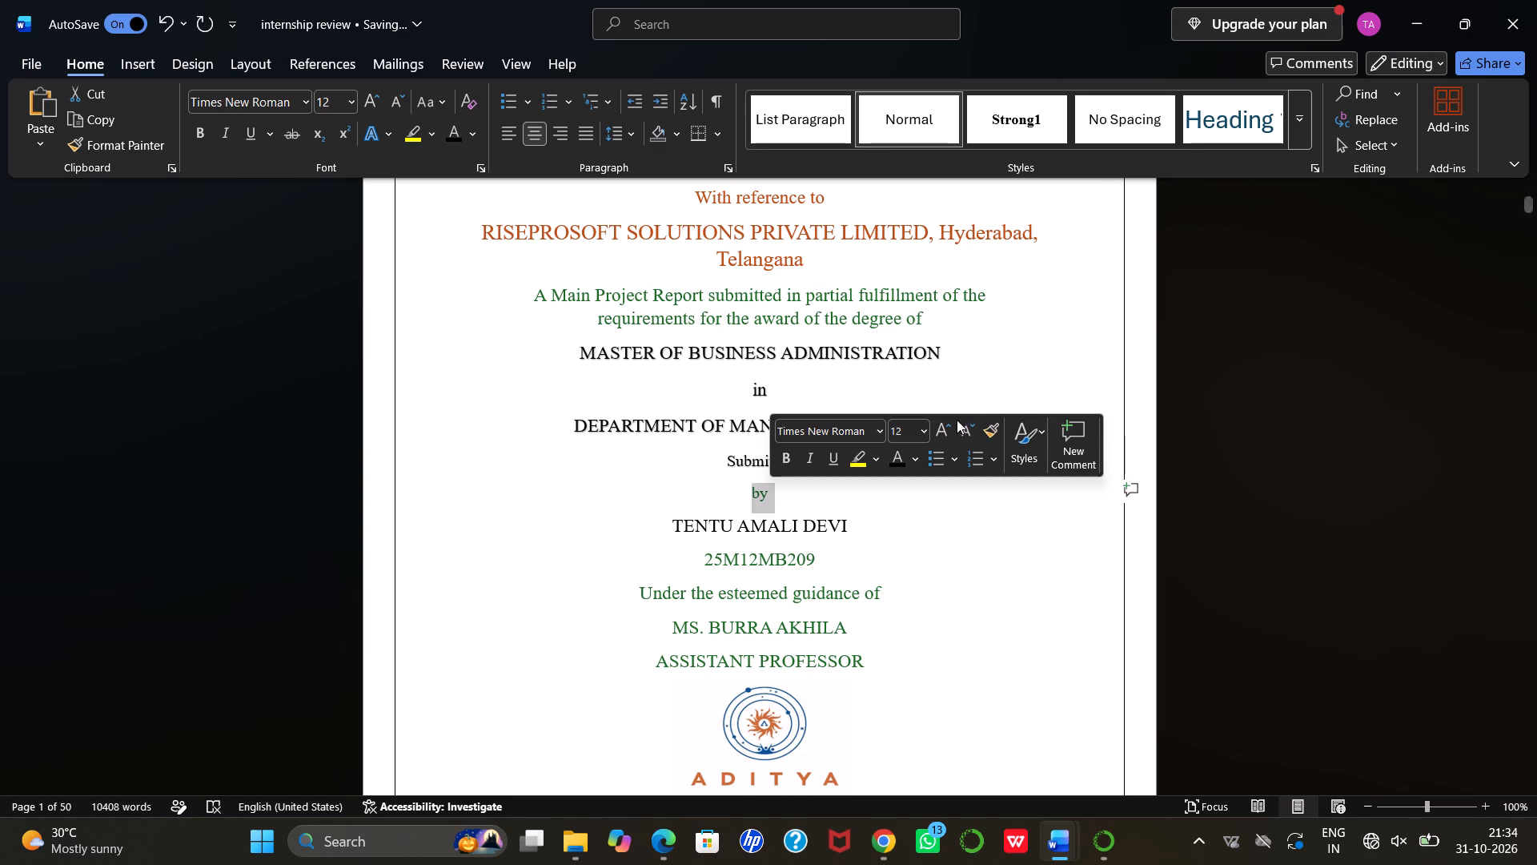
click(945, 514)
scroll(853, 509, down, 1)
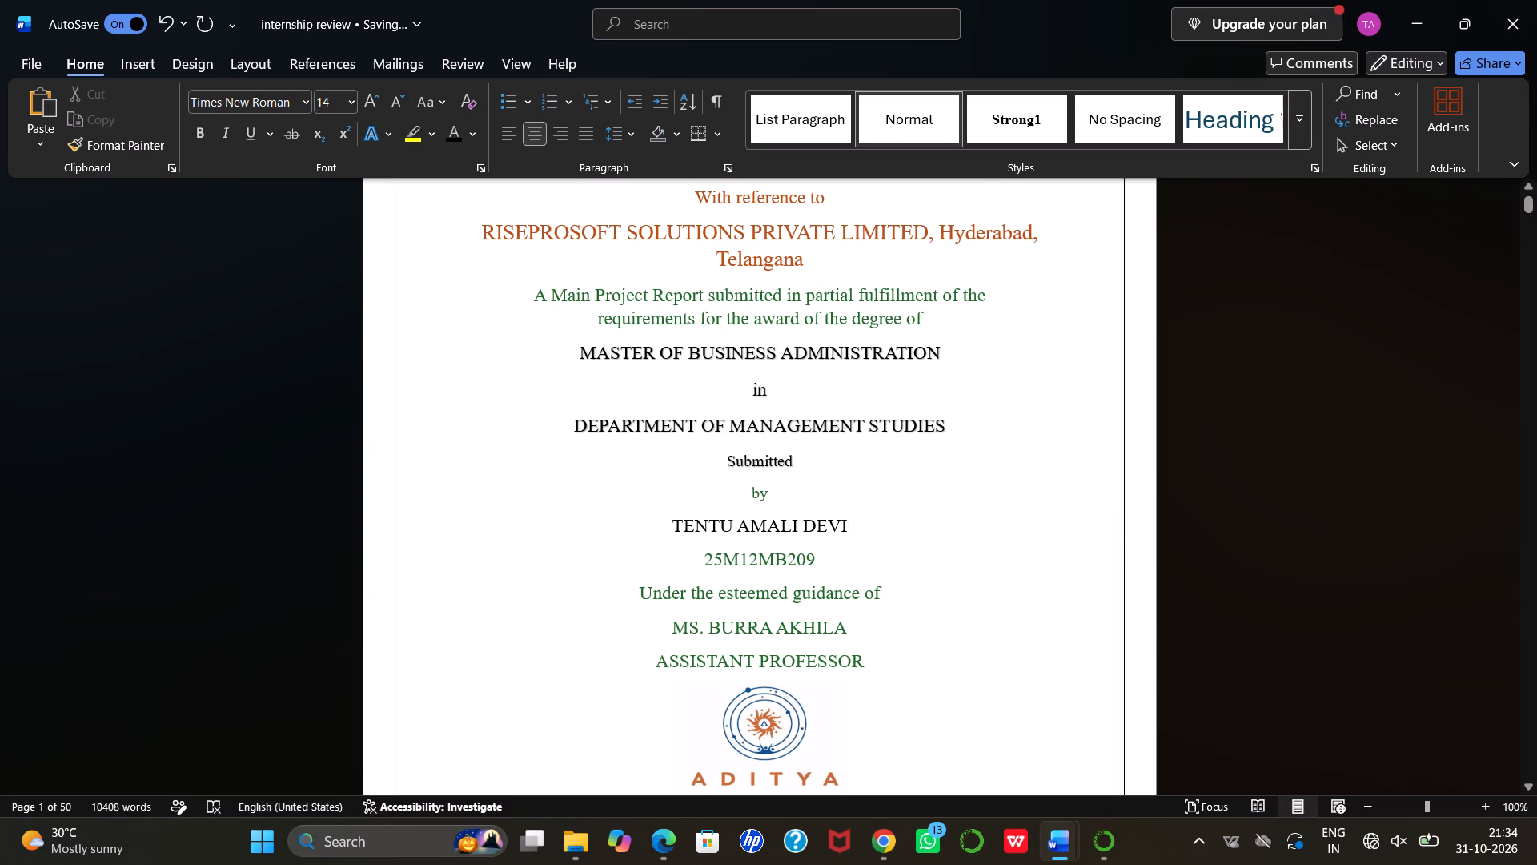
scroll(853, 509, down, 4)
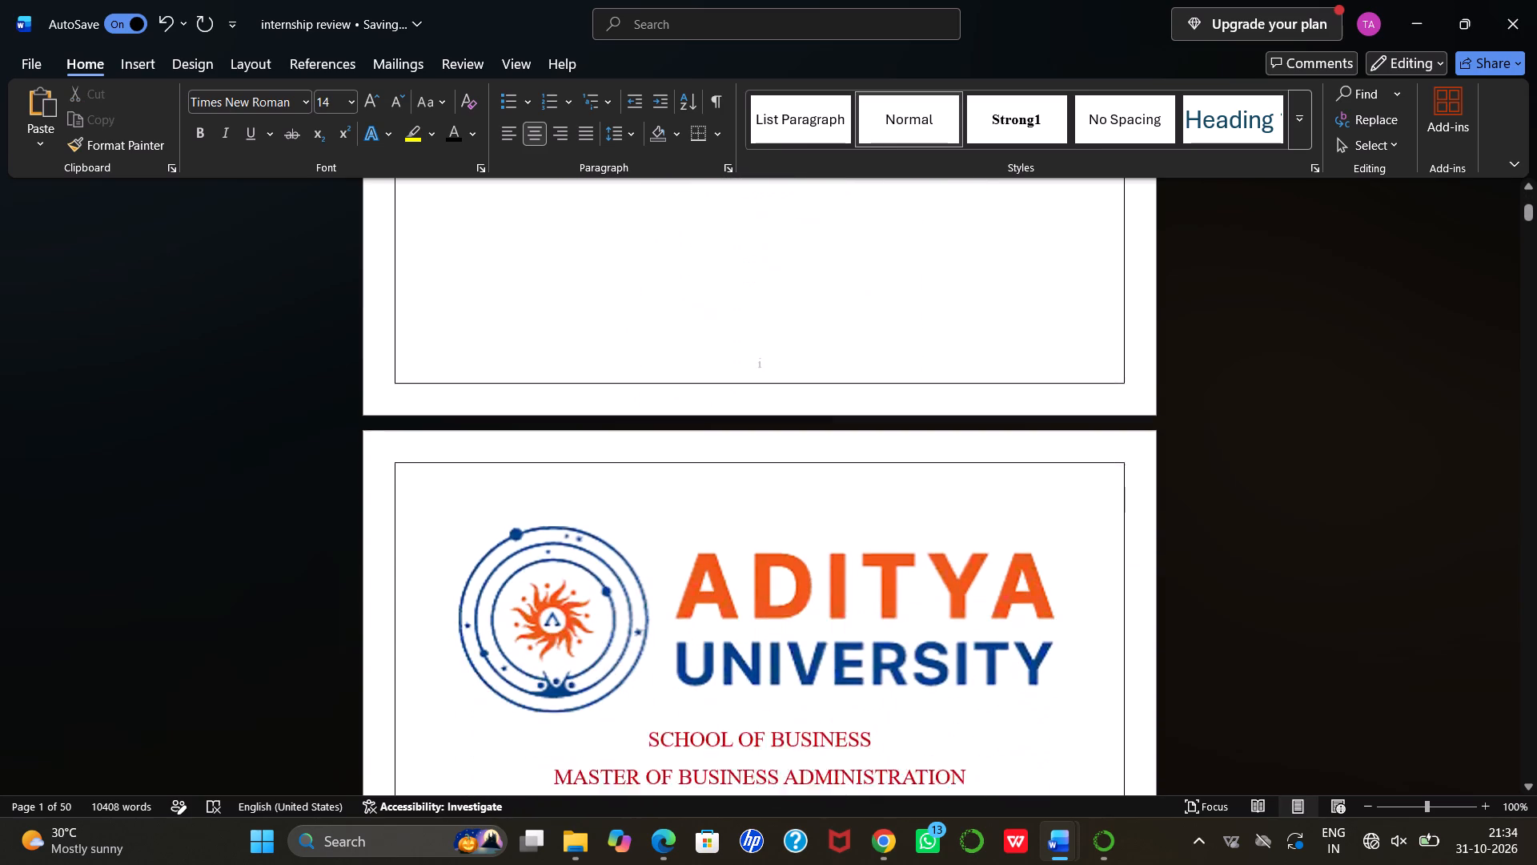
scroll(853, 509, down, 2)
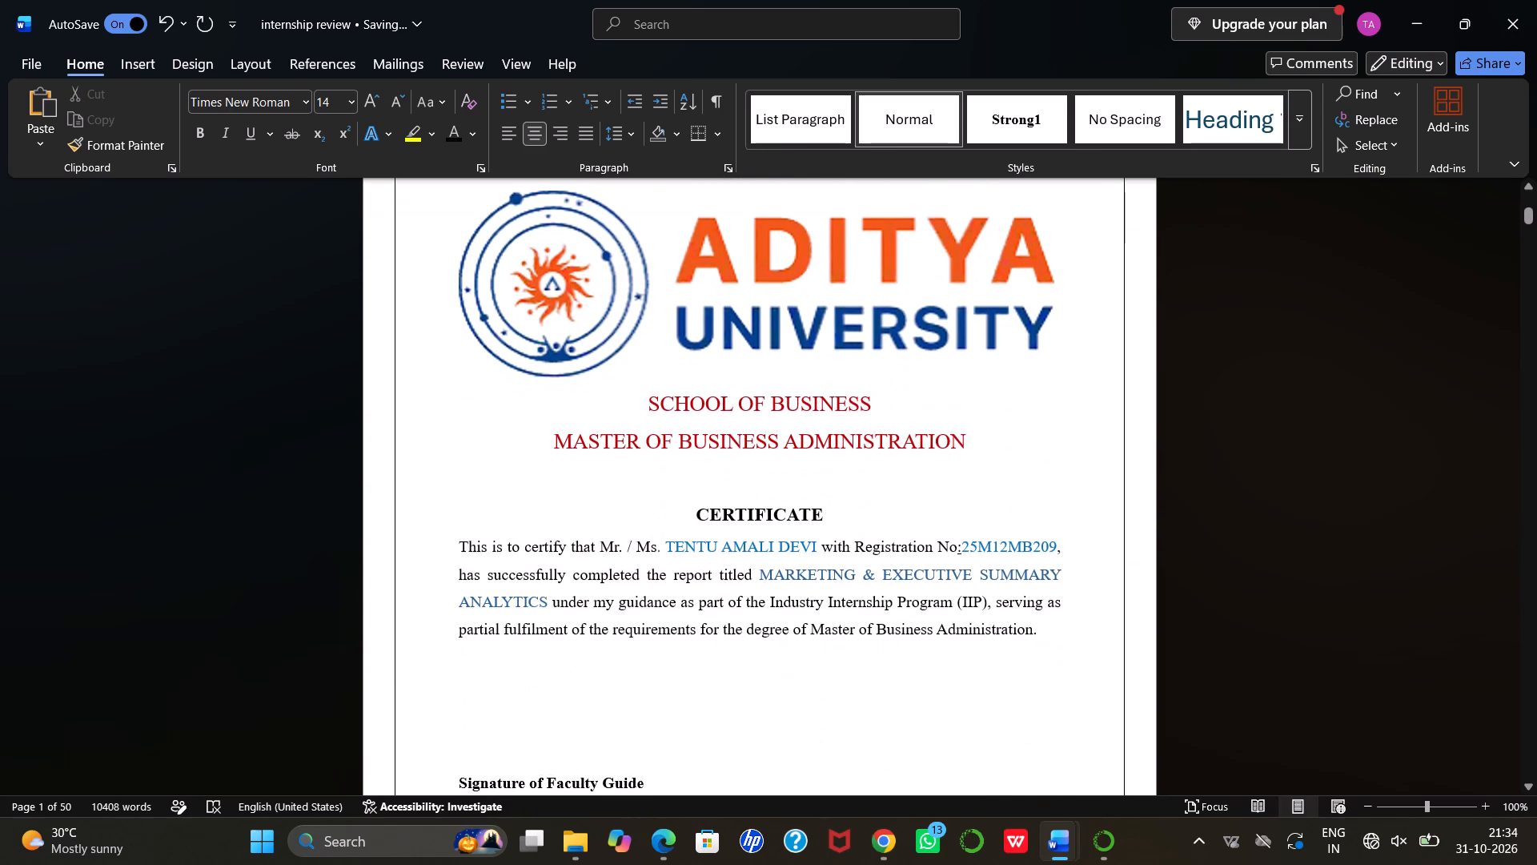
scroll(853, 509, down, 1)
scroll(733, 263, up, 1)
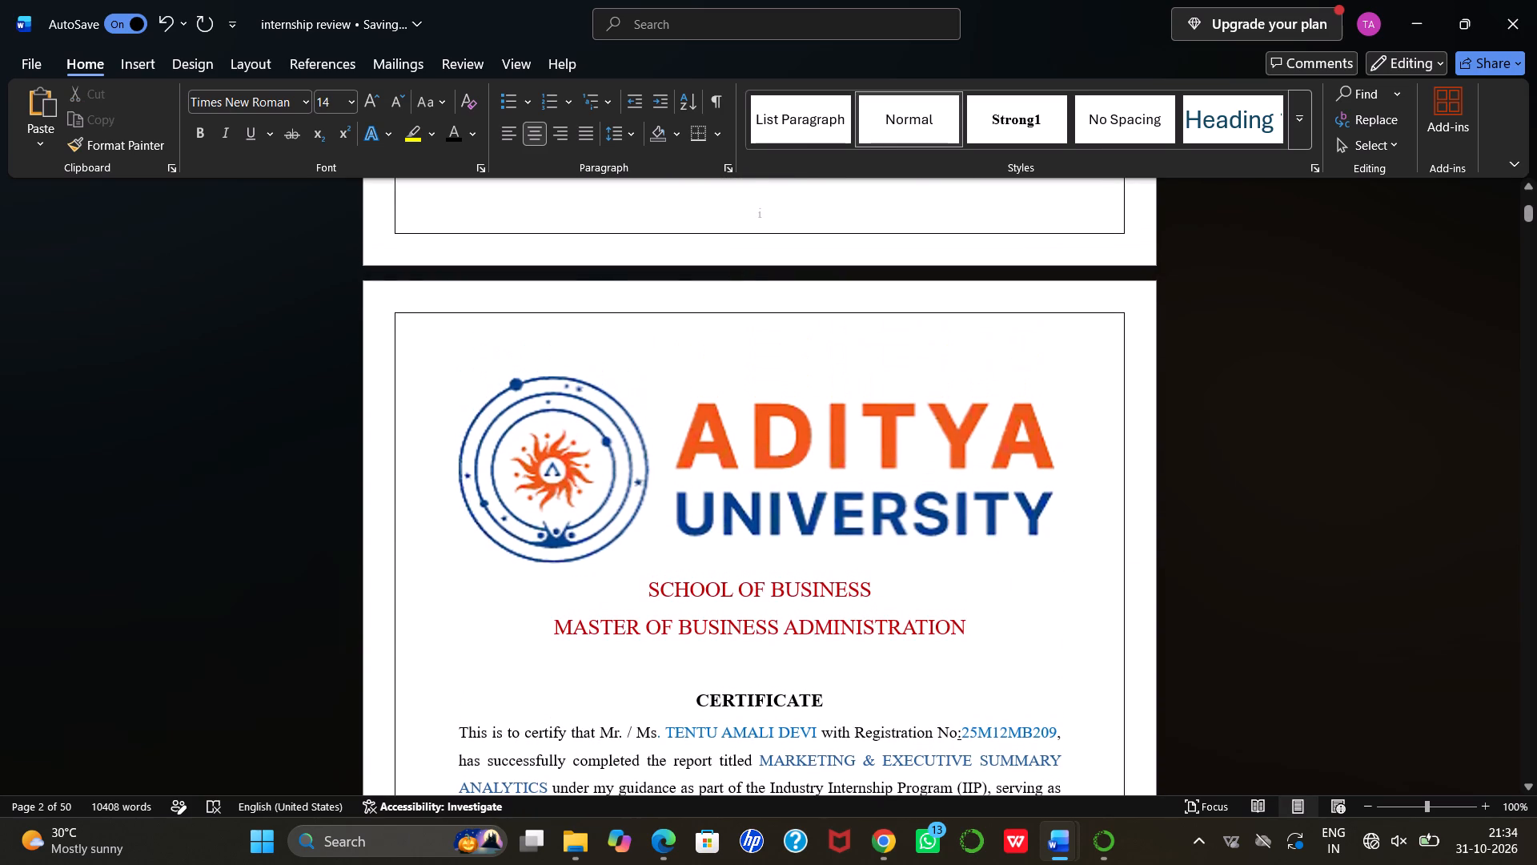
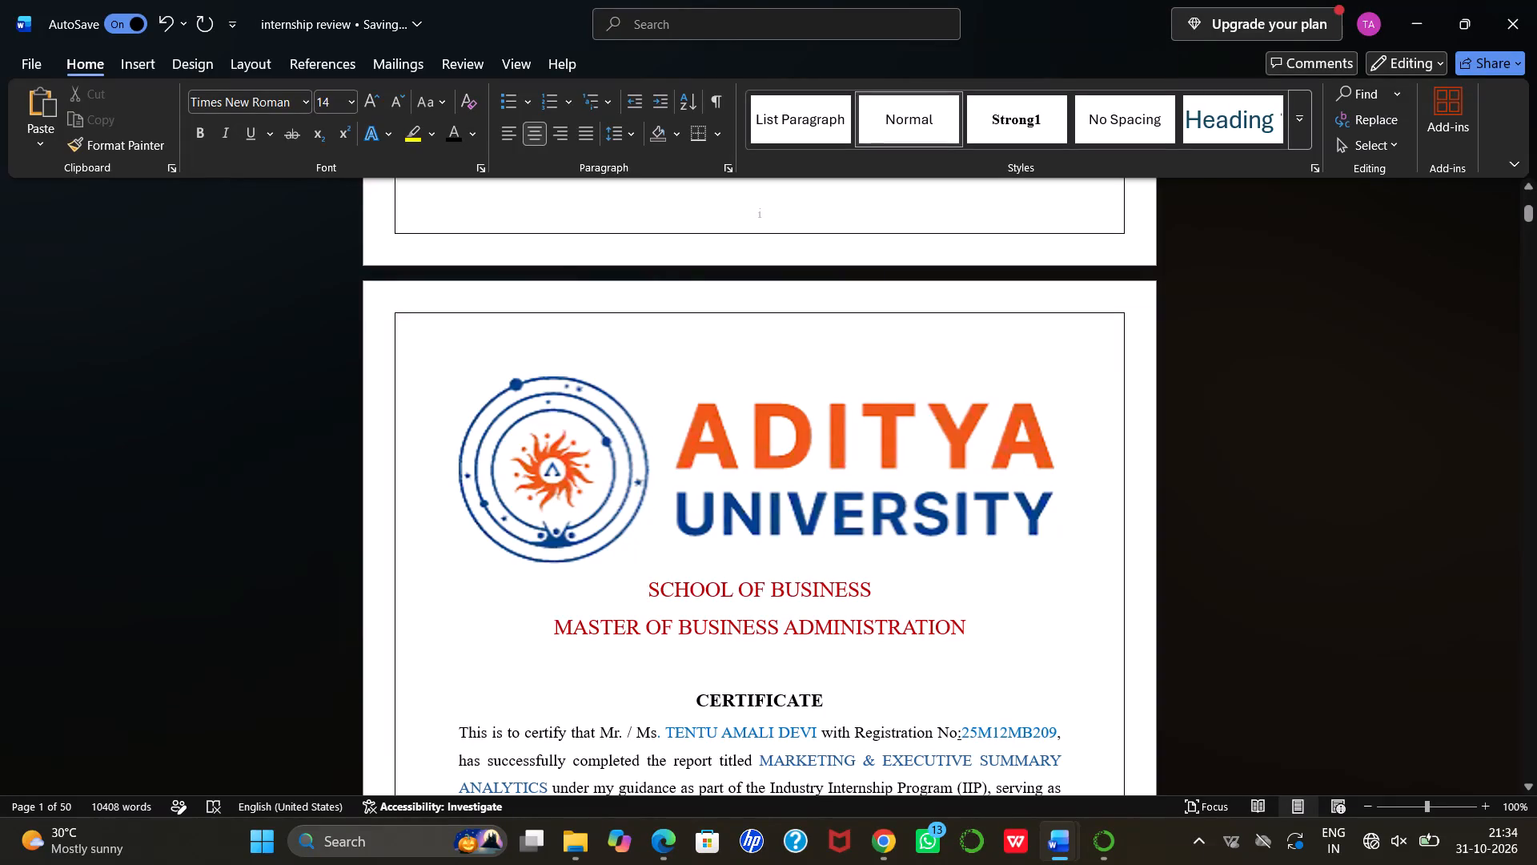
Compare the contents and layout of the university certificate on page 2 and the internship certificate on page 3.
scroll(751, 534, down, 1)
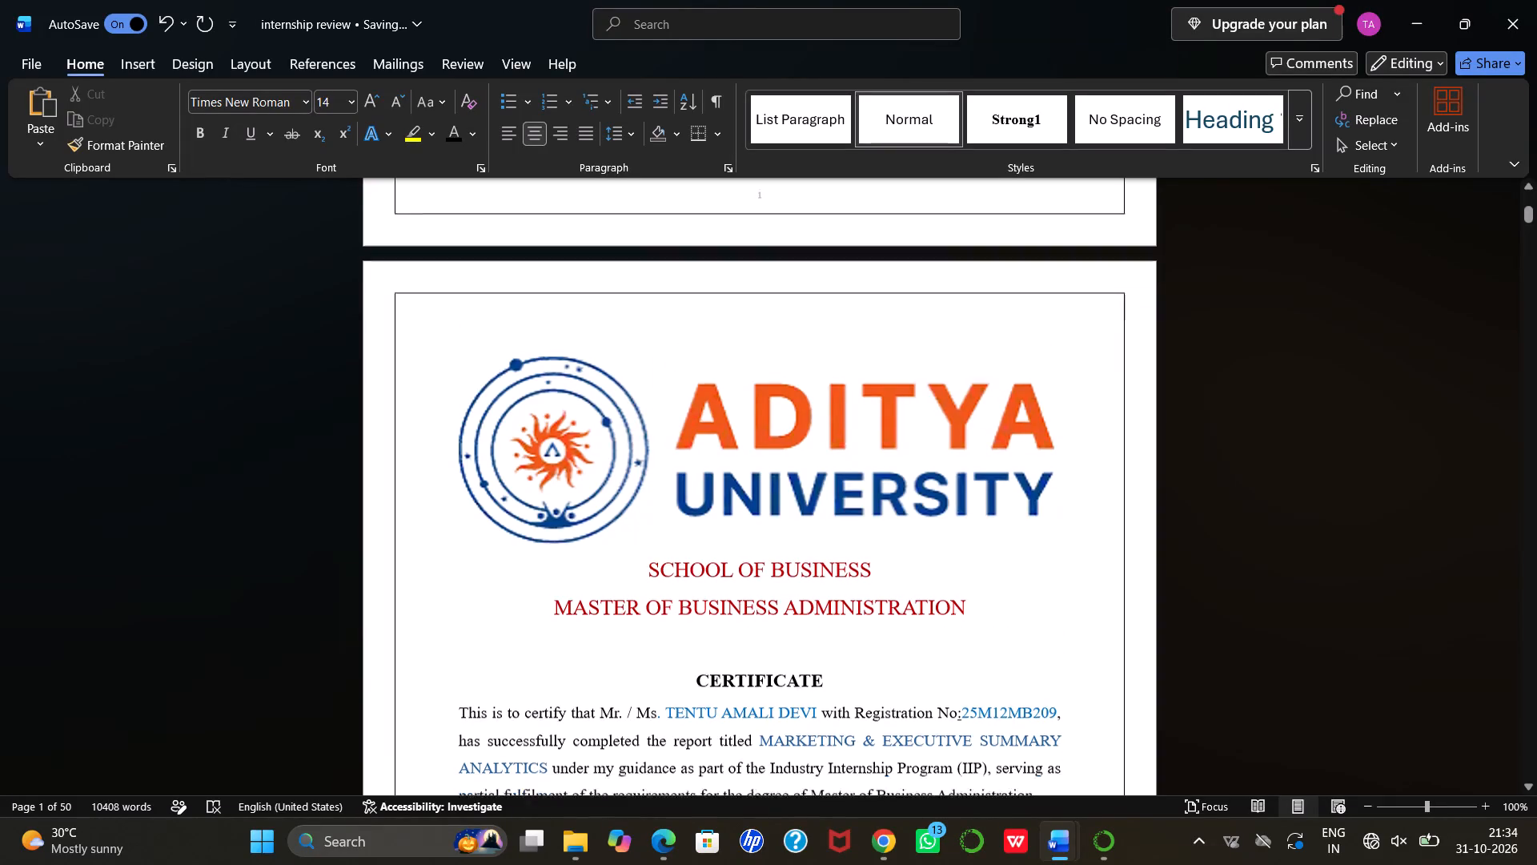
scroll(751, 534, down, 3)
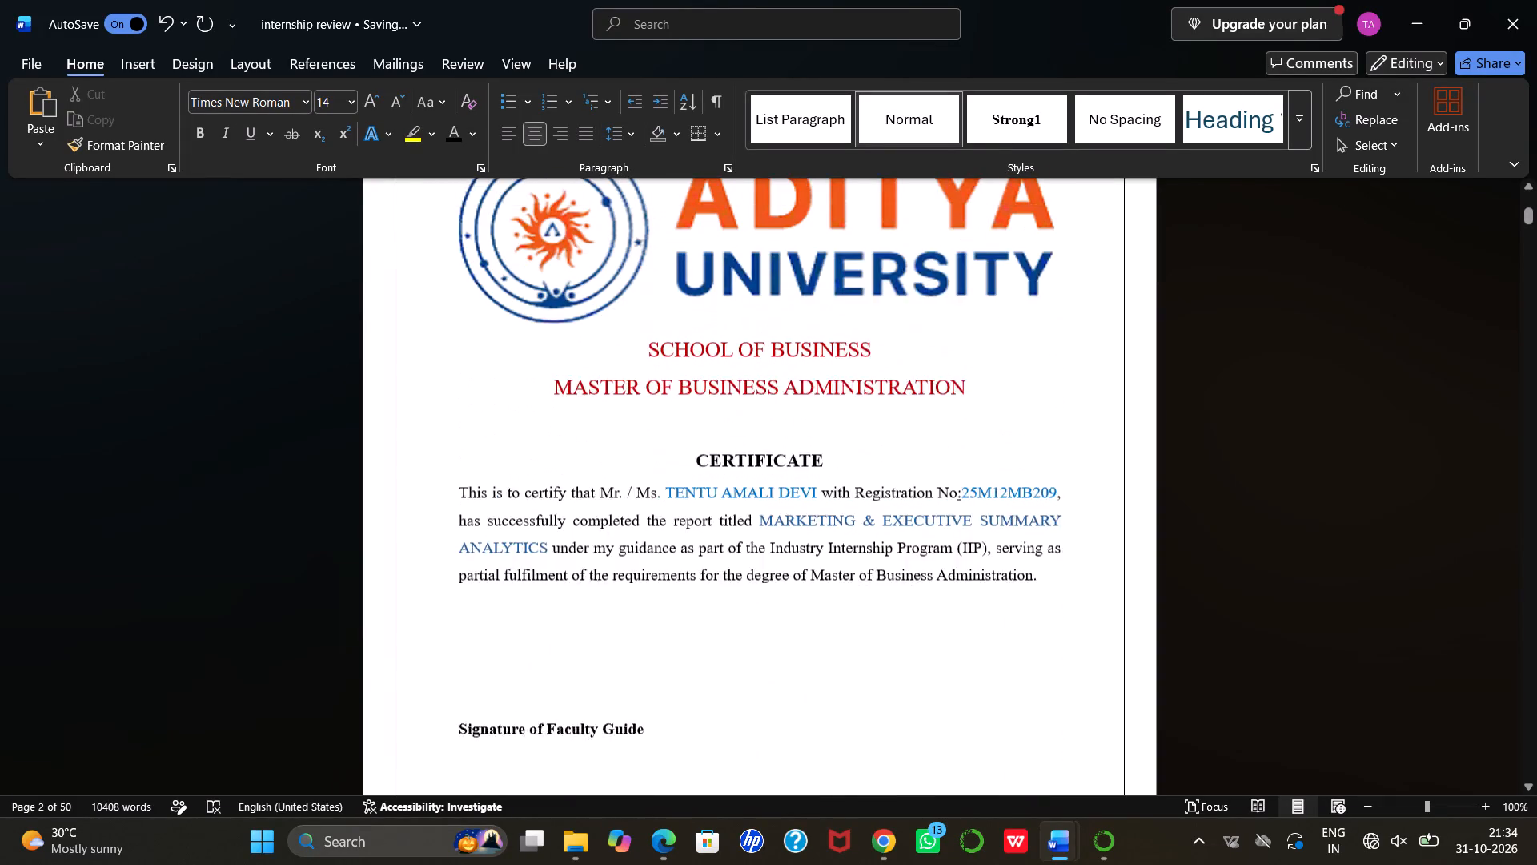
scroll(751, 534, down, 2)
scroll(751, 534, up, 1)
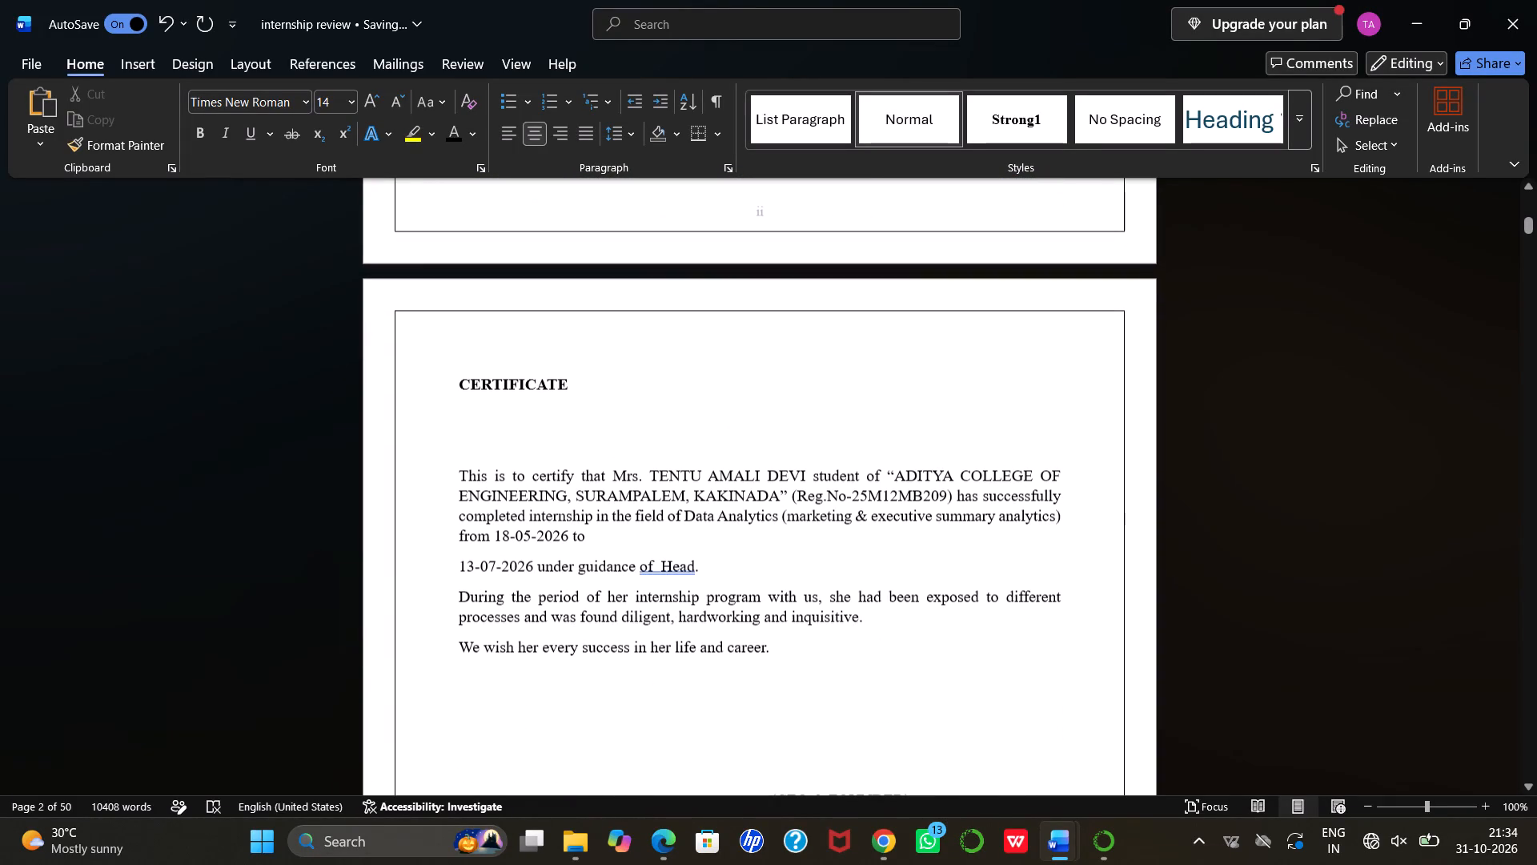
scroll(751, 534, up, 4)
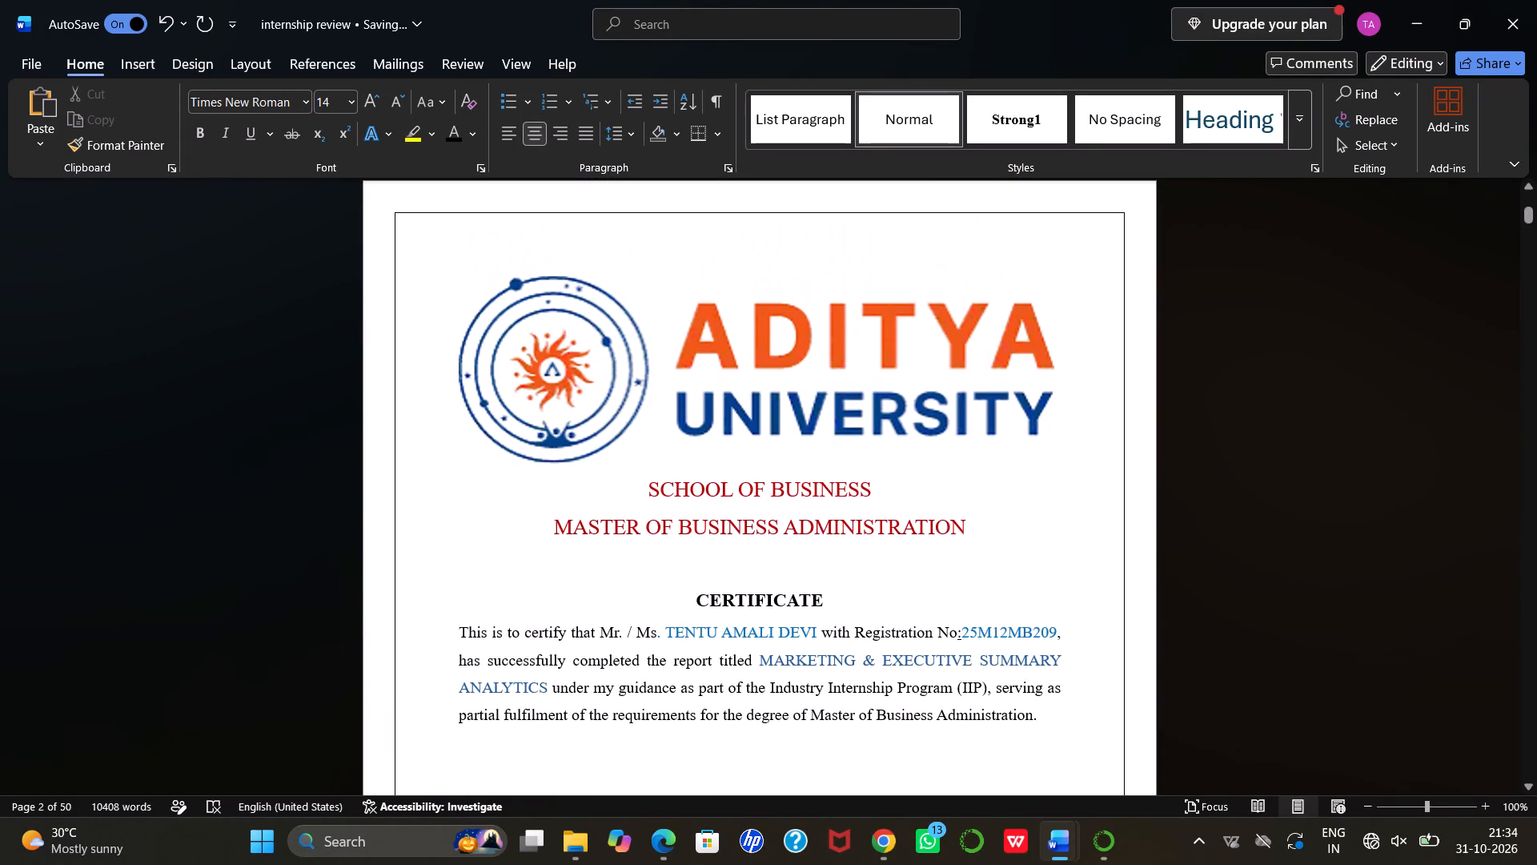
scroll(751, 534, down, 5)
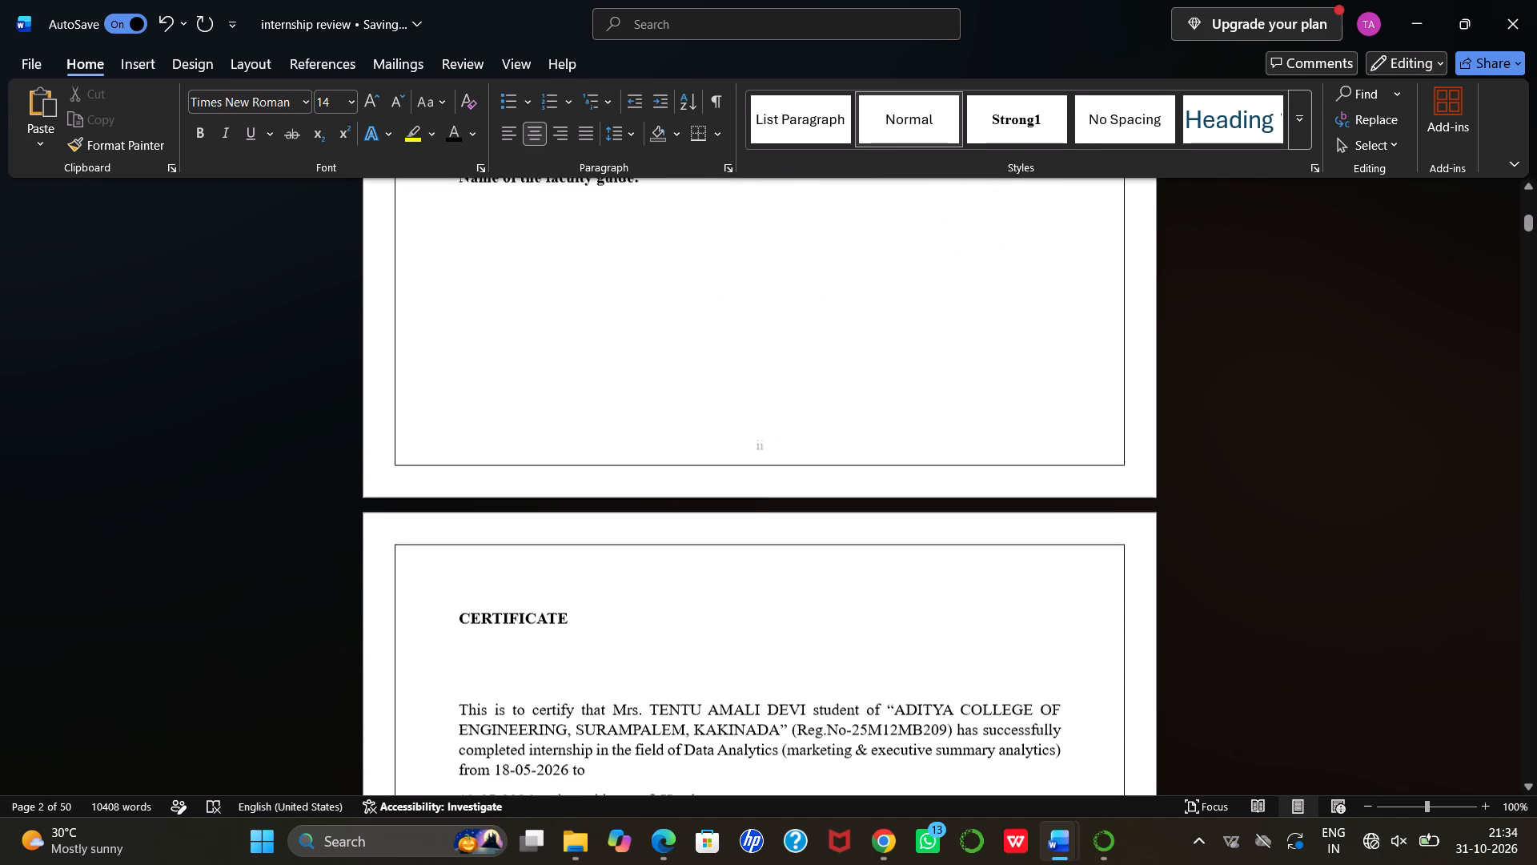
scroll(751, 534, down, 1)
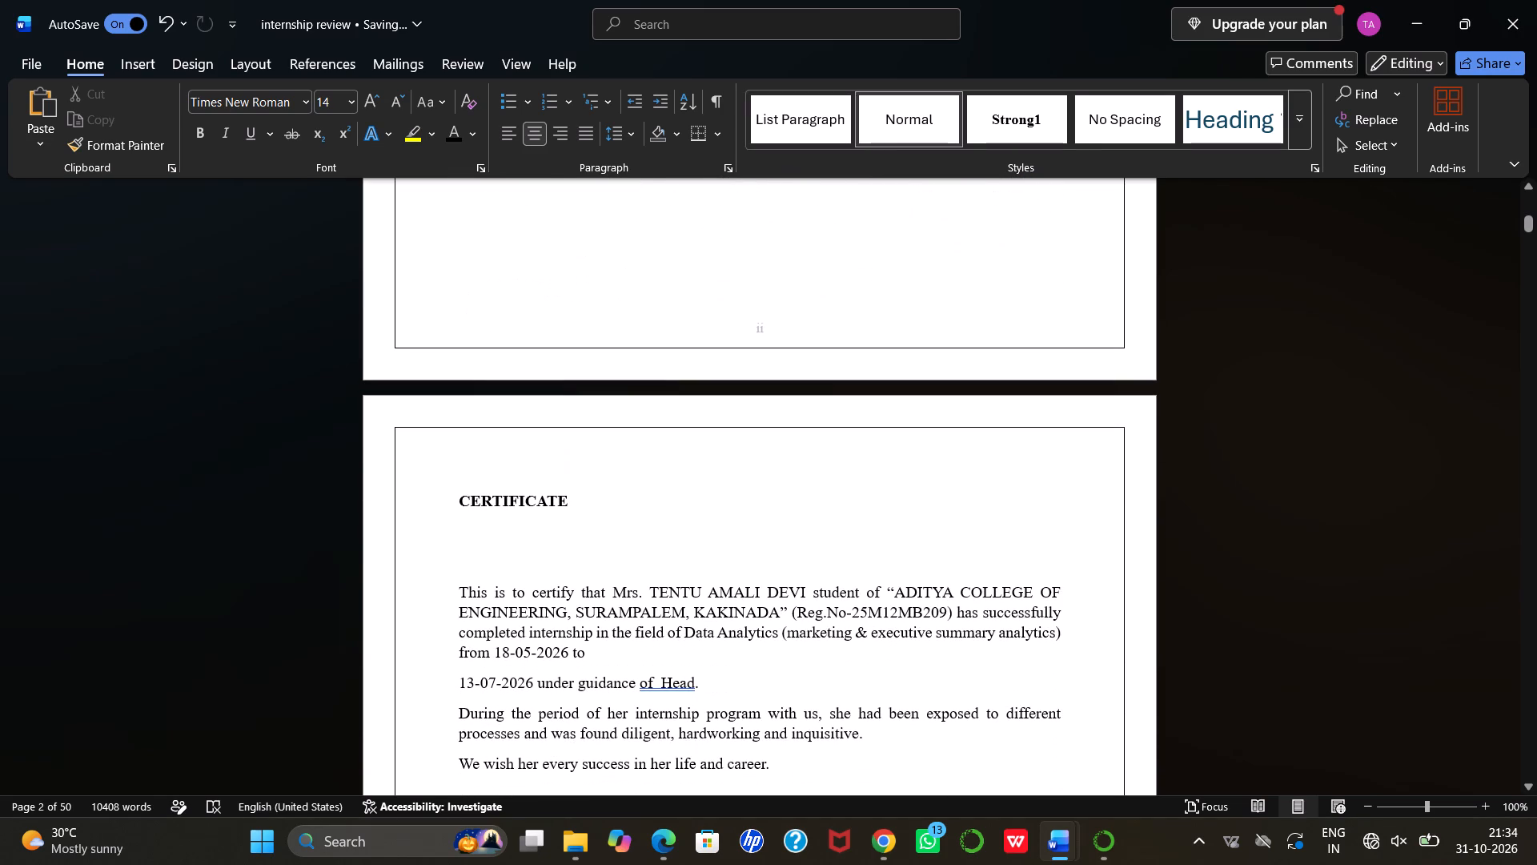
scroll(751, 534, up, 5)
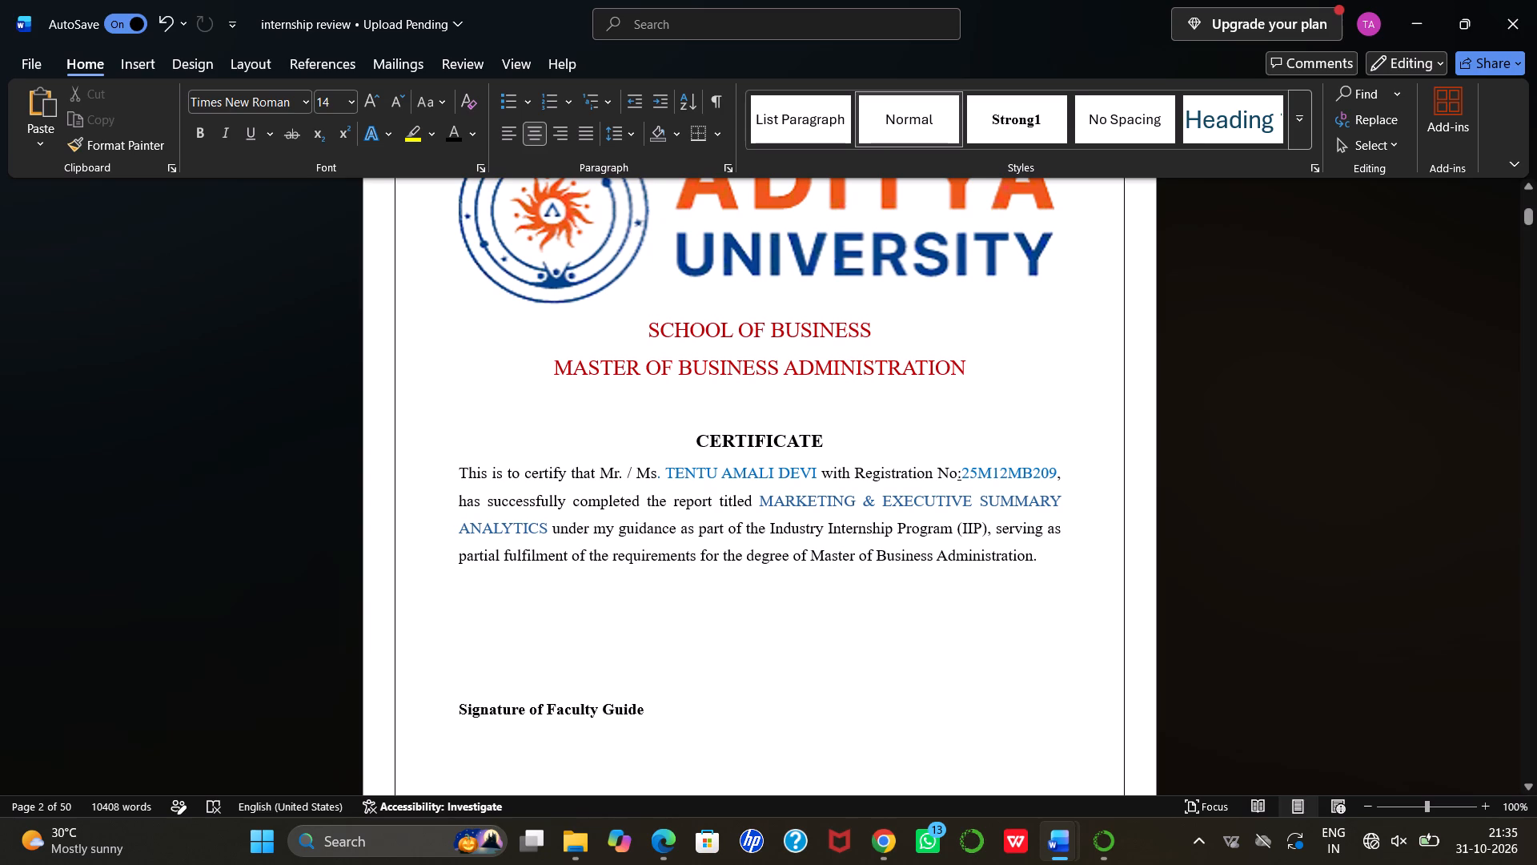
scroll(750, 517, down, 4)
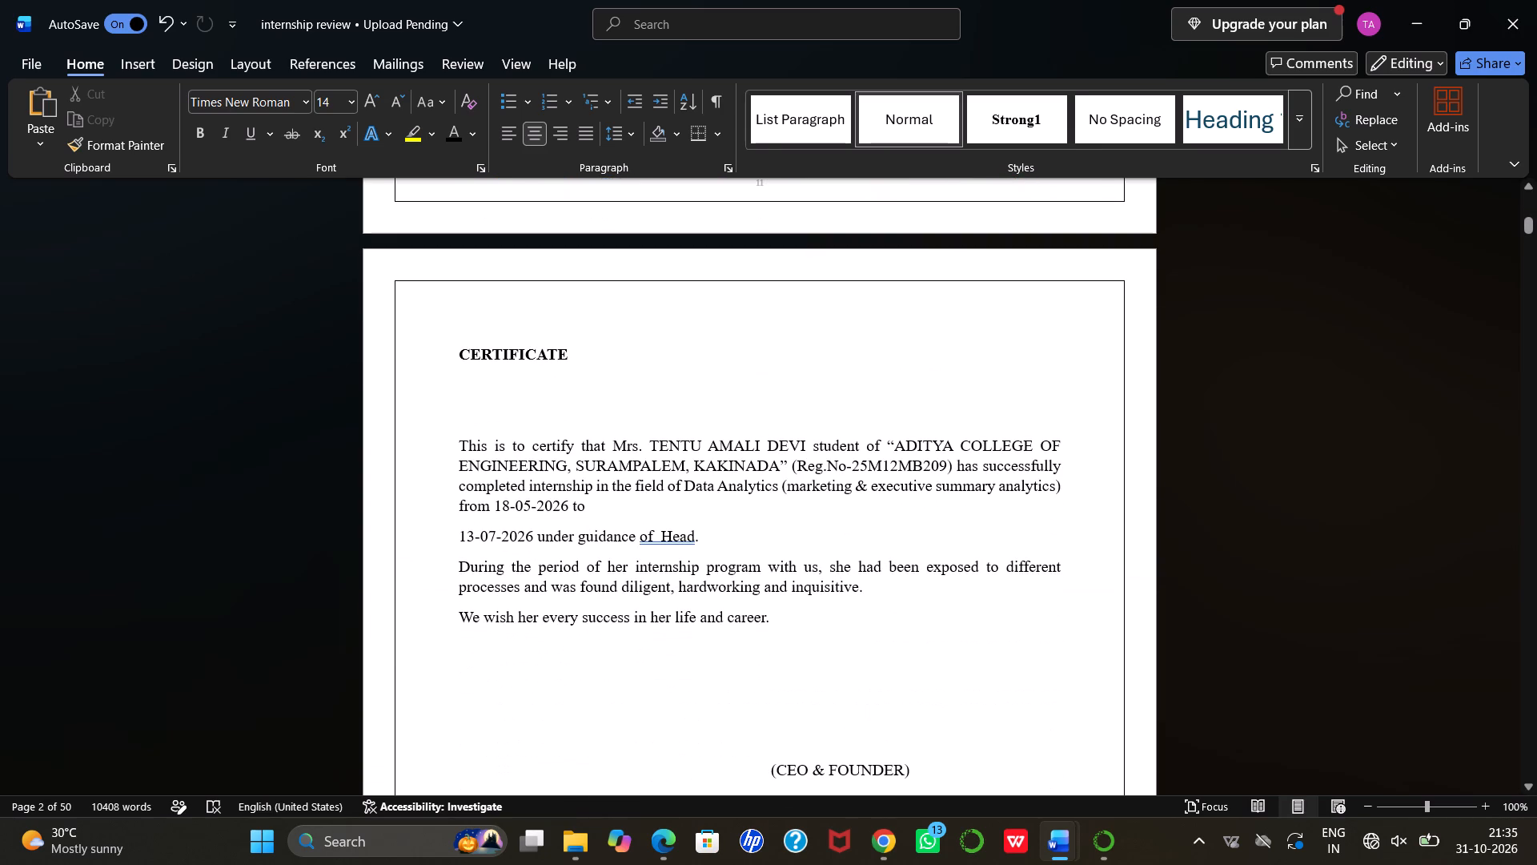
scroll(750, 517, up, 6)
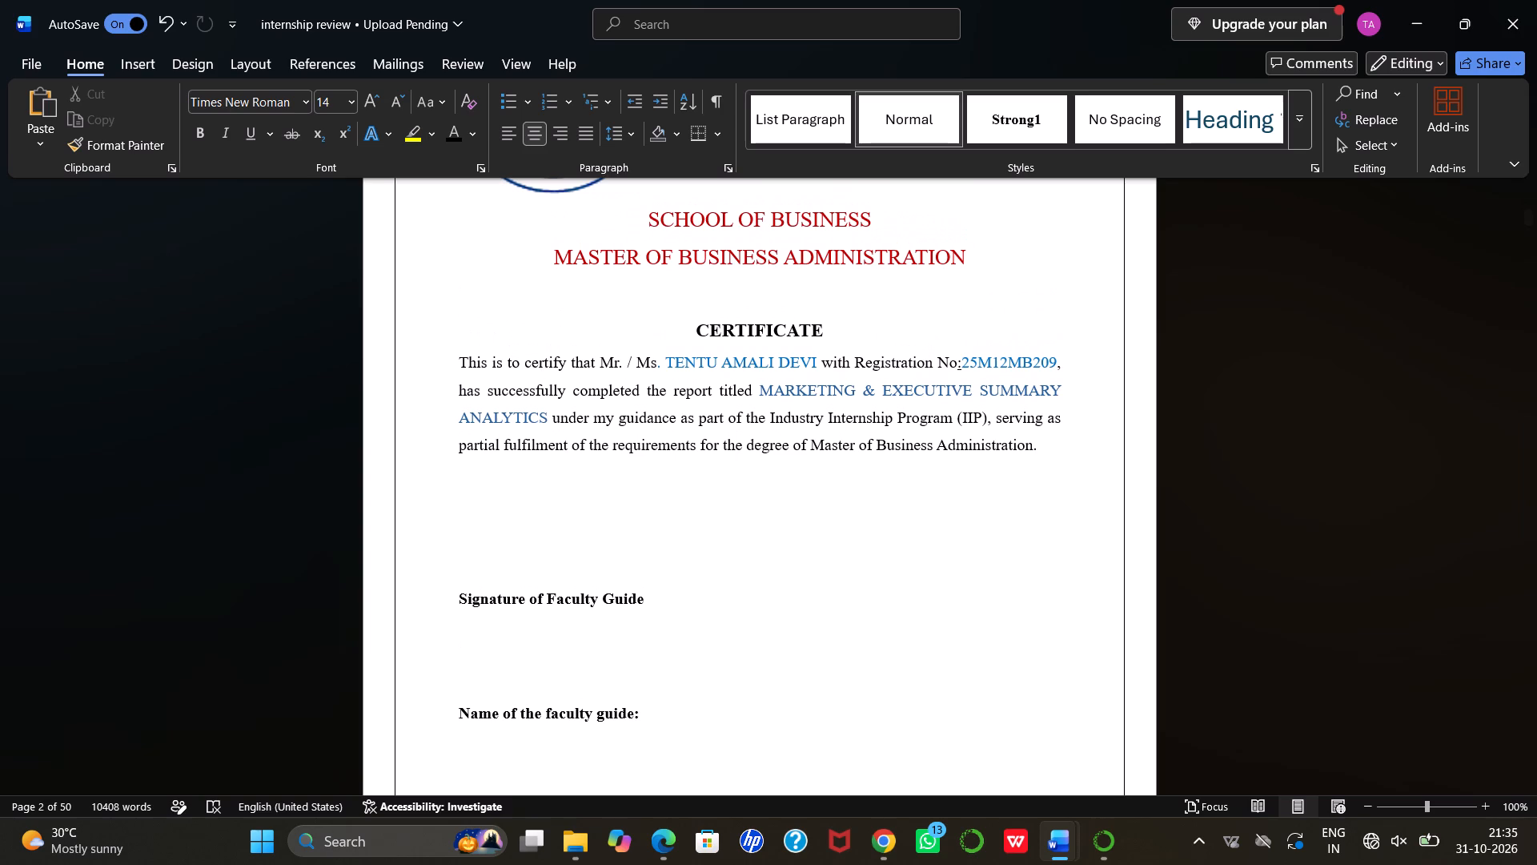
Delete the certificate body text and the (CEO & FOUNDER) line on page 3, keeping only the CERTIFICATE heading.
scroll(740, 447, down, 2)
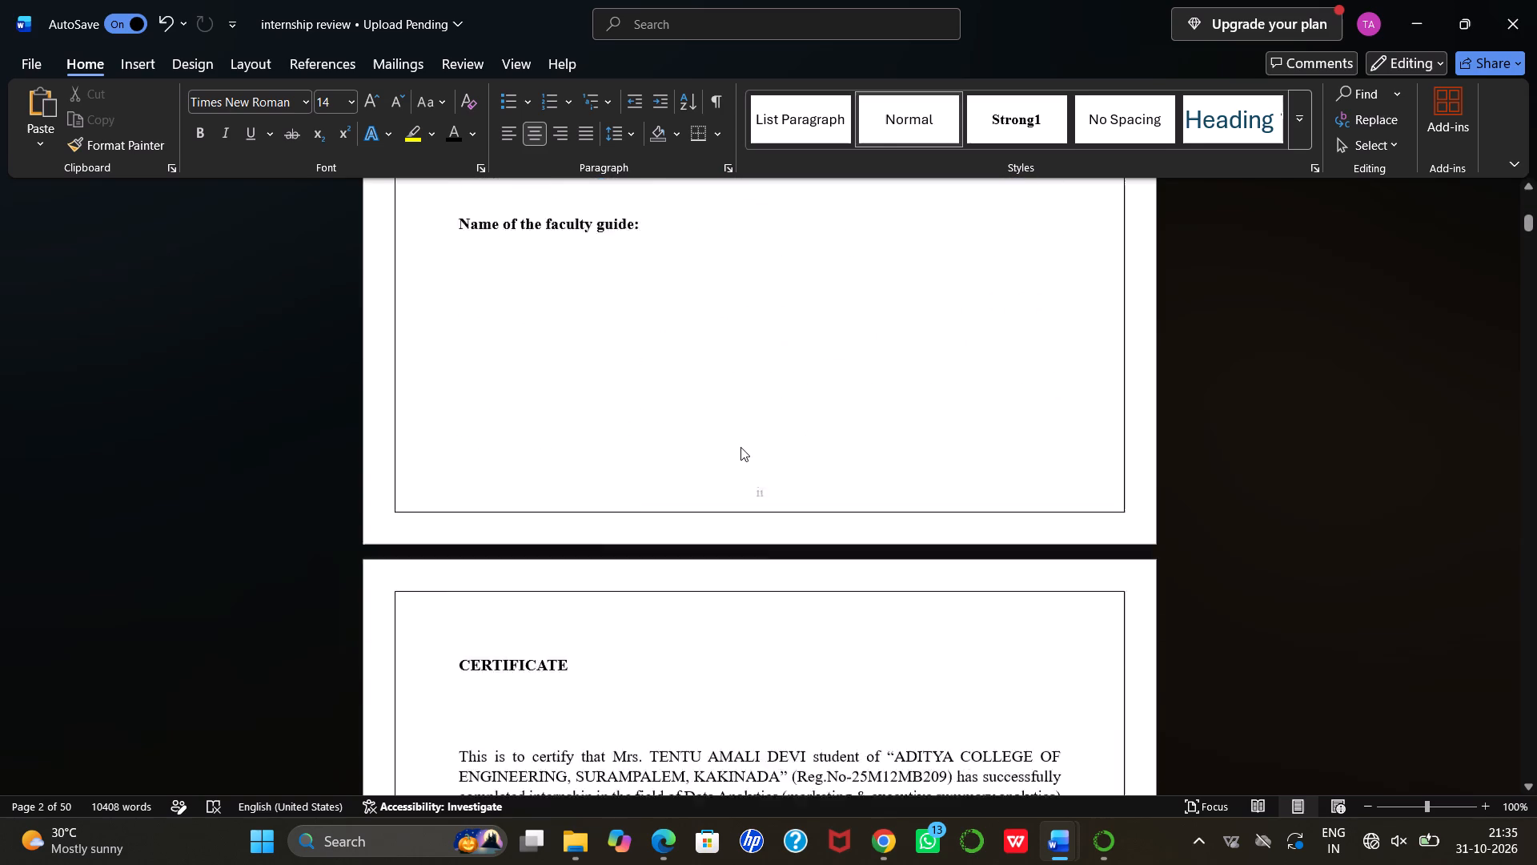
scroll(740, 447, down, 1)
drag(456, 611, 813, 702)
key(BackSpace)
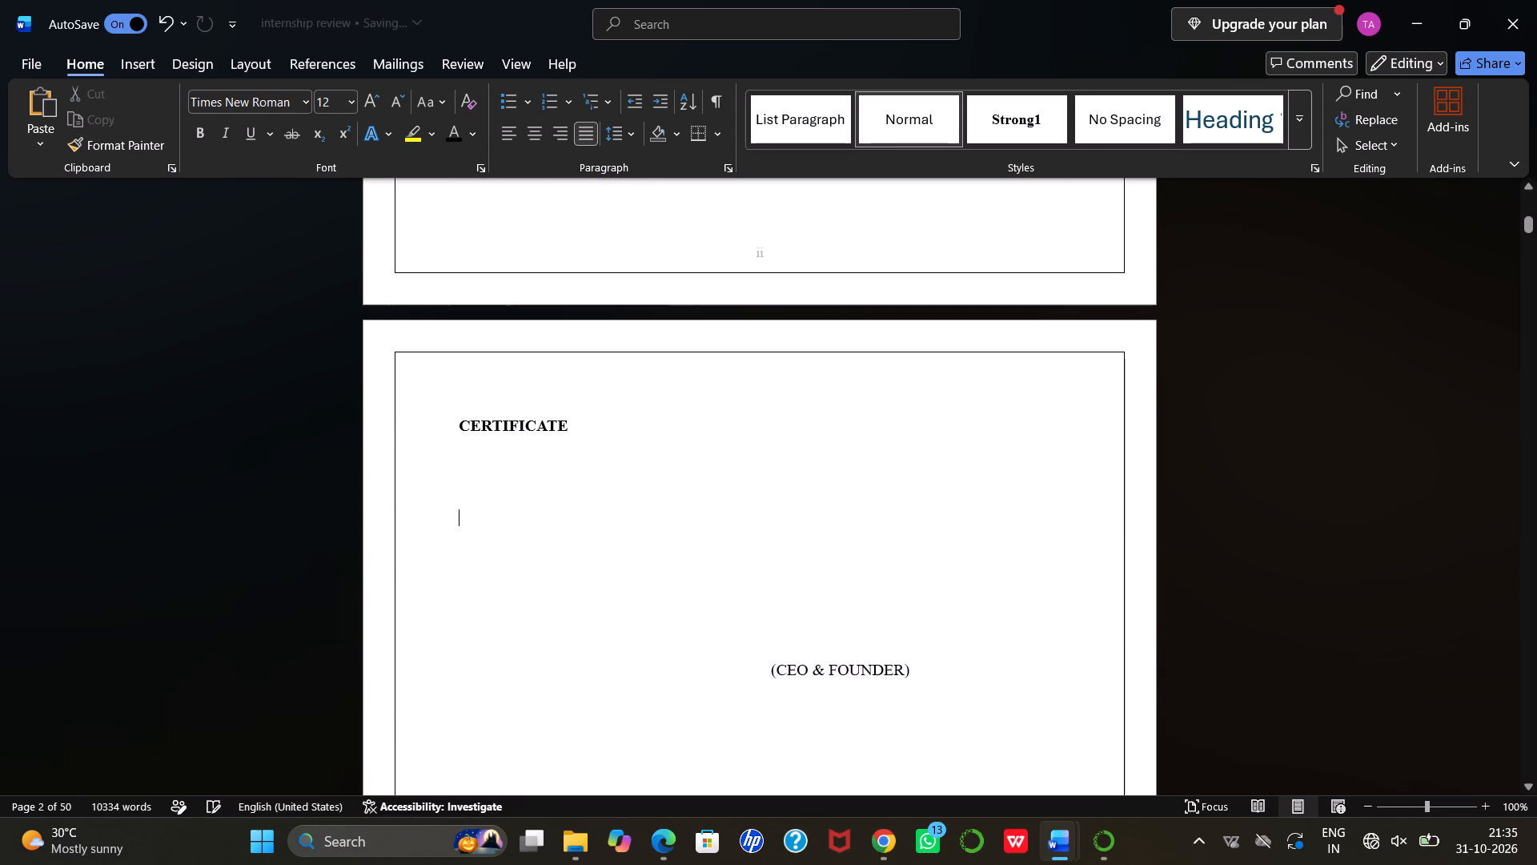
drag(768, 667, 828, 662)
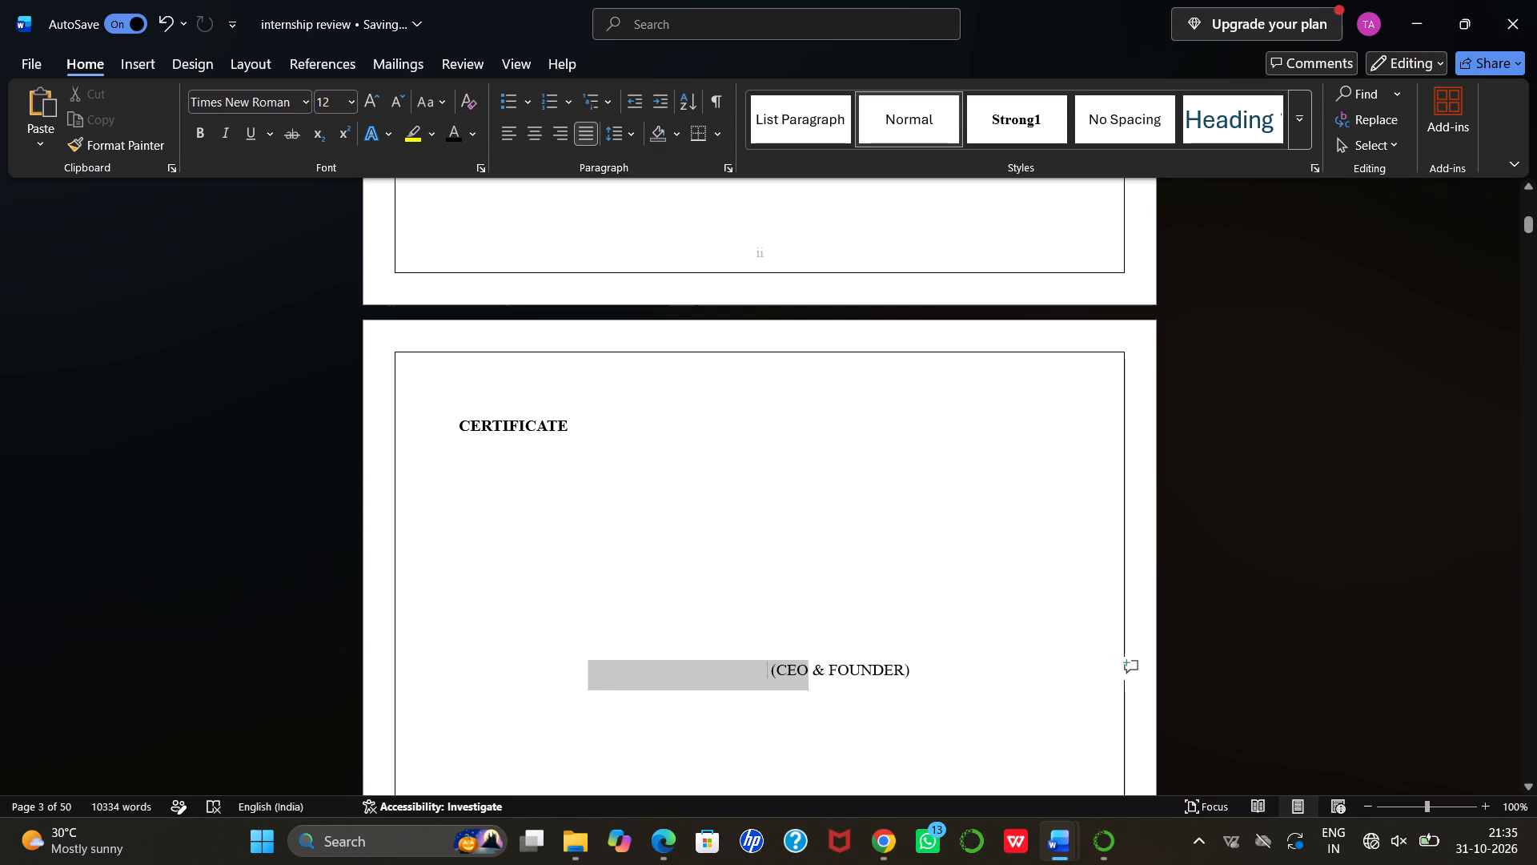
drag(828, 662, 925, 671)
key(BackSpace)
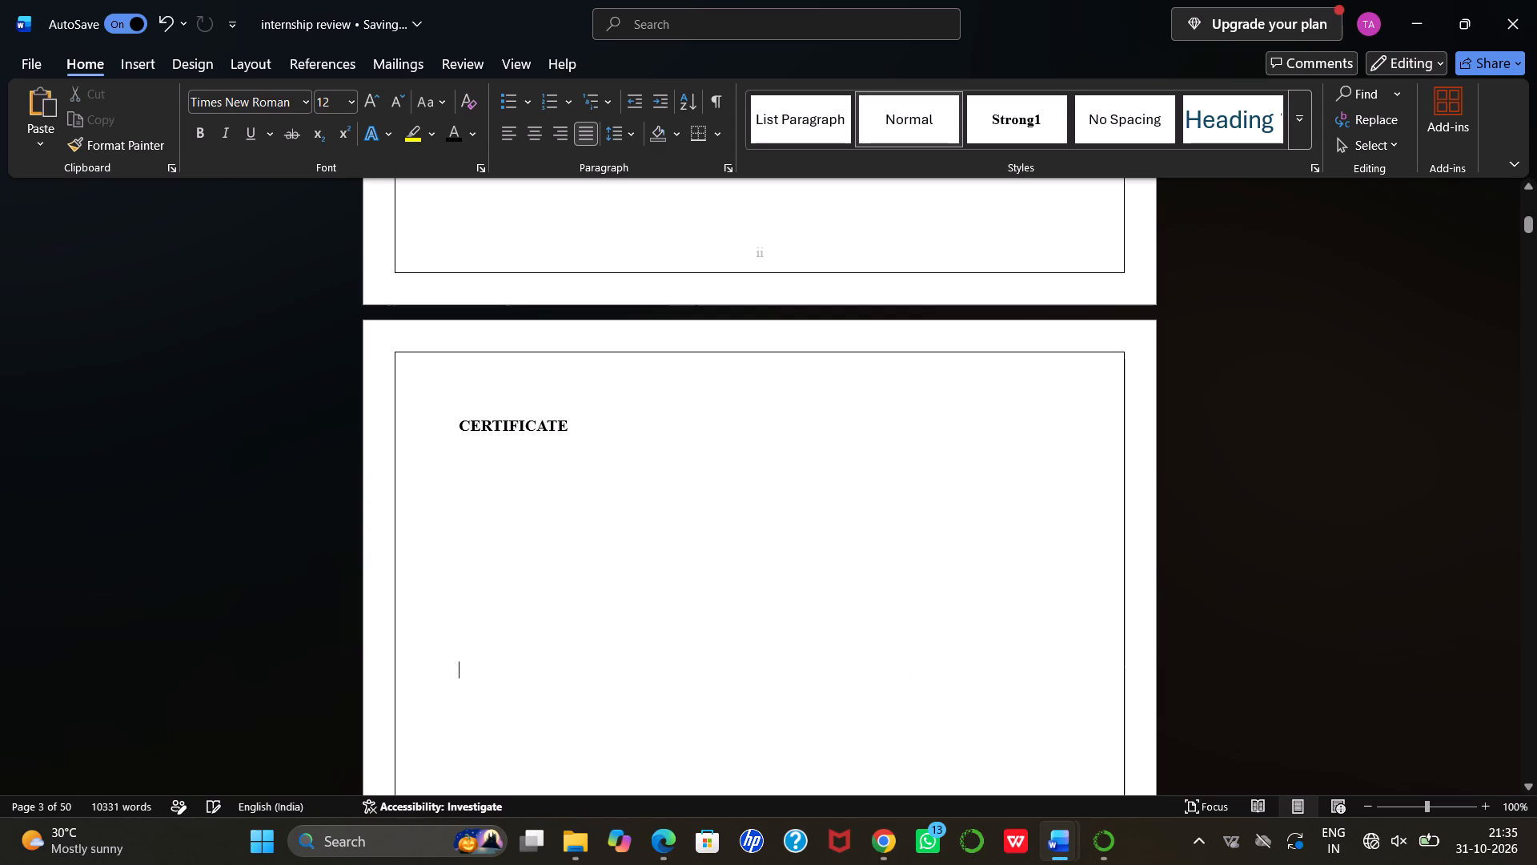
Insert one blank line between the CERTIFICATE heading and the body paragraph on page 2.
scroll(944, 556, up, 3)
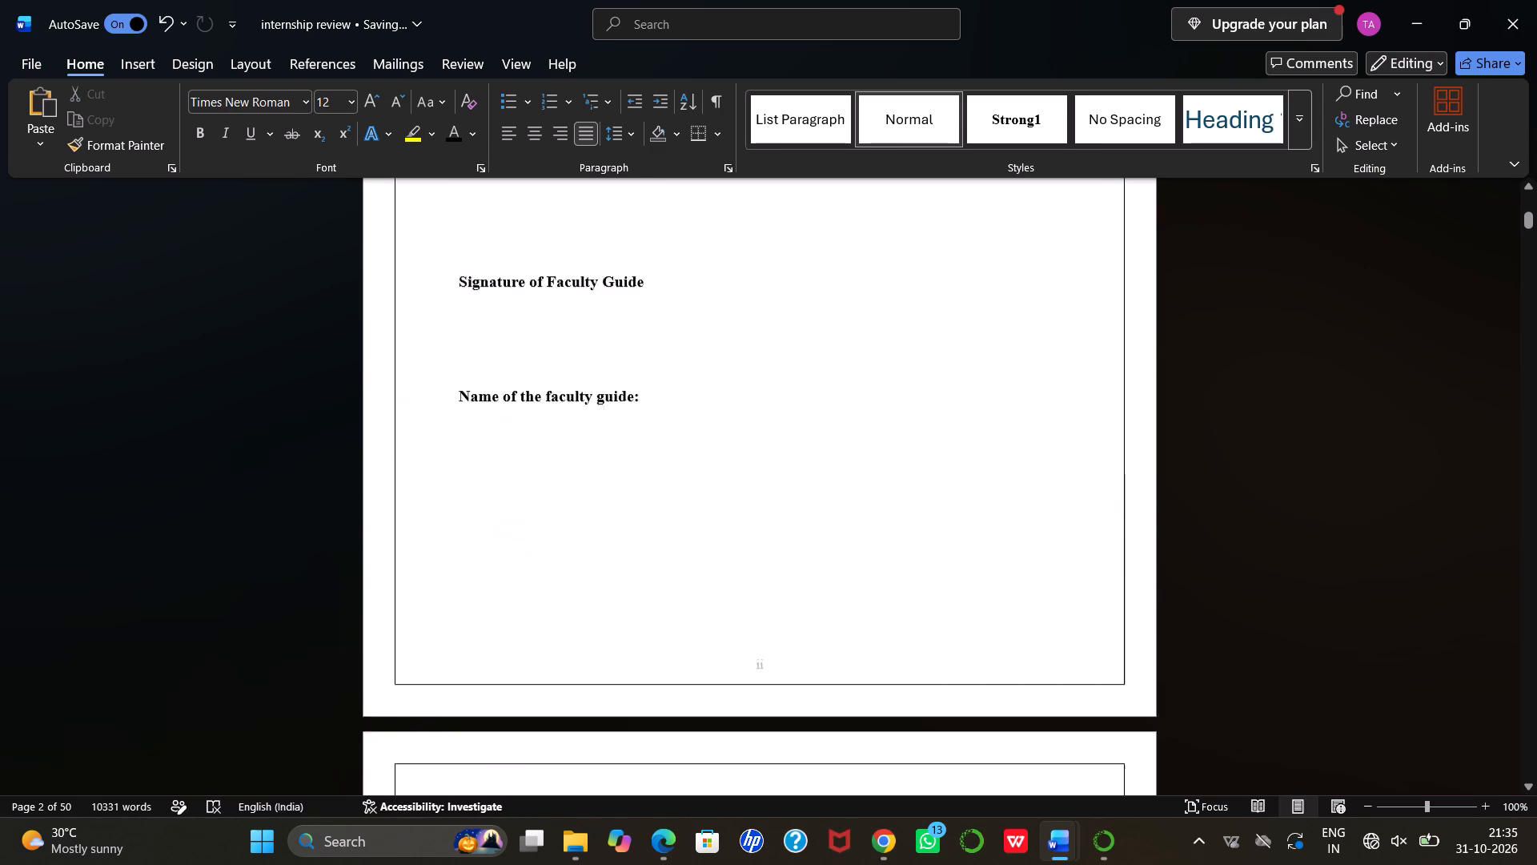
scroll(944, 556, up, 2)
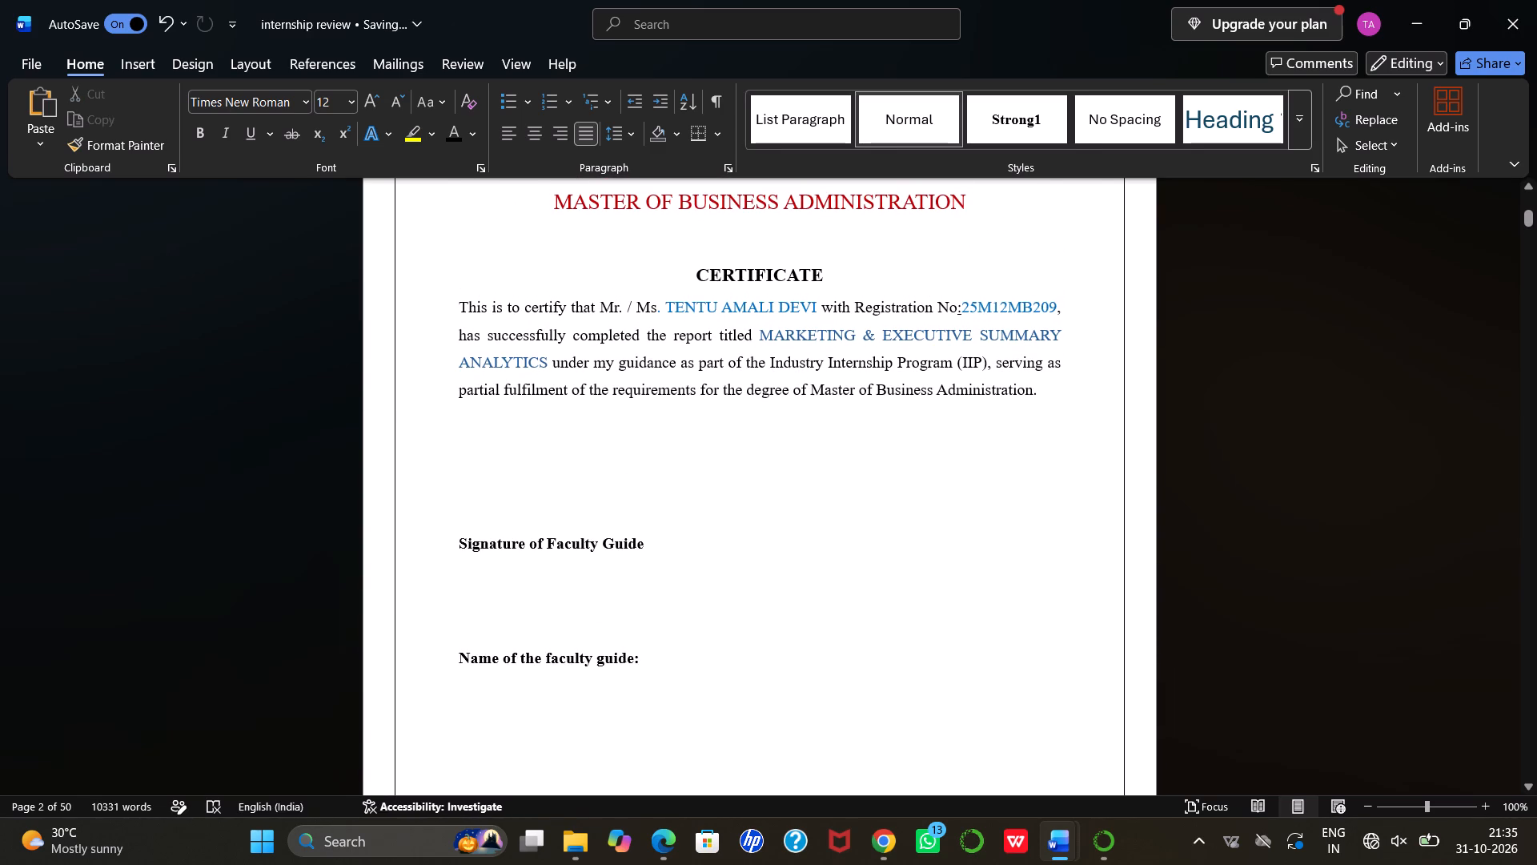
click(458, 303)
key(Return)
Review the declaration page's text and student signature fields, continuing through to the acknowledgement page.
scroll(716, 338, down, 1)
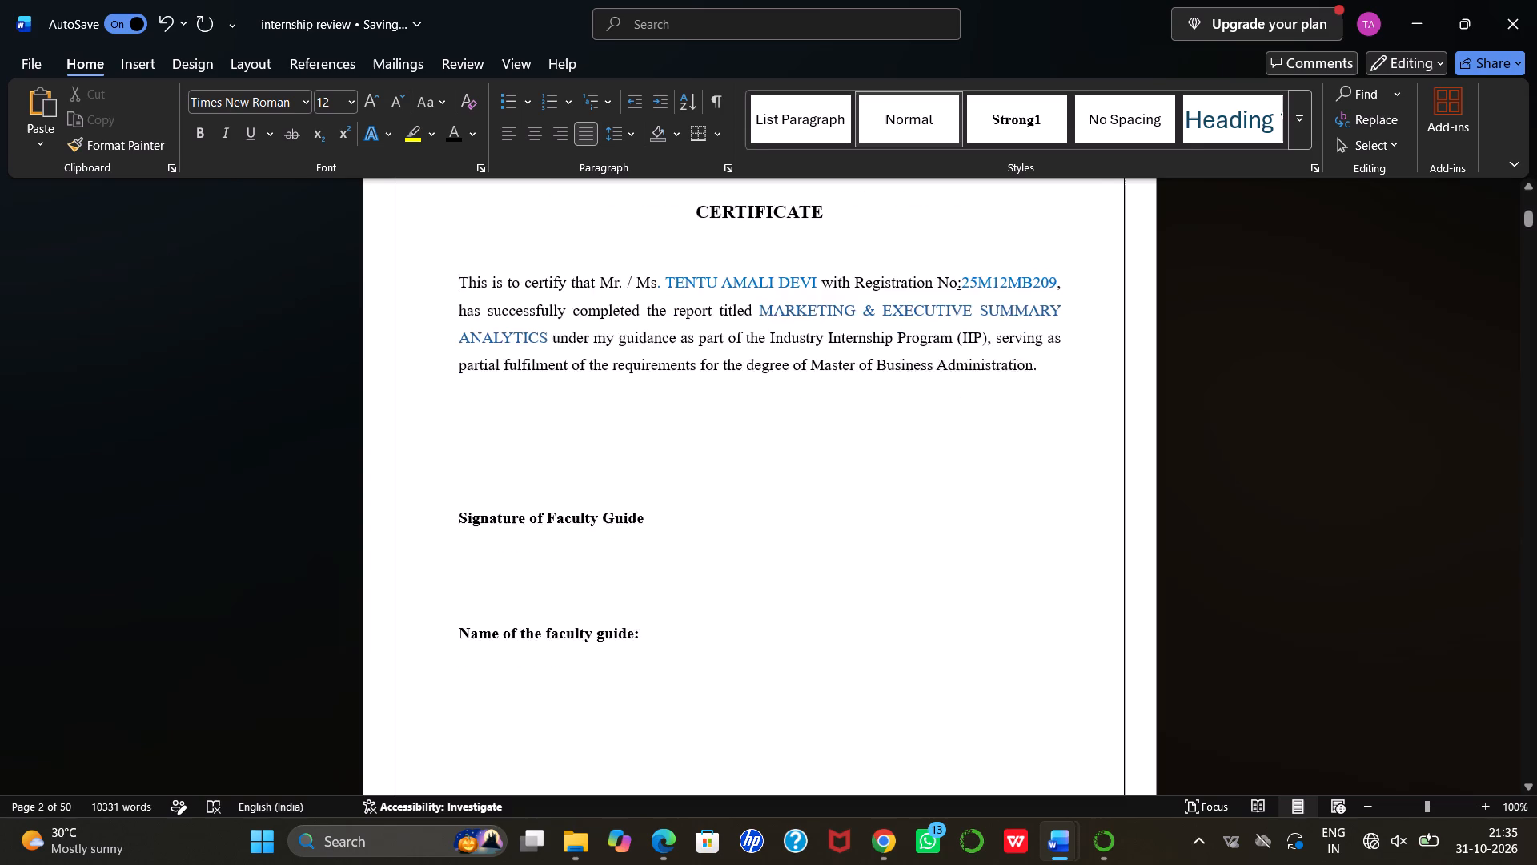
scroll(716, 338, down, 4)
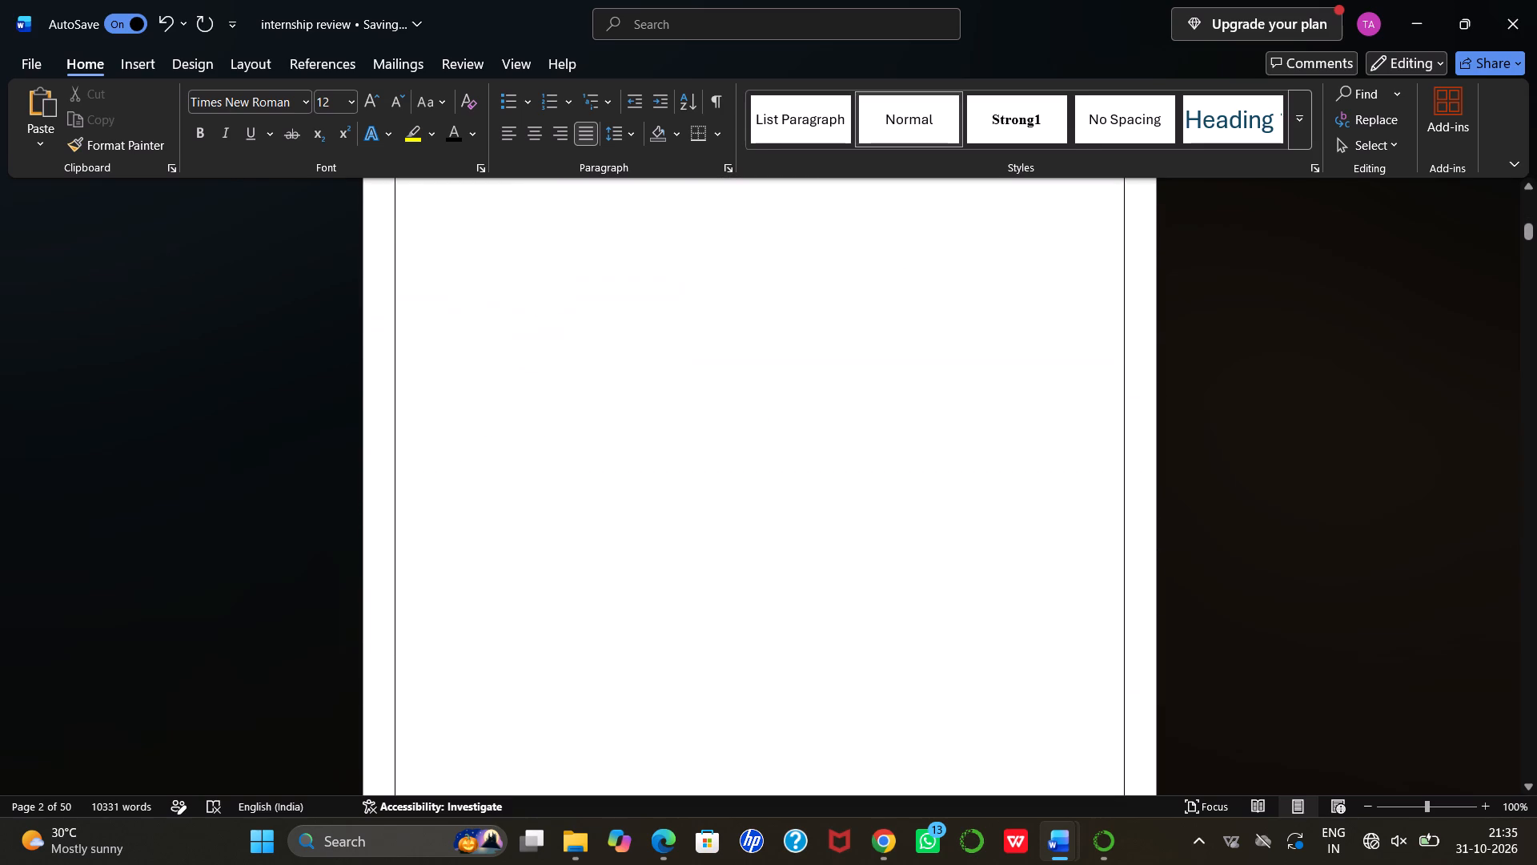
scroll(716, 338, down, 3)
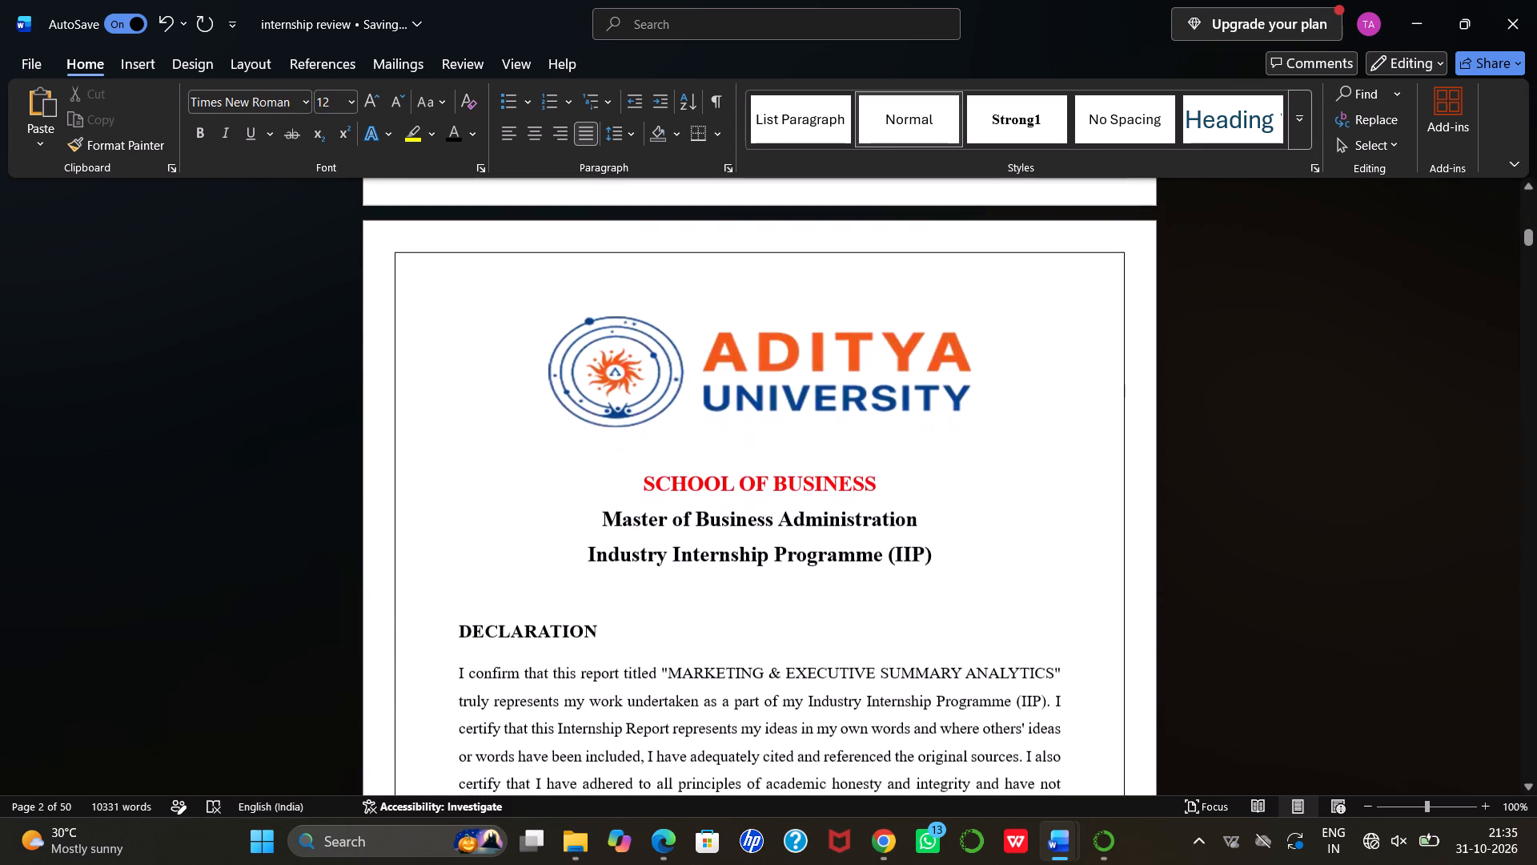
scroll(716, 338, down, 1)
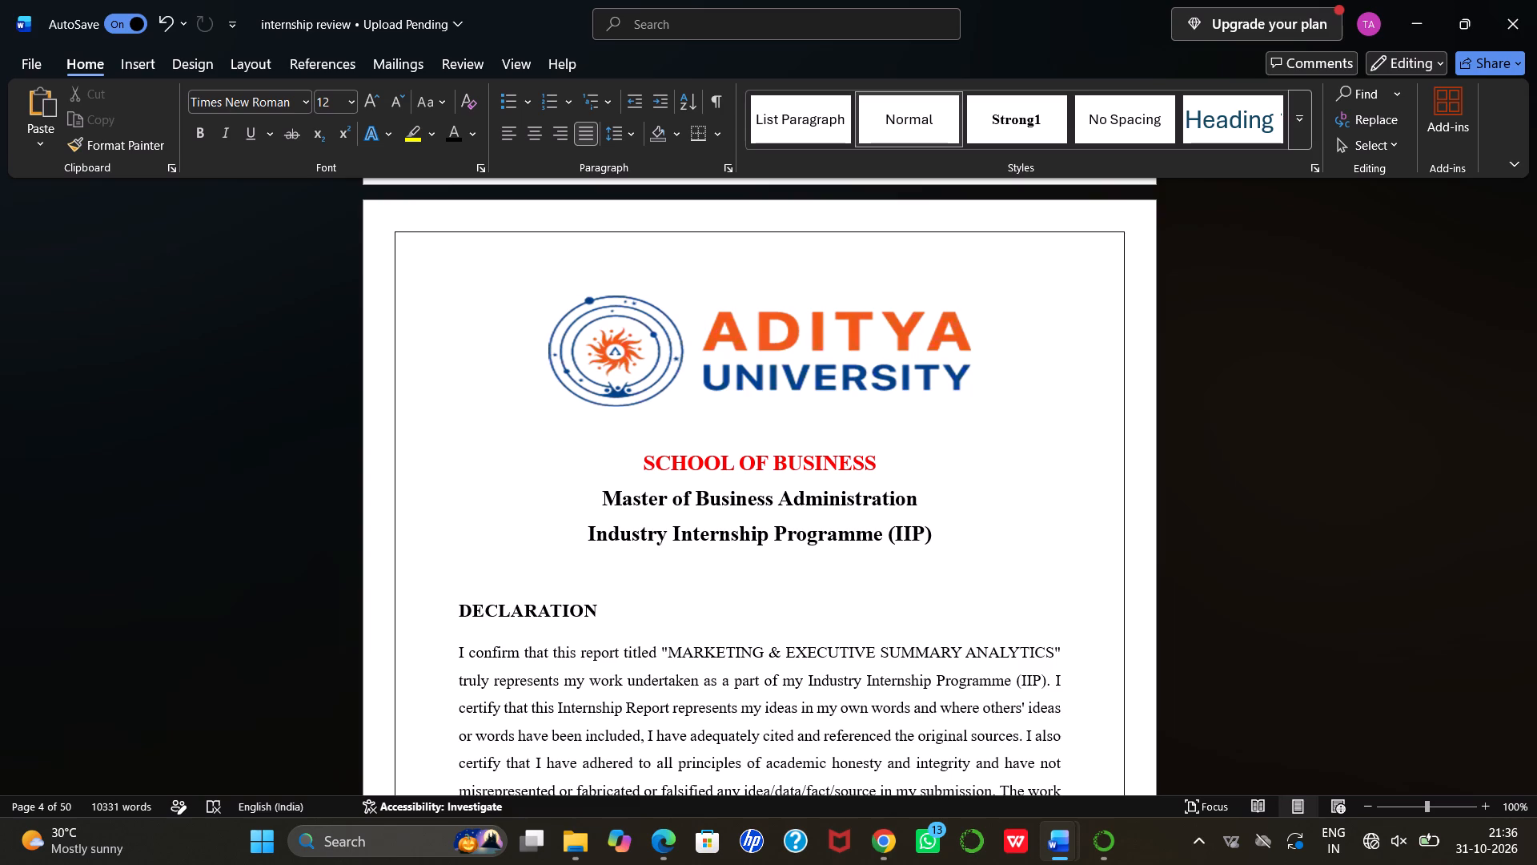
scroll(716, 338, down, 5)
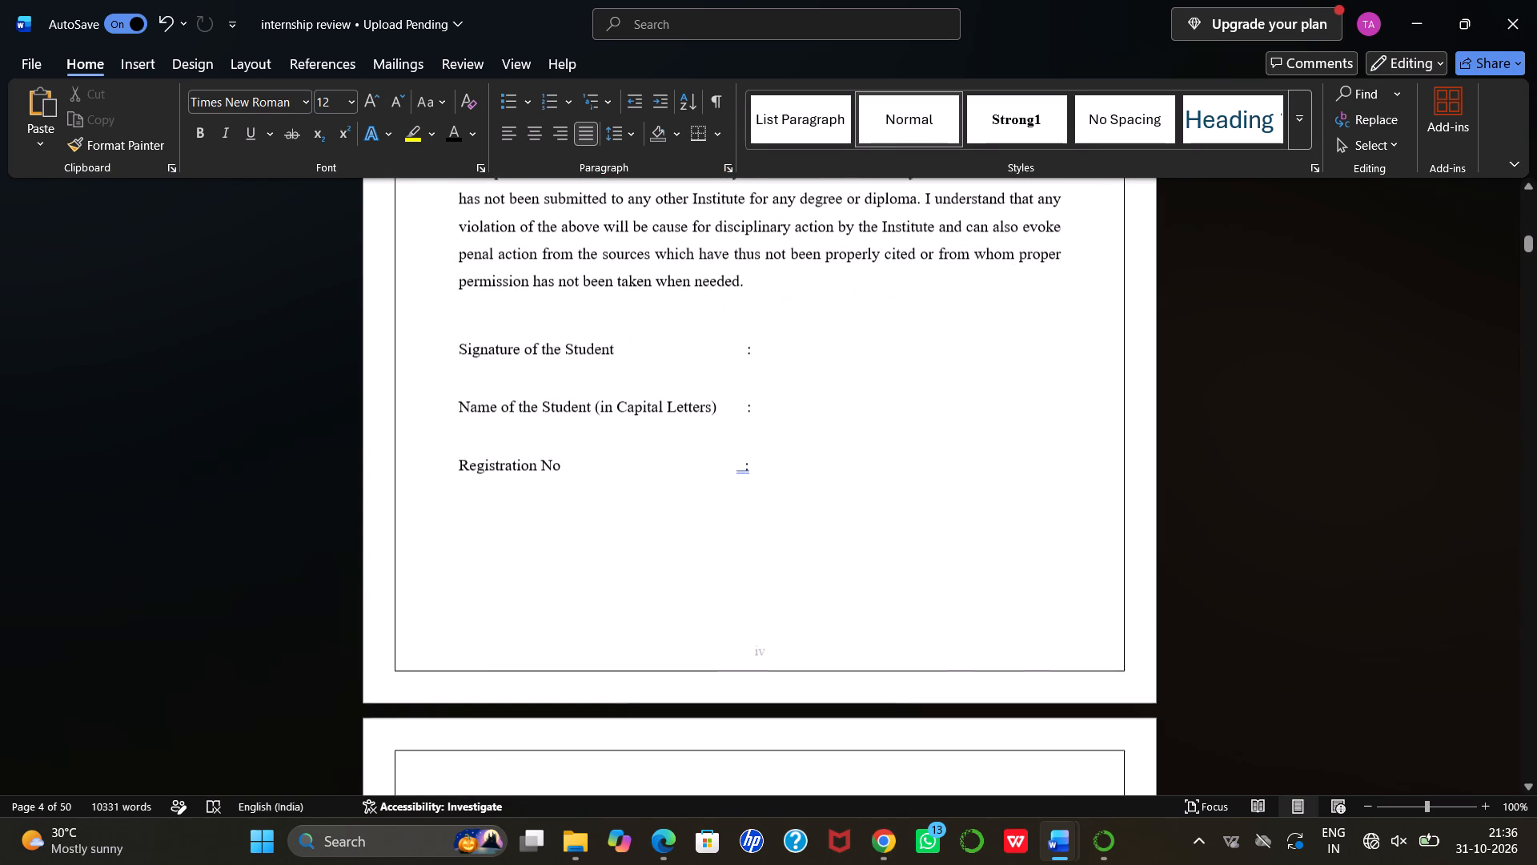
scroll(716, 338, down, 2)
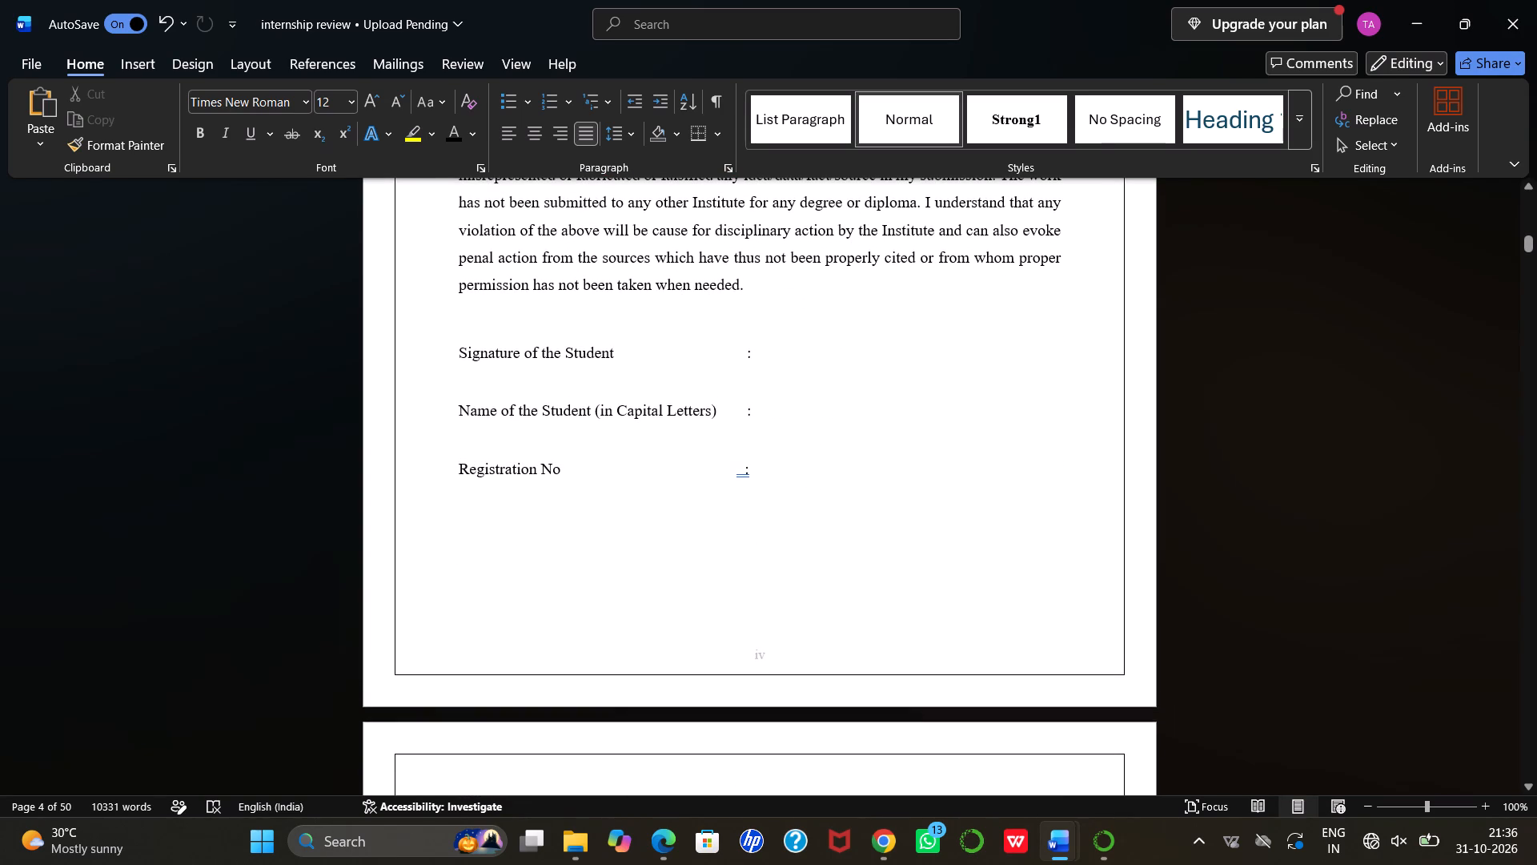
scroll(716, 338, down, 1)
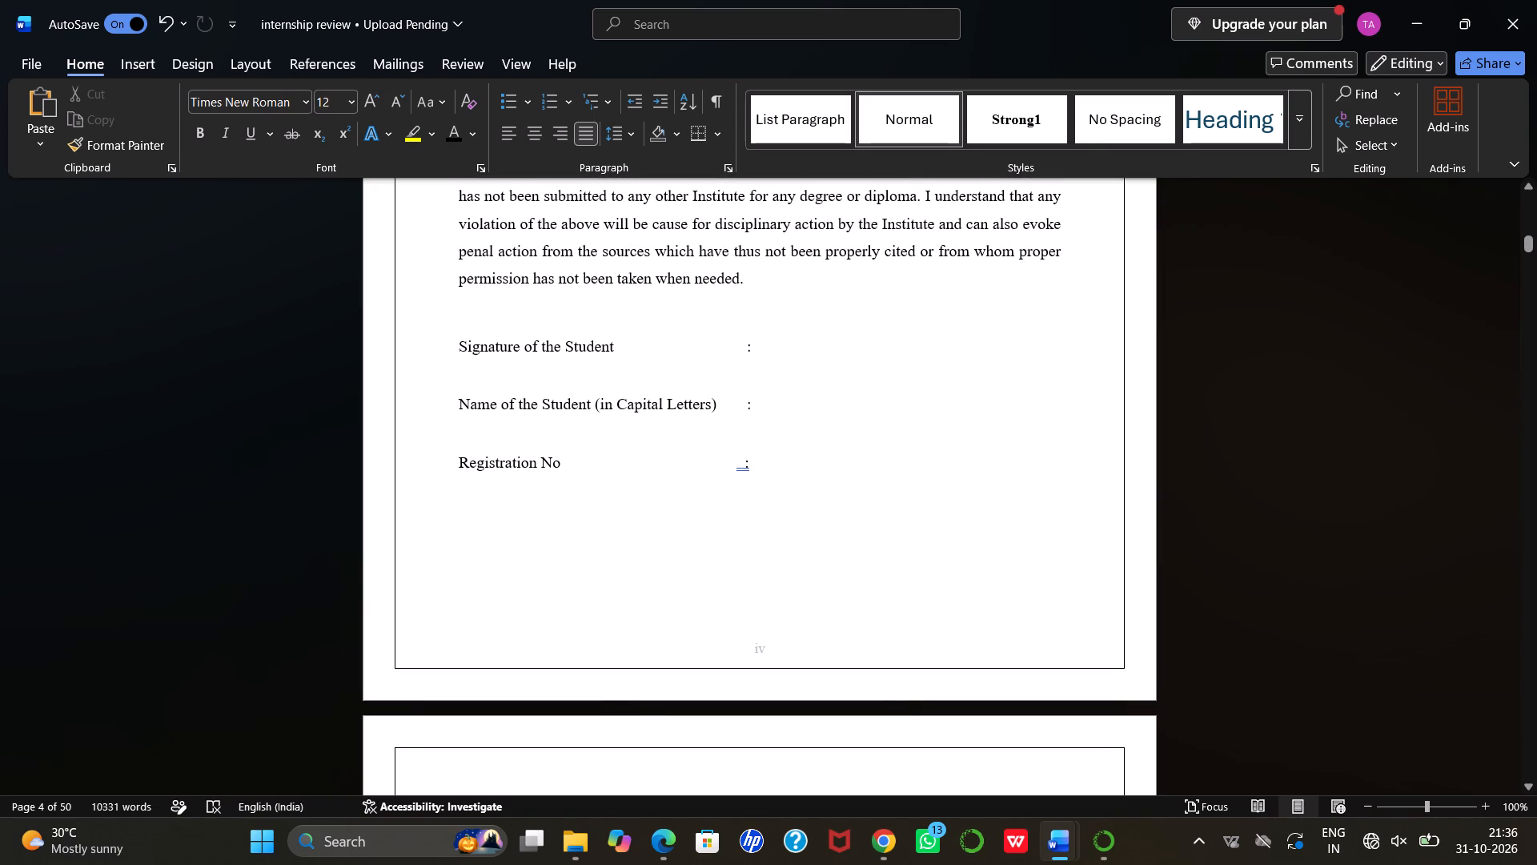
scroll(716, 338, down, 5)
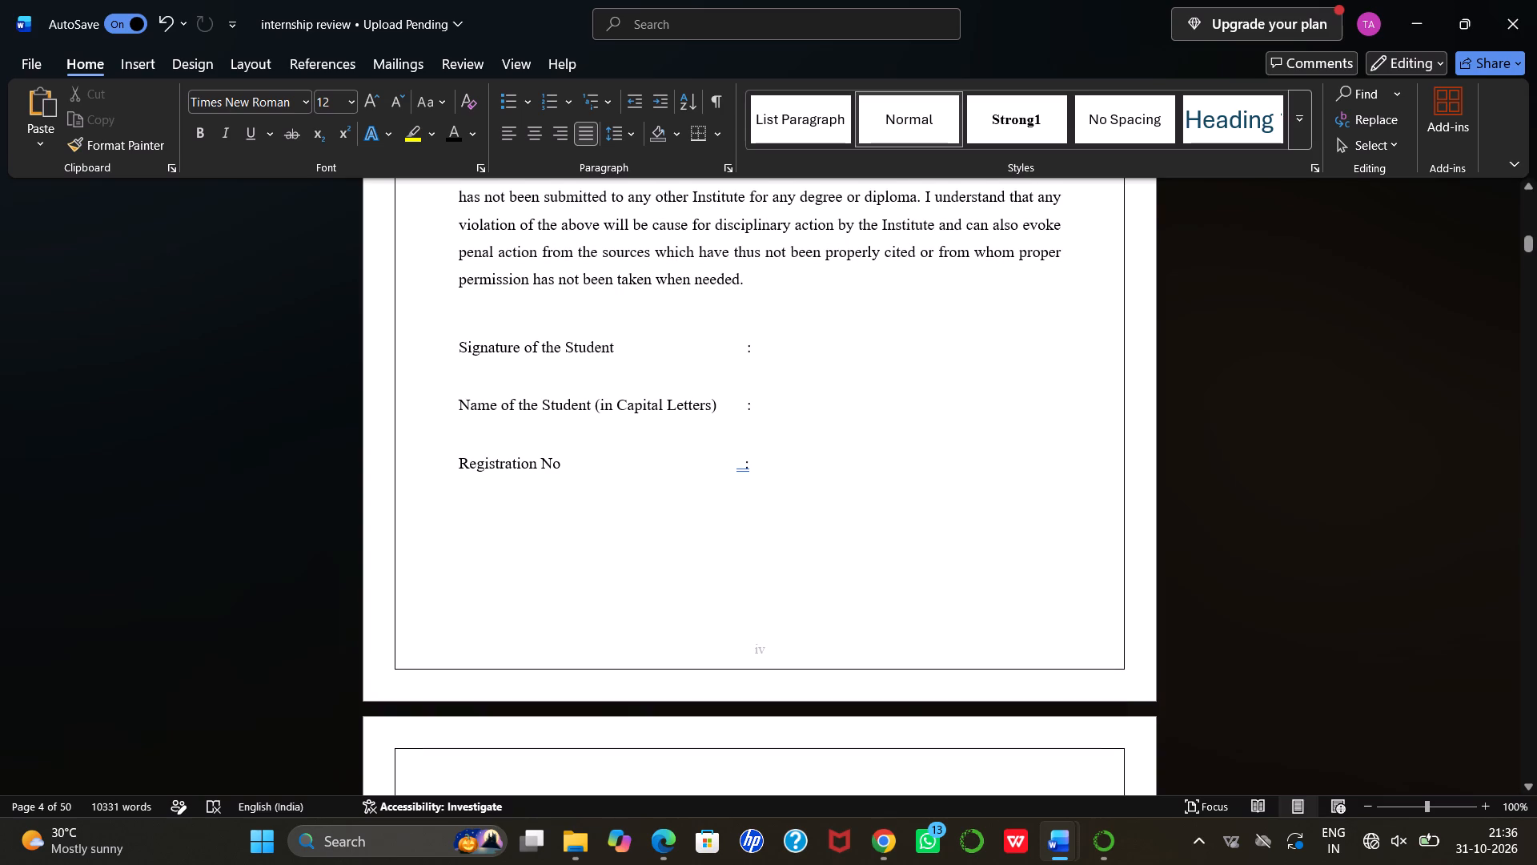
scroll(716, 338, down, 1)
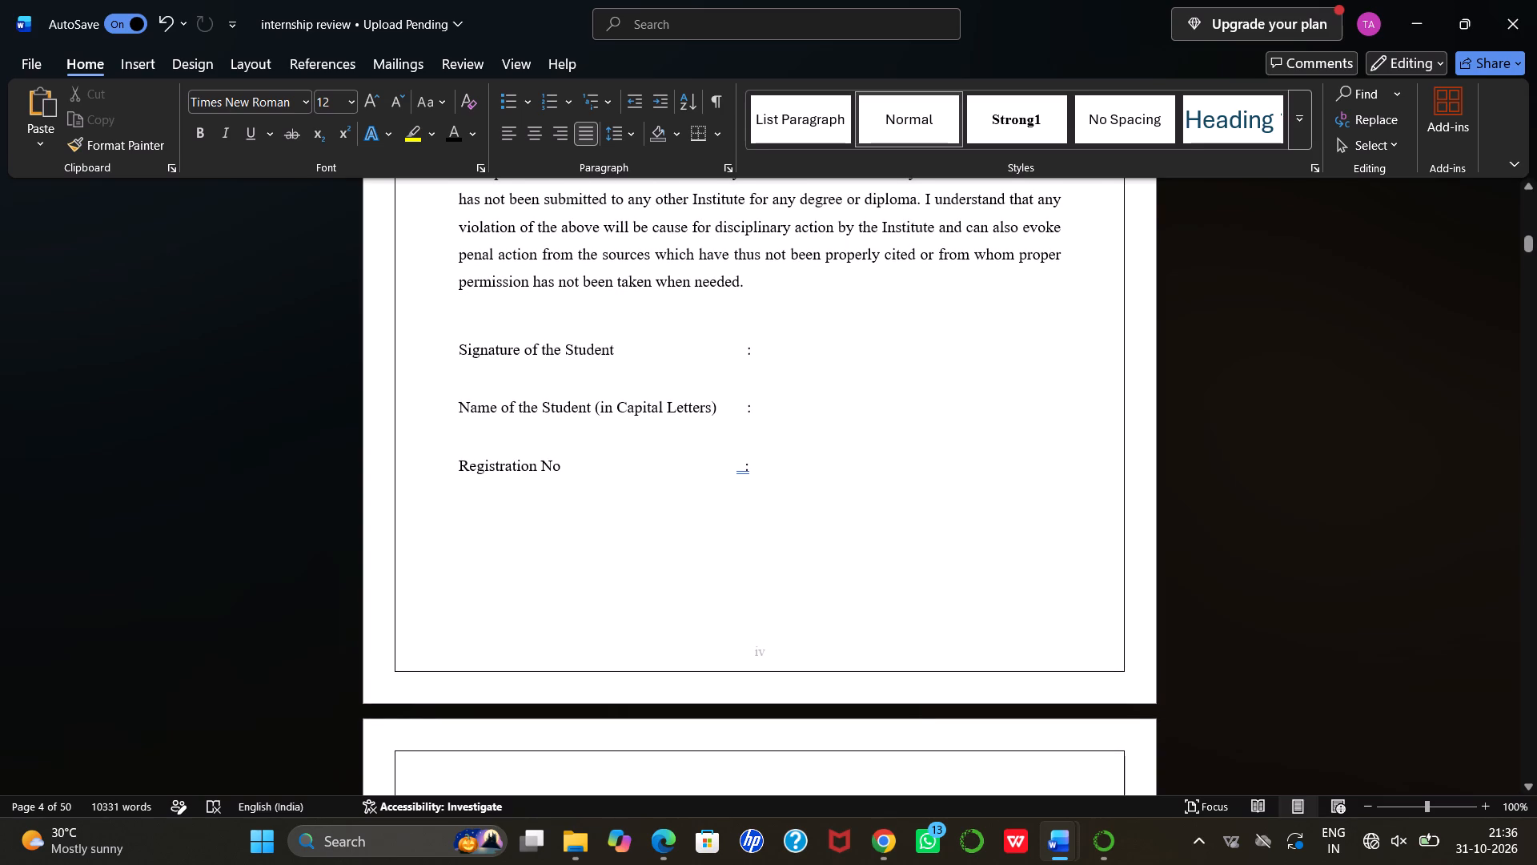
scroll(864, 569, down, 5)
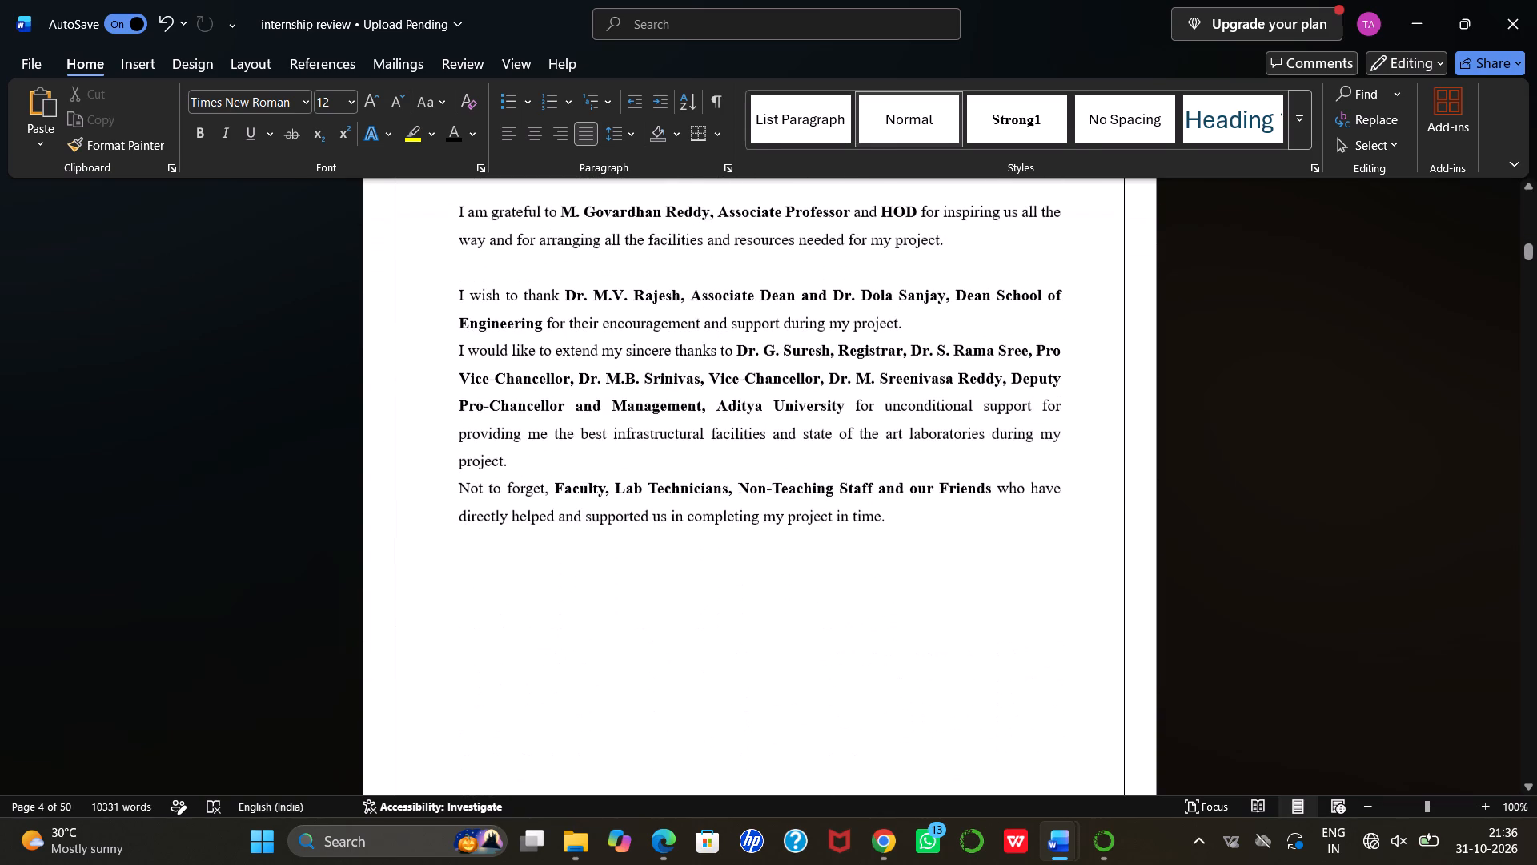
Delete all the body text below the ACKNOWLEDGEMENT heading on page 5, through the closing thanks to faculty and friends.
scroll(864, 569, up, 1)
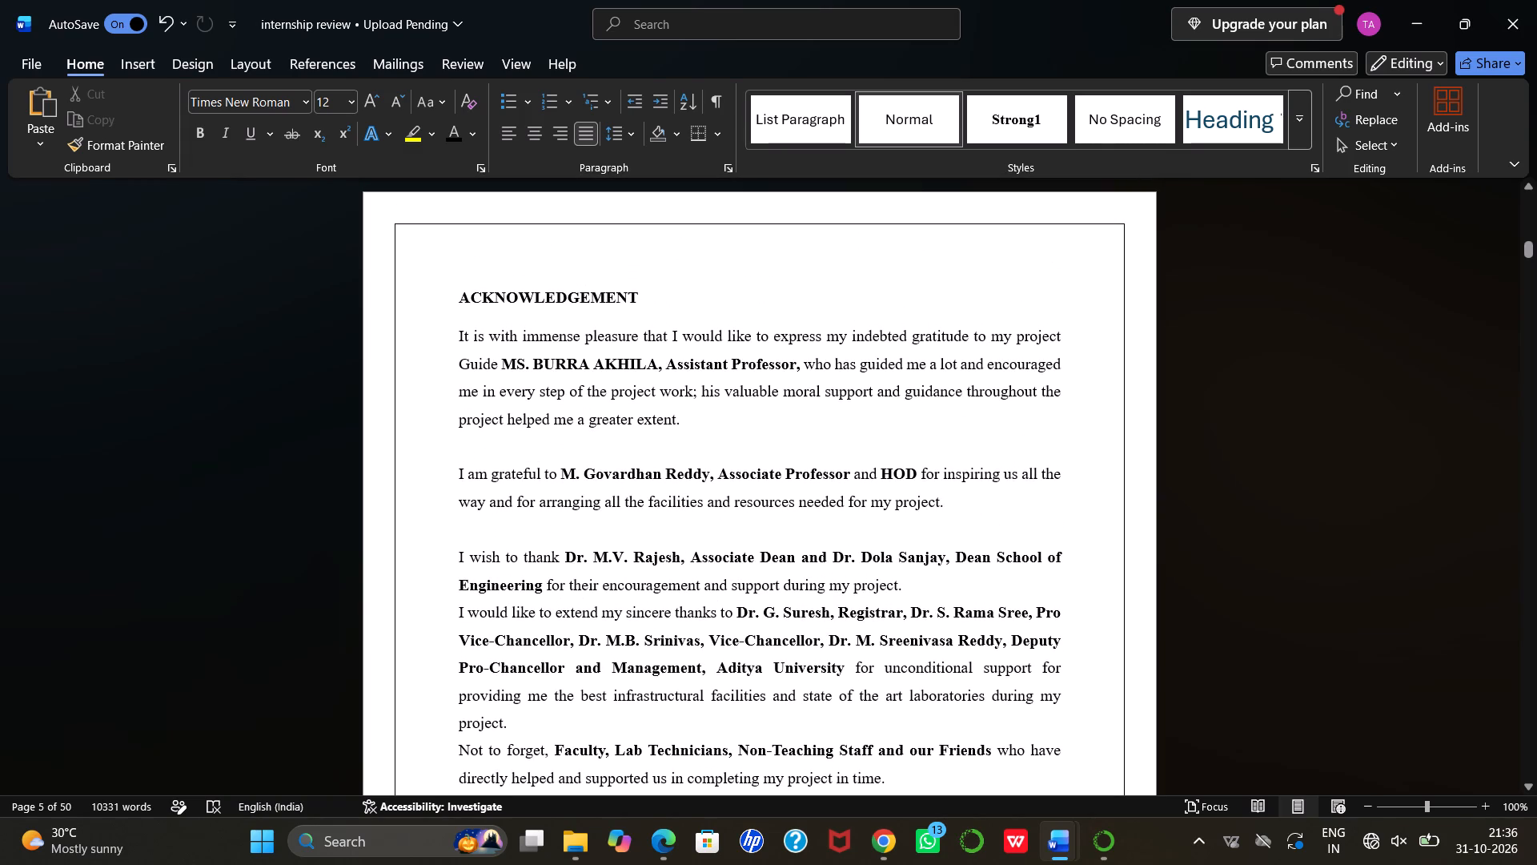
drag(459, 337, 764, 604)
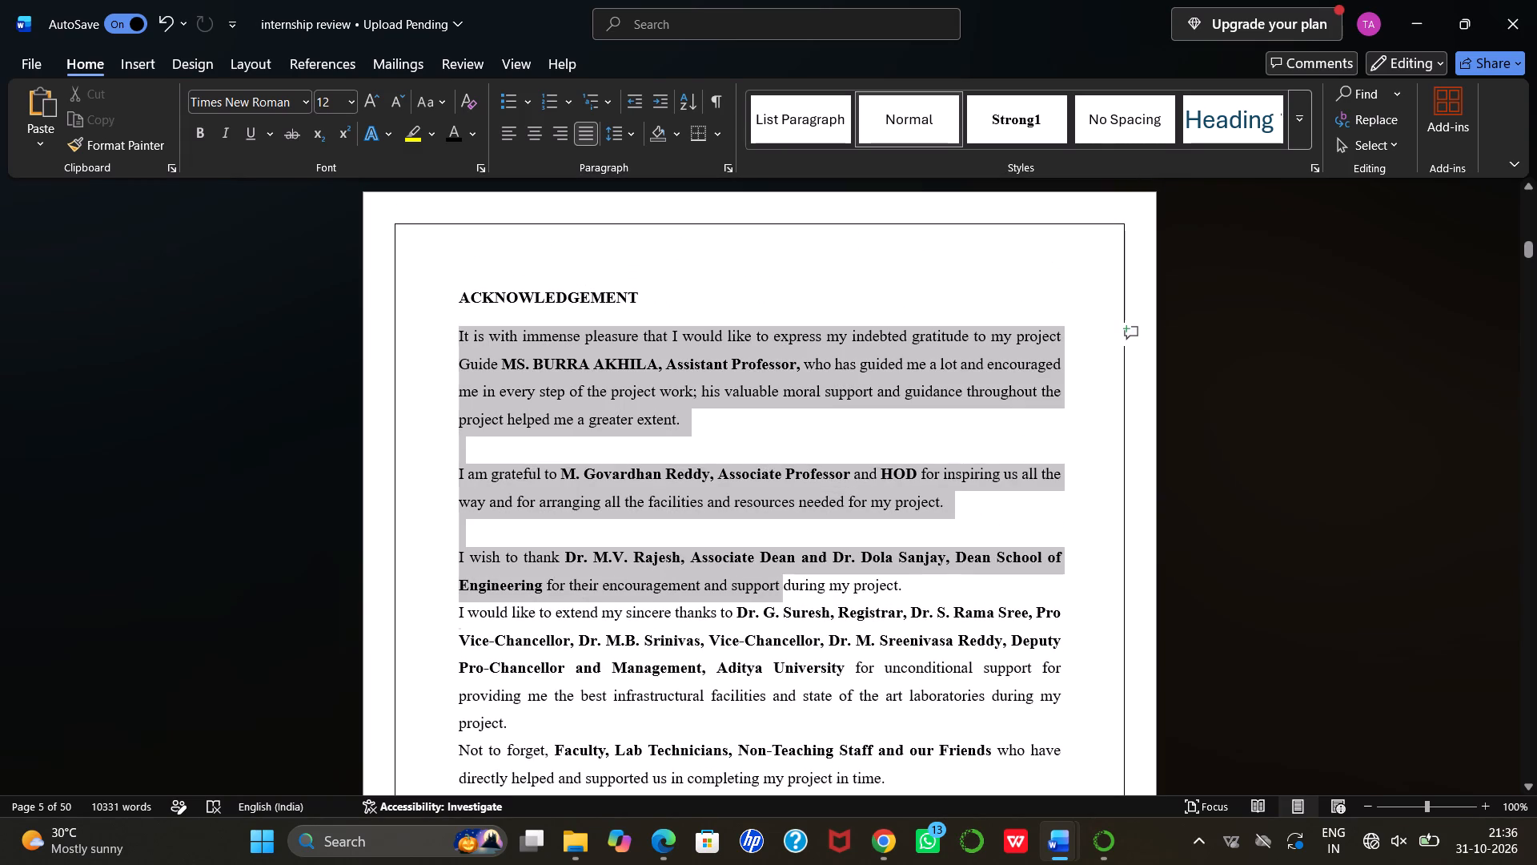
drag(764, 604, 794, 663)
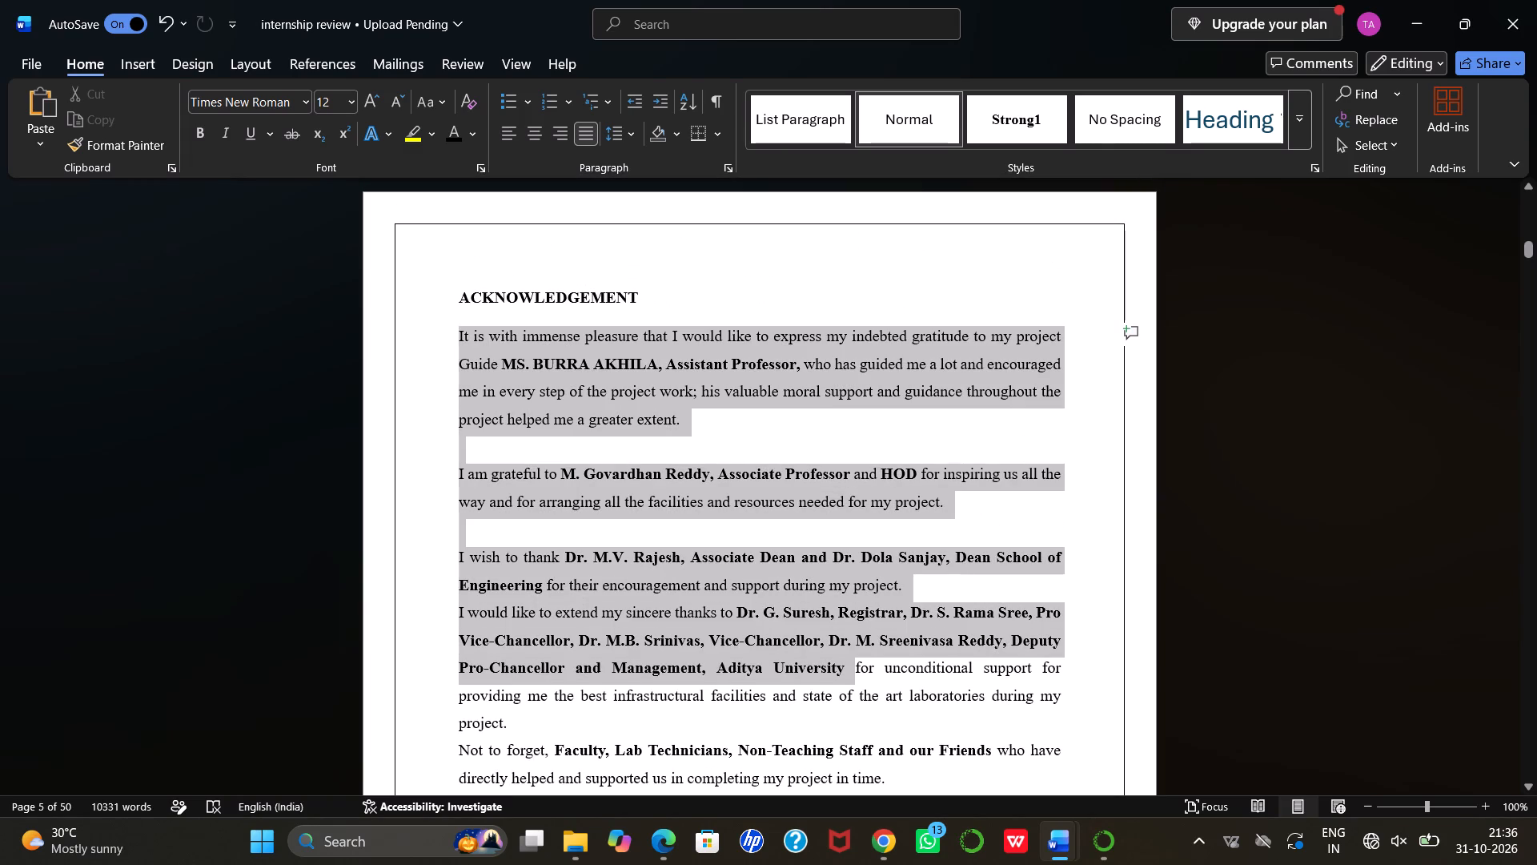
drag(794, 663, 829, 697)
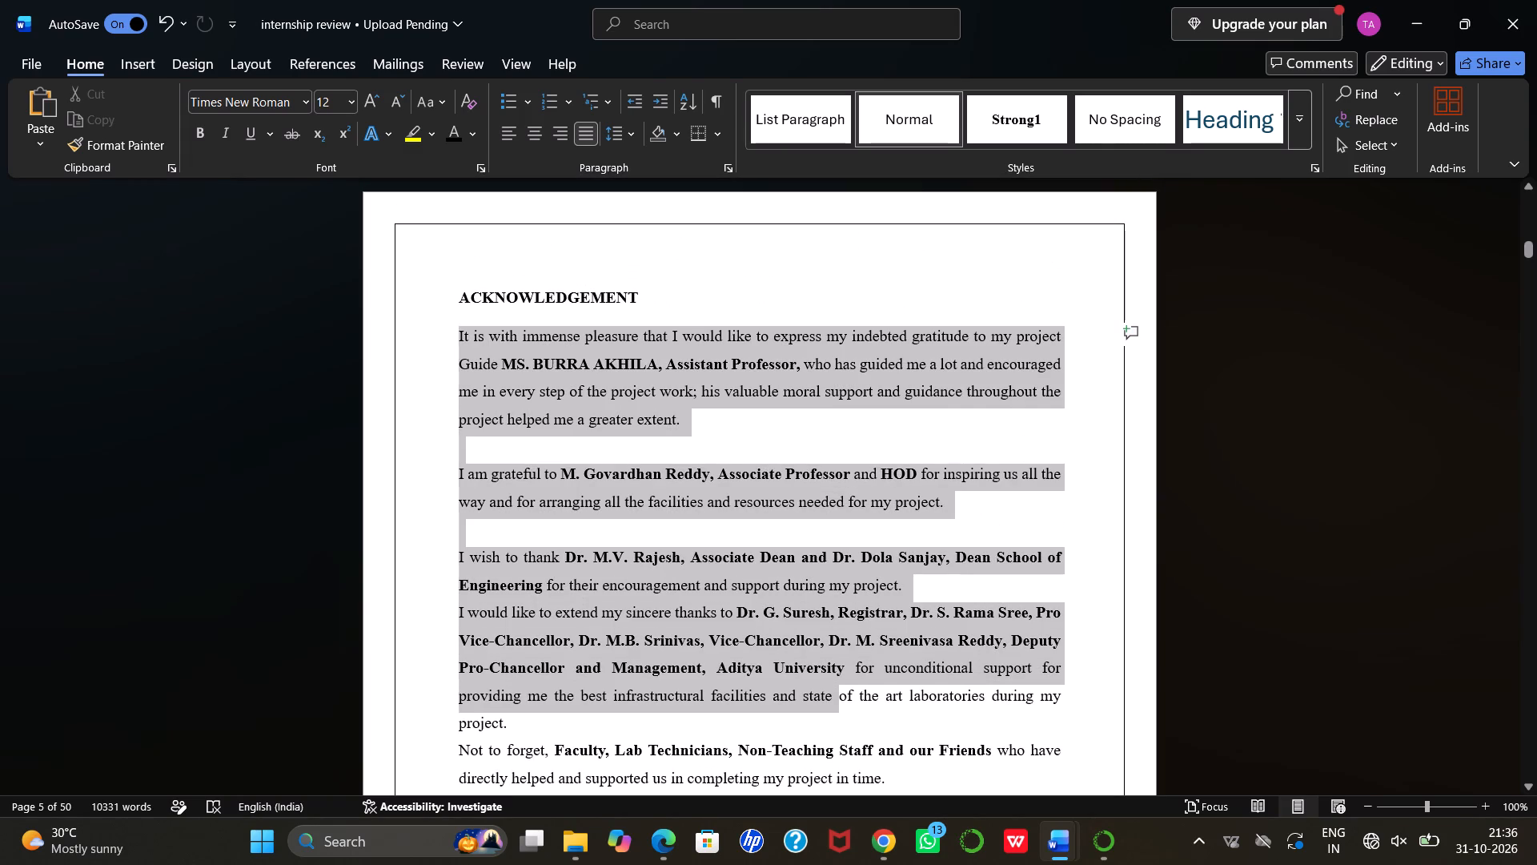
drag(829, 697, 876, 654)
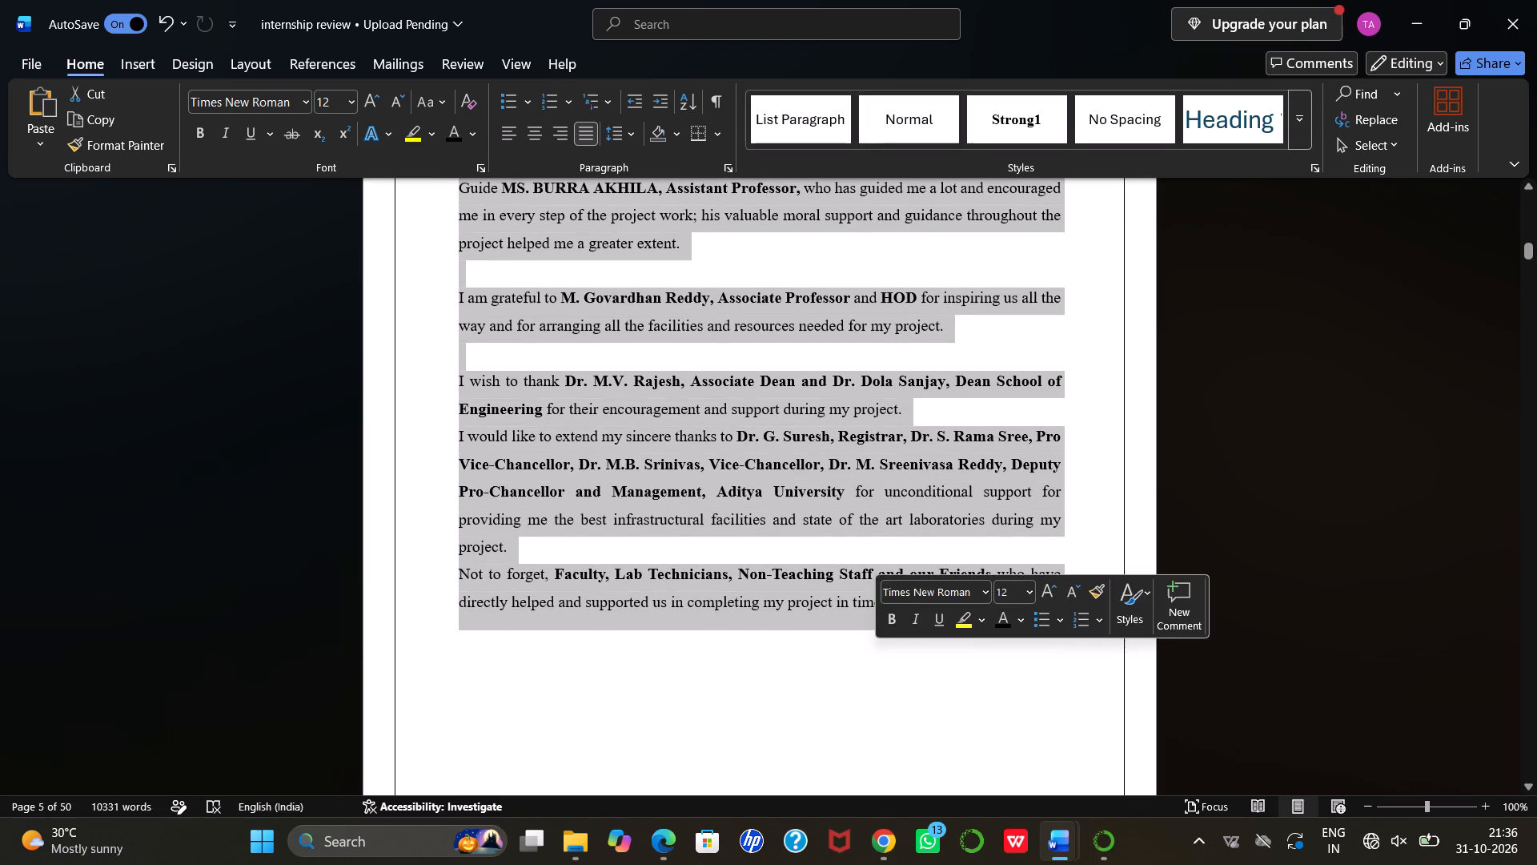
key(BackSpace)
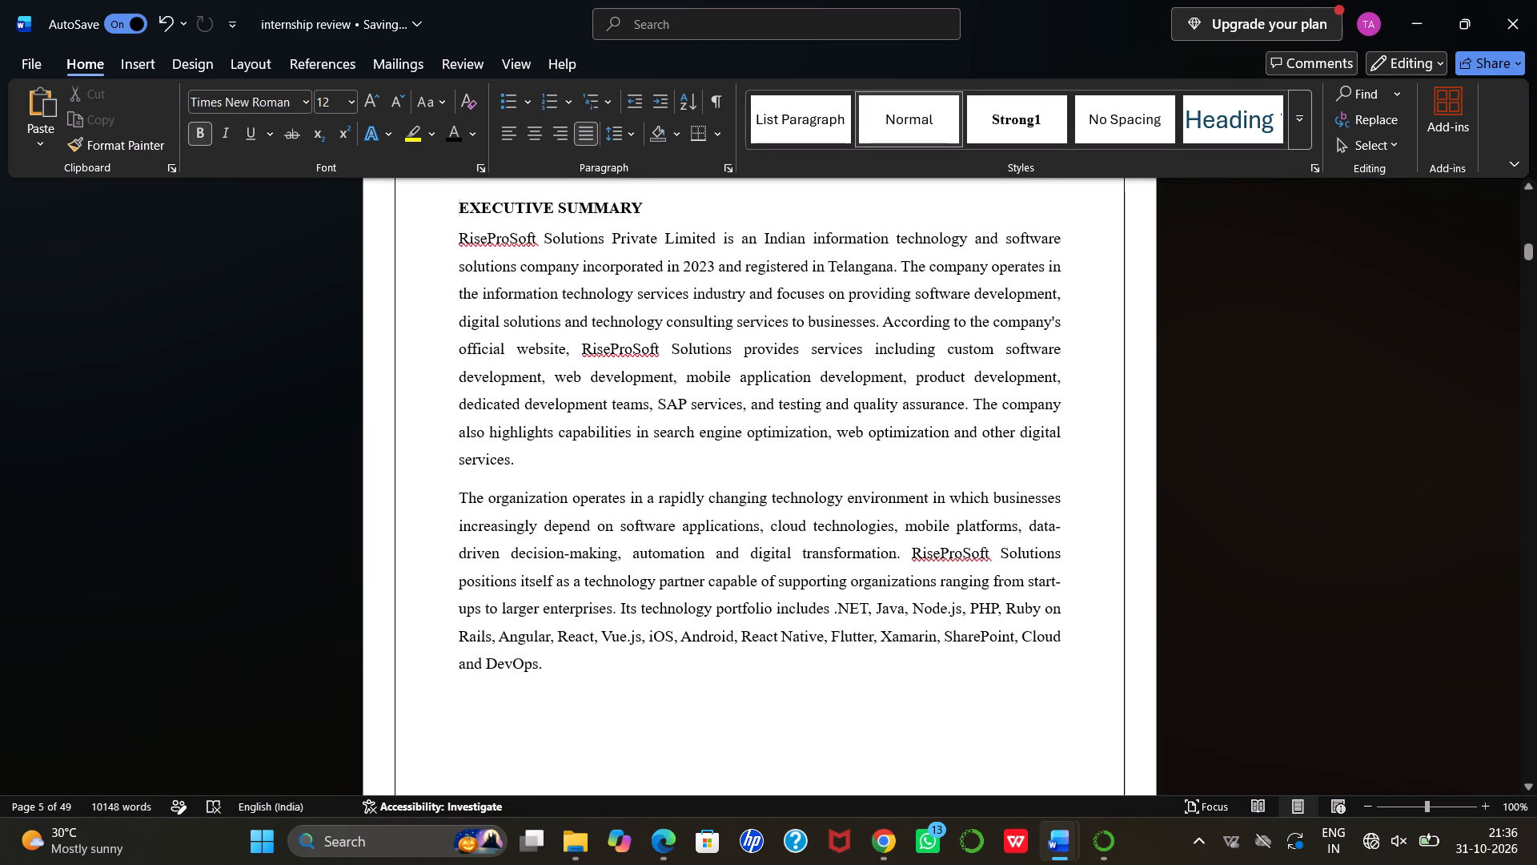
Delete the ACKNOWLEDGEMENT heading on page 5, leaving EXECUTIVE SUMMARY as the first line of the page.
scroll(876, 654, up, 2)
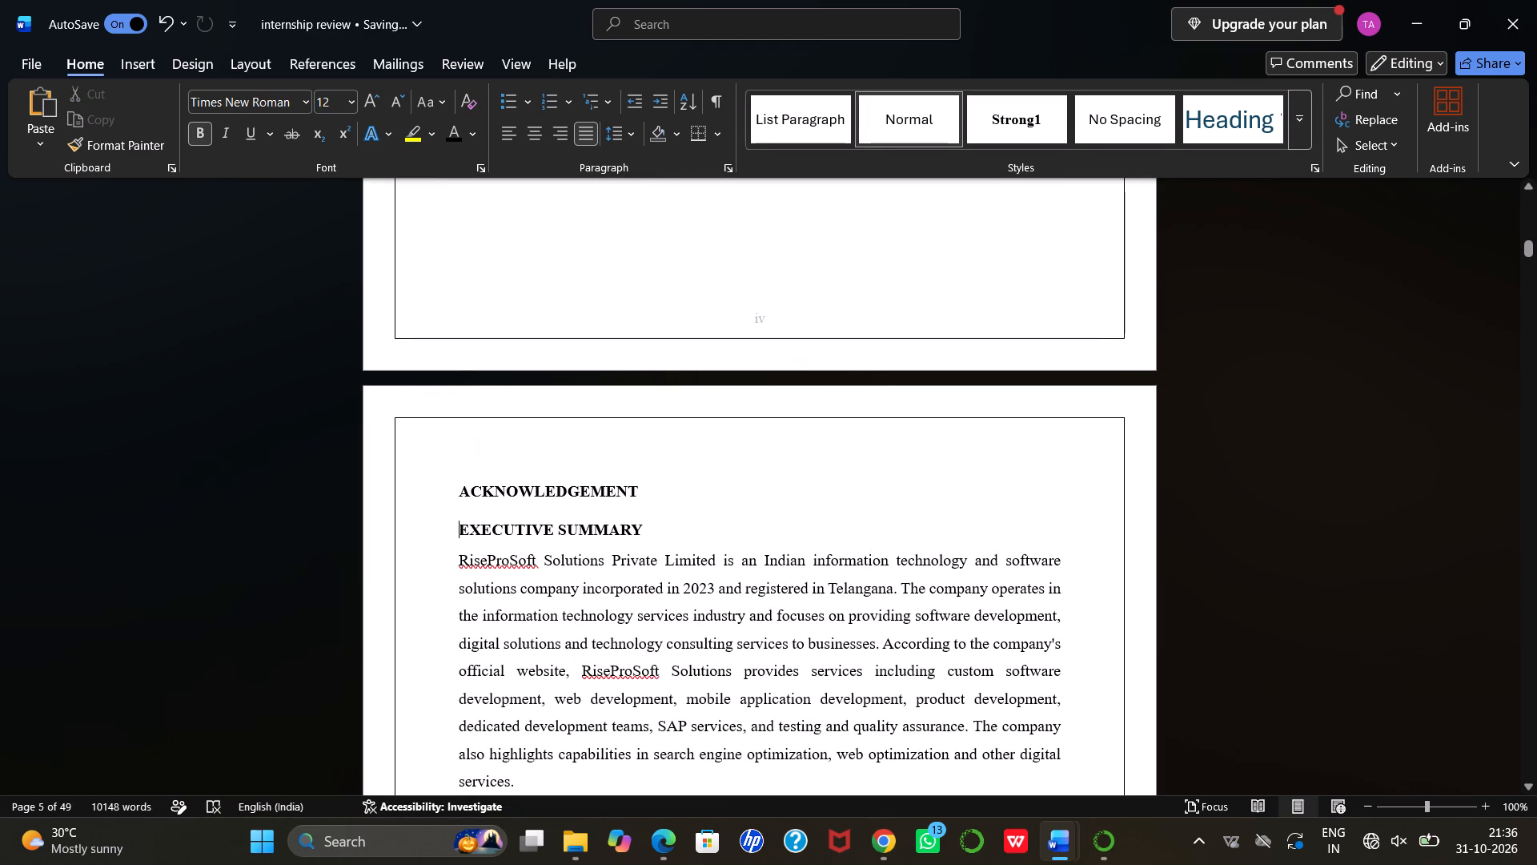
click(454, 529)
key(Return)
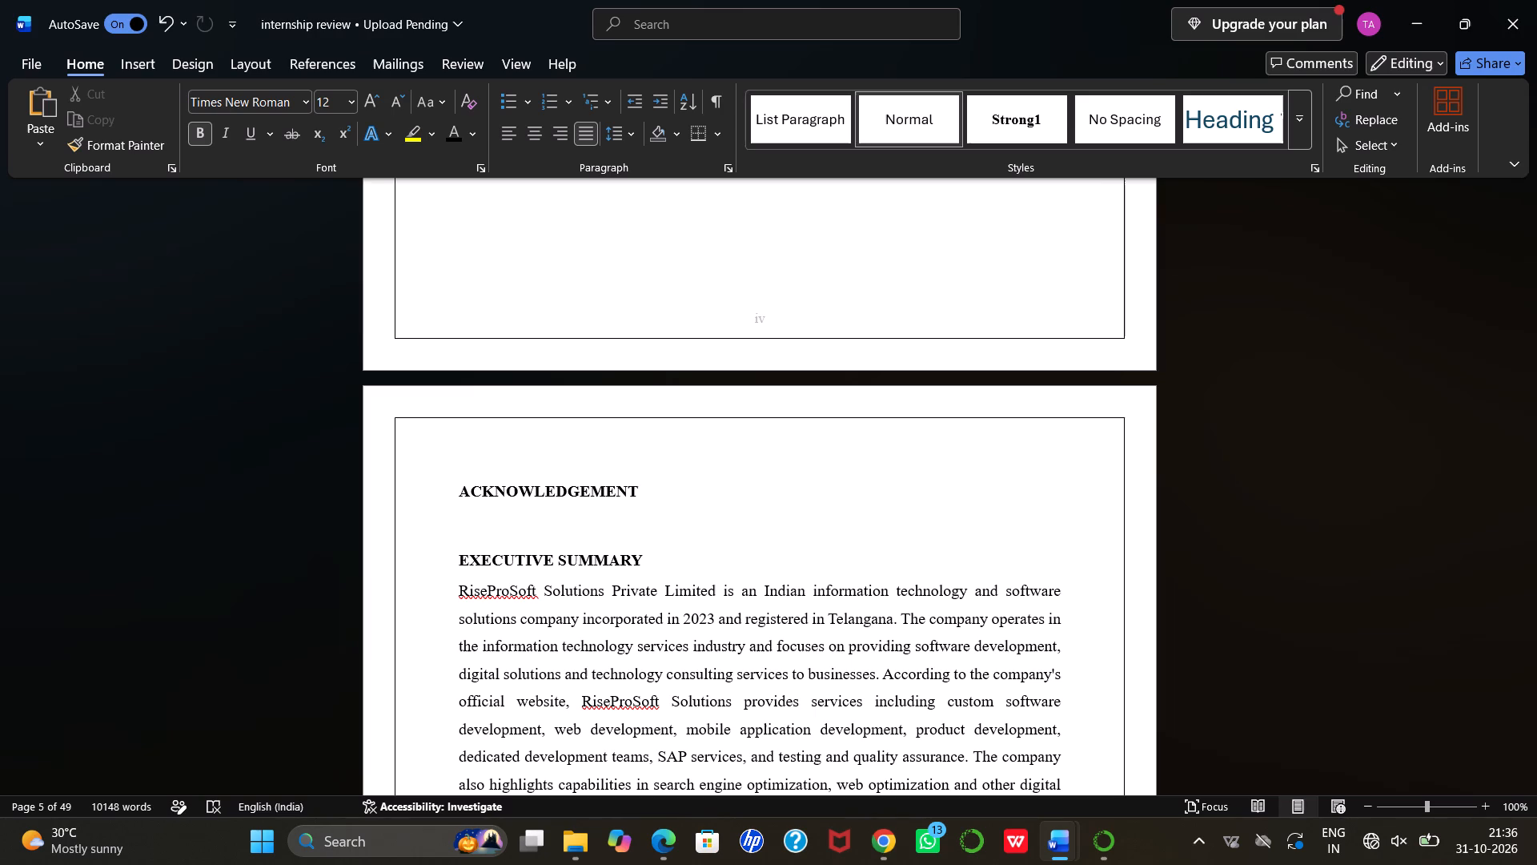
key(BackSpace)
key(BackSpace)
key(BackSpace)
key(BackSpace)
key(BackSpace)
key(BackSpace)
key(BackSpace)
key(BackSpace)
key(BackSpace)
key(BackSpace)
key(BackSpace)
key(BackSpace)
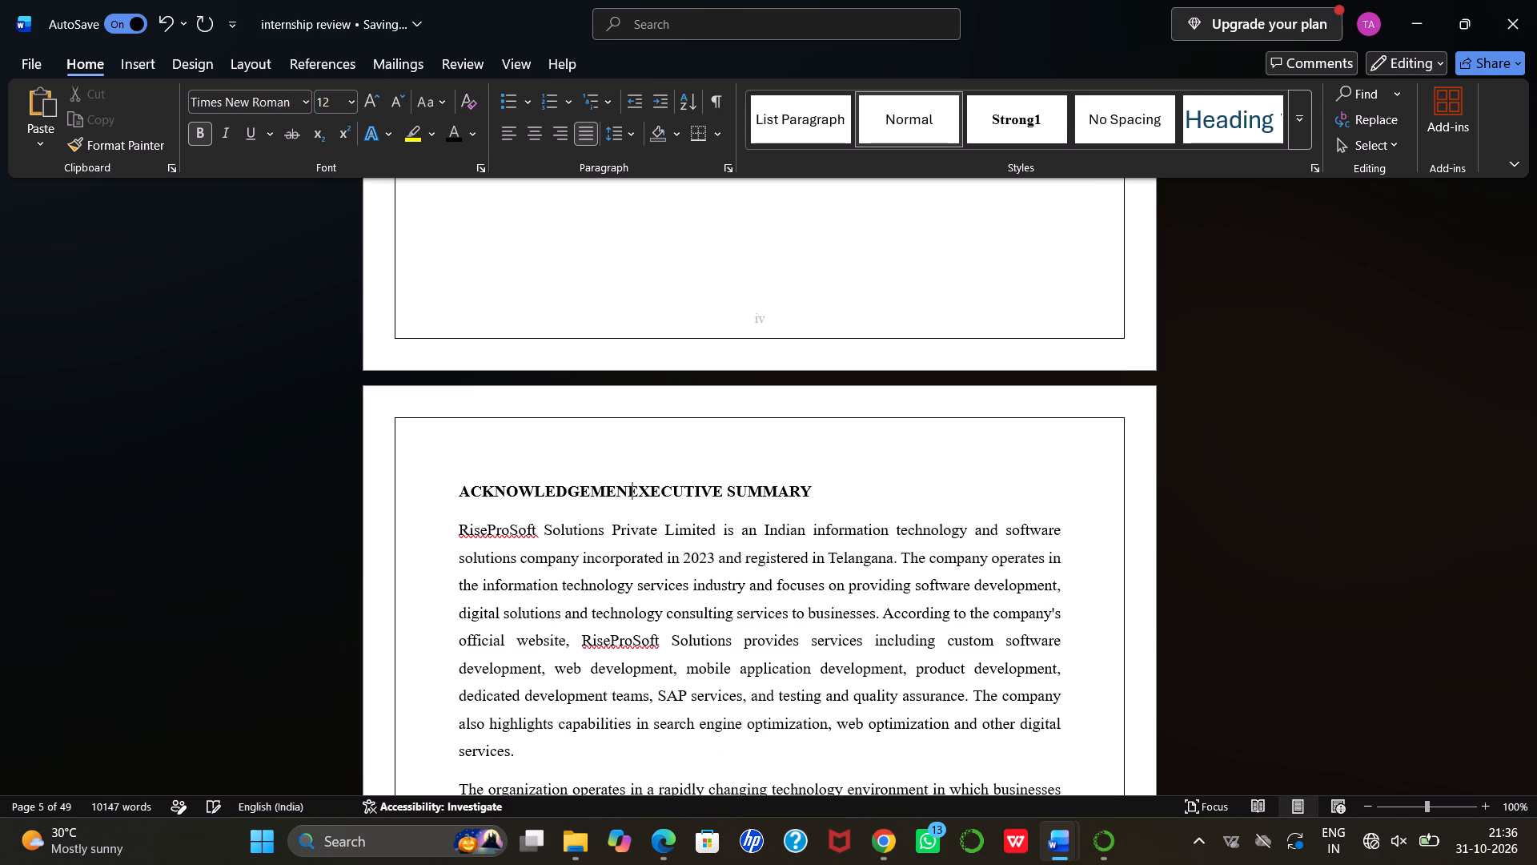
key(BackSpace)
key(BackSpace)
key(BackSpace)
key(BackSpace)
key(BackSpace)
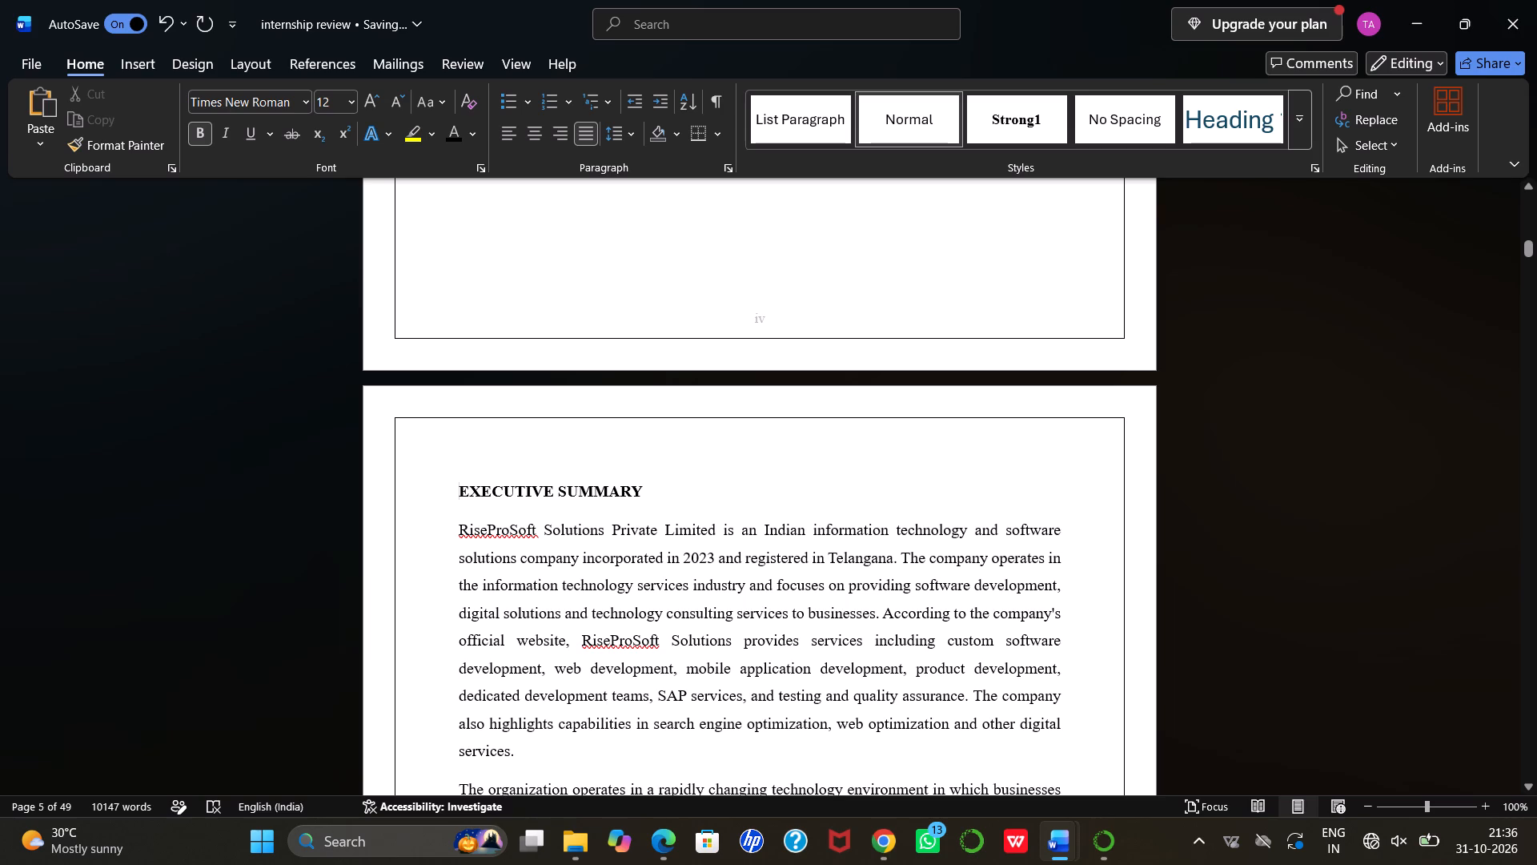
Set the EXECUTIVE SUMMARY heading on page 5 to font size 14.
drag(455, 482, 631, 481)
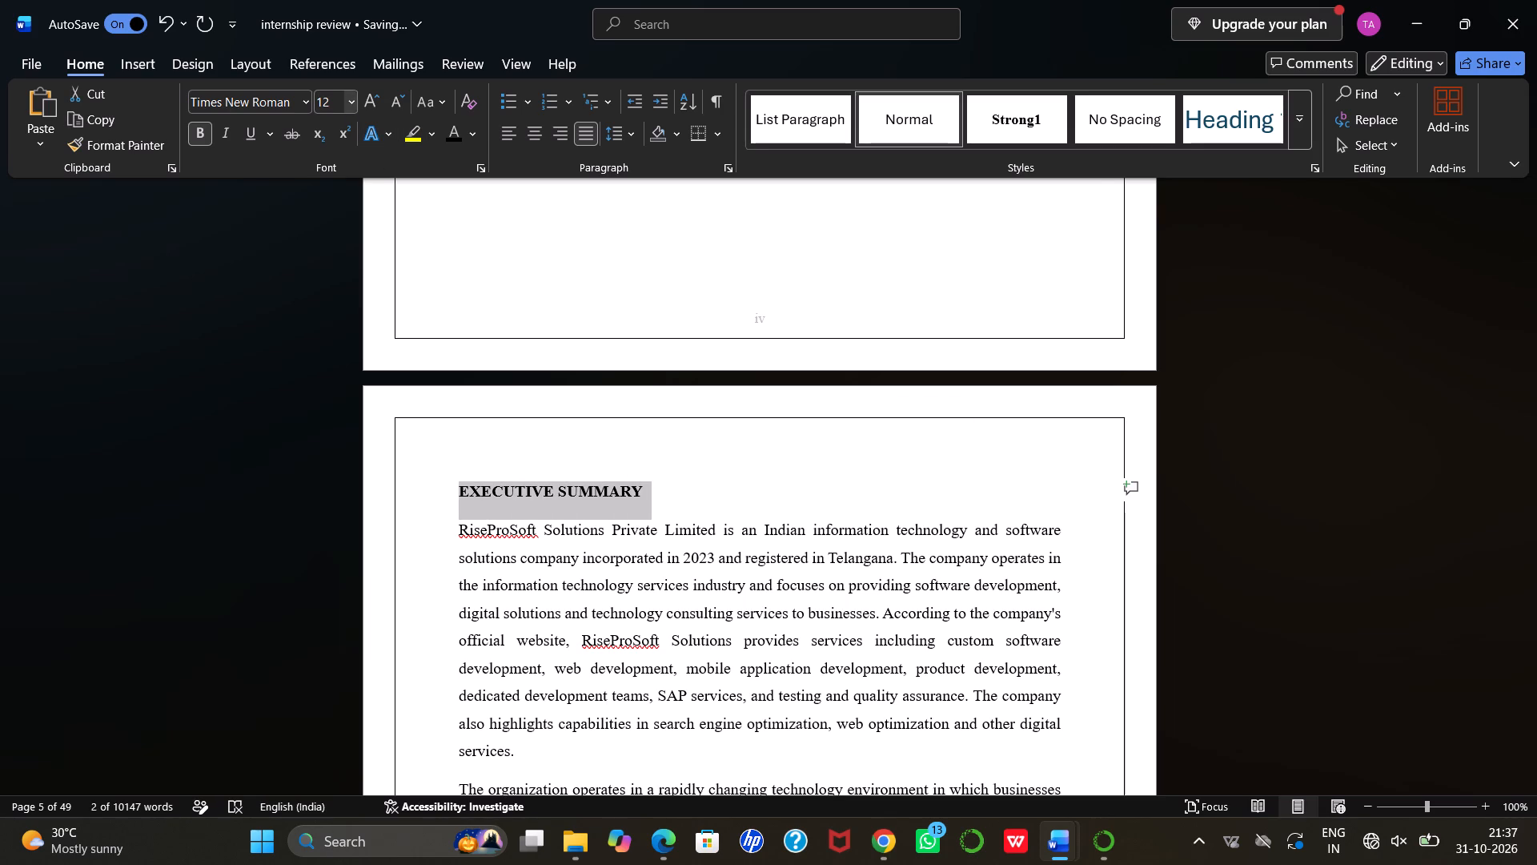
click(350, 102)
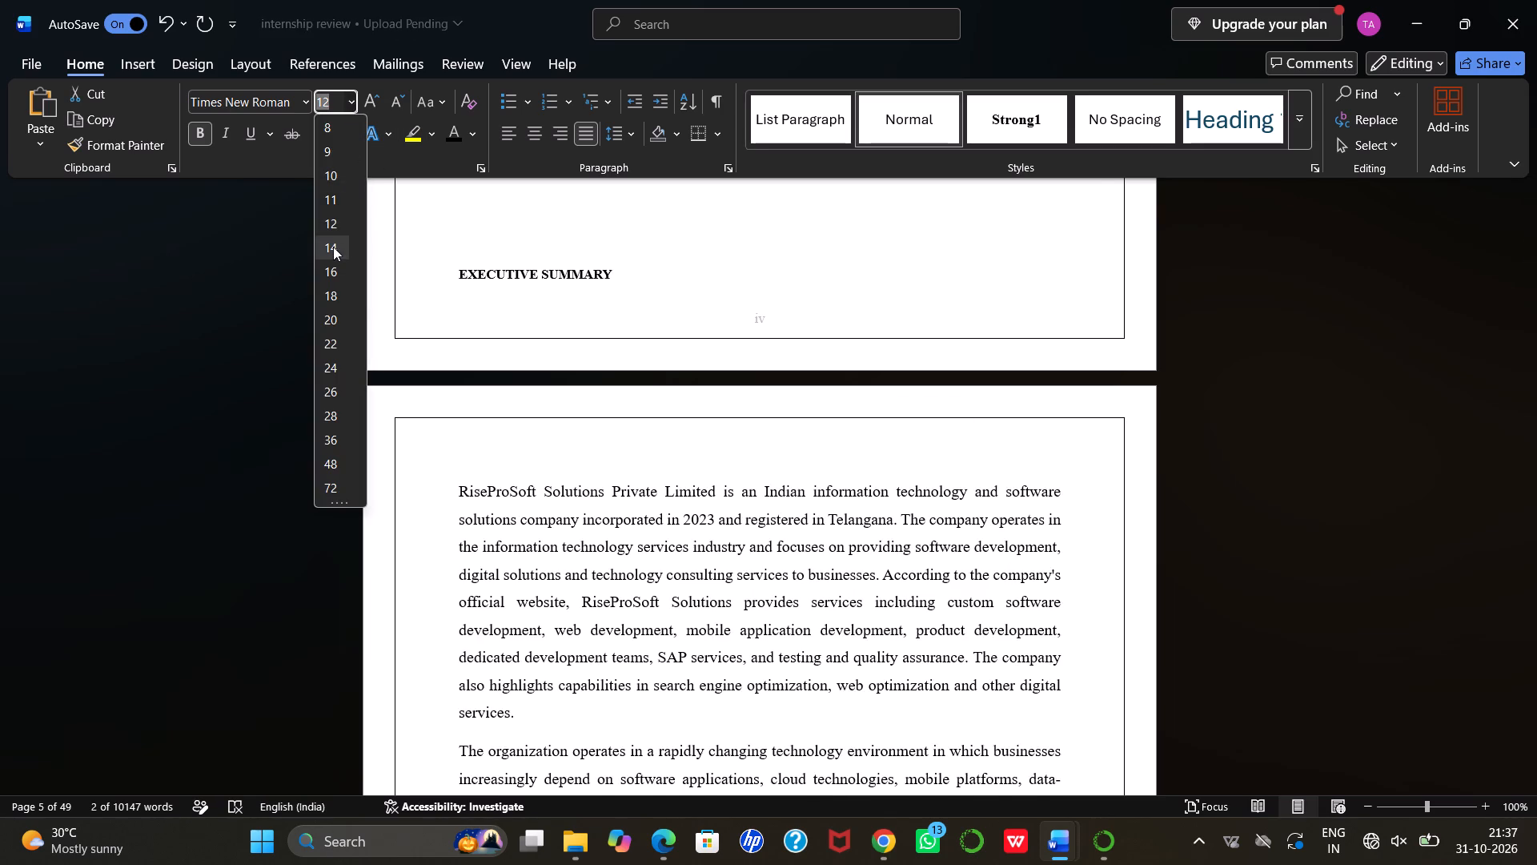
click(333, 255)
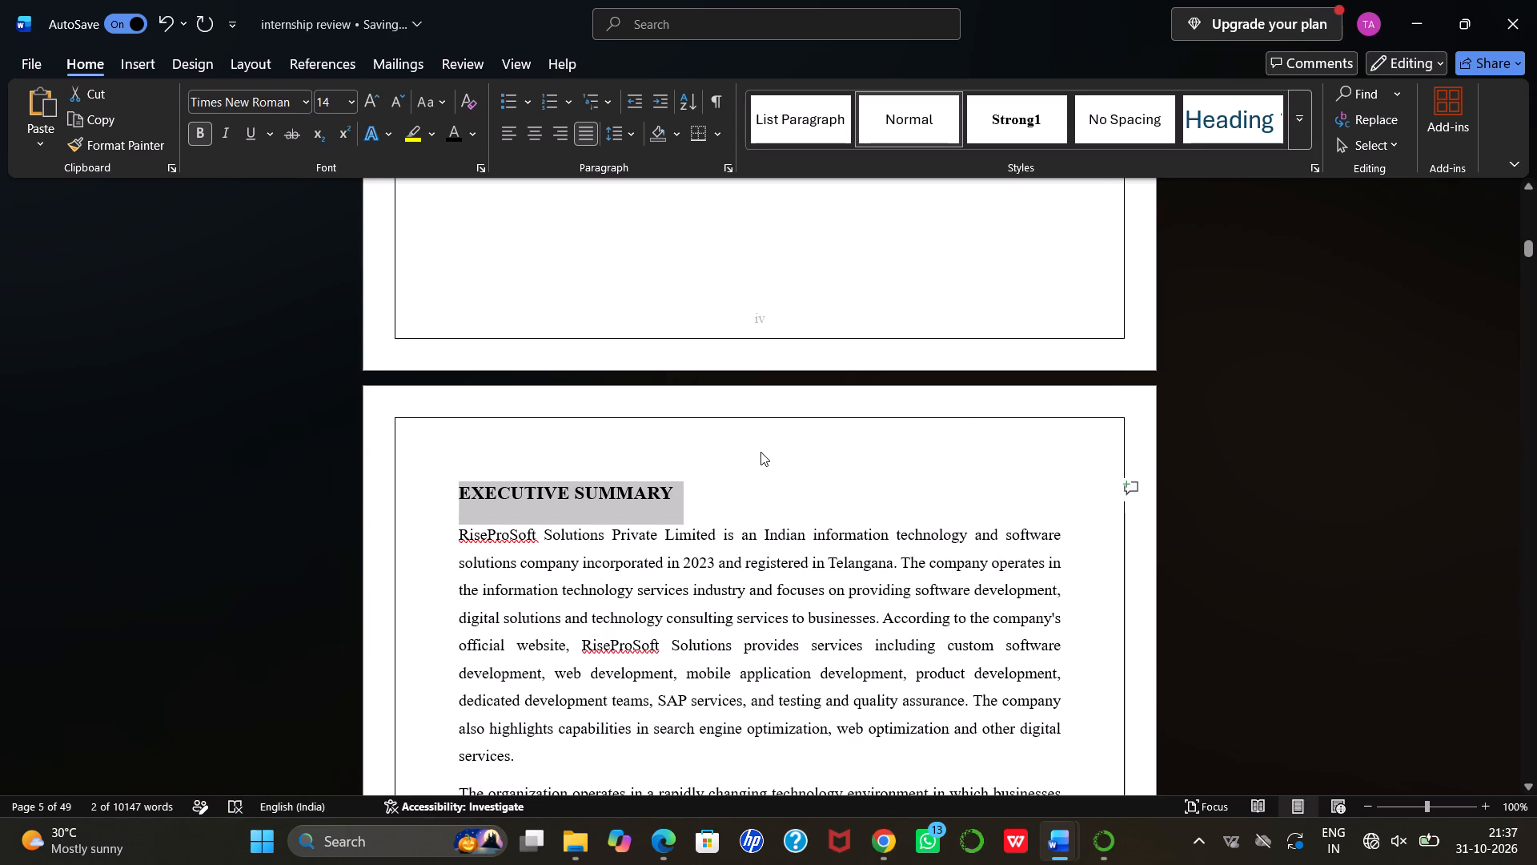
Format the TABLE OF CONTENTS heading on page 6 with black text at font size 14.
scroll(760, 452, down, 3)
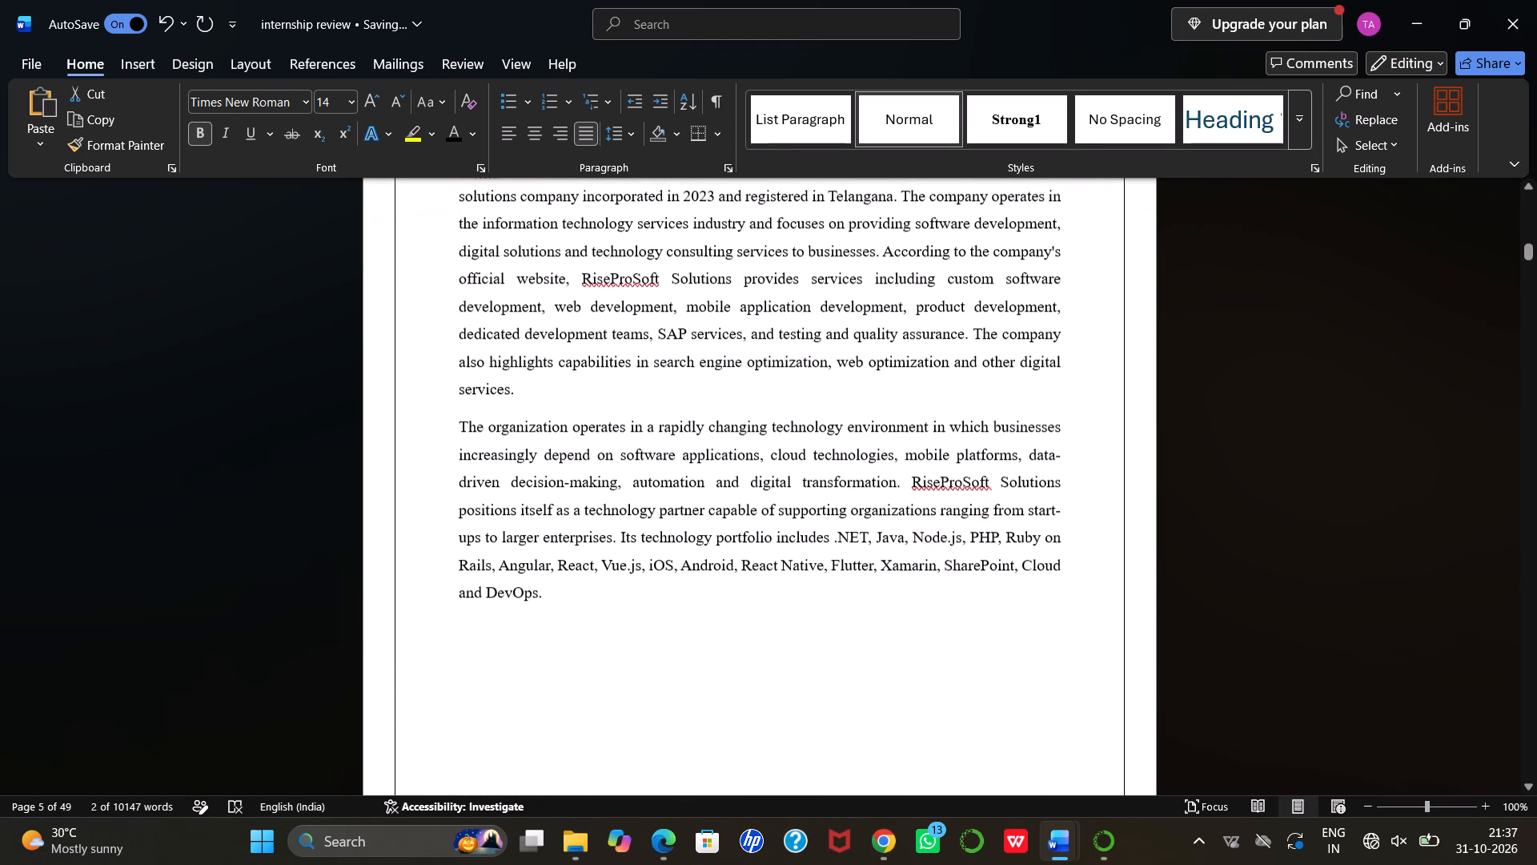
scroll(760, 452, down, 1)
scroll(760, 452, up, 1)
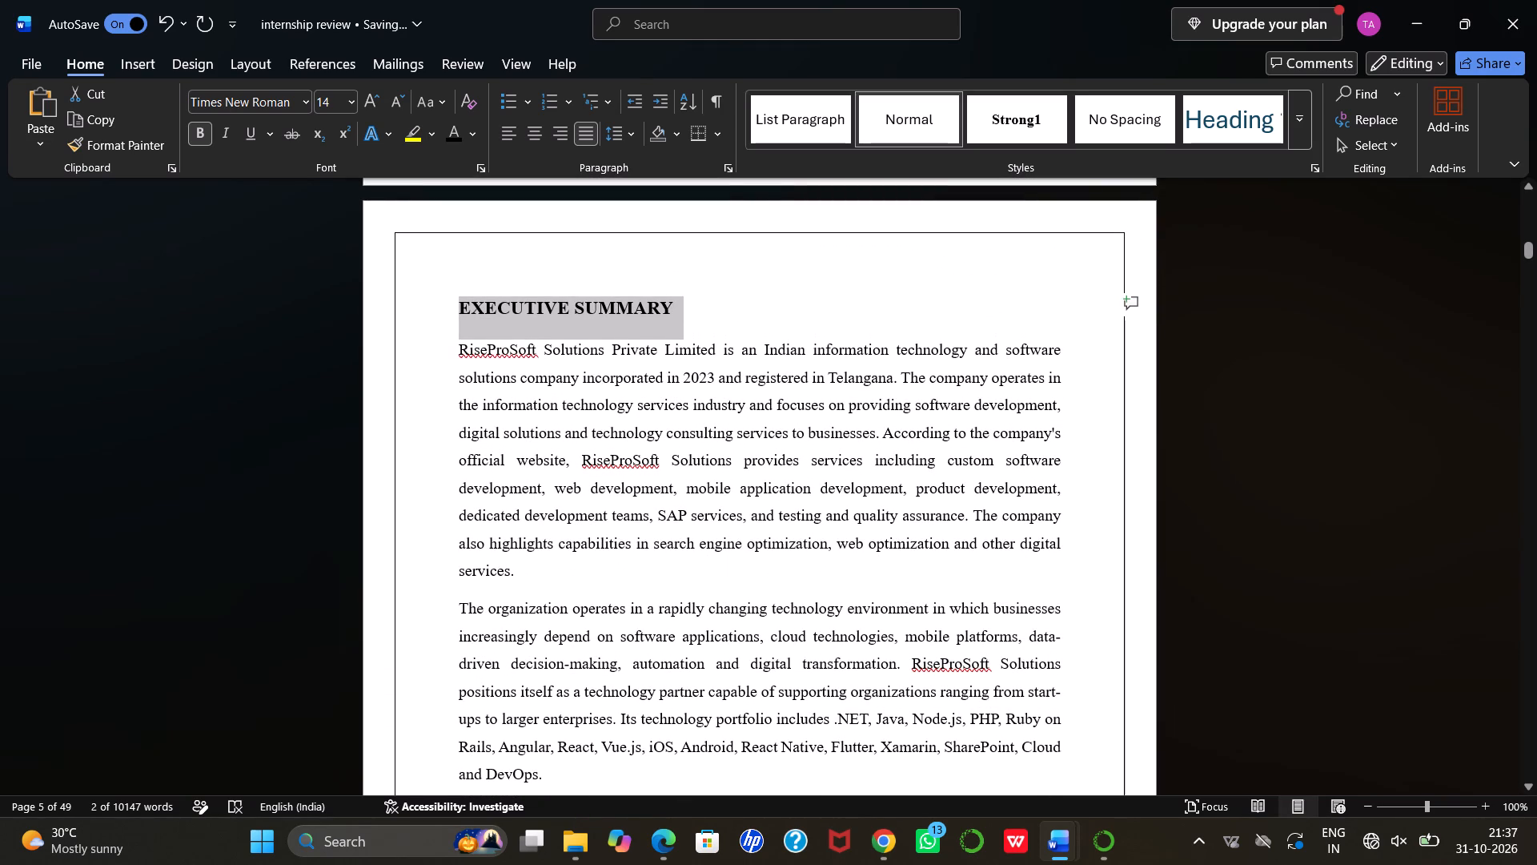
scroll(853, 511, down, 5)
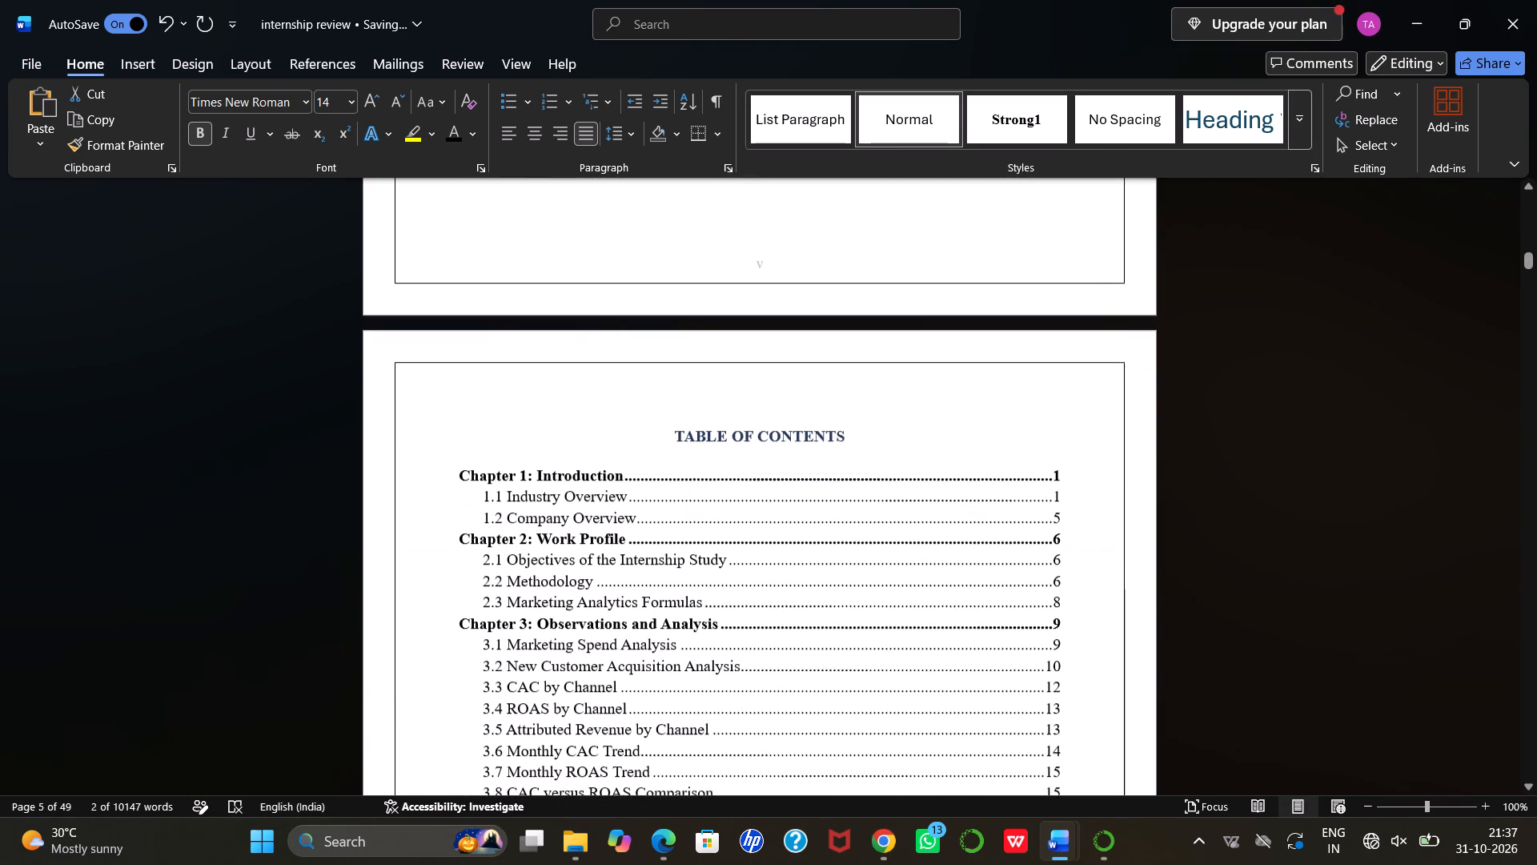
scroll(853, 511, down, 1)
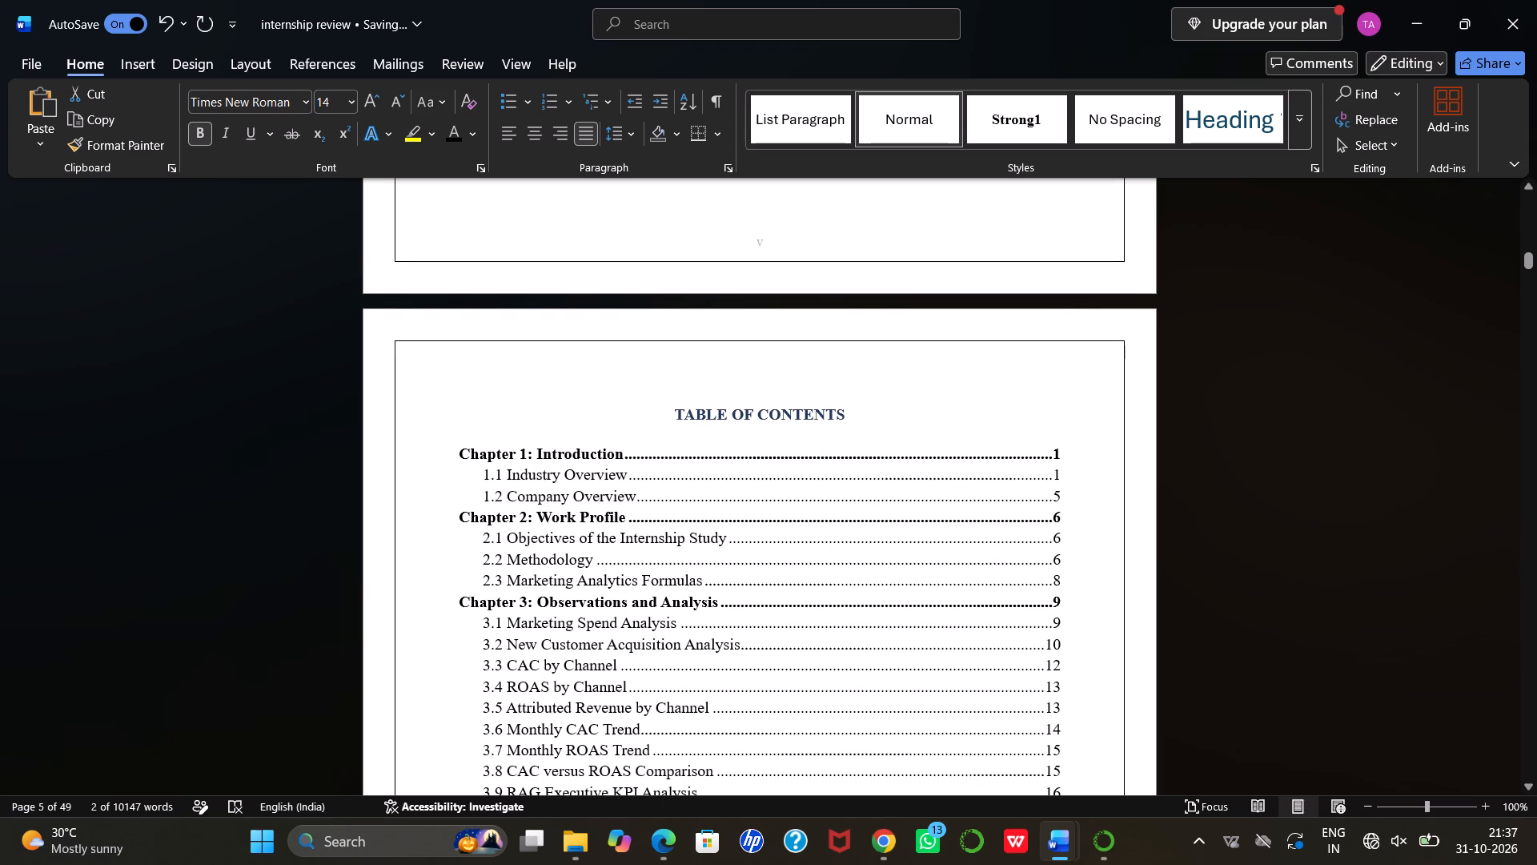
drag(671, 416, 806, 414)
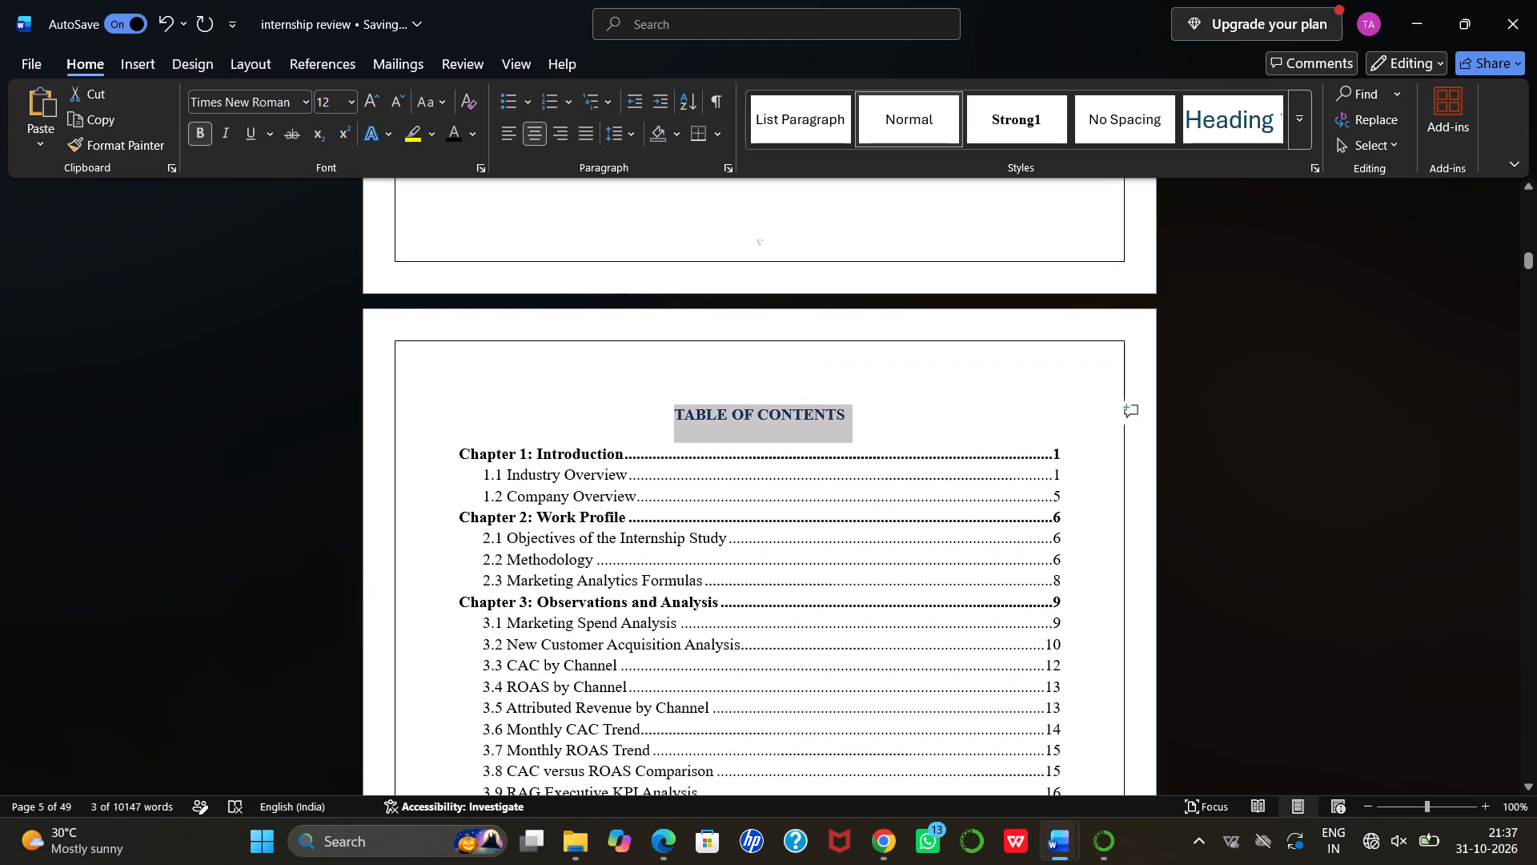
click(477, 131)
click(462, 203)
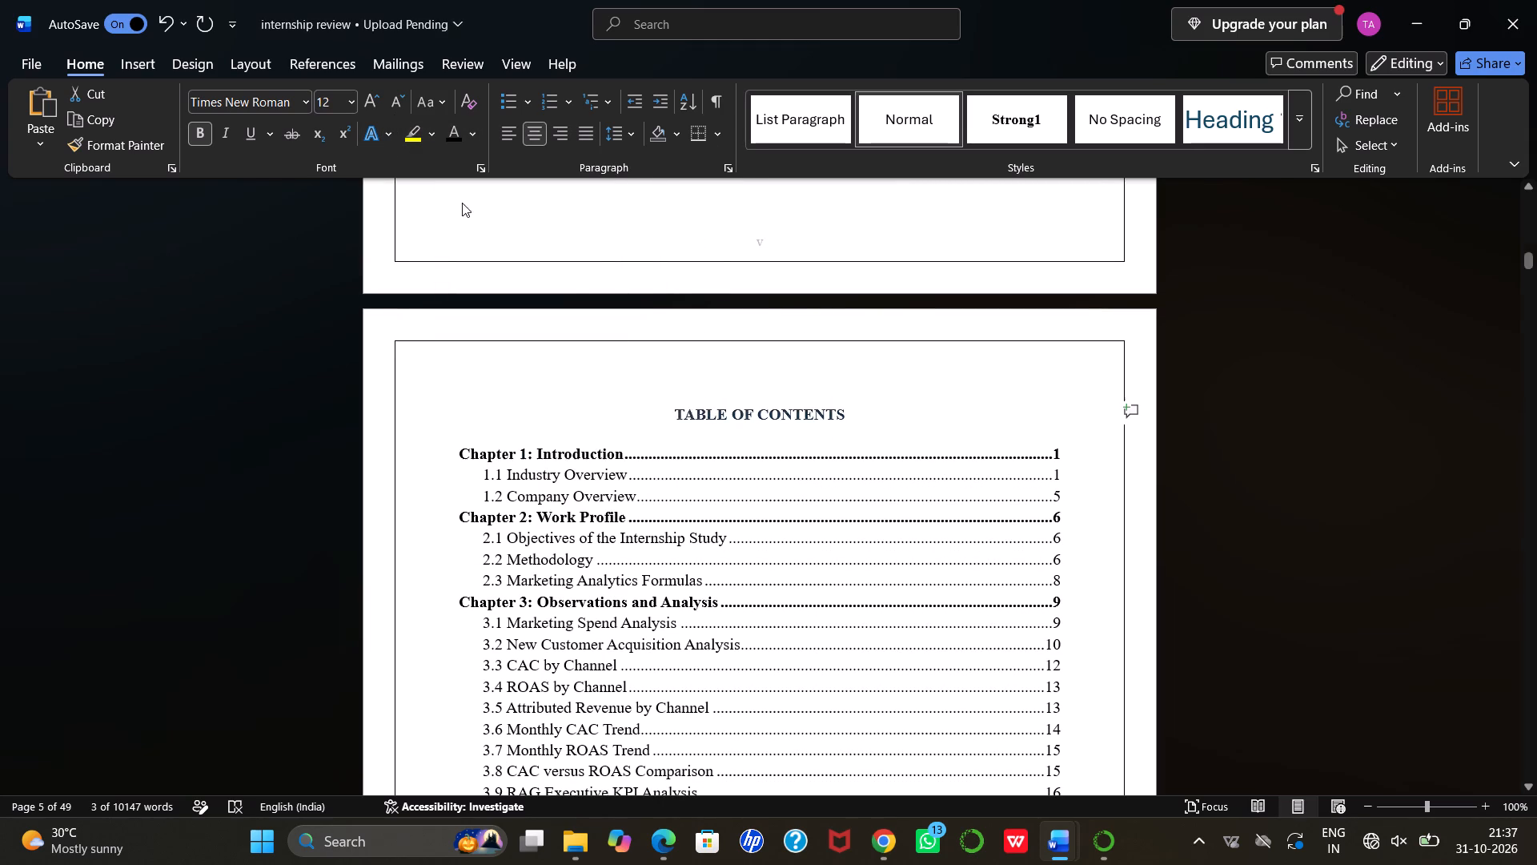
click(351, 100)
click(331, 246)
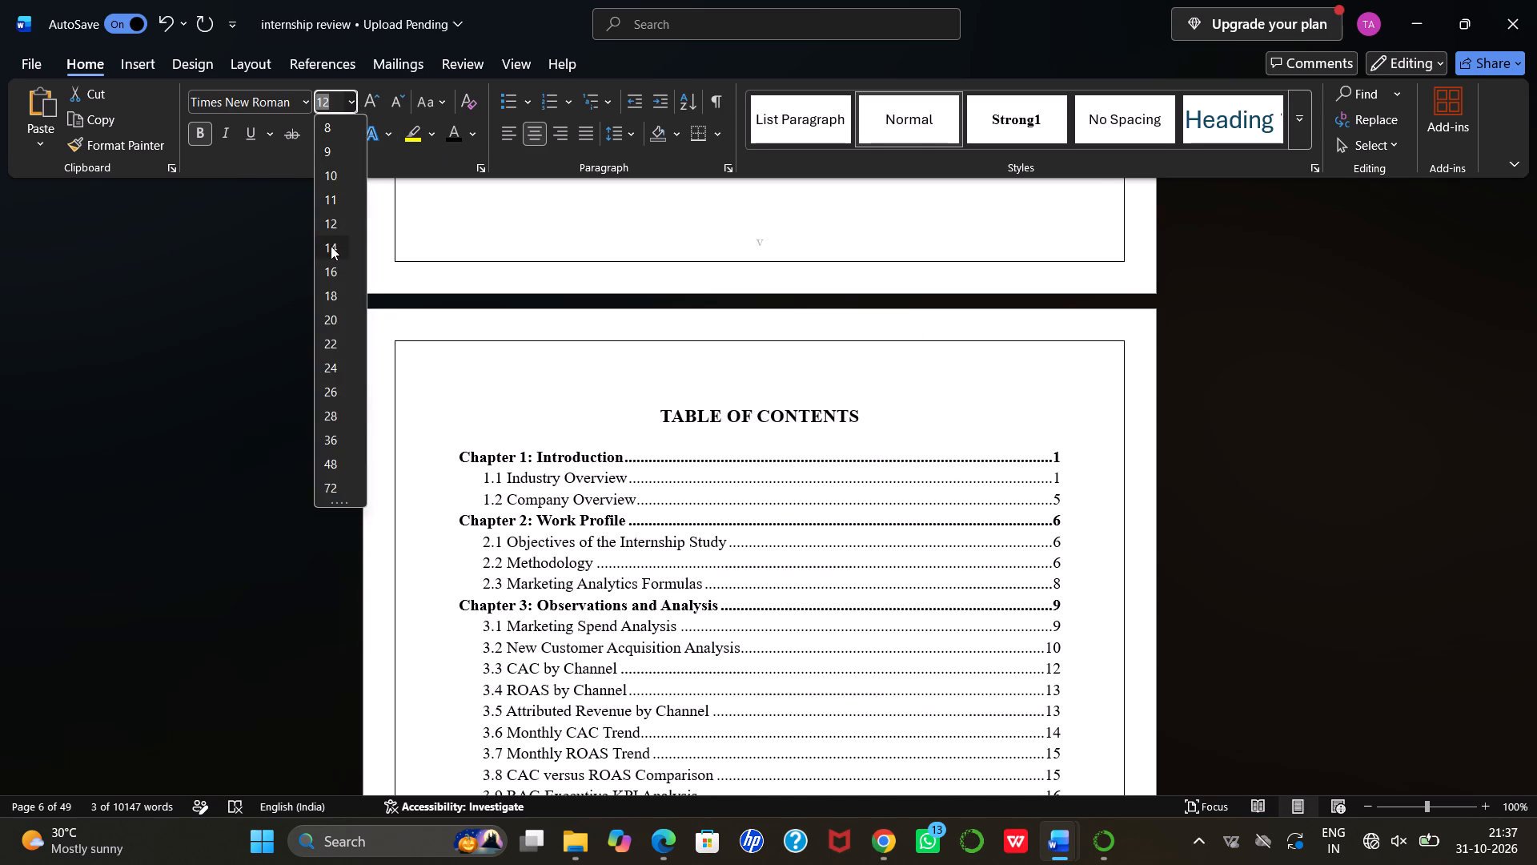
Review the executive summary and the declaration page's signature fields, then return to the table of contents.
scroll(695, 344, up, 3)
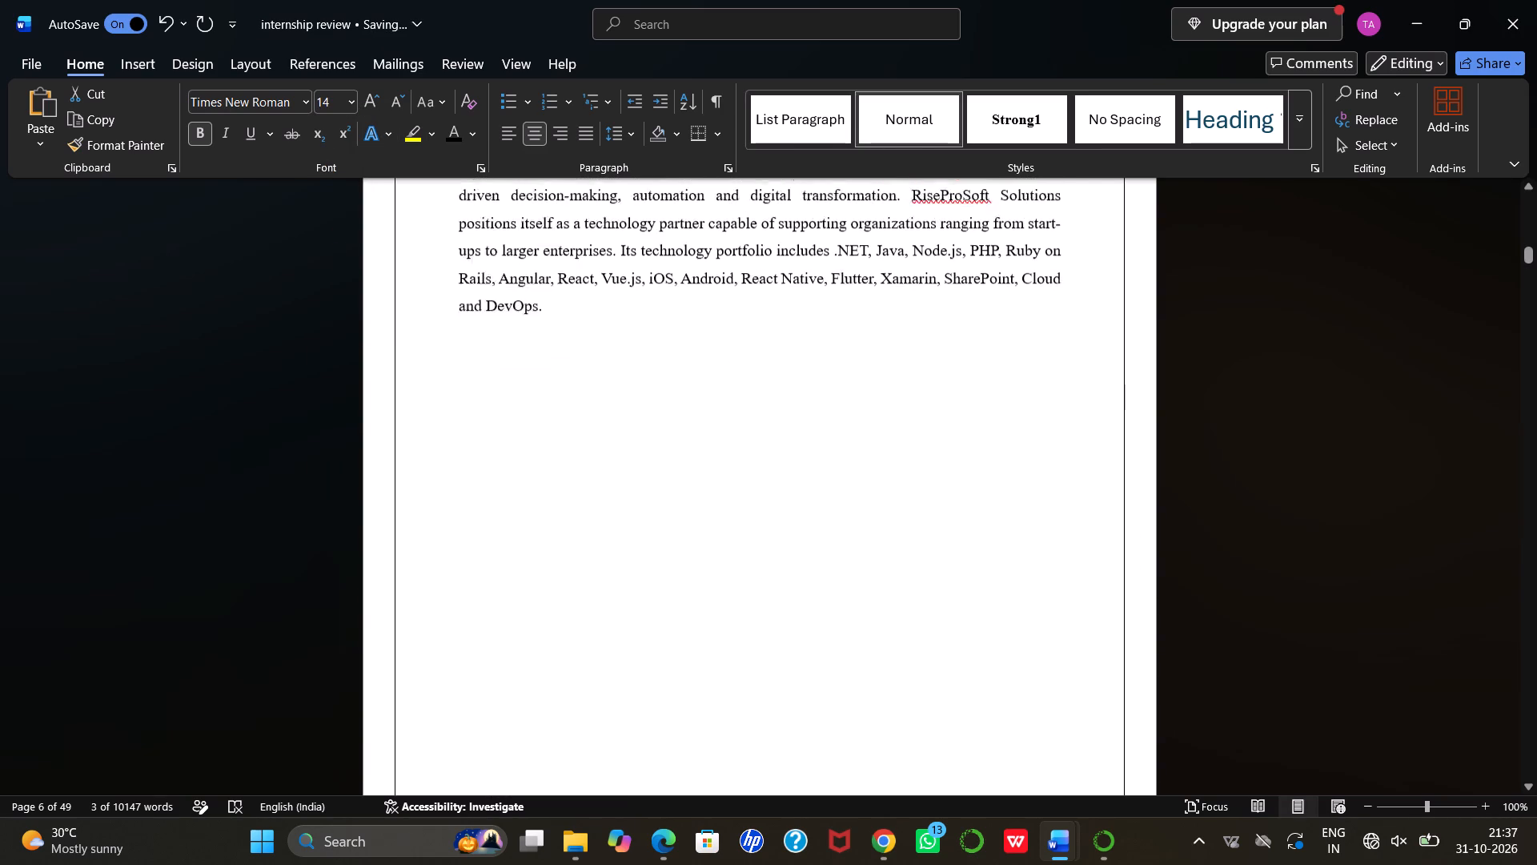
scroll(695, 344, up, 2)
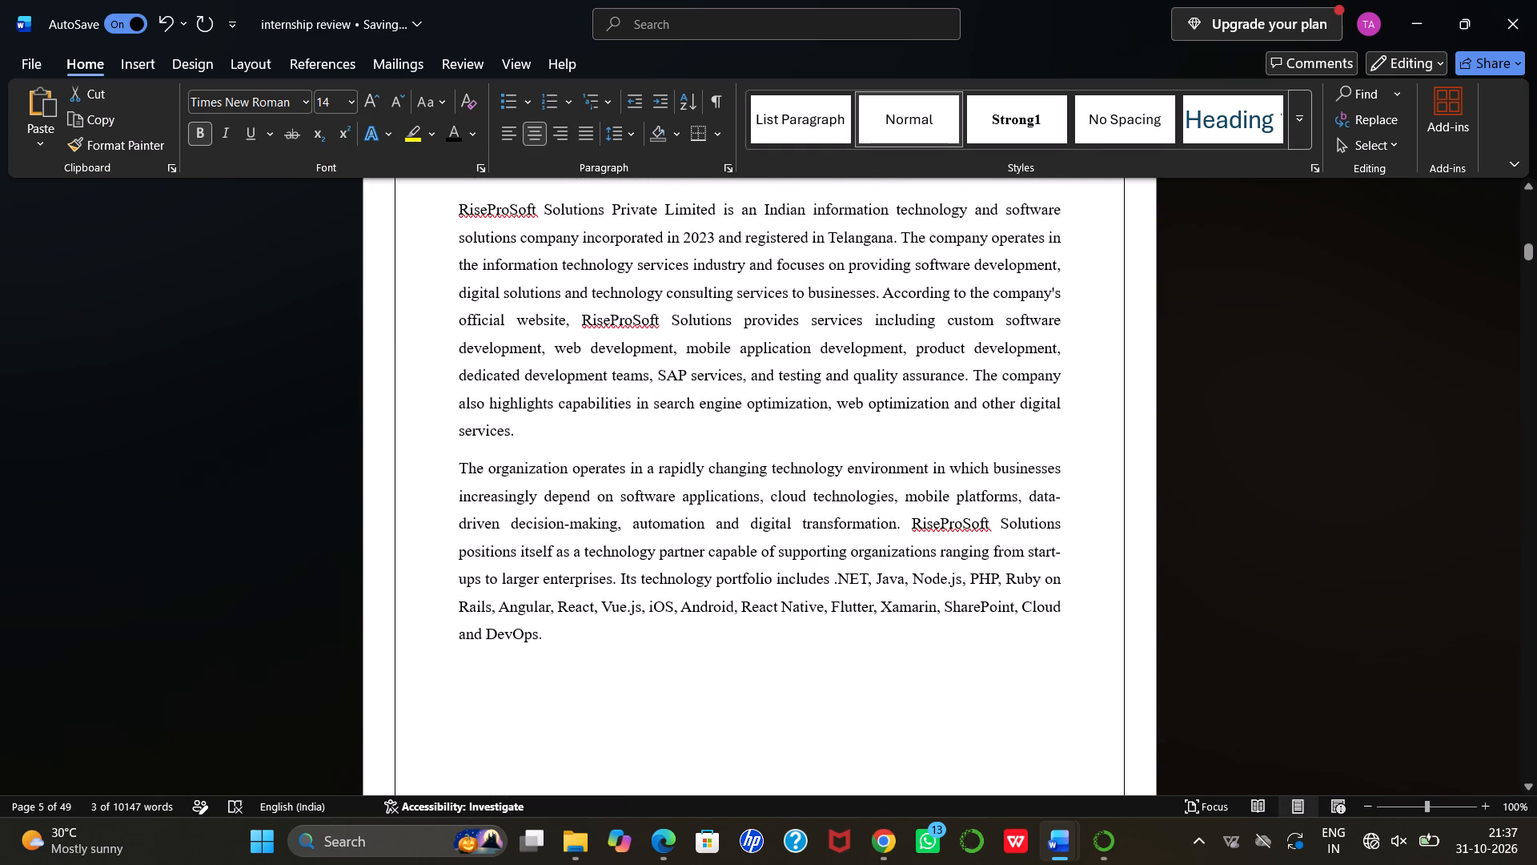
scroll(695, 344, up, 2)
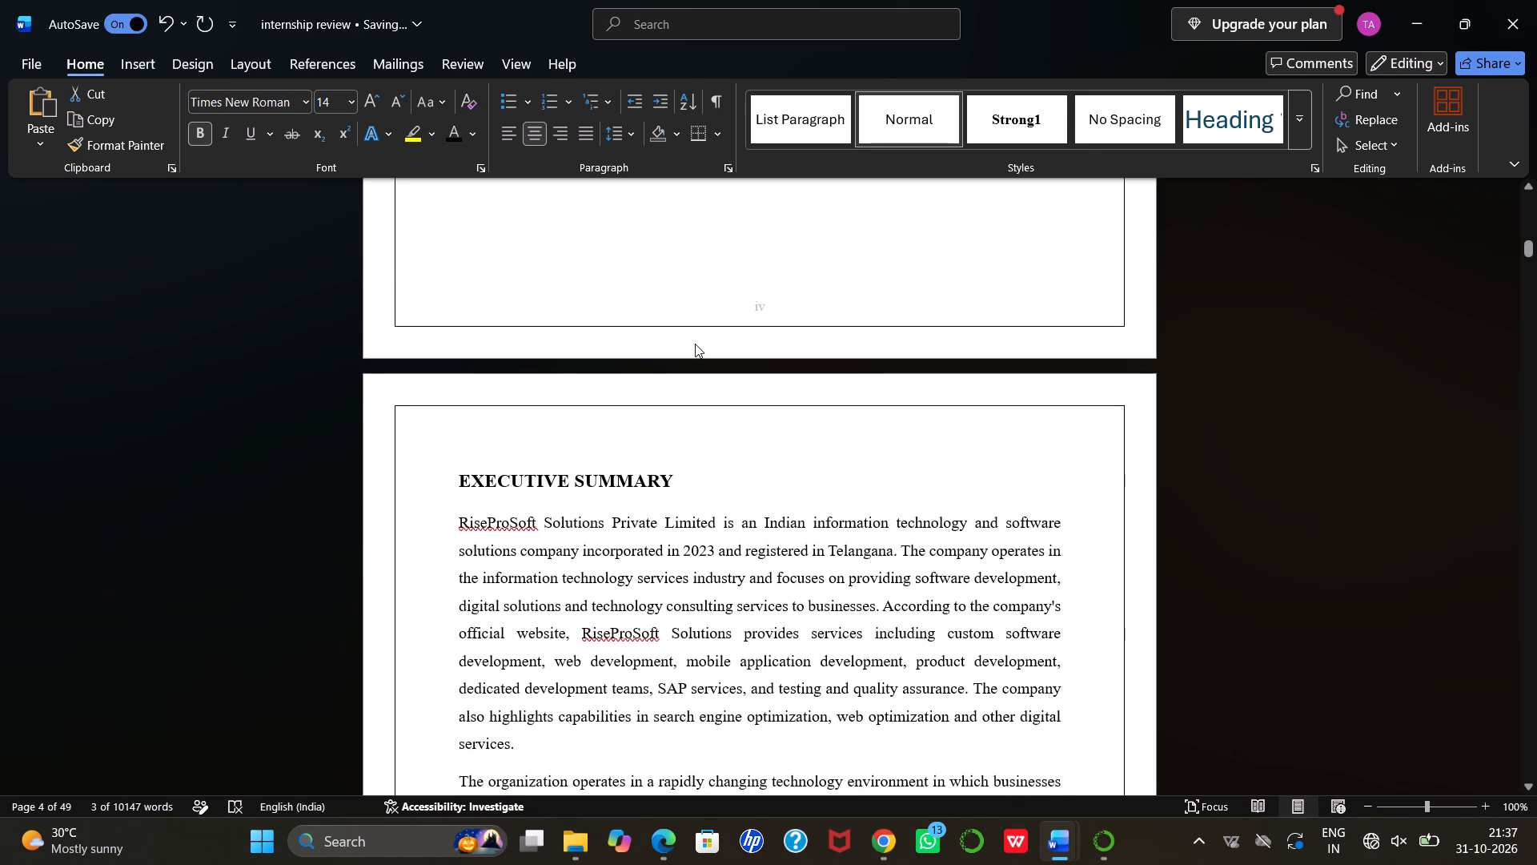
scroll(695, 344, up, 2)
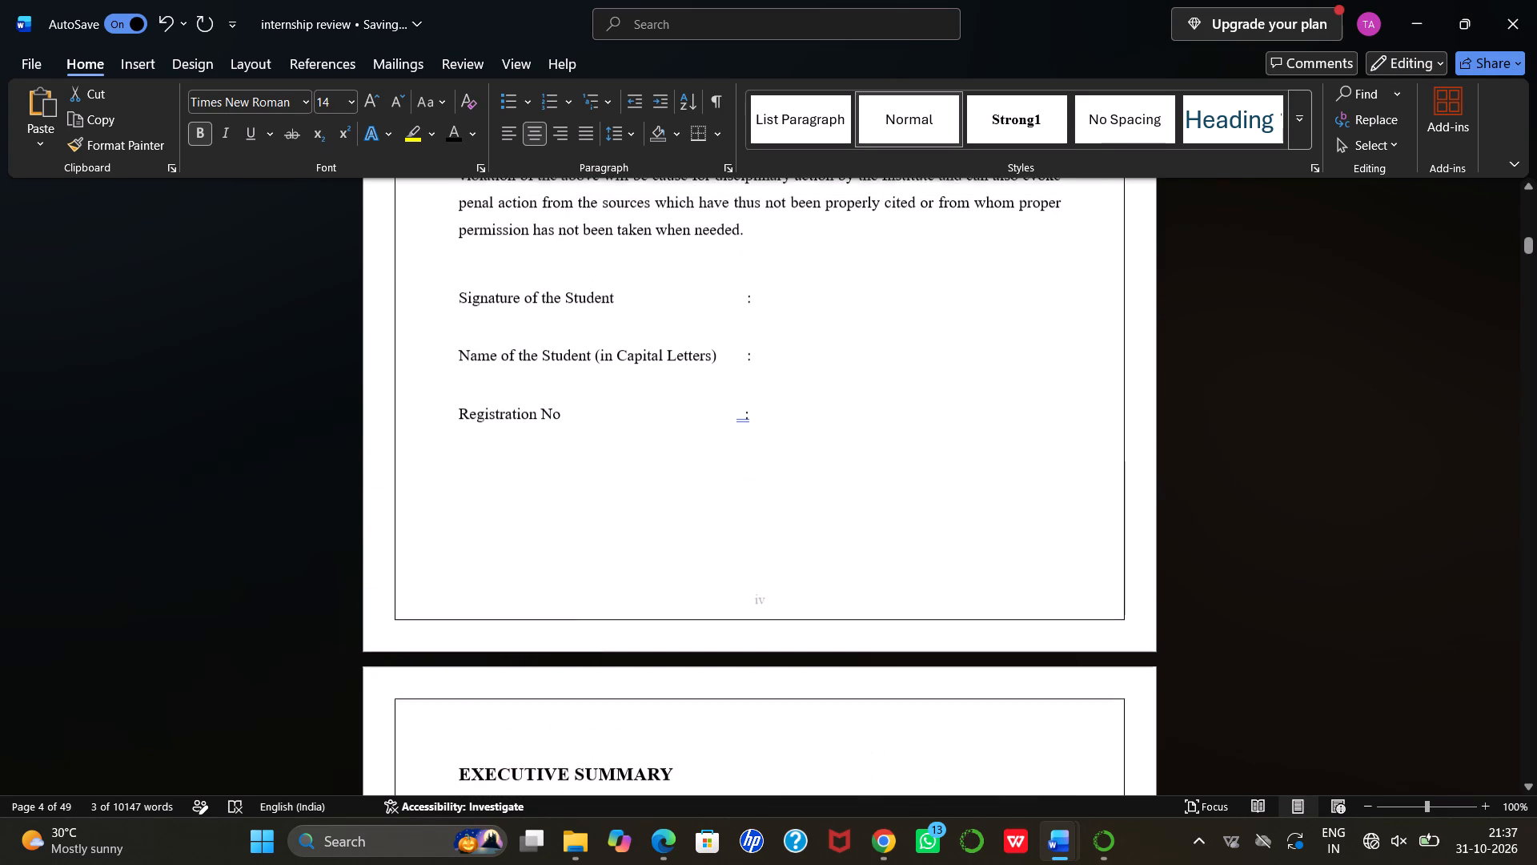
scroll(695, 344, up, 1)
scroll(695, 344, down, 2)
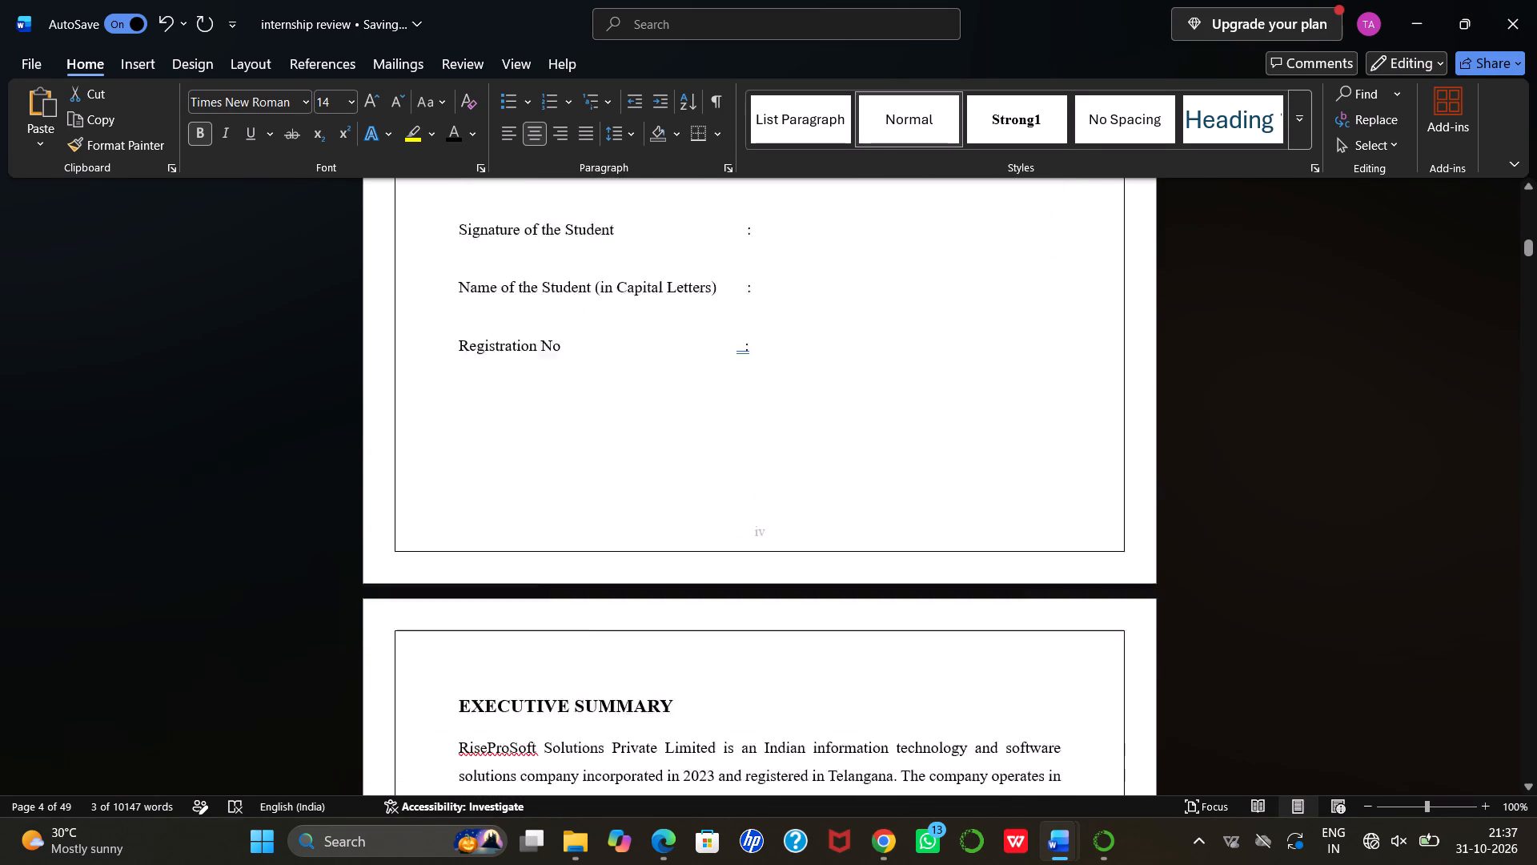
scroll(695, 344, down, 3)
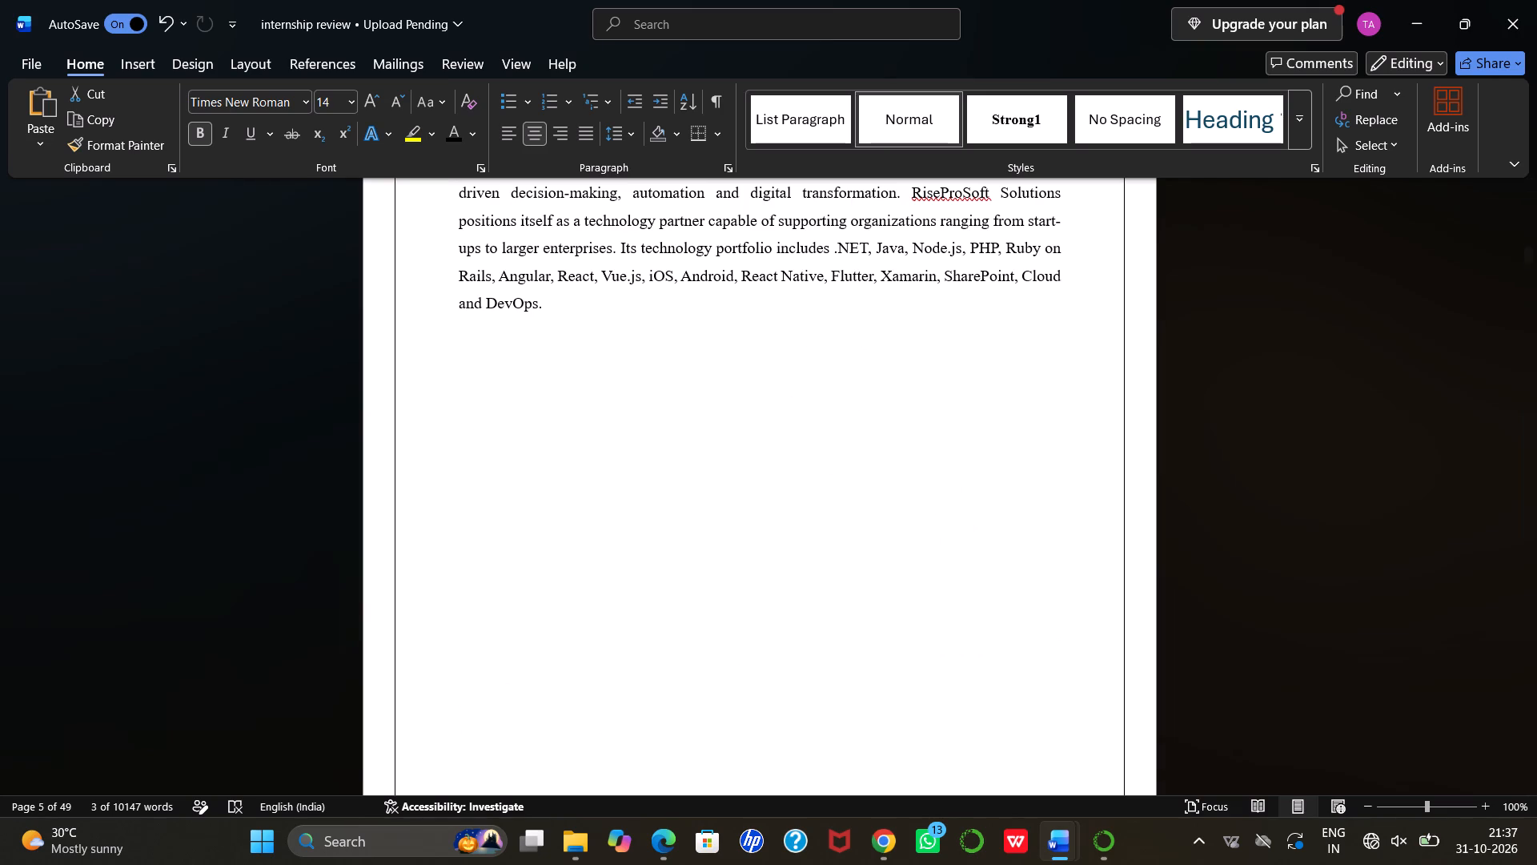
scroll(695, 344, down, 4)
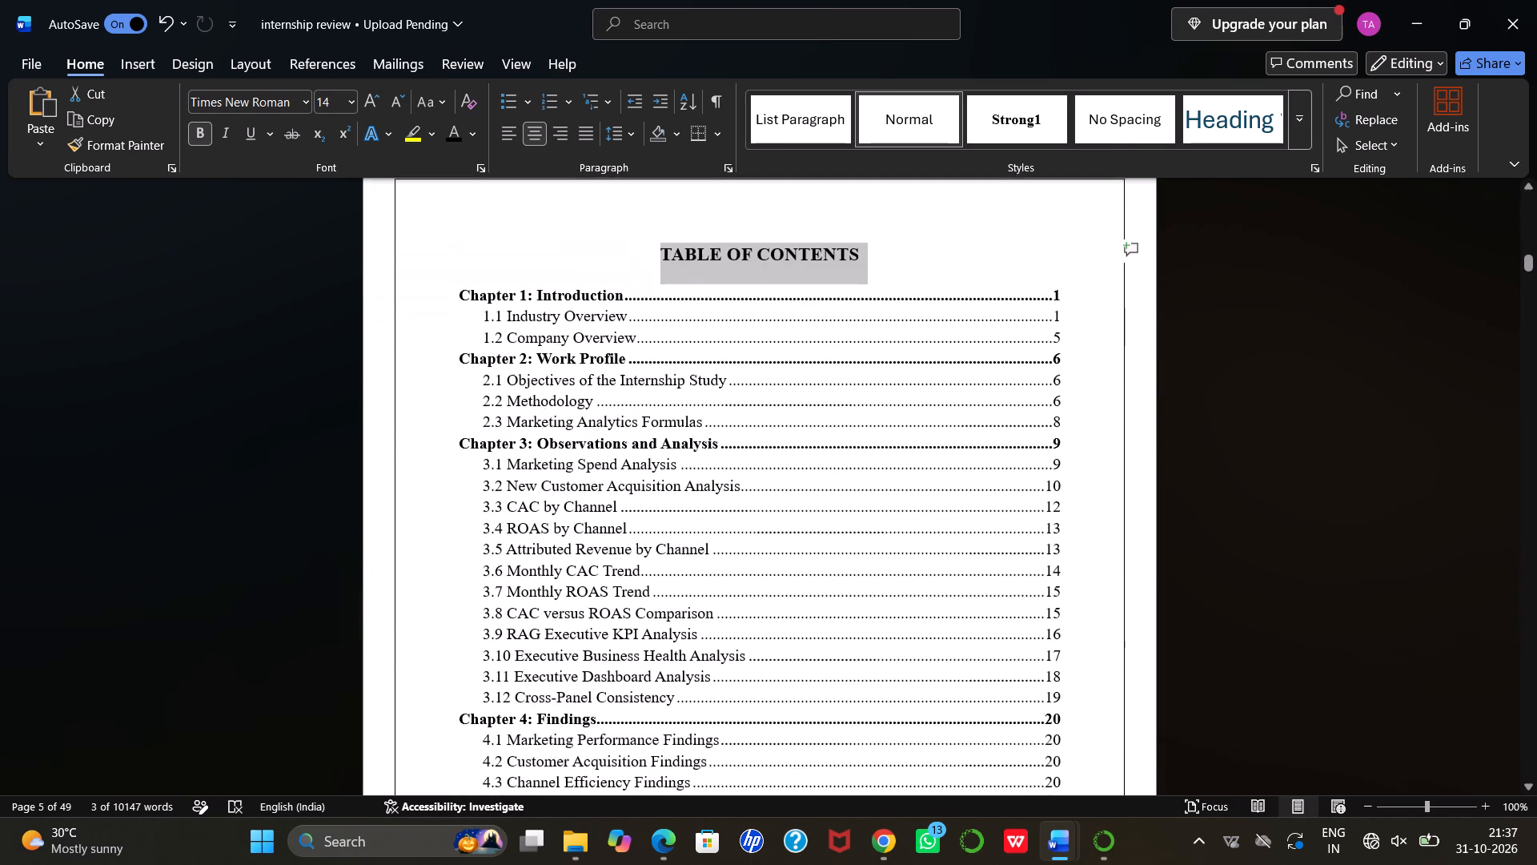
scroll(695, 344, down, 1)
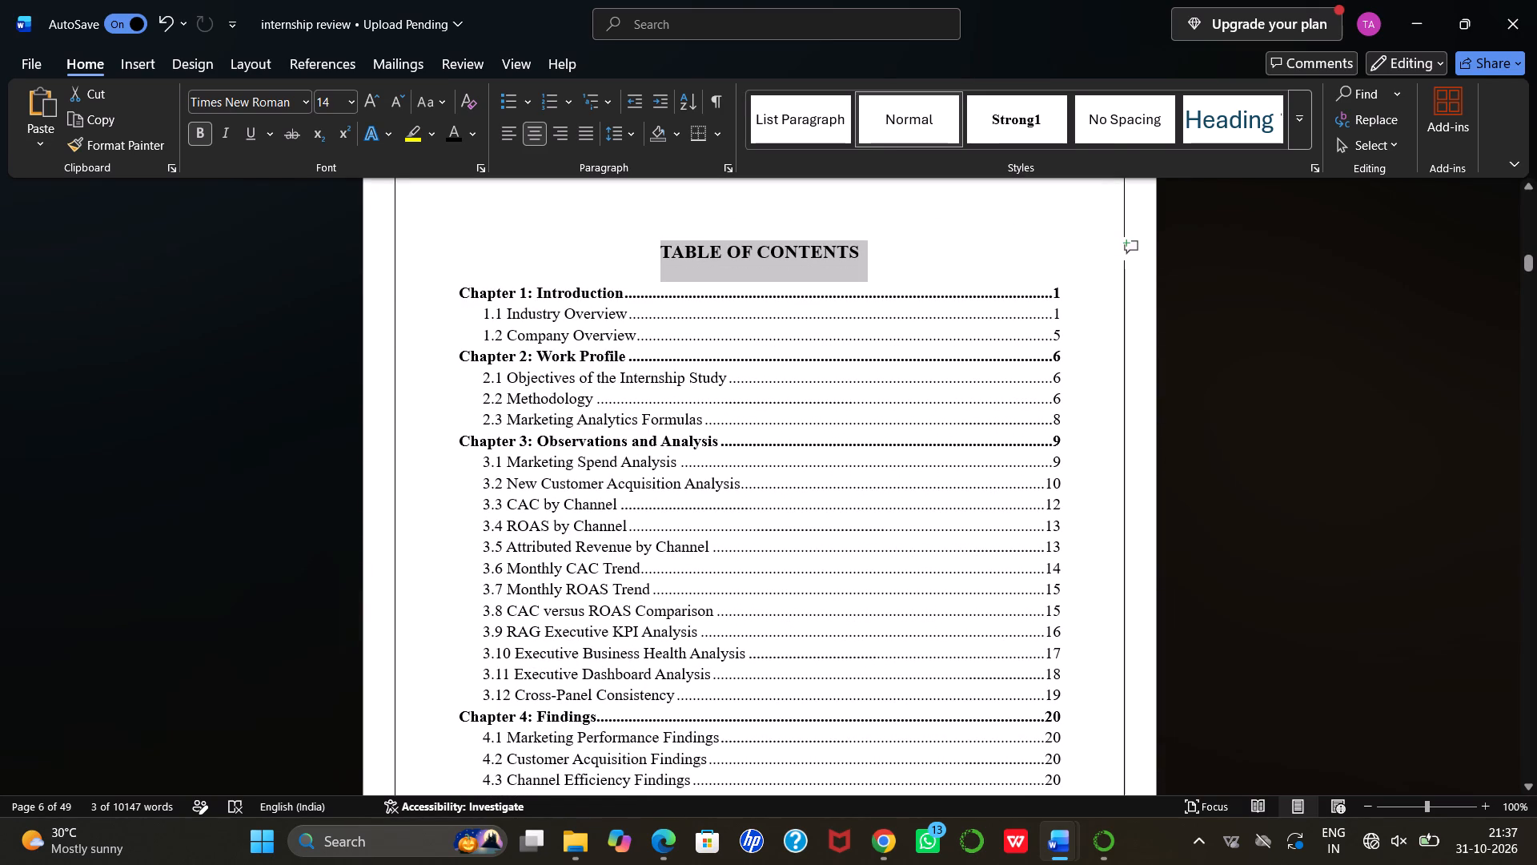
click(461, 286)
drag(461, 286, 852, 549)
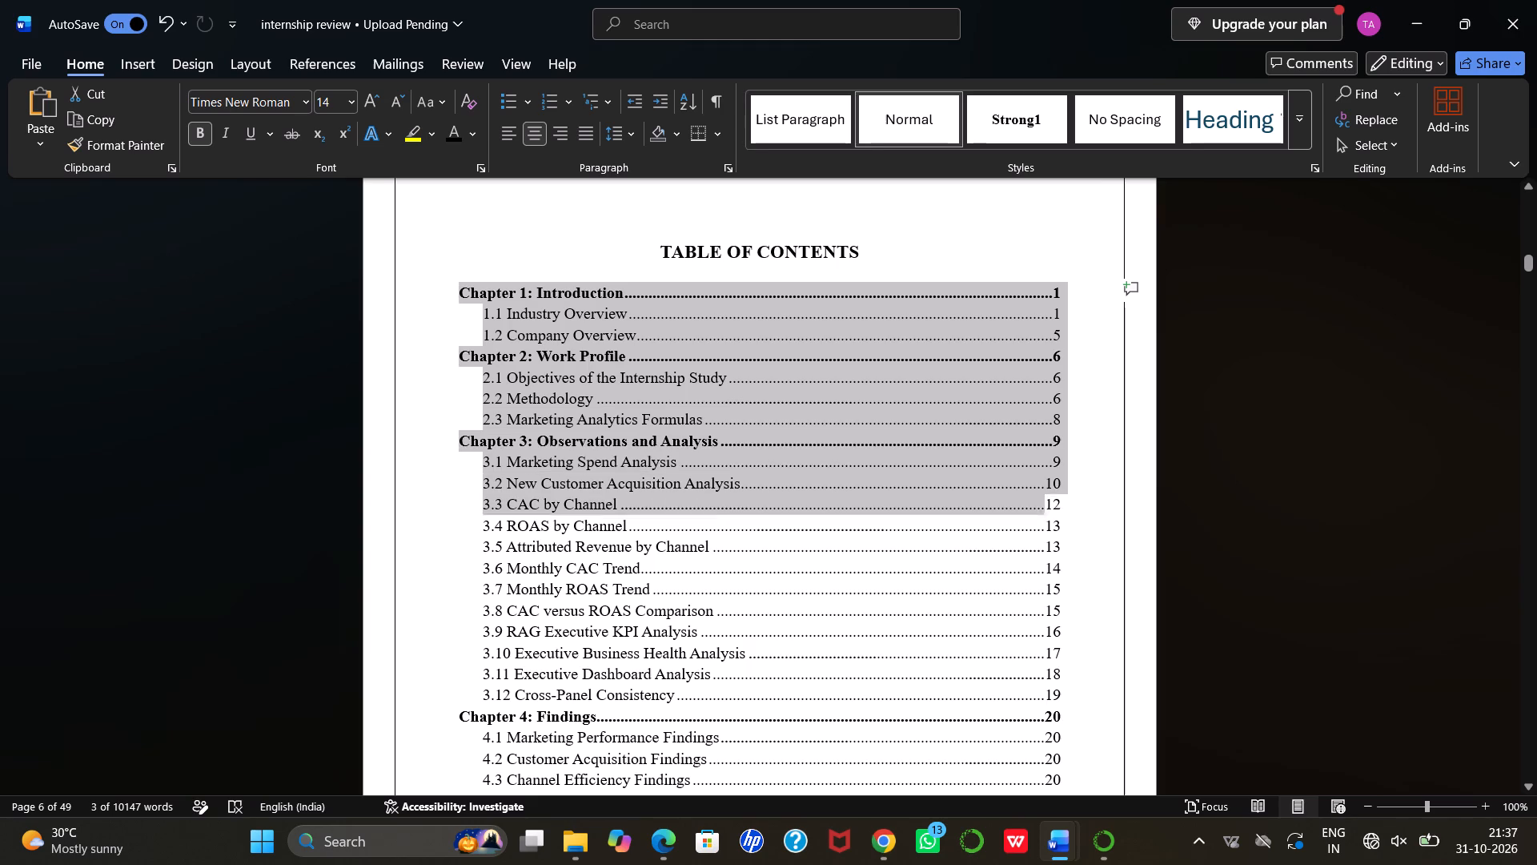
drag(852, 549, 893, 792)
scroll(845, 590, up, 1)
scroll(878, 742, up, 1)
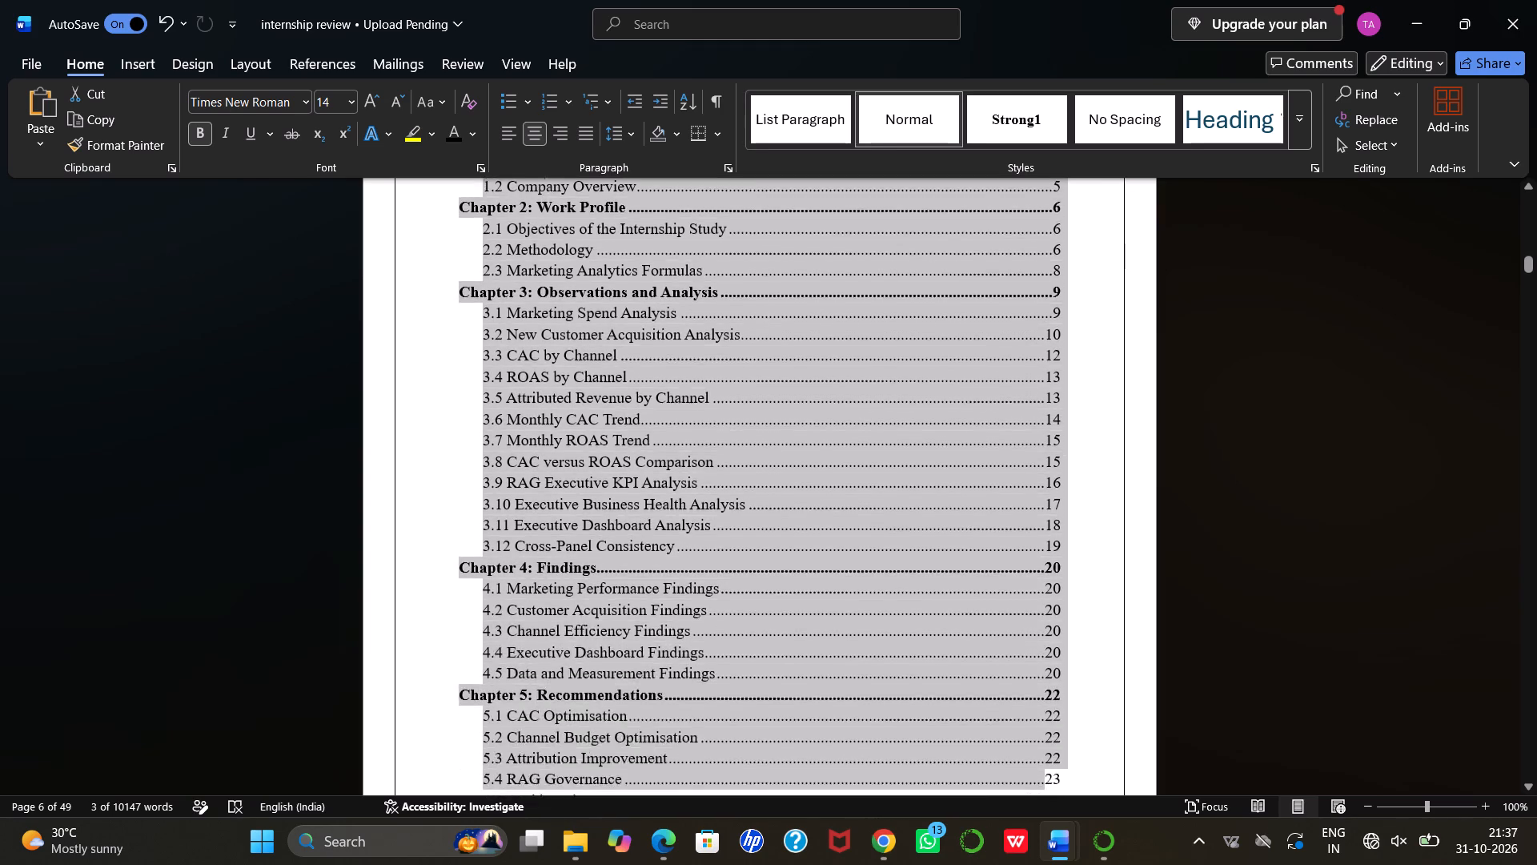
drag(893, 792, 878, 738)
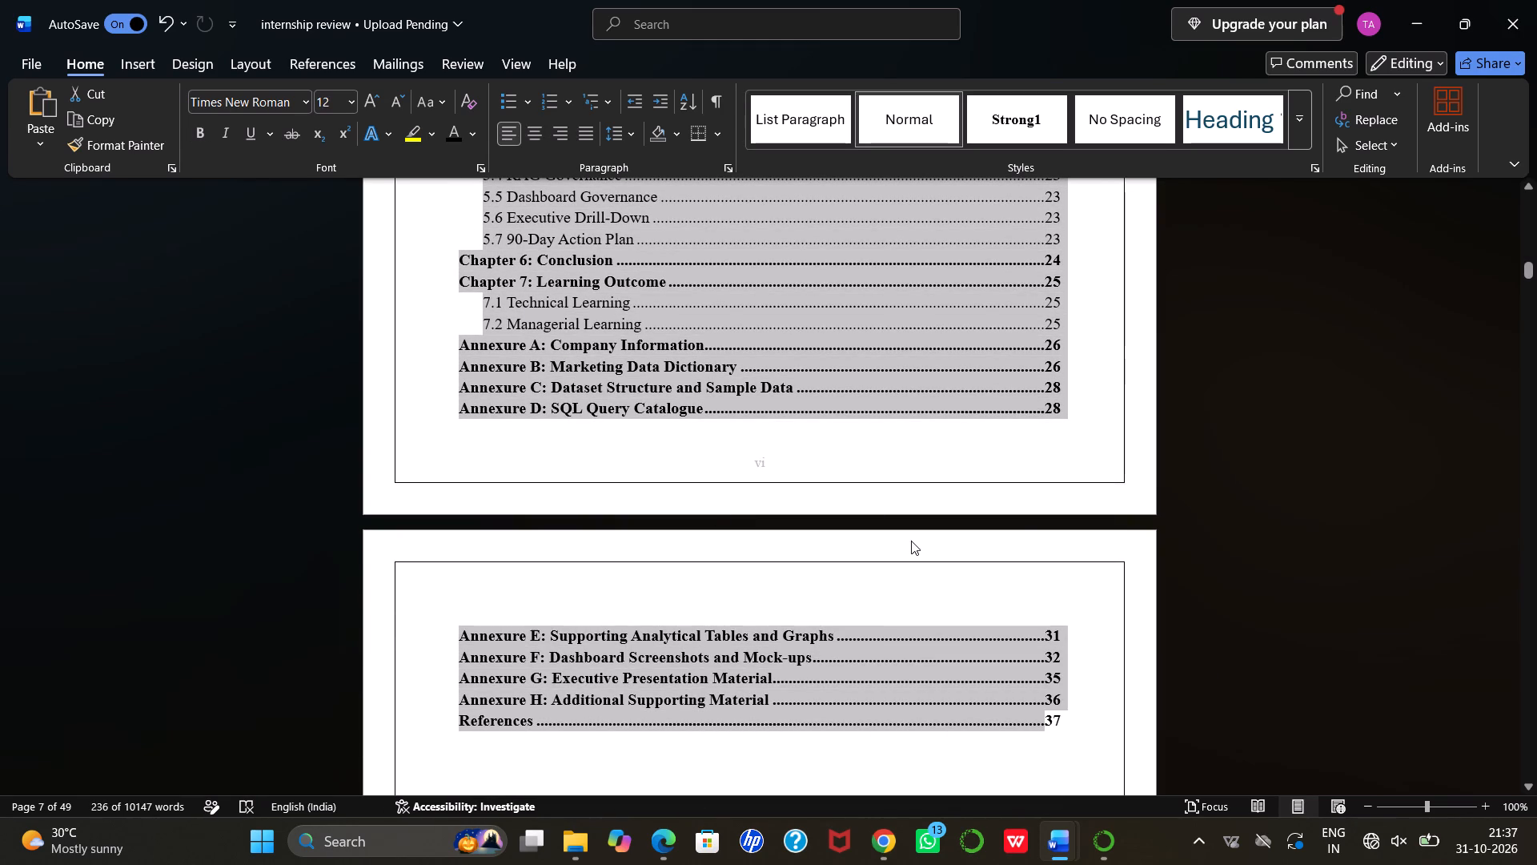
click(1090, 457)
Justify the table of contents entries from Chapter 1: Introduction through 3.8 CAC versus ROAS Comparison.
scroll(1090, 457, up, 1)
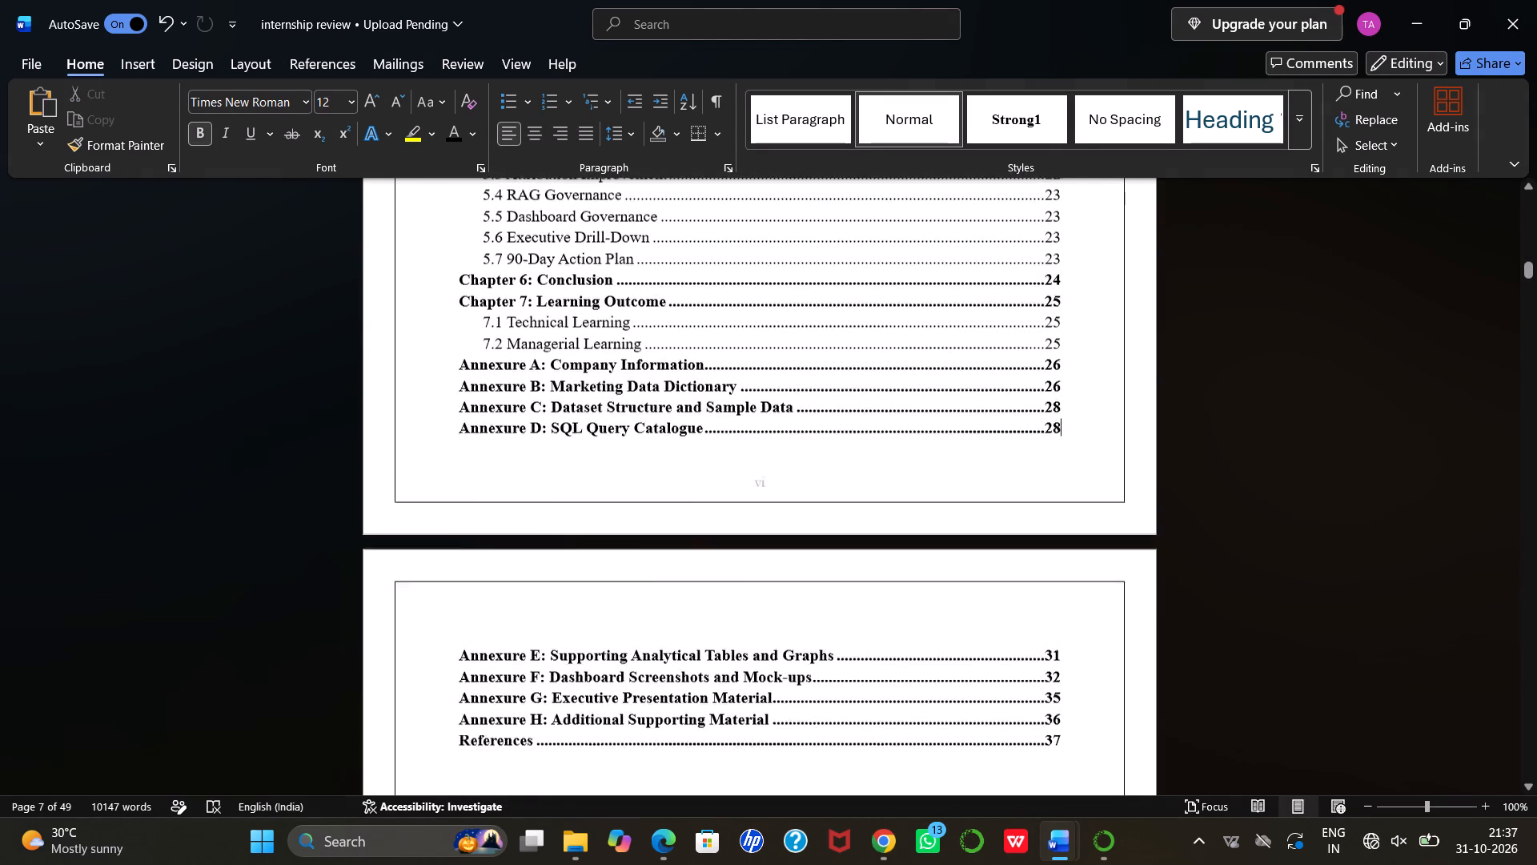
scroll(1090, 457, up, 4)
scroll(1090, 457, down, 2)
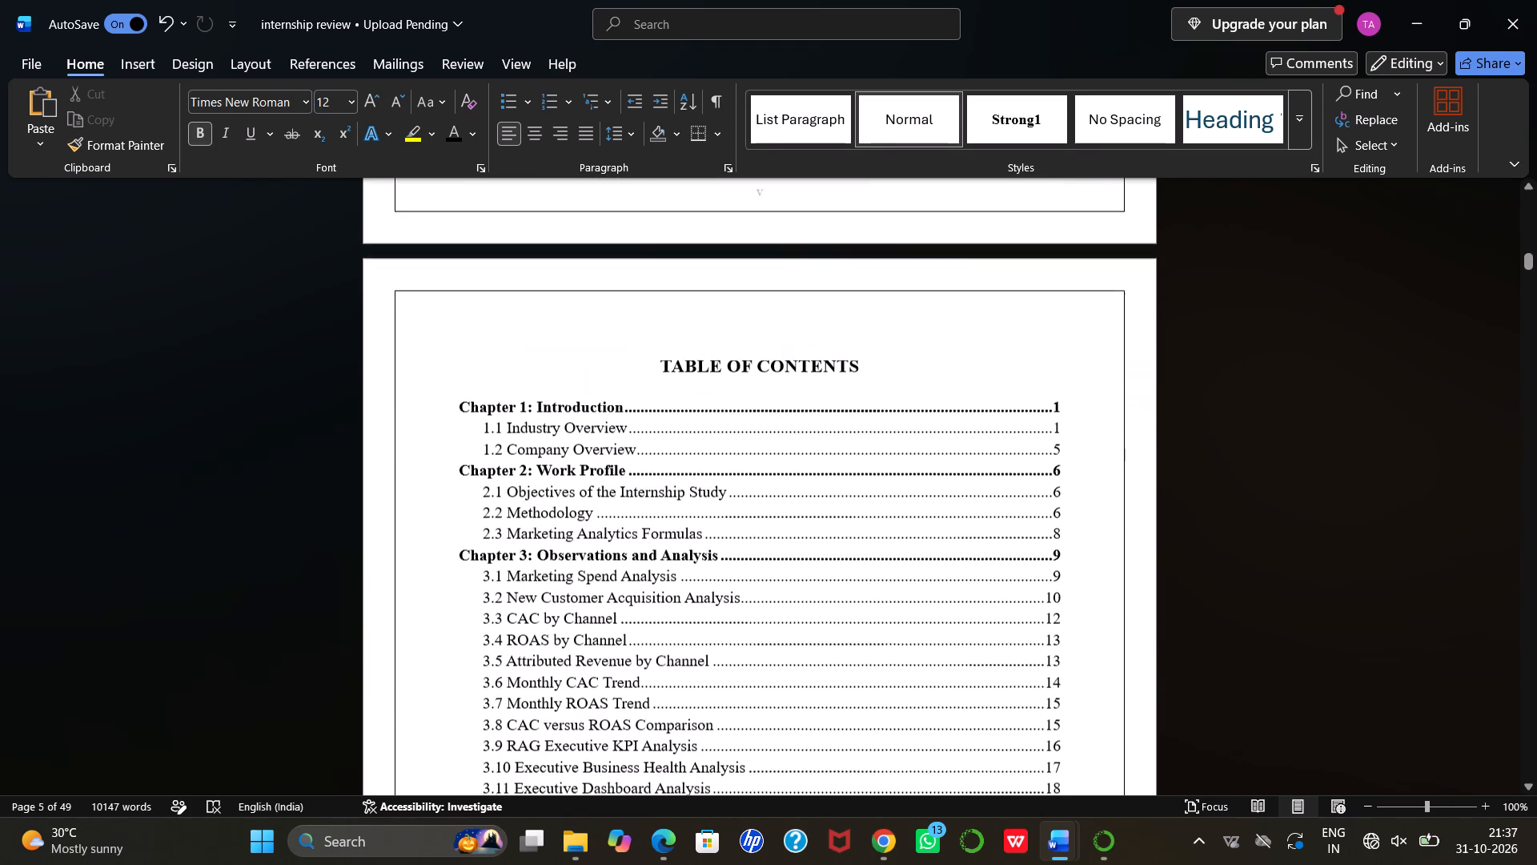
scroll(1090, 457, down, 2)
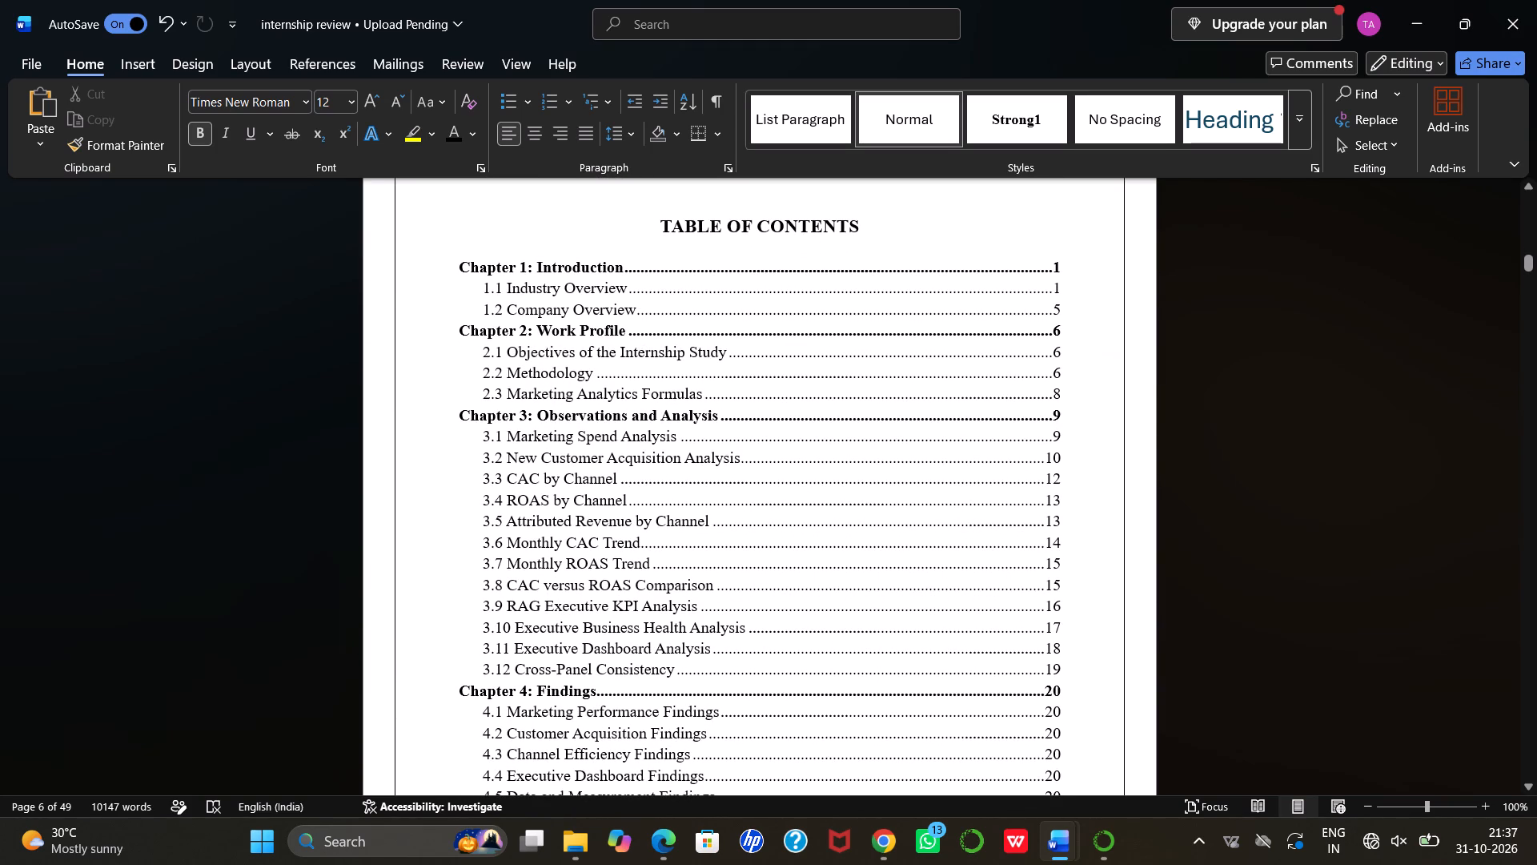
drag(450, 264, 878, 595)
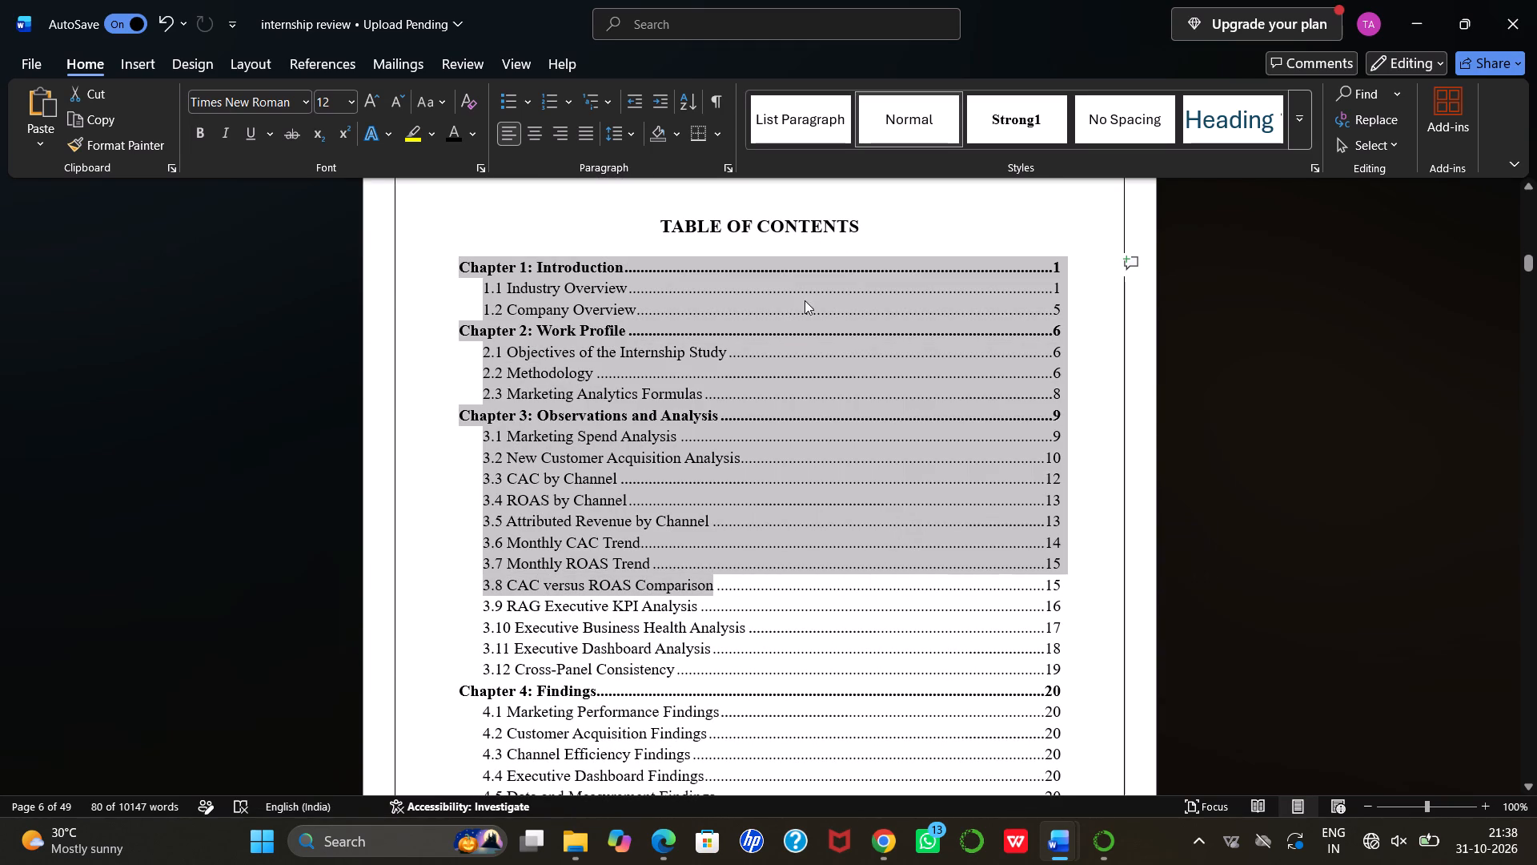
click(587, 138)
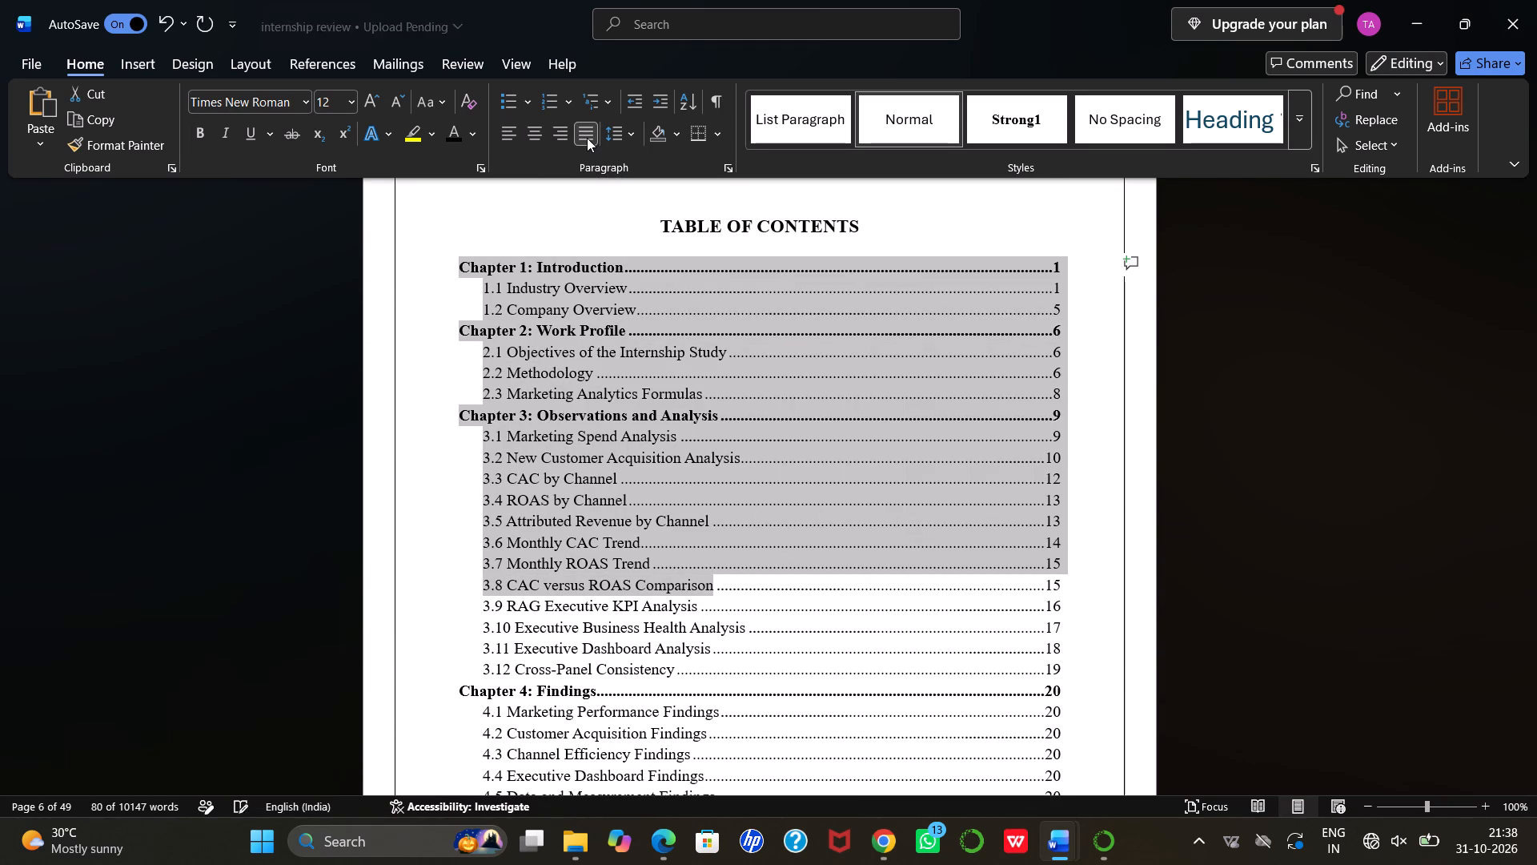
Justify all the table of contents entries, from Chapter 1: Introduction on page 6 through References on page 7.
click(452, 262)
drag(458, 267, 872, 762)
scroll(783, 534, up, 1)
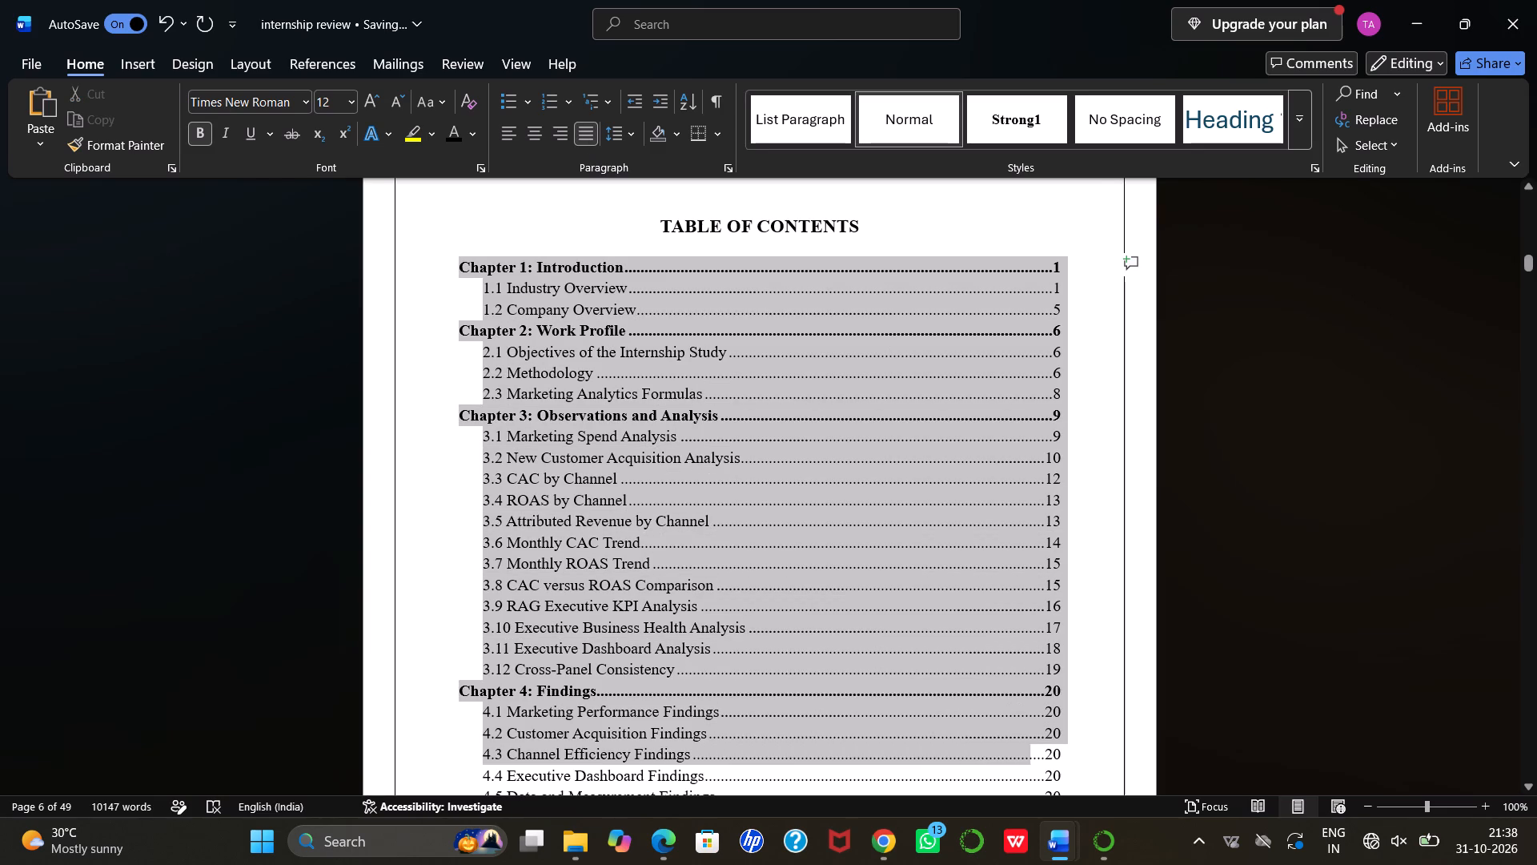
drag(872, 762, 1009, 683)
scroll(886, 800, up, 1)
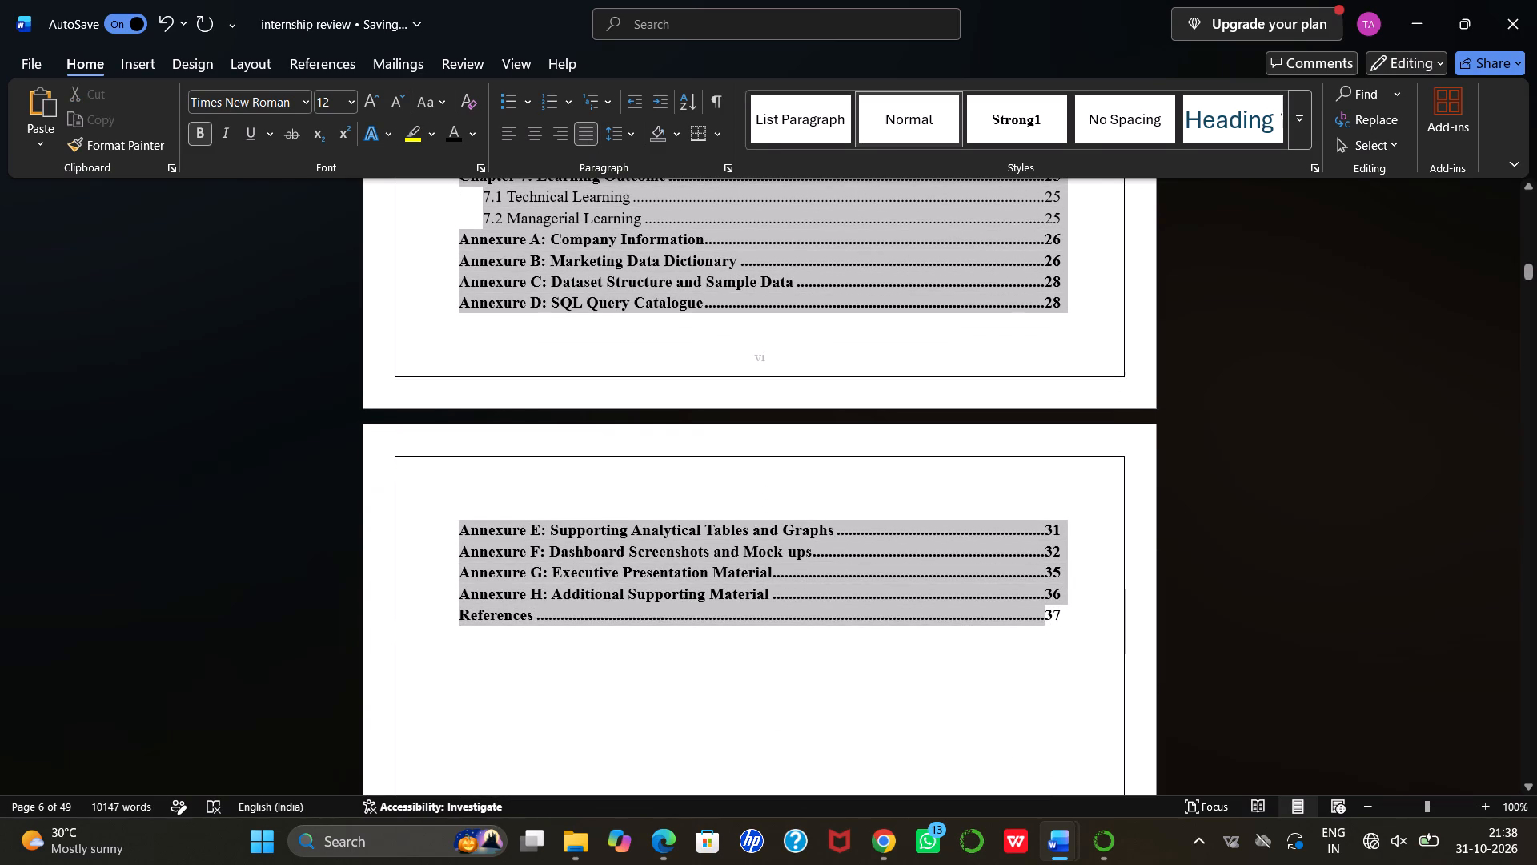
drag(1009, 683, 1138, 619)
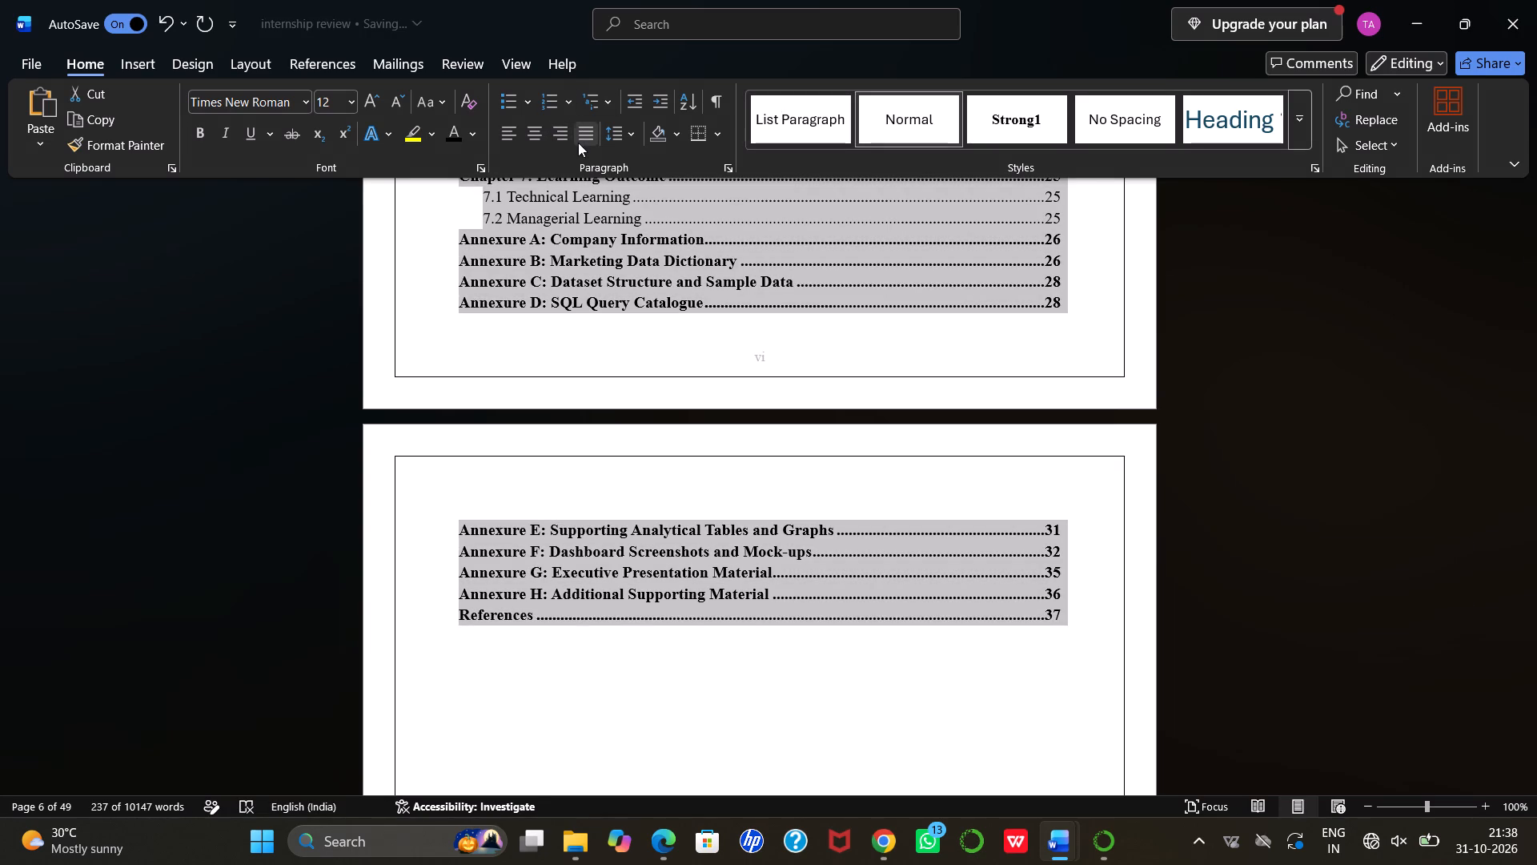
click(580, 143)
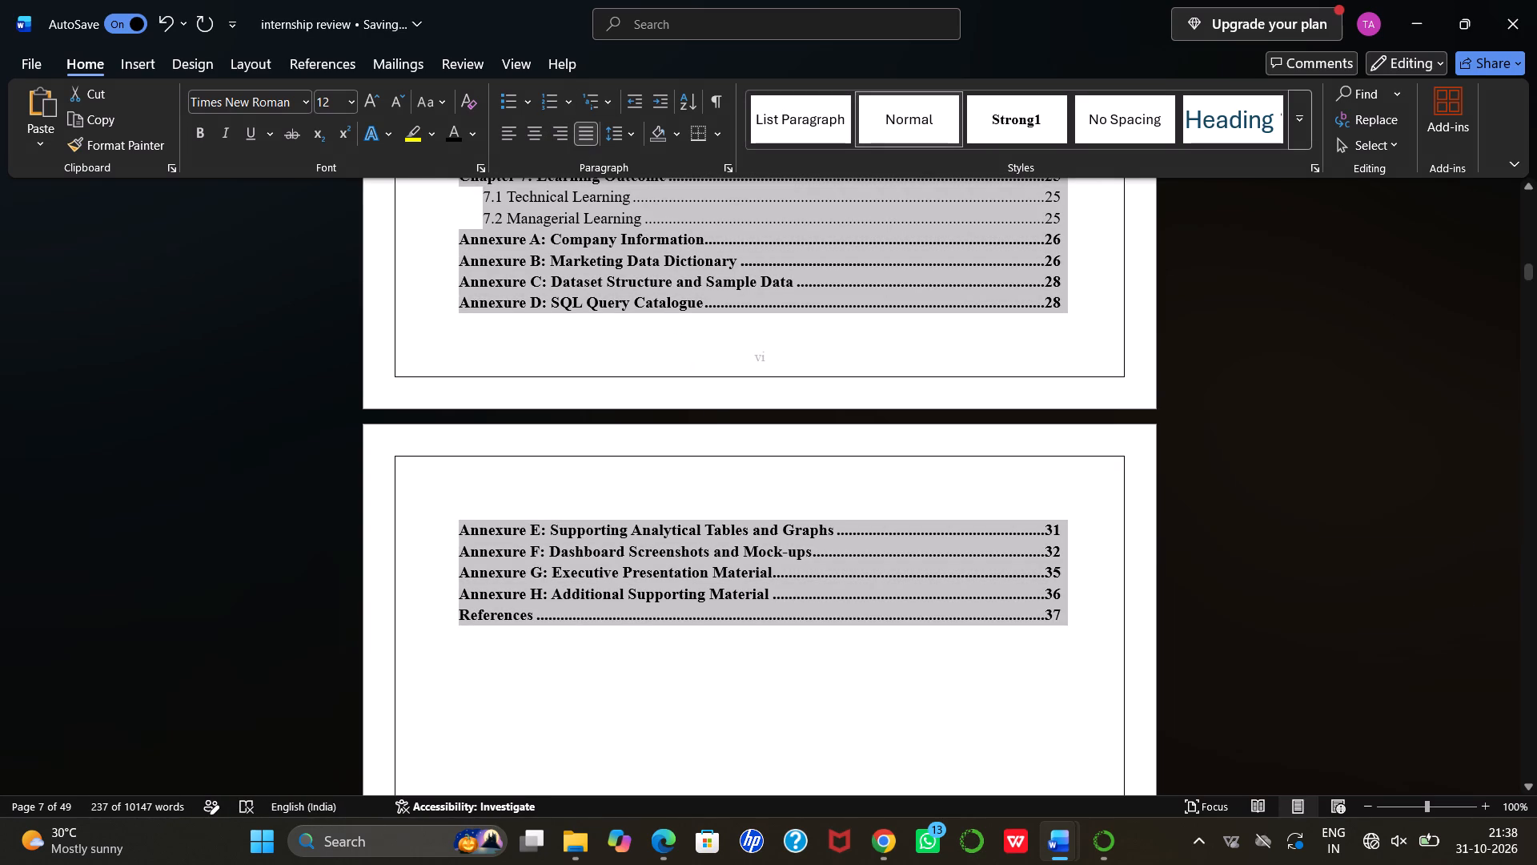
Format the LIST OF TABLES heading on page 8 with automatic black text at font size 14.
scroll(709, 412, down, 1)
scroll(704, 587, down, 2)
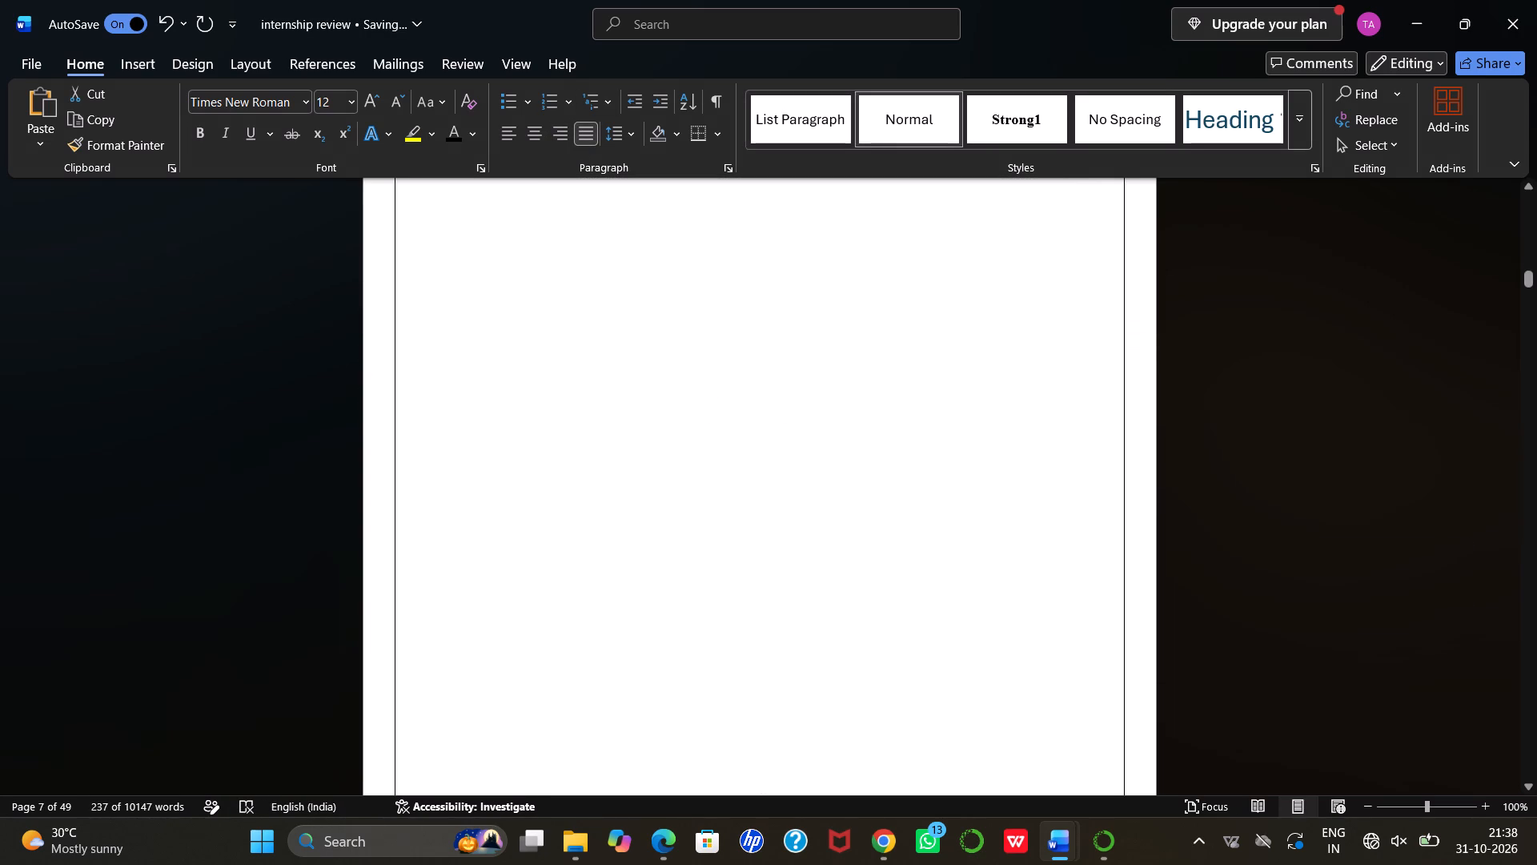
scroll(704, 587, down, 2)
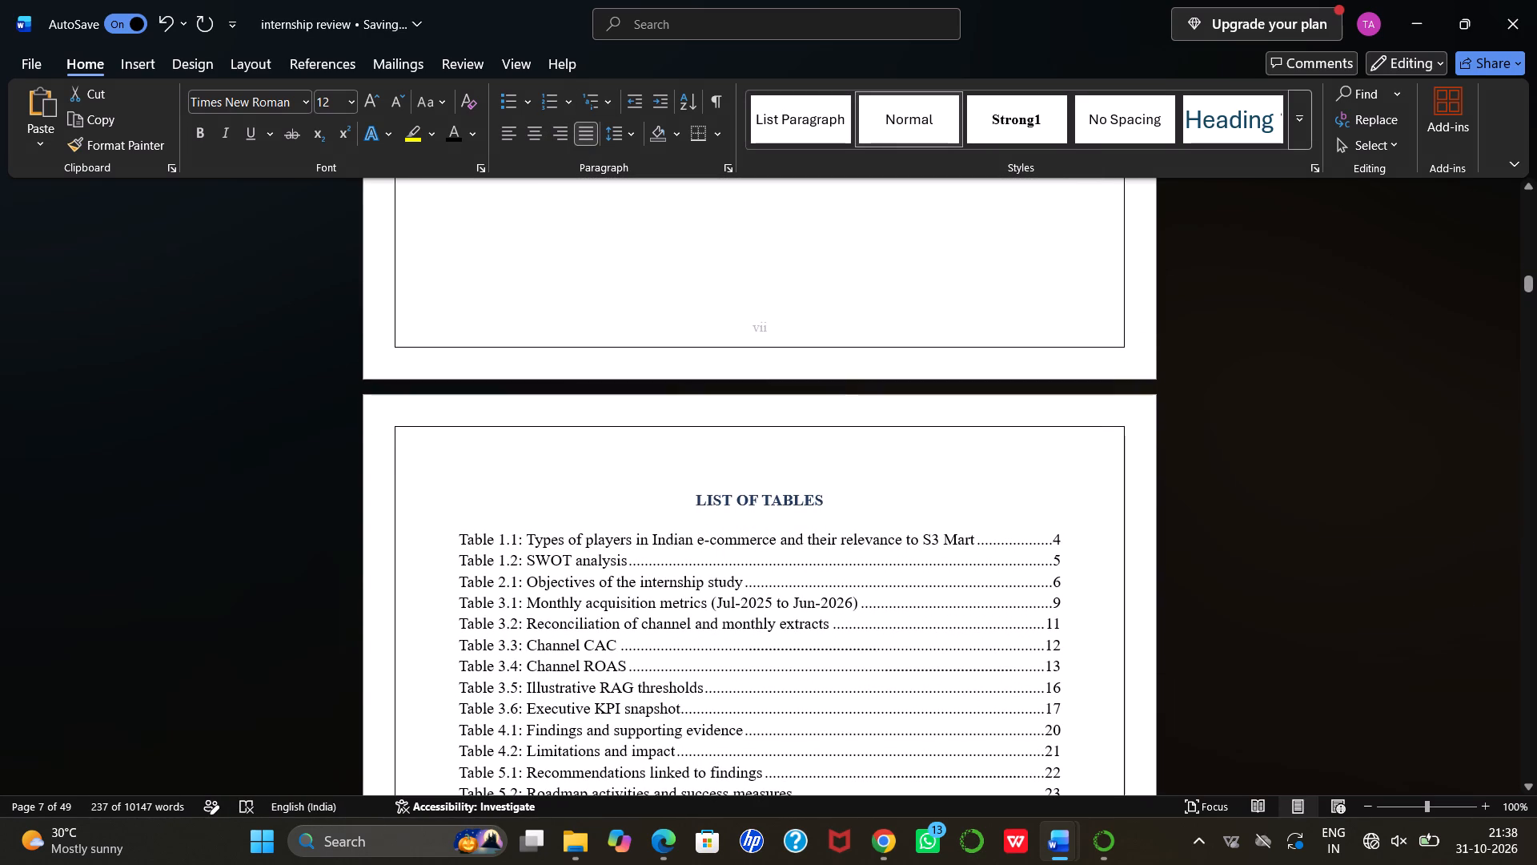
drag(693, 502, 813, 499)
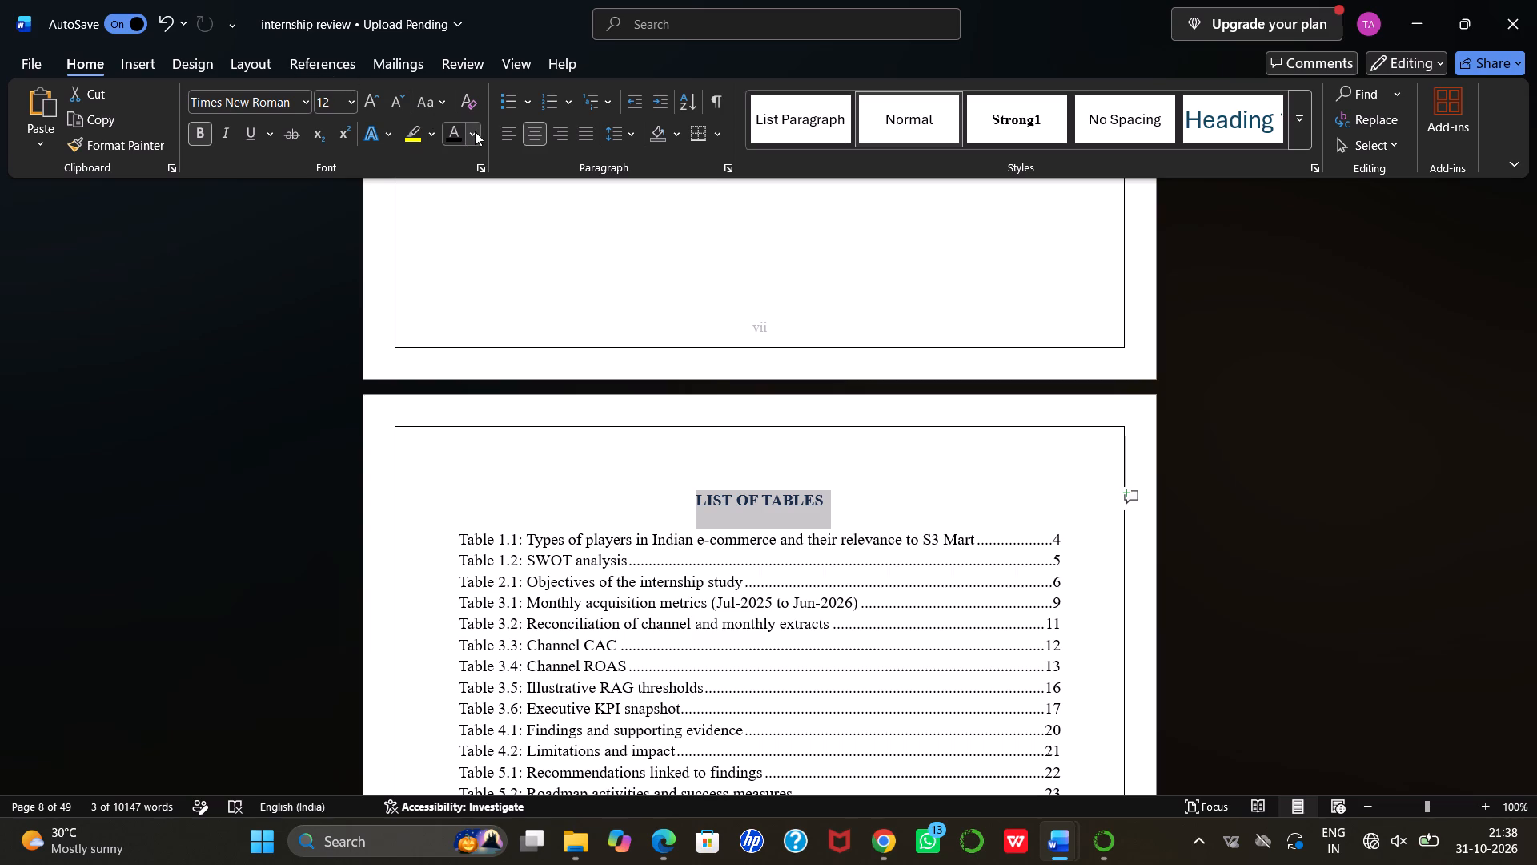
click(475, 131)
click(464, 199)
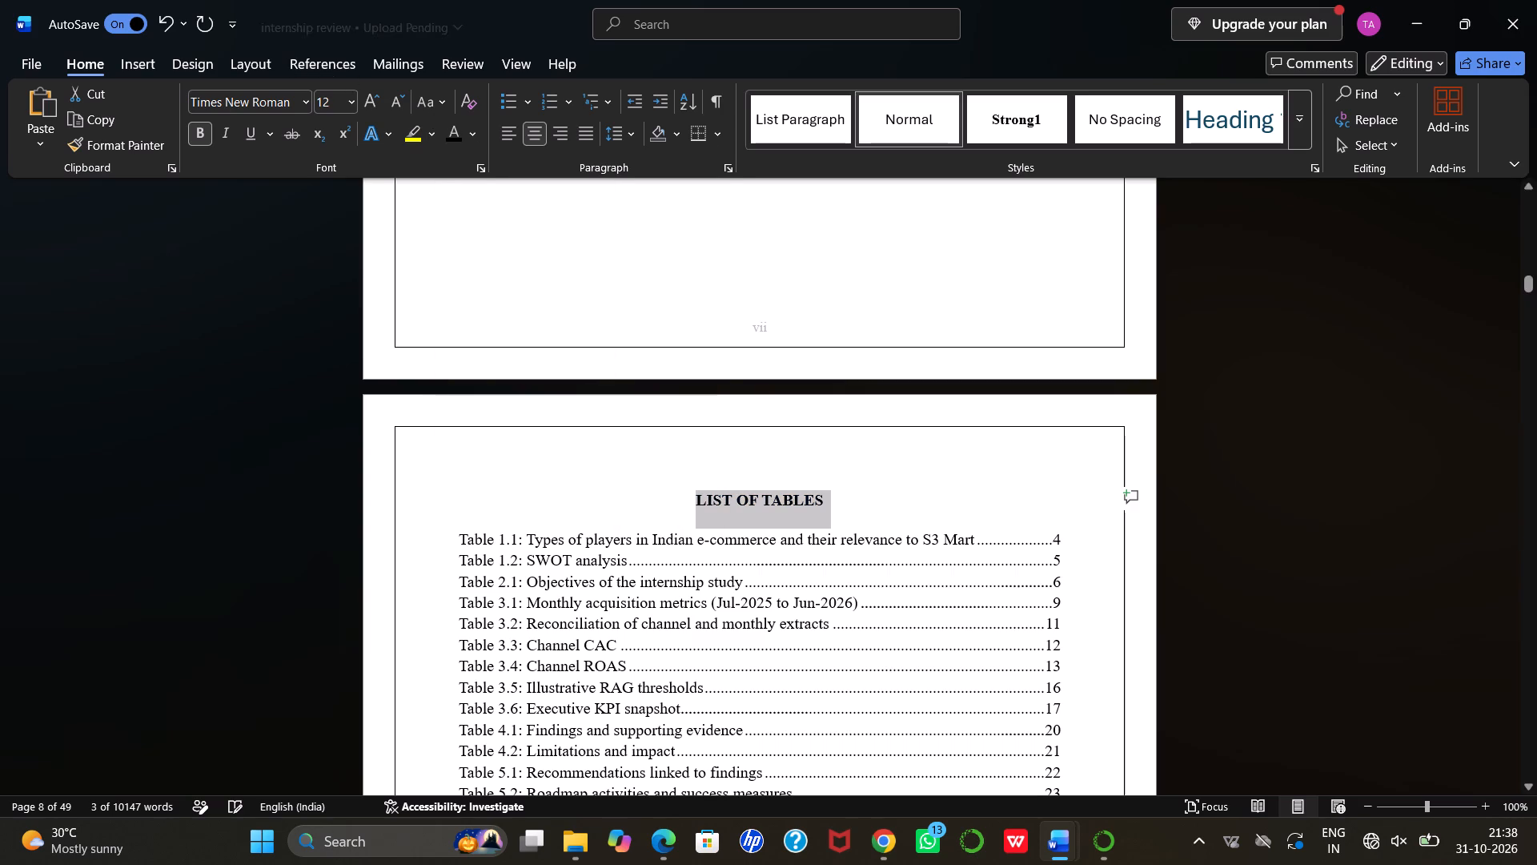
click(346, 99)
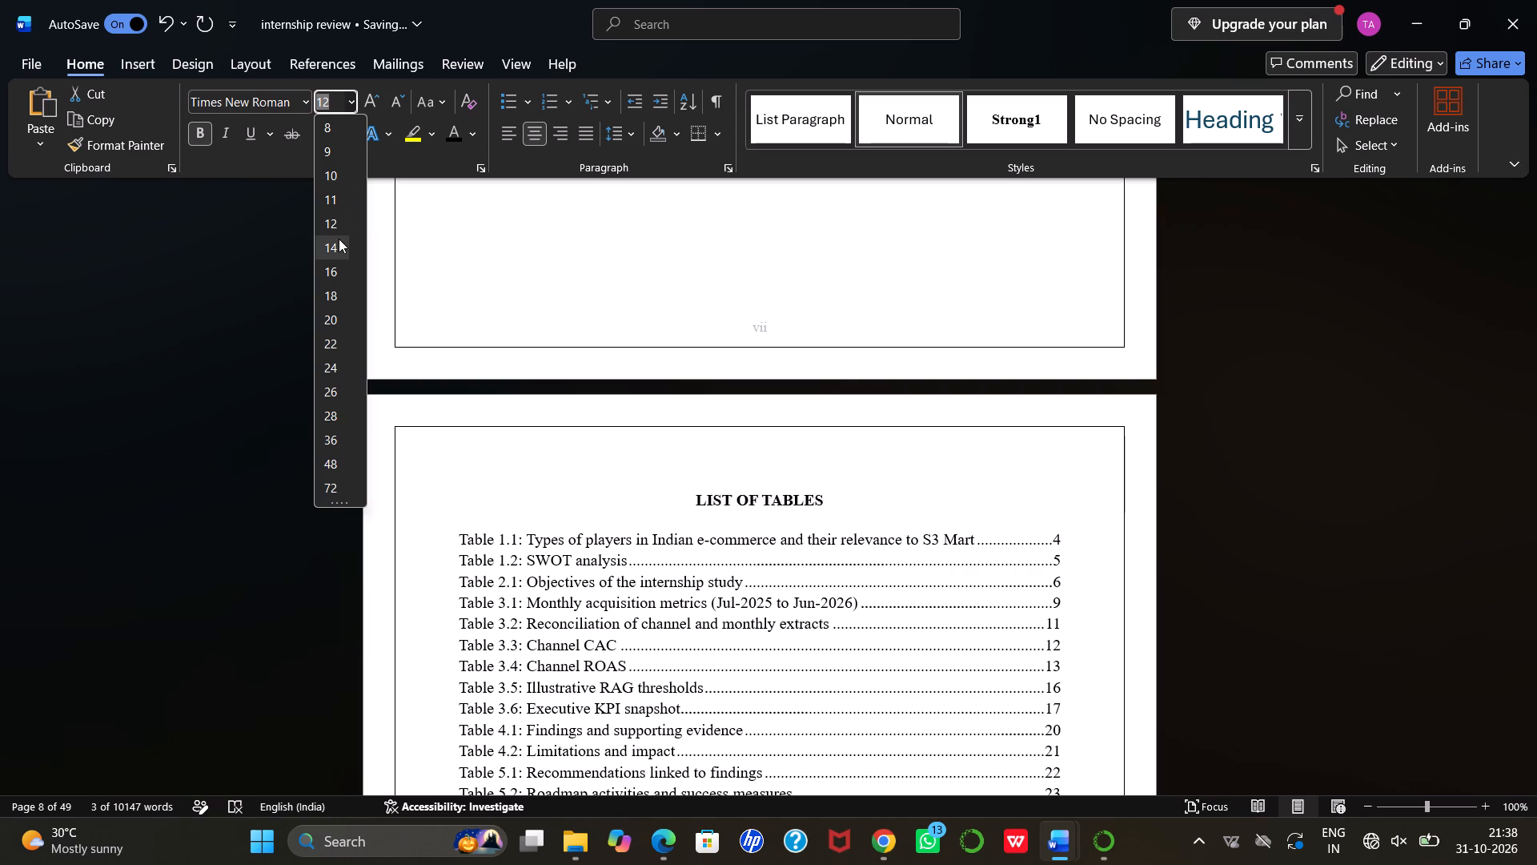
click(336, 243)
Justify all the list of tables entries, from Table 1.1 through Table G.1.
scroll(572, 464, down, 1)
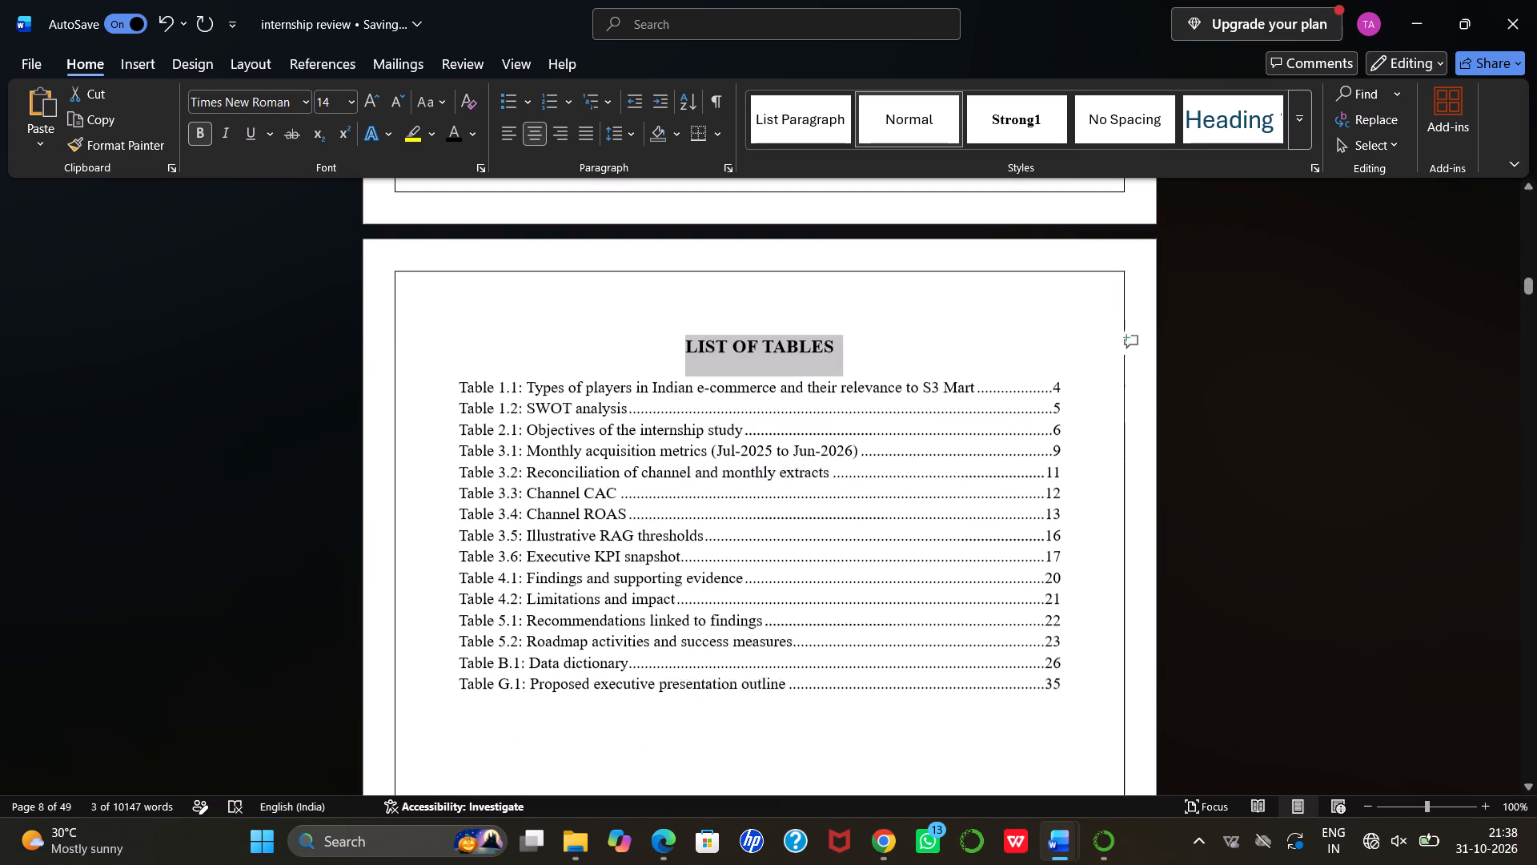
scroll(572, 464, down, 1)
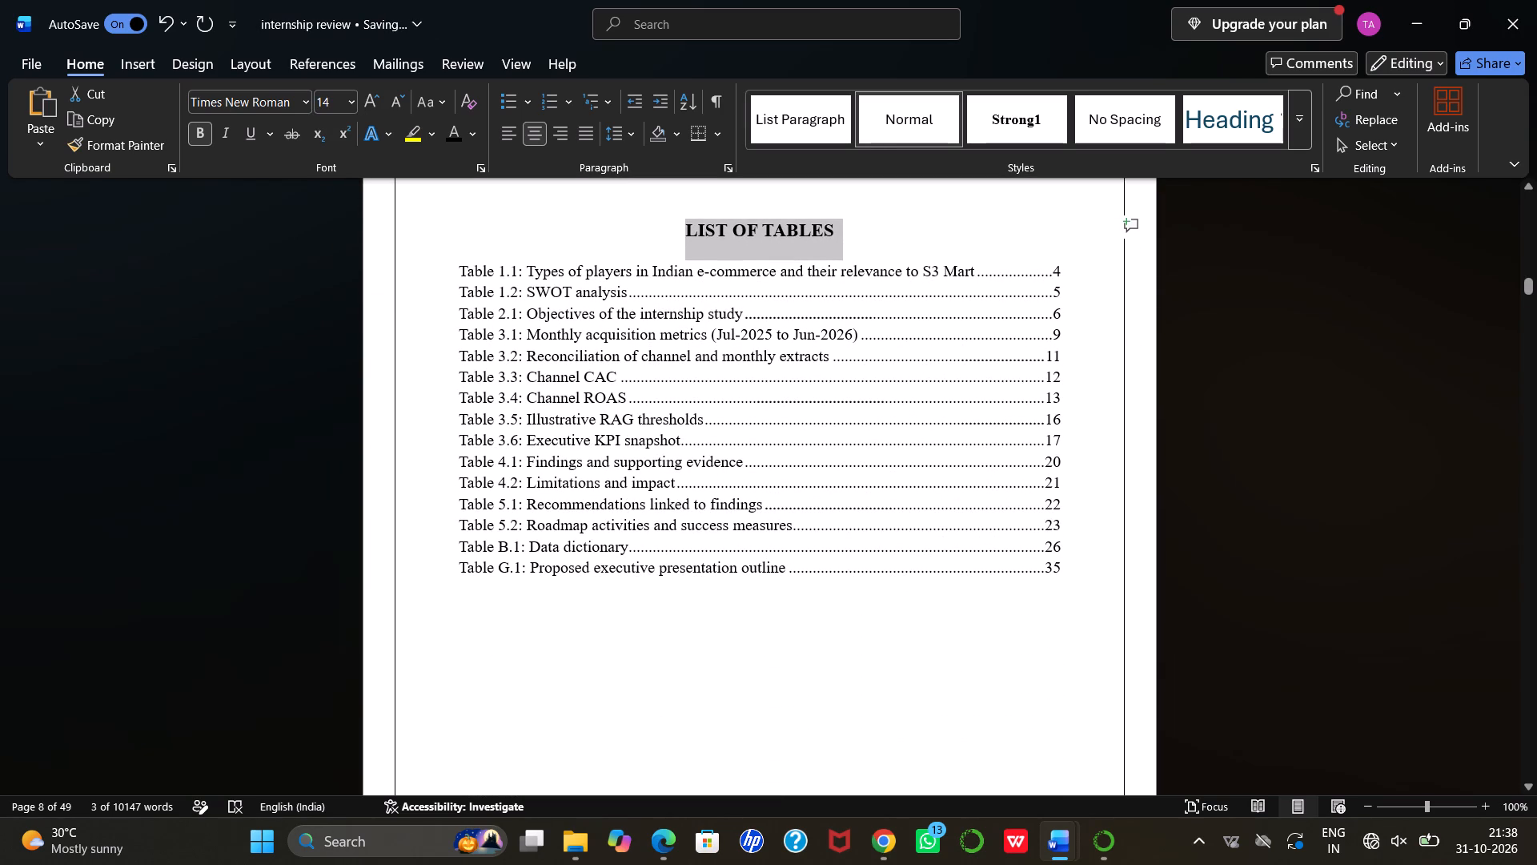
click(1134, 227)
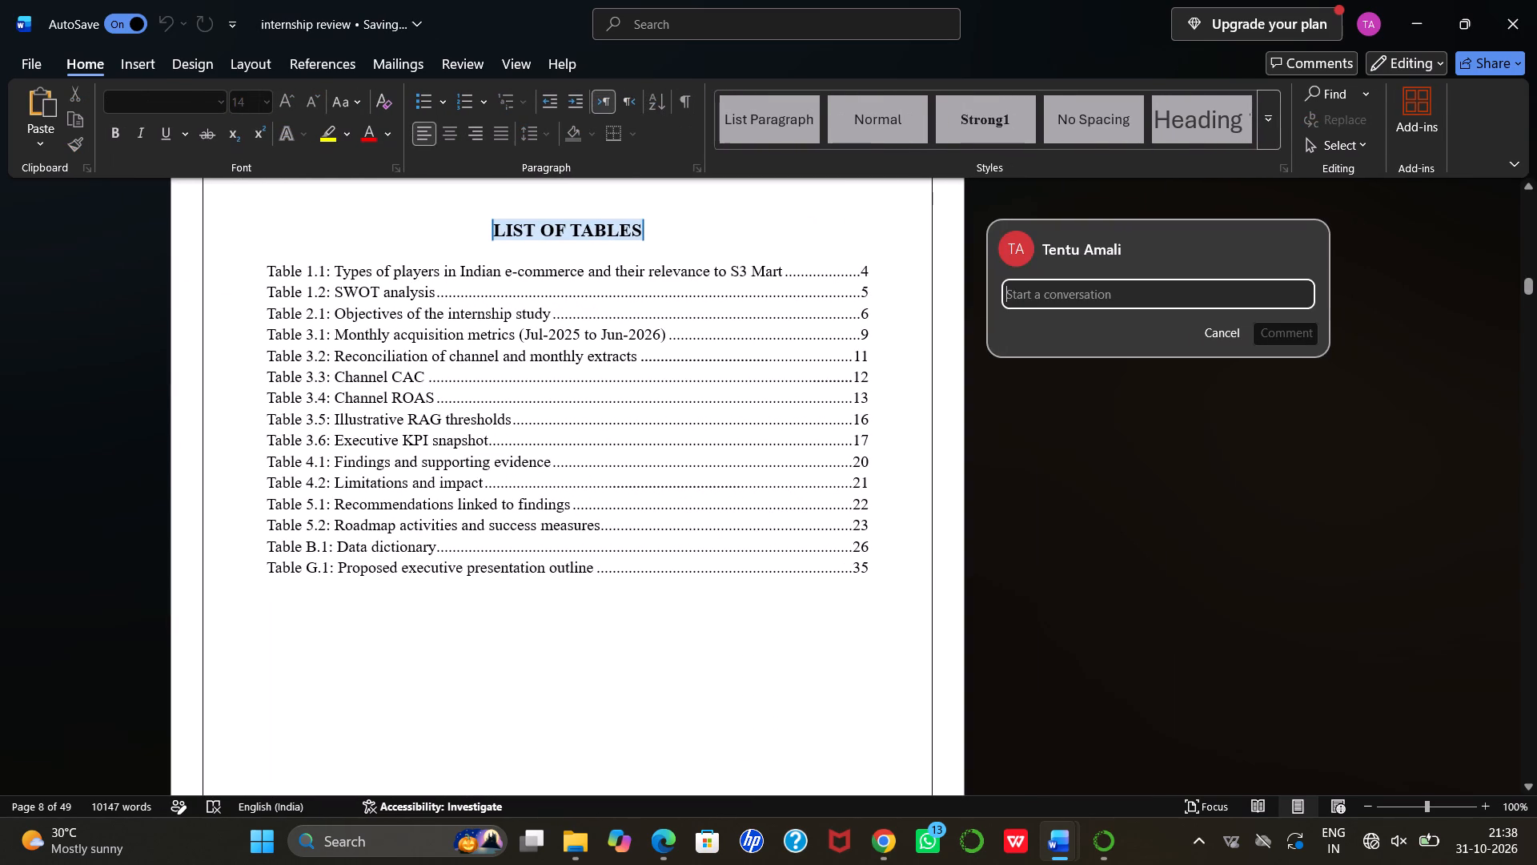
click(1226, 333)
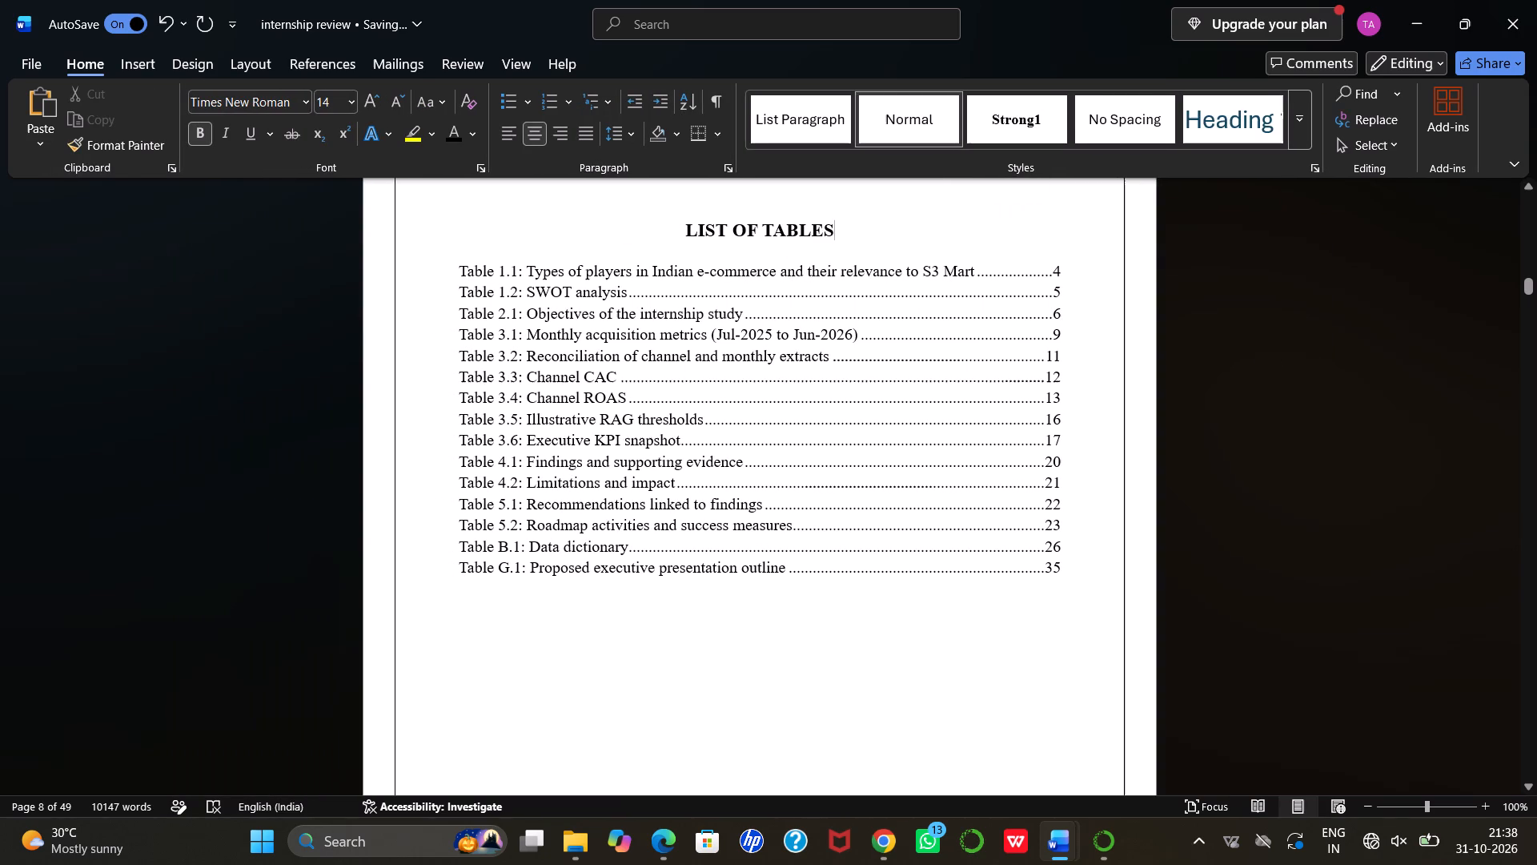
drag(455, 267, 1080, 573)
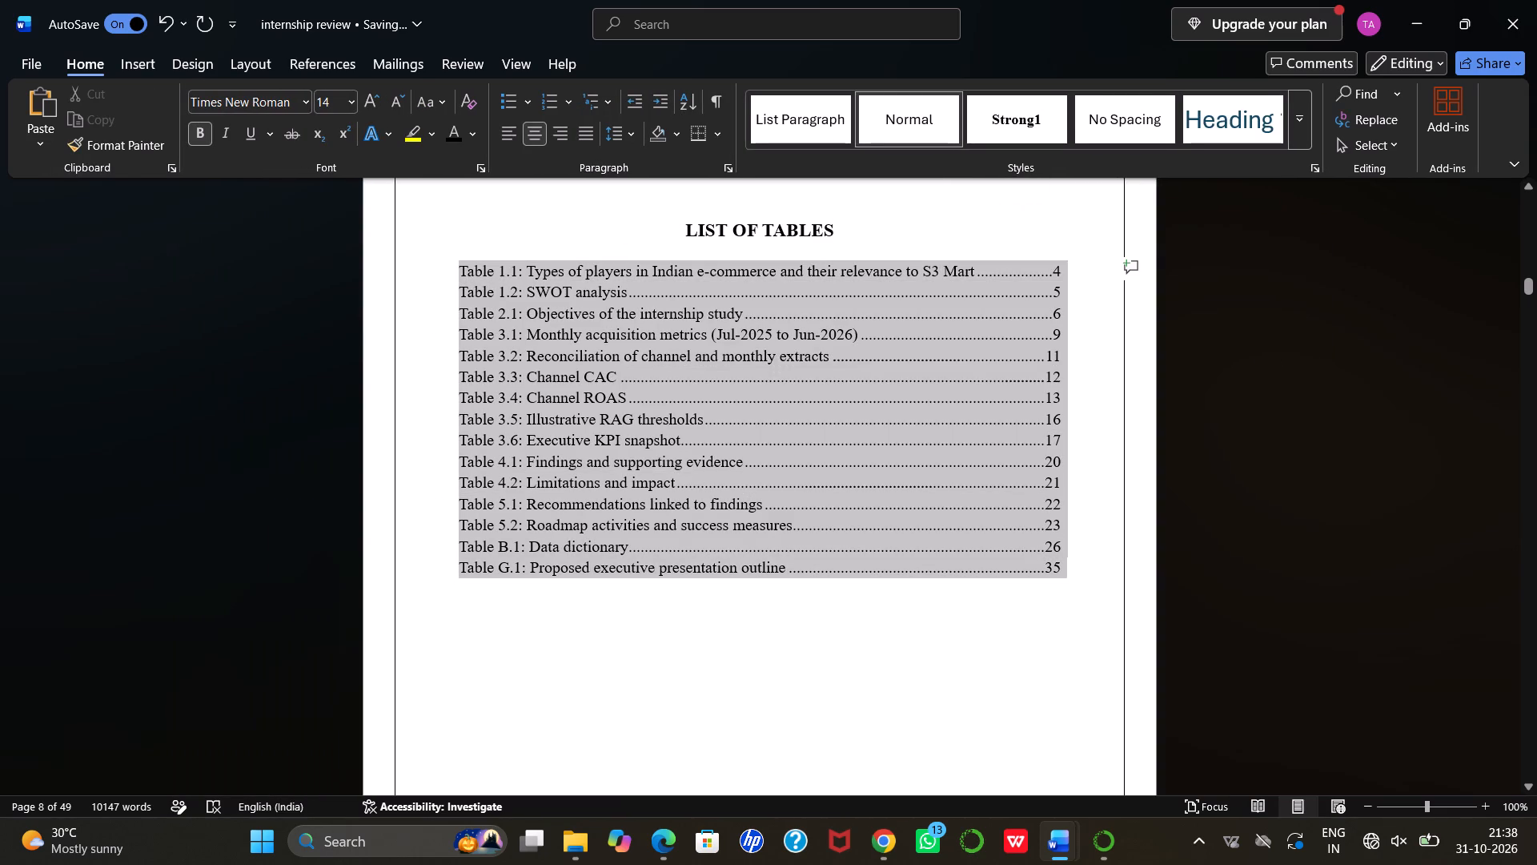
drag(1080, 573, 1129, 571)
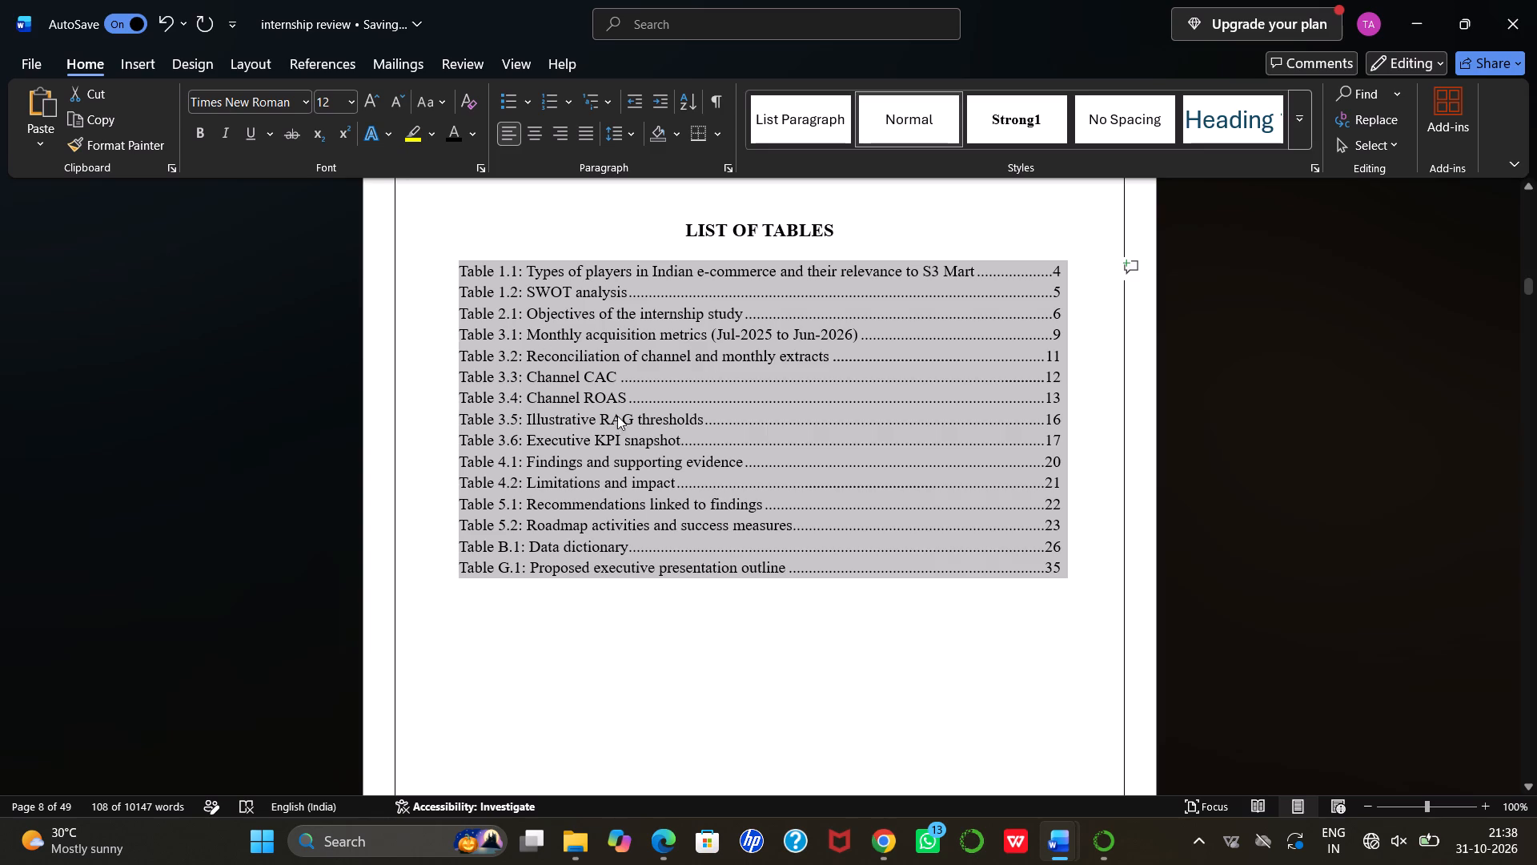
click(590, 135)
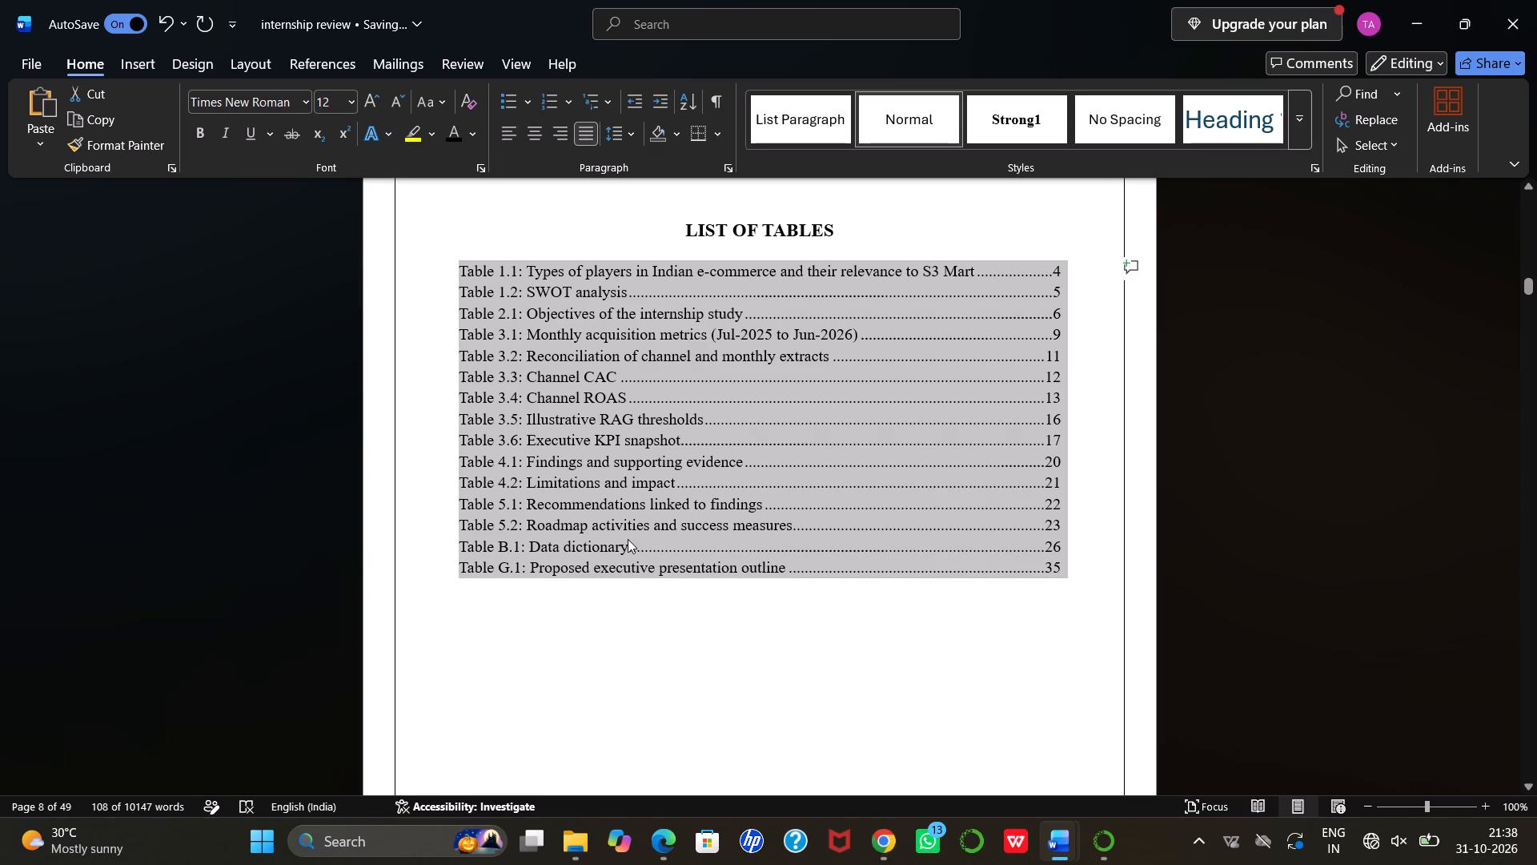
Format the LIST OF FIGURES heading on page 9 at font size 14 with automatic black text.
scroll(636, 584, down, 4)
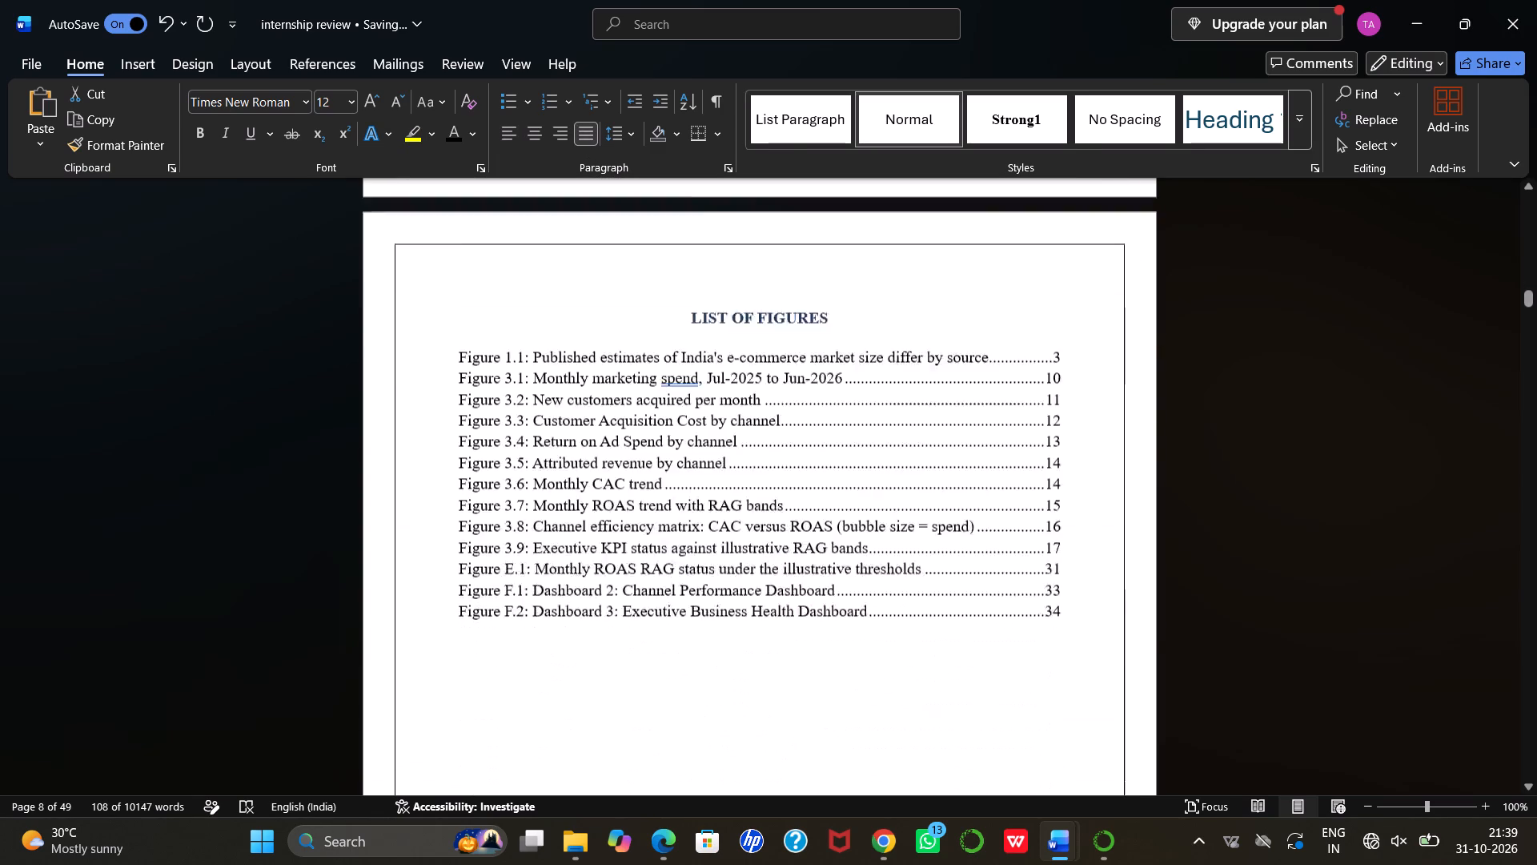
scroll(636, 584, down, 1)
scroll(636, 584, up, 1)
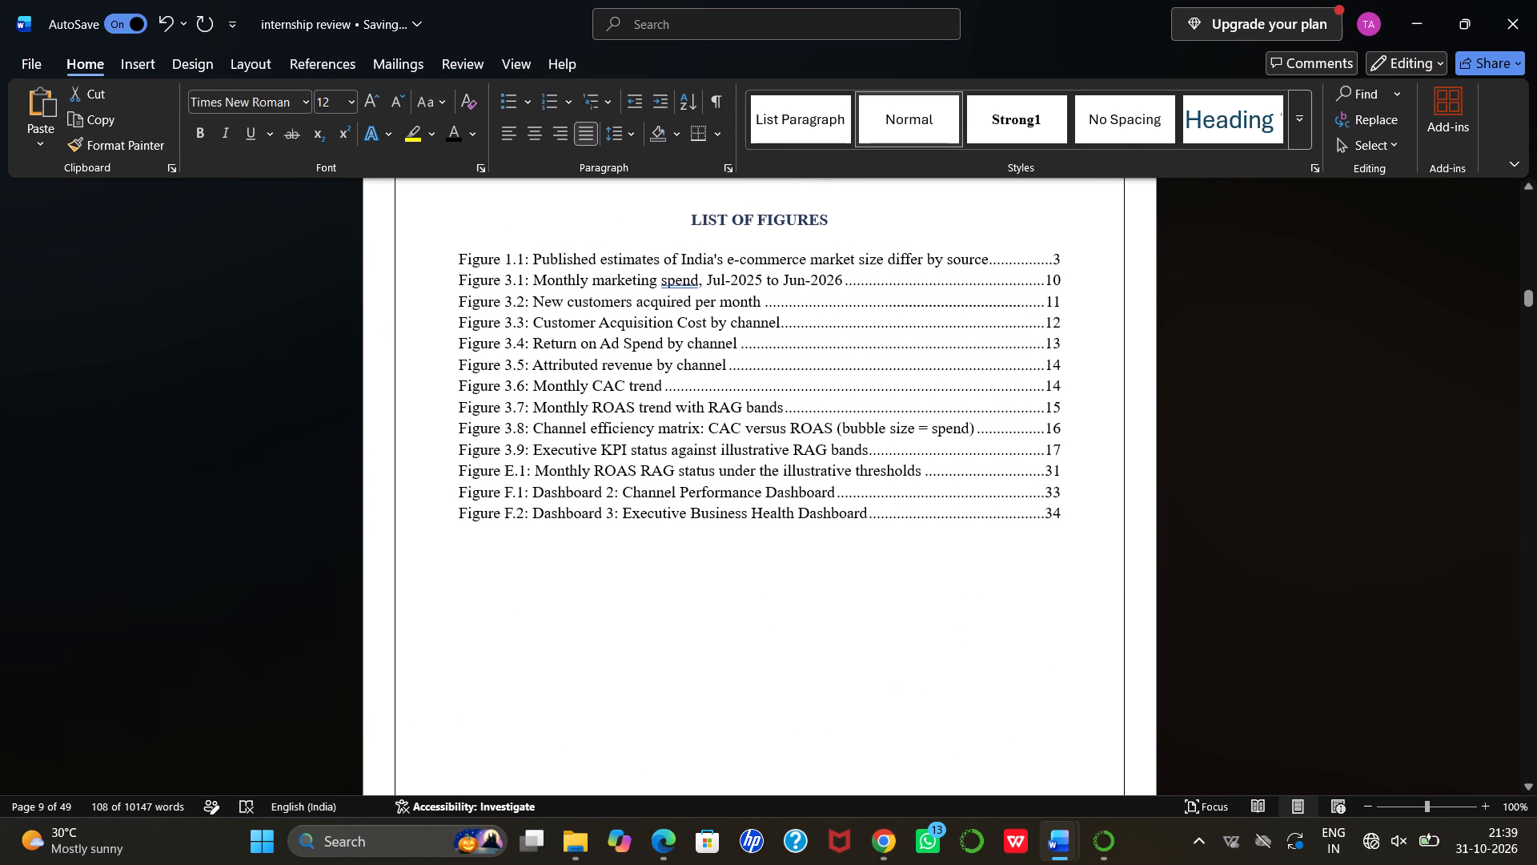
drag(689, 217, 801, 219)
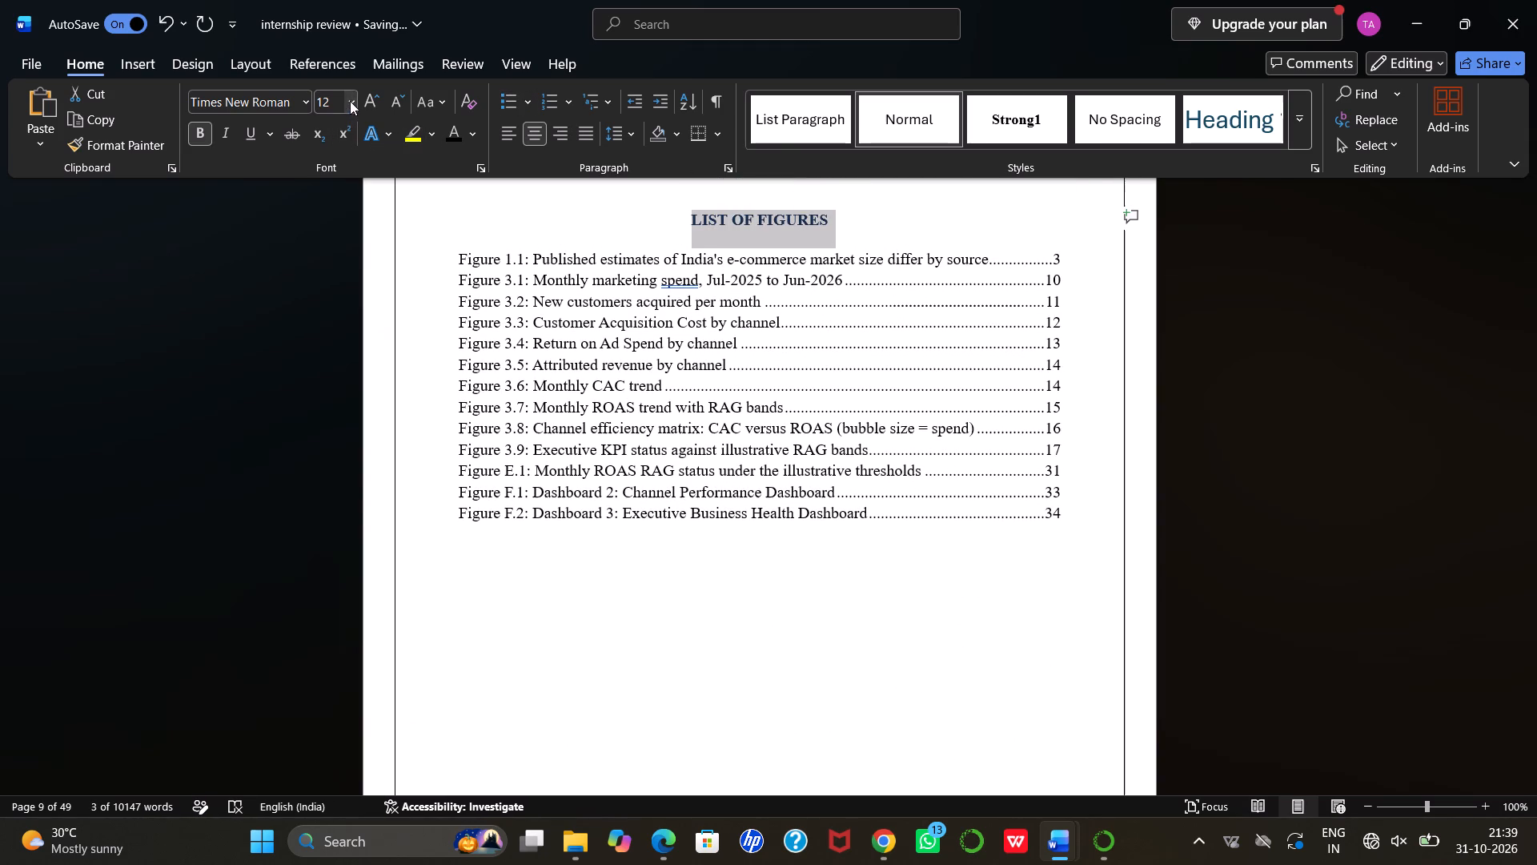
click(350, 101)
click(335, 247)
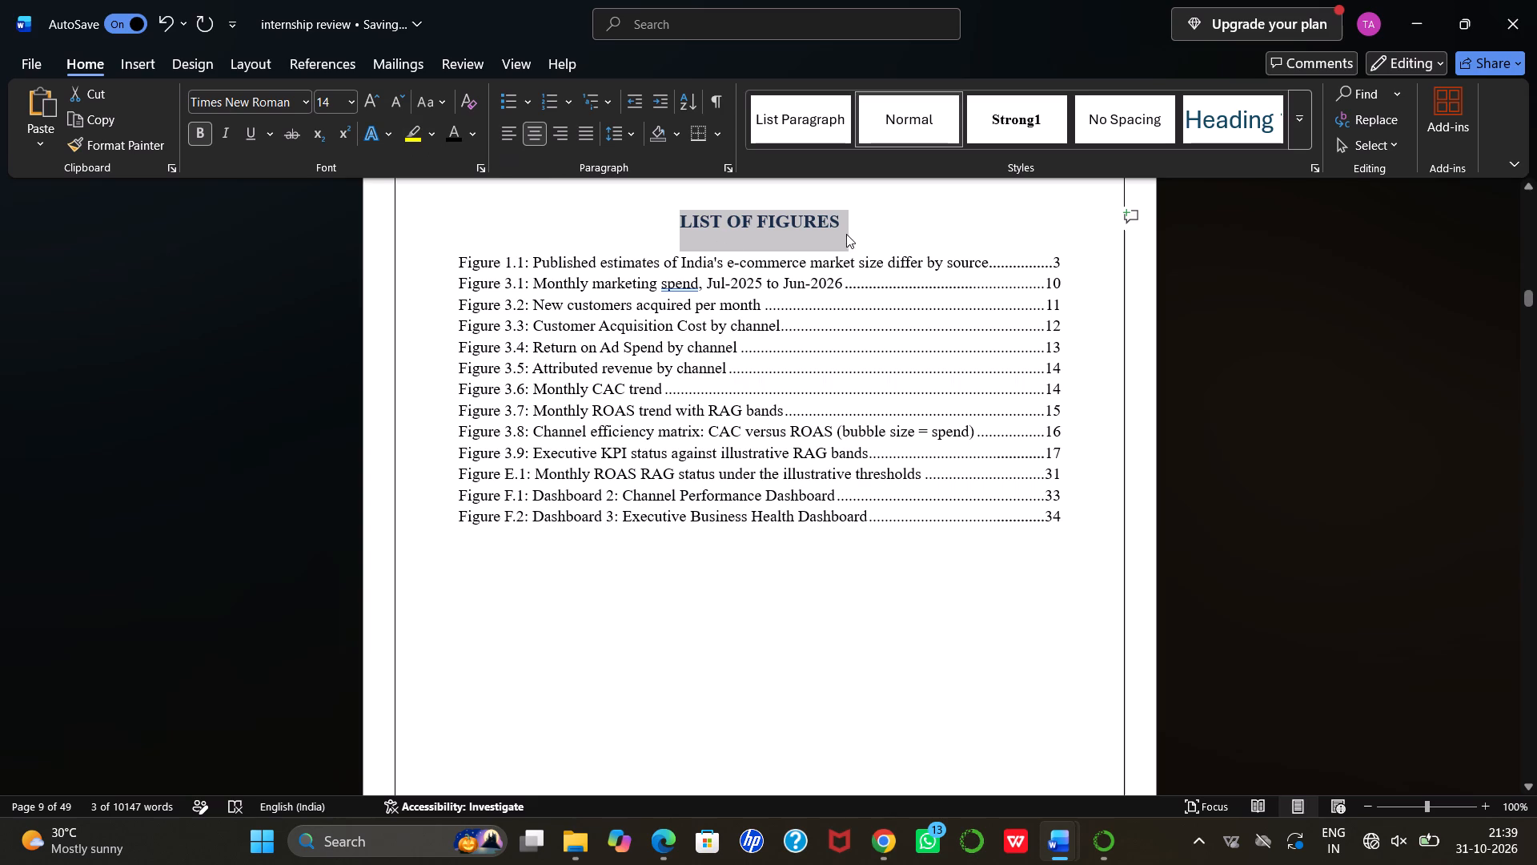
click(469, 136)
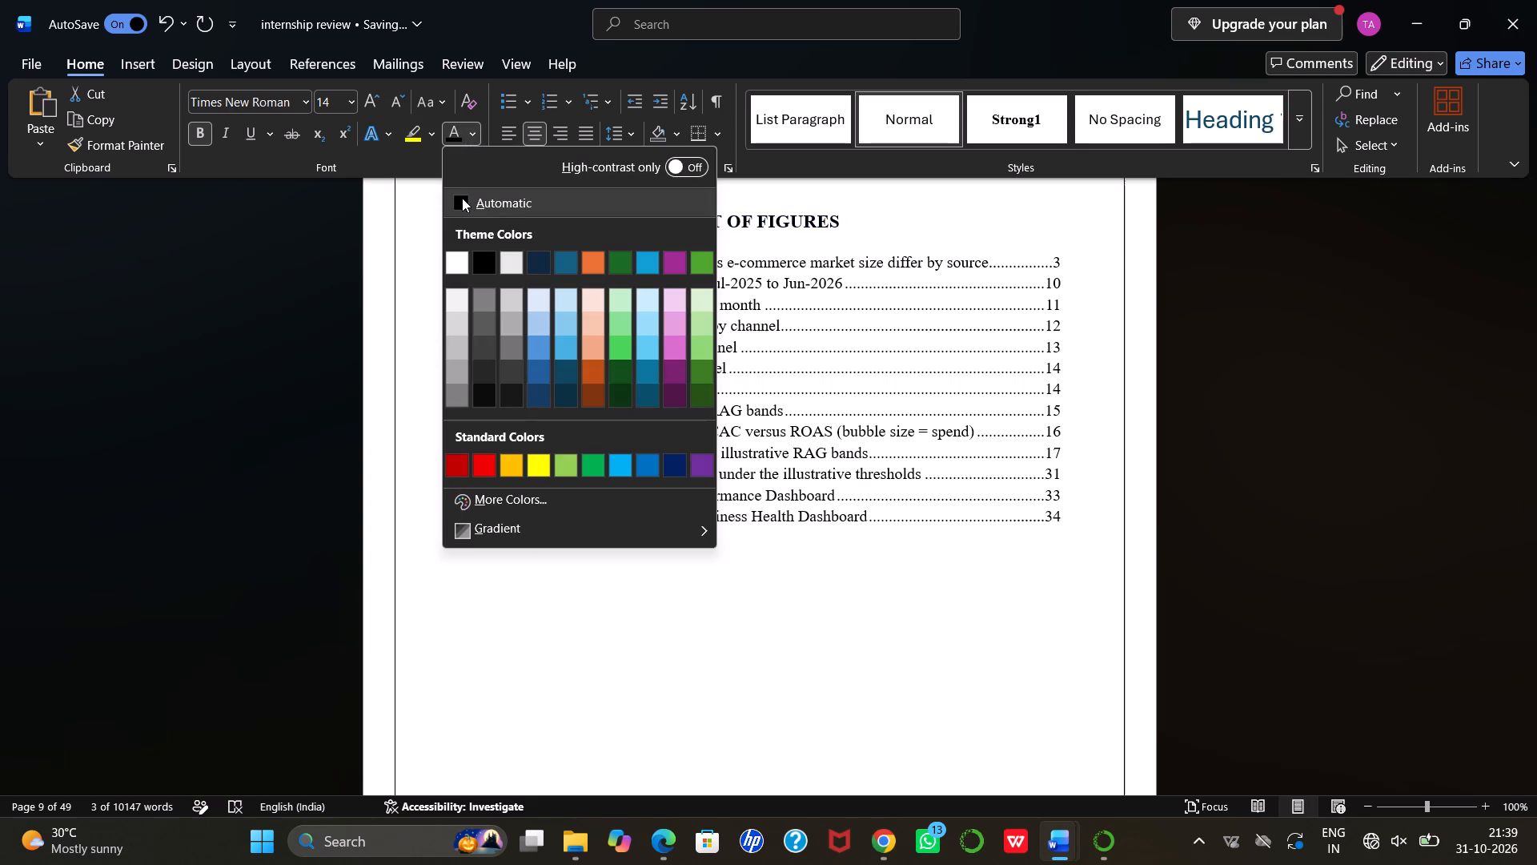
click(462, 199)
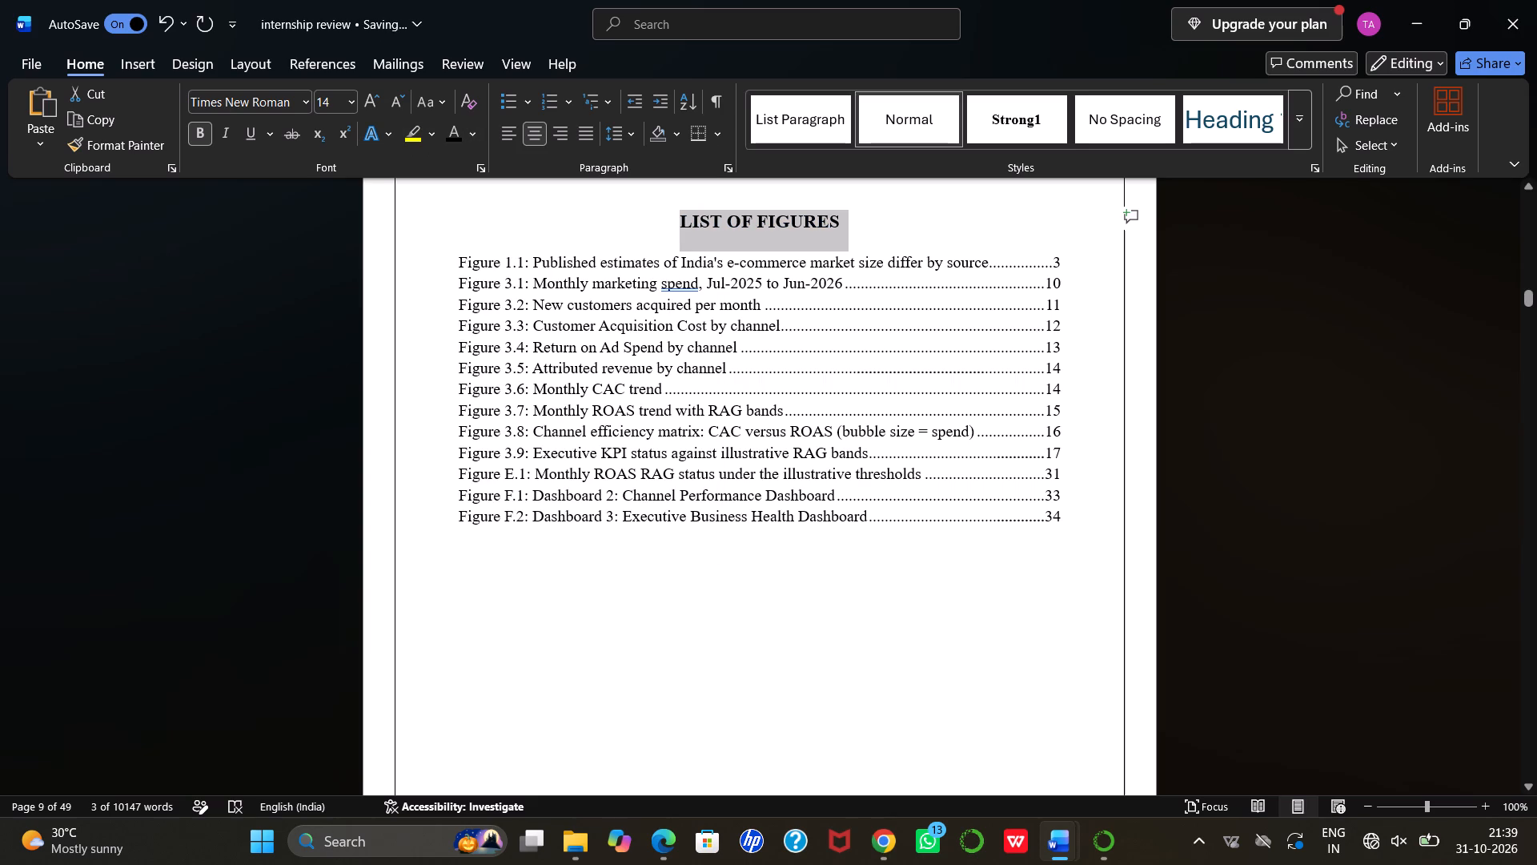
Copy the Chapter 1: Introduction heading at the start of page 10.
scroll(671, 461, down, 4)
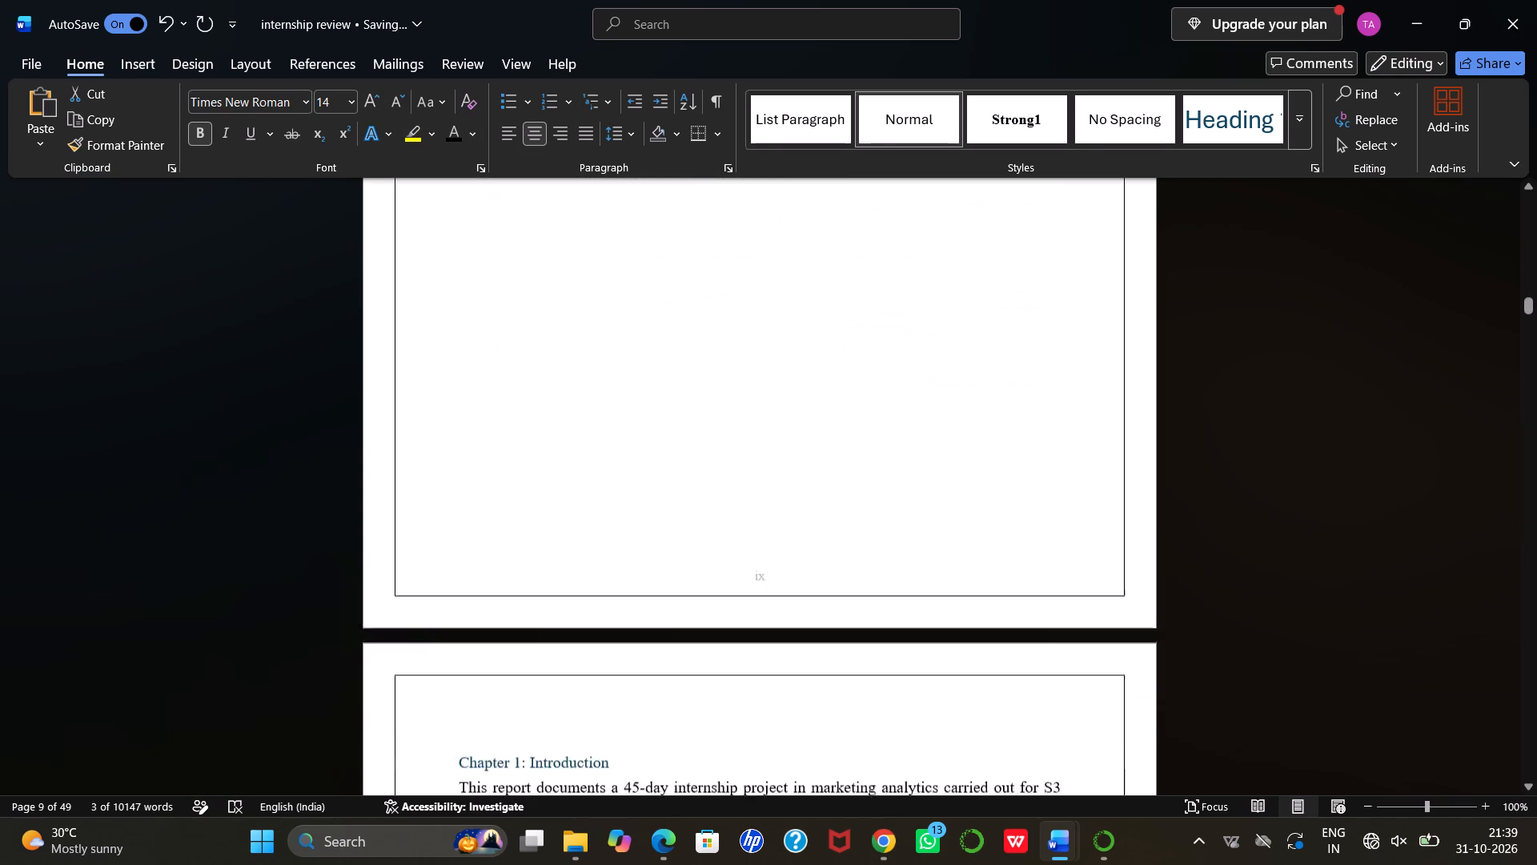
scroll(671, 461, down, 2)
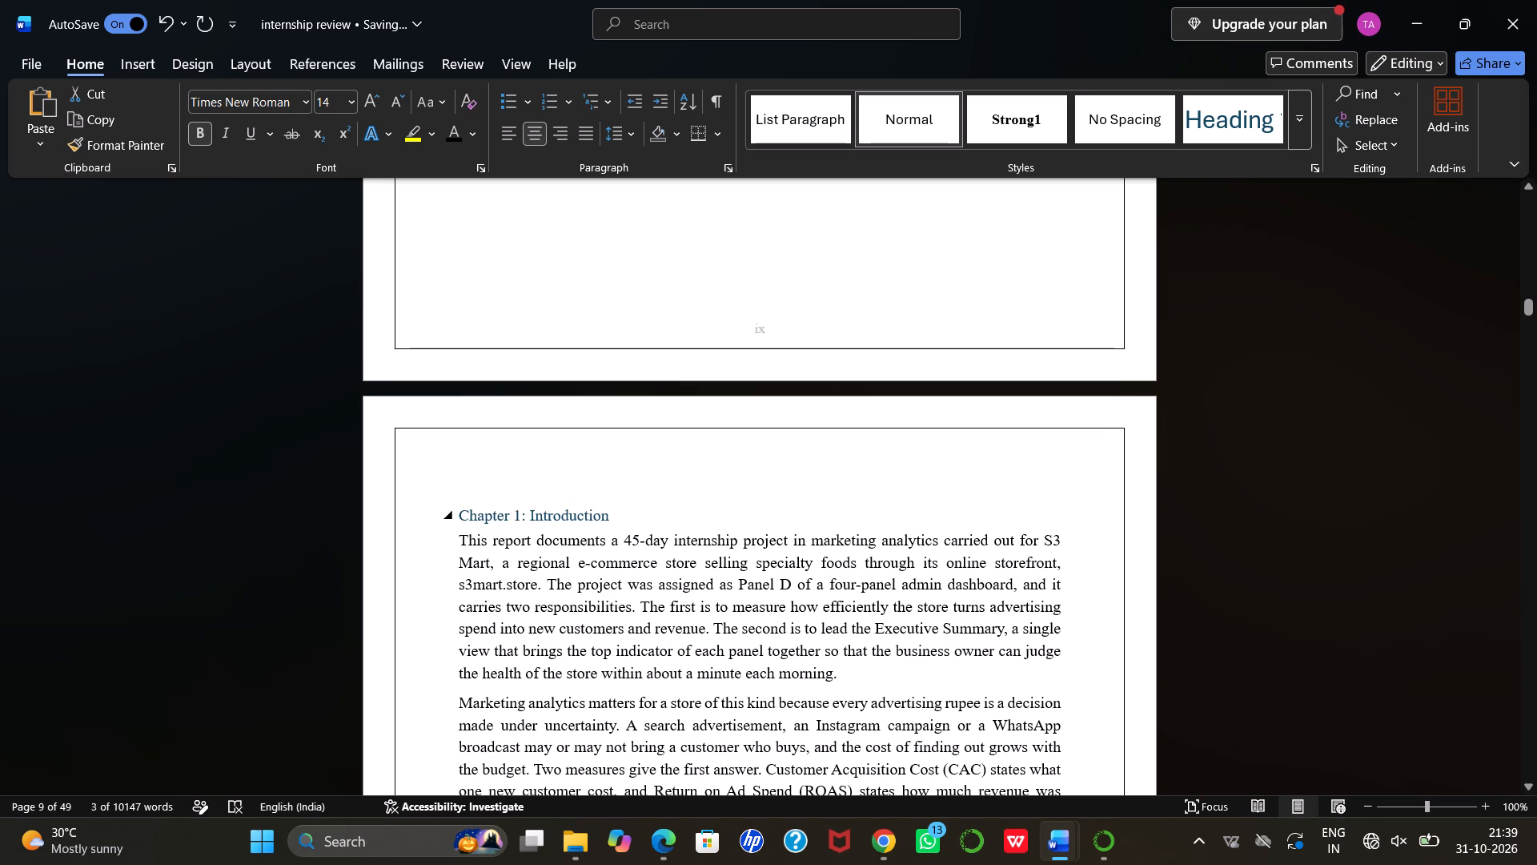
drag(457, 508, 579, 516)
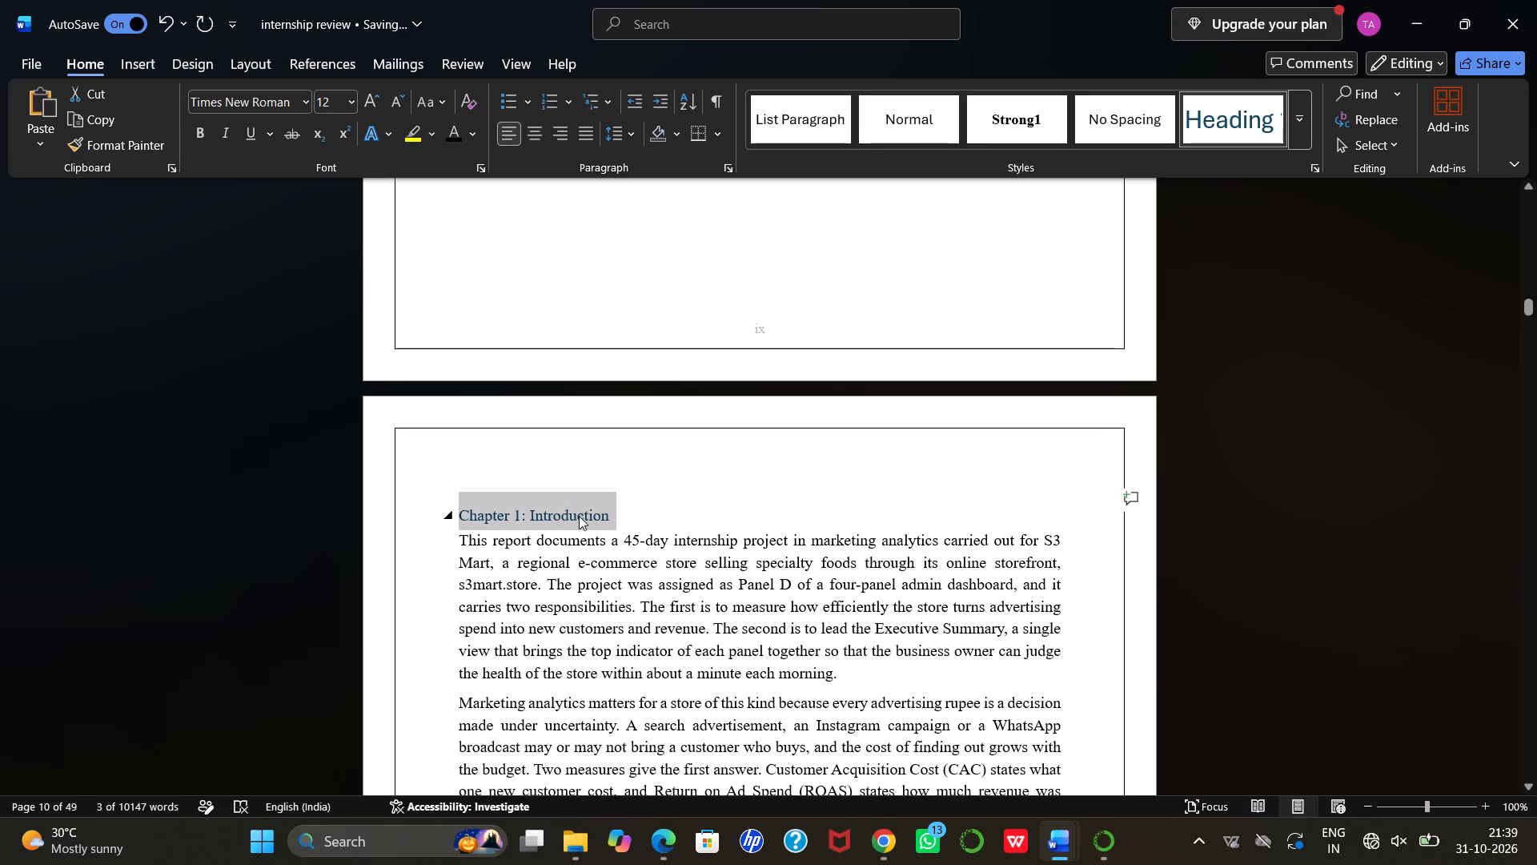
key(ctrl+c)
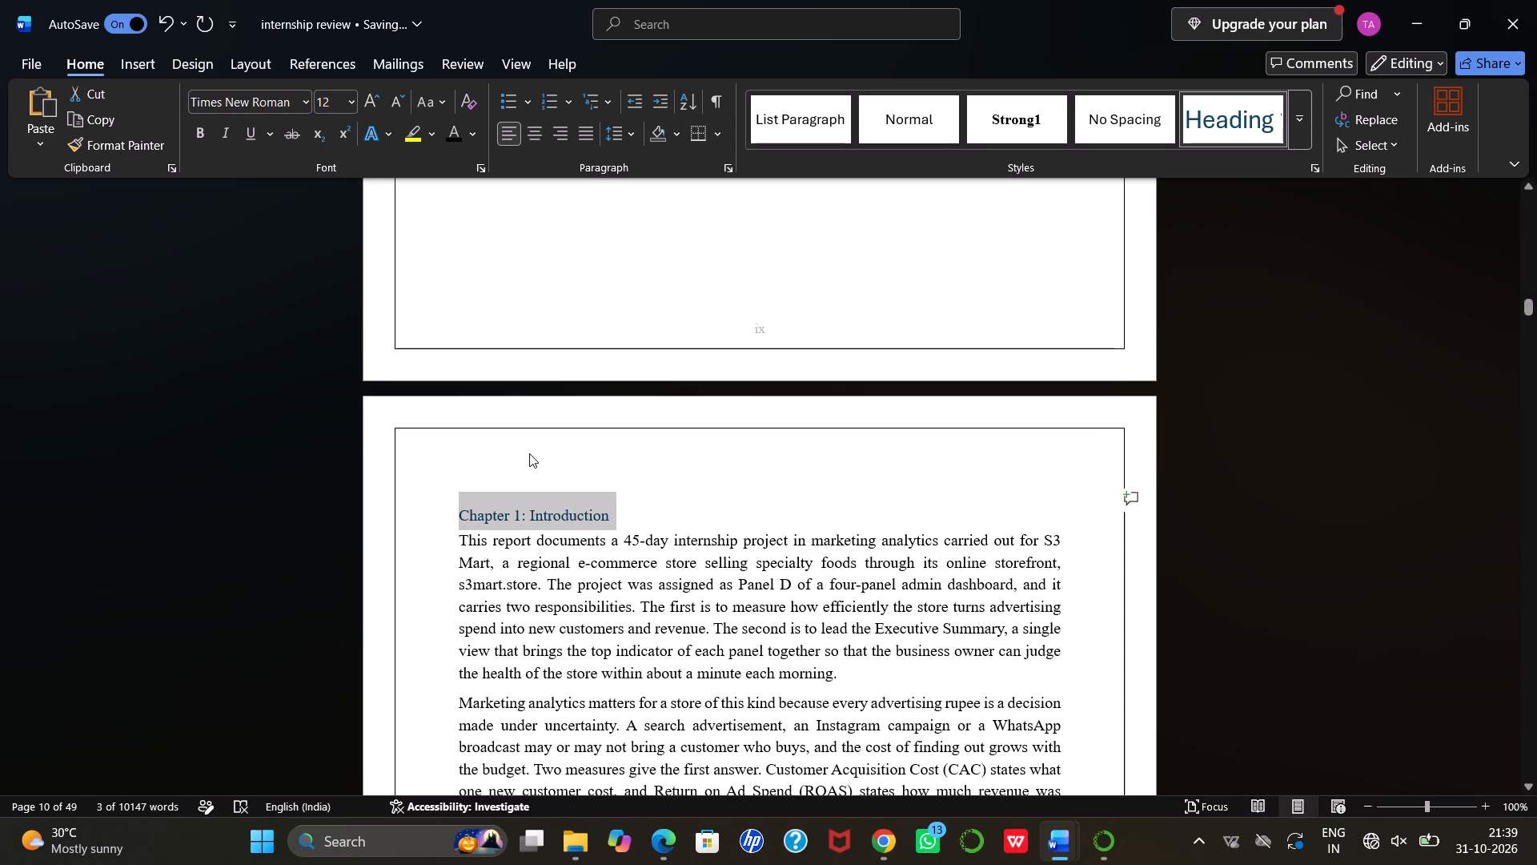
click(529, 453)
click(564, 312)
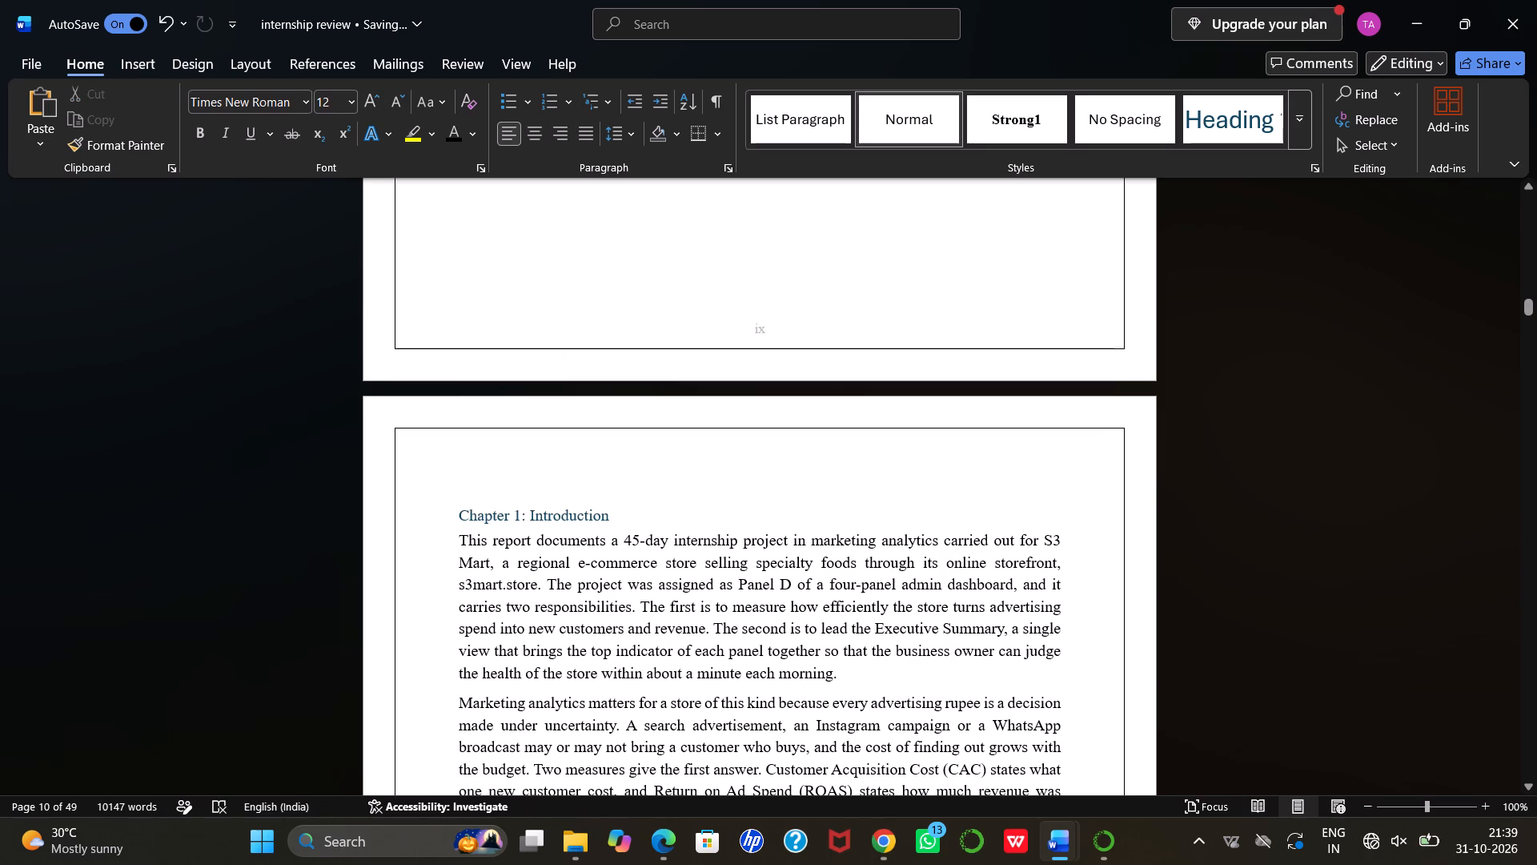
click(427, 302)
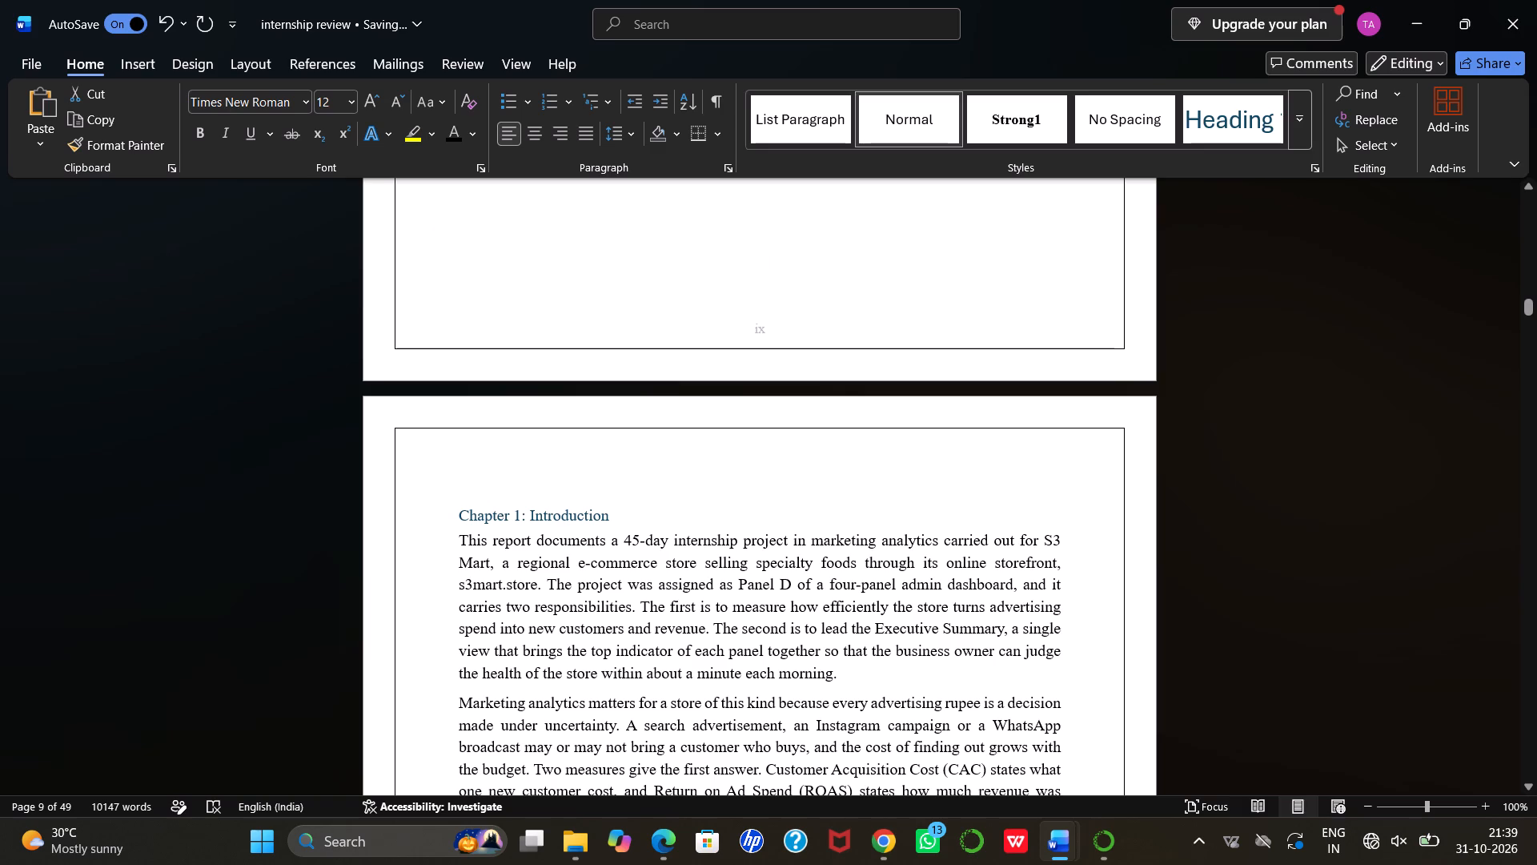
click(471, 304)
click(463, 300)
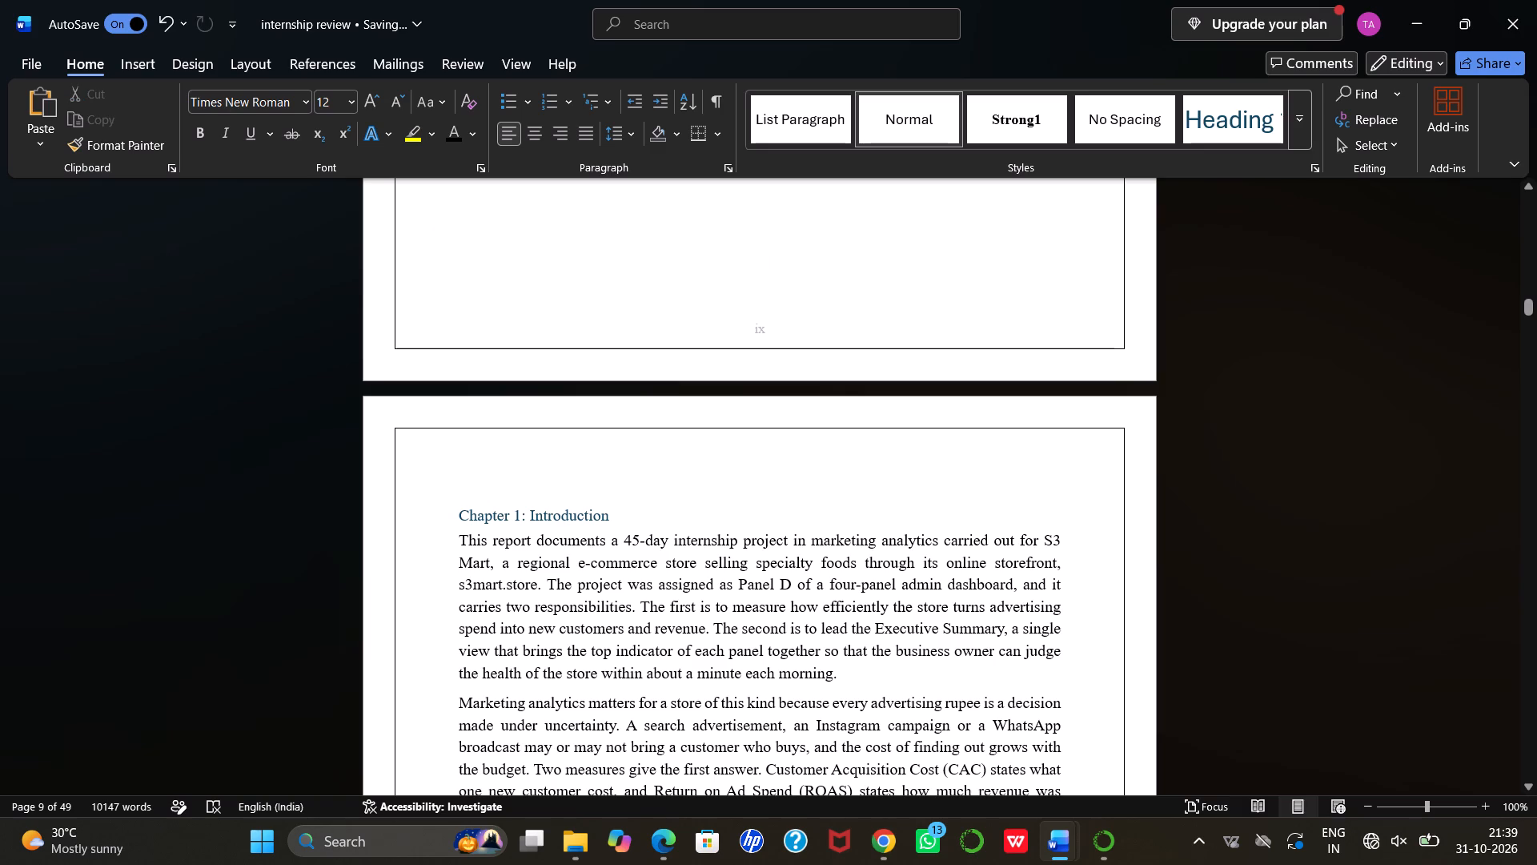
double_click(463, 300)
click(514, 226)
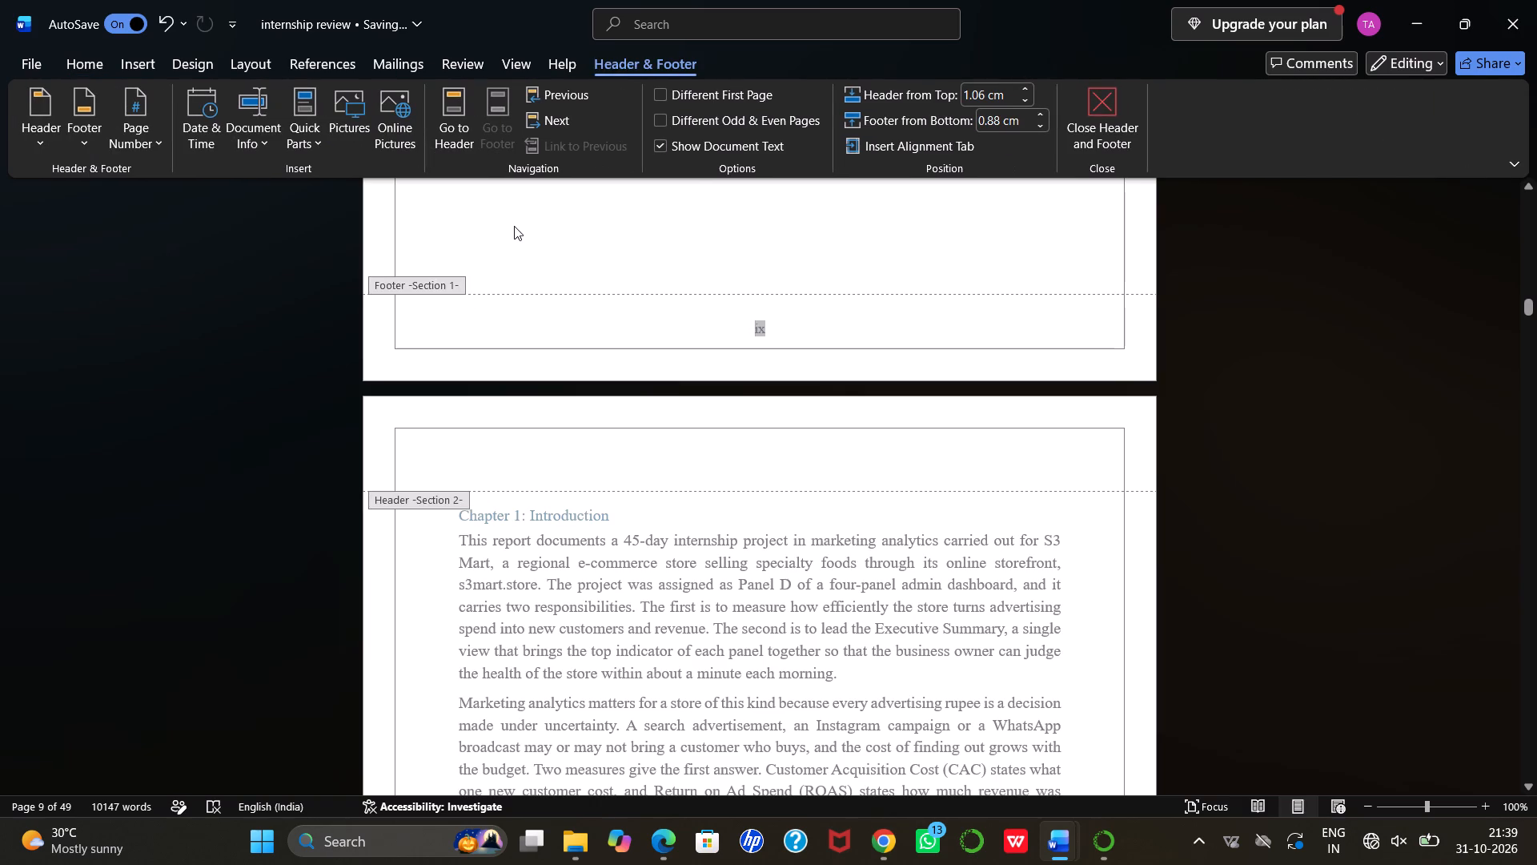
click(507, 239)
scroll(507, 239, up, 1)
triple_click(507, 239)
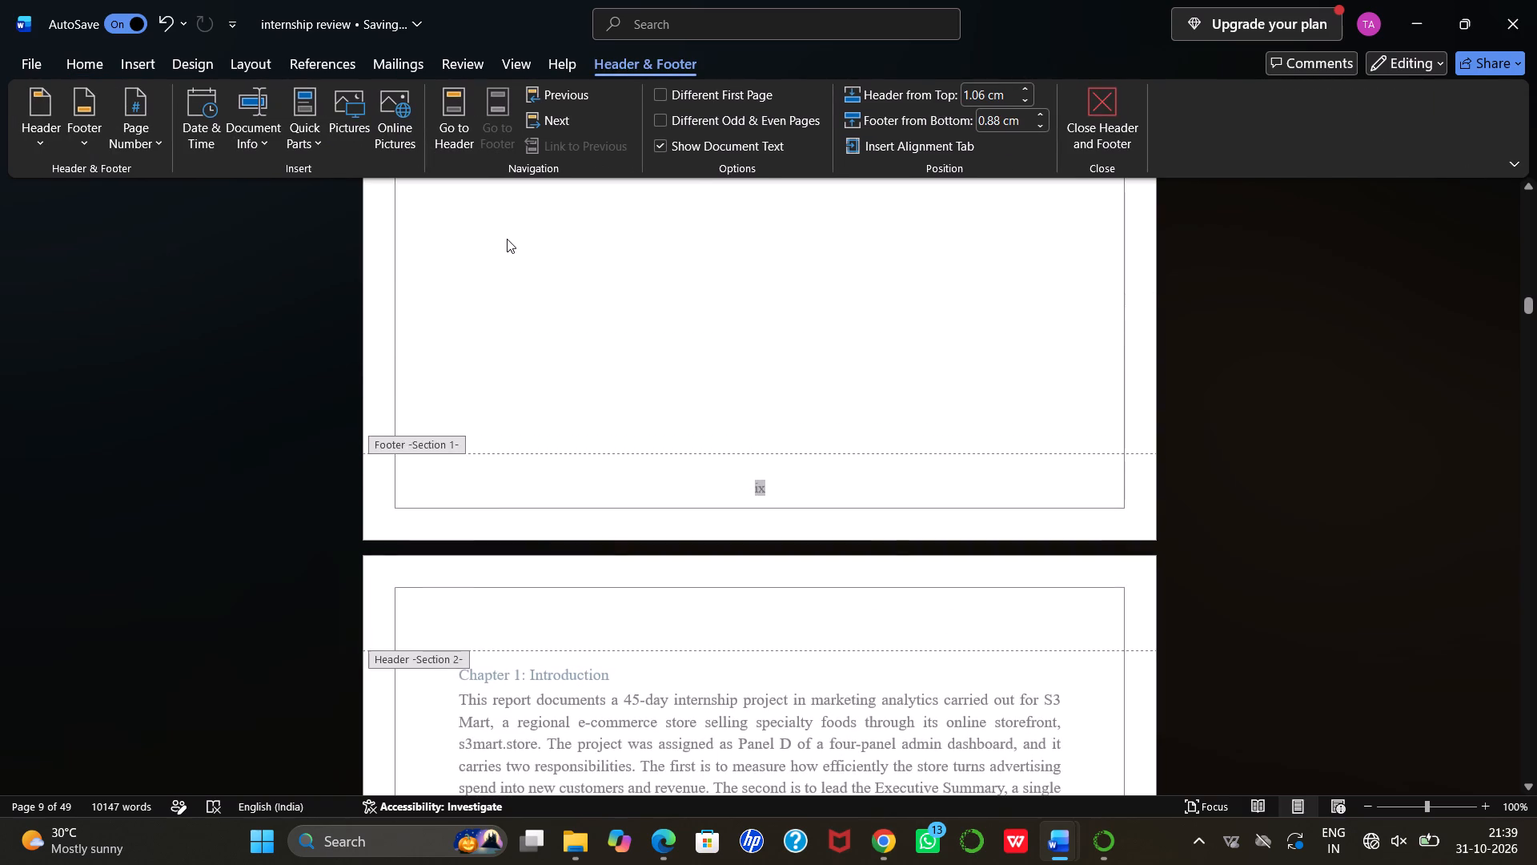
Paste the copied Chapter 1: Introduction heading into the blank space below the list of figures on page 9.
click(490, 347)
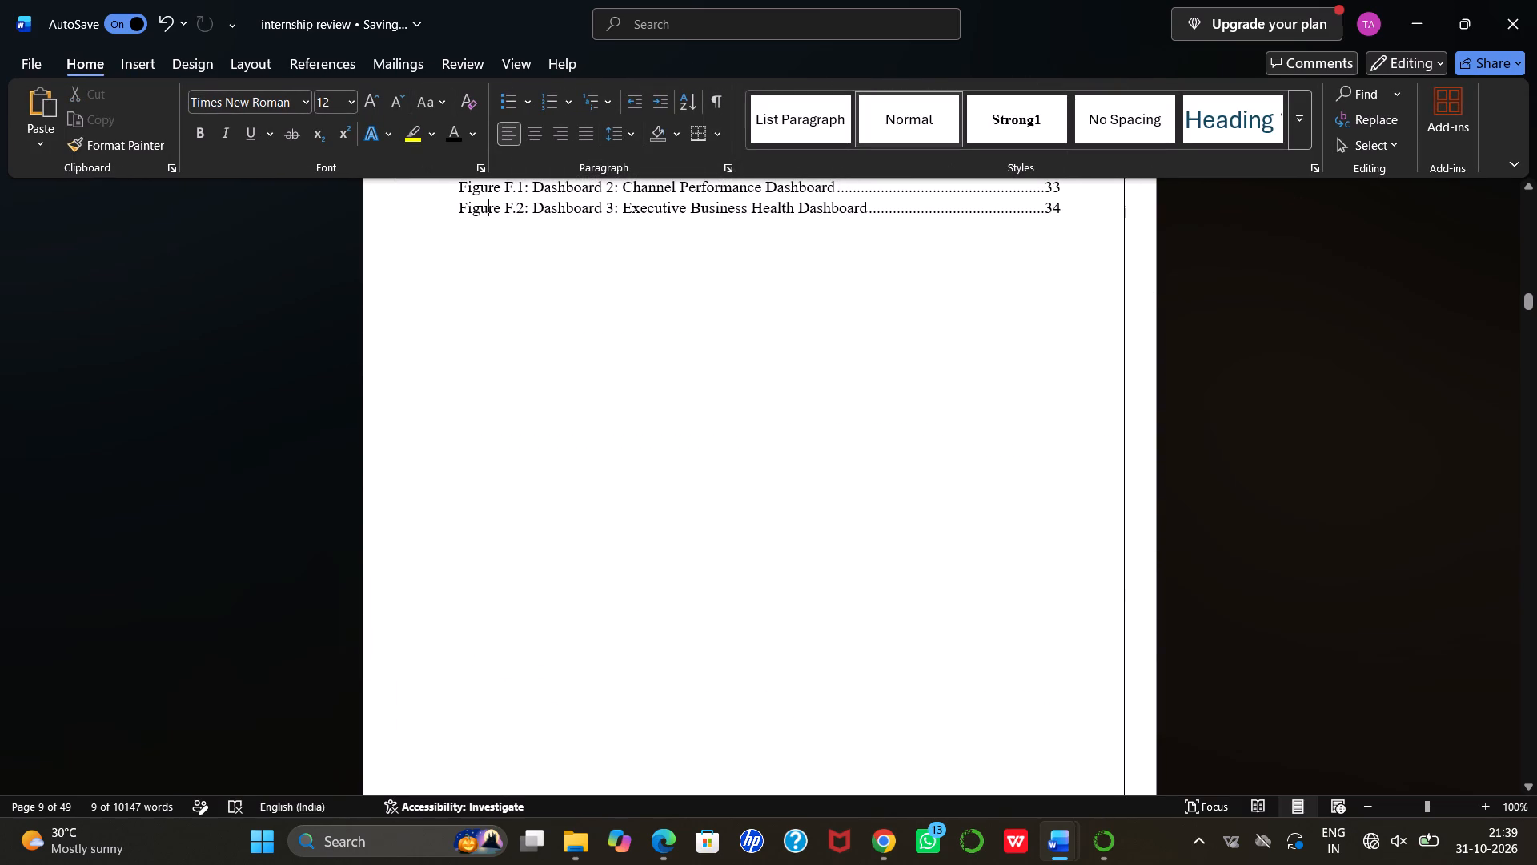
scroll(490, 347, down, 1)
double_click(490, 347)
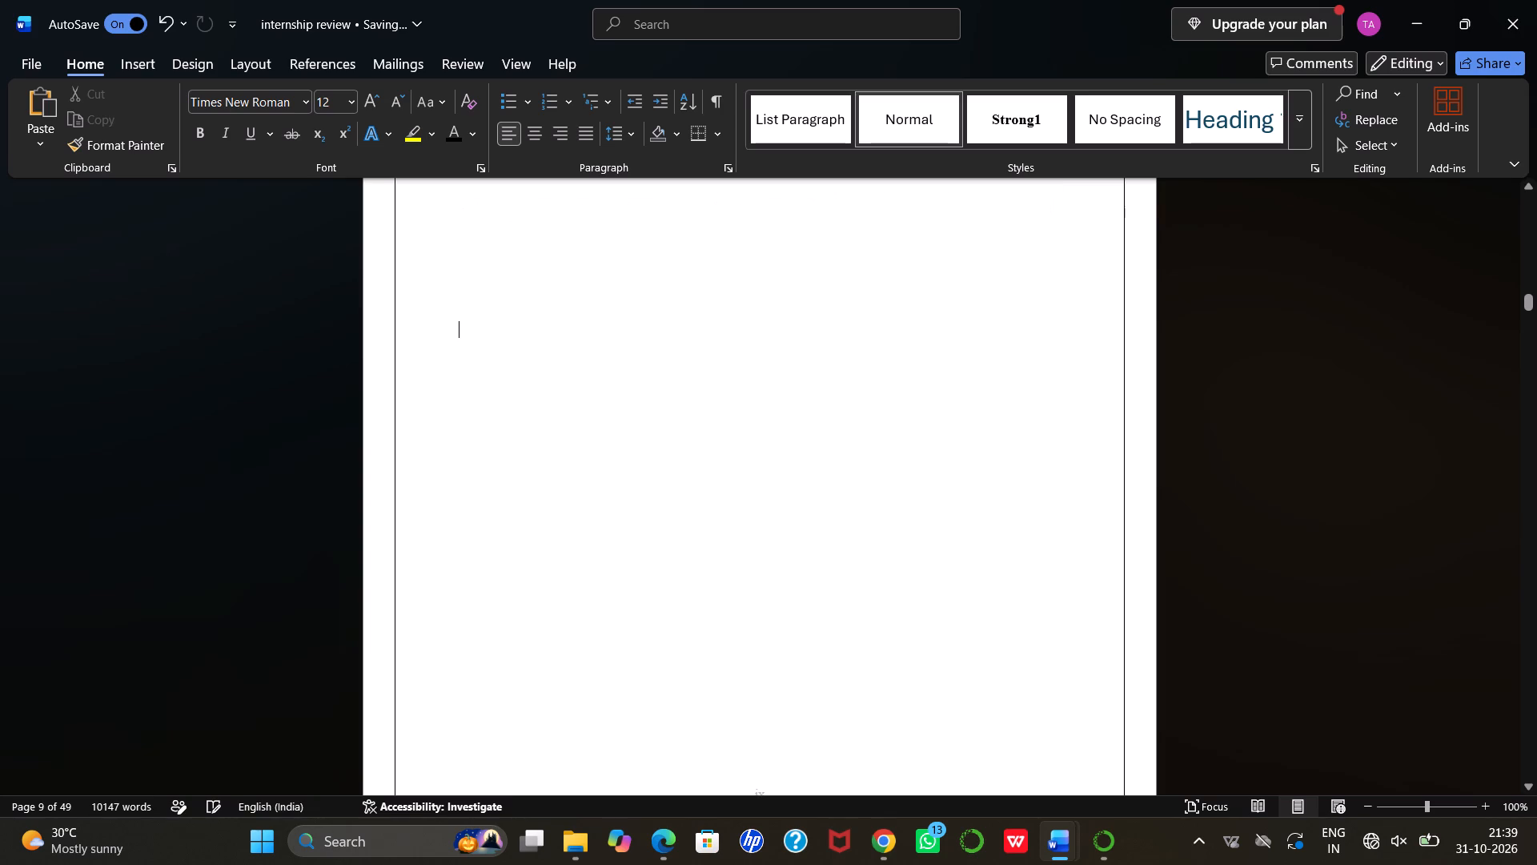
key(ctrl+v)
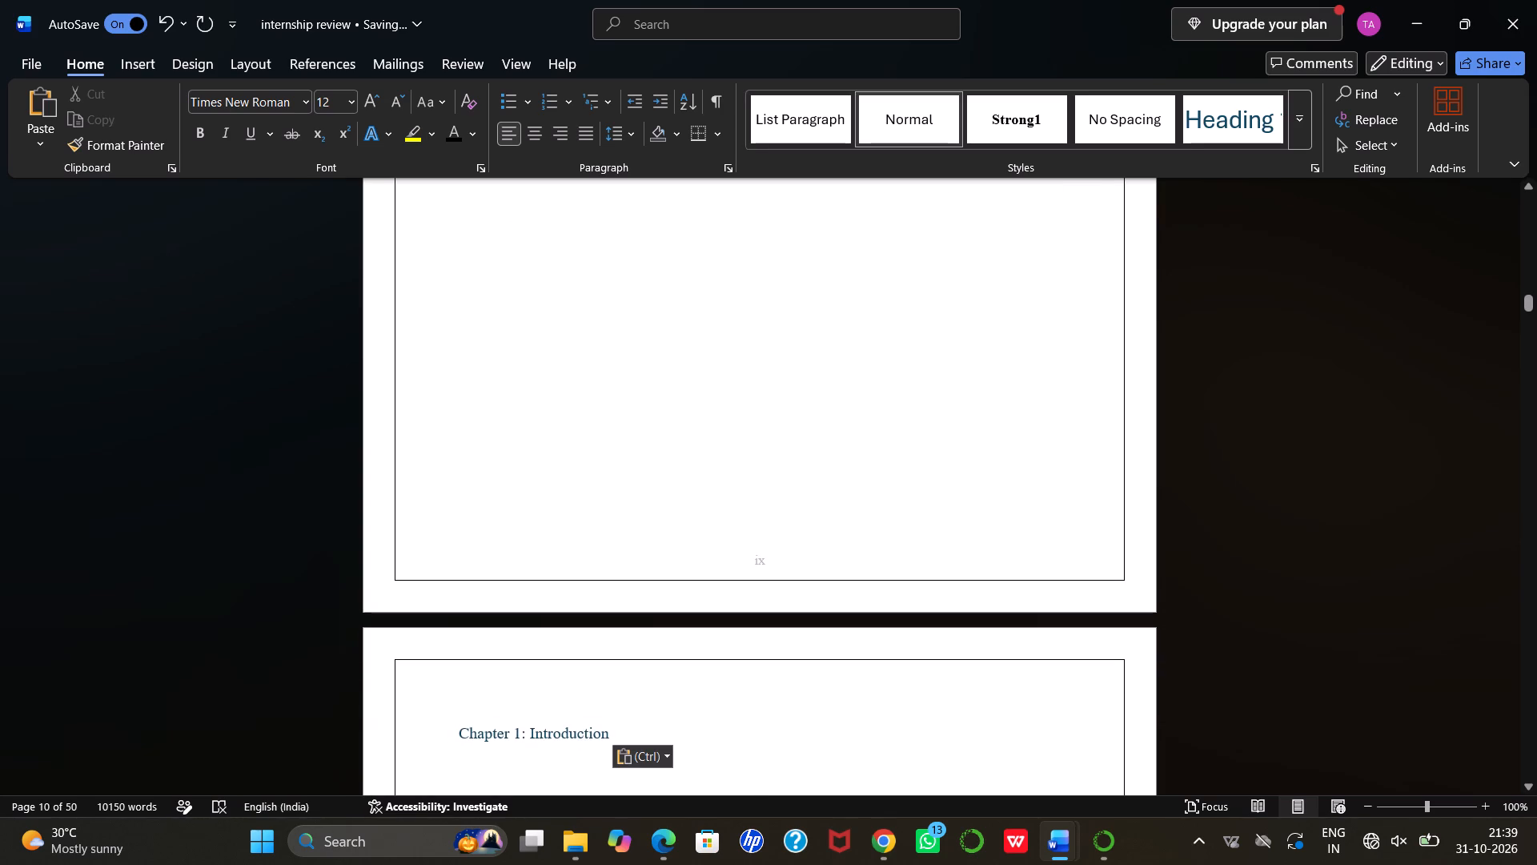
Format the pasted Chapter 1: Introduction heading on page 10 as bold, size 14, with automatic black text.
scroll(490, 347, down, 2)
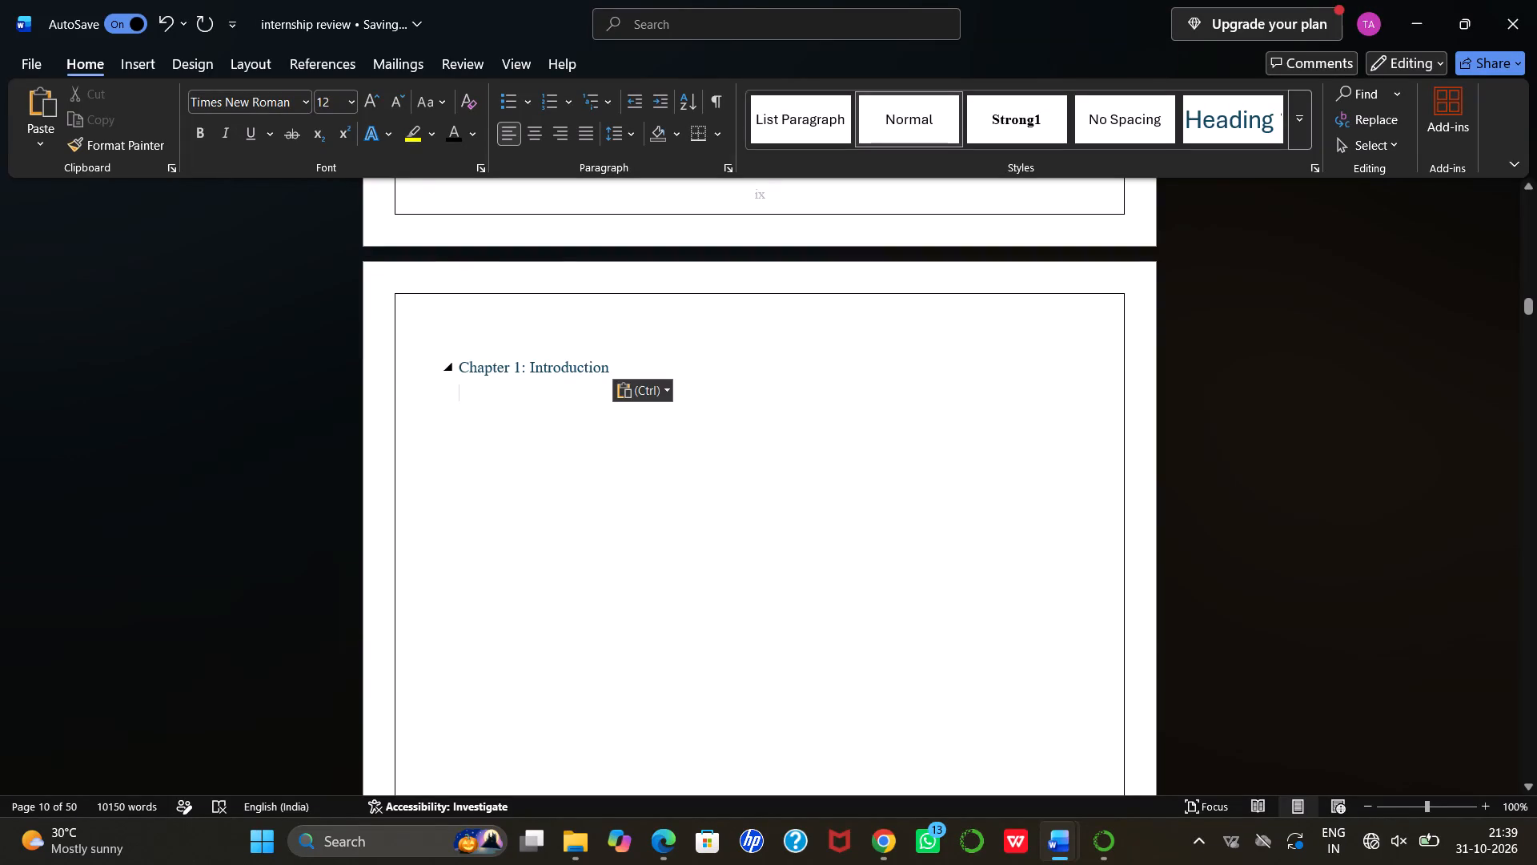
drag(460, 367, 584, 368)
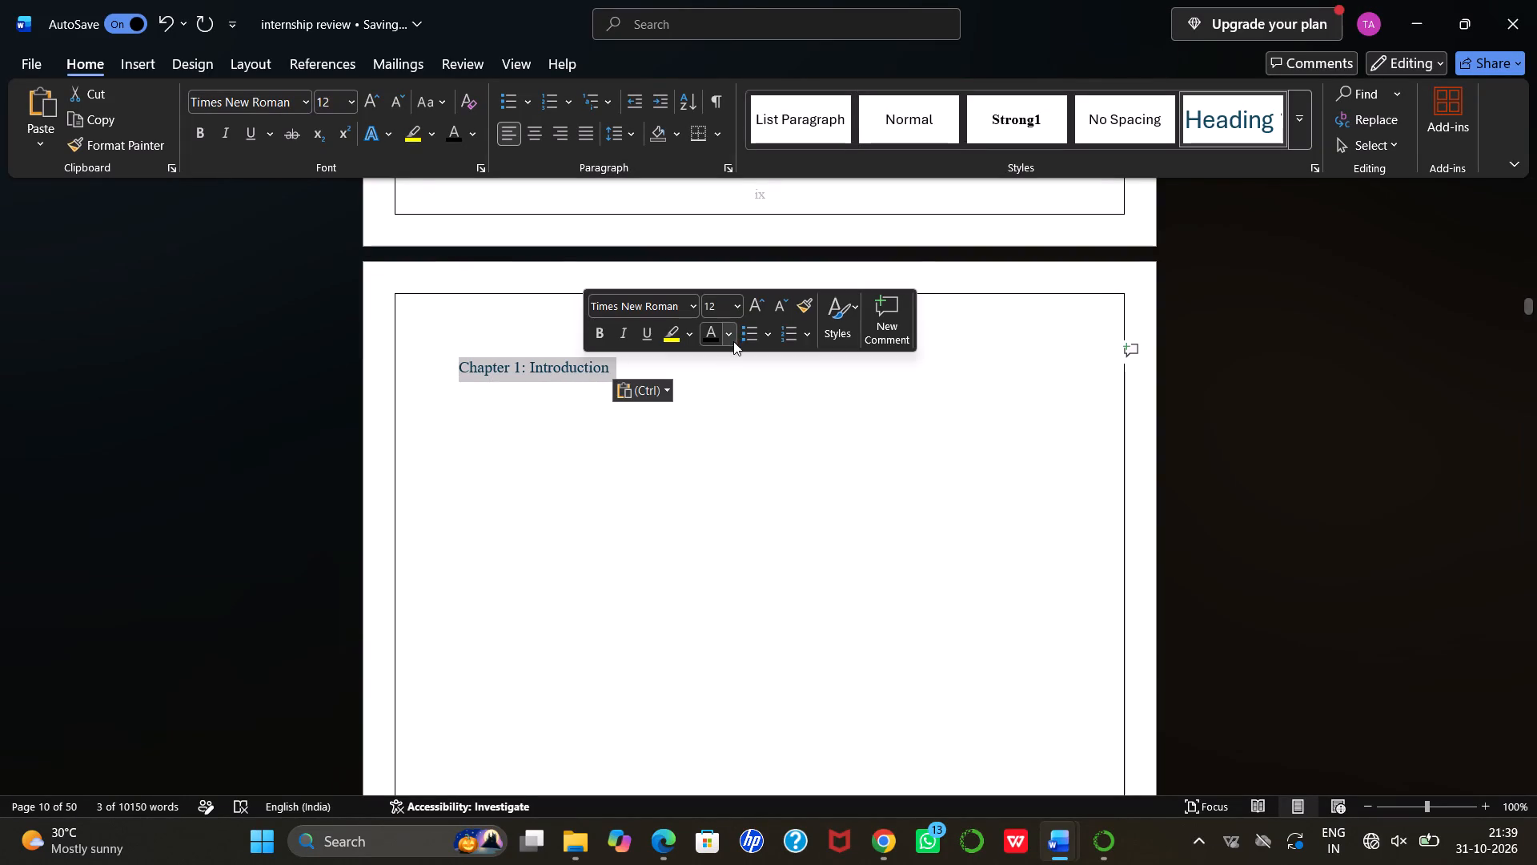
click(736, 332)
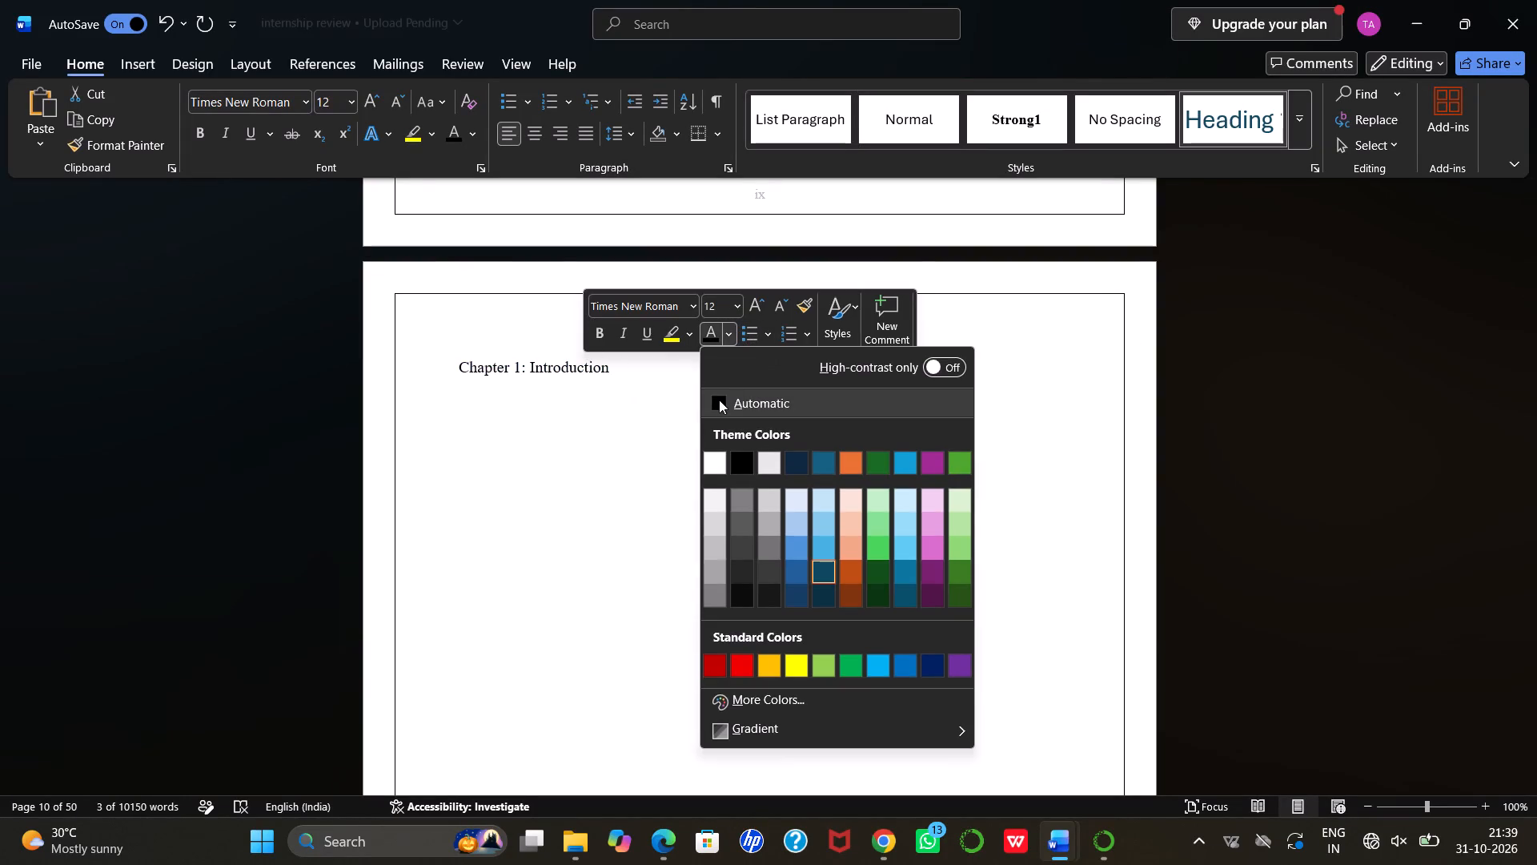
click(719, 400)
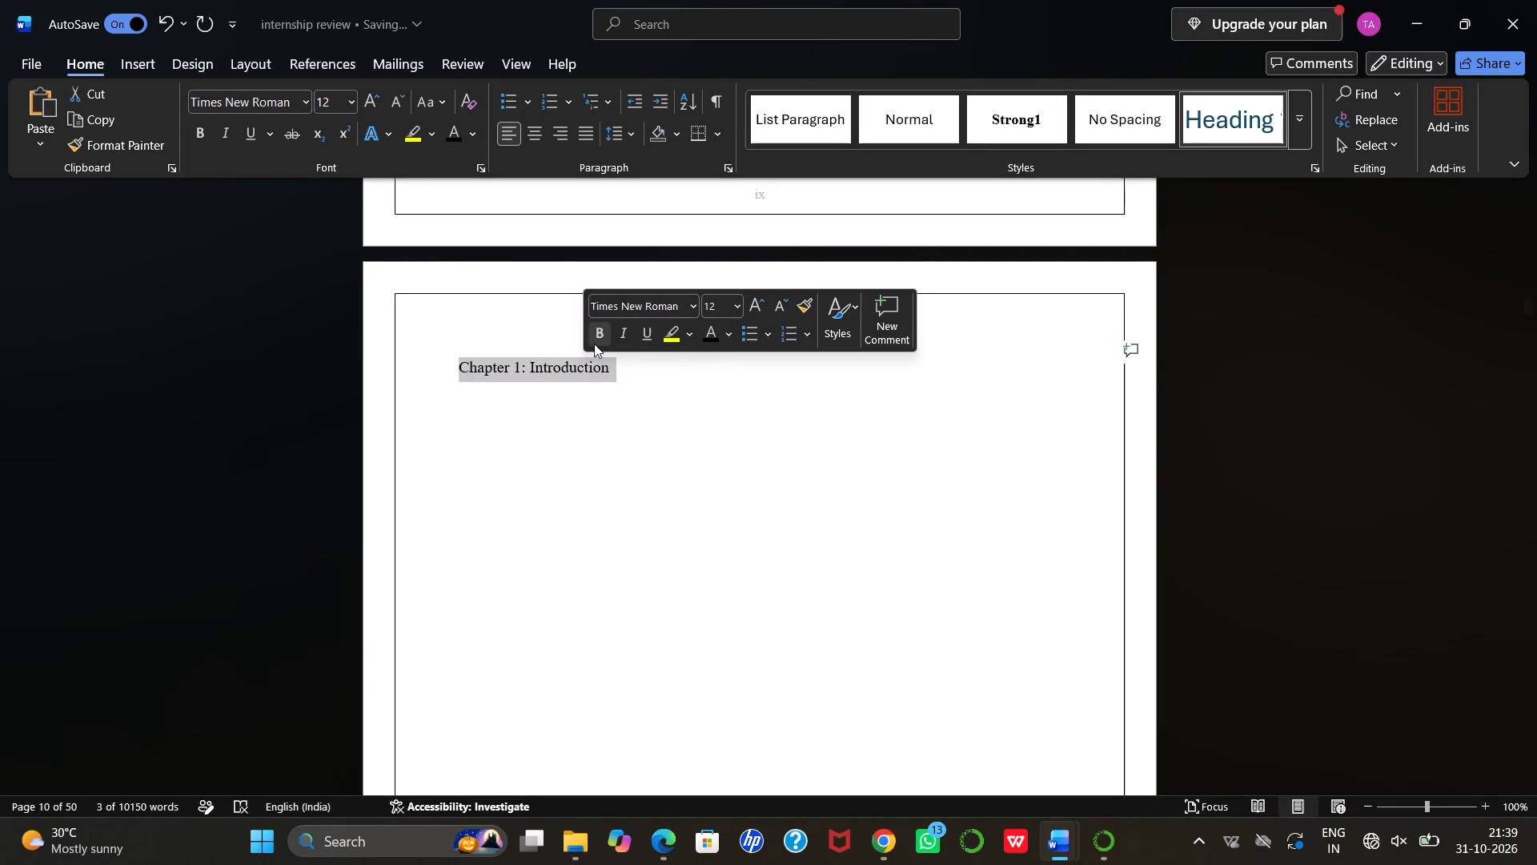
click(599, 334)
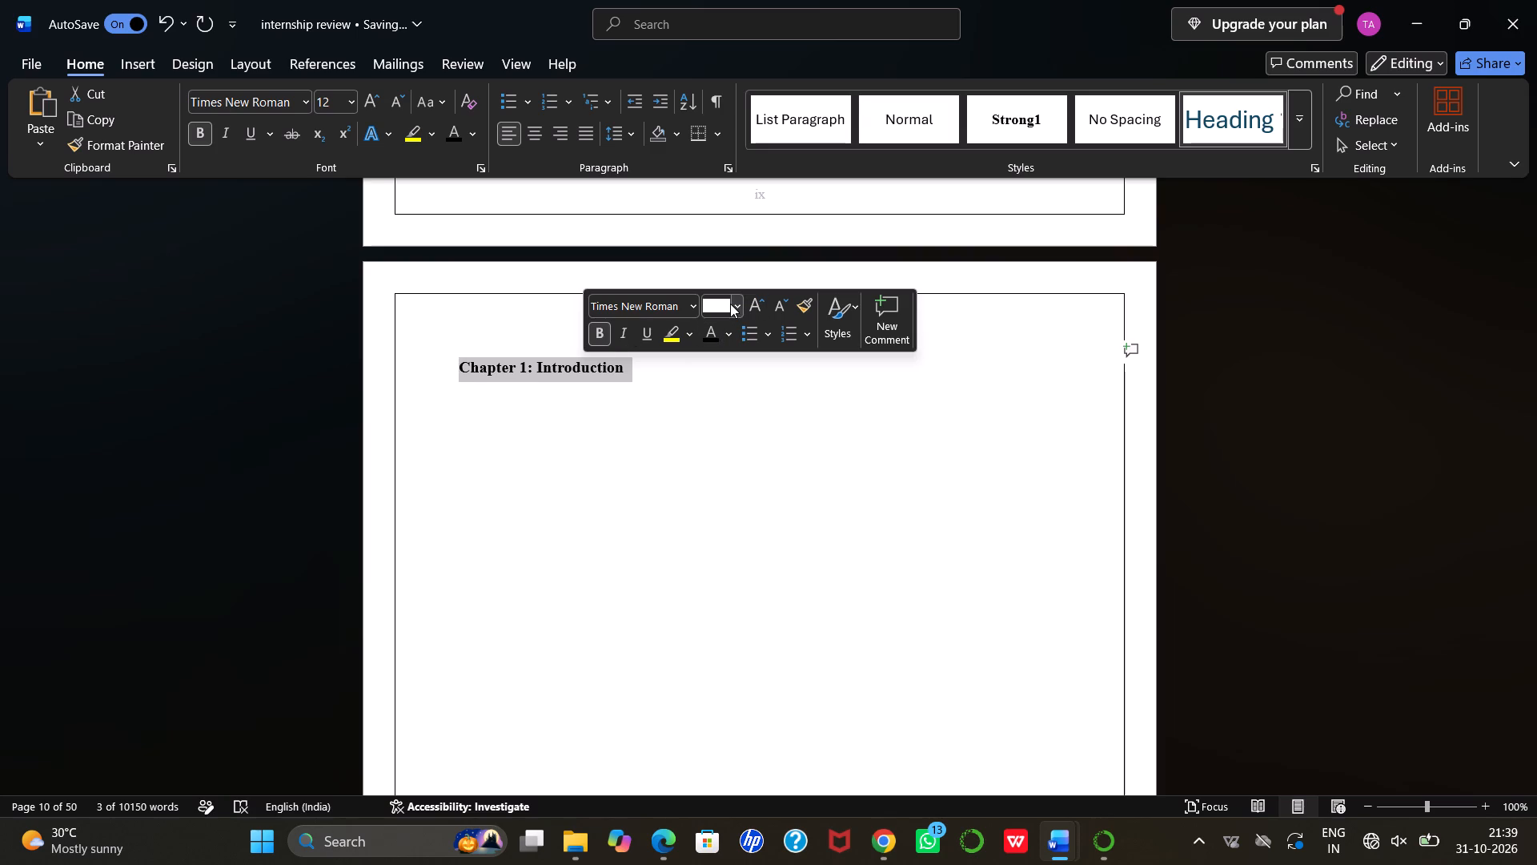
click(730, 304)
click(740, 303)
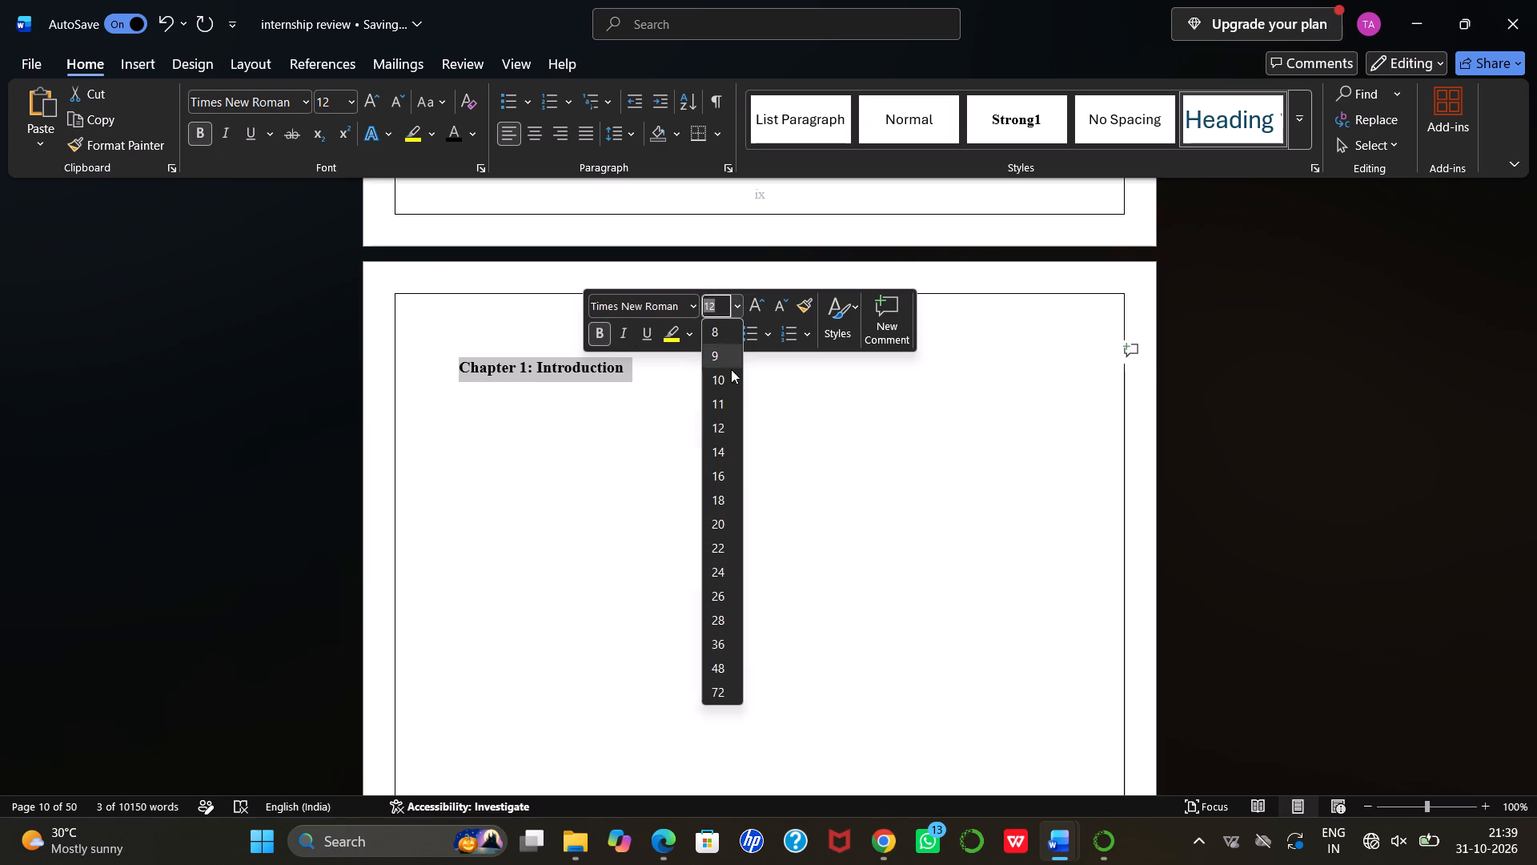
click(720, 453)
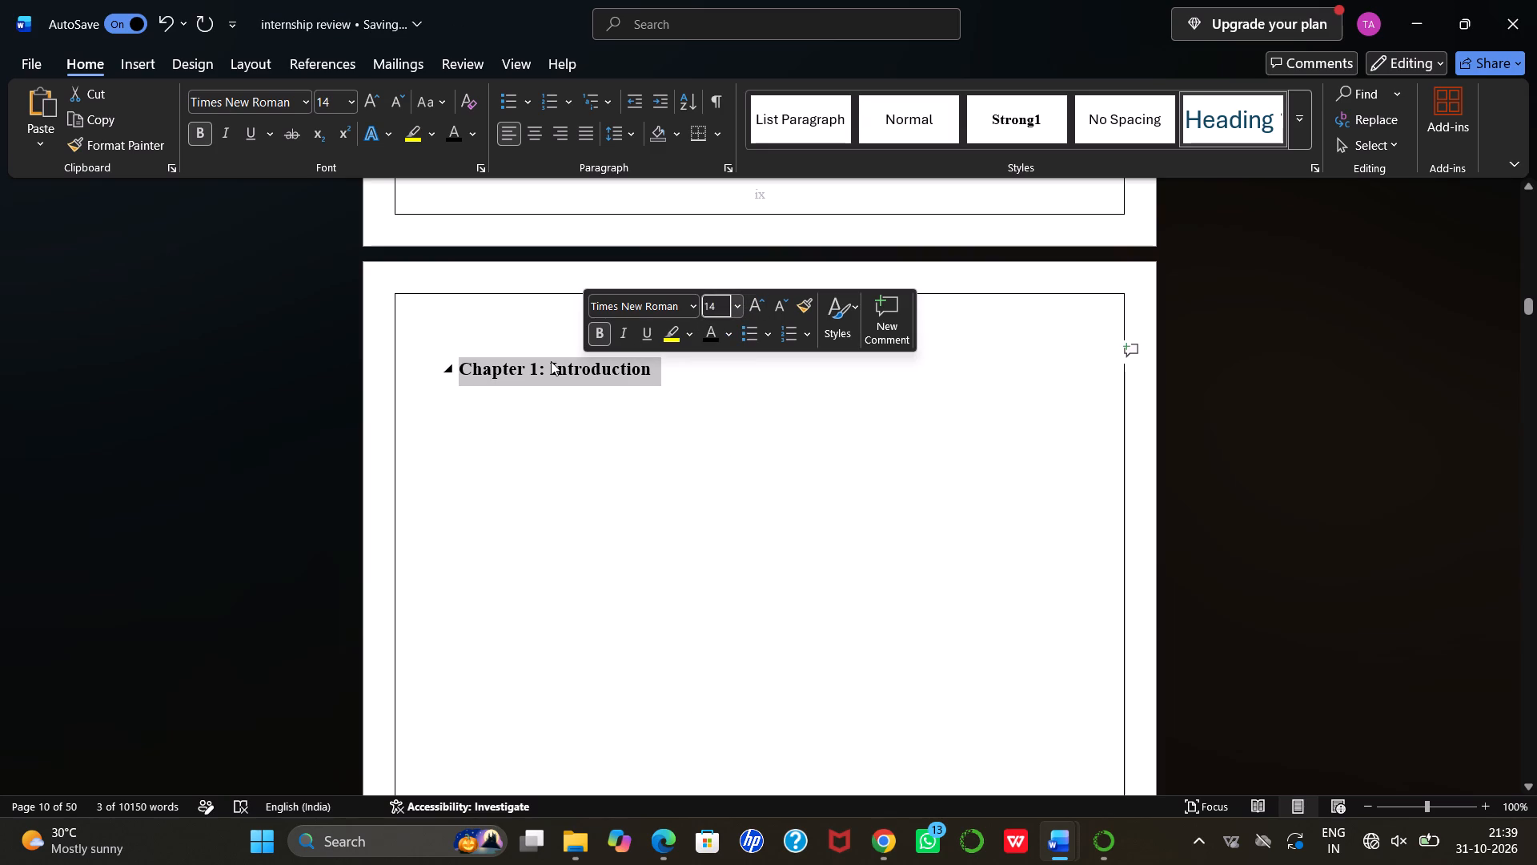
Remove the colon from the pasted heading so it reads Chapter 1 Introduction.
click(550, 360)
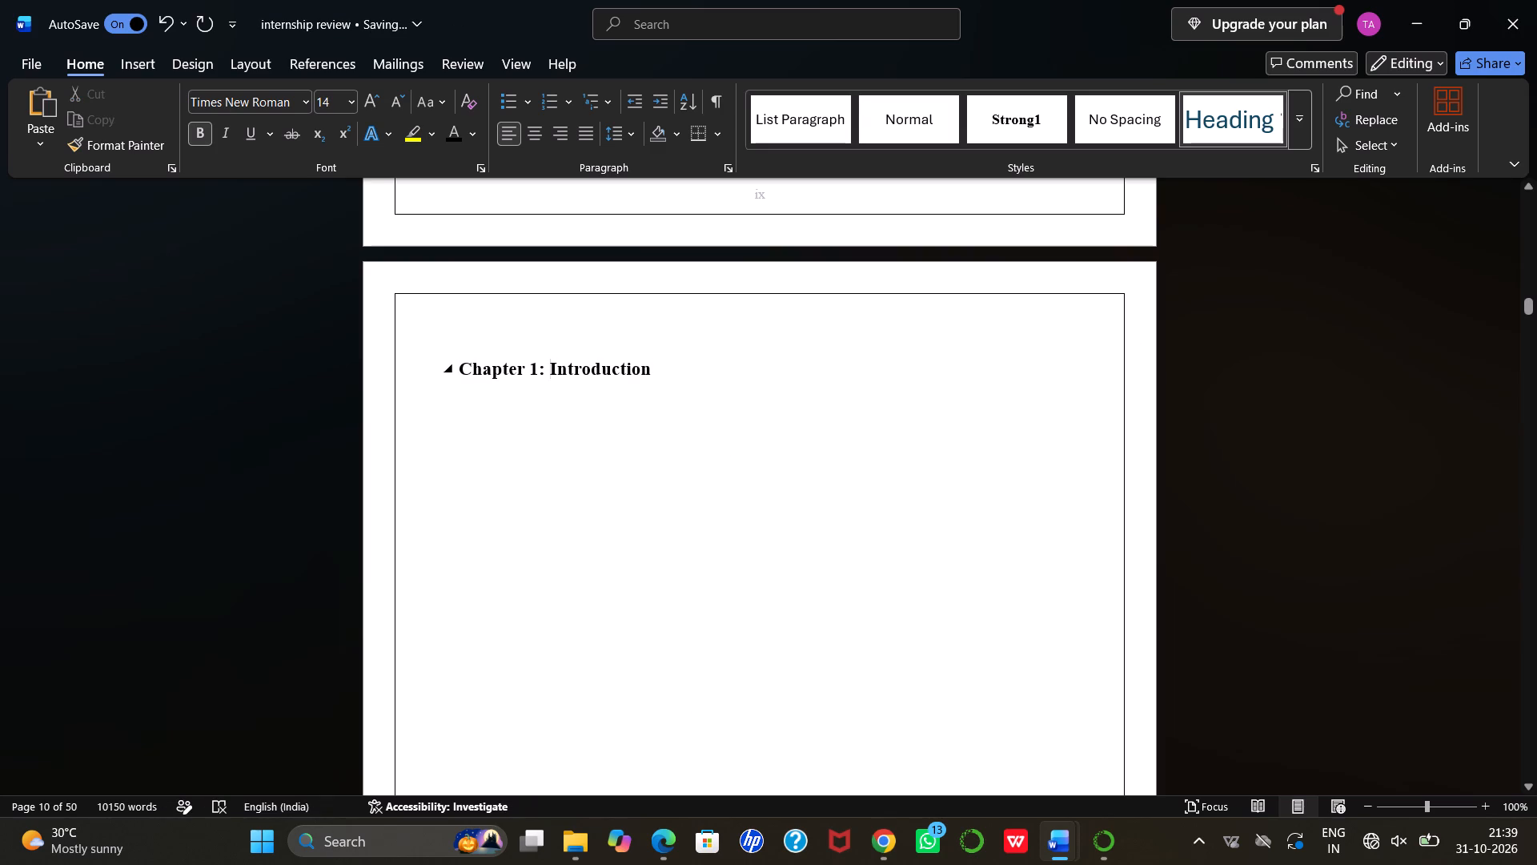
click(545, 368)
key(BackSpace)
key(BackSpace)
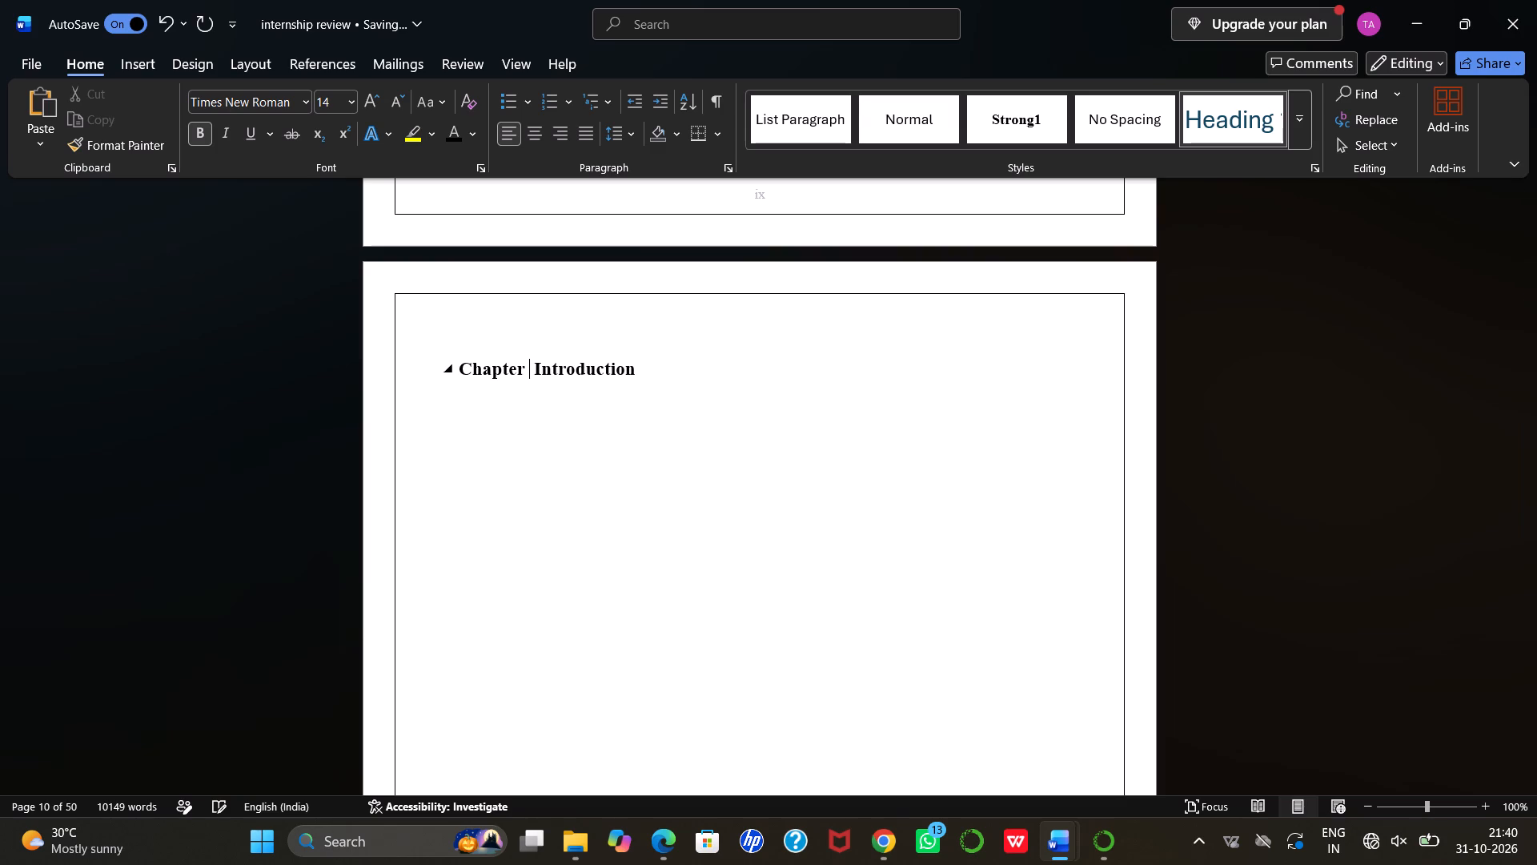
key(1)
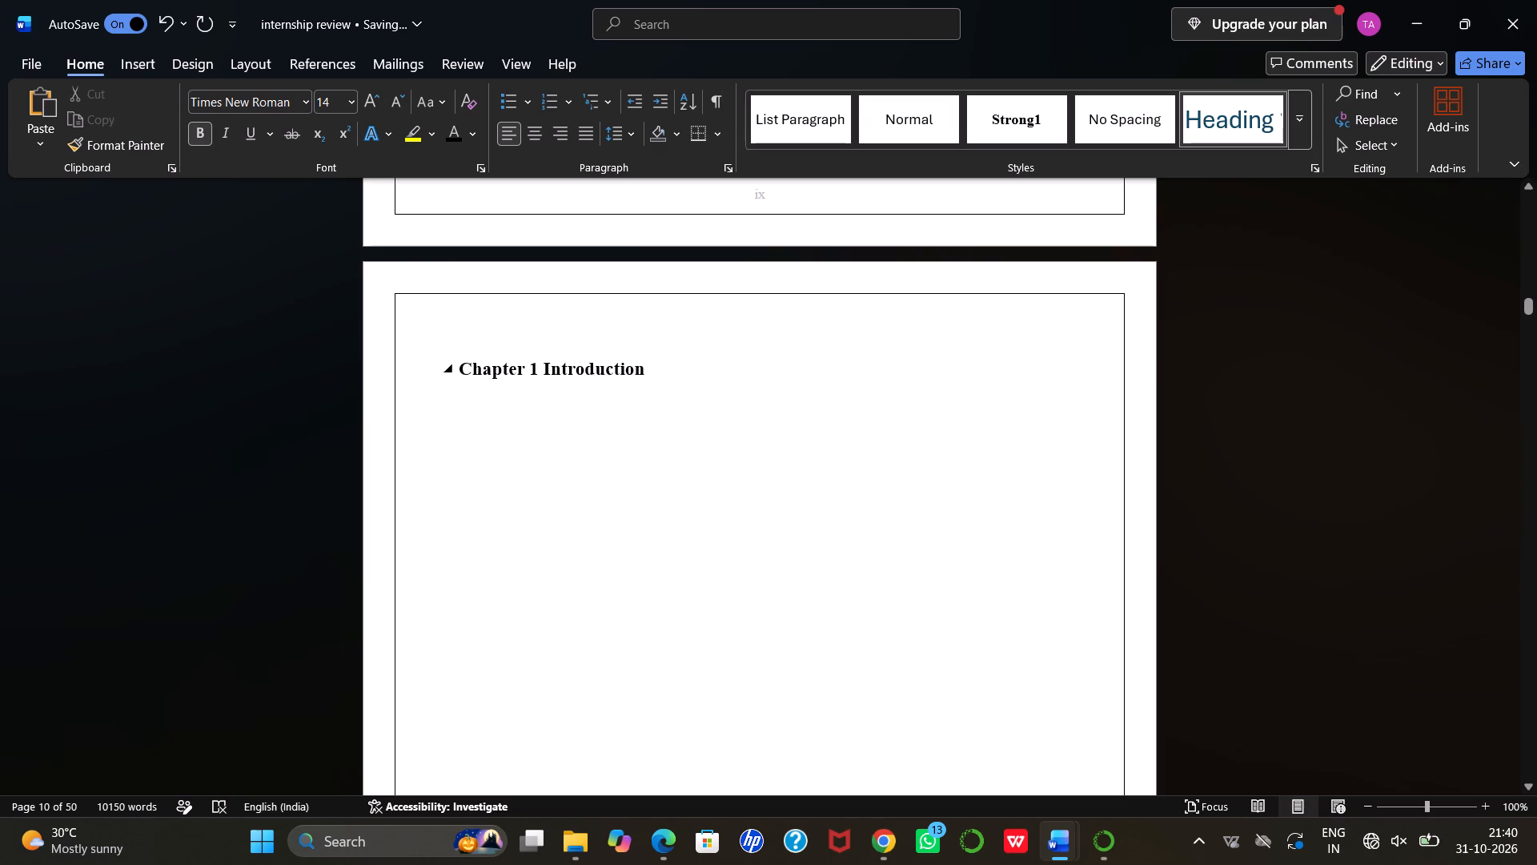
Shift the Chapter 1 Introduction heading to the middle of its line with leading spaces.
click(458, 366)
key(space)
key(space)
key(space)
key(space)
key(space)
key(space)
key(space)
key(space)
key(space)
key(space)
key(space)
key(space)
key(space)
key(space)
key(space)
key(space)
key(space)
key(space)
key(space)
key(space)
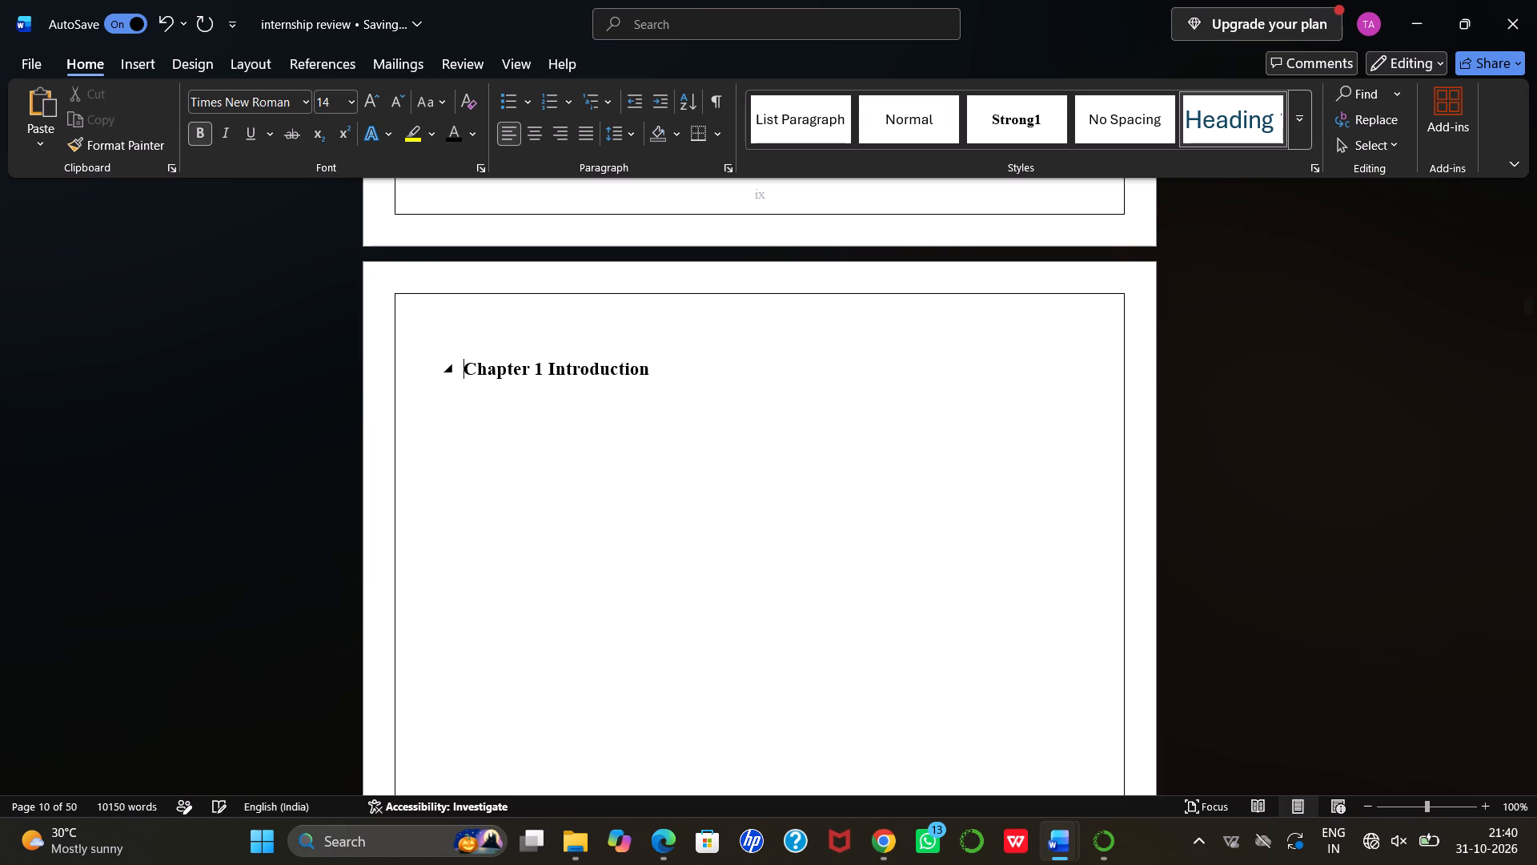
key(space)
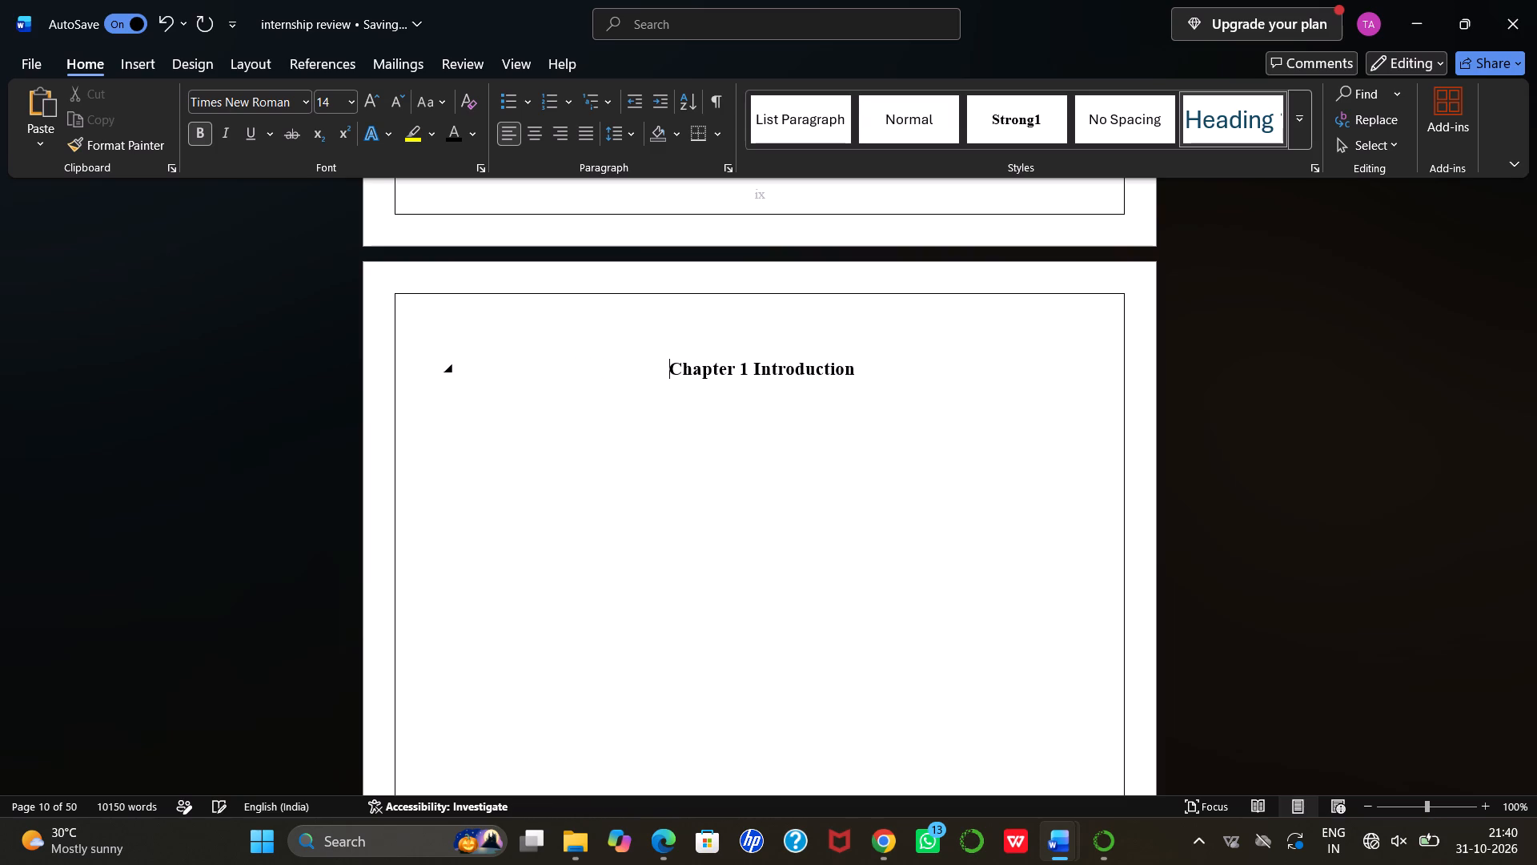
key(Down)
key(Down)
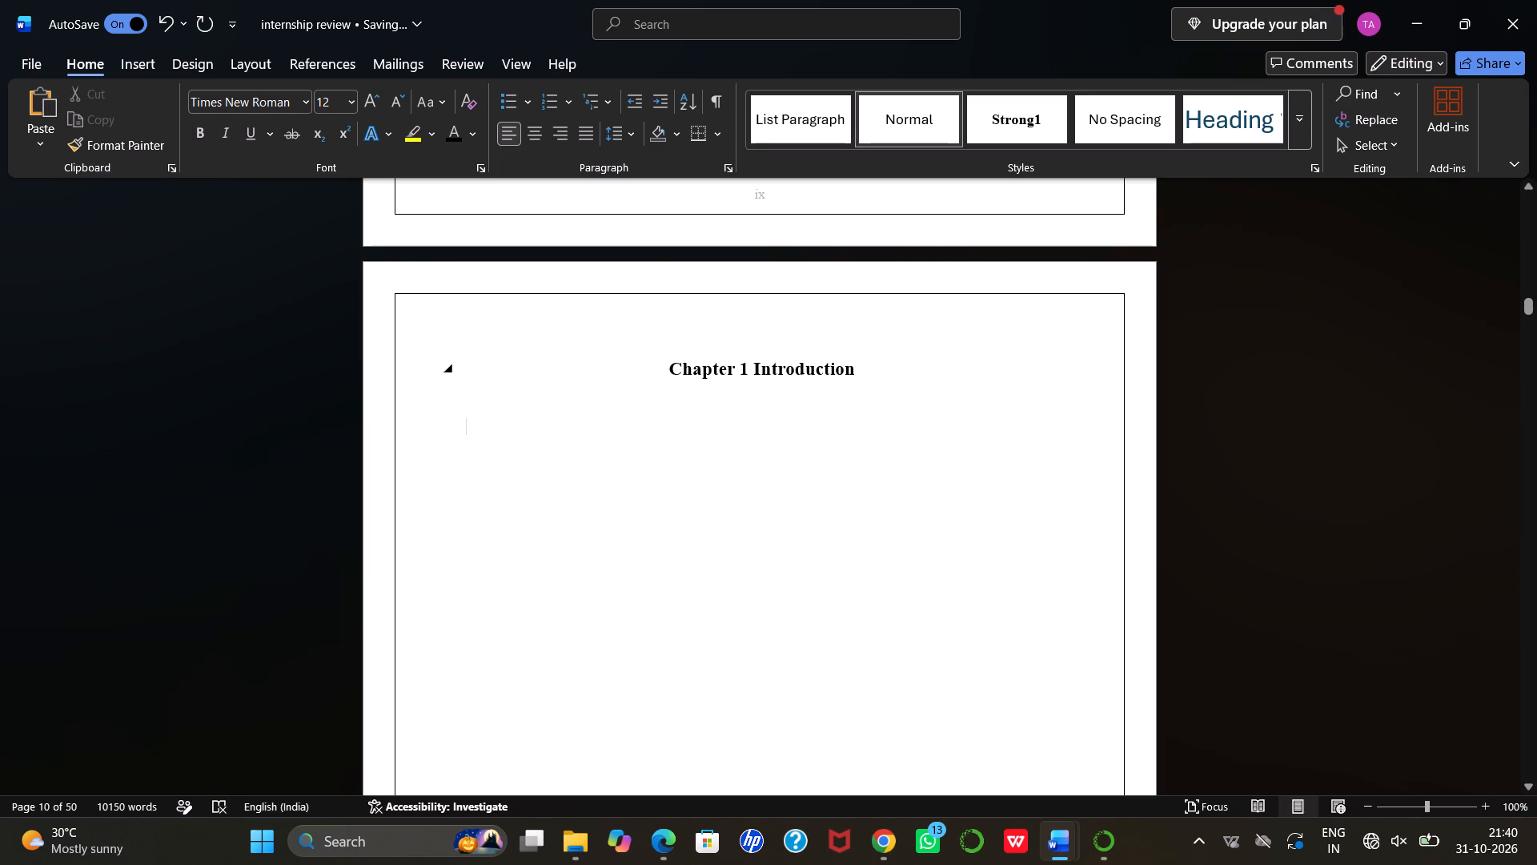
Copy the Chapter 1 Introduction heading with its leading spaces and delete it from the page.
scroll(665, 611, down, 1)
click(679, 505)
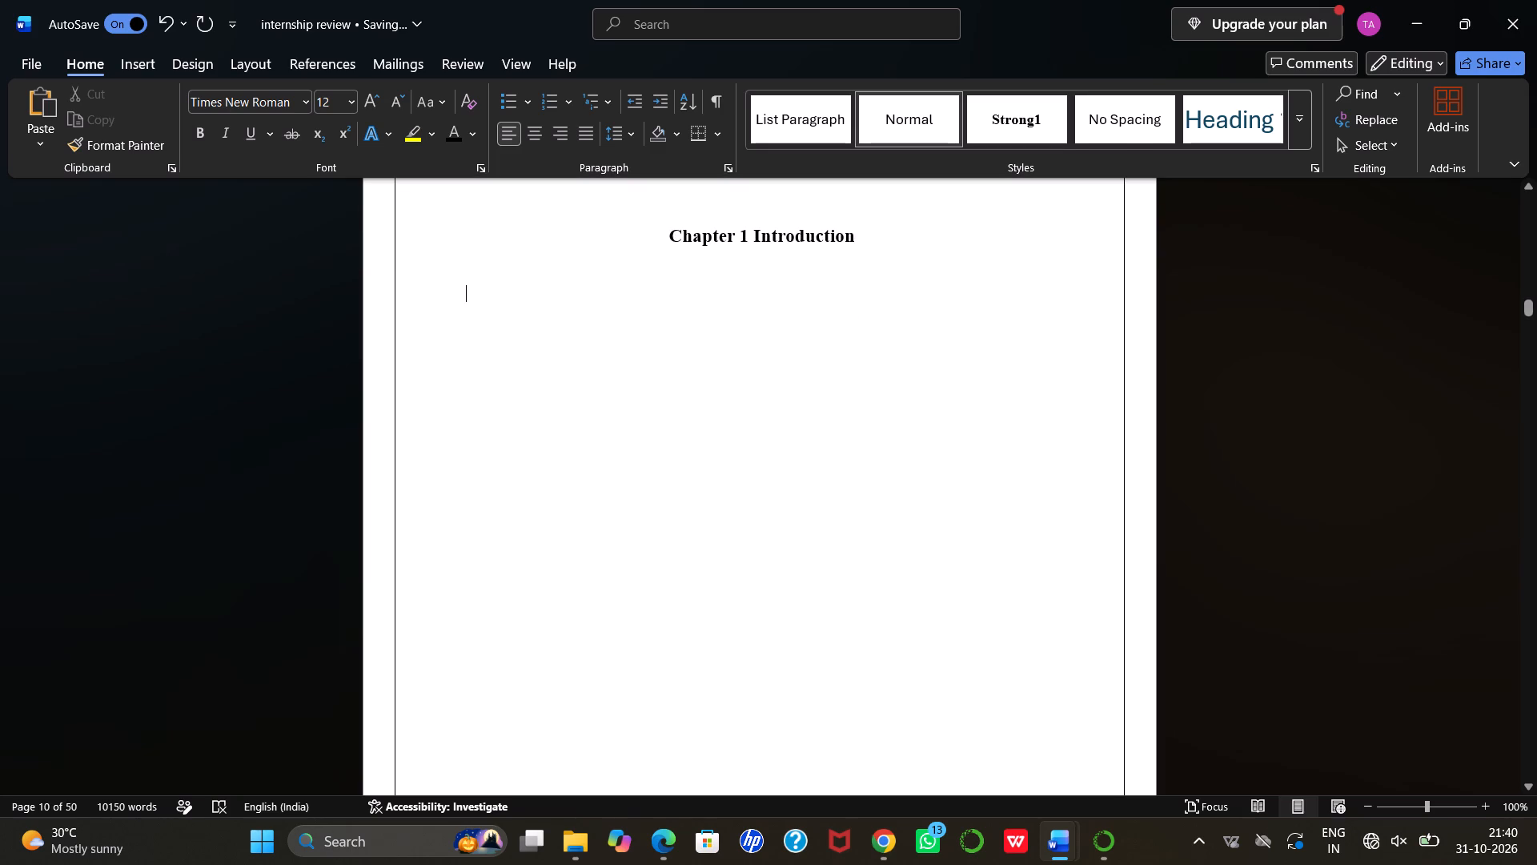
click(679, 505)
double_click(679, 505)
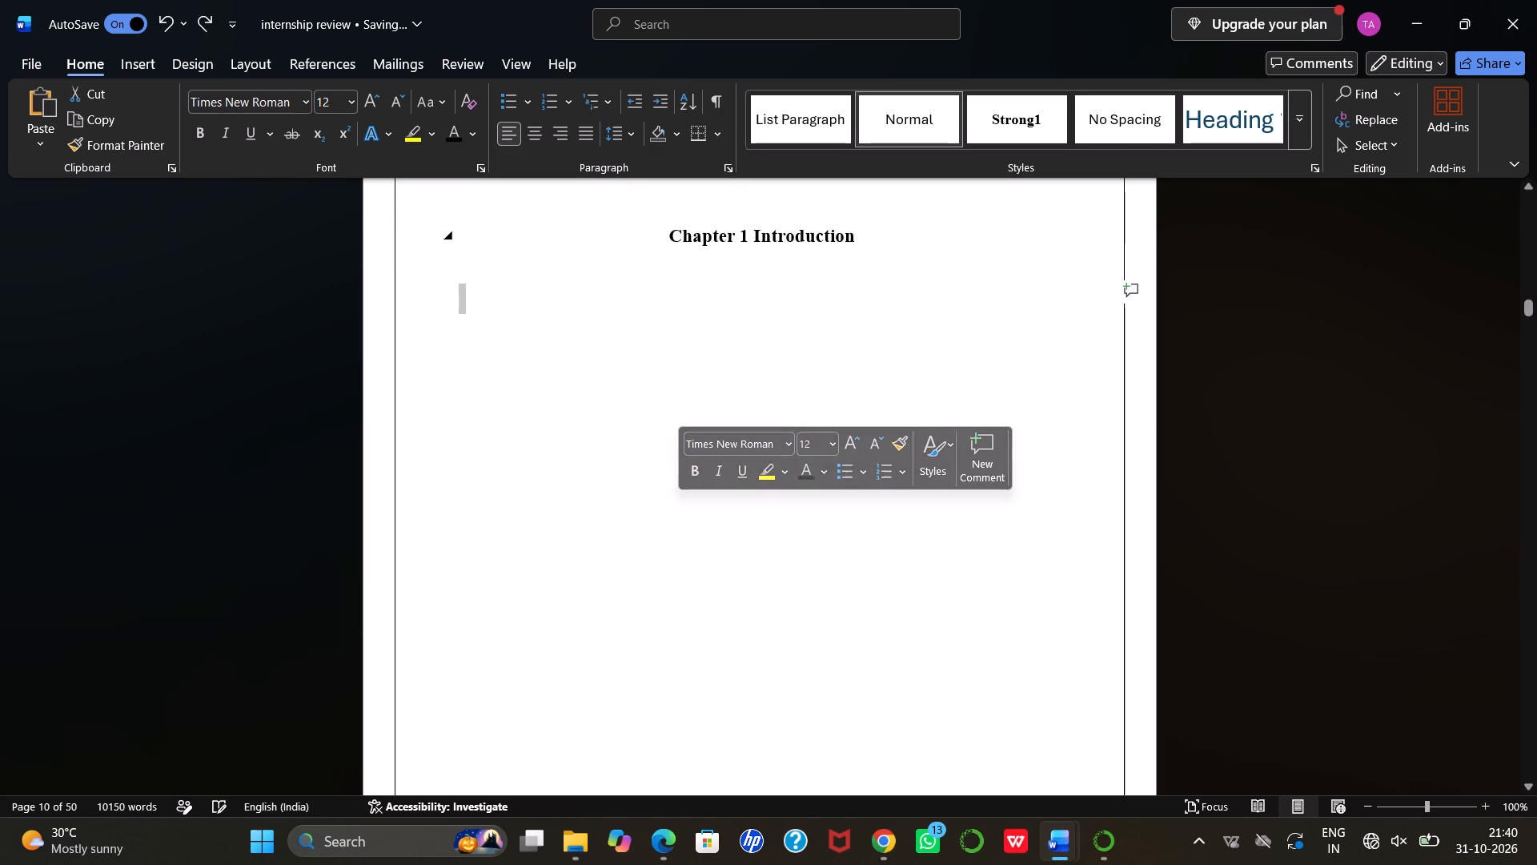
drag(664, 237, 846, 235)
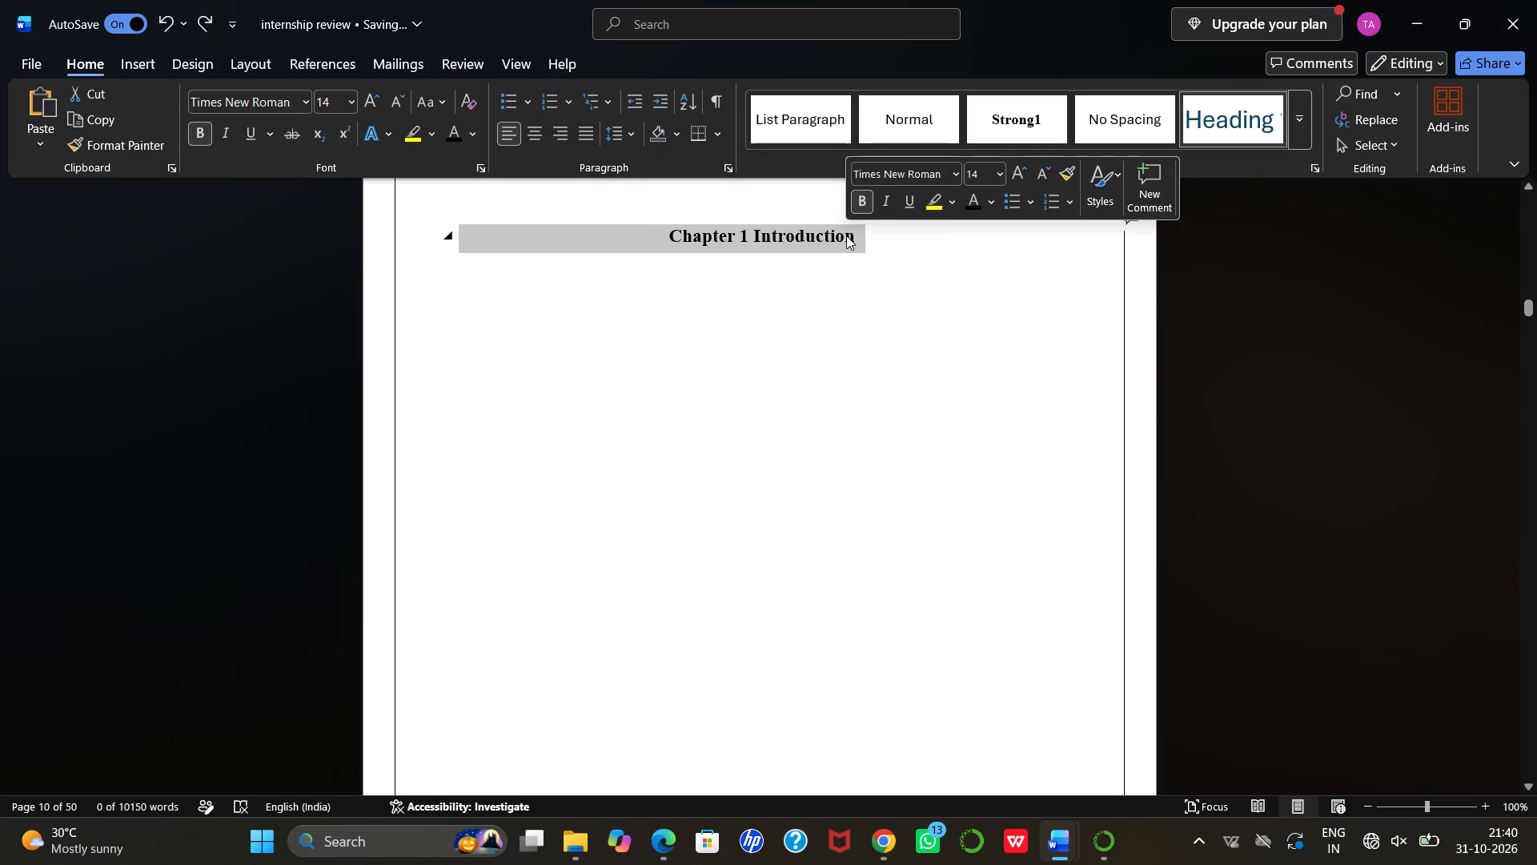
key(ctrl+c)
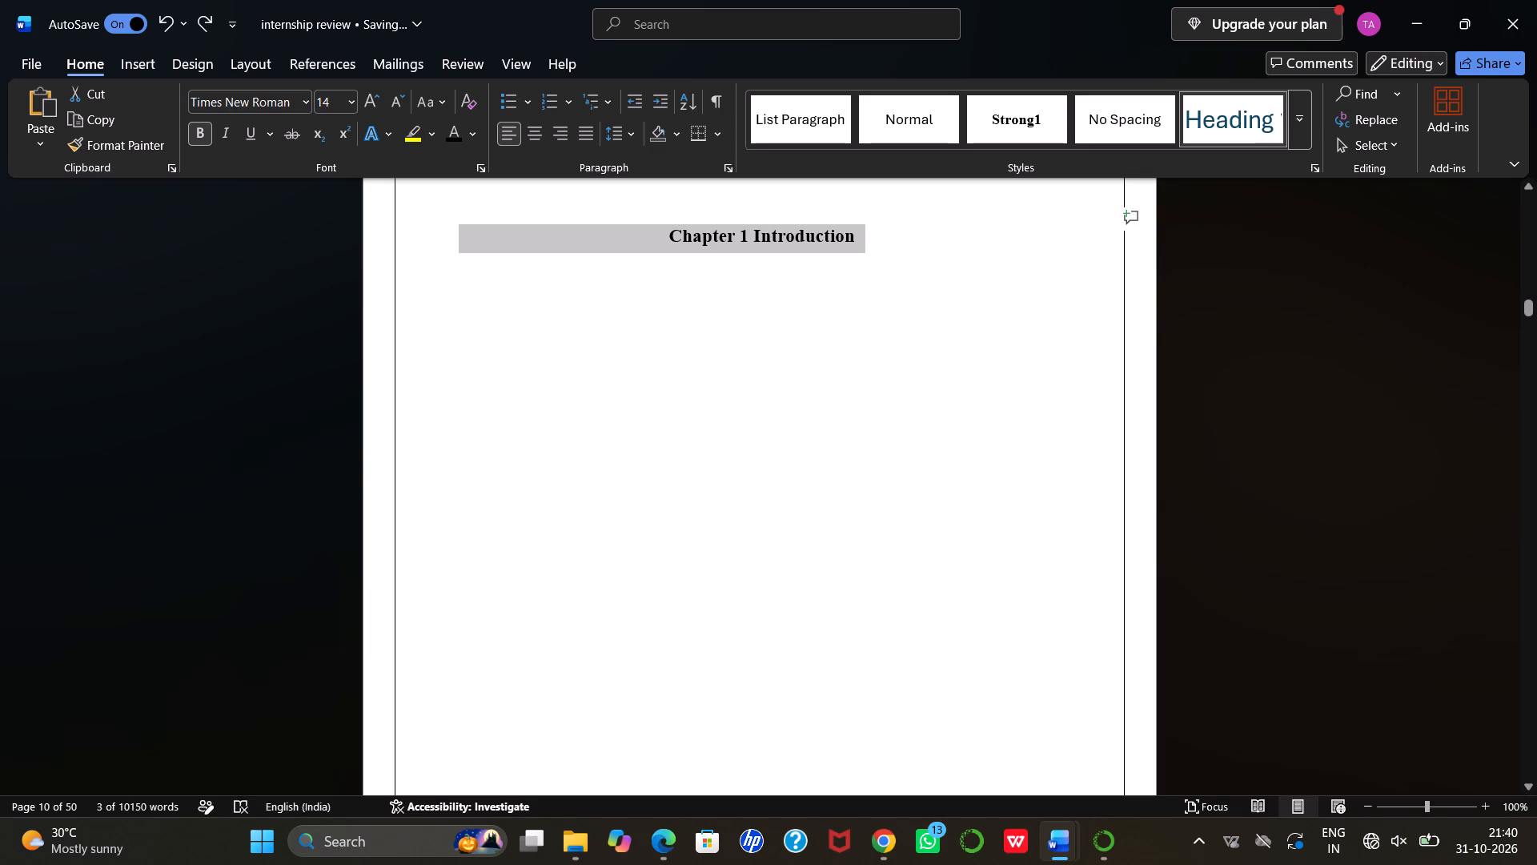
key(BackSpace)
Add blank lines after the list of figures until the insertion point is partway down a new page 10.
click(775, 381)
scroll(775, 381, up, 1)
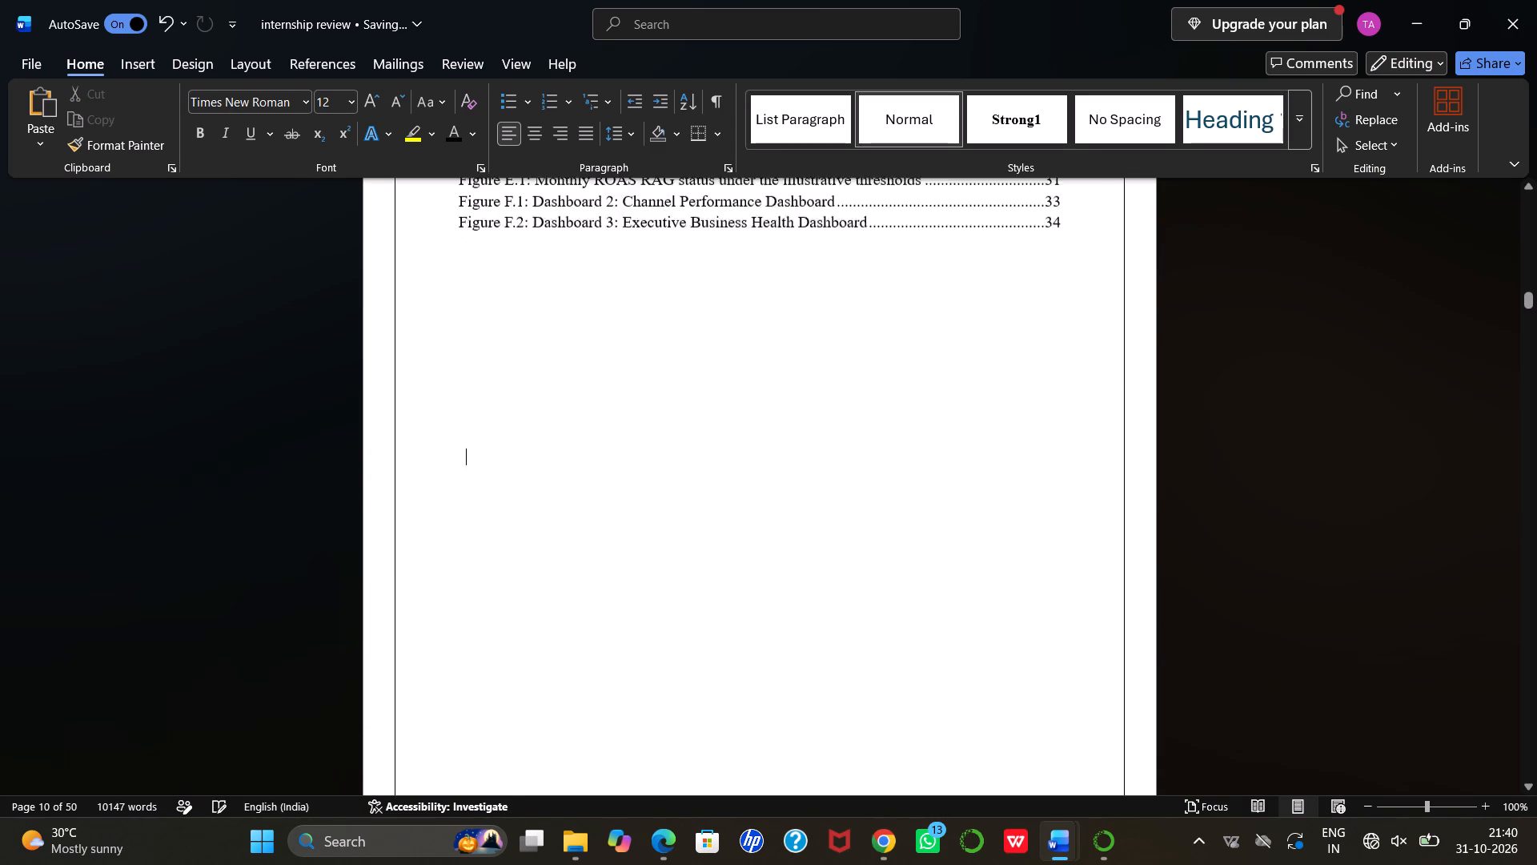
scroll(775, 381, up, 1)
scroll(775, 381, down, 3)
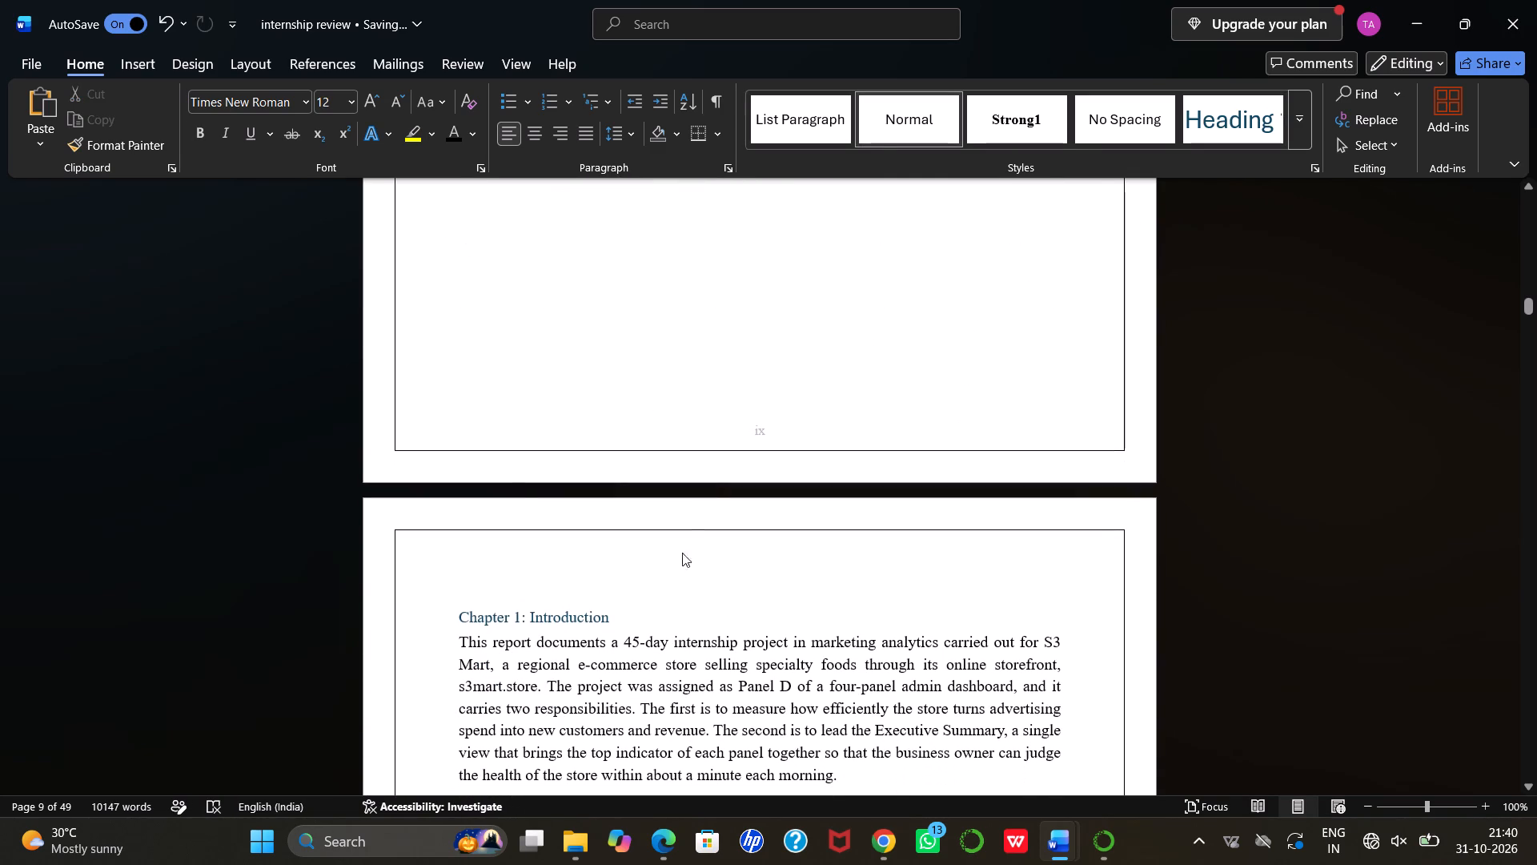
click(720, 337)
click(472, 354)
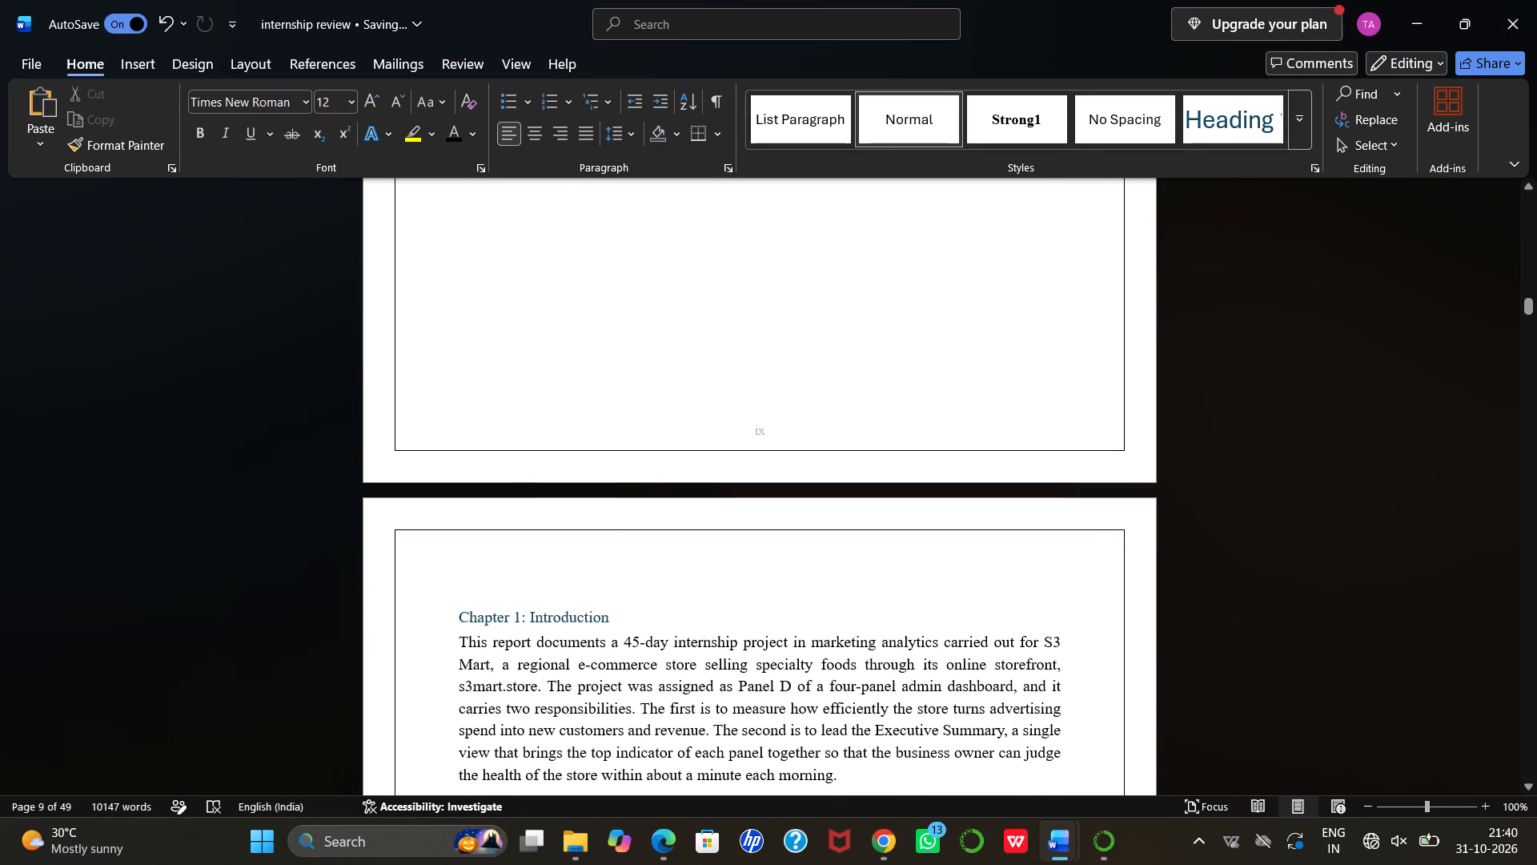
triple_click(472, 354)
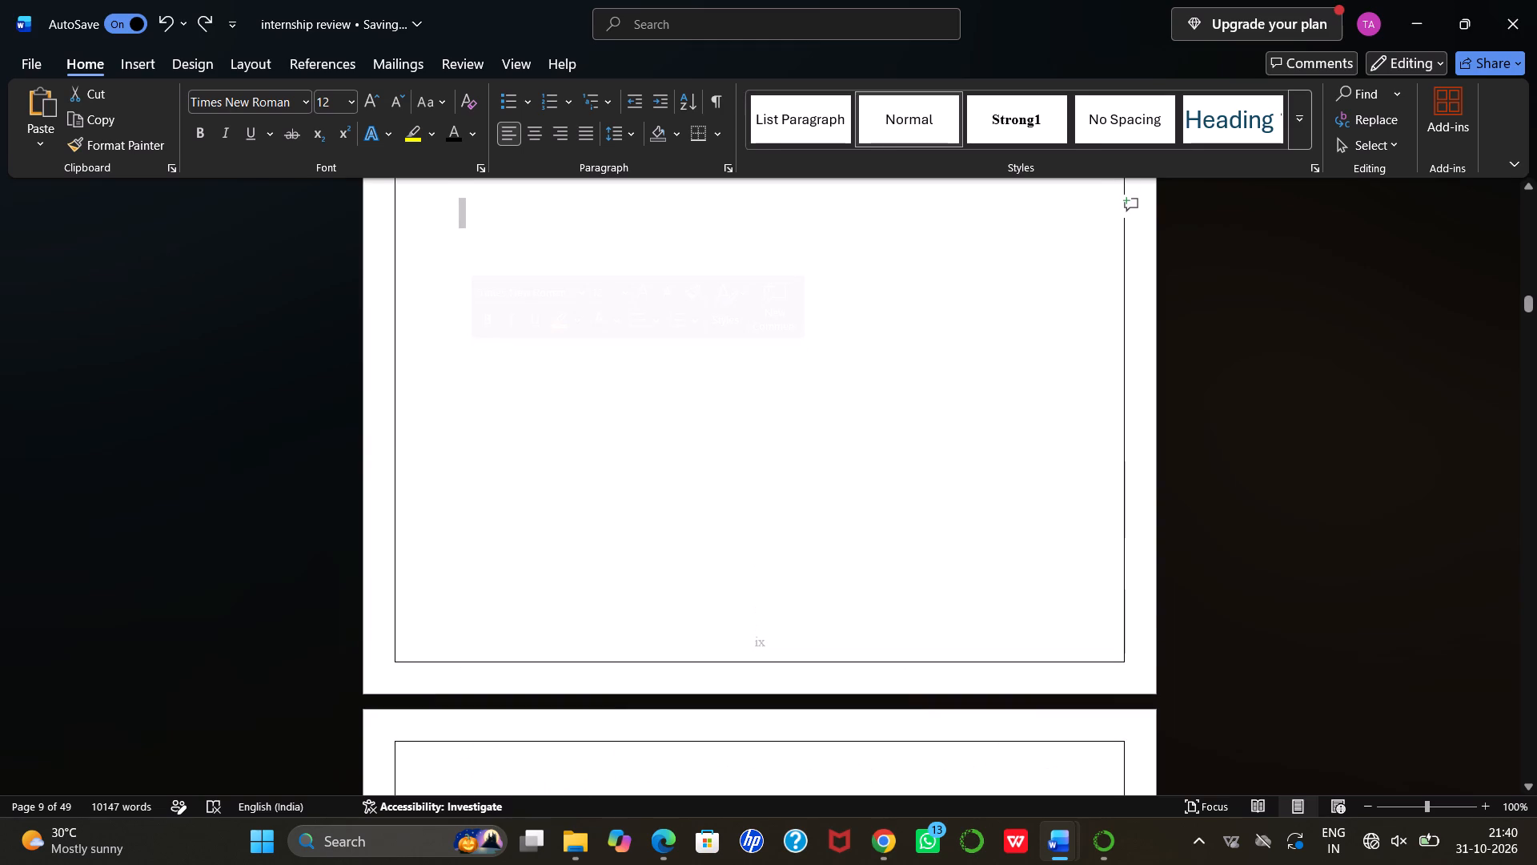
click(459, 416)
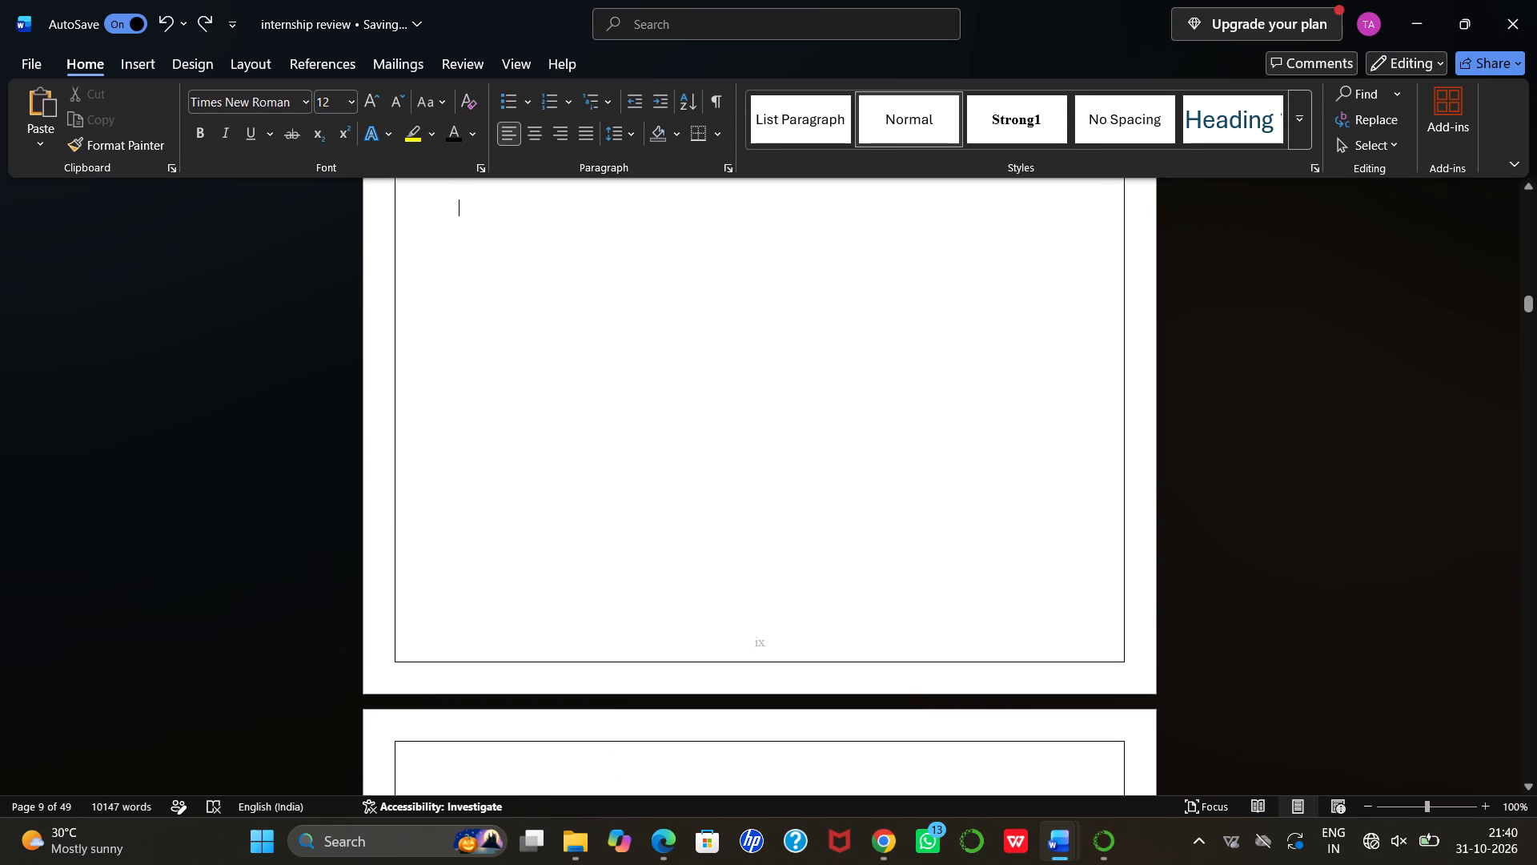
key(Return)
key(Return)
key(Return)
key(Return)
key(Return)
key(Return)
key(Return)
key(Return)
key(Return)
key(Return)
key(Return)
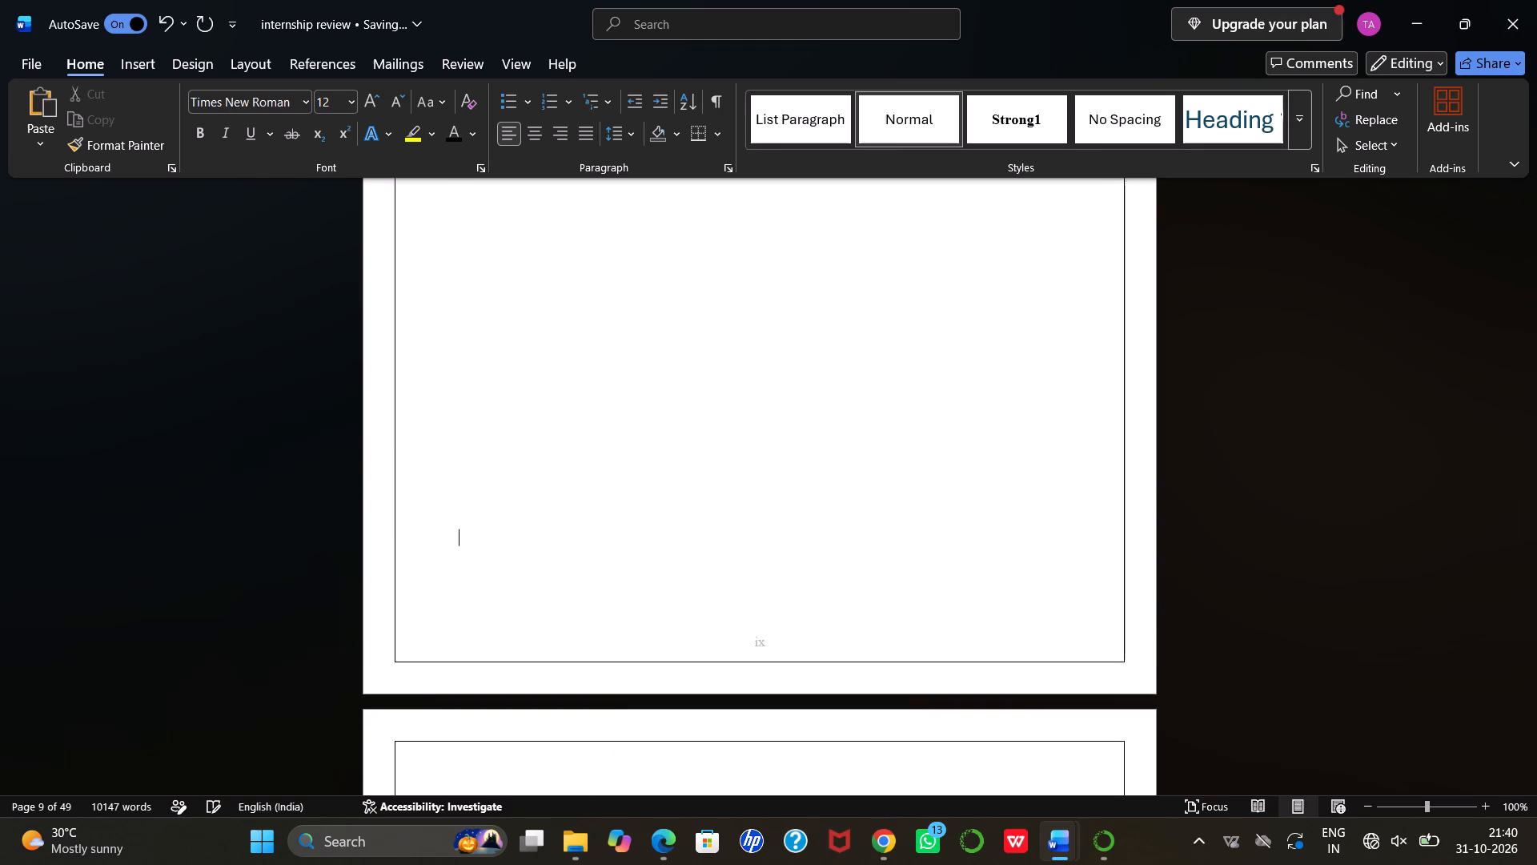
key(Return)
key(Return)
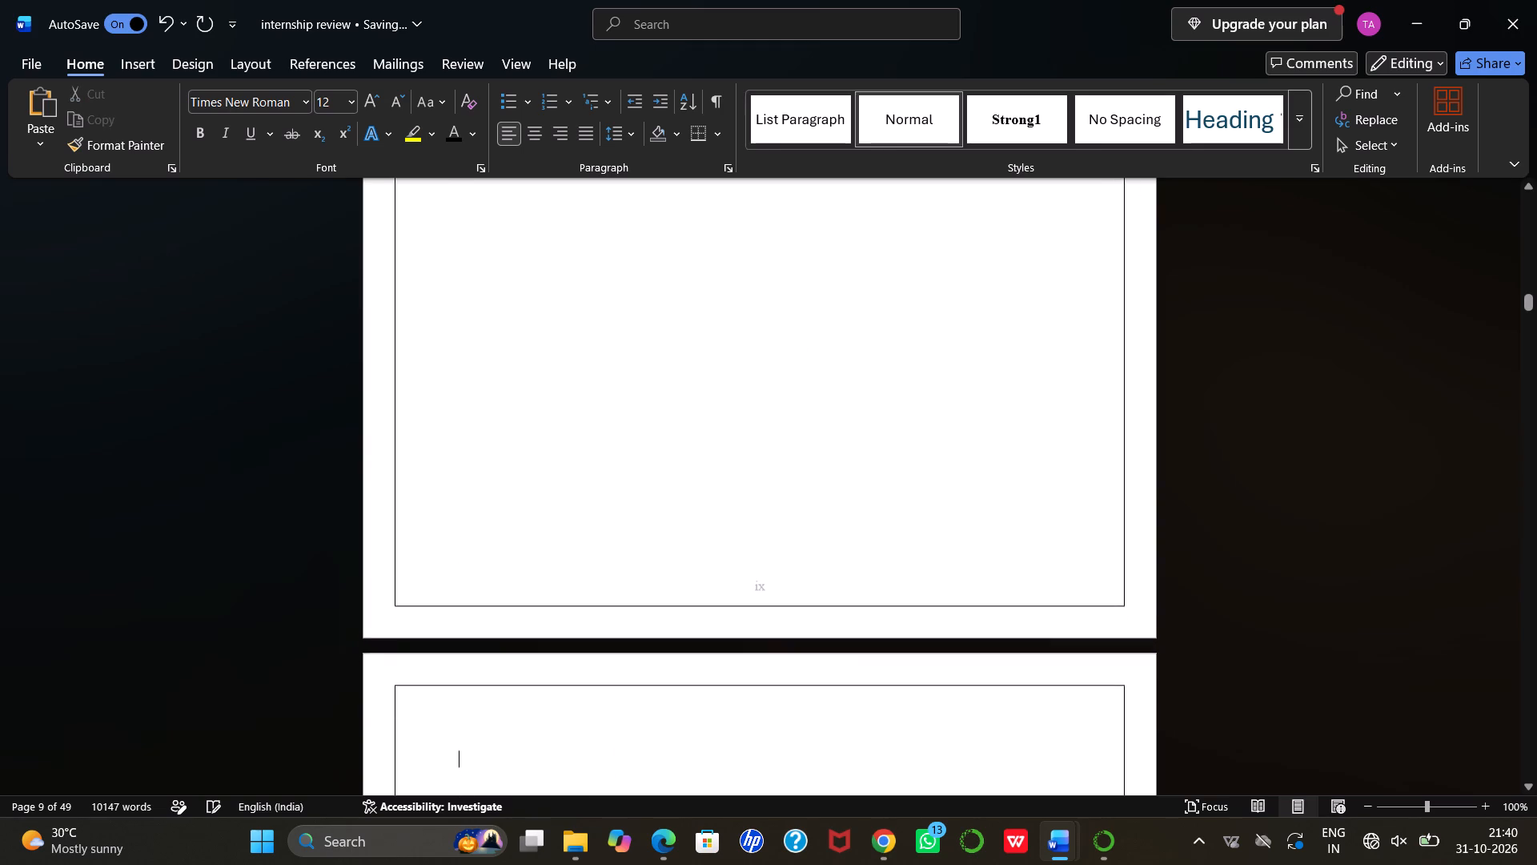
key(Return)
key(Return)
key(Return)
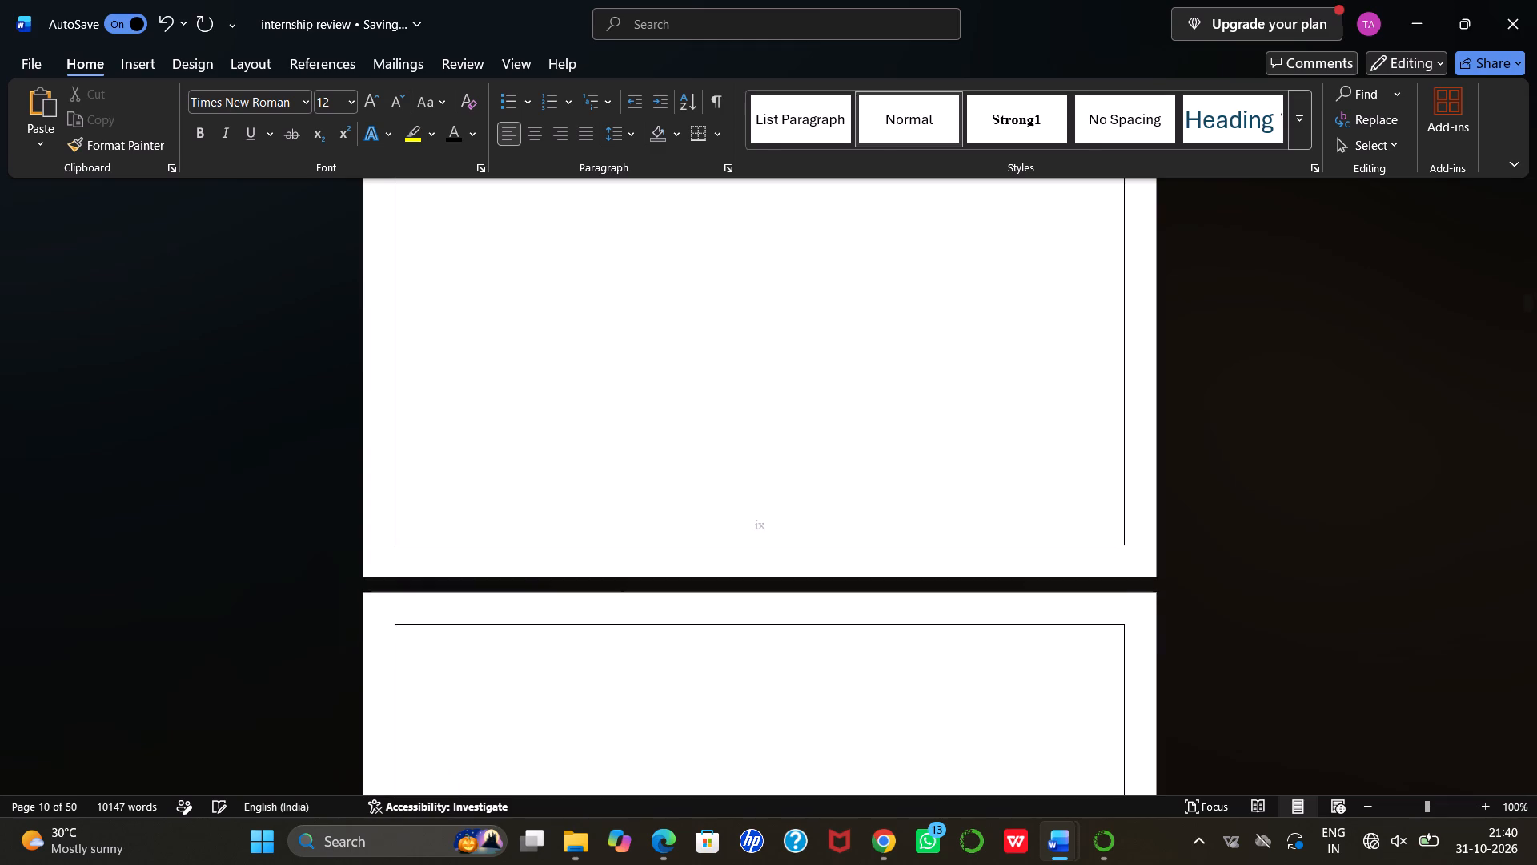
key(Return)
key(Return)
key(Return)
key(Return)
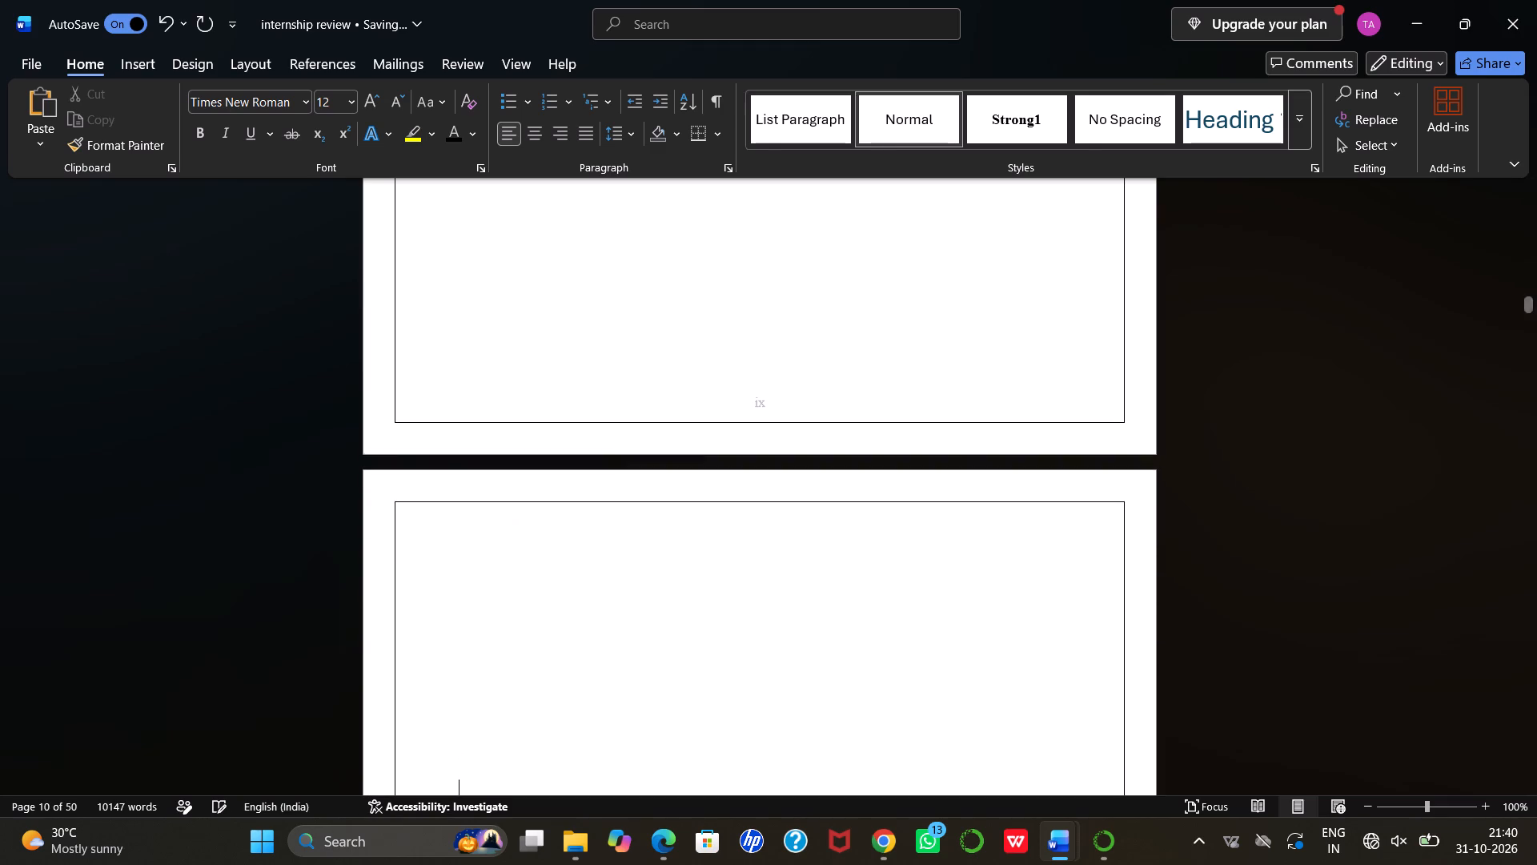
key(Return)
key(Return)
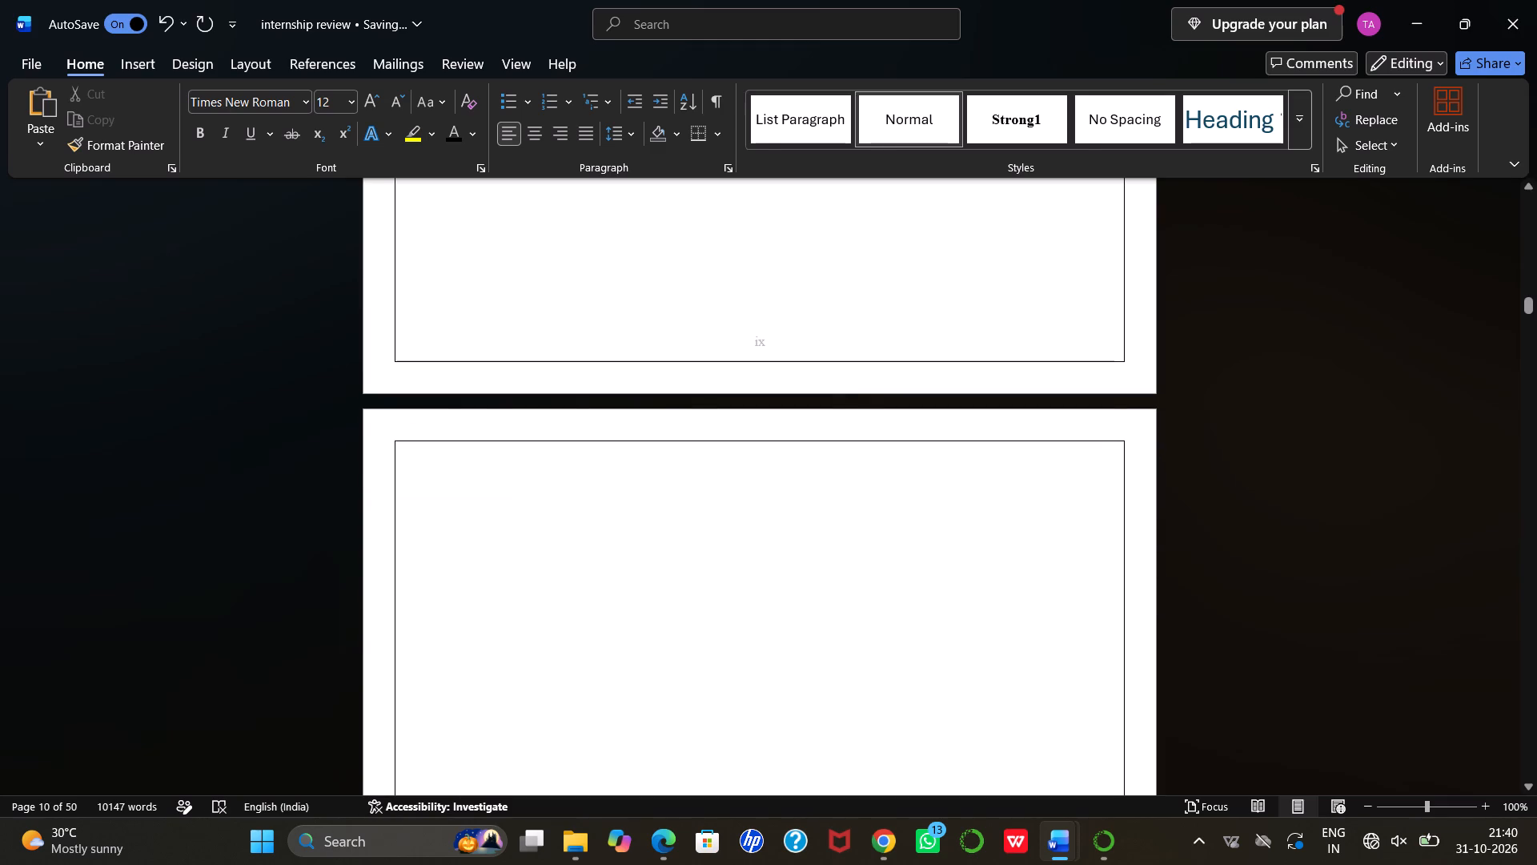
scroll(484, 404, down, 3)
key(Return)
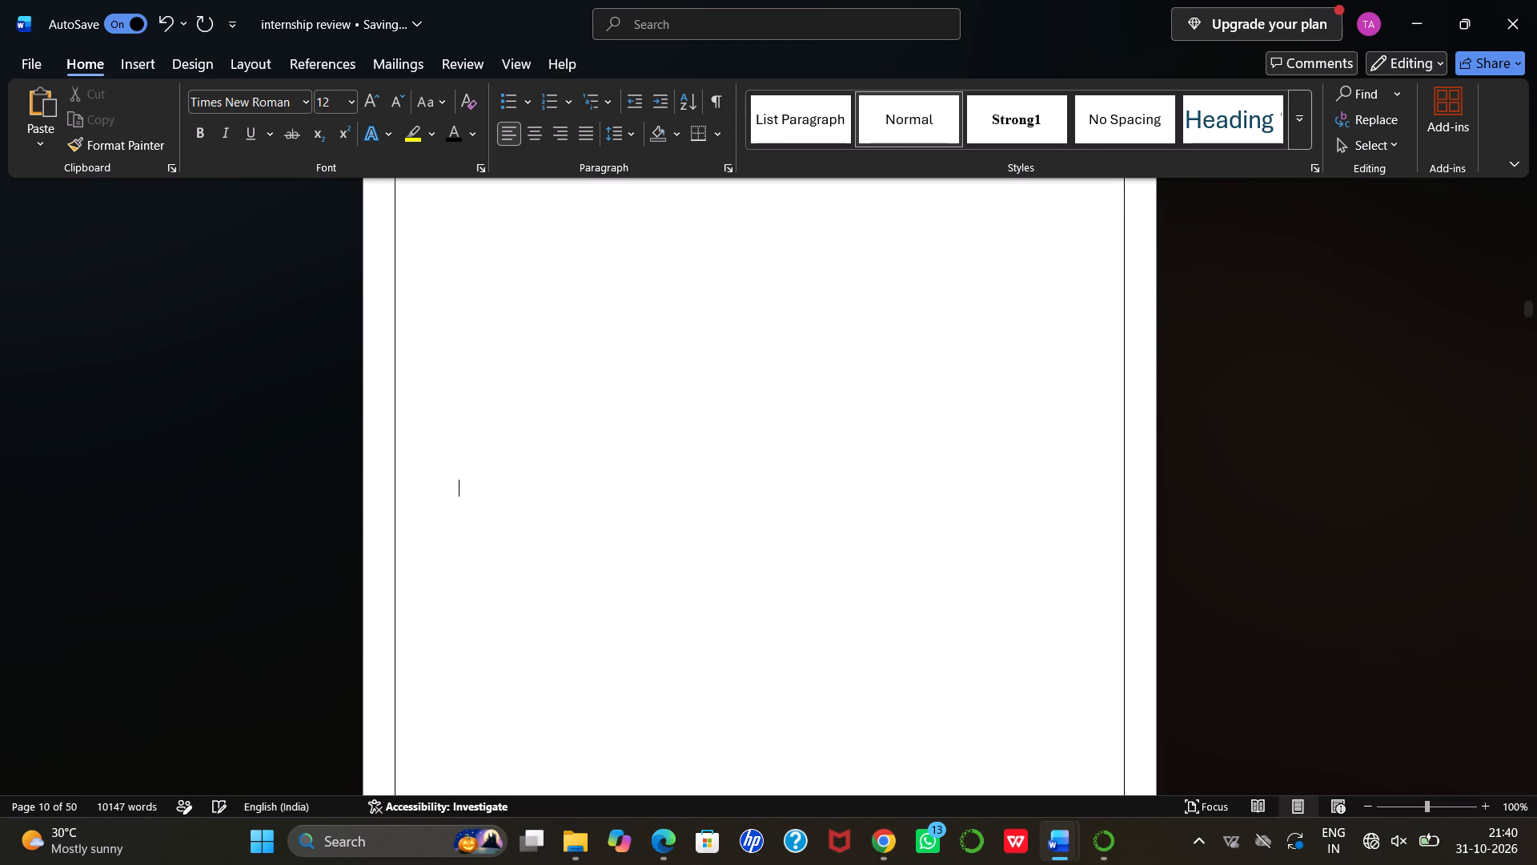
Enter CHAPTER-1 near the middle of blank page 10, indenting it with spaces.
key(space)
key(space)
key(space)
key(space)
key(space)
key(space)
key(space)
key(space)
key(space)
key(space)
key(space)
key(space)
key(space)
key(space)
key(space)
key(space)
key(space)
key(space)
key(space)
key(space)
text(CH)
key(a)
text(PTER)
key(minus)
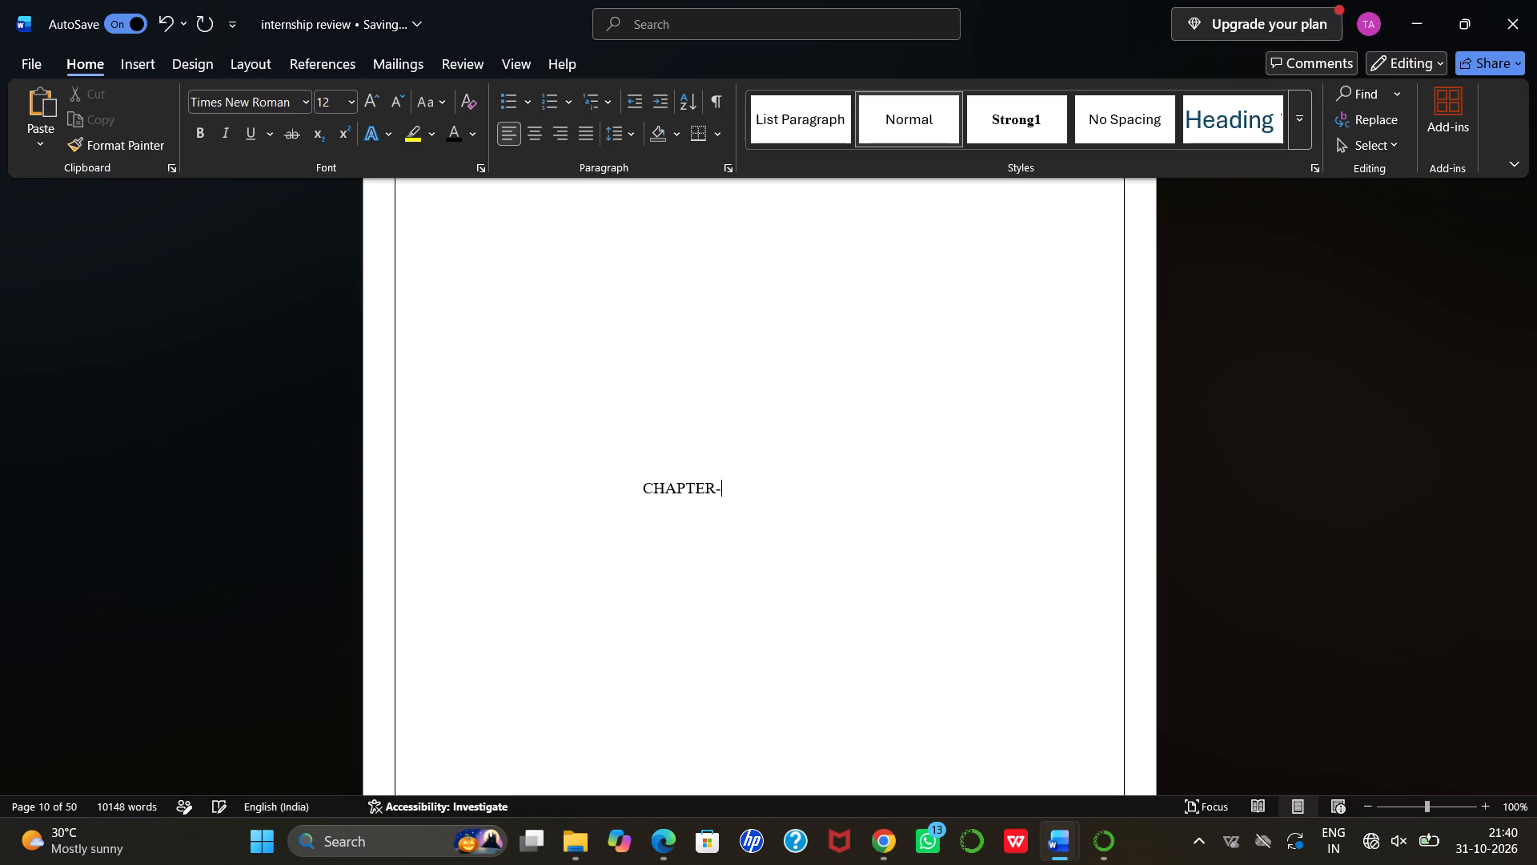
key(1)
Enter INTRODUCTION on the line below CHAPTER-1, indented with spaces so it sits beneath it.
key(Return)
key(space)
key(space)
key(space)
key(space)
key(space)
key(space)
key(space)
key(space)
key(space)
key(space)
key(space)
key(space)
key(space)
key(space)
key(space)
key(space)
key(space)
key(space)
key(space)
key(space)
key(i)
text(NTRODUCTION)
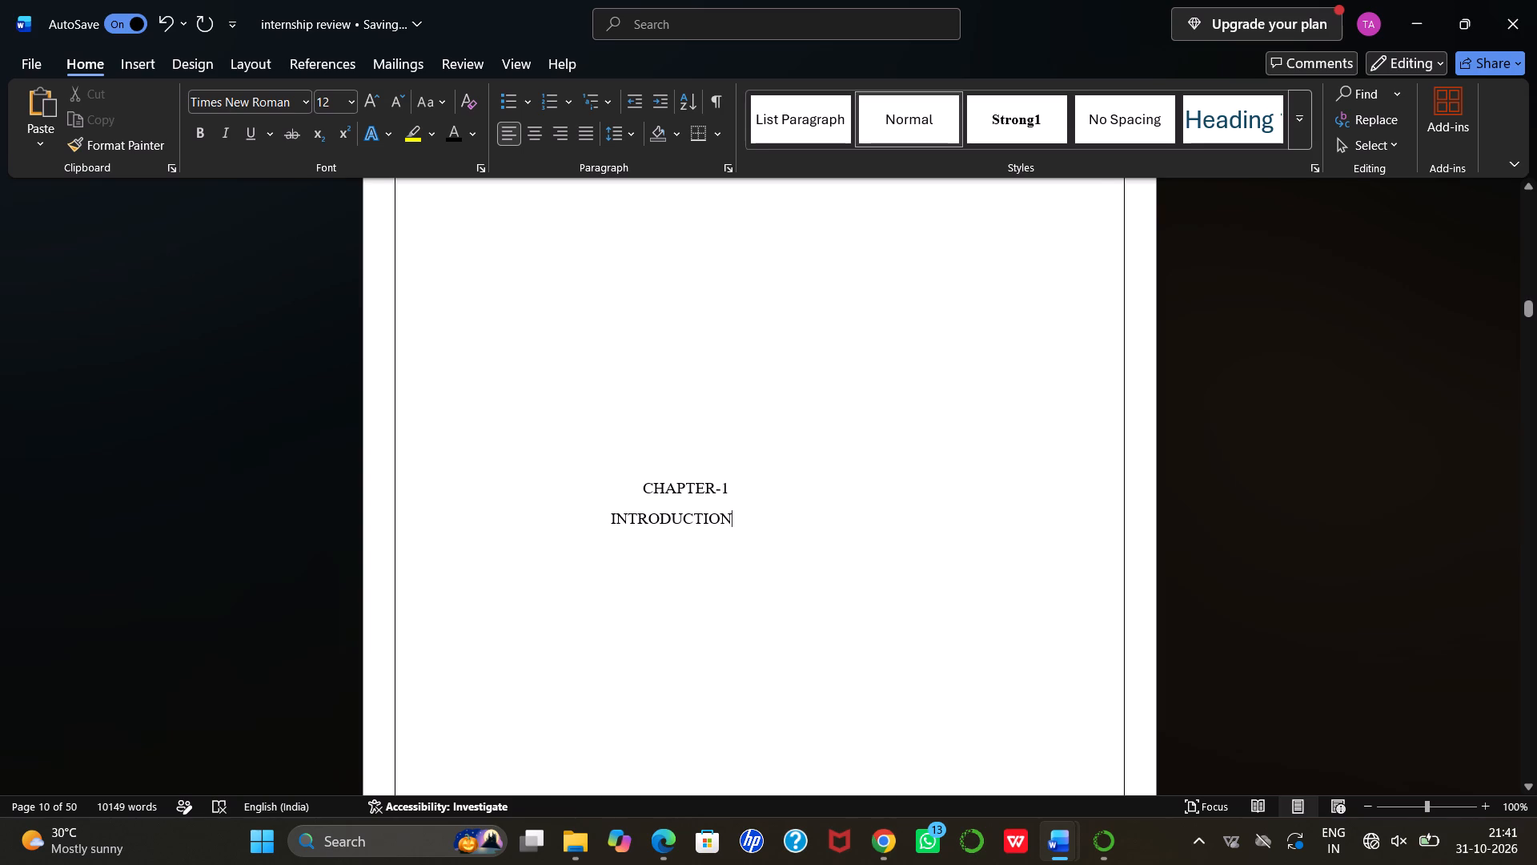
Centre the CHAPTER-1 and INTRODUCTION lines on page 10 and set their font size to 16.
click(639, 483)
drag(639, 483, 756, 524)
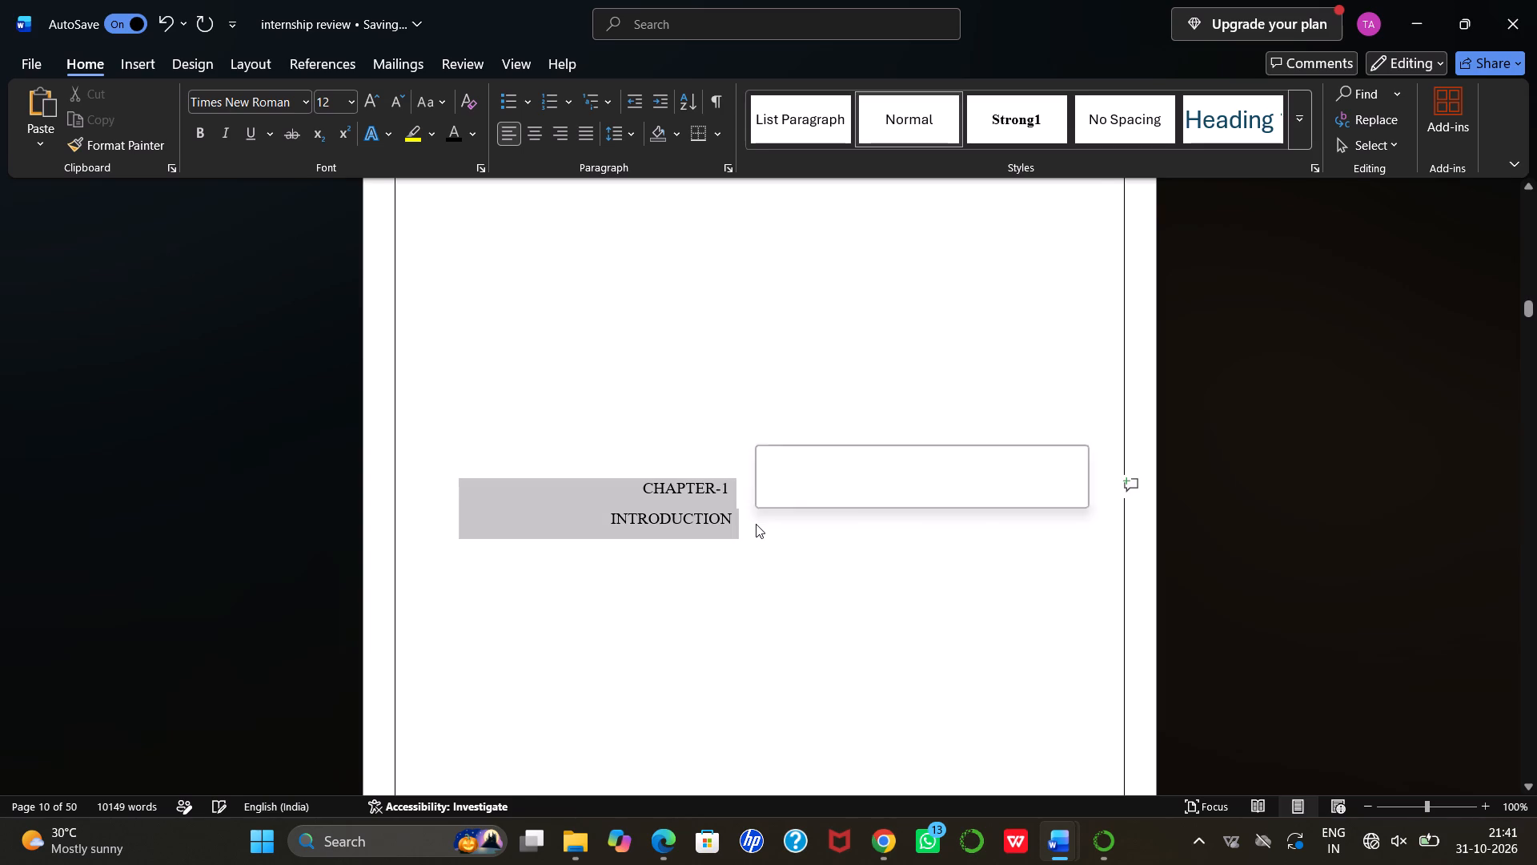
key(ctrl+e)
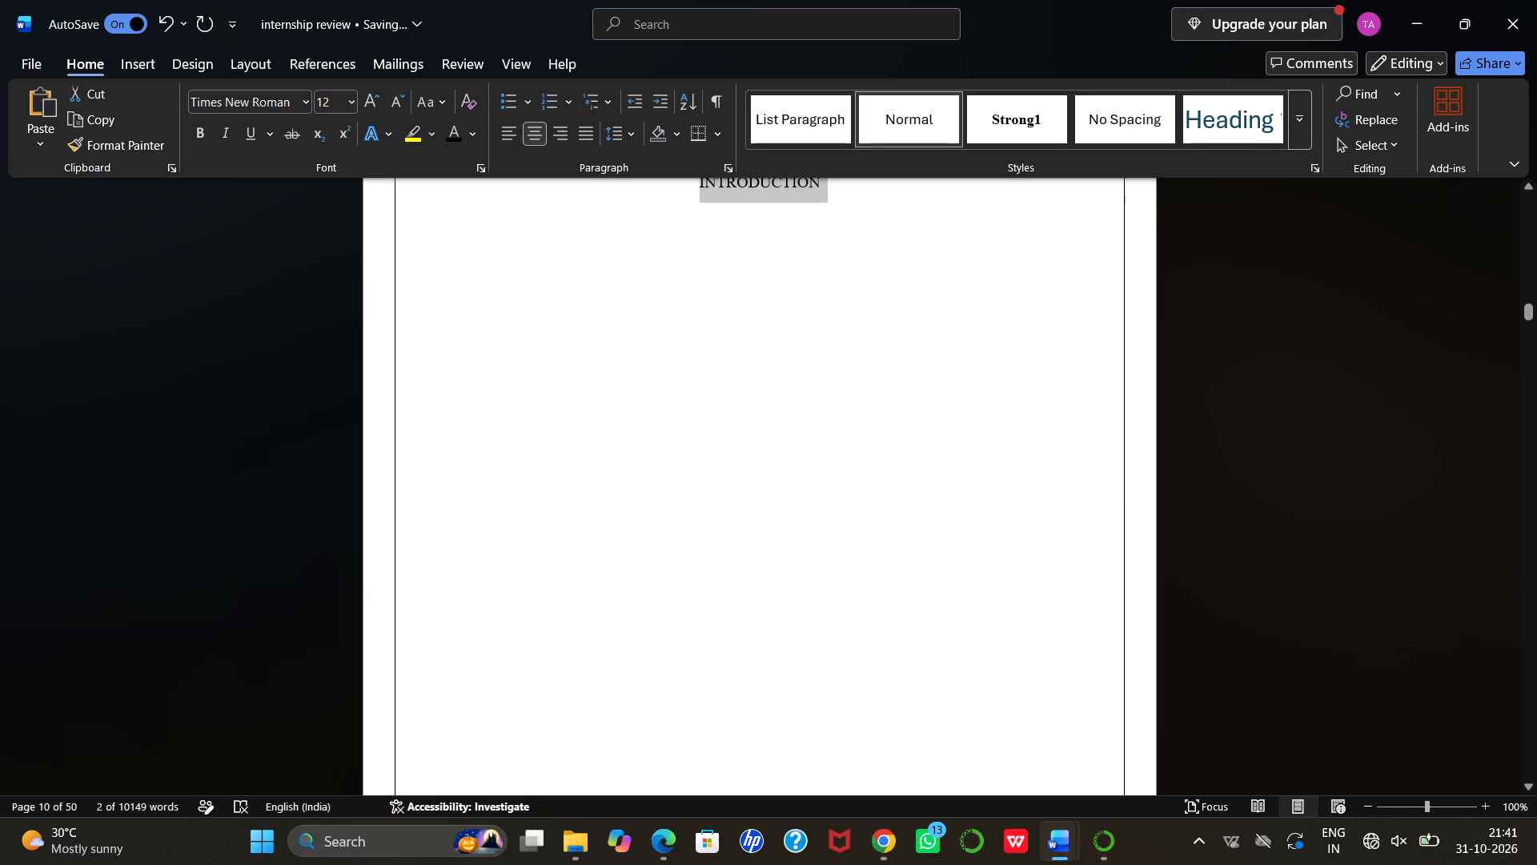
scroll(651, 417, up, 2)
scroll(651, 417, down, 1)
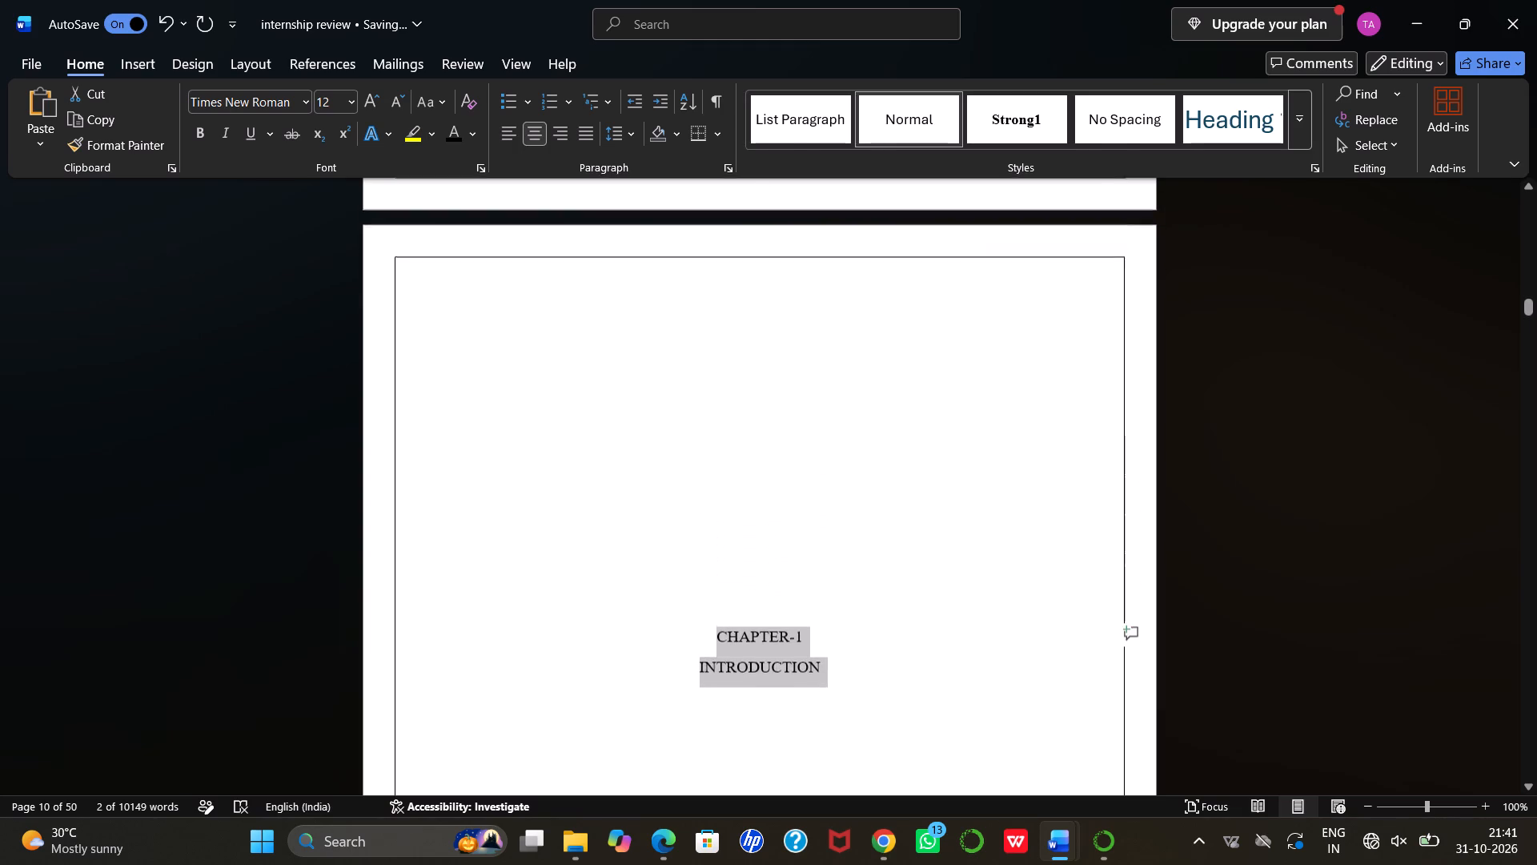
scroll(651, 417, down, 1)
click(347, 109)
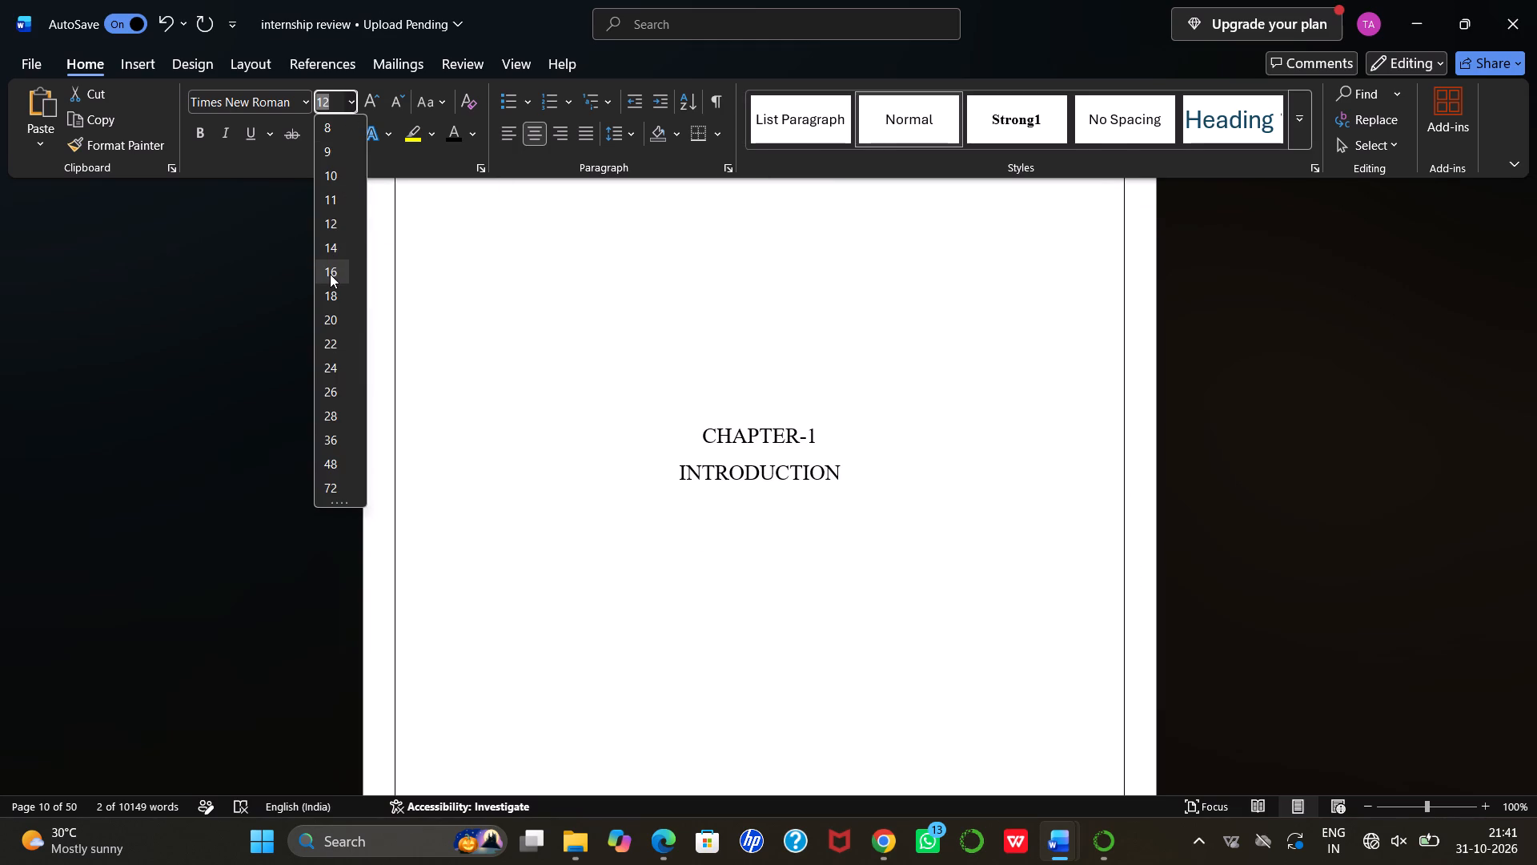
click(330, 274)
Add three blank lines above CHAPTER-1 to move the chapter title lower on page 10.
click(615, 453)
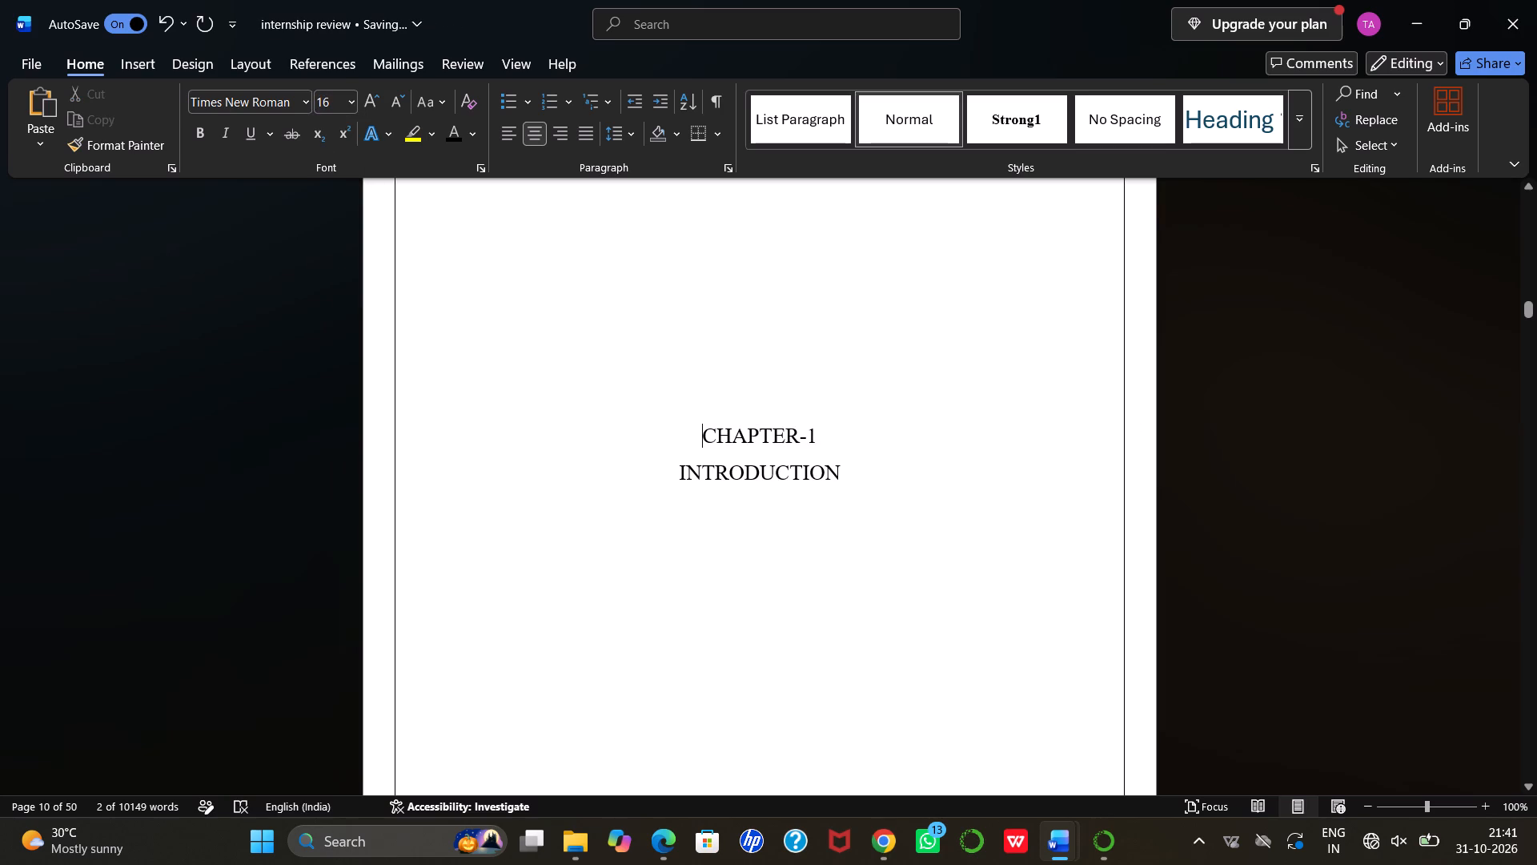
key(Return)
key(Return)
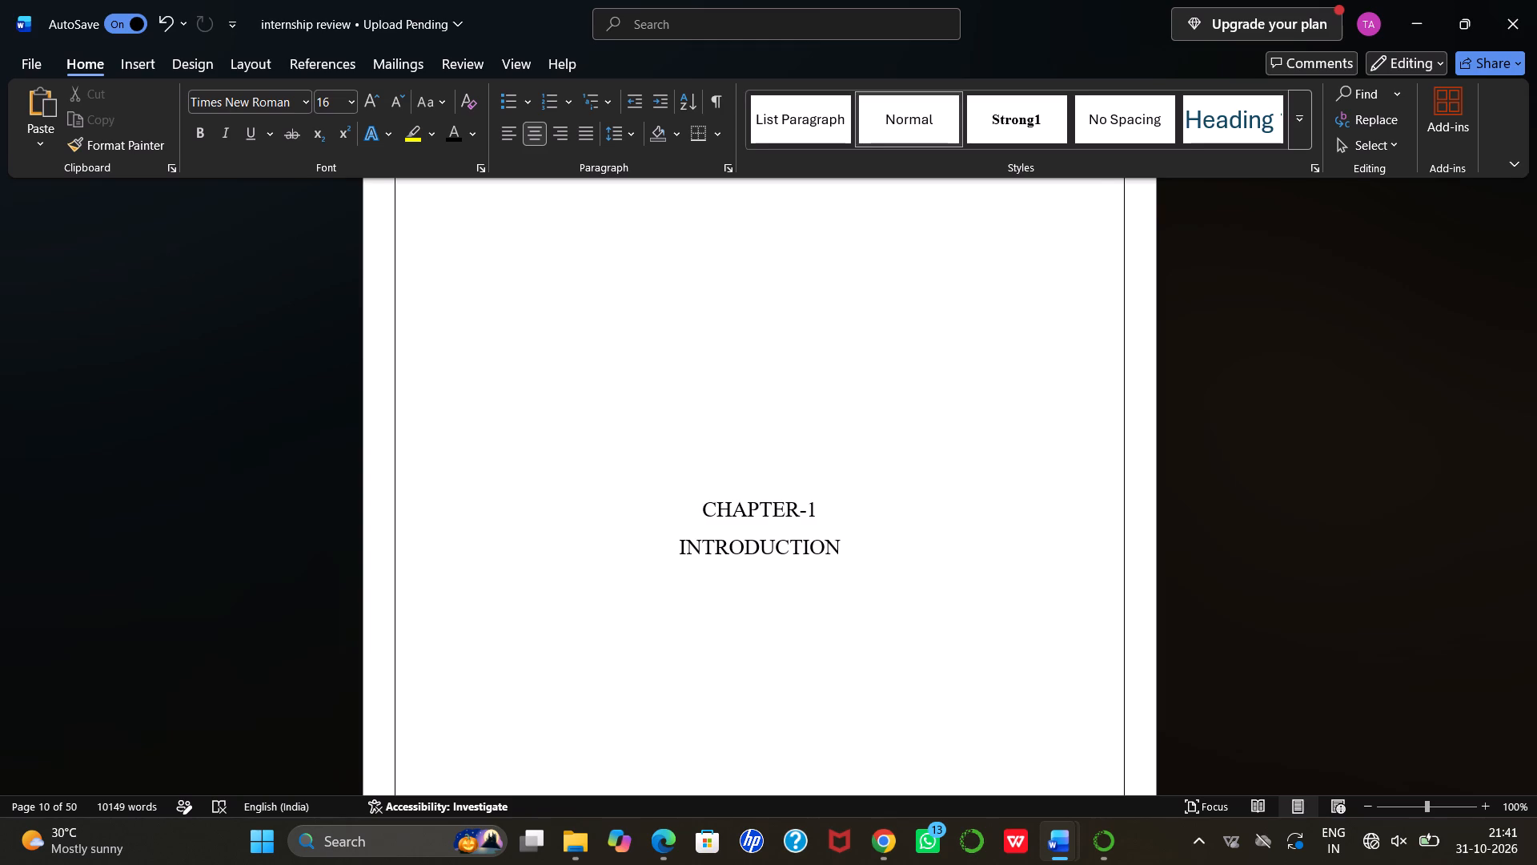
scroll(712, 438, down, 1)
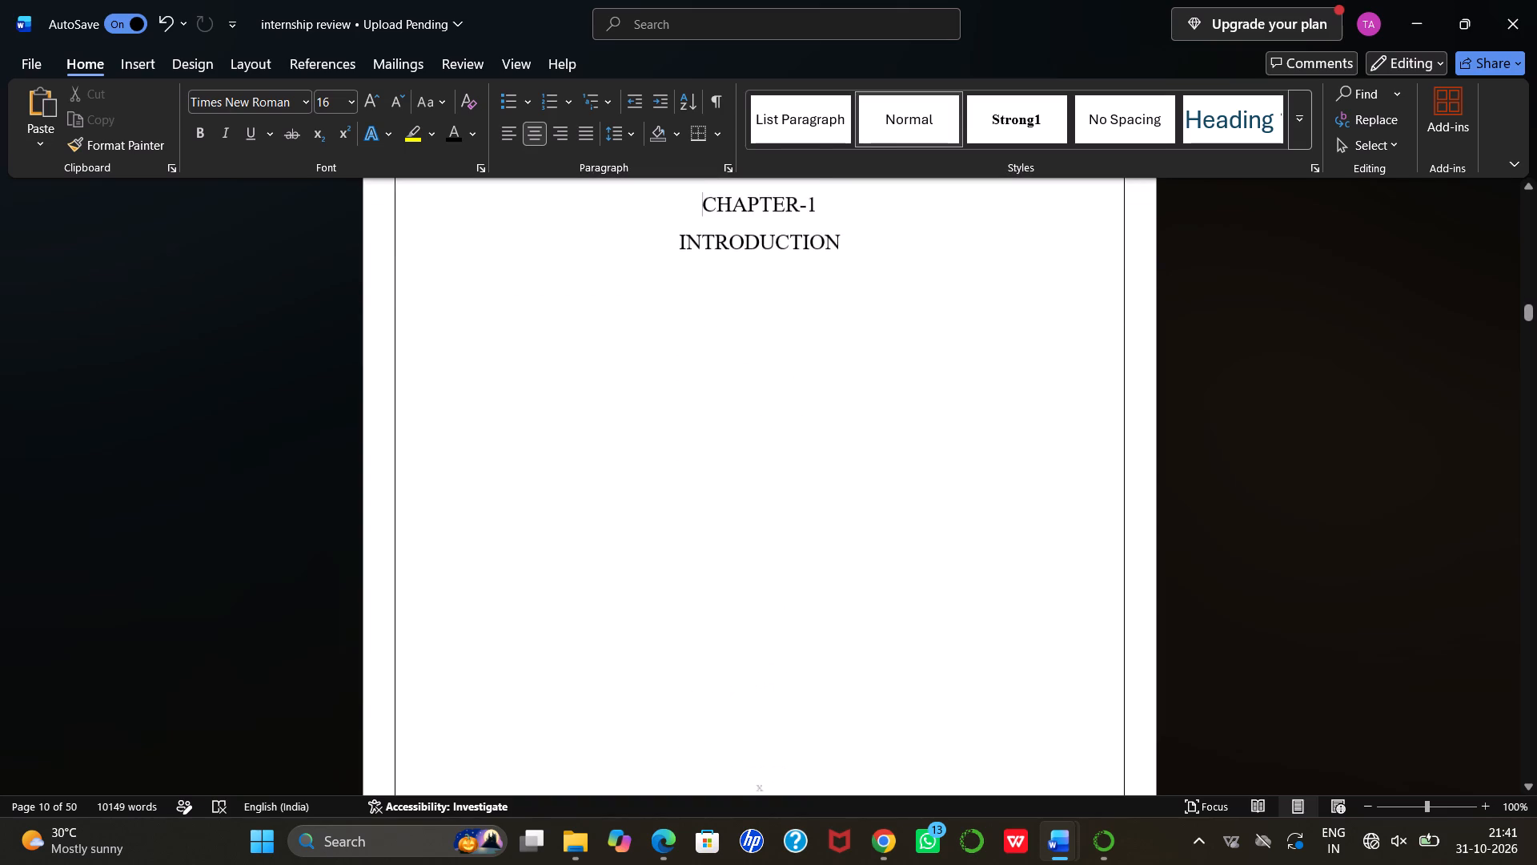
scroll(712, 438, up, 1)
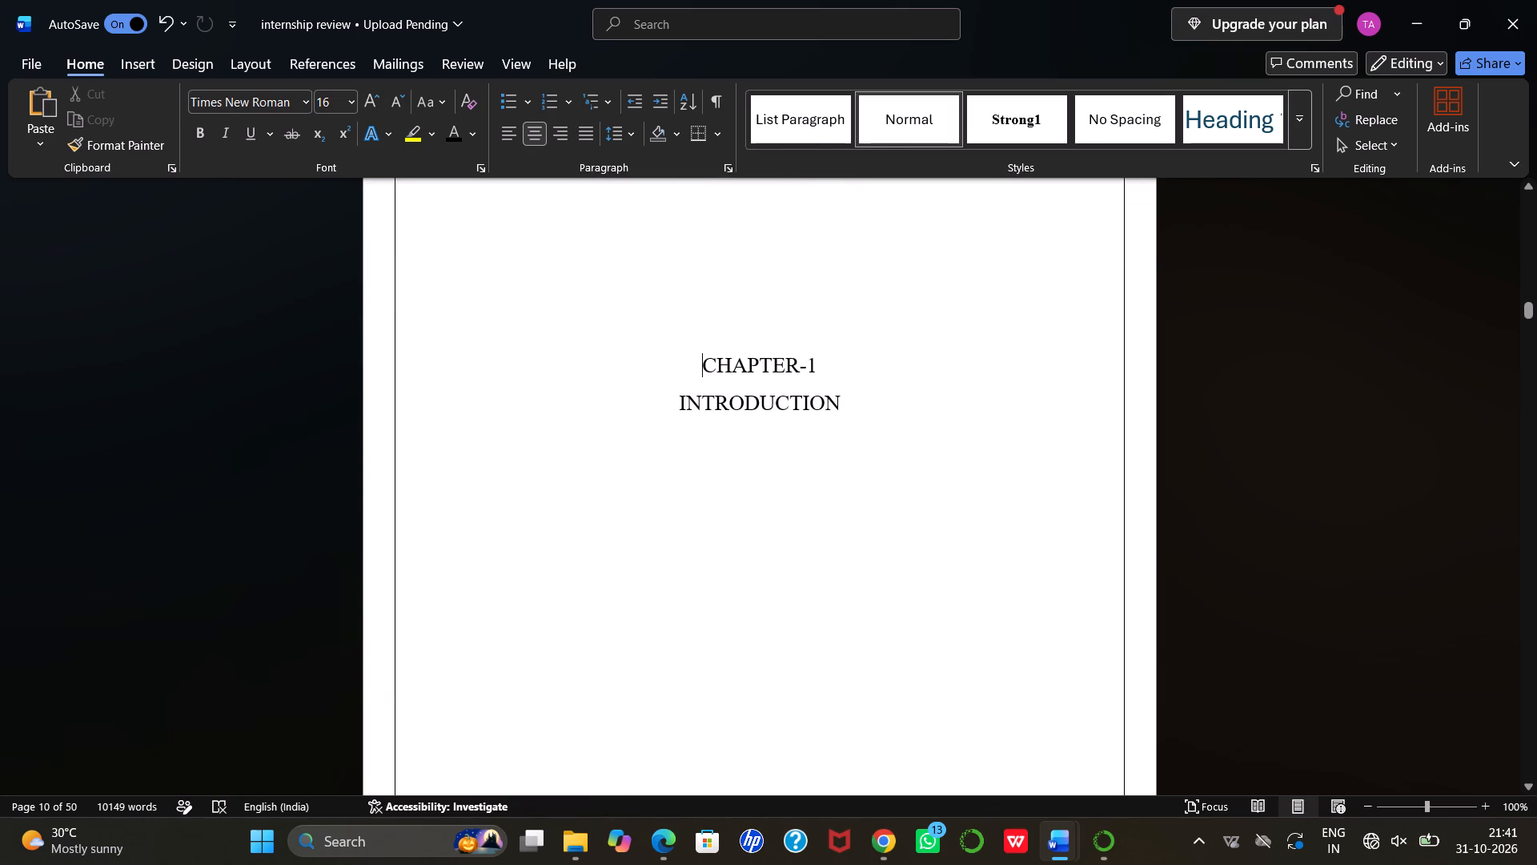
key(Return)
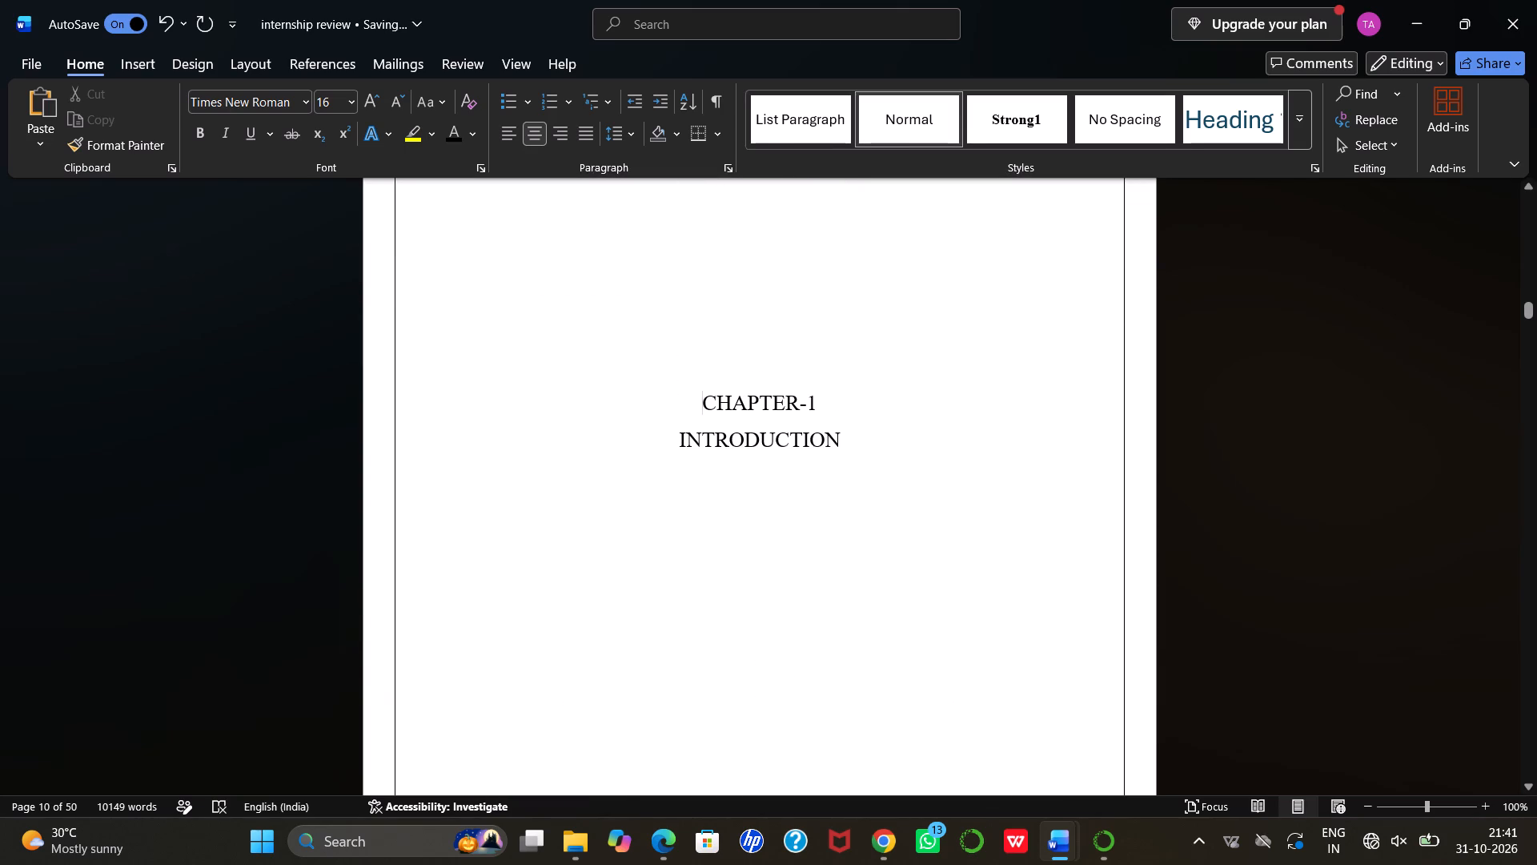
scroll(755, 378, right, 1)
scroll(755, 378, down, 1)
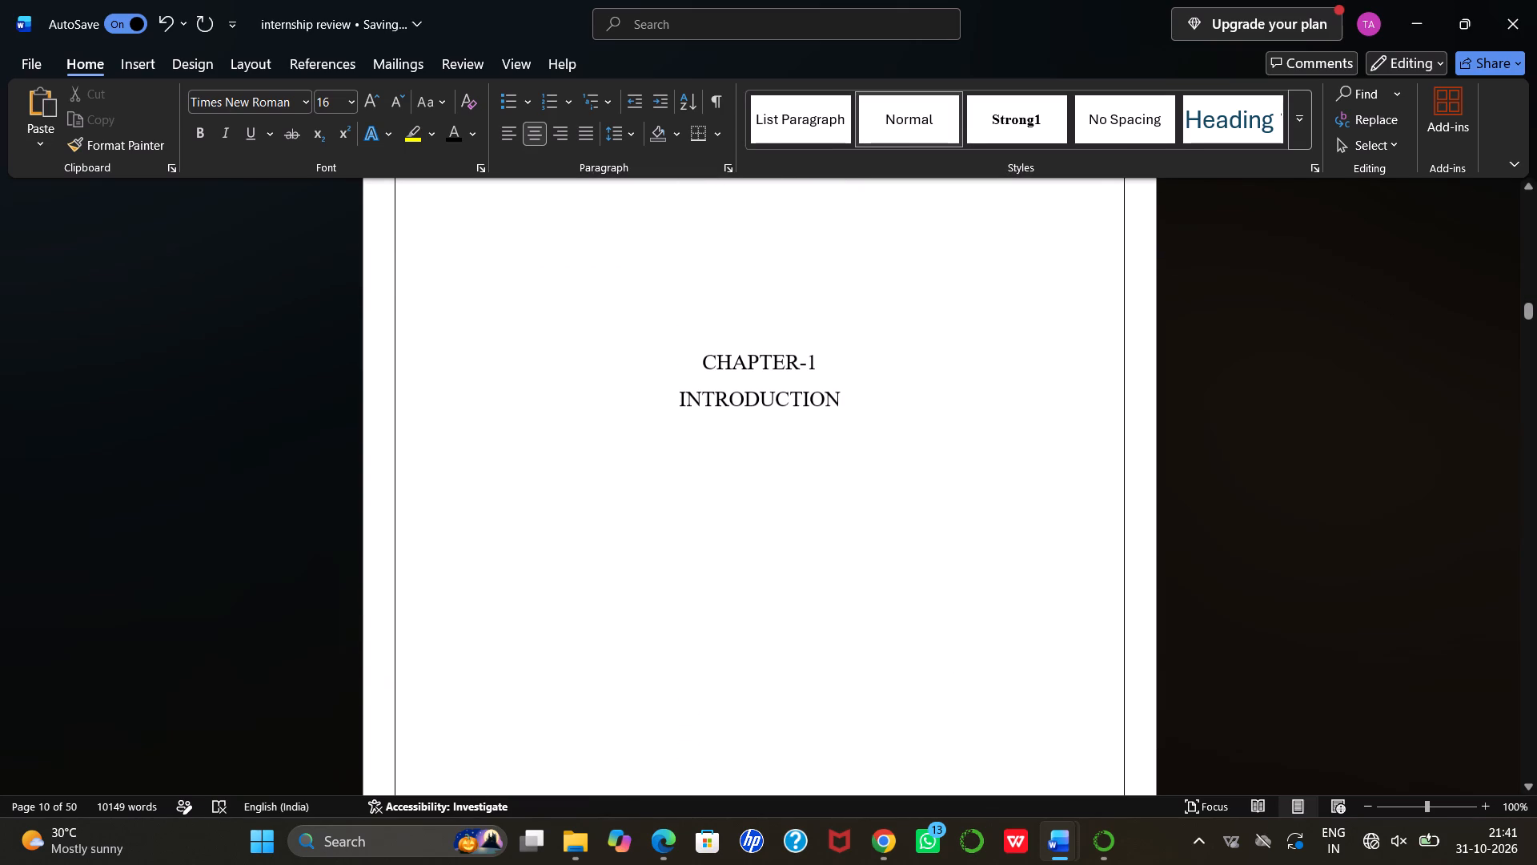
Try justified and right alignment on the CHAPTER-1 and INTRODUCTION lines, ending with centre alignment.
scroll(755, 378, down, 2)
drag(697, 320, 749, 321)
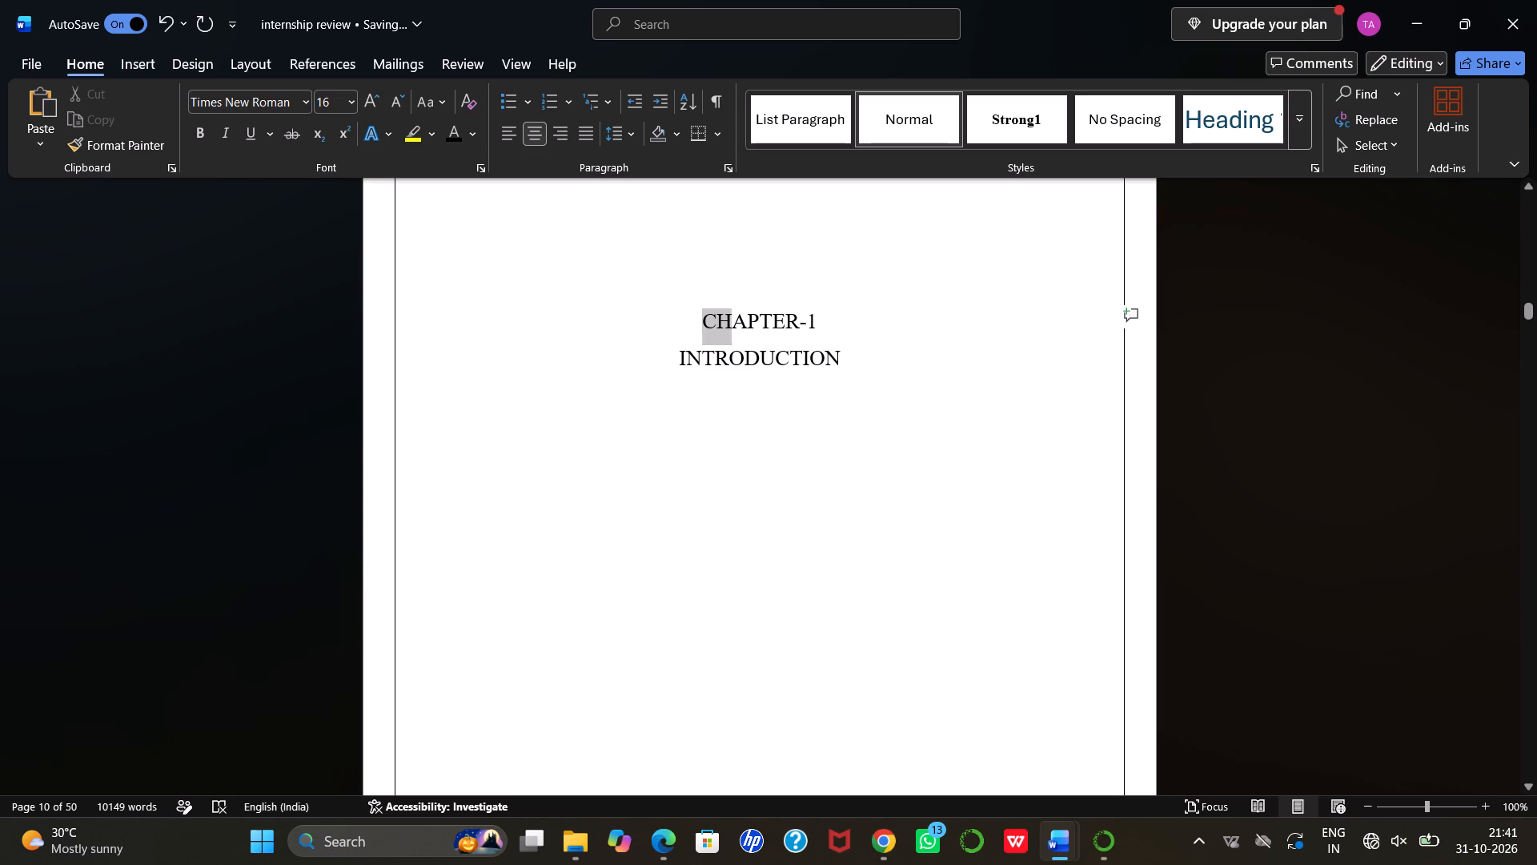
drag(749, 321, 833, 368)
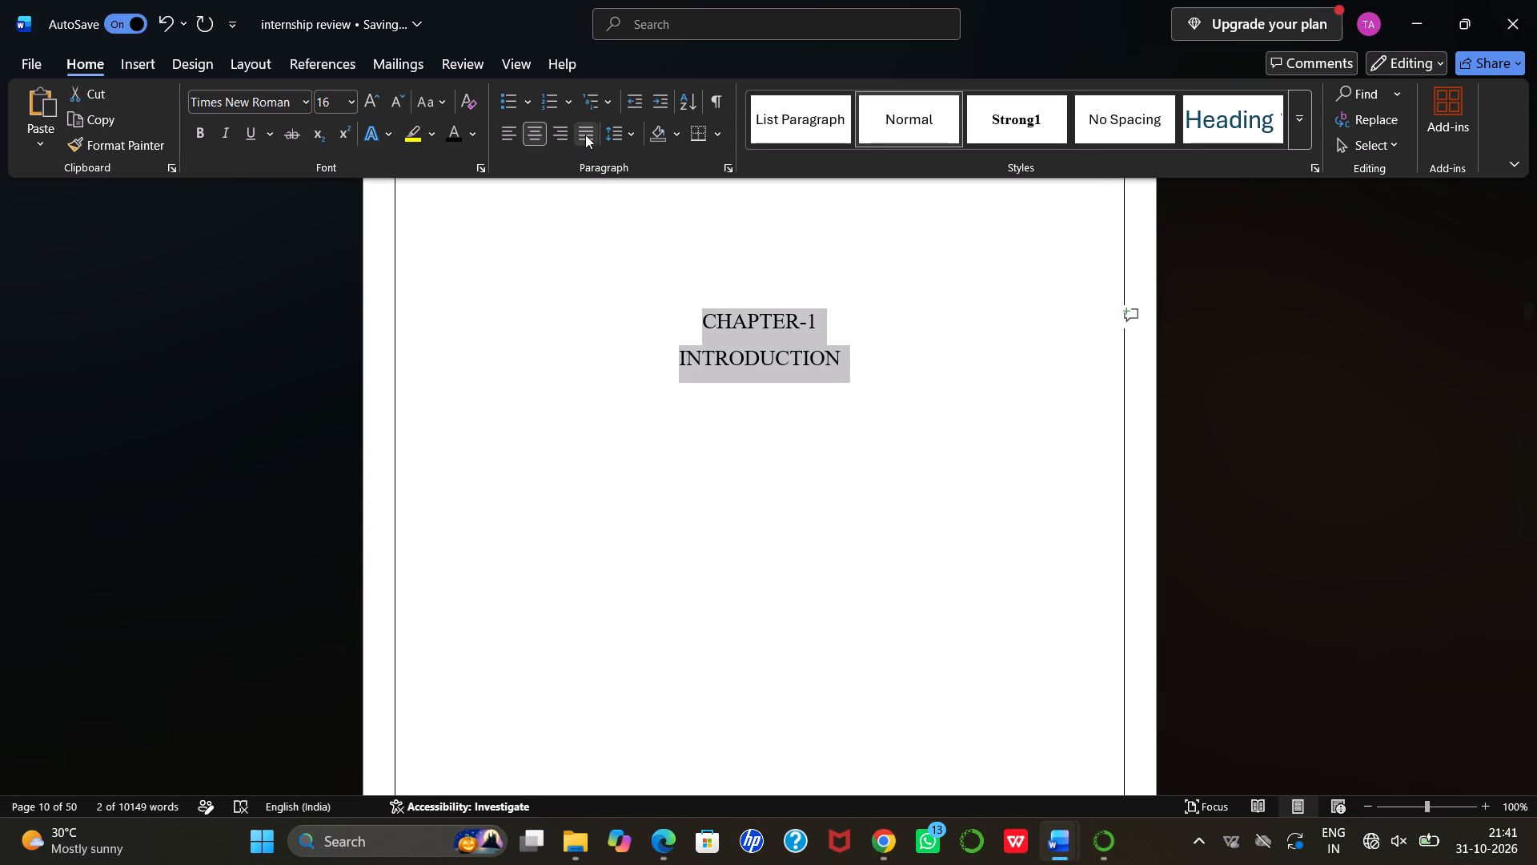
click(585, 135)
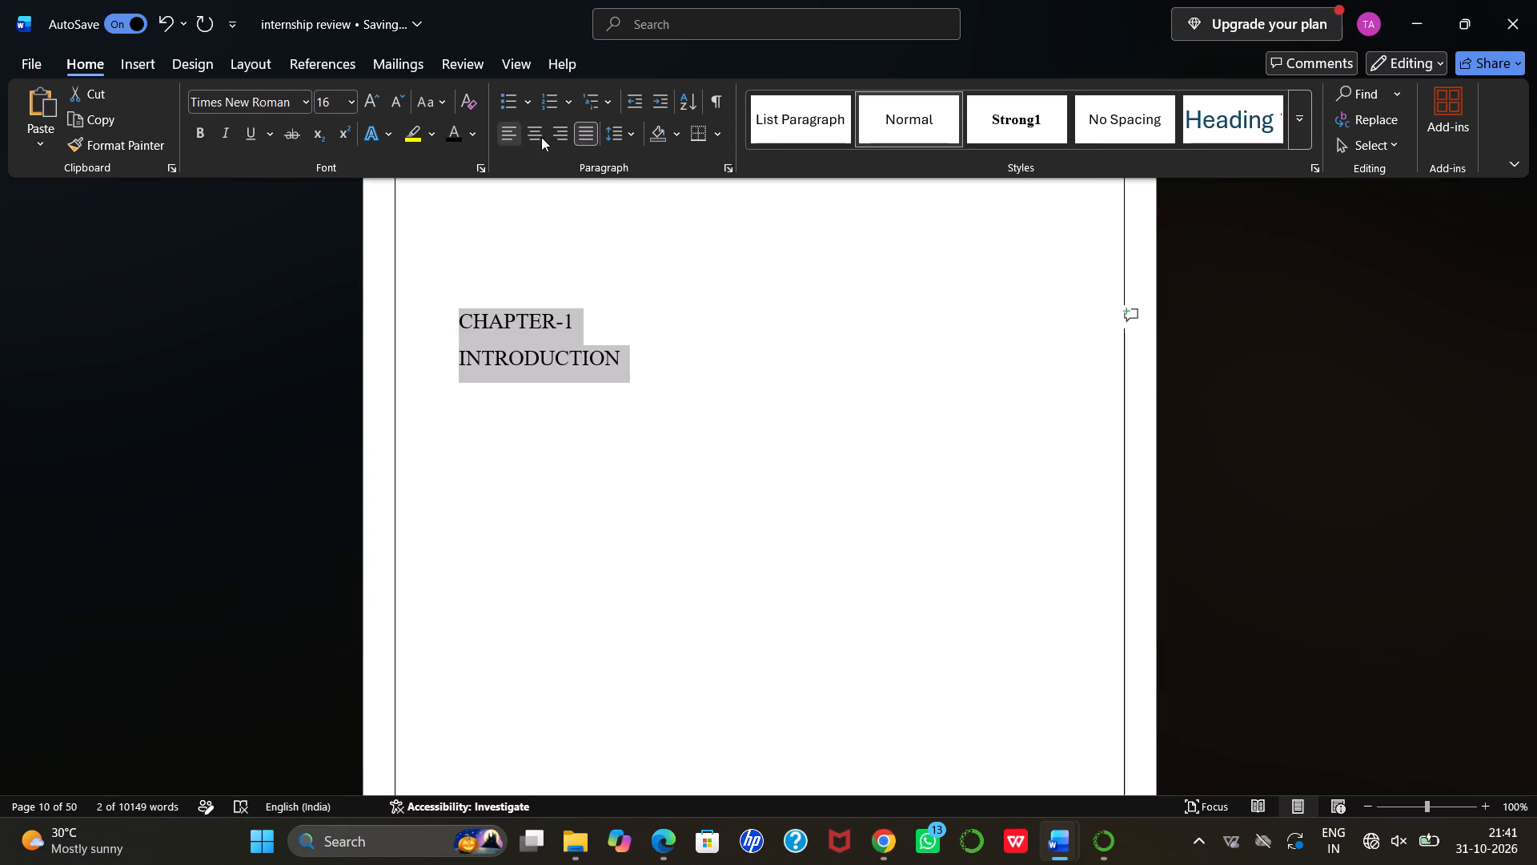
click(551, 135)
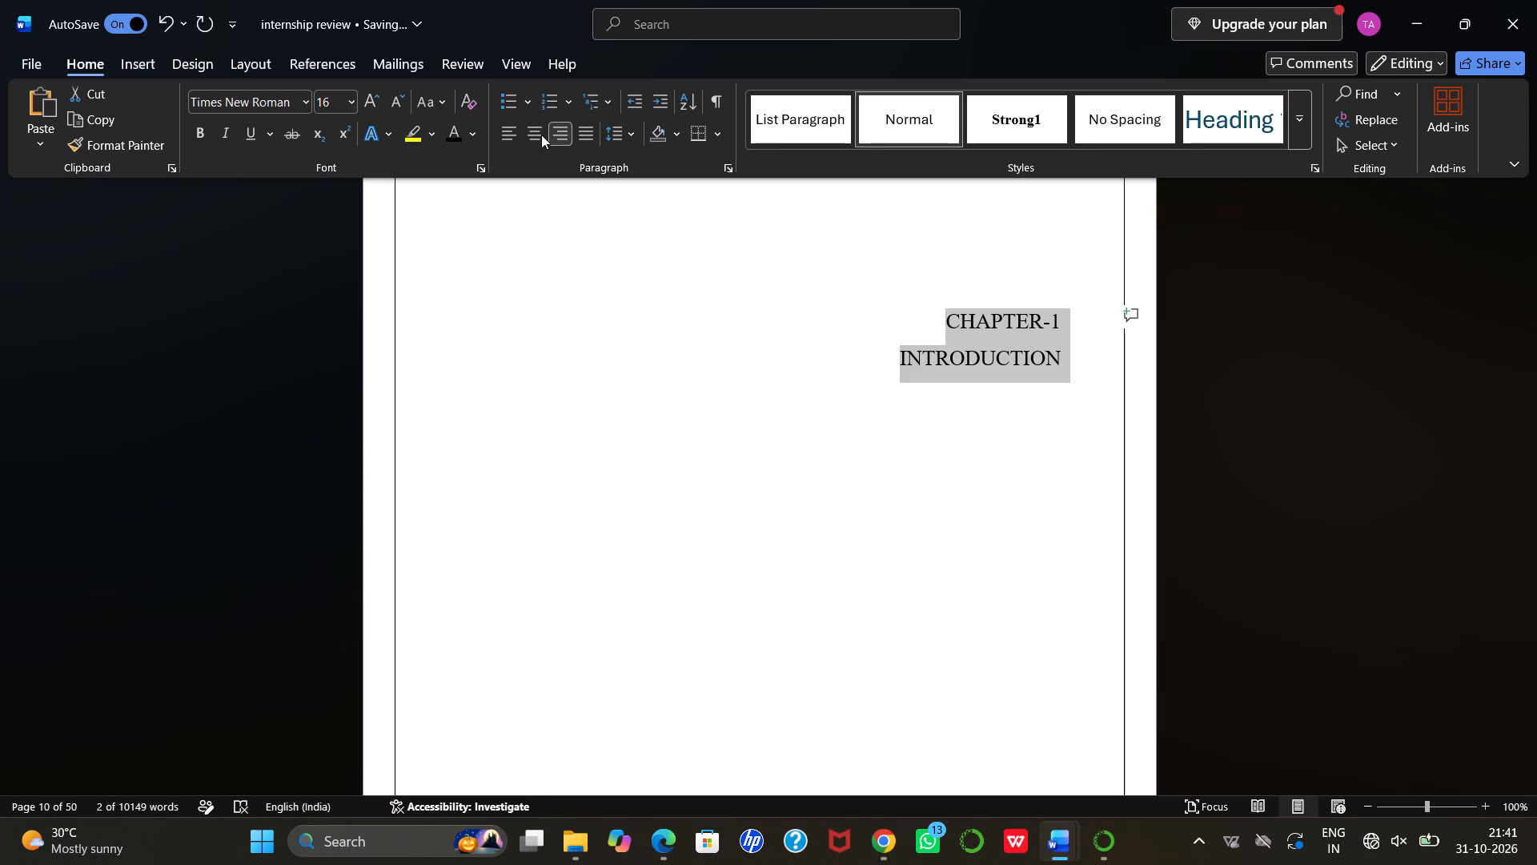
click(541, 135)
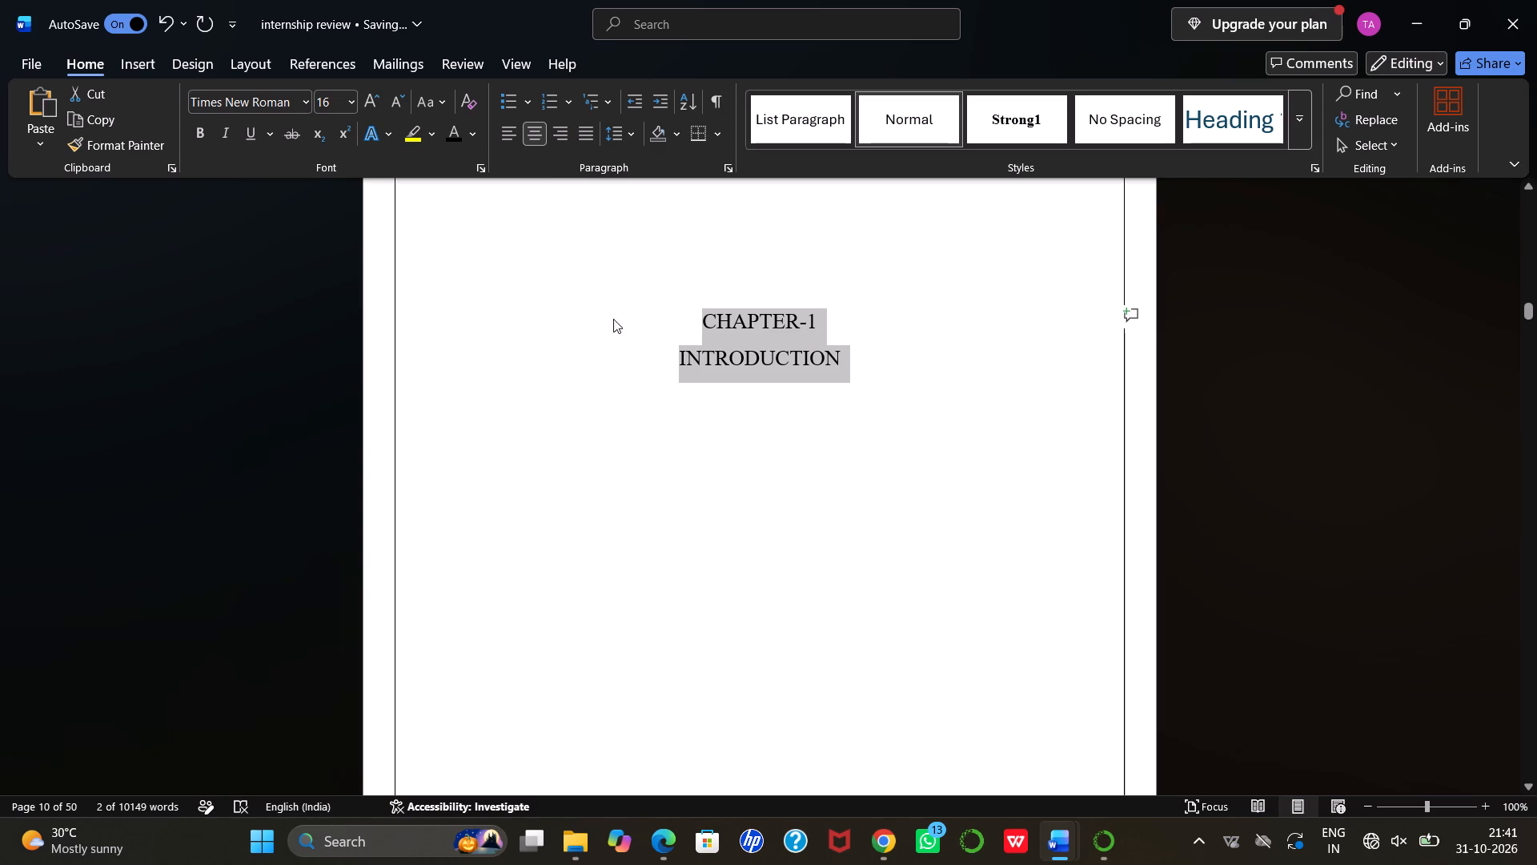
Remove one blank line above CHAPTER-1 and indent CHAPTER-1 with spaces so it sits roughly centred above INTRODUCTION.
click(620, 332)
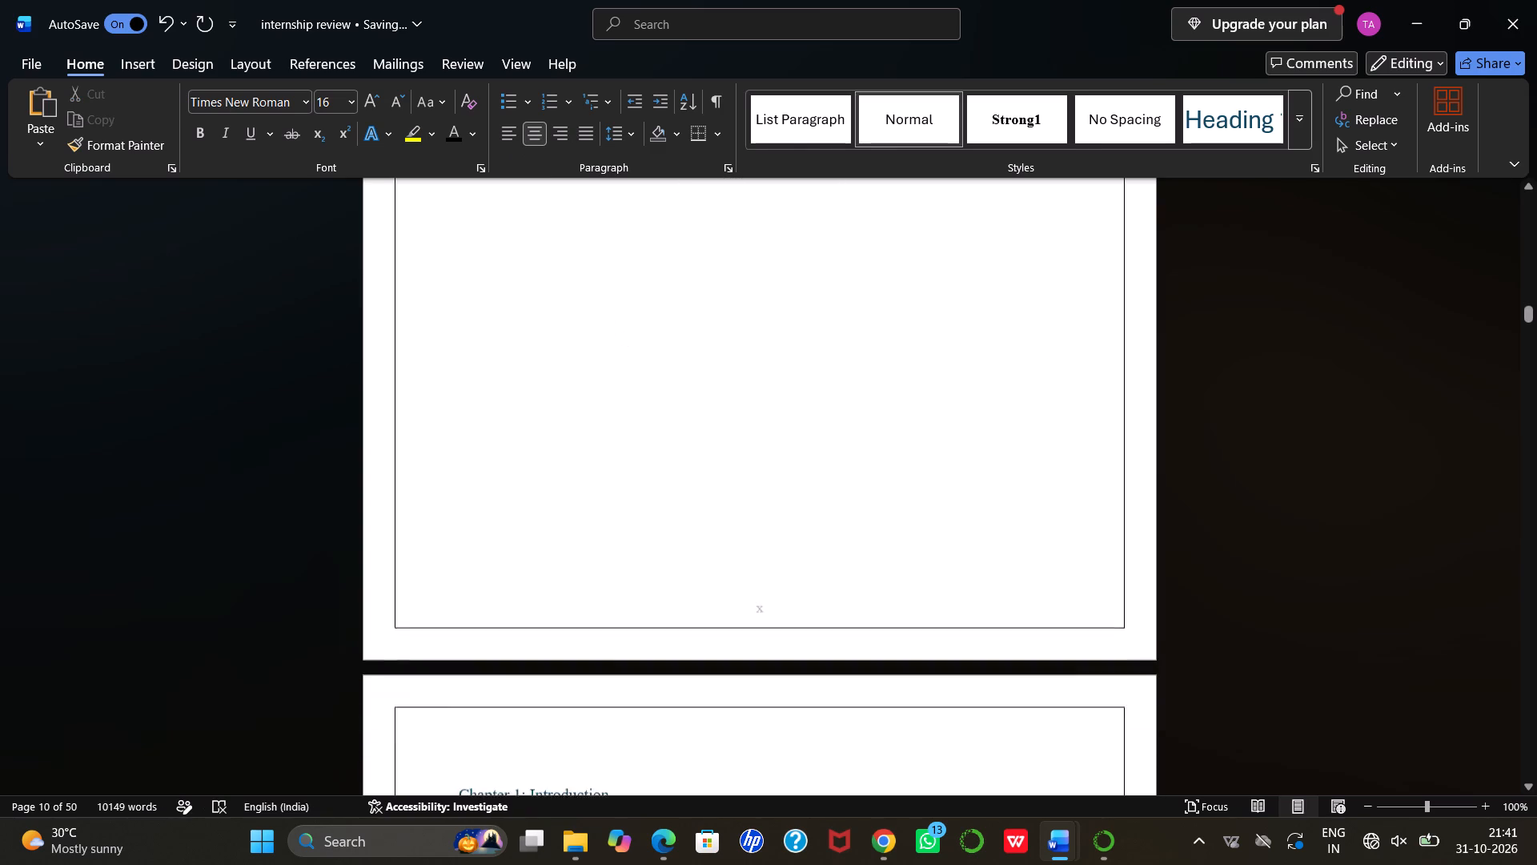
scroll(700, 367, up, 1)
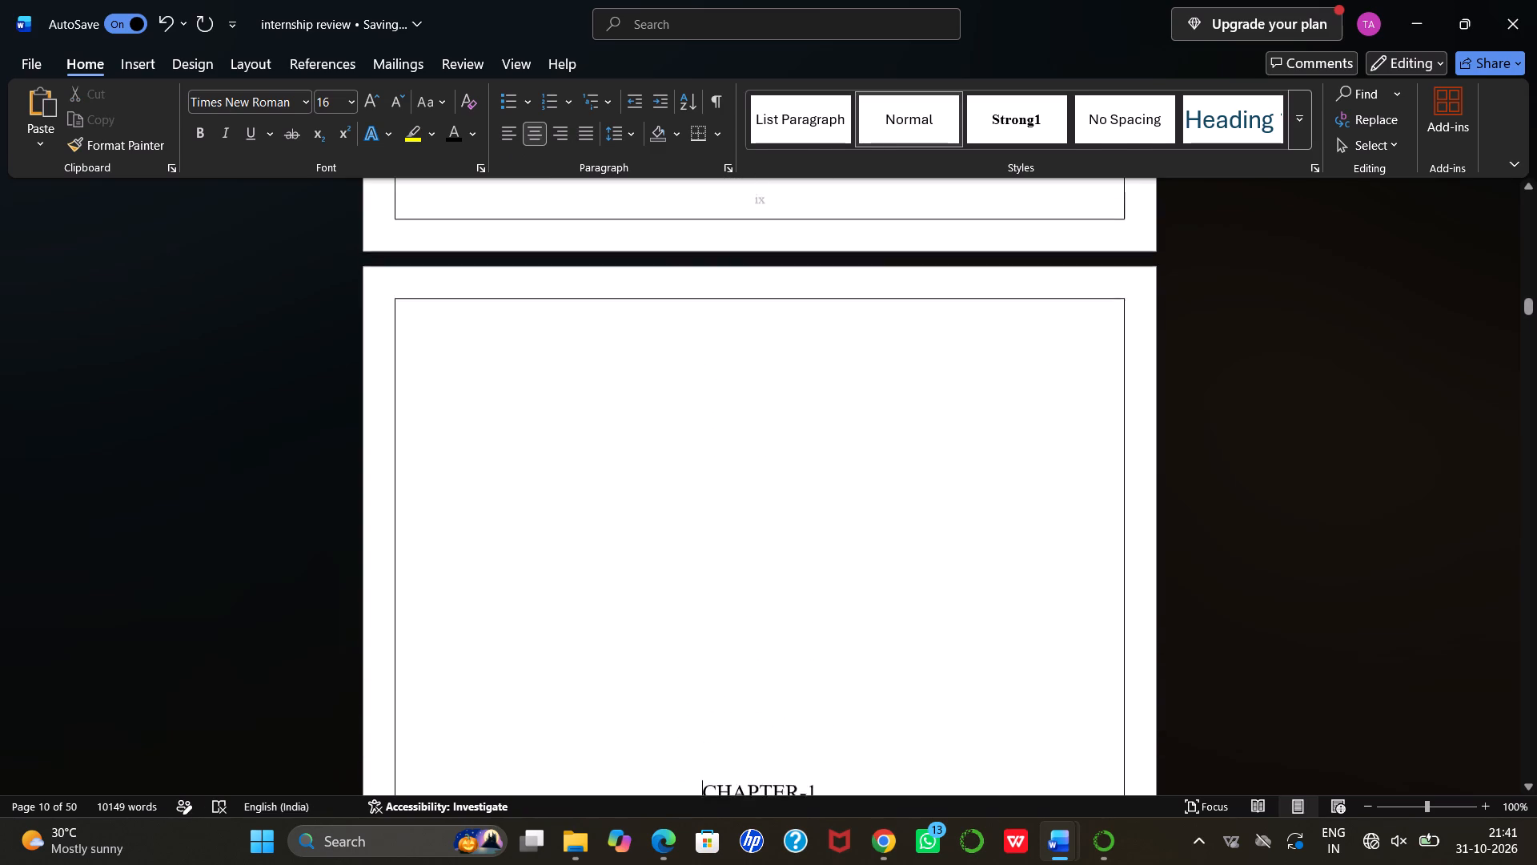
scroll(700, 367, up, 1)
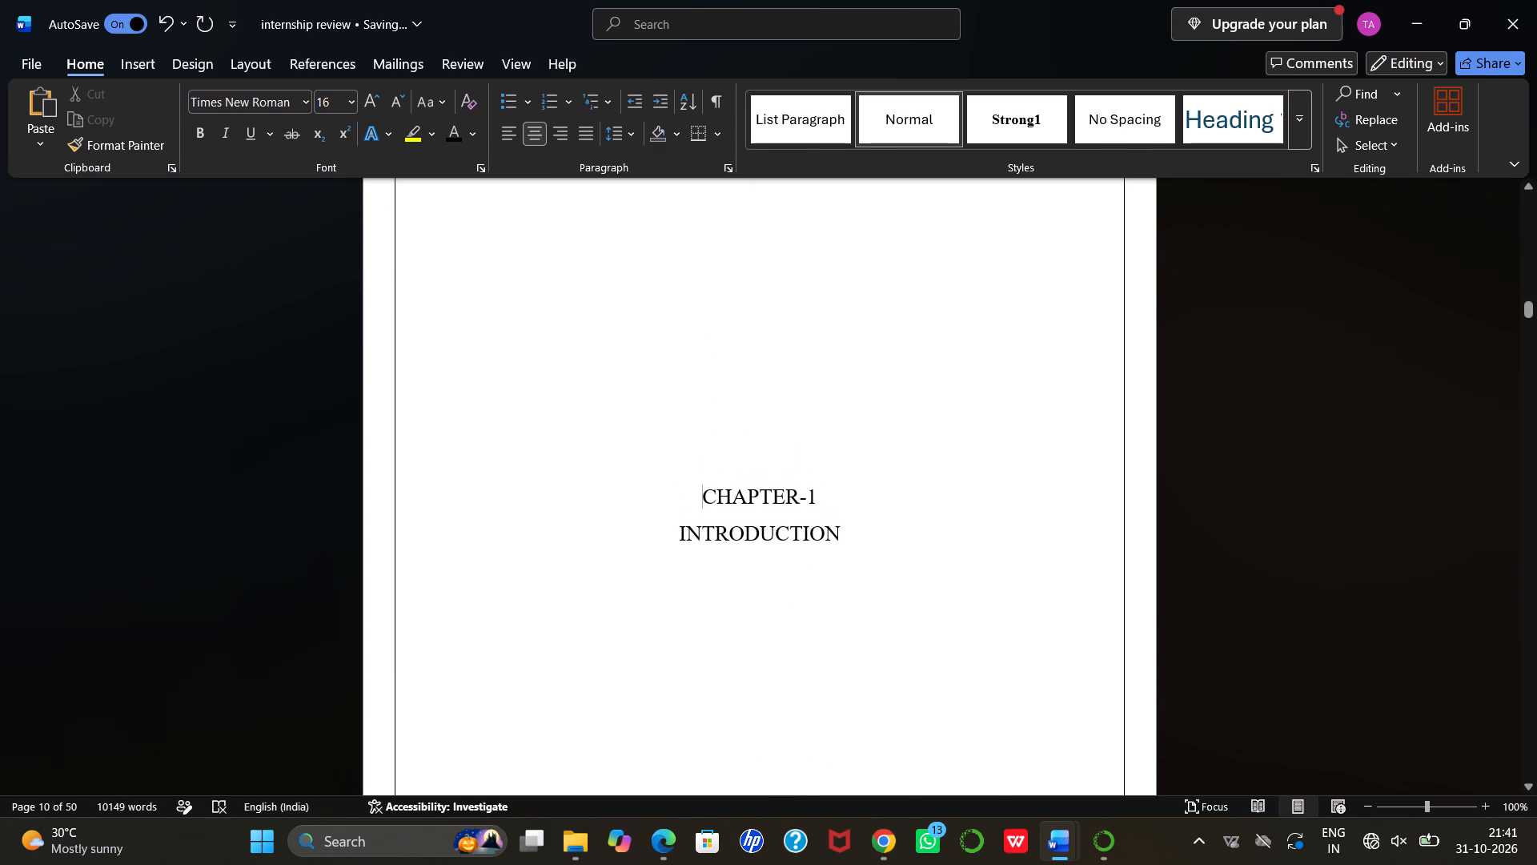
key(BackSpace)
key(BackSpace)
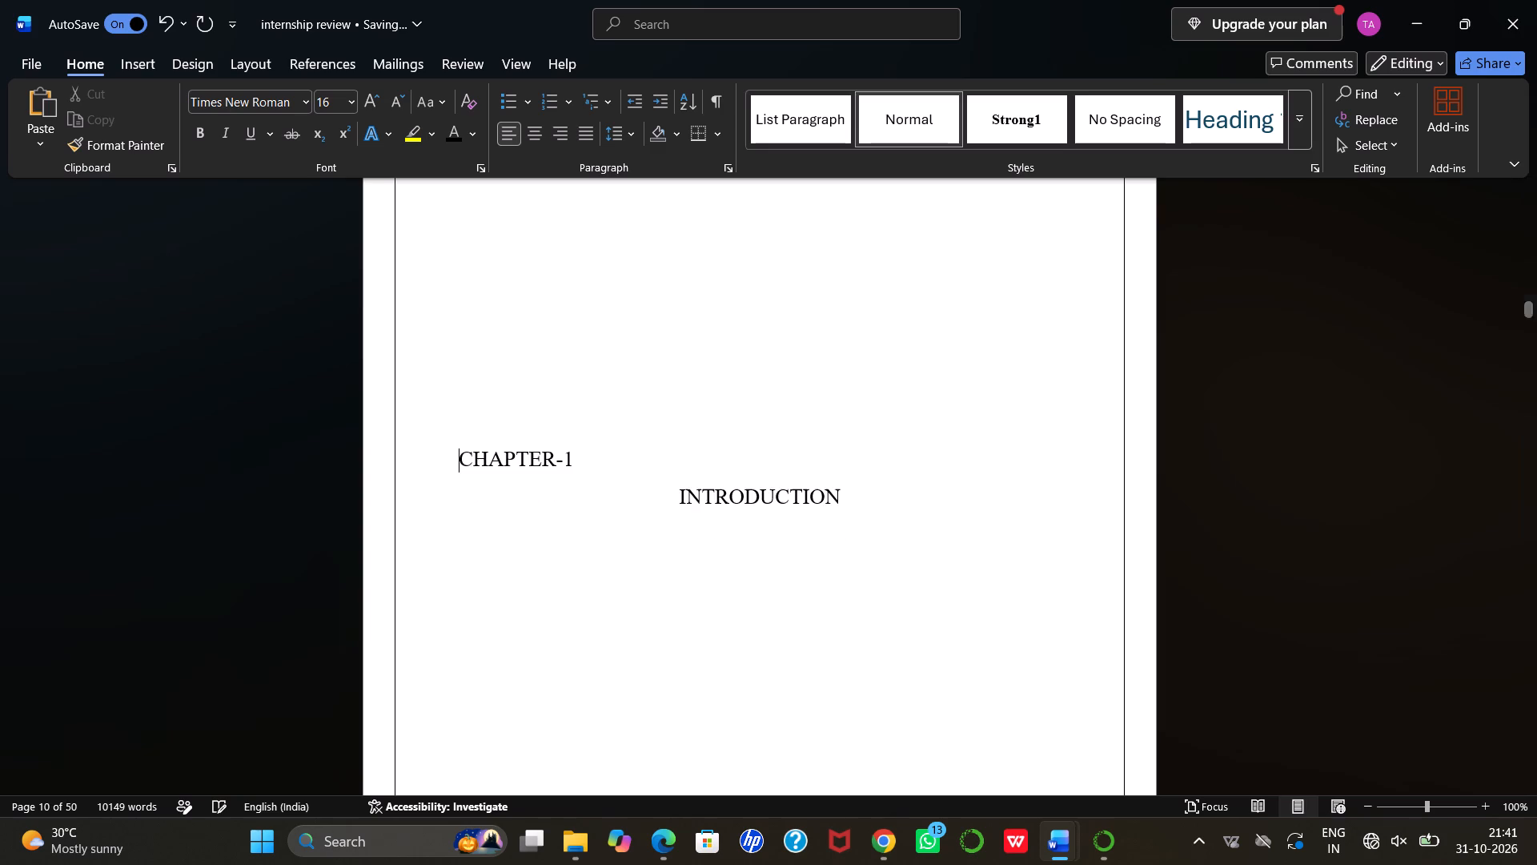
key(space)
key(space)
key(space)
key(space)
key(space)
key(space)
key(space)
key(space)
key(space)
key(space)
key(space)
key(space)
key(space)
key(space)
key(space)
key(space)
key(space)
key(space)
key(space)
key(space)
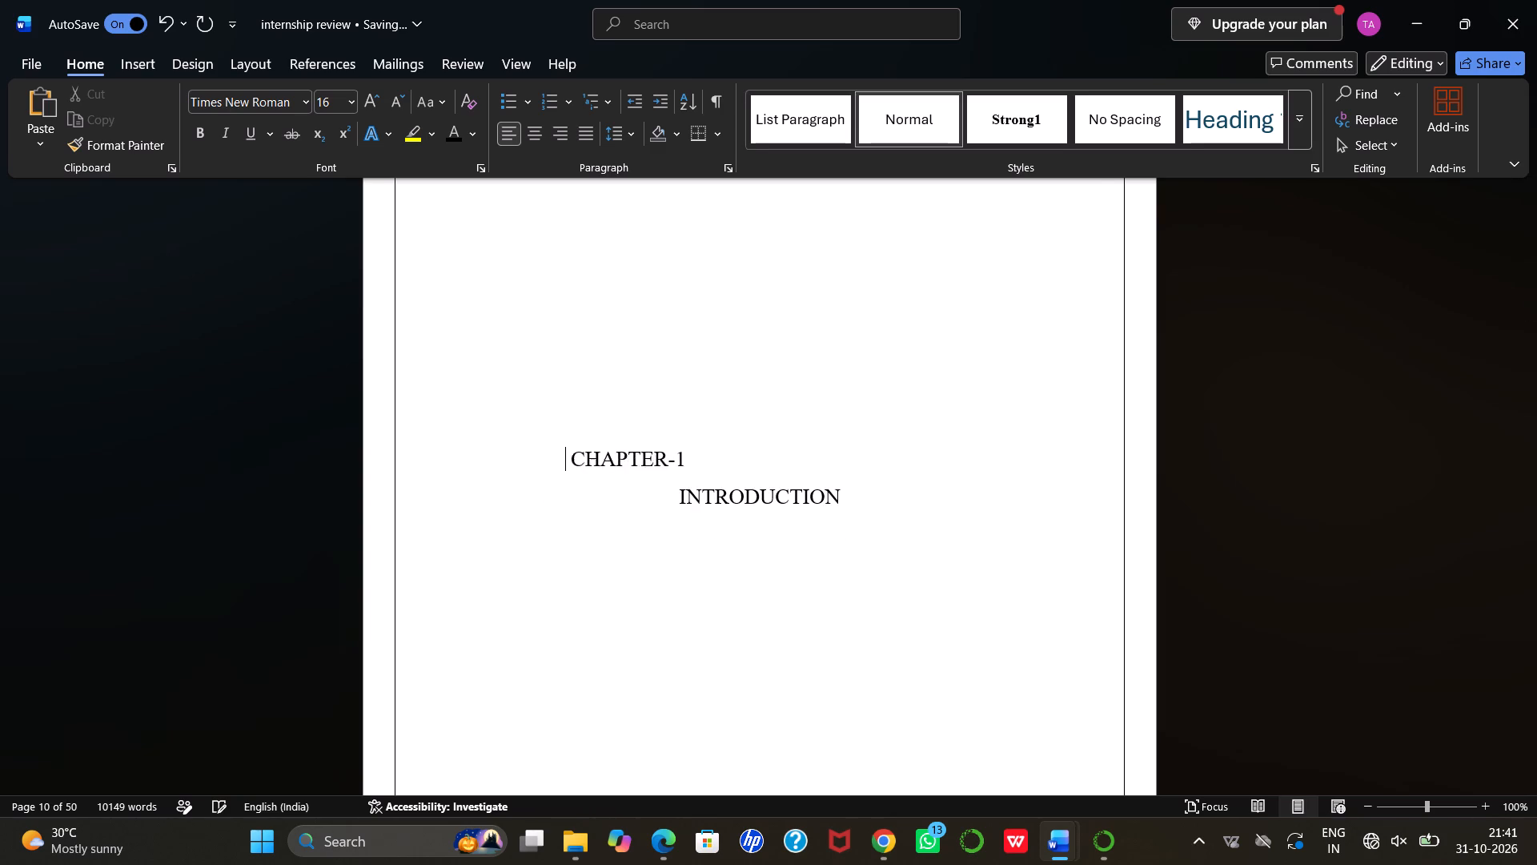
key(space)
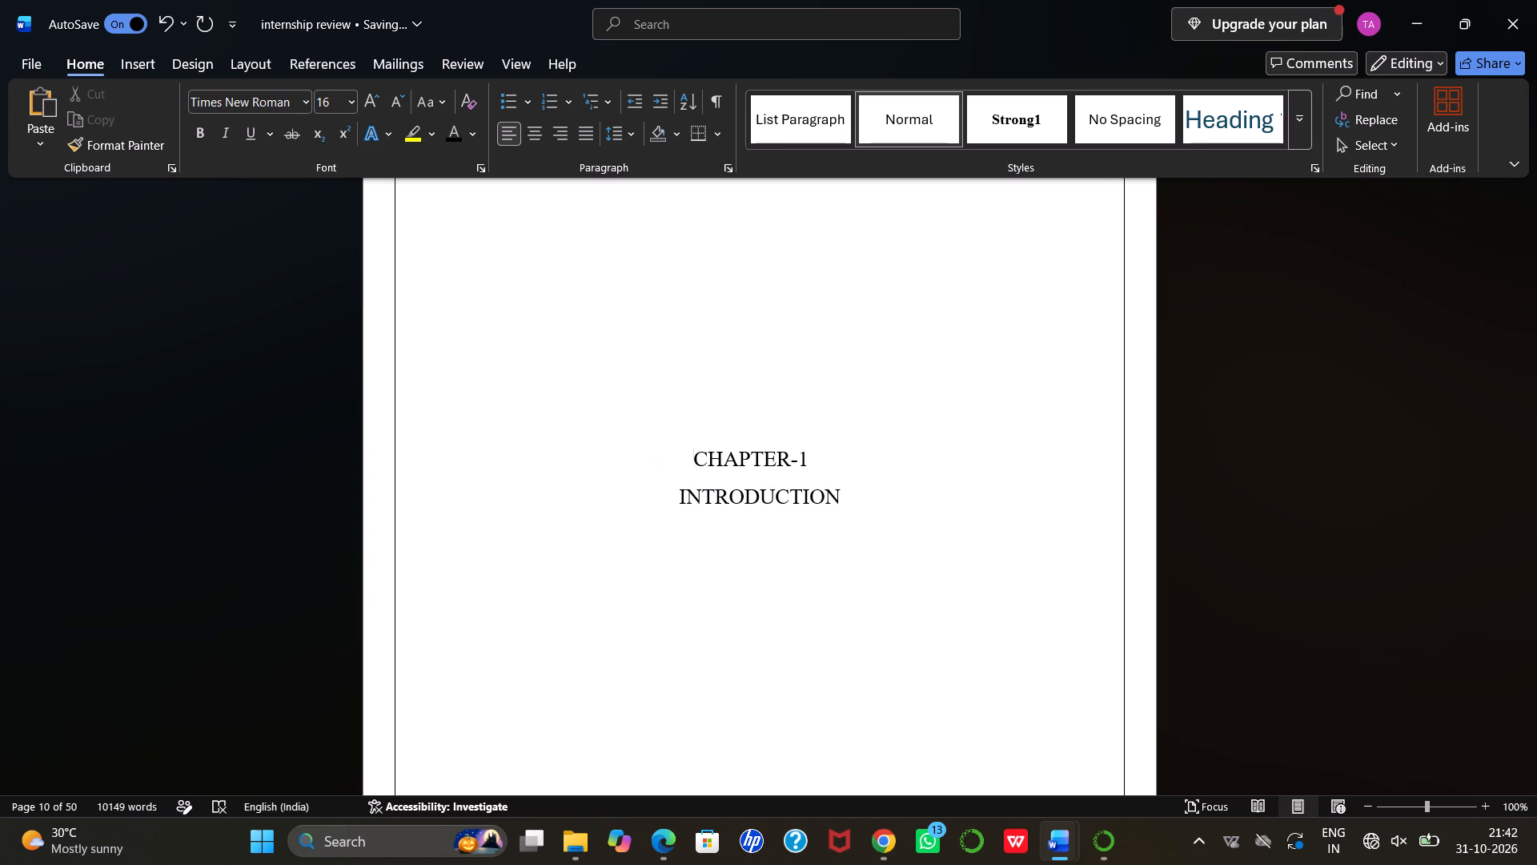
Delete the "Chapter 1:" prefix from the heading on page 11, leaving only Introduction.
scroll(700, 367, down, 4)
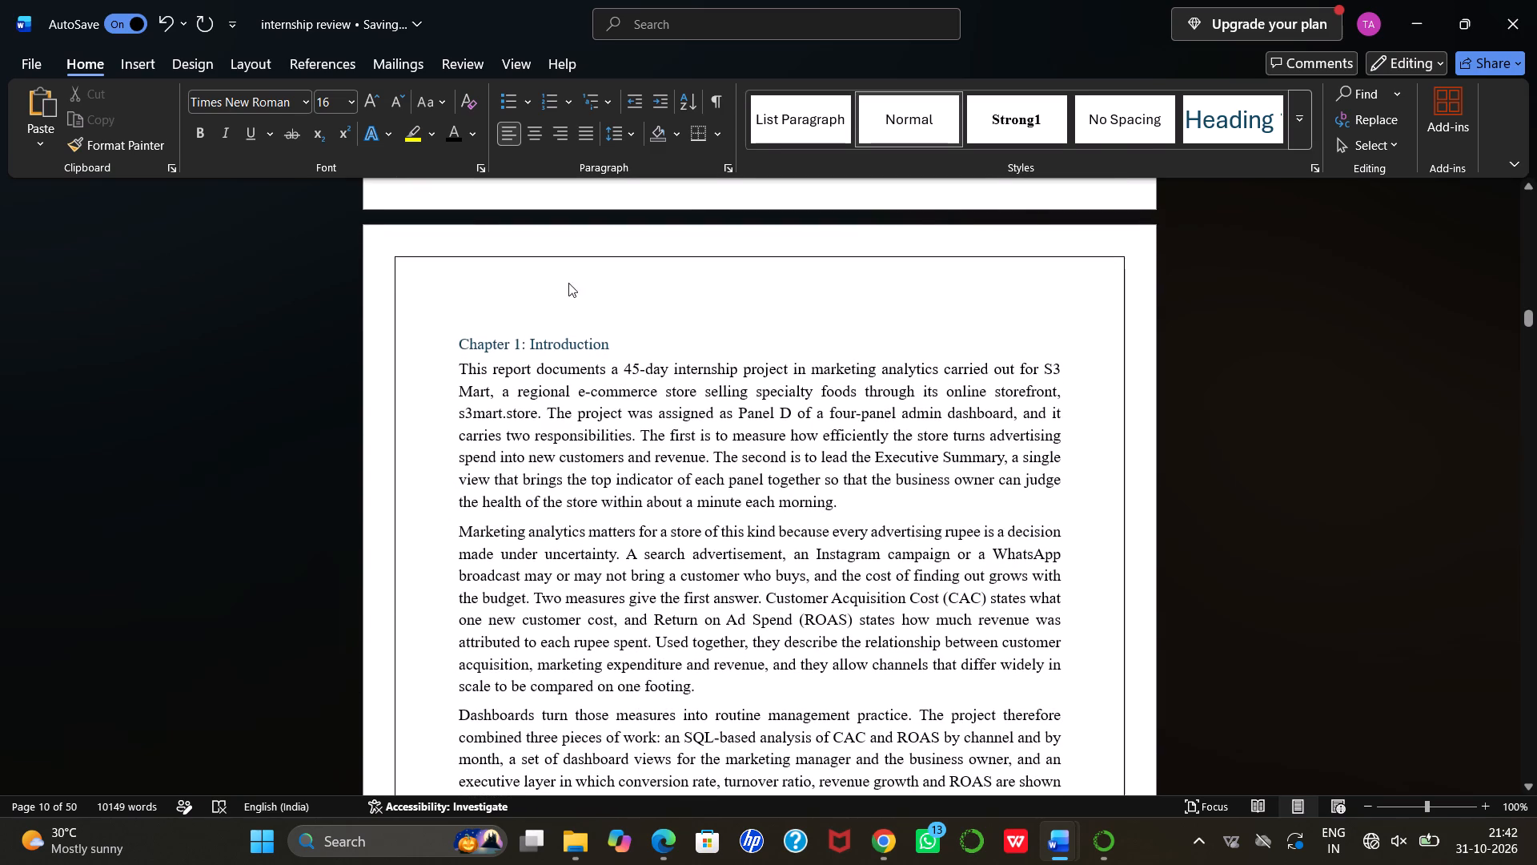
drag(457, 342, 482, 339)
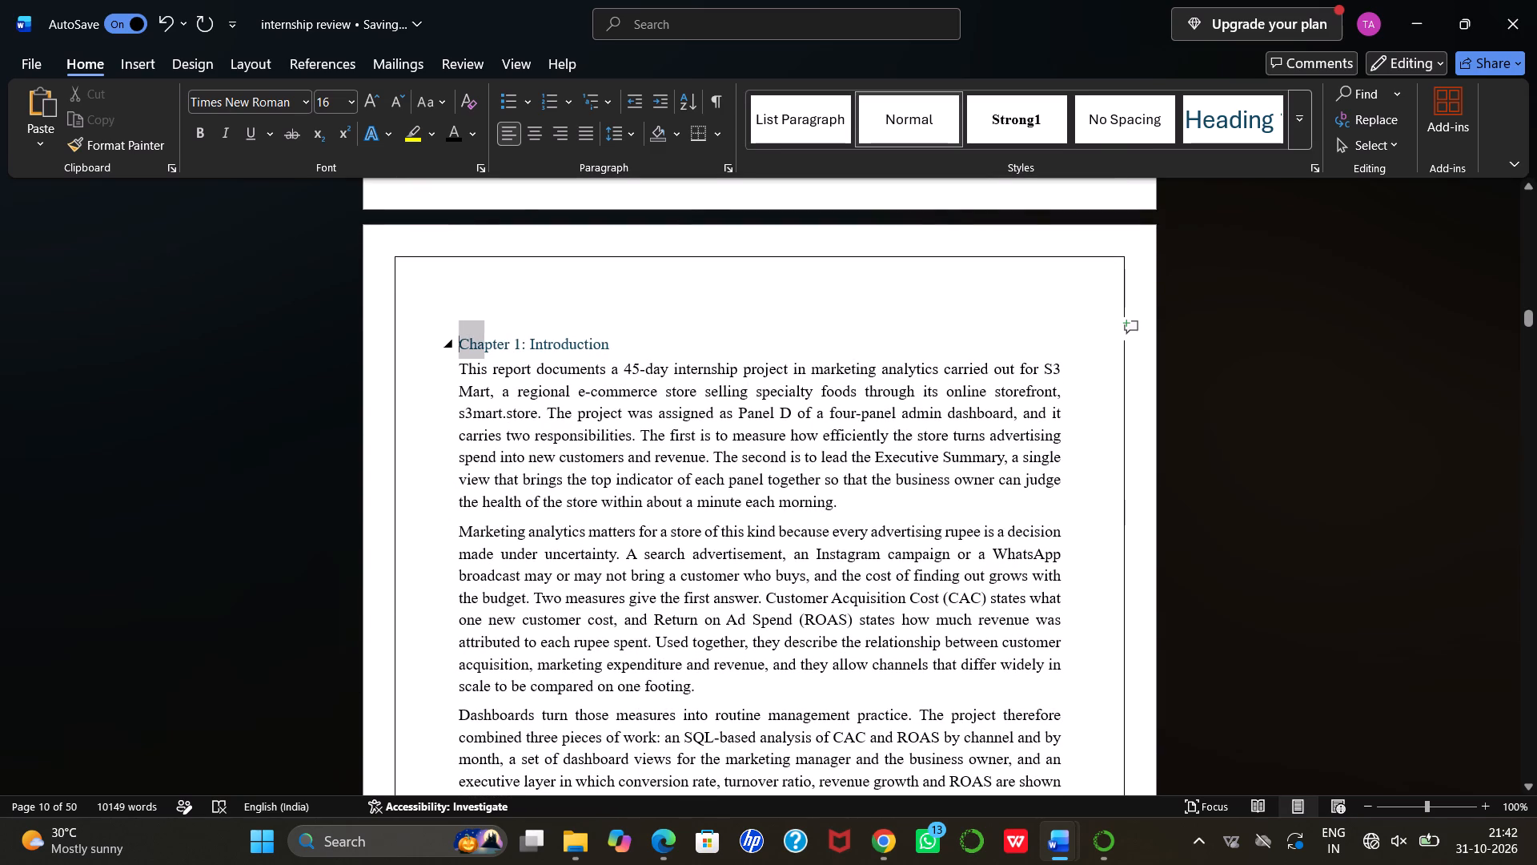
drag(482, 339, 524, 344)
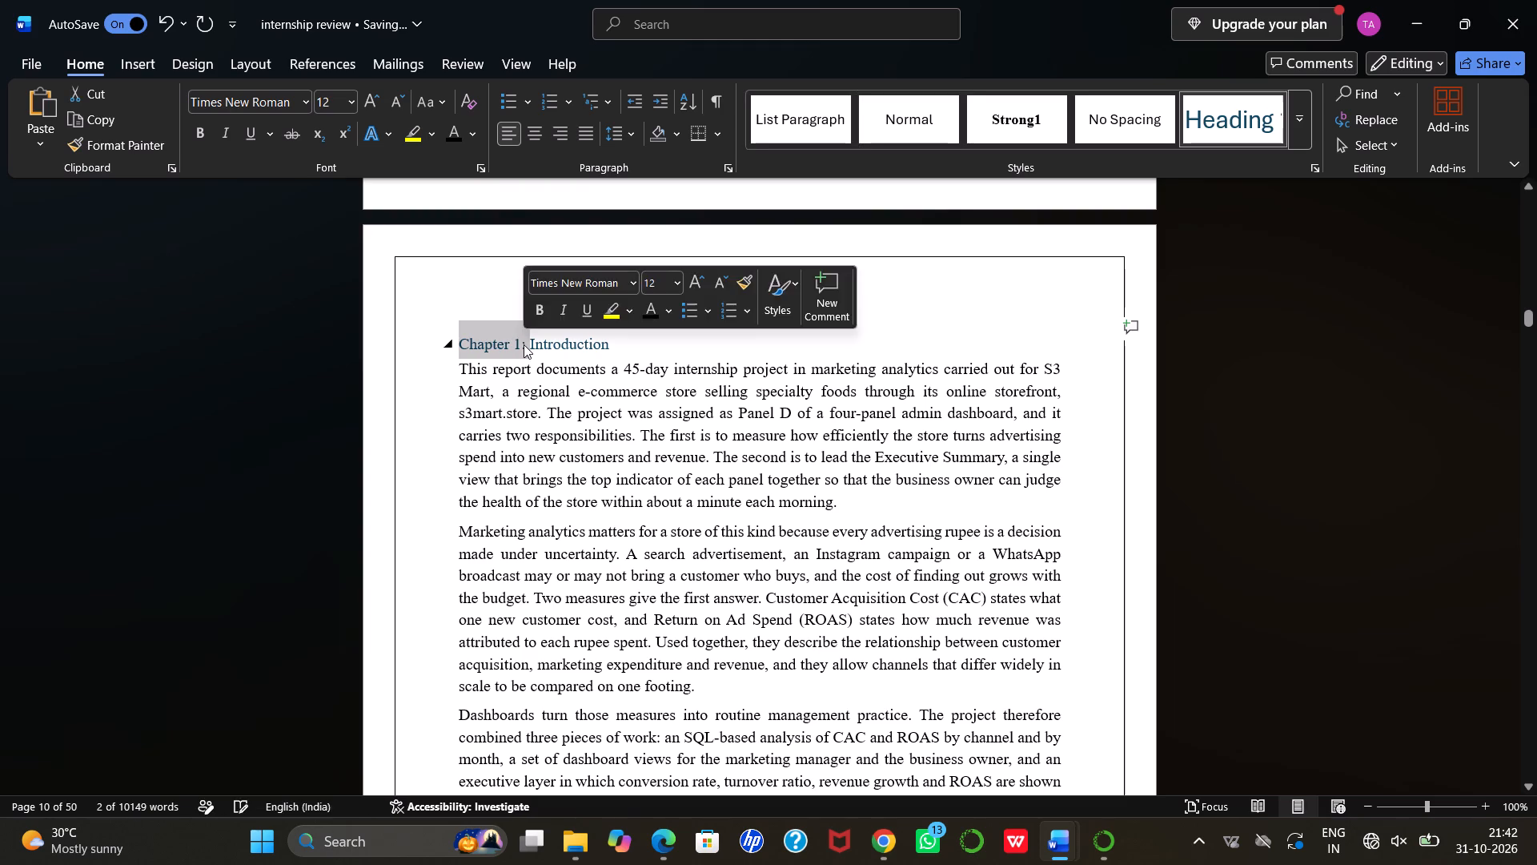
key(BackSpace)
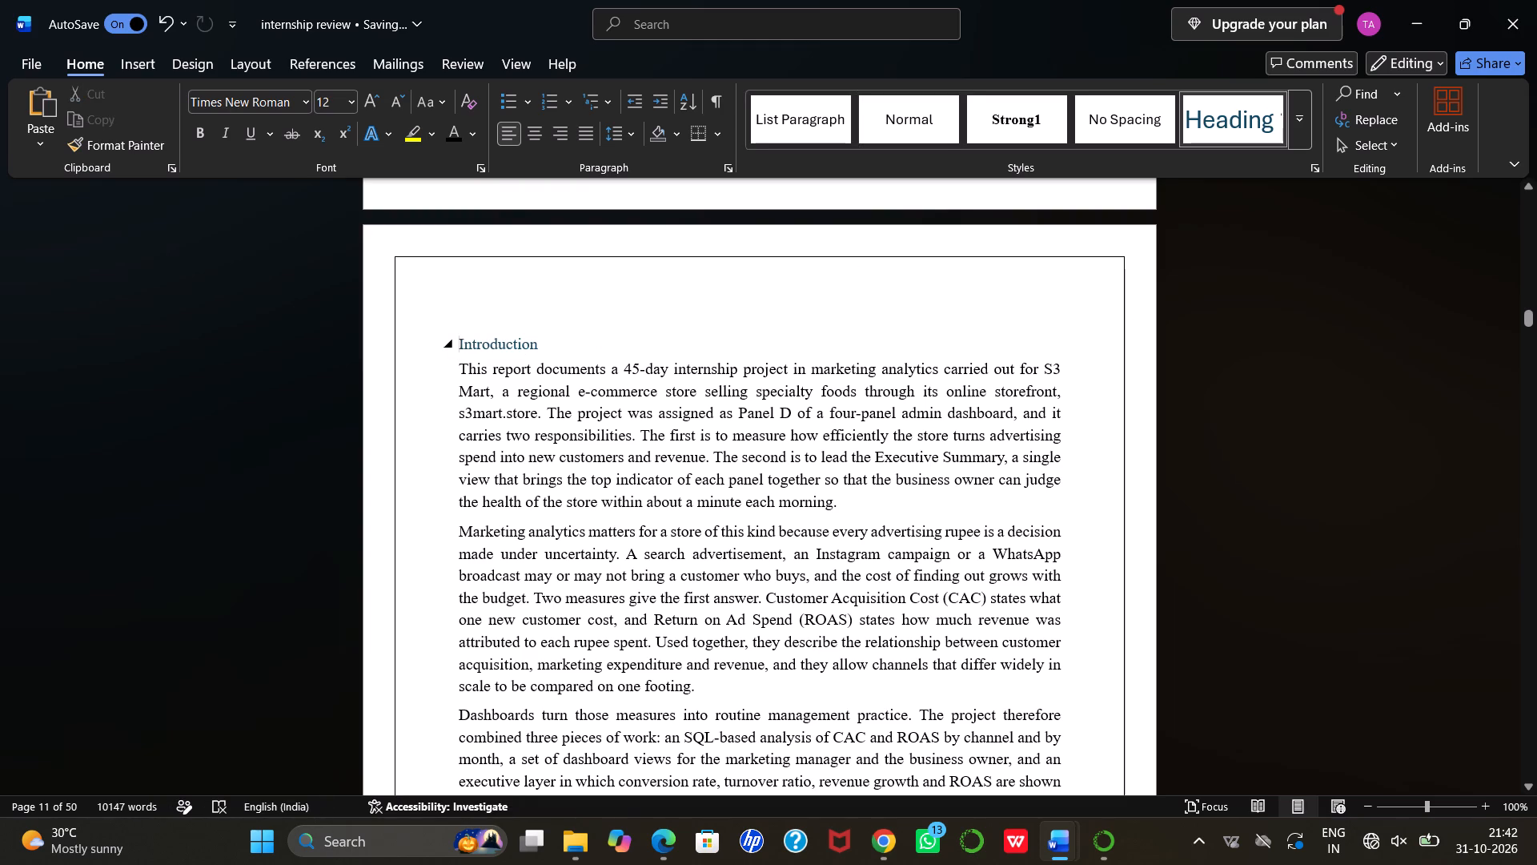
Set the Introduction heading on page 11 to the Automatic font colour and size 14.
drag(459, 340, 542, 344)
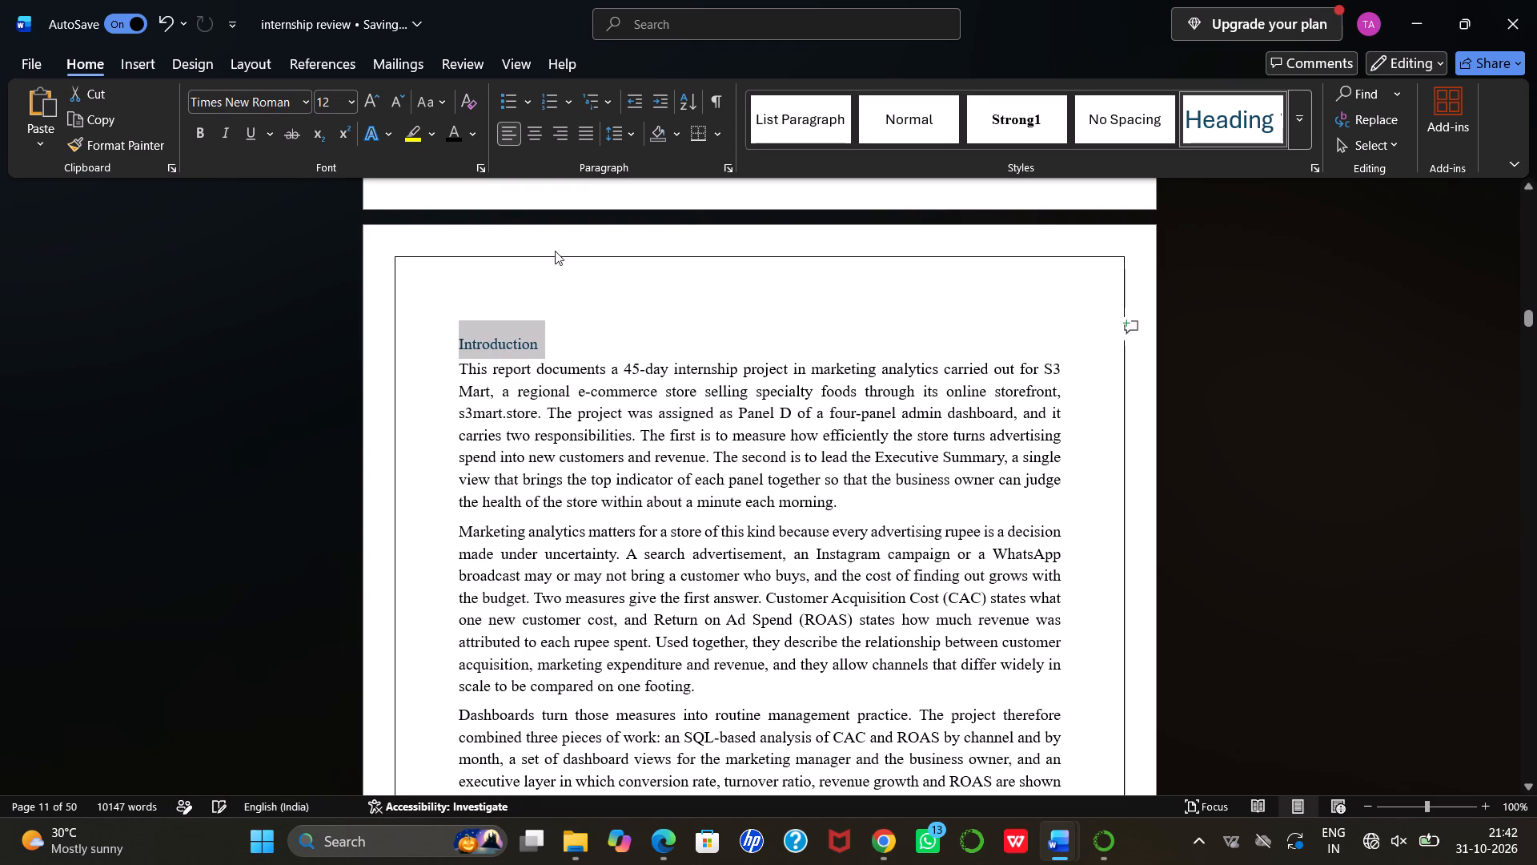
click(479, 135)
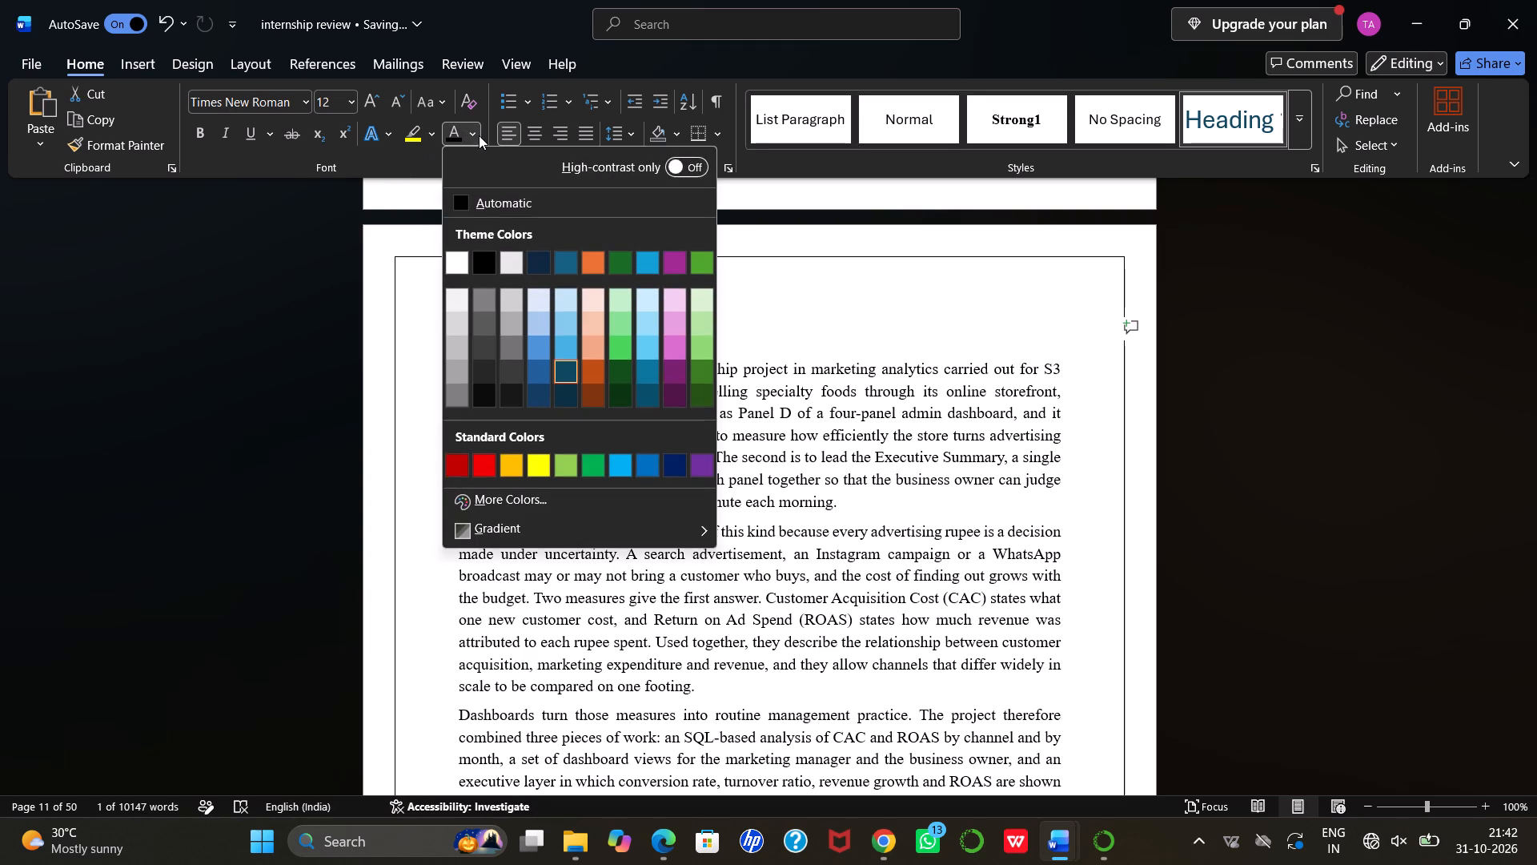
click(468, 202)
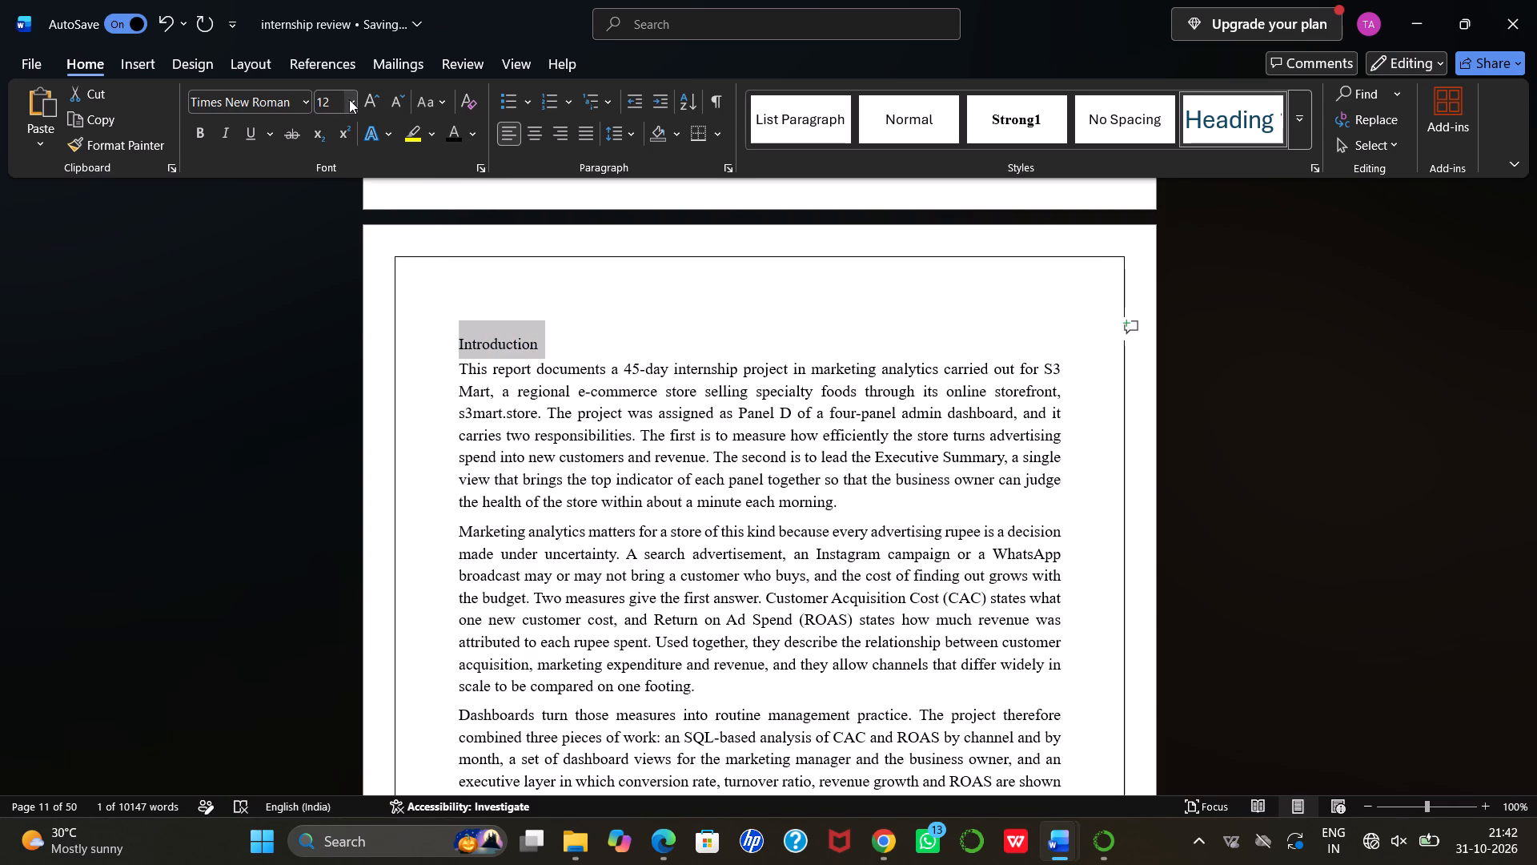
click(350, 100)
click(333, 244)
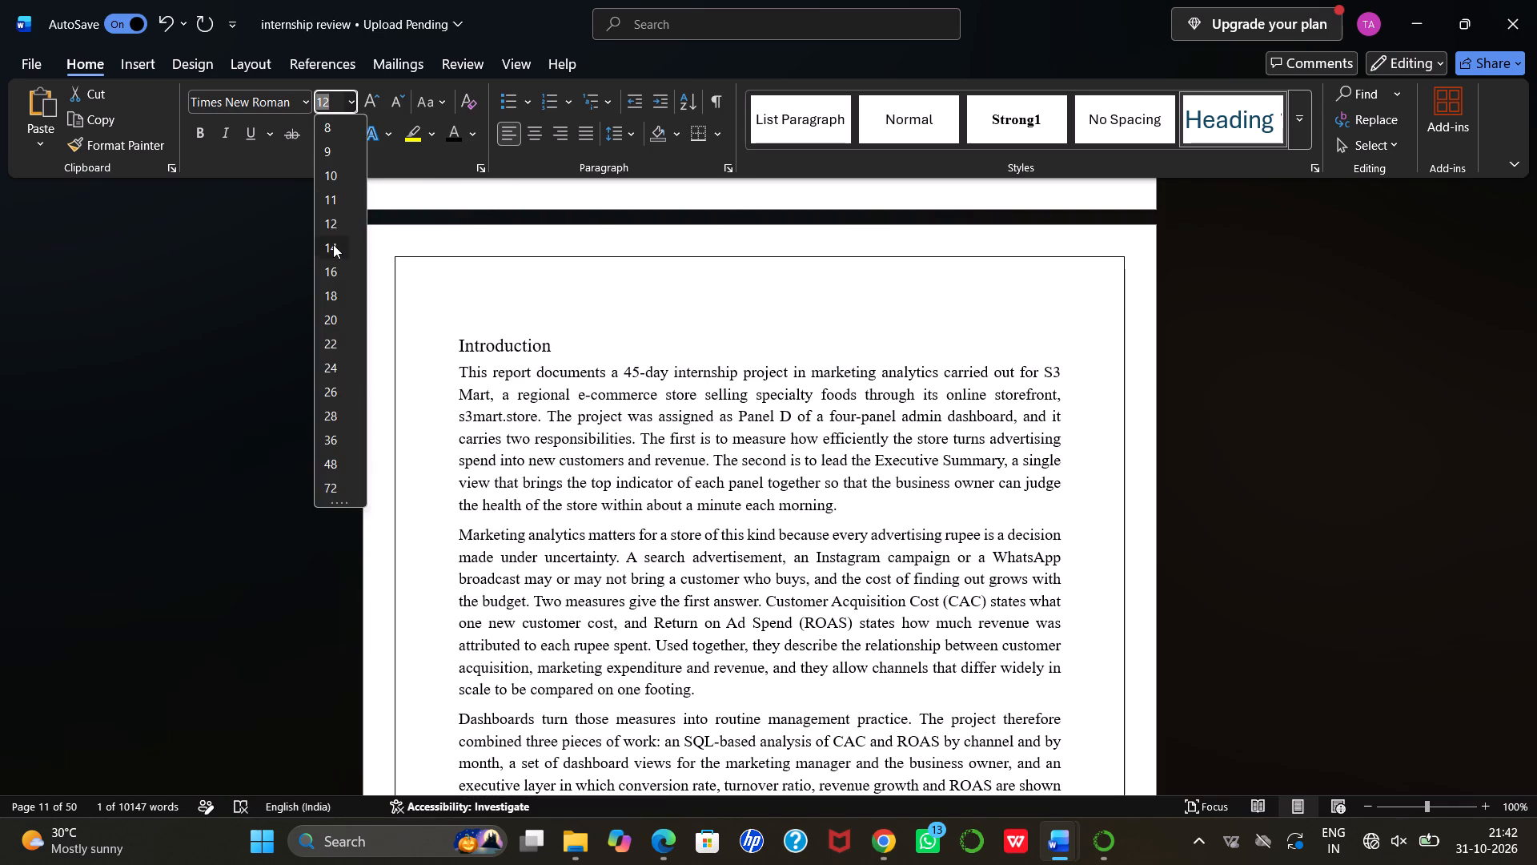
Delete the number 1.1 from the Global Scenario heading below the Industry Overview section.
scroll(539, 360, down, 2)
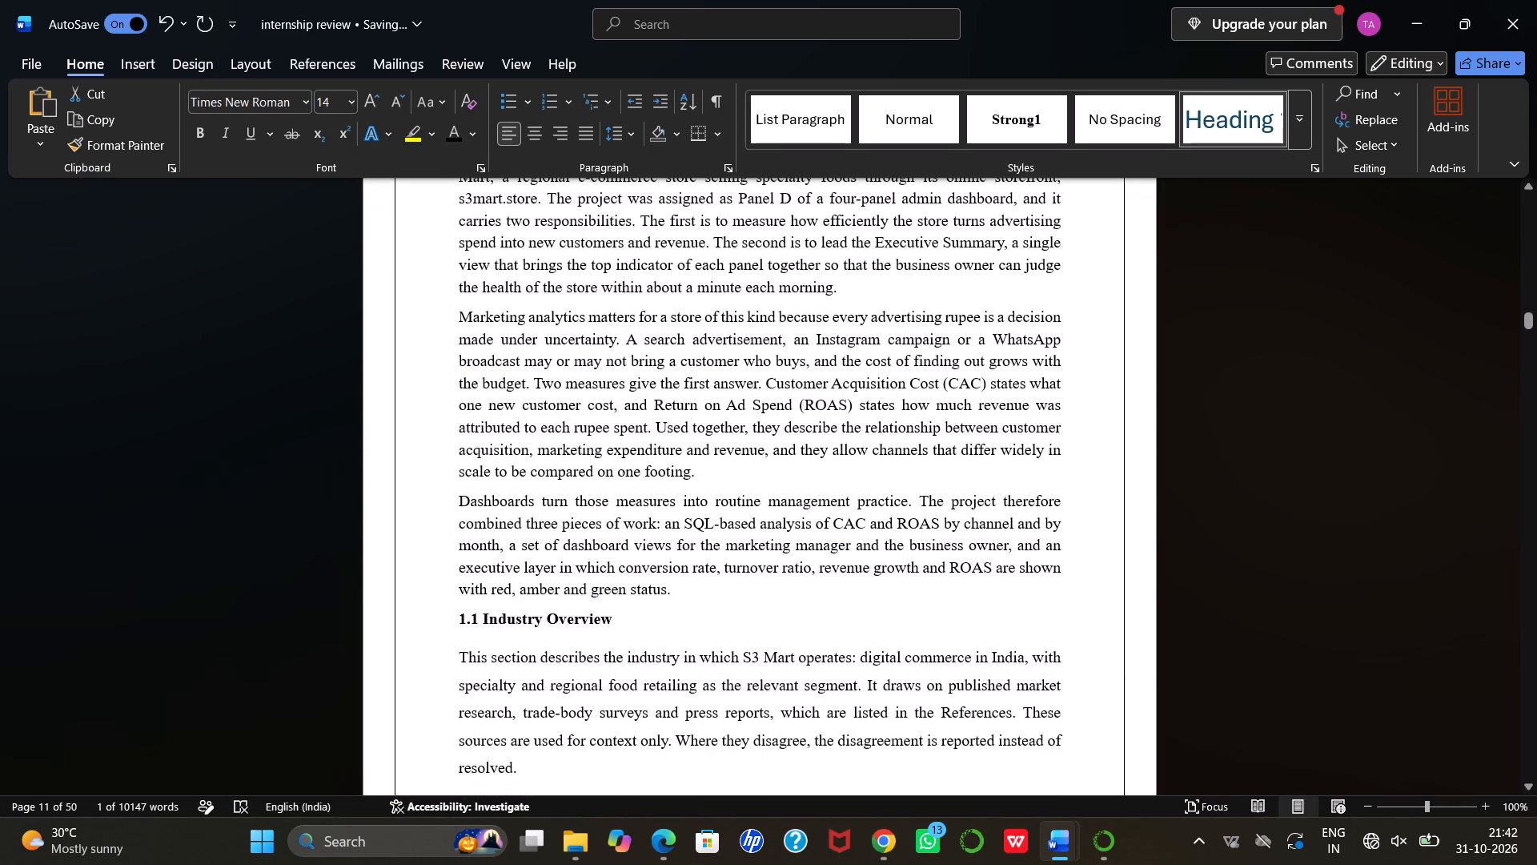
scroll(539, 360, down, 1)
scroll(568, 436, down, 1)
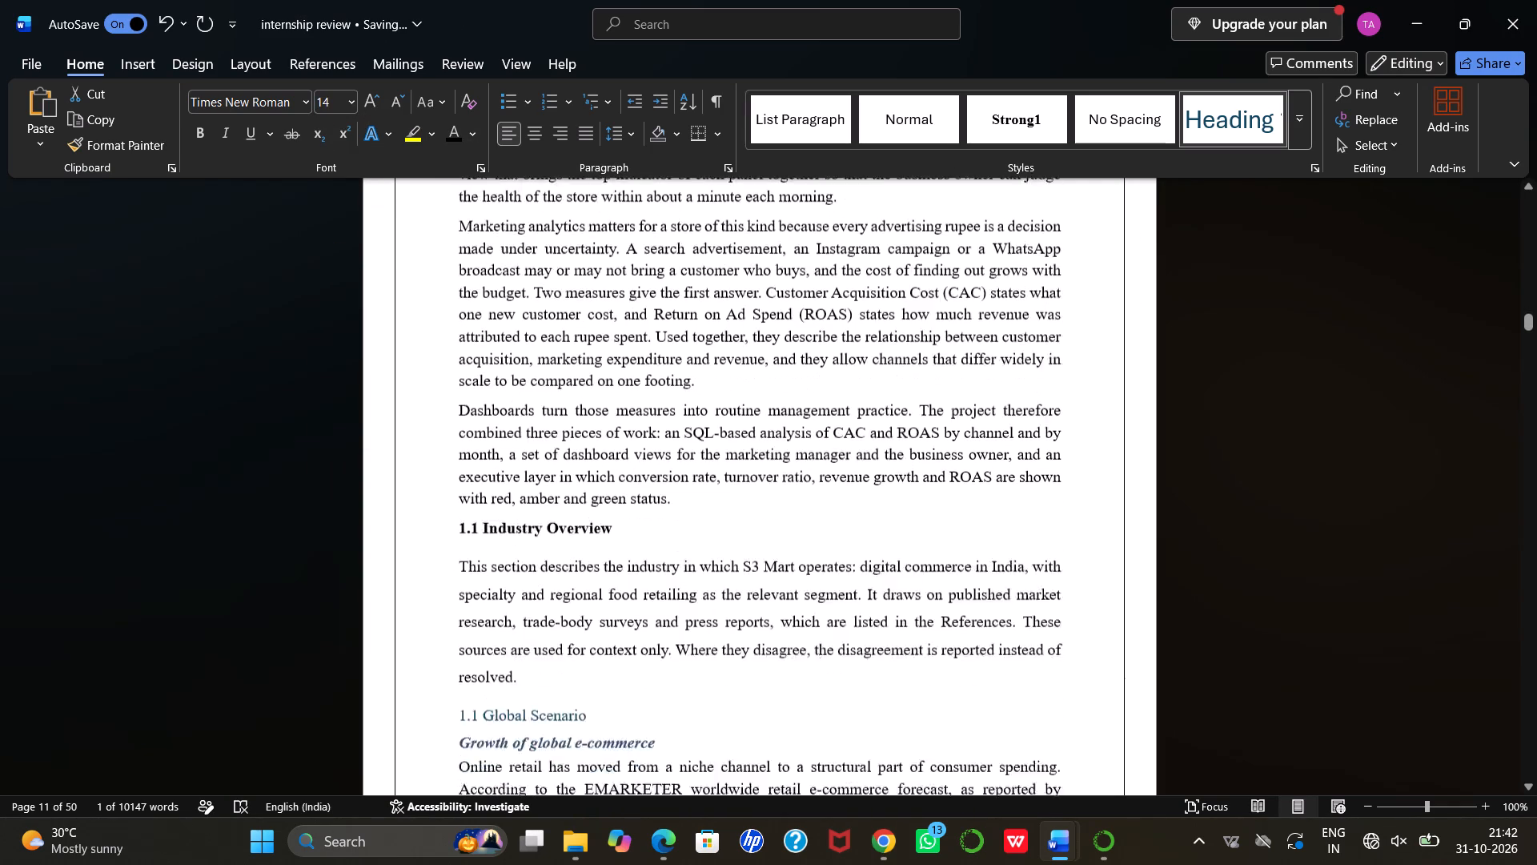
scroll(568, 436, down, 1)
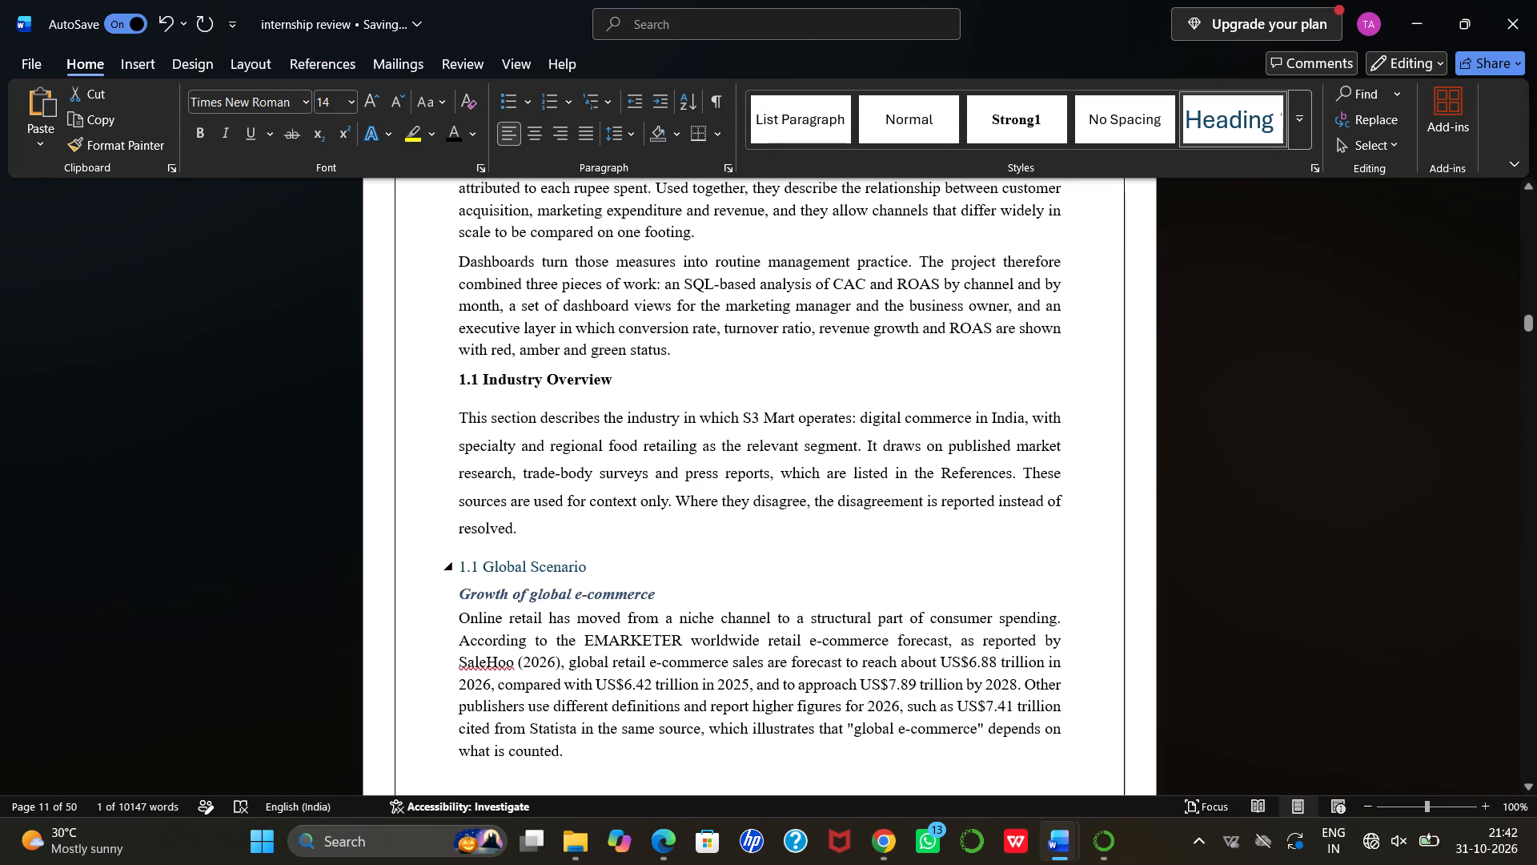
click(479, 566)
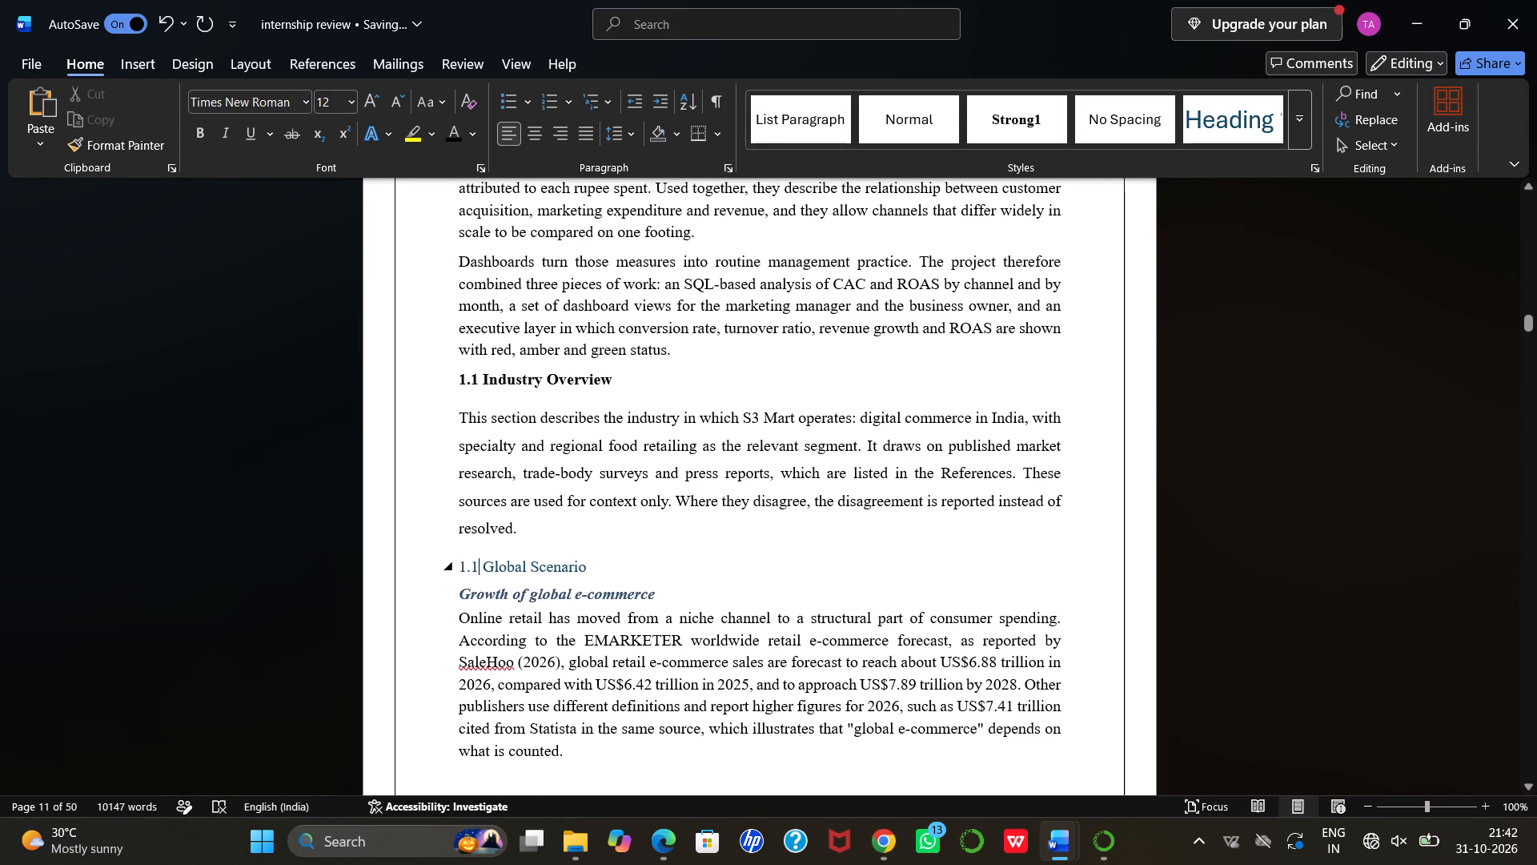
key(BackSpace)
key(BackSpace)
key(BackSpace)
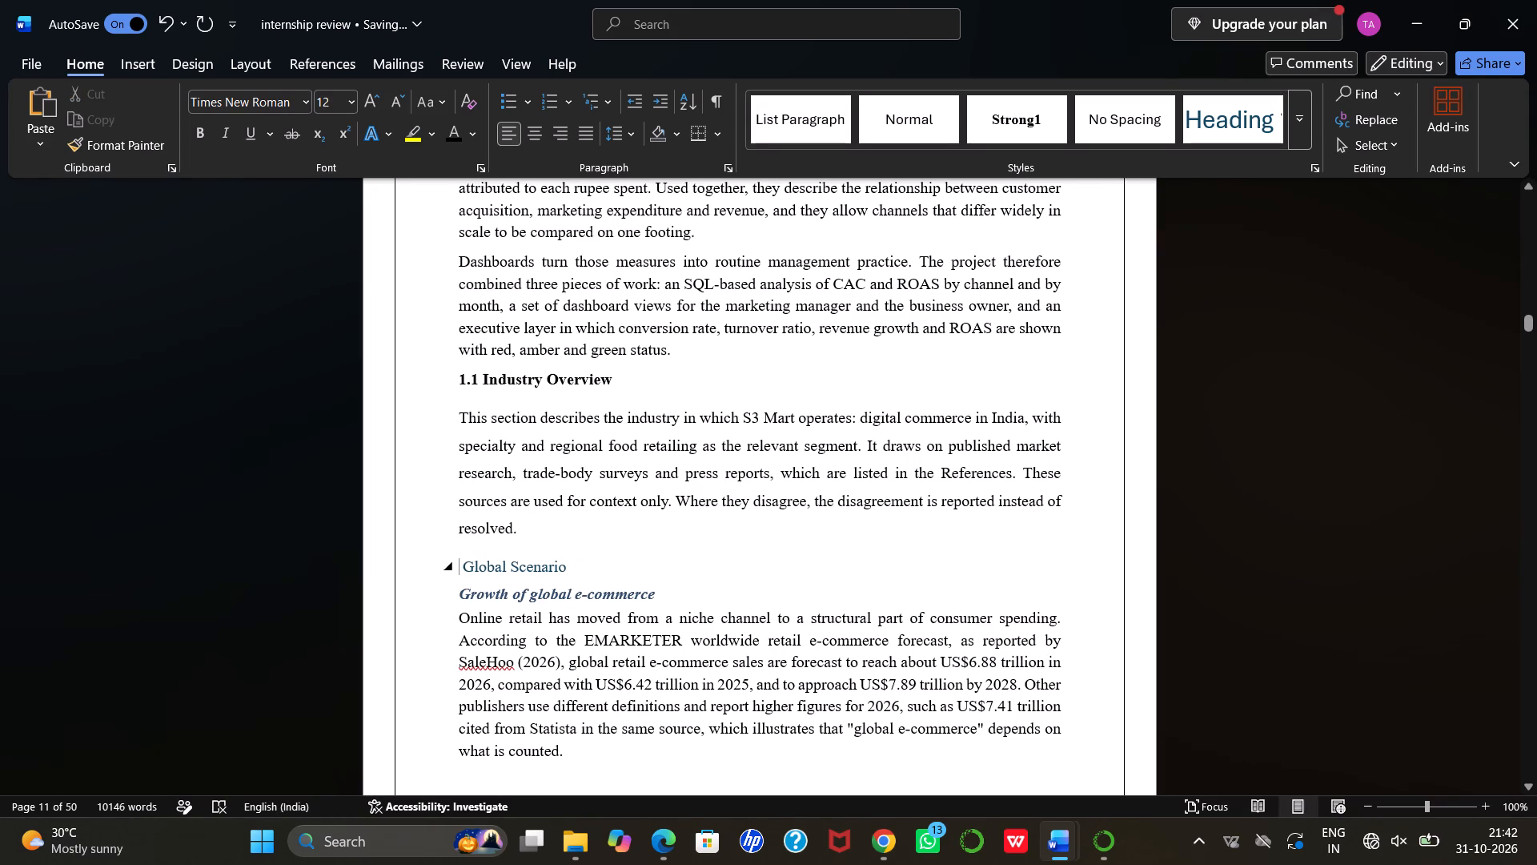
Set the Global Scenario heading below the Industry Overview section to the Automatic font colour.
drag(463, 565, 562, 565)
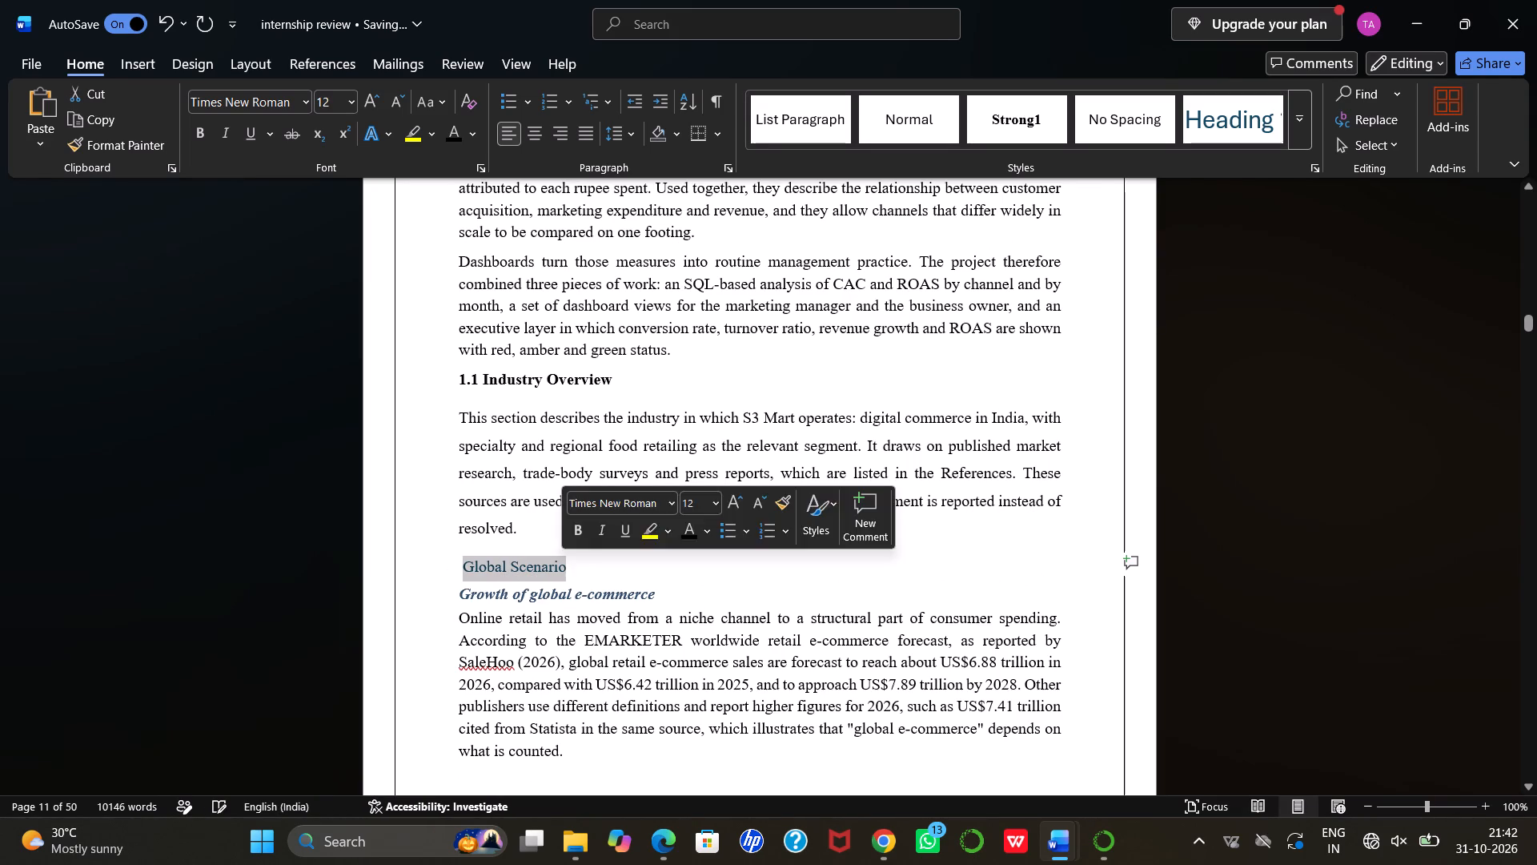
click(709, 535)
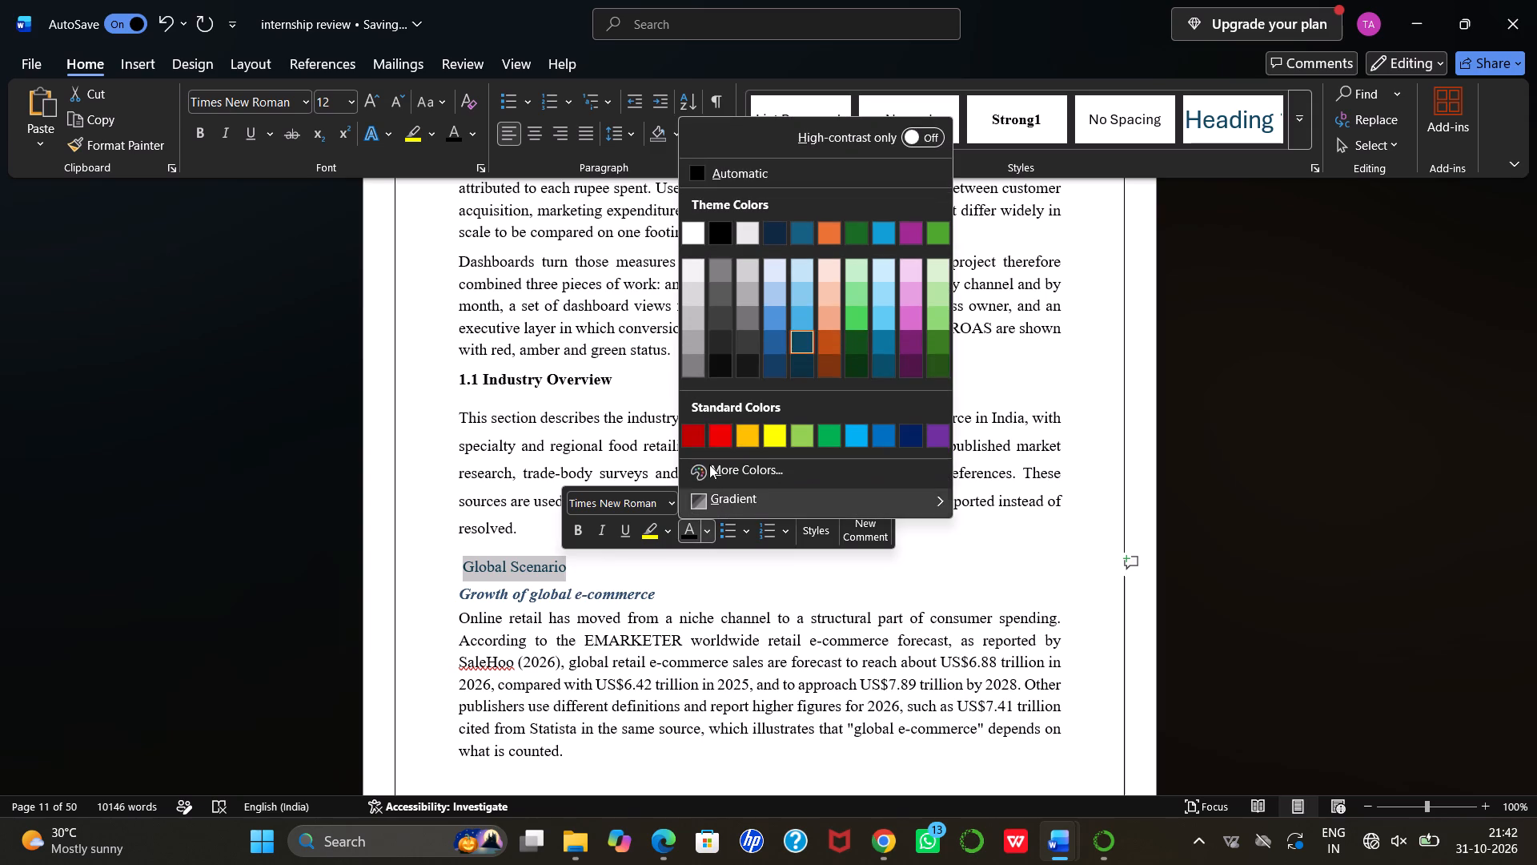
click(699, 171)
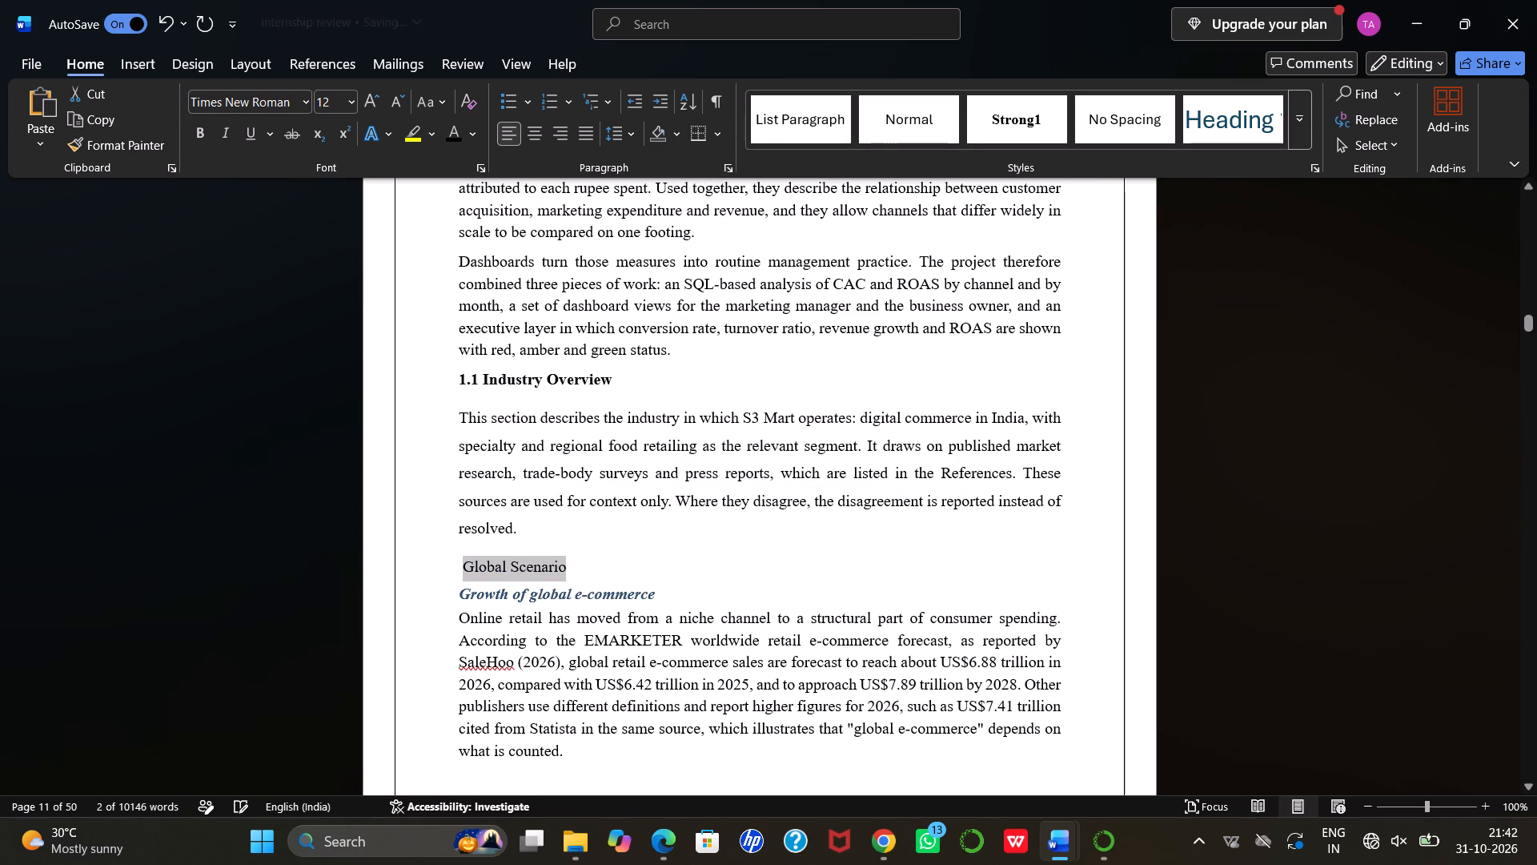
Set the Growth of global e-commerce subheading to Times New Roman with the Automatic font colour.
drag(458, 597, 514, 594)
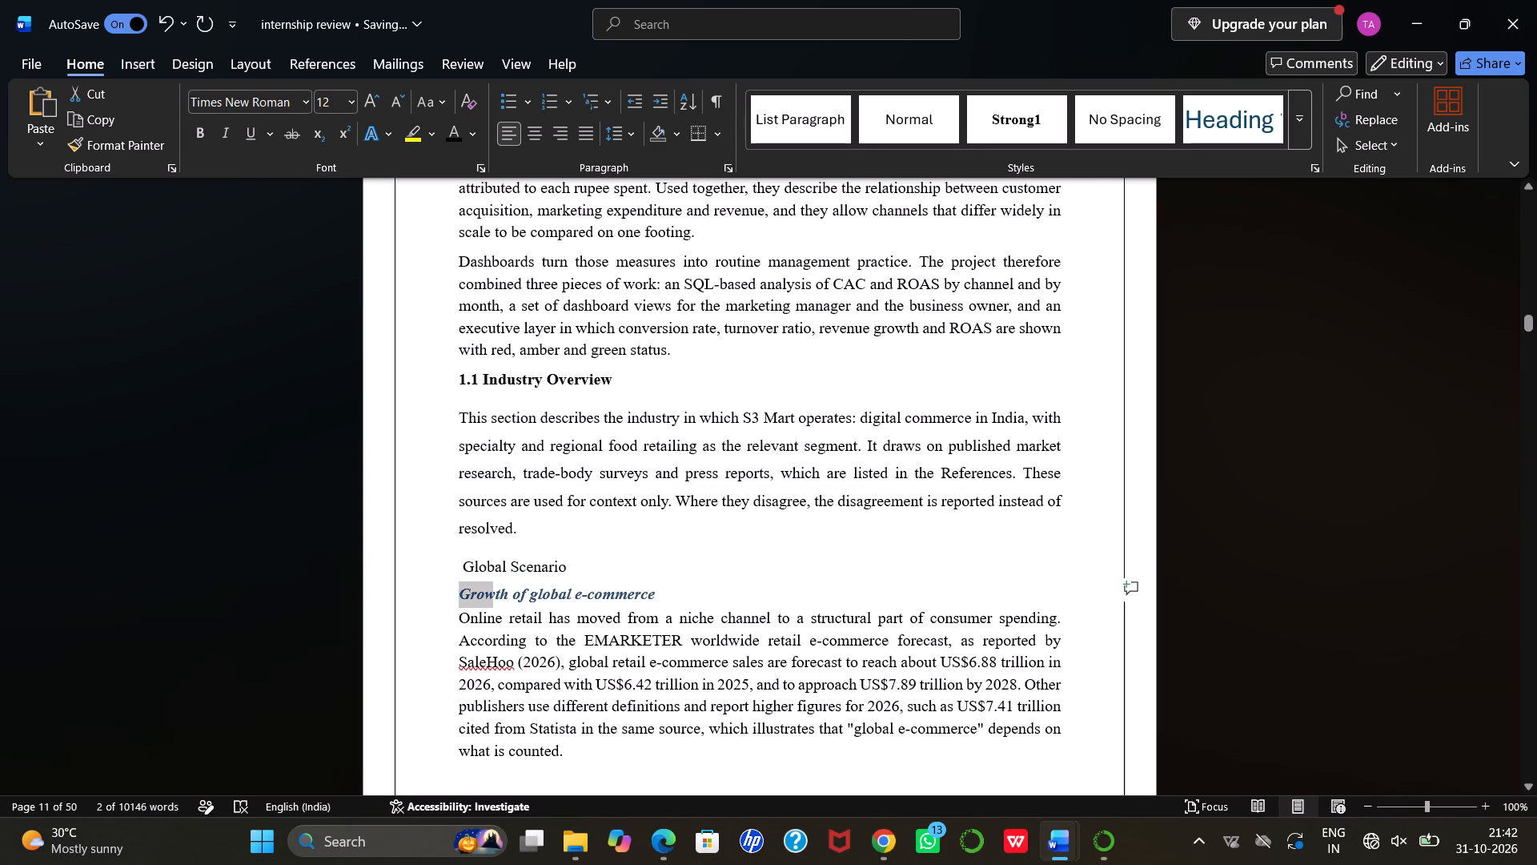
drag(514, 594, 634, 597)
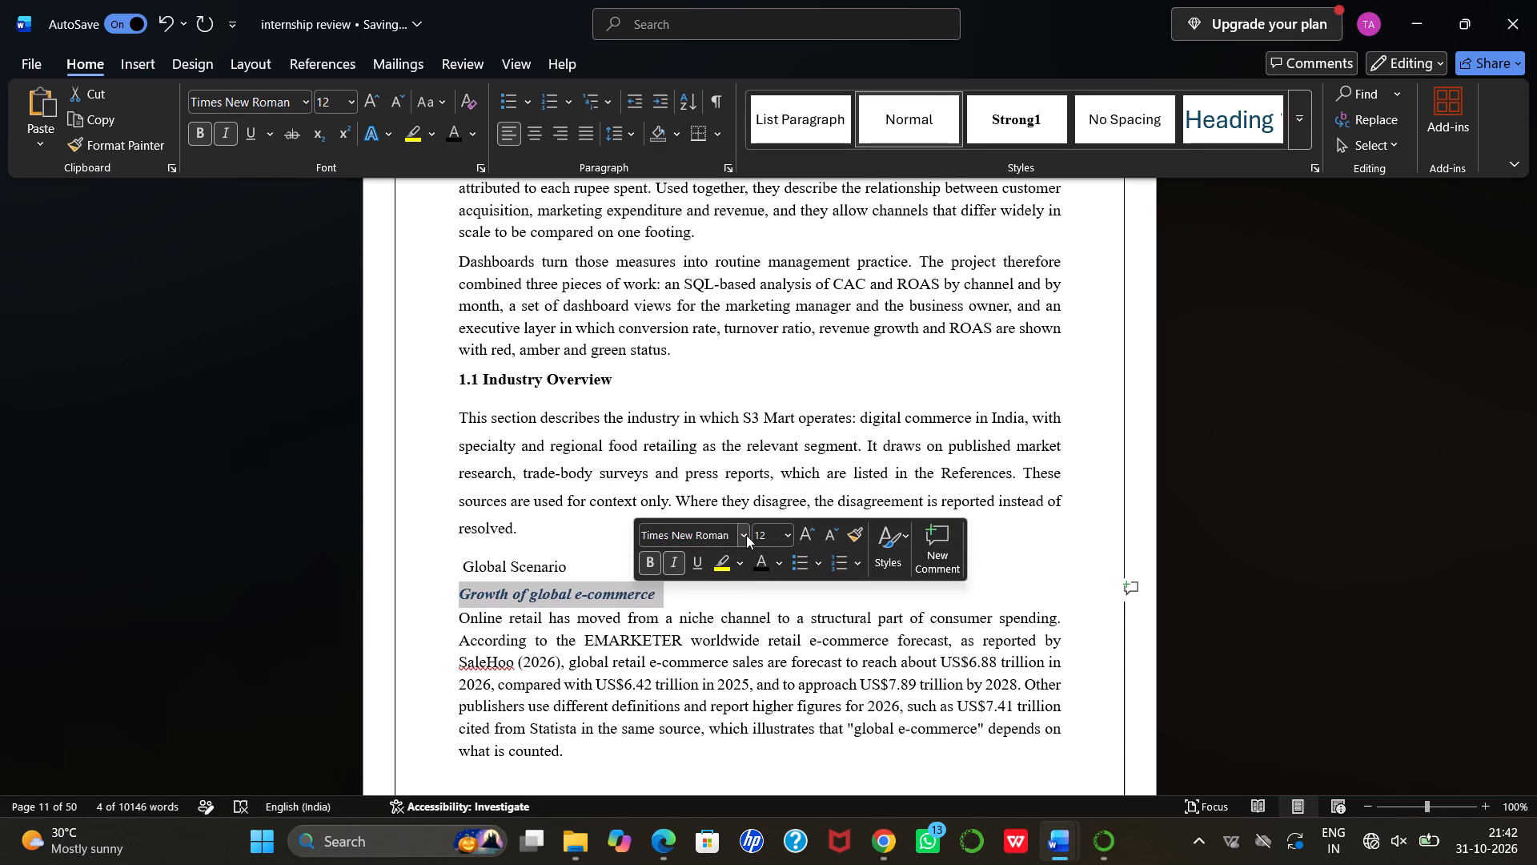
click(746, 535)
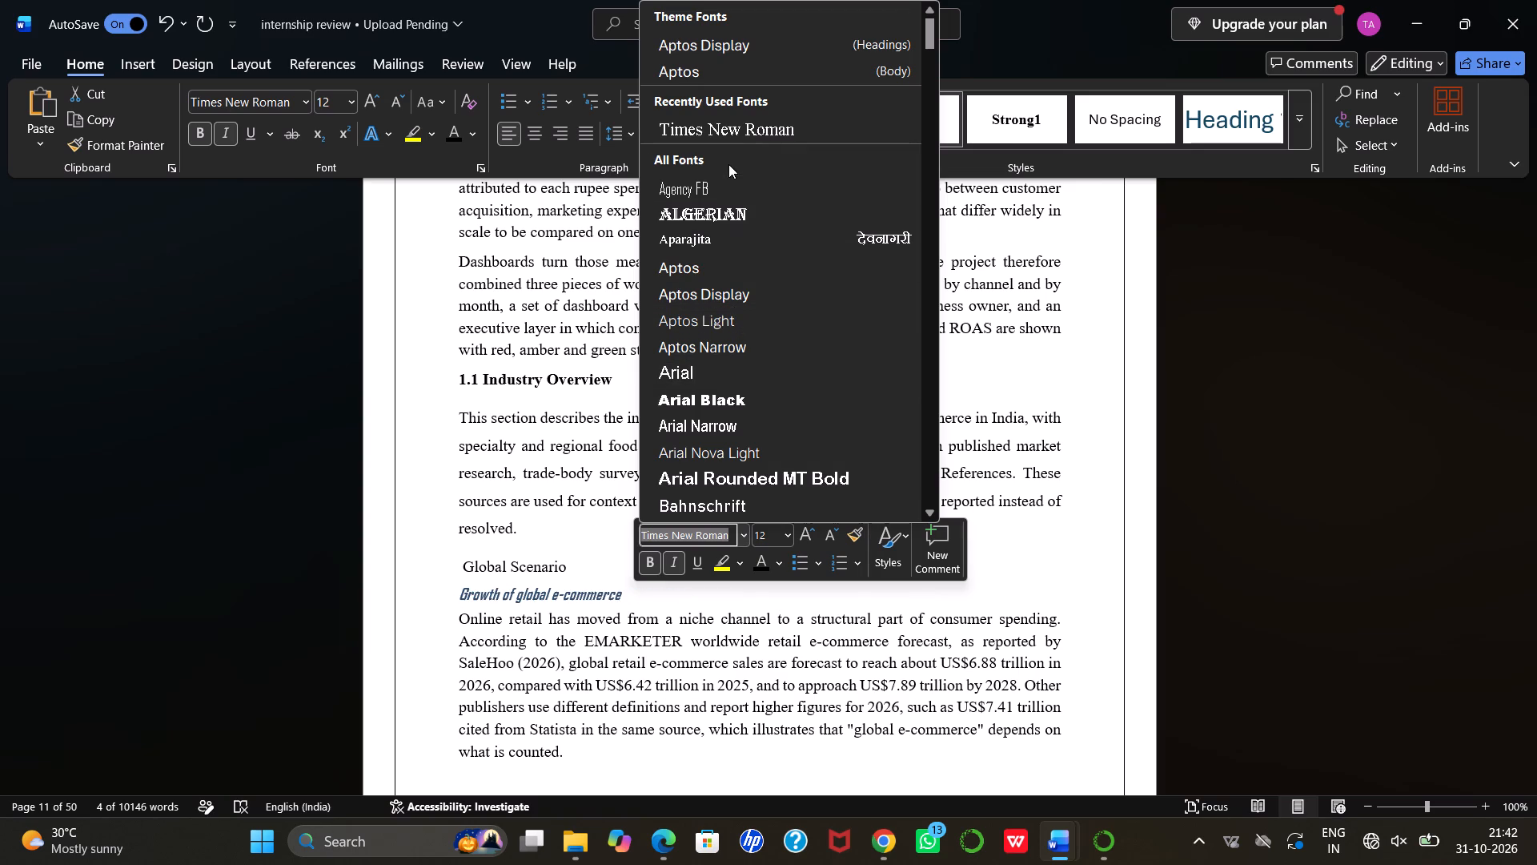
click(739, 131)
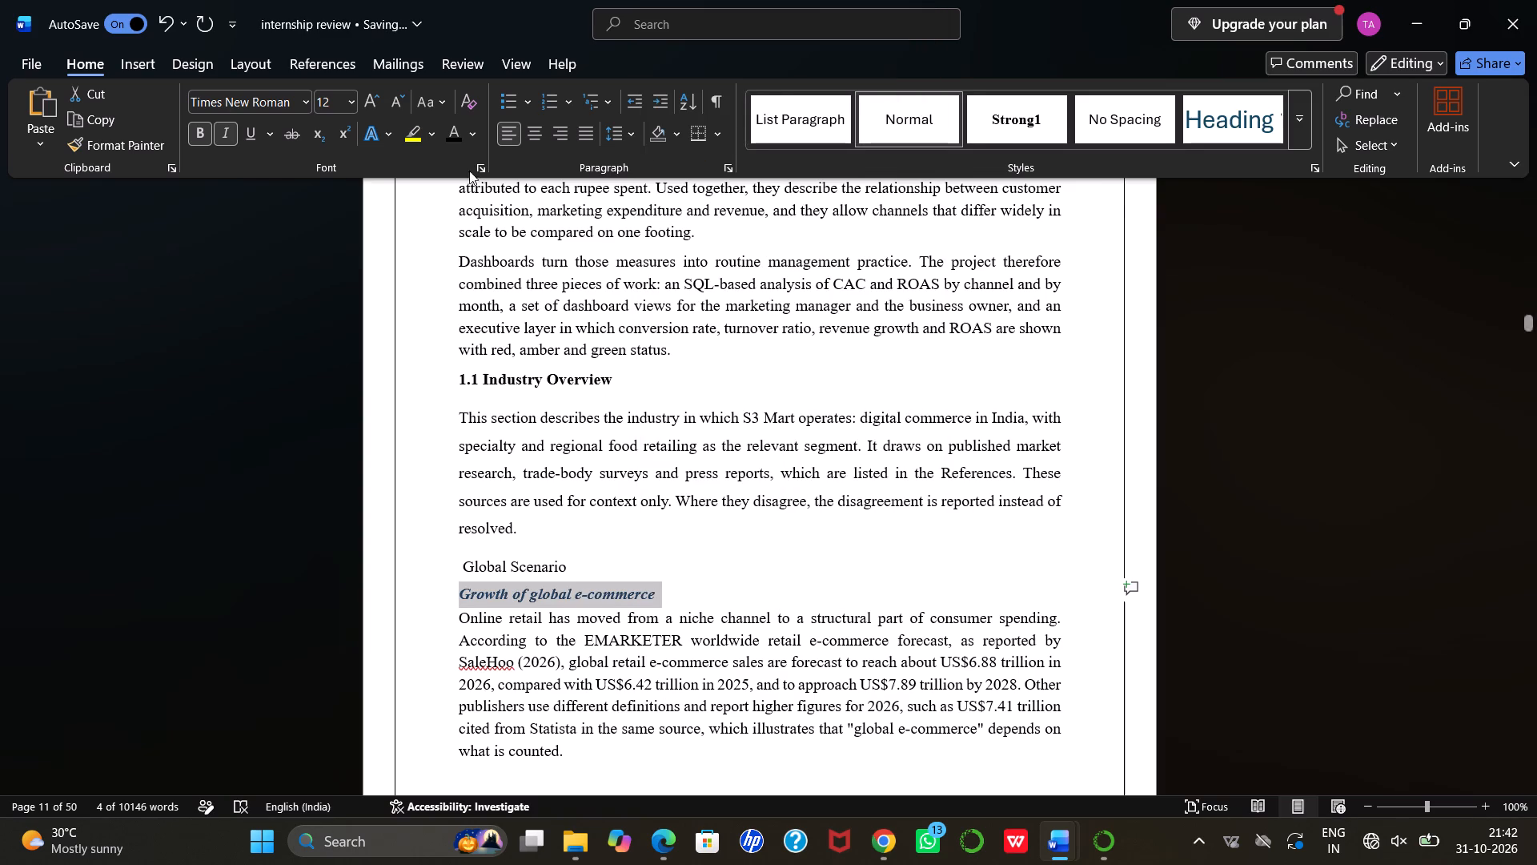
click(470, 133)
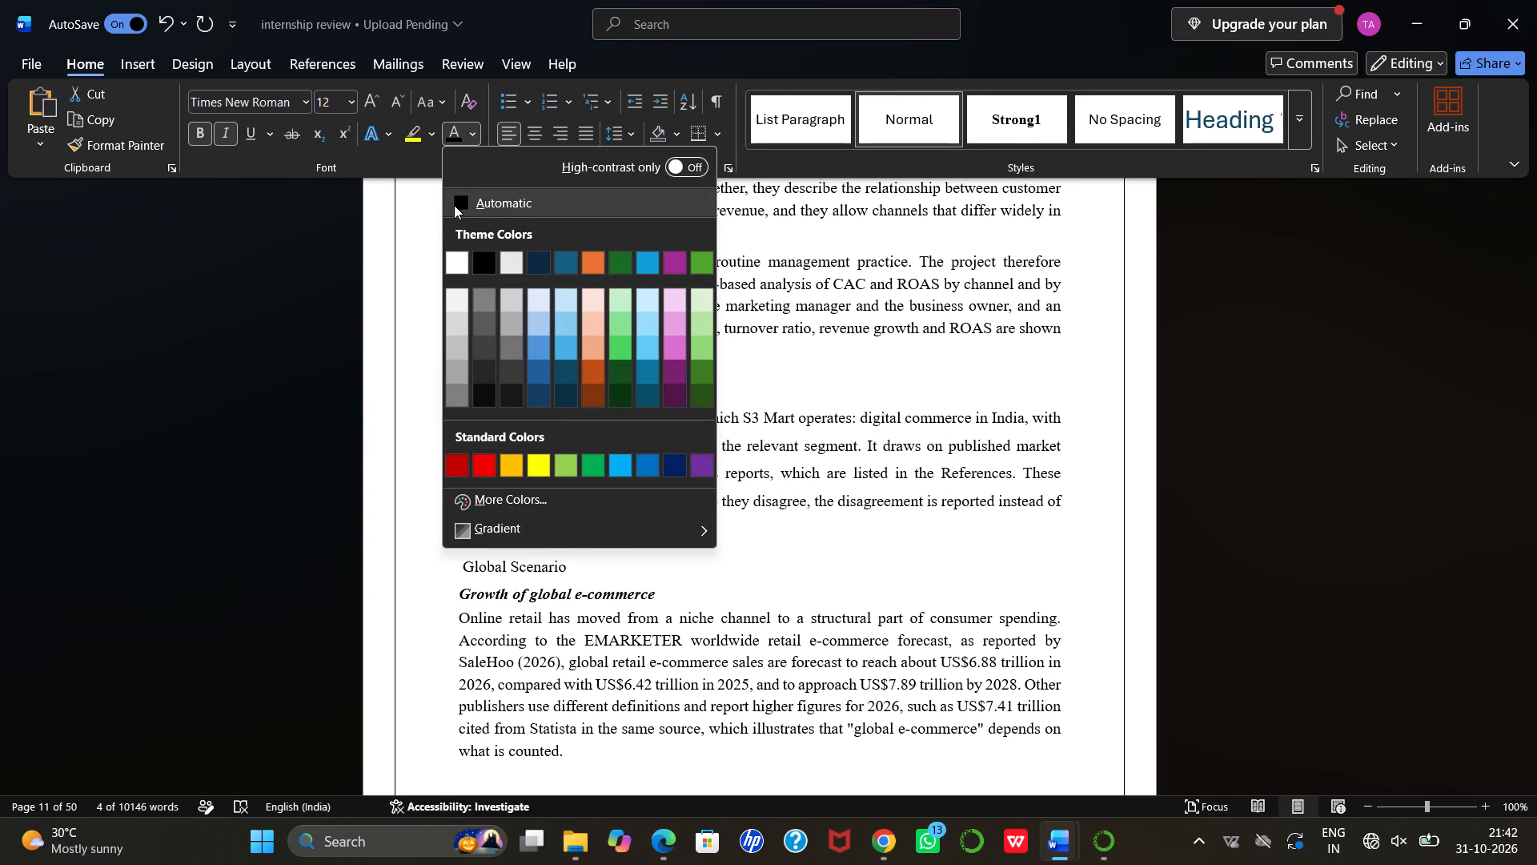
click(454, 205)
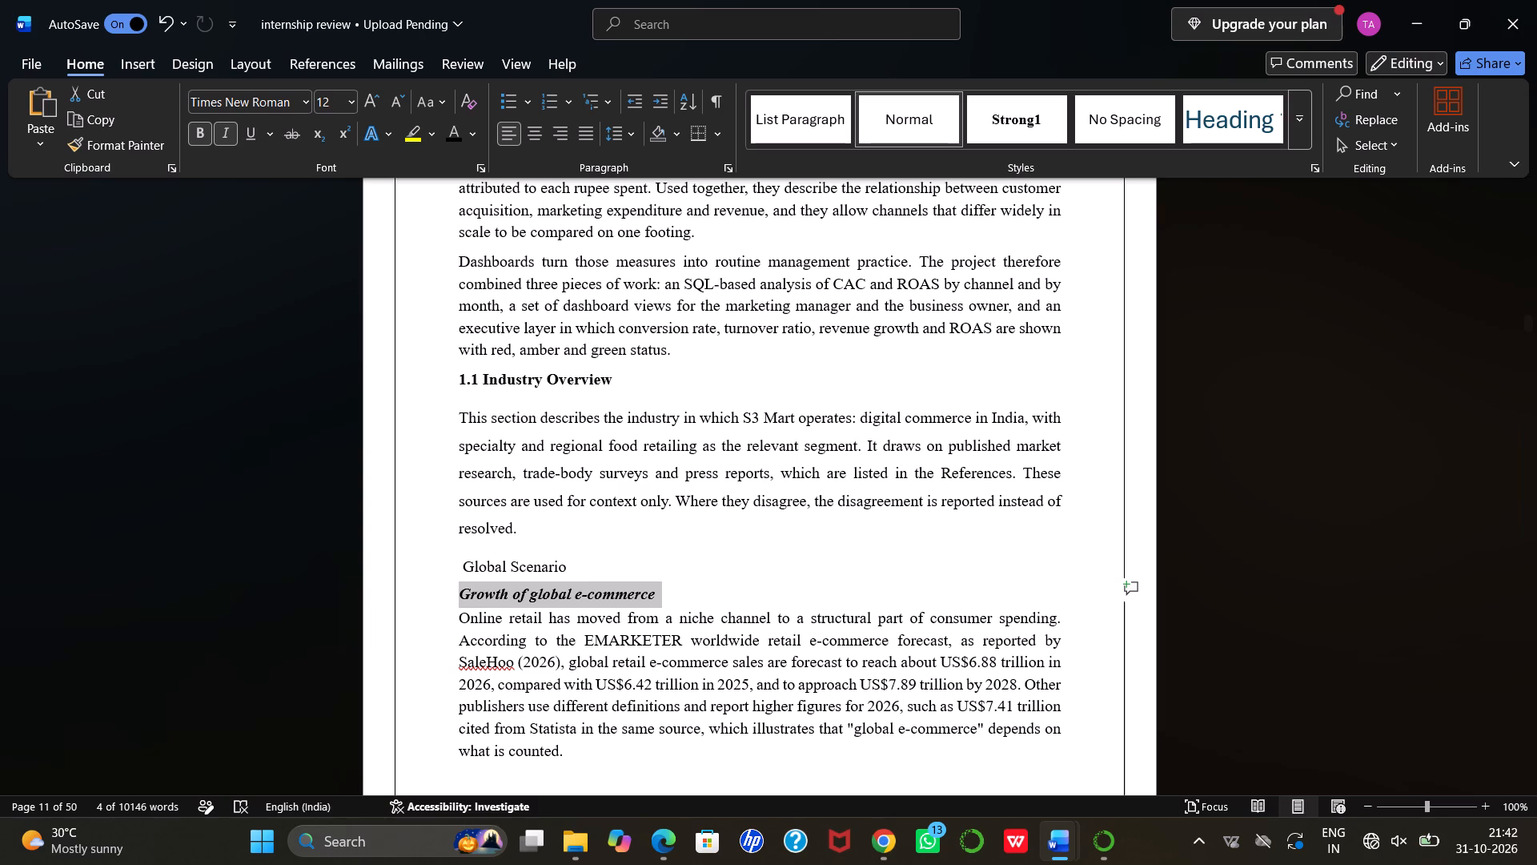
Try to remove the blank space directly before the Introduction heading on page 11.
scroll(476, 171, up, 2)
scroll(540, 301, up, 1)
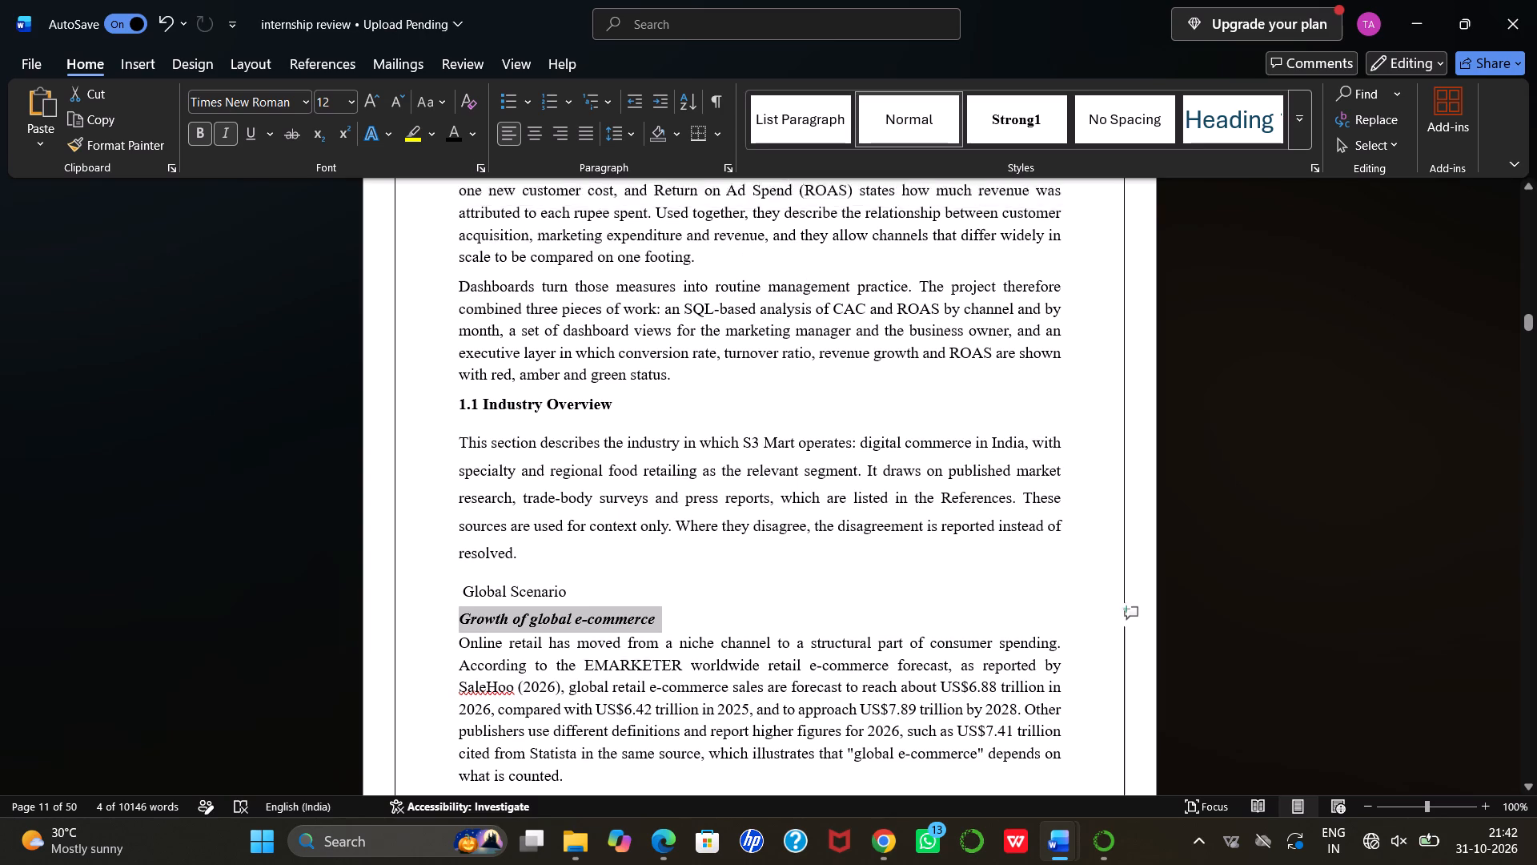
scroll(540, 301, up, 1)
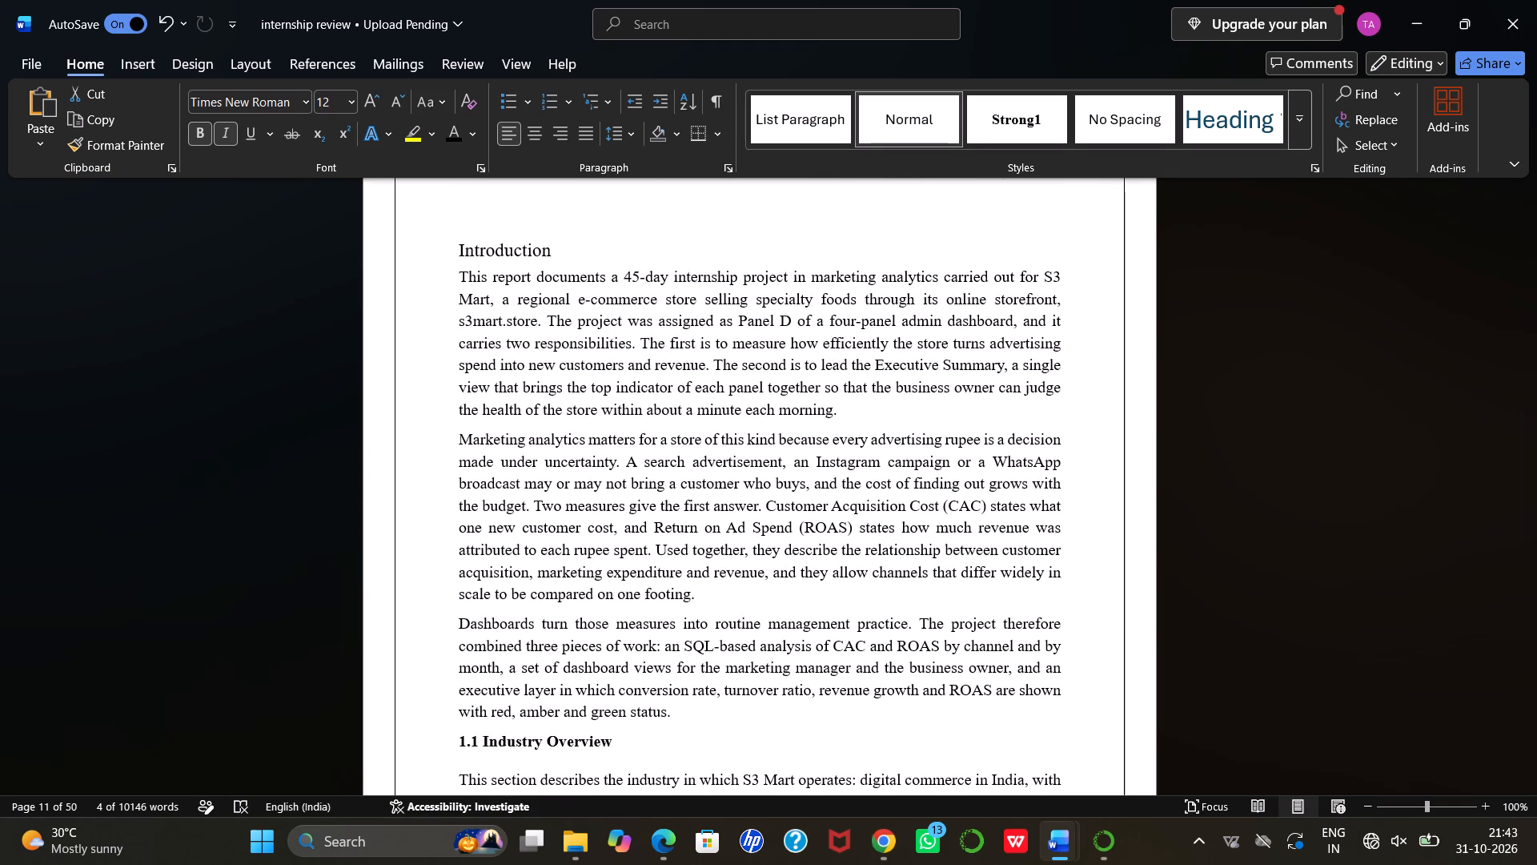
scroll(540, 301, up, 1)
click(458, 332)
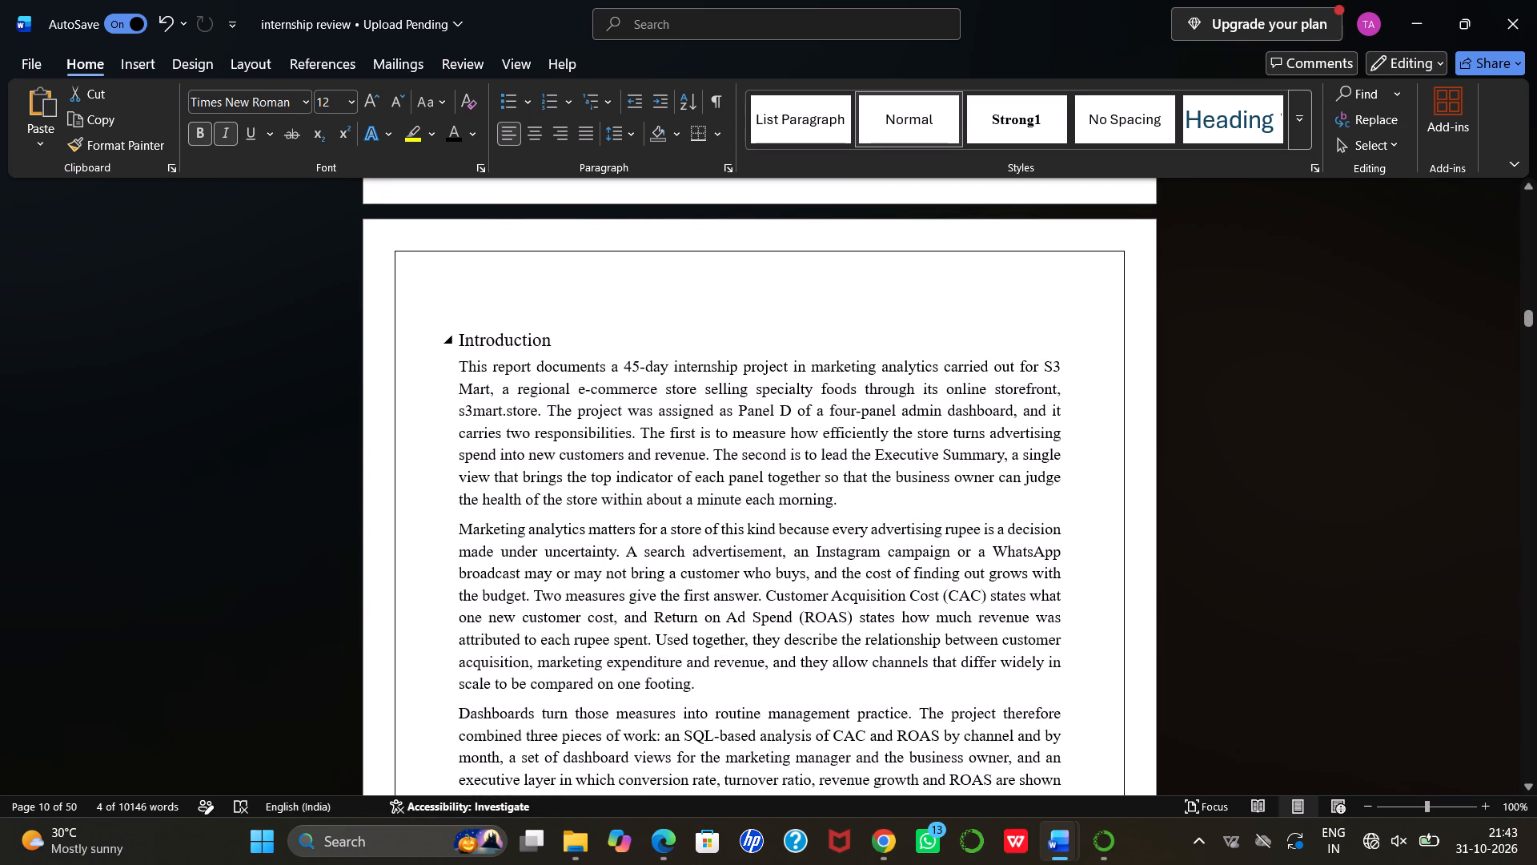
key(BackSpace)
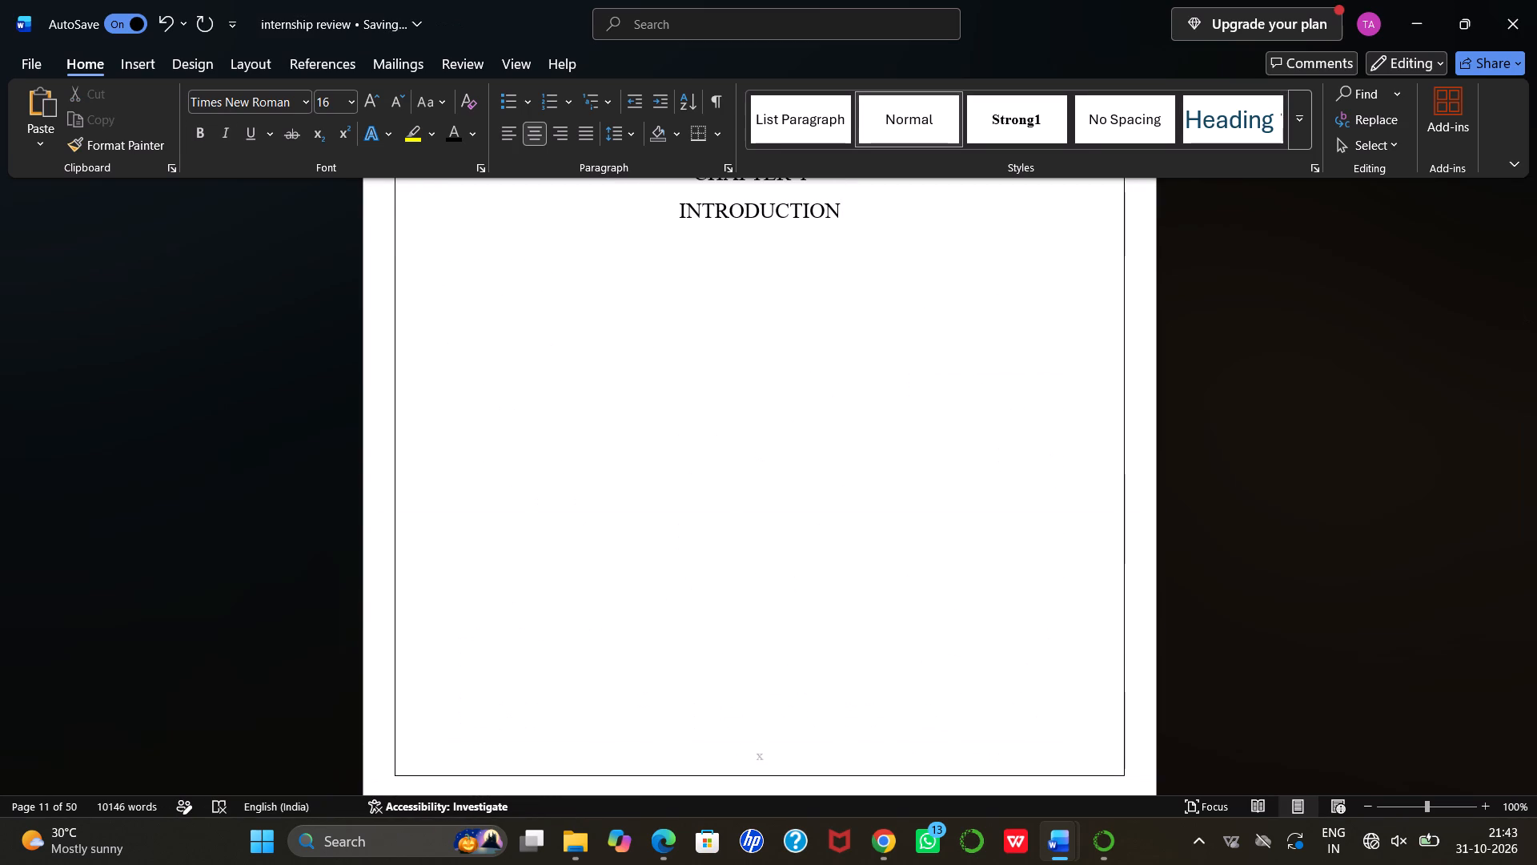
Check the layout from the end of the chapter title page through Introduction to the Industry Overview heading.
scroll(458, 332, down, 3)
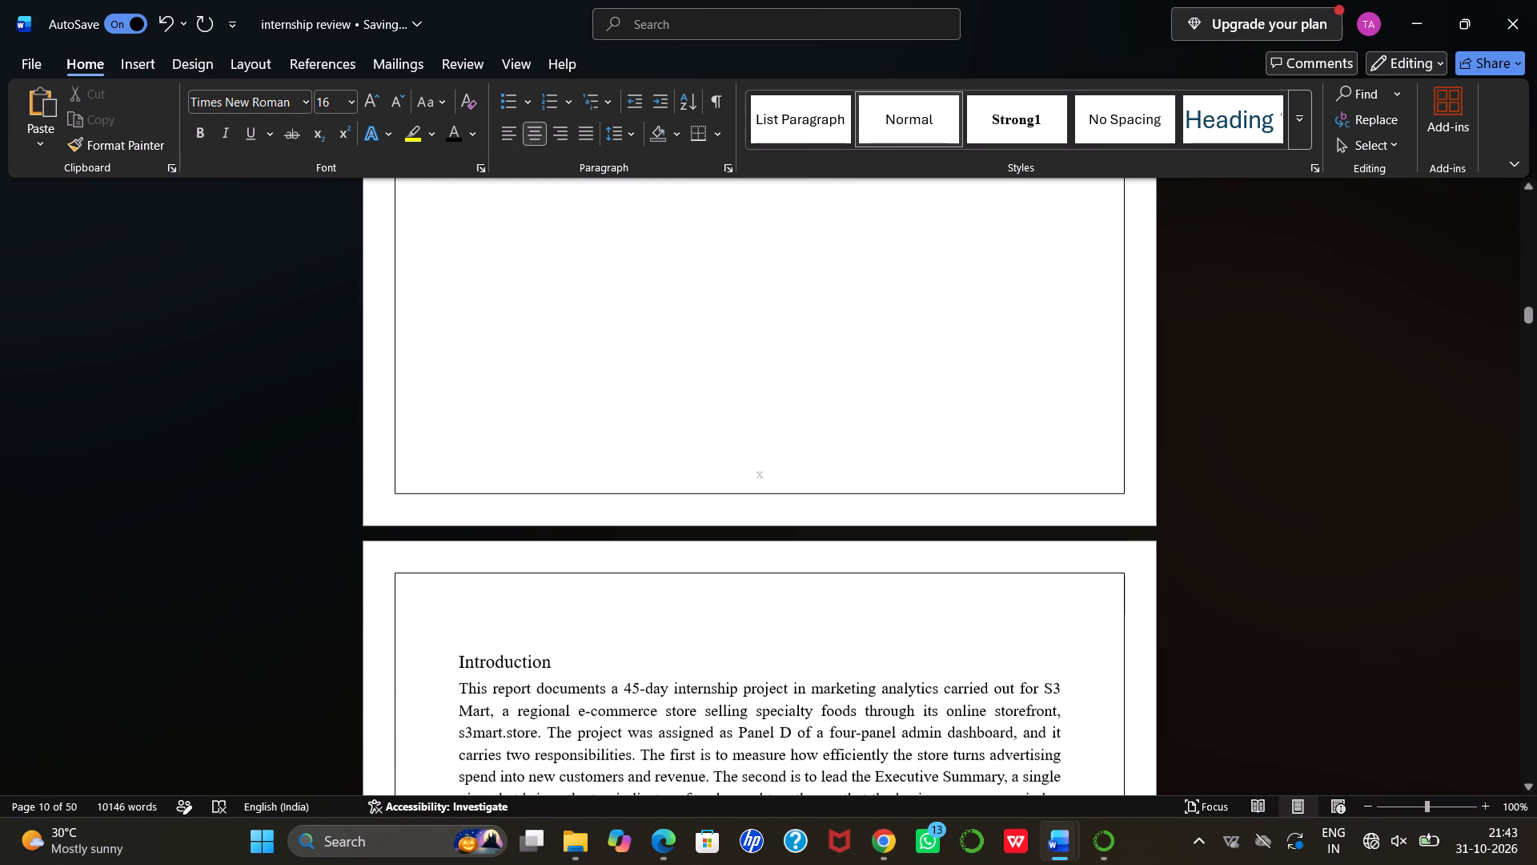
scroll(458, 332, down, 1)
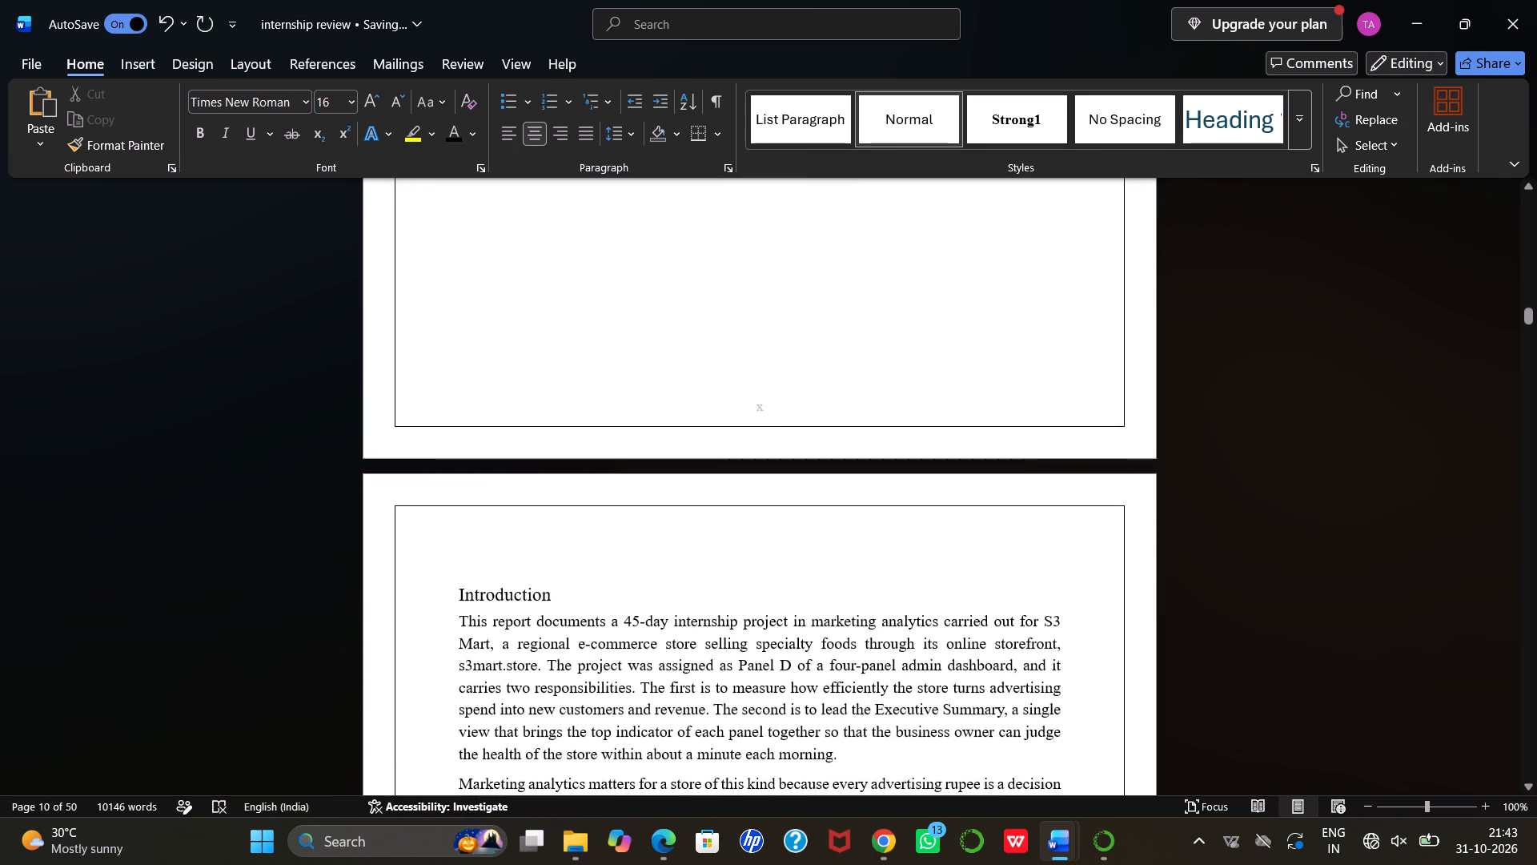
scroll(458, 332, down, 2)
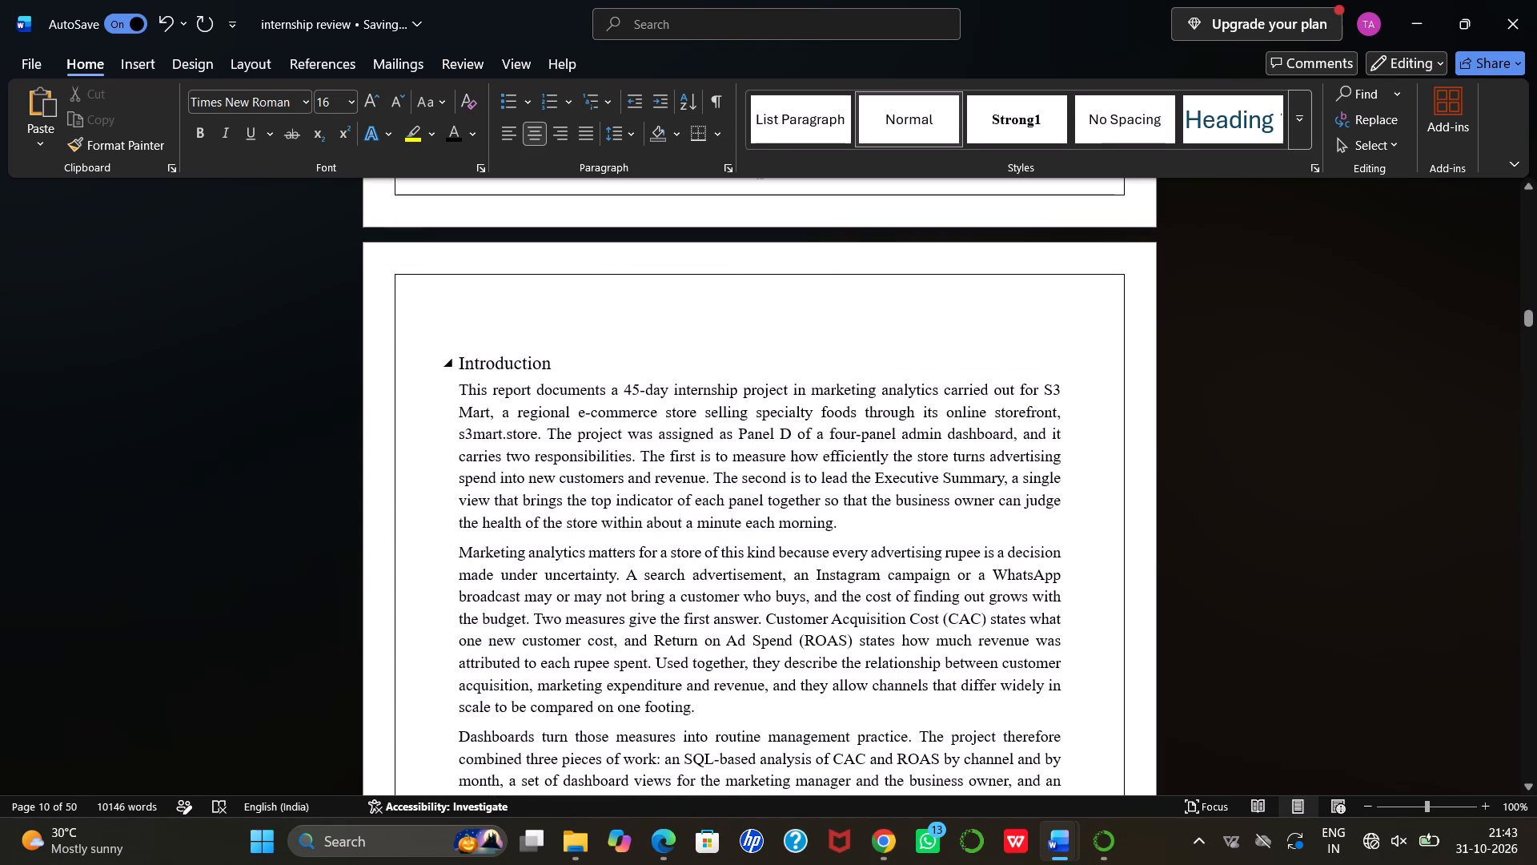
scroll(489, 360, down, 1)
scroll(489, 360, up, 1)
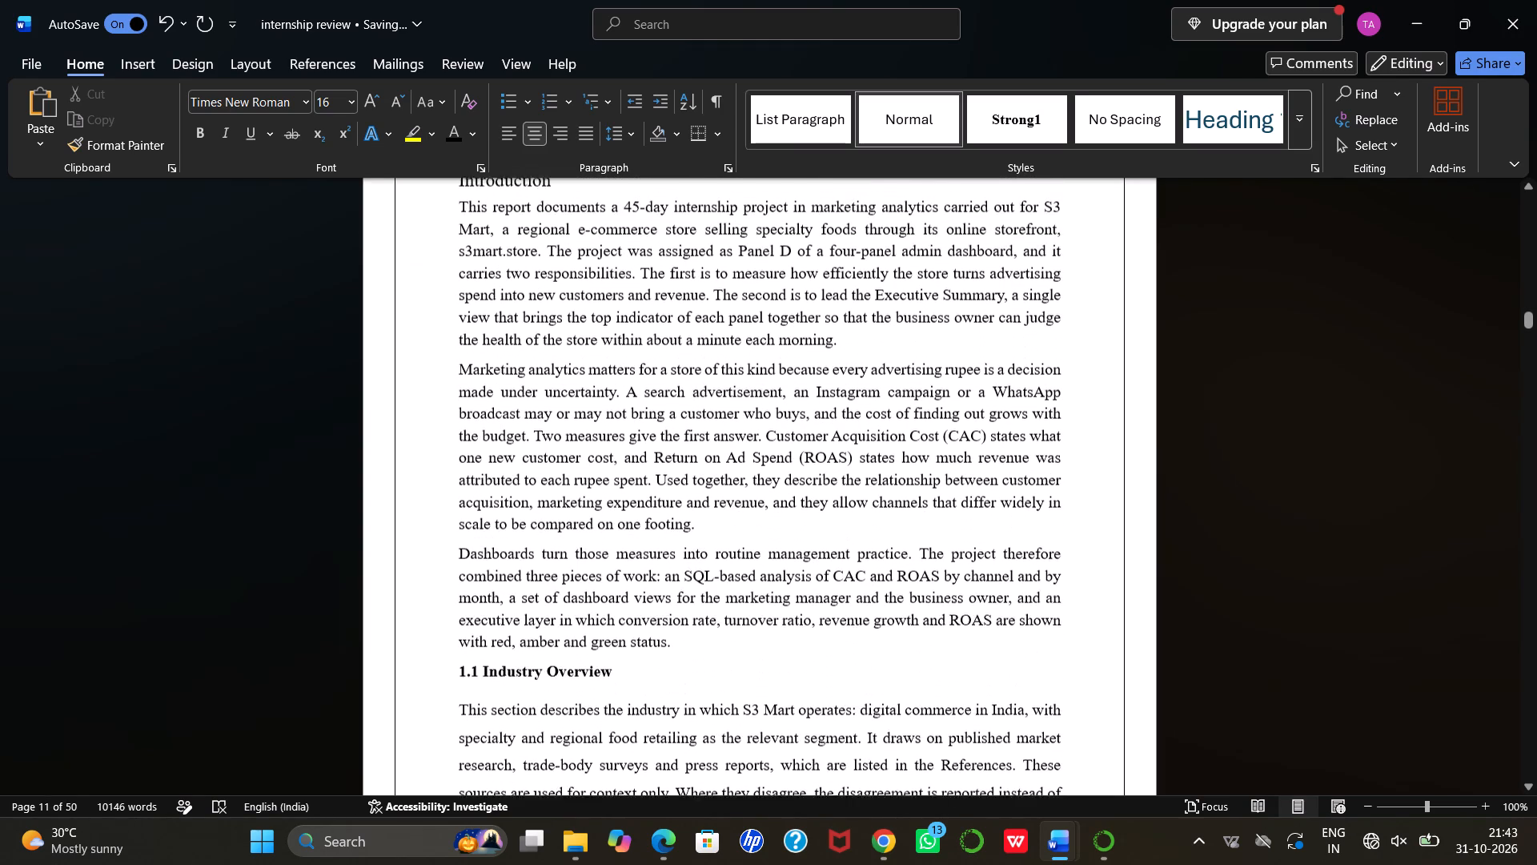
scroll(489, 360, up, 1)
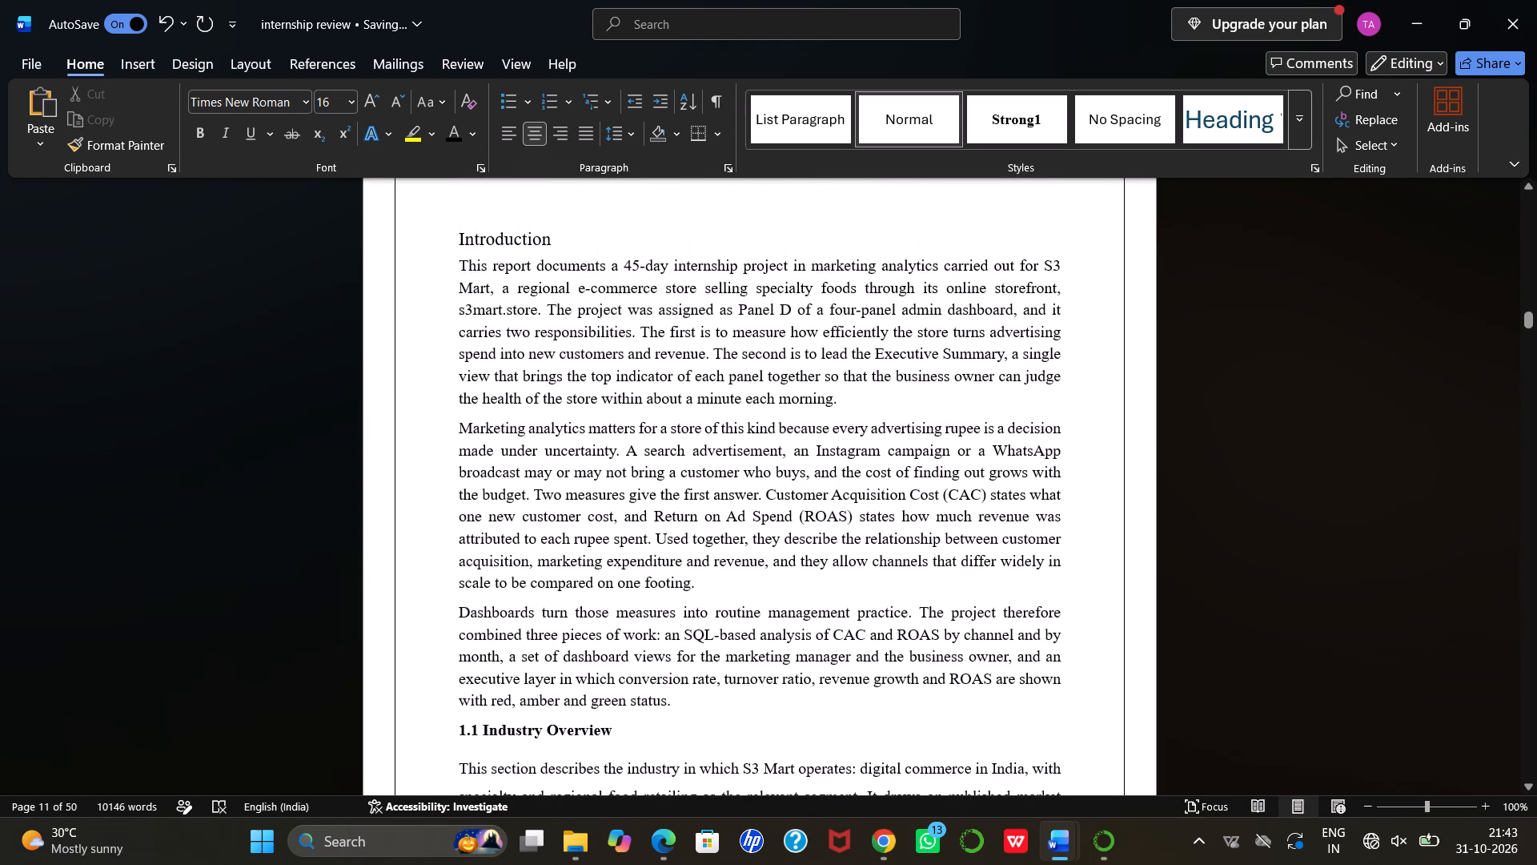
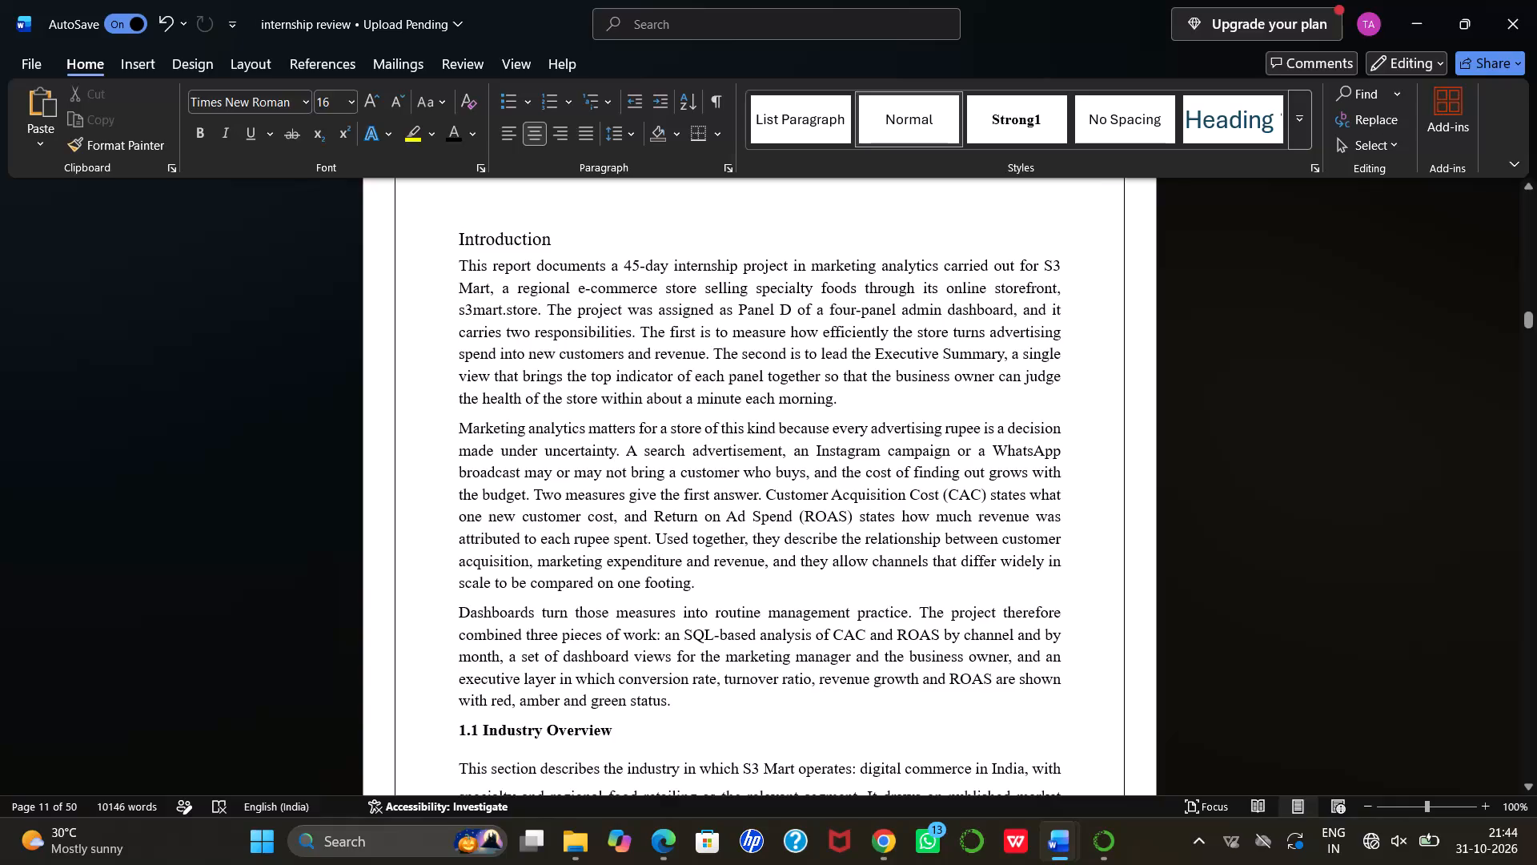
Set the Mobile and social commerce subheading to the black theme font colour.
scroll(941, 578, down, 1)
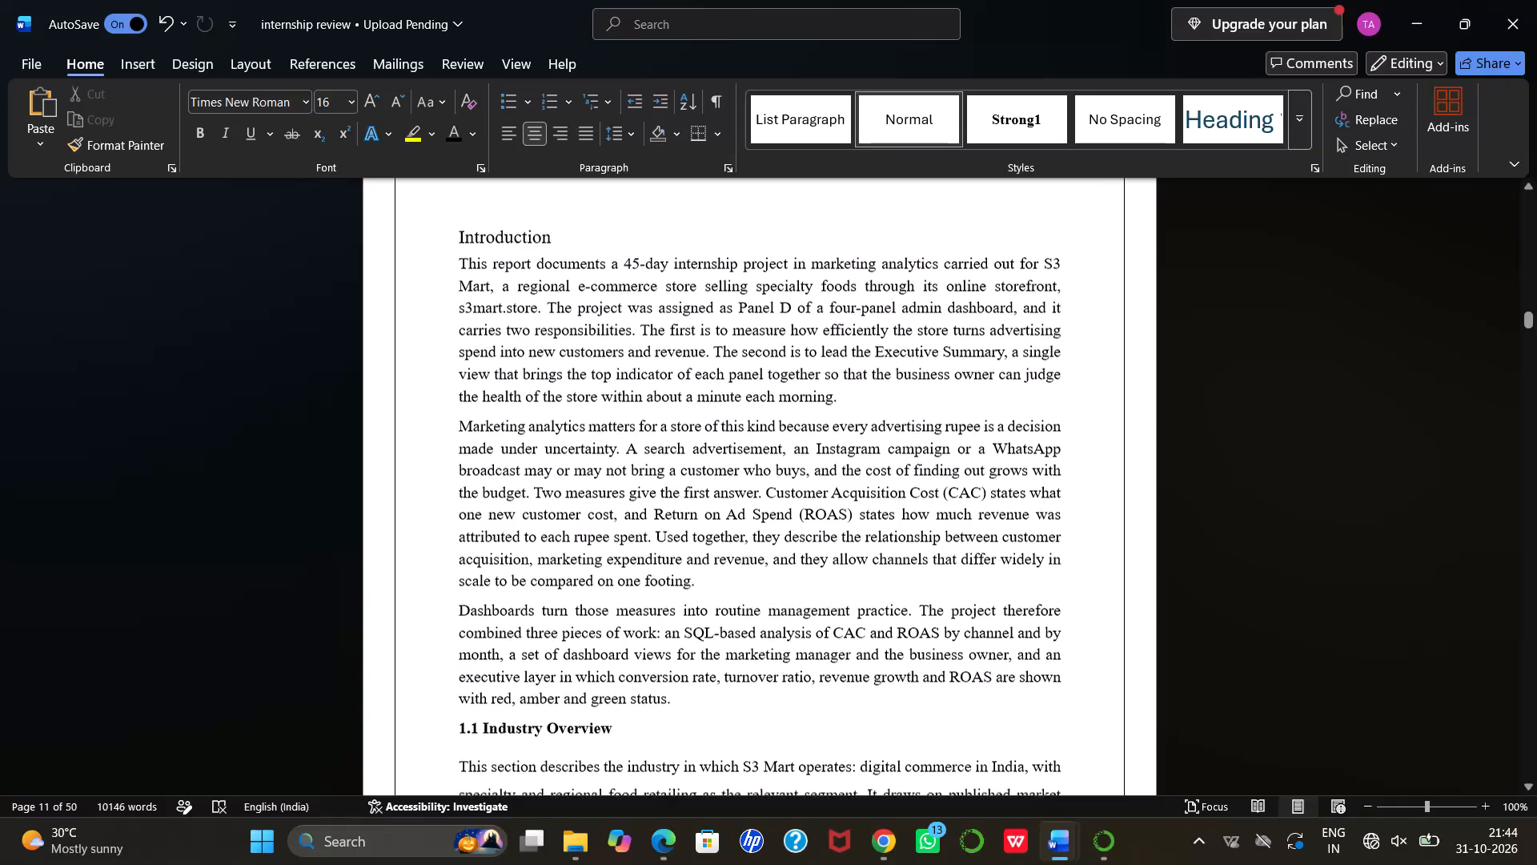
scroll(941, 578, down, 5)
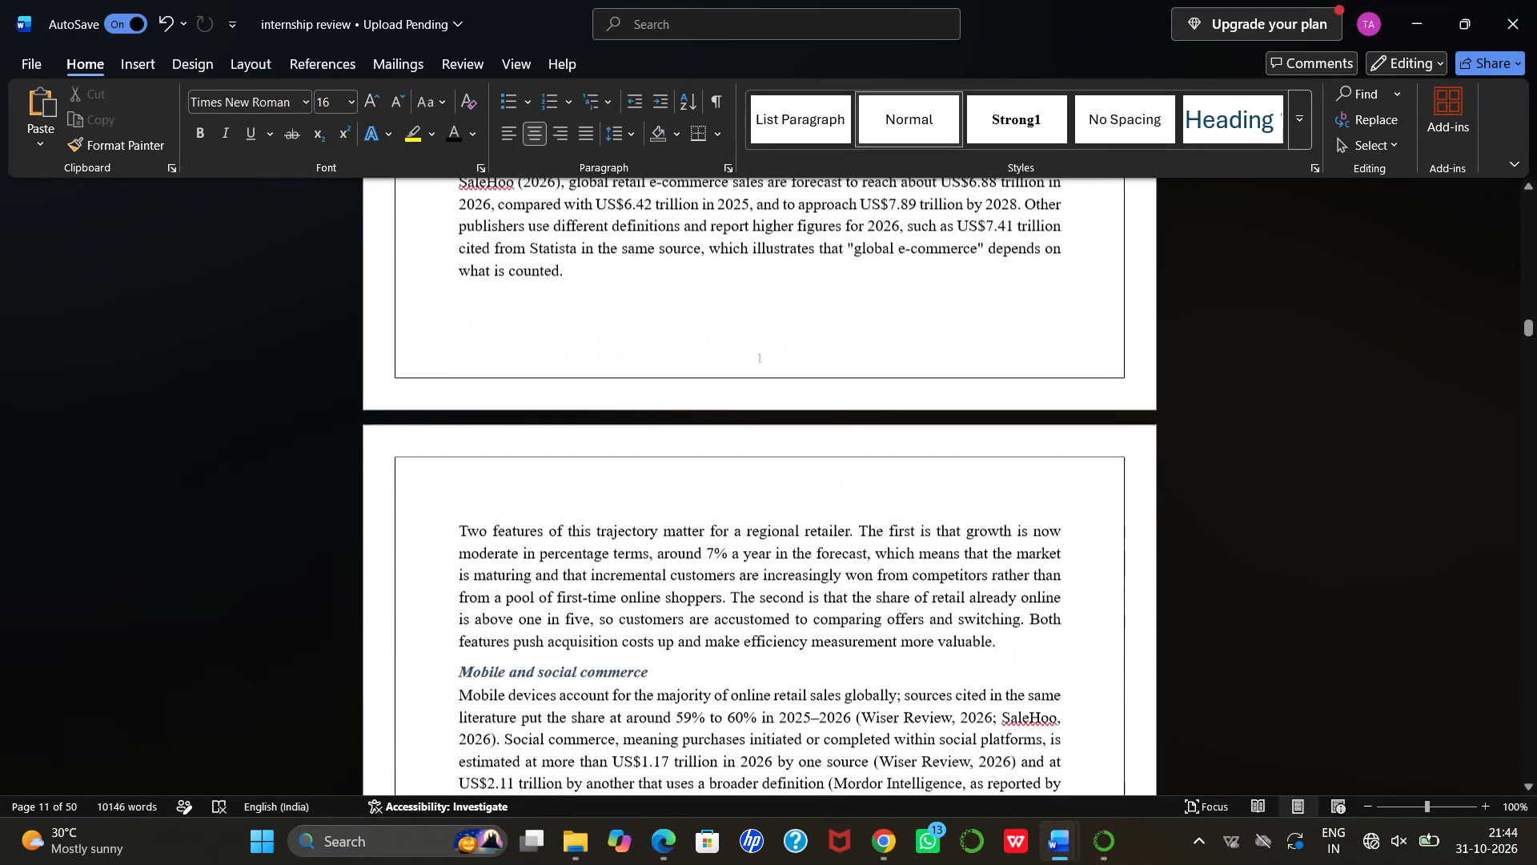
scroll(941, 578, down, 1)
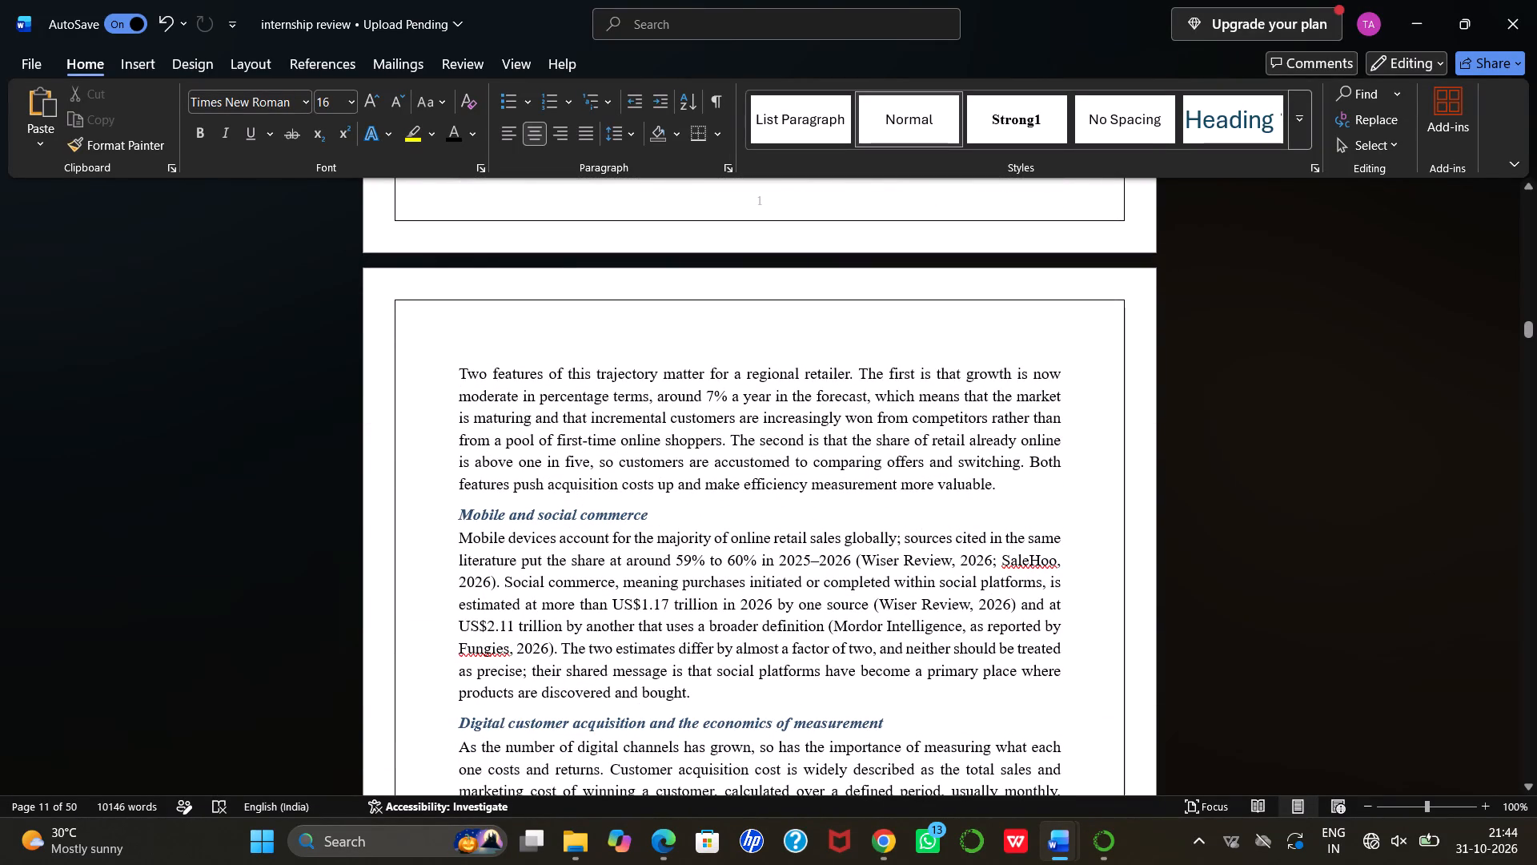
drag(463, 516, 641, 514)
click(786, 471)
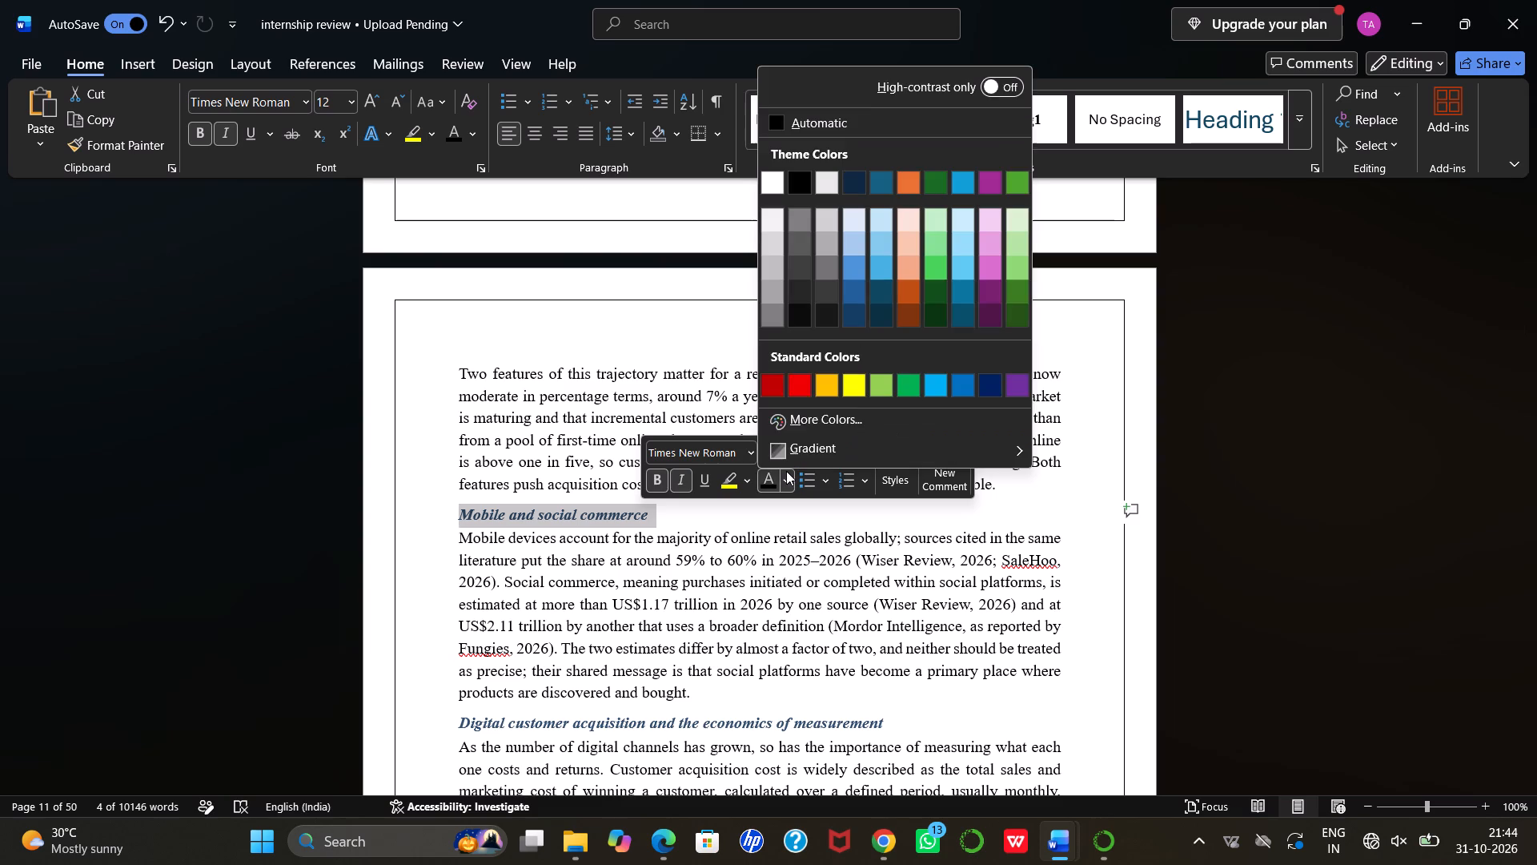
click(801, 186)
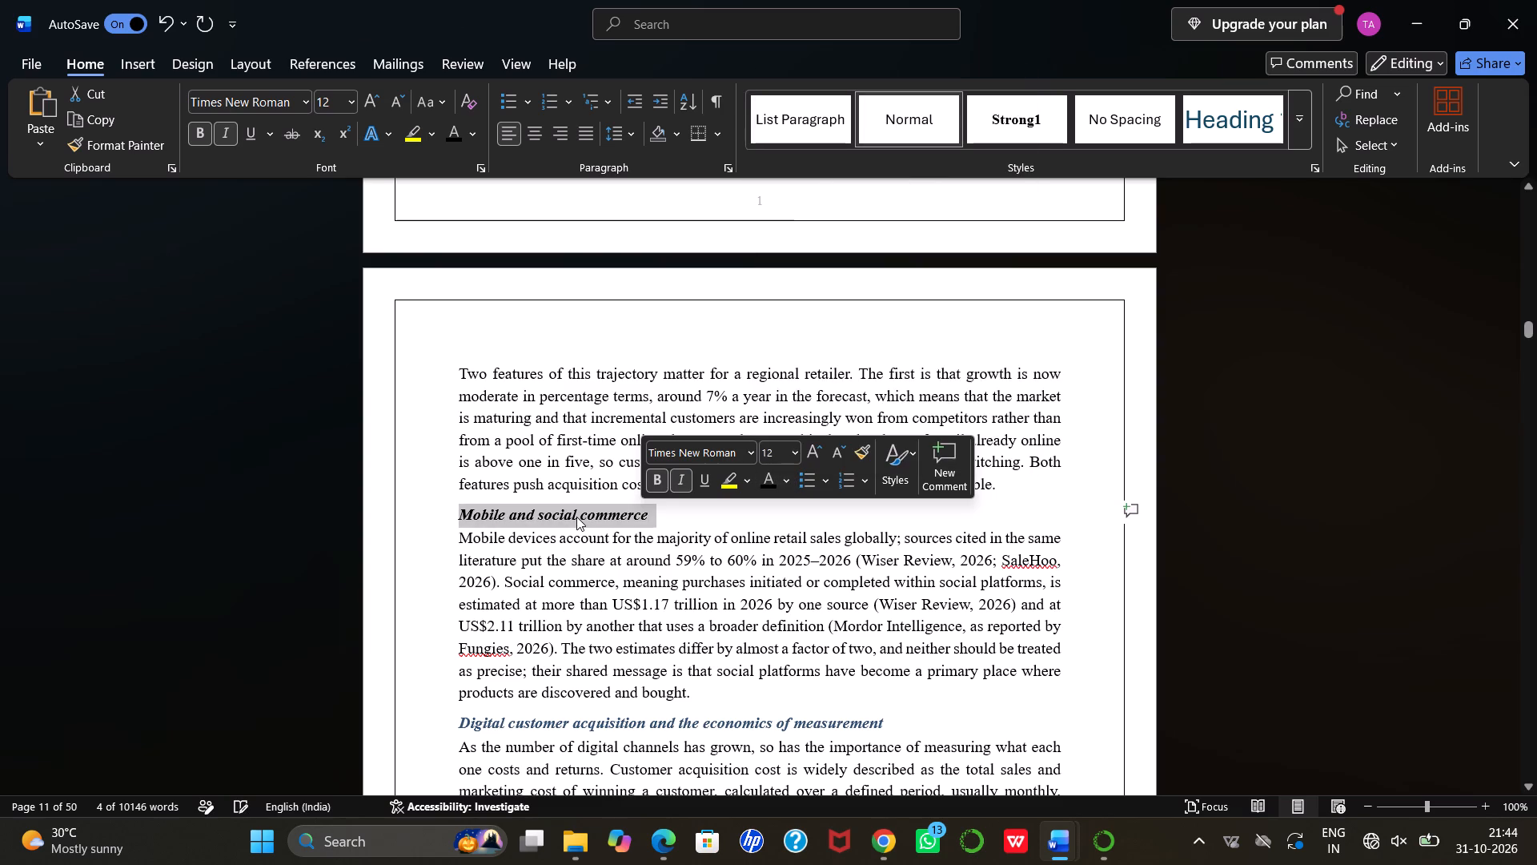
Set the Digital customer acquisition and the economics of measurement subheading to the black theme font colour.
scroll(576, 517, down, 1)
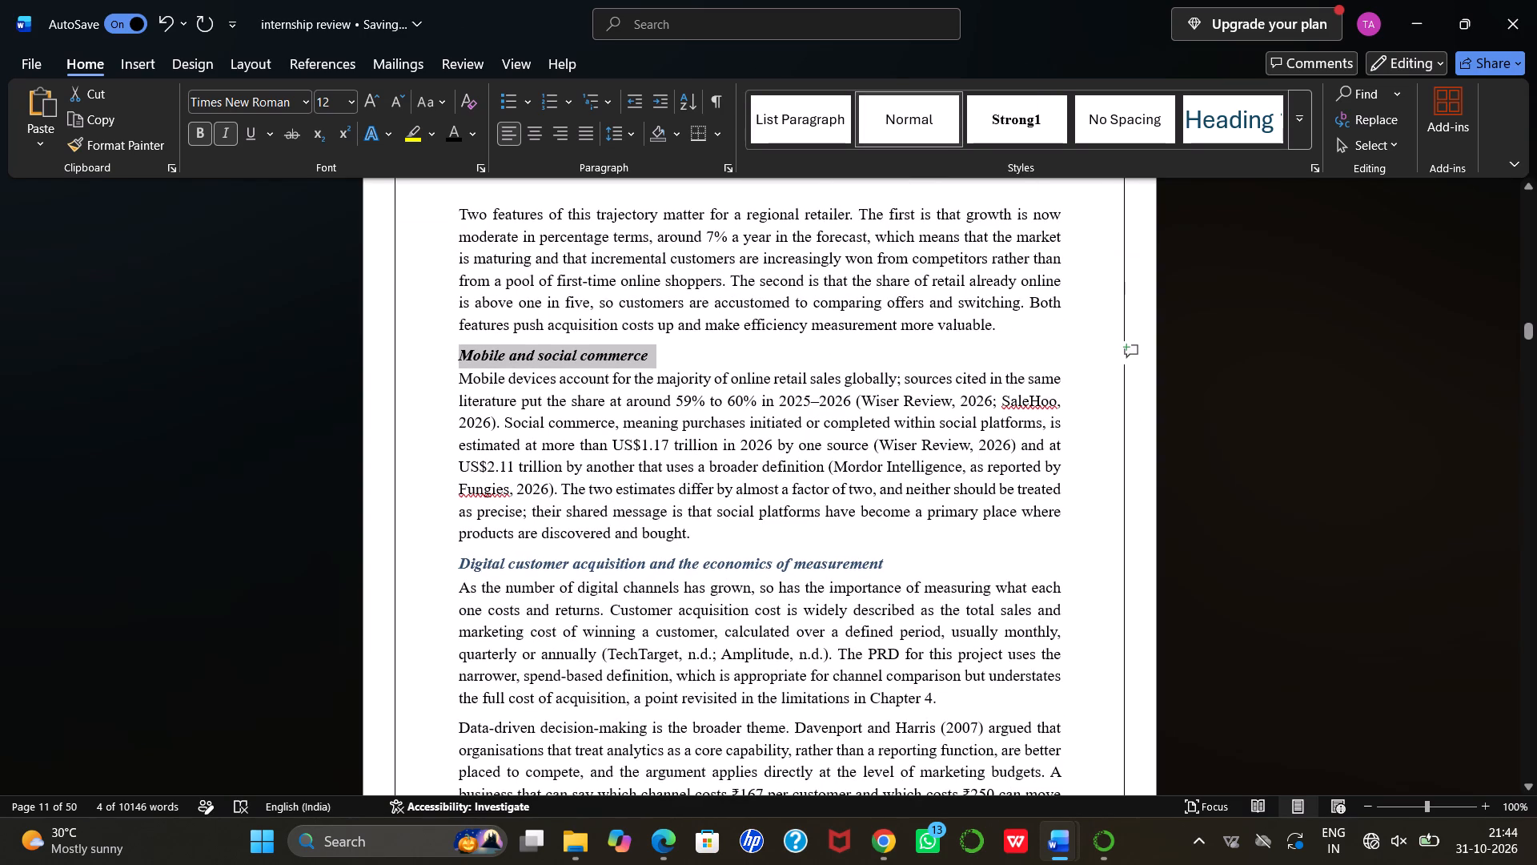
drag(456, 564, 885, 568)
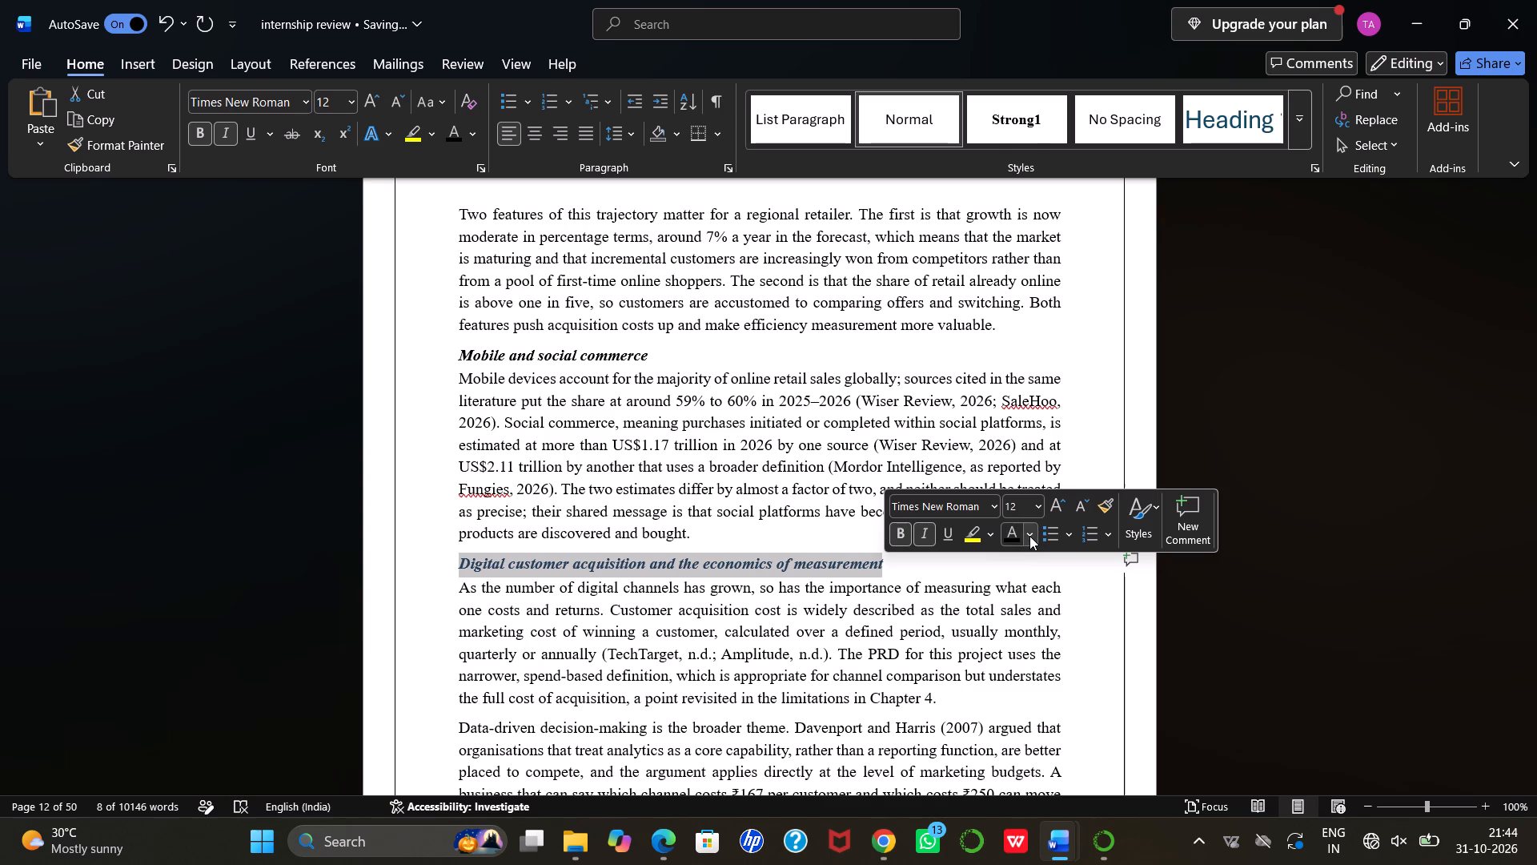
click(1029, 536)
click(1049, 236)
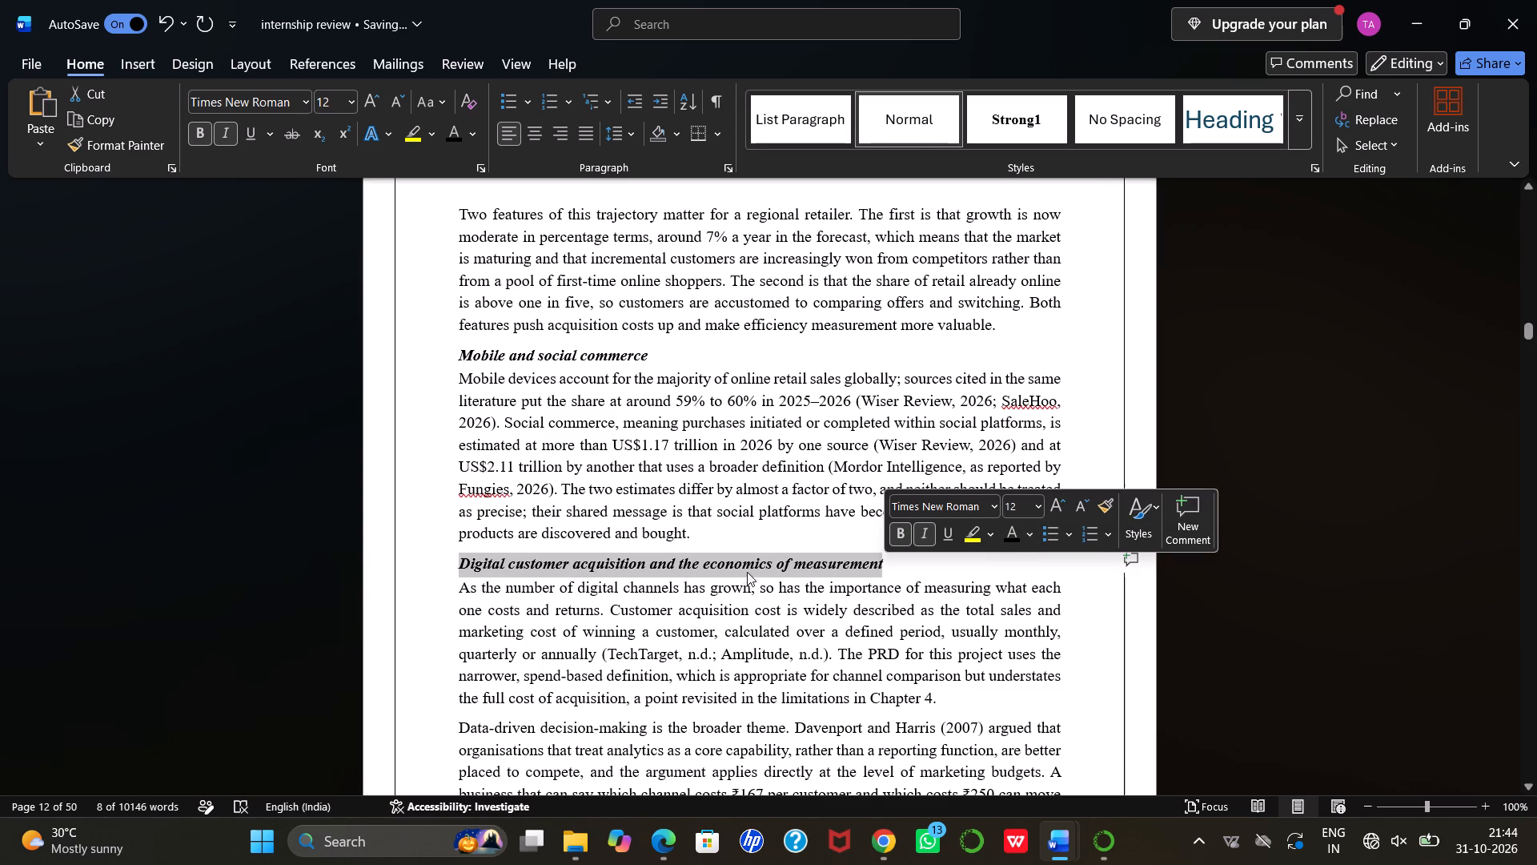
click(911, 576)
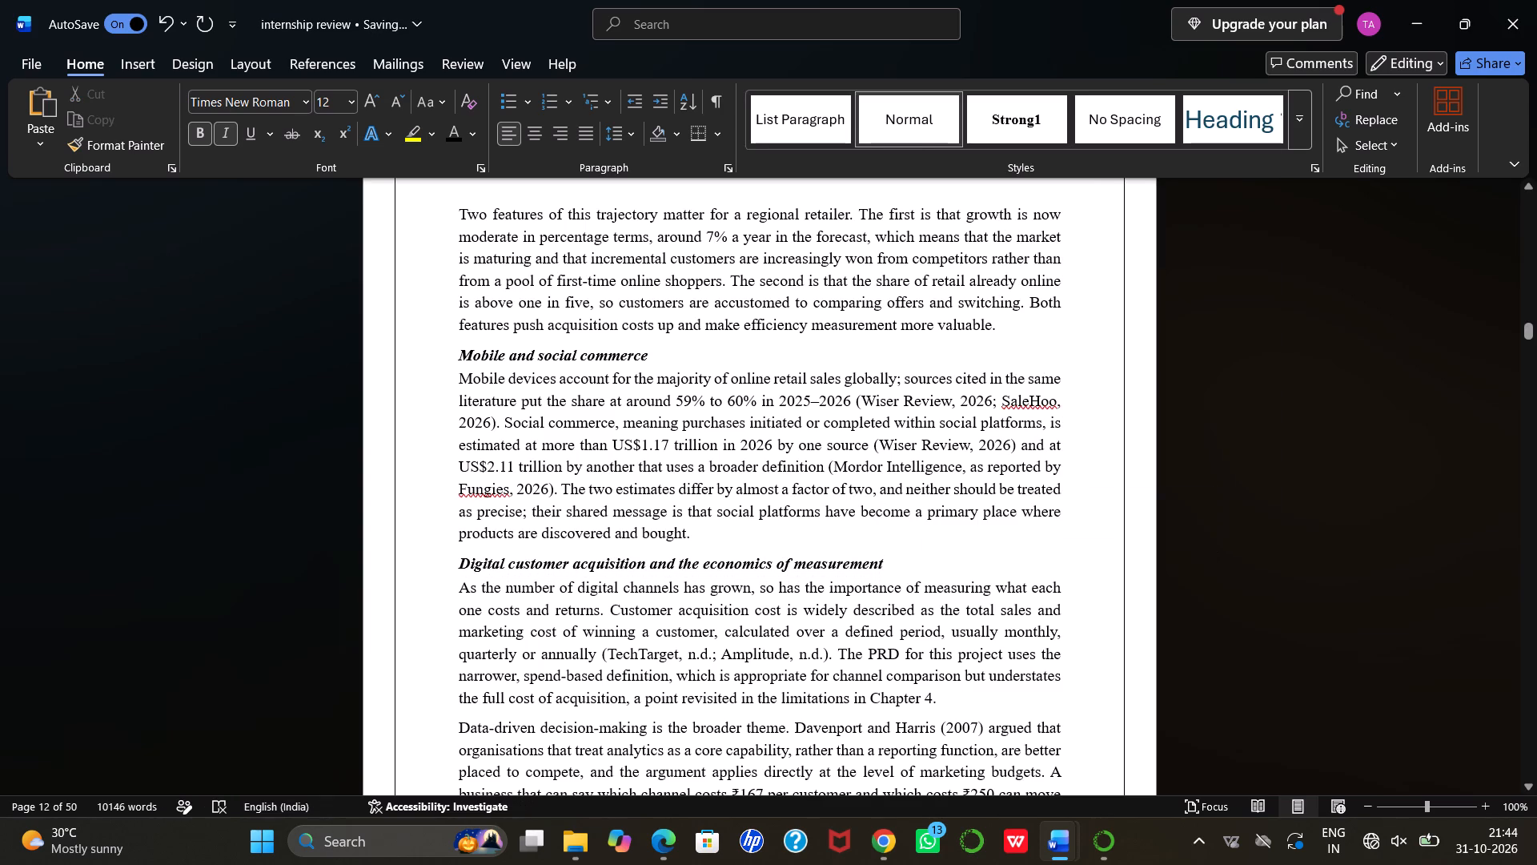
Set the 1.1.2 Indian Scenario heading to the black theme font colour.
scroll(911, 576, down, 3)
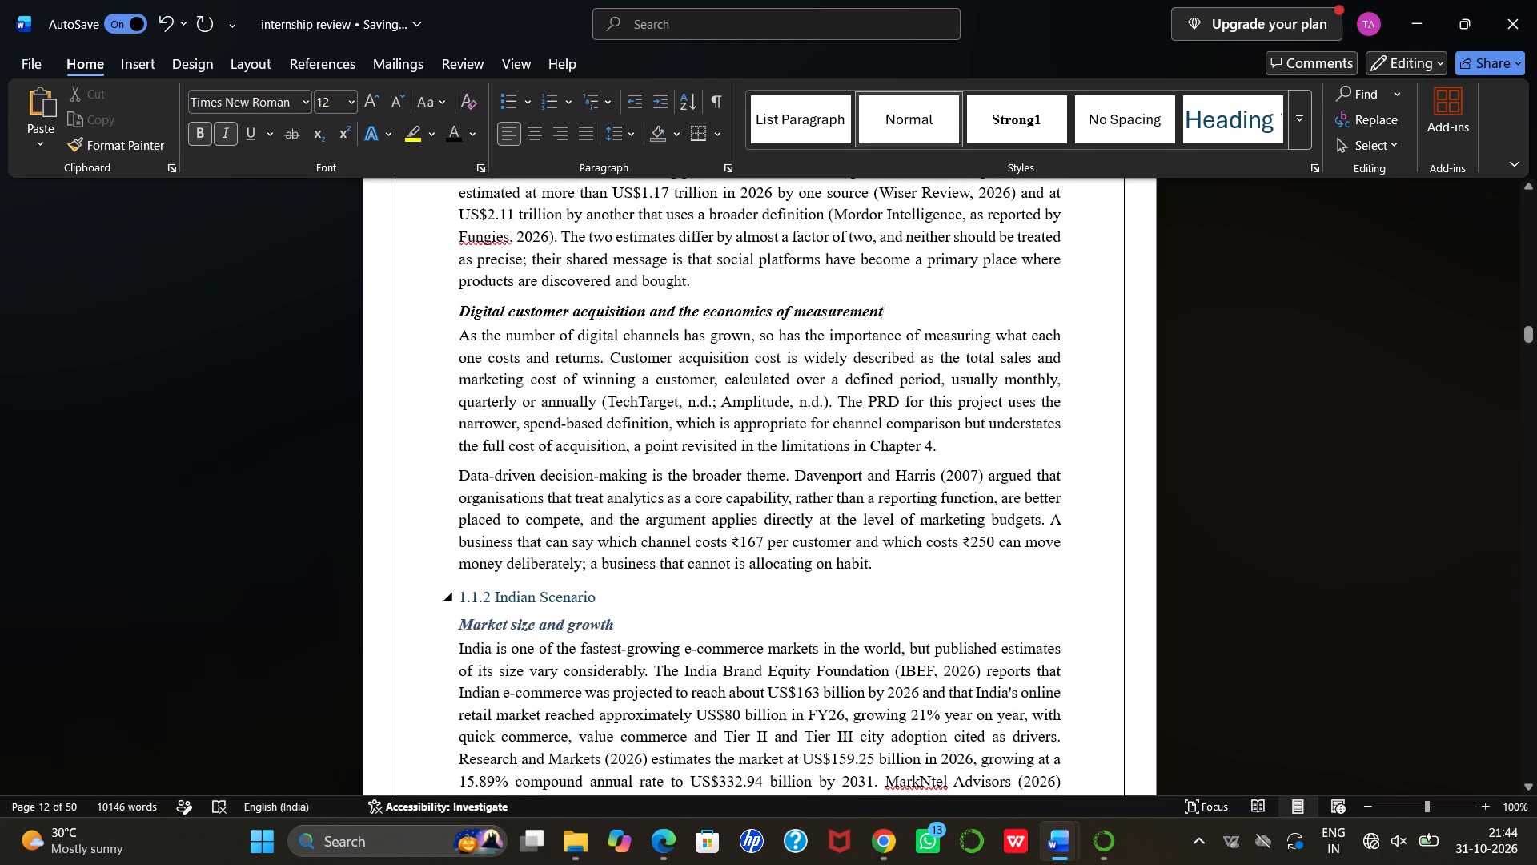
drag(459, 597, 525, 598)
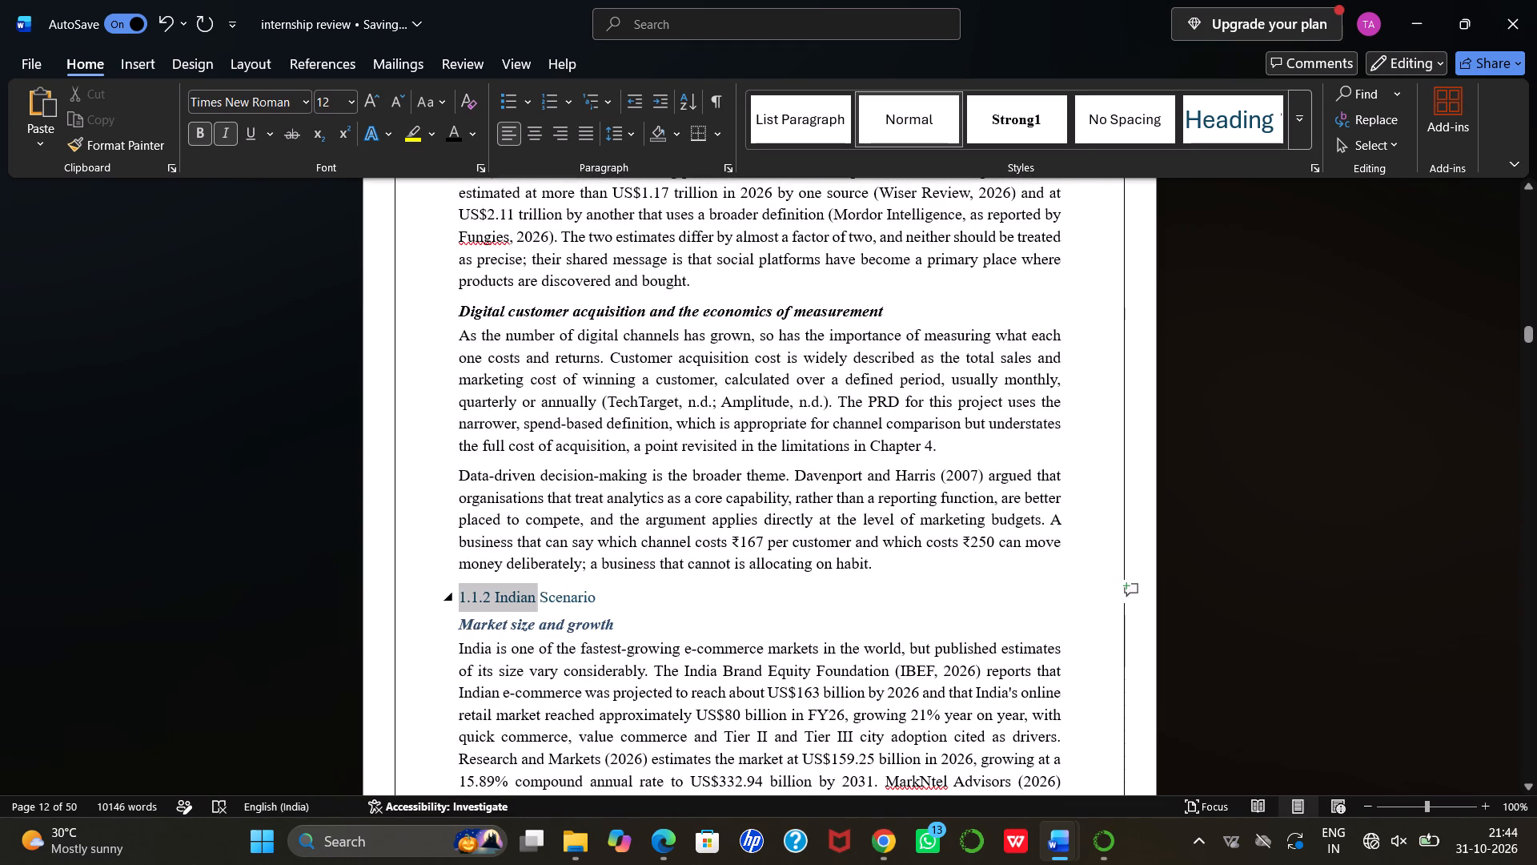
drag(525, 598, 580, 603)
click(727, 571)
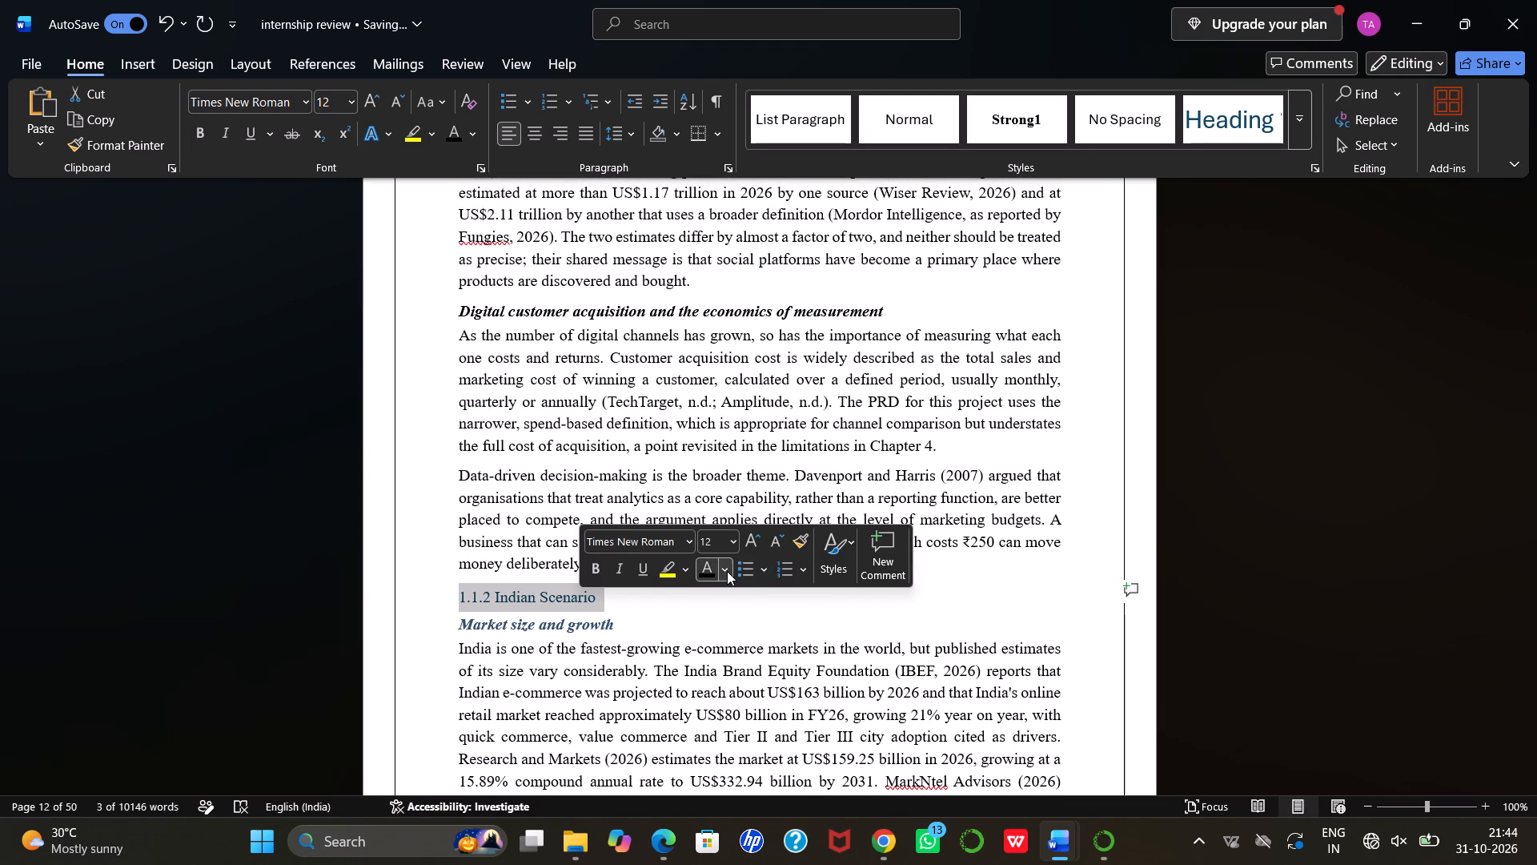
click(733, 276)
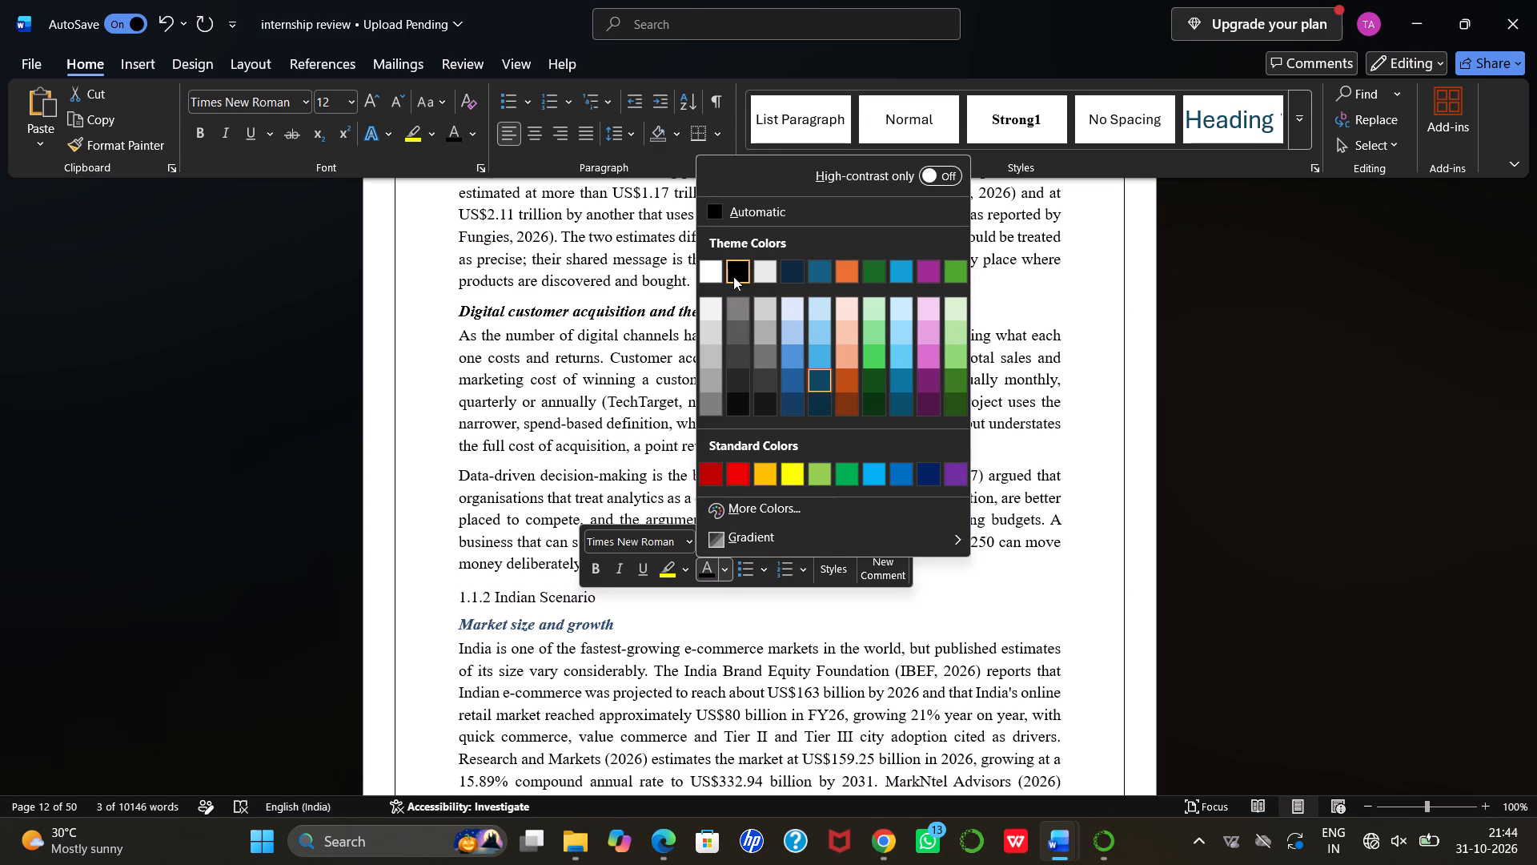
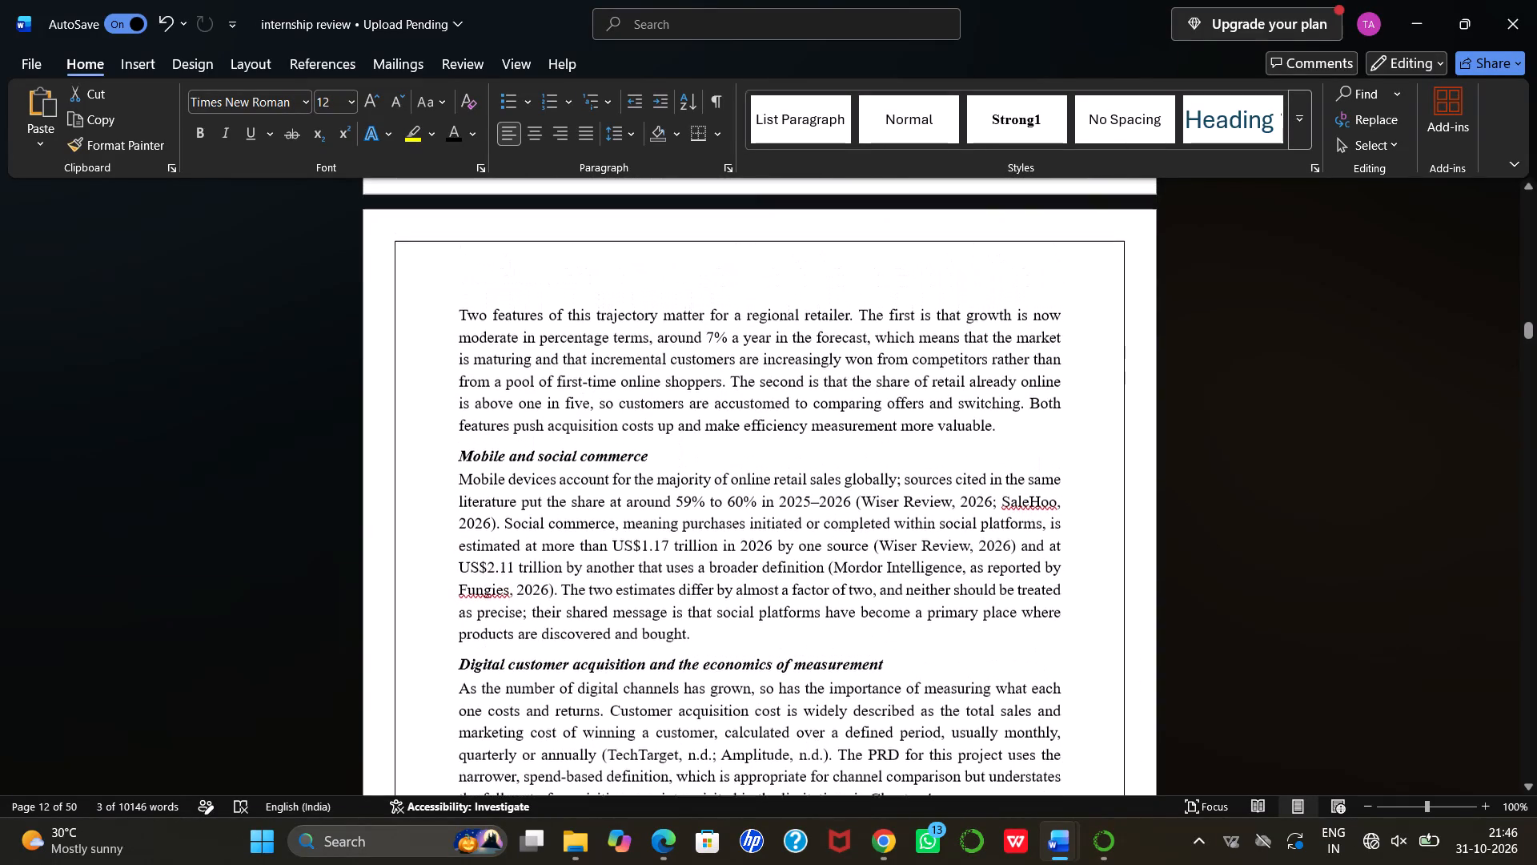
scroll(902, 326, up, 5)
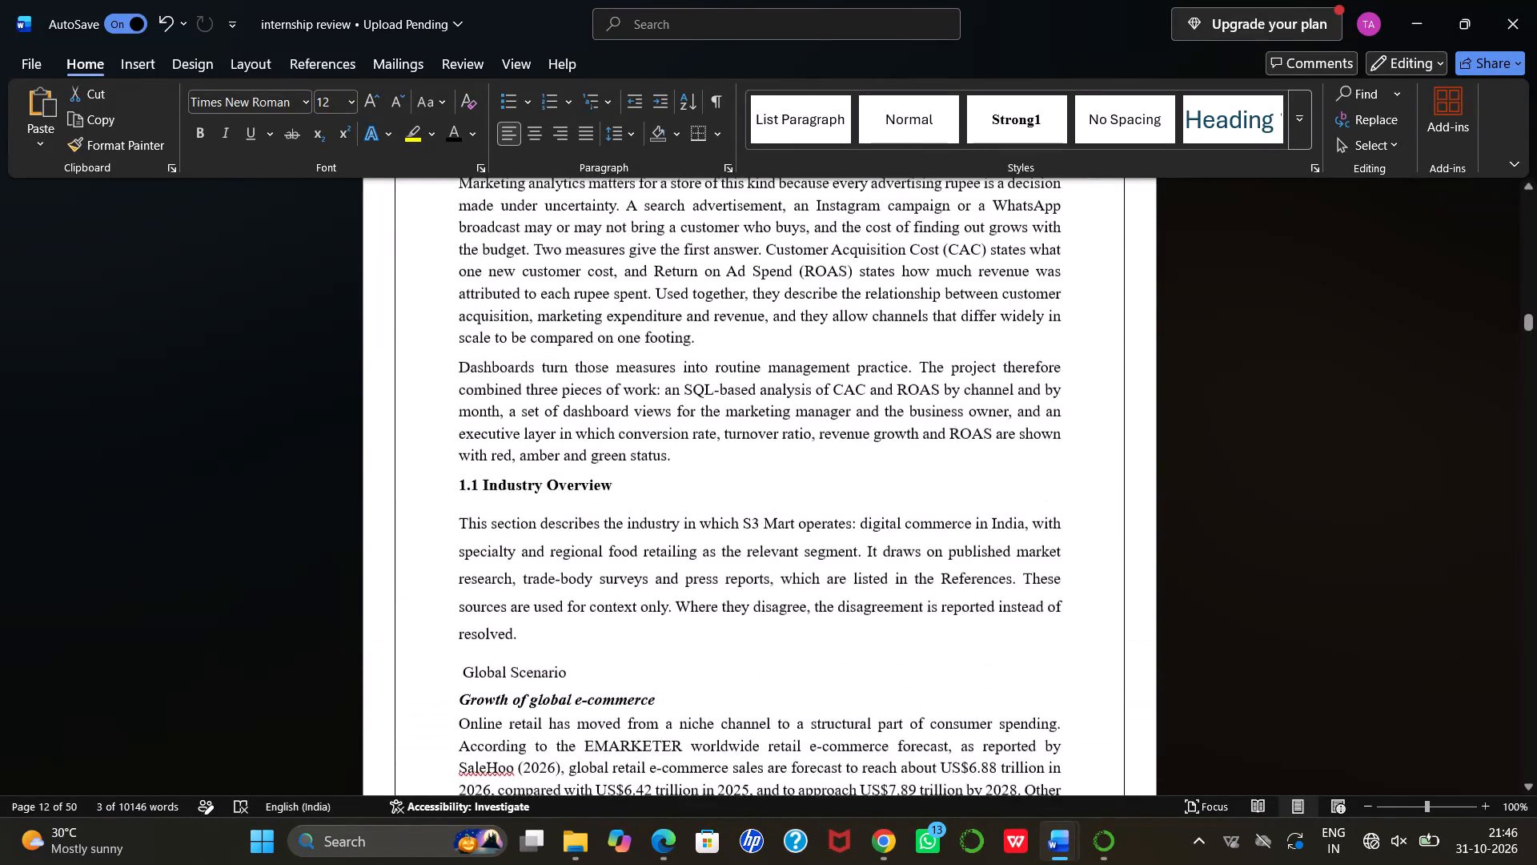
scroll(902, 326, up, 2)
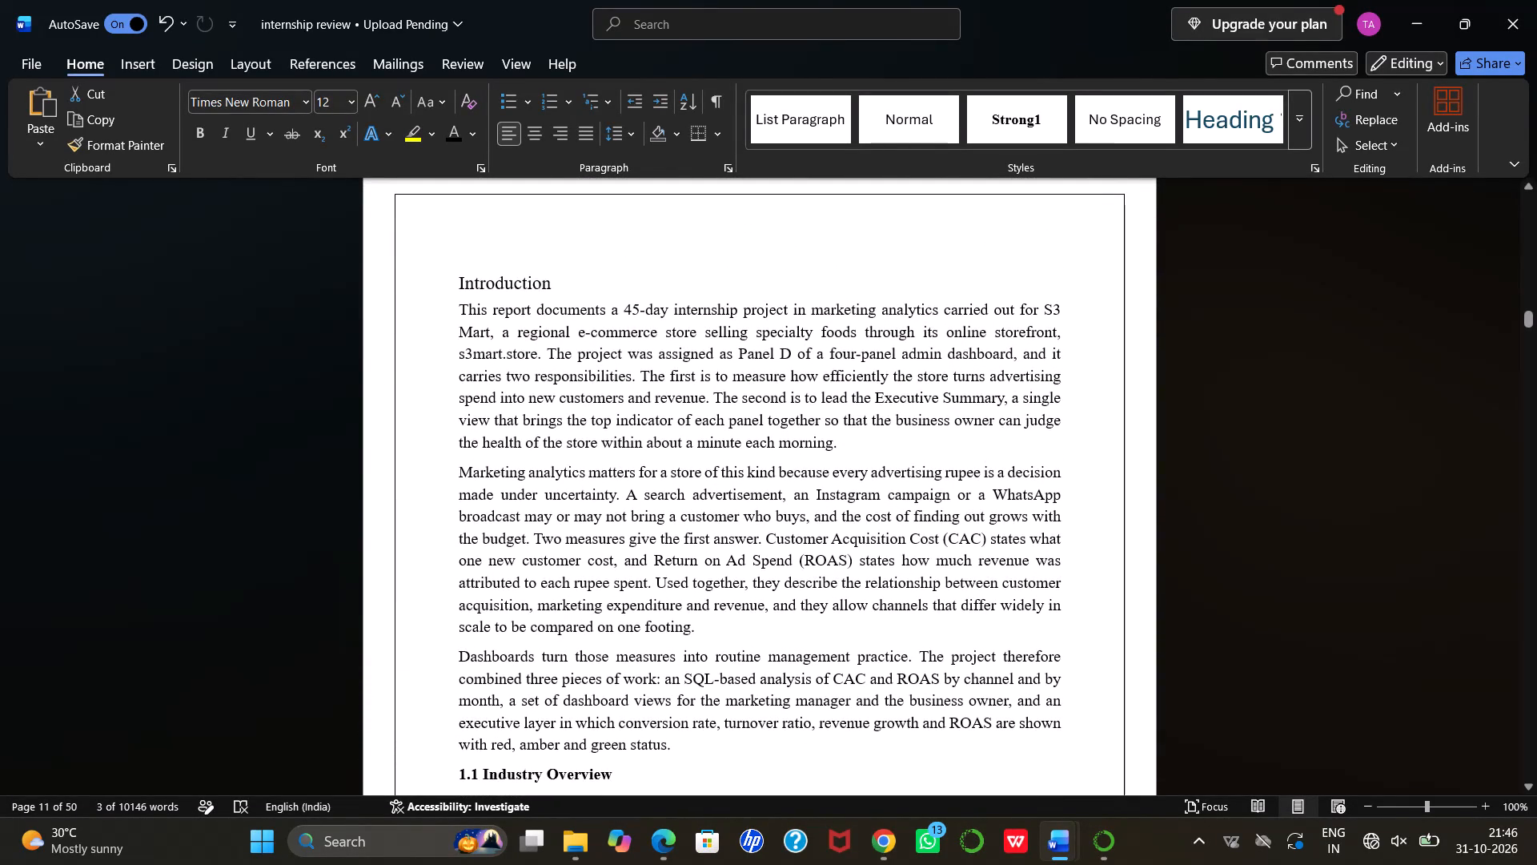
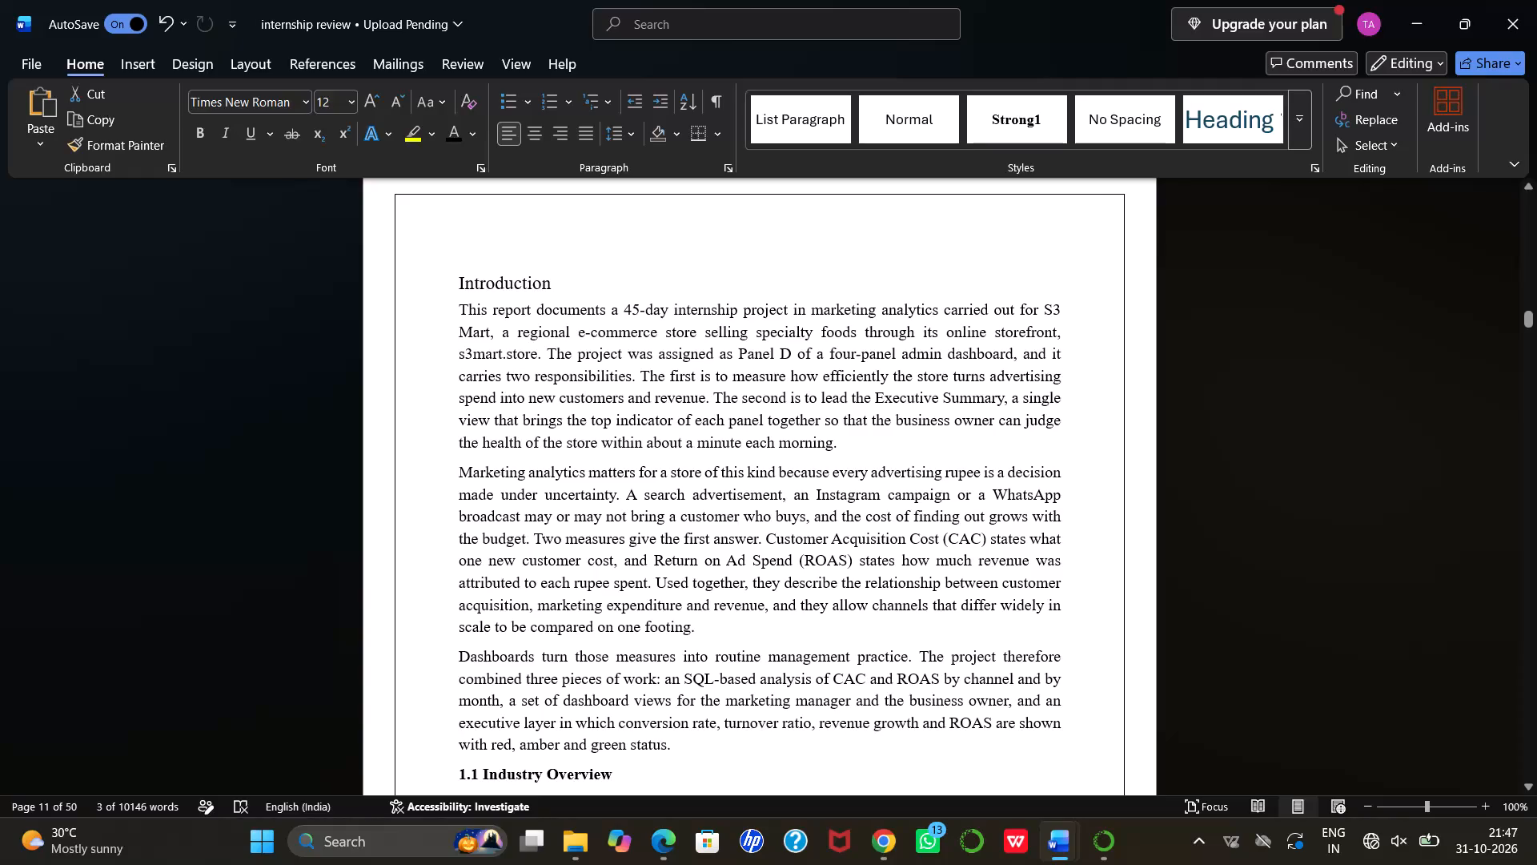
Set the font colour of the "Market size and growth" subheading under 1.1.2 Indian Scenario to black.
scroll(604, 387, down, 1)
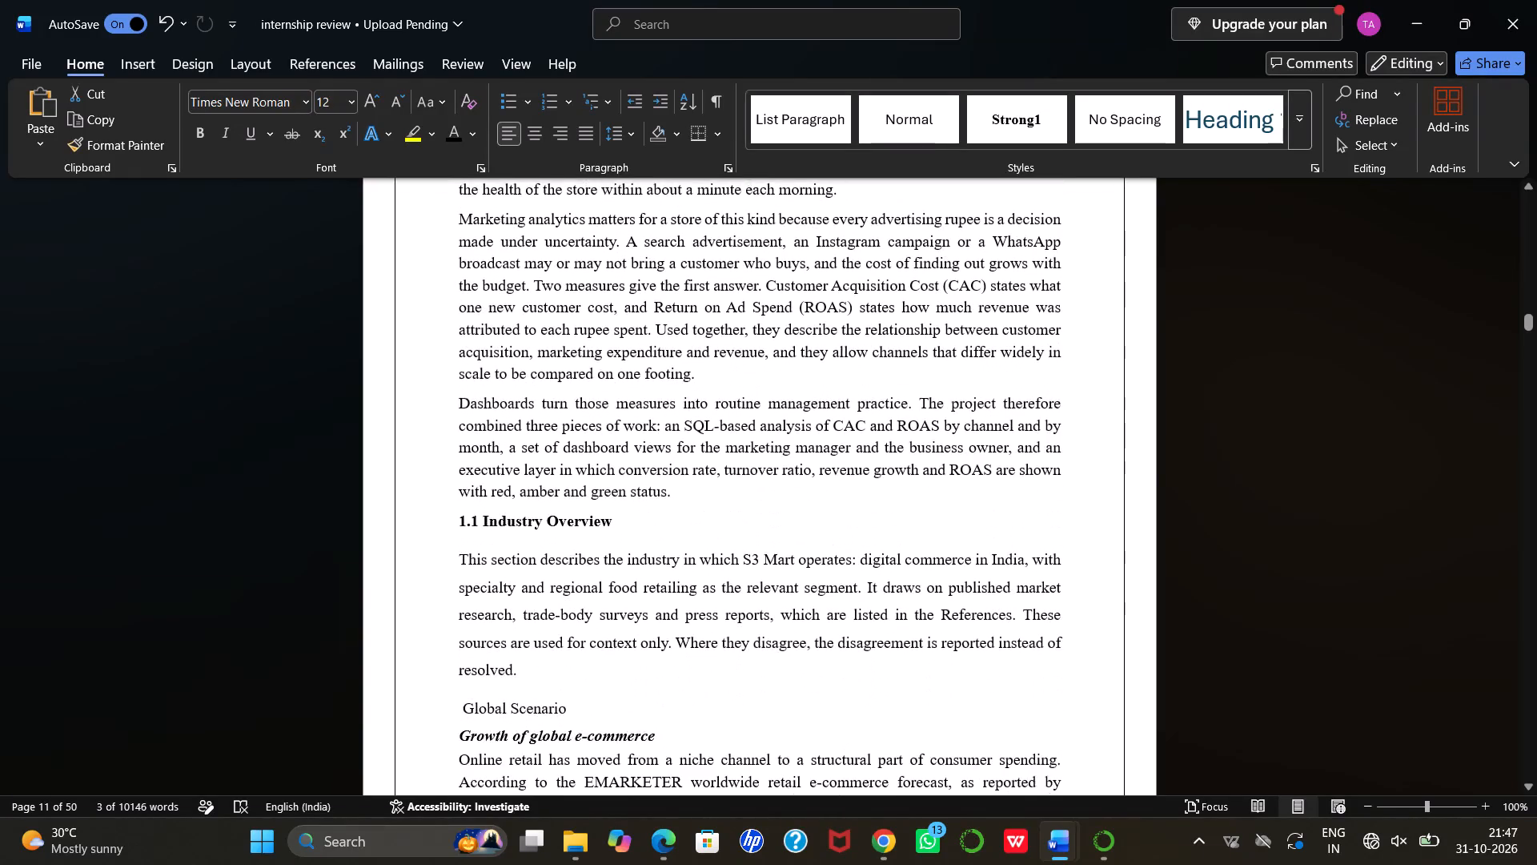
scroll(604, 387, down, 3)
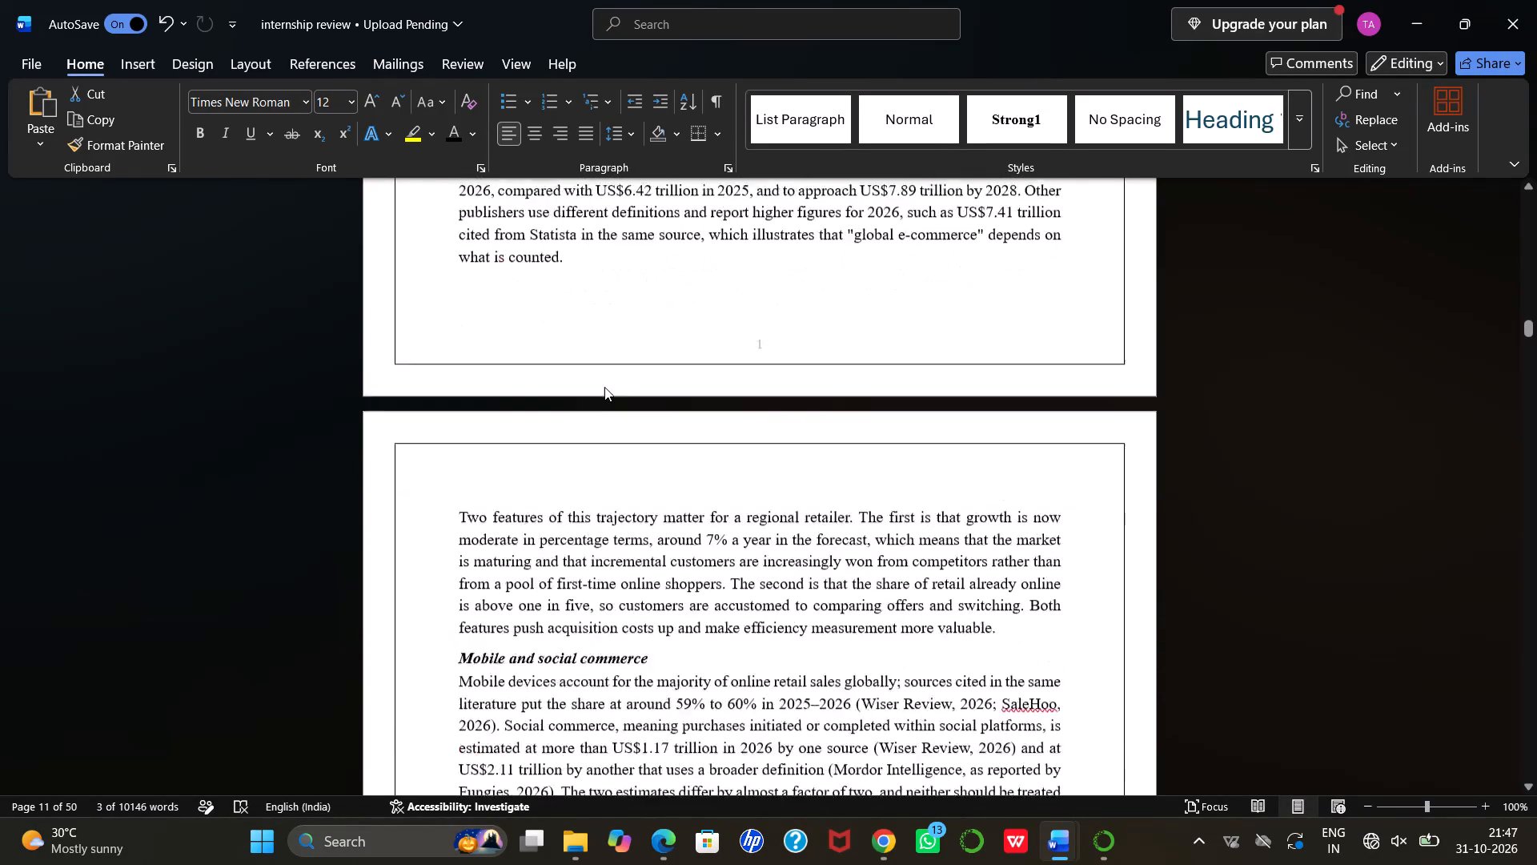
scroll(604, 387, down, 4)
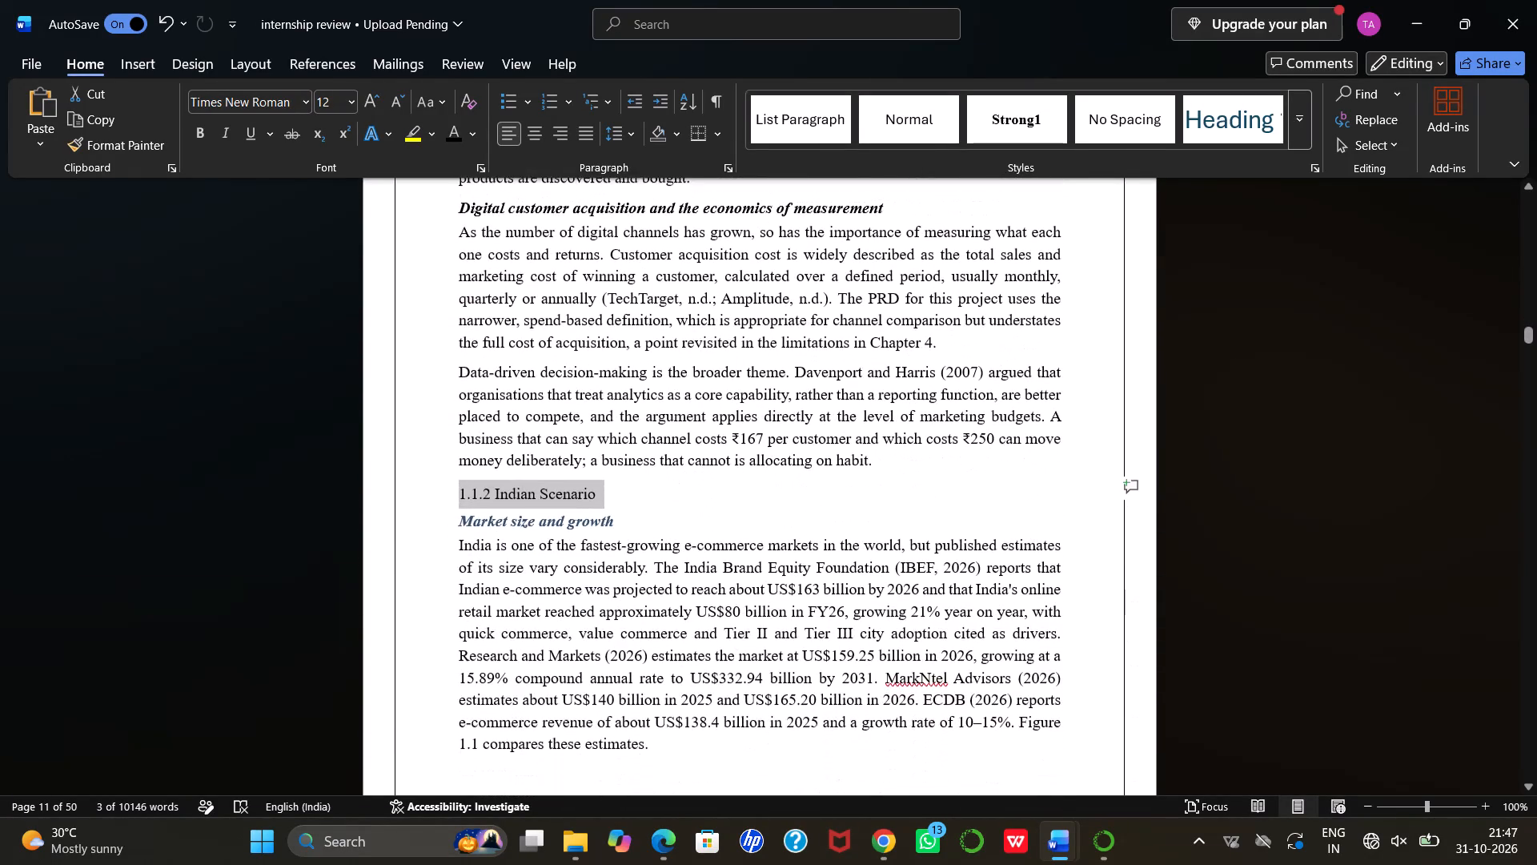
drag(458, 514, 526, 517)
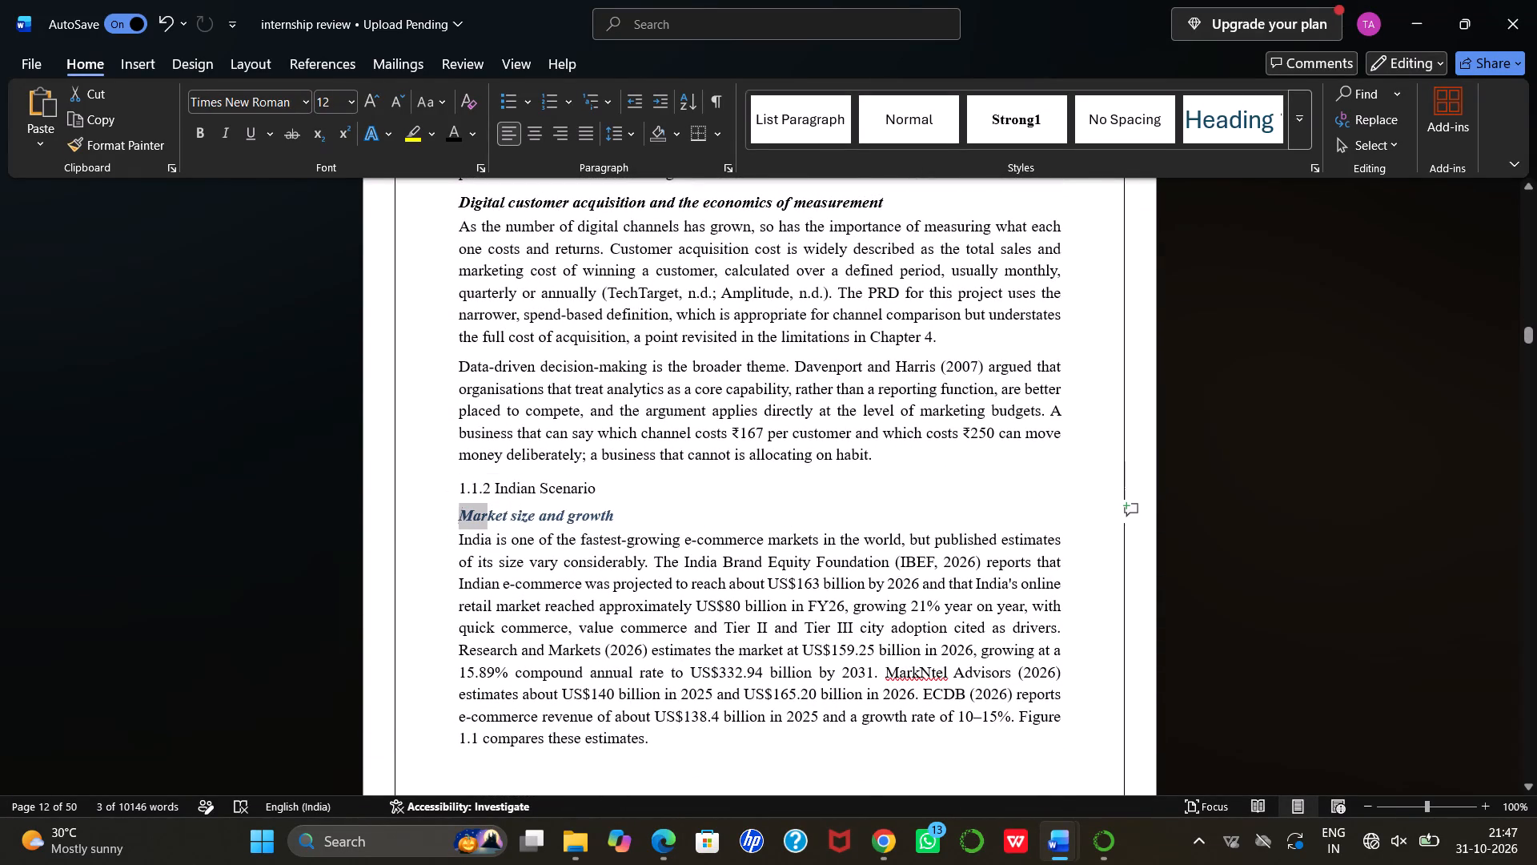
drag(526, 517, 605, 513)
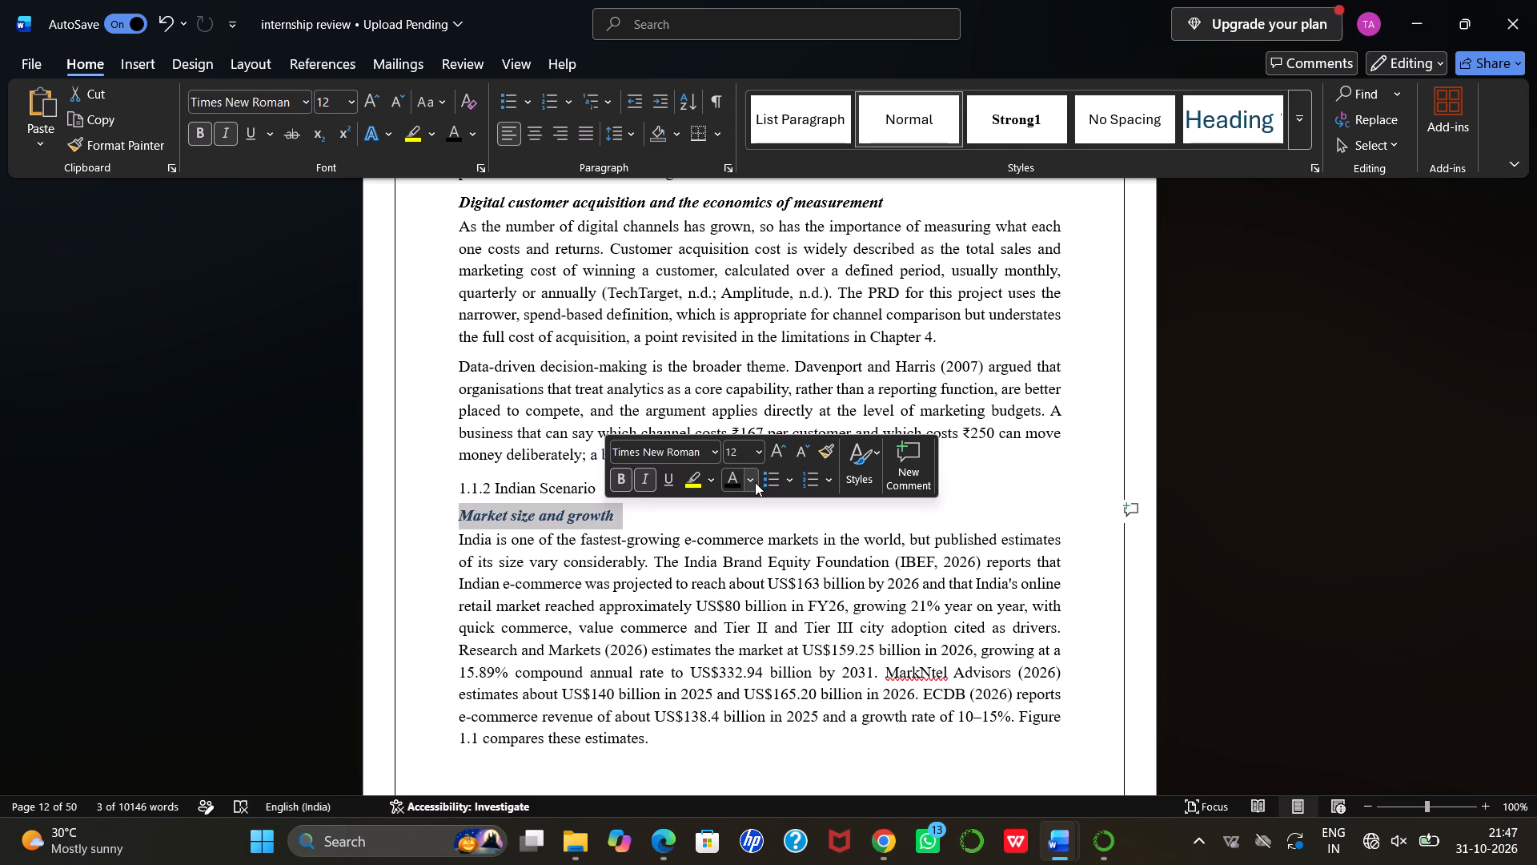
click(755, 482)
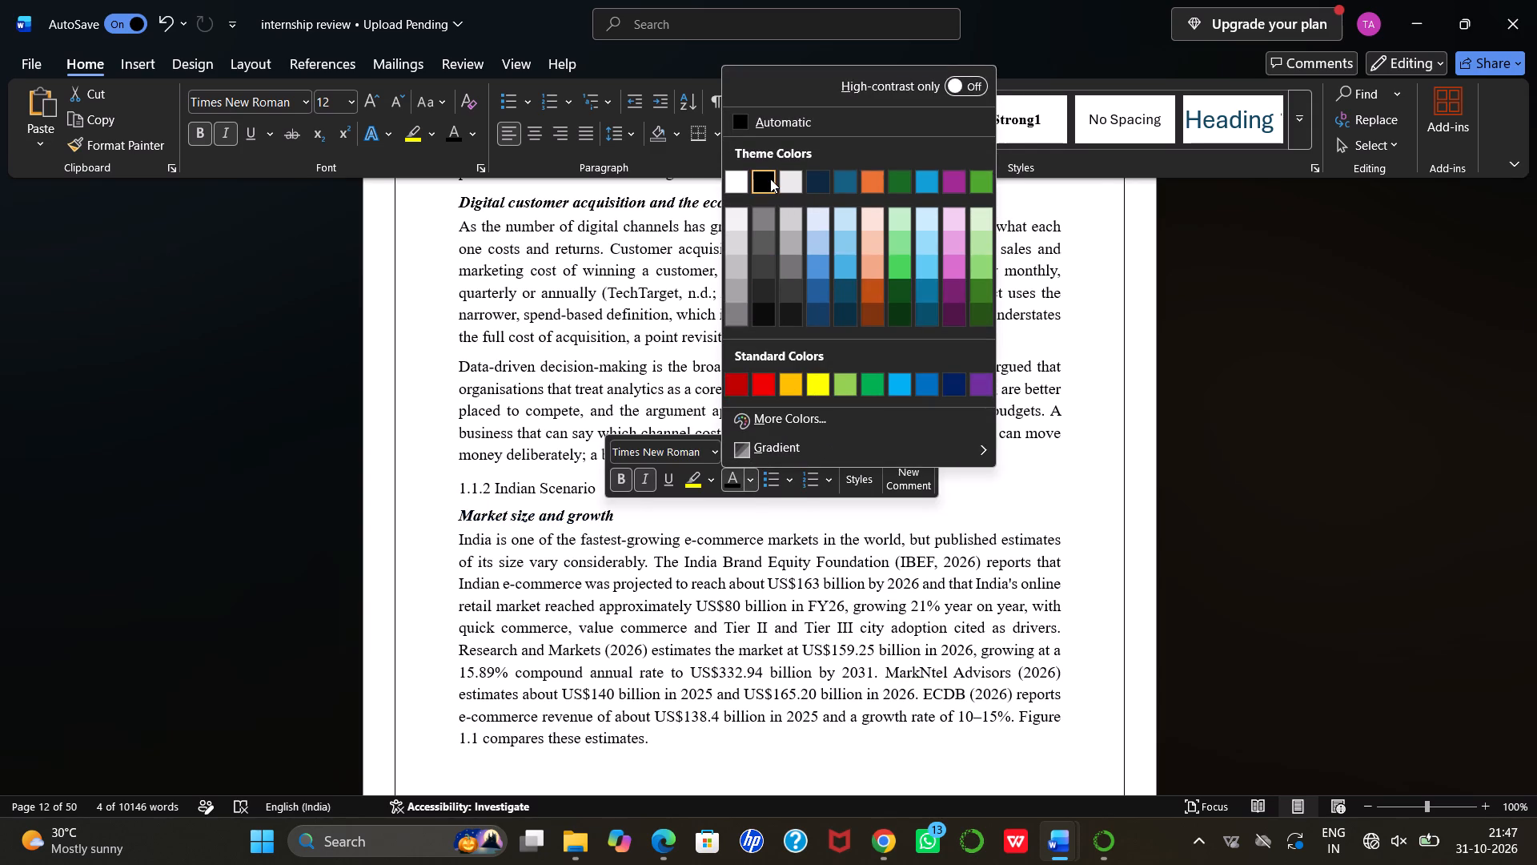
click(770, 179)
Recolour the "1.3 Major Industry Players" heading below Figure 1.1 from blue to the Automatic black font colour.
scroll(615, 537, down, 3)
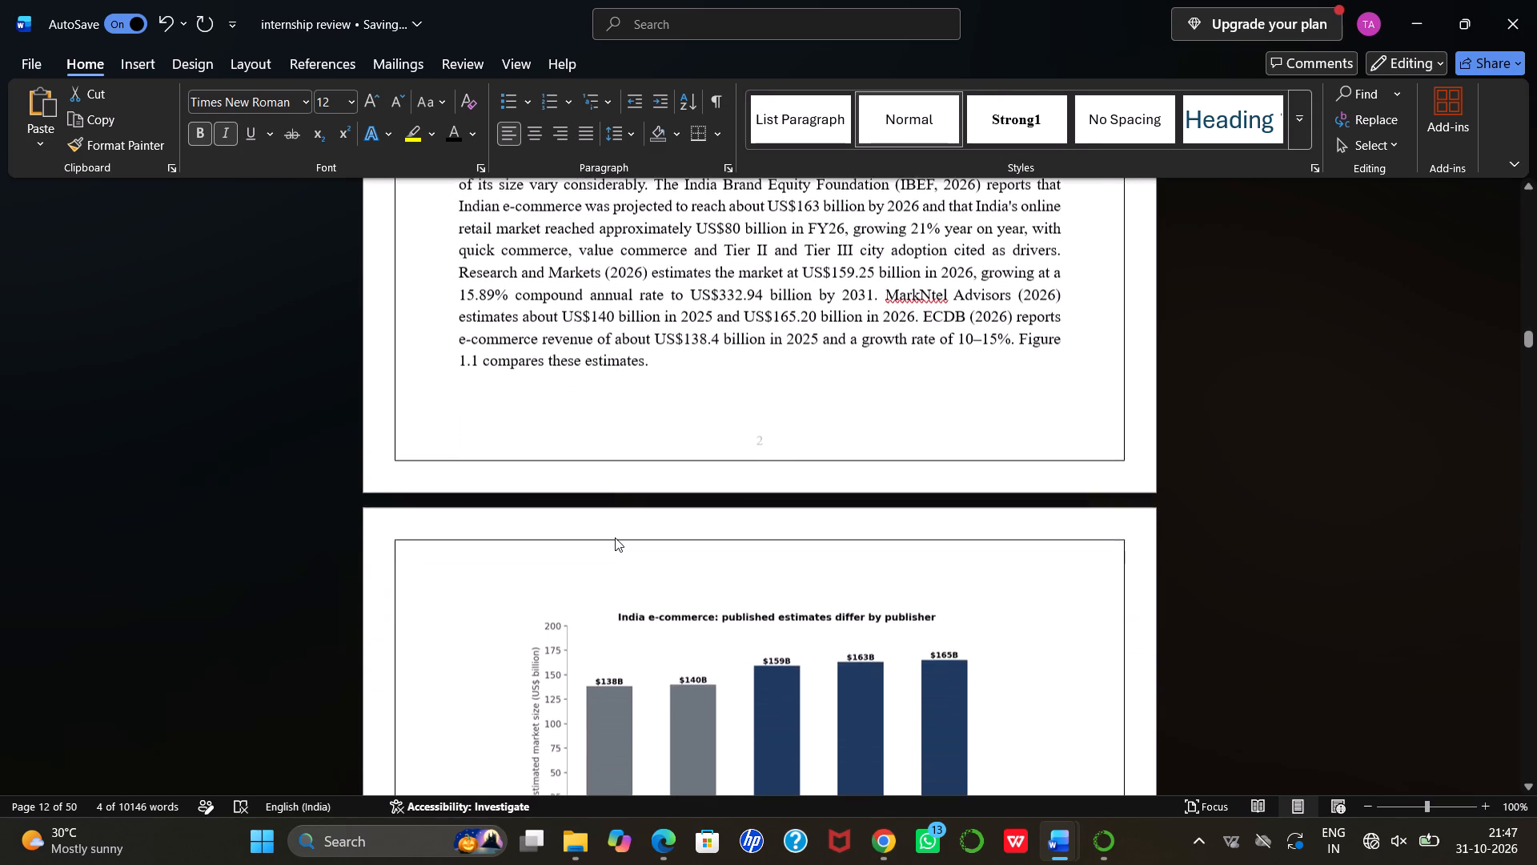
scroll(615, 537, down, 1)
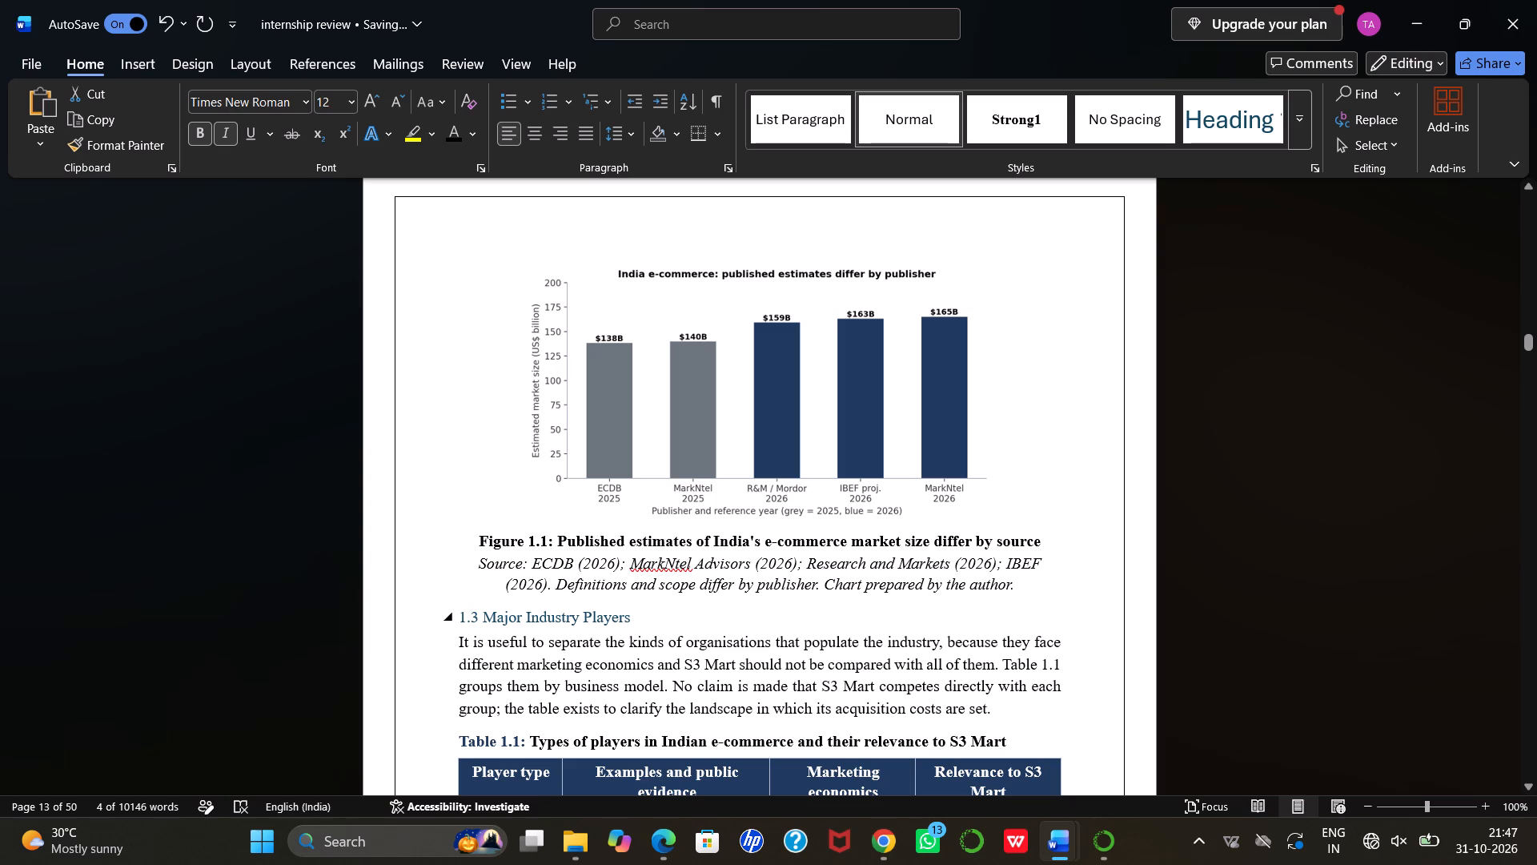
drag(459, 616, 572, 616)
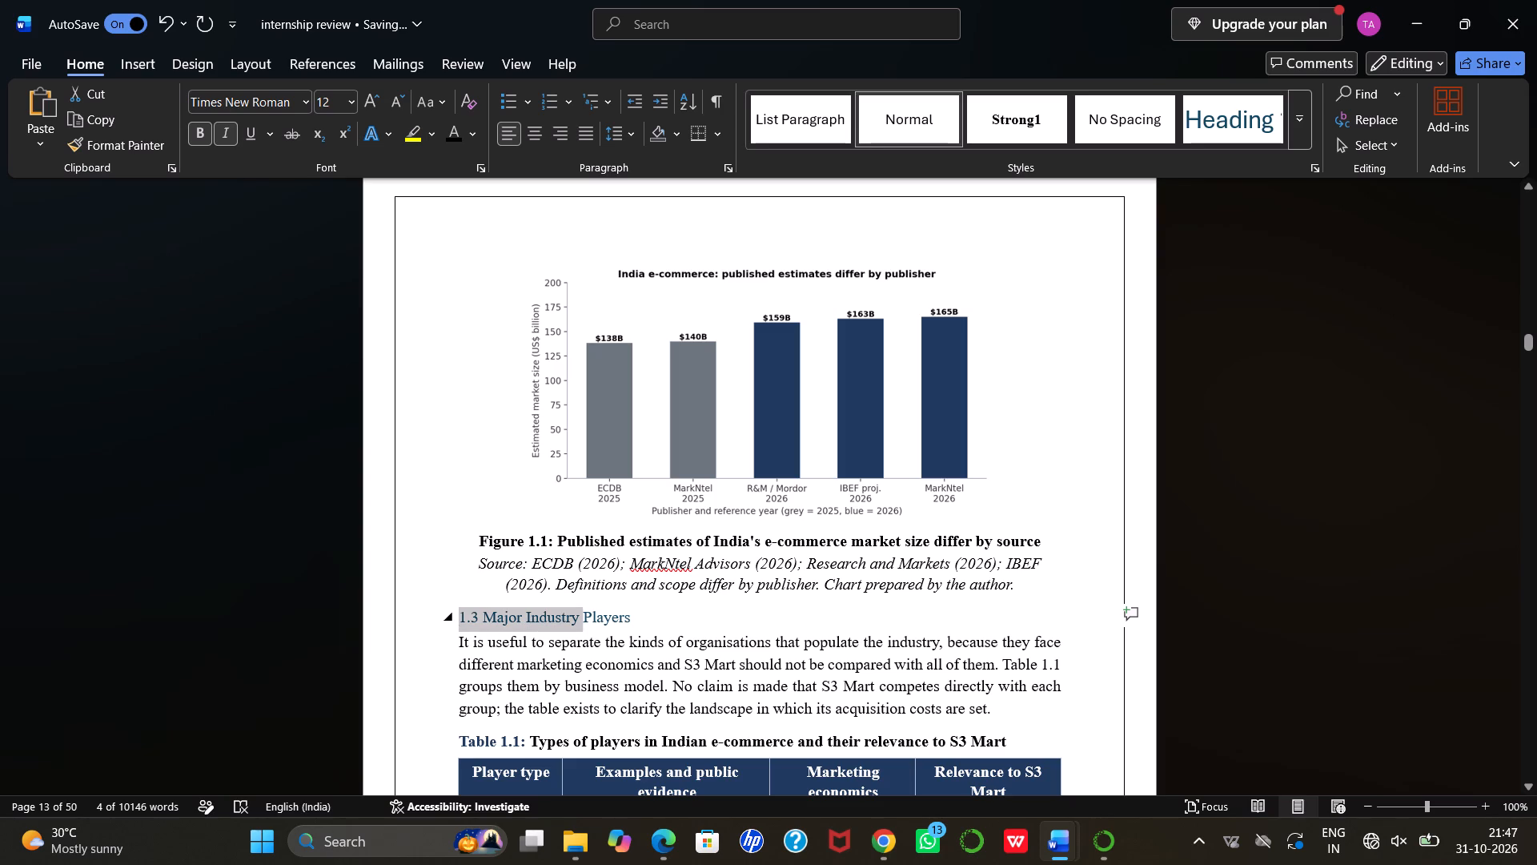
drag(572, 616, 614, 609)
click(764, 572)
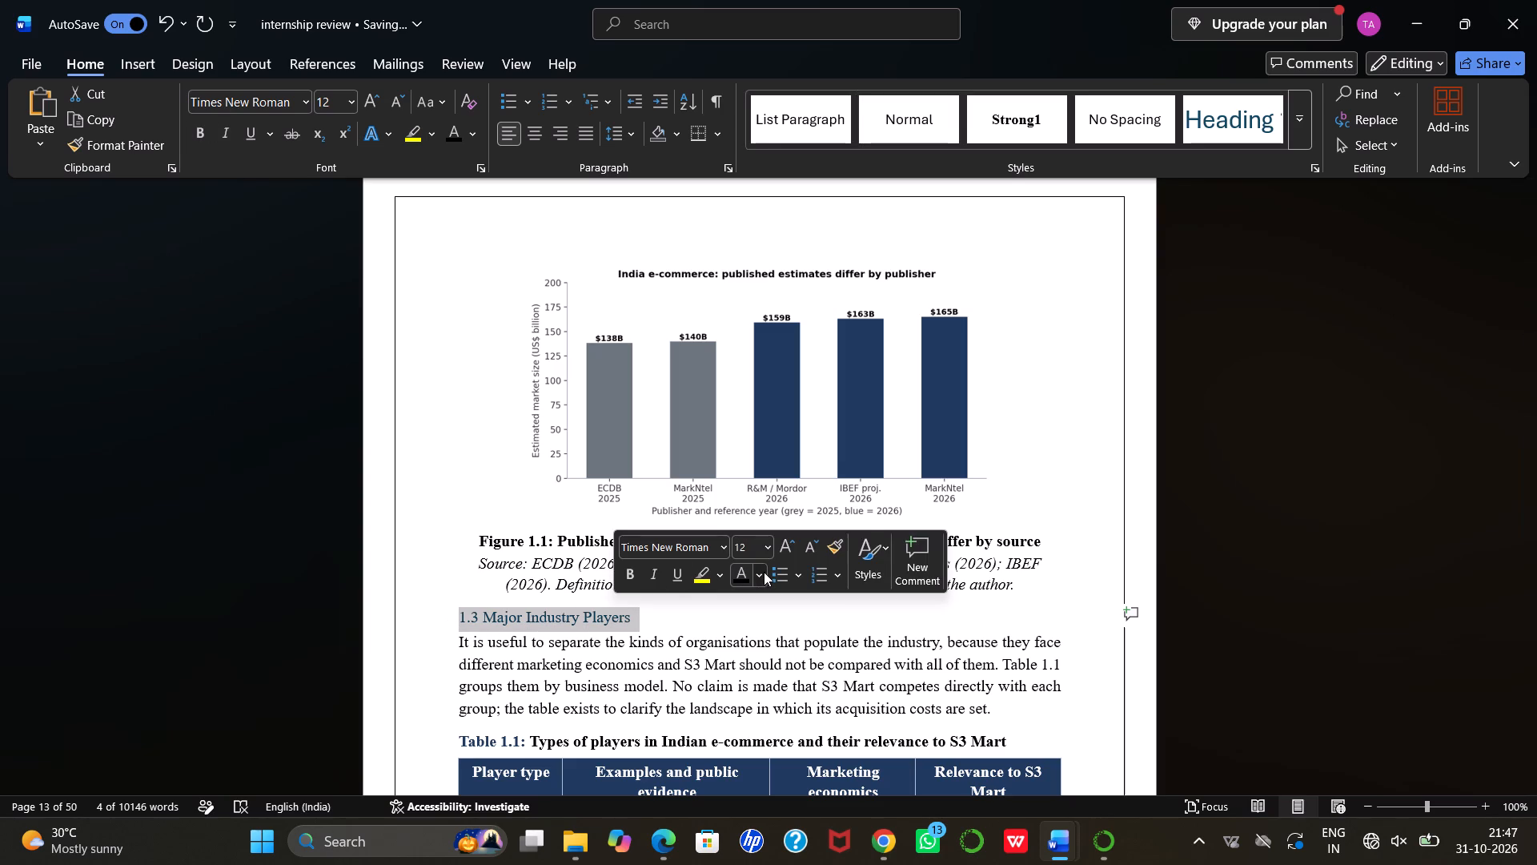
click(776, 278)
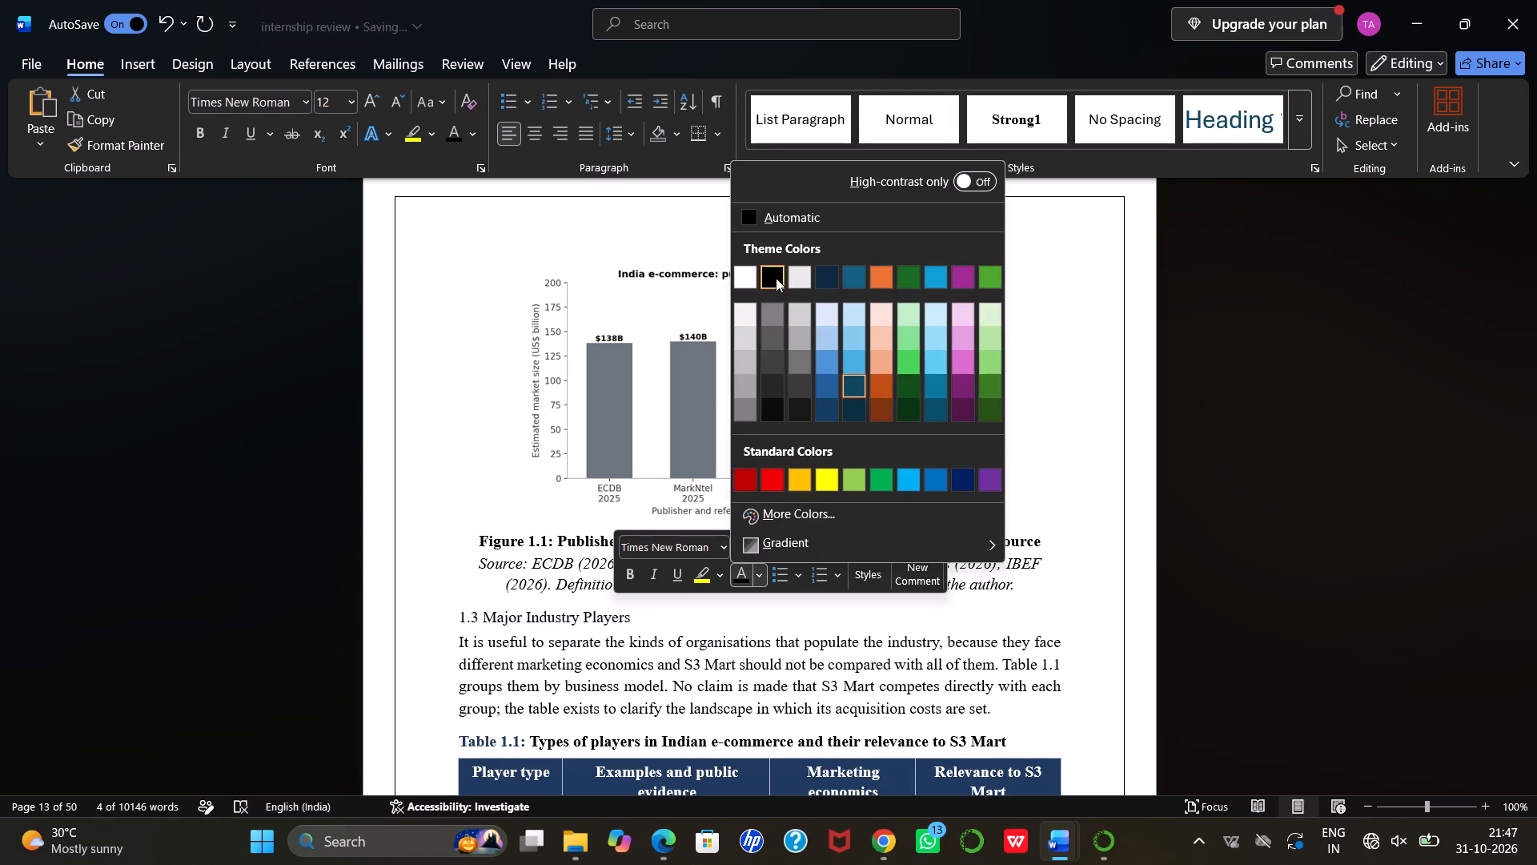
click(764, 579)
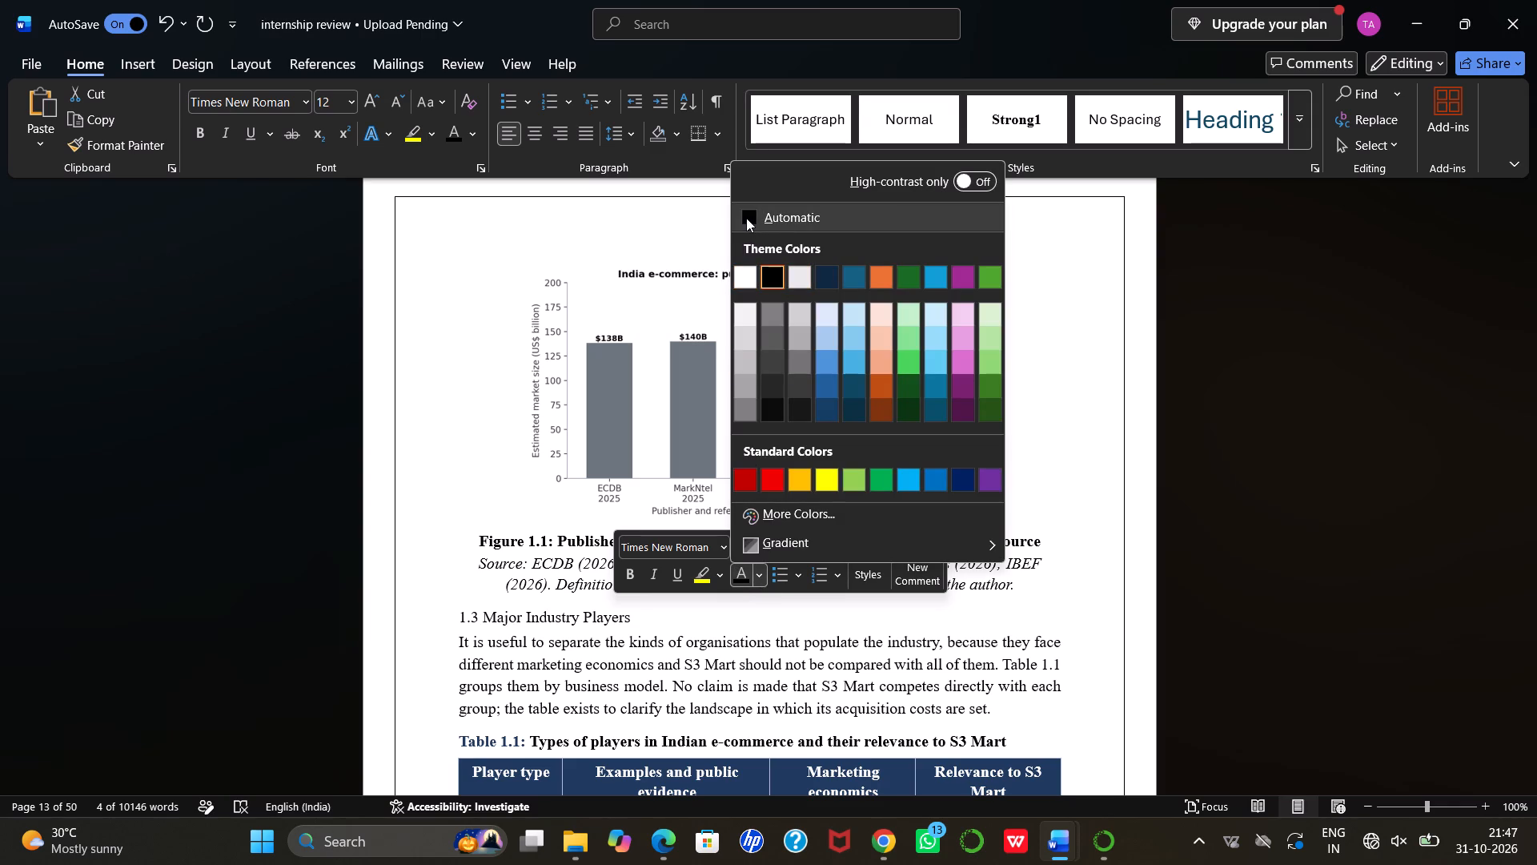
click(746, 218)
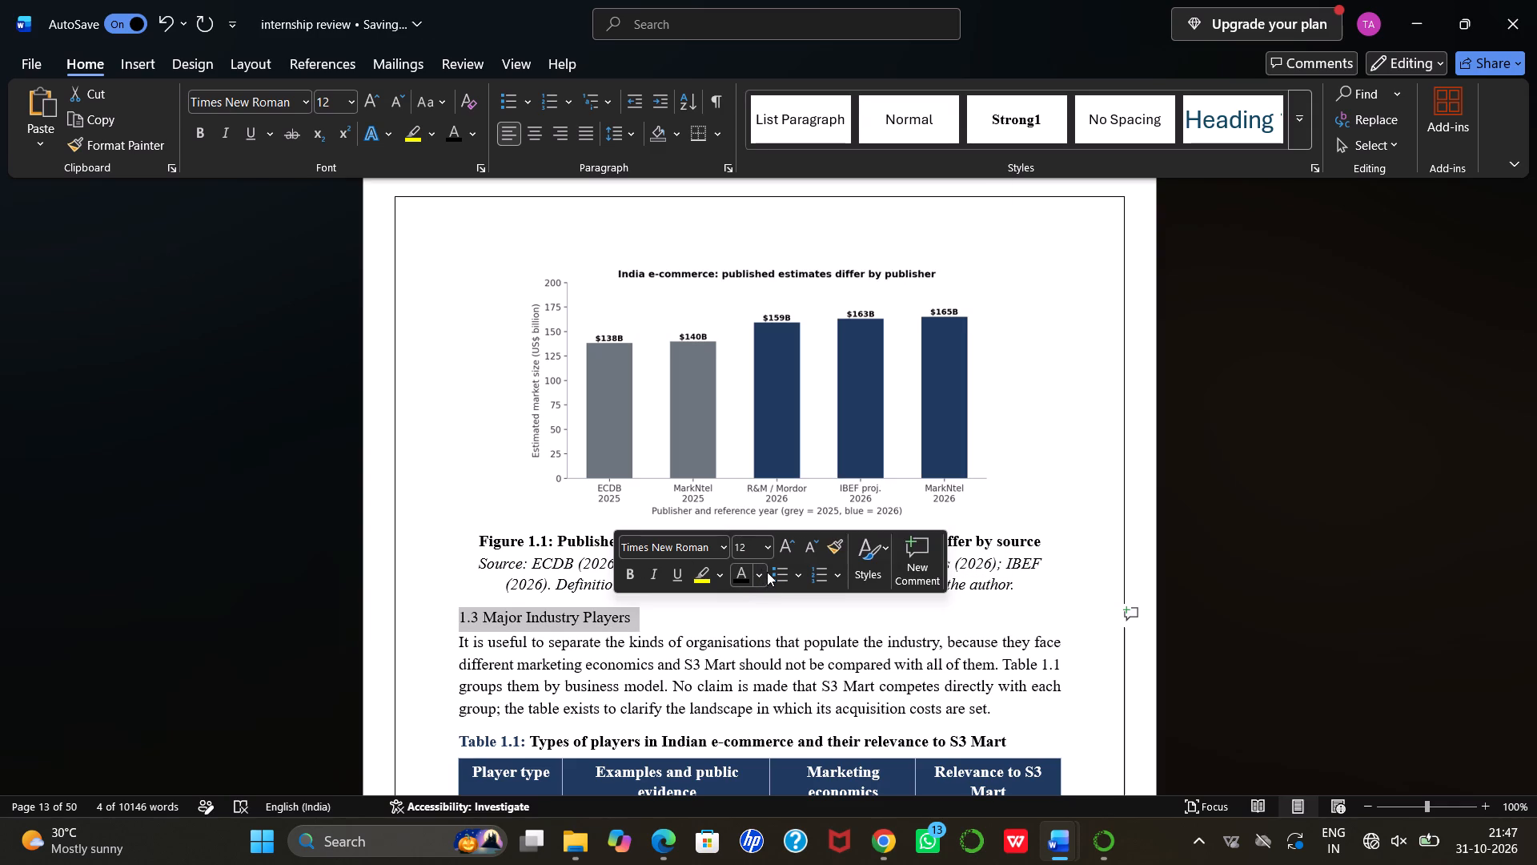
click(767, 572)
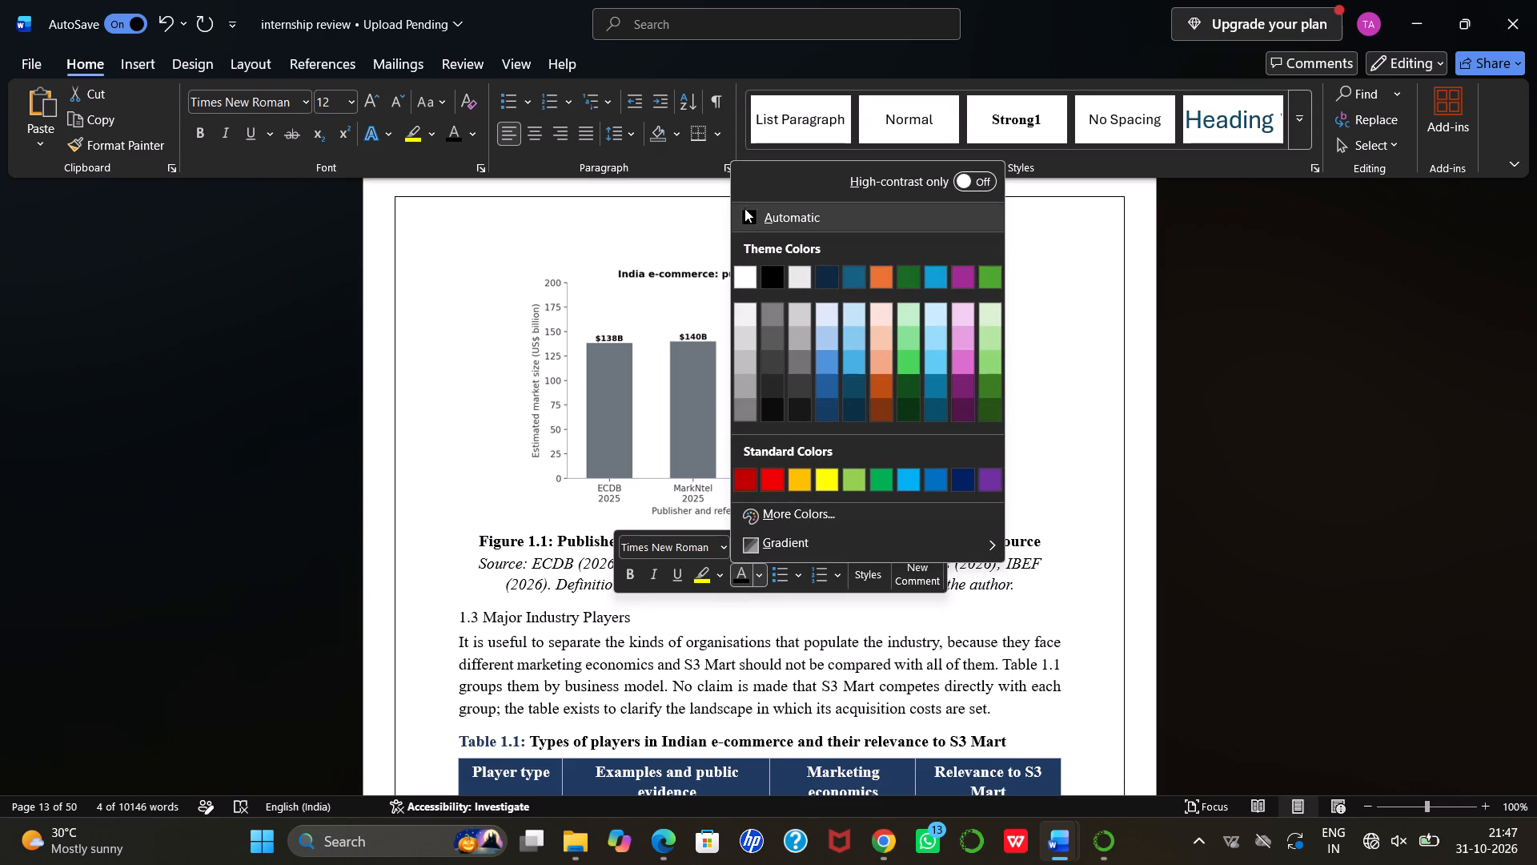
click(747, 215)
Set the whole Table 1.1 caption, "Types of players in Indian e-commerce and their relevance to S3 Mart", to the Automatic font colour.
scroll(685, 522, down, 1)
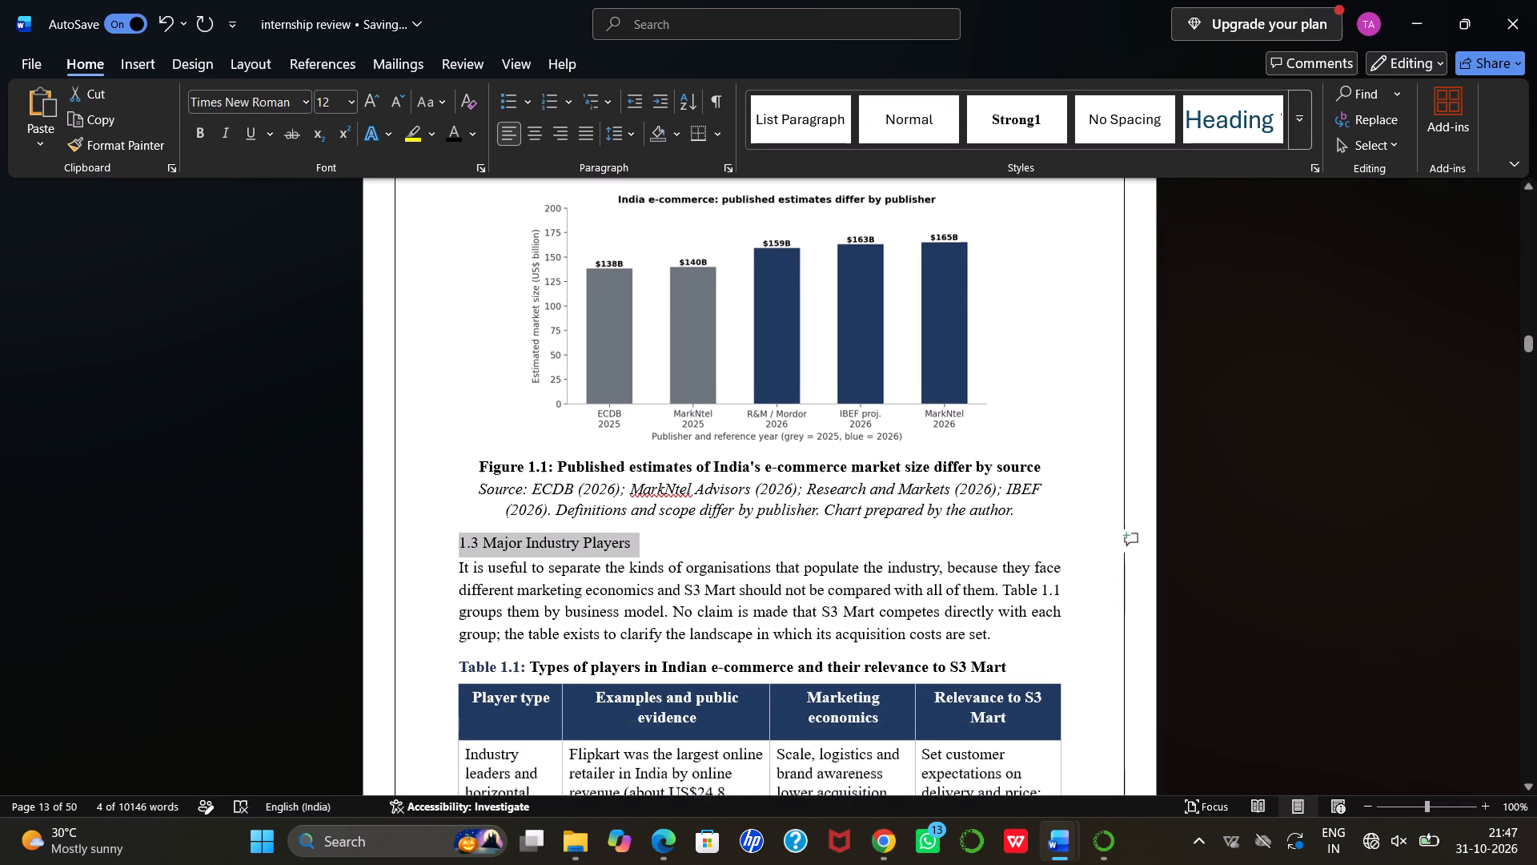
scroll(685, 522, down, 2)
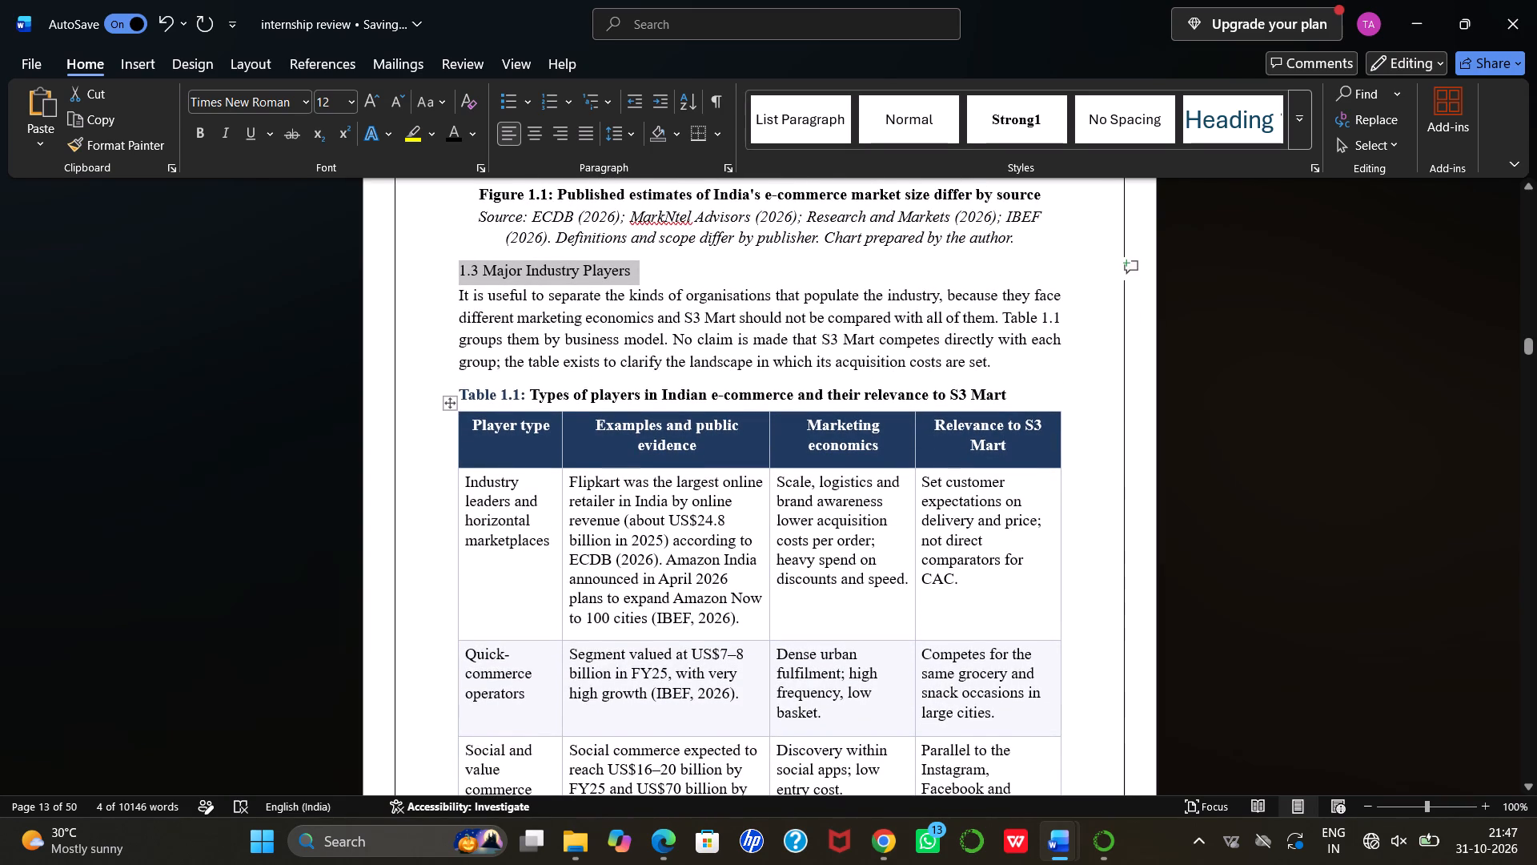
drag(457, 394, 549, 398)
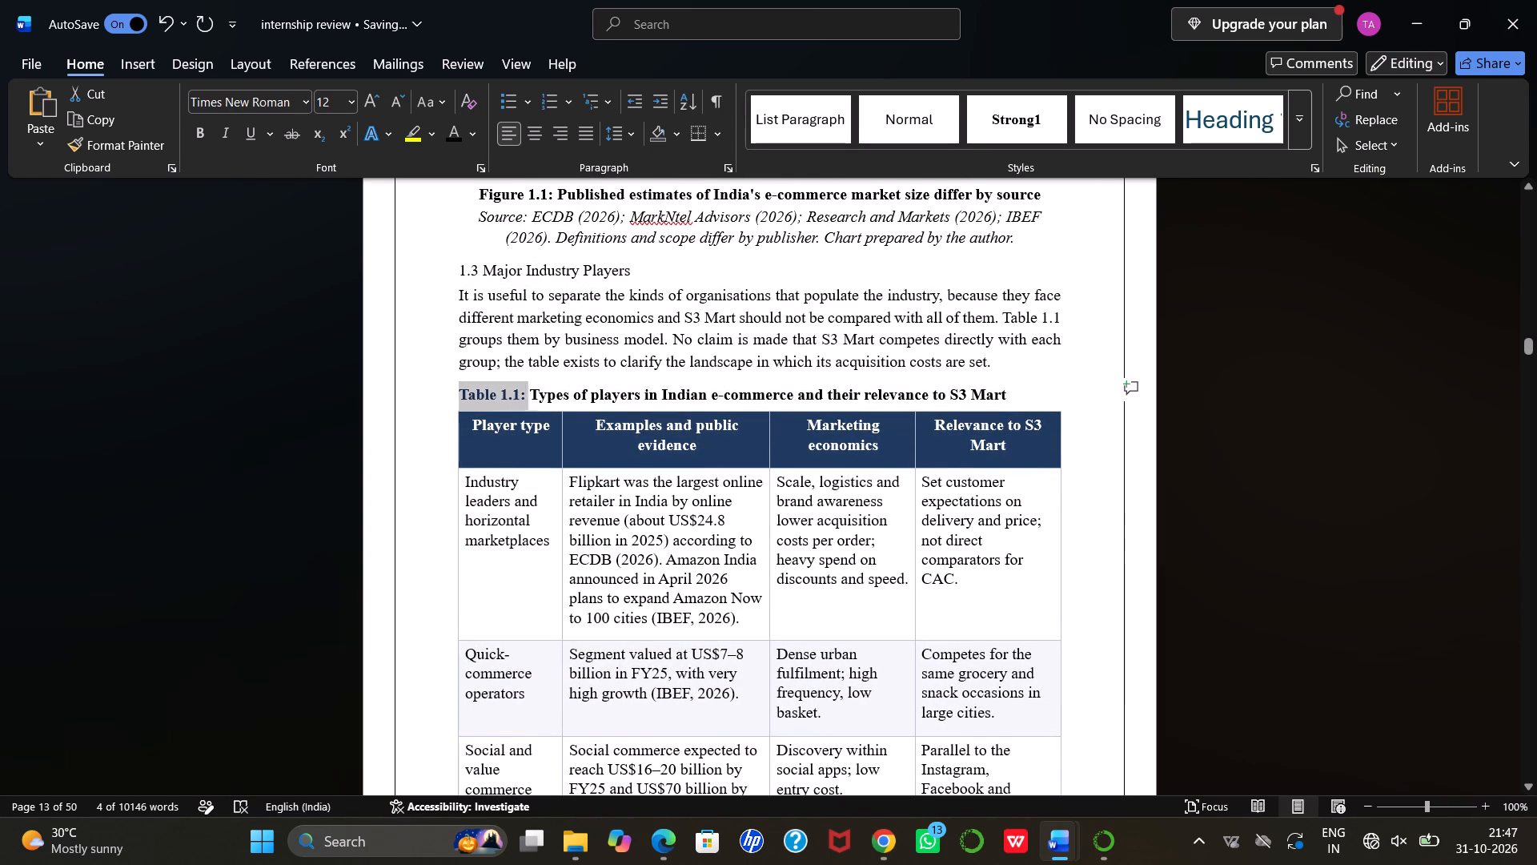
drag(549, 398, 1025, 404)
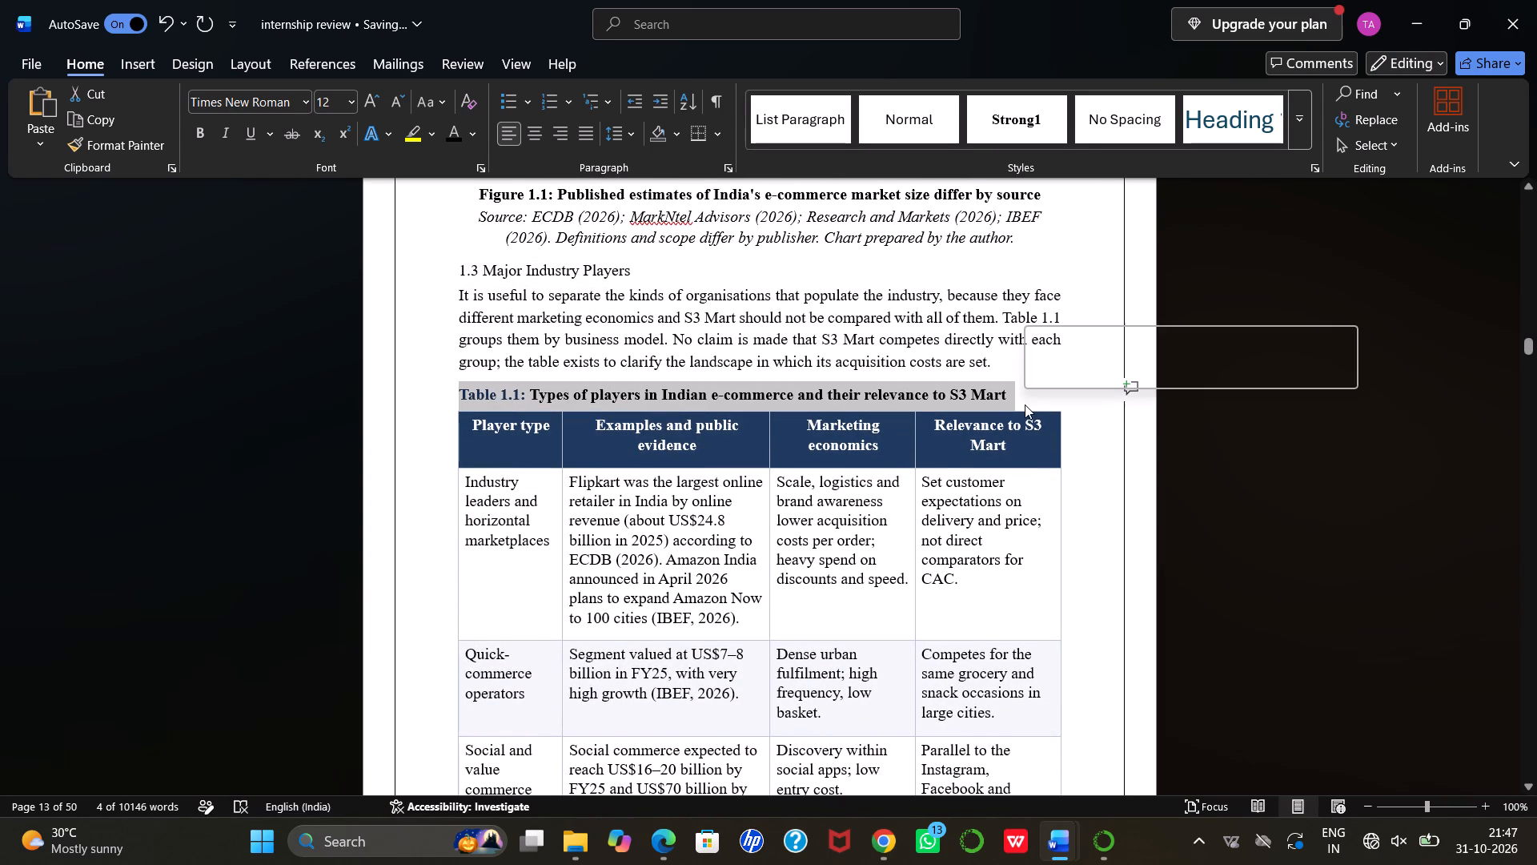
click(1169, 375)
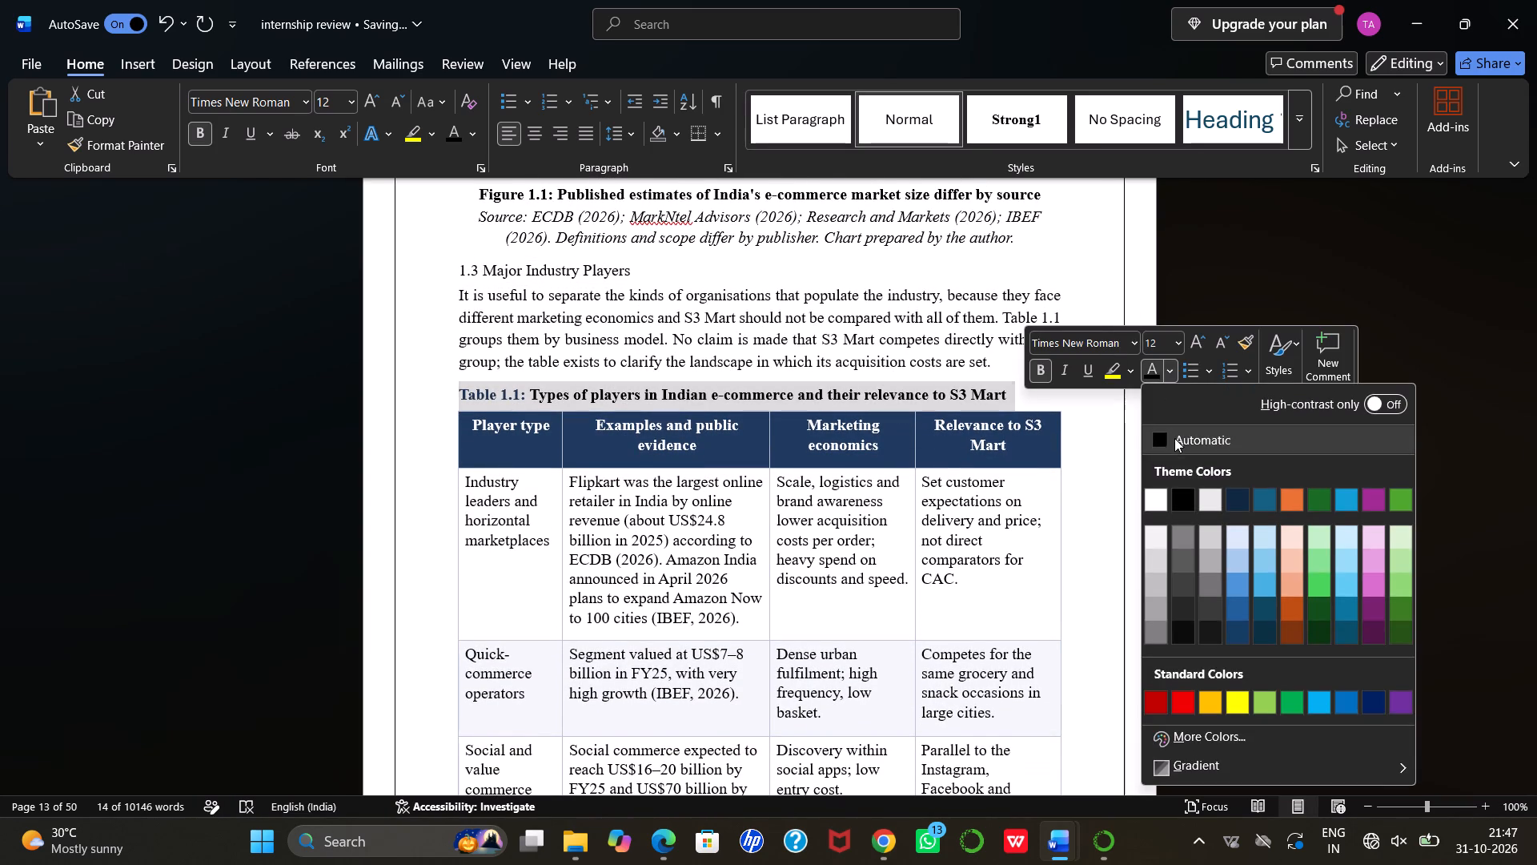
click(1163, 433)
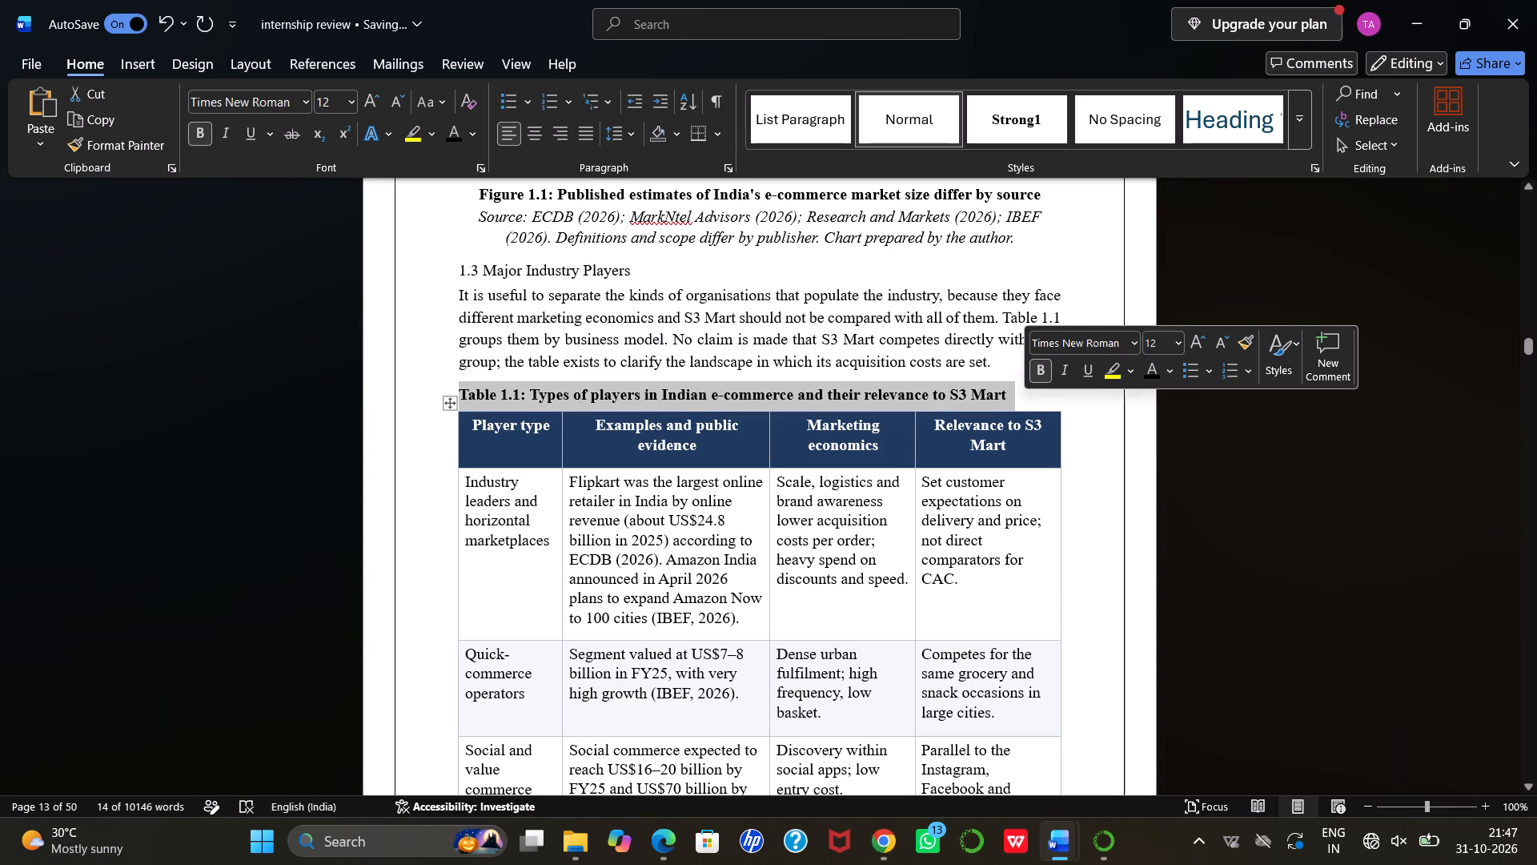
Apply all borders to the whole of Table 1.1, from its header row through the Regional and local retailers row.
click(463, 429)
drag(463, 429, 496, 428)
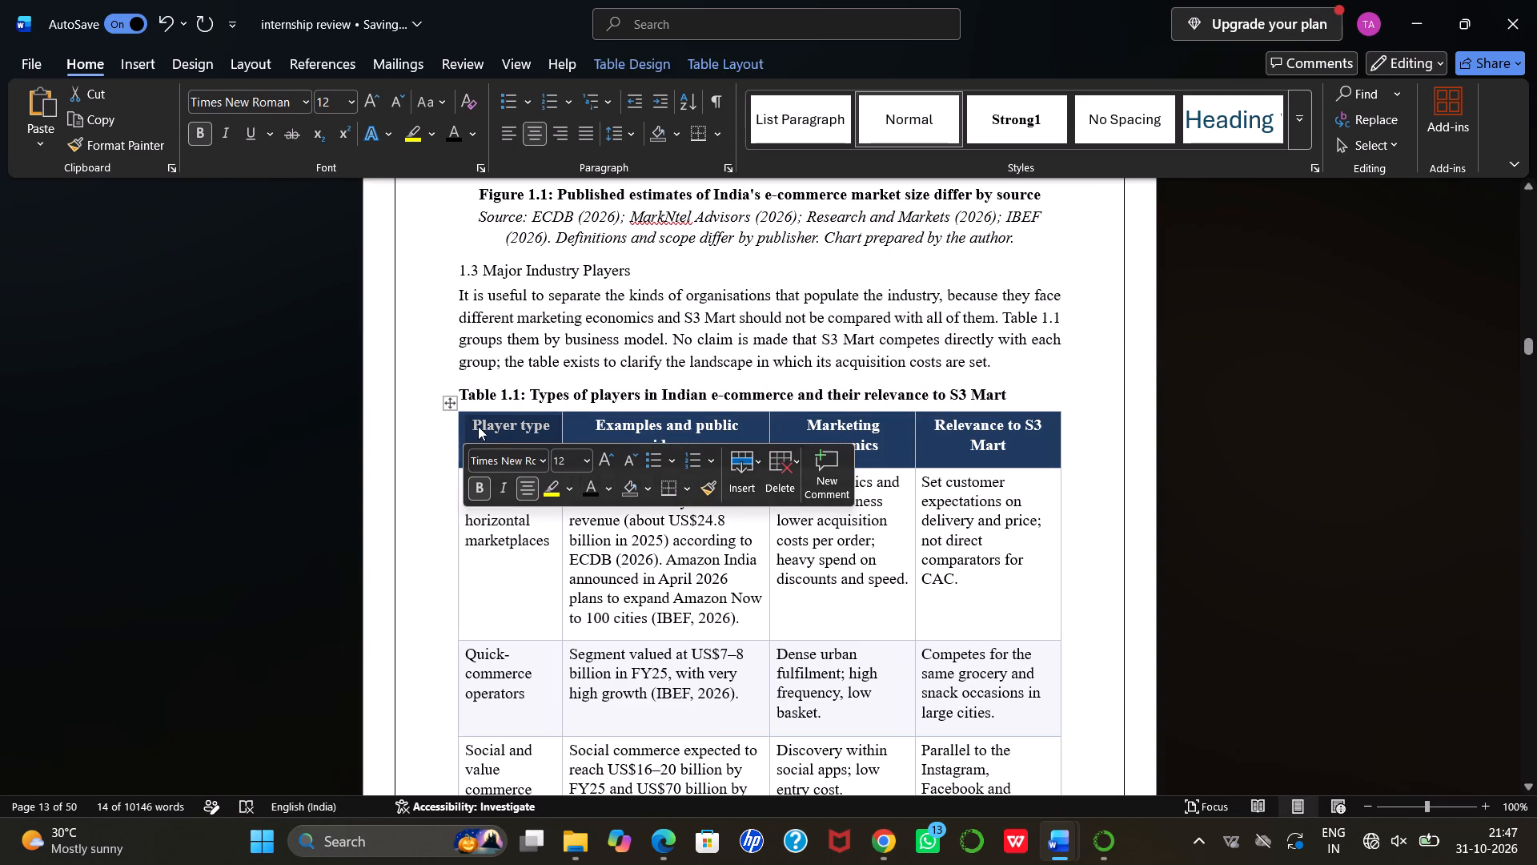
click(476, 425)
drag(476, 425, 779, 473)
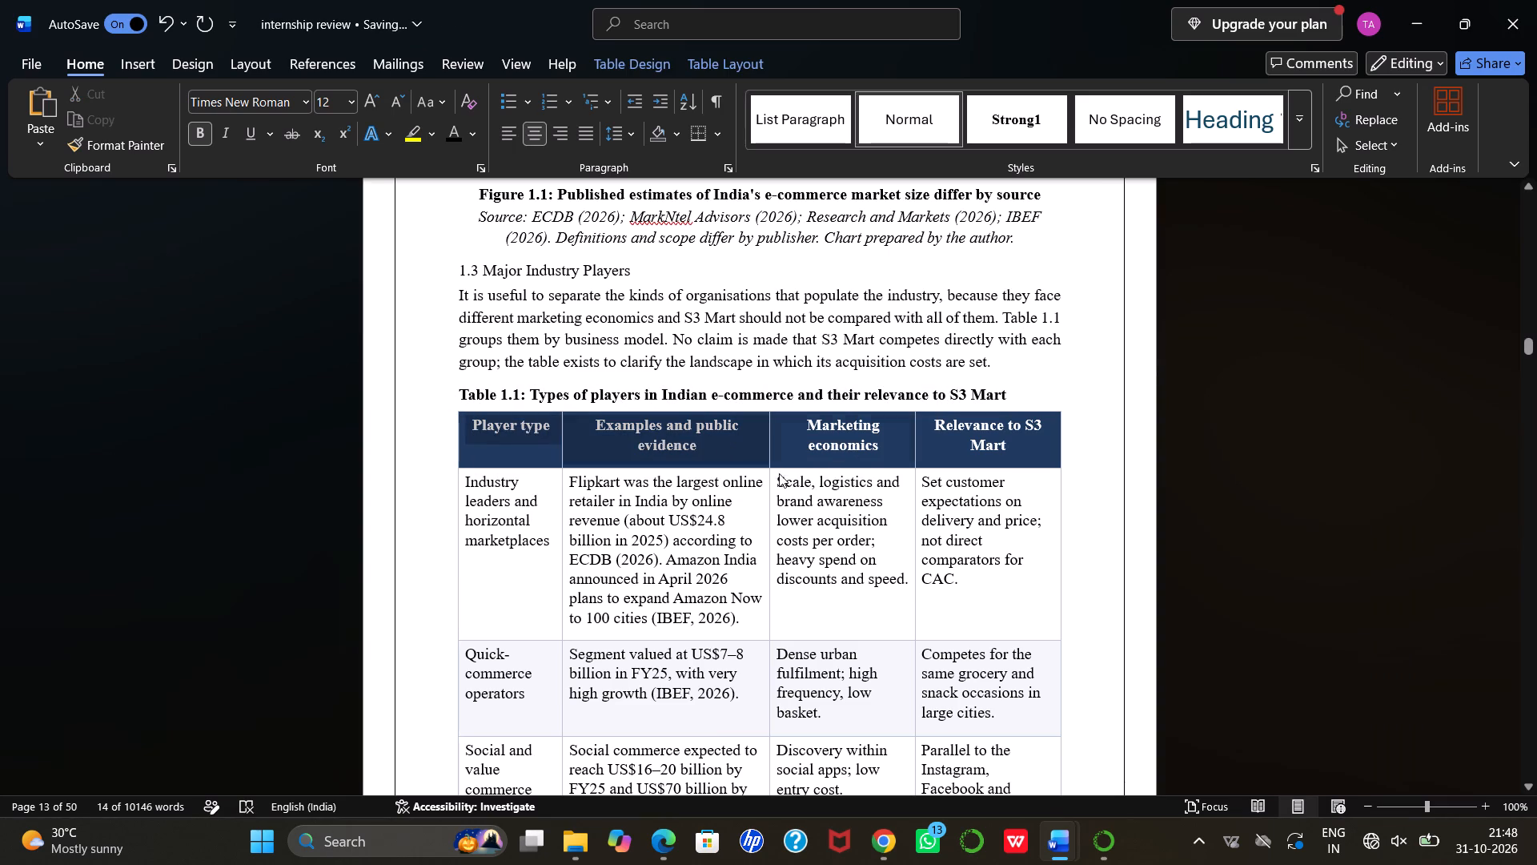
drag(779, 473, 1058, 678)
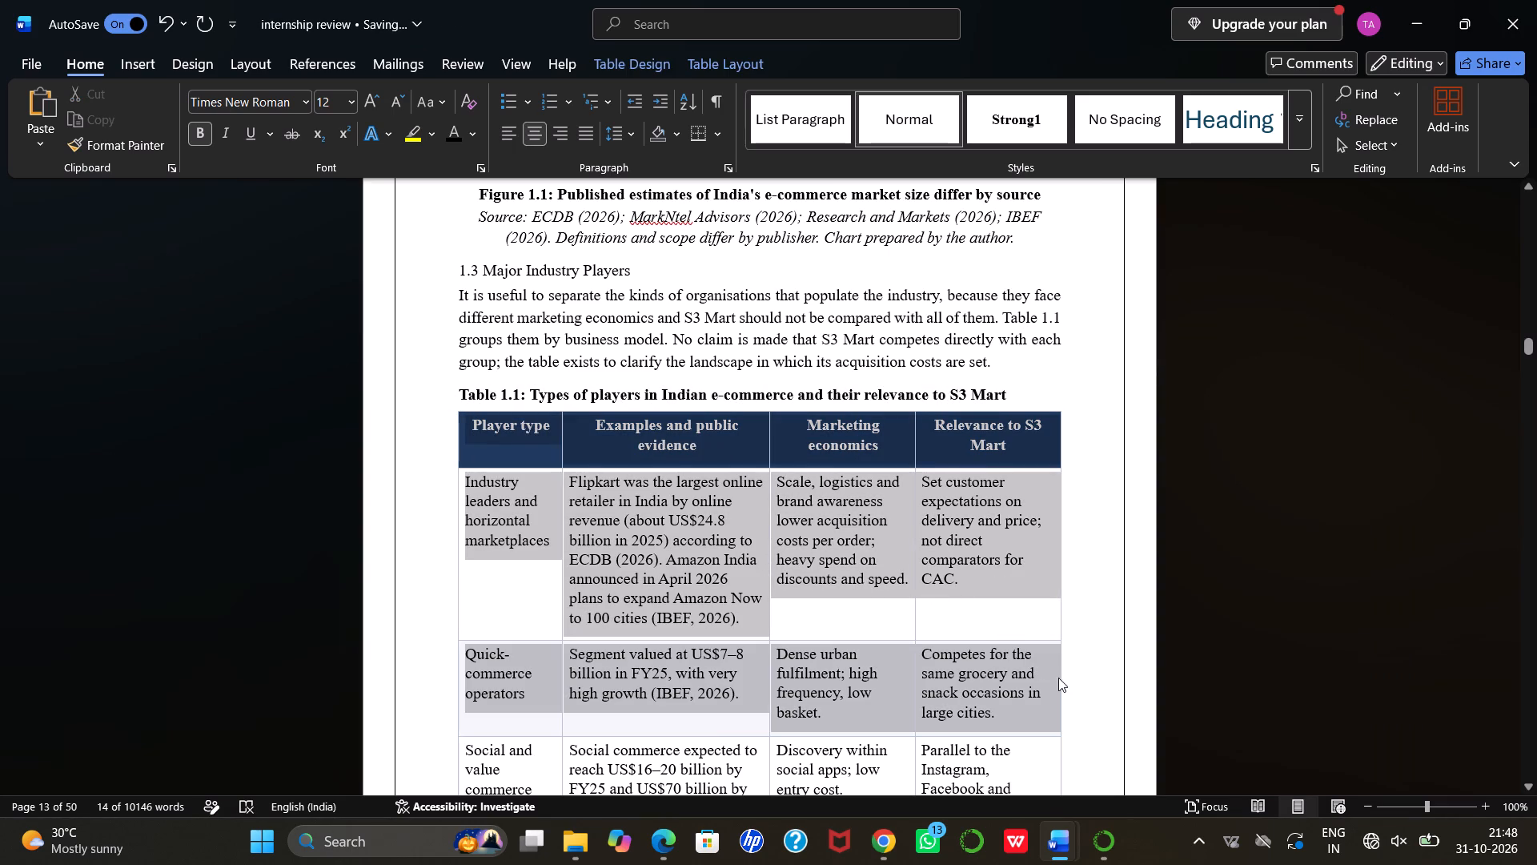
drag(1058, 678, 1037, 548)
scroll(1049, 758, up, 1)
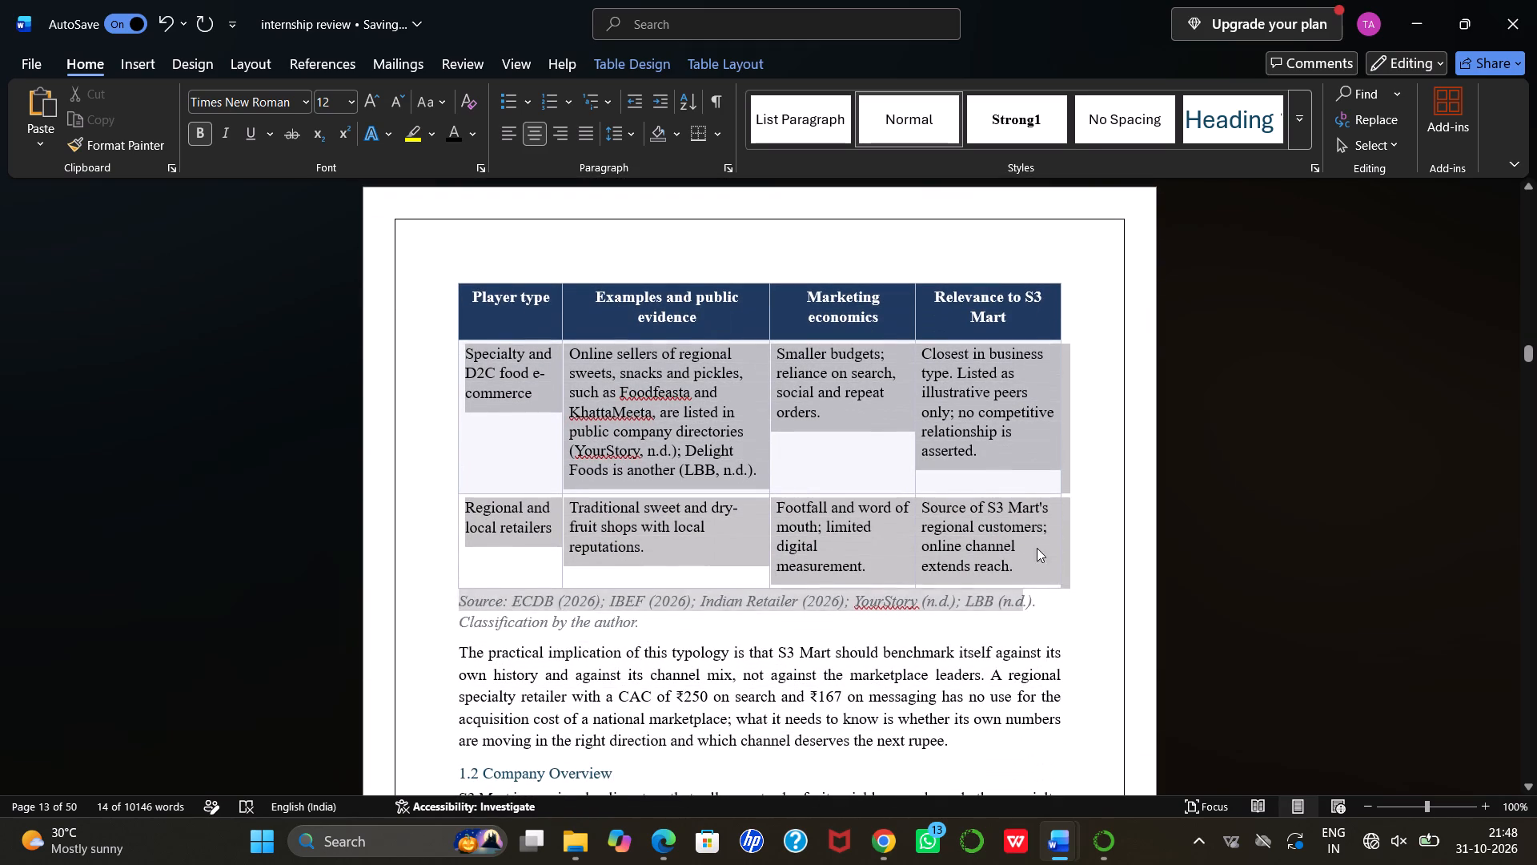
drag(1037, 548, 1055, 588)
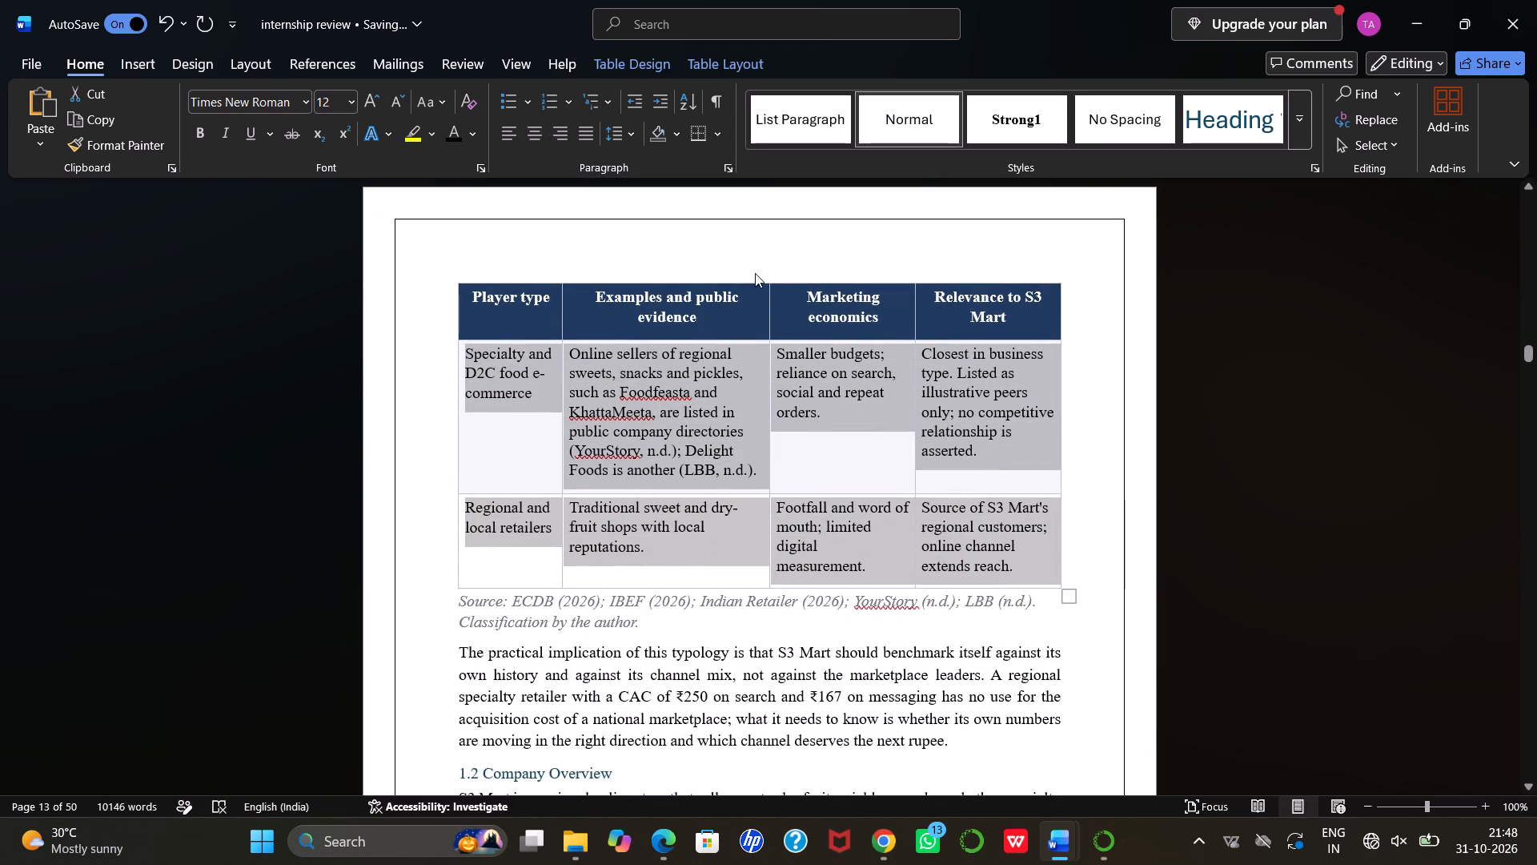
click(719, 135)
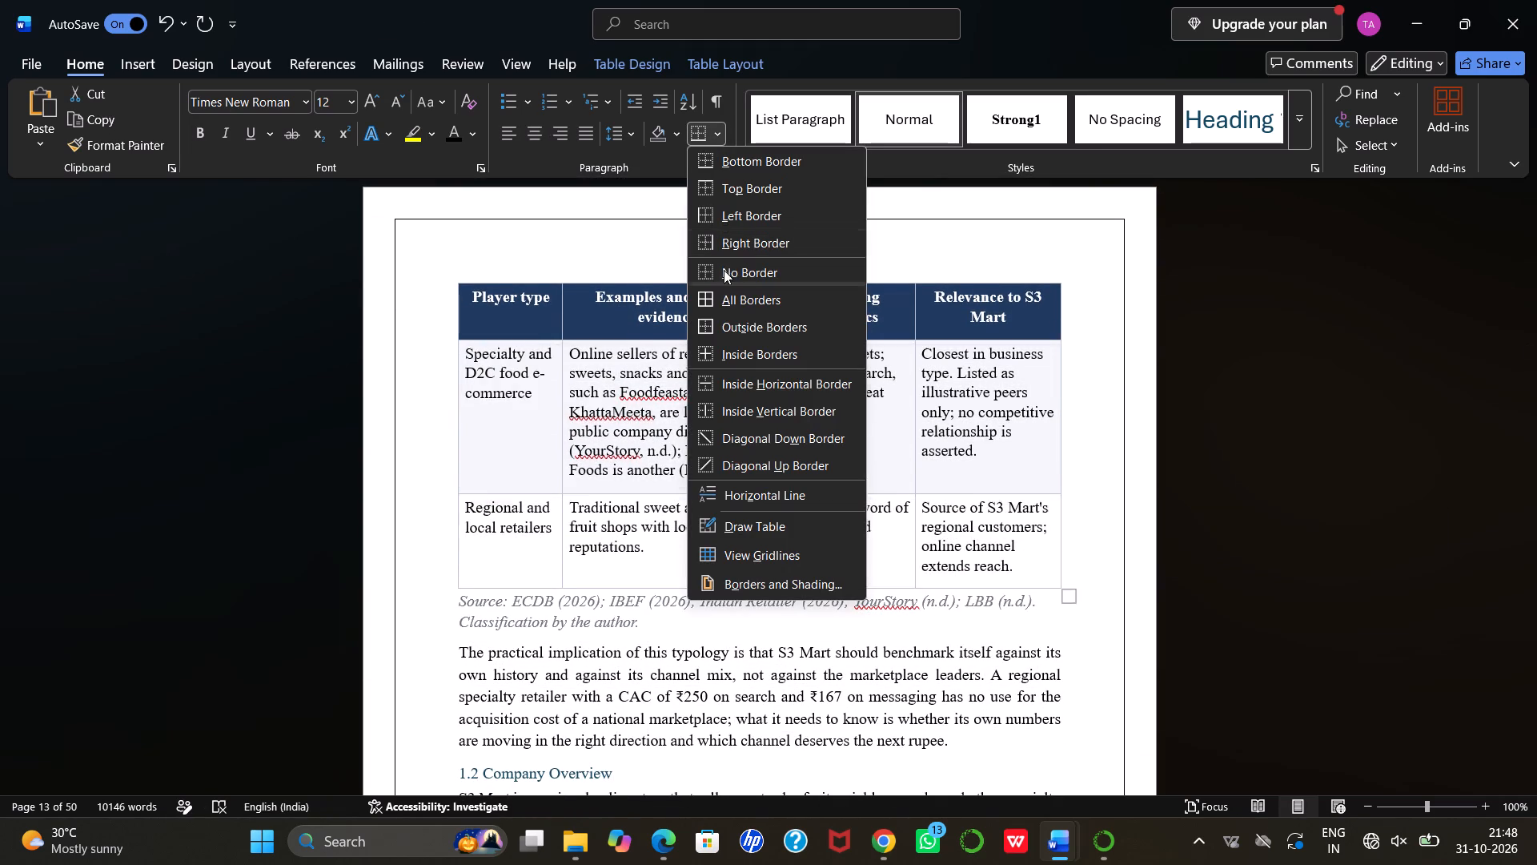
click(732, 295)
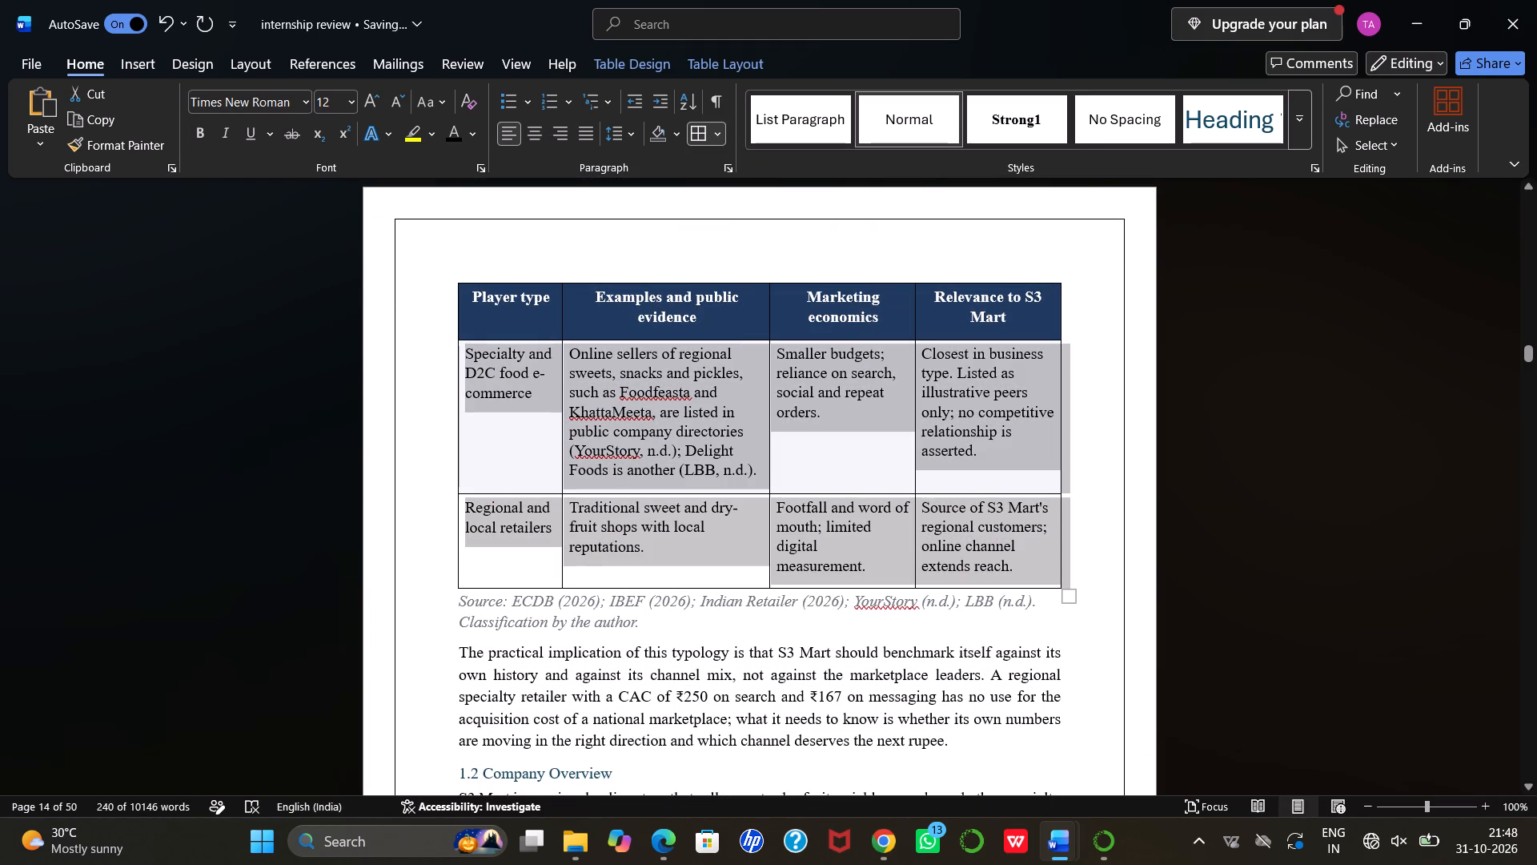
Change the italic source note beneath Table 1.1 to the Automatic font colour.
drag(458, 601, 615, 623)
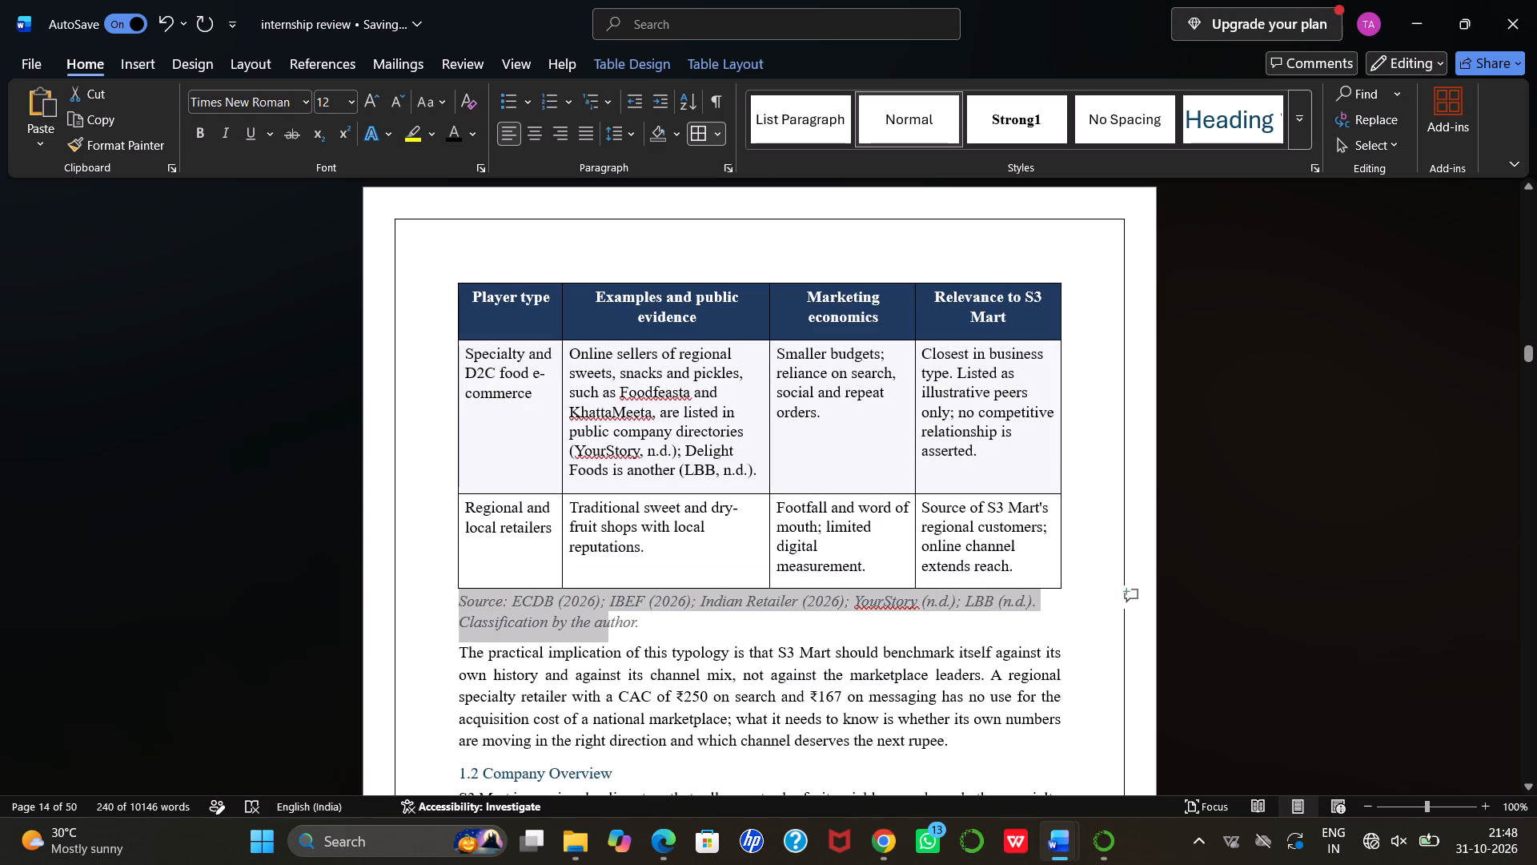
drag(615, 623, 649, 628)
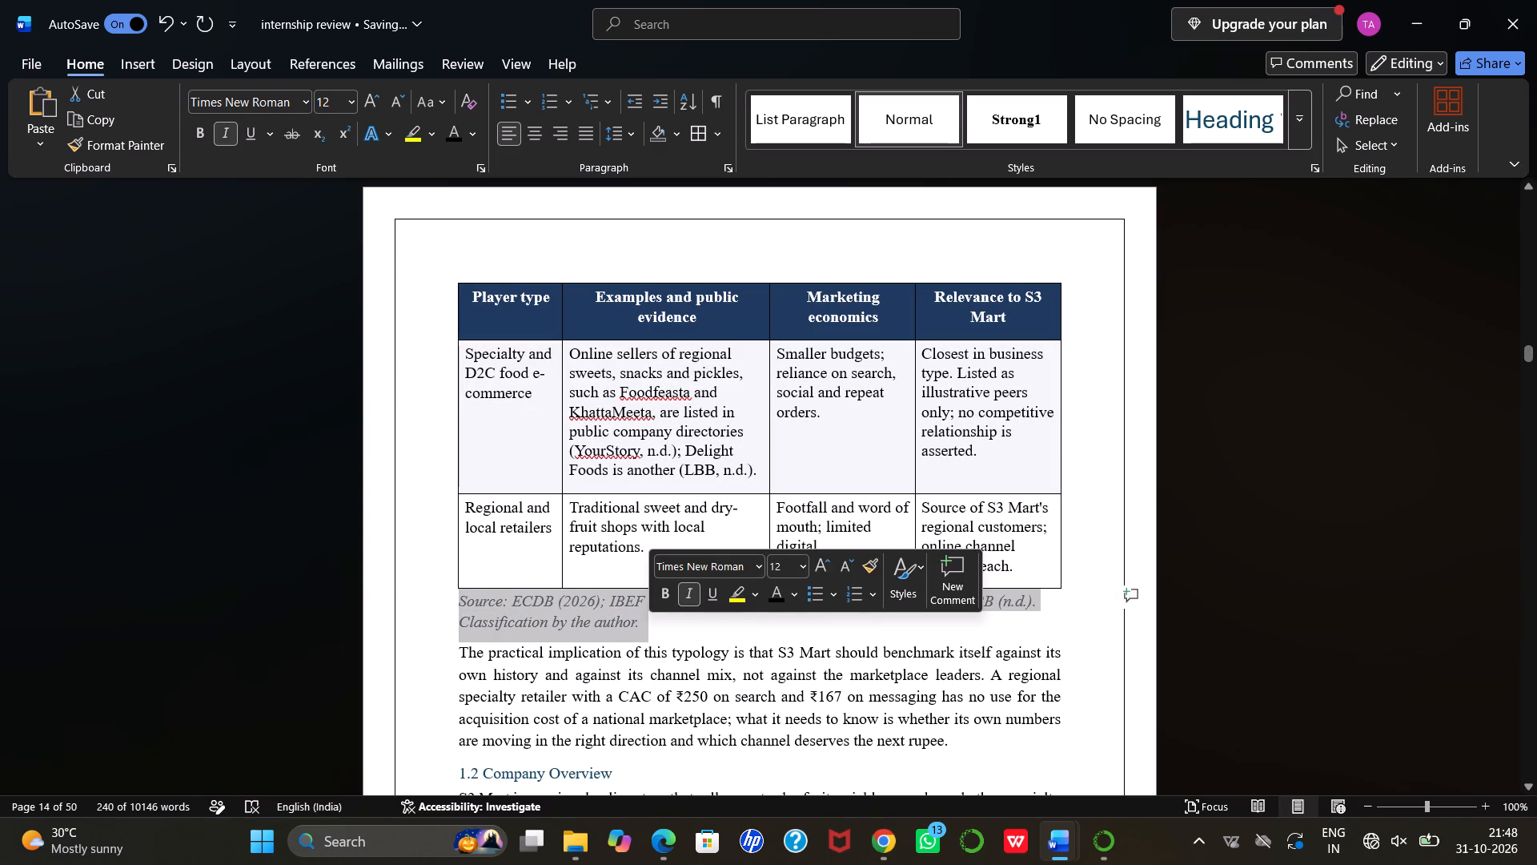
click(792, 596)
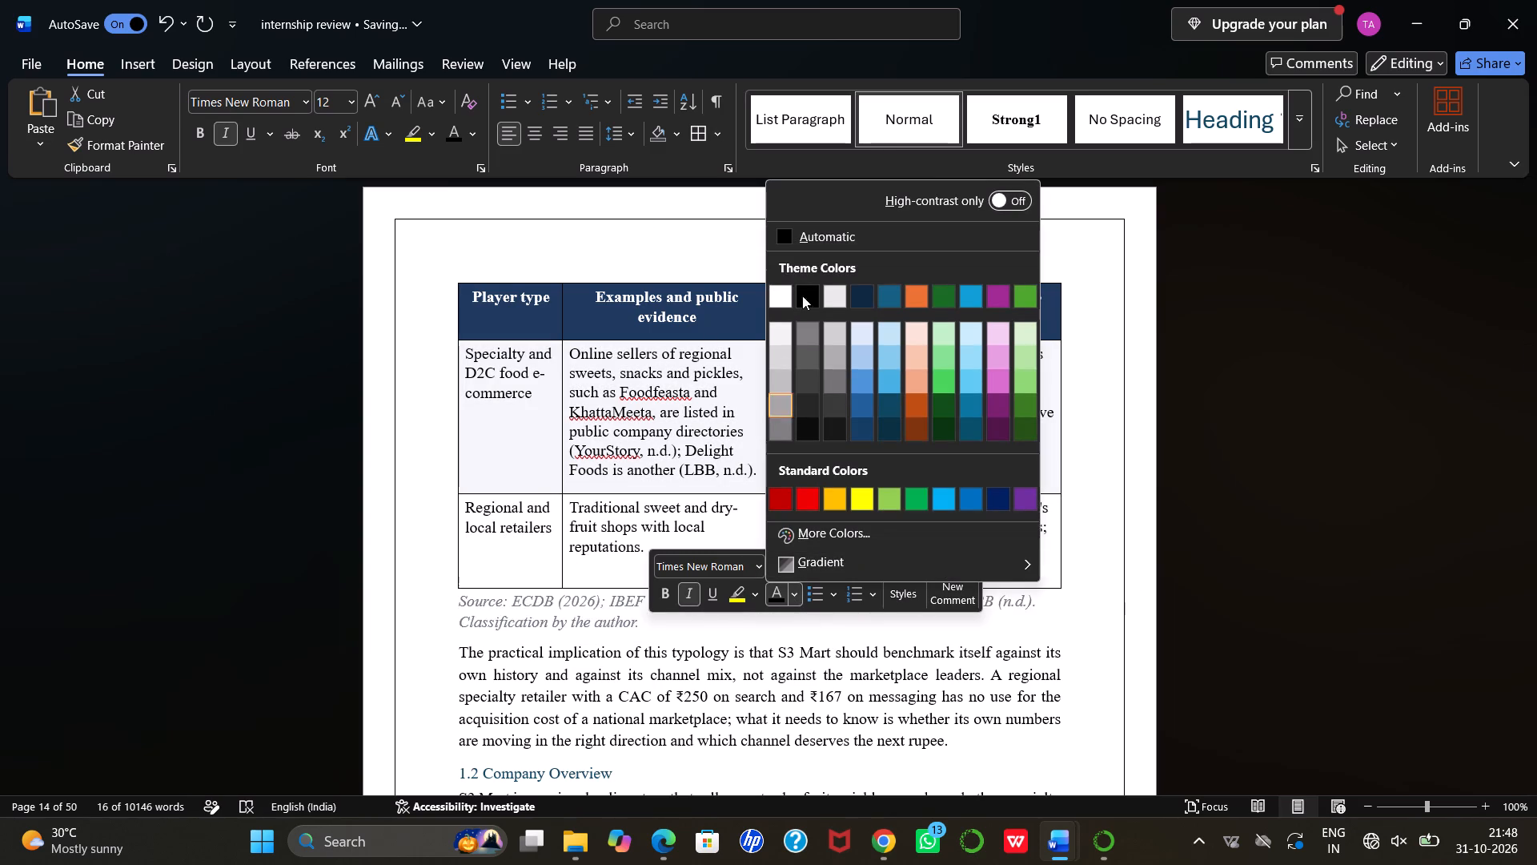
click(780, 242)
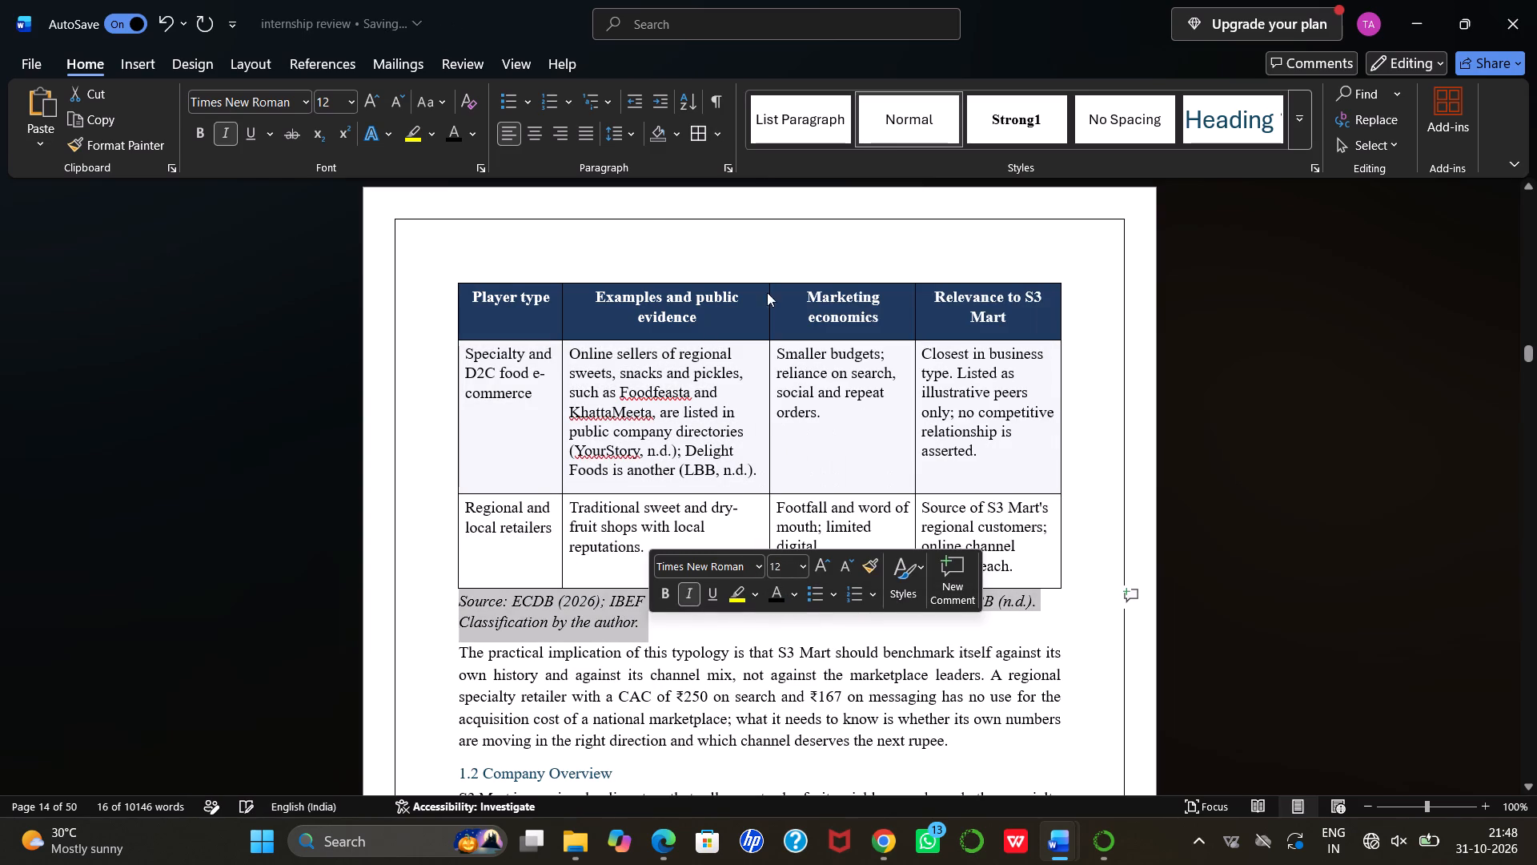
Set the font colour of the "1.2 Company Overview" heading to black.
scroll(660, 692, down, 1)
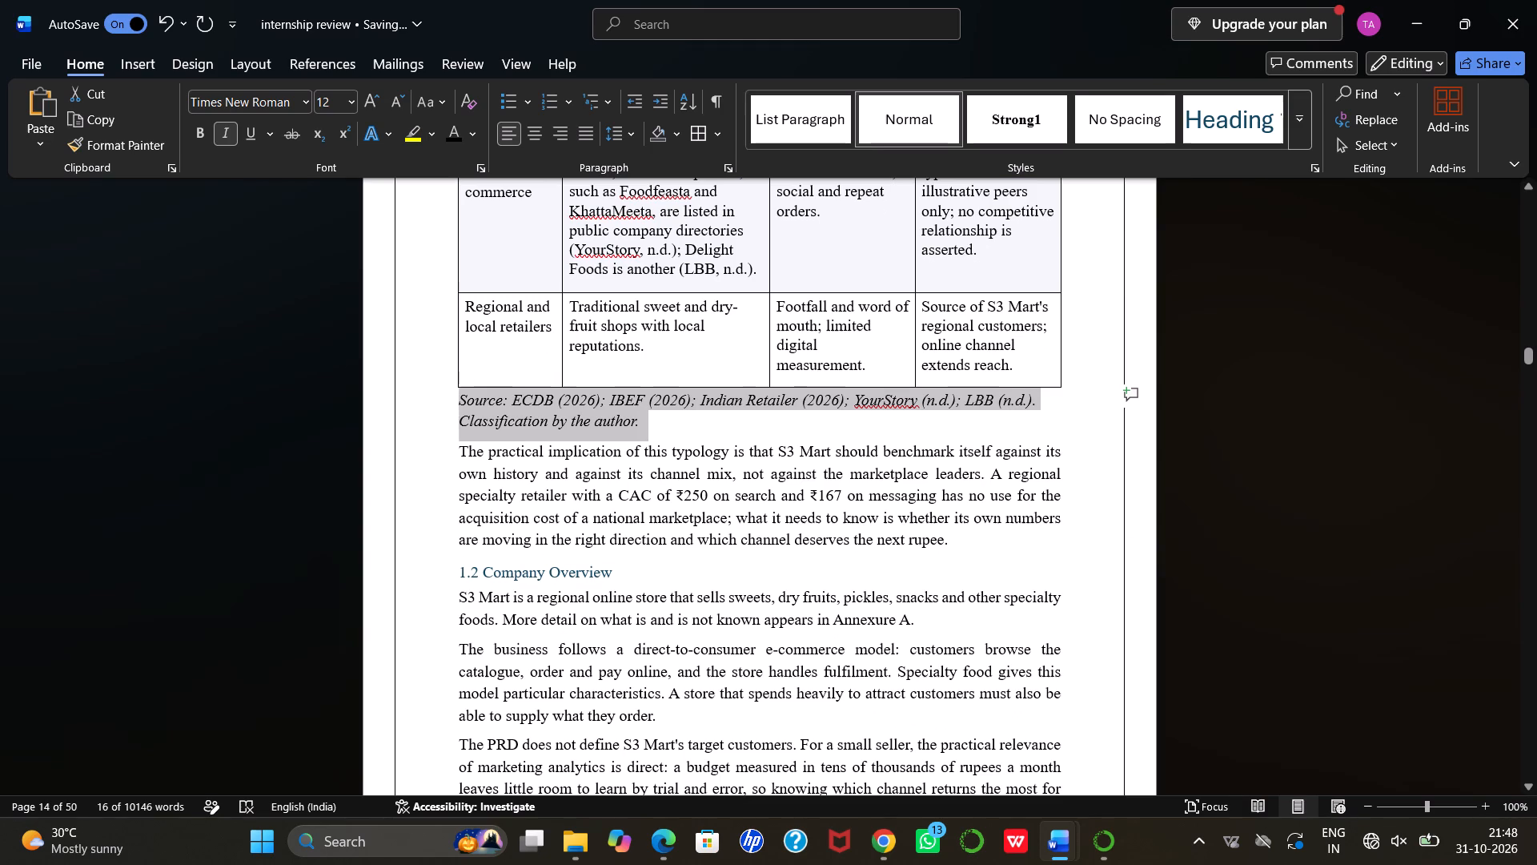
drag(458, 571, 598, 575)
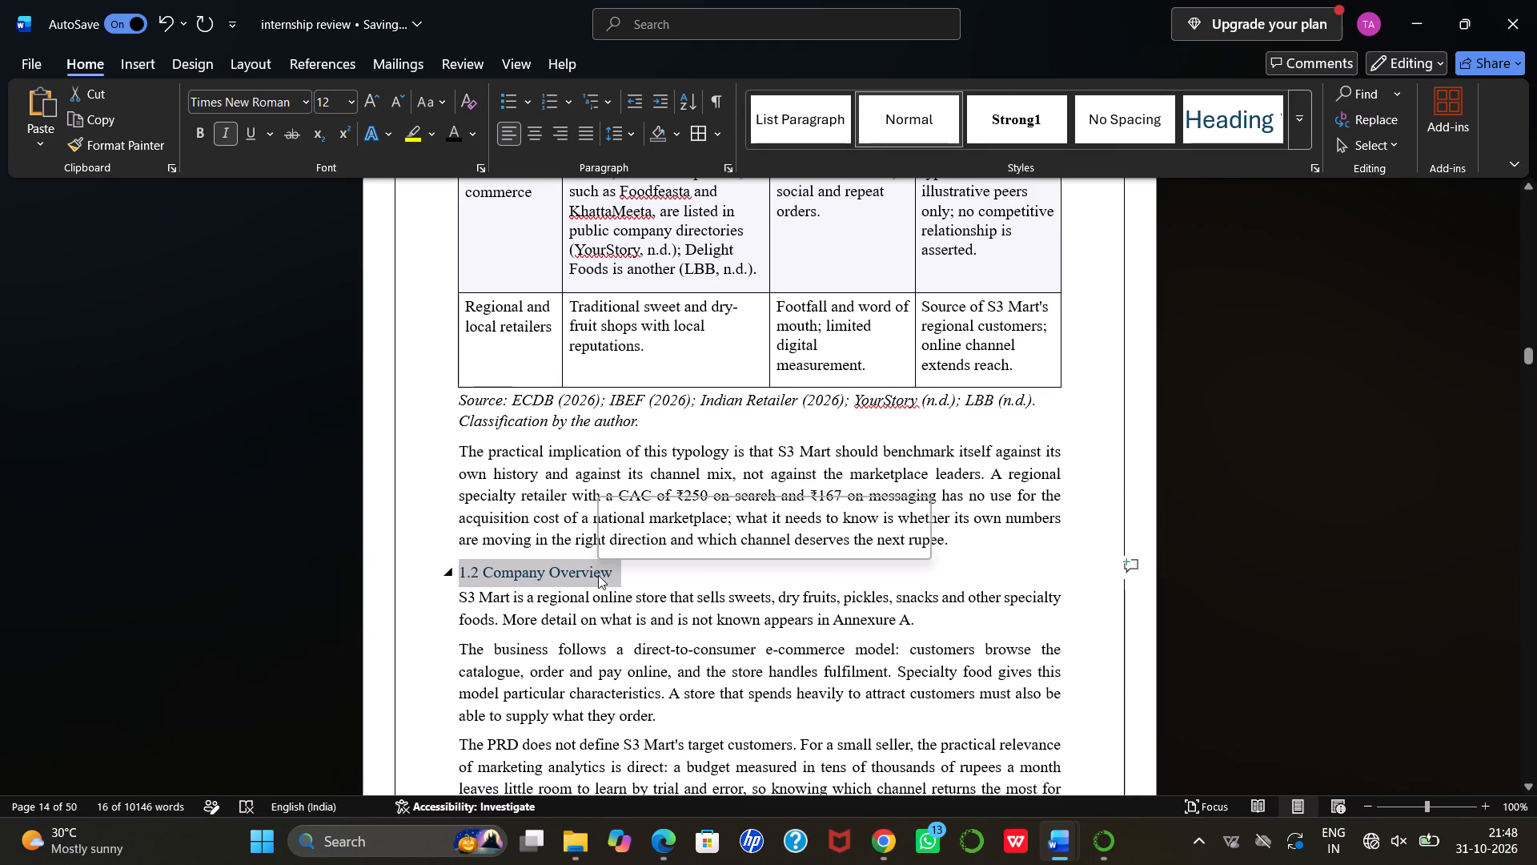
click(740, 537)
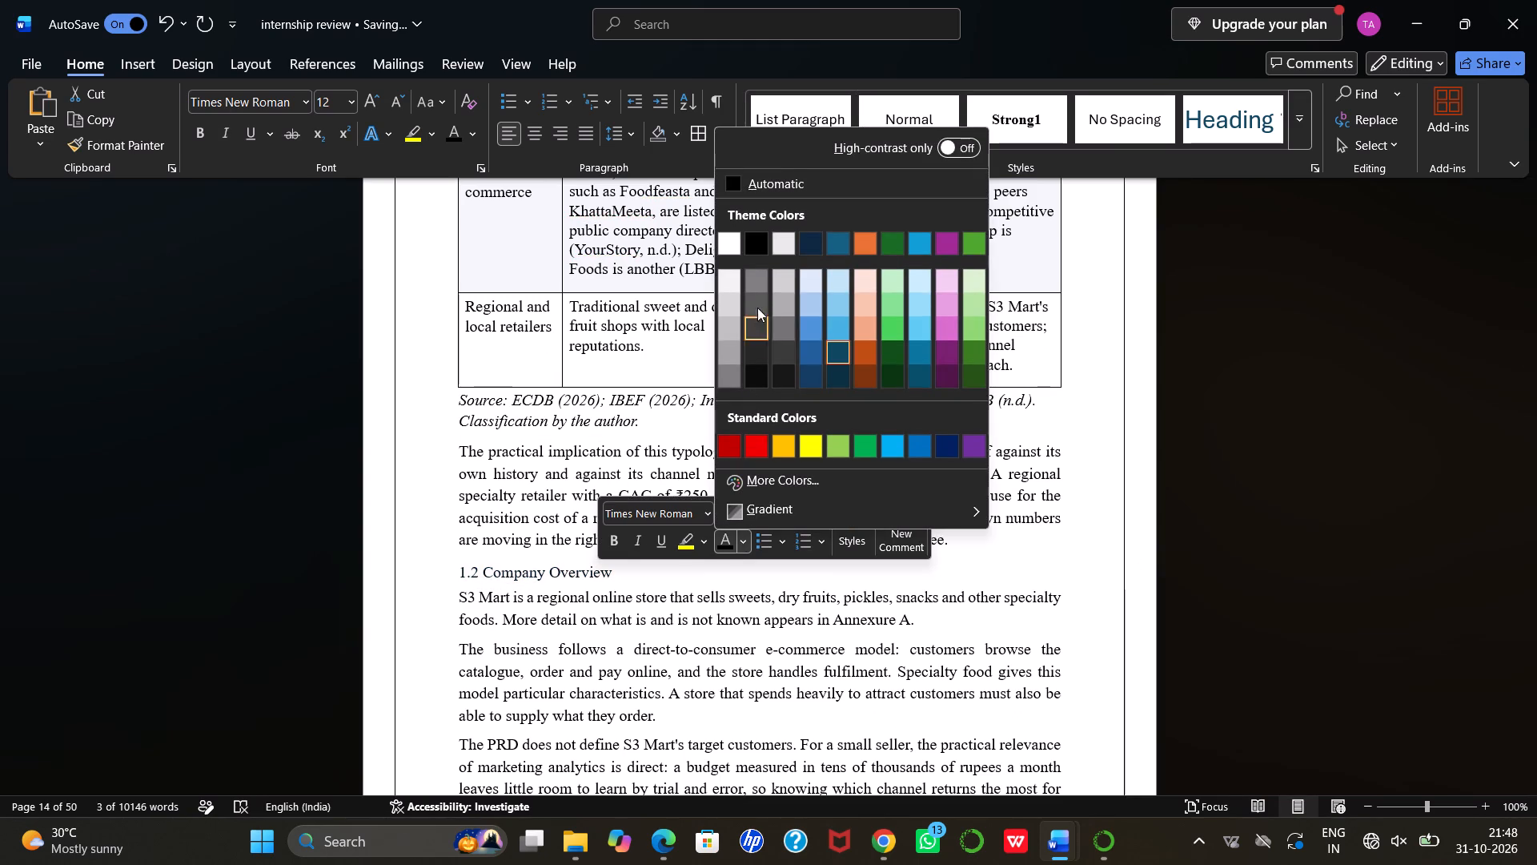
click(758, 246)
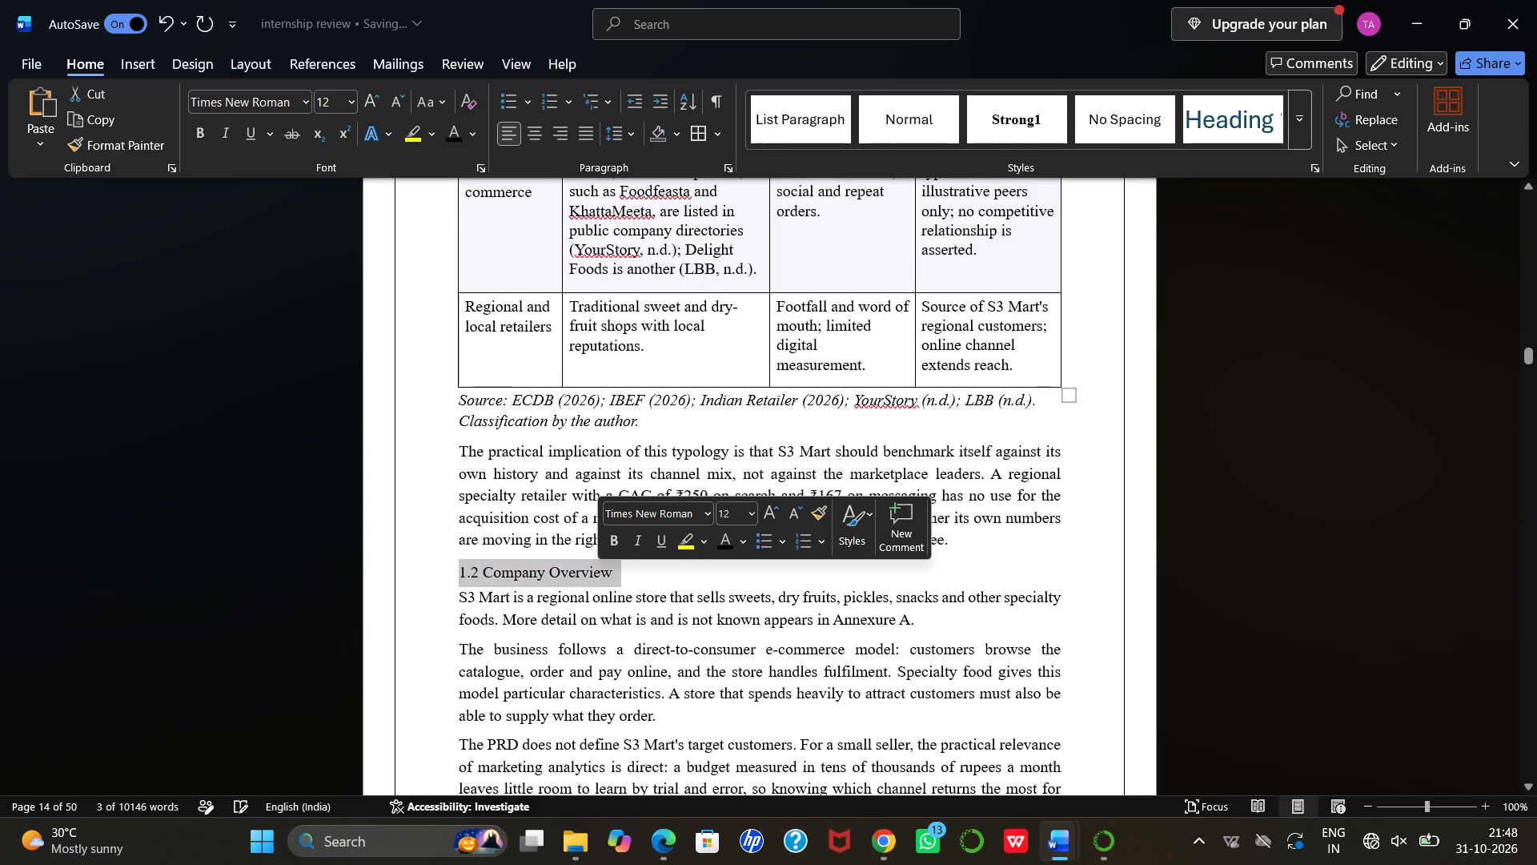
Justify everything from the Introduction heading through the last paragraph of section 1.2 Company Overview, including Table 1.1.
click(659, 587)
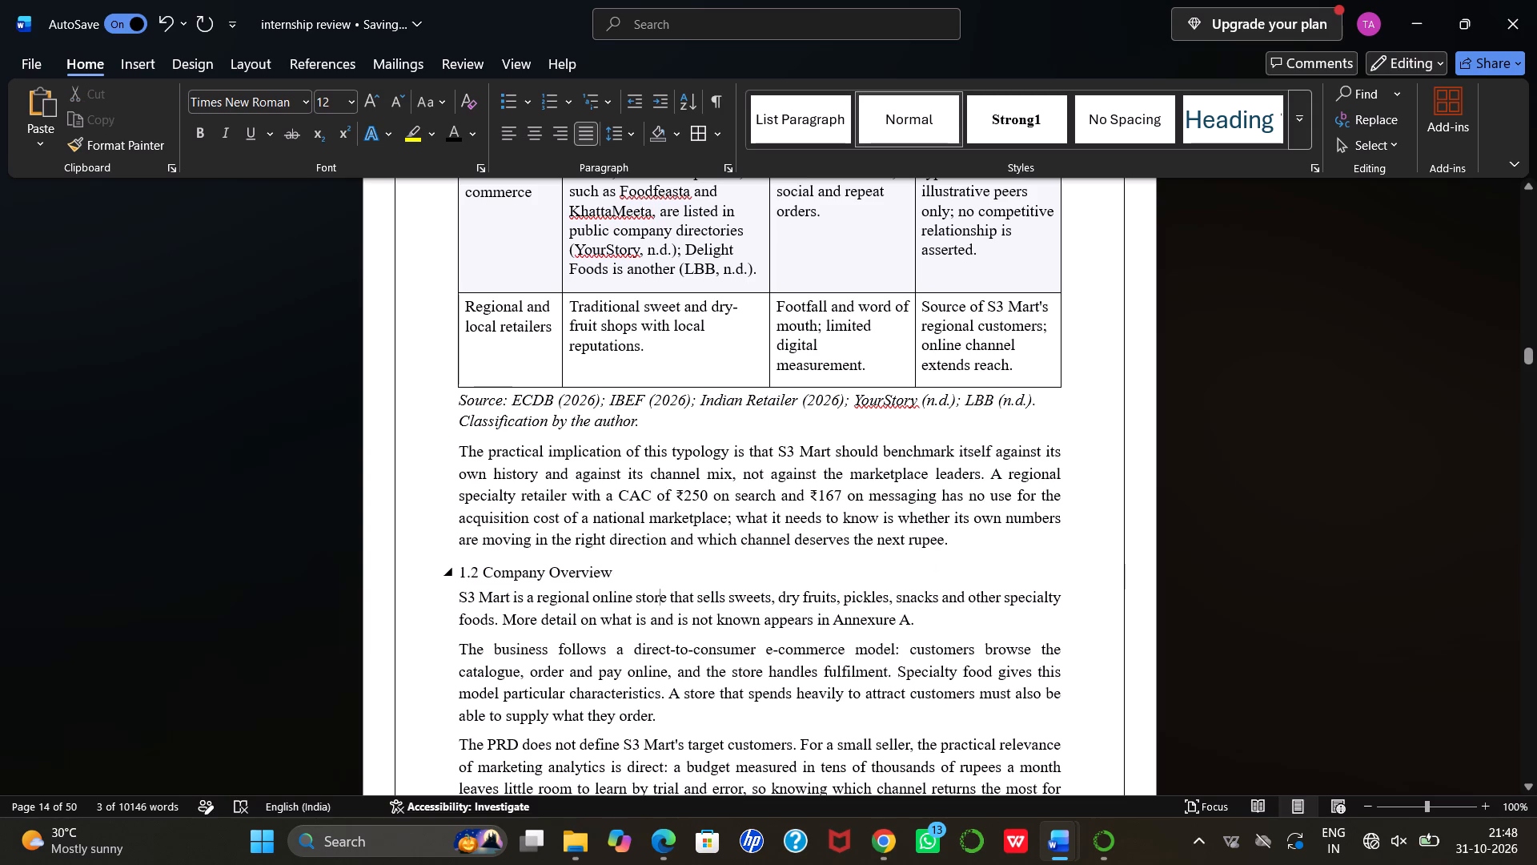
scroll(659, 587, up, 4)
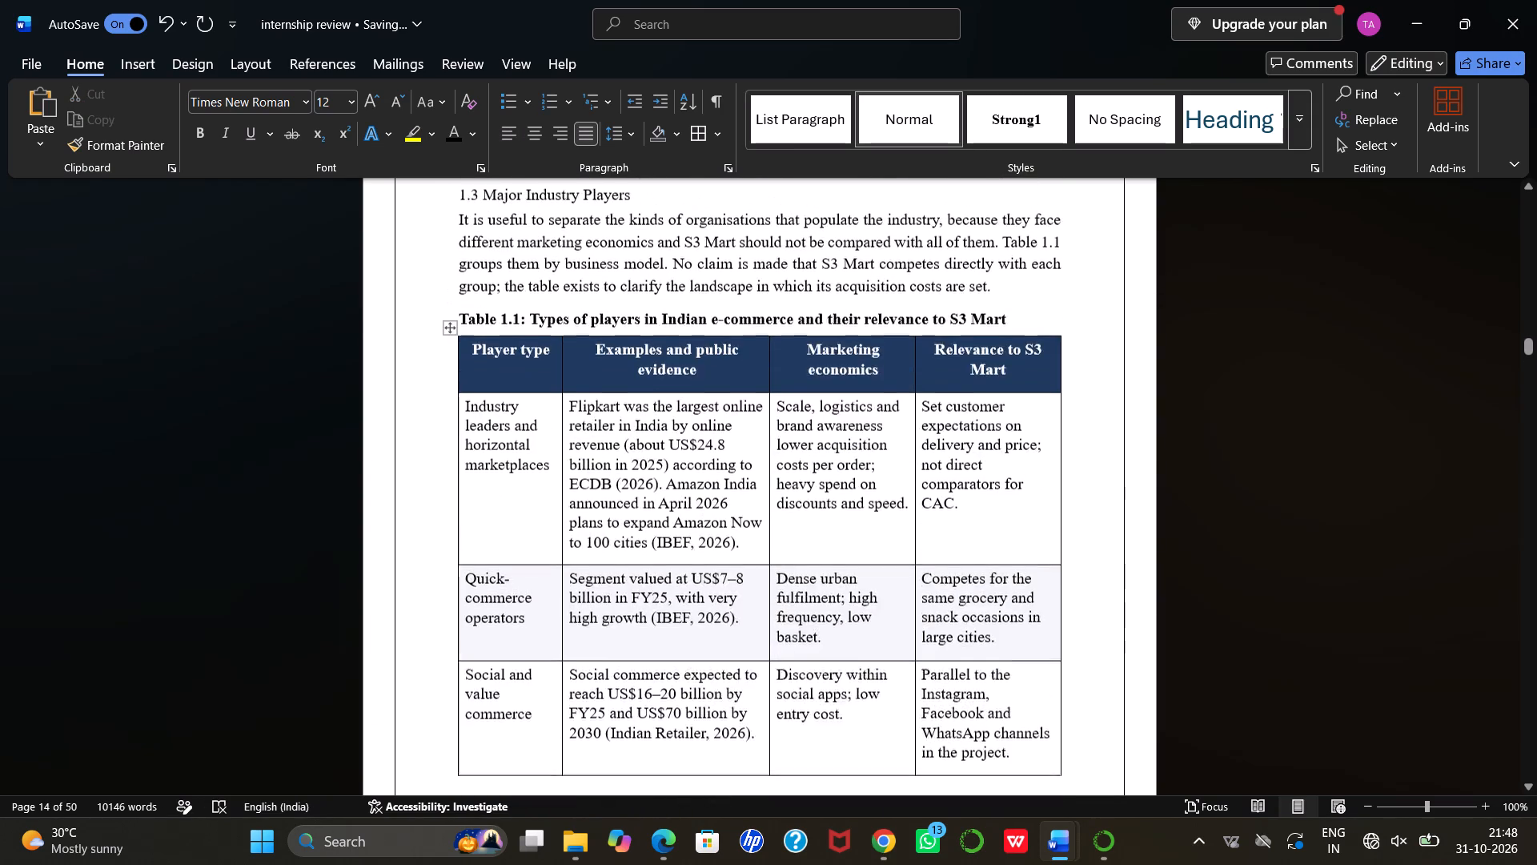
scroll(659, 587, up, 5)
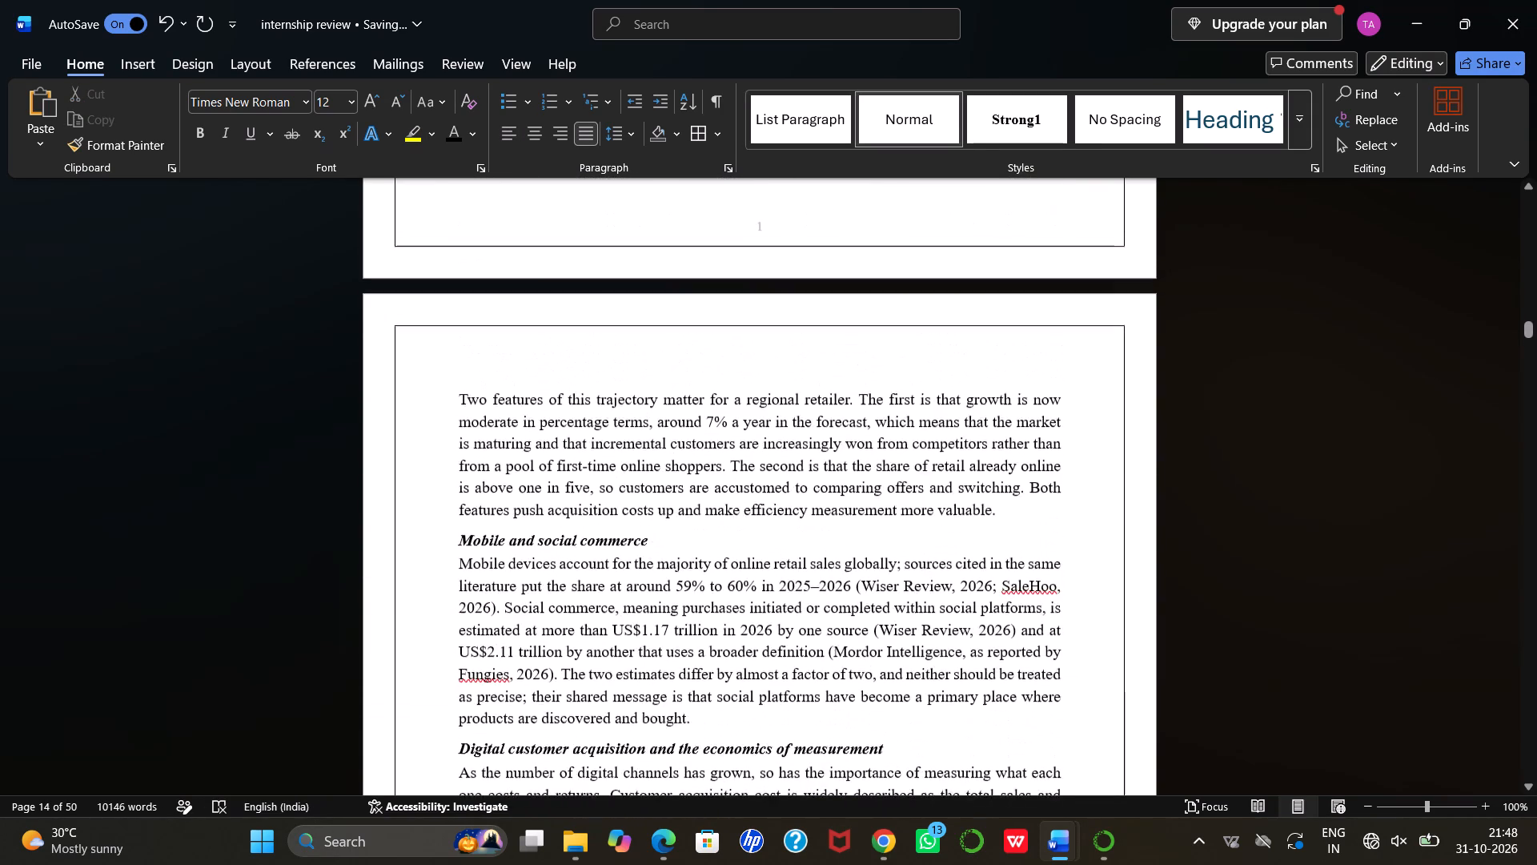
scroll(659, 587, up, 3)
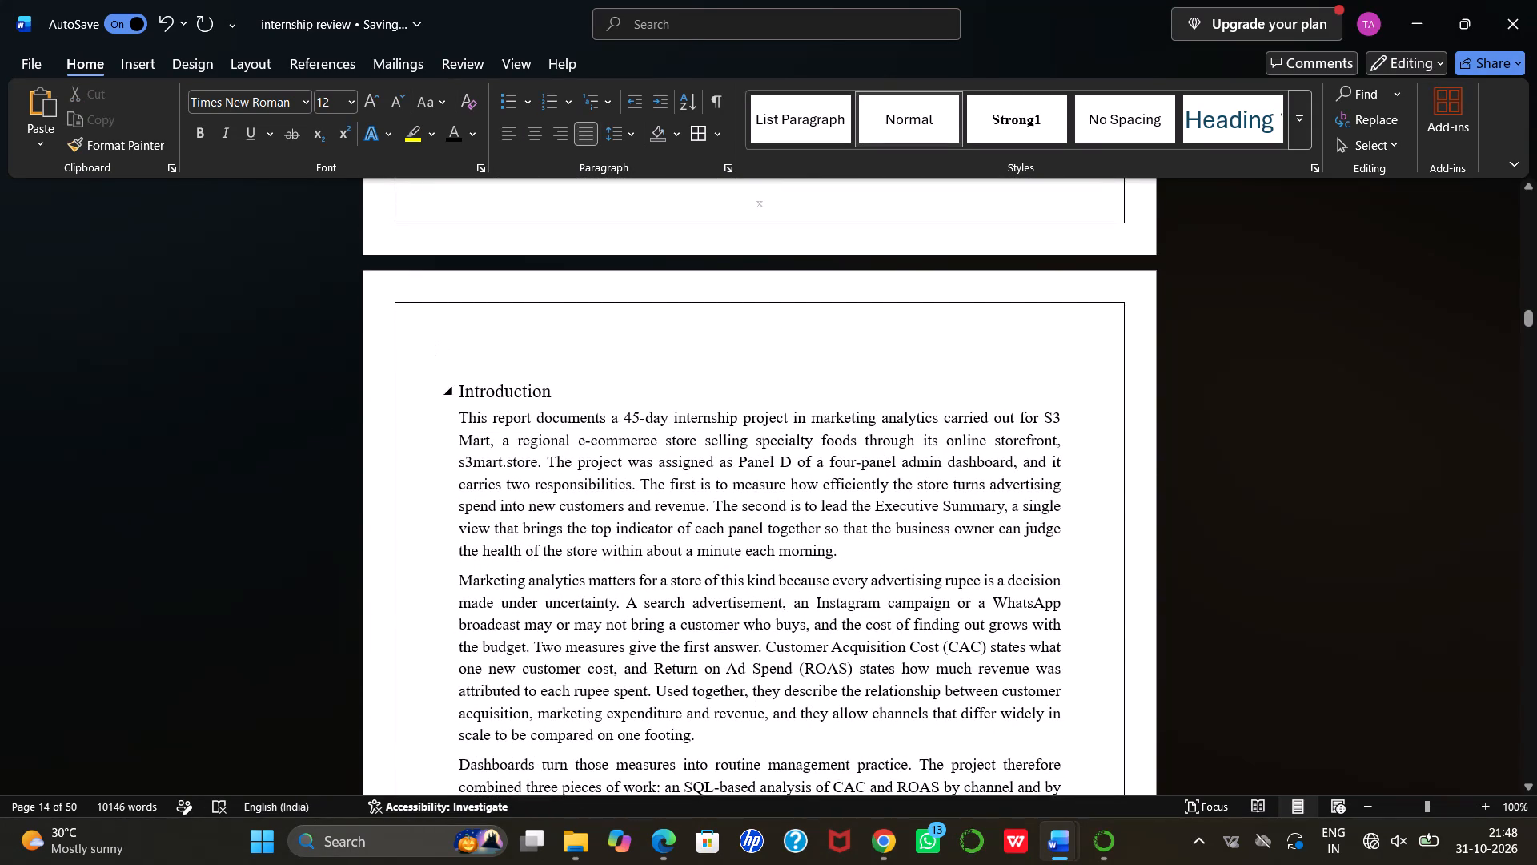
drag(458, 388, 496, 411)
drag(496, 411, 746, 585)
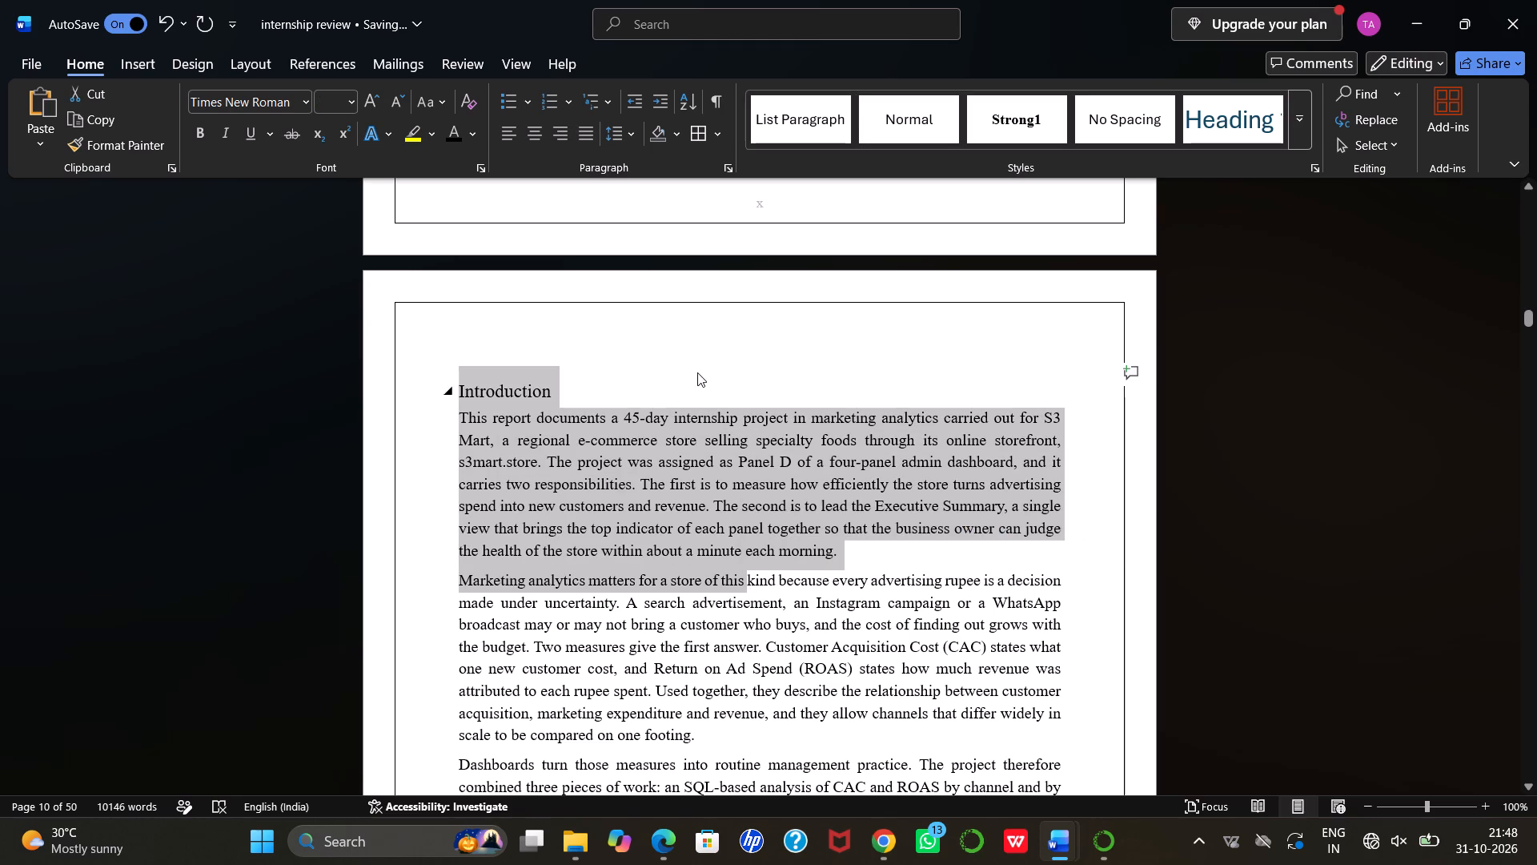
click(684, 358)
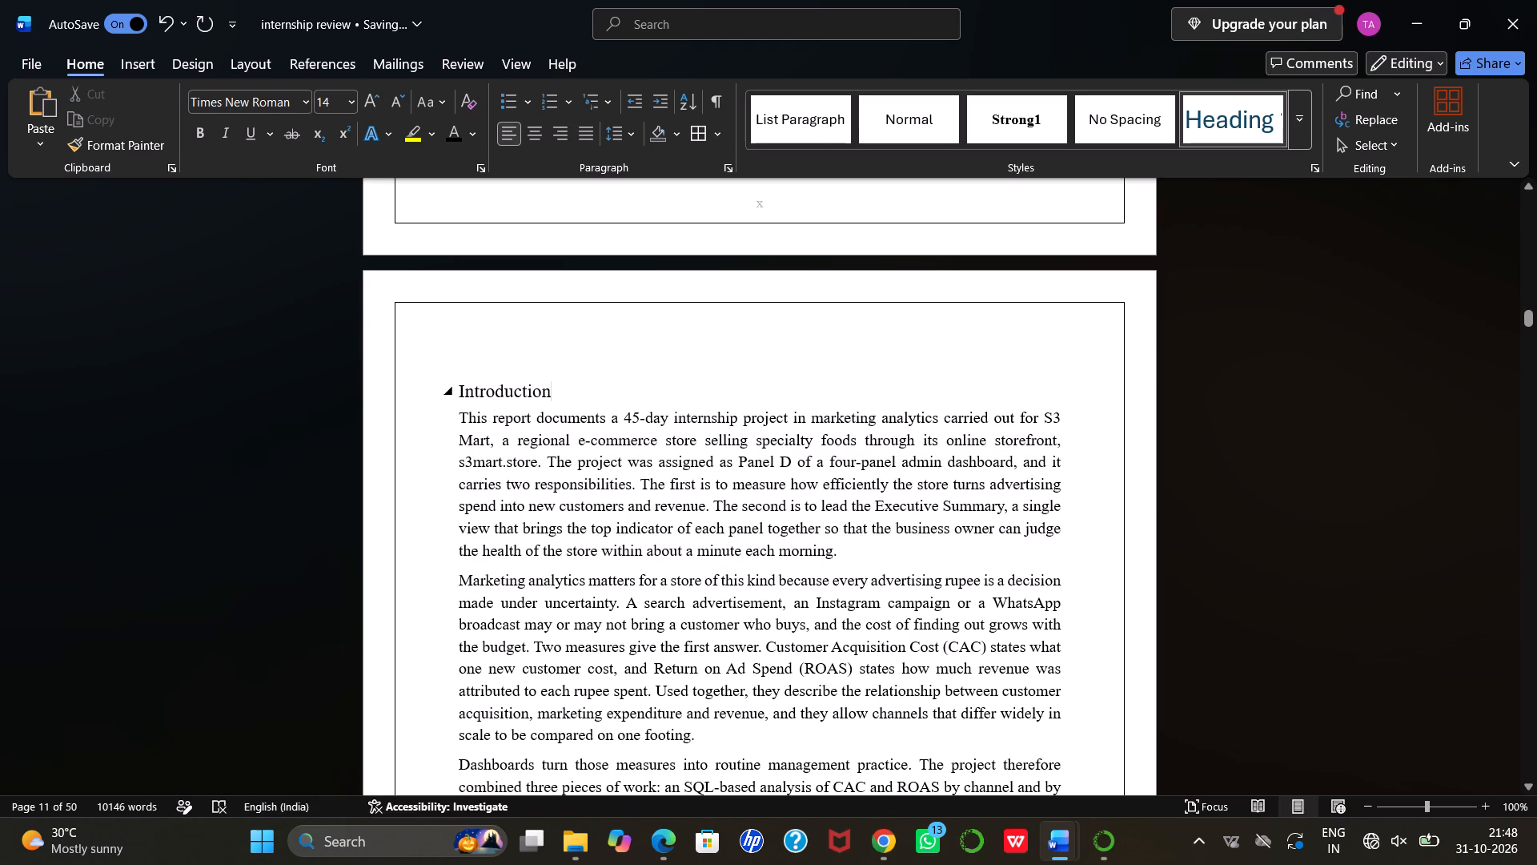
drag(457, 389, 811, 795)
scroll(748, 626, up, 1)
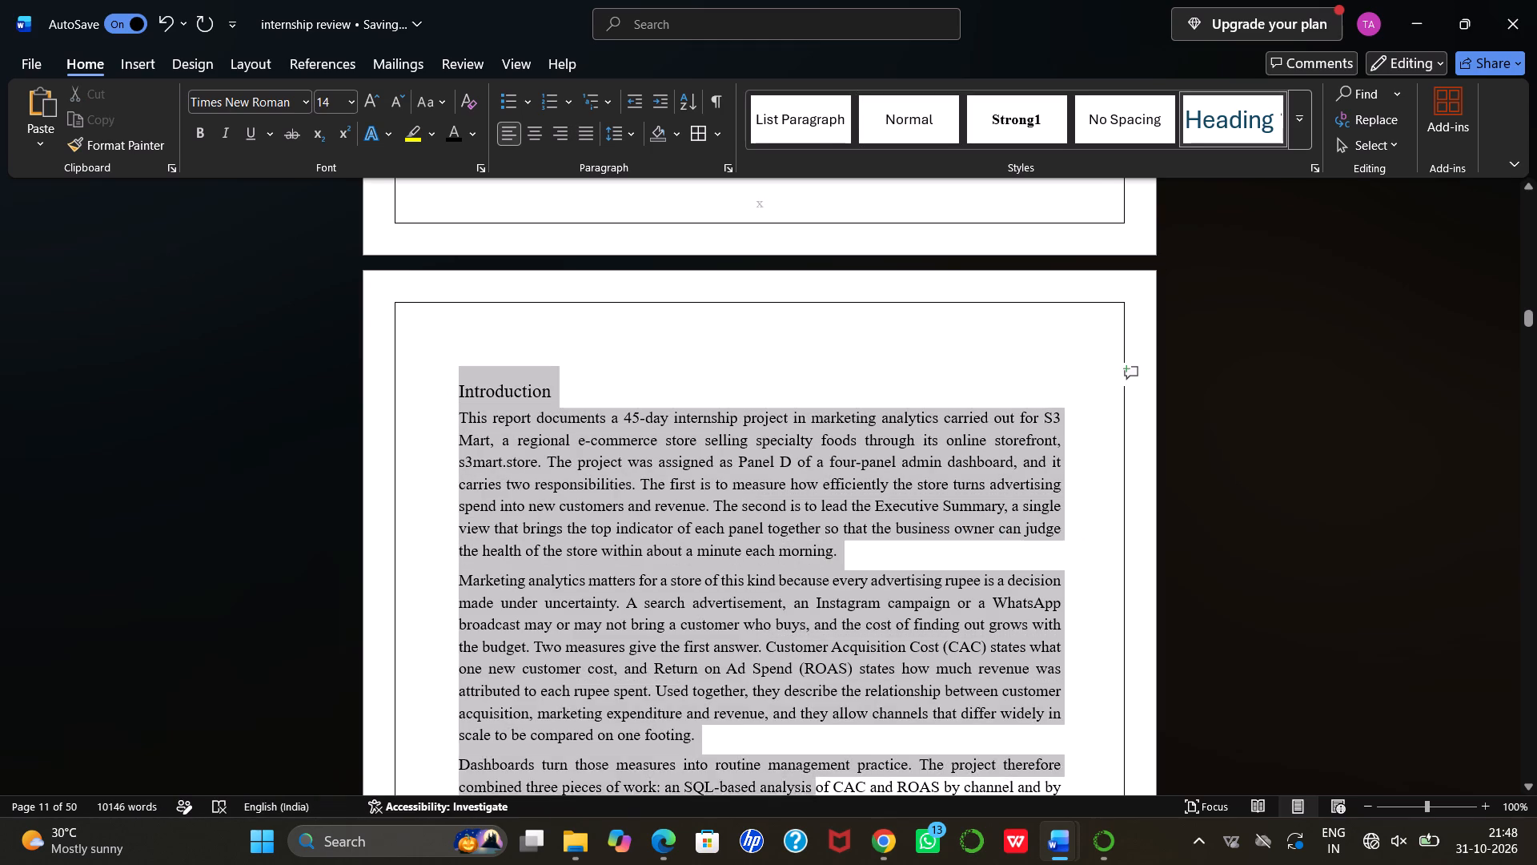
drag(811, 795, 894, 804)
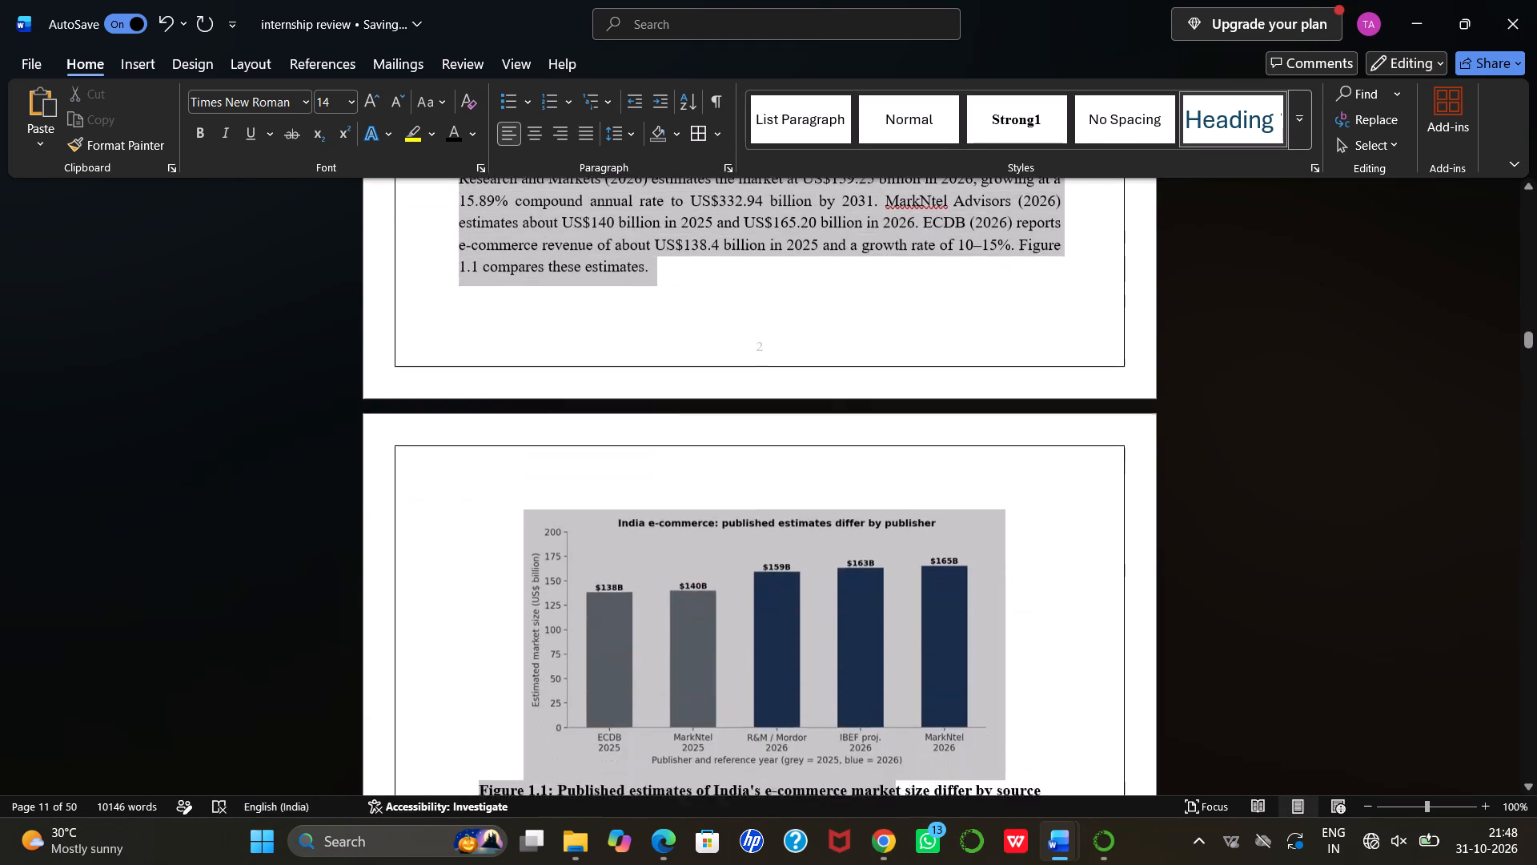
drag(894, 804, 913, 788)
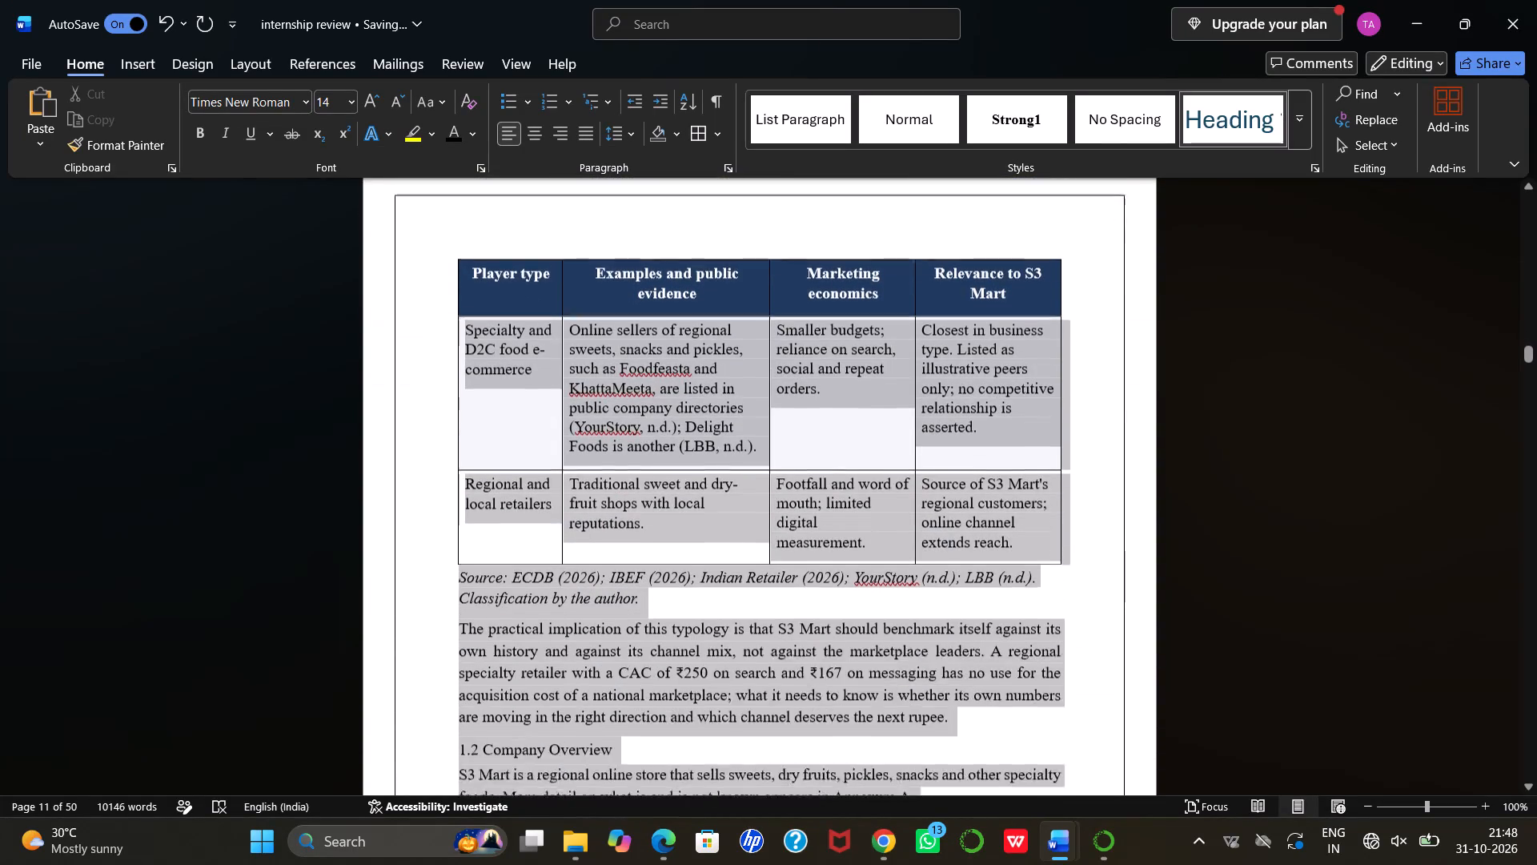
drag(913, 788, 977, 818)
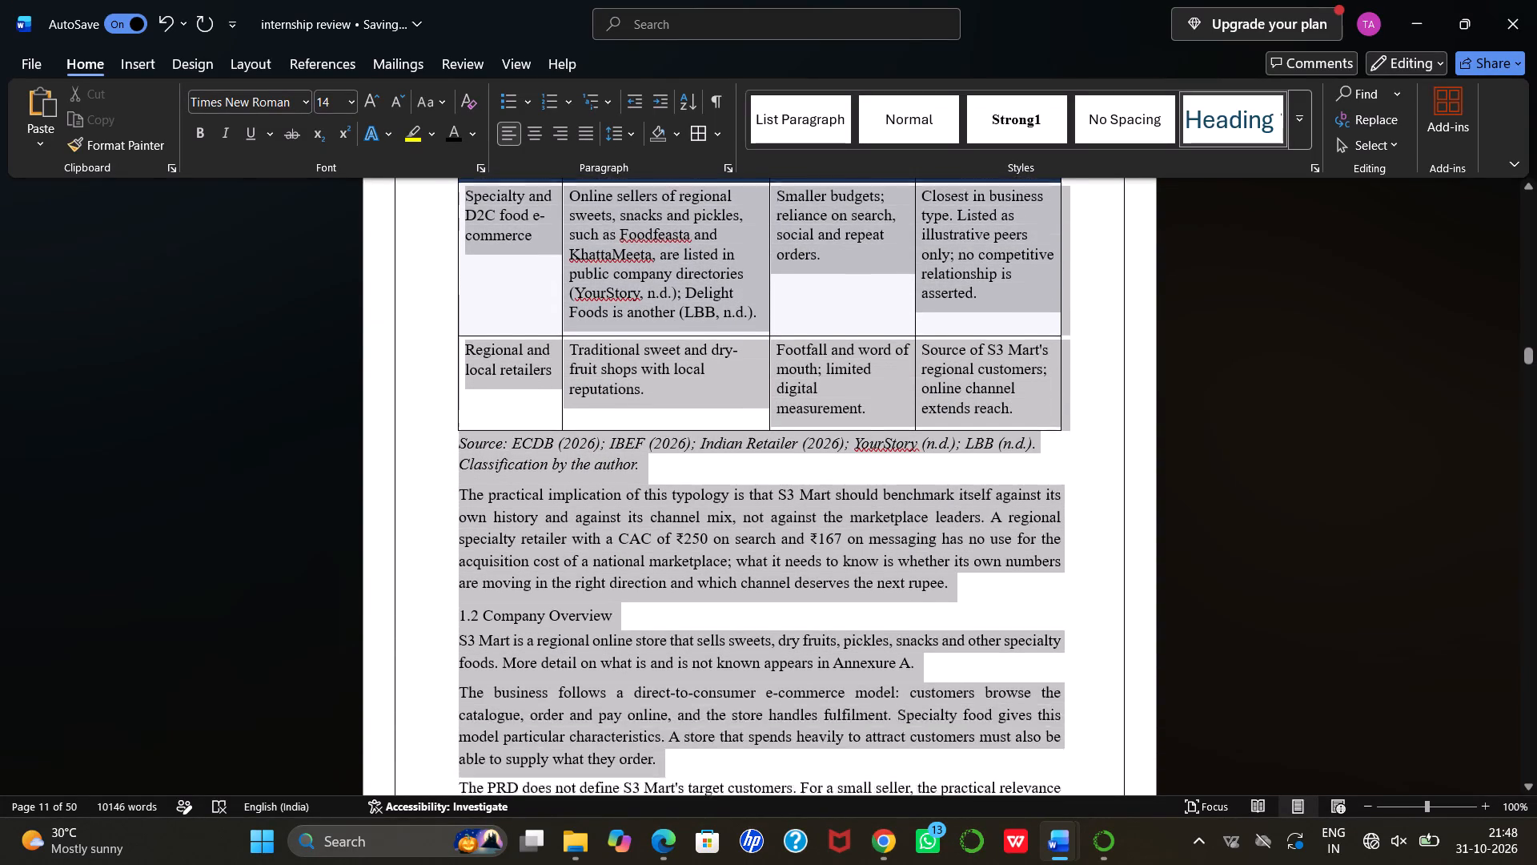
drag(977, 818, 945, 660)
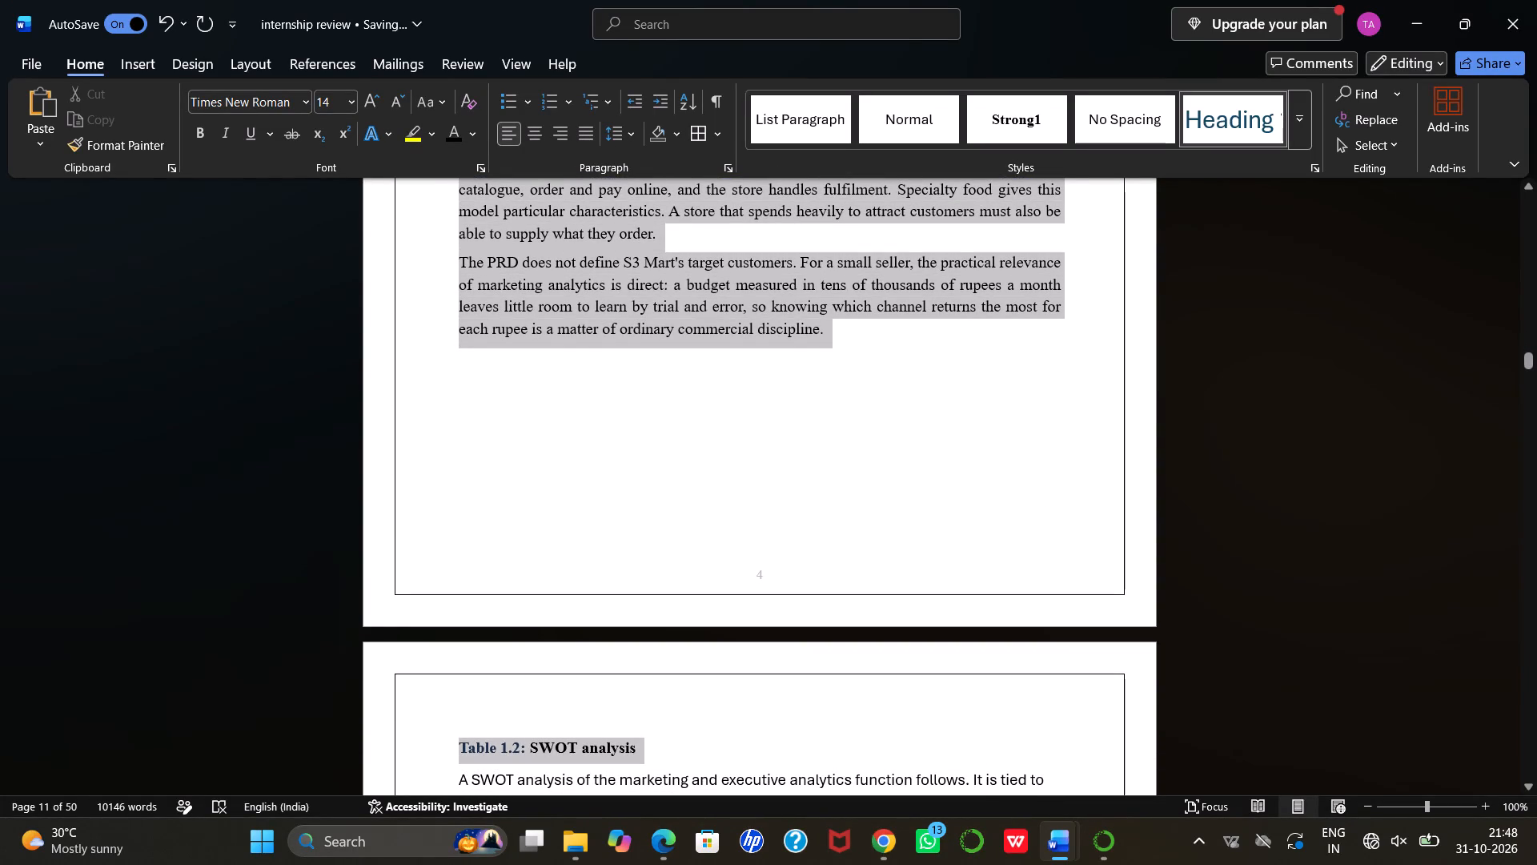
drag(945, 660, 970, 545)
scroll(947, 645, down, 1)
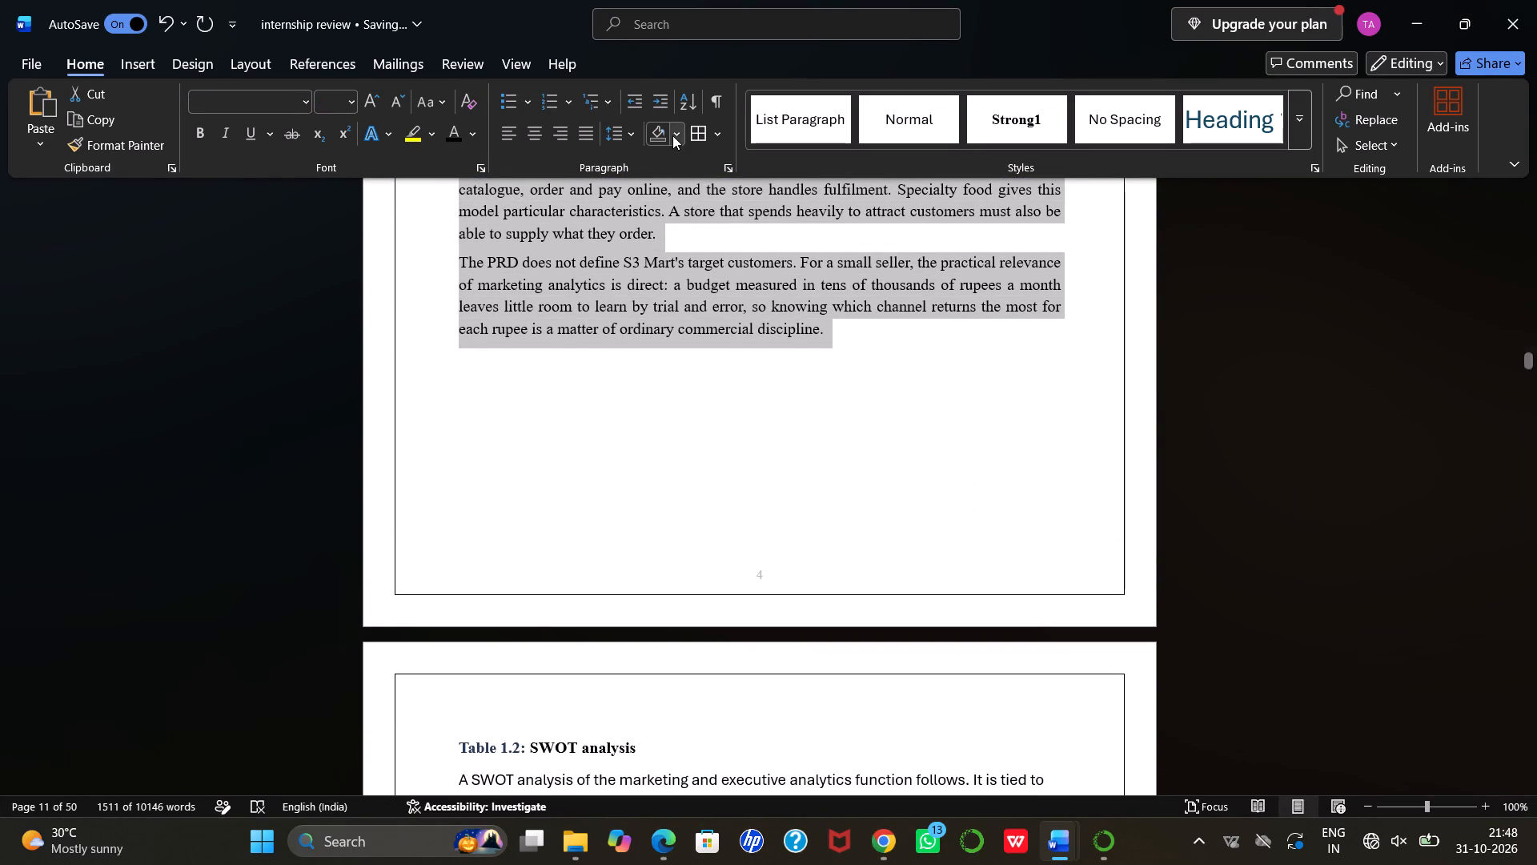
click(588, 128)
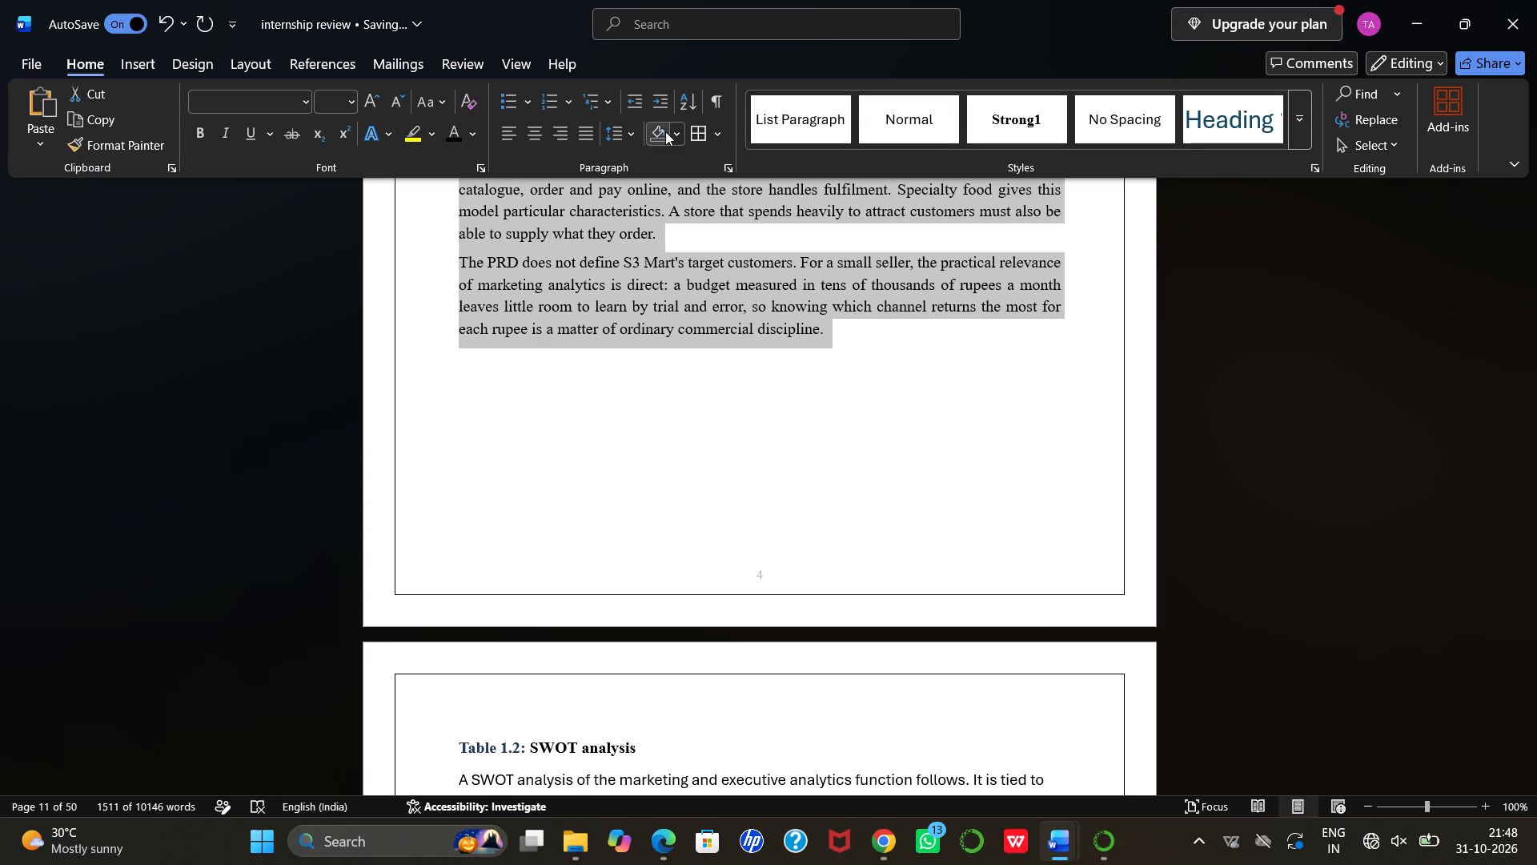
Set the line spacing of the text from the Introduction through section 1.2 Company Overview to 1.5.
click(631, 132)
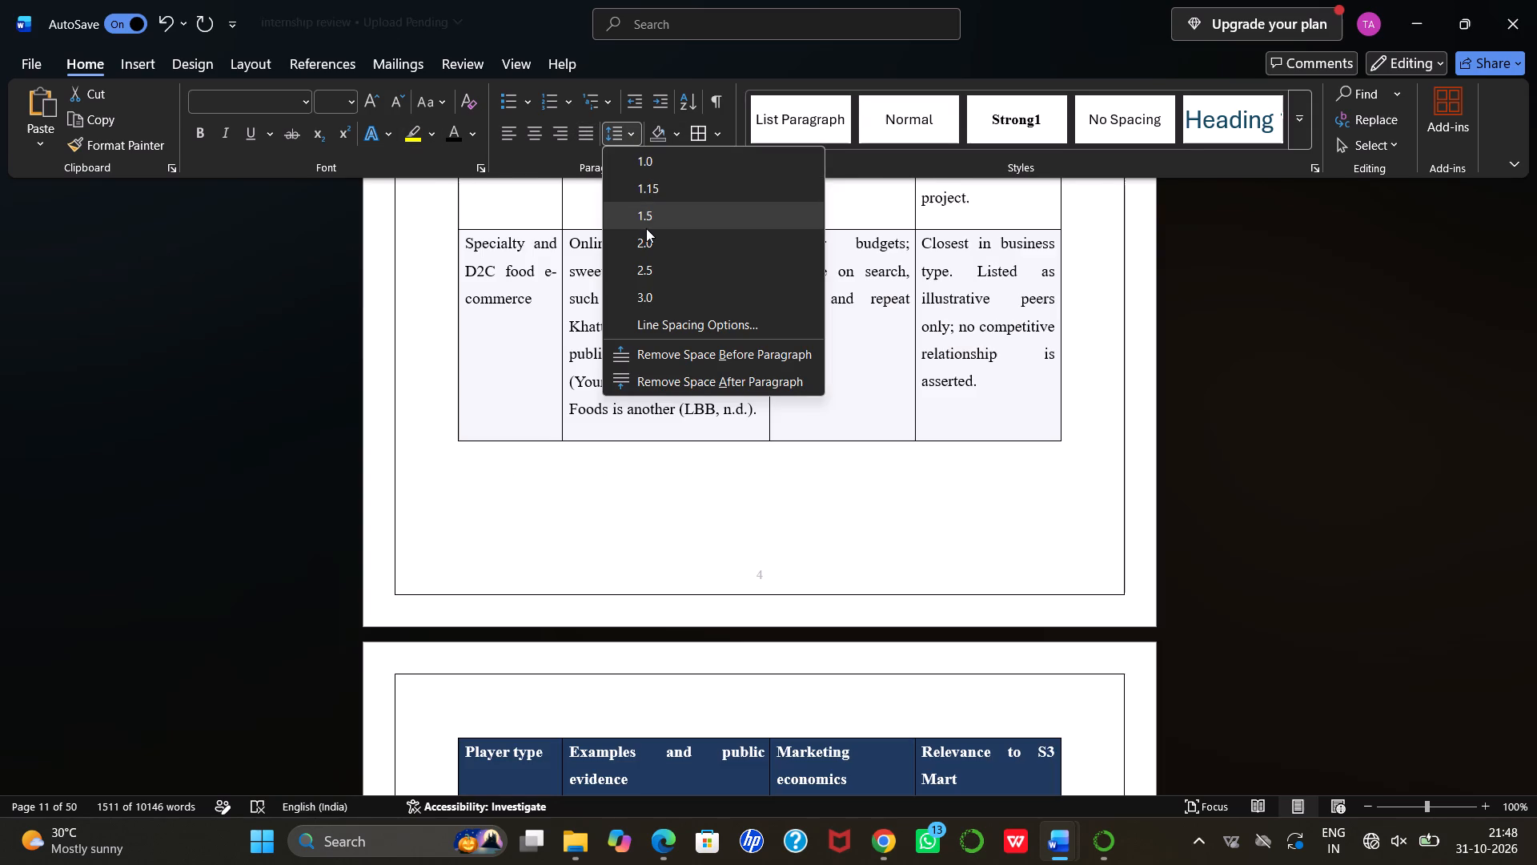
click(646, 218)
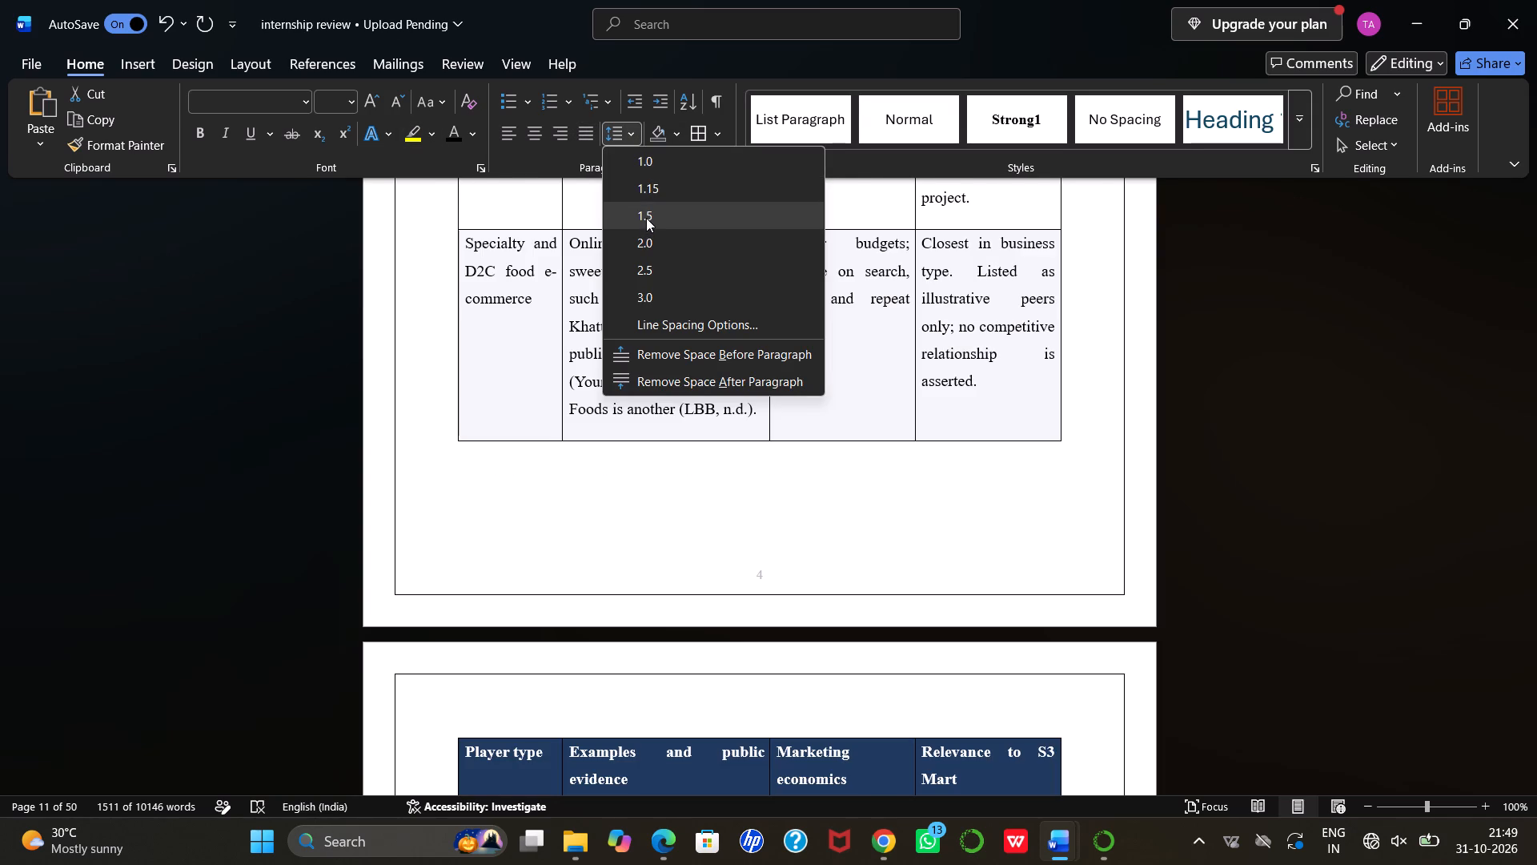
Review the alignment, line spacing and page breaks of the text, Figure 1.1 and Table 1.1 from the Introduction through section 1.2.
scroll(676, 369, up, 3)
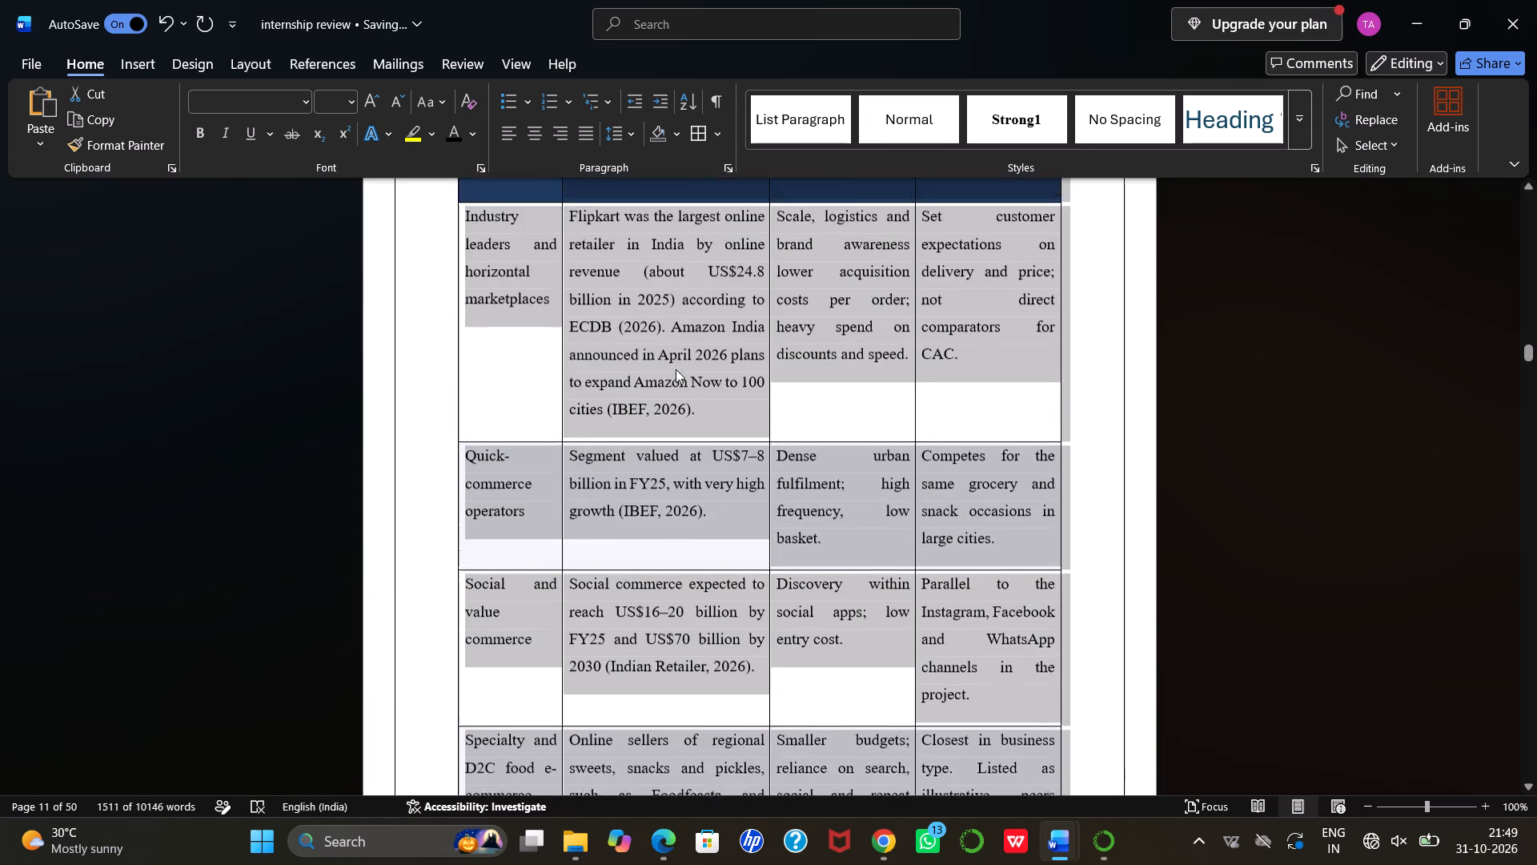
scroll(676, 369, up, 5)
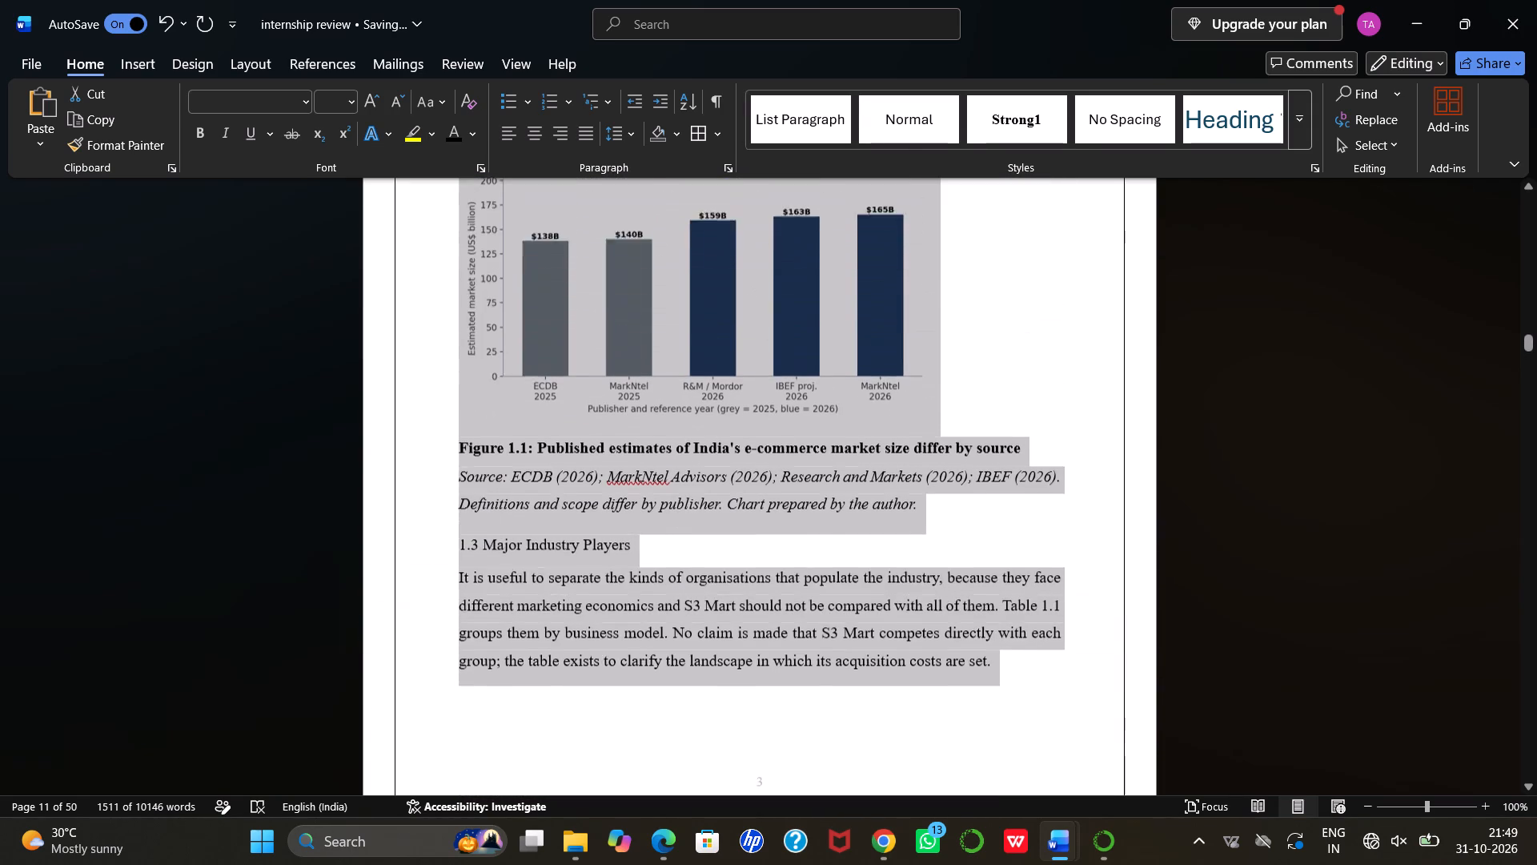
scroll(676, 369, up, 5)
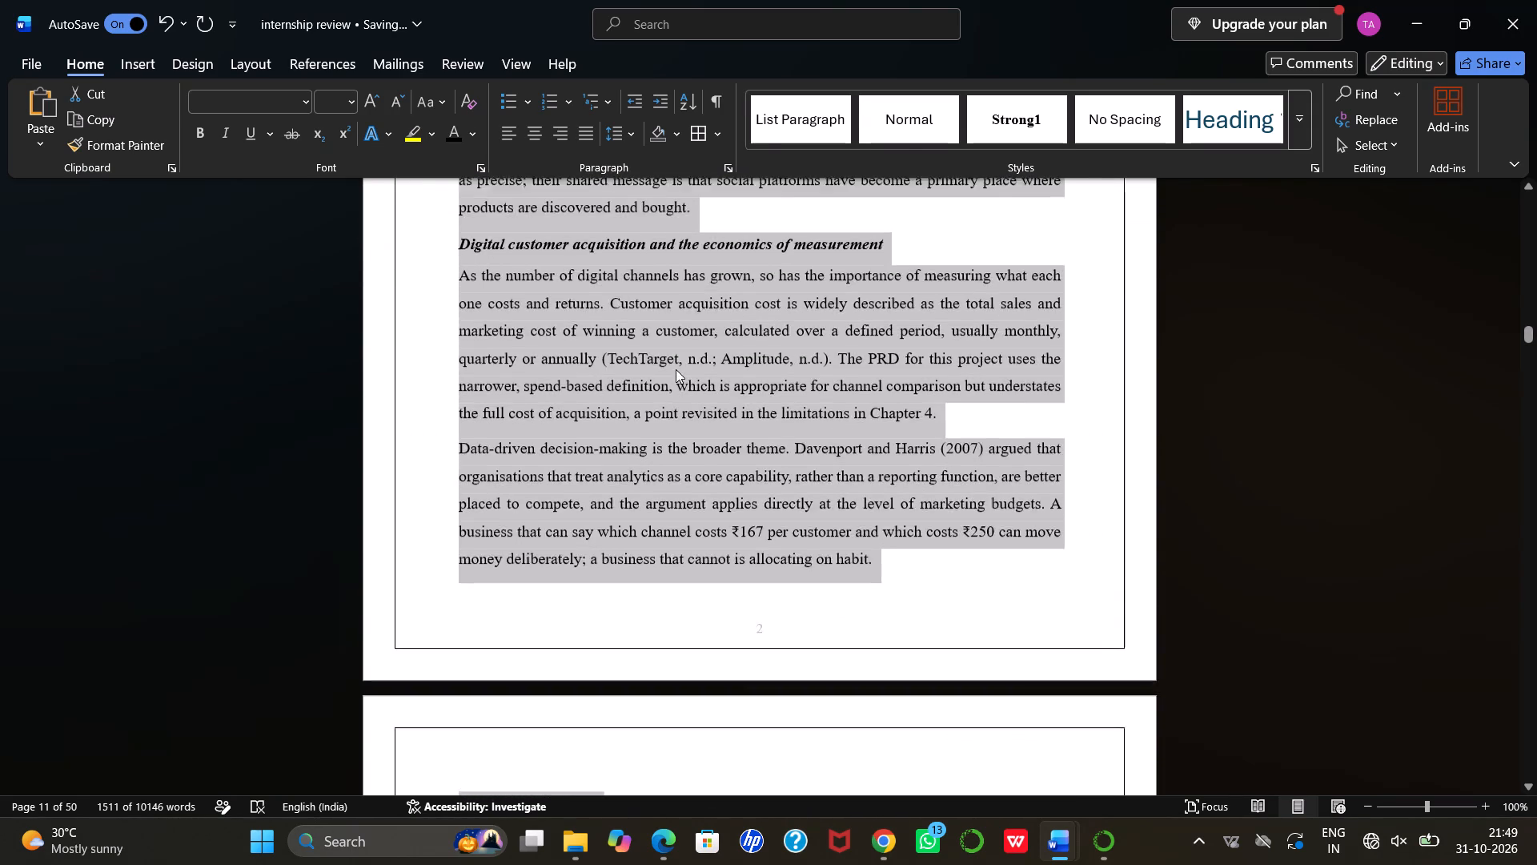
scroll(676, 369, up, 4)
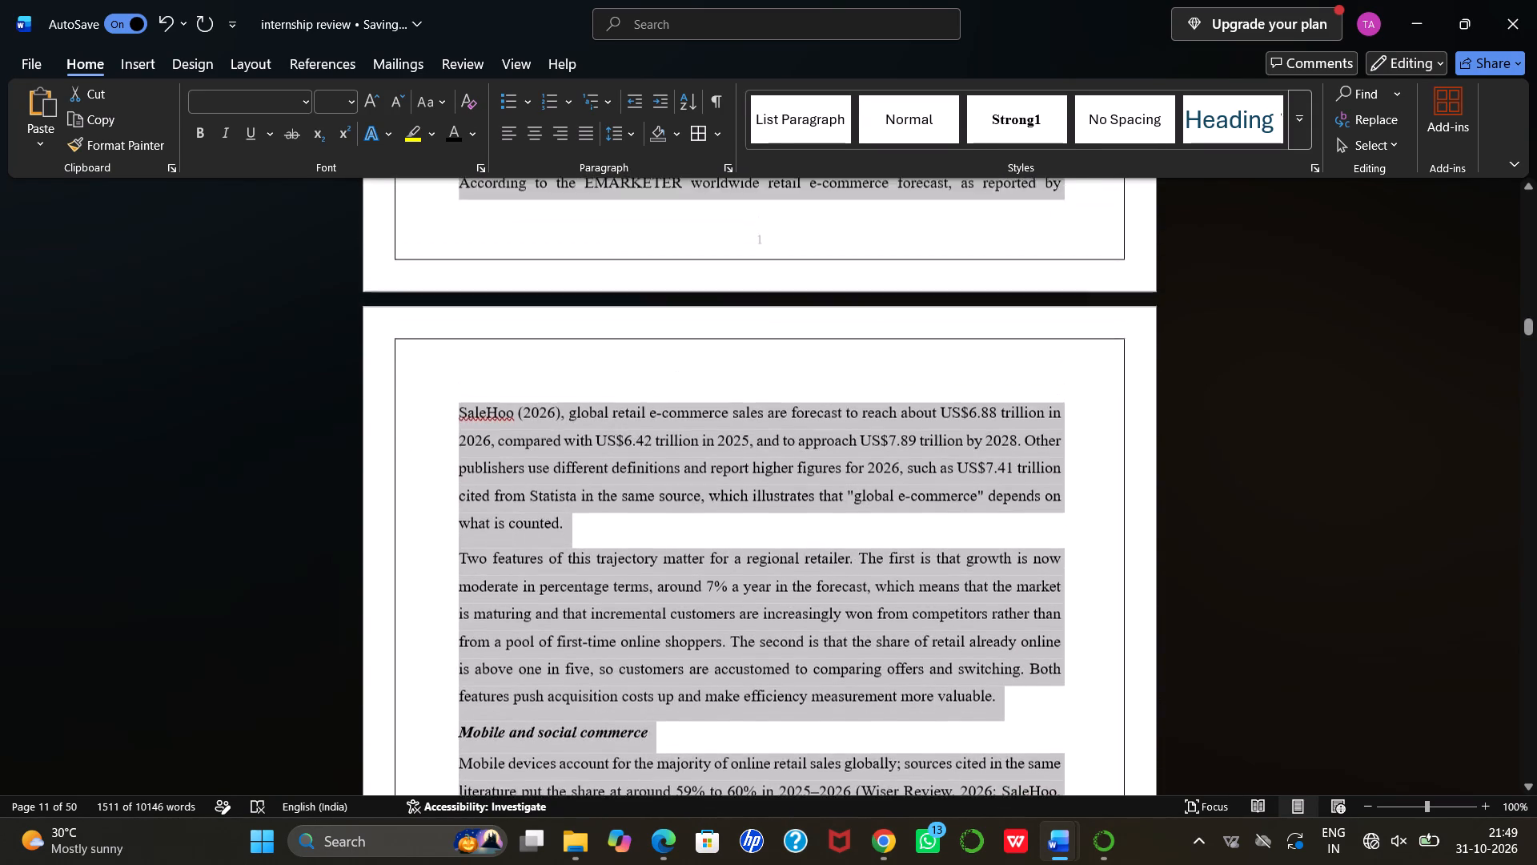
scroll(676, 369, up, 3)
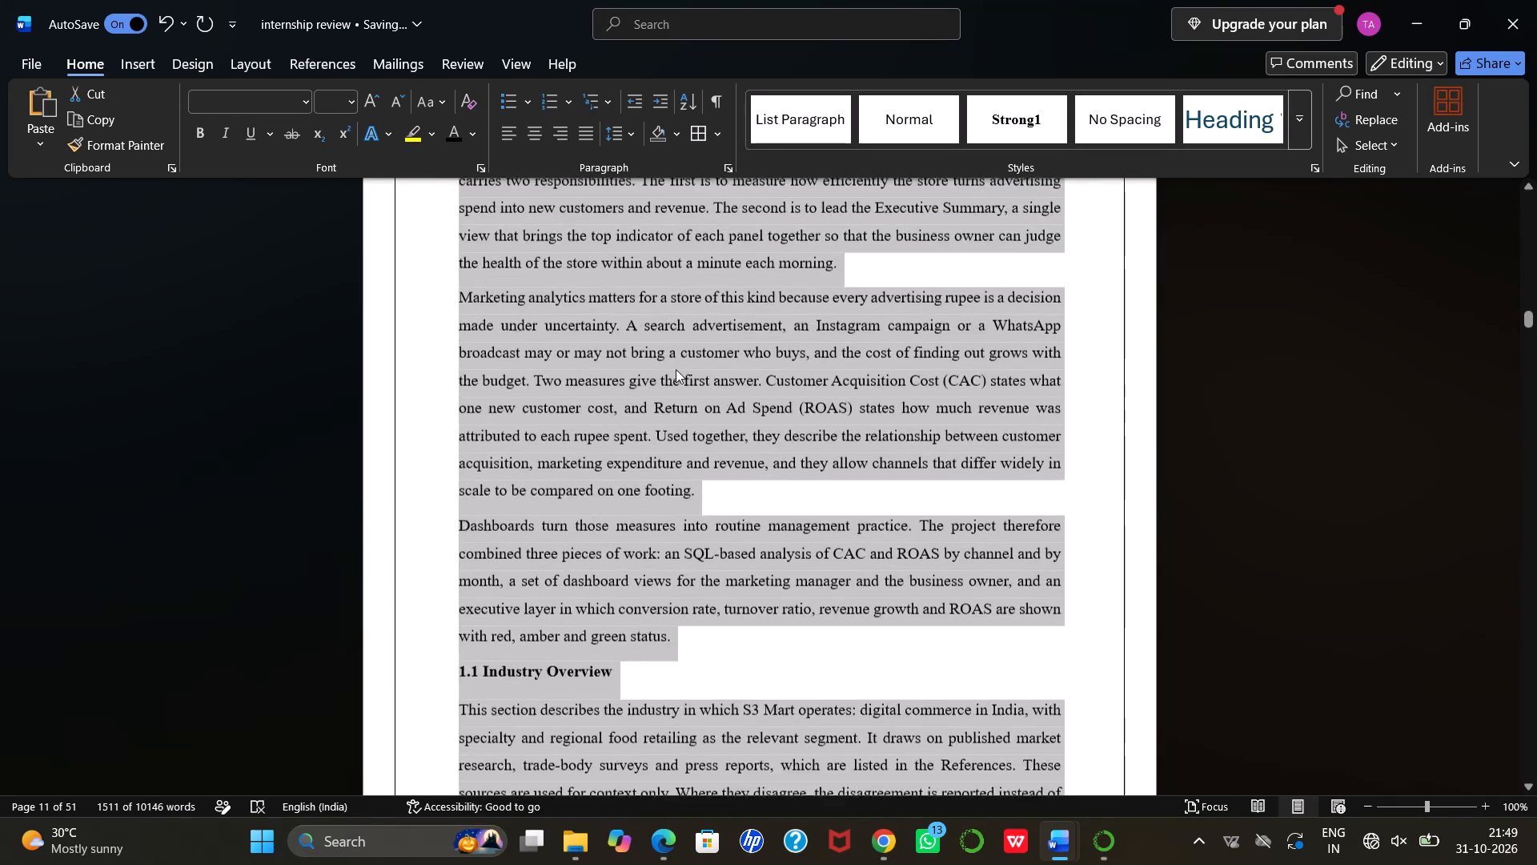
scroll(676, 369, up, 3)
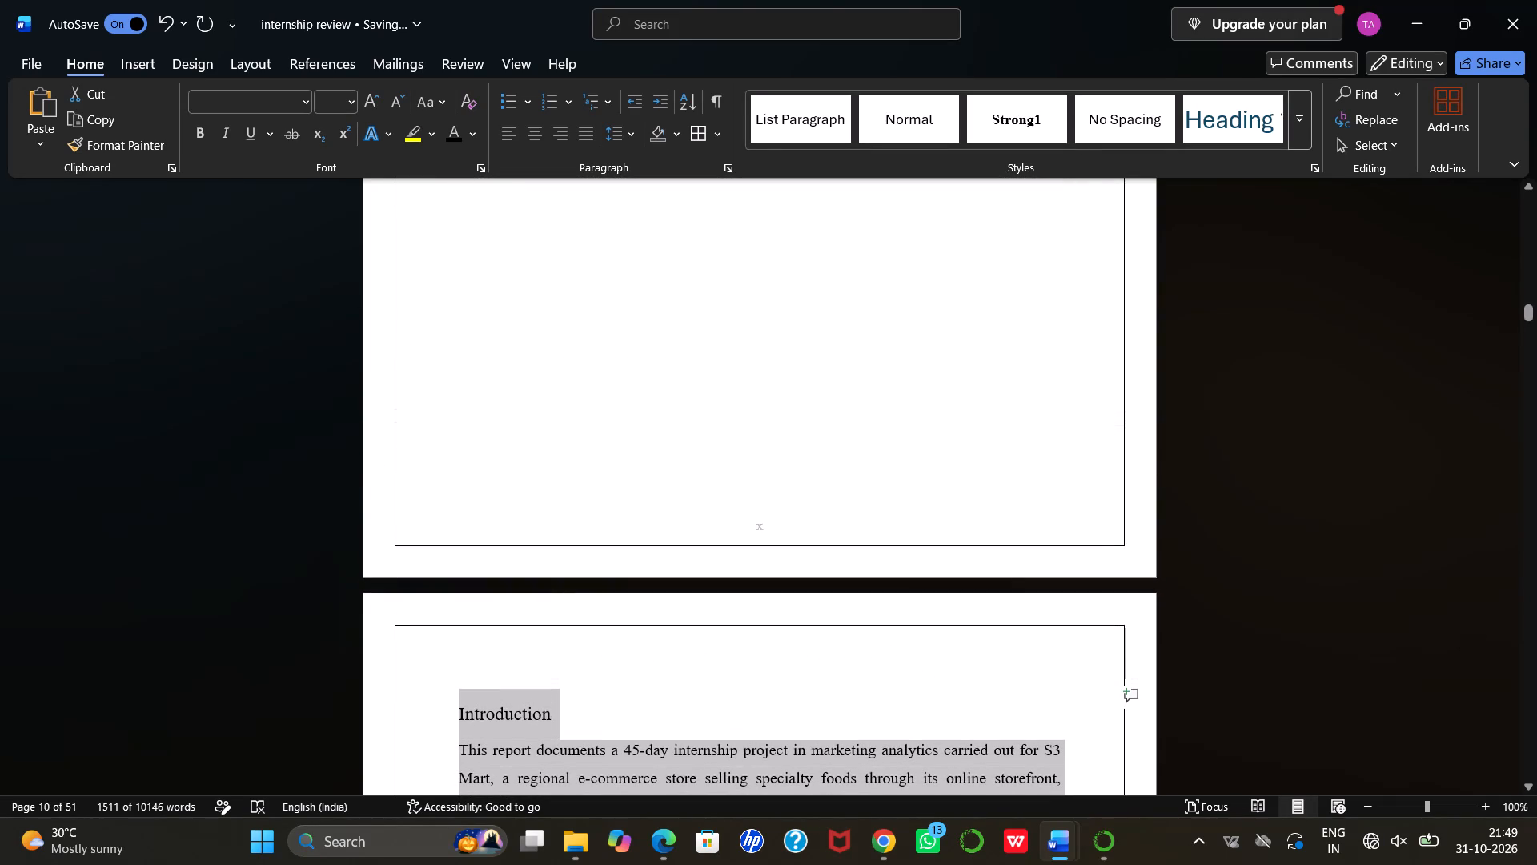
scroll(651, 424, down, 1)
click(669, 496)
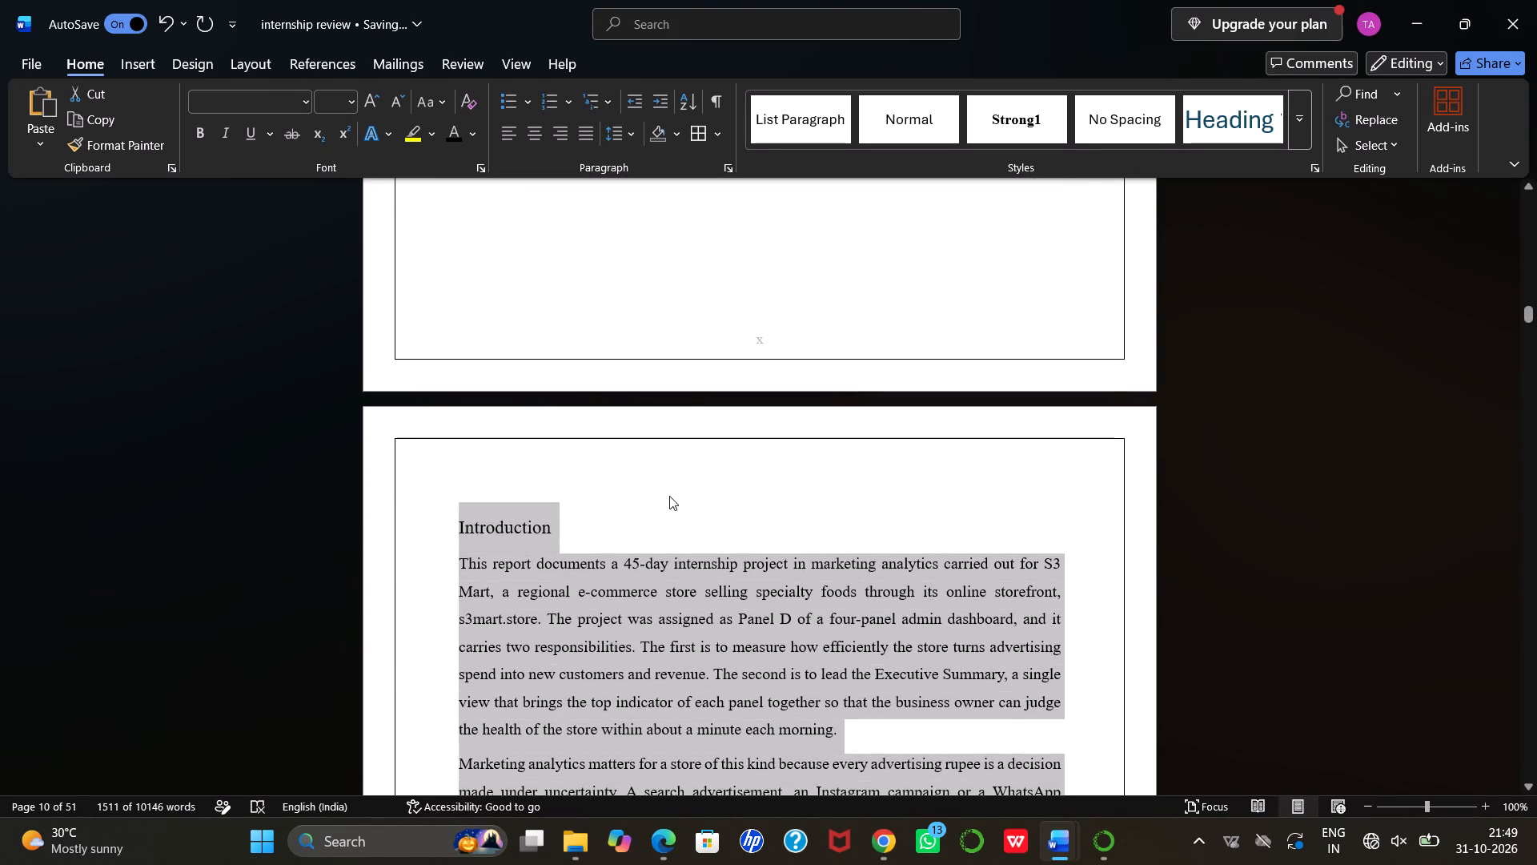
scroll(669, 496, down, 3)
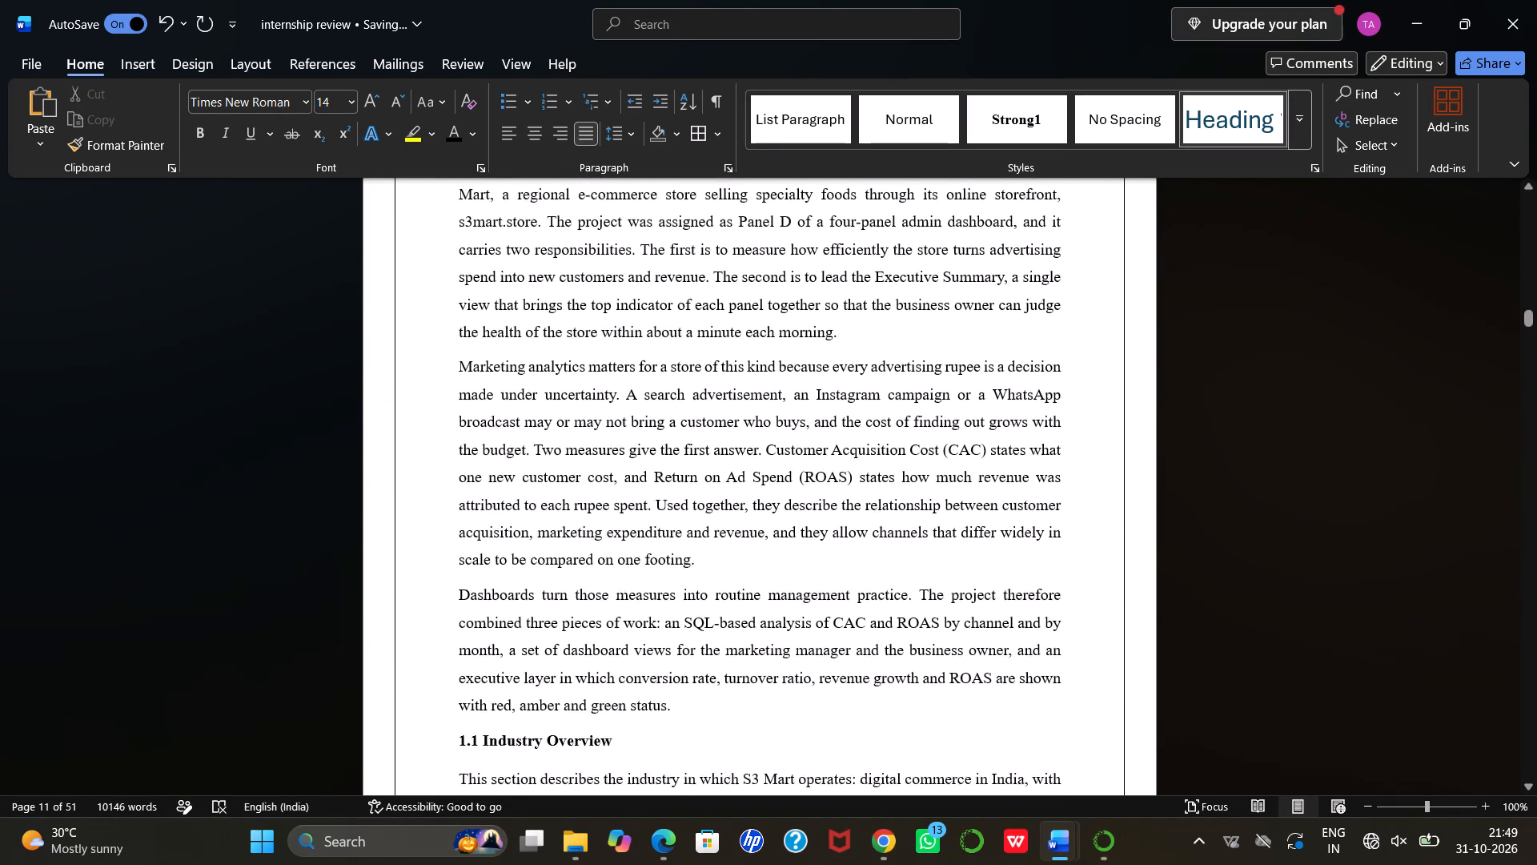
scroll(669, 496, down, 3)
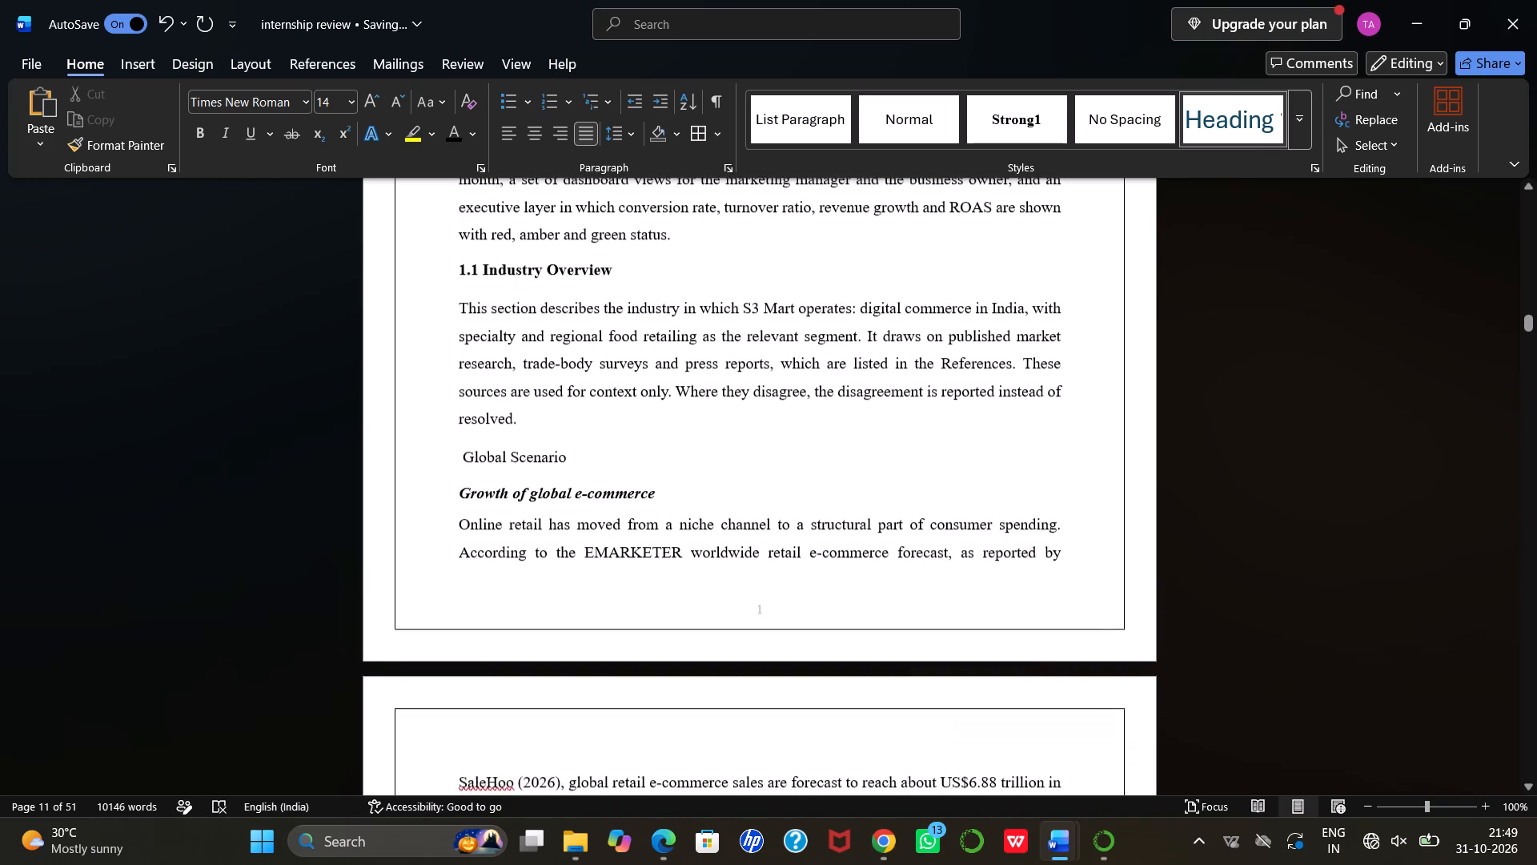
scroll(669, 496, down, 4)
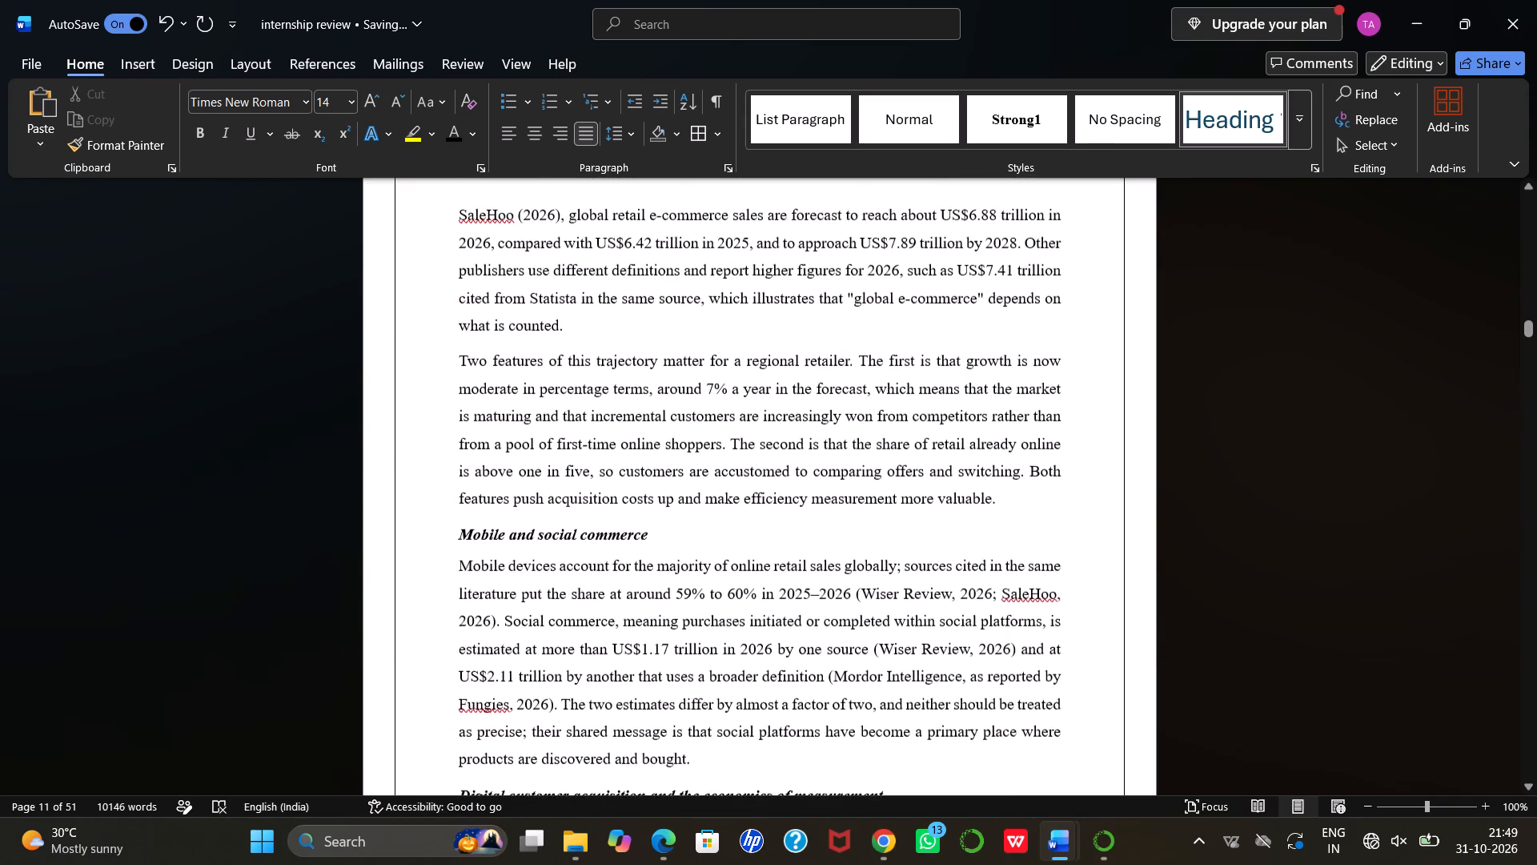
scroll(669, 496, down, 2)
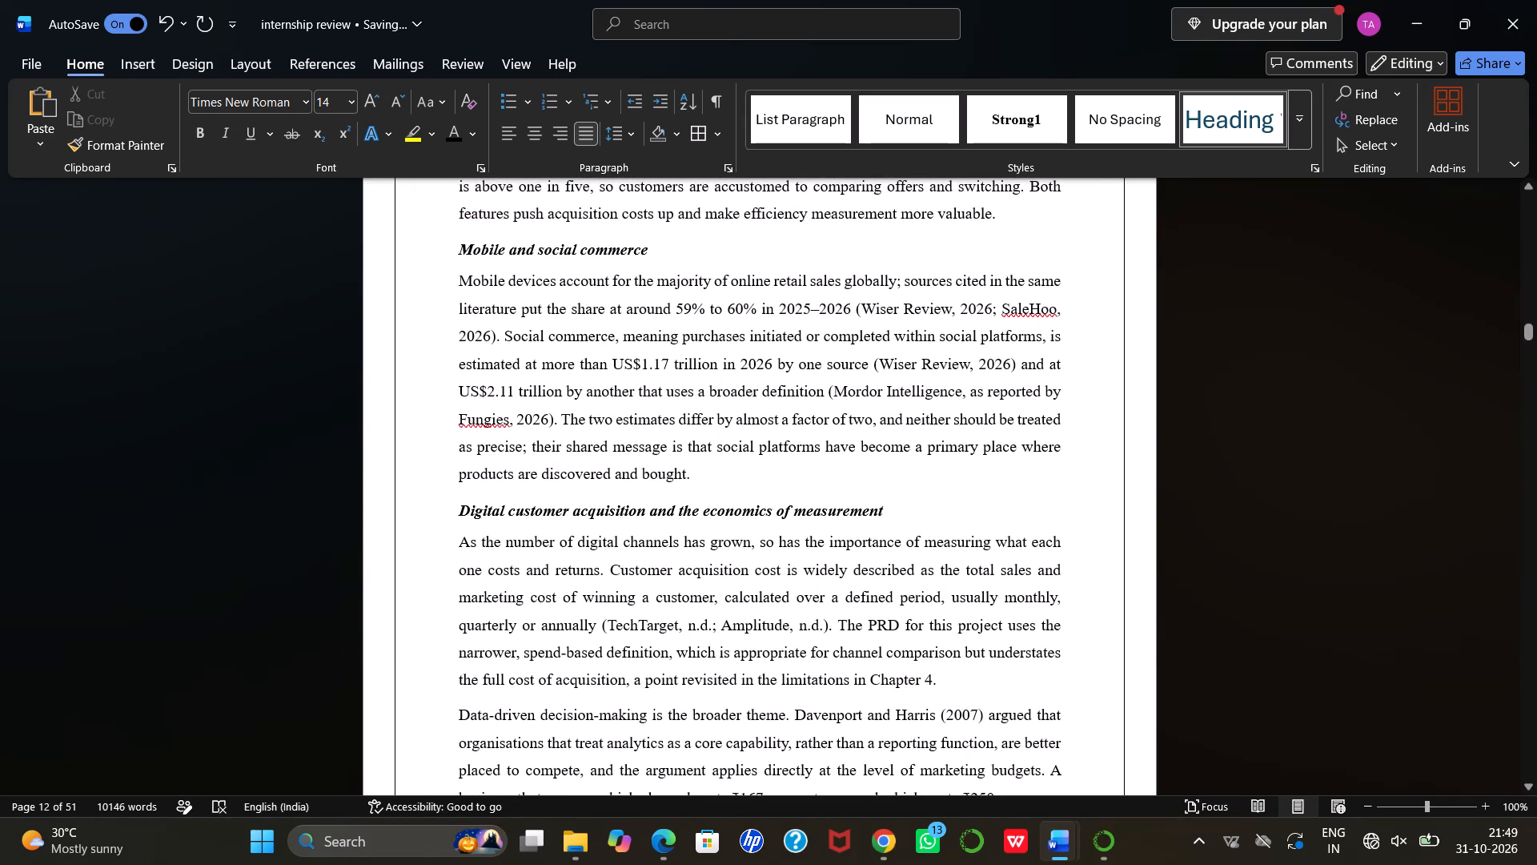
scroll(669, 496, down, 2)
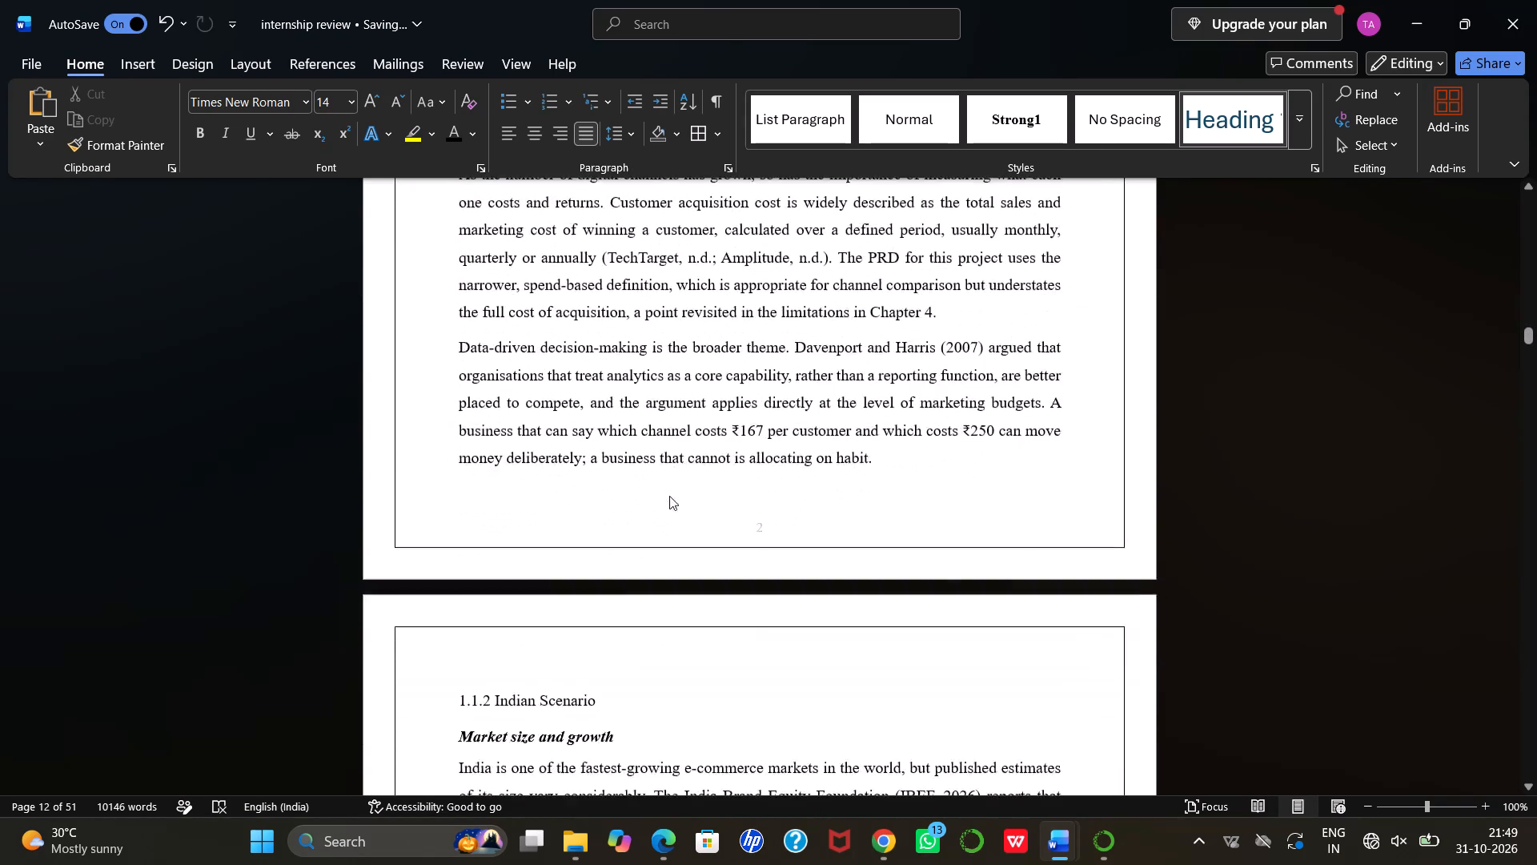
scroll(669, 496, down, 4)
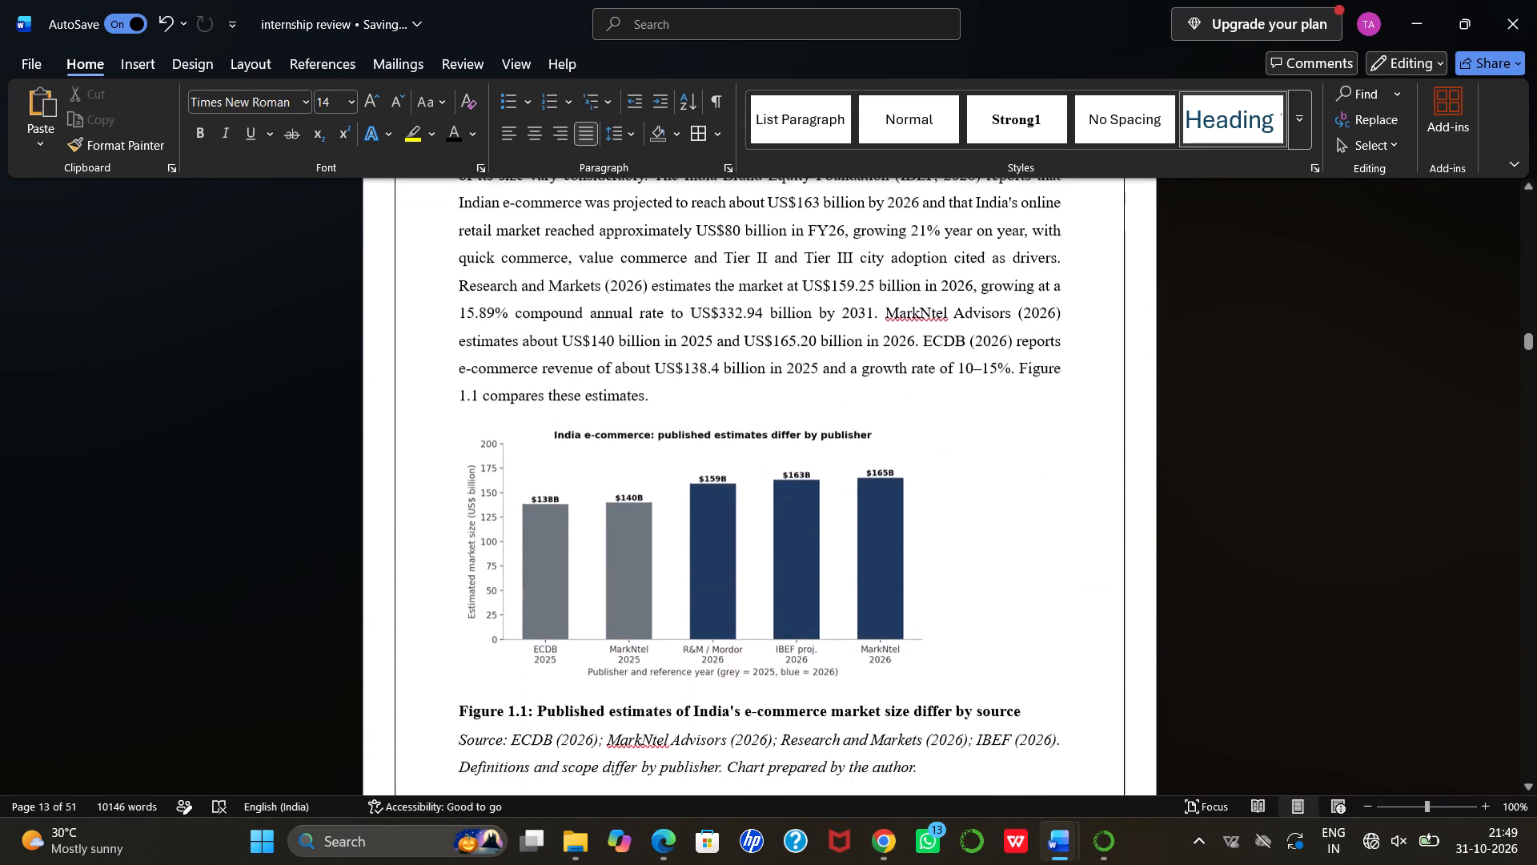
scroll(669, 496, down, 5)
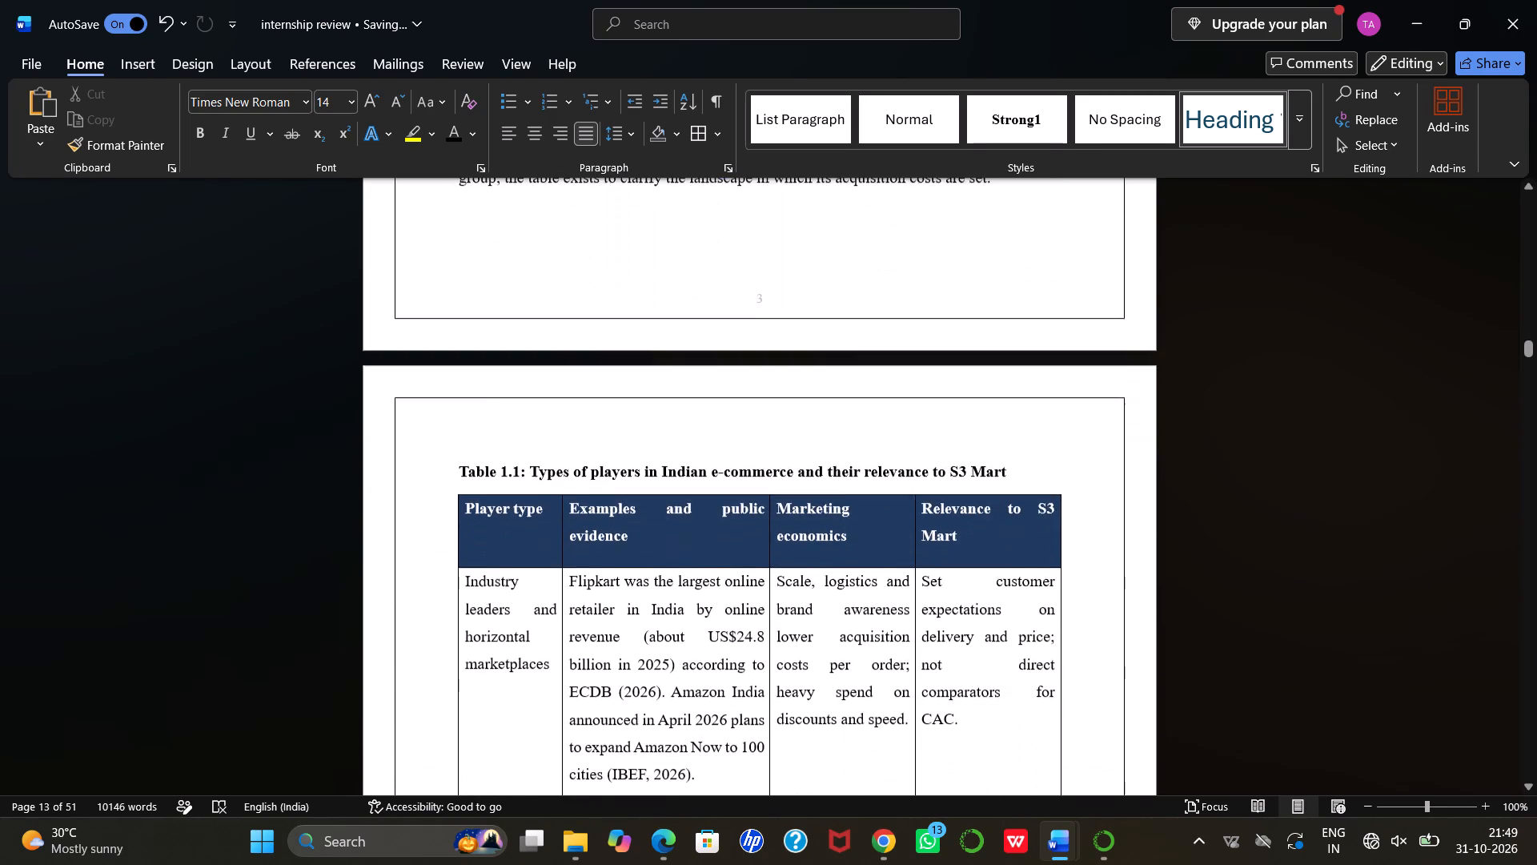
scroll(669, 496, down, 5)
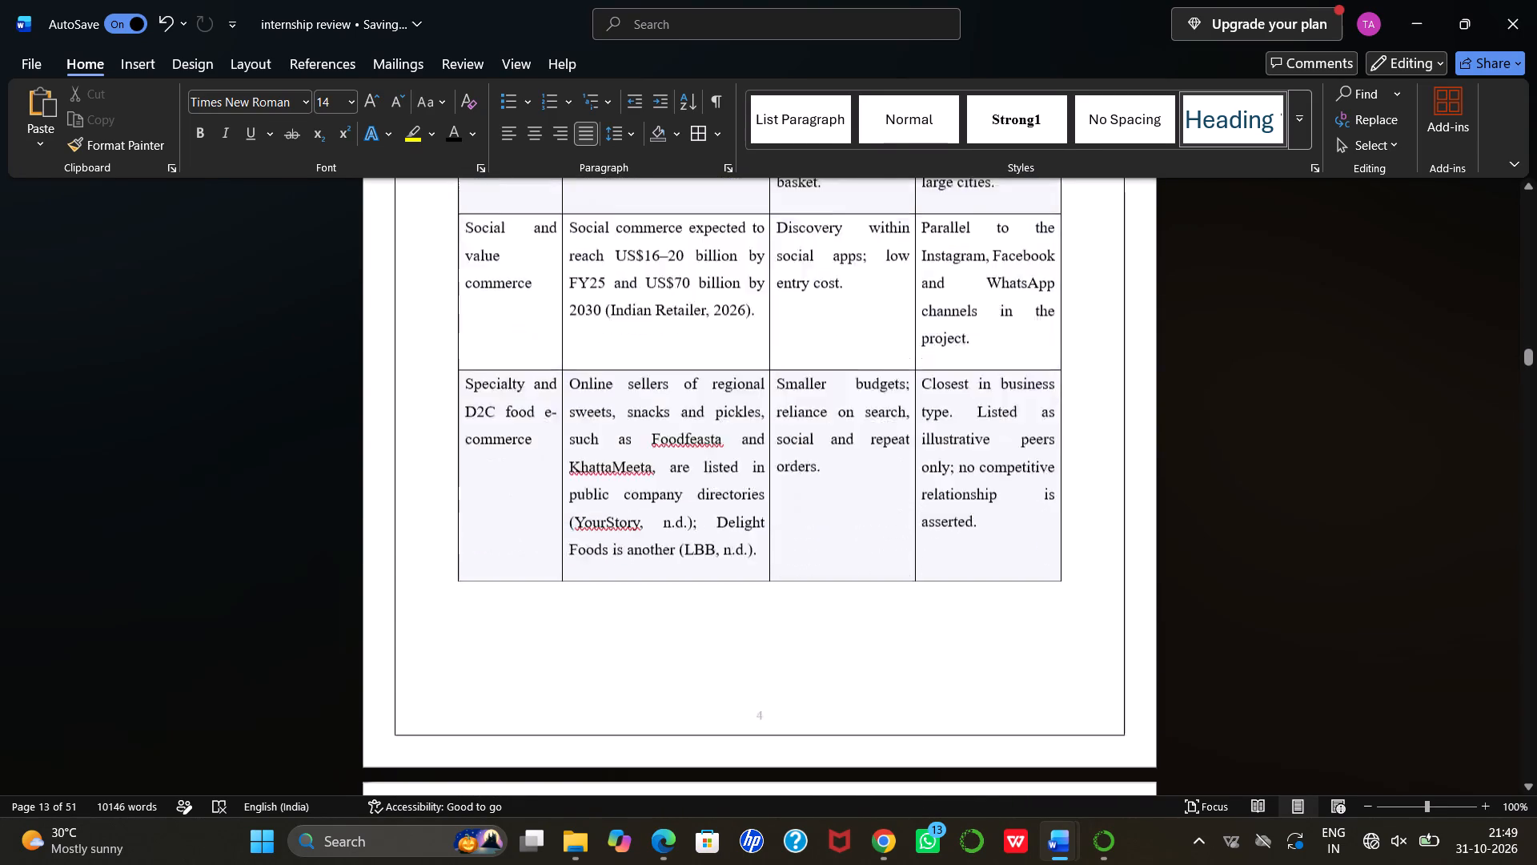
scroll(669, 496, down, 4)
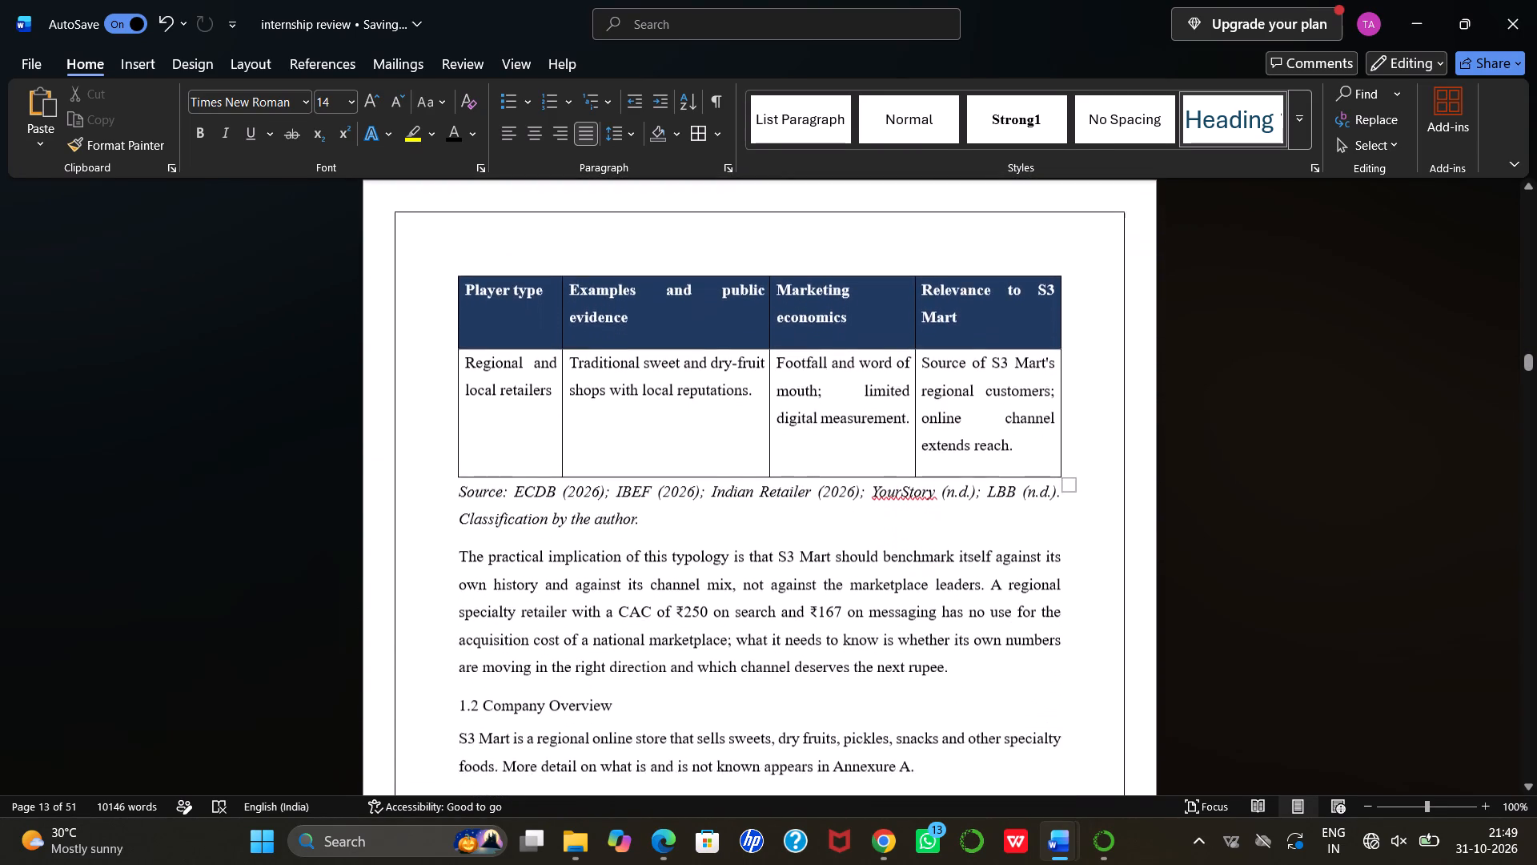
scroll(669, 496, down, 2)
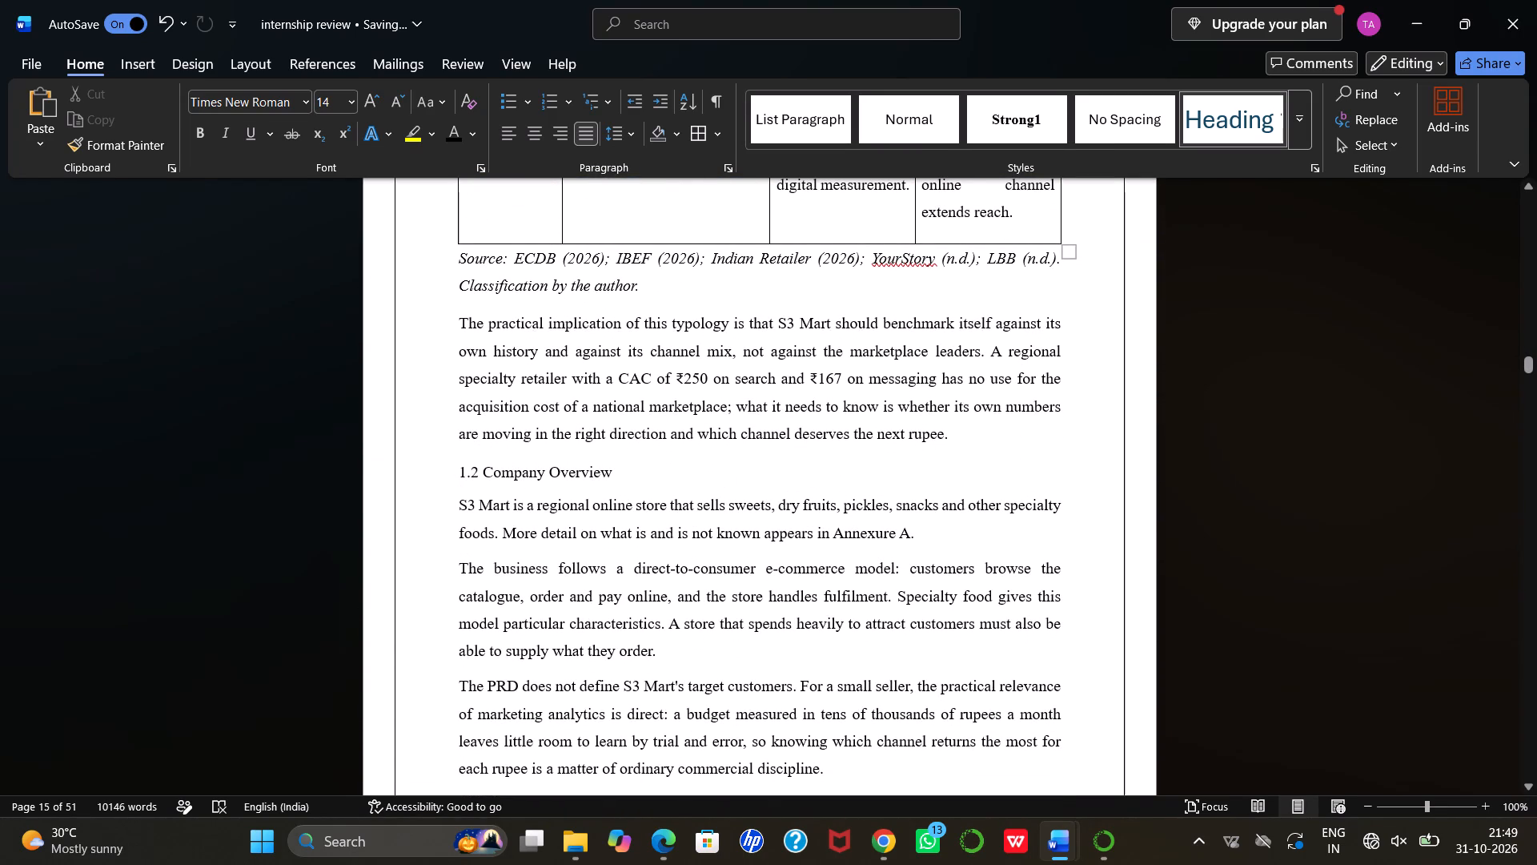
Set line spacing to 1.5 from the paragraph after Table 1.1's source note through the paragraph below the SWOT table, including the table.
drag(455, 322, 861, 808)
scroll(816, 752, up, 1)
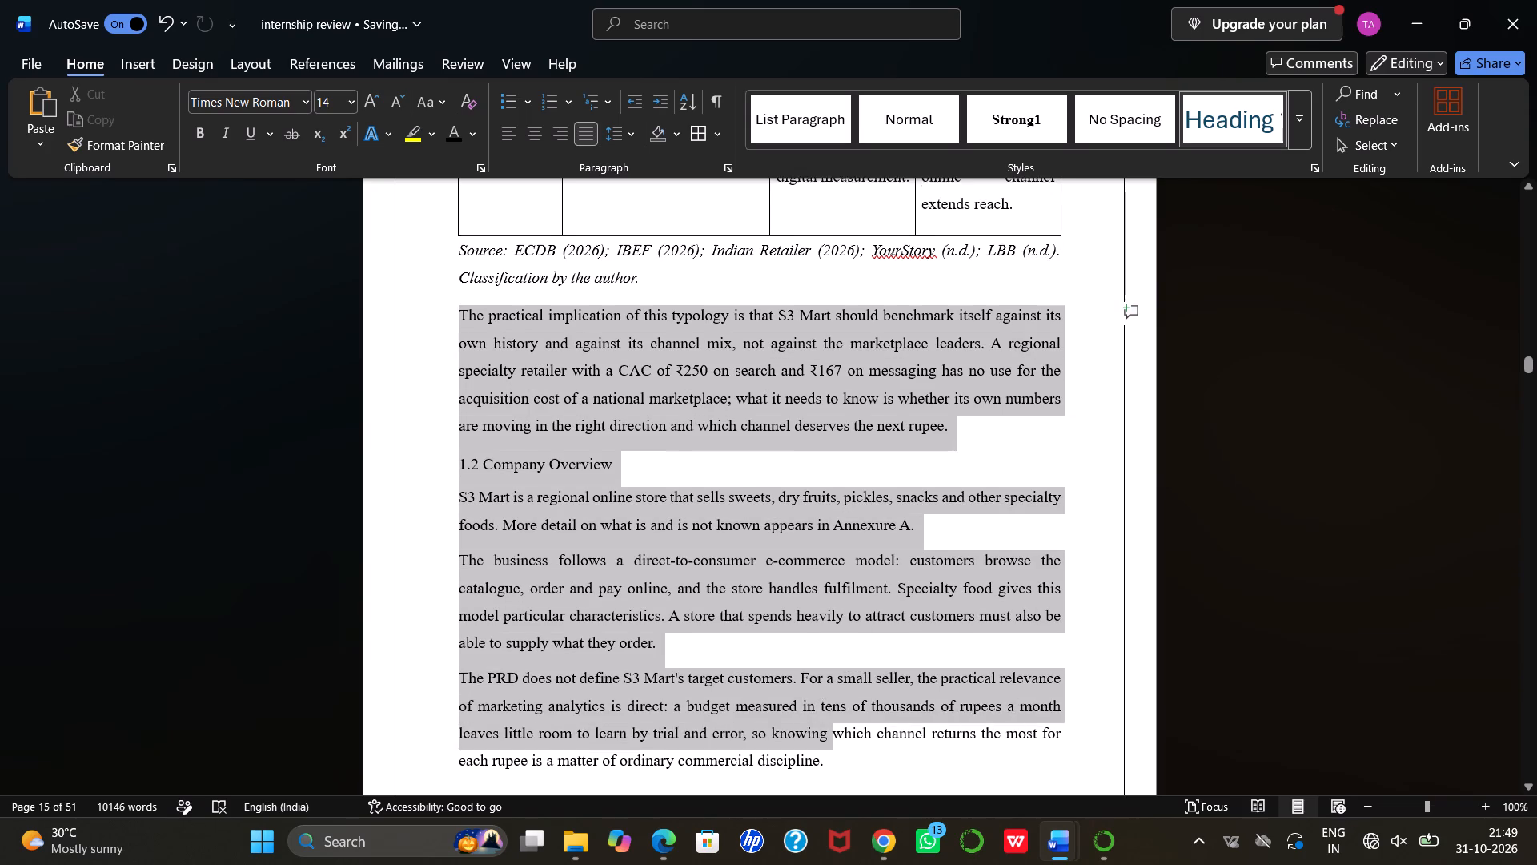
scroll(861, 808, up, 1)
drag(861, 808, 908, 726)
scroll(885, 813, down, 1)
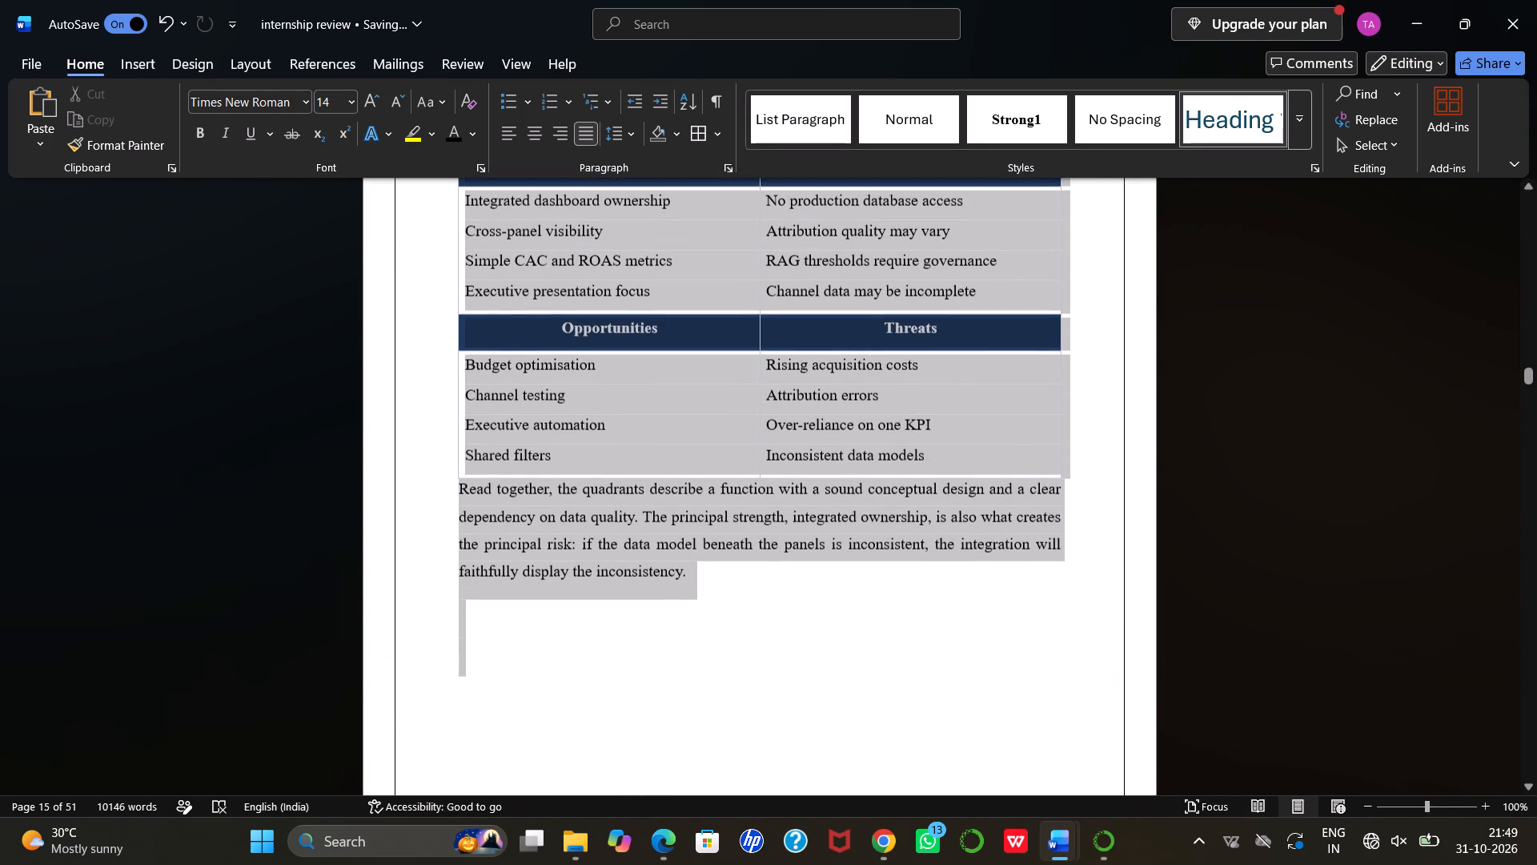
drag(908, 726, 789, 631)
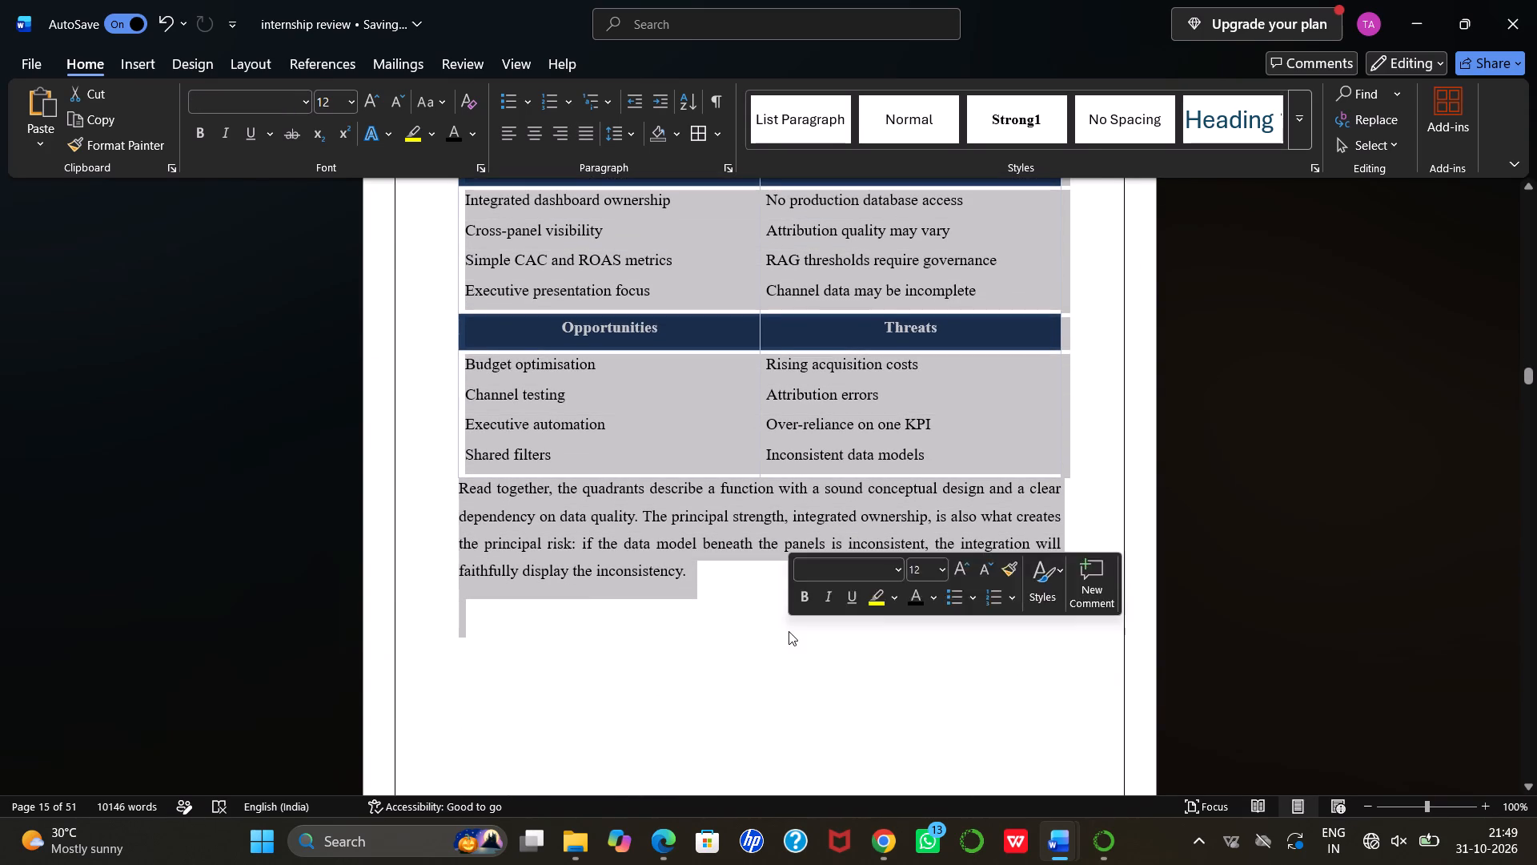
click(635, 129)
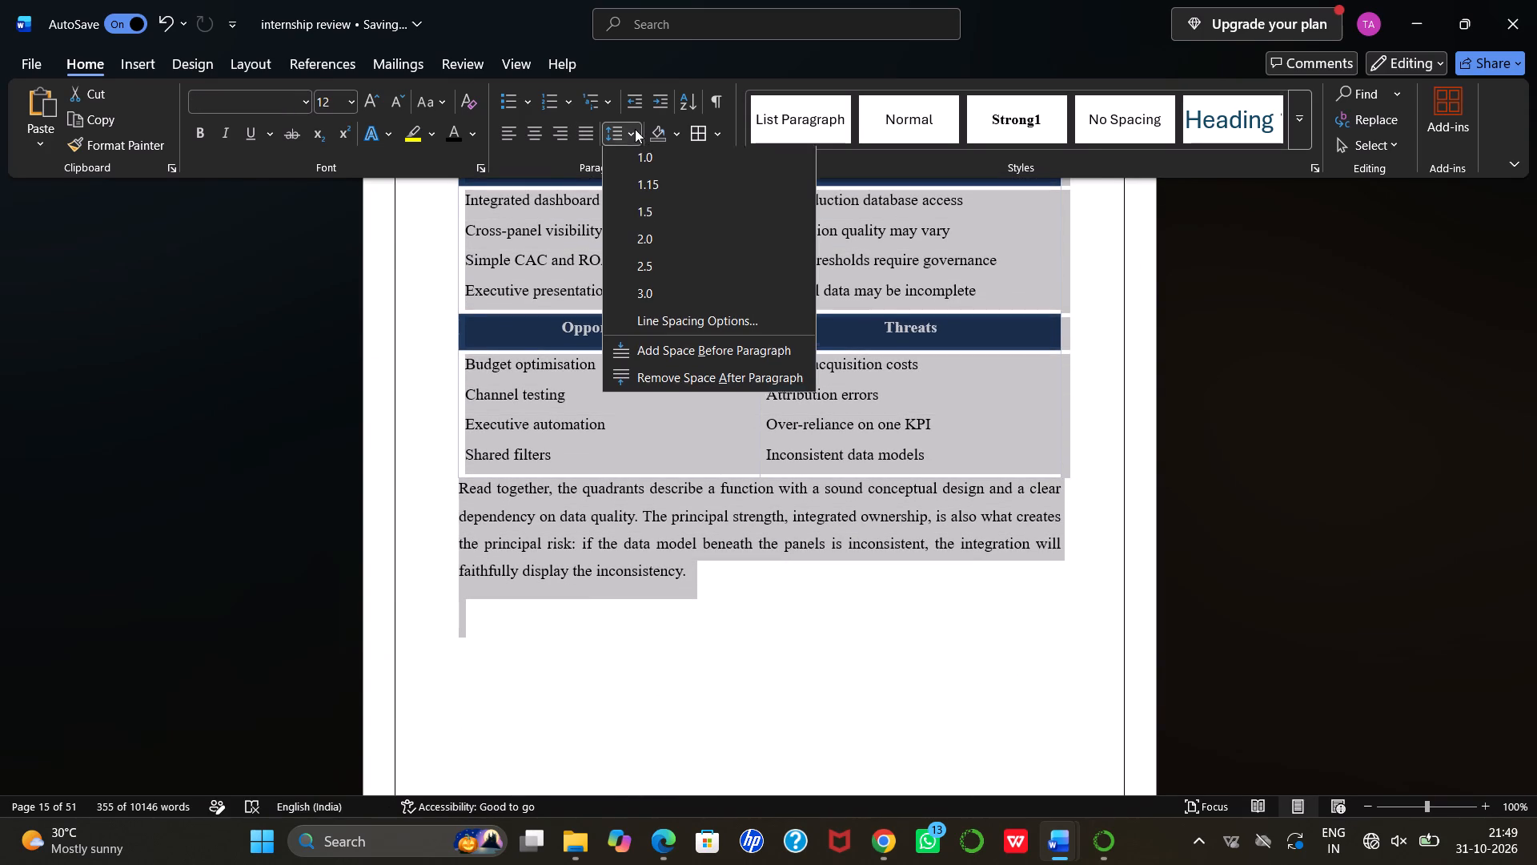
click(652, 217)
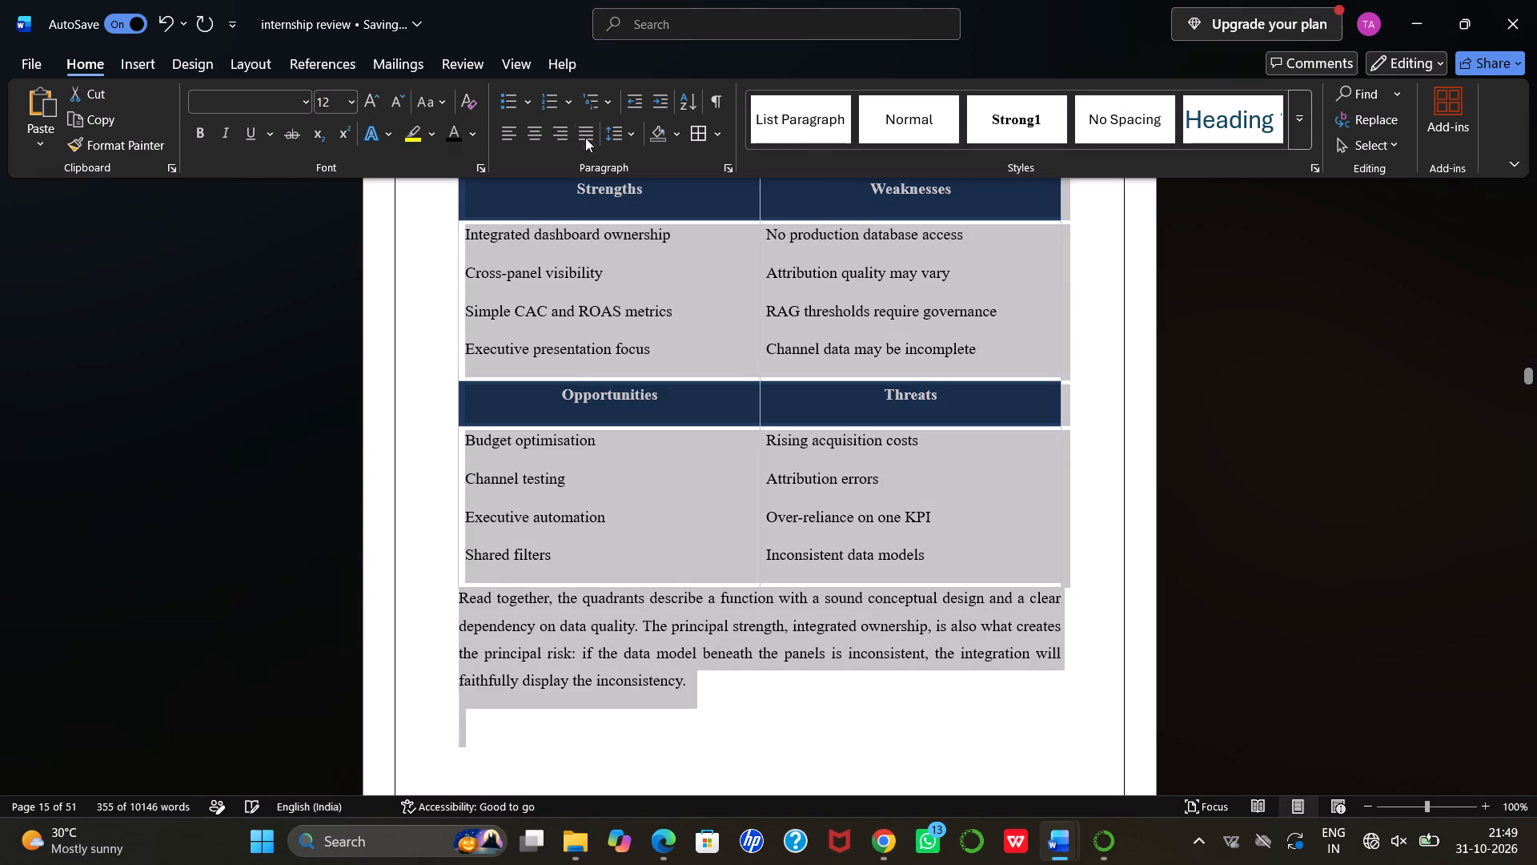
Justify the same text through the paragraph below the SWOT table, including the Table 1.2 caption and cells.
click(588, 133)
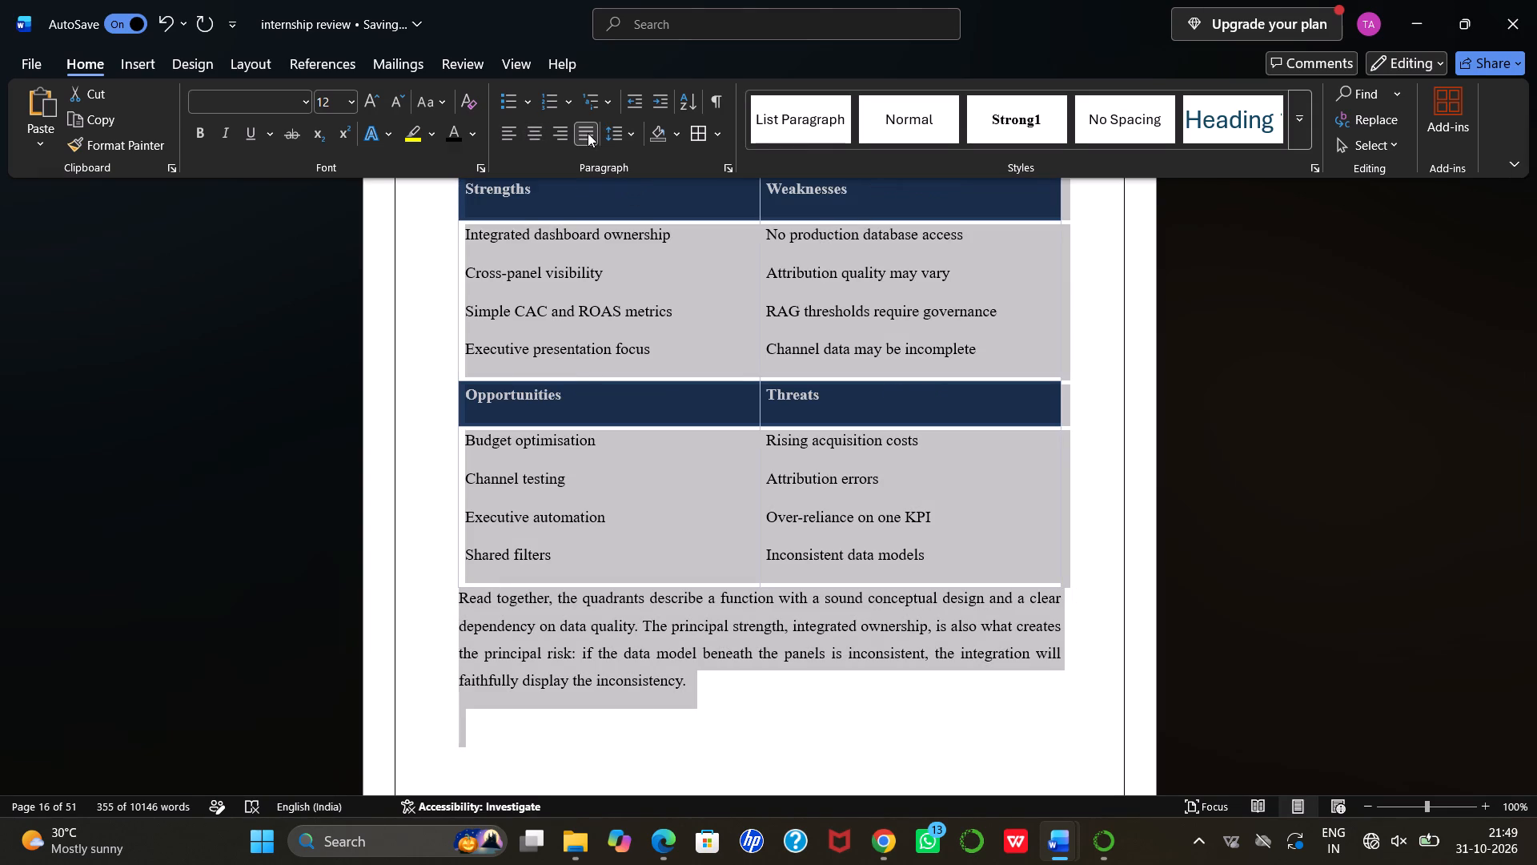
scroll(664, 336, up, 1)
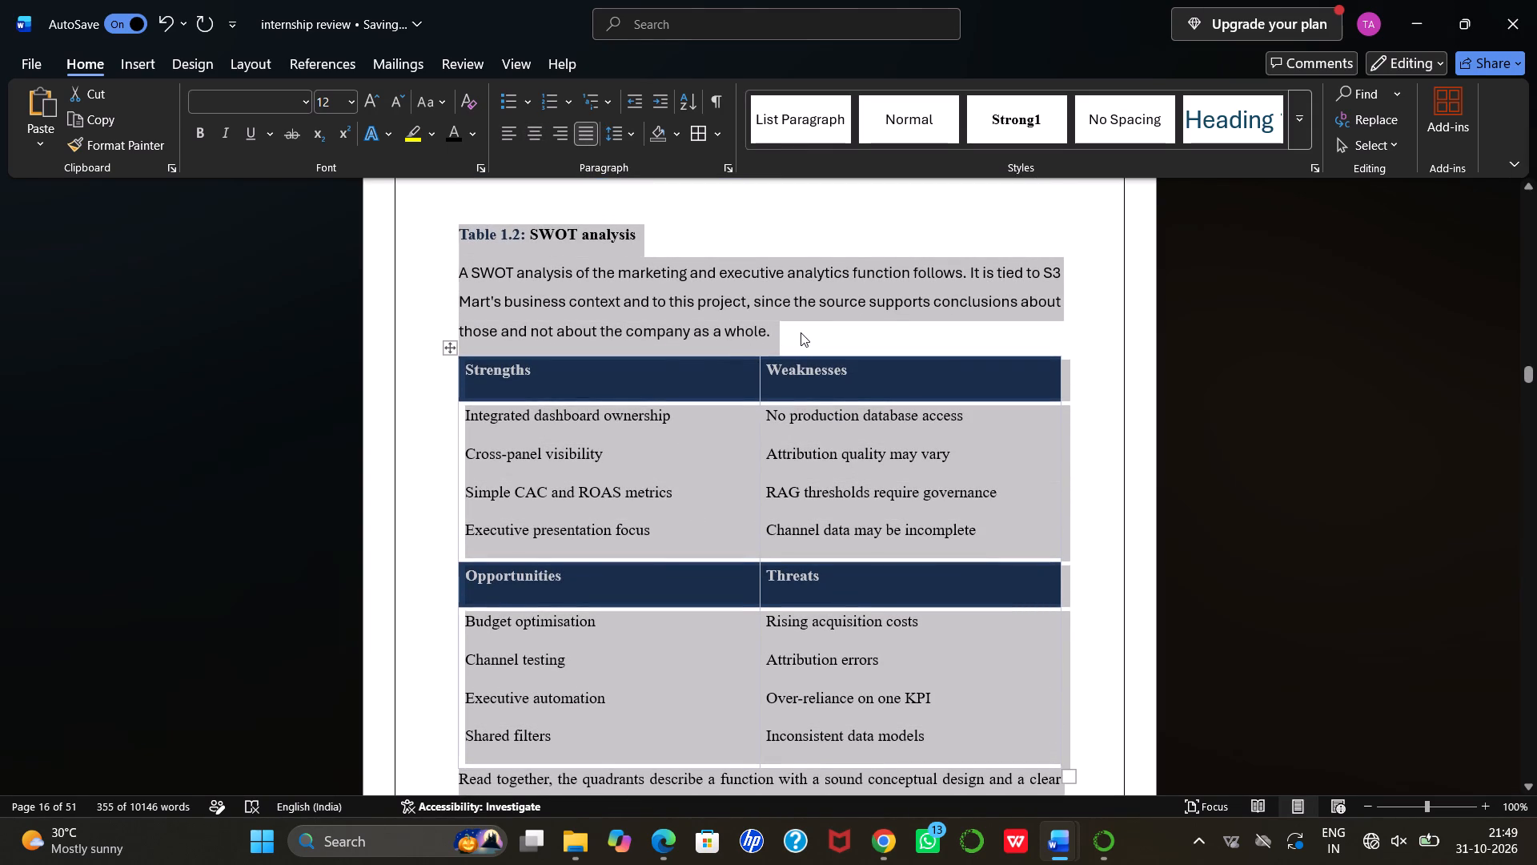
click(801, 332)
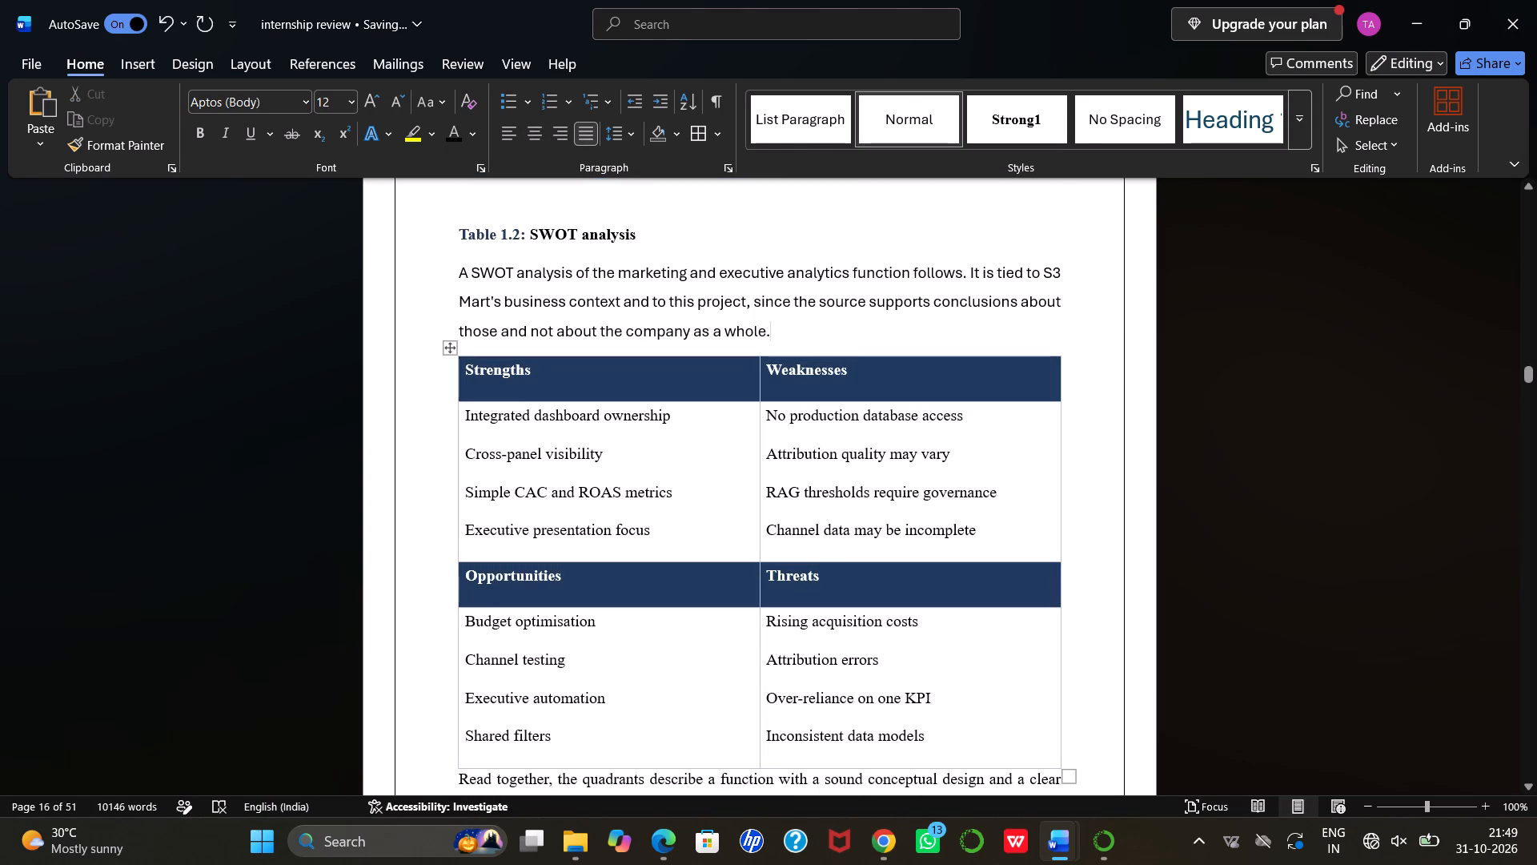
Apply all borders to every cell of the Table 1.2 SWOT analysis table.
drag(487, 376, 856, 605)
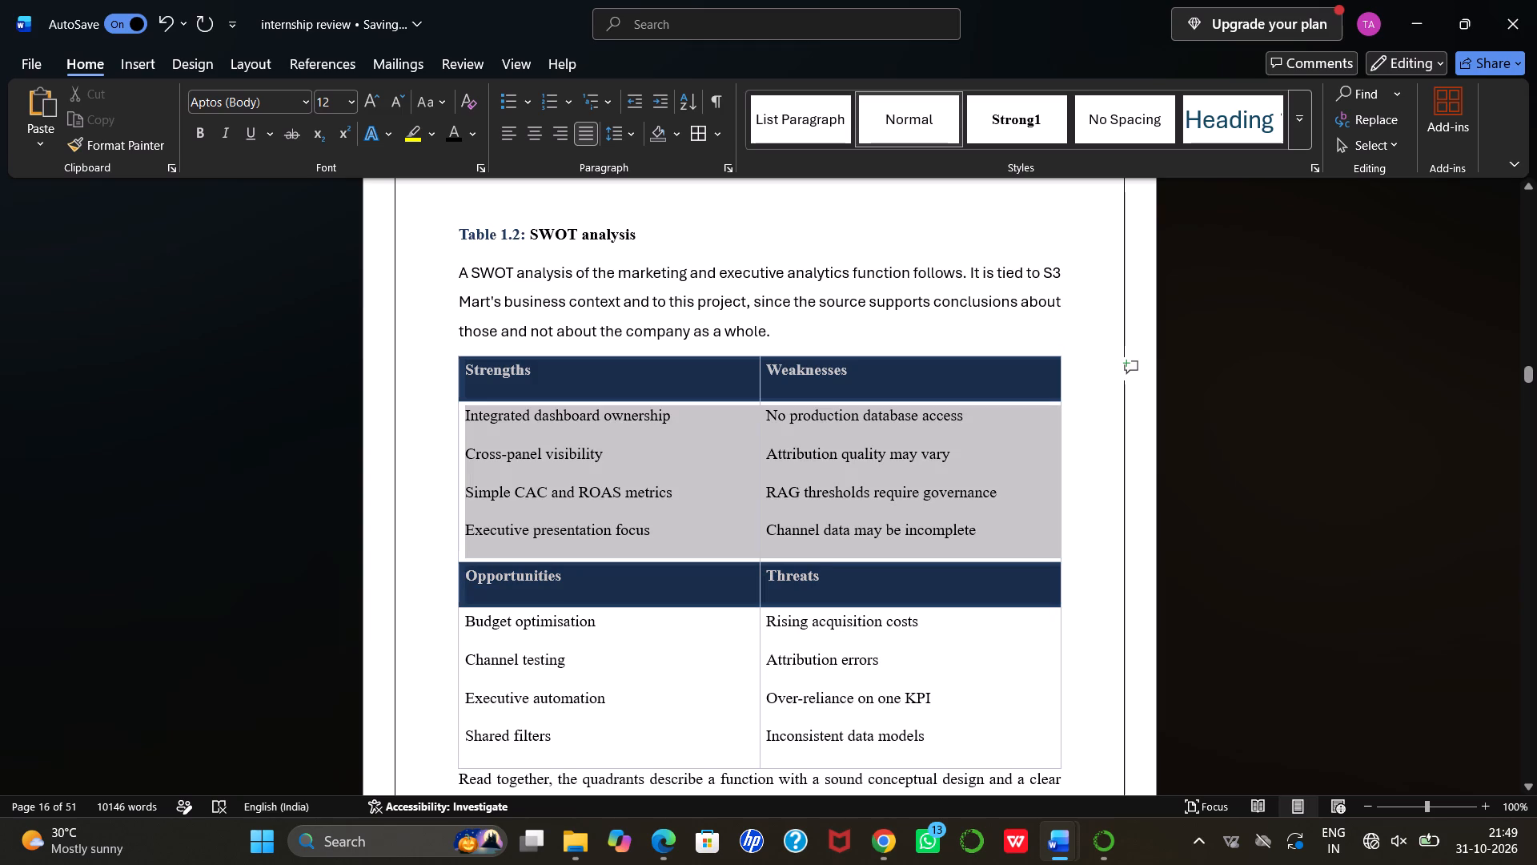
drag(856, 605, 862, 621)
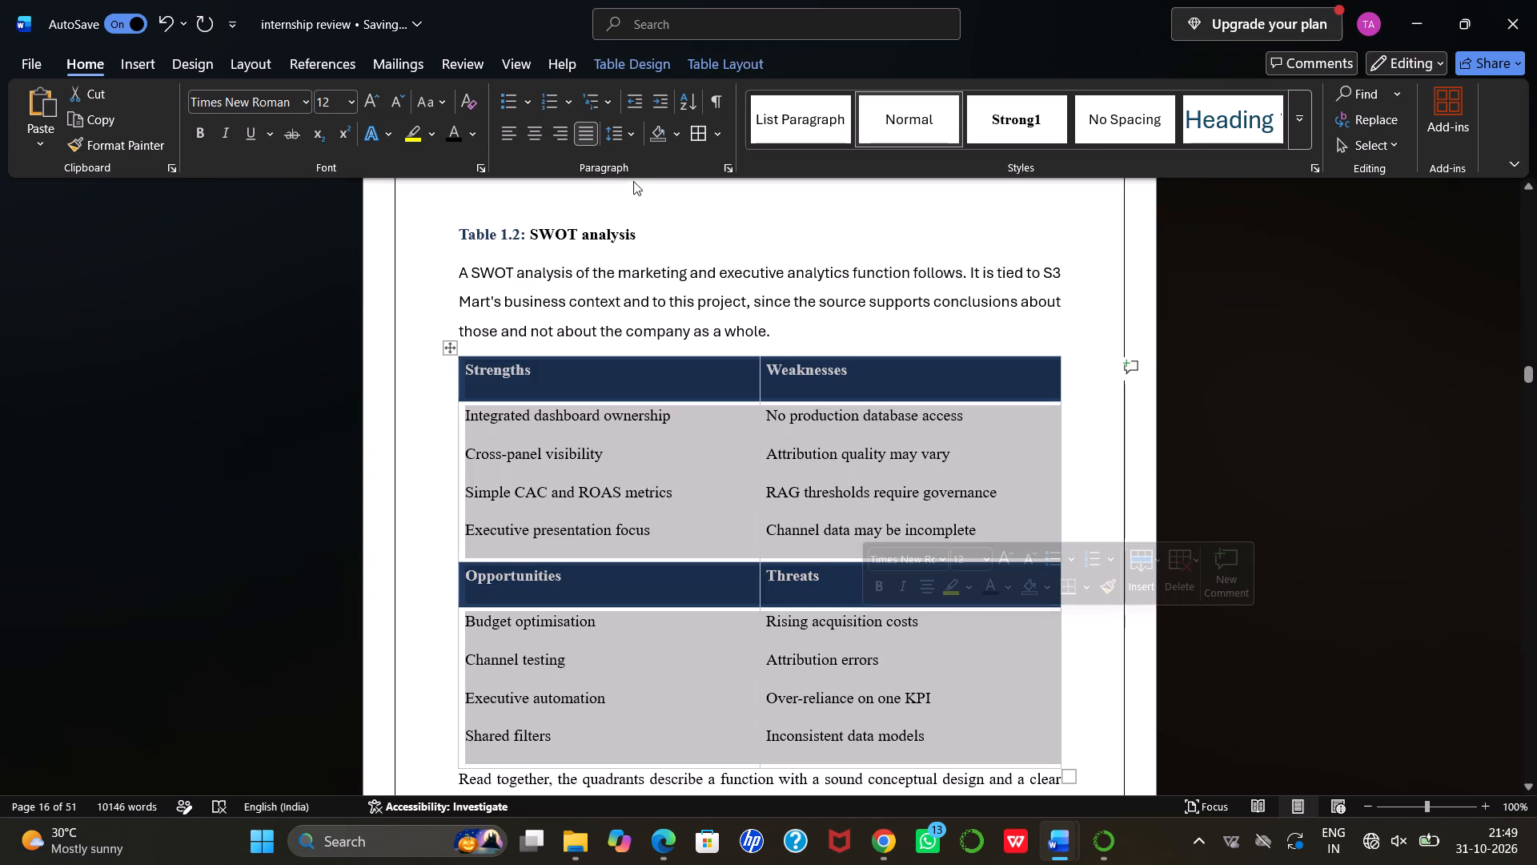
click(631, 139)
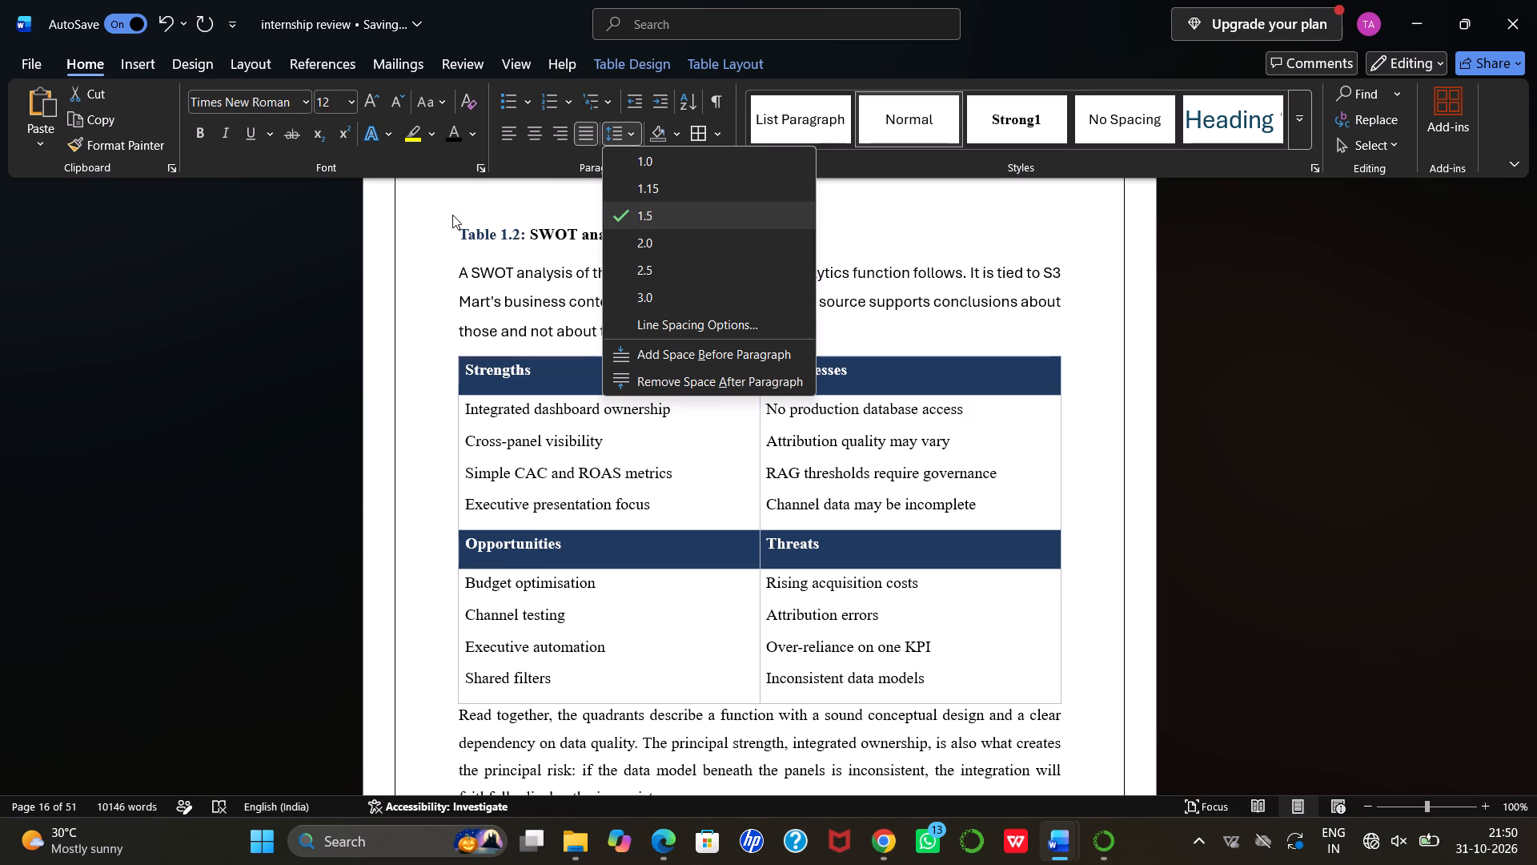
click(714, 134)
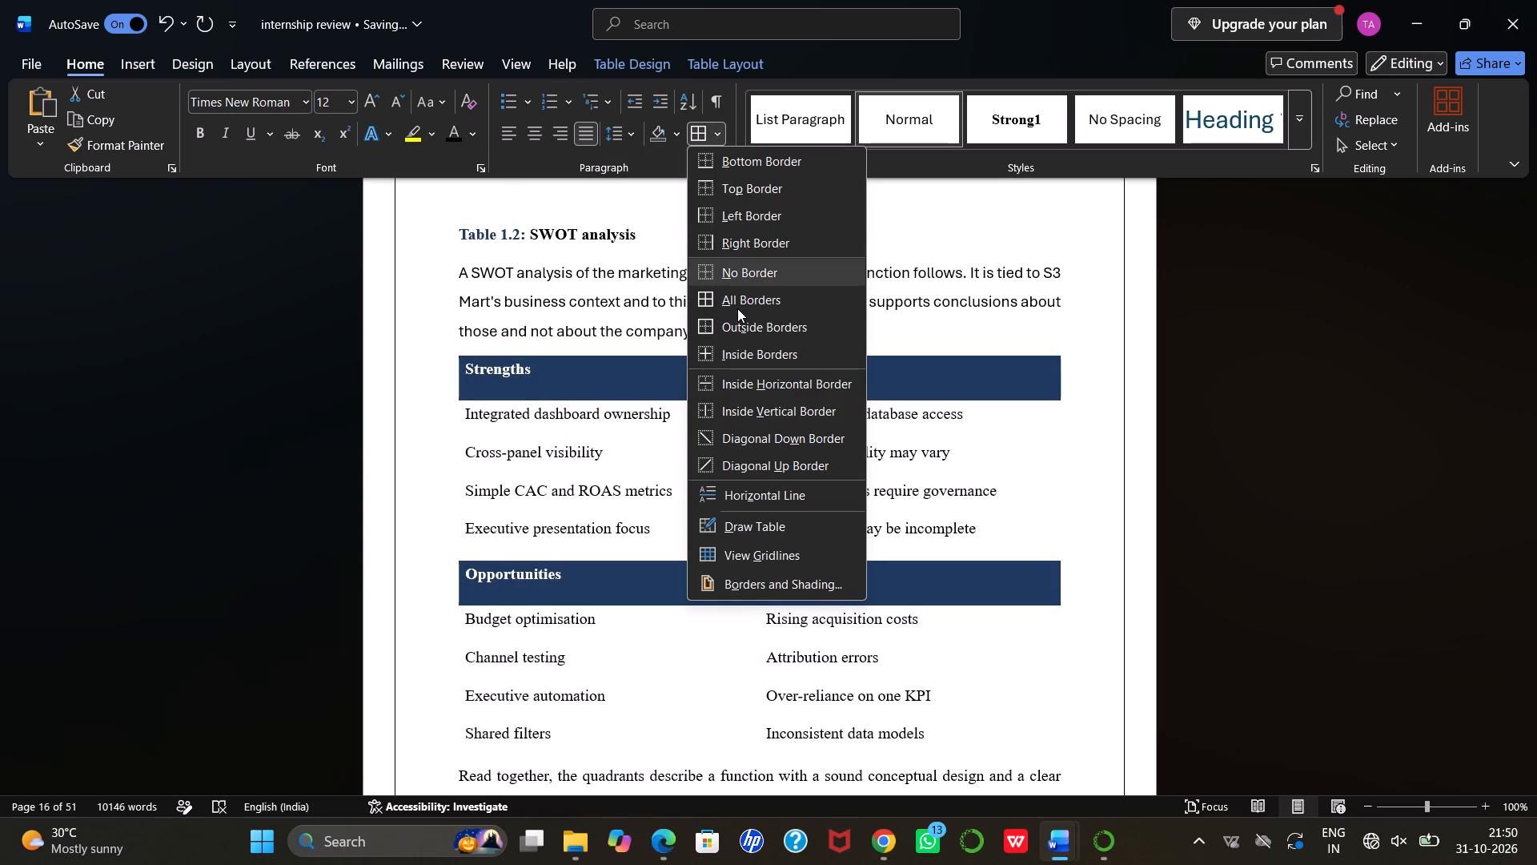
click(733, 302)
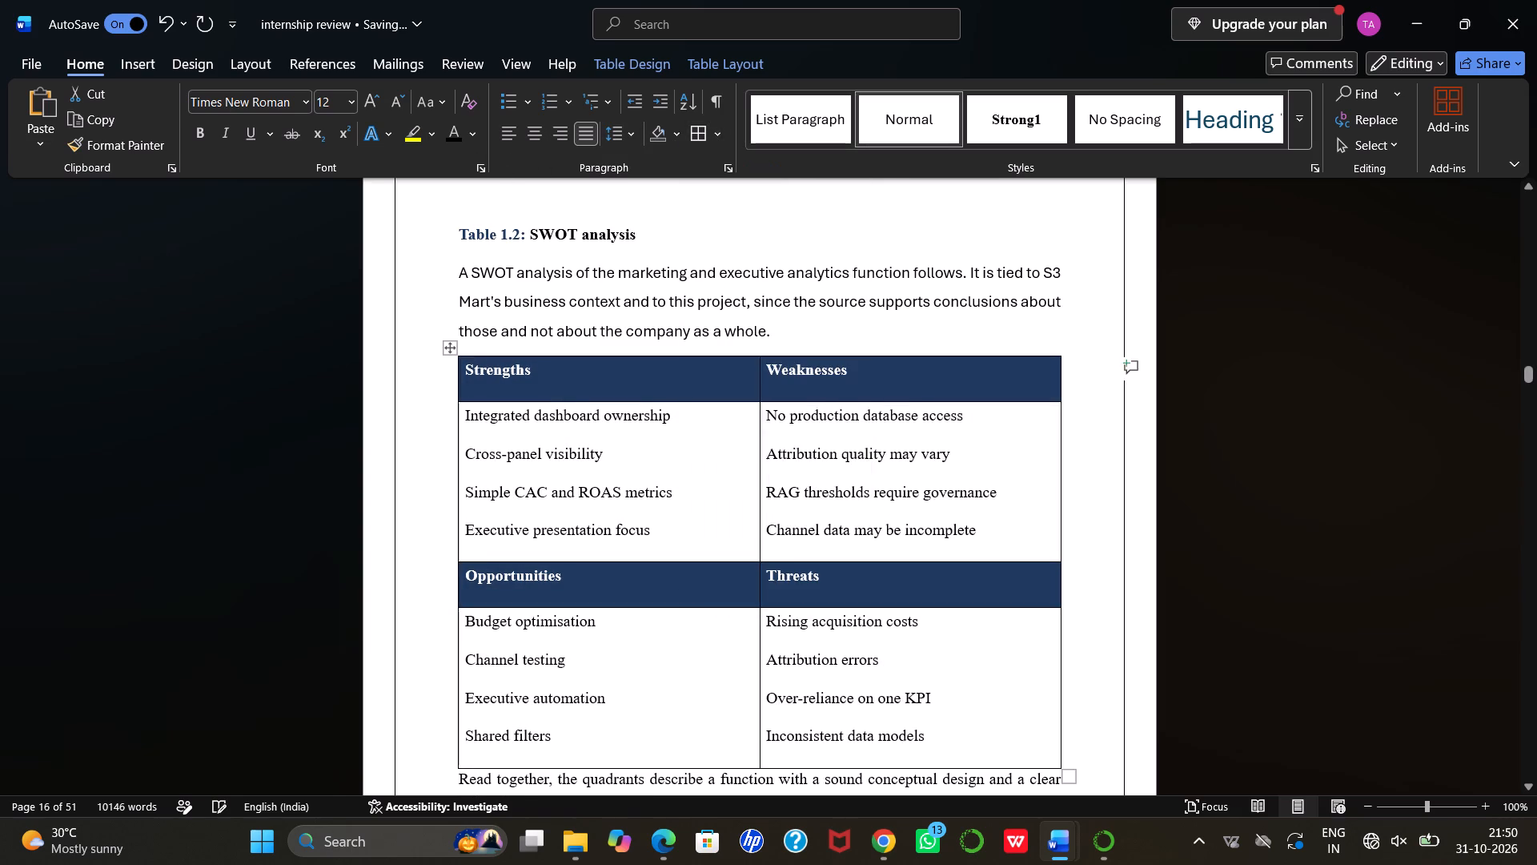
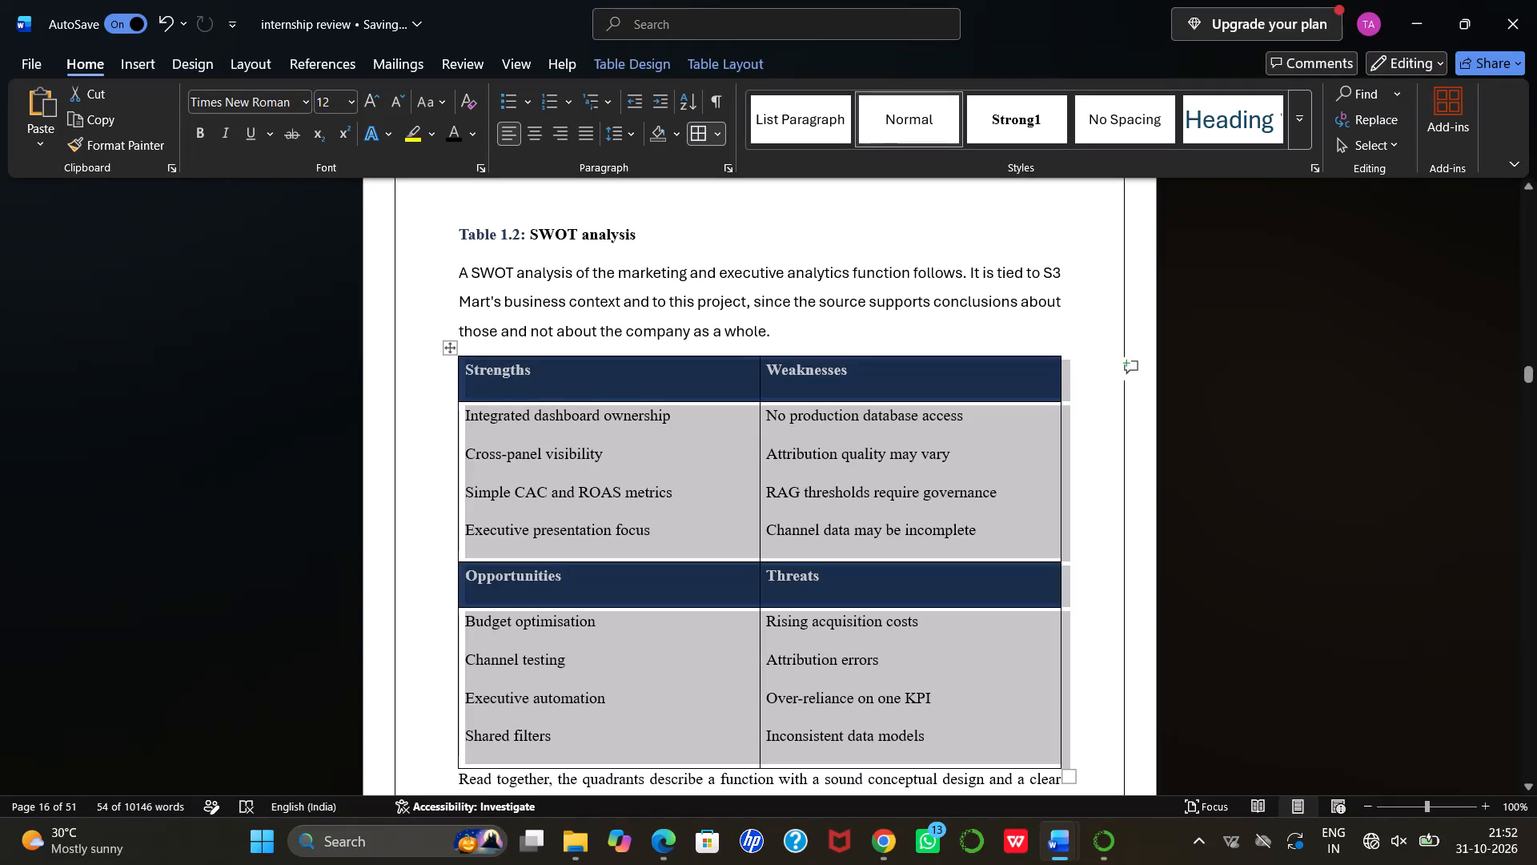
Format the "Chapter 2: Work Profile" heading with black font colour and size 14.
click(776, 262)
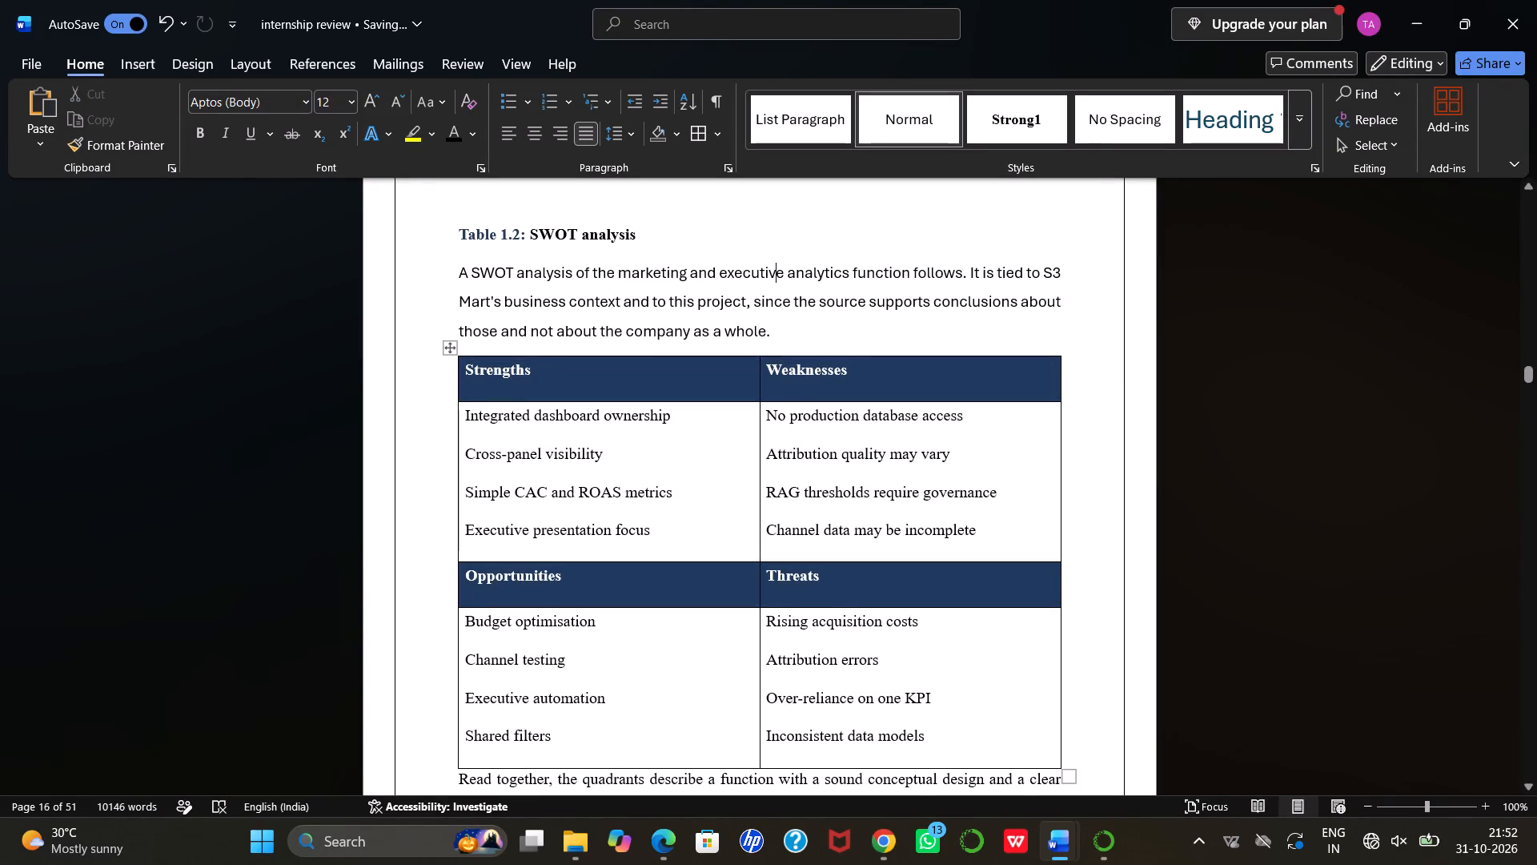
scroll(748, 442, down, 7)
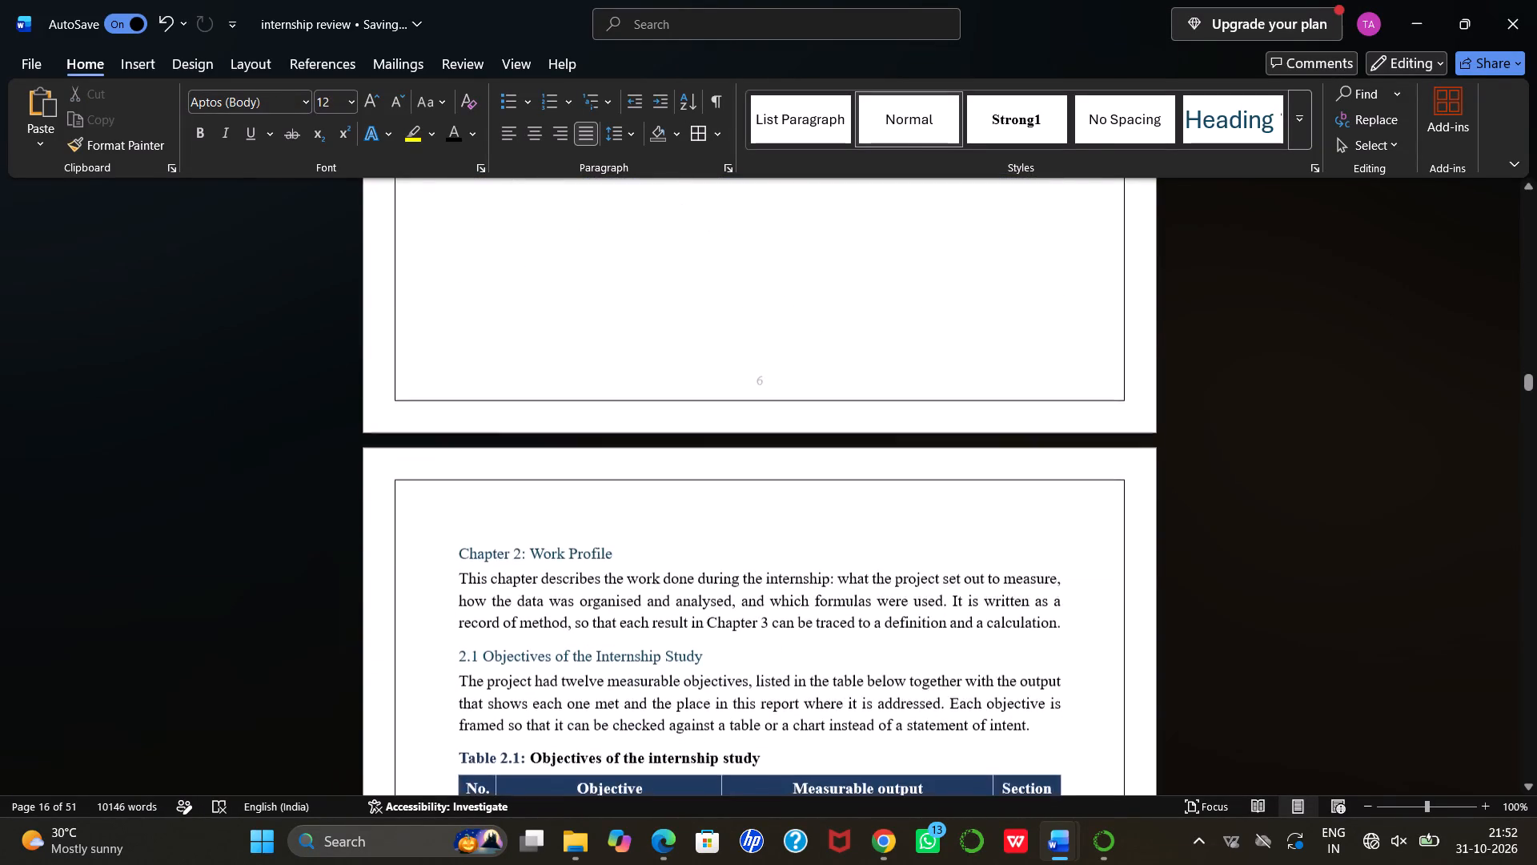
scroll(748, 442, down, 1)
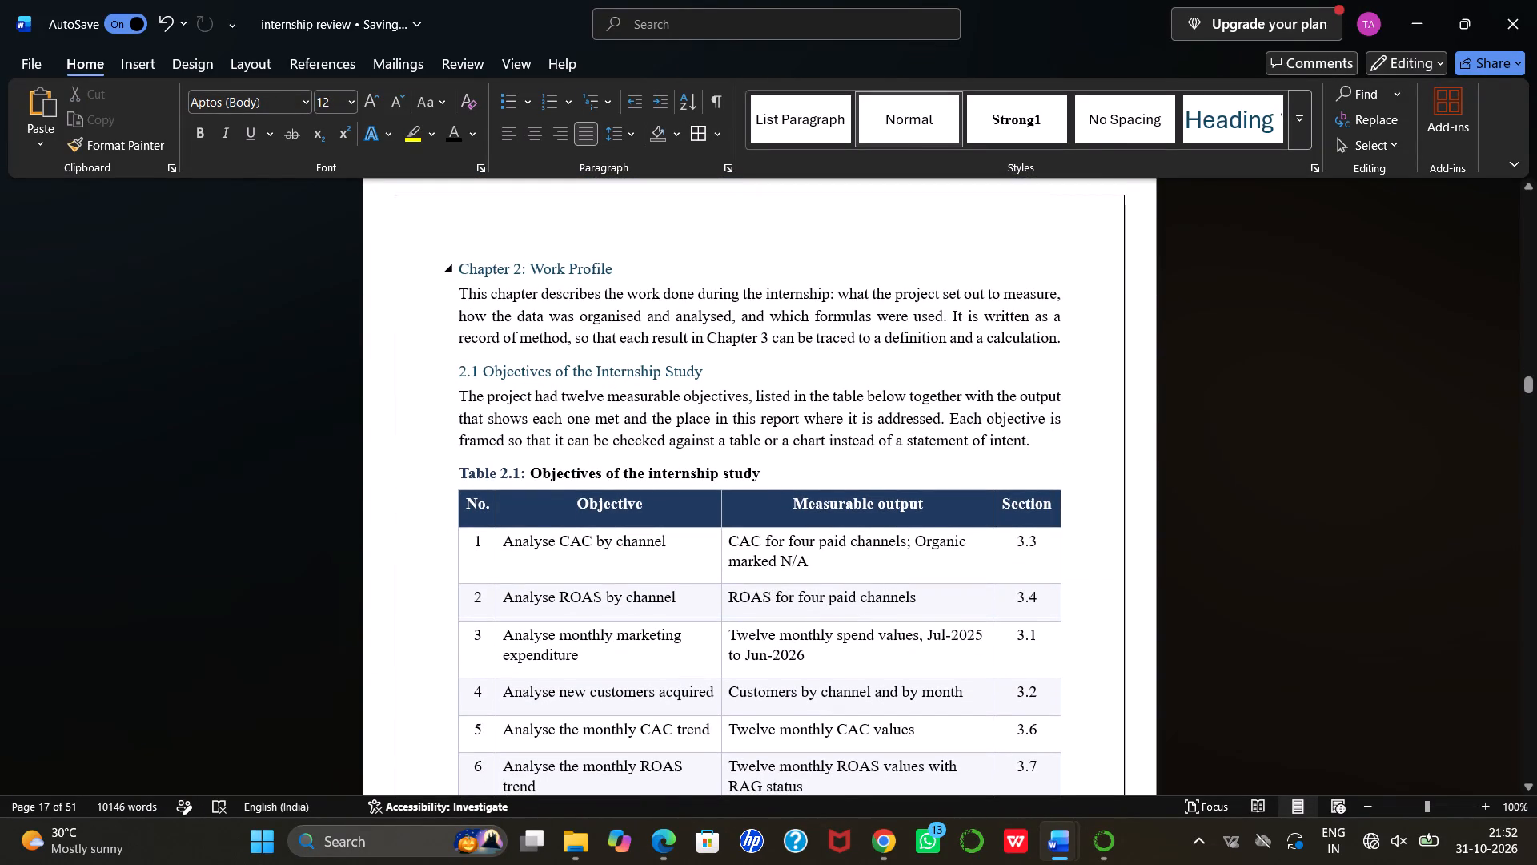
drag(458, 268, 596, 268)
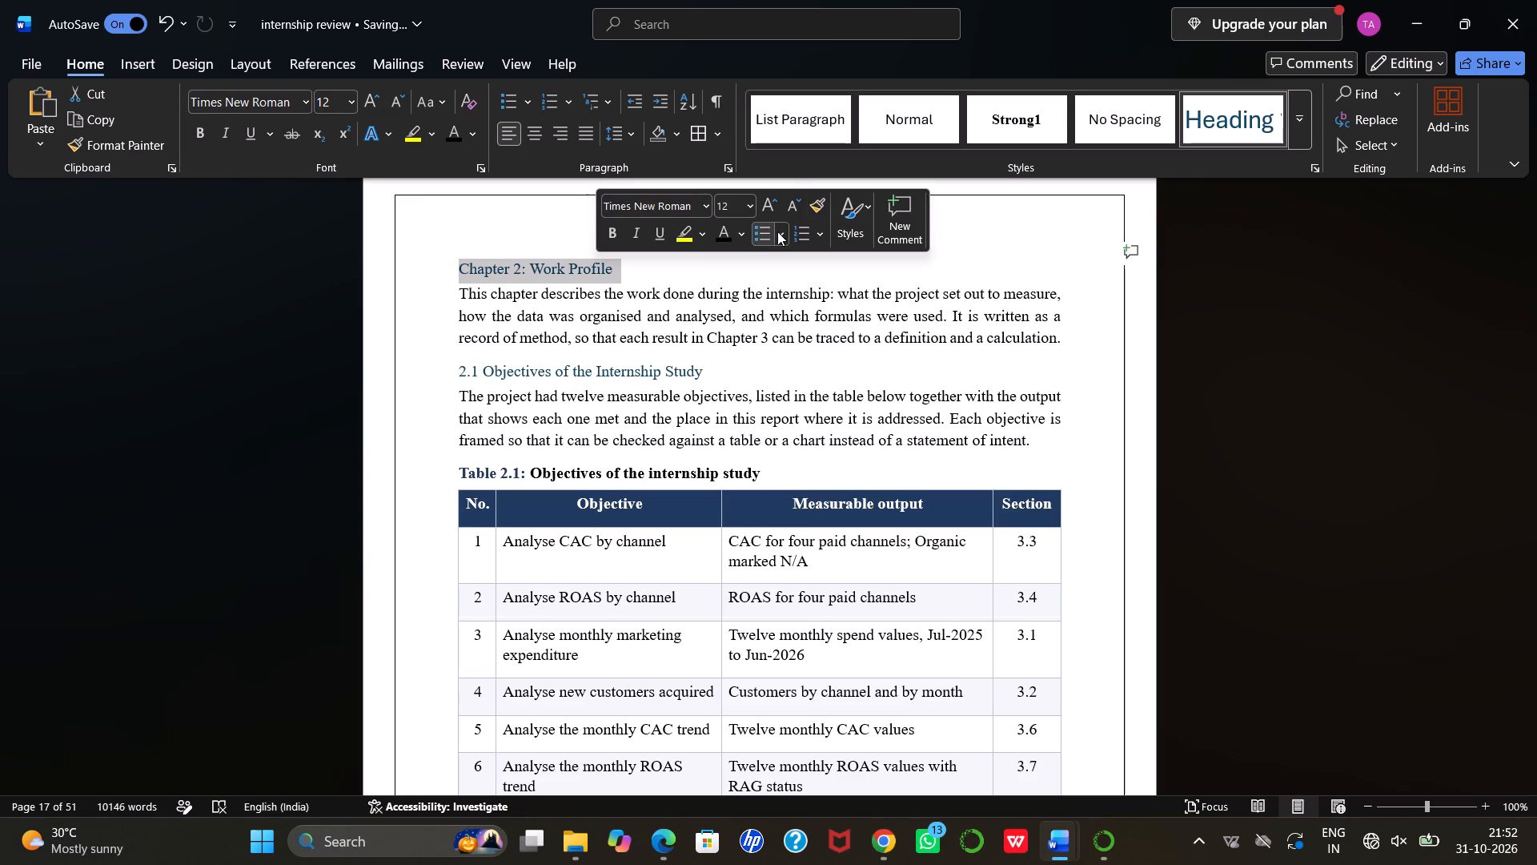
click(778, 232)
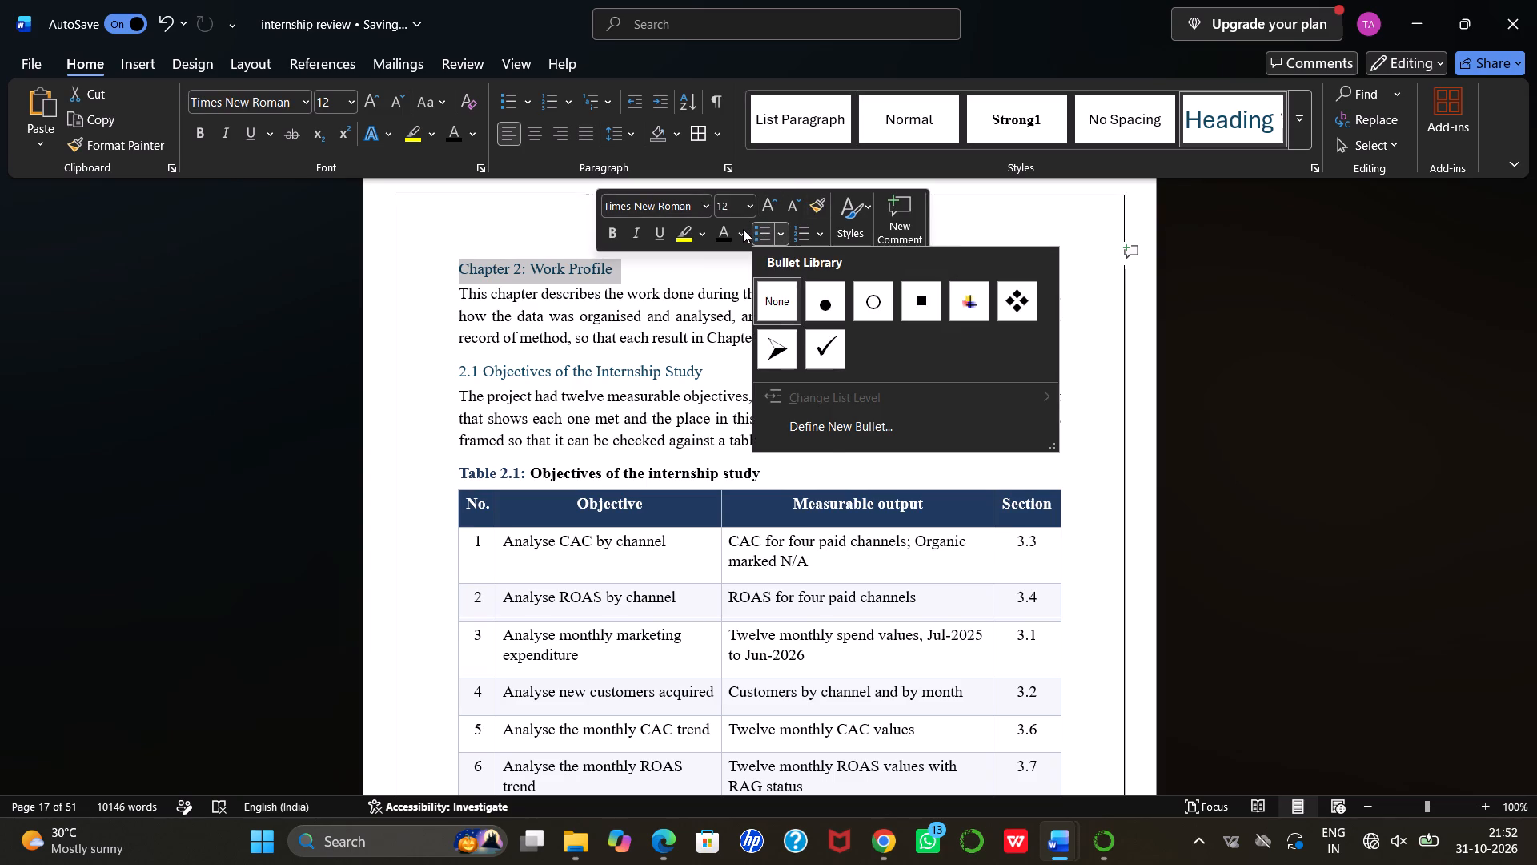
click(743, 229)
click(732, 308)
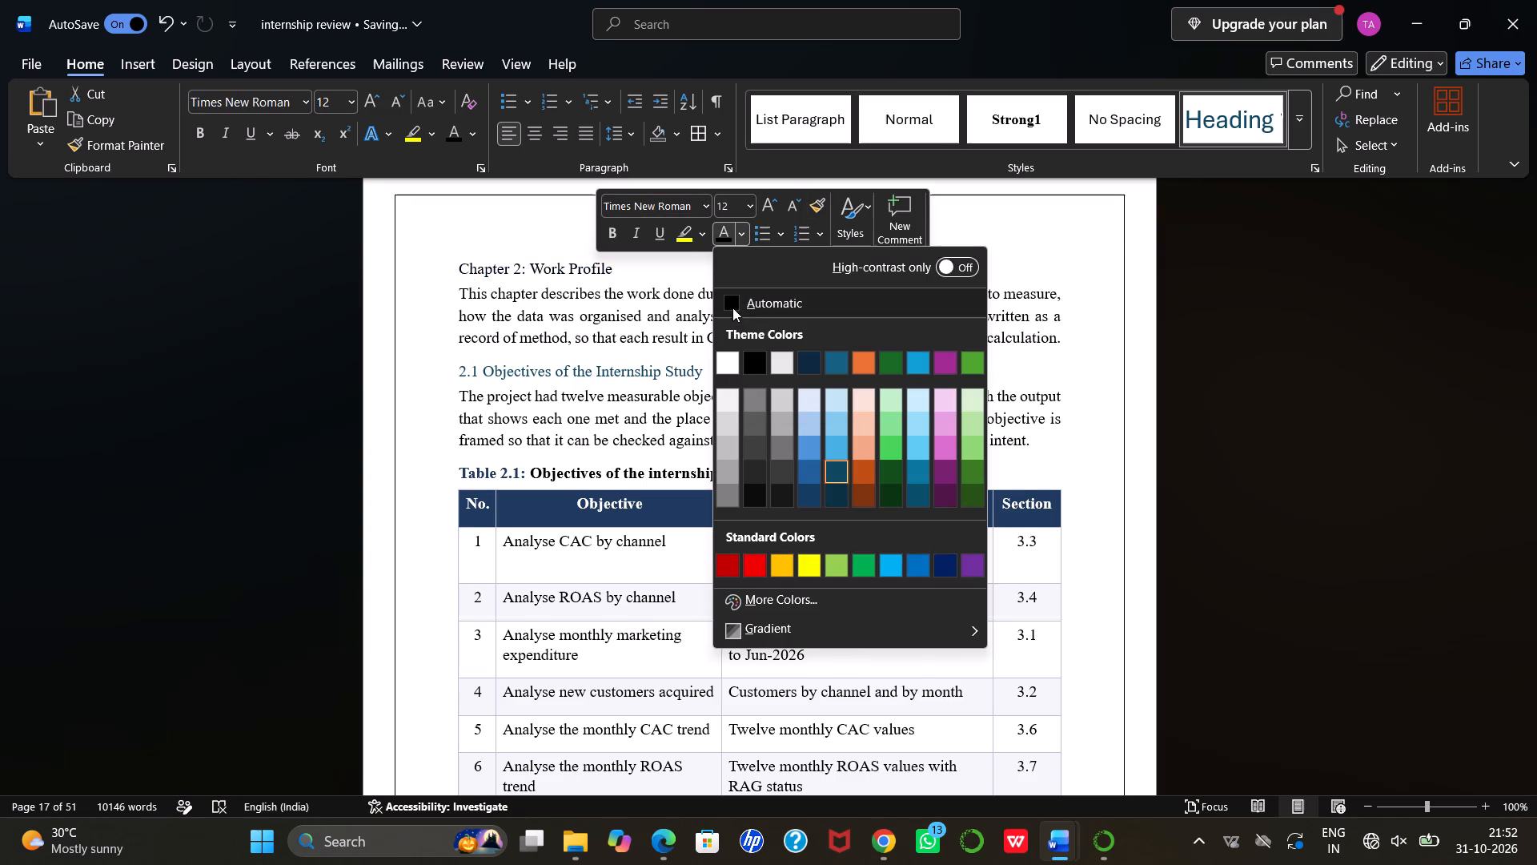
click(746, 207)
click(728, 348)
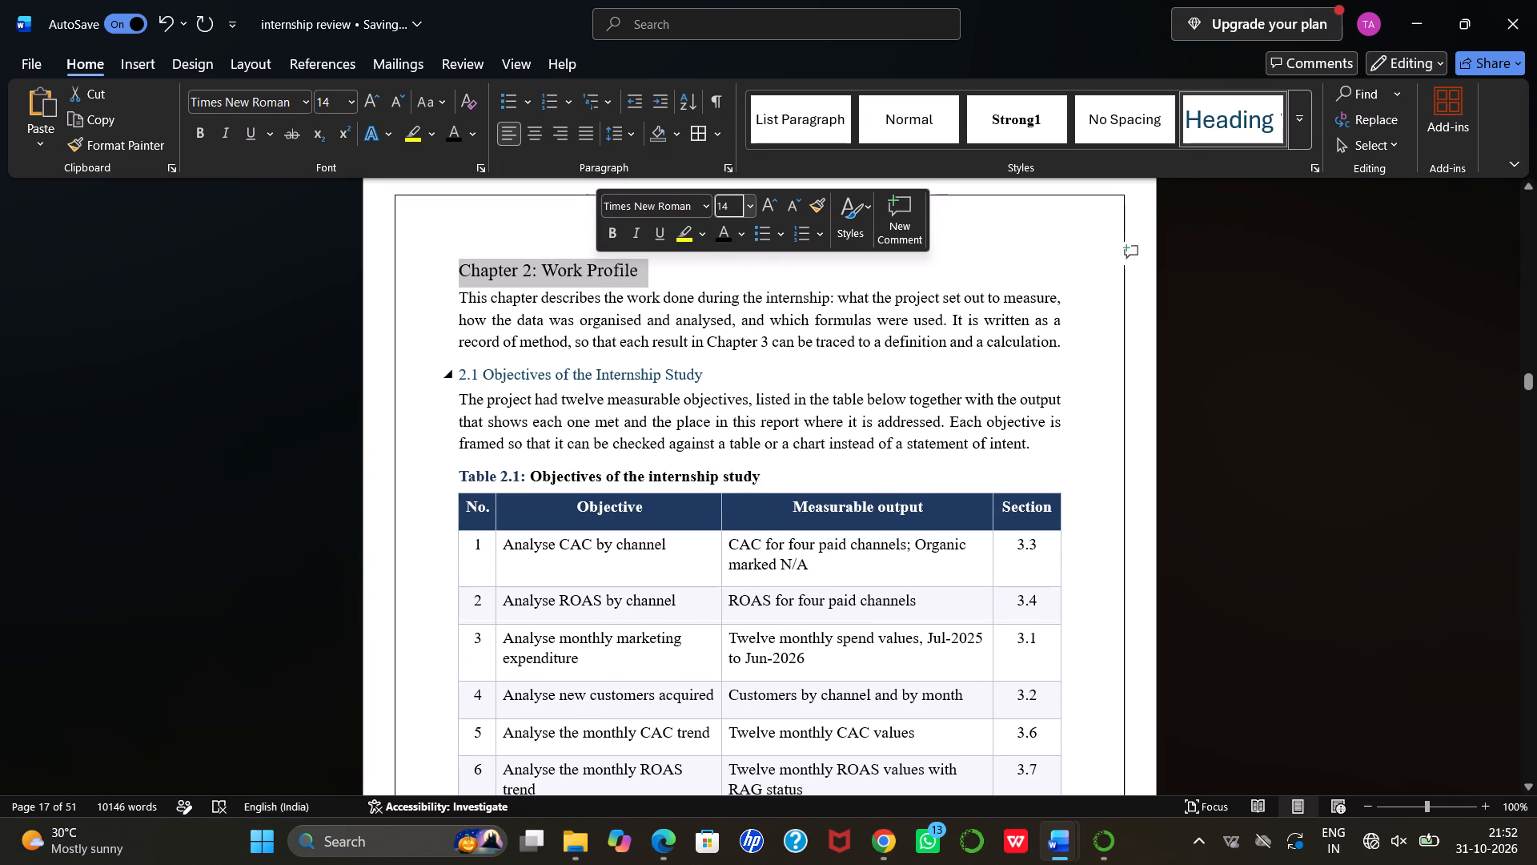
Change the font colour of the "2.1 Objectives of the Internship Study" heading to black.
drag(457, 372, 704, 373)
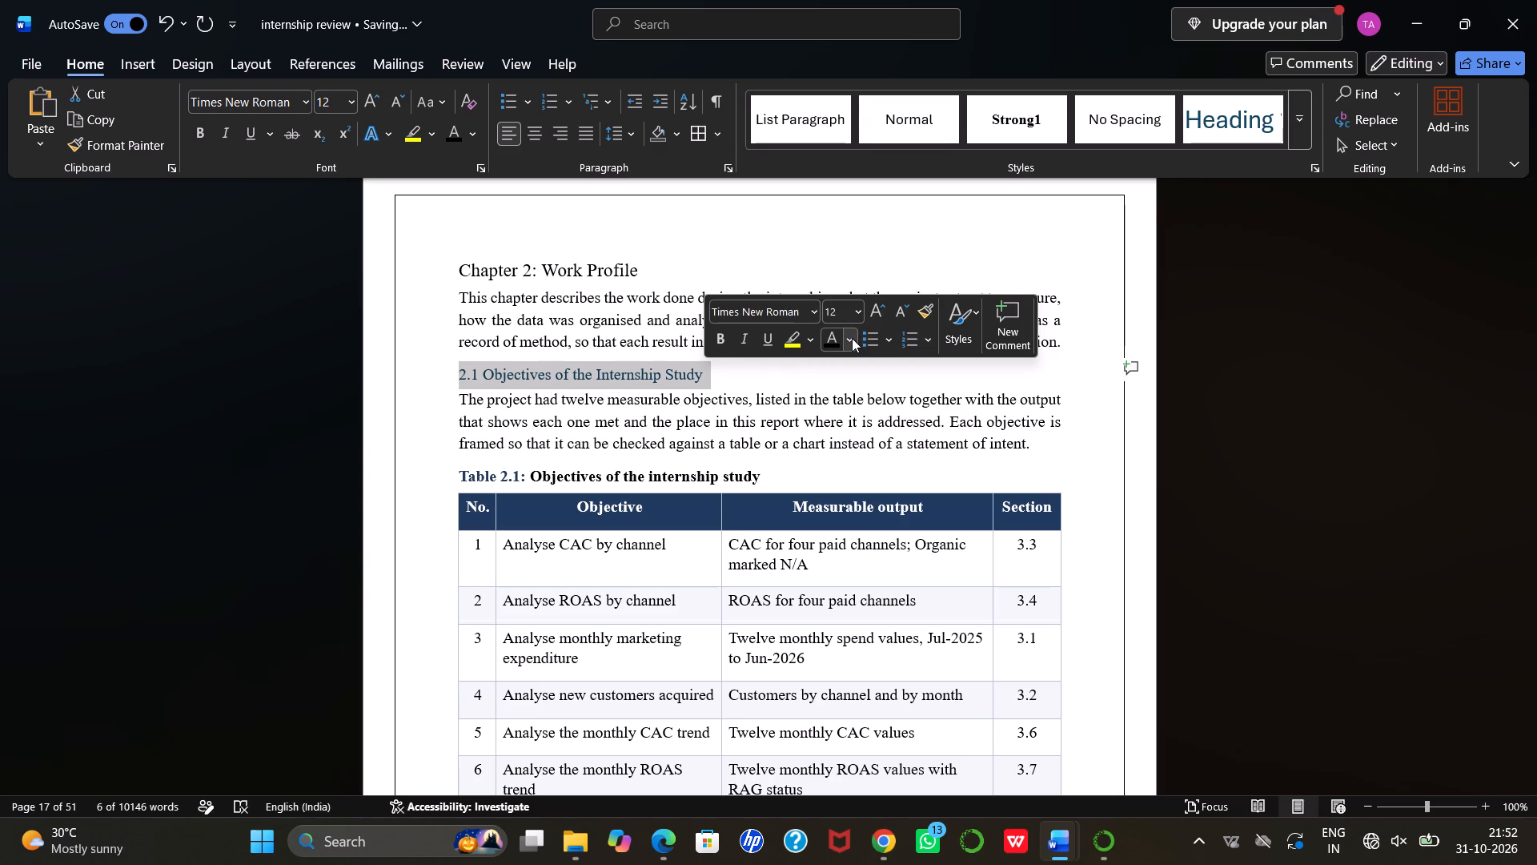
click(852, 336)
click(837, 410)
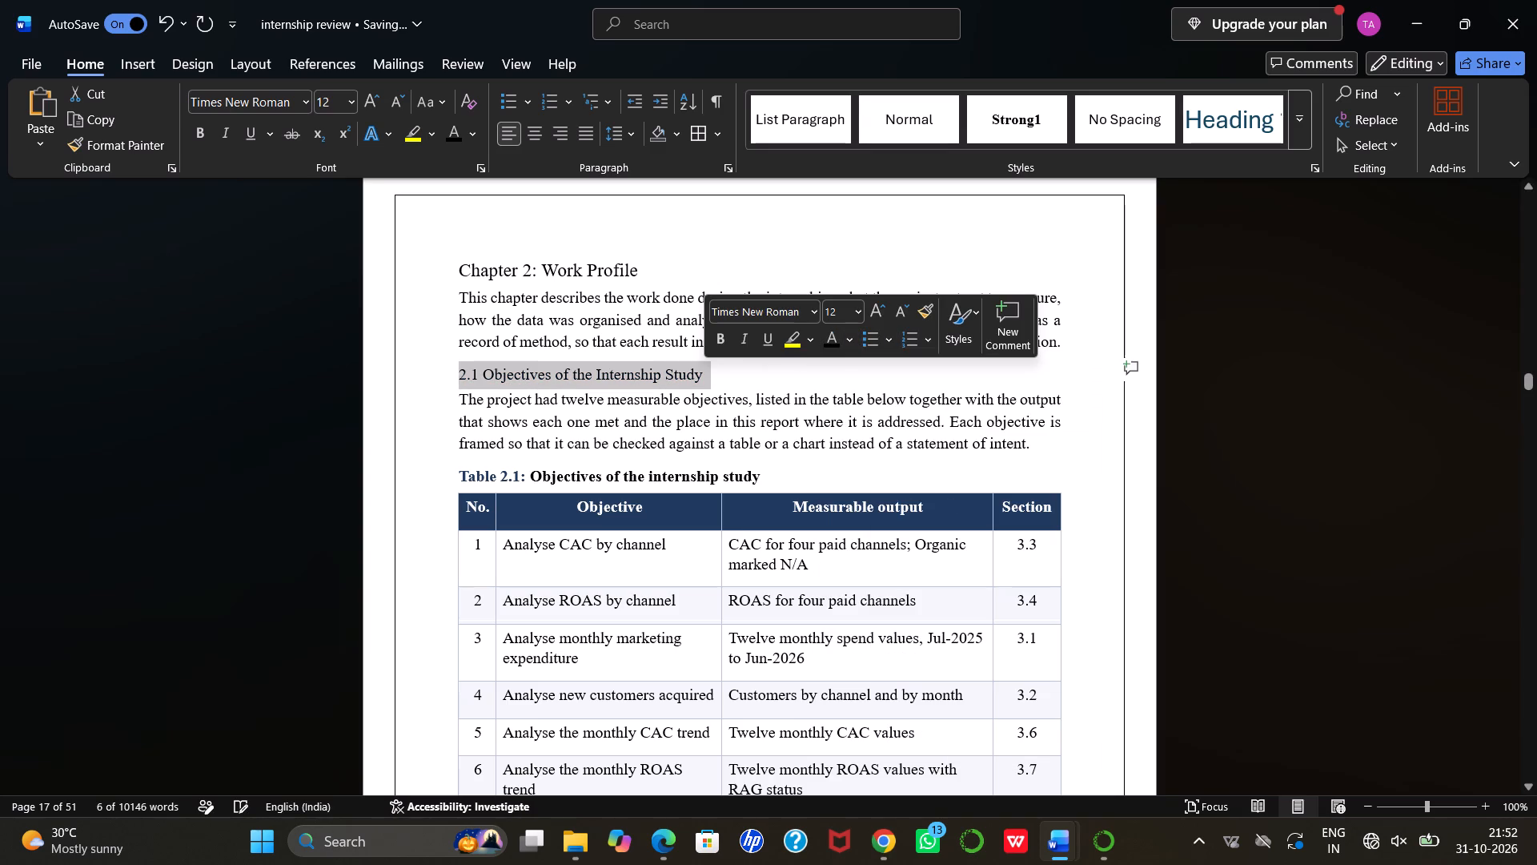
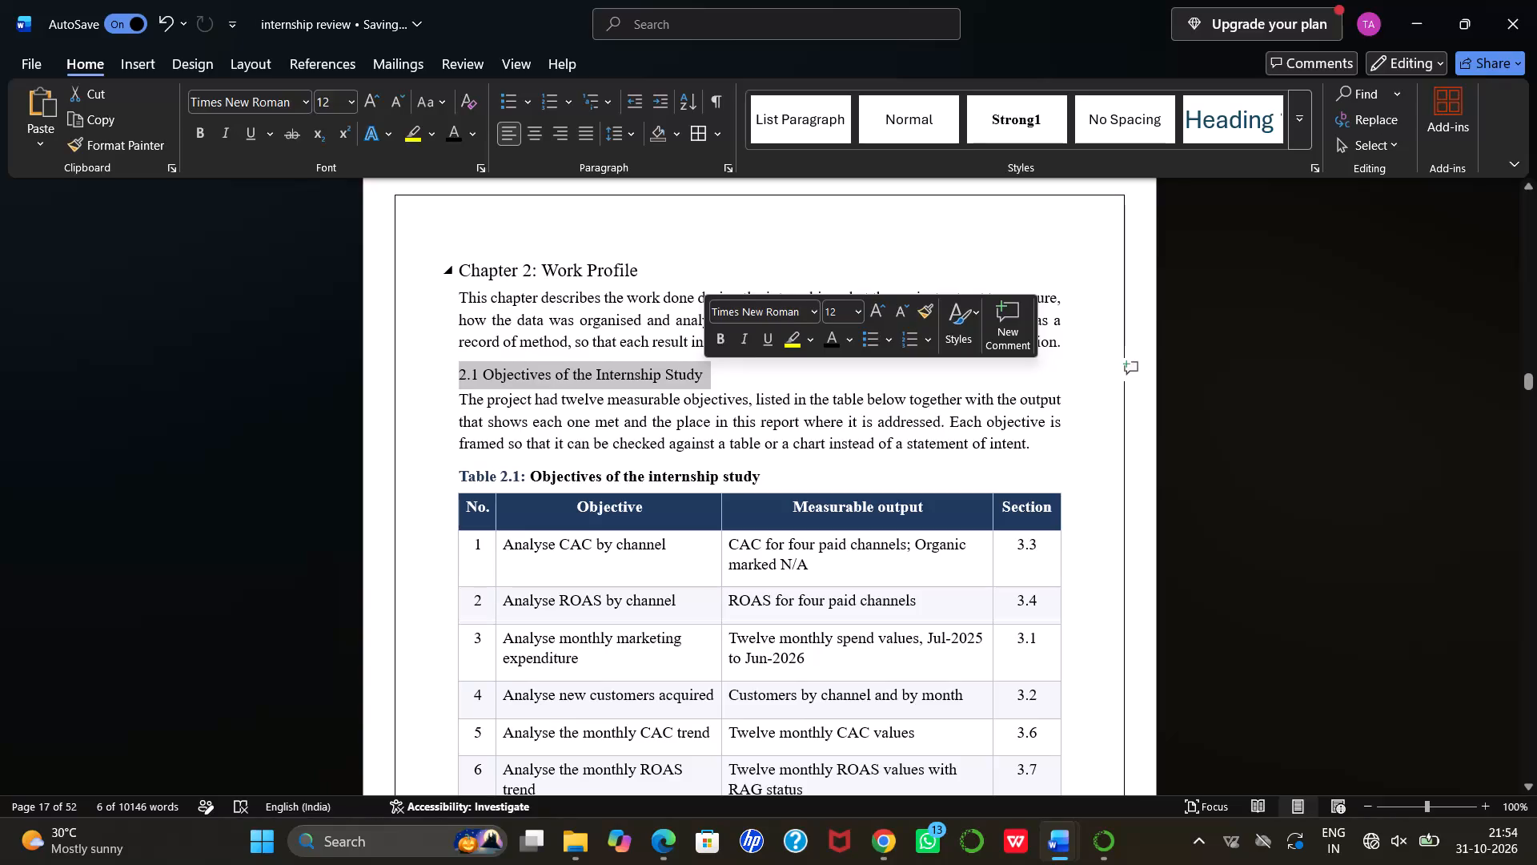
Insert blank lines after the end of Chapter 1 to open an empty page before the "Chapter 2: Work Profile" heading.
drag(458, 274, 613, 282)
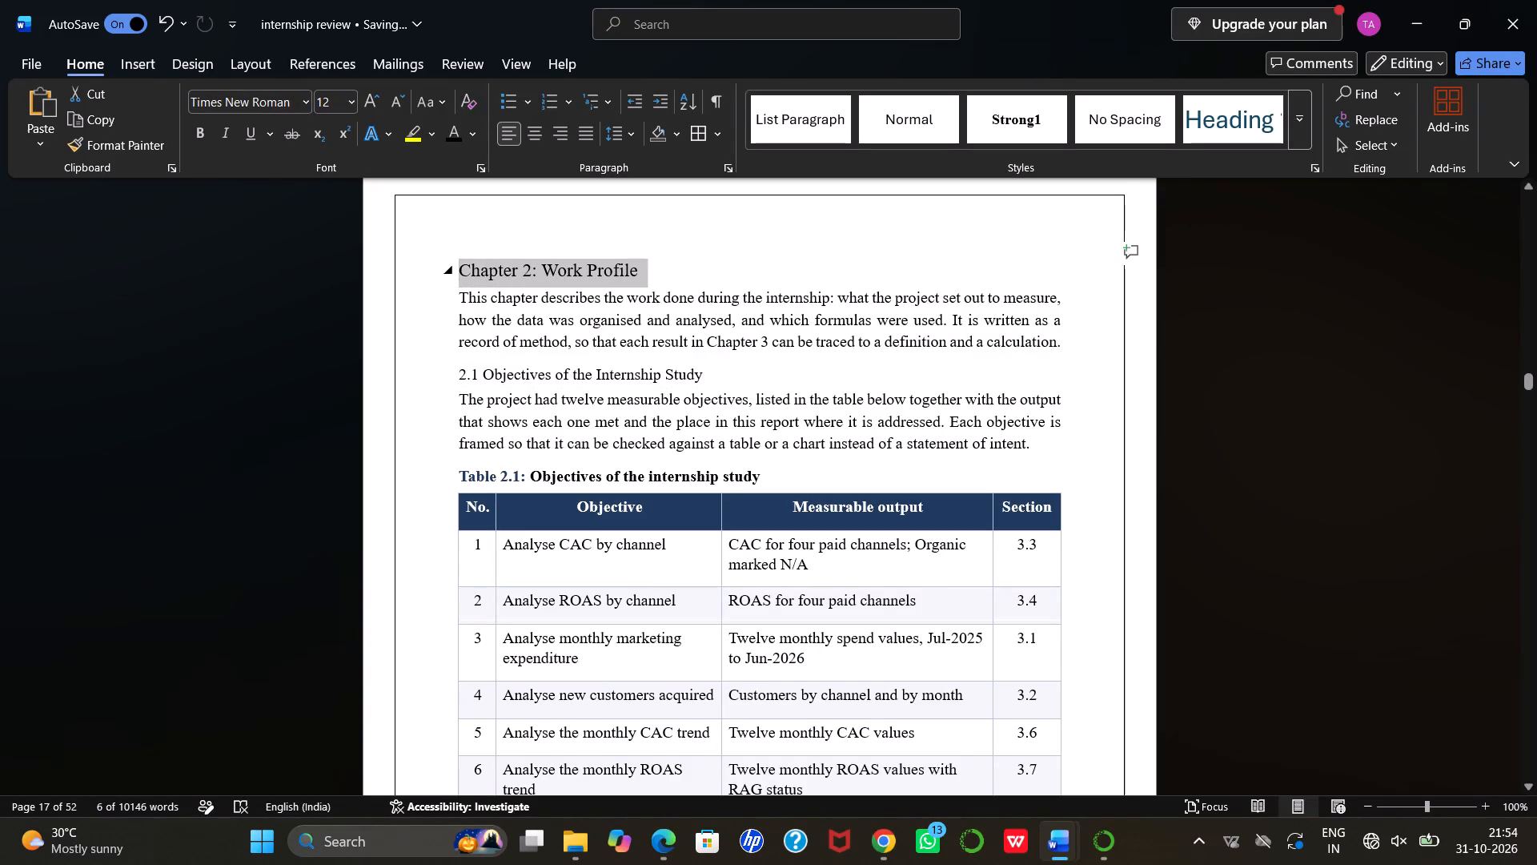
drag(613, 282, 637, 284)
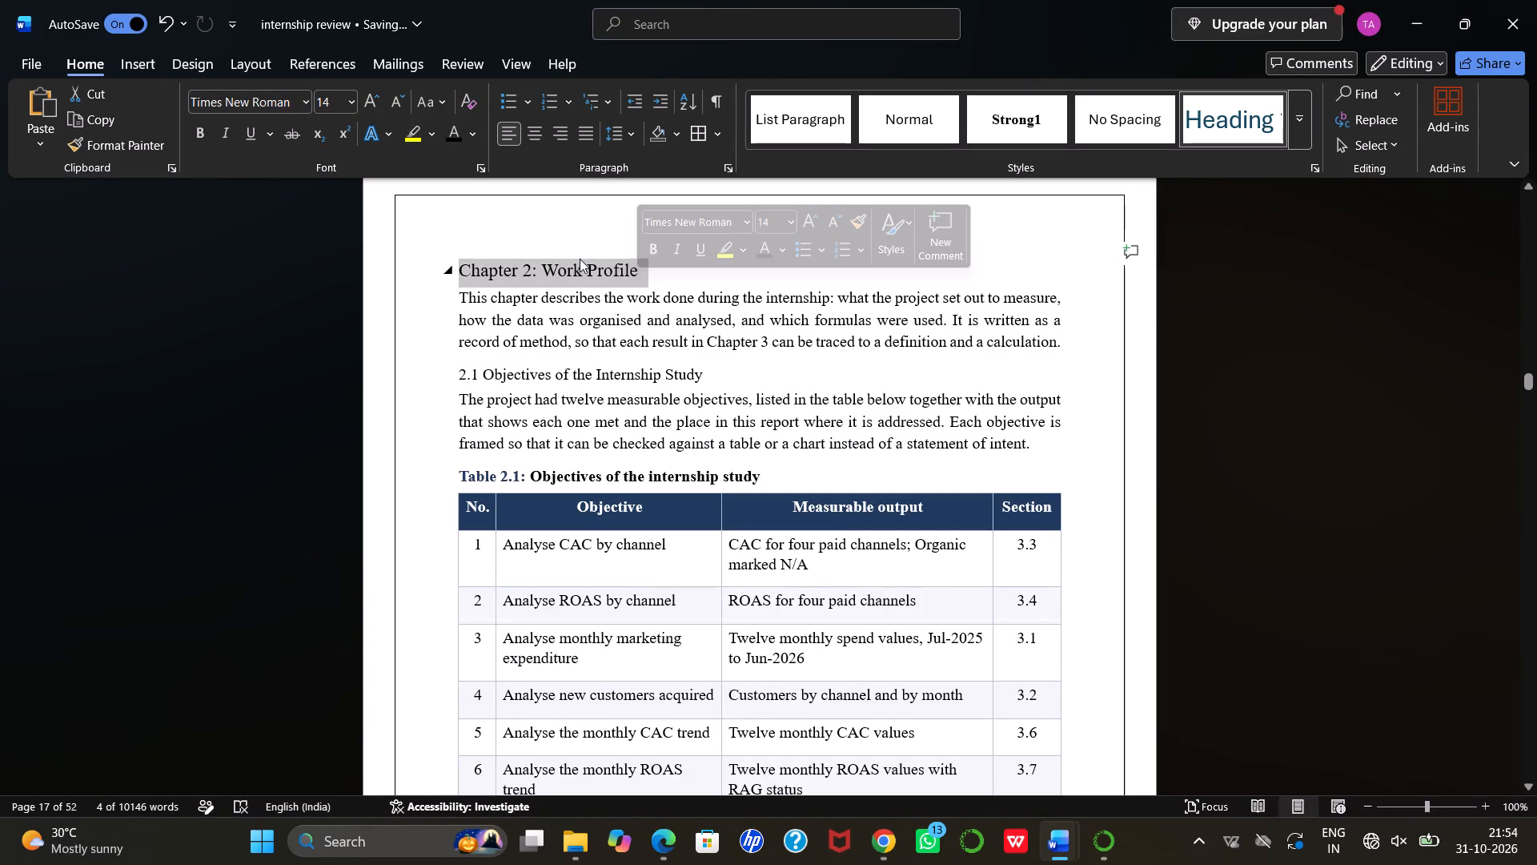
scroll(580, 259, up, 2)
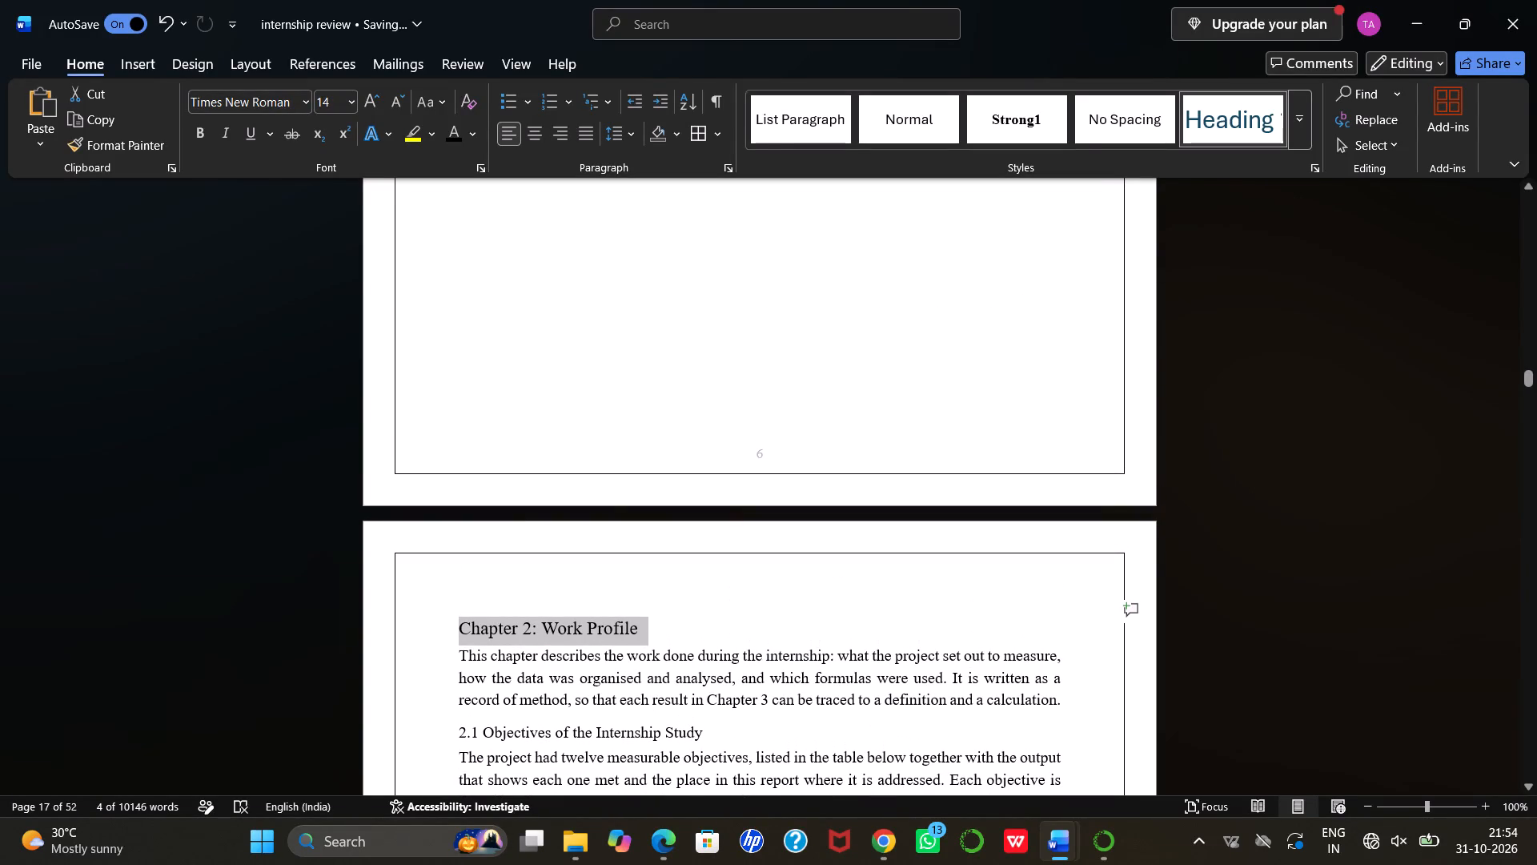
click(451, 392)
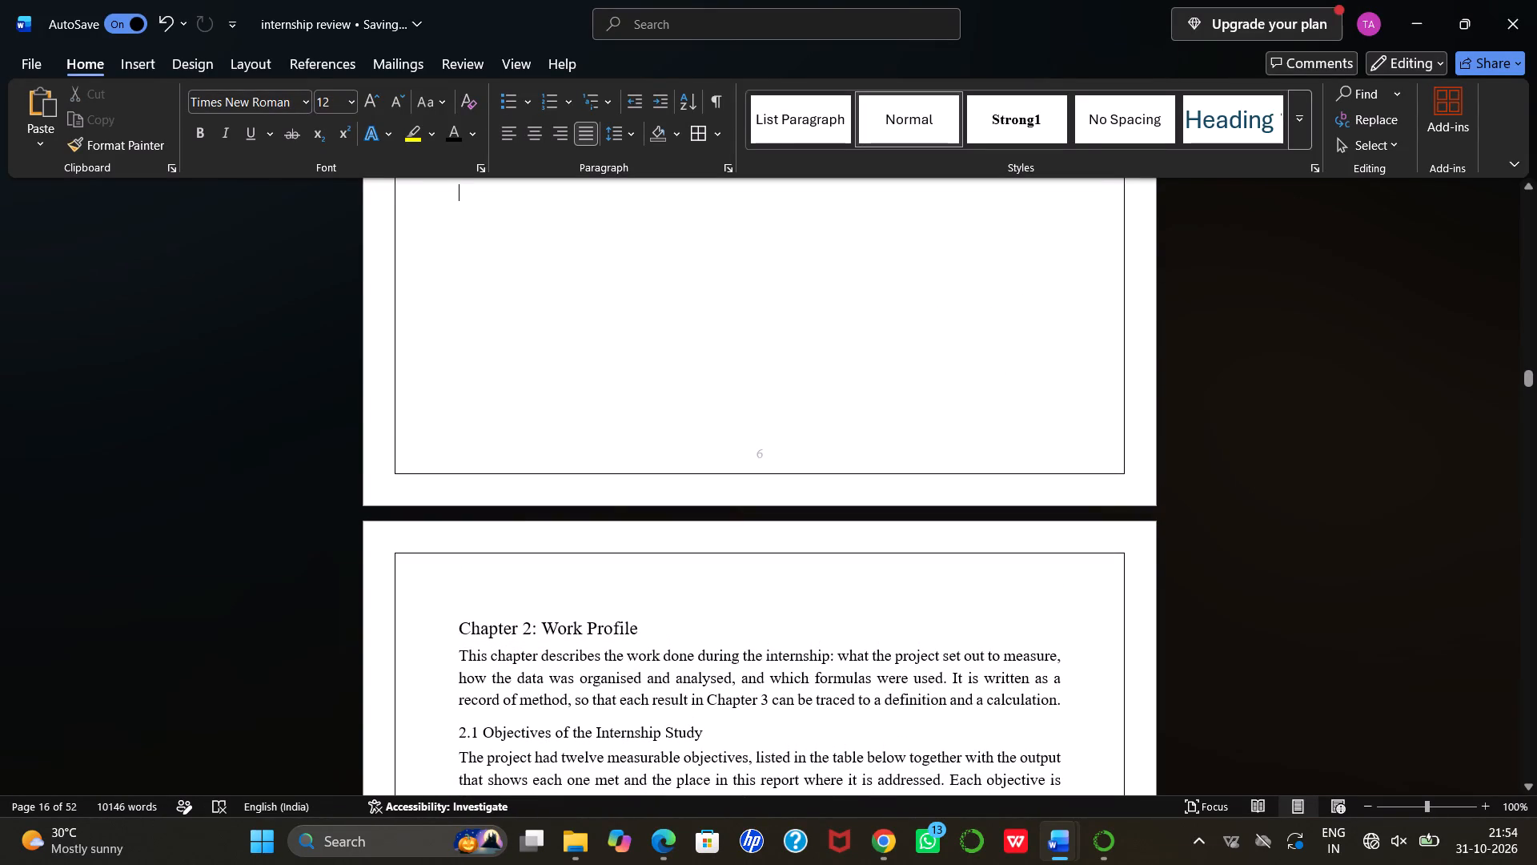
key(Return)
key(Return)
key(Return)
key(Return)
key(Return)
key(Return)
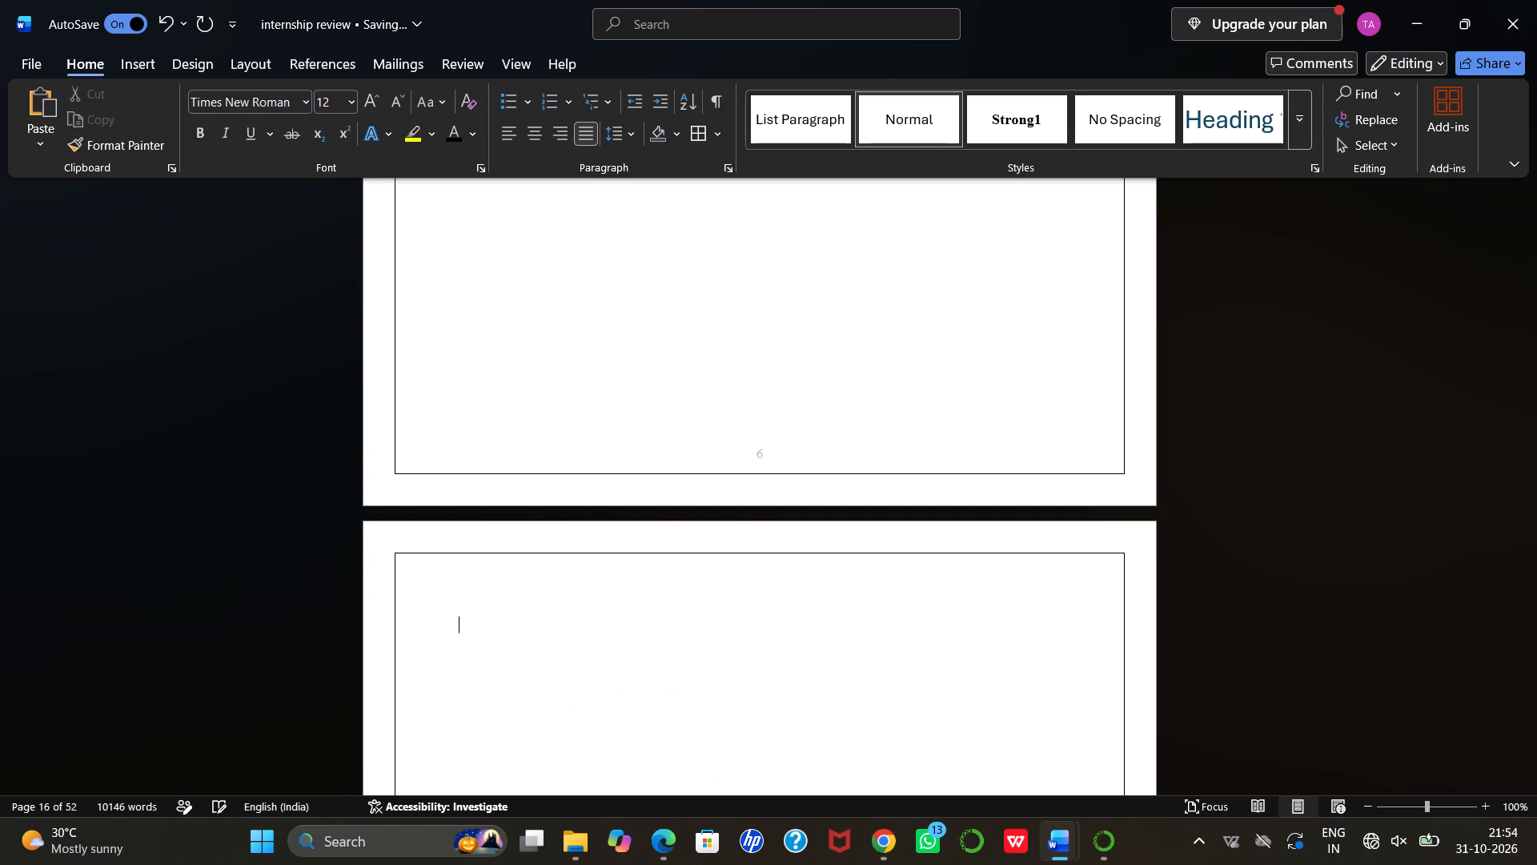
key(Return)
key(Return)
key(Return)
key(Return)
key(Return)
key(Return)
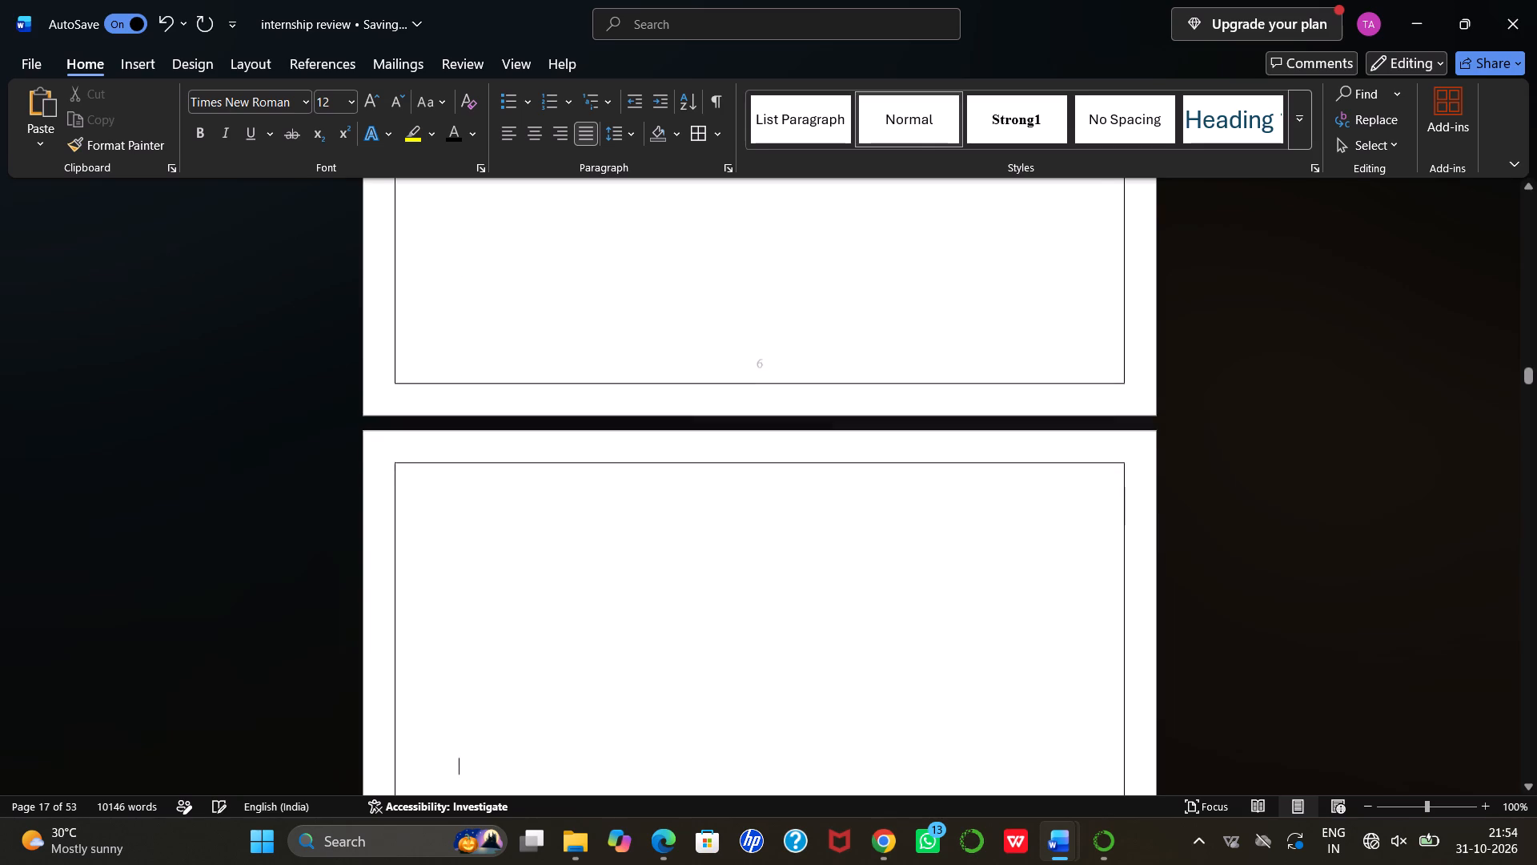
scroll(451, 392, down, 1)
key(Return)
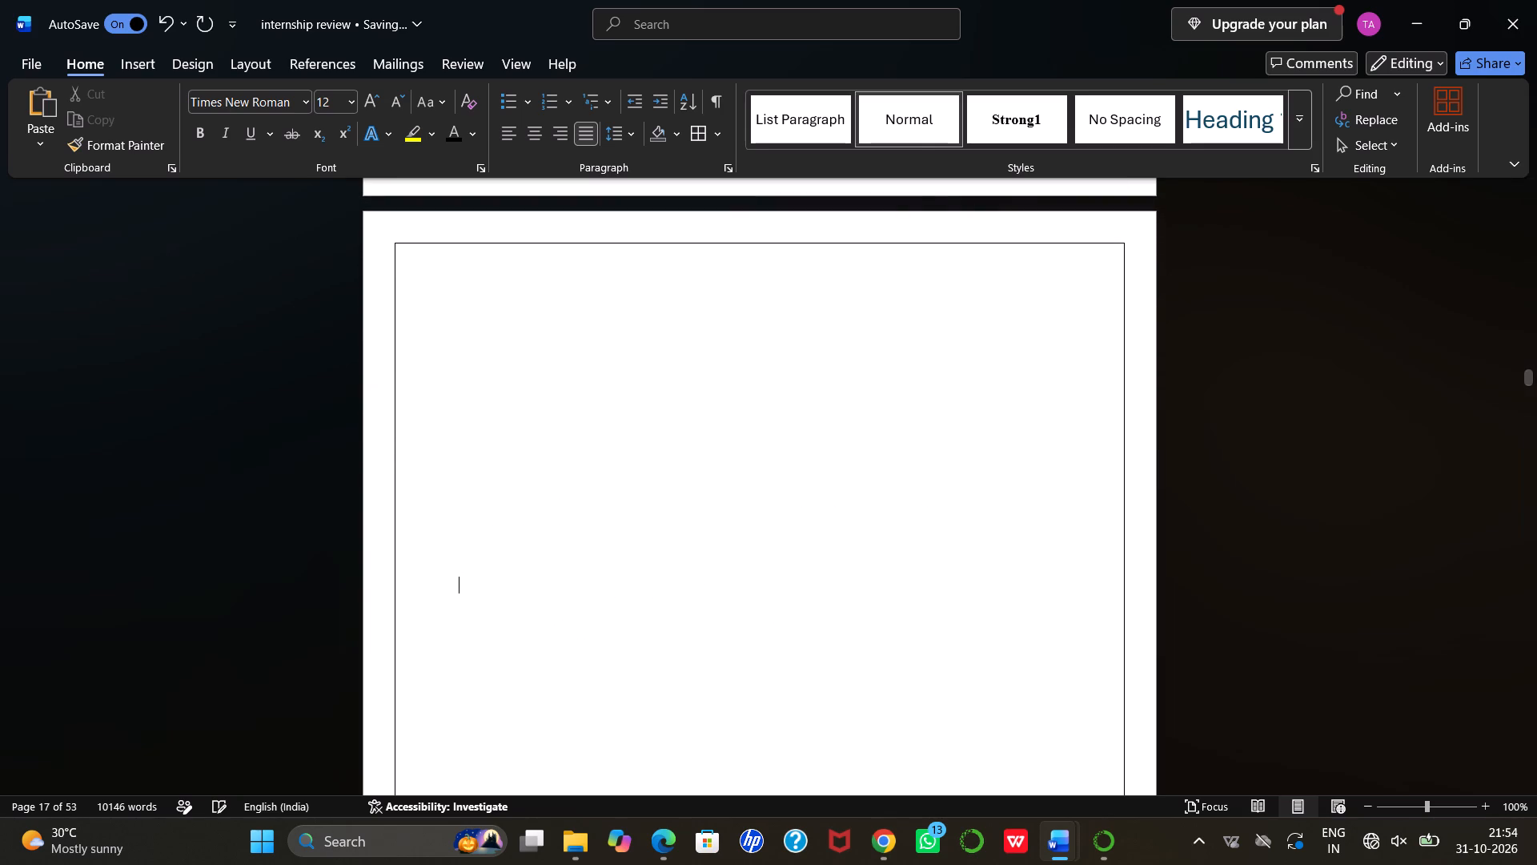
key(Return)
Enter the divider title "CHAPTER-2" partway down the new blank page, indented towards the middle.
key(space)
key(space)
key(space)
key(space)
key(space)
key(space)
key(space)
key(space)
key(space)
key(space)
key(space)
key(space)
key(space)
key(space)
key(space)
key(space)
key(space)
key(space)
key(space)
key(space)
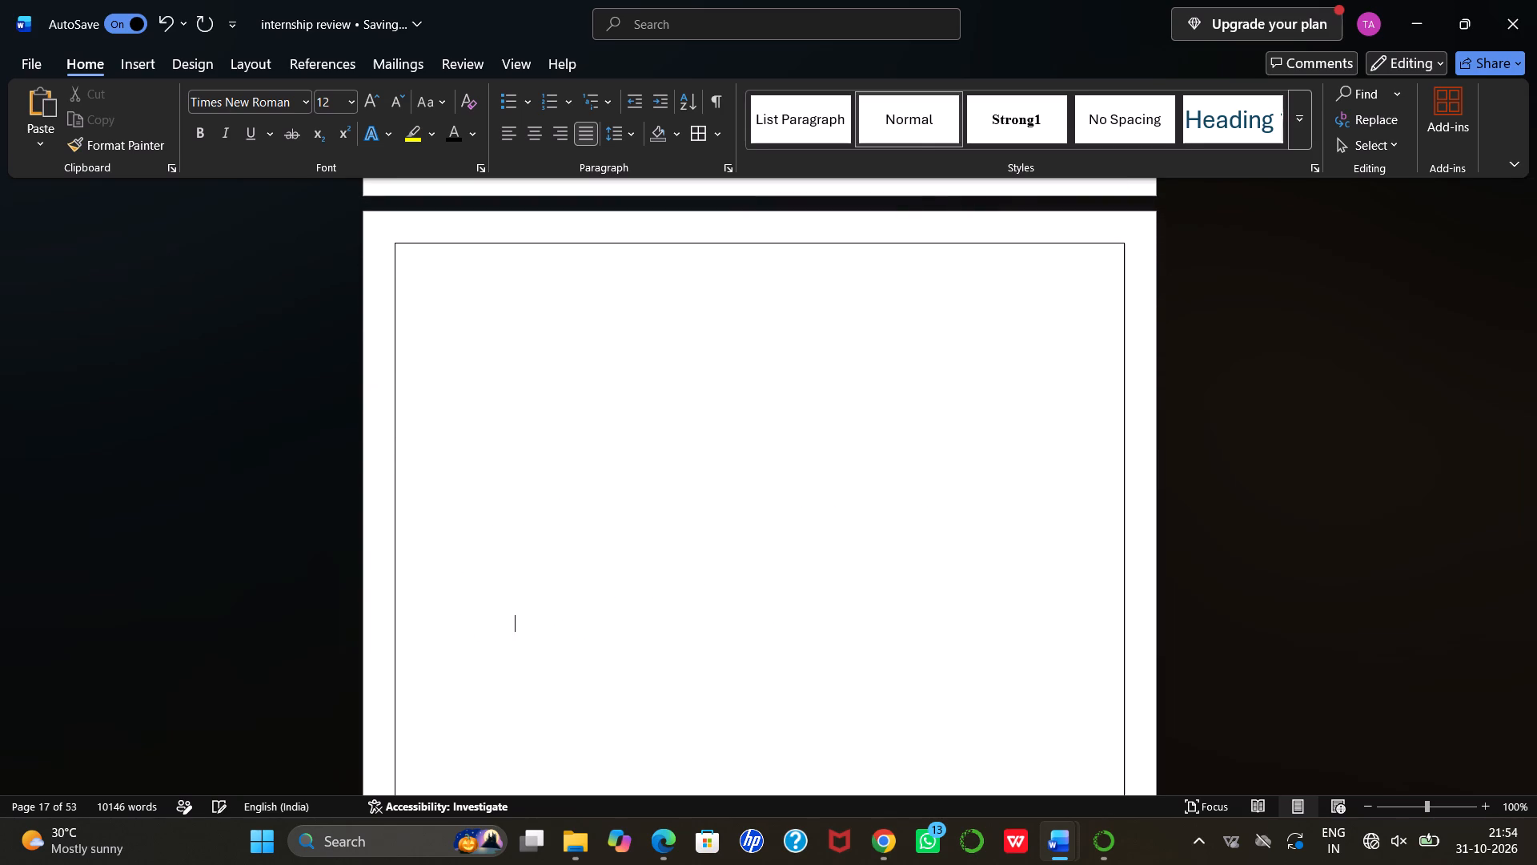
key(space)
text(CHA)
text(PTER)
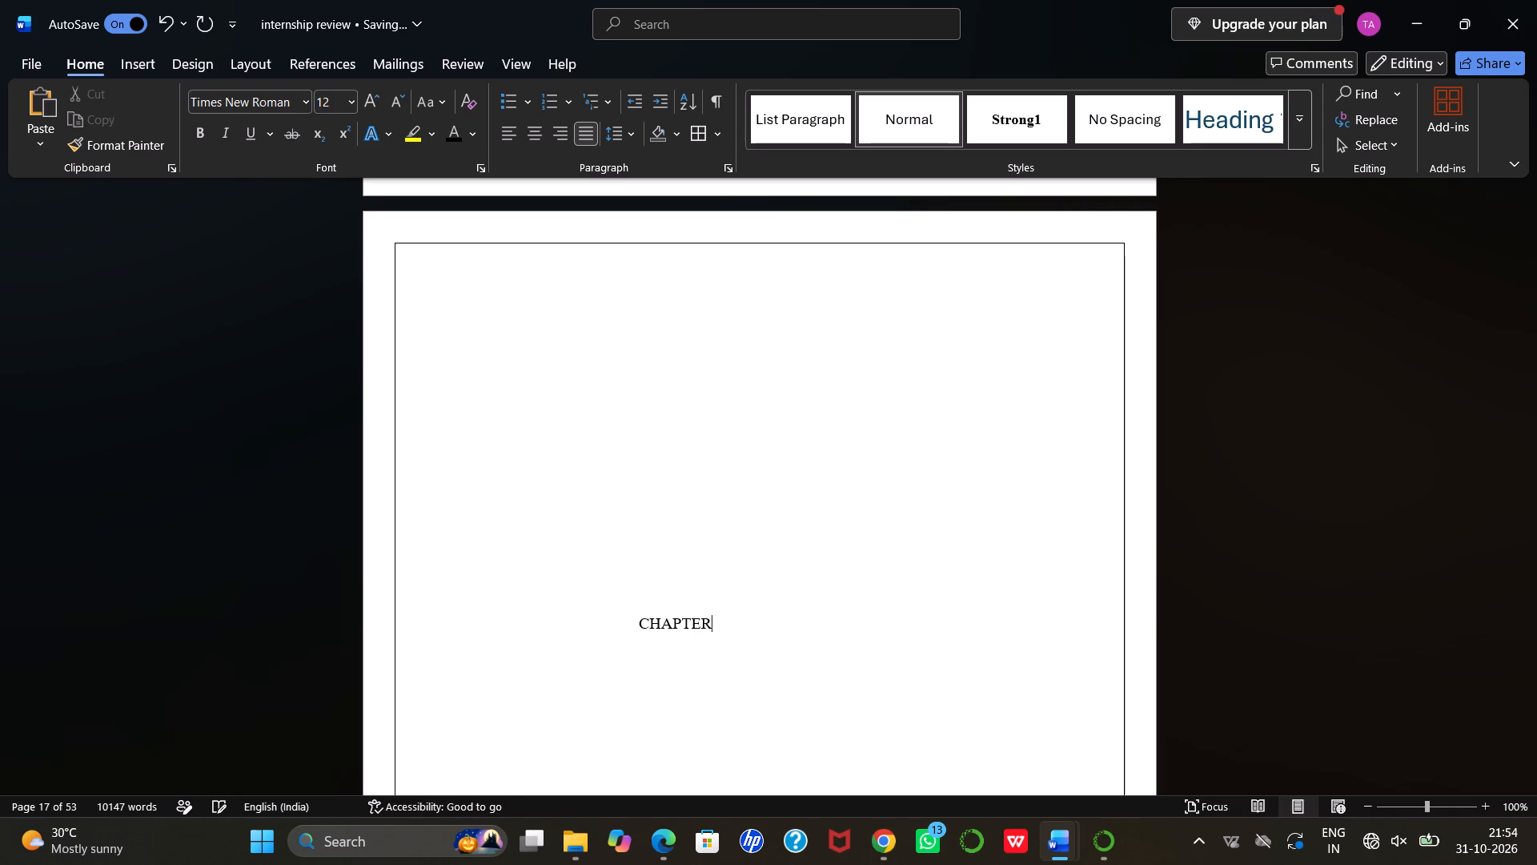
text(-2)
key(Return)
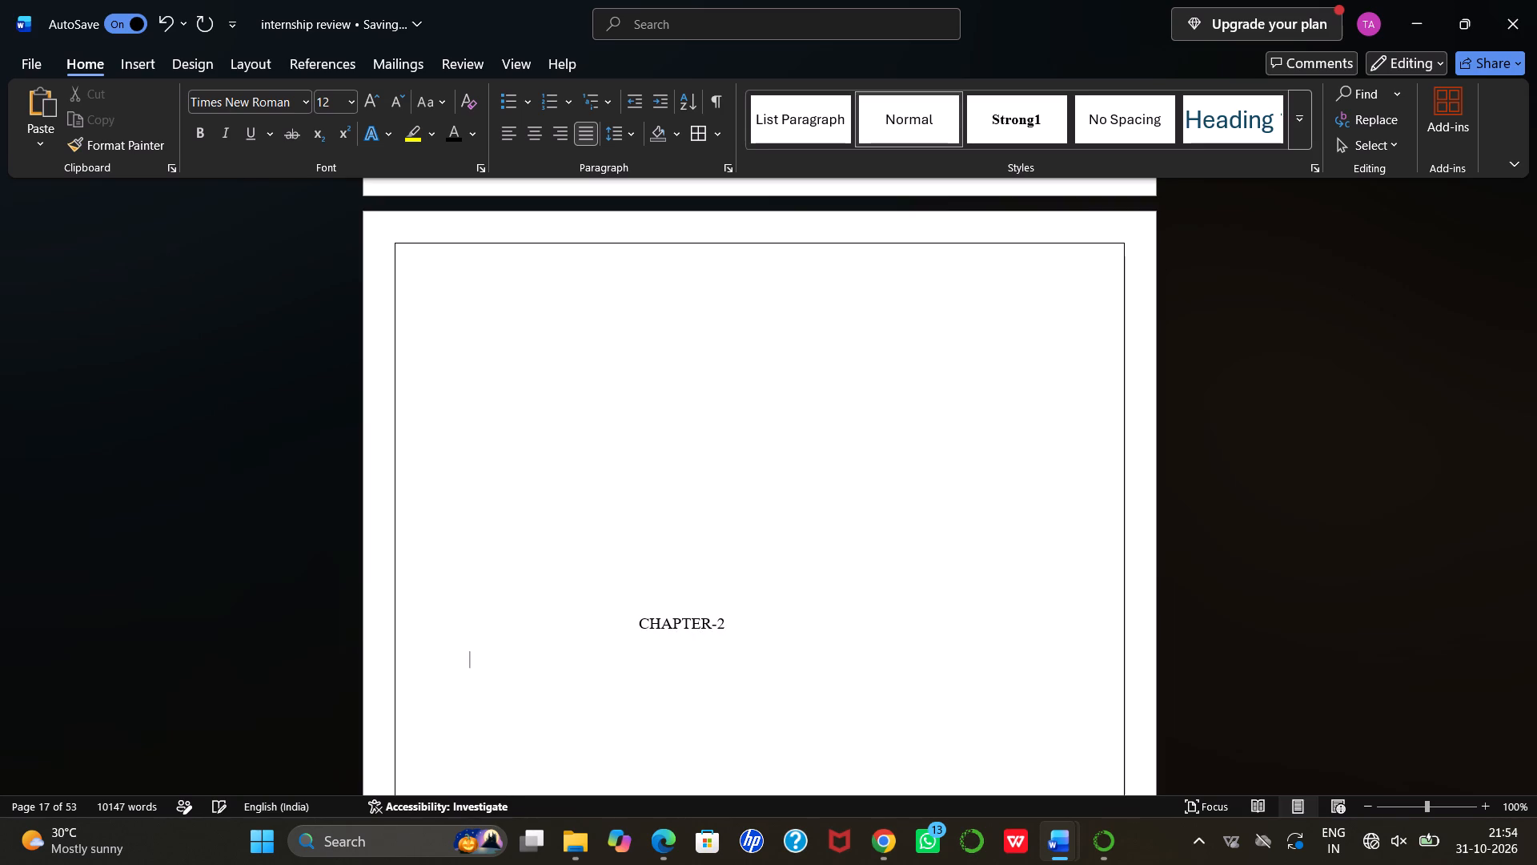
Add "WORK PROFILE" on the line beneath "CHAPTER-2" on the divider page.
key(space)
key(space)
key(space)
key(space)
key(space)
key(space)
key(space)
key(space)
key(space)
key(space)
key(space)
key(space)
key(space)
key(space)
key(space)
key(space)
key(space)
key(space)
key(space)
key(space)
text(WR)
key(BackSpace)
text(ORK PROFILE)
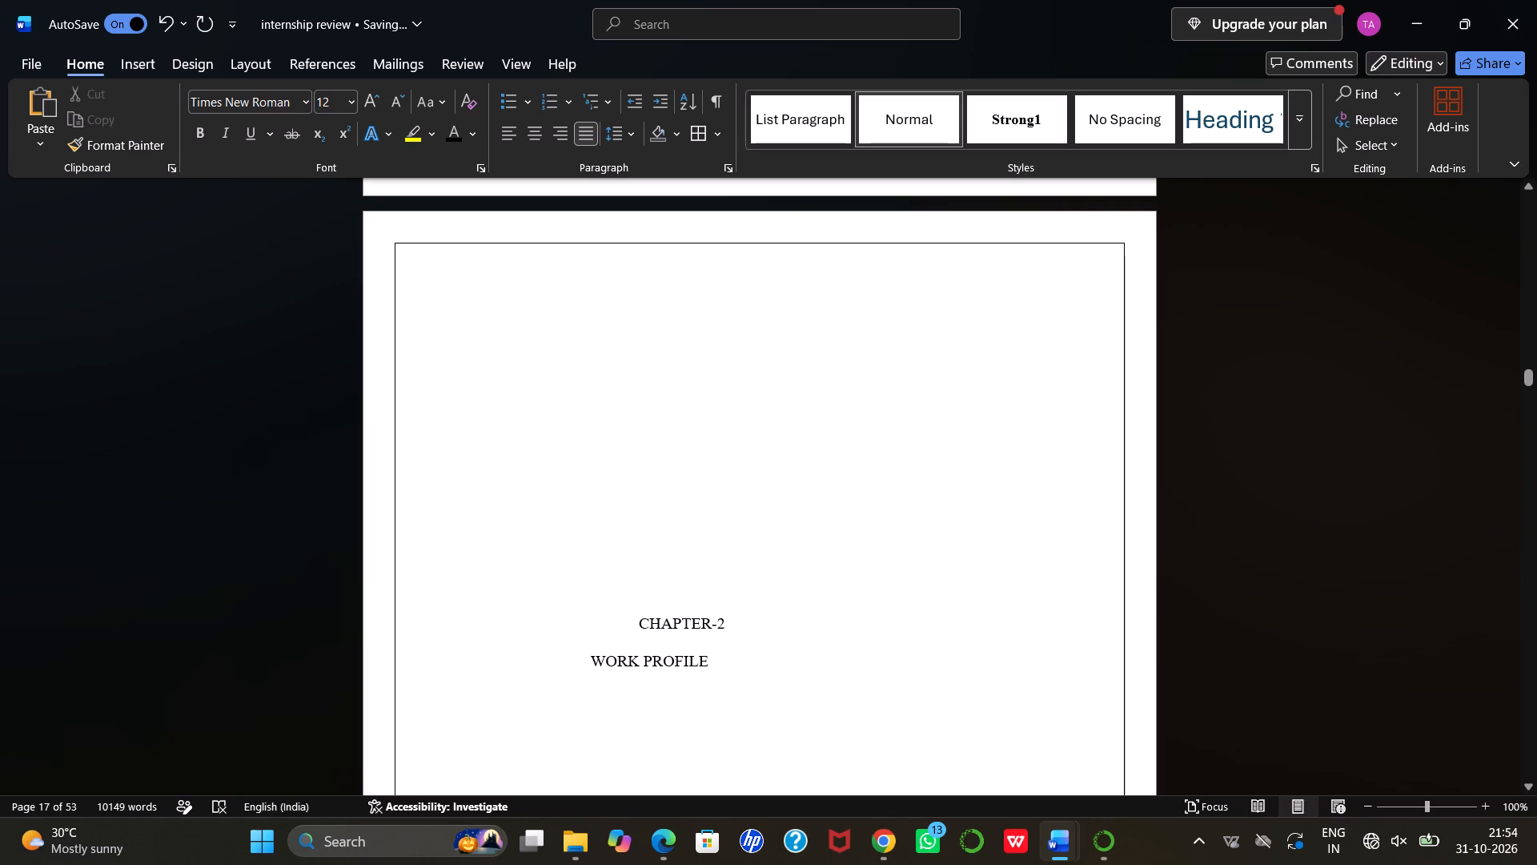
Centre the "CHAPTER-2" and "WORK PROFILE" lines and set their font size to 16.
drag(638, 620, 730, 681)
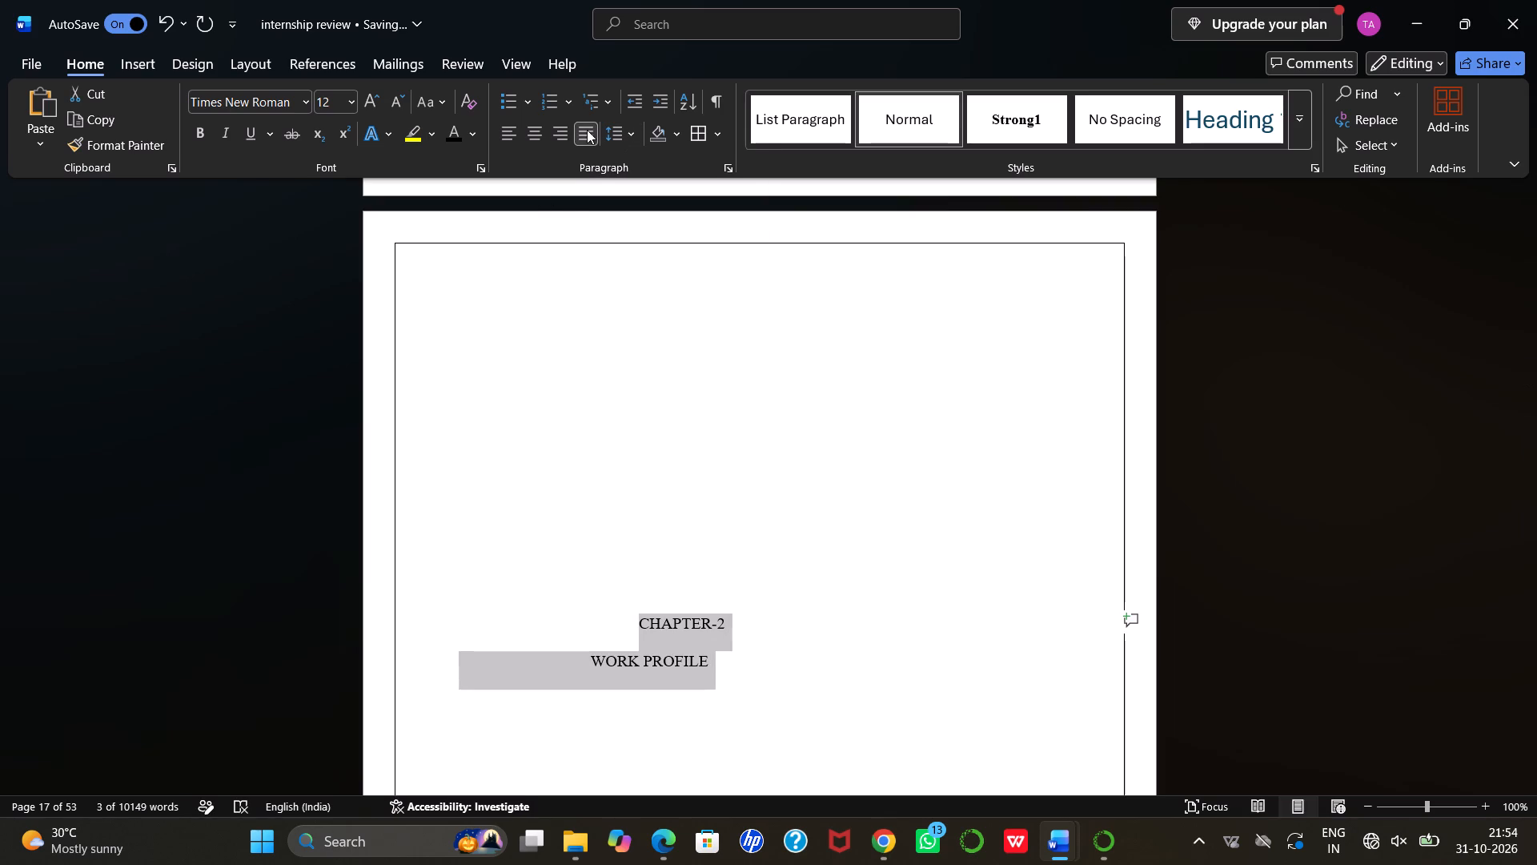
key(ctrl+e)
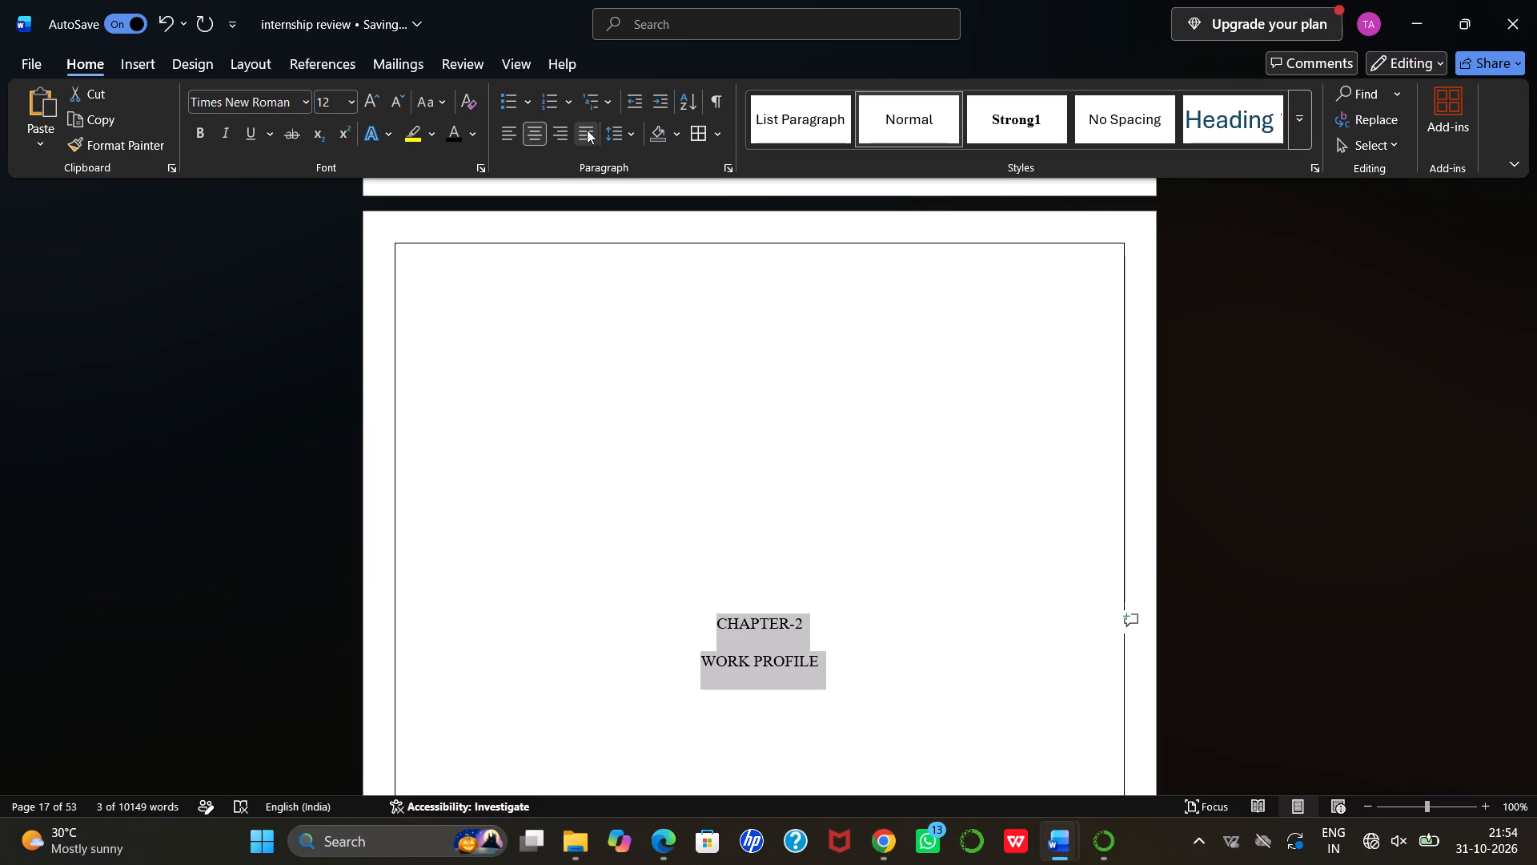
scroll(762, 552, down, 1)
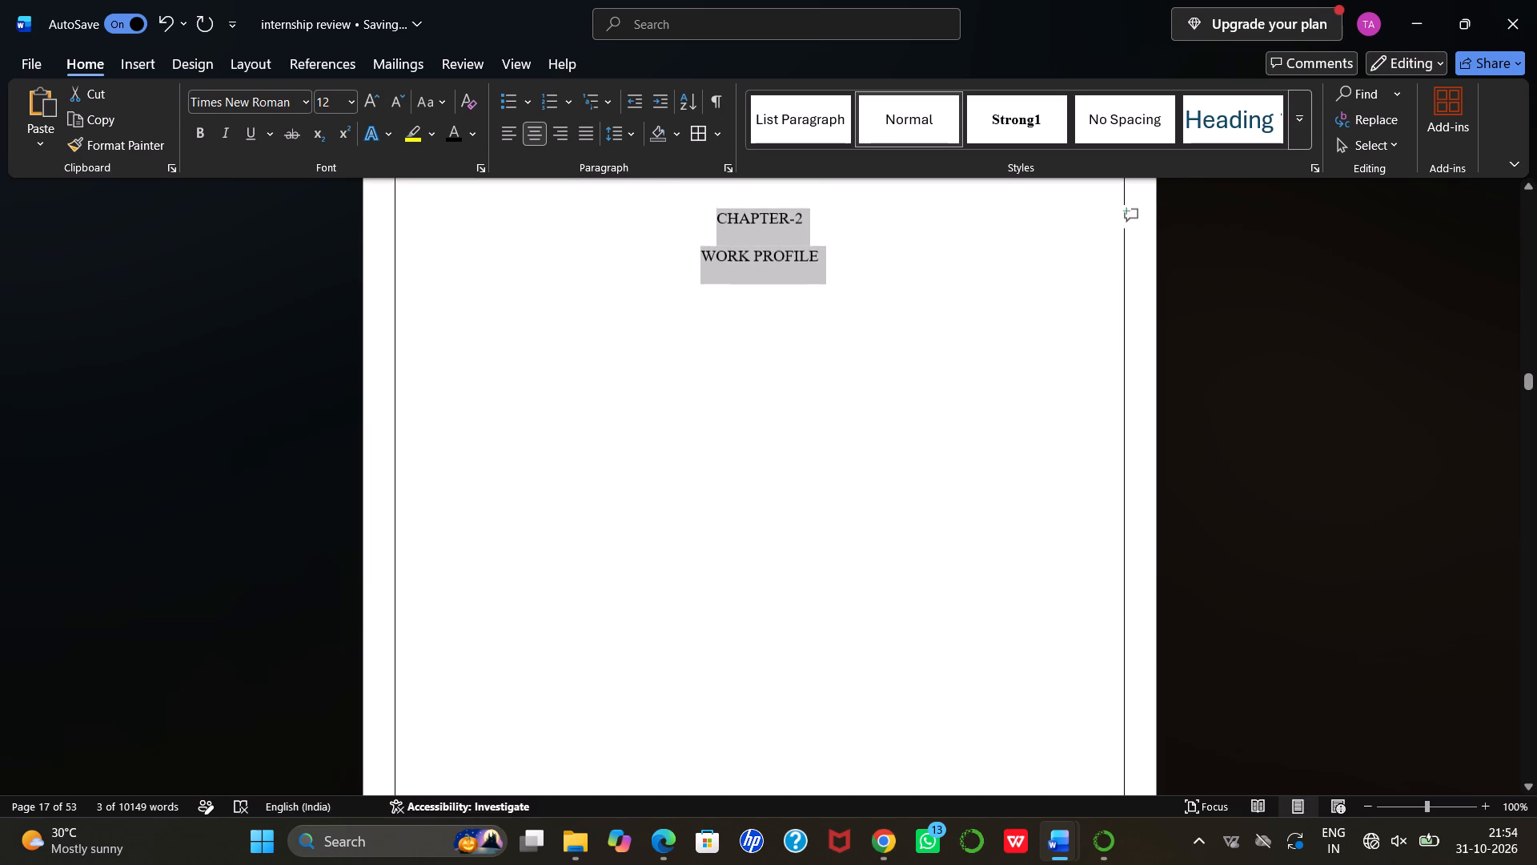
scroll(762, 552, down, 1)
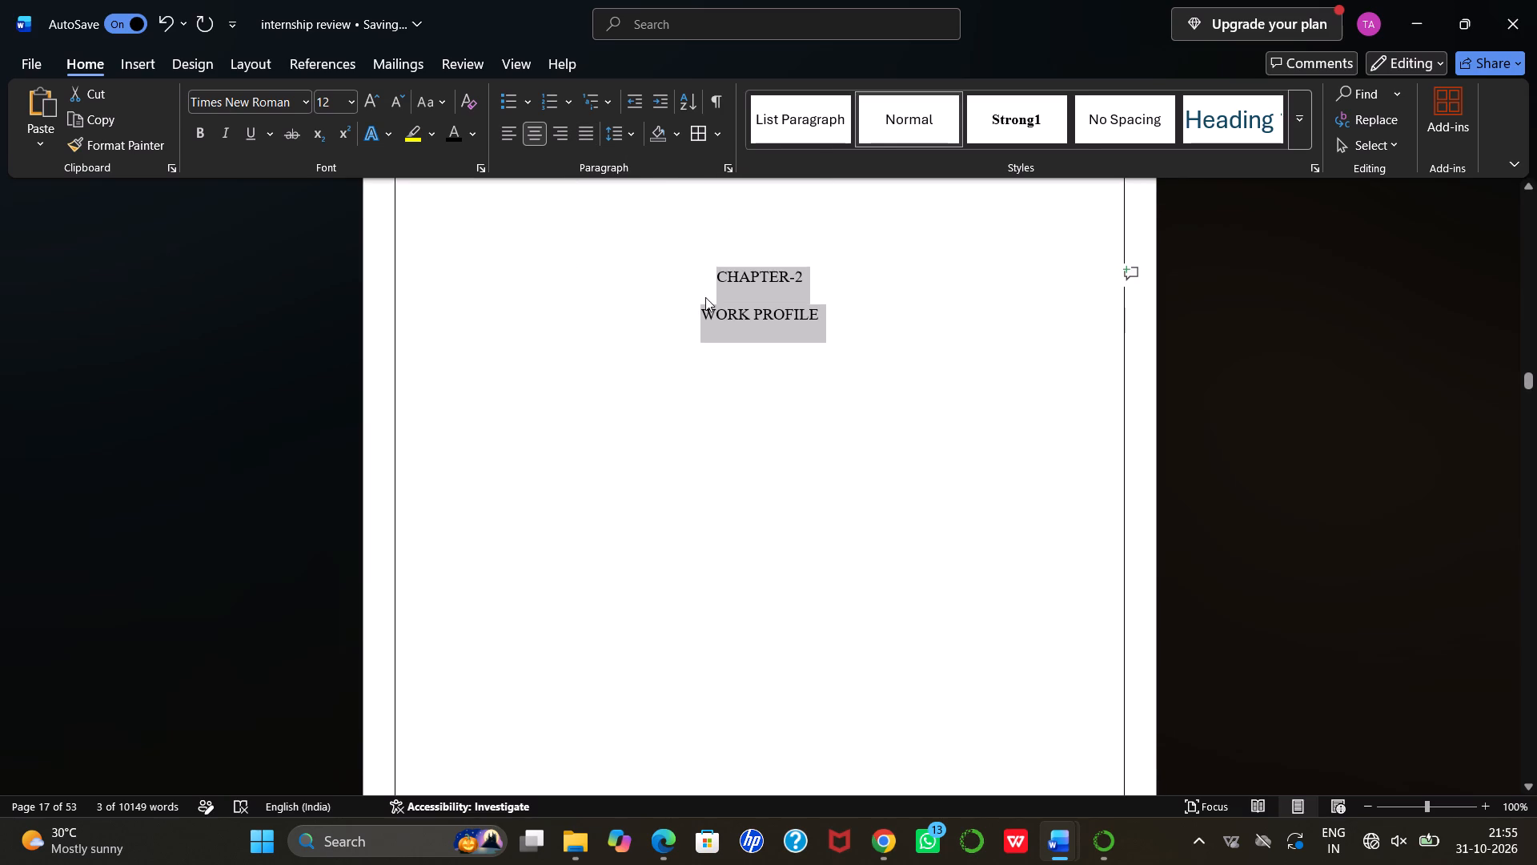
click(348, 98)
click(338, 276)
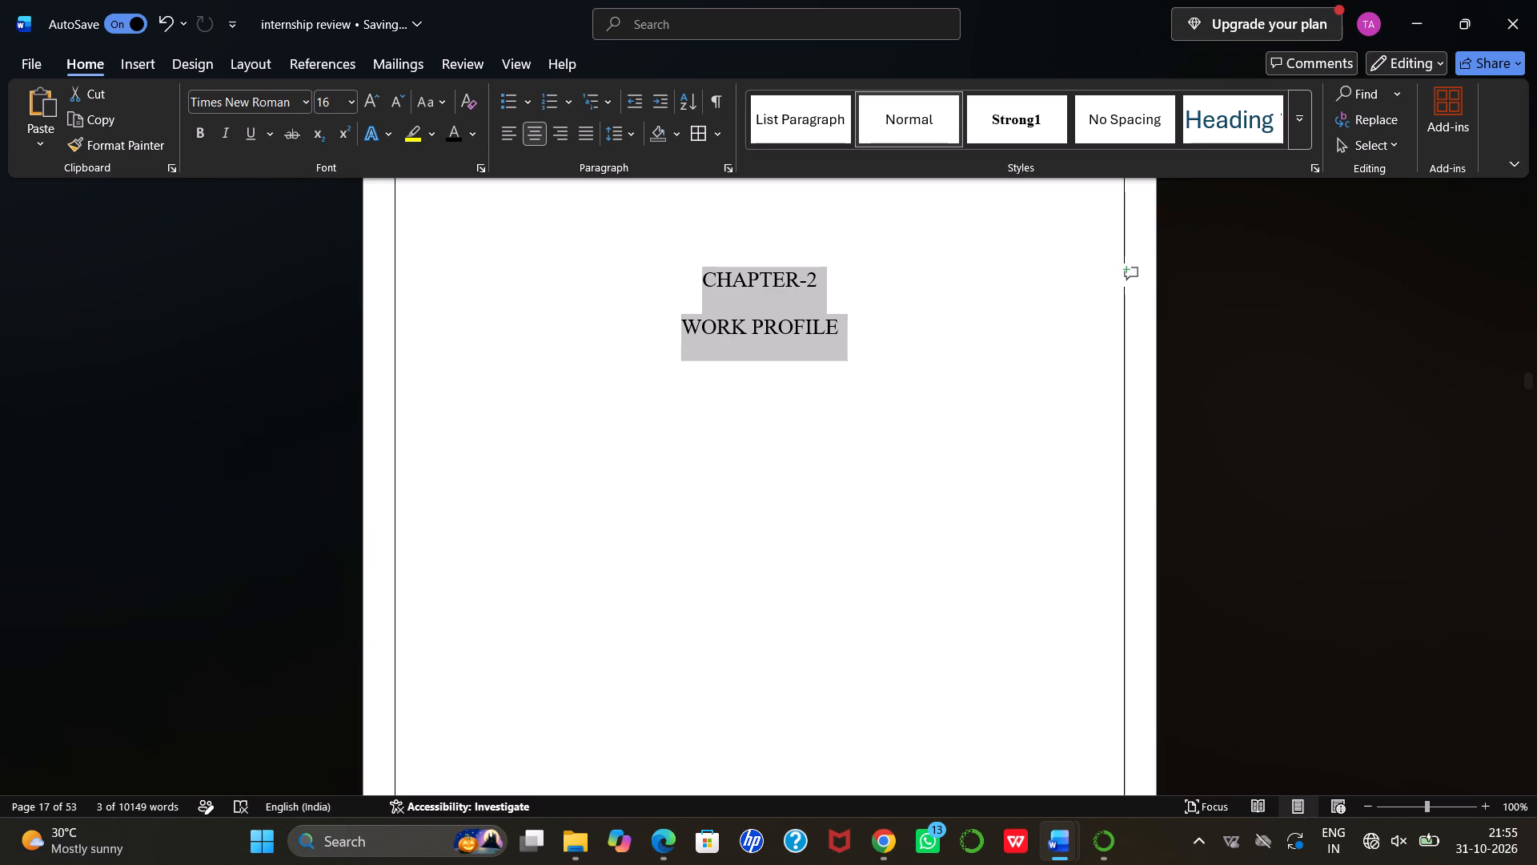
Review the Chapter 1 pages, from the industry overview to the SWOT analysis, for remaining formatting inconsistencies.
scroll(325, 267, up, 3)
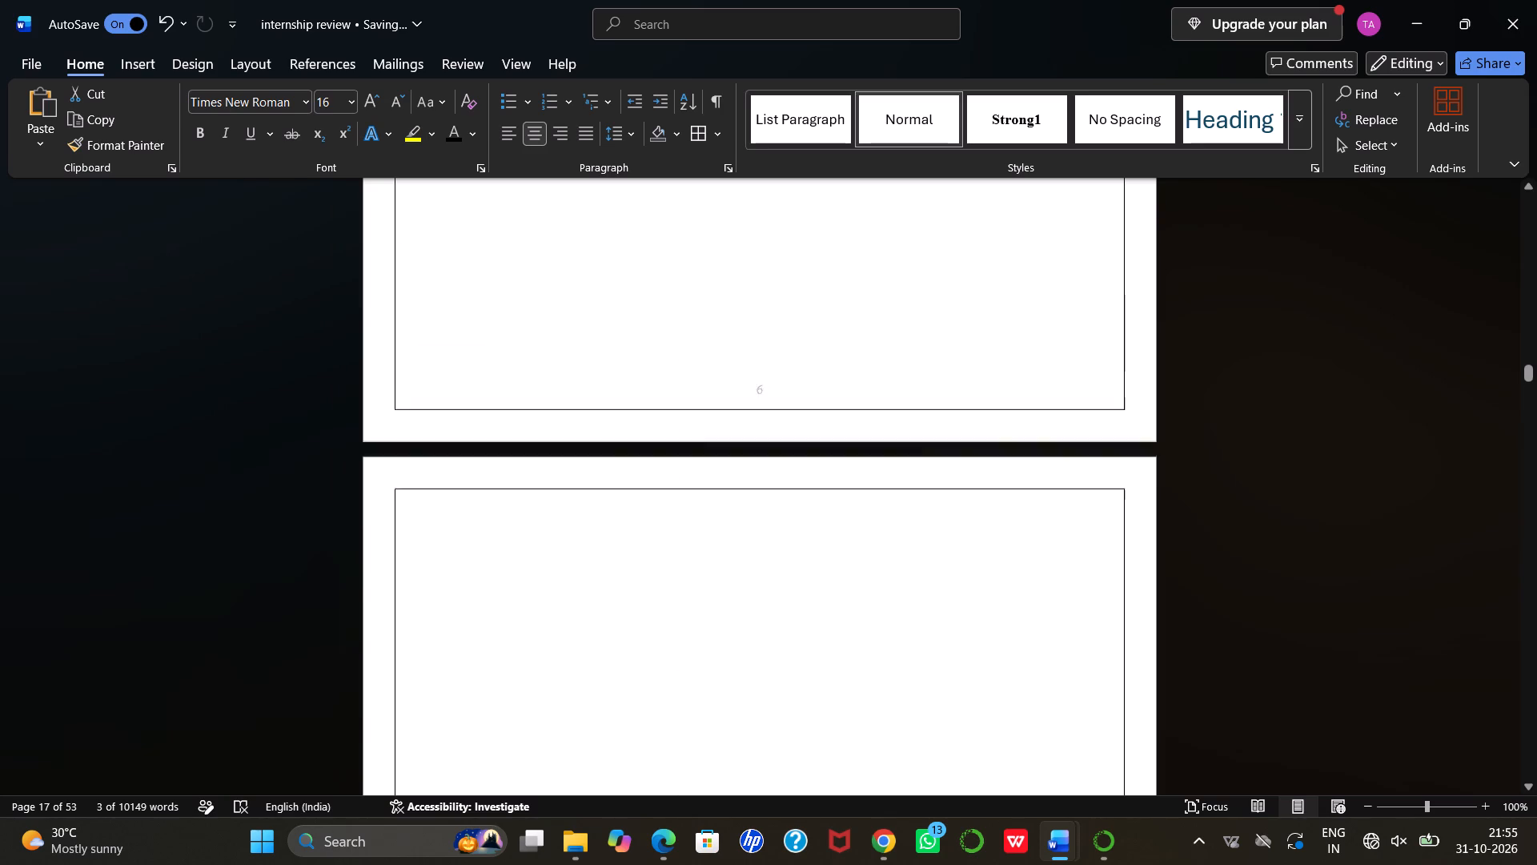
scroll(325, 267, up, 10)
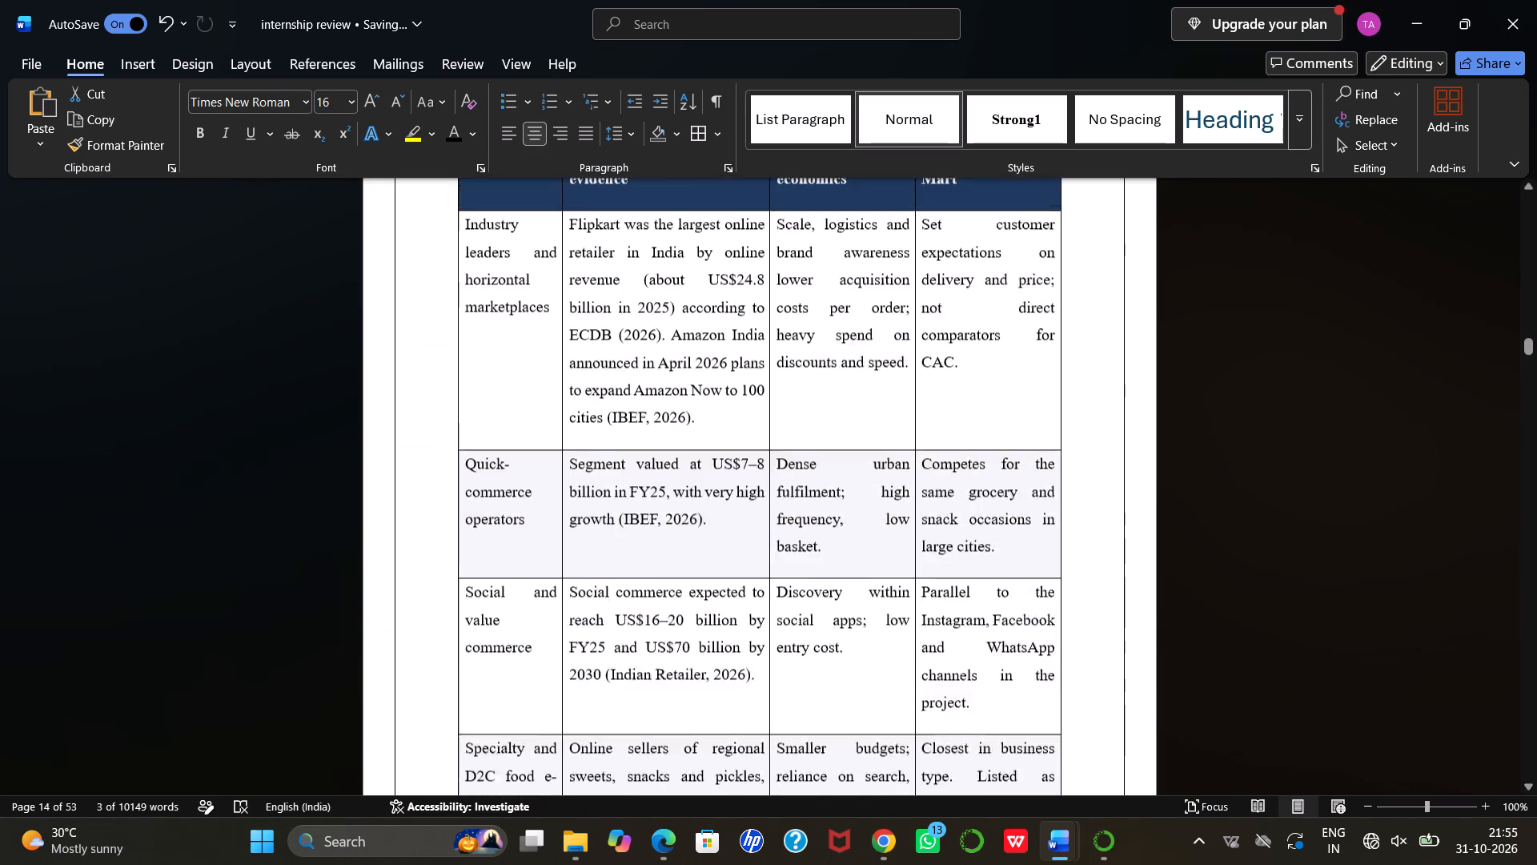
scroll(325, 267, up, 6)
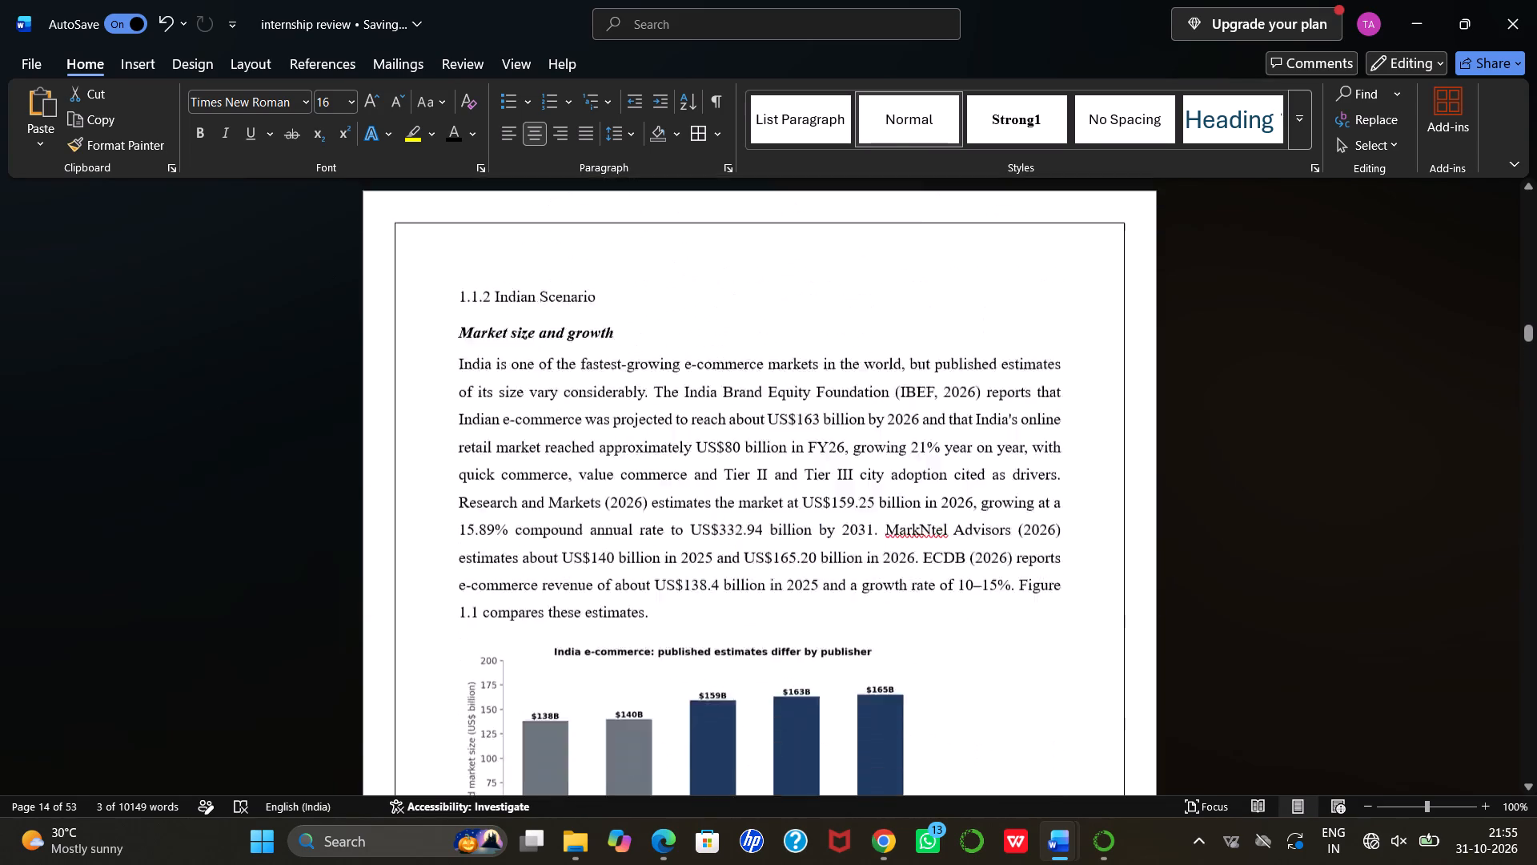
scroll(325, 267, up, 6)
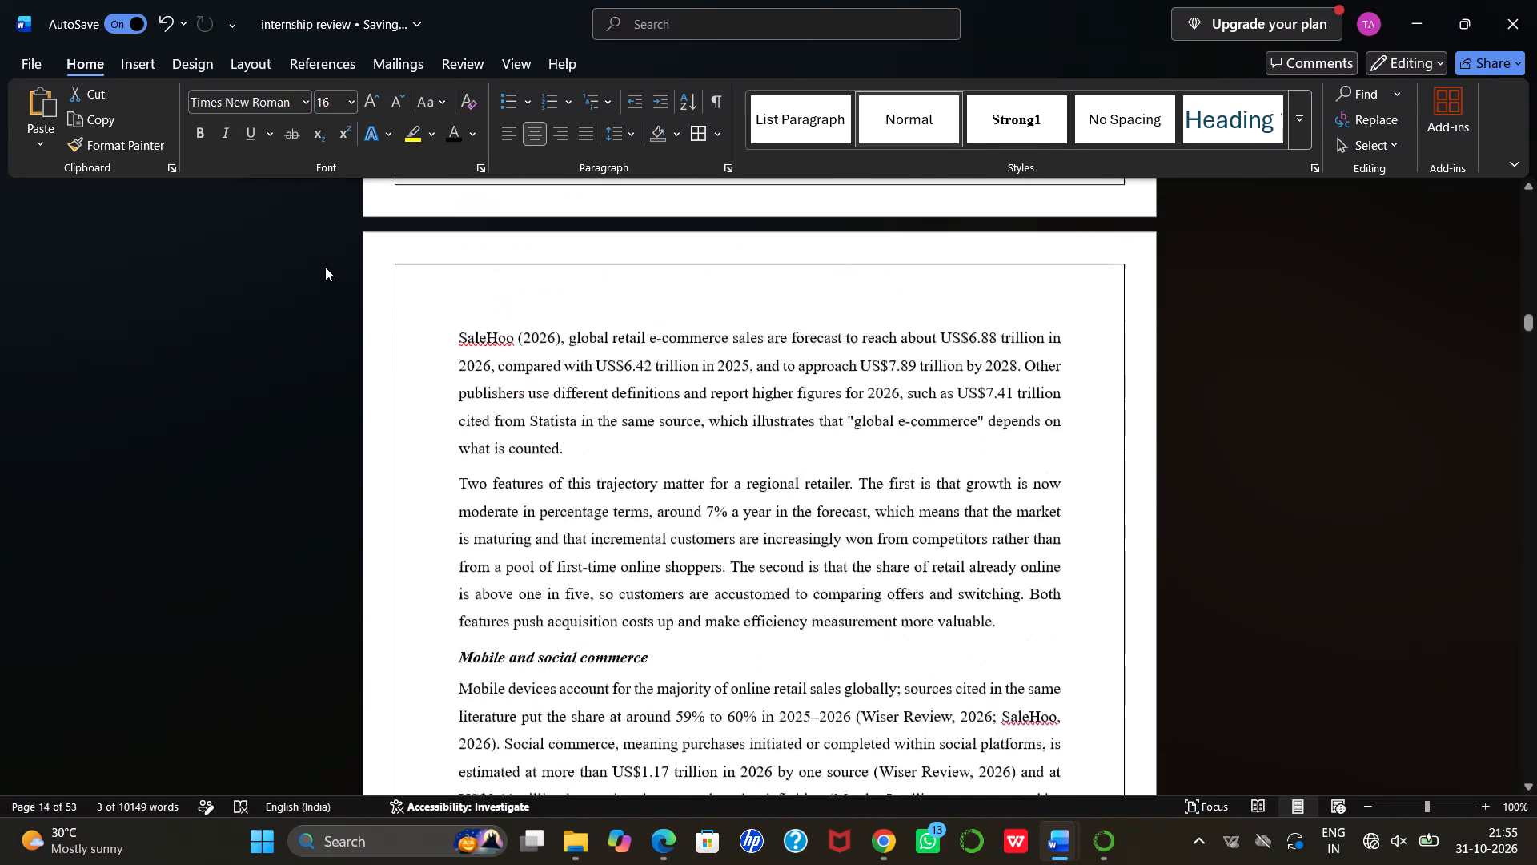
scroll(325, 267, up, 5)
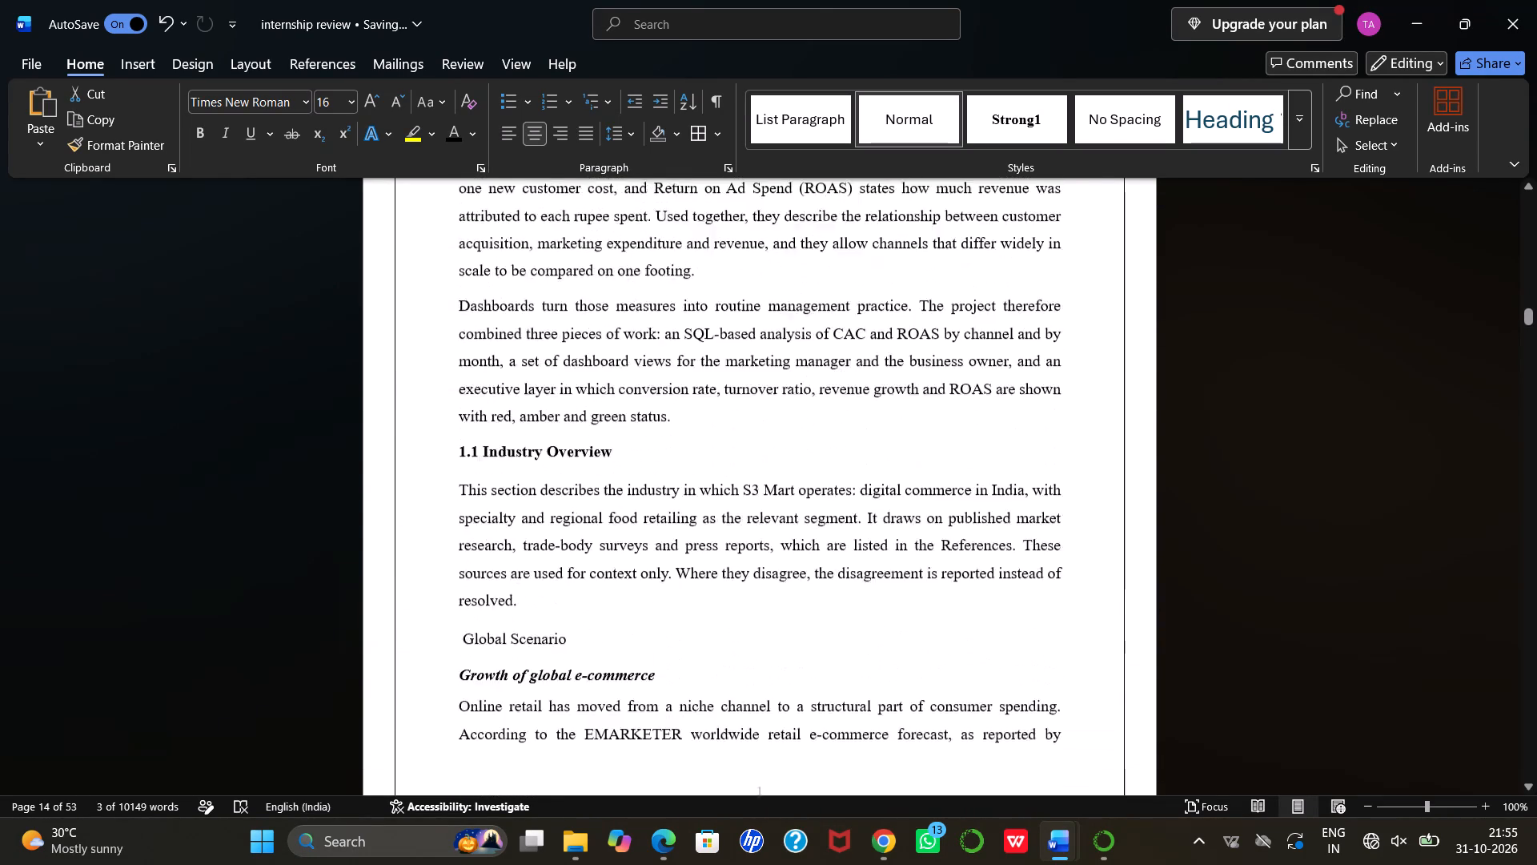
scroll(325, 267, up, 1)
scroll(325, 267, down, 1)
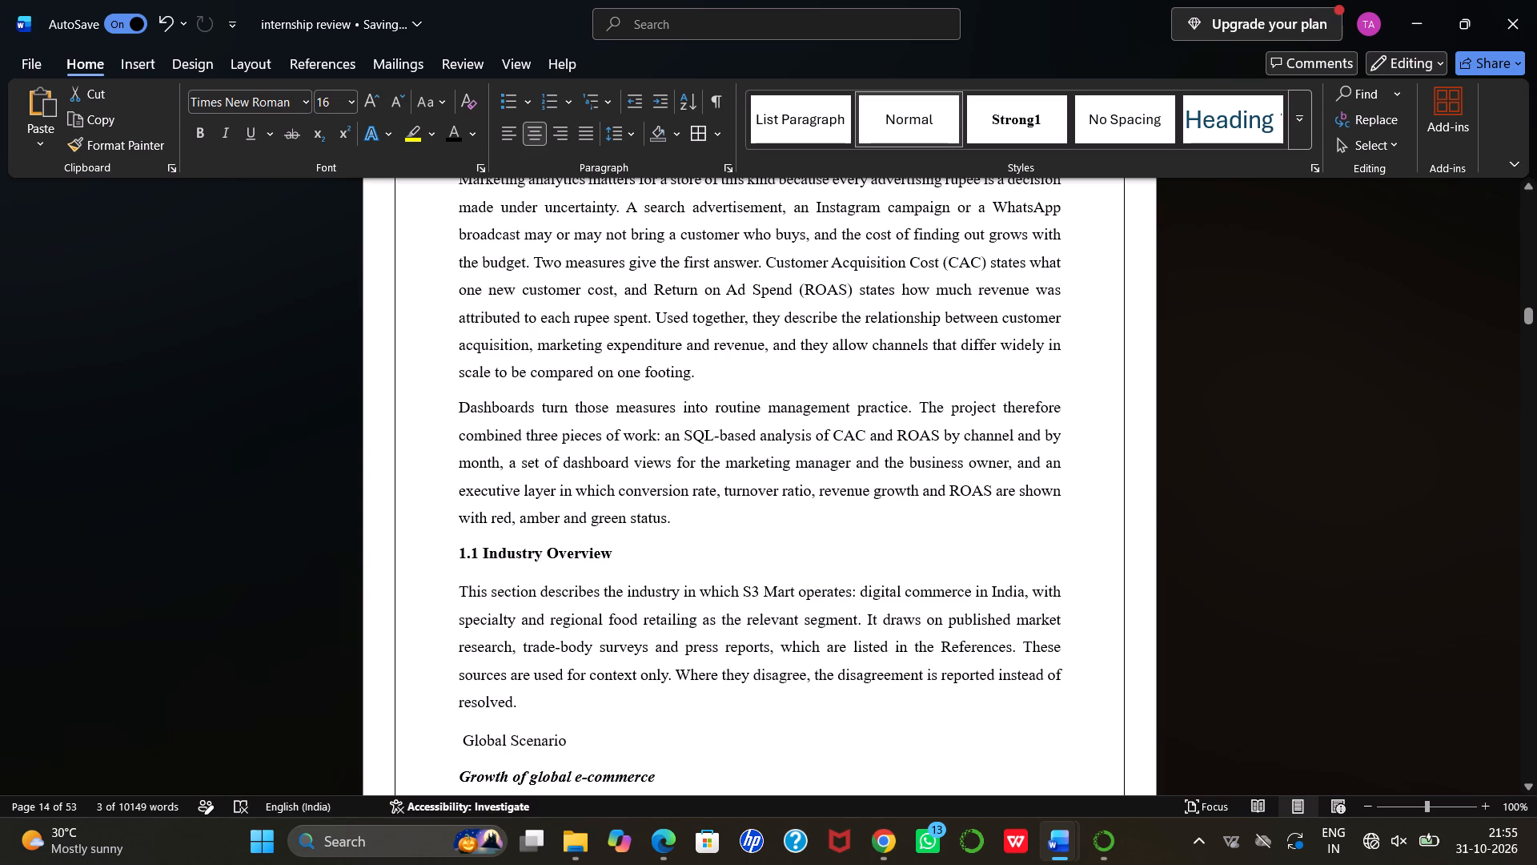
scroll(478, 441, up, 4)
scroll(478, 441, down, 1)
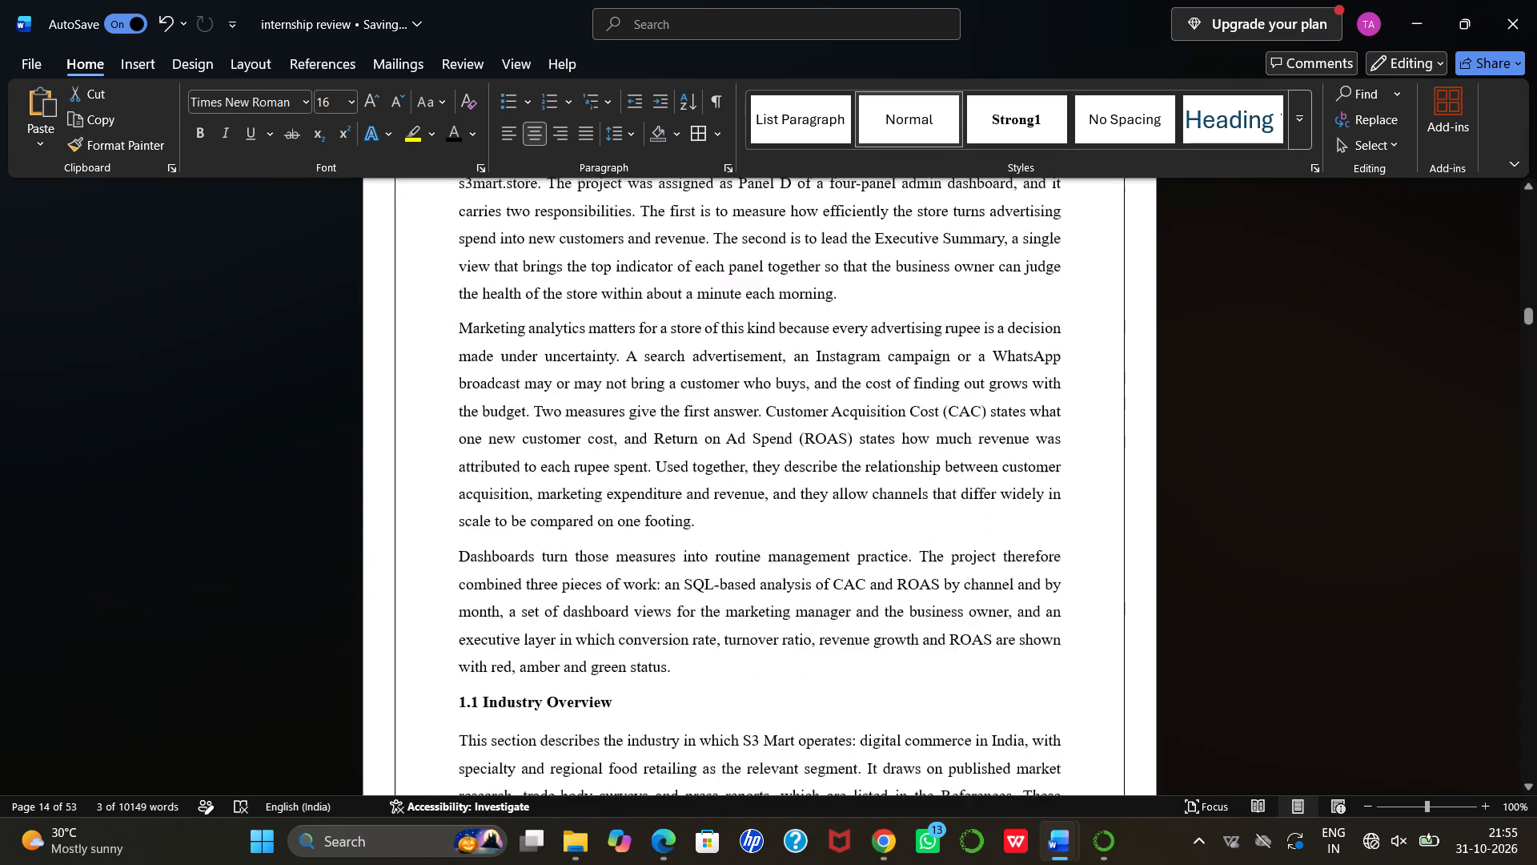
scroll(478, 441, down, 9)
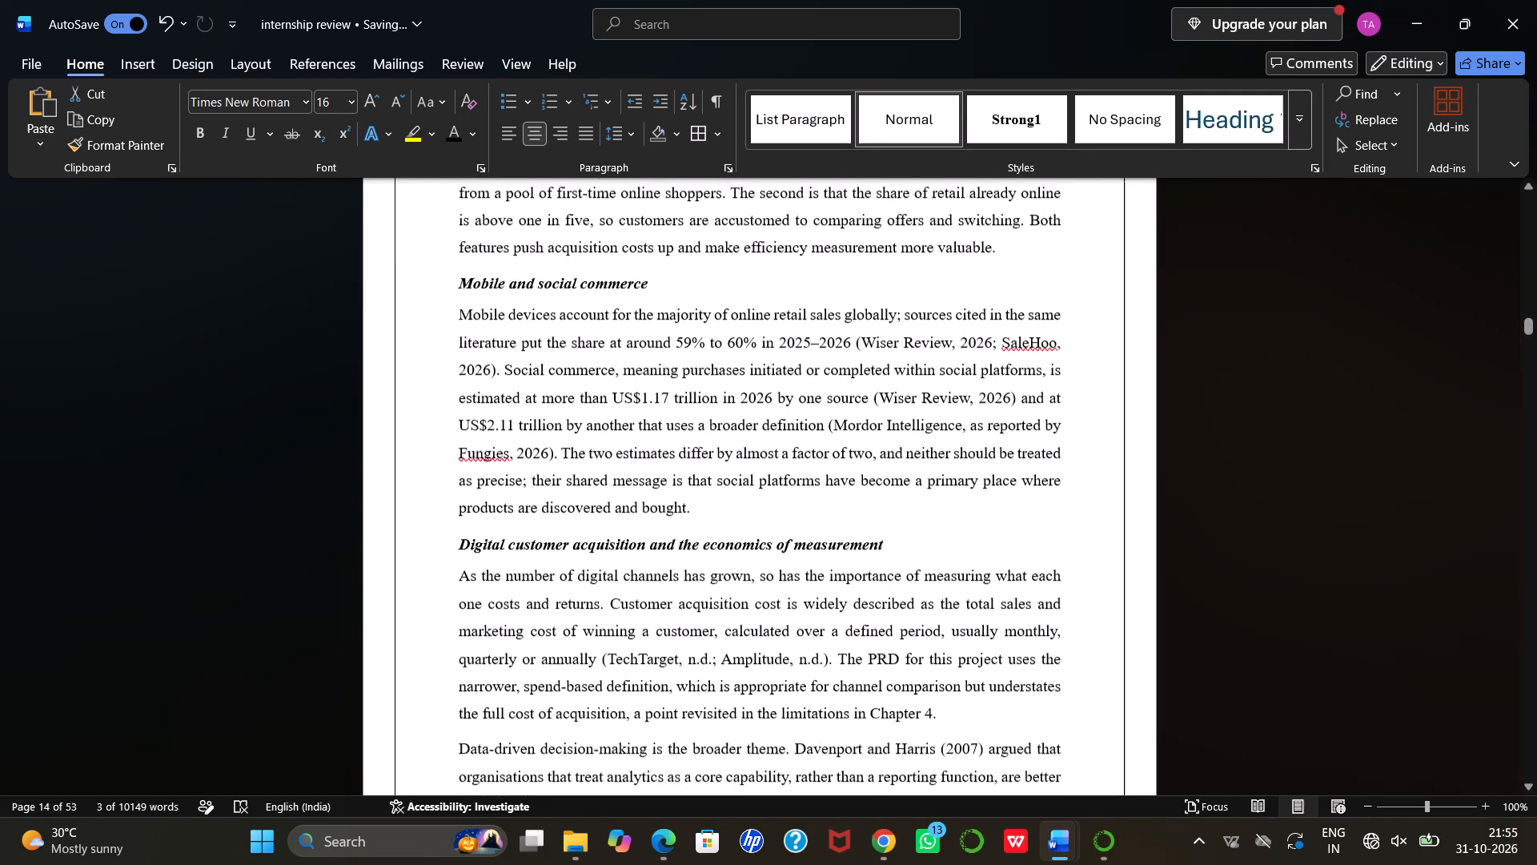
scroll(478, 441, down, 7)
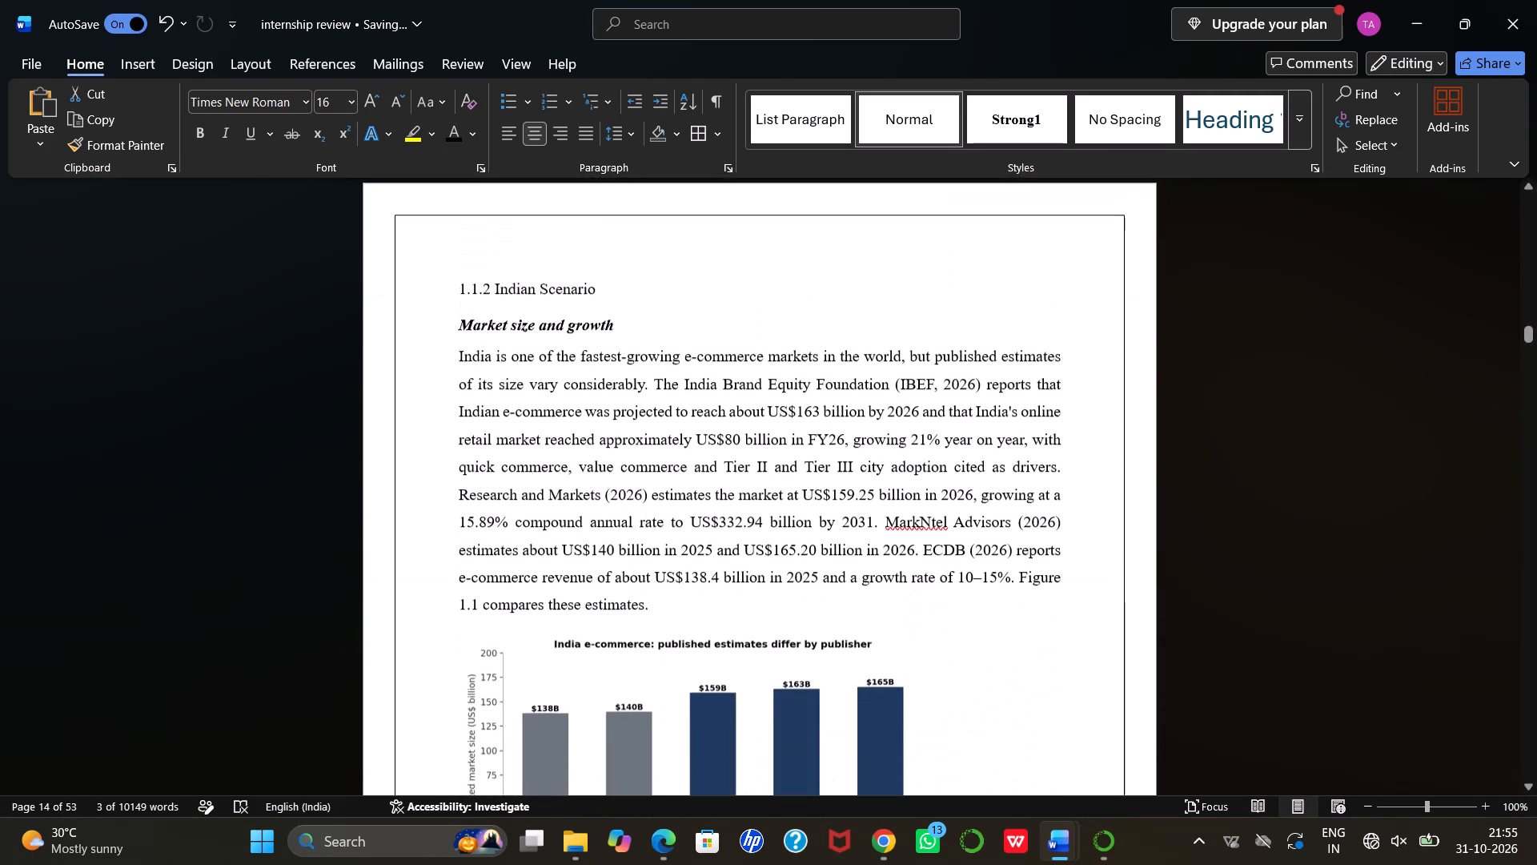
scroll(478, 441, down, 3)
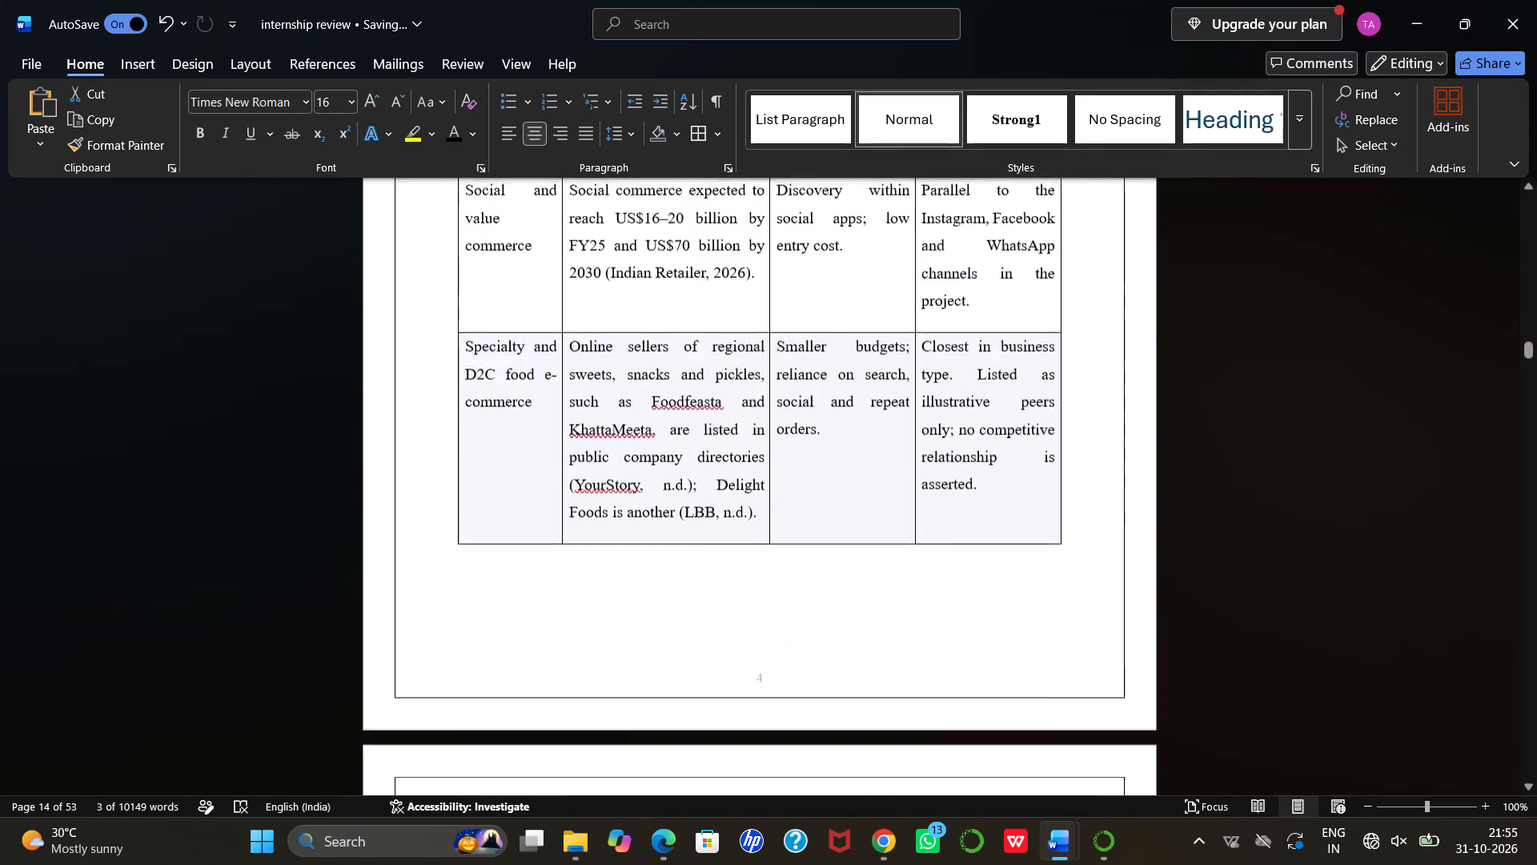
scroll(478, 441, down, 2)
scroll(478, 441, up, 1)
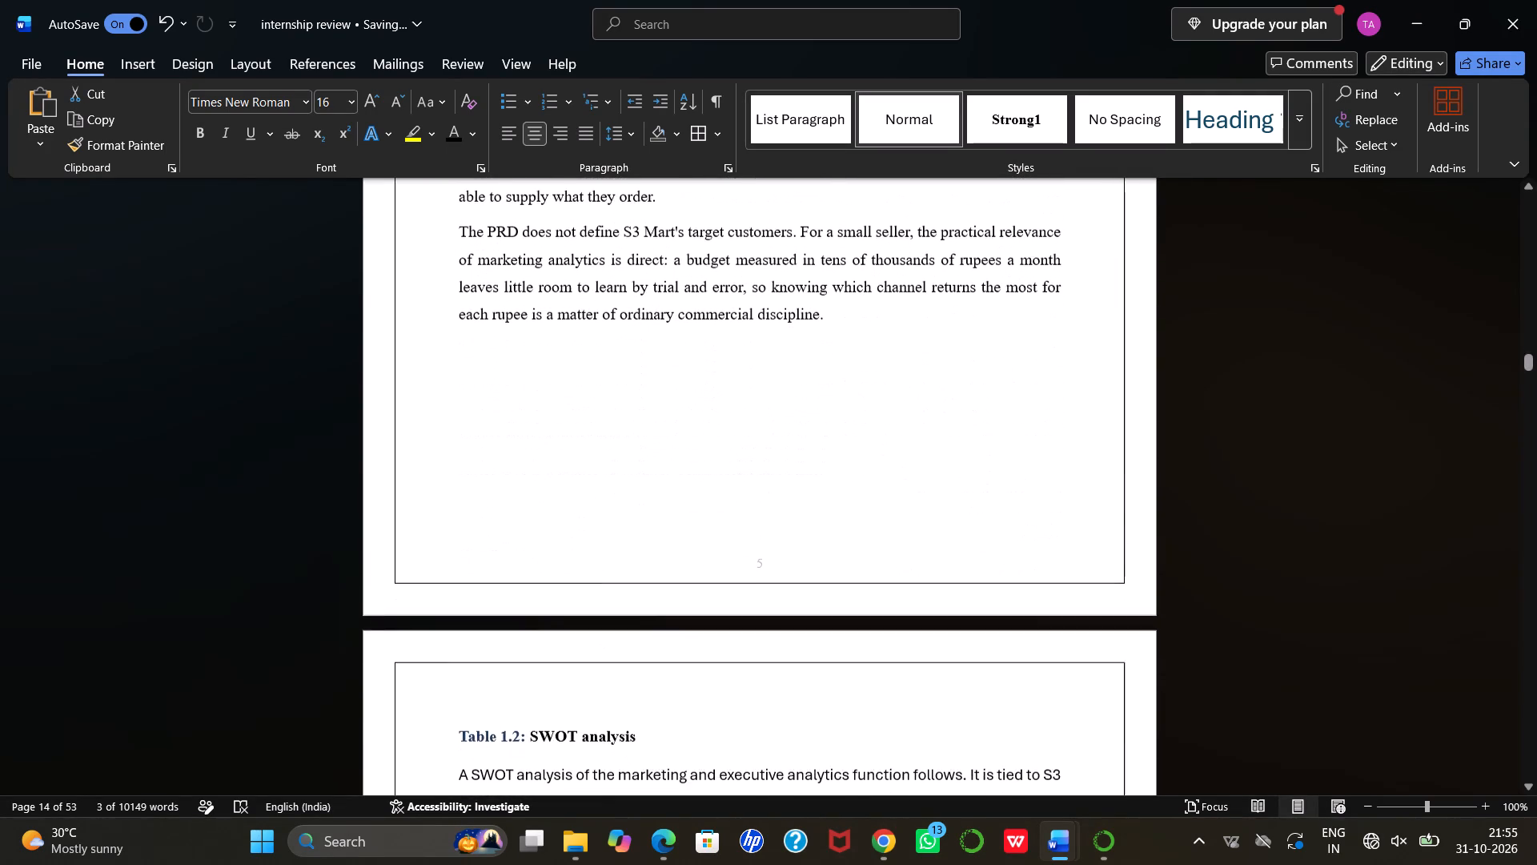
scroll(478, 441, up, 1)
scroll(478, 441, down, 1)
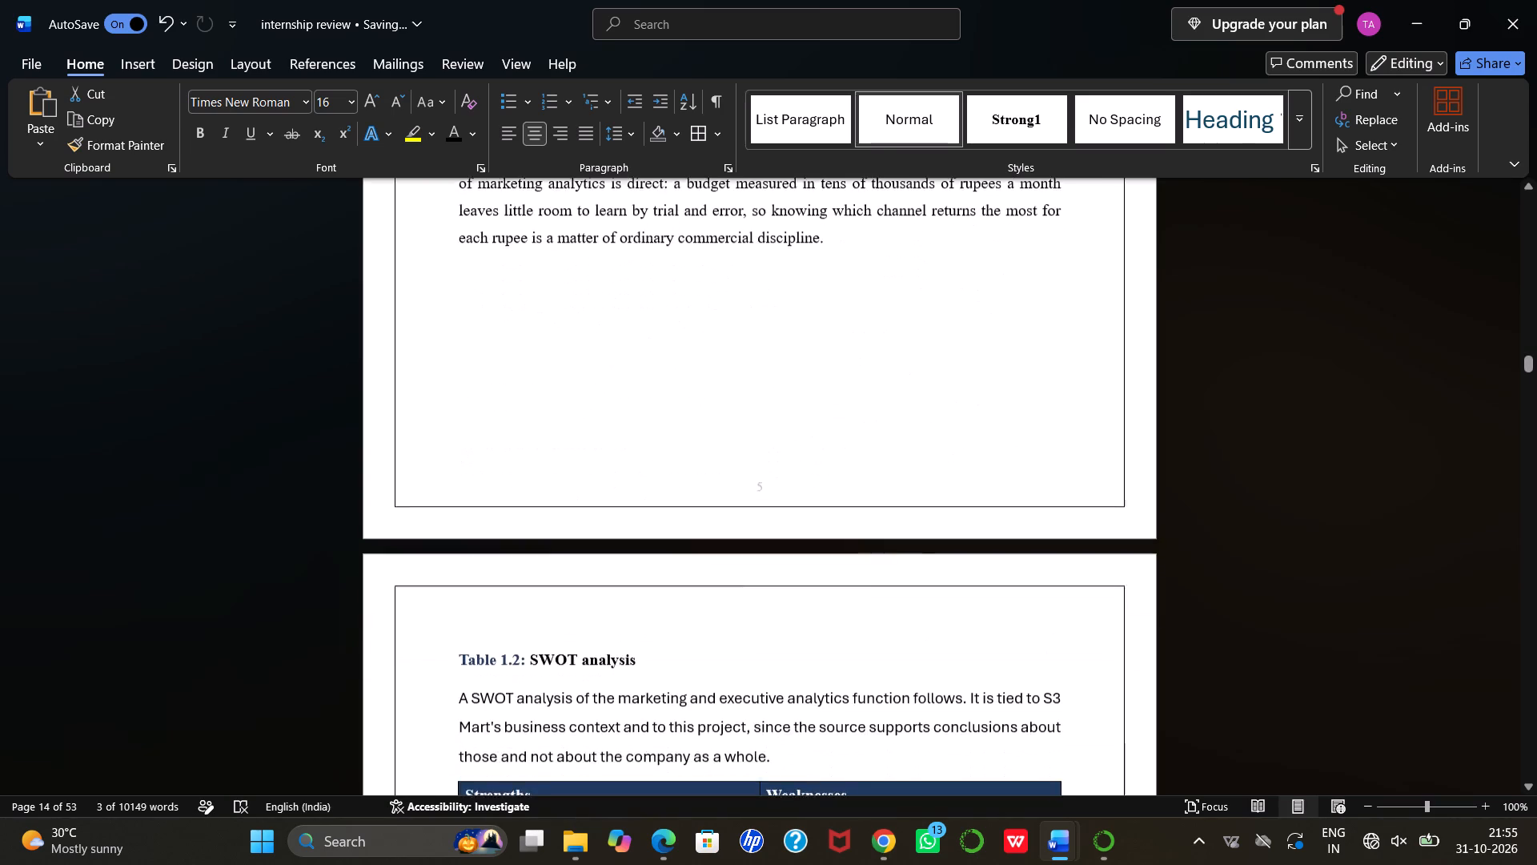
scroll(478, 441, down, 1)
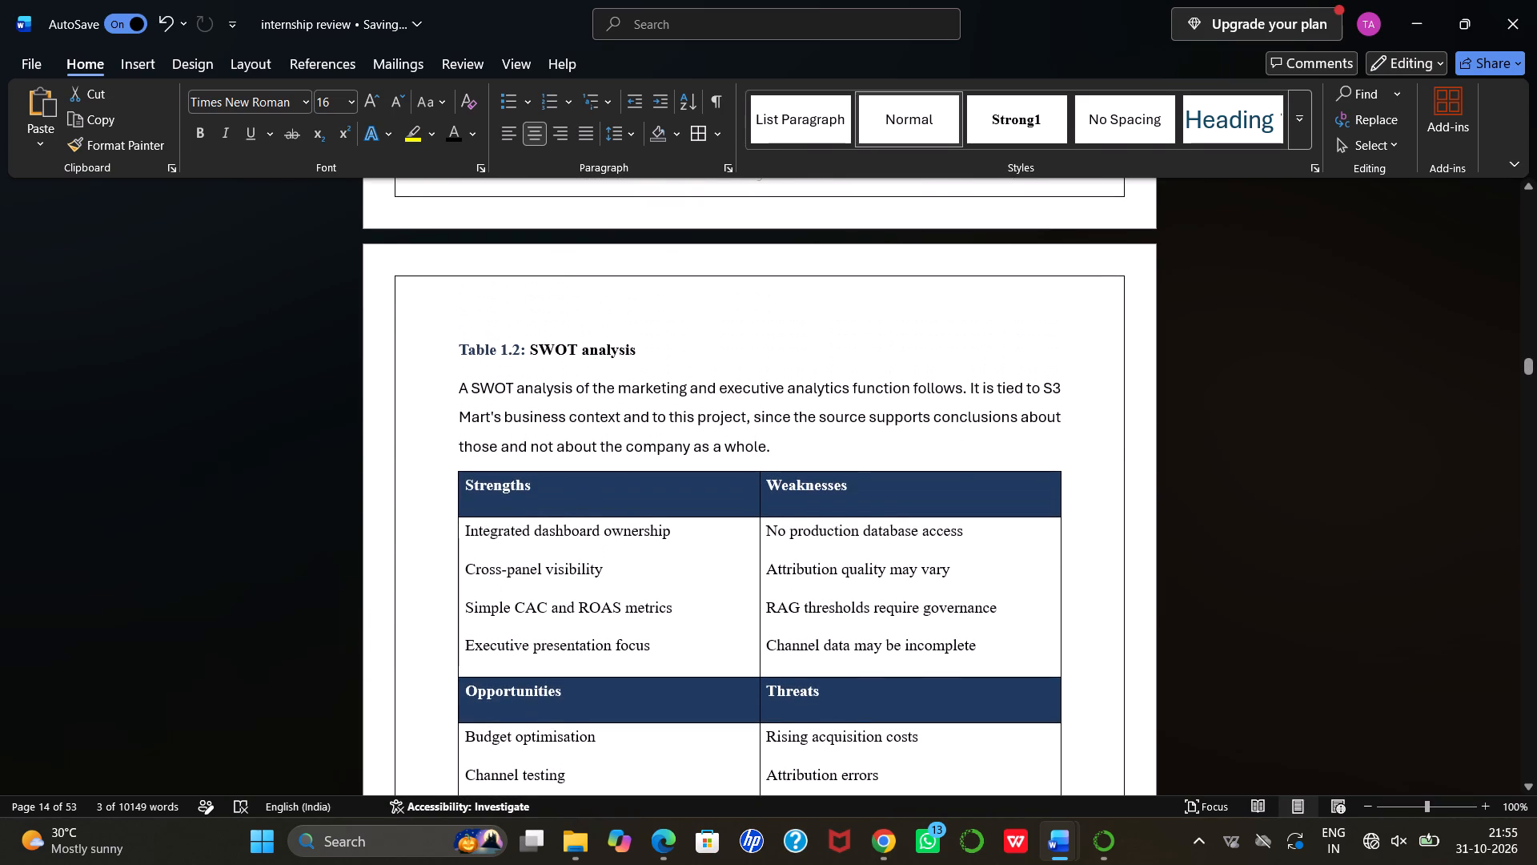
Recolour the "Table 1.2: SWOT analysis" caption with the Automatic black font colour.
double_click(461, 343)
drag(461, 343, 484, 345)
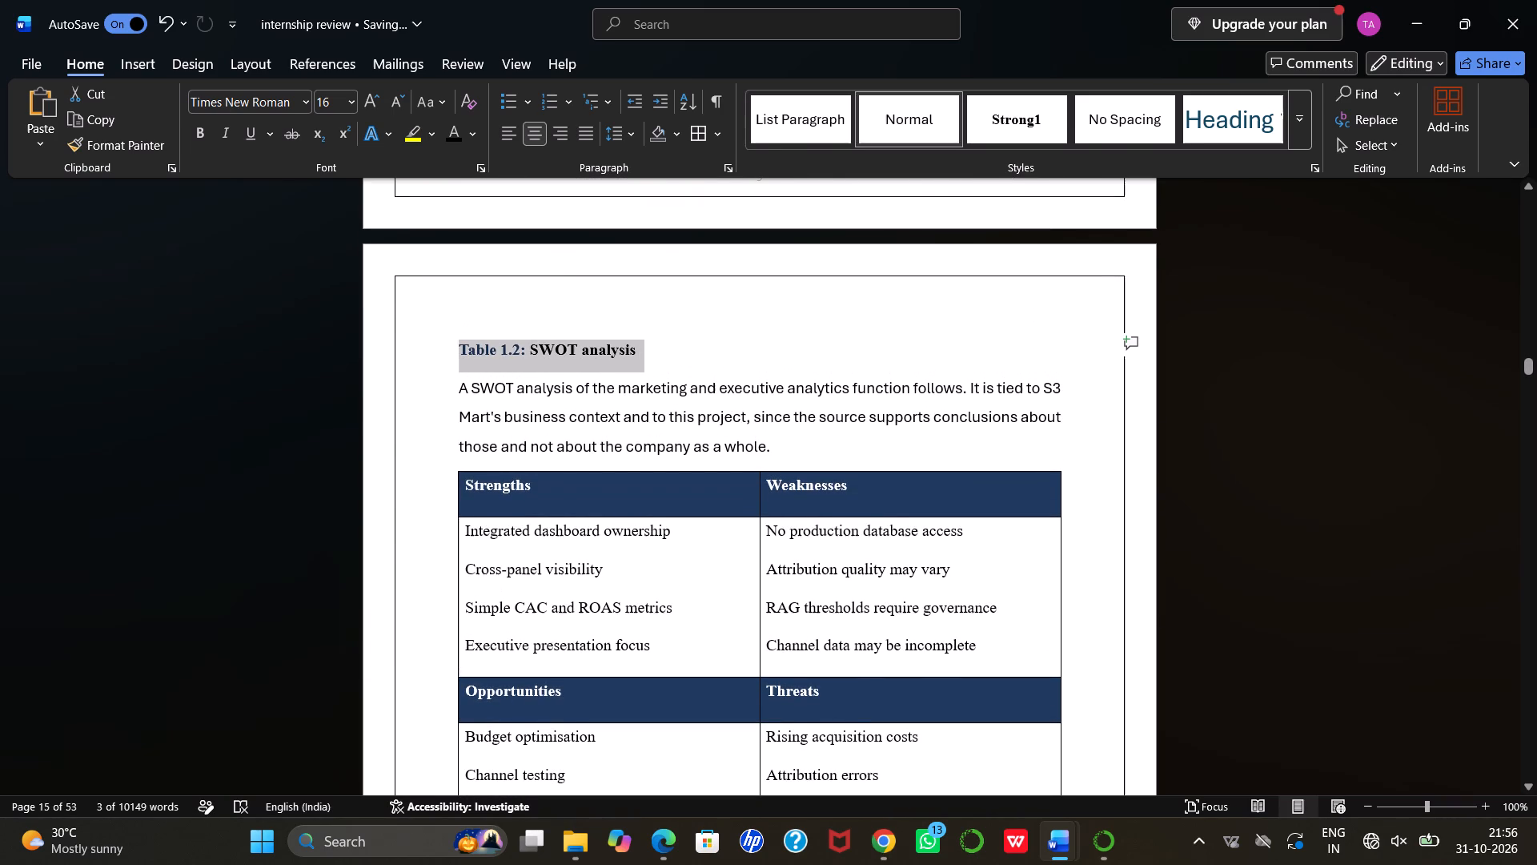
drag(484, 345, 500, 344)
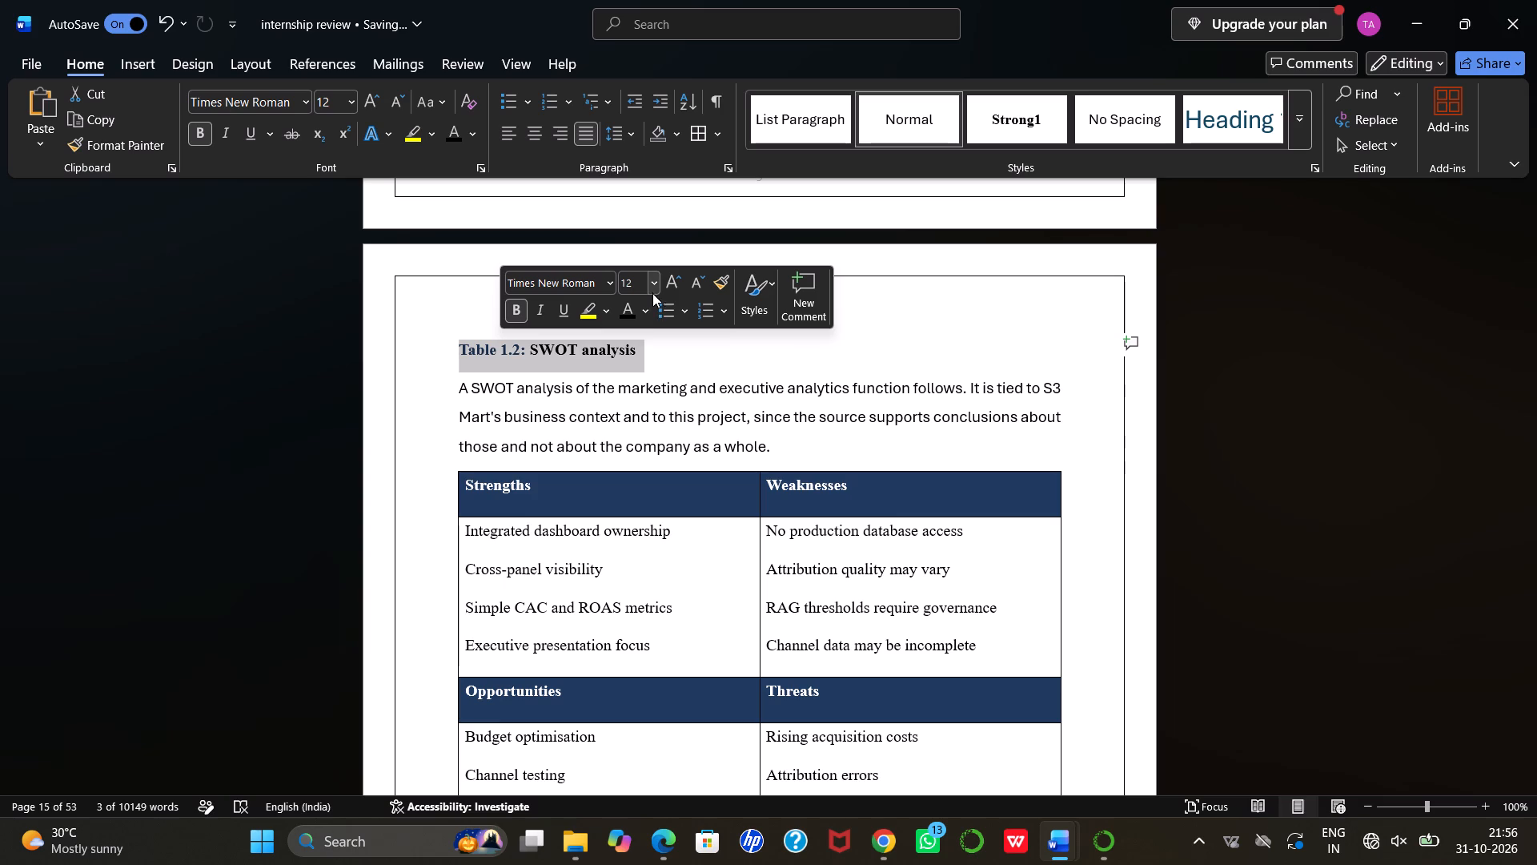
click(647, 306)
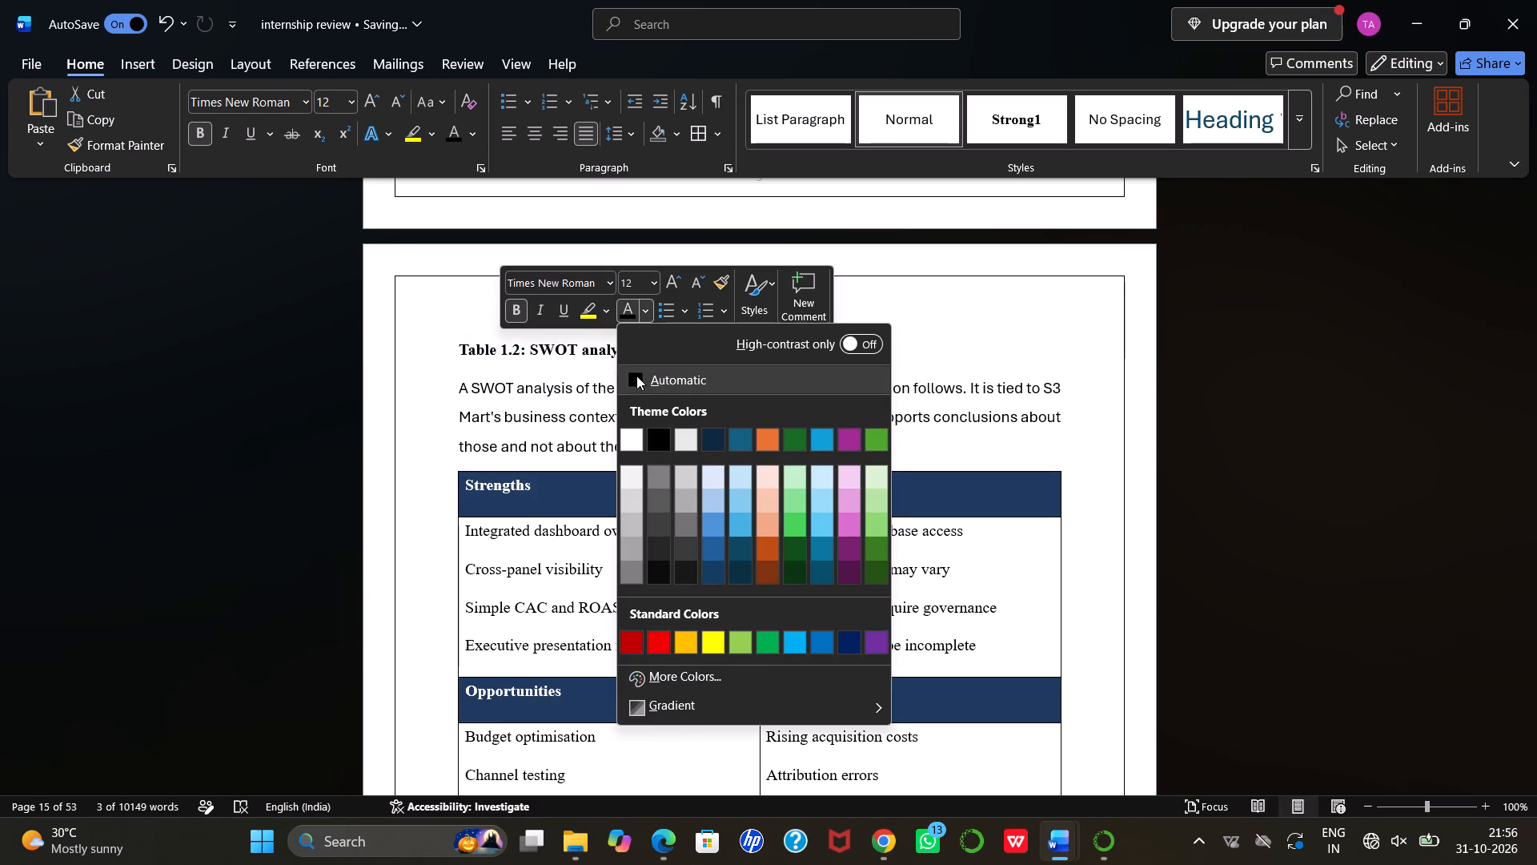
click(636, 376)
click(703, 368)
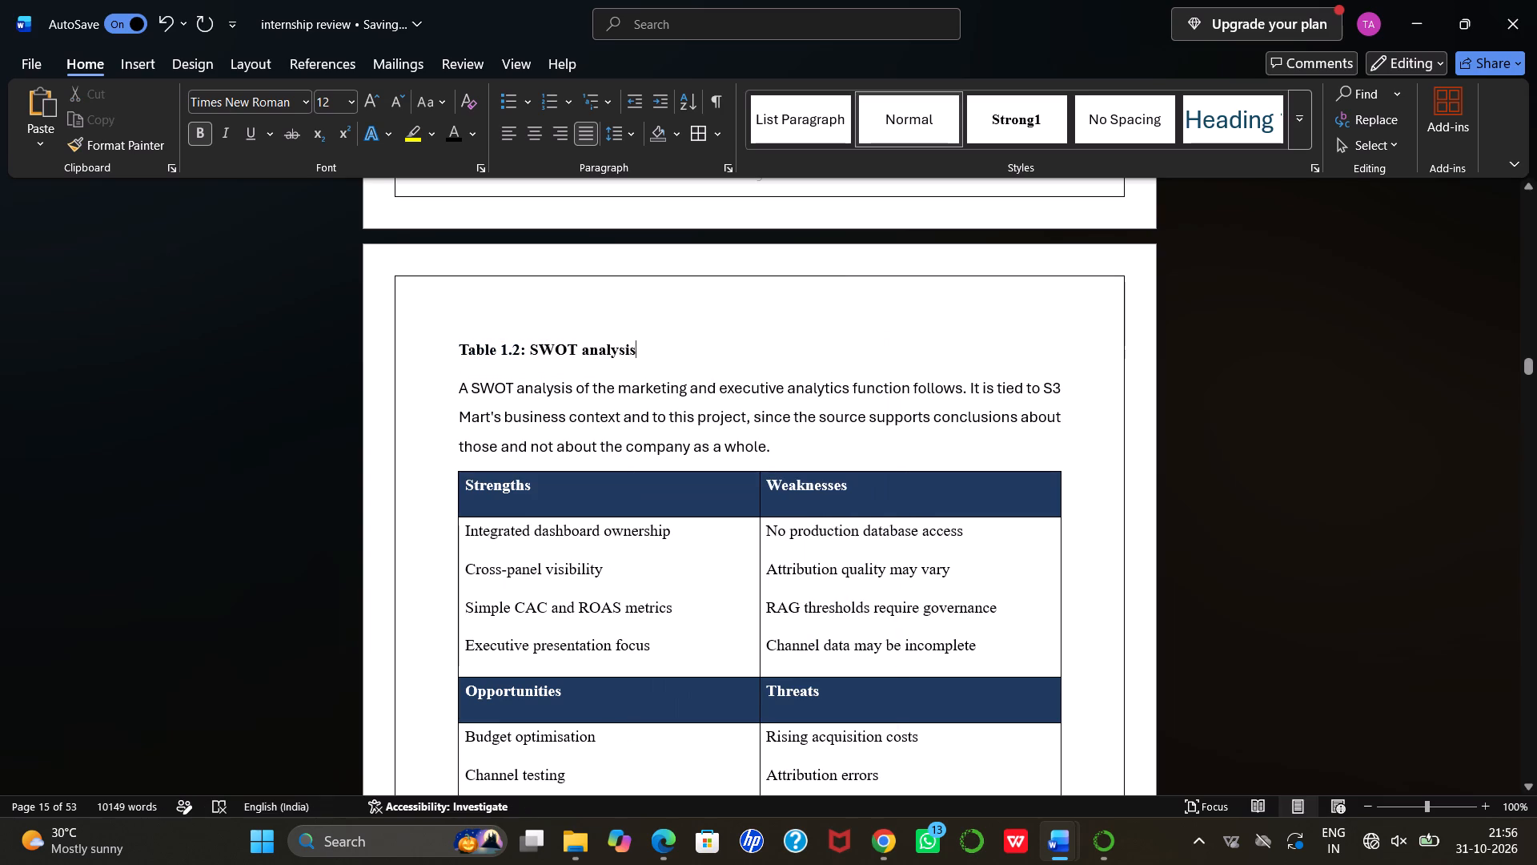
Insert one blank line above "CHAPTER-2" on the Work Profile divider page to shift the title lower.
scroll(625, 531, down, 5)
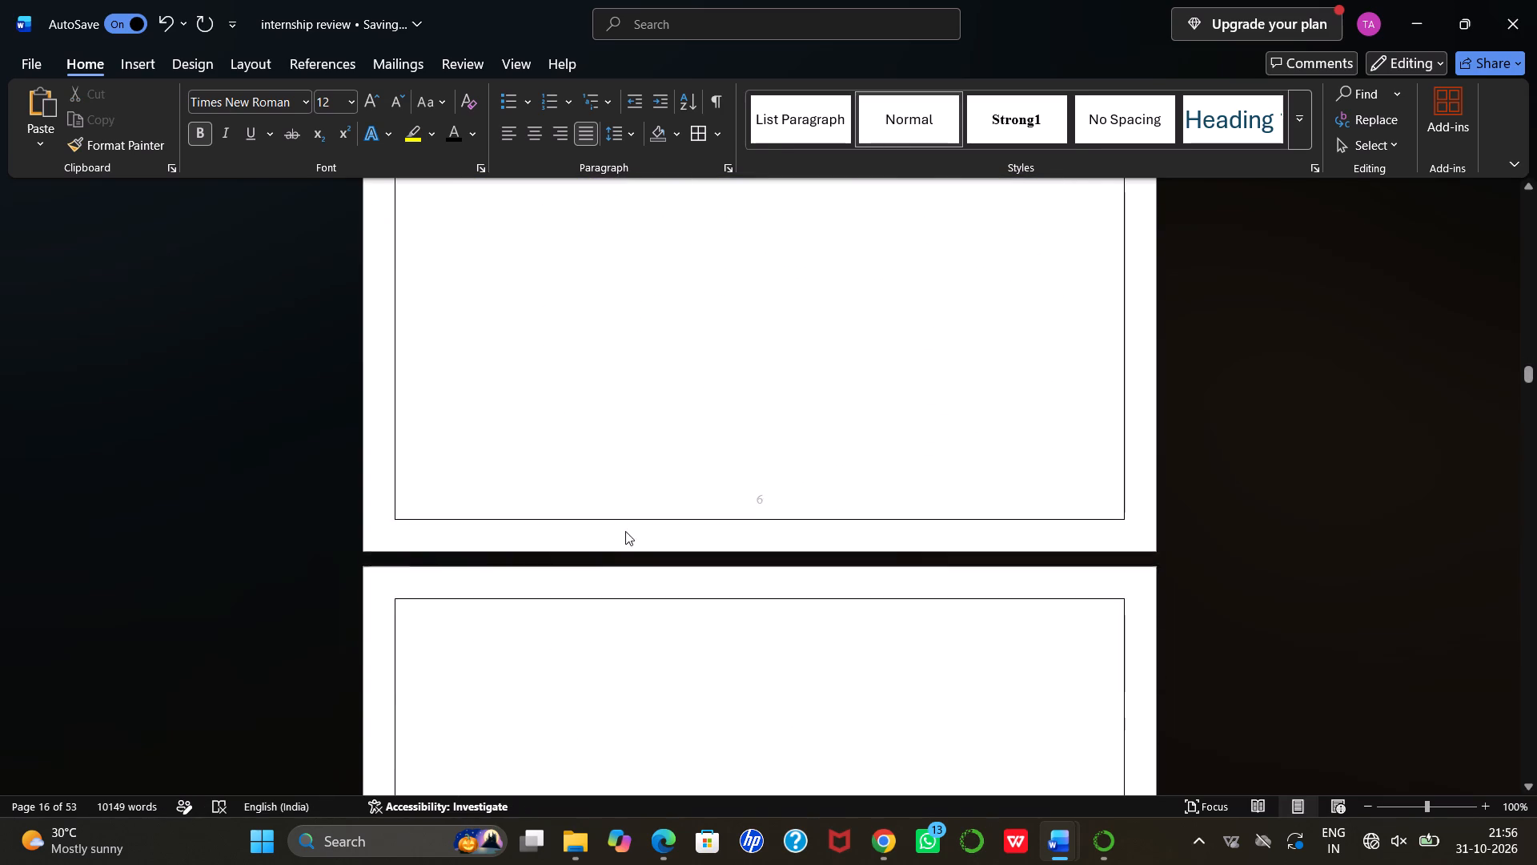
scroll(625, 531, down, 4)
scroll(625, 531, up, 1)
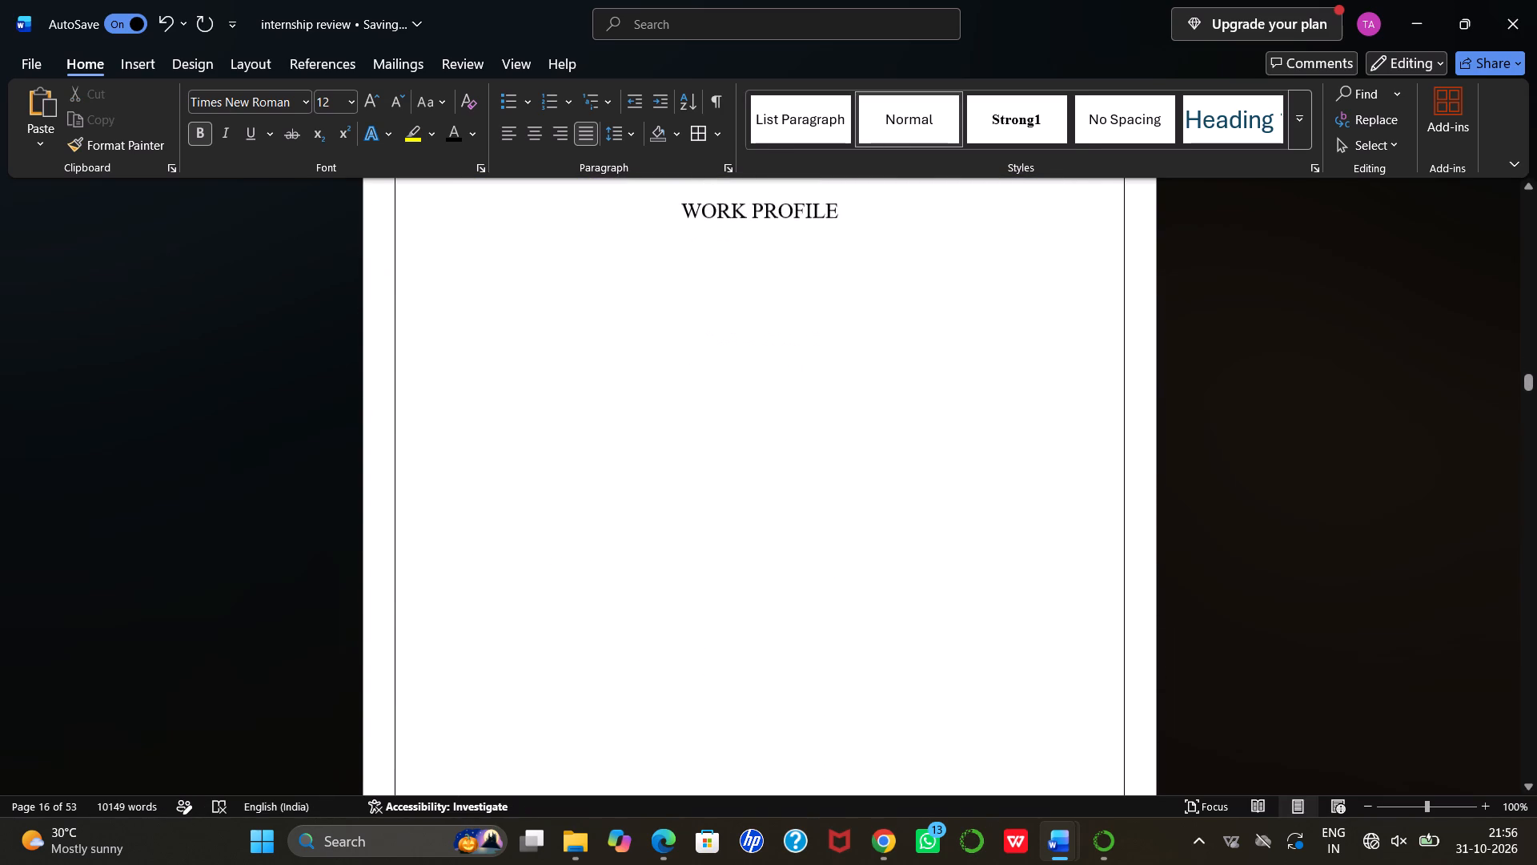
scroll(625, 531, up, 1)
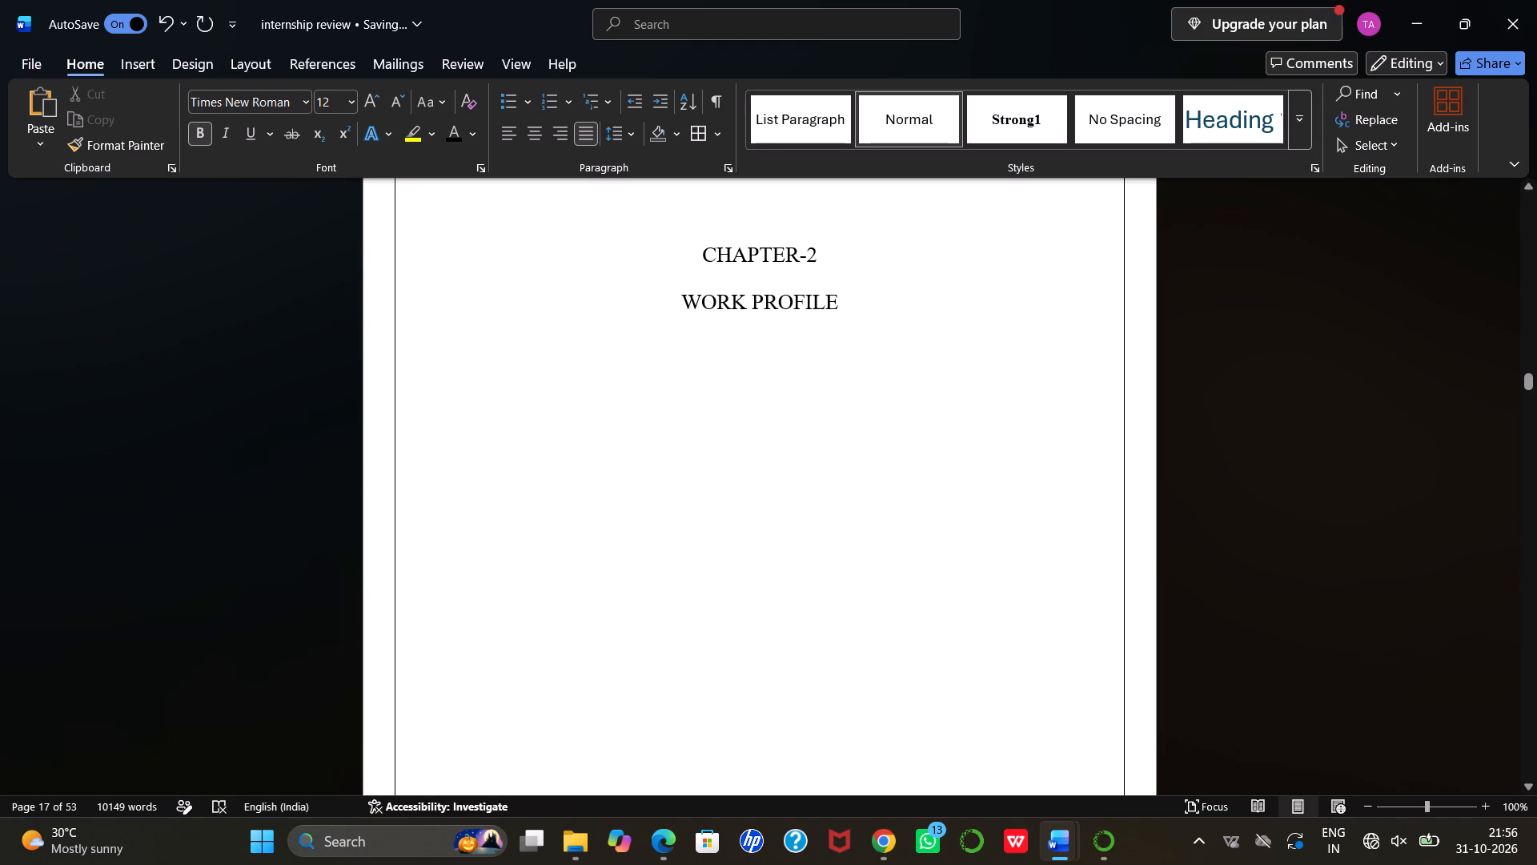
click(700, 268)
key(Return)
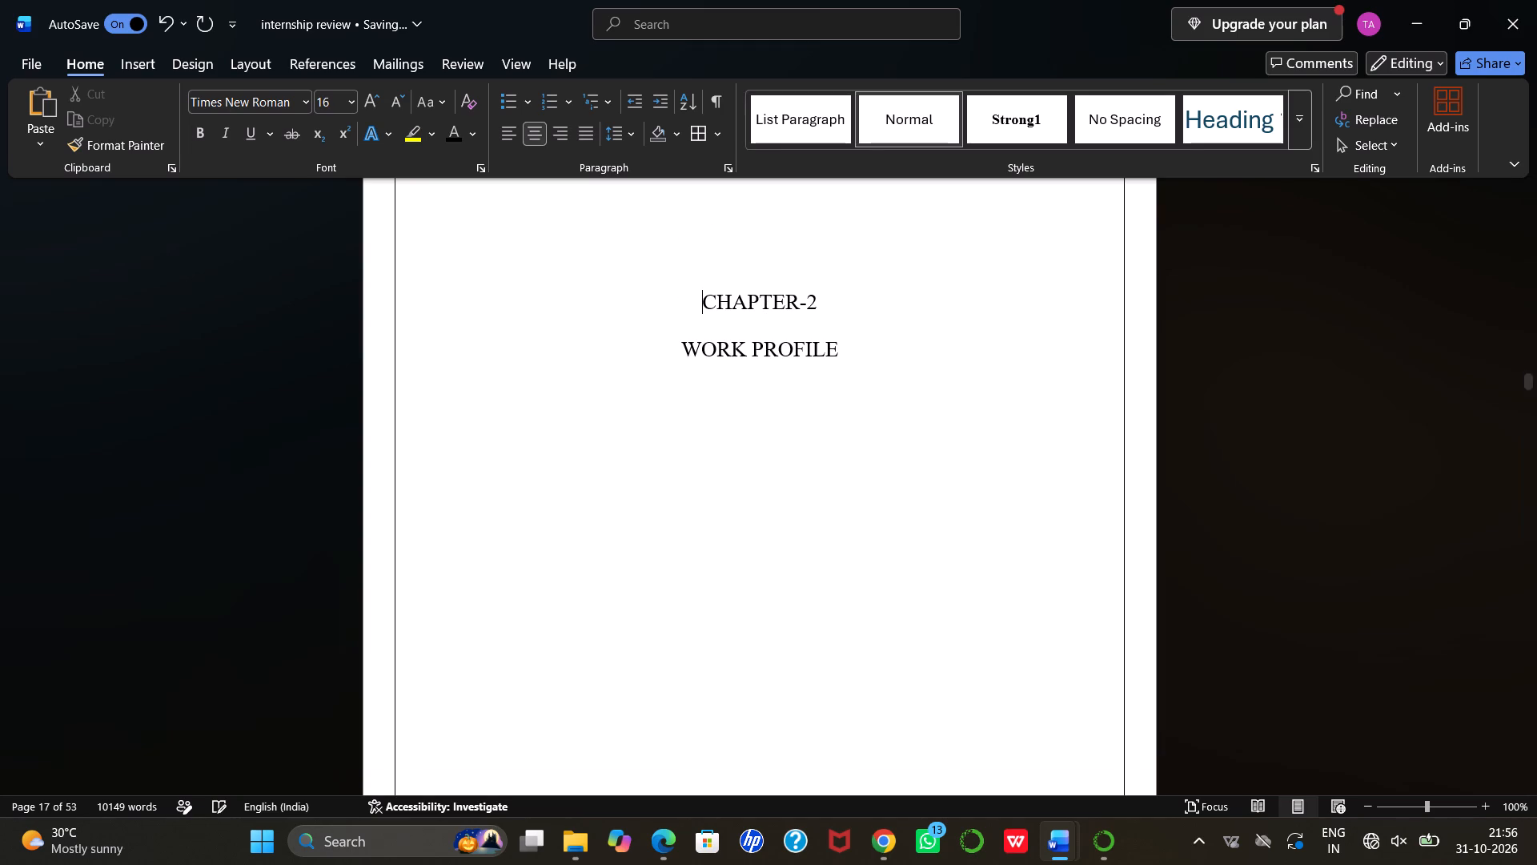
scroll(766, 321, down, 3)
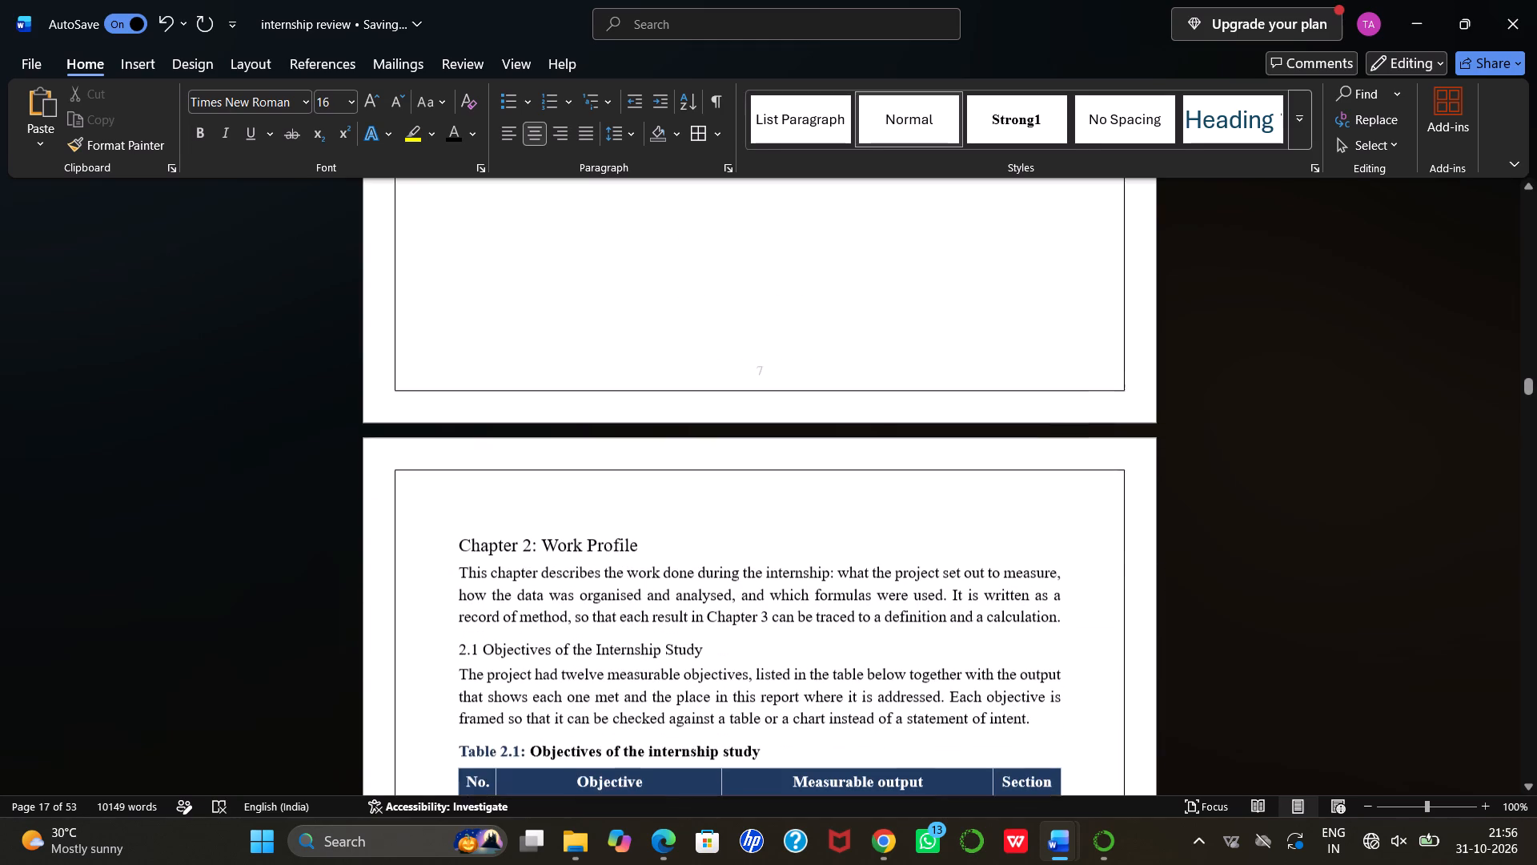
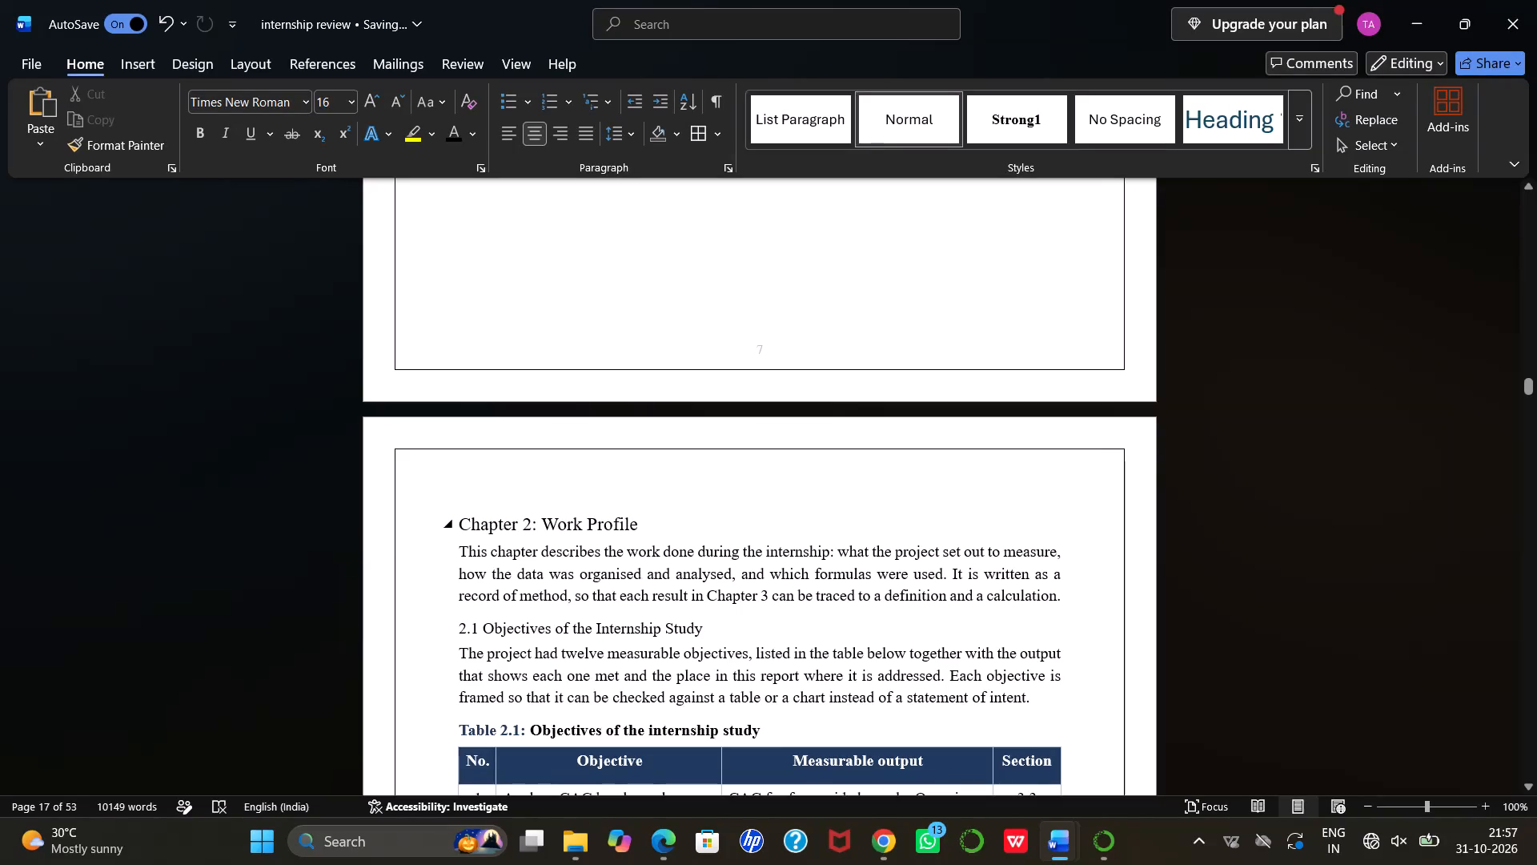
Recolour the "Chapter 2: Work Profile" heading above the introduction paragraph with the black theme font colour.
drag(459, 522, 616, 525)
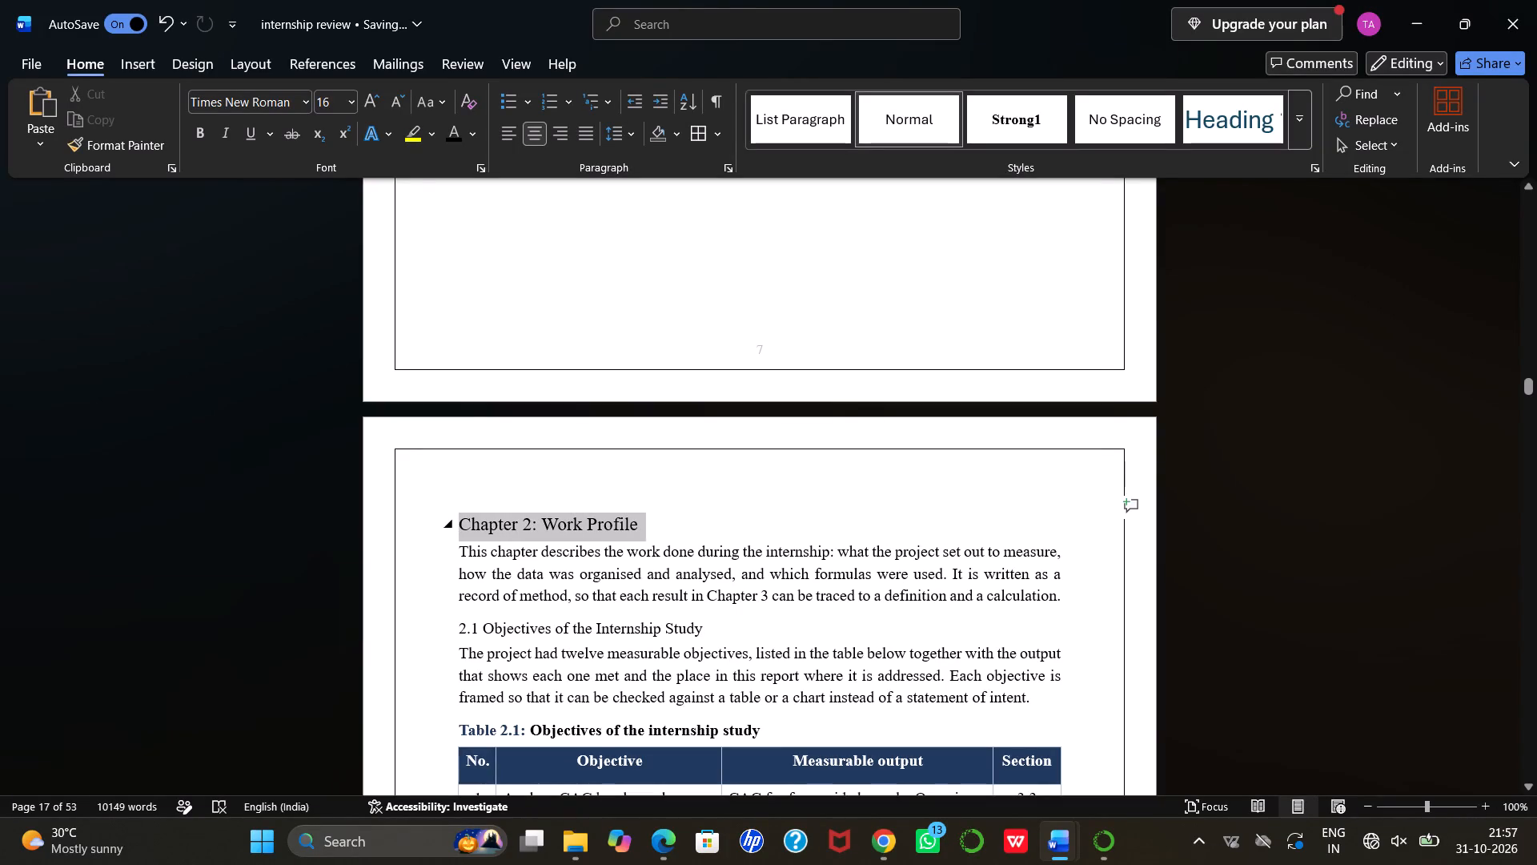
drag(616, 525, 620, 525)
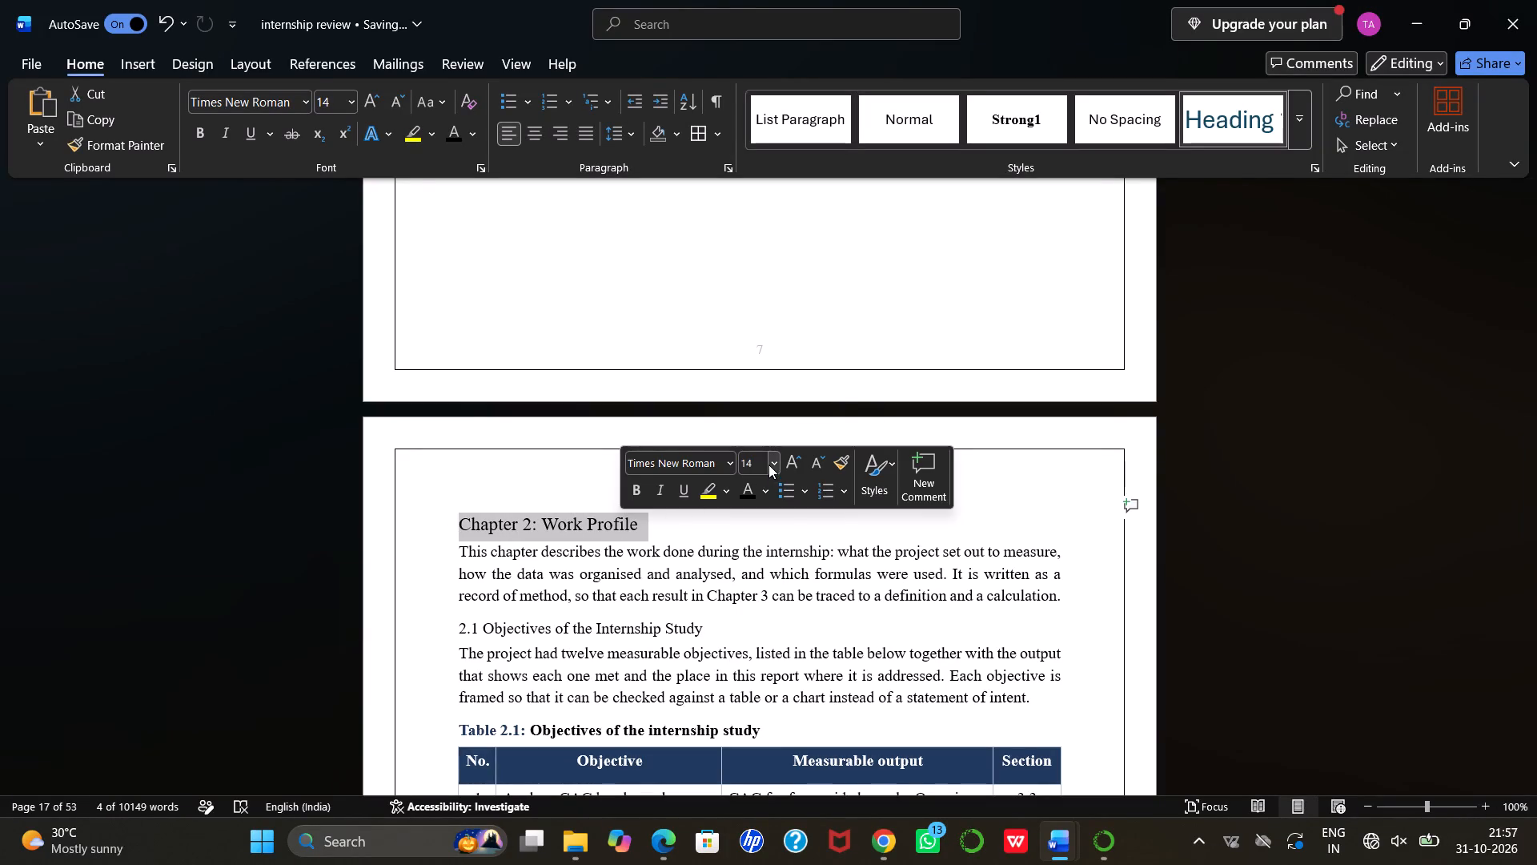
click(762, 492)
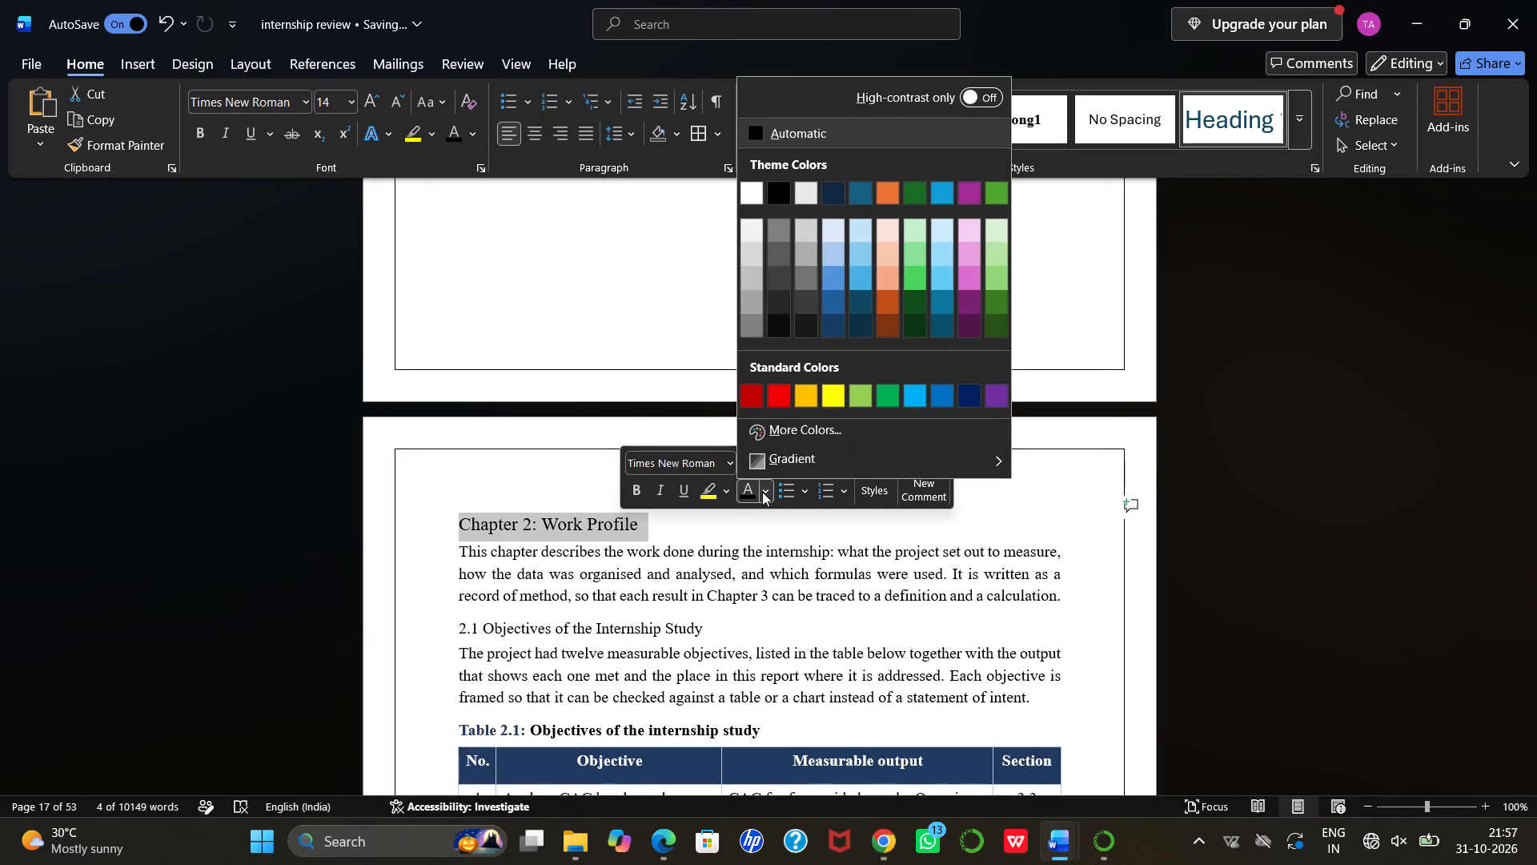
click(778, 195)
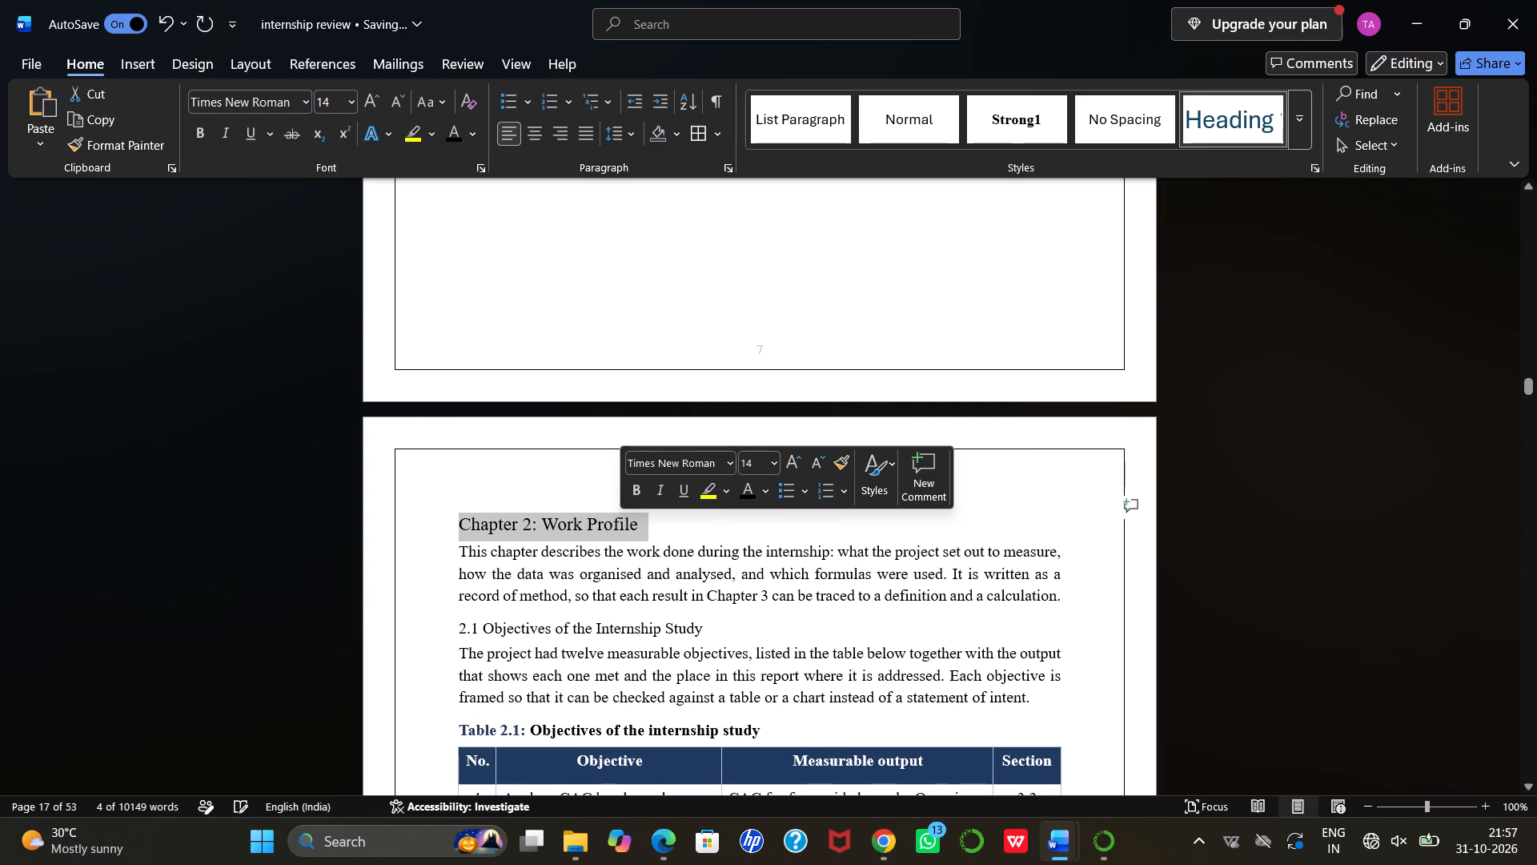
Format the "2.1 Objectives of the Internship Study" heading with black font colour and font size 14.
scroll(562, 644, down, 1)
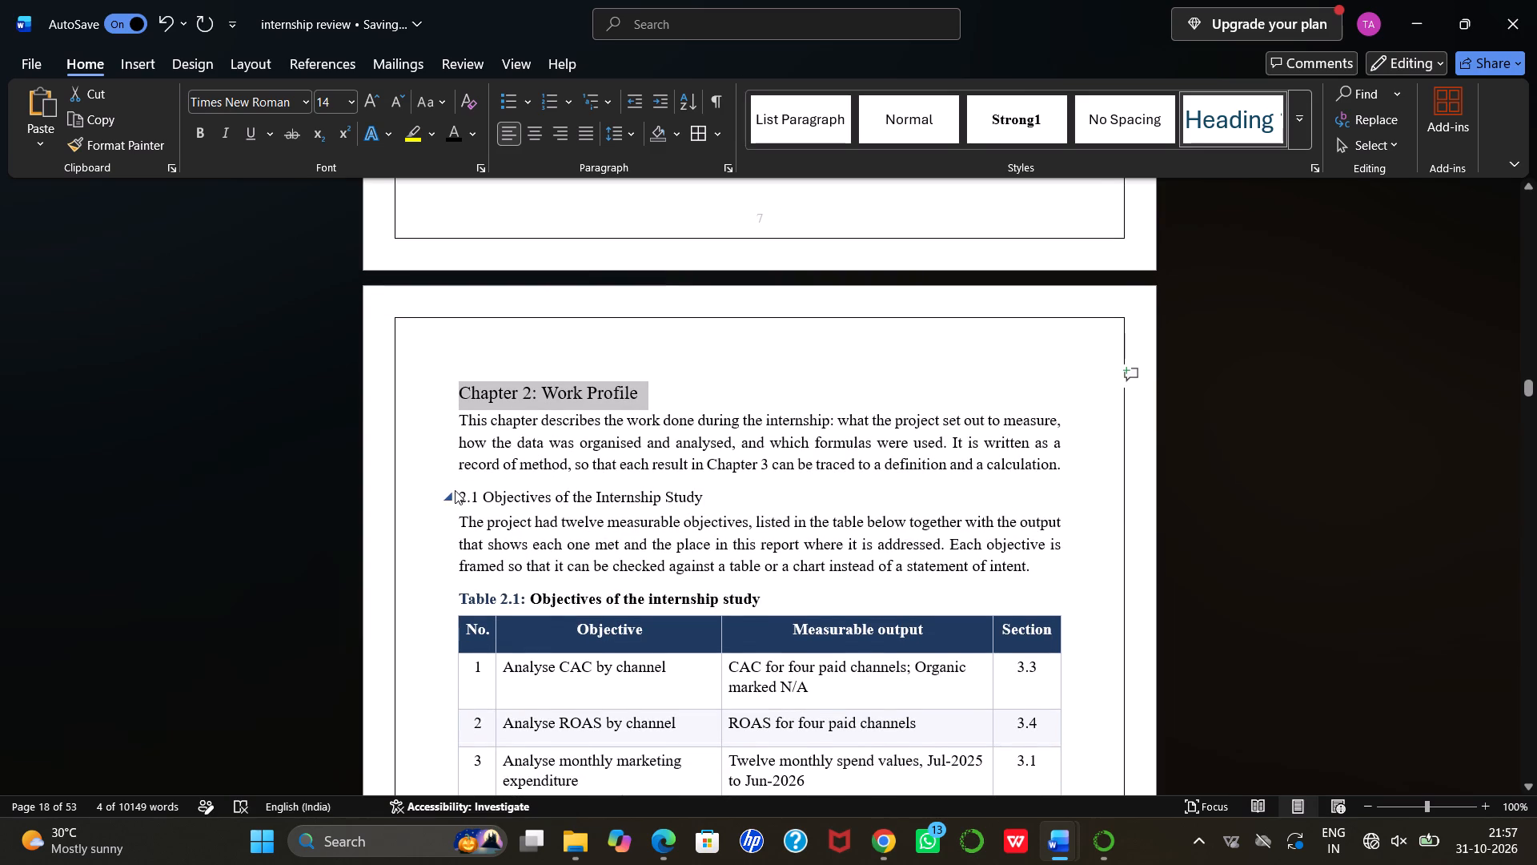
drag(459, 495, 692, 494)
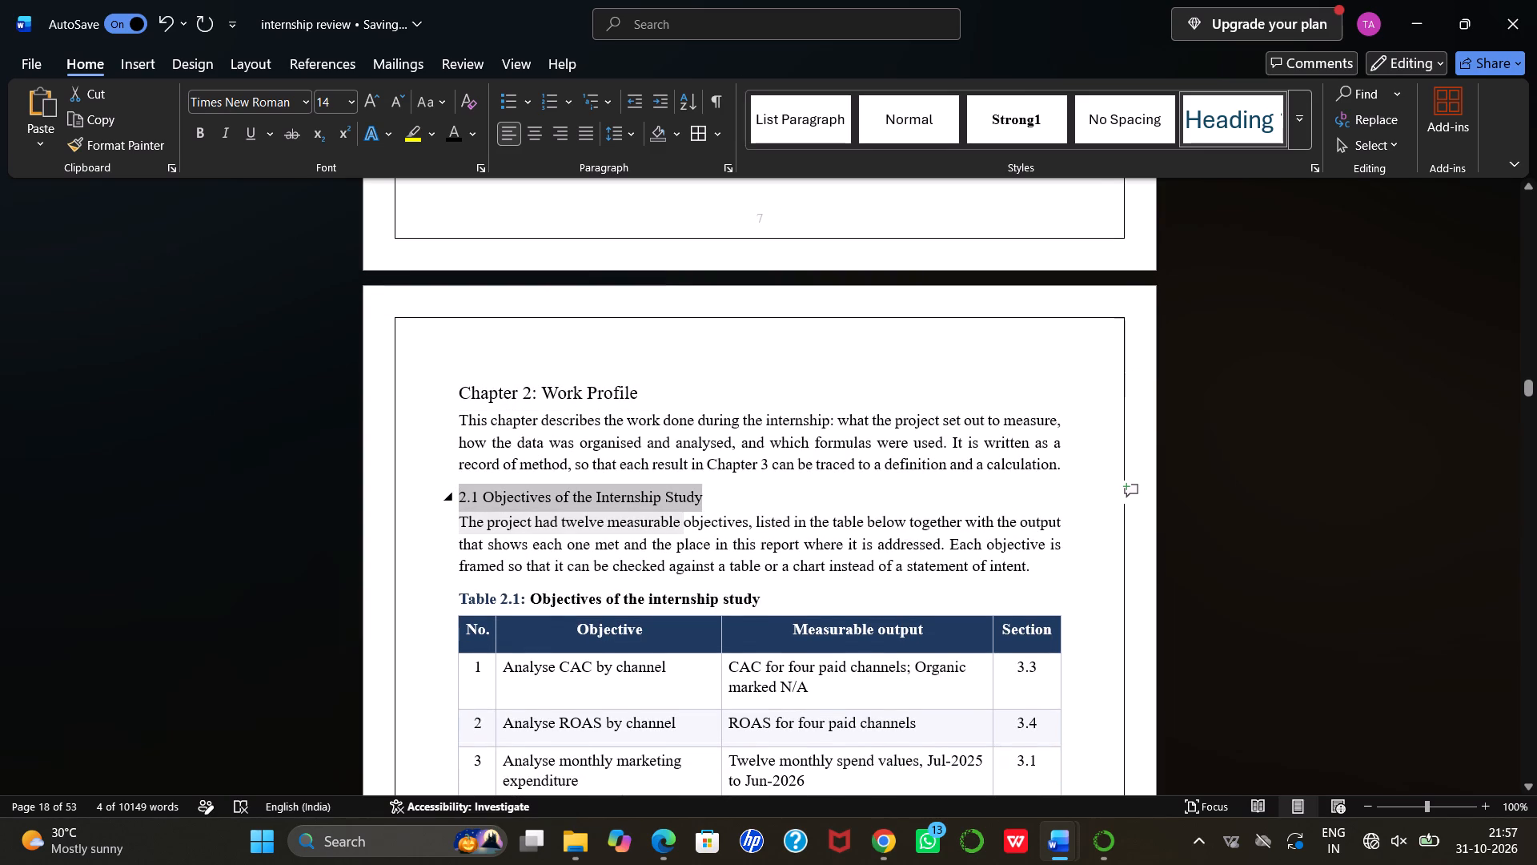
drag(692, 494, 707, 495)
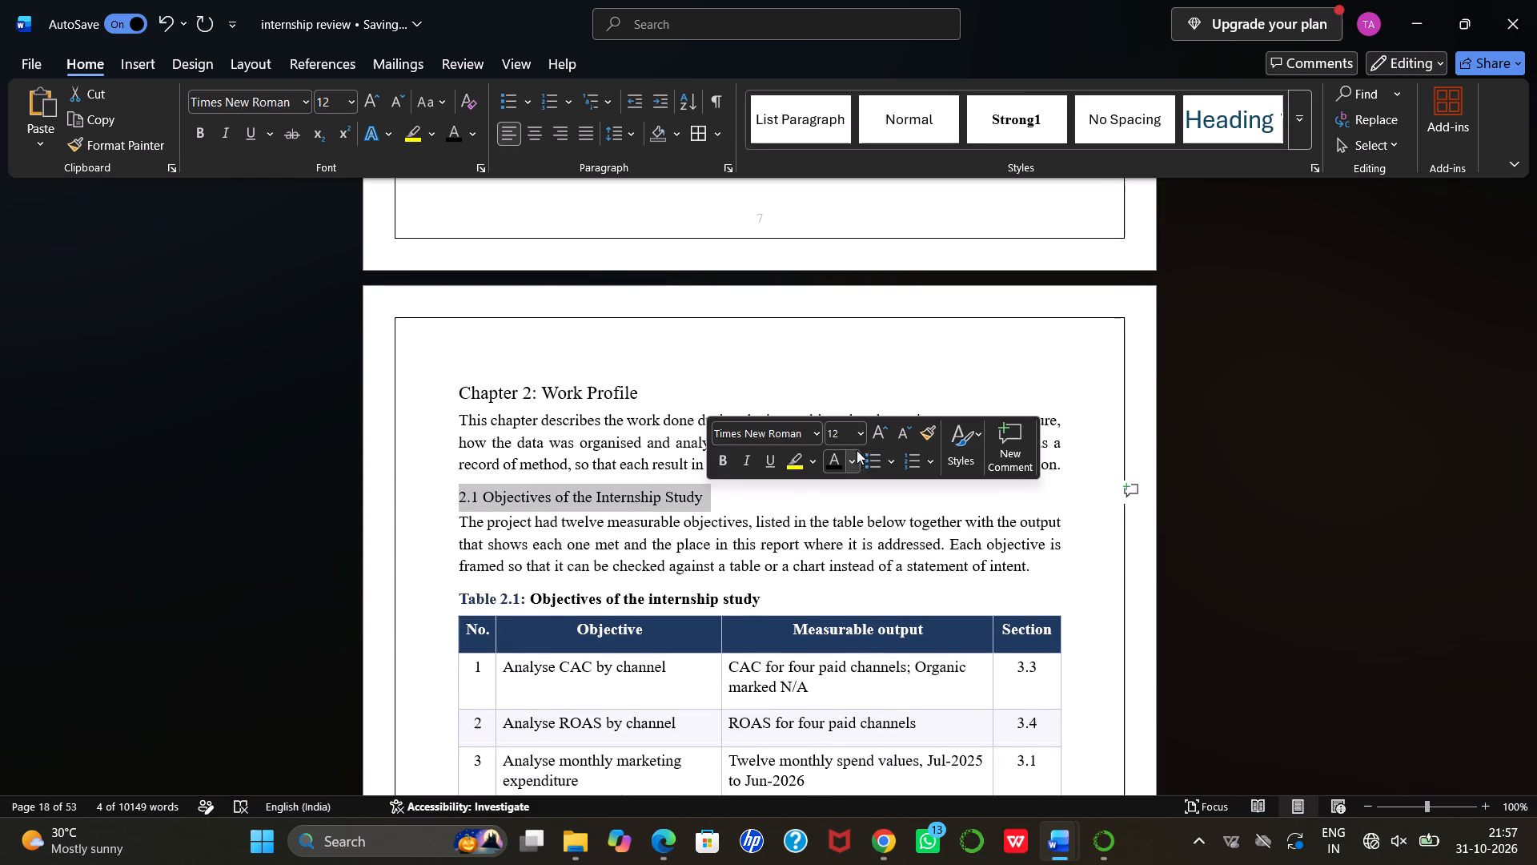
click(854, 464)
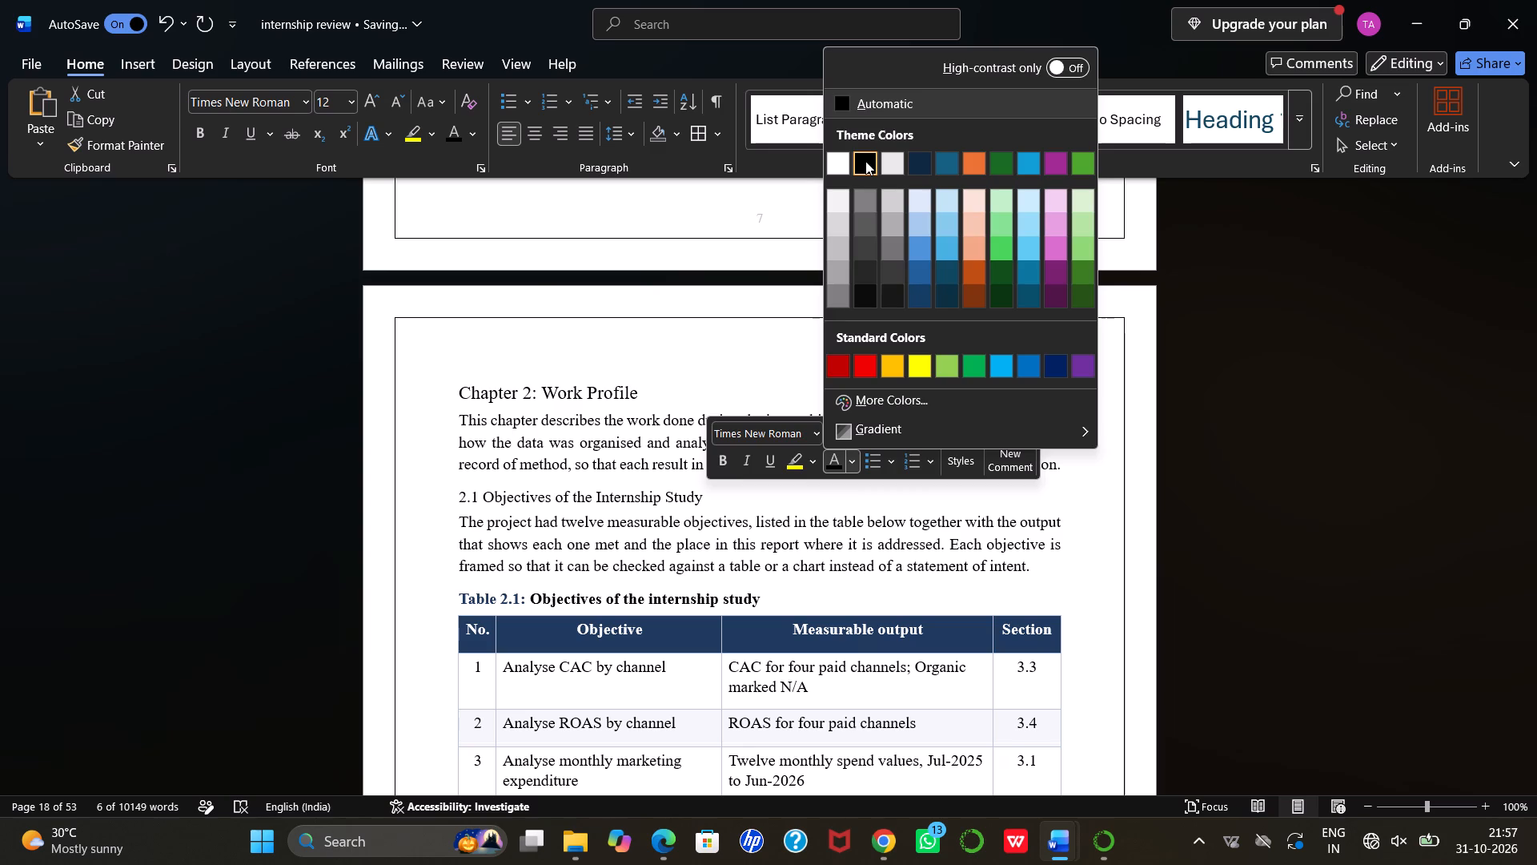
click(865, 161)
scroll(656, 431, down, 1)
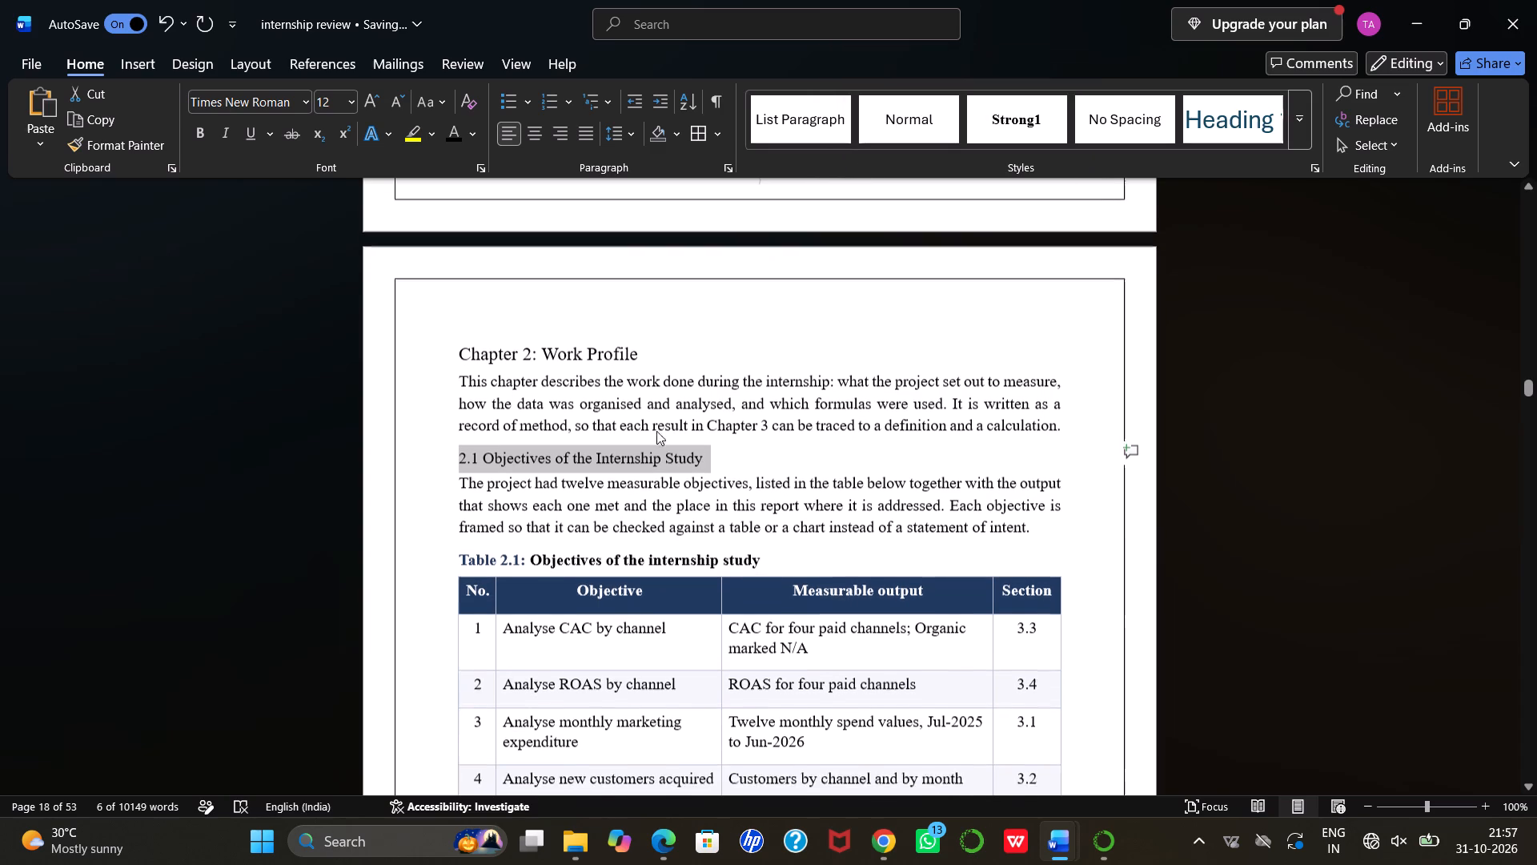
scroll(656, 431, down, 1)
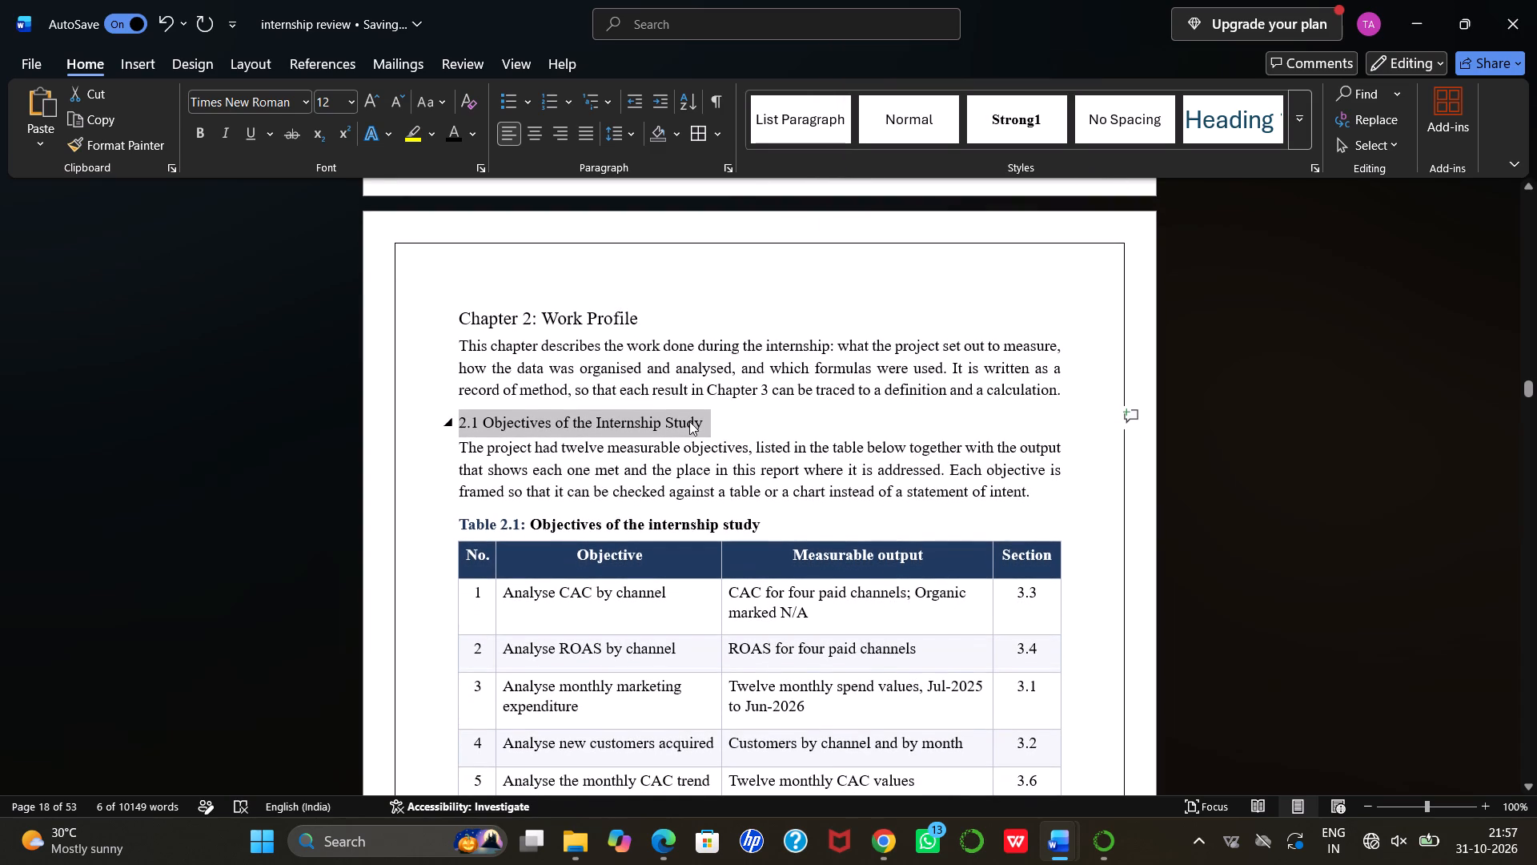
right_click(688, 422)
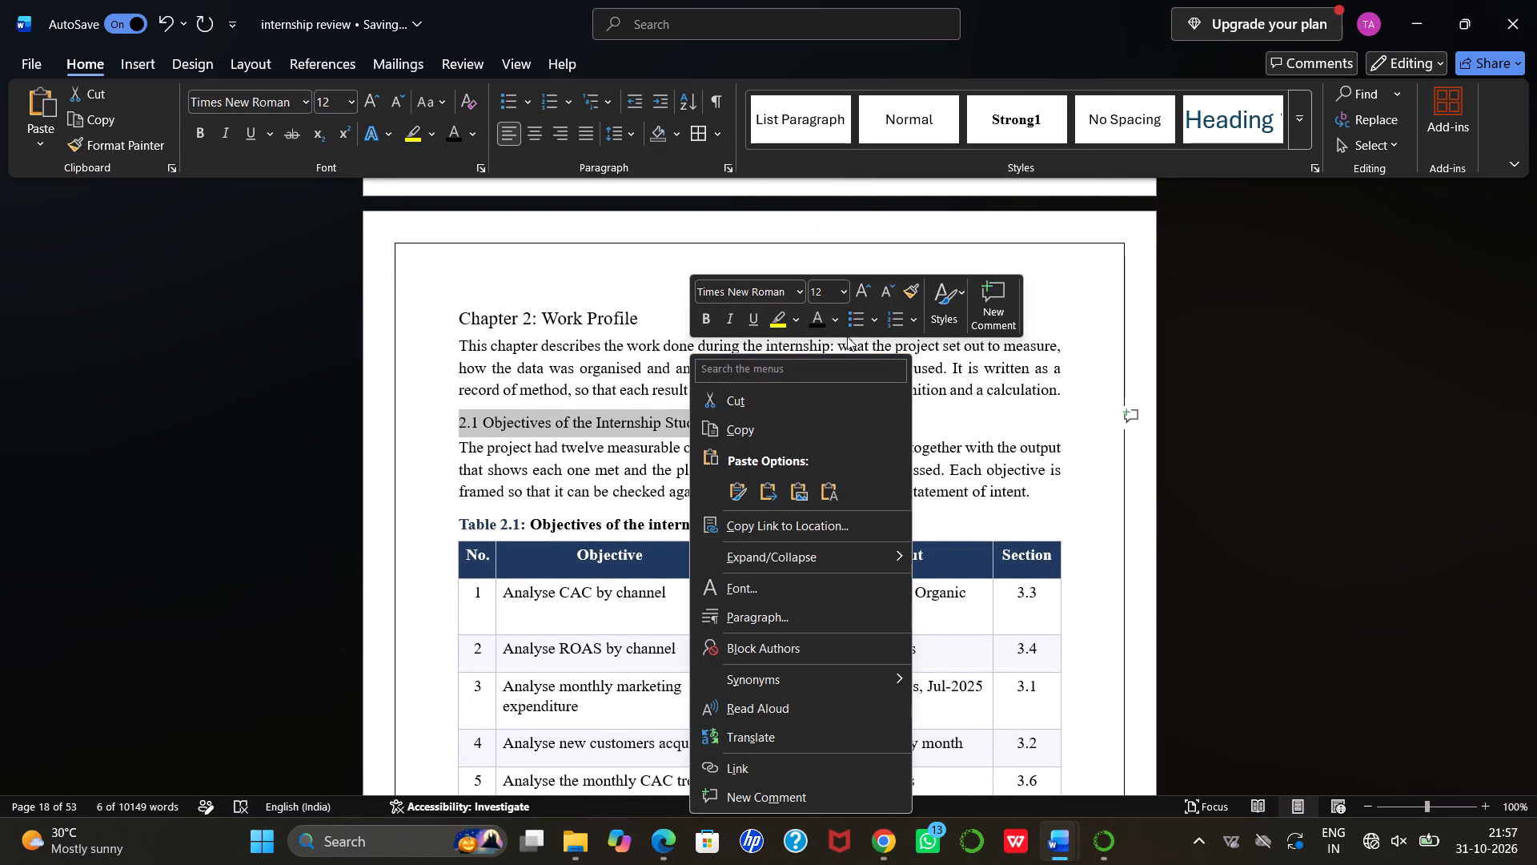
click(846, 293)
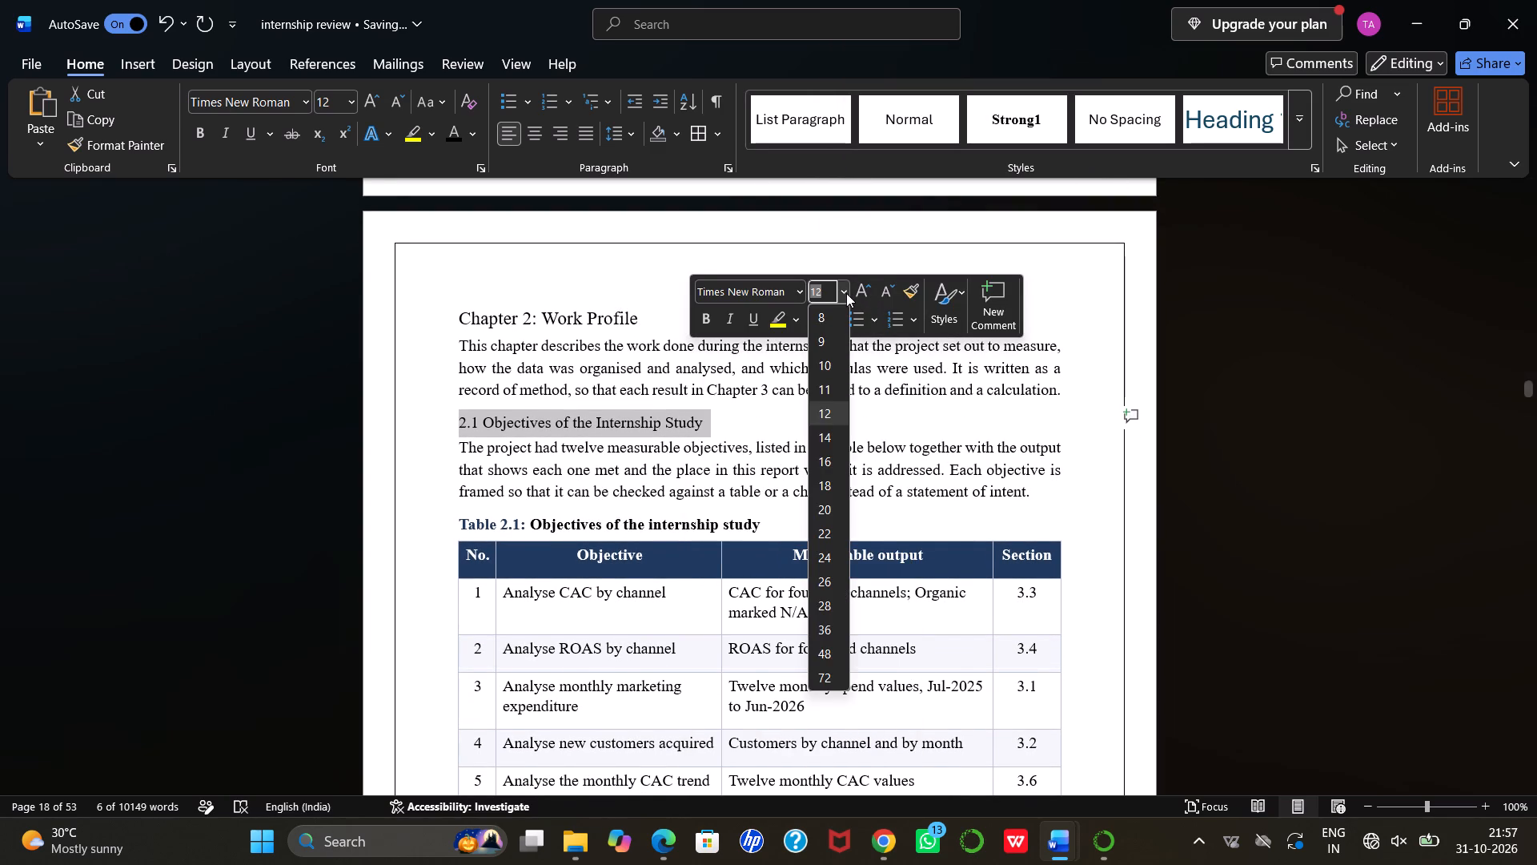
click(825, 434)
Recolour the whole "Table 2.1: Objectives of the internship study" caption with black font colour.
scroll(703, 454, down, 1)
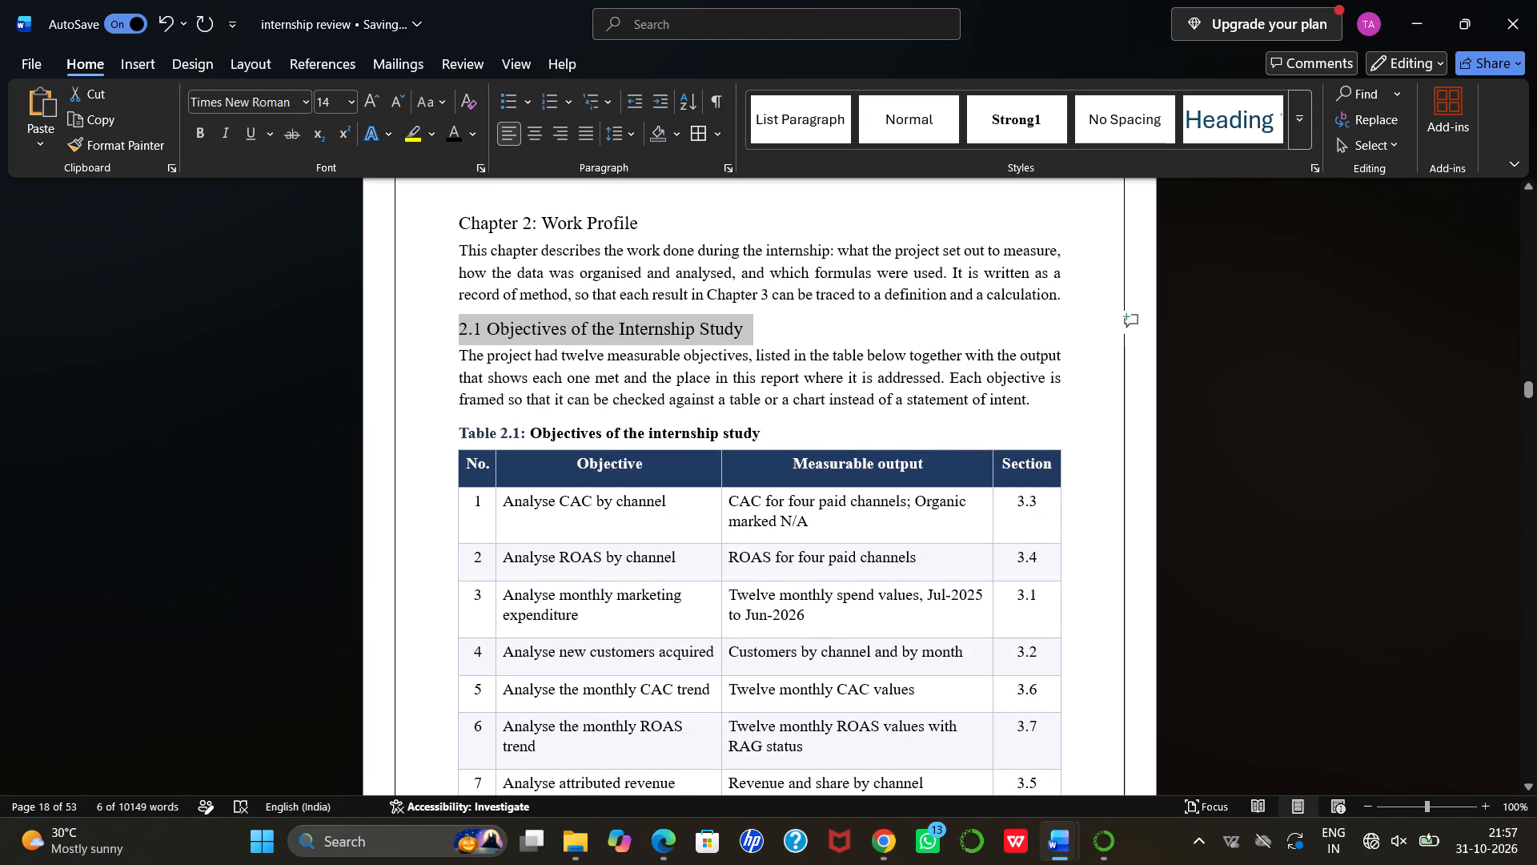
drag(455, 431, 628, 427)
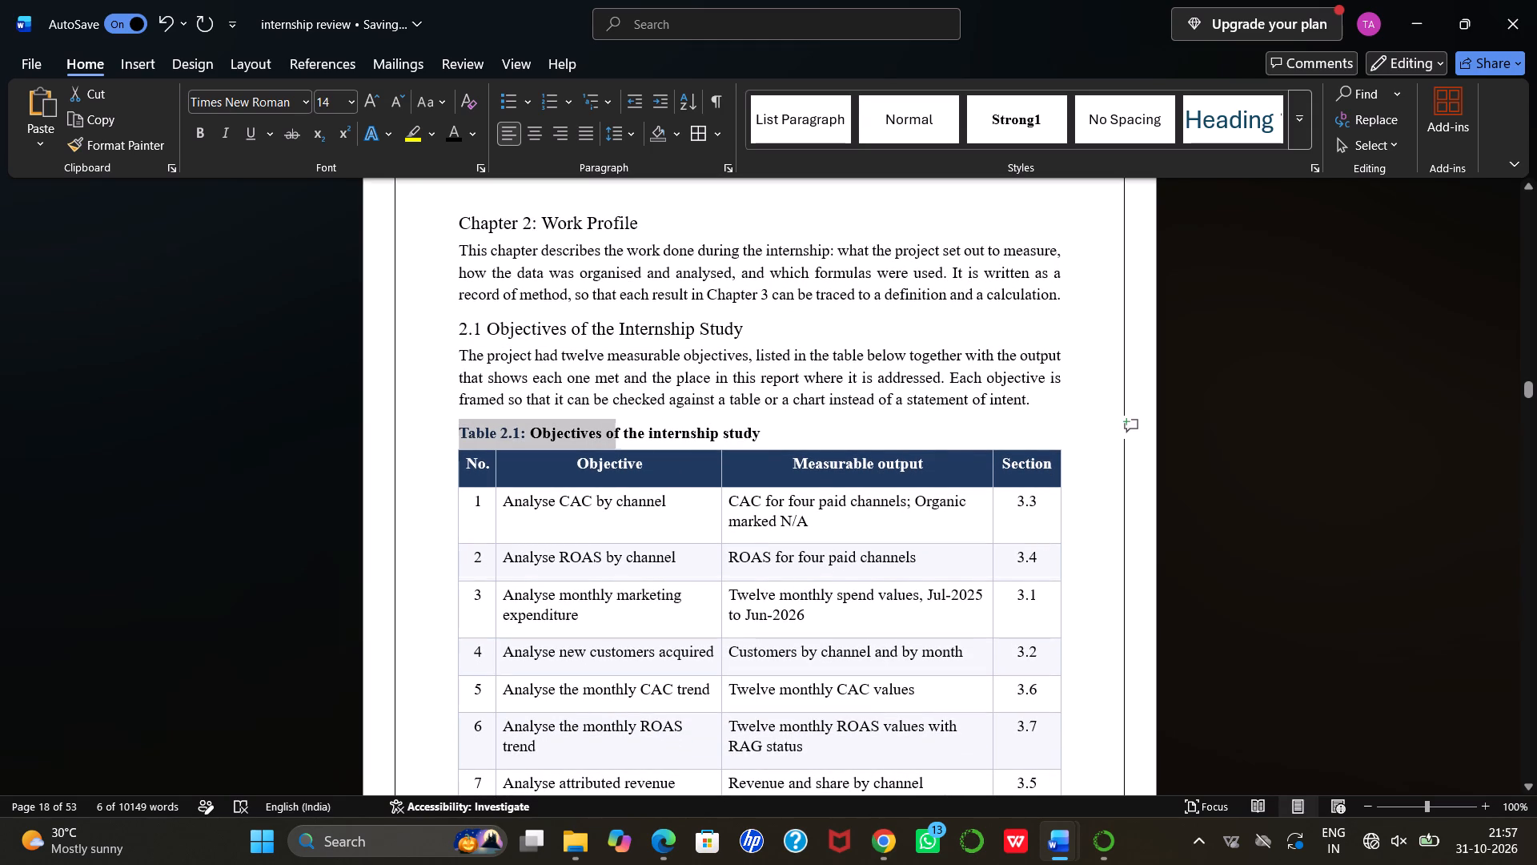
drag(628, 427, 740, 430)
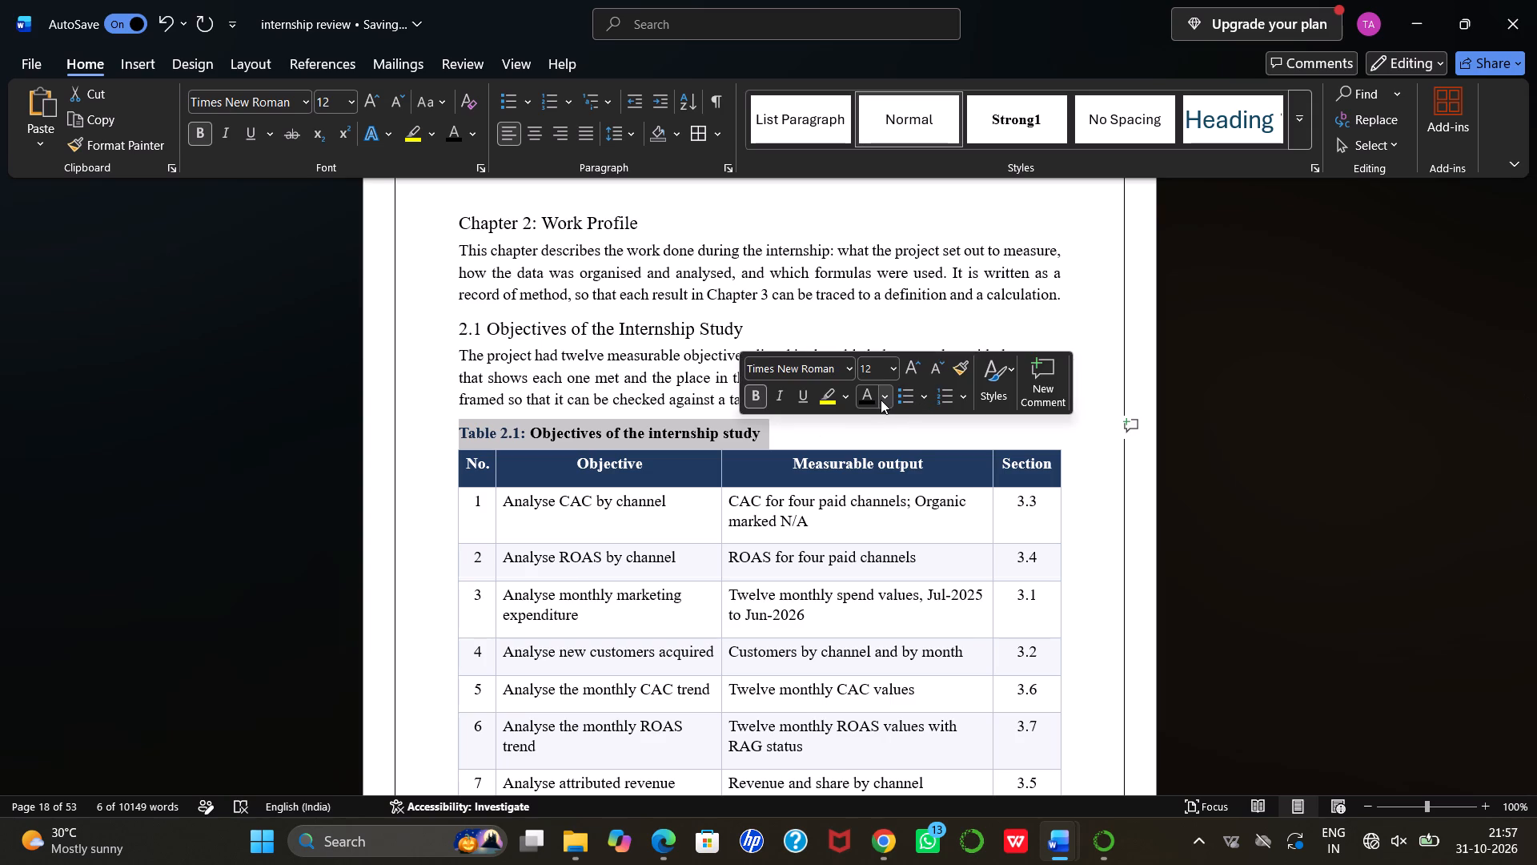
click(881, 400)
click(877, 460)
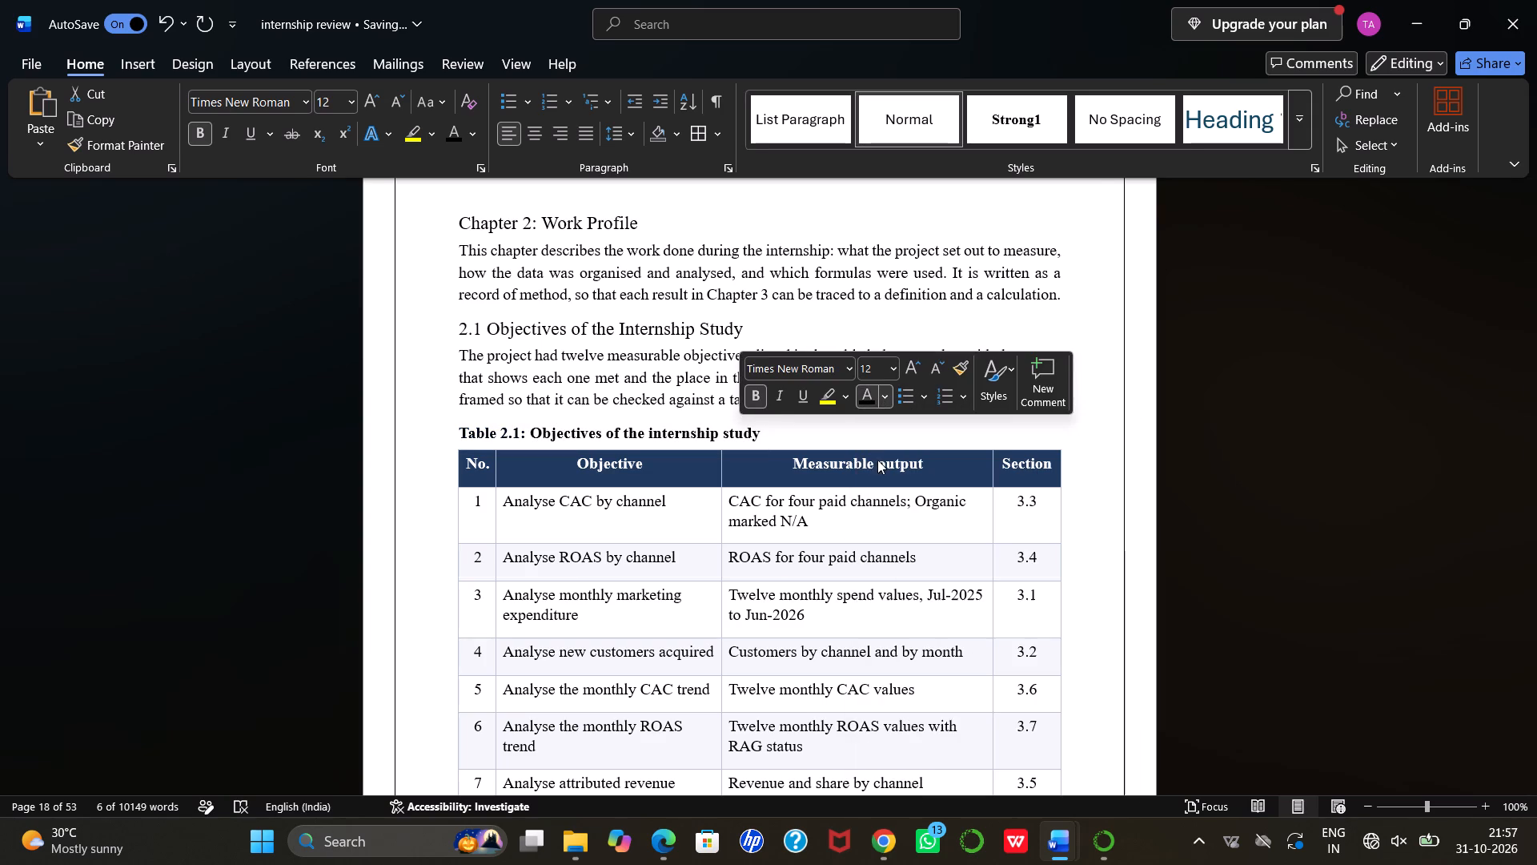
Apply All Borders to the entire objectives table, Table 2.1, from the header row through objective 12.
scroll(691, 501, down, 1)
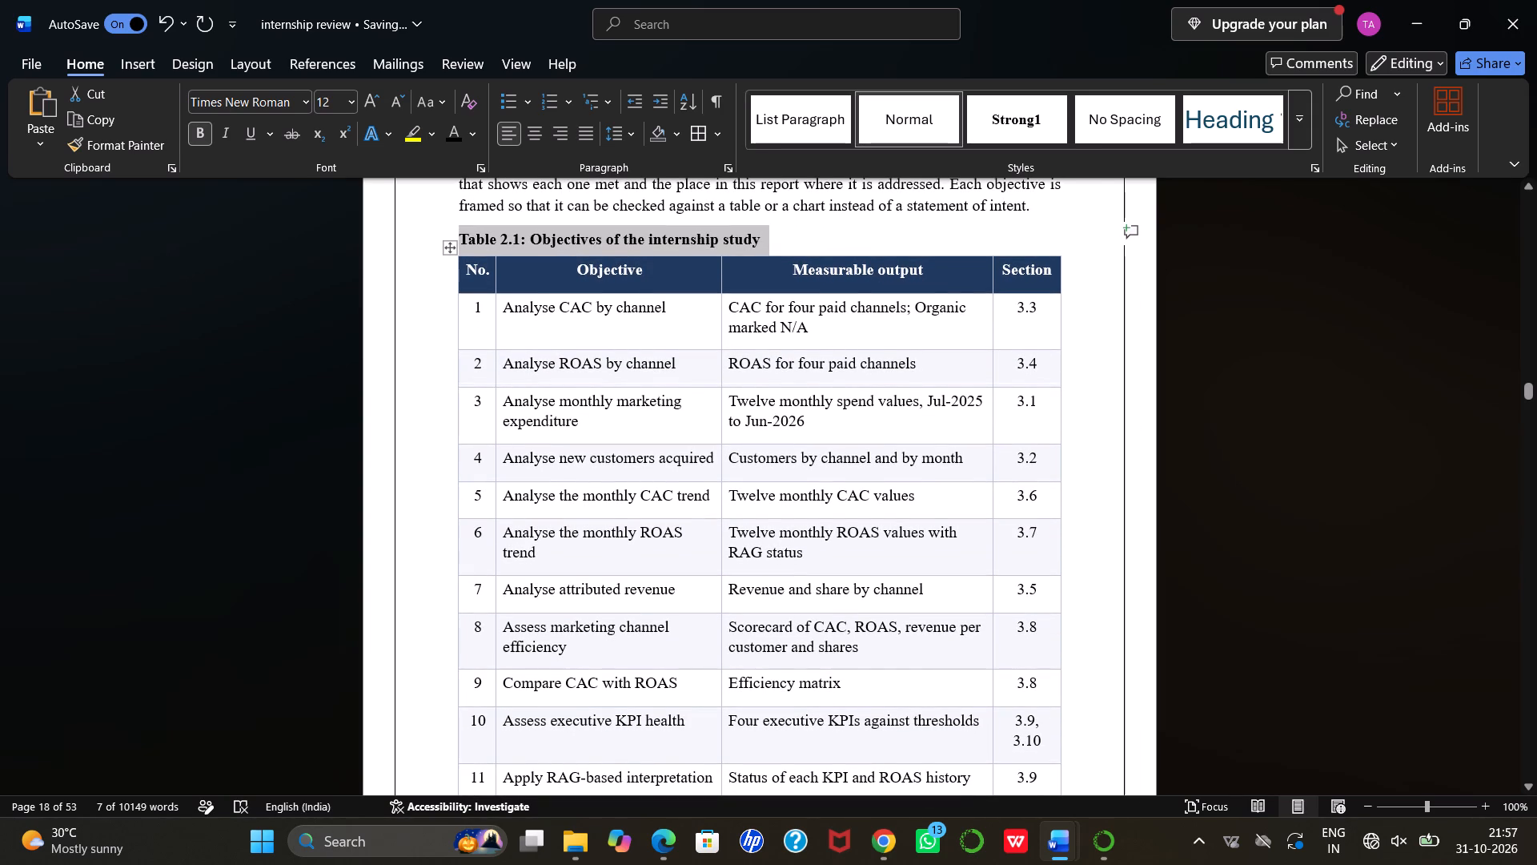
drag(471, 272, 646, 287)
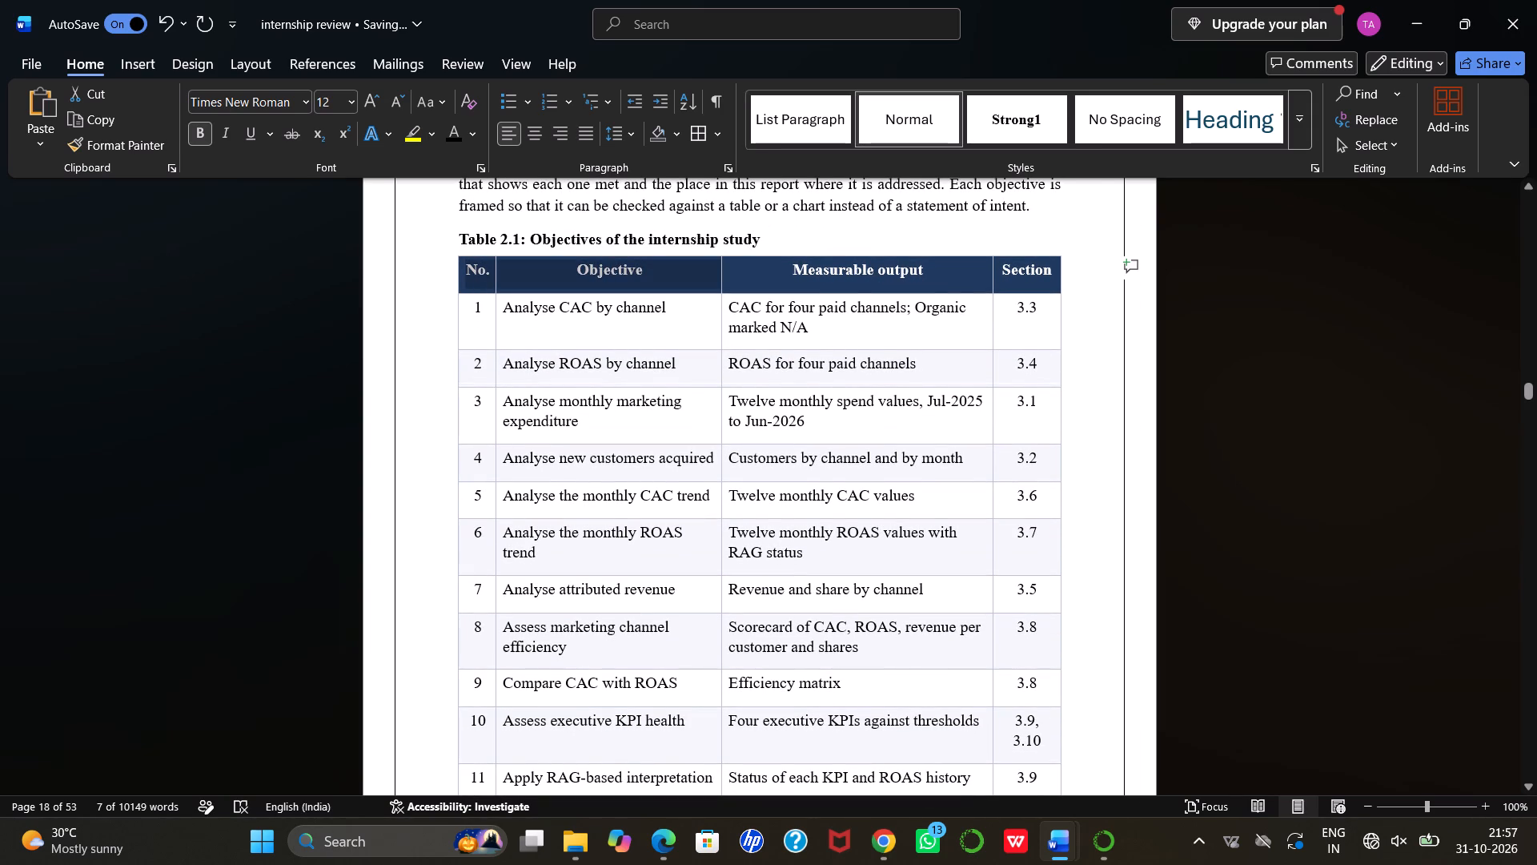
drag(646, 287, 1055, 436)
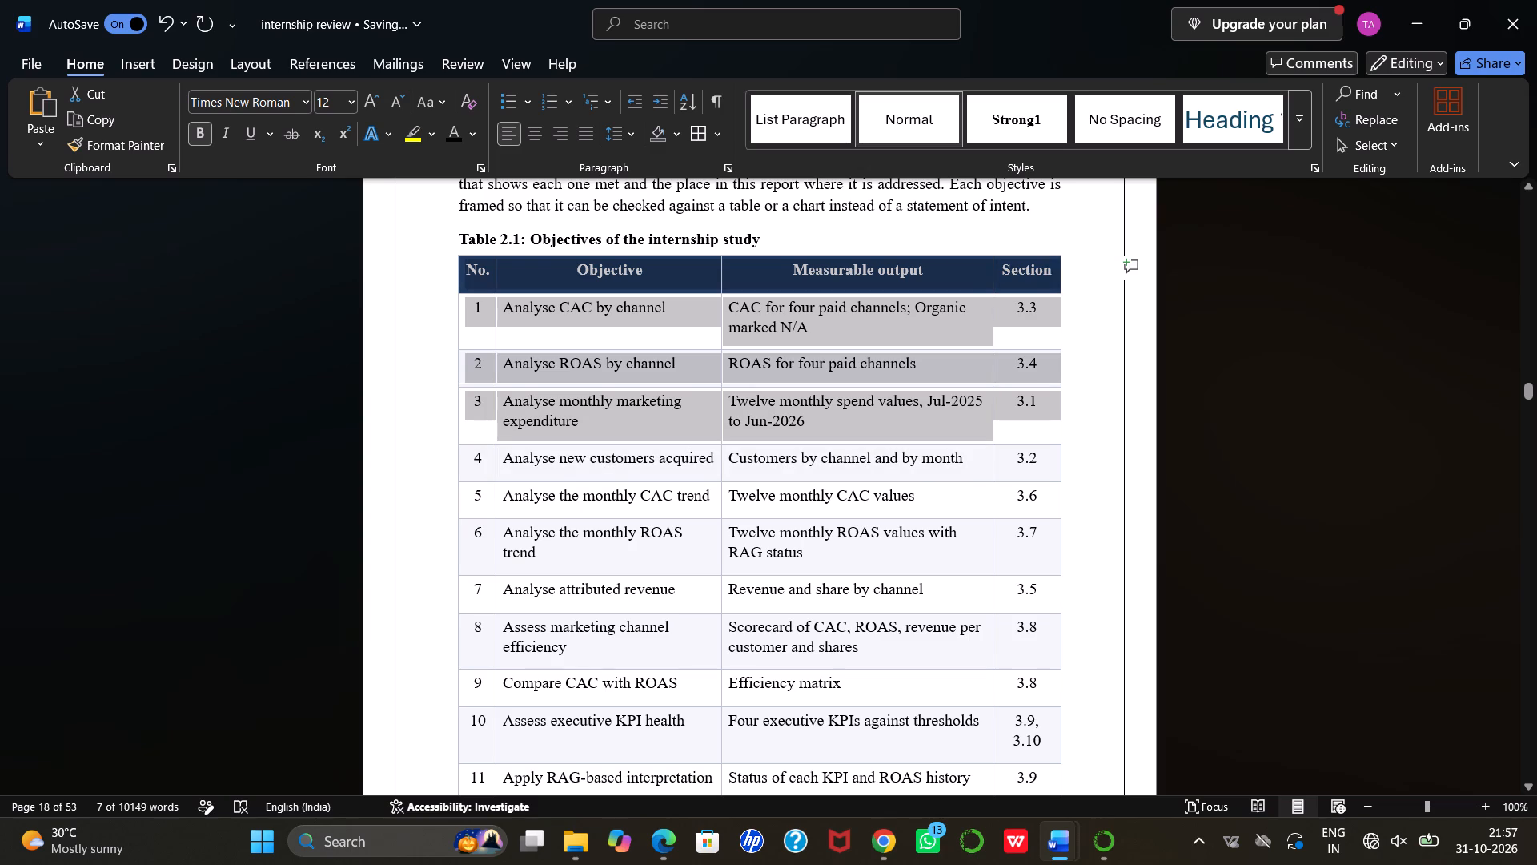
drag(1055, 436, 1065, 761)
scroll(1090, 604, up, 2)
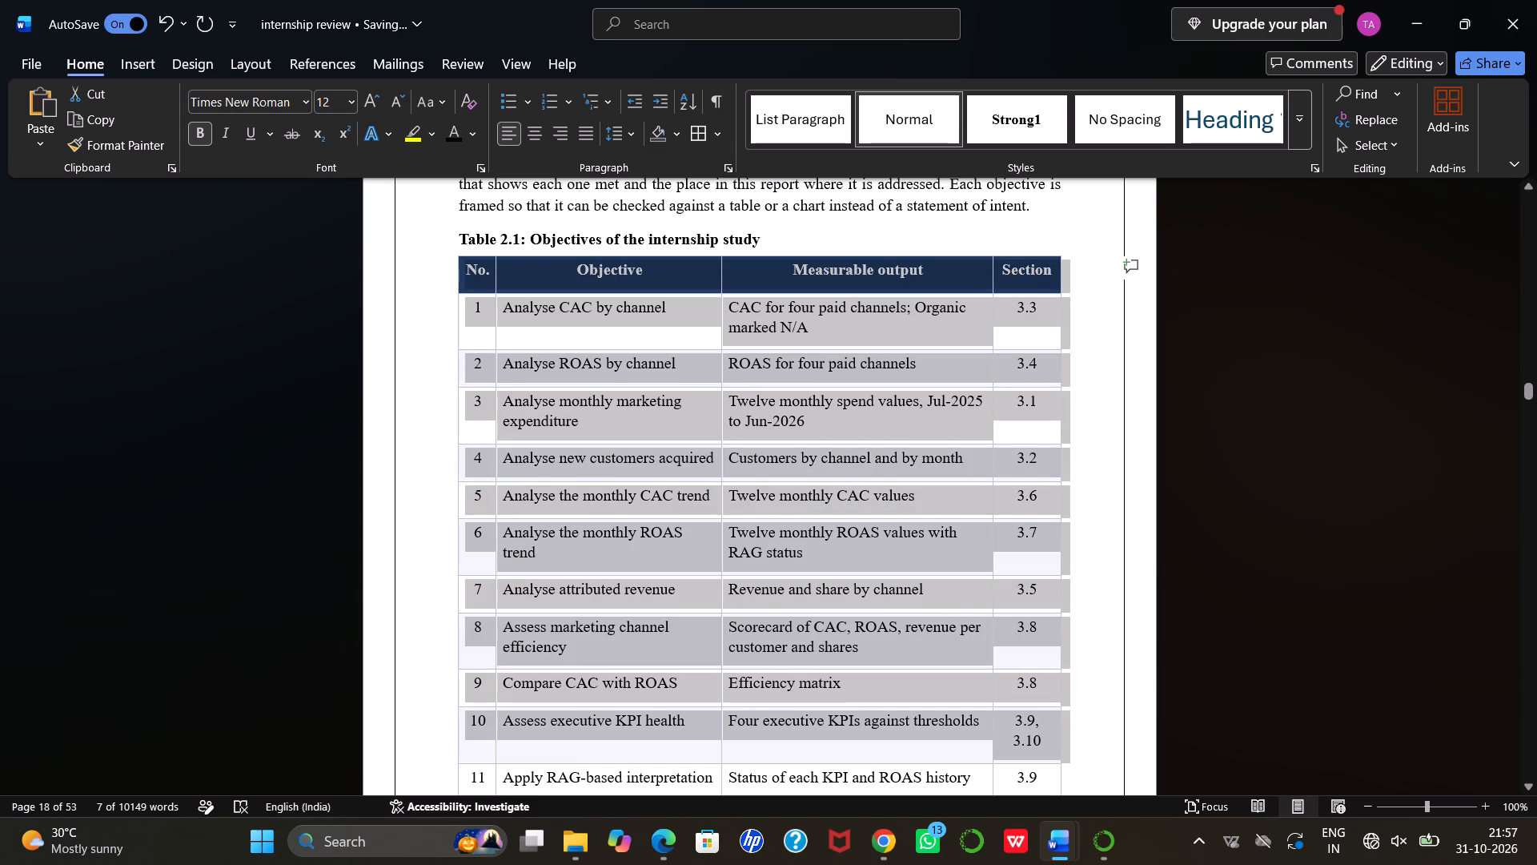
drag(1065, 761, 1092, 471)
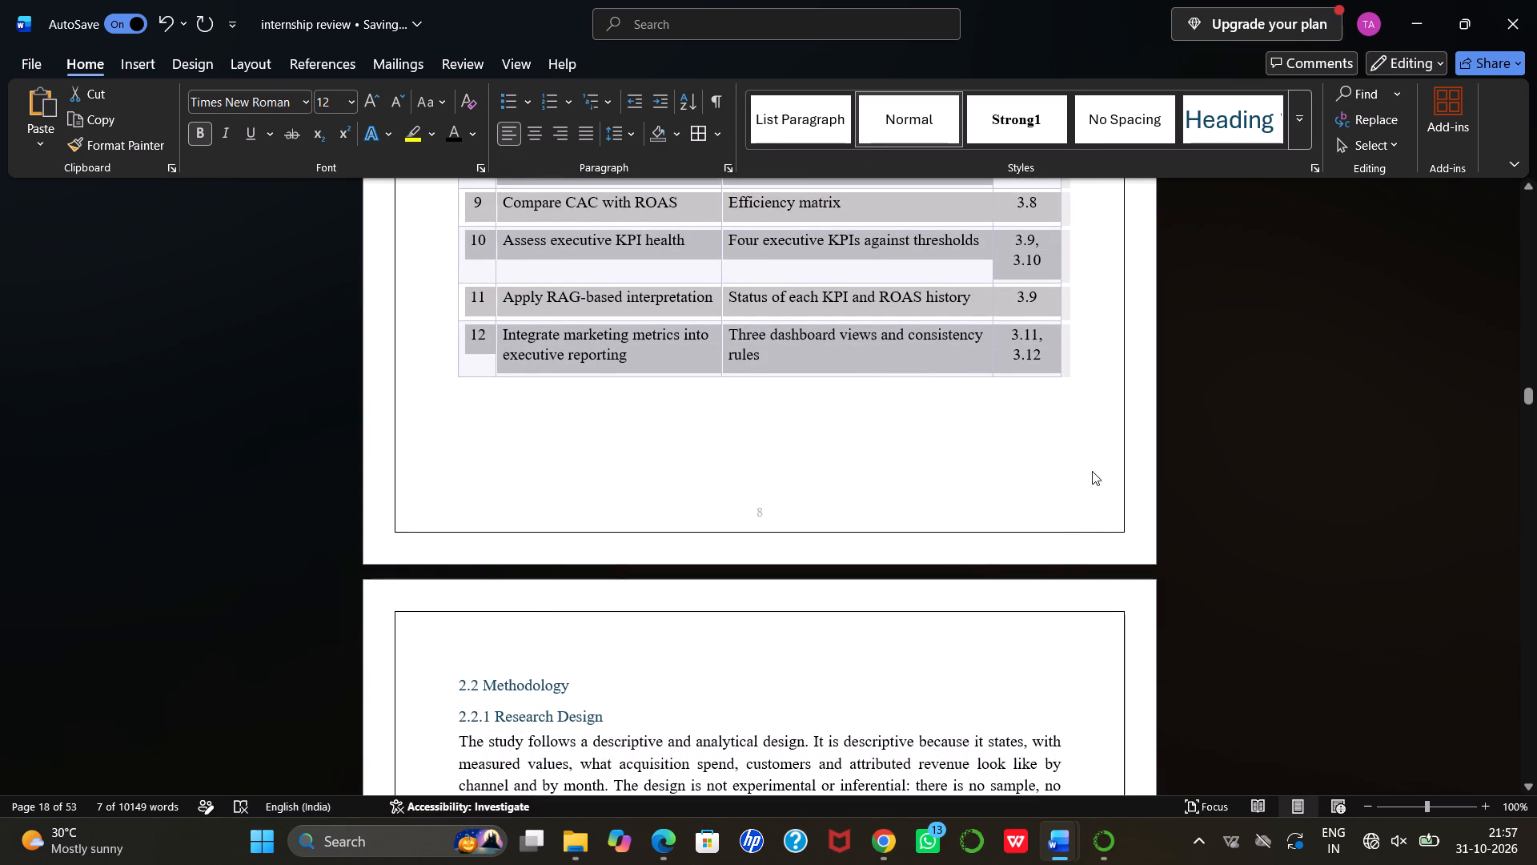
drag(1092, 471, 1091, 470)
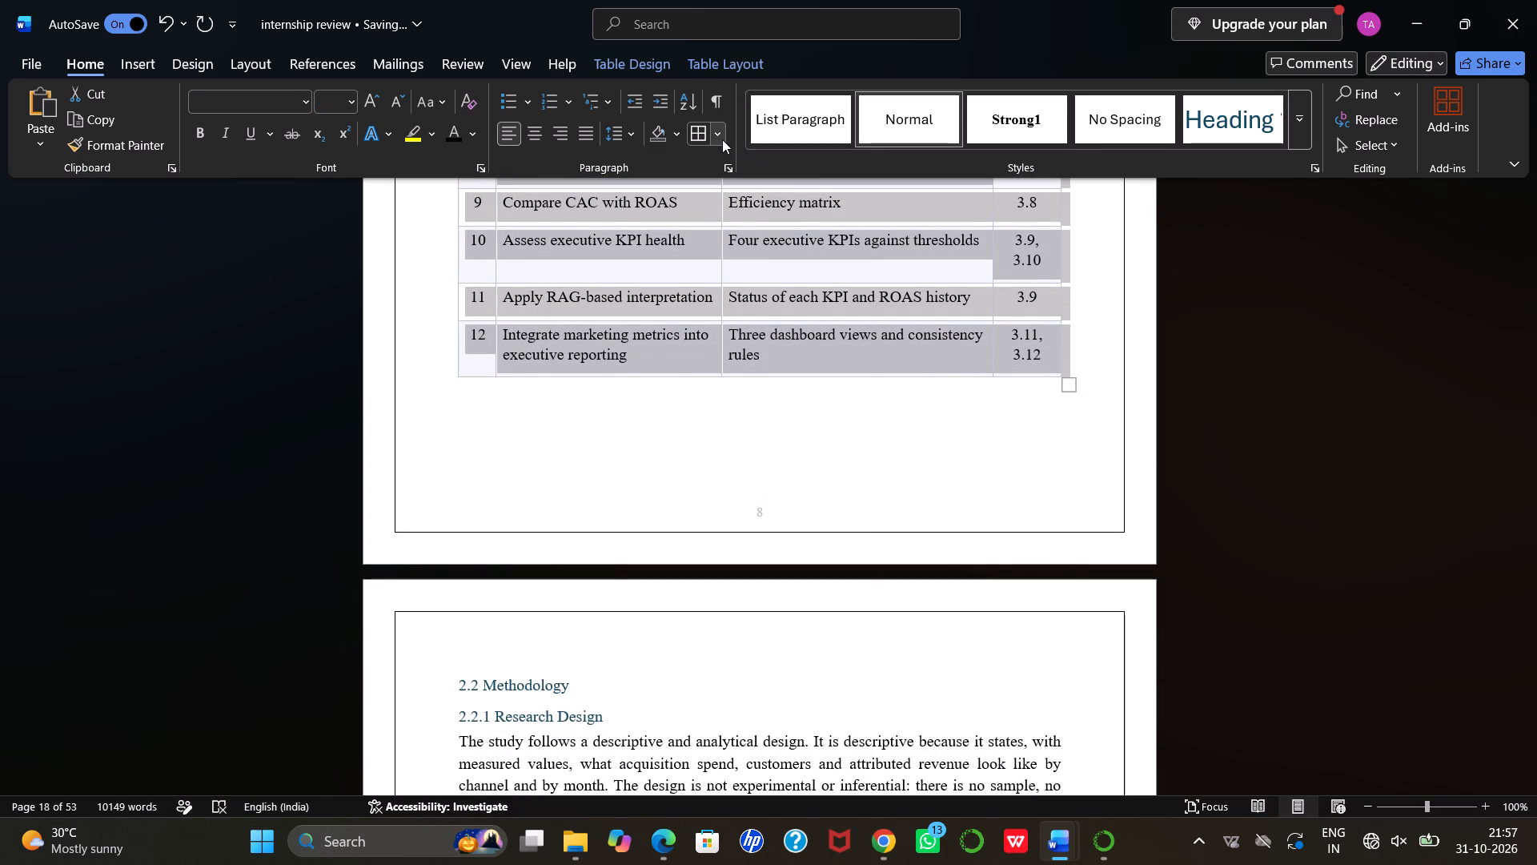
click(714, 135)
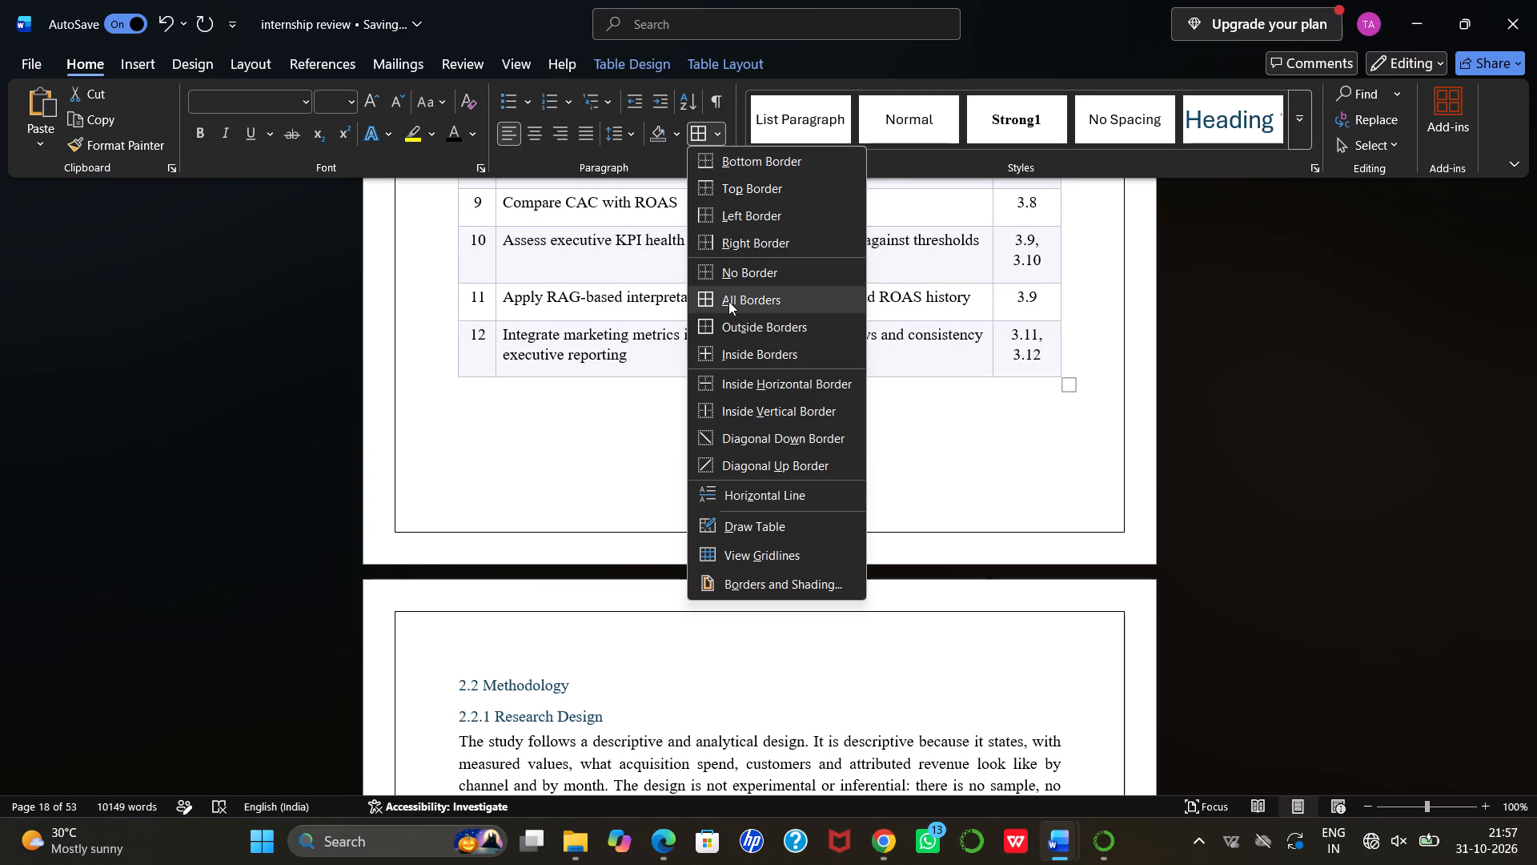
click(728, 301)
scroll(748, 373, up, 1)
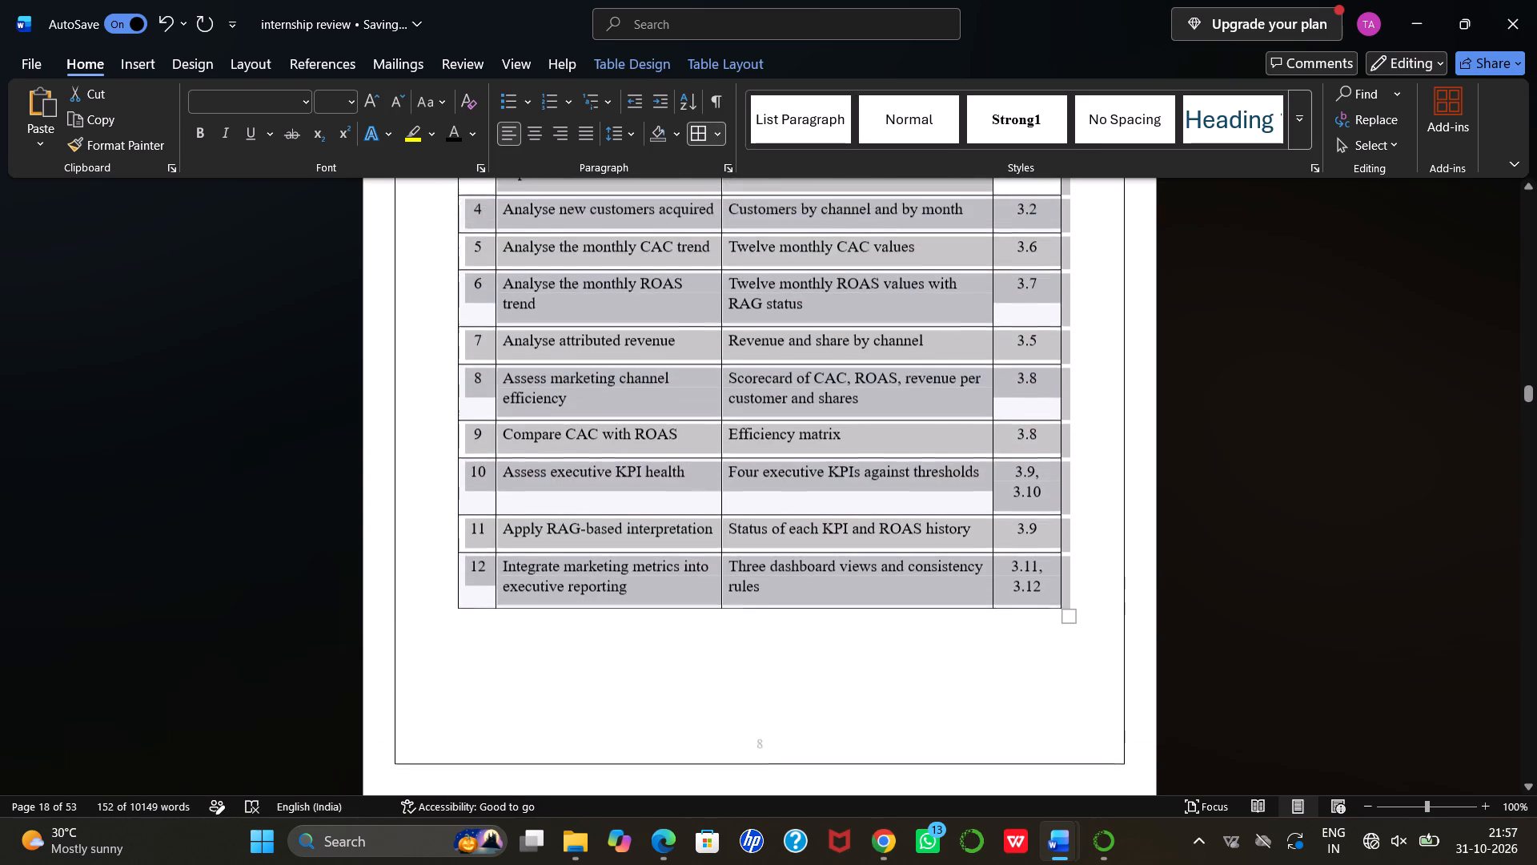
scroll(748, 373, up, 3)
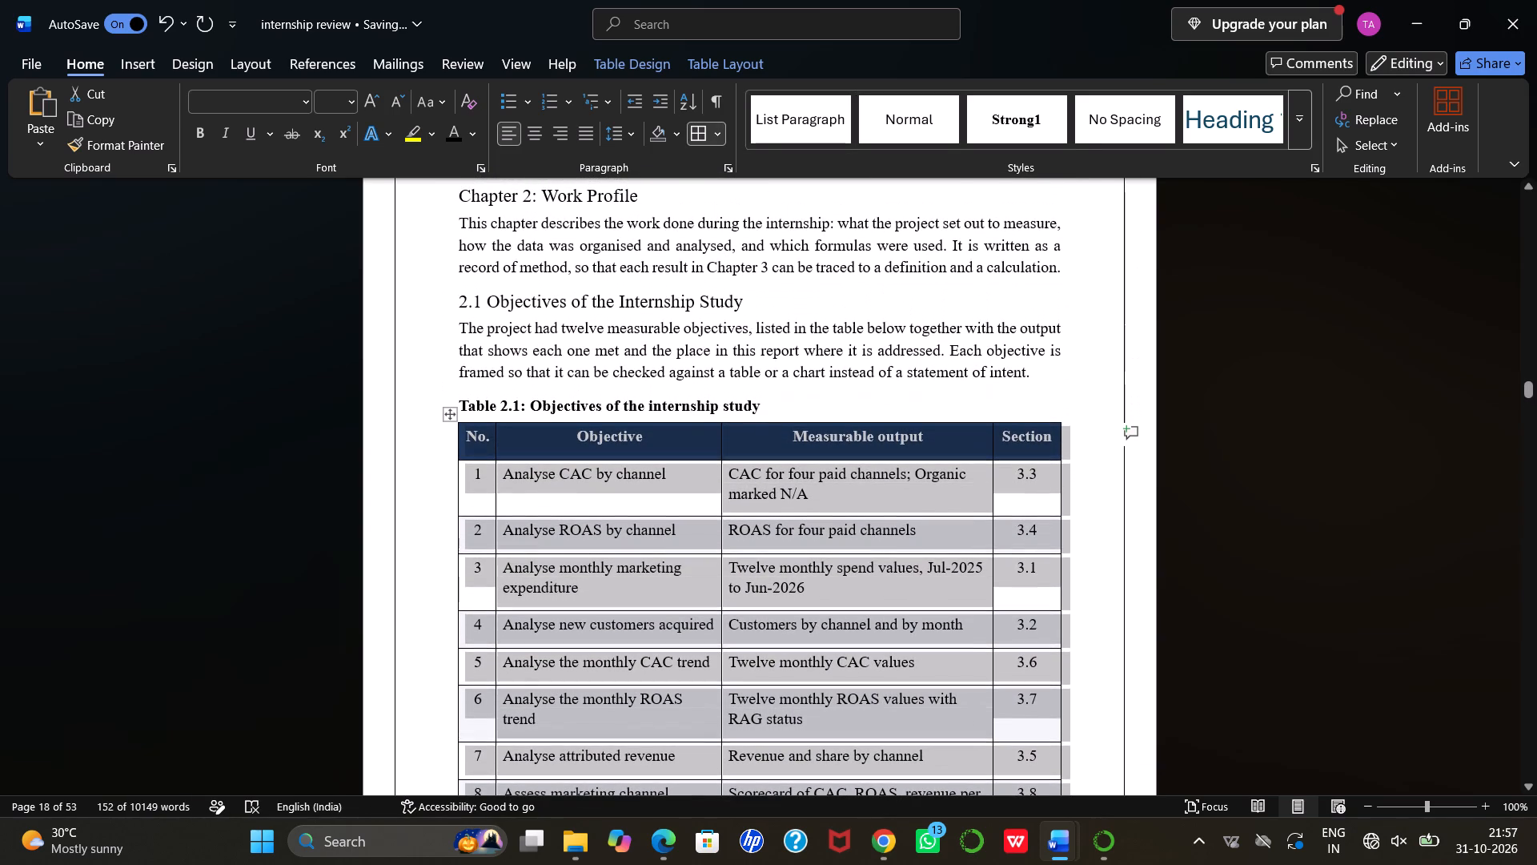
click(1078, 325)
Delete the "Chapter 2: Work Profile" heading text above the introduction on the page following the divider page.
scroll(1078, 325, up, 1)
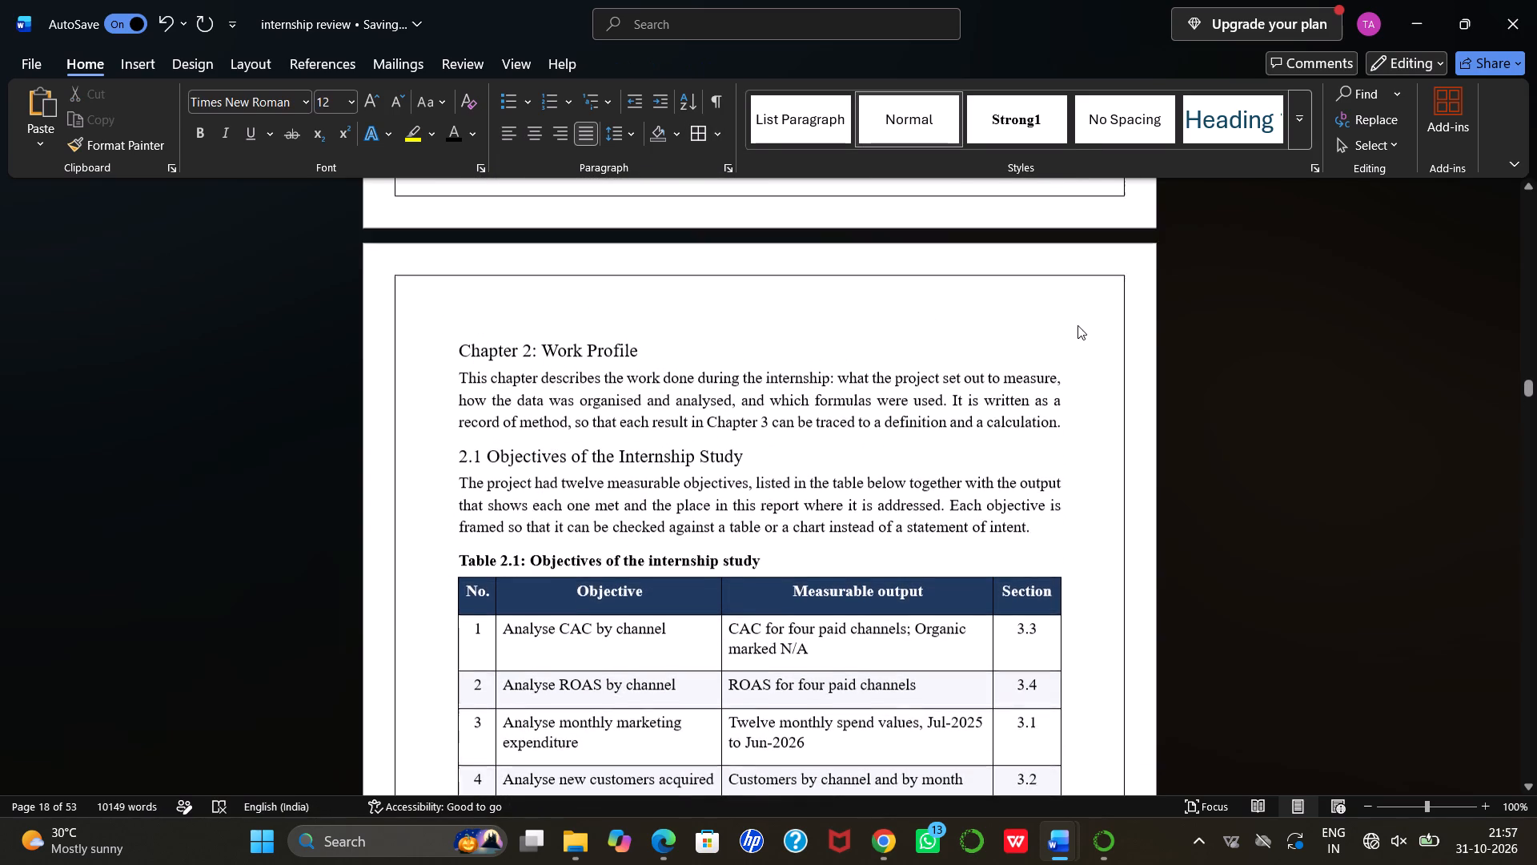
scroll(1078, 325, up, 2)
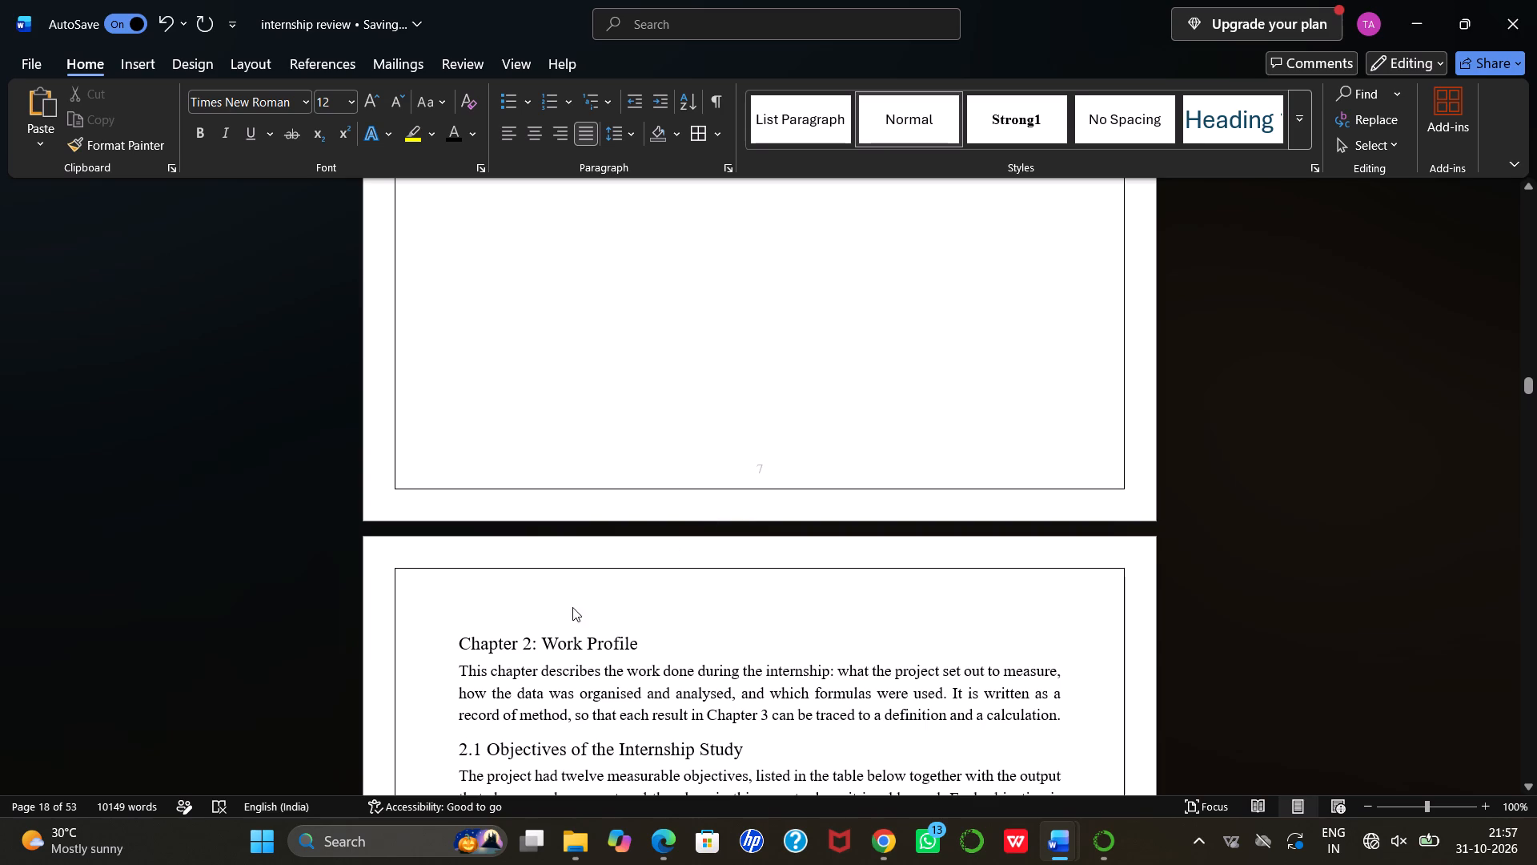
scroll(551, 648, down, 1)
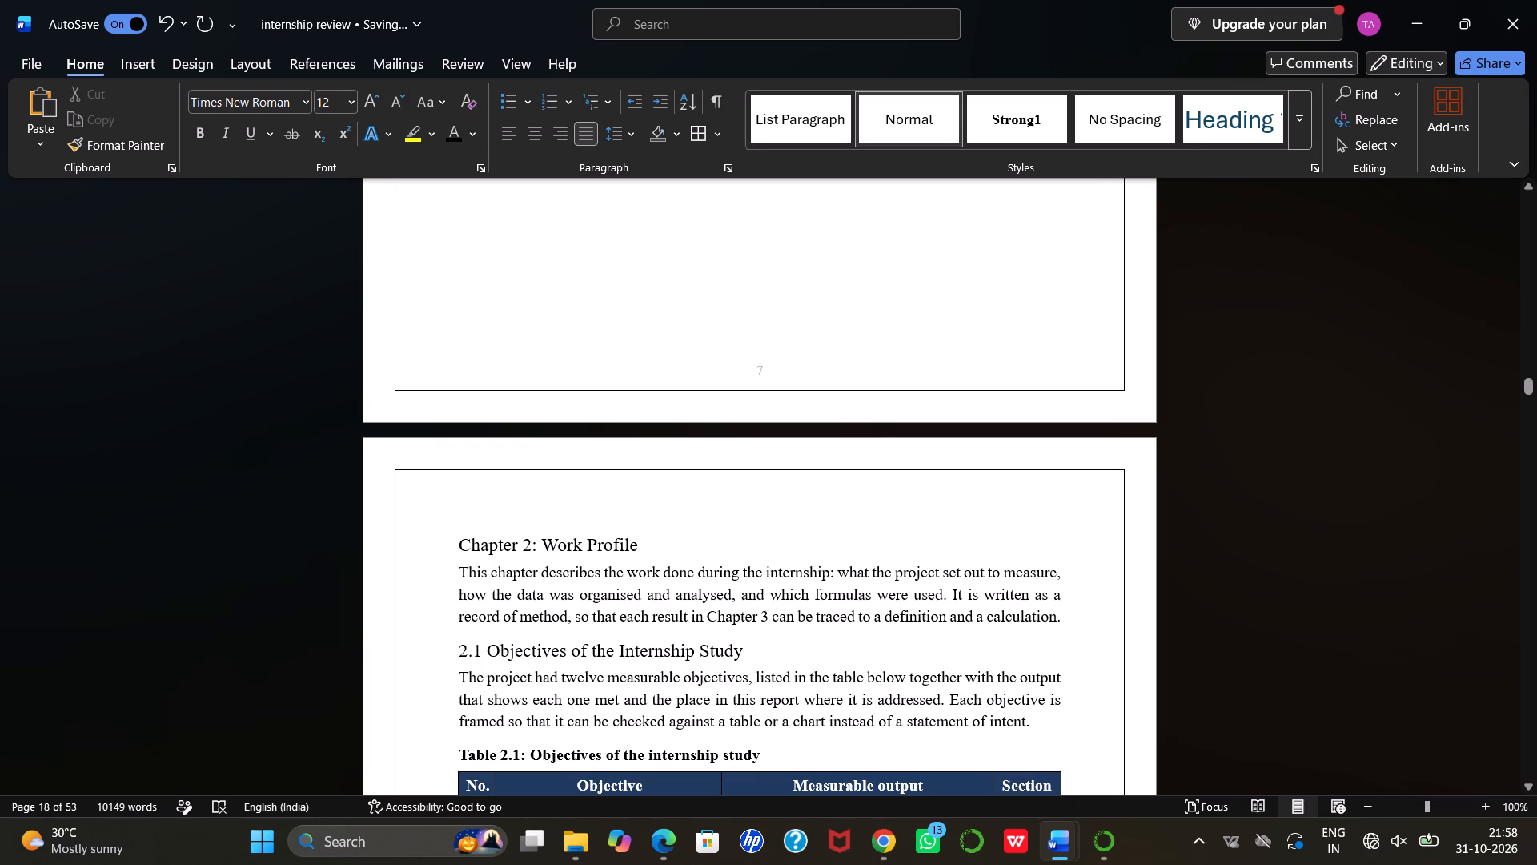
scroll(596, 498, up, 3)
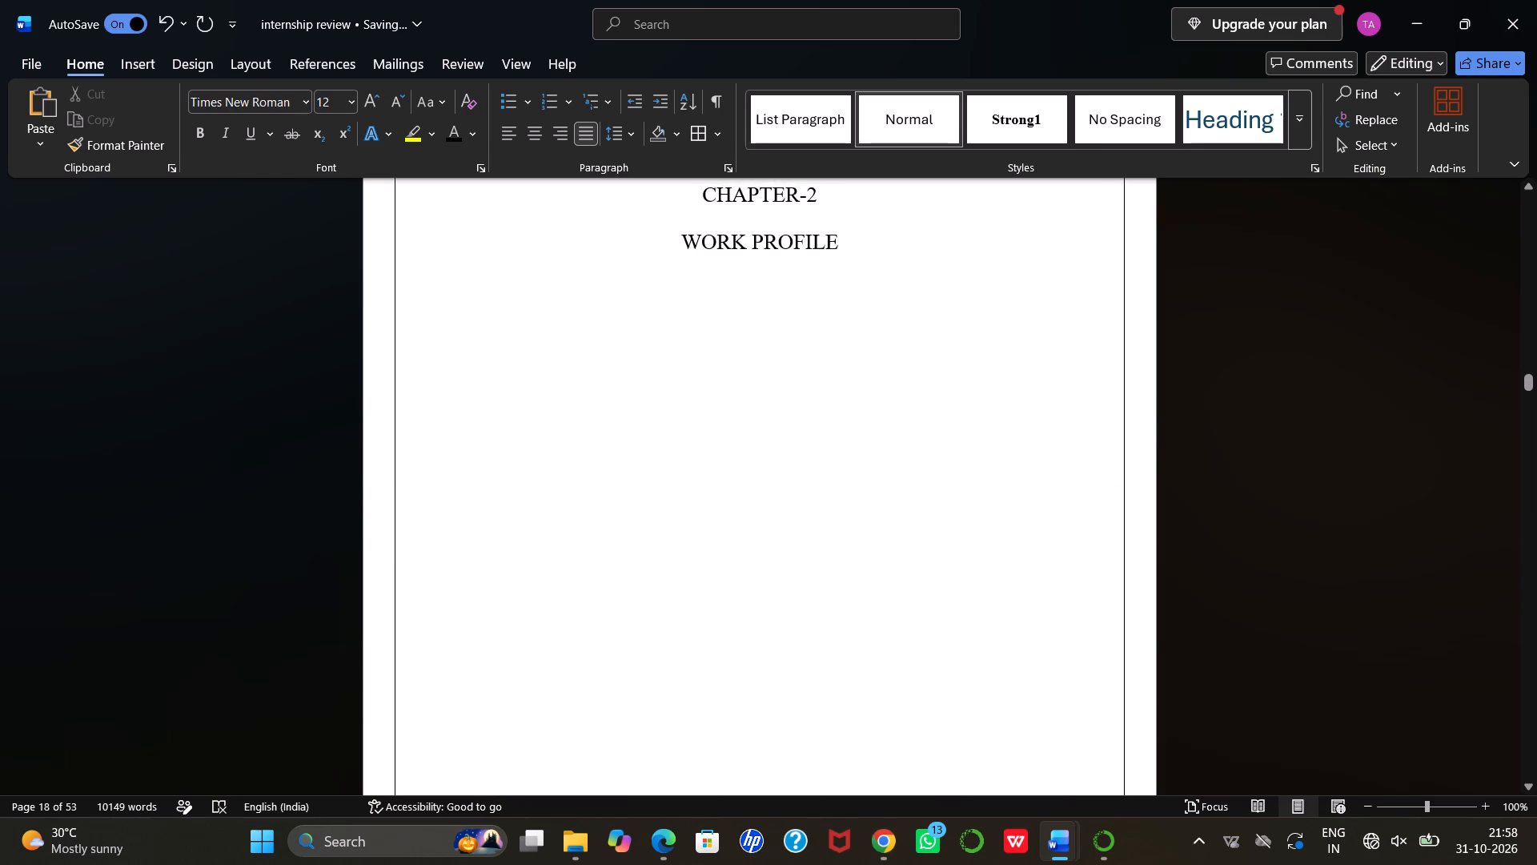
scroll(596, 498, down, 1)
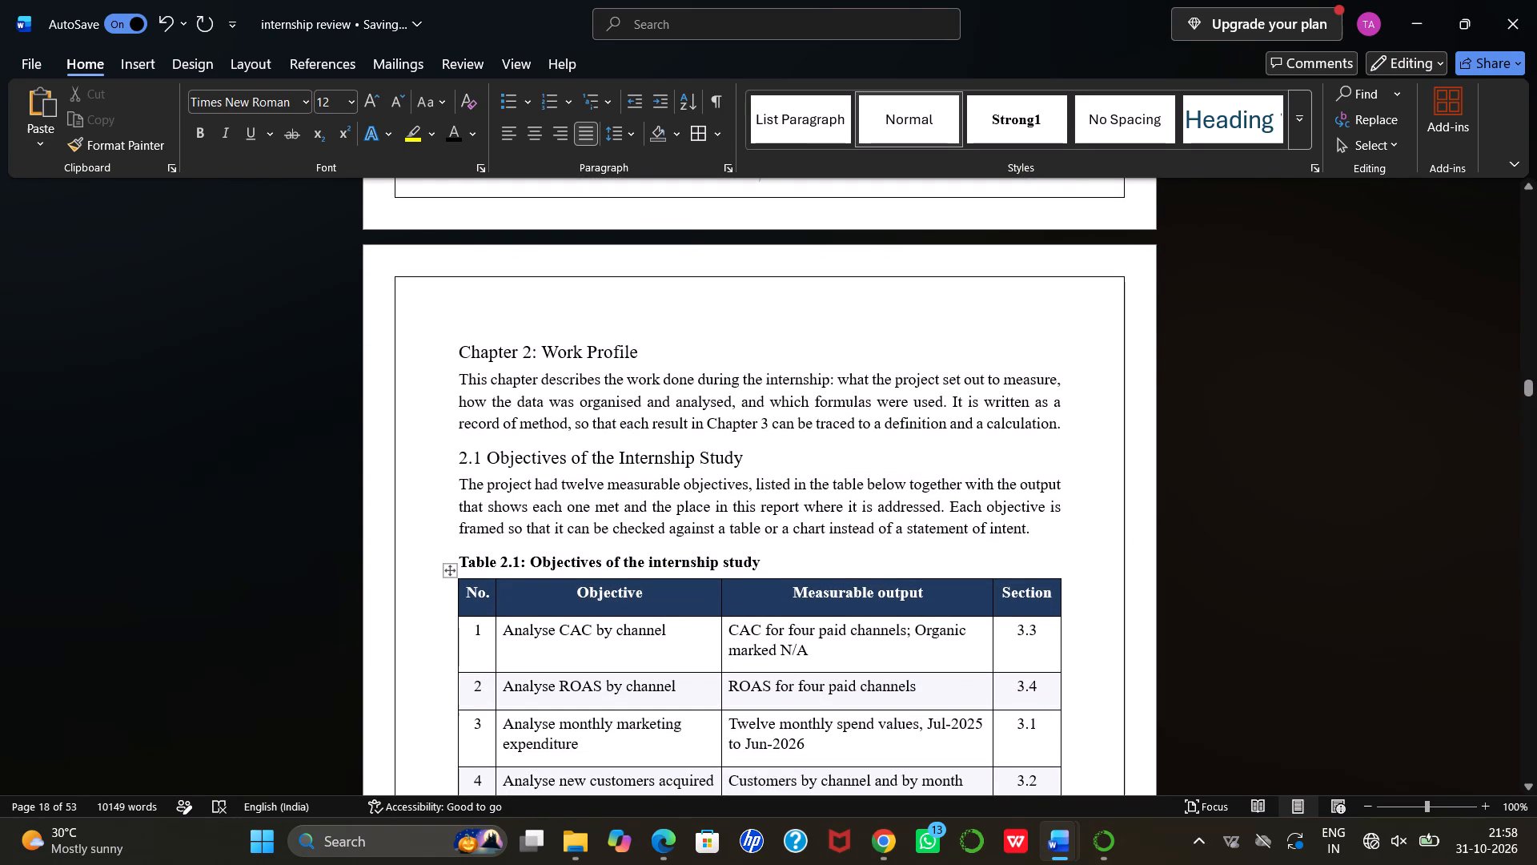
click(639, 352)
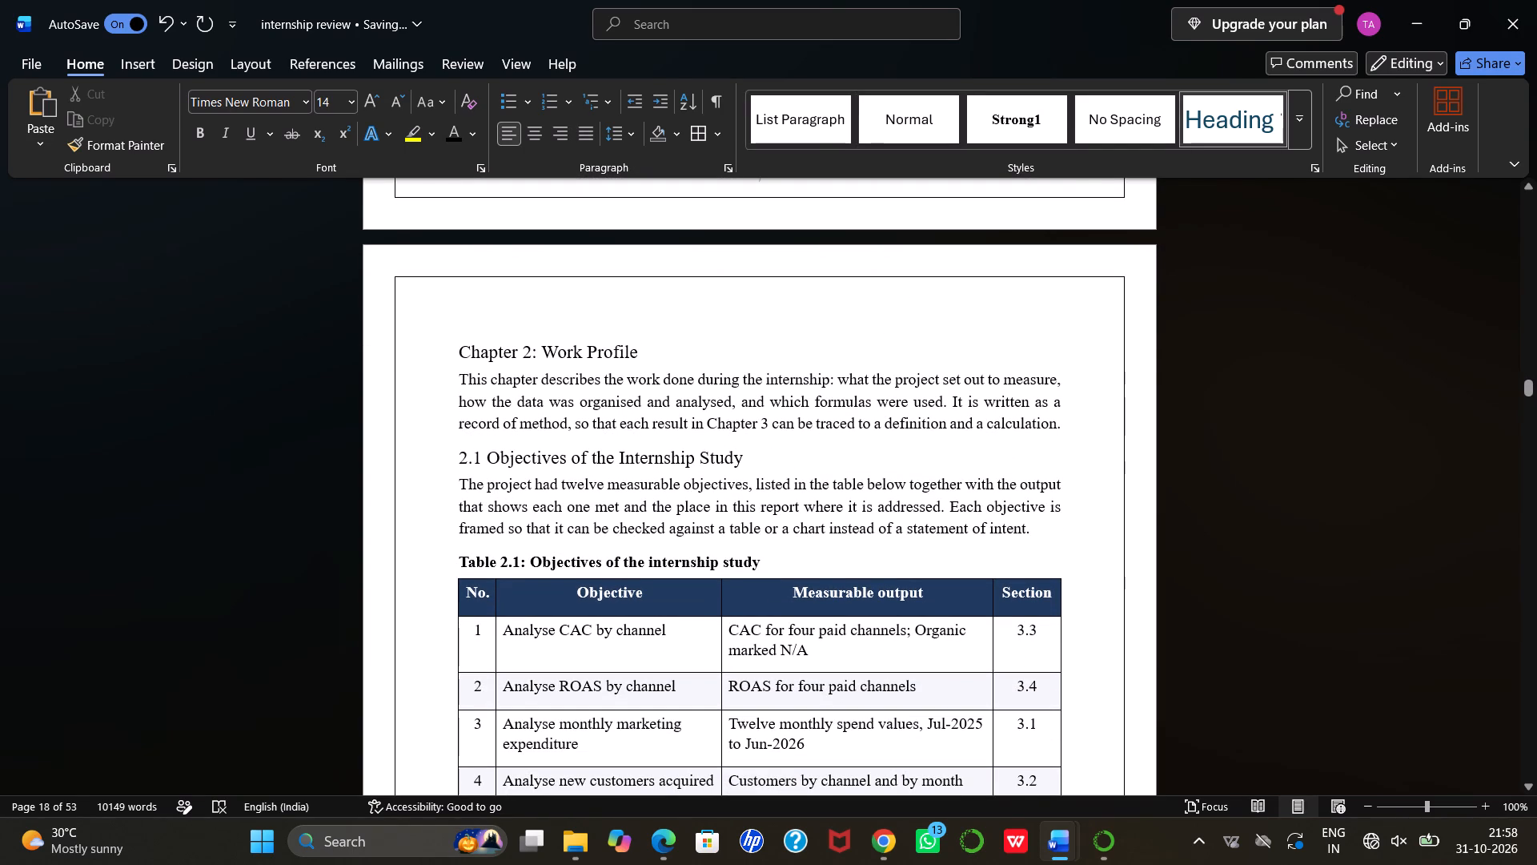
key(BackSpace)
key(BackSpace)
key(BackSpace)
key(BackSpace)
key(BackSpace)
key(BackSpace)
key(BackSpace)
key(BackSpace)
key(BackSpace)
key(BackSpace)
key(BackSpace)
key(BackSpace)
key(BackSpace)
key(BackSpace)
key(BackSpace)
key(BackSpace)
key(BackSpace)
key(BackSpace)
key(BackSpace)
key(BackSpace)
key(BackSpace)
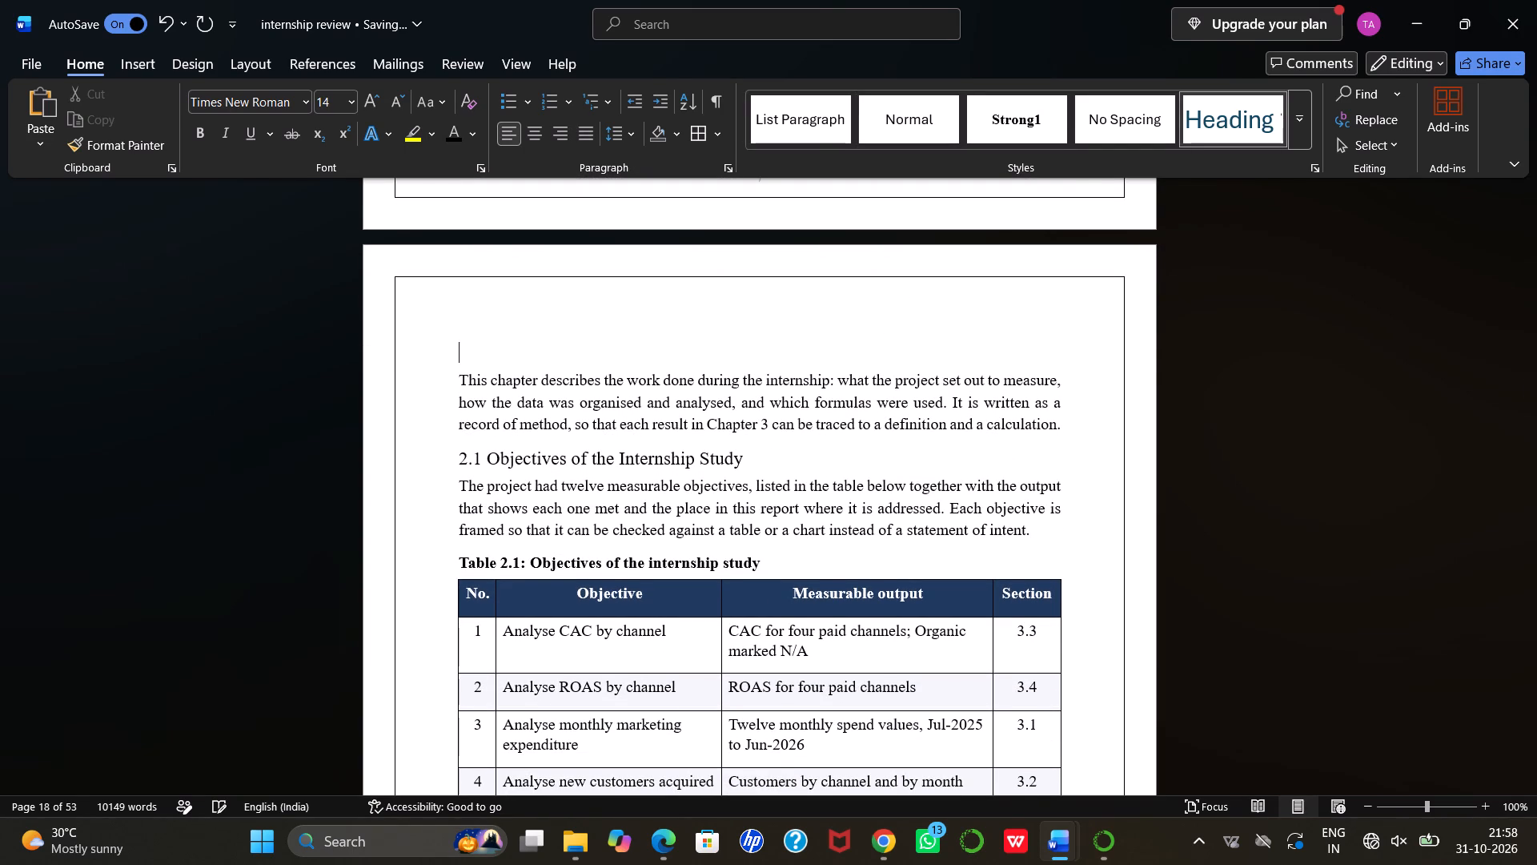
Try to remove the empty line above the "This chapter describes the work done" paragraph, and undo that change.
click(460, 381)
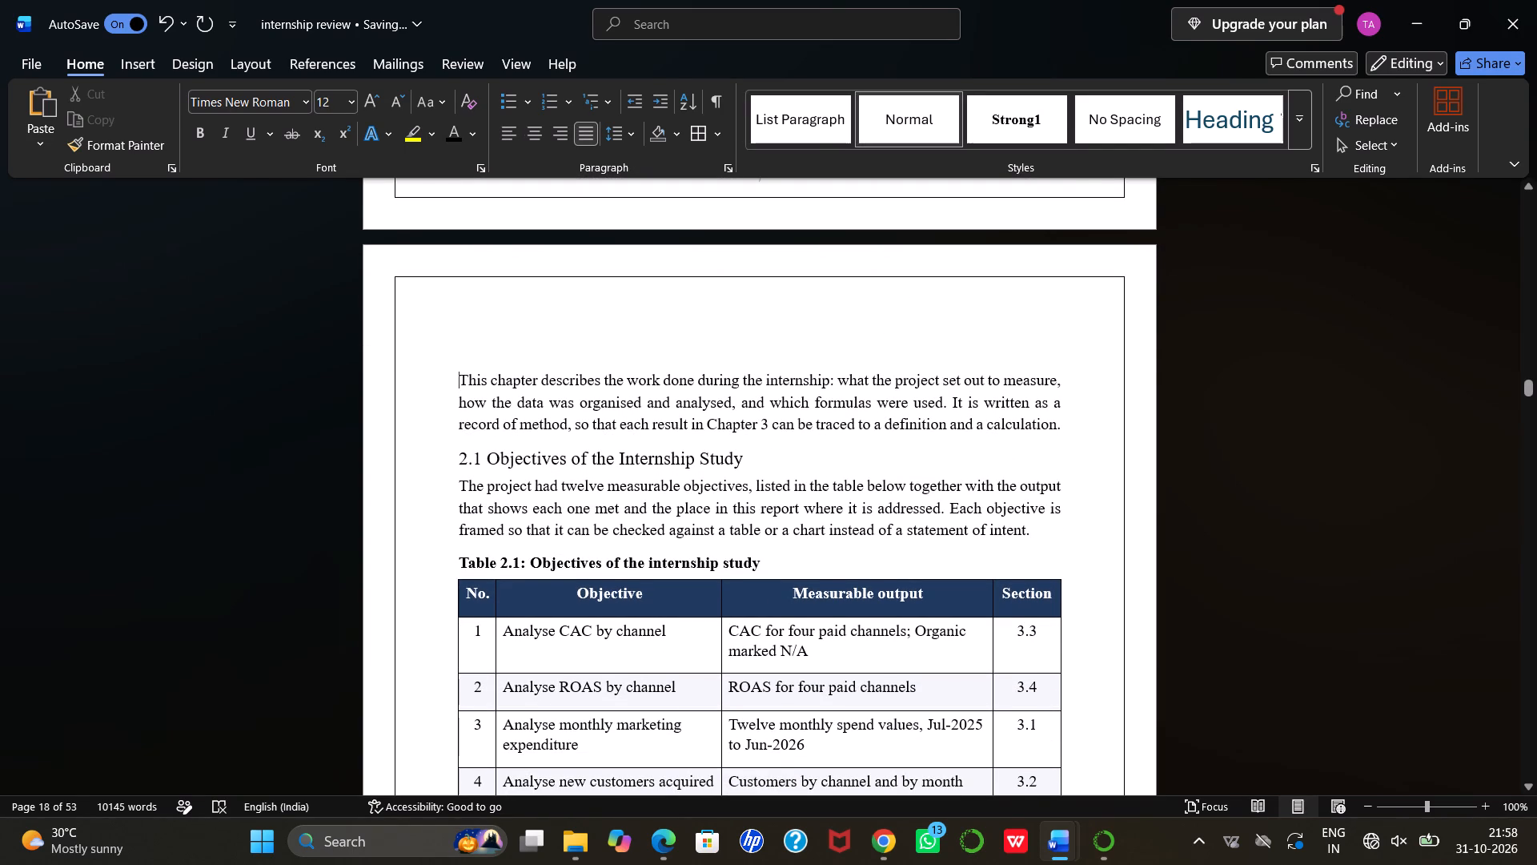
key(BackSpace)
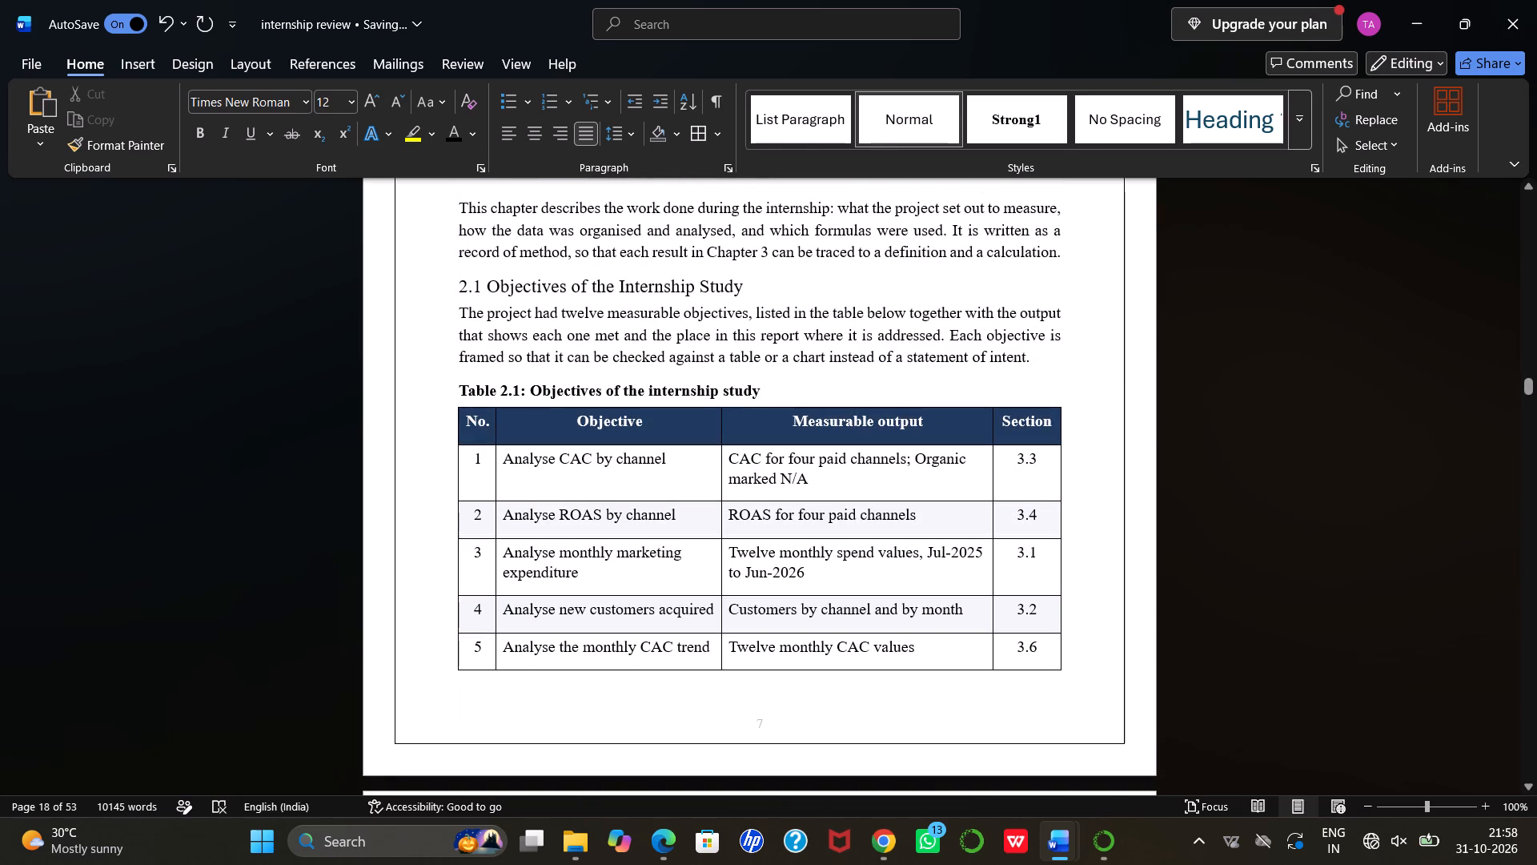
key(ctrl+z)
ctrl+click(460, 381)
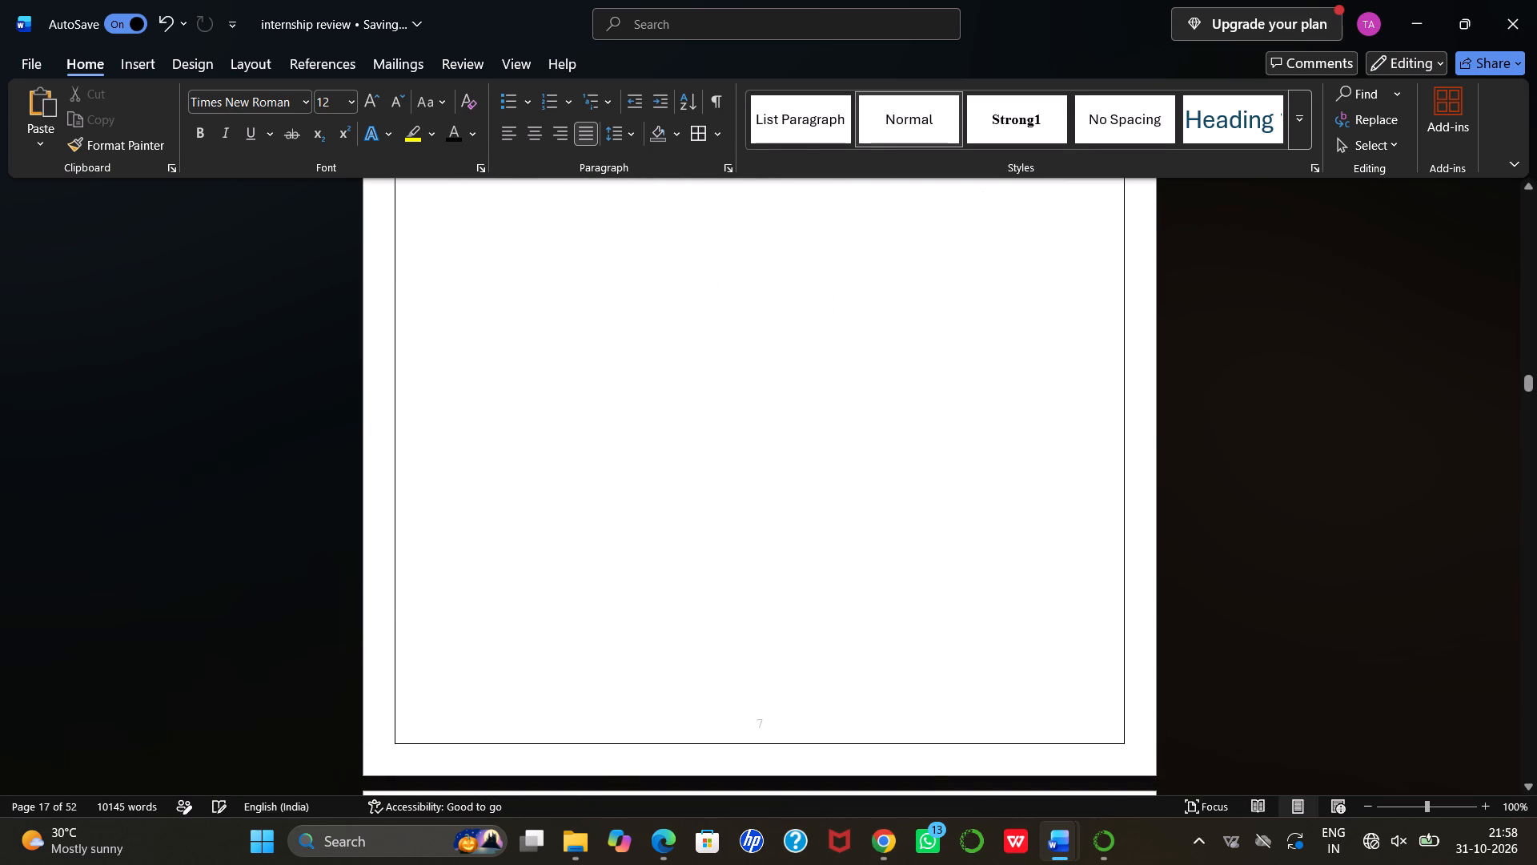
Recolour the whole "2.1 Objectives of the Internship Study" heading with the Automatic black font colour.
scroll(531, 405, down, 2)
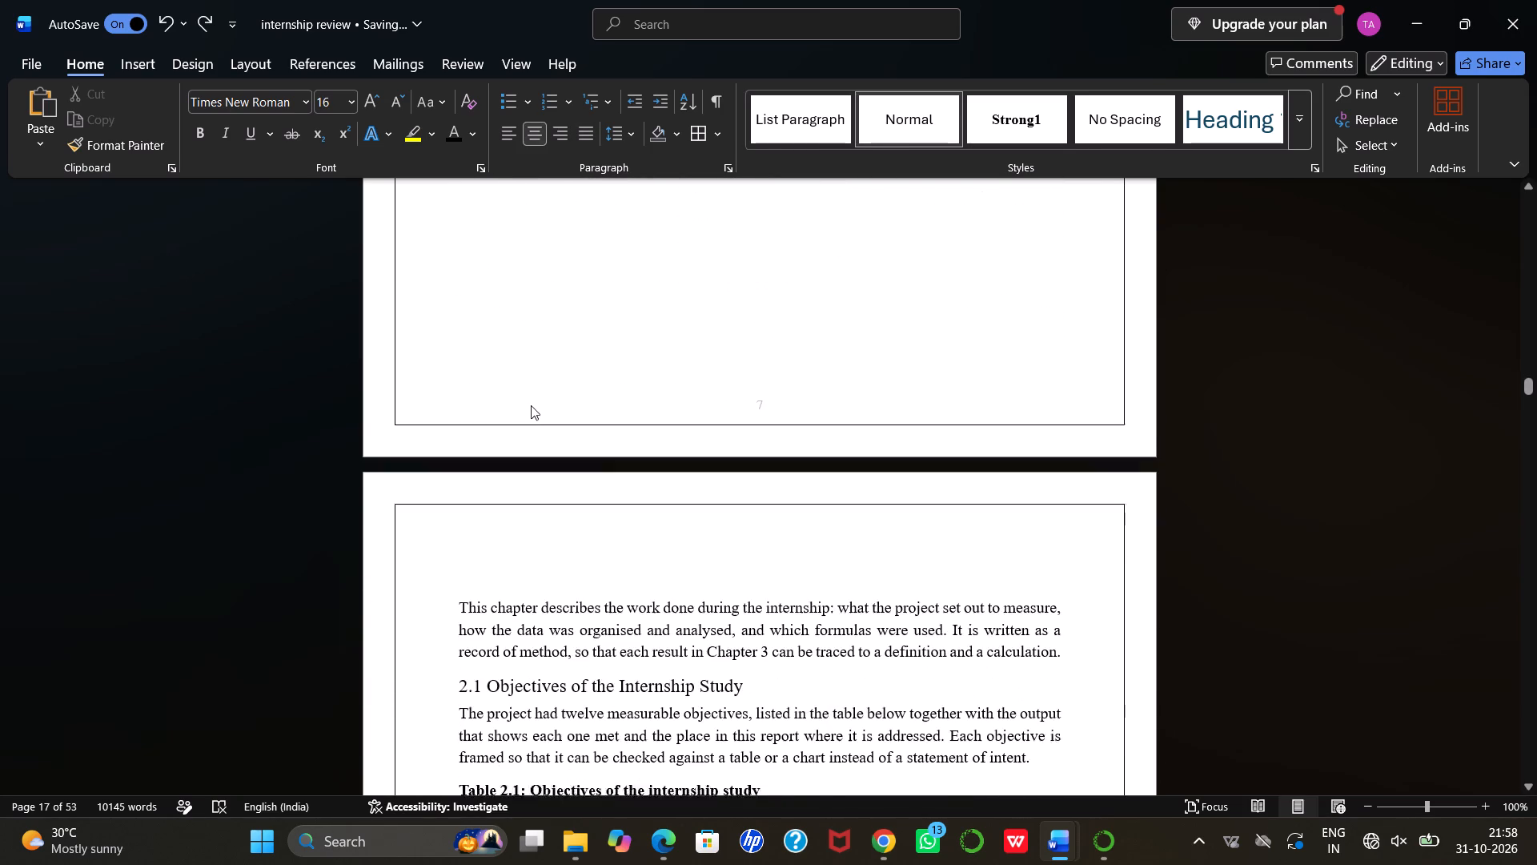
scroll(531, 405, down, 1)
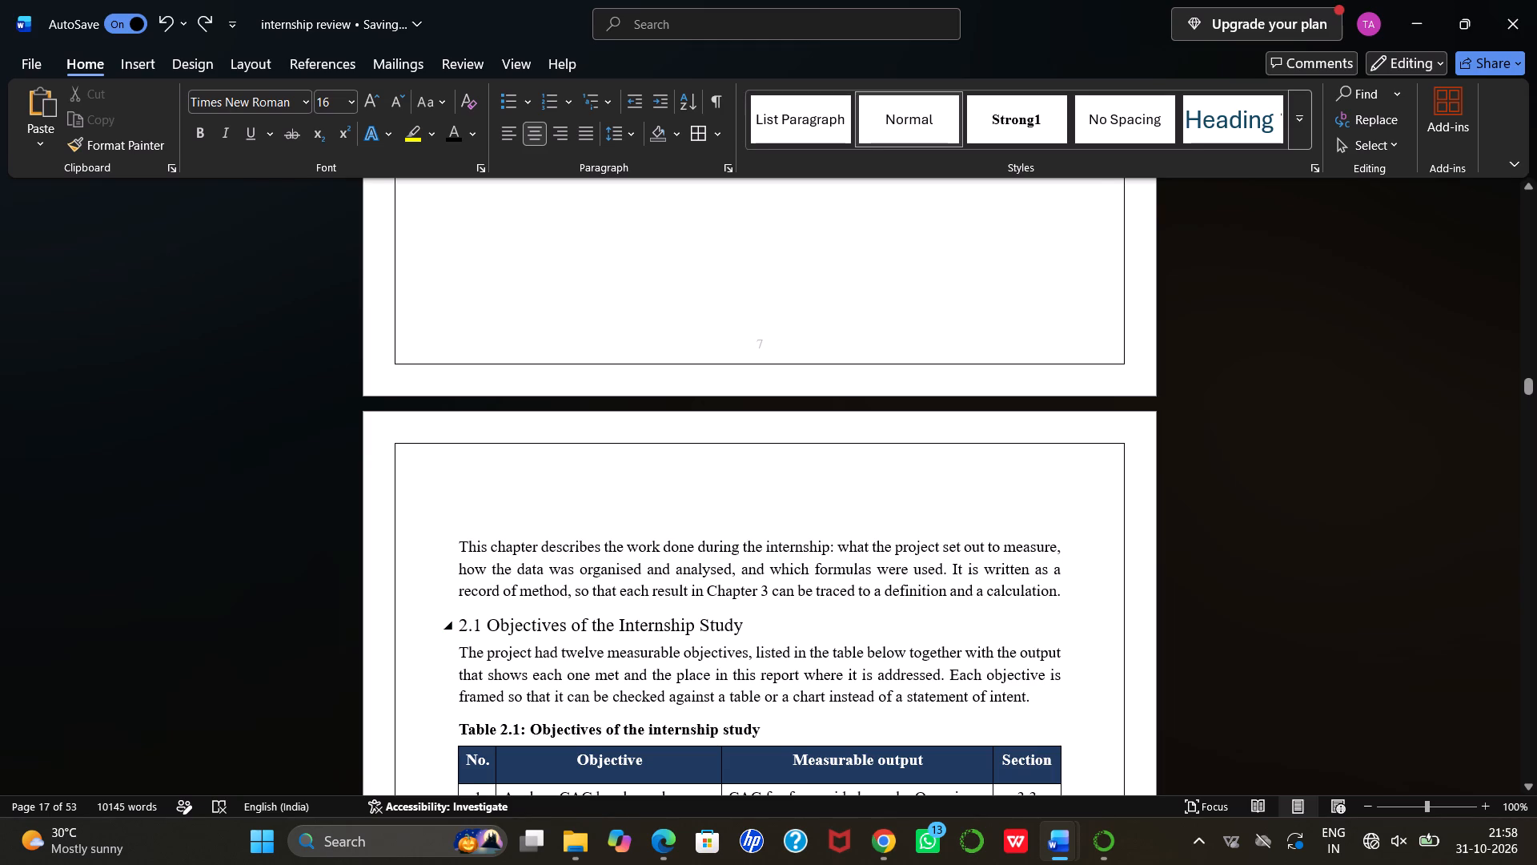
drag(459, 623, 748, 623)
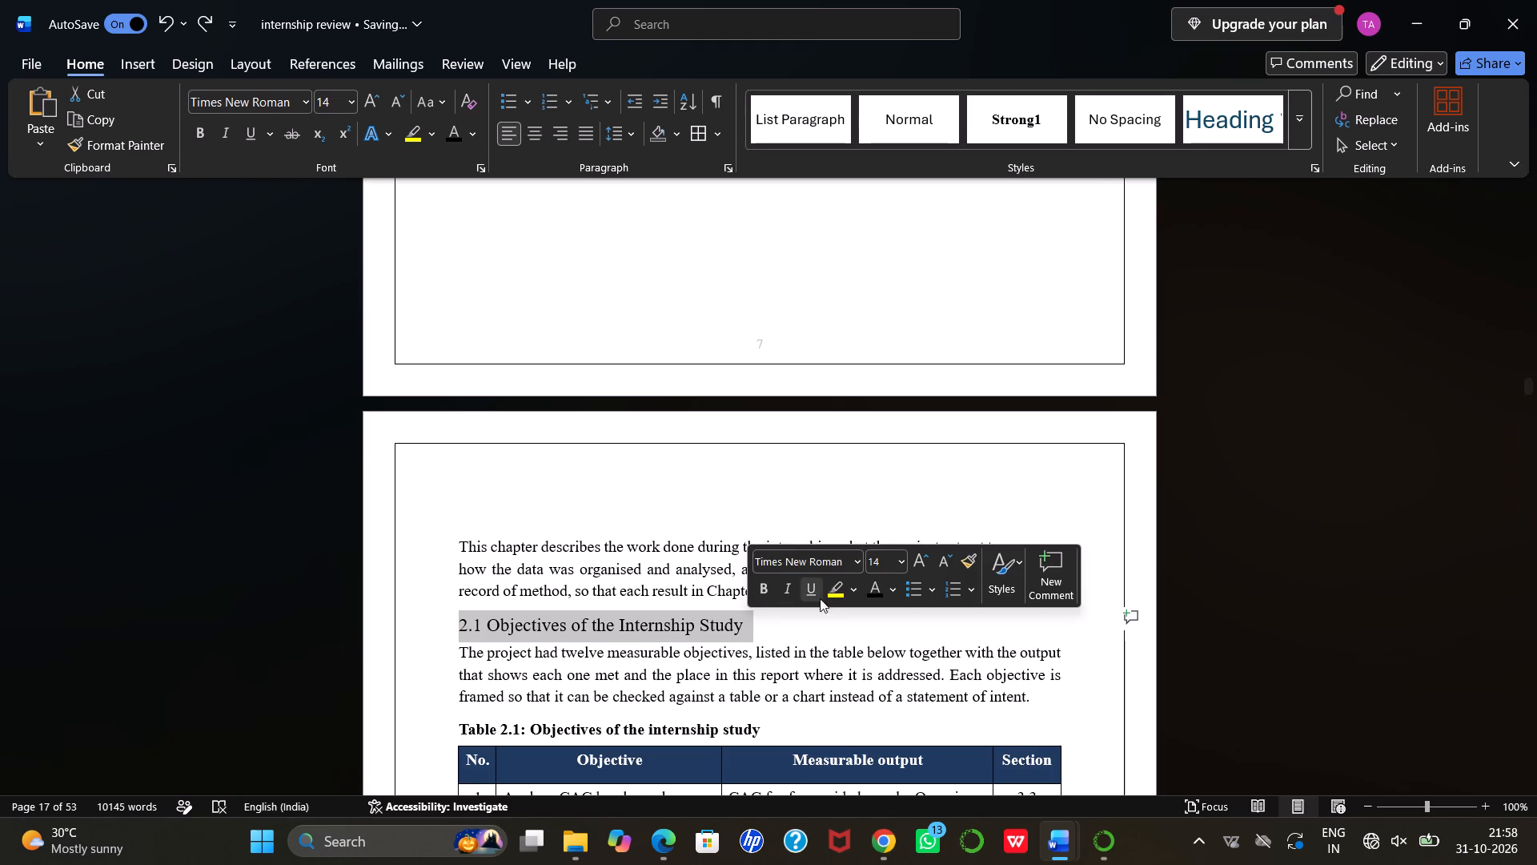
click(893, 589)
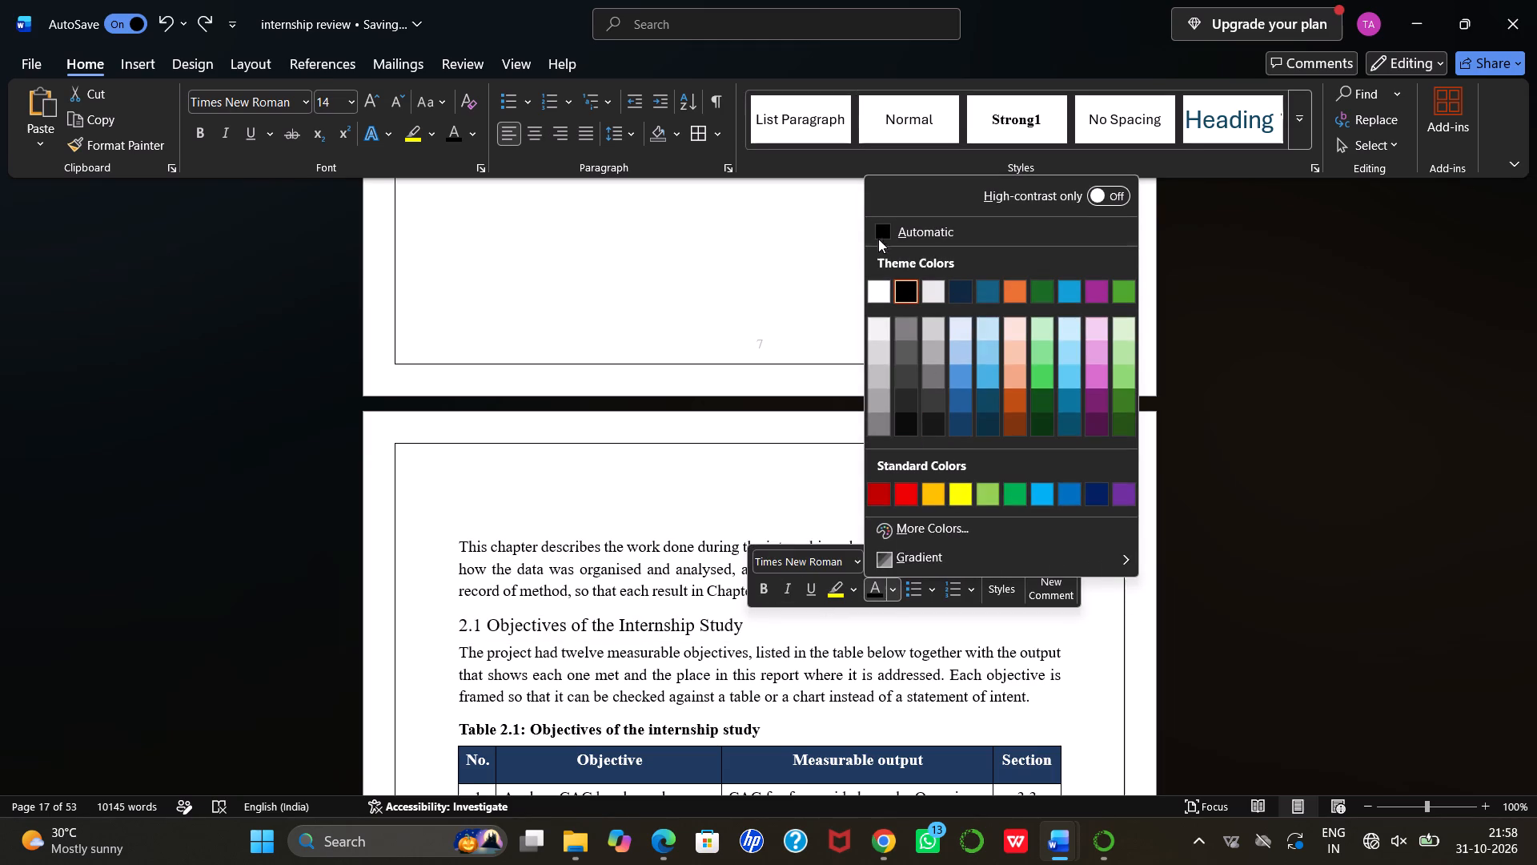
click(878, 232)
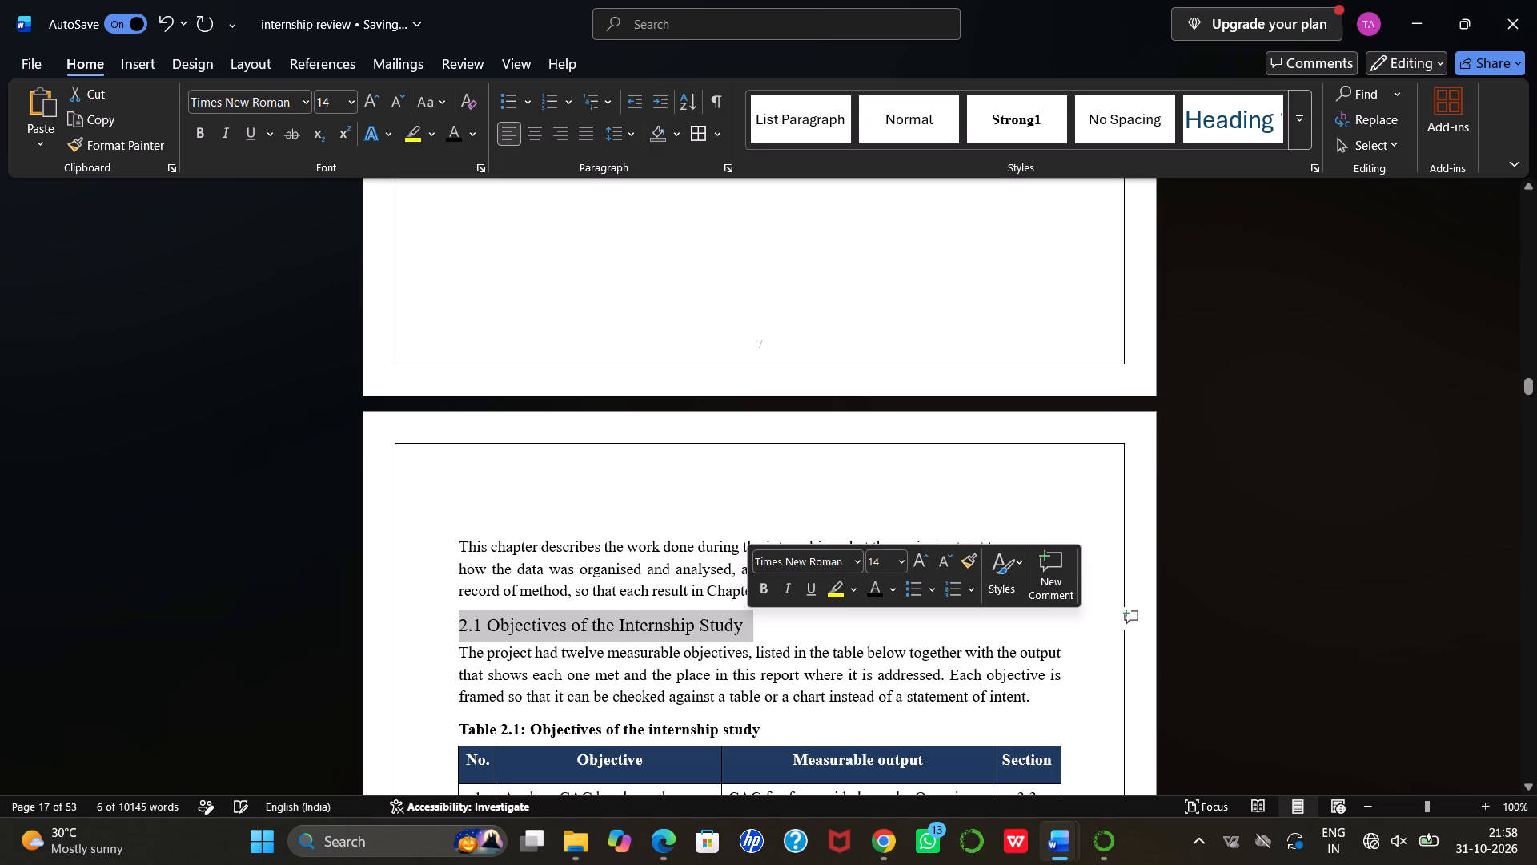
click(878, 591)
click(865, 628)
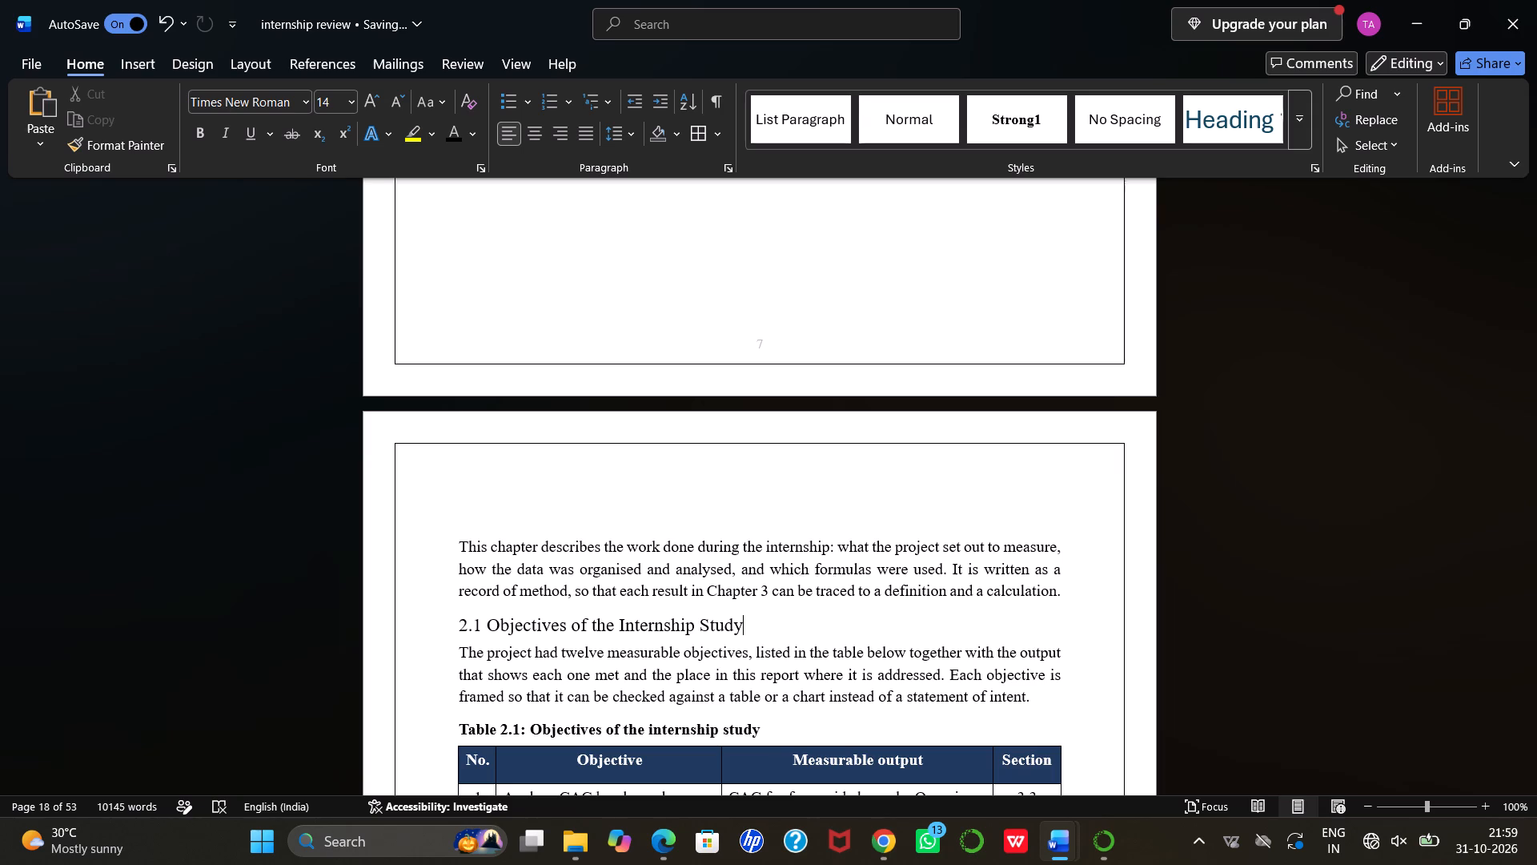
click(849, 611)
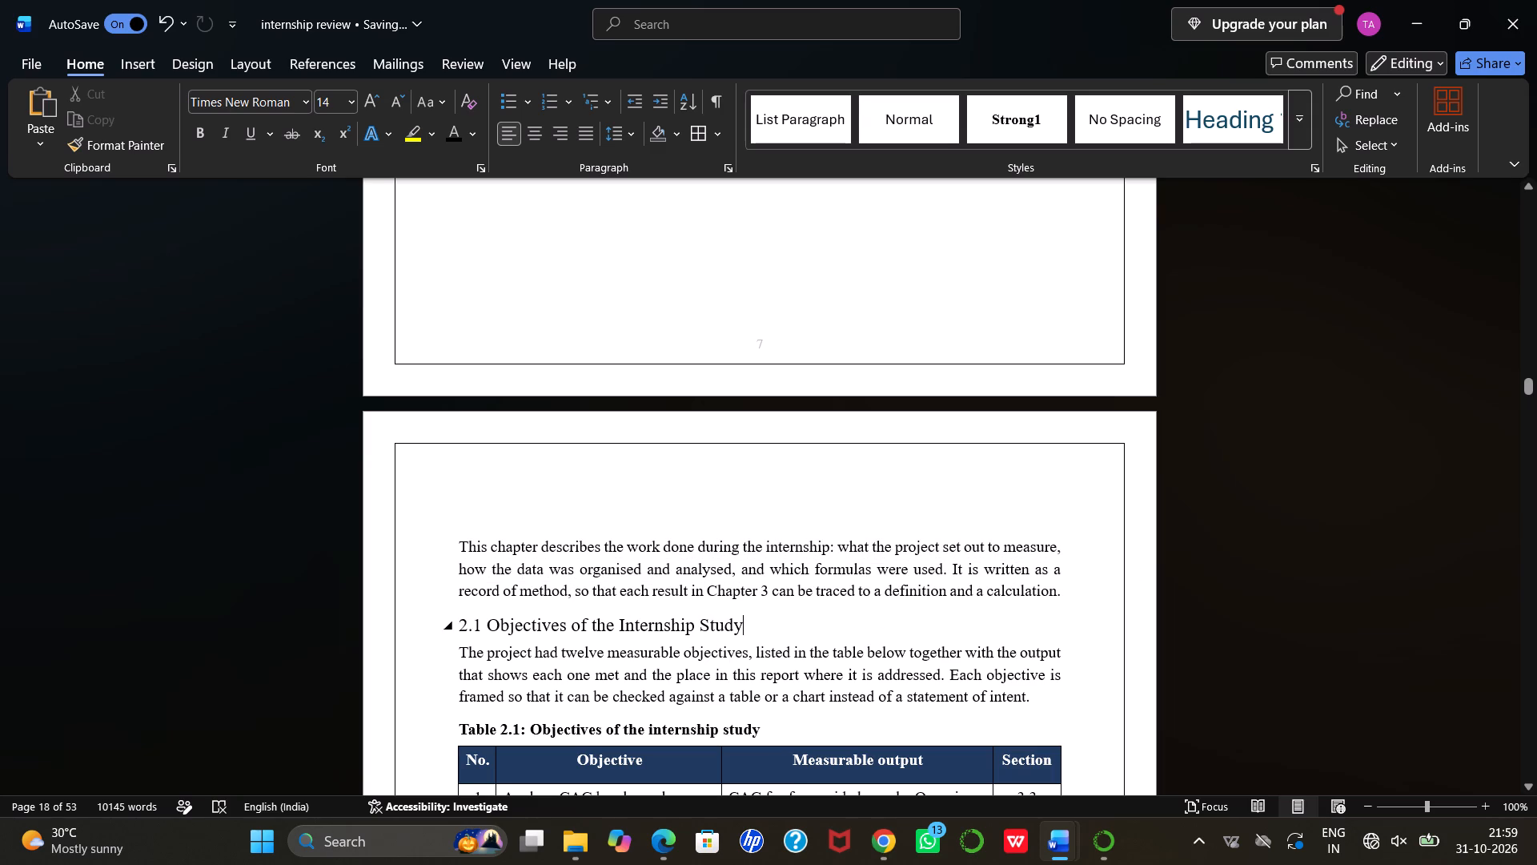
Delete the "This chapter describes the work done during the internship" paragraph together with the break above it.
drag(1064, 589, 575, 547)
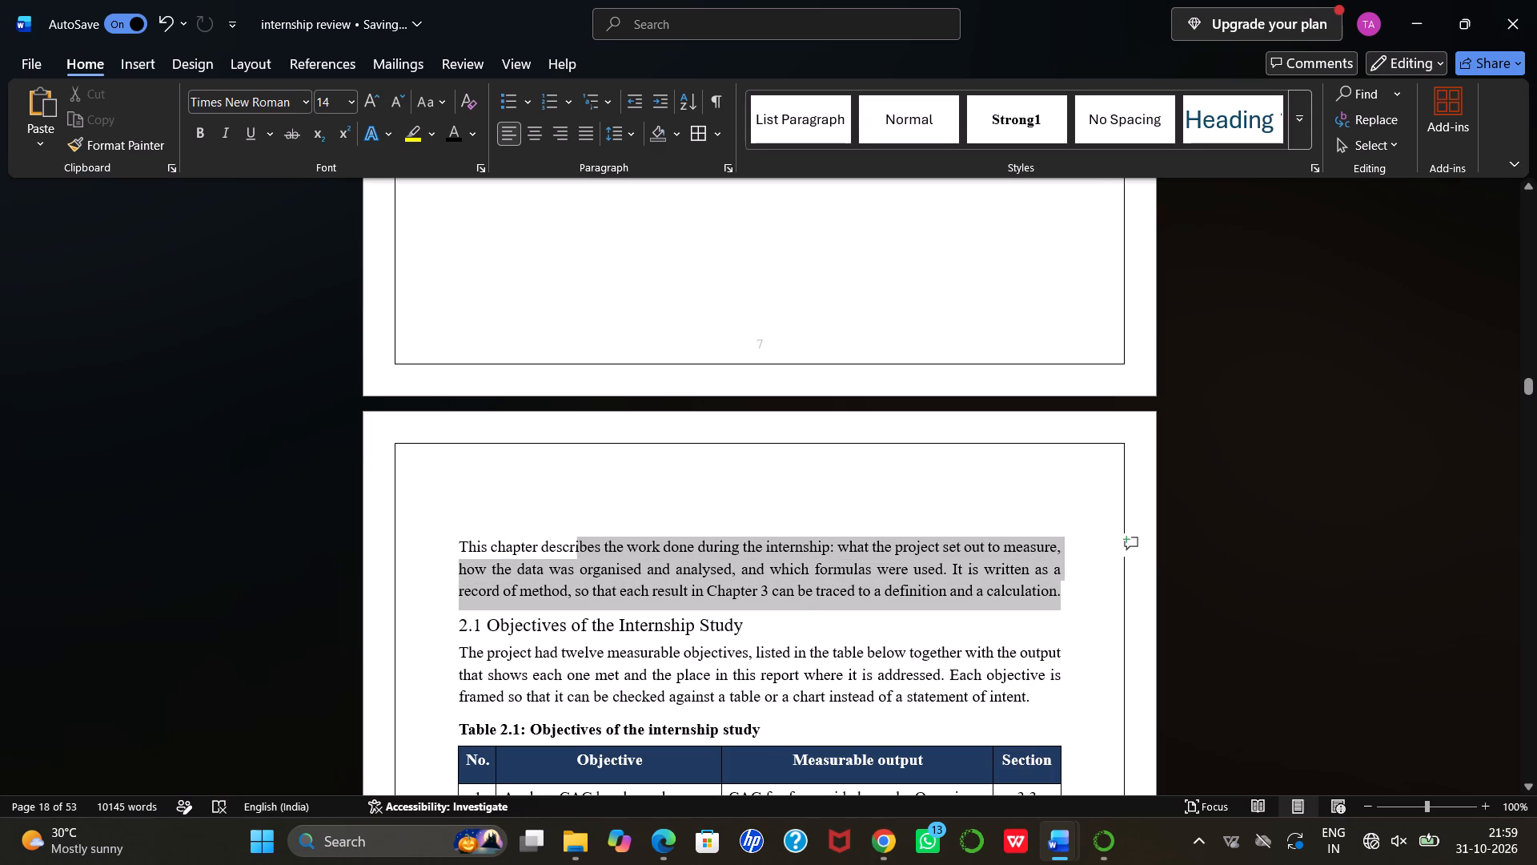
drag(575, 547, 507, 505)
key(BackSpace)
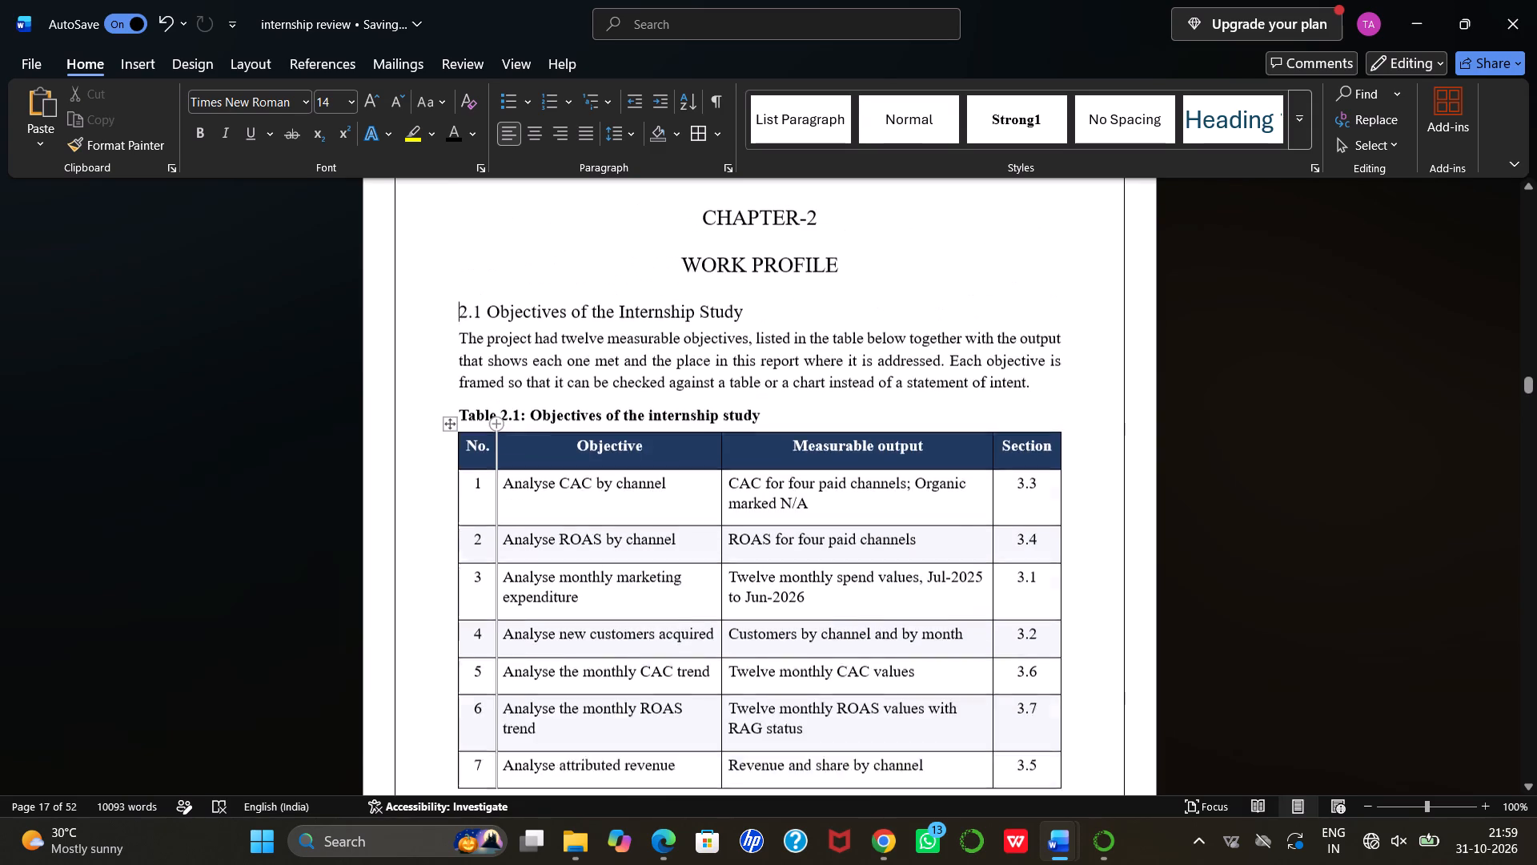
Insert empty lines between "WORK PROFILE" and the 2.1 heading to push the section off the Chapter 2 divider page.
key(Return)
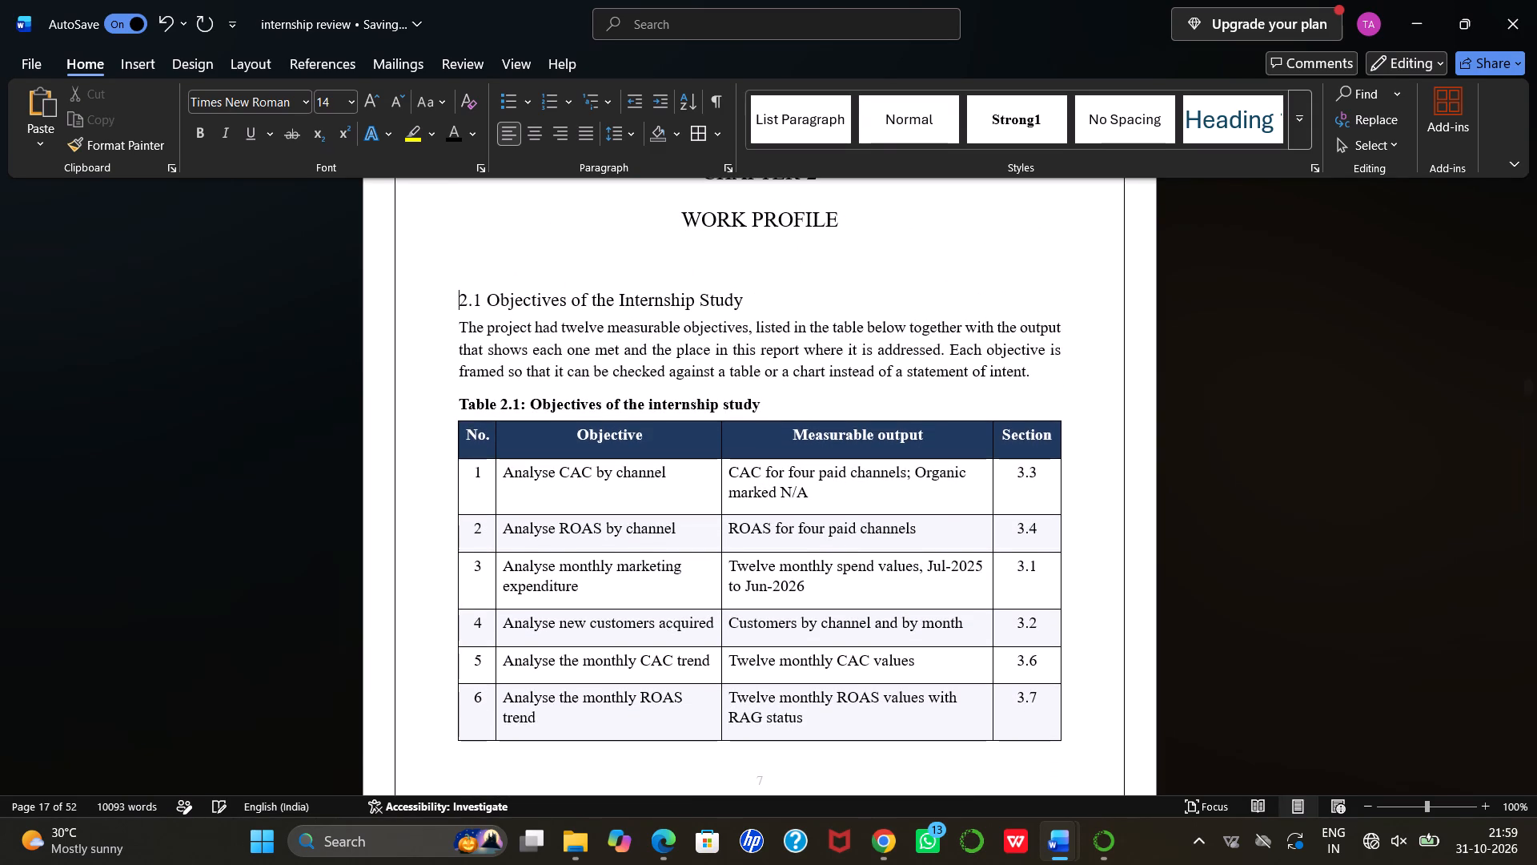
key(Return)
key(Return)
key(Return)
key(Return)
key(Return)
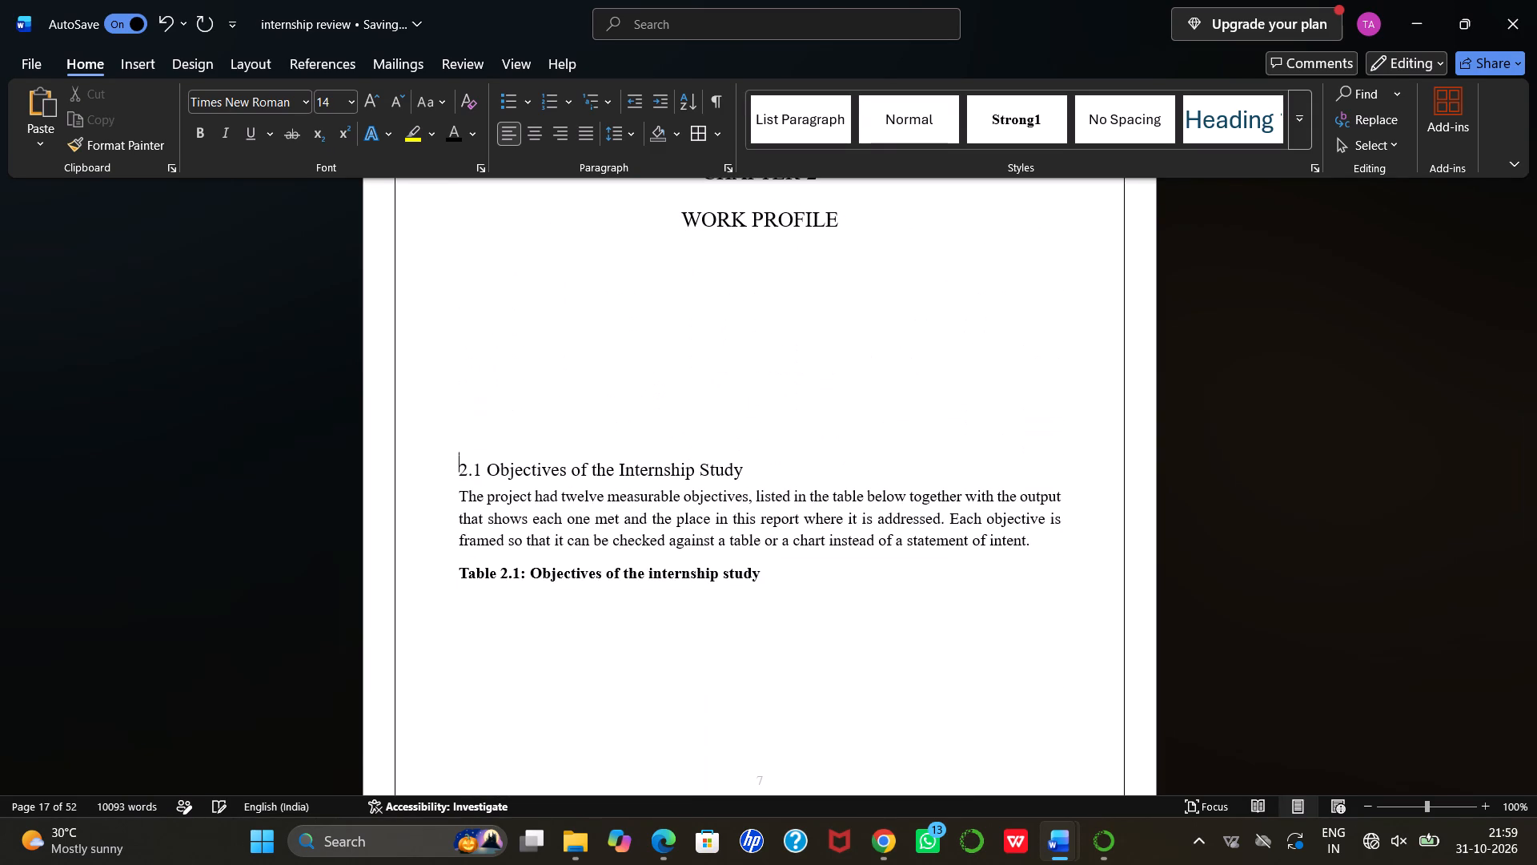
key(Return)
key(Return)
key(Return)
key(Return)
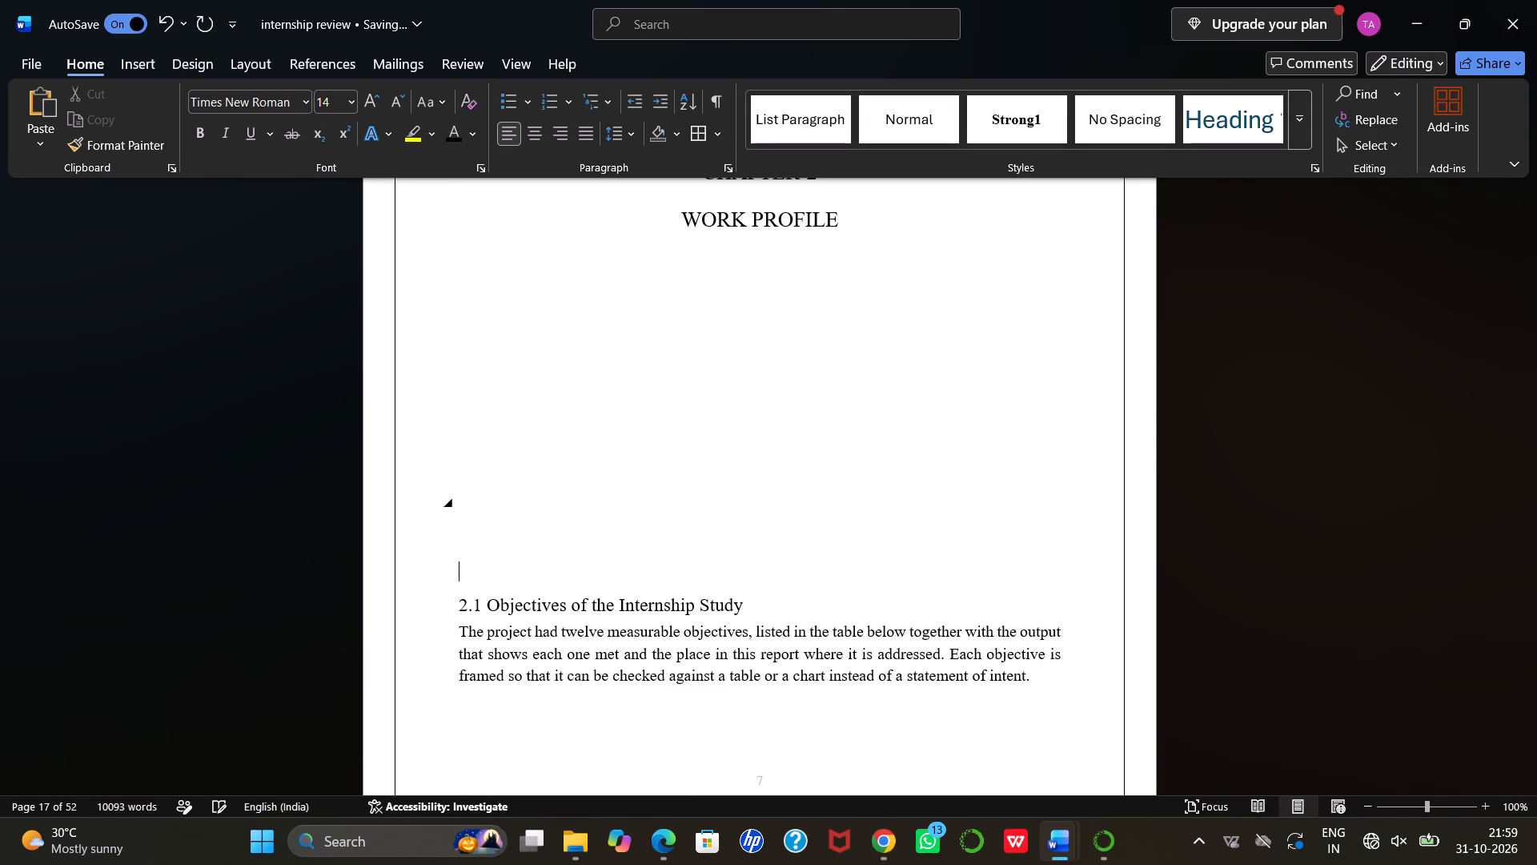
key(Return)
key(Return)
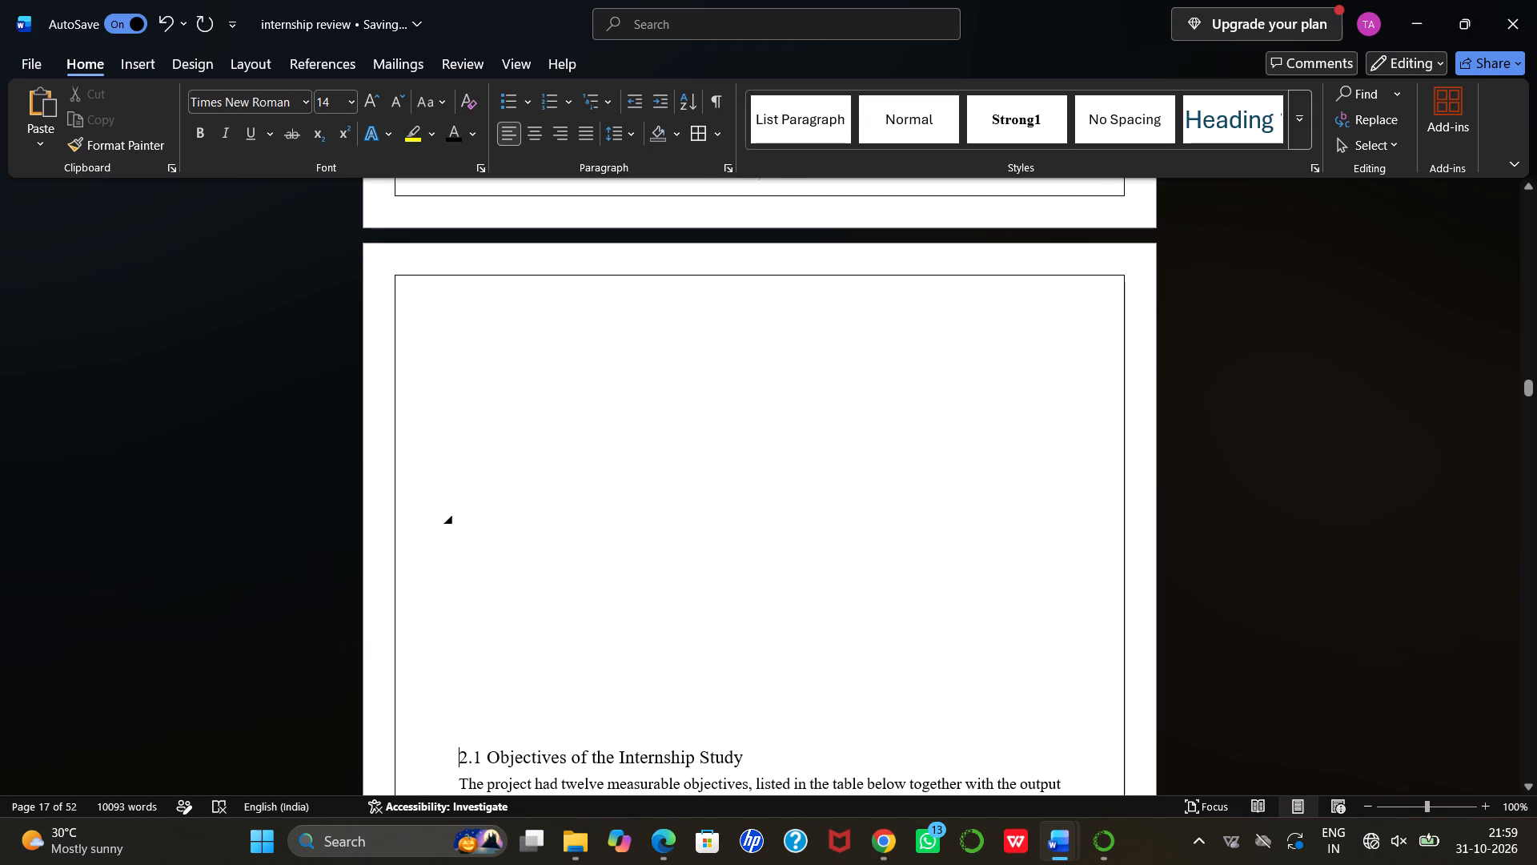
key(BackSpace)
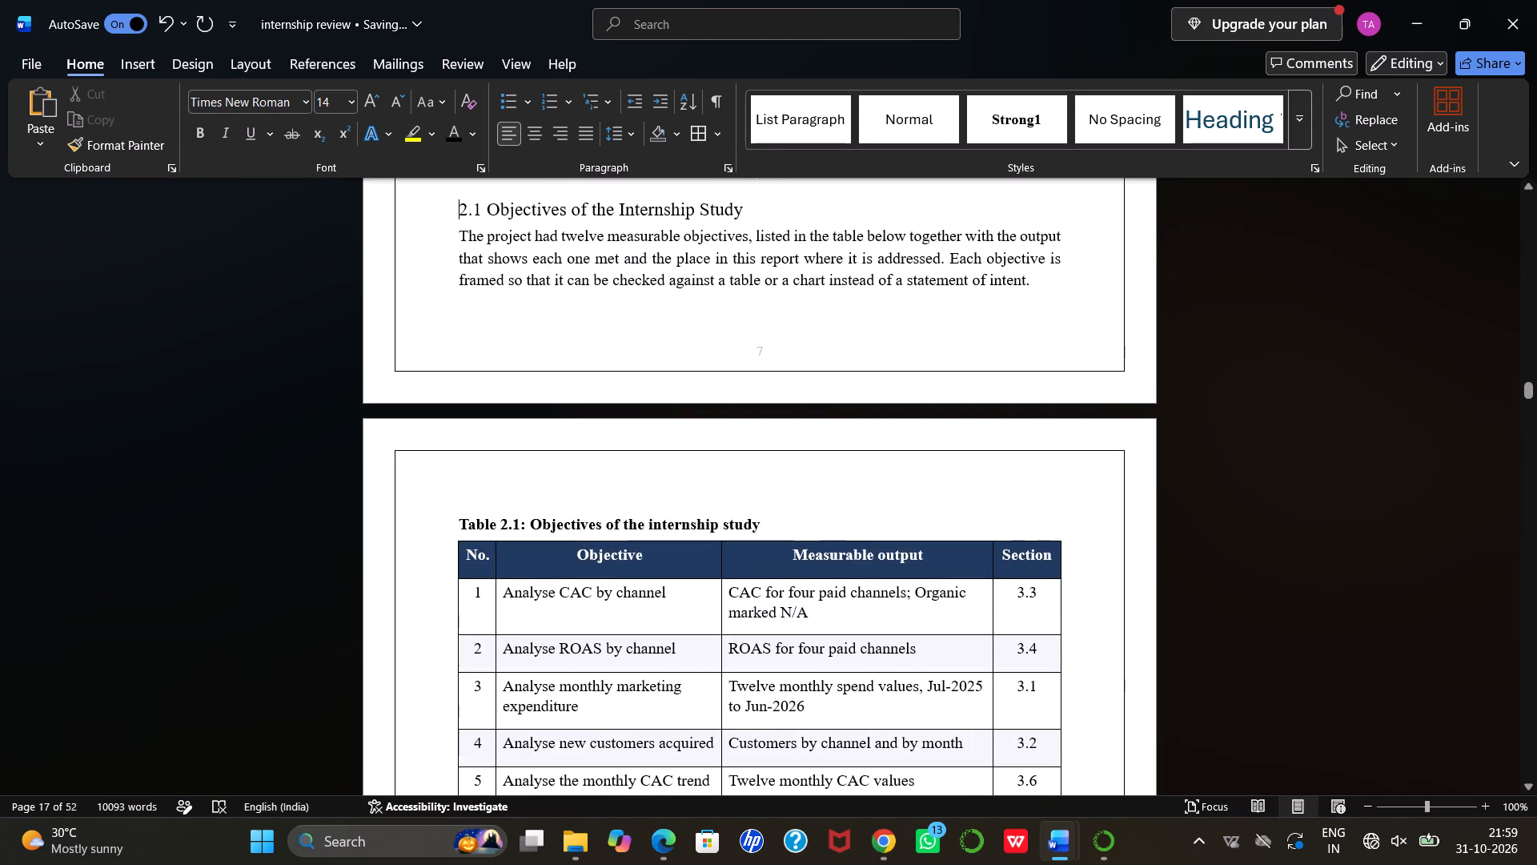
key(Return)
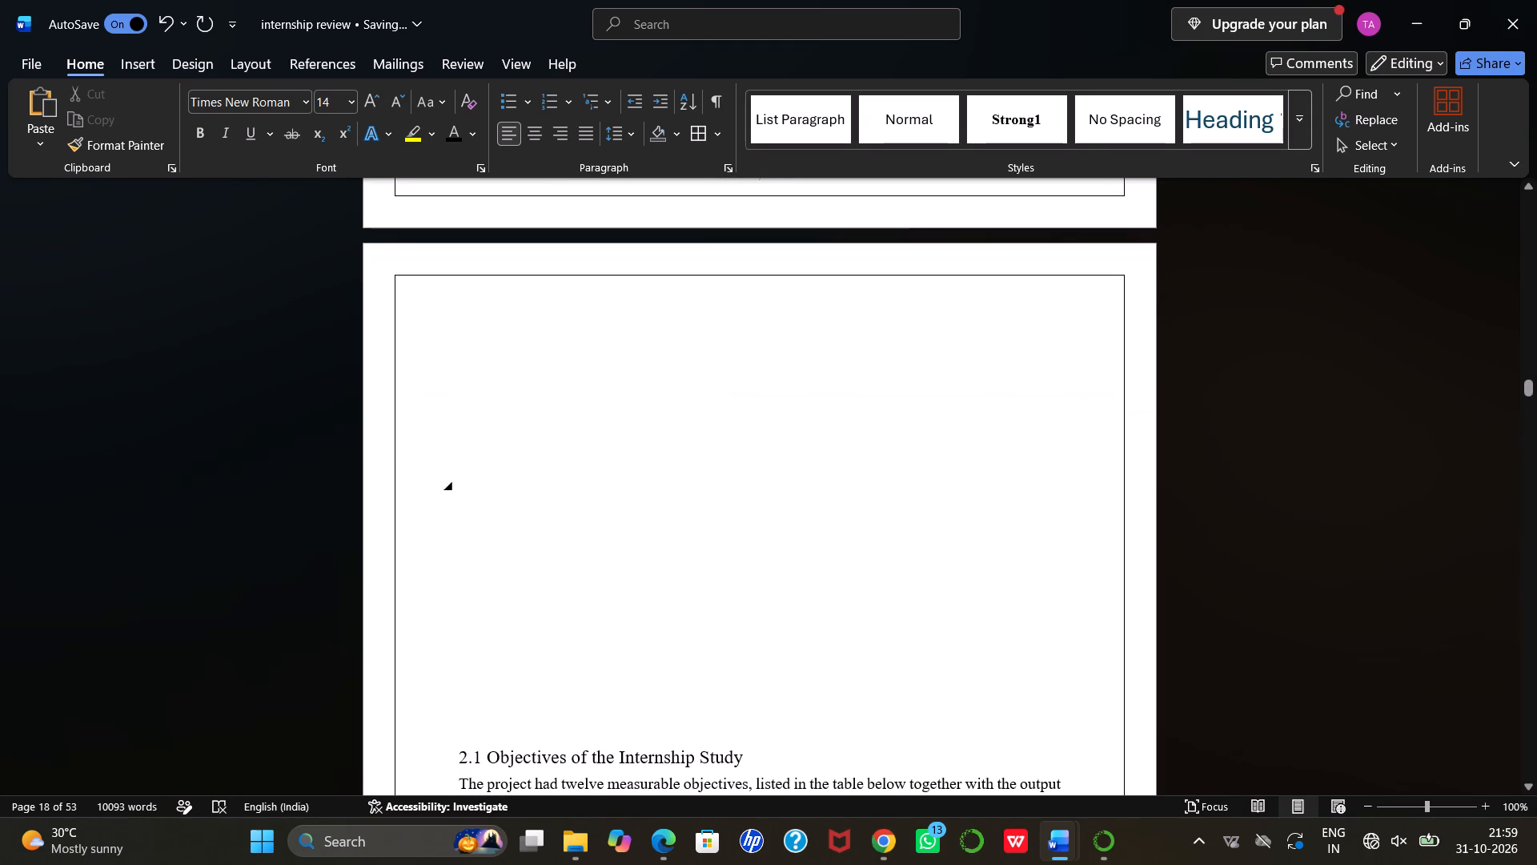
Remove the surplus empty lines above the "2.1 Objectives of the Internship Study" heading to close the large gap on its page.
click(467, 343)
key(BackSpace)
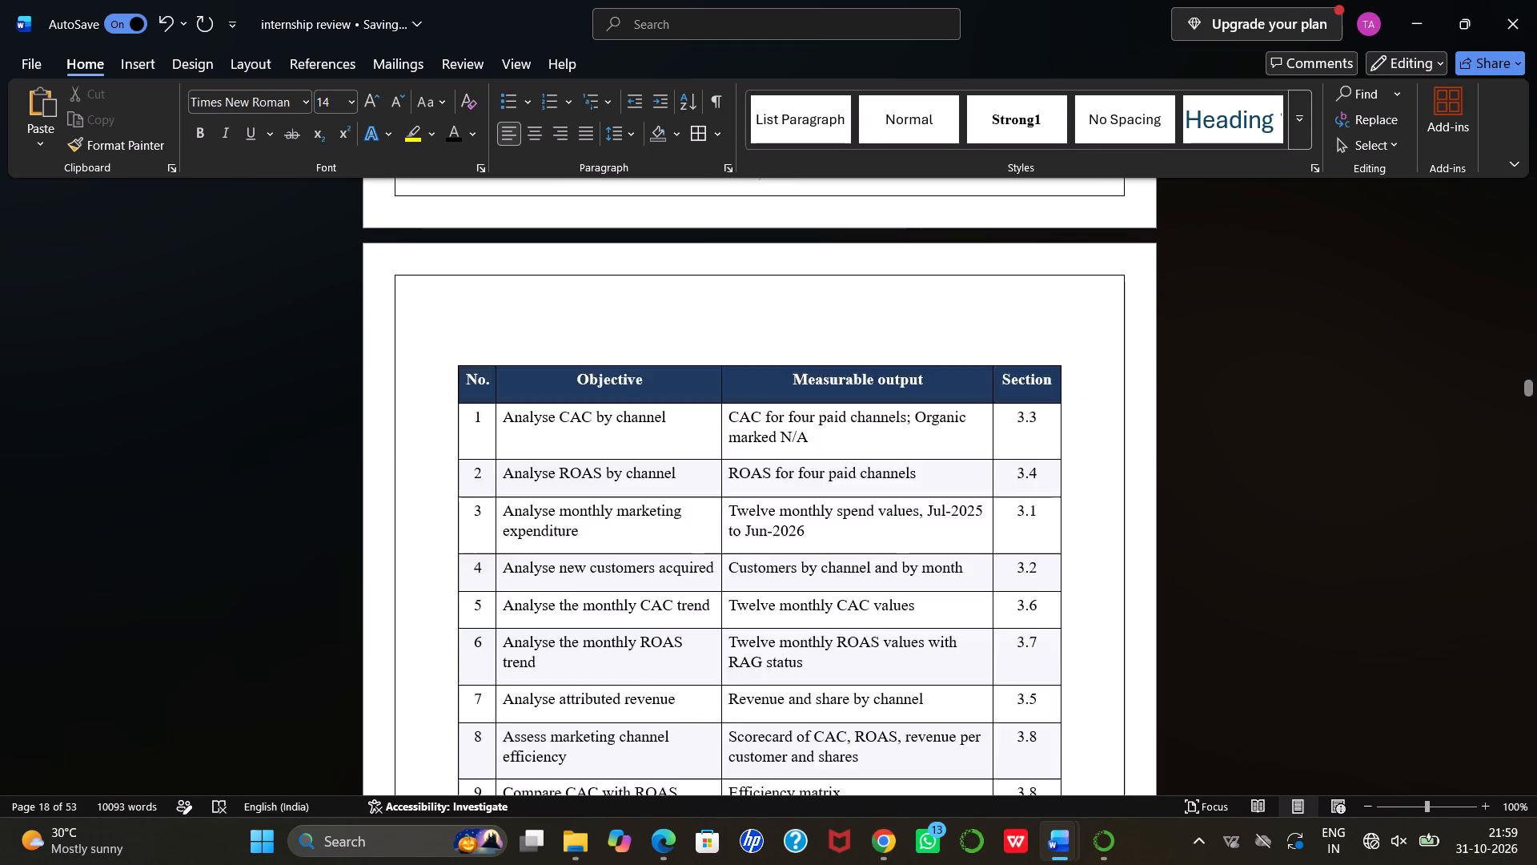
key(Return)
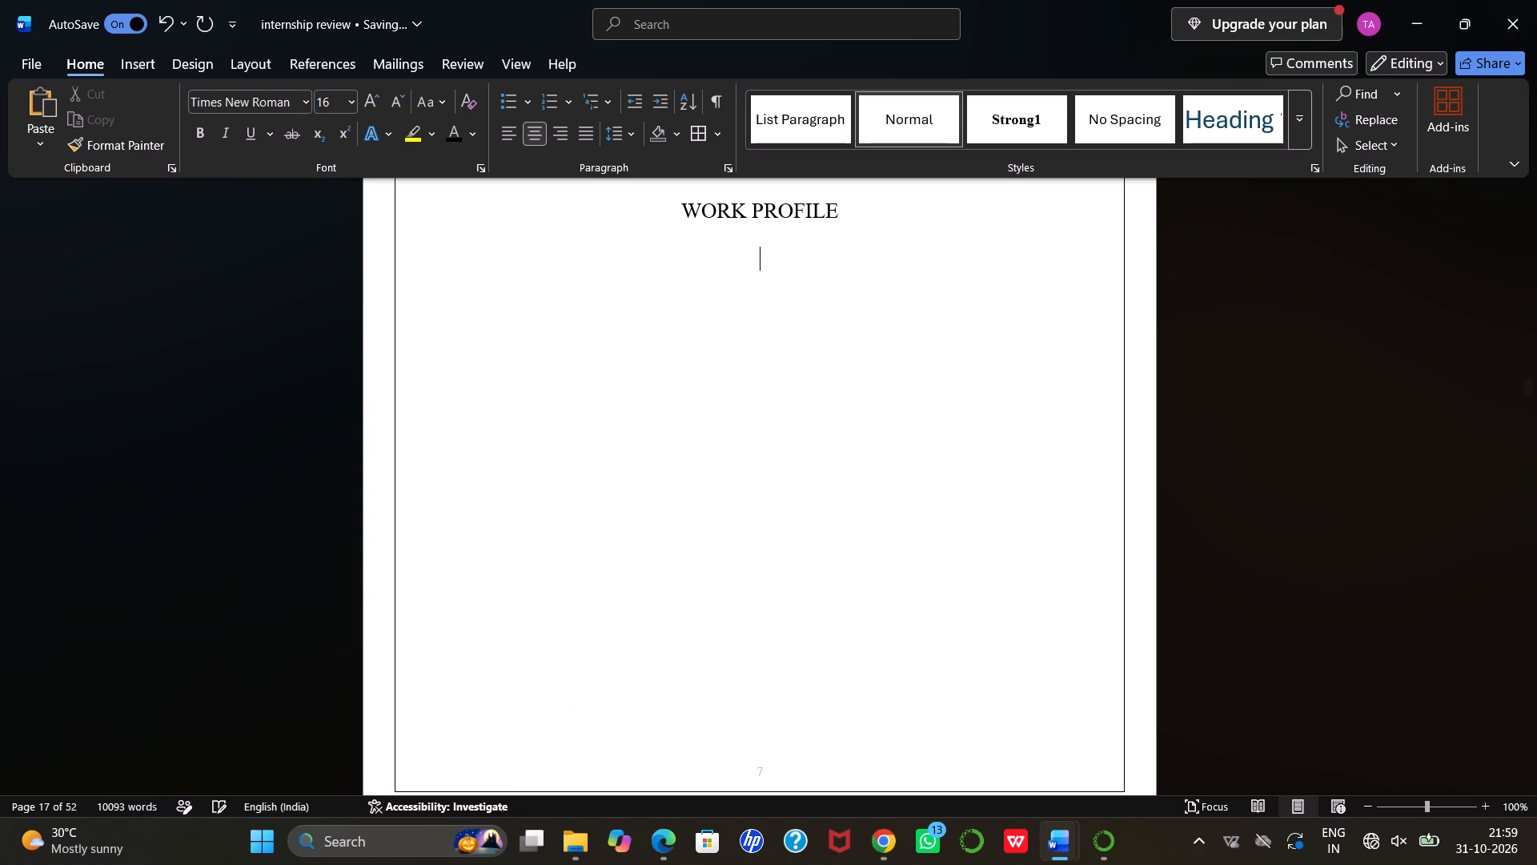
scroll(395, 437, right, 1)
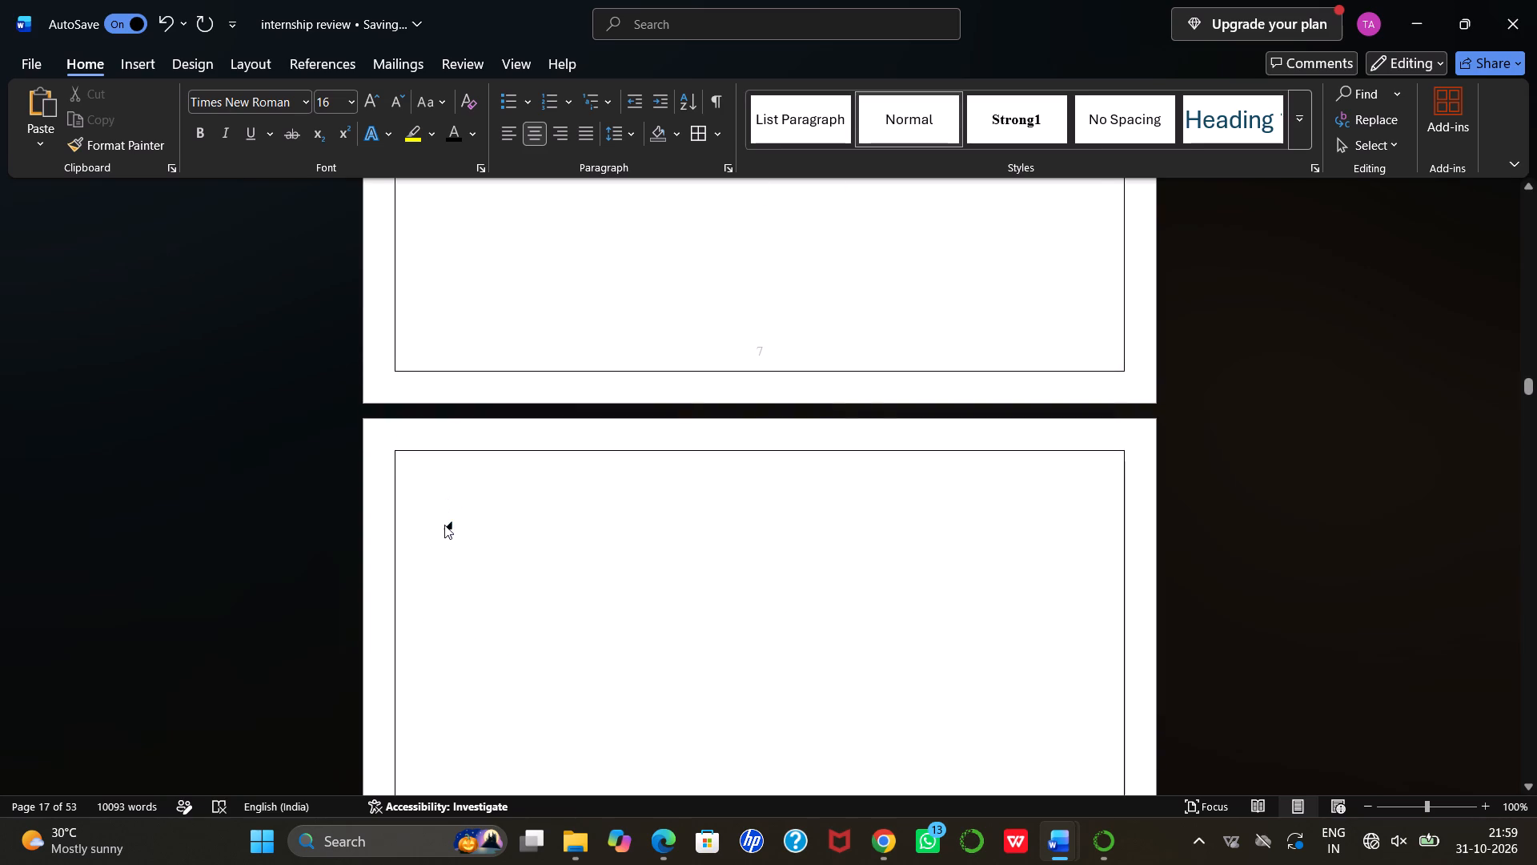
scroll(449, 533, down, 2)
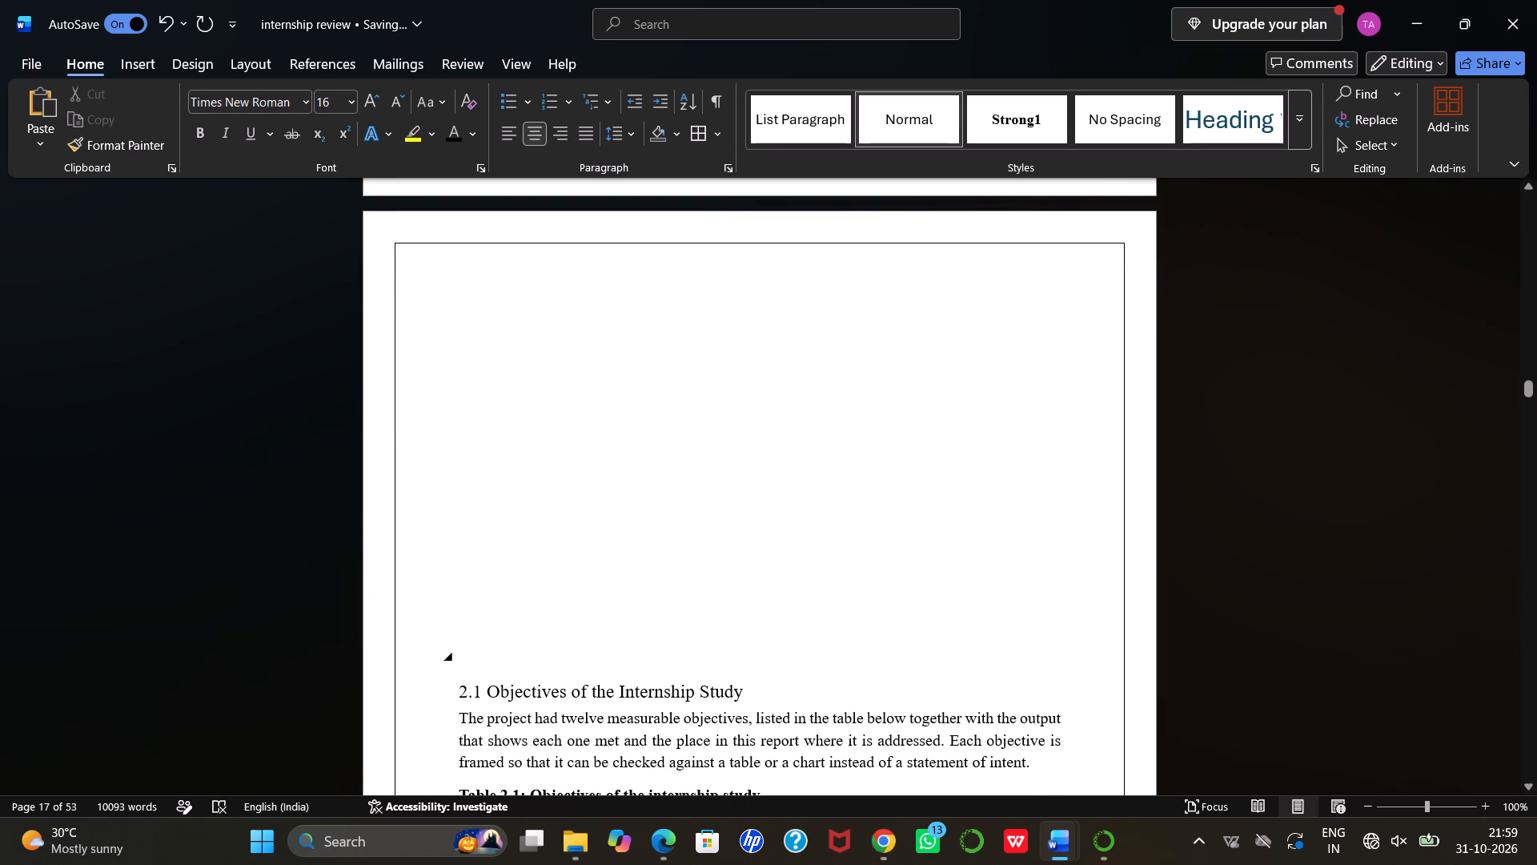
click(485, 686)
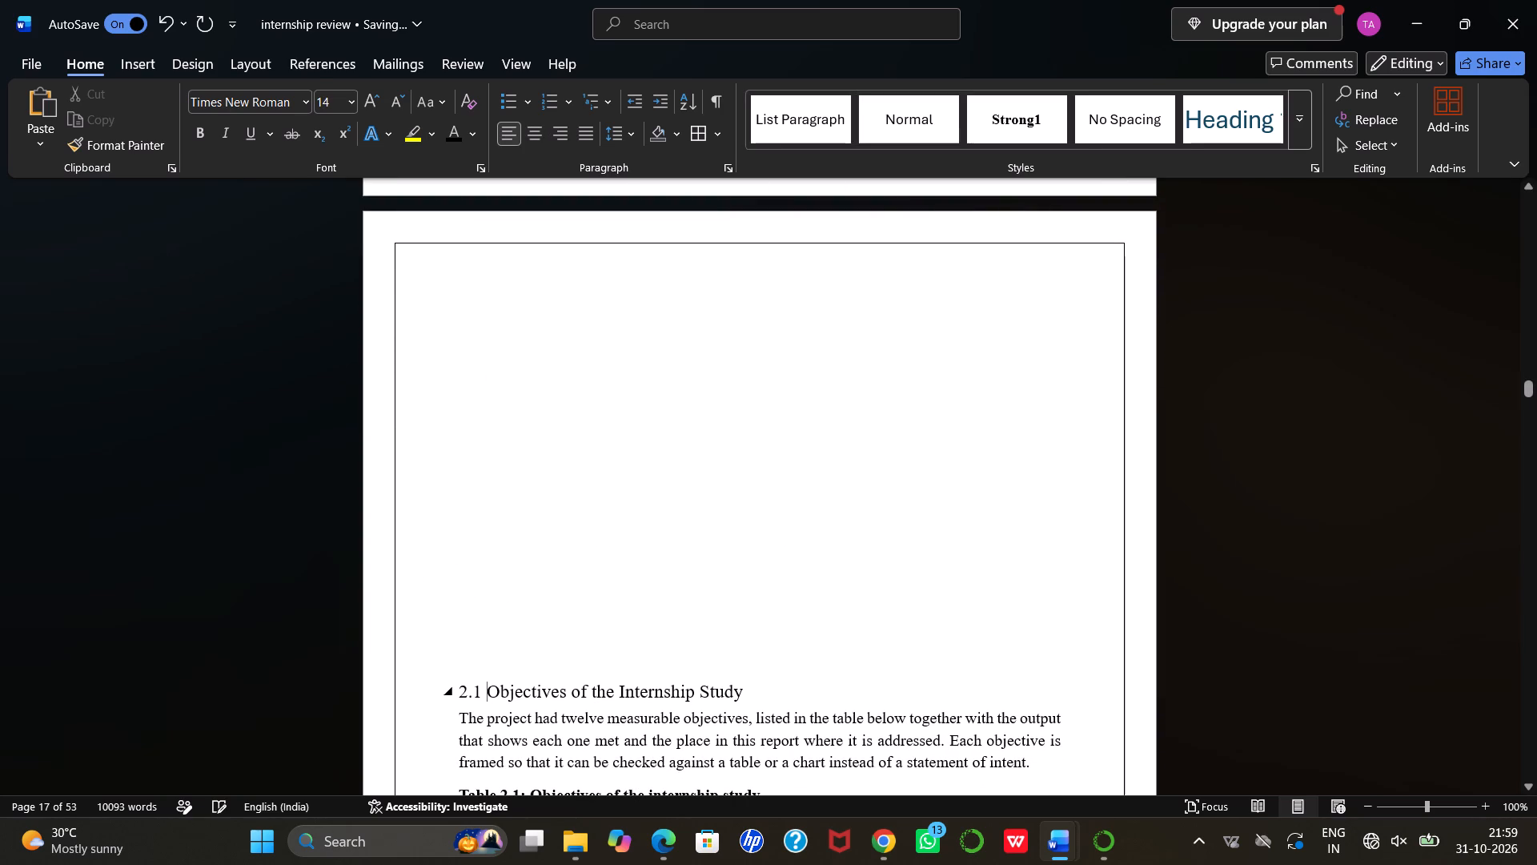
click(495, 650)
key(Return)
key(Return)
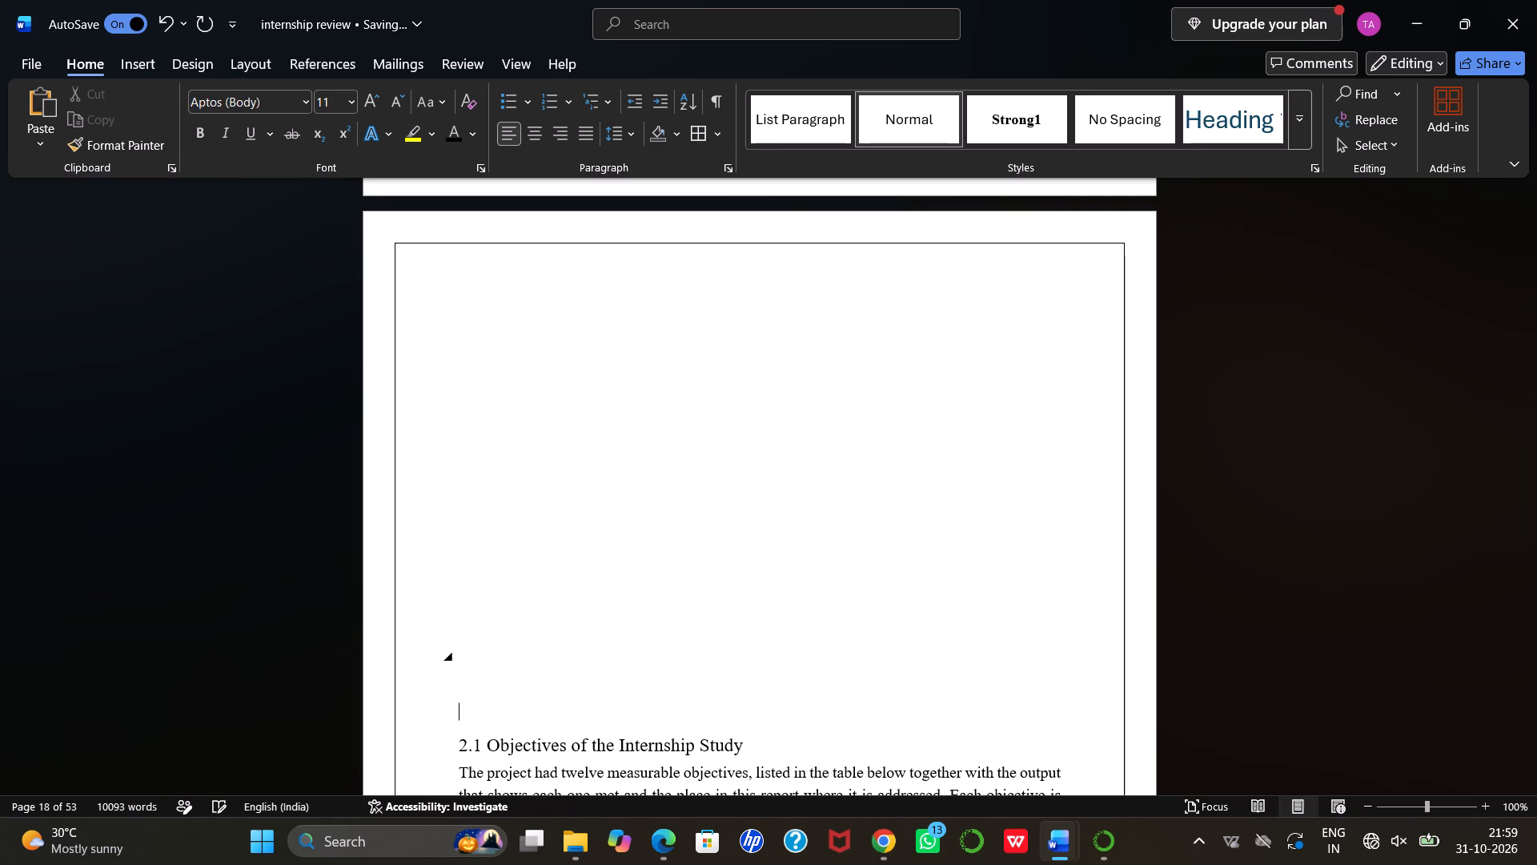
key(BackSpace)
key(BackSpace)
key(BackSpace)
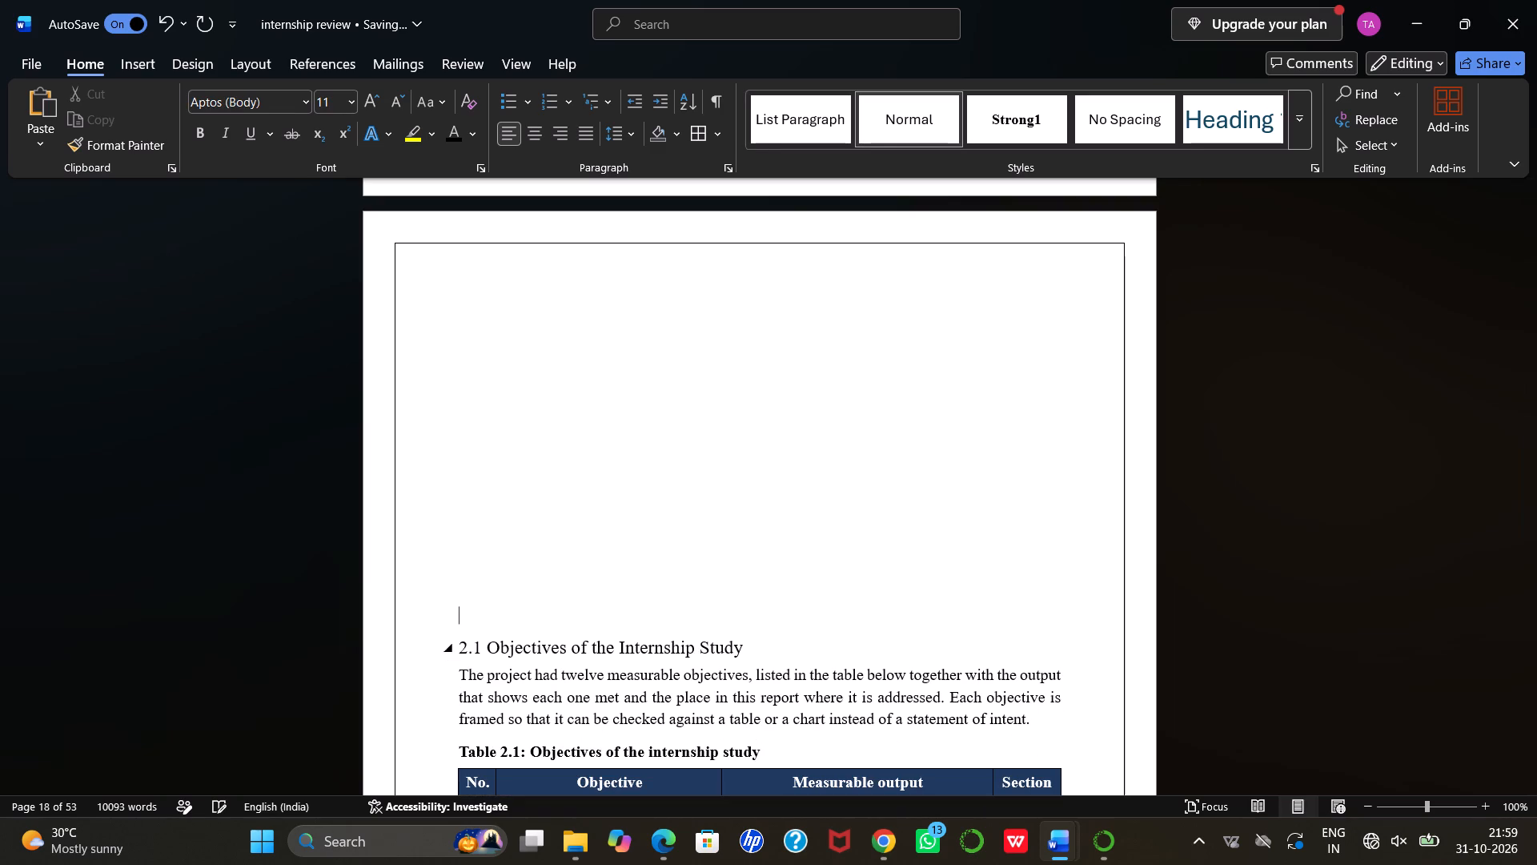
key(BackSpace)
key(BackSpace)
key(BackSpace)
key(BackSpace)
key(BackSpace)
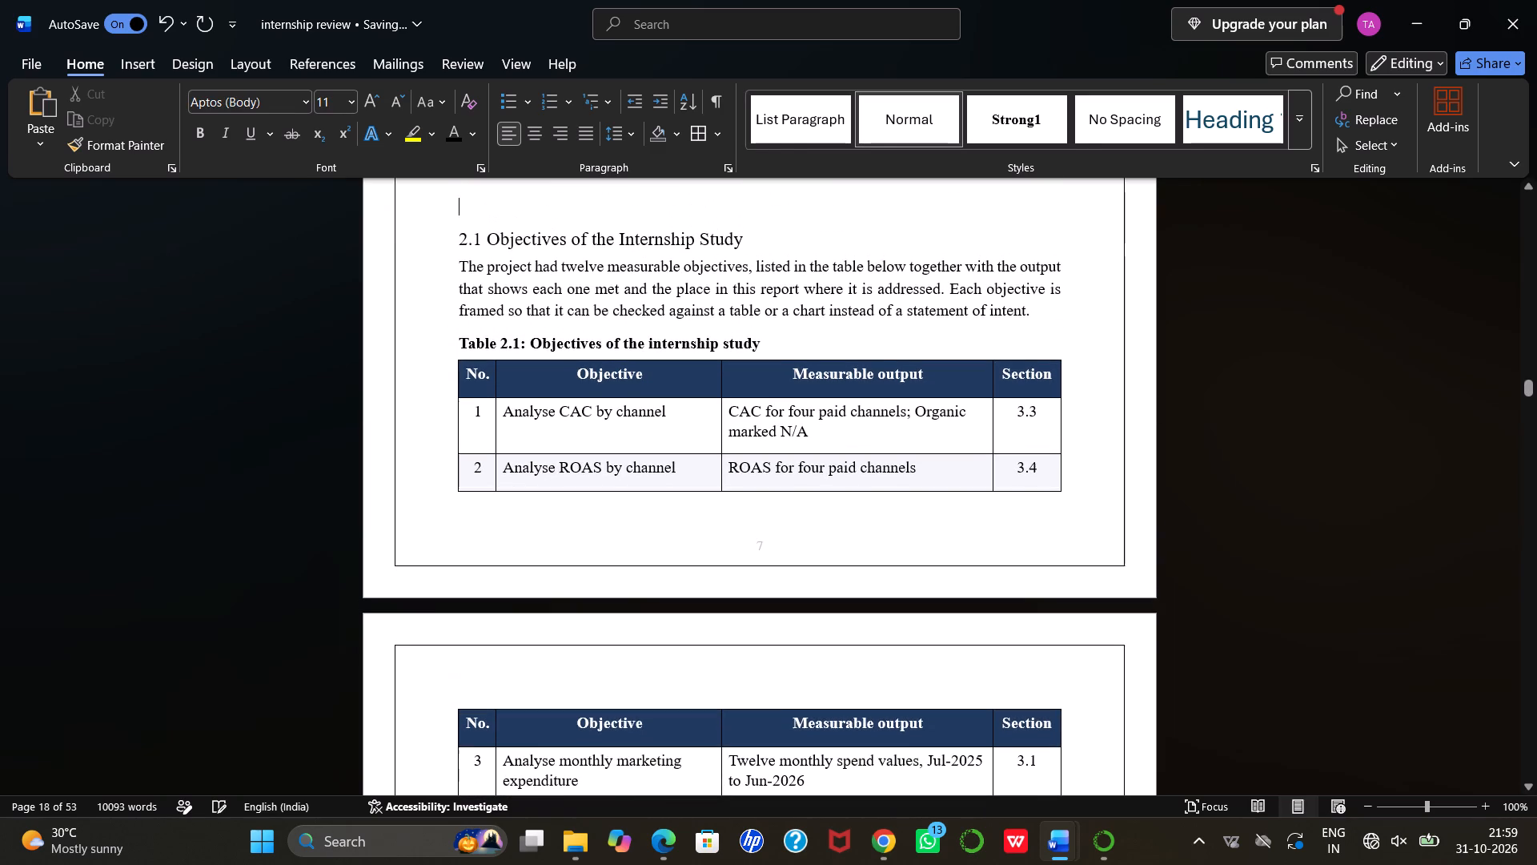
Add empty lines above the 2.1 heading until it starts at the top of the page following the Chapter 2 divider.
key(Return)
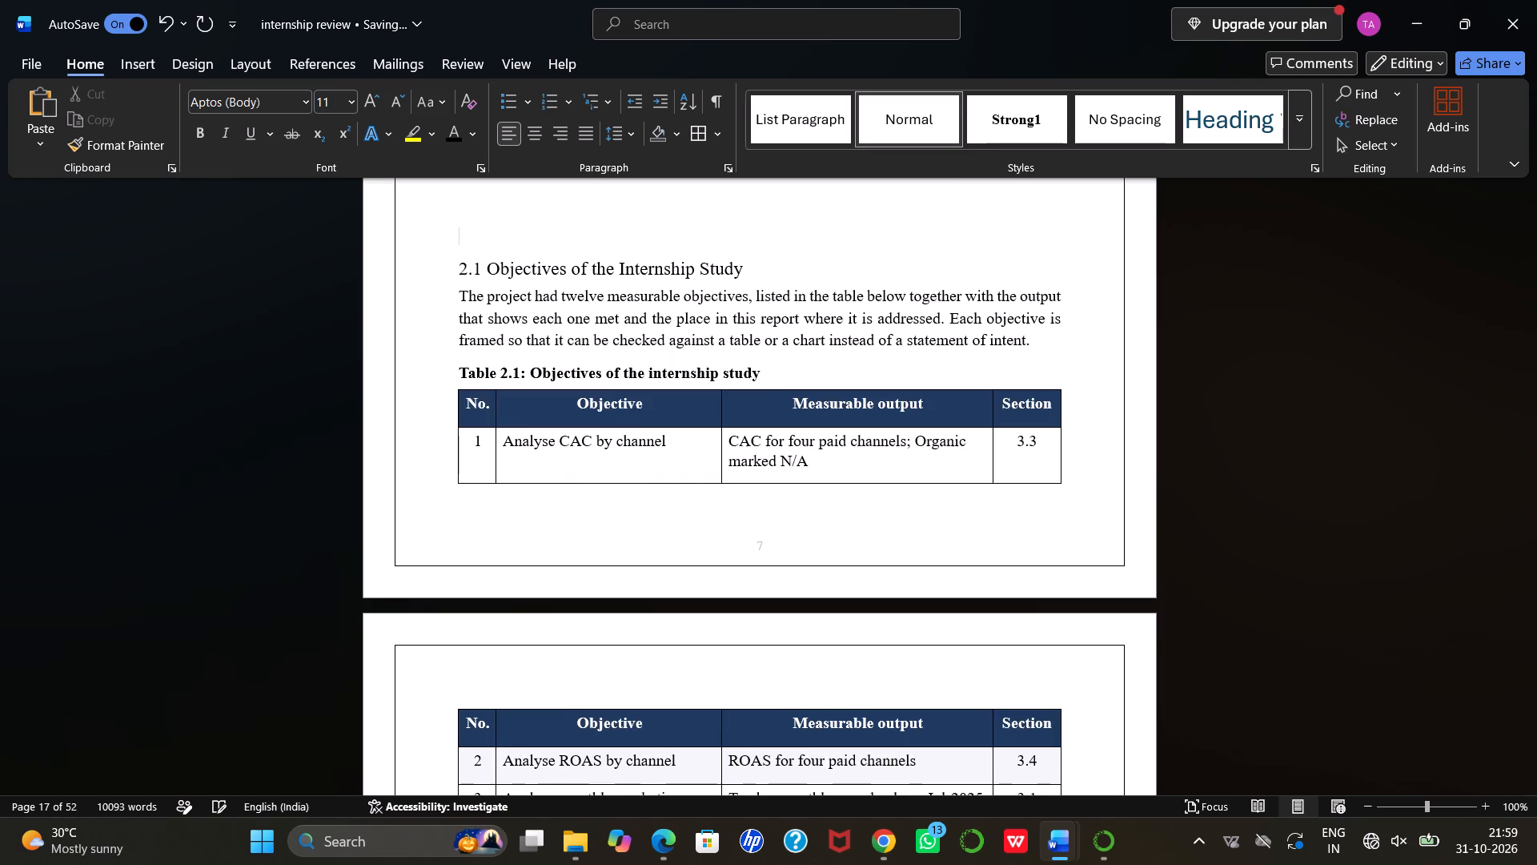
key(Return)
key(Return)
key(Return)
key(Return)
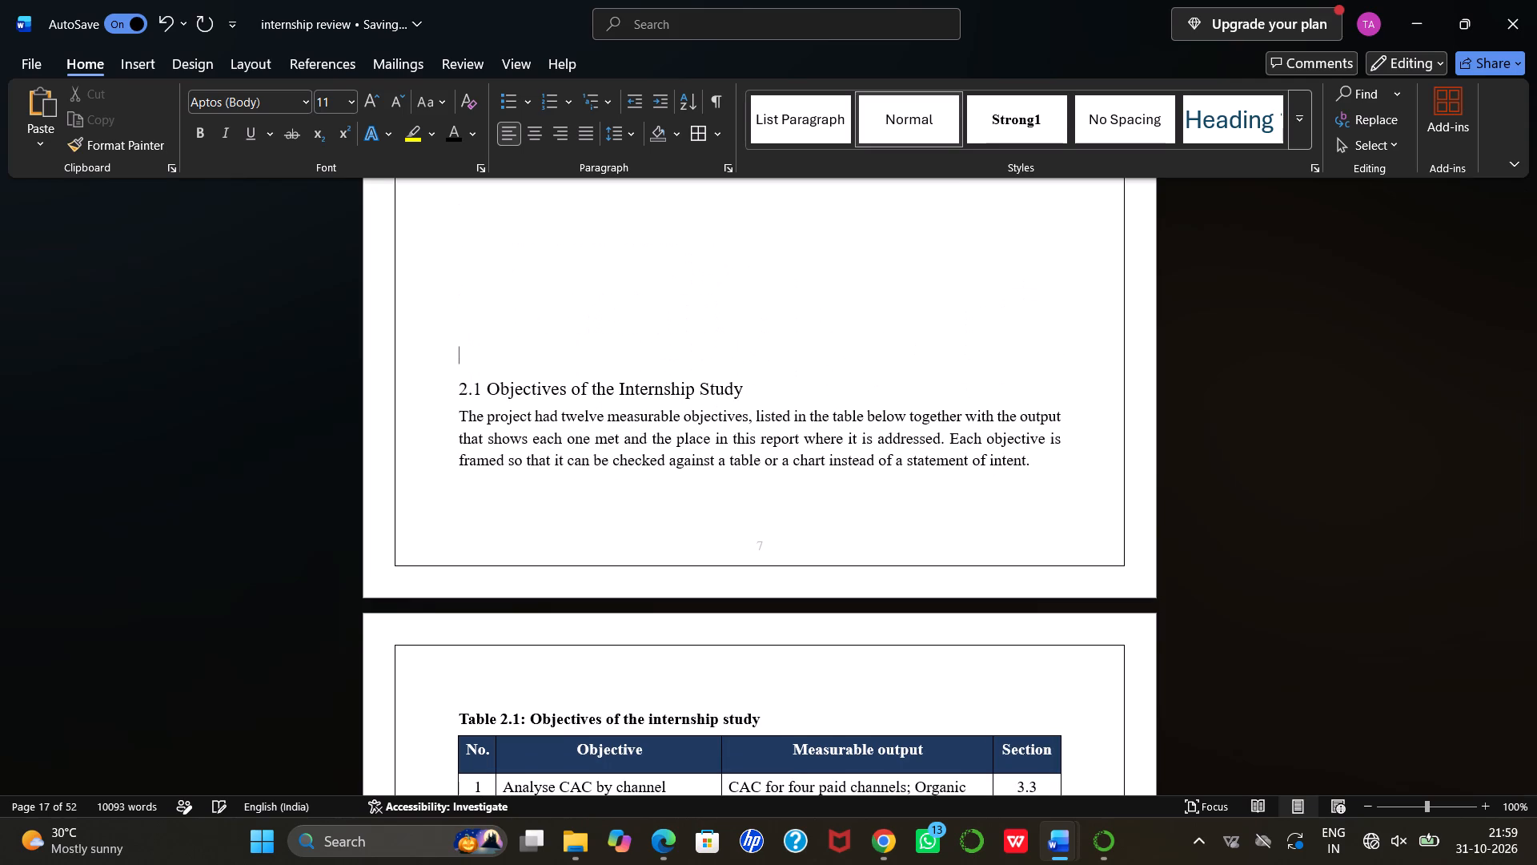
key(Return)
key(Return)
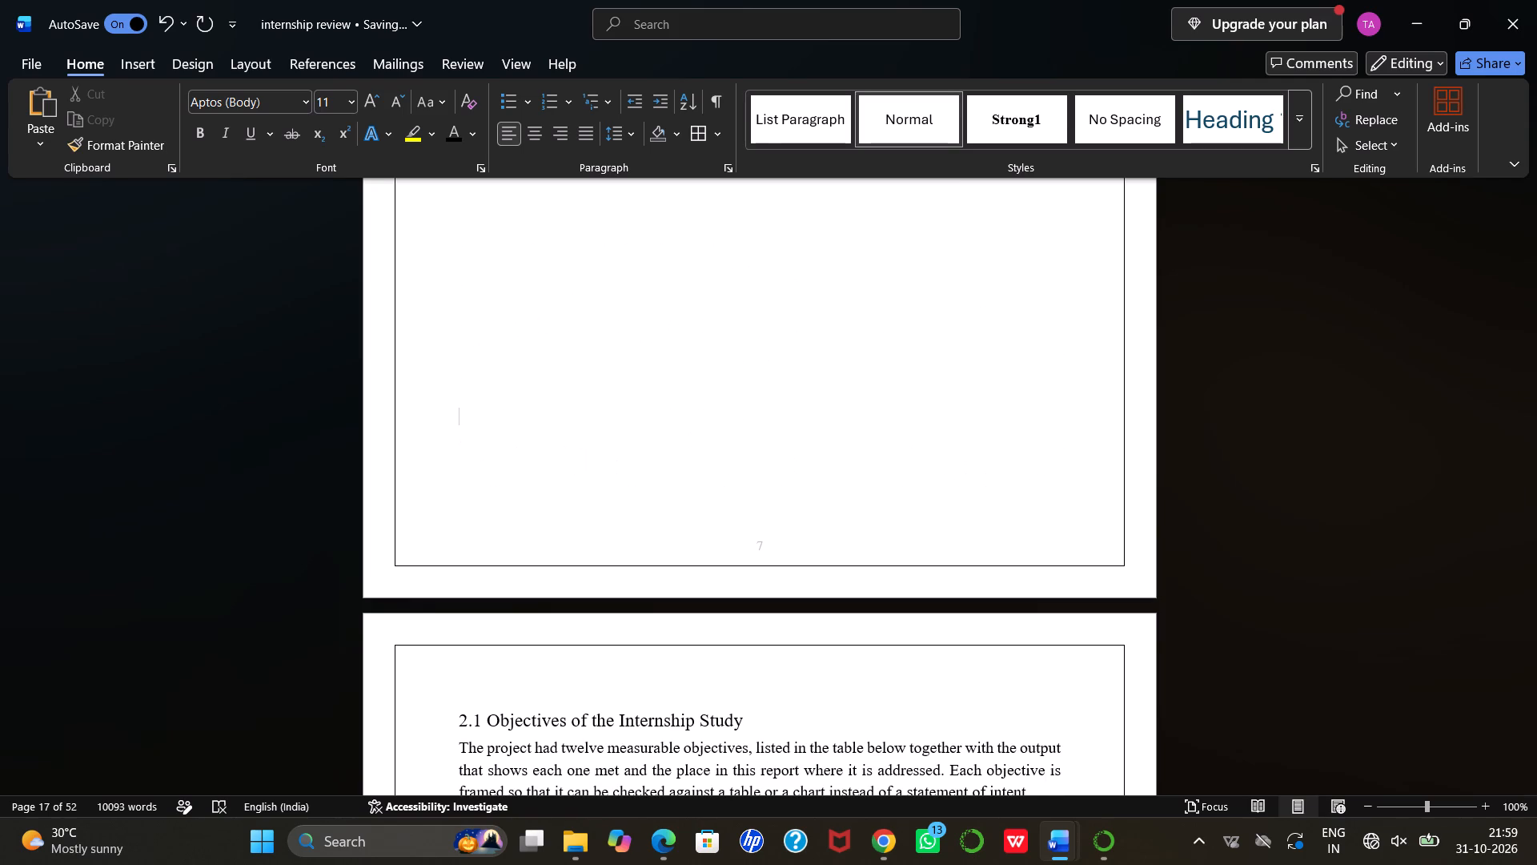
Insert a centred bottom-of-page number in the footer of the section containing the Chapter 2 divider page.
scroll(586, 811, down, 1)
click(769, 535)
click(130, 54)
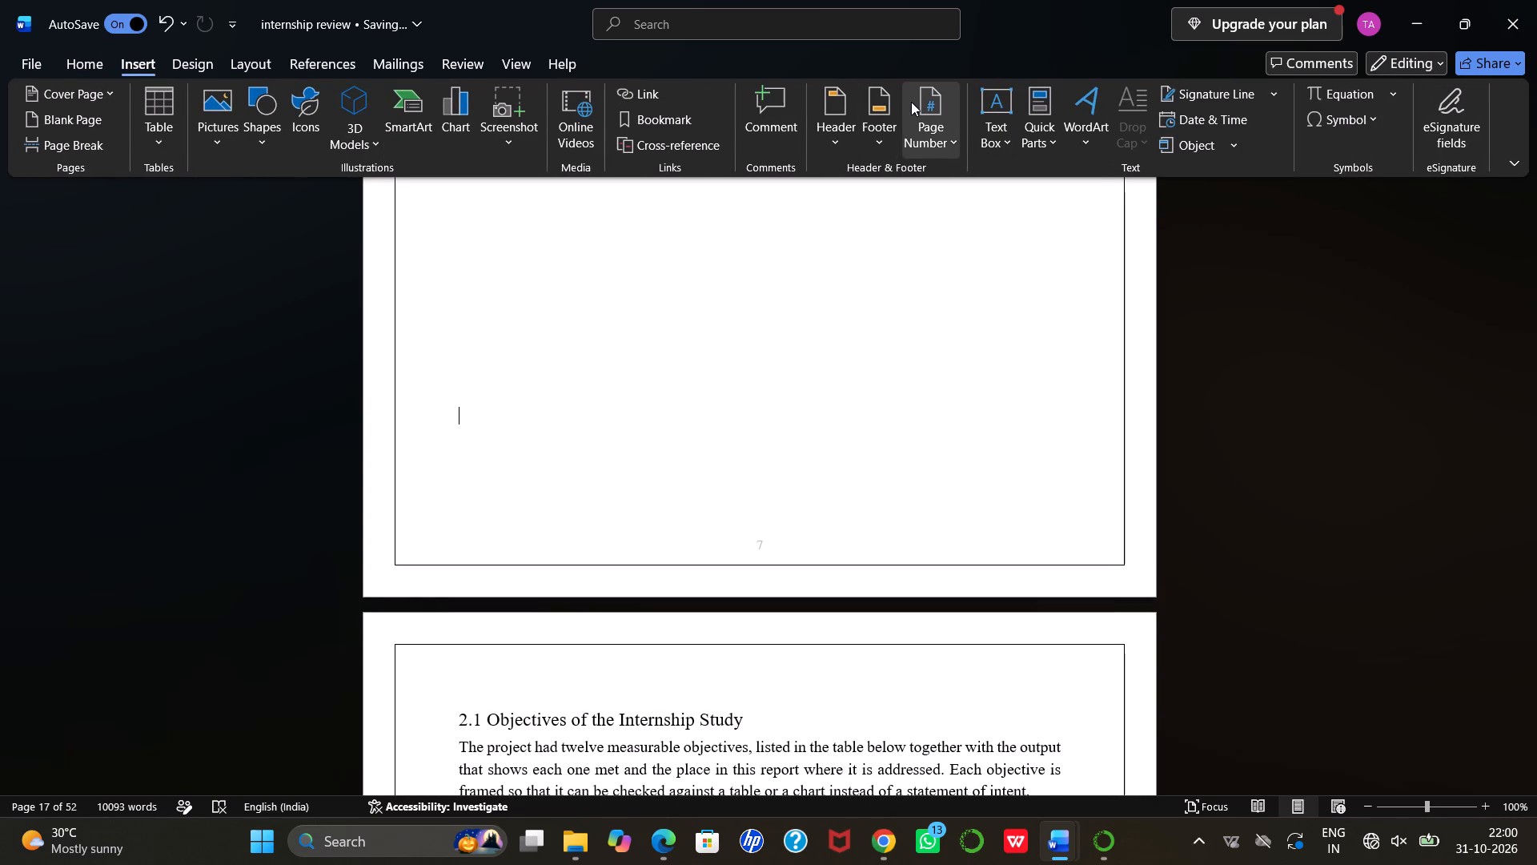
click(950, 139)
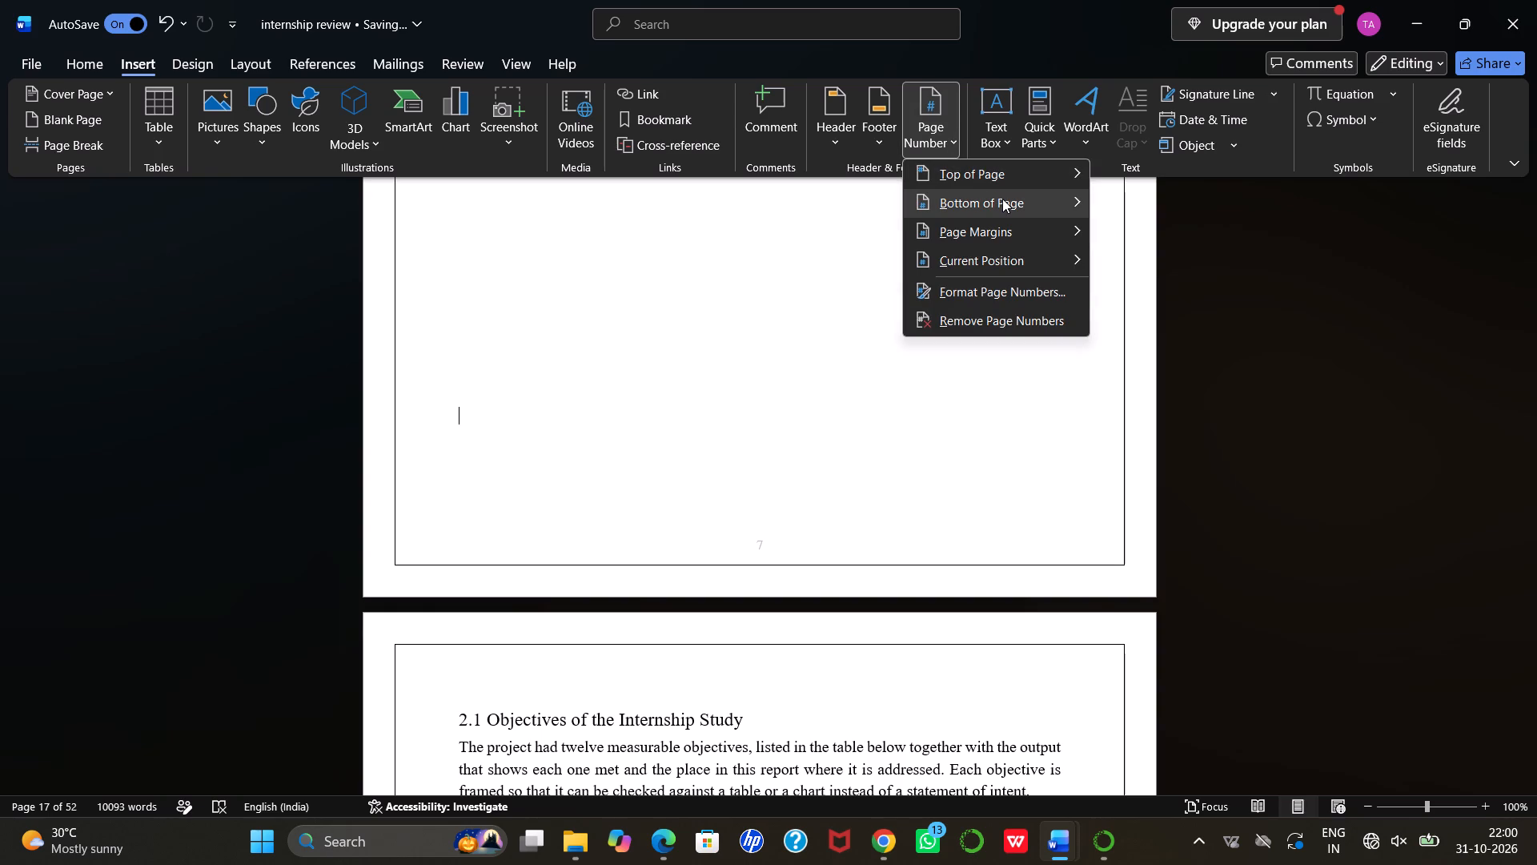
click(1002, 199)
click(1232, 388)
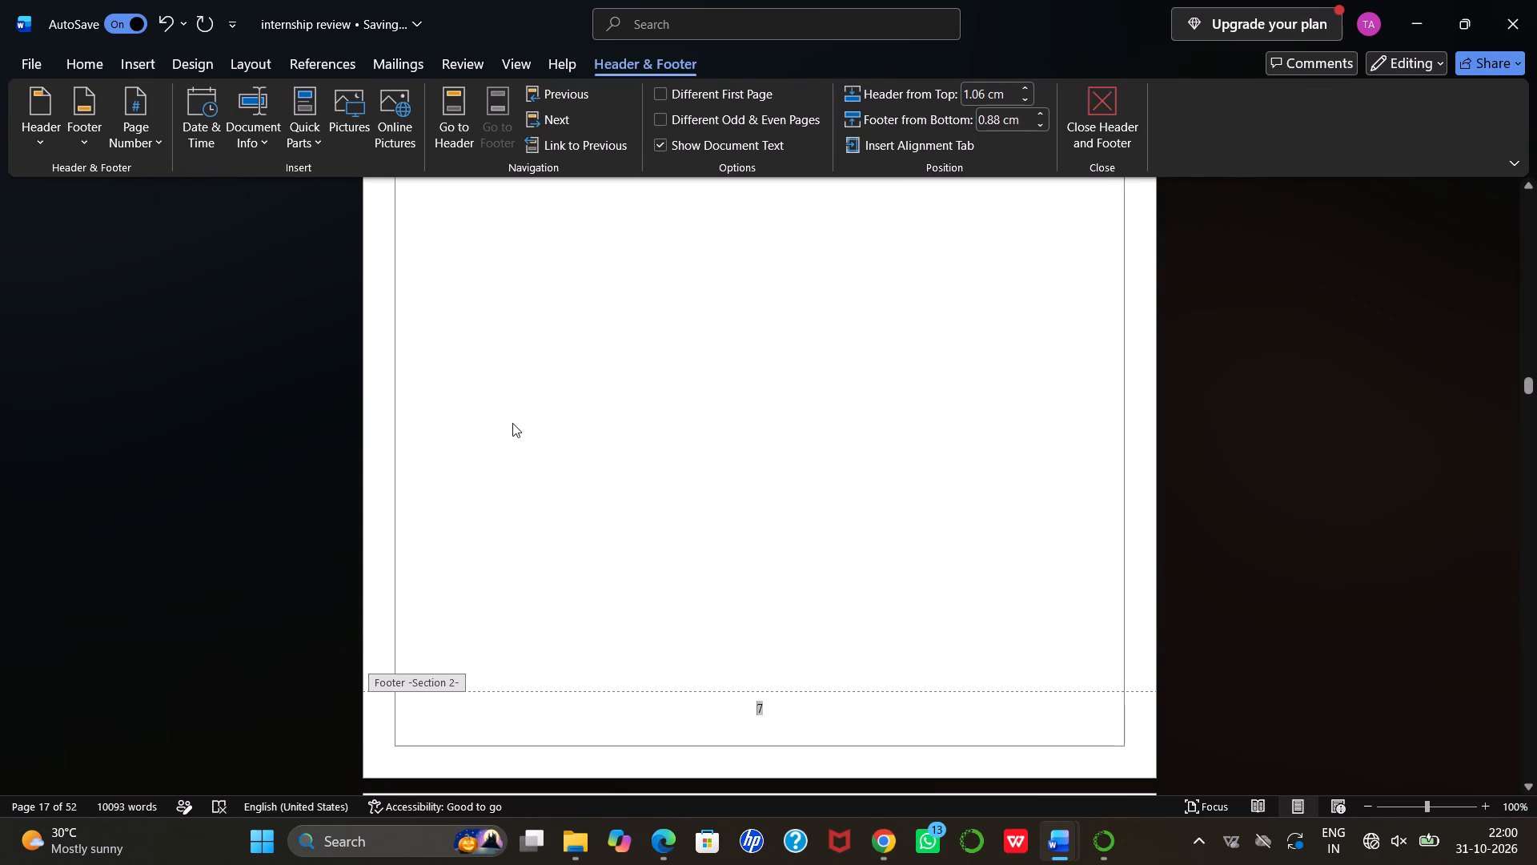
Remove the page numbers from the Section 2 footer and return to the body text.
click(134, 135)
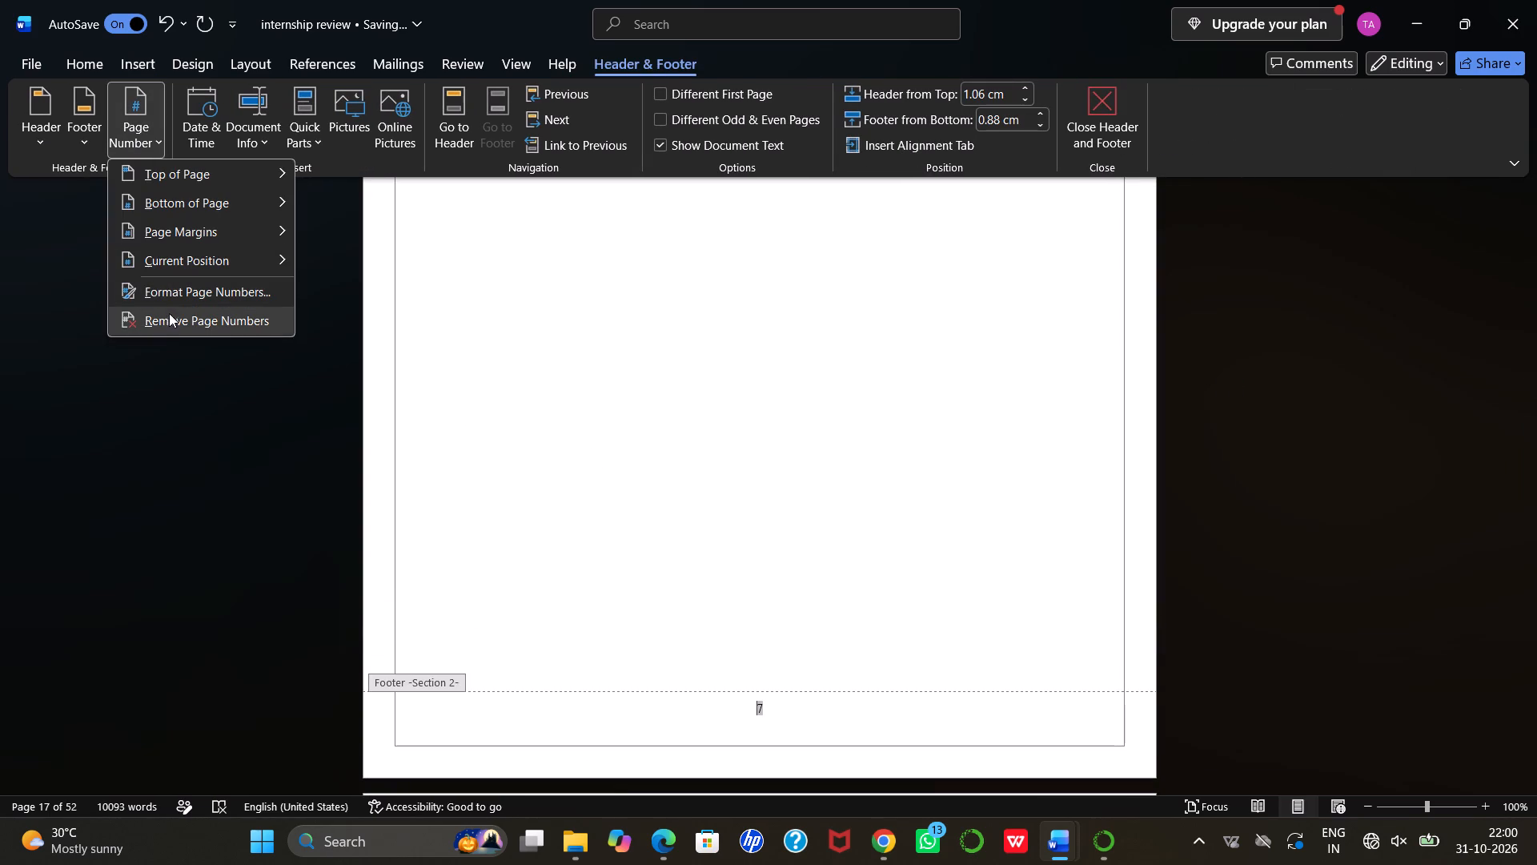
click(188, 316)
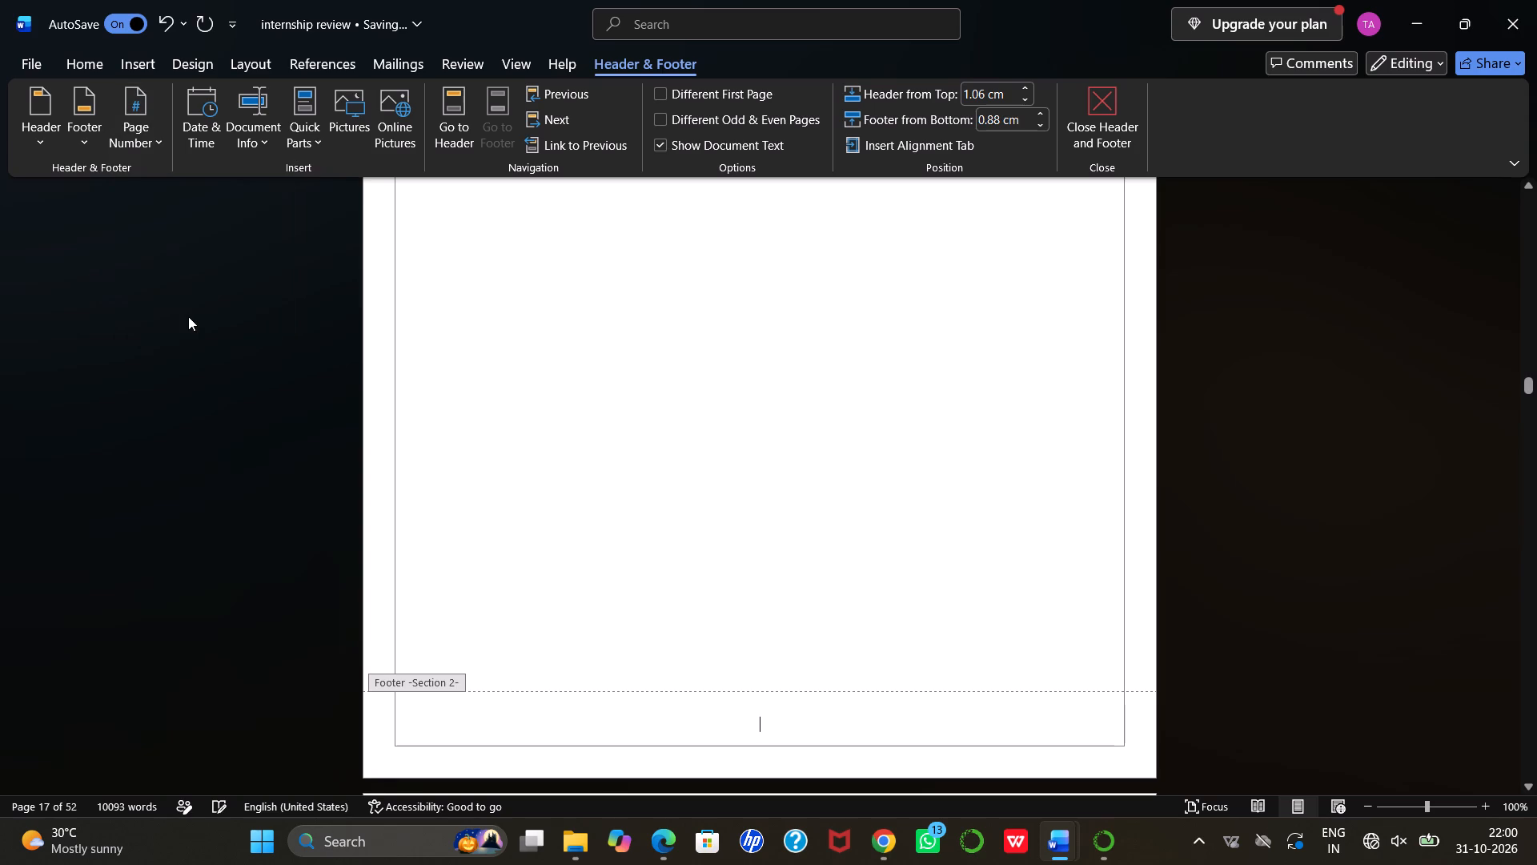
double_click(545, 397)
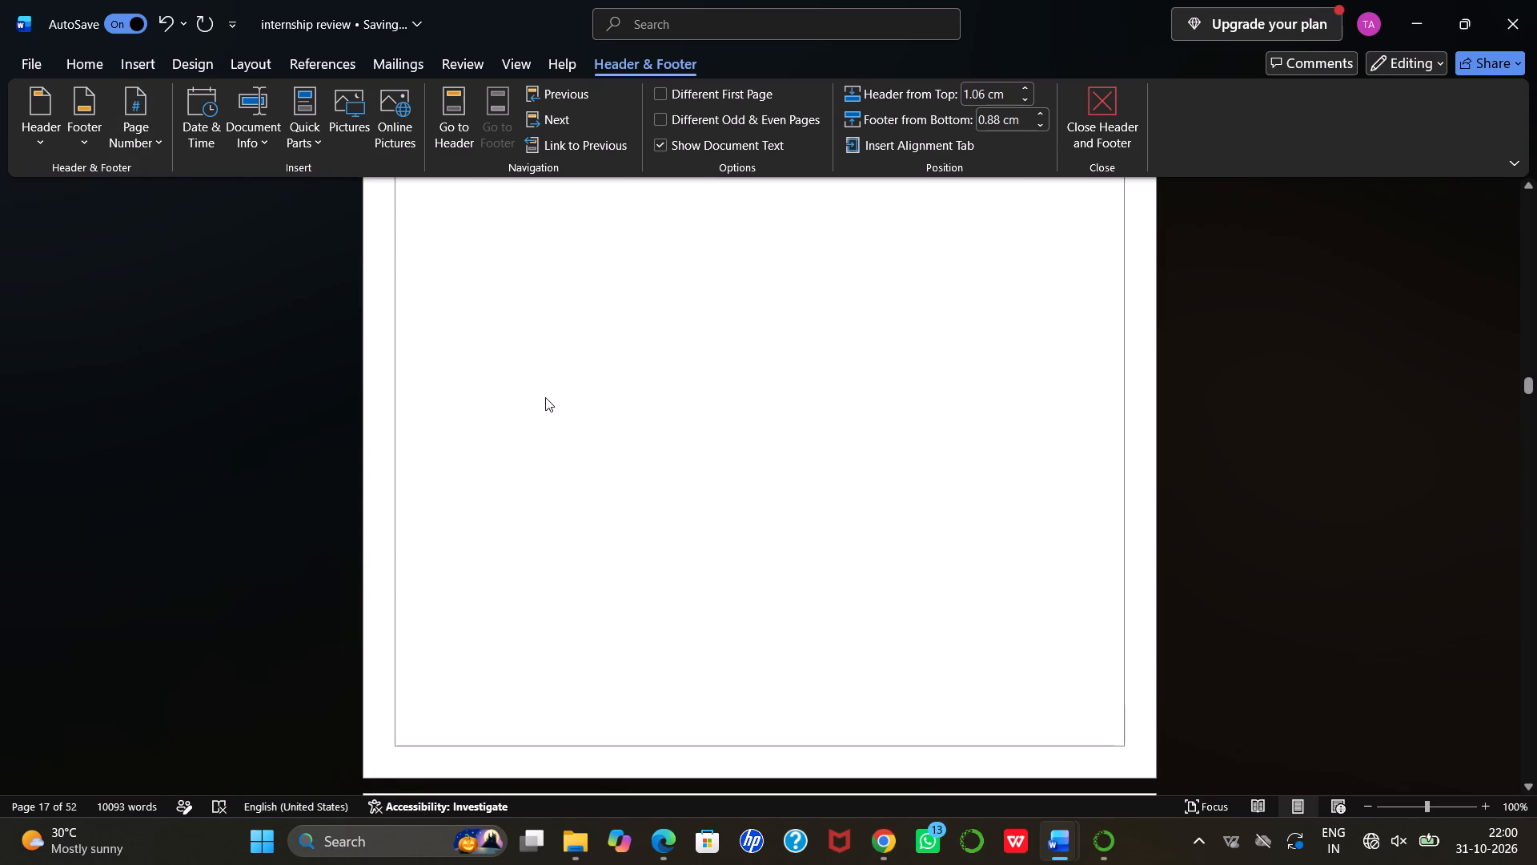
Set the font colour of the "2.2 Methodology" and "2.2.1 Research Design" headings to Automatic black.
scroll(671, 392, up, 1)
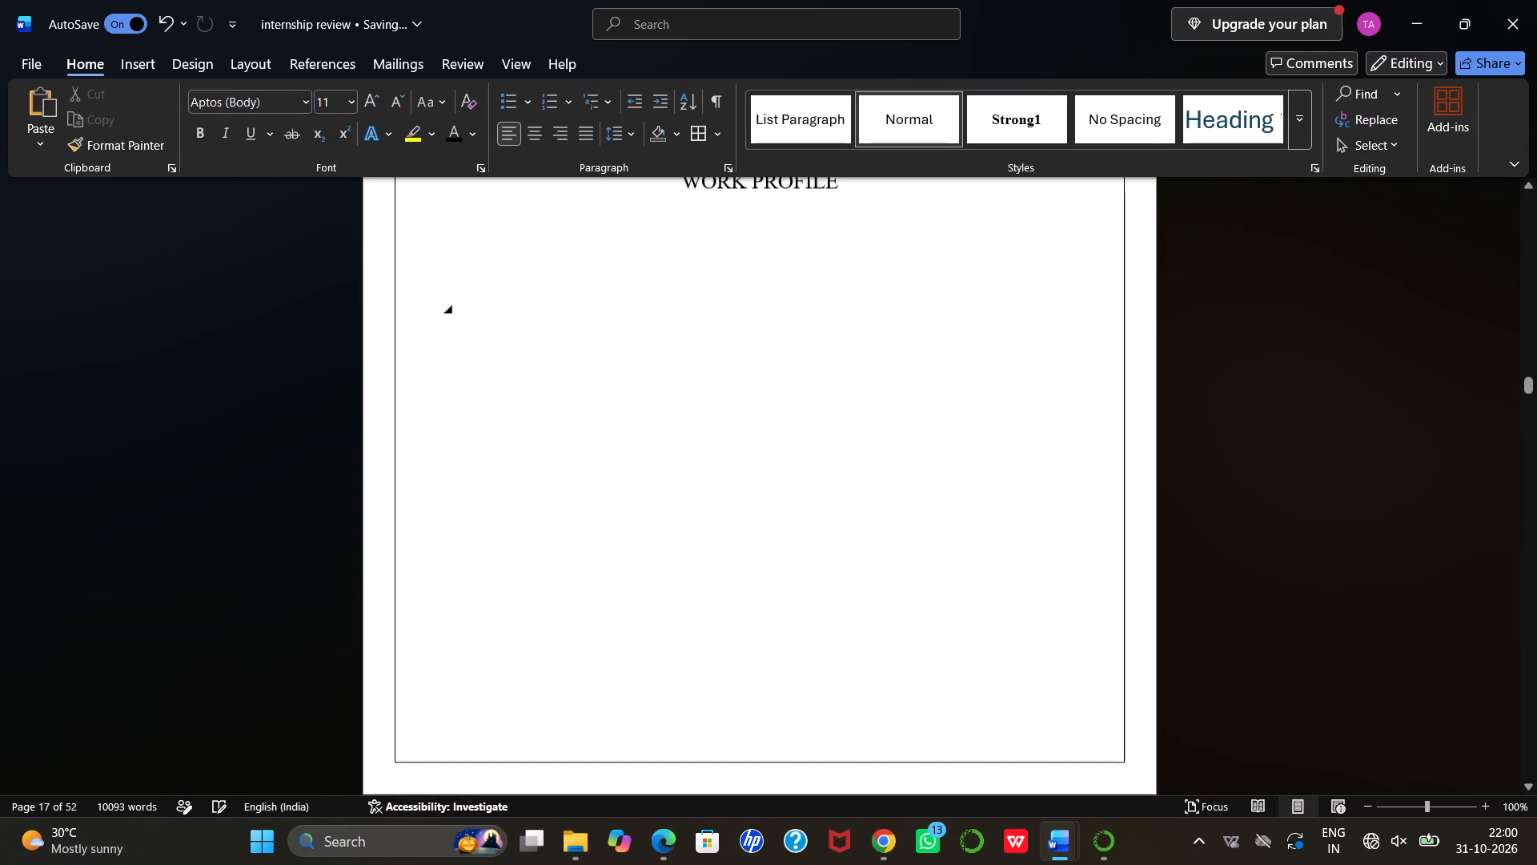
scroll(671, 392, up, 1)
scroll(671, 392, down, 4)
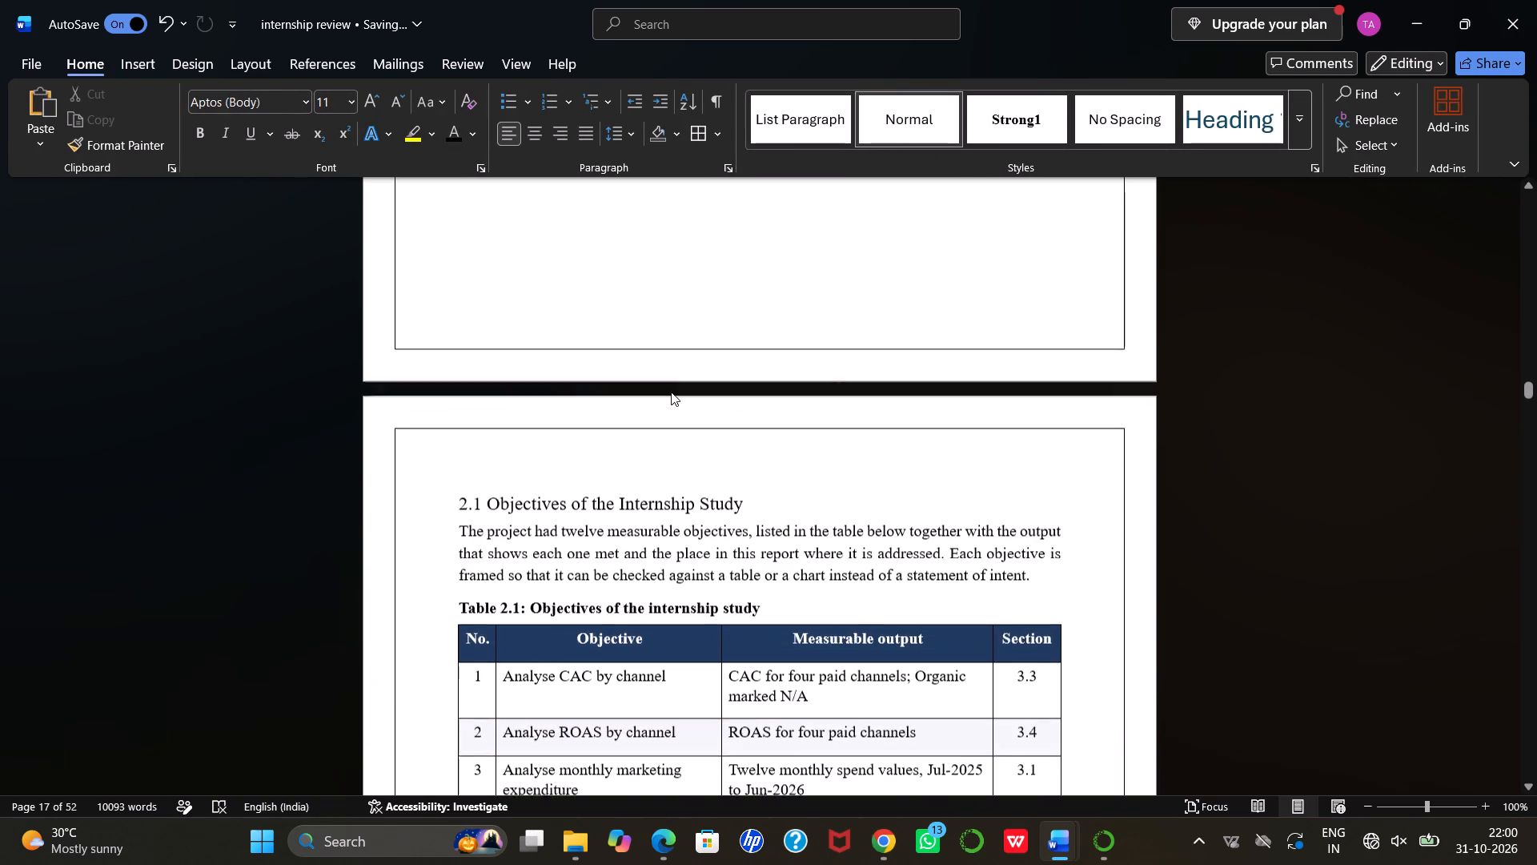
scroll(671, 392, down, 2)
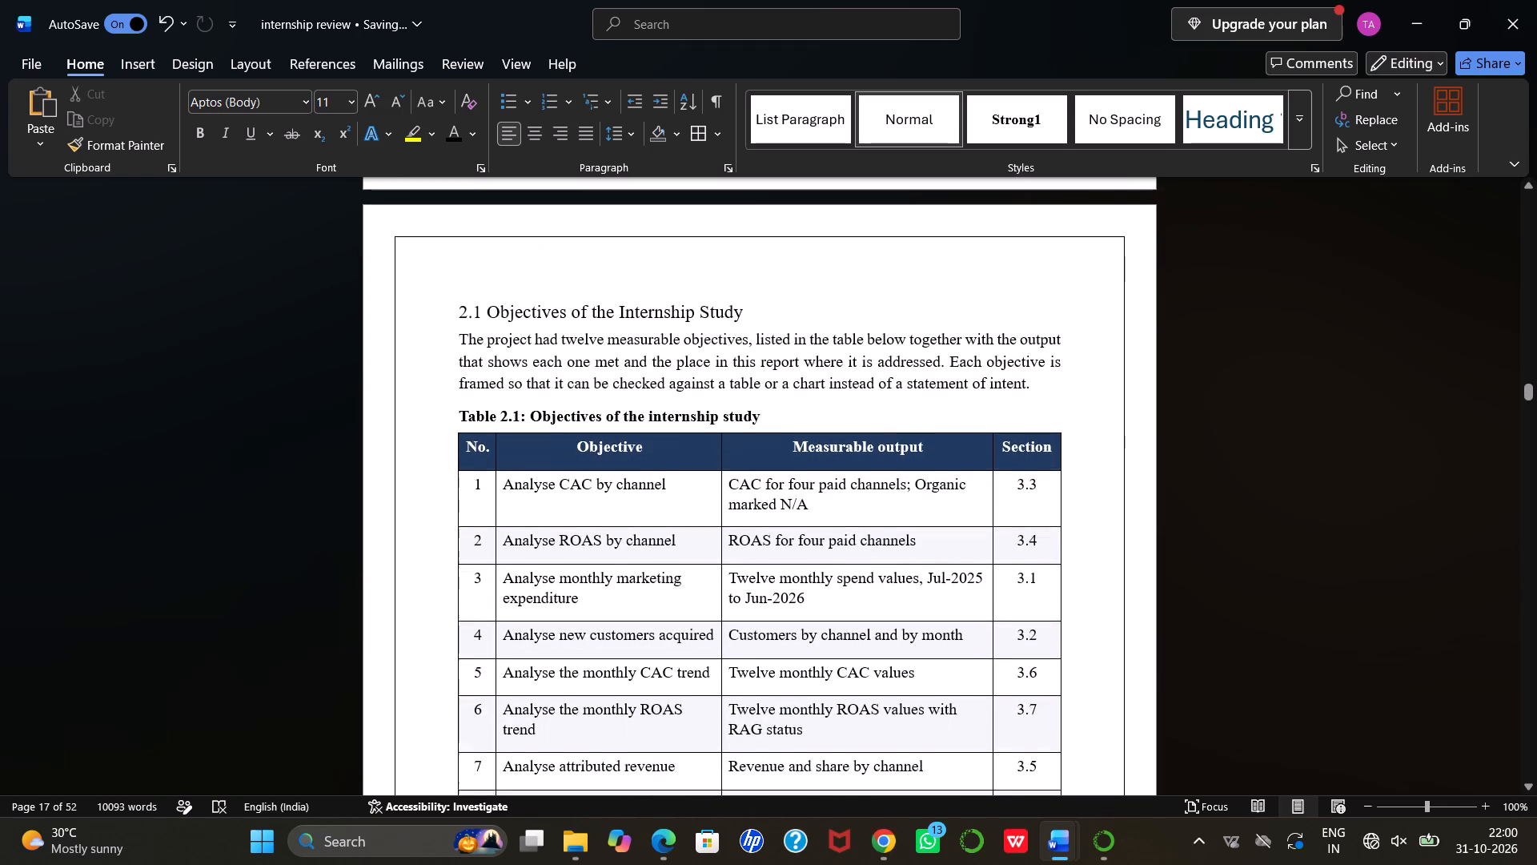
scroll(671, 392, down, 4)
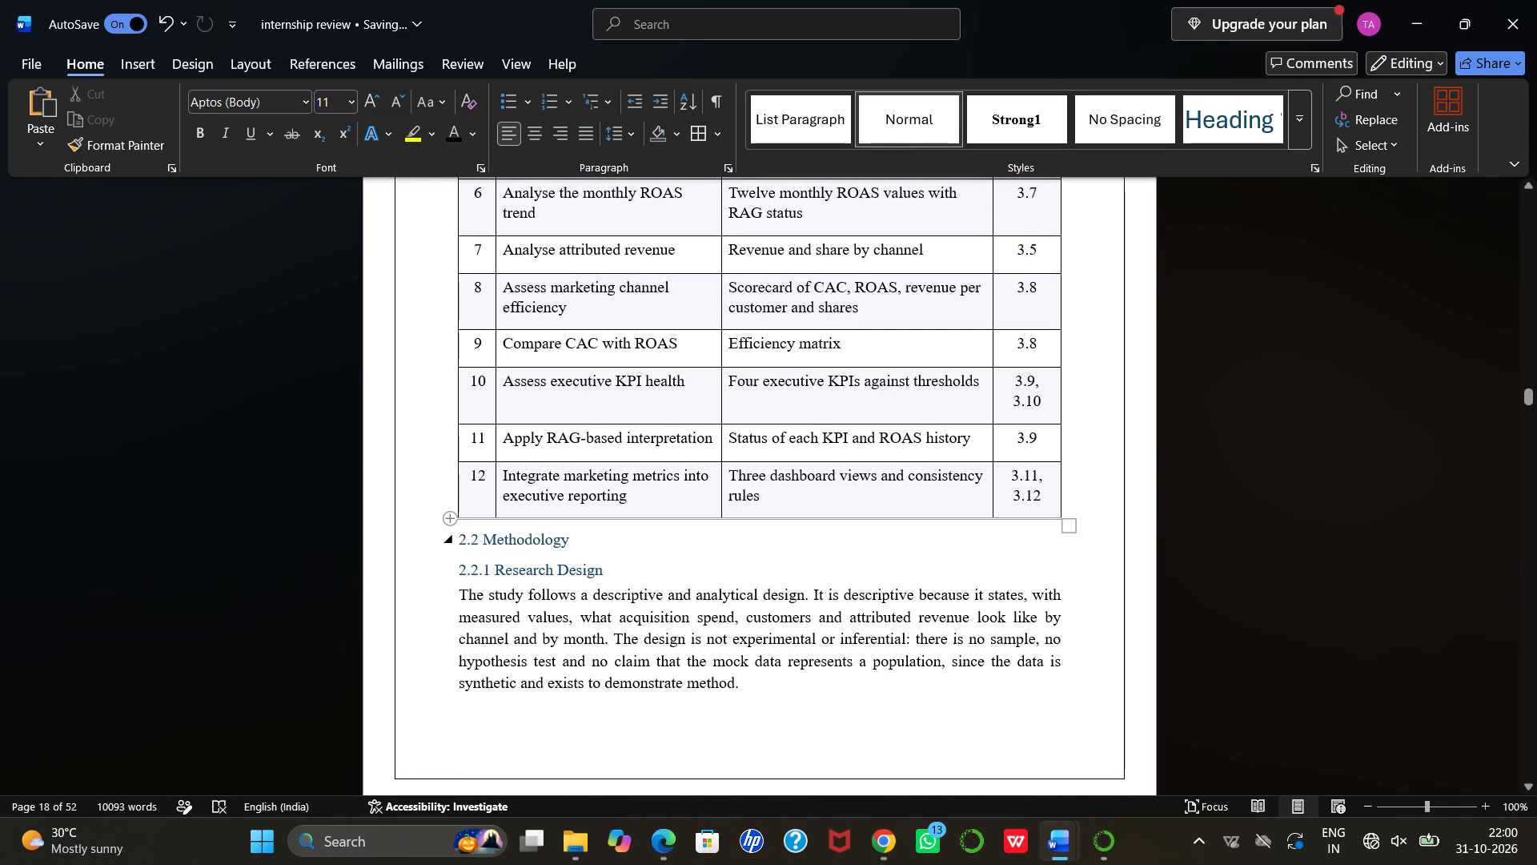
drag(457, 534, 541, 534)
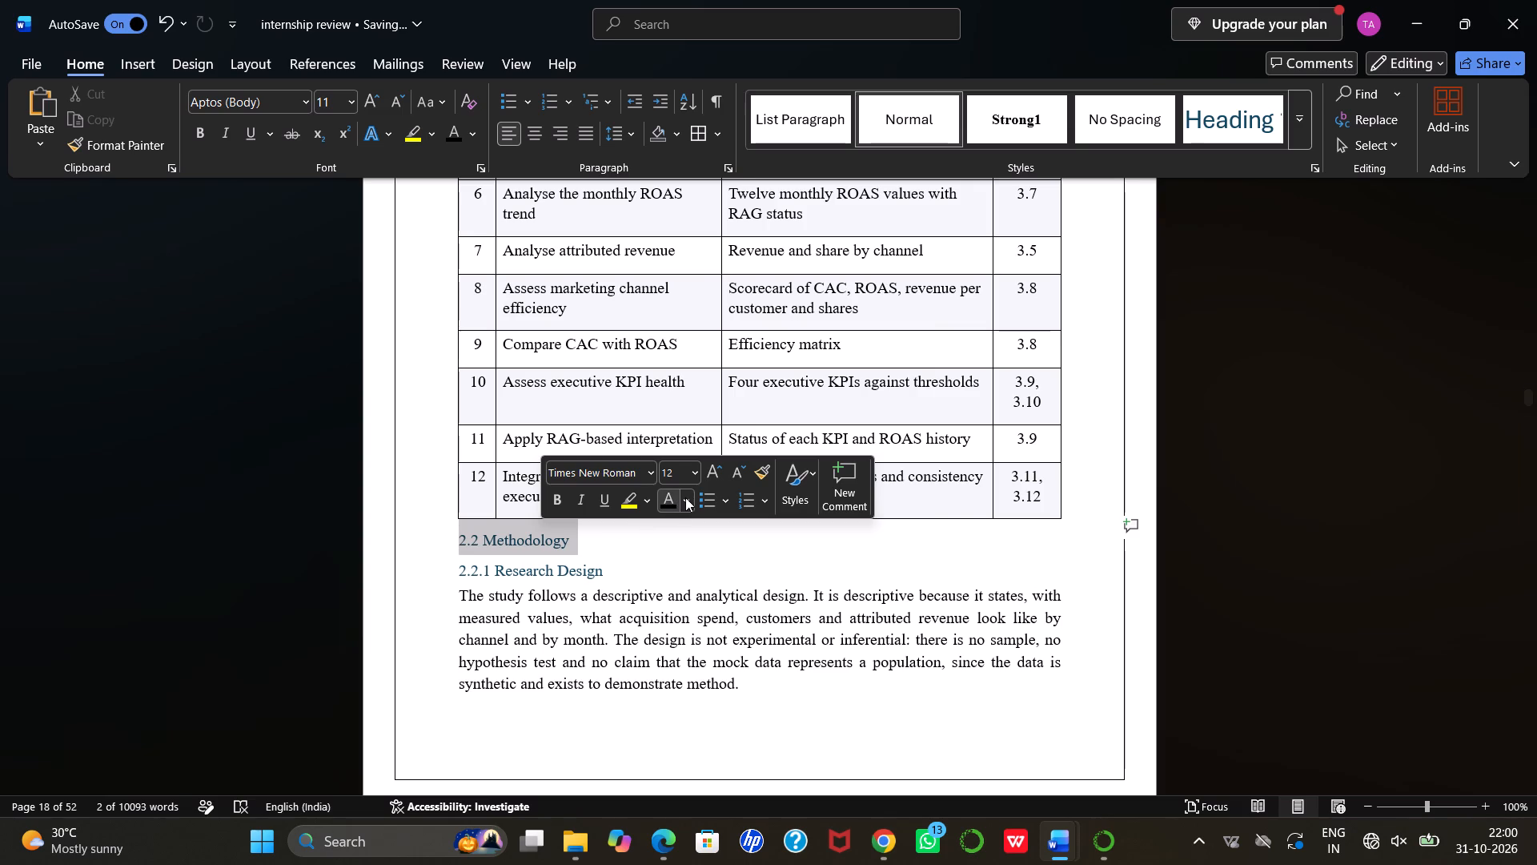
click(685, 497)
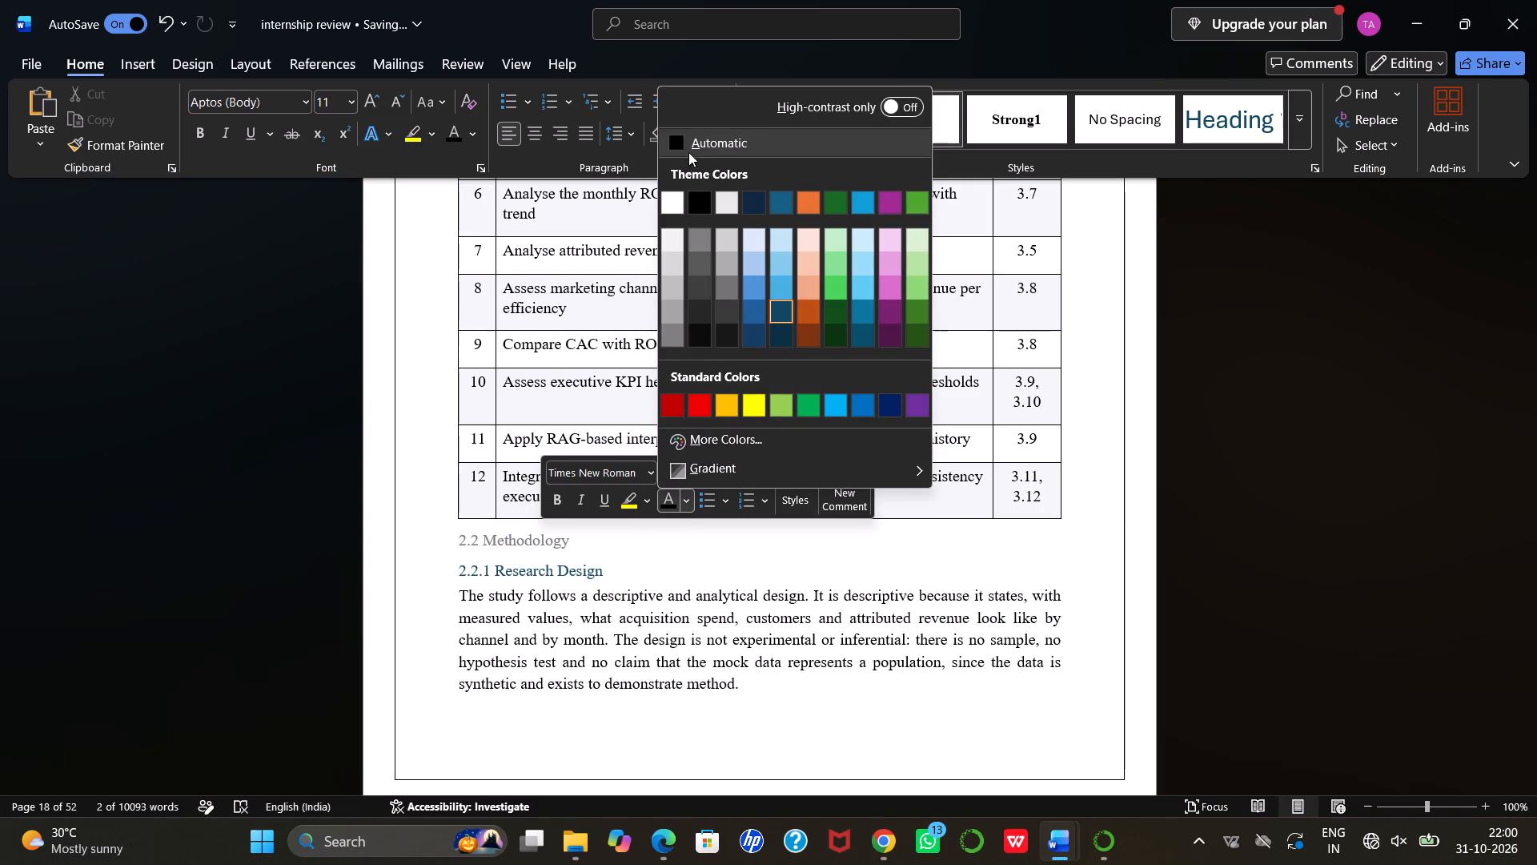
click(675, 143)
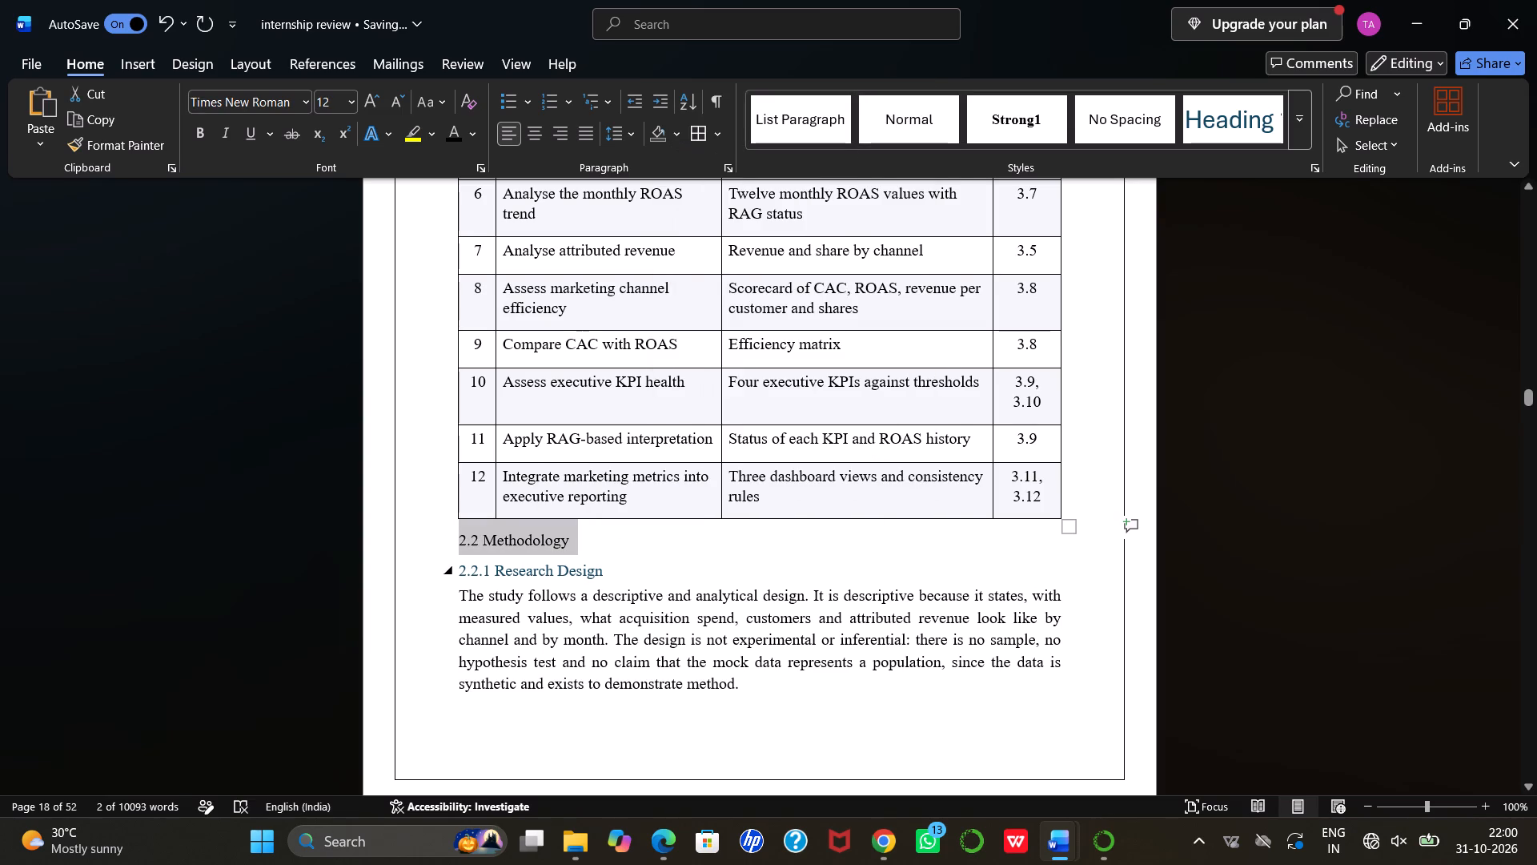
drag(457, 569, 497, 571)
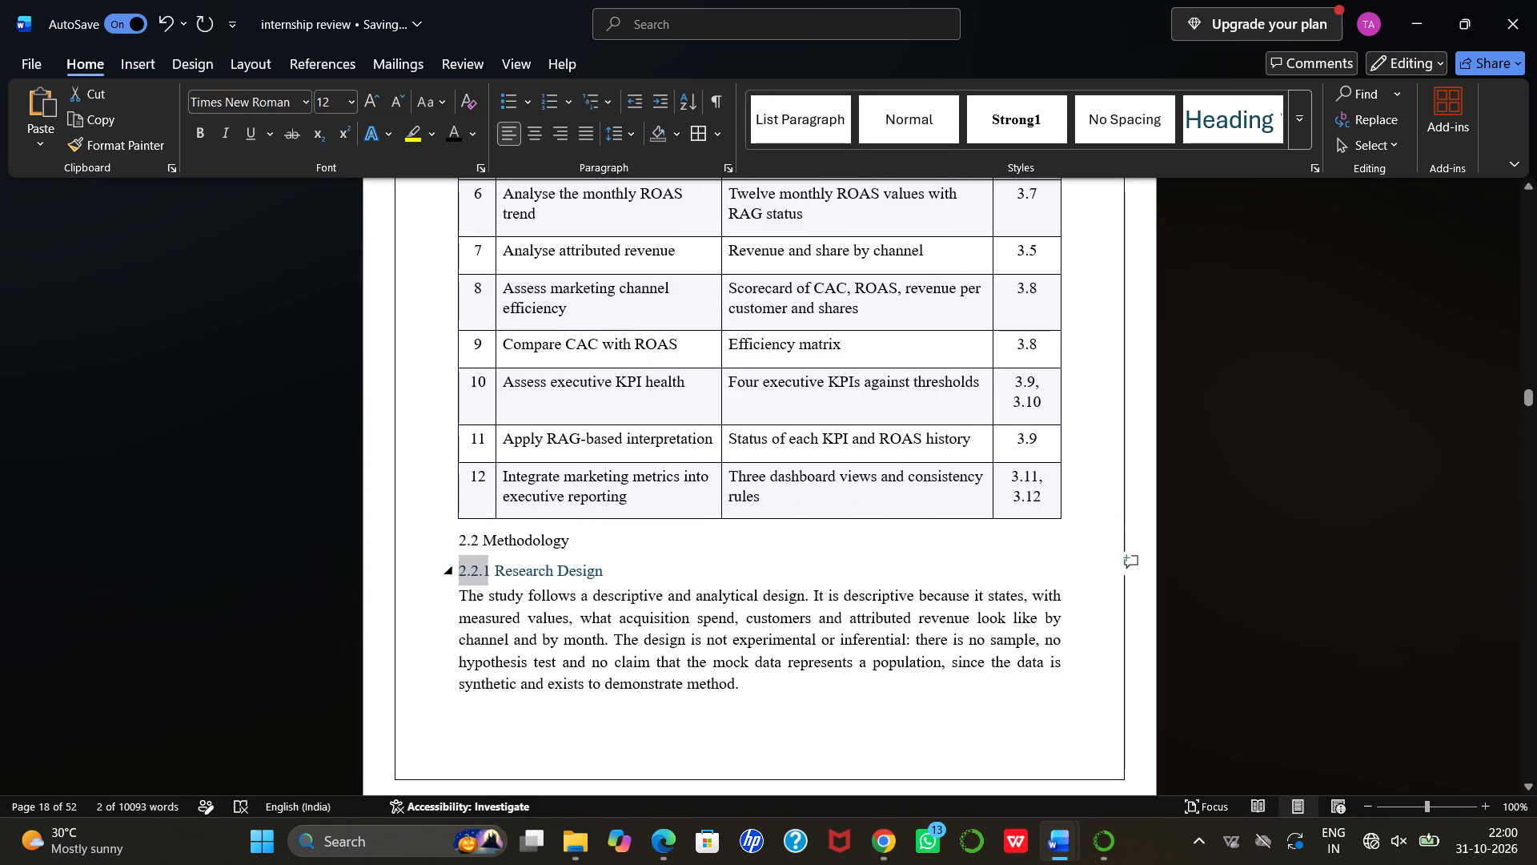
drag(497, 571, 598, 574)
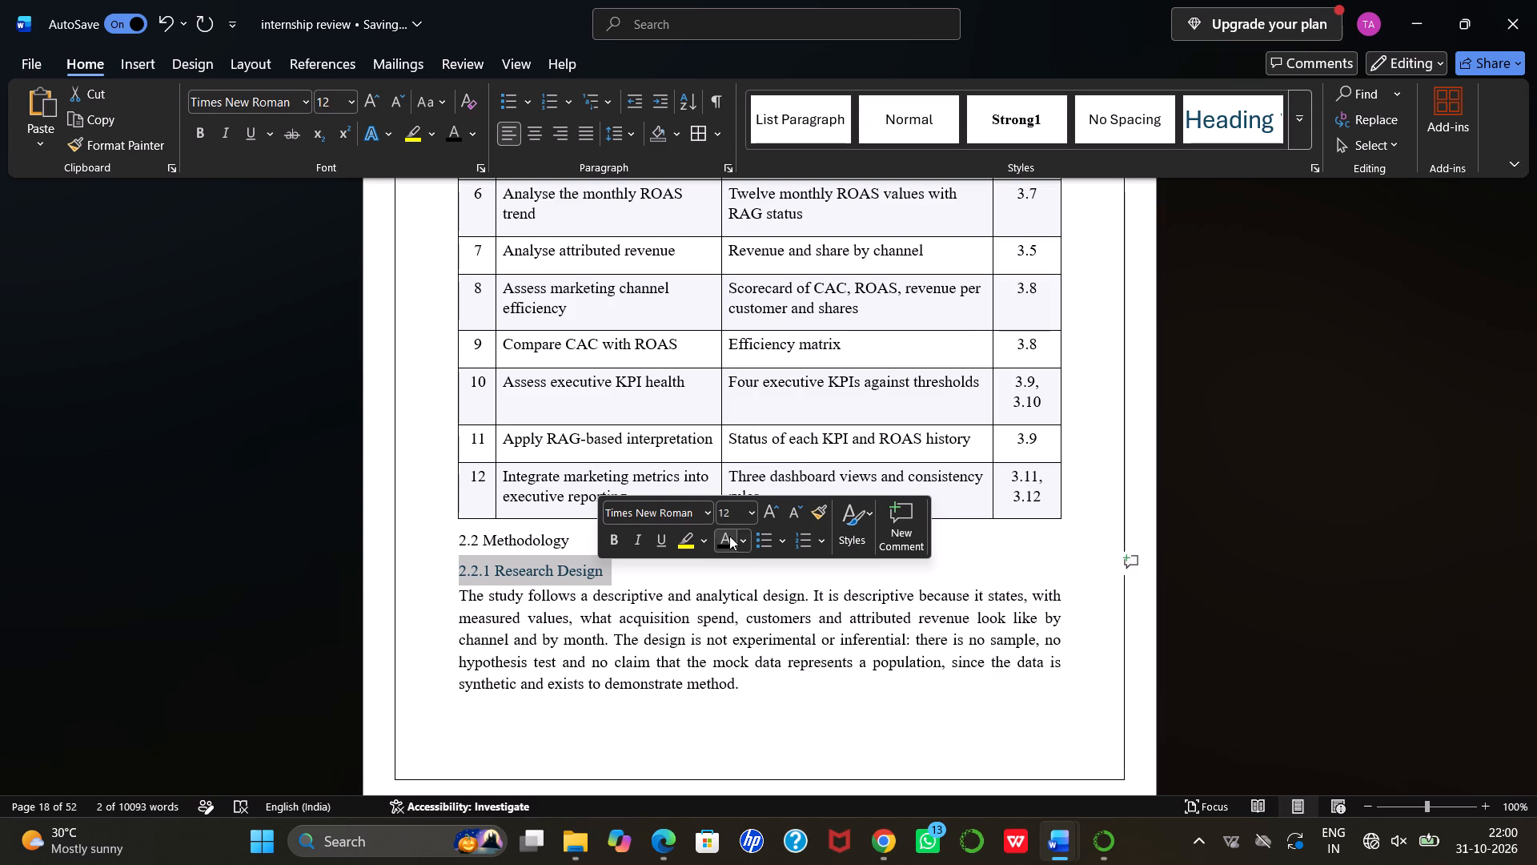
click(740, 540)
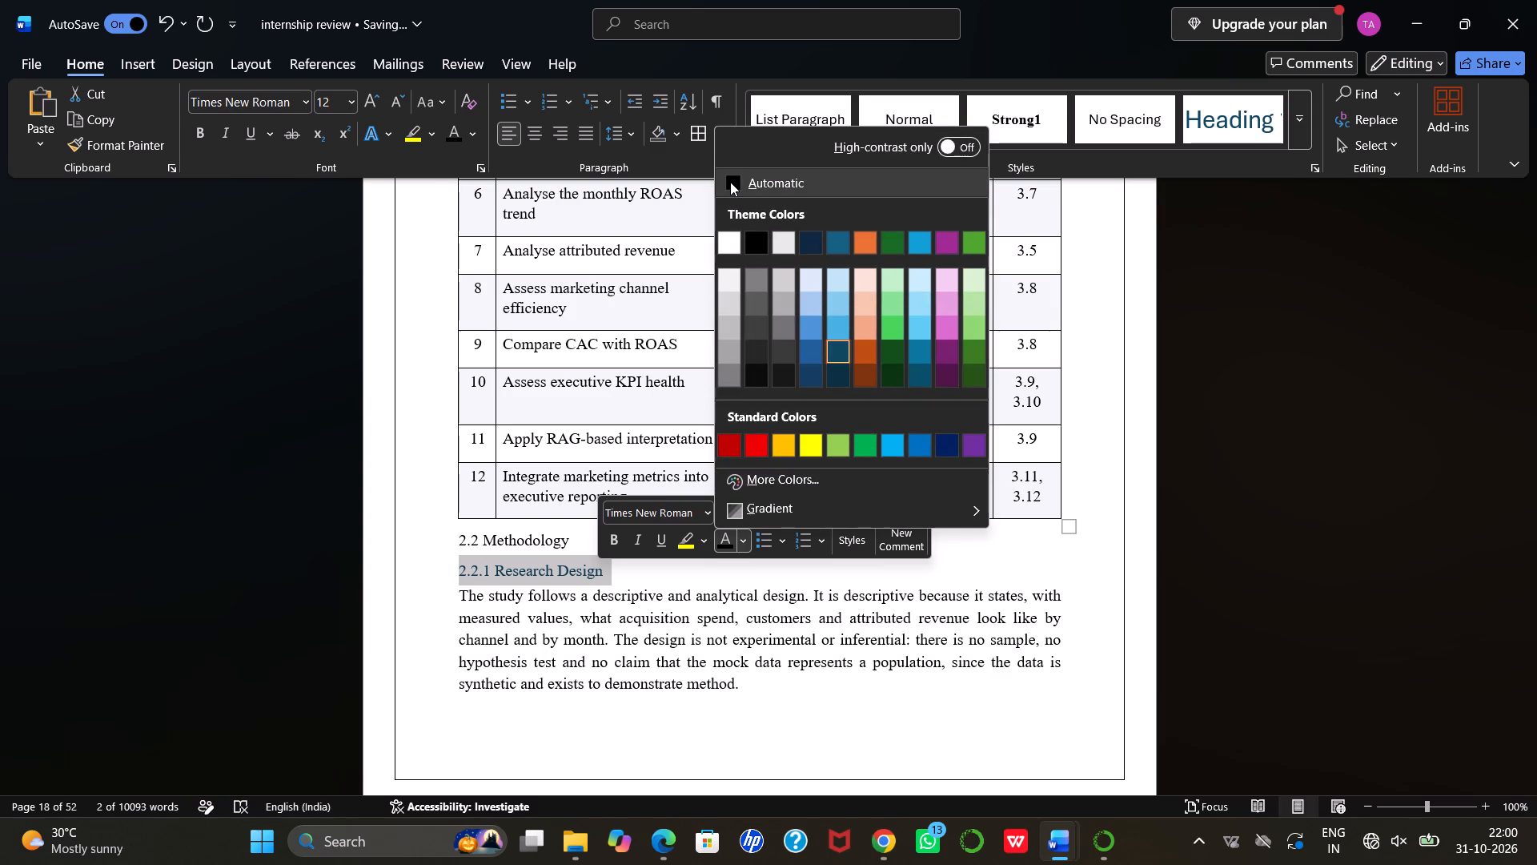
click(730, 182)
Set the font colour of the "2.2.2 Data Source" heading to Automatic black.
scroll(605, 598, down, 1)
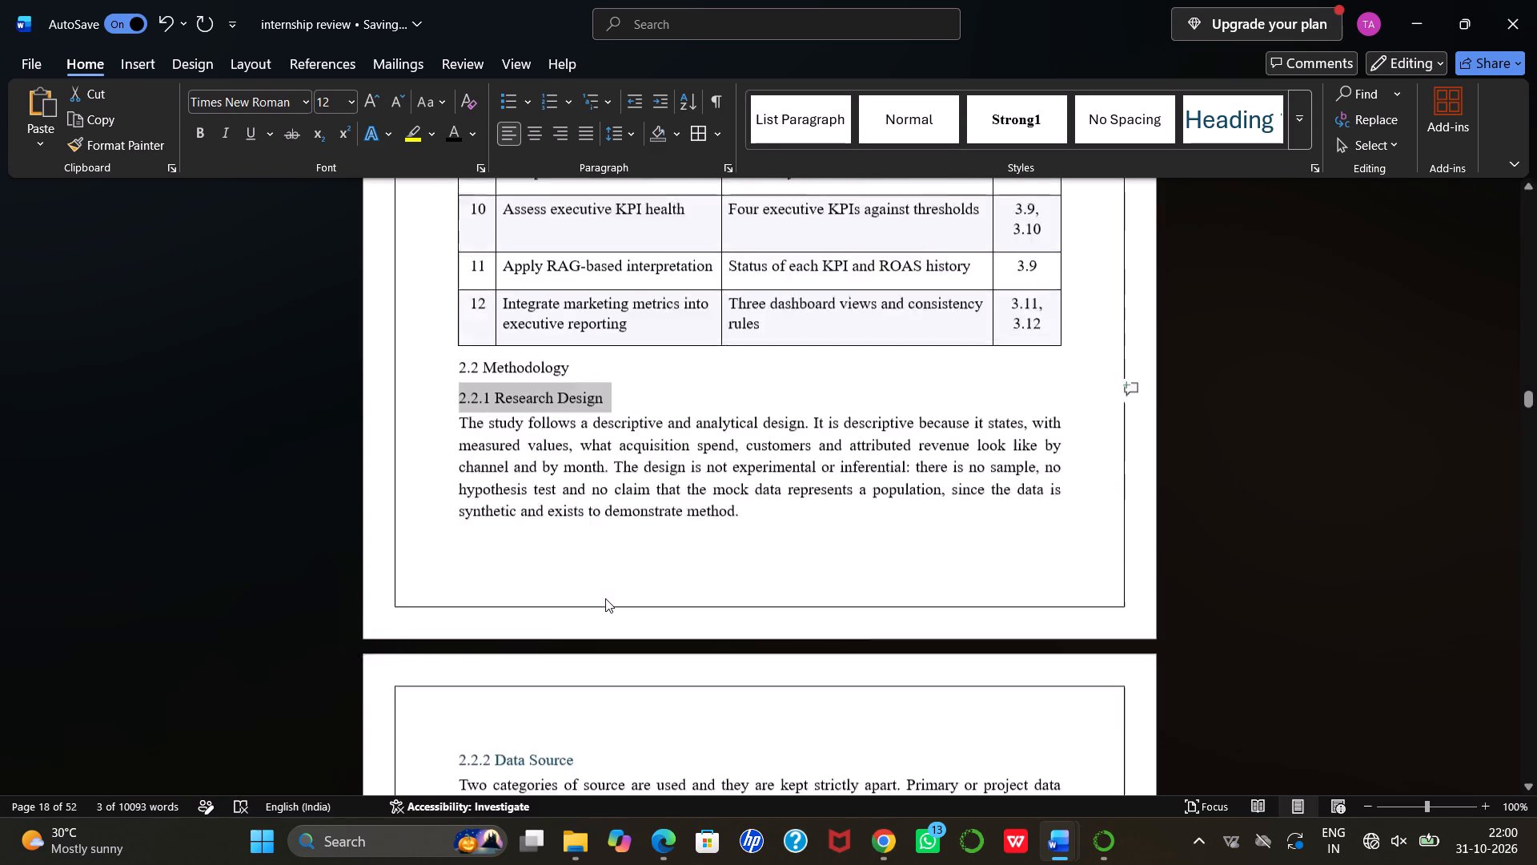
scroll(605, 598, down, 3)
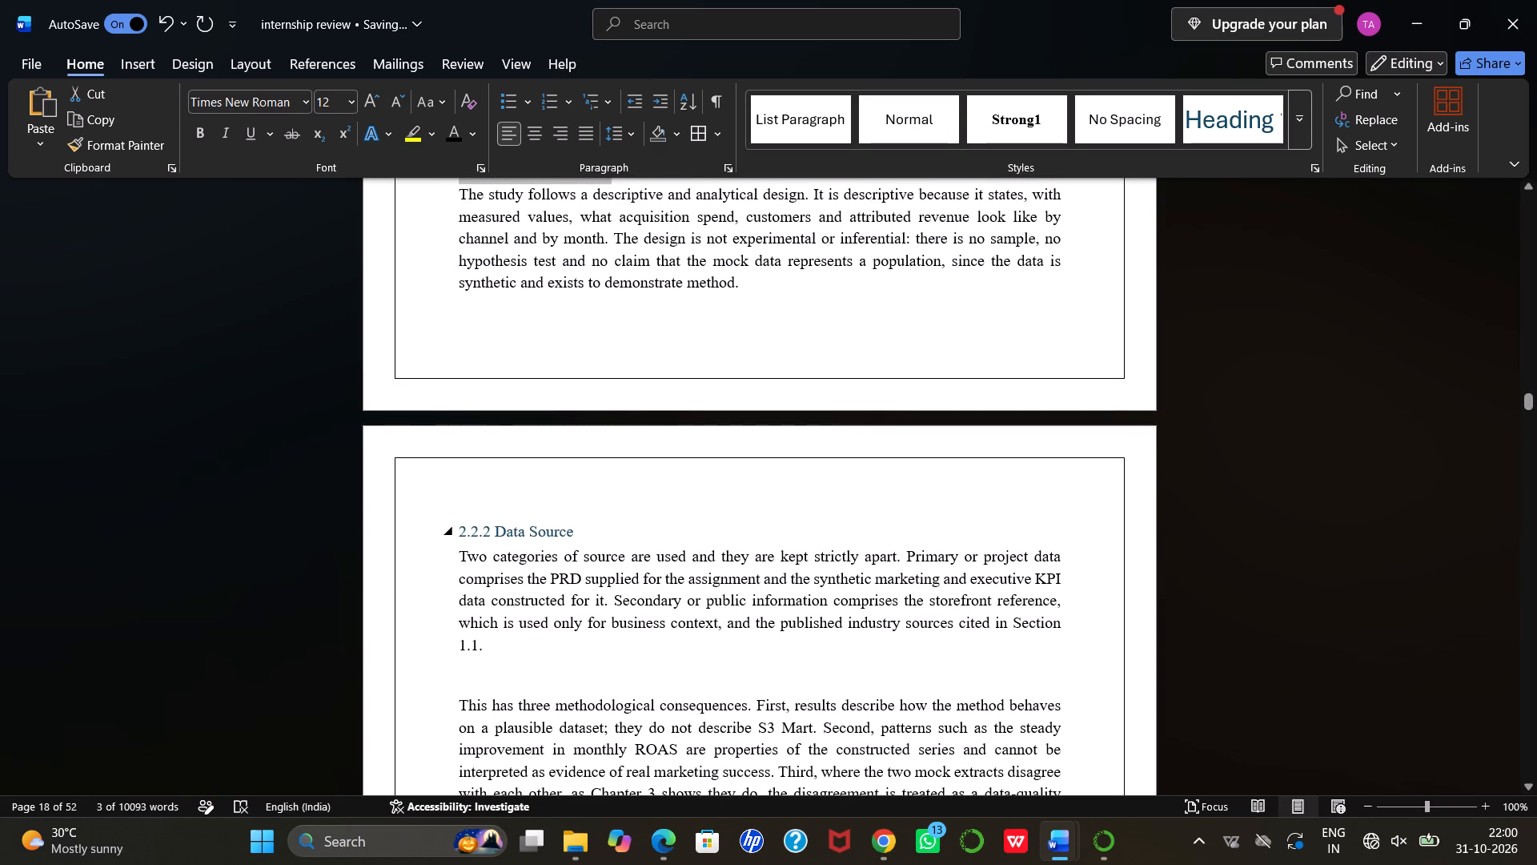
drag(459, 530, 545, 532)
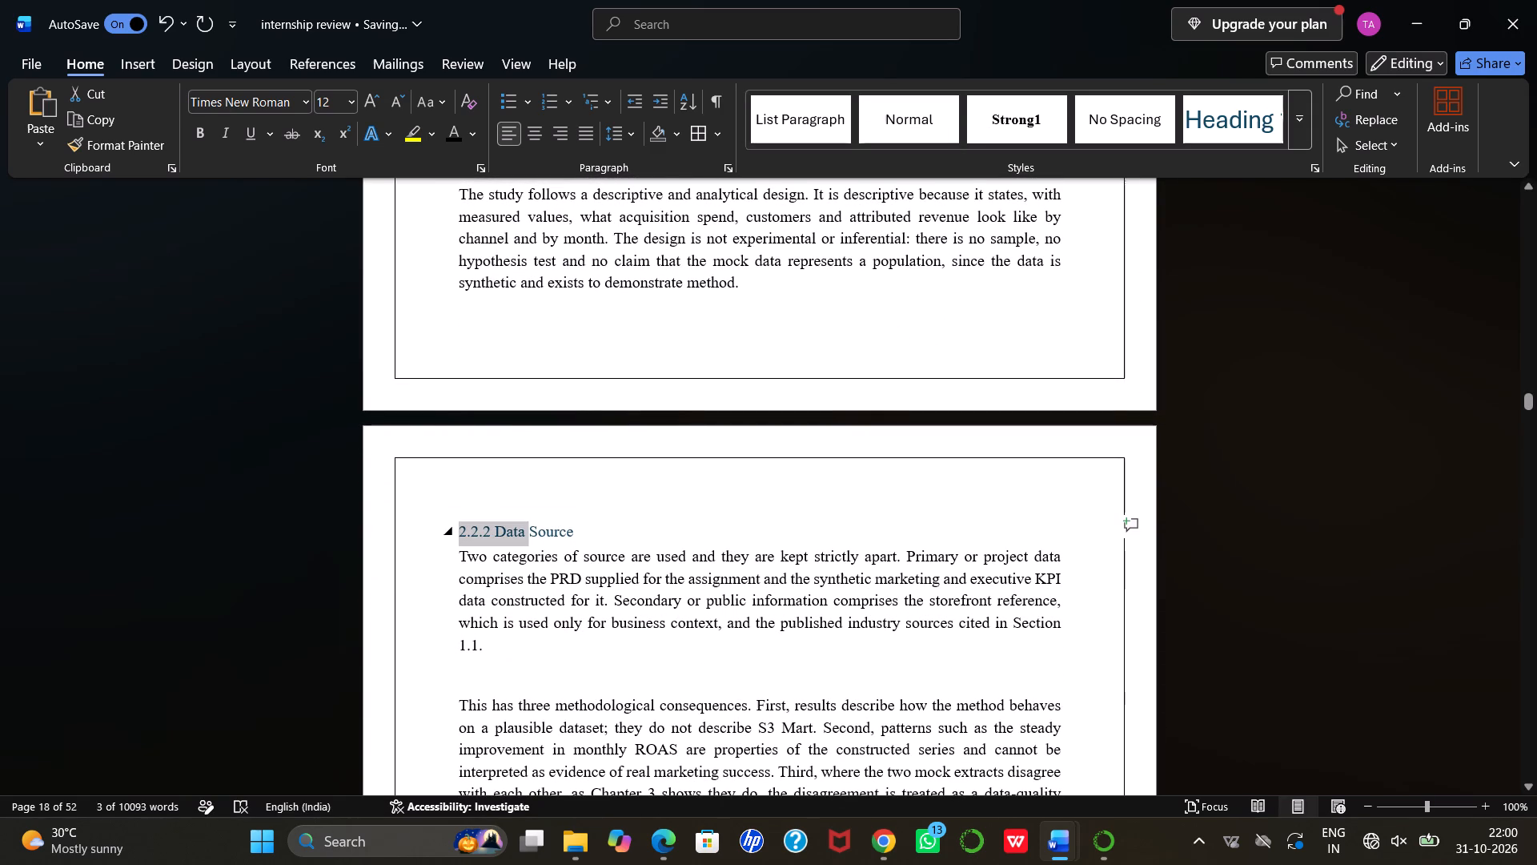
drag(545, 532, 564, 531)
click(710, 493)
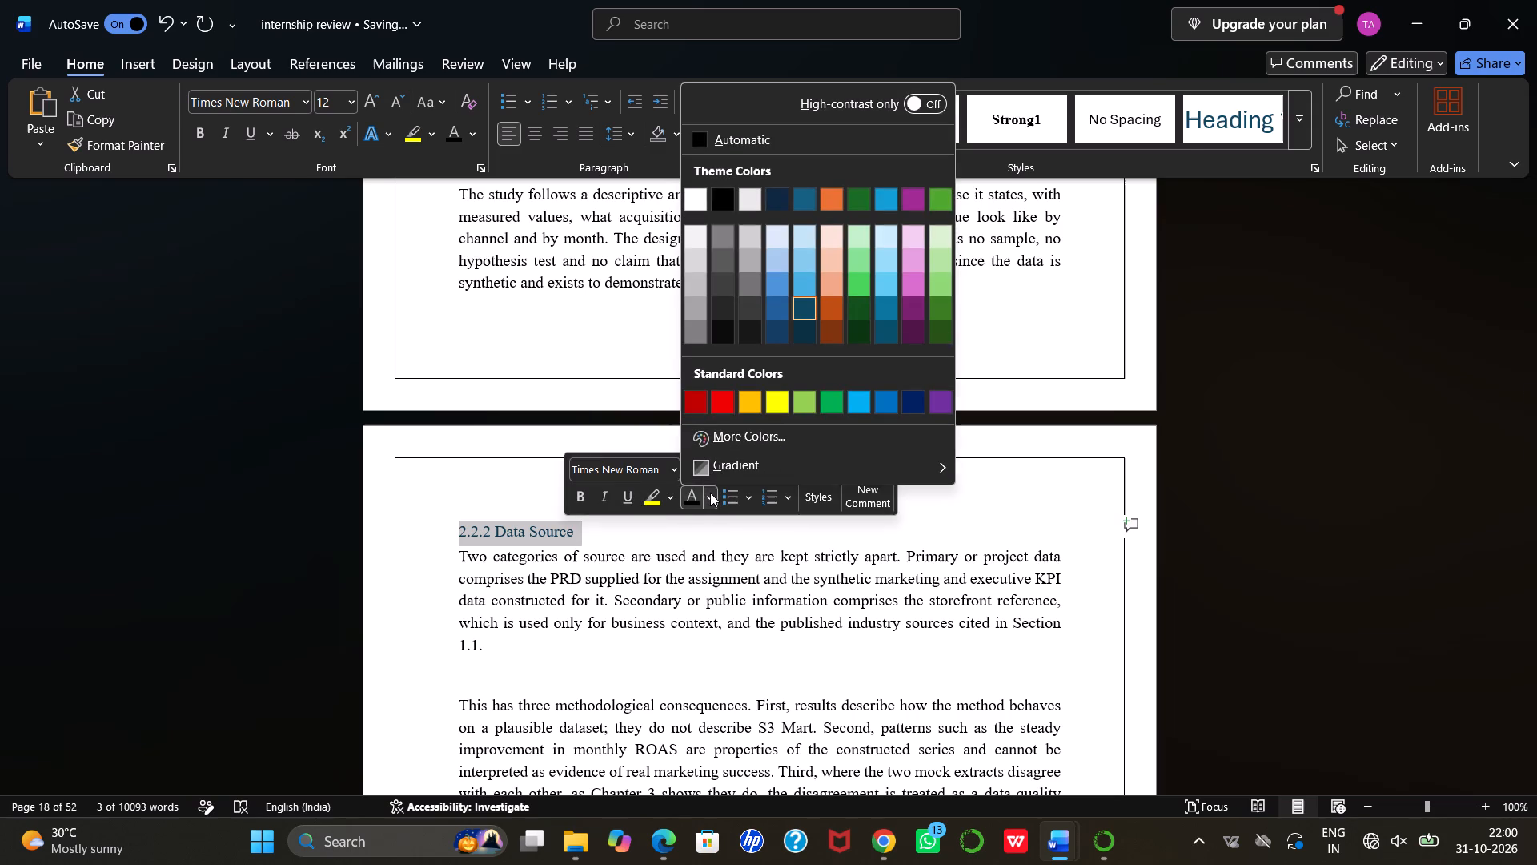
click(700, 136)
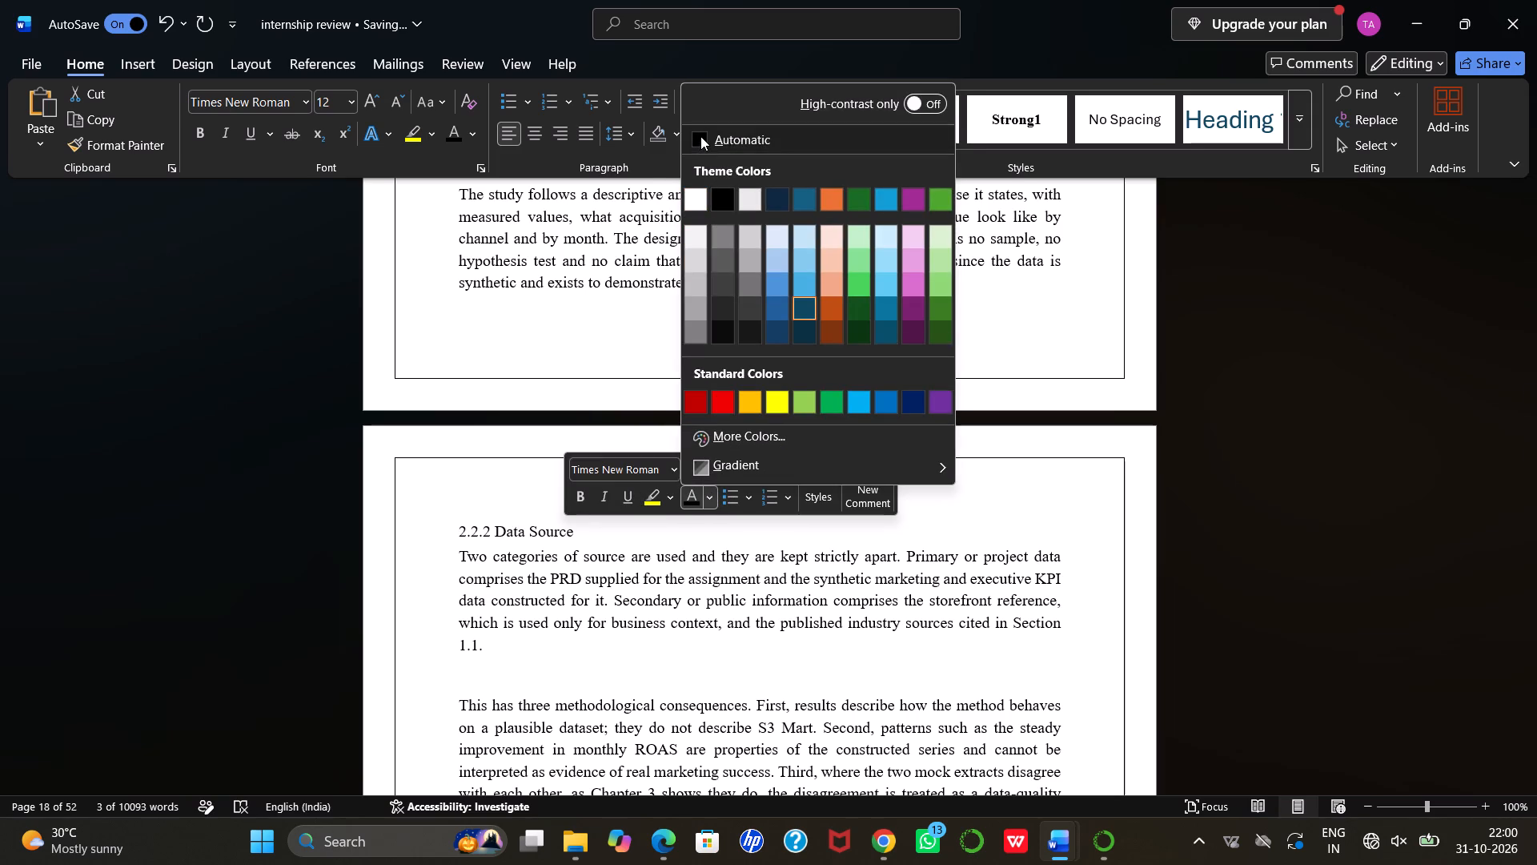
Remove the empty line above the paragraph beginning "This has three methodological consequences" in section 2.2.2.
scroll(556, 545, down, 2)
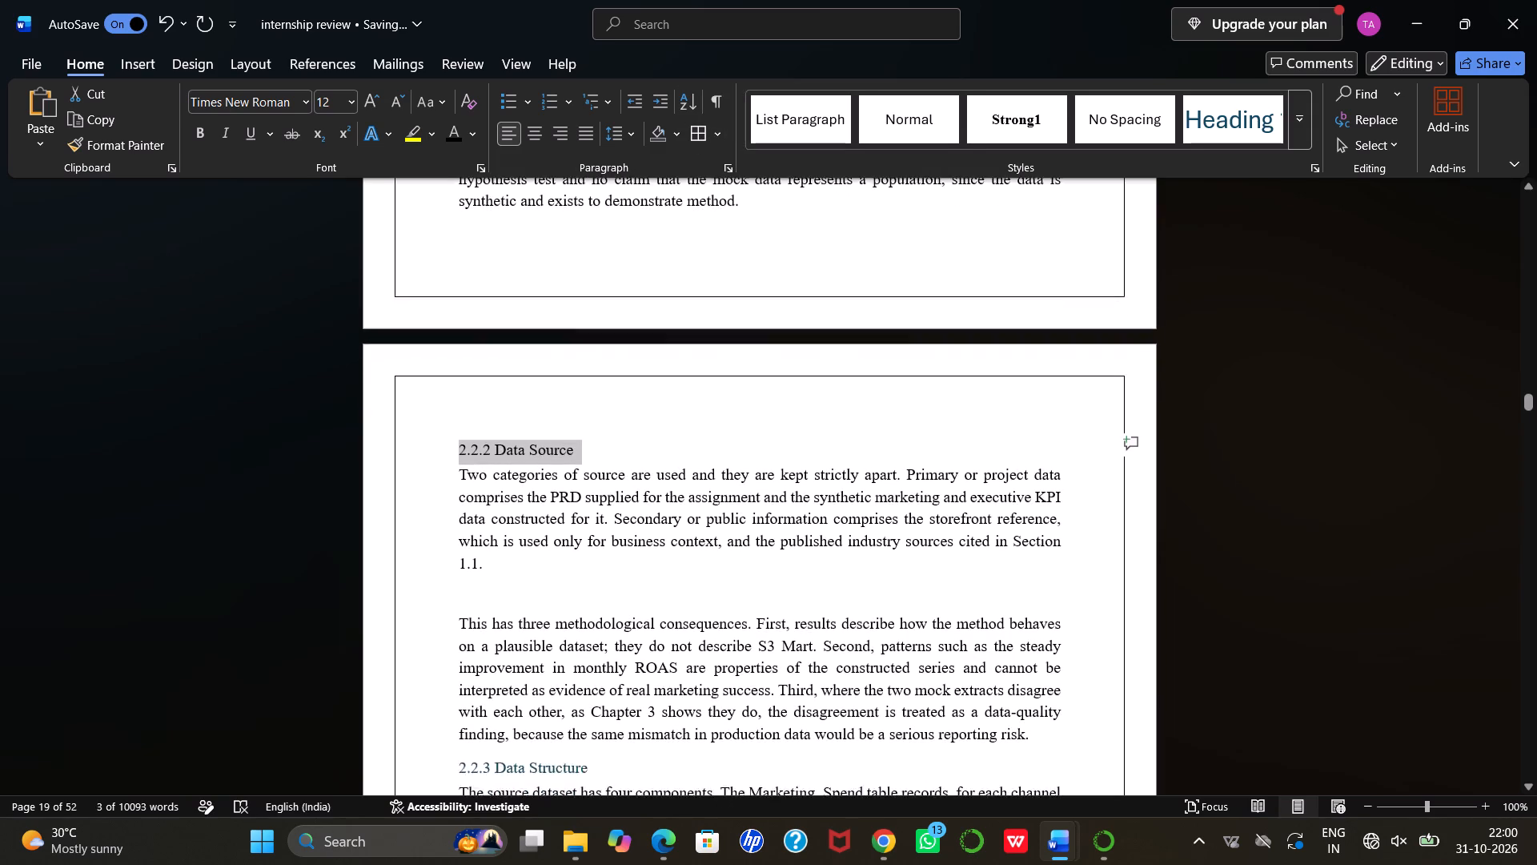
scroll(556, 545, down, 1)
click(453, 544)
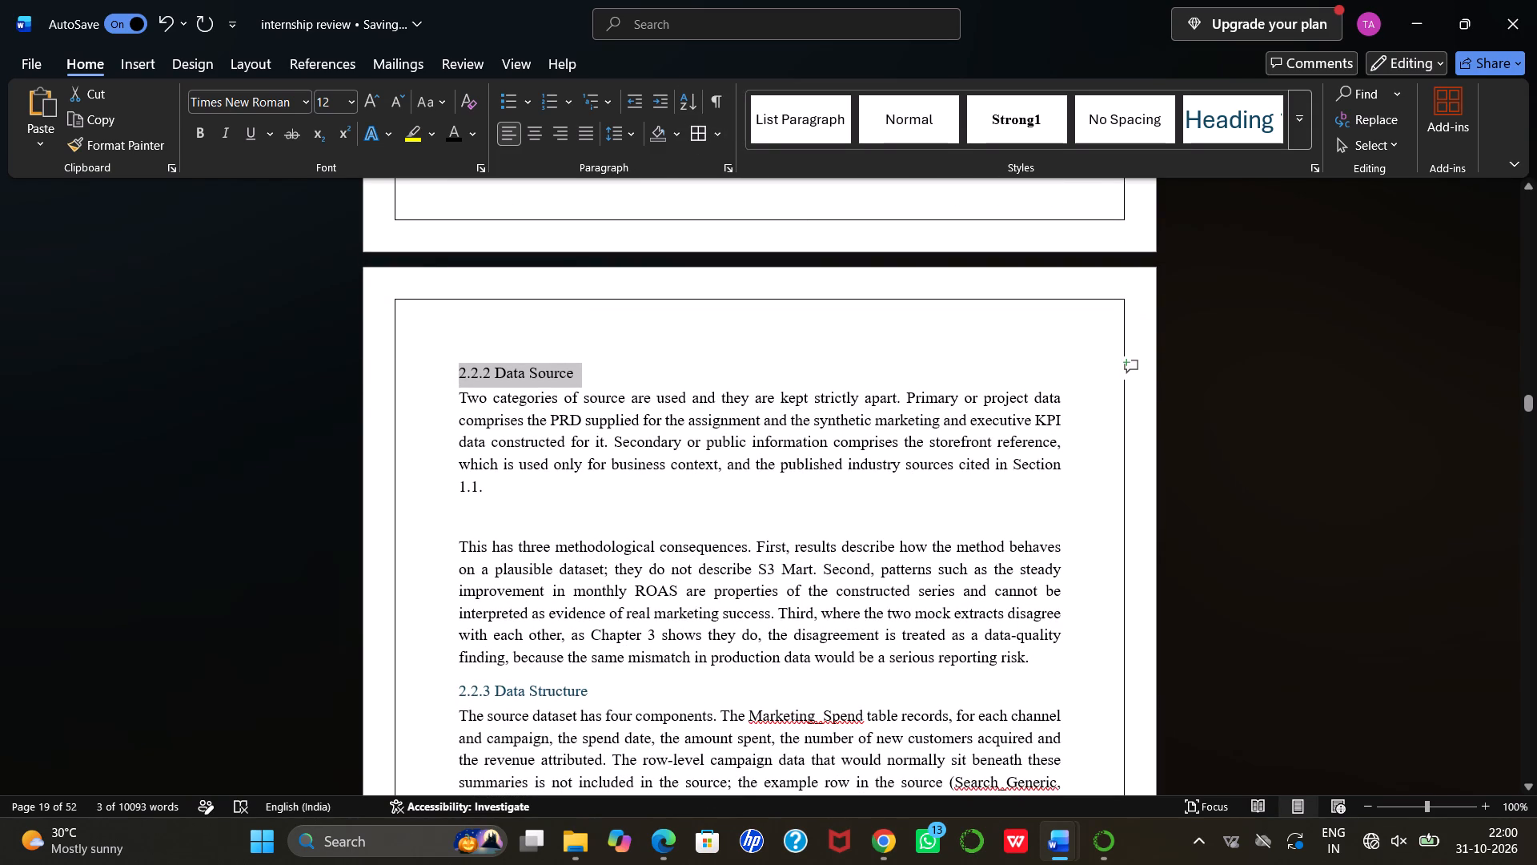
key(BackSpace)
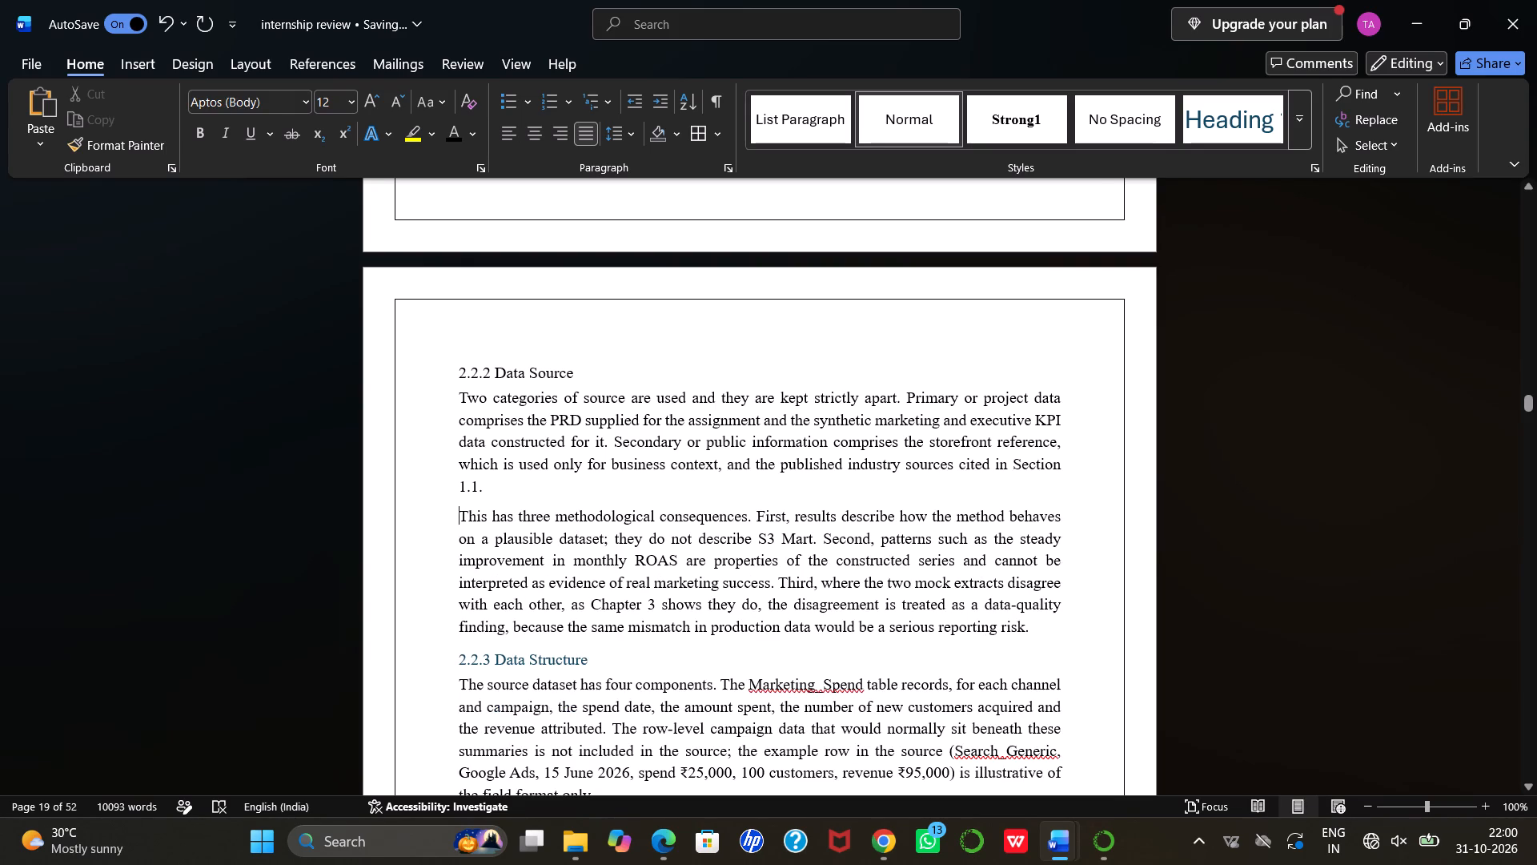
Set the font colour of the "2.2.3 Data Structure" heading to Automatic black.
scroll(498, 643, down, 1)
drag(458, 570, 578, 578)
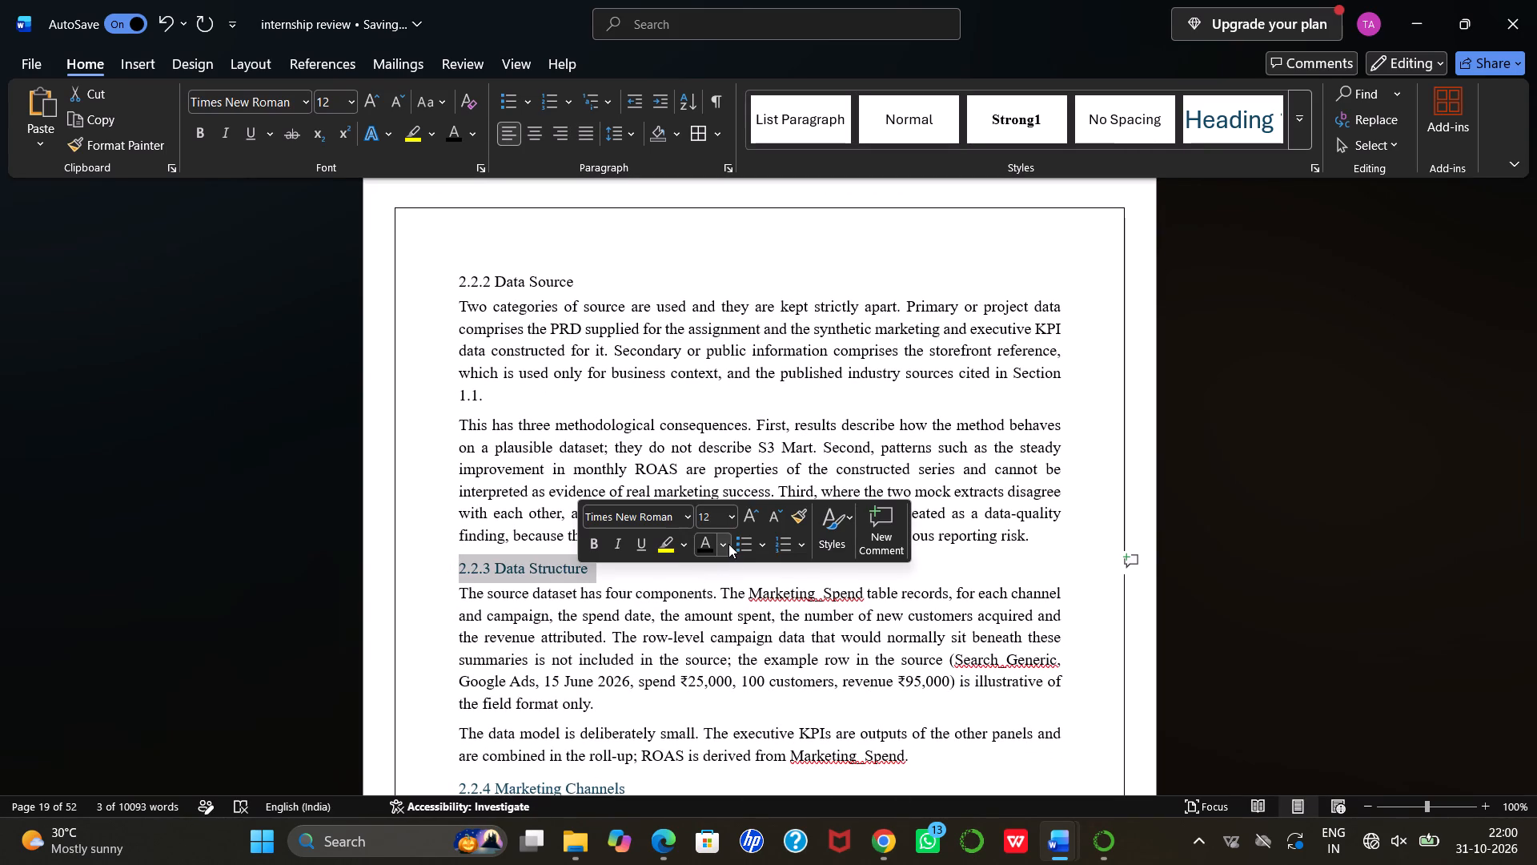
click(728, 544)
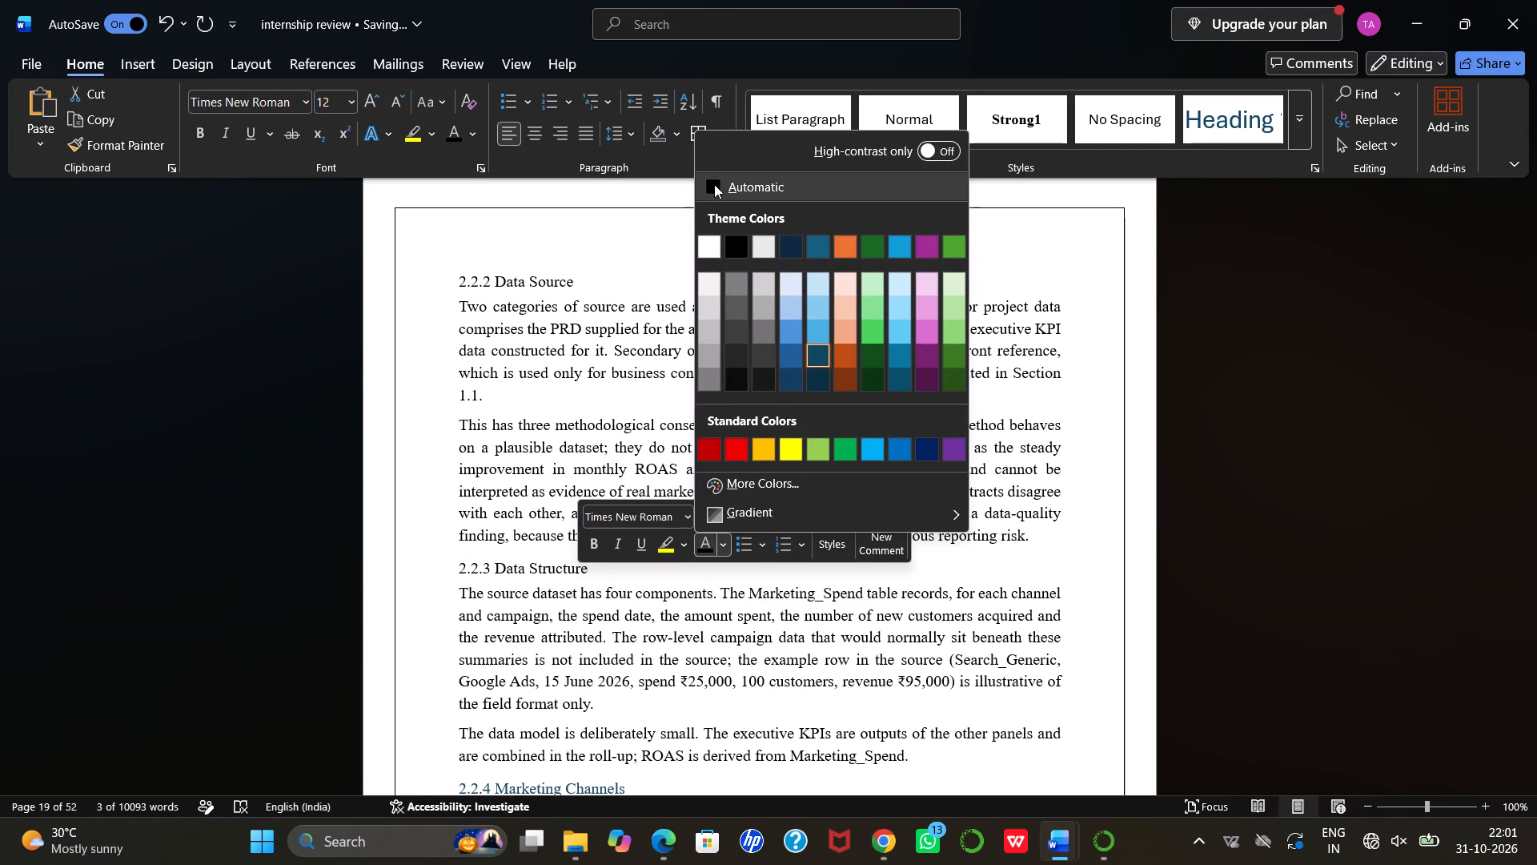
click(714, 184)
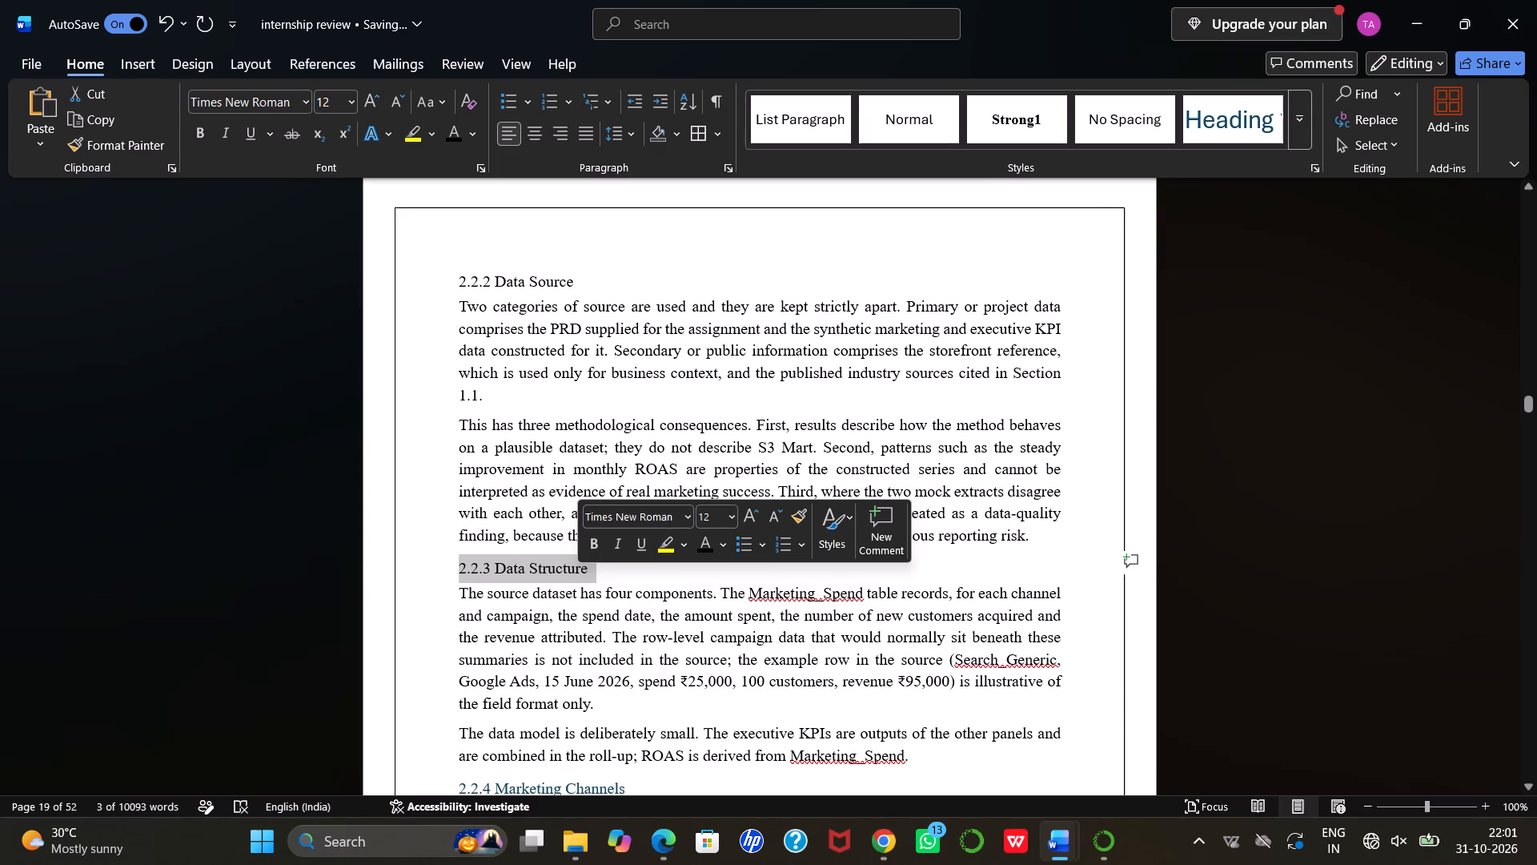
click(664, 301)
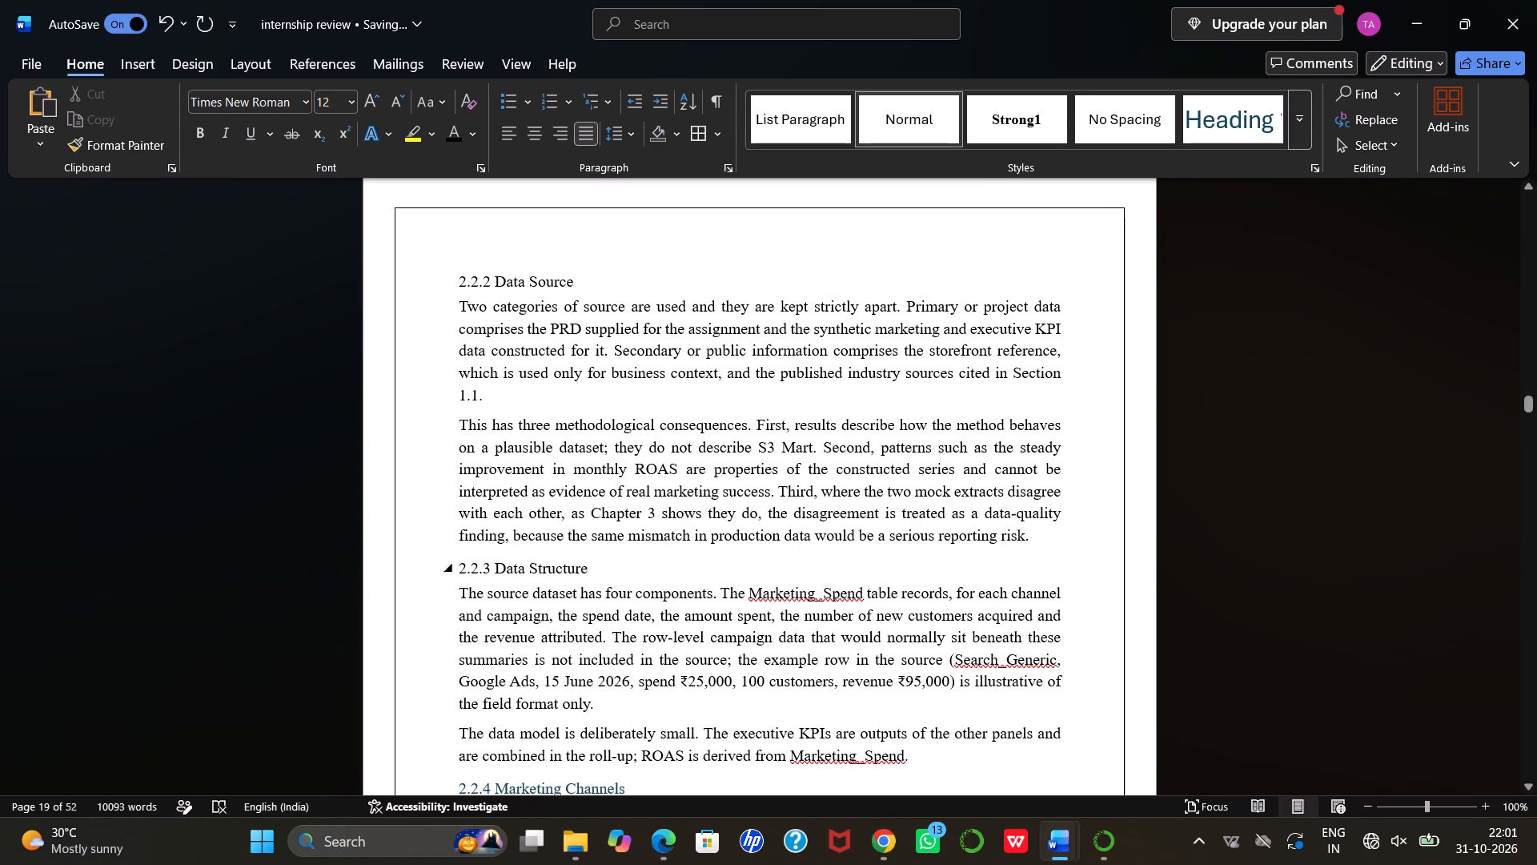
Increase the font size of the "2.2.2 Data Source" and "2.2.3 Data Structure" headings to 14.
click(460, 279)
drag(460, 279, 582, 287)
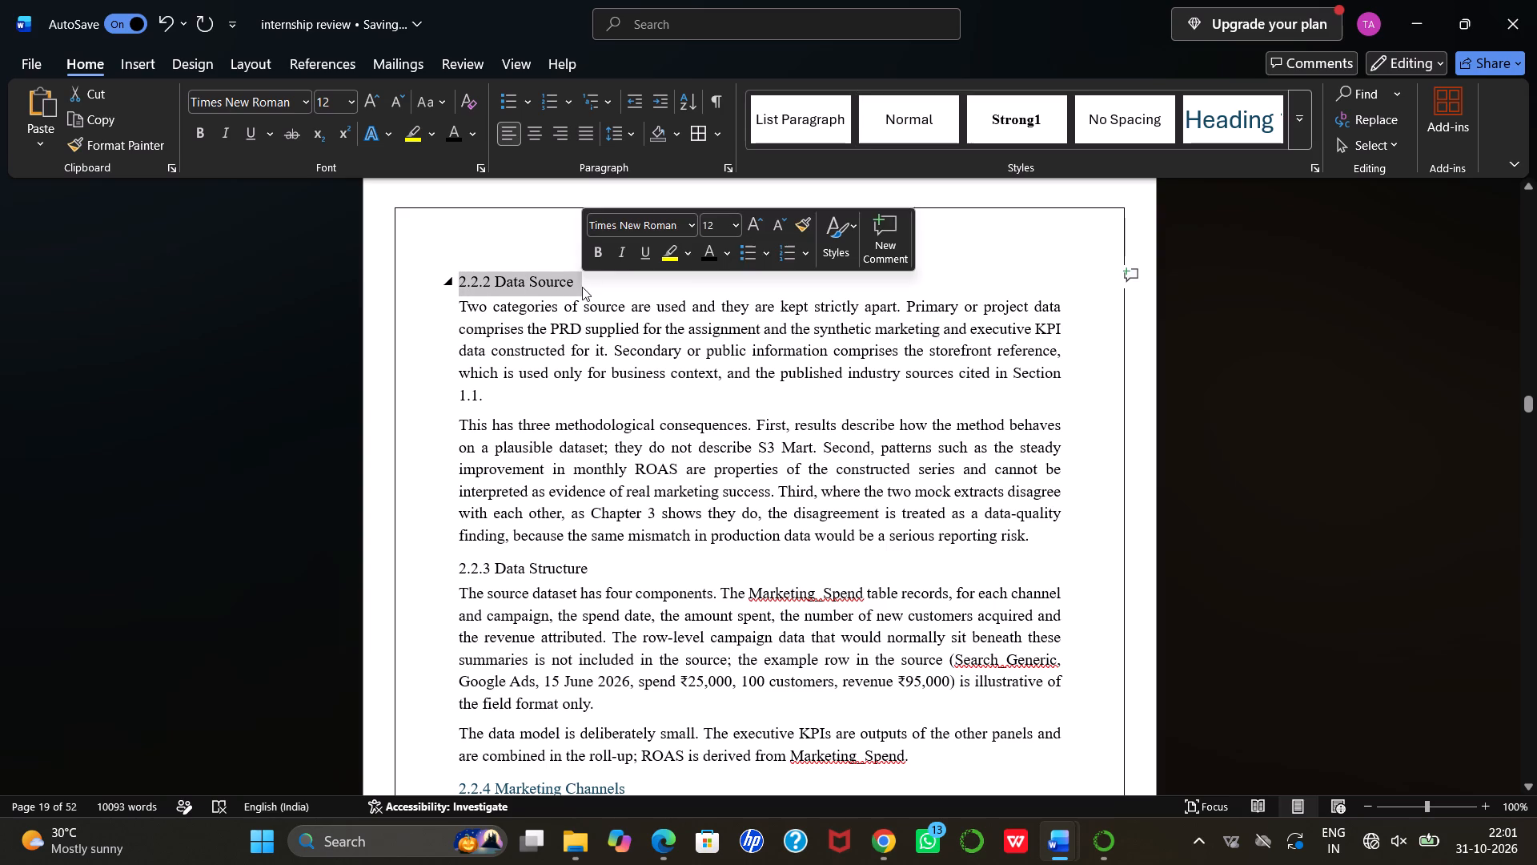
click(737, 227)
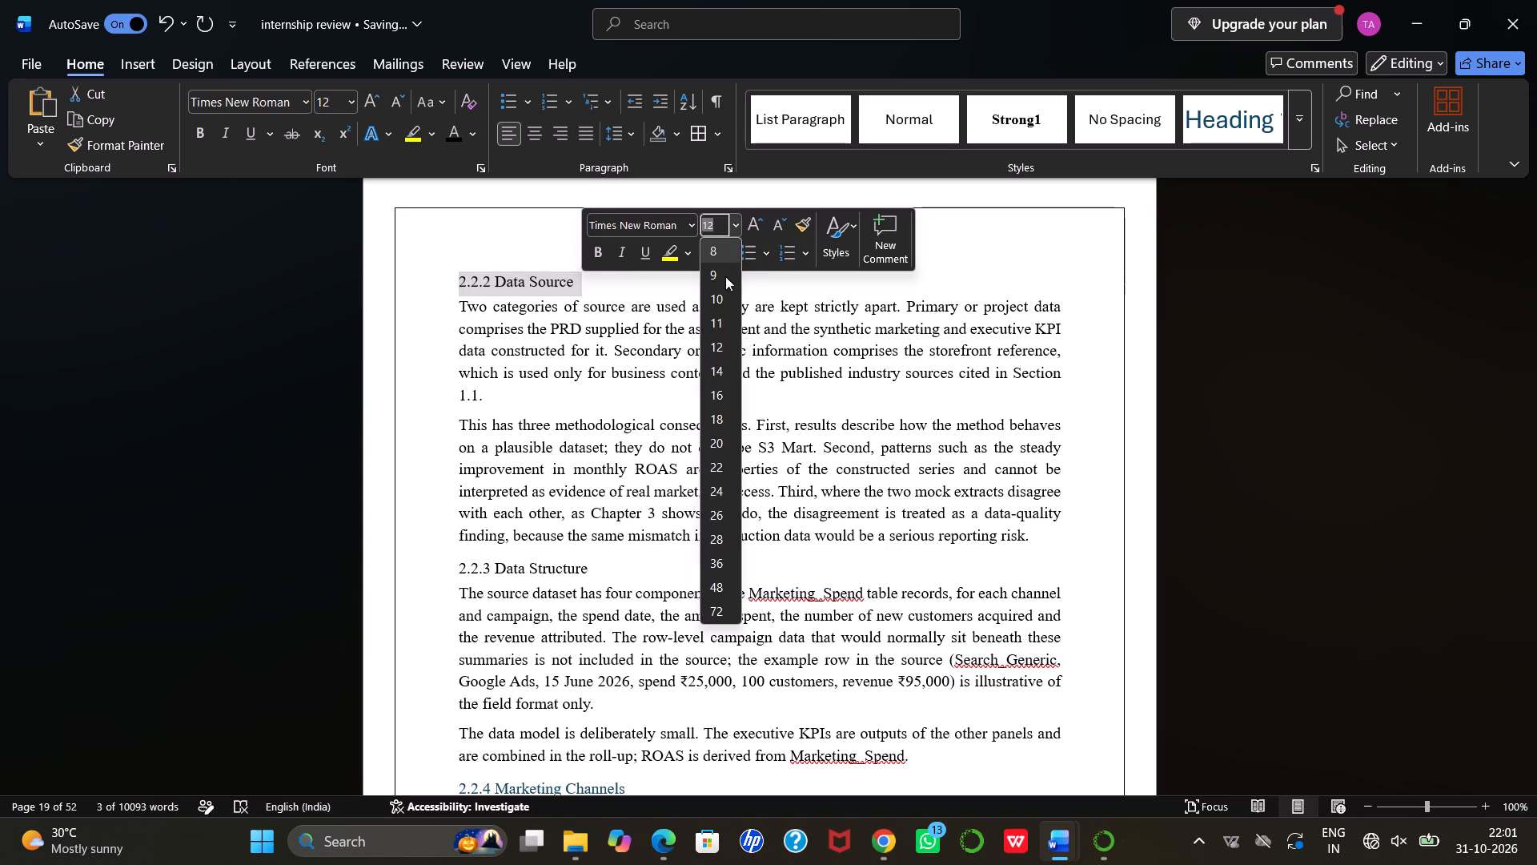
click(718, 369)
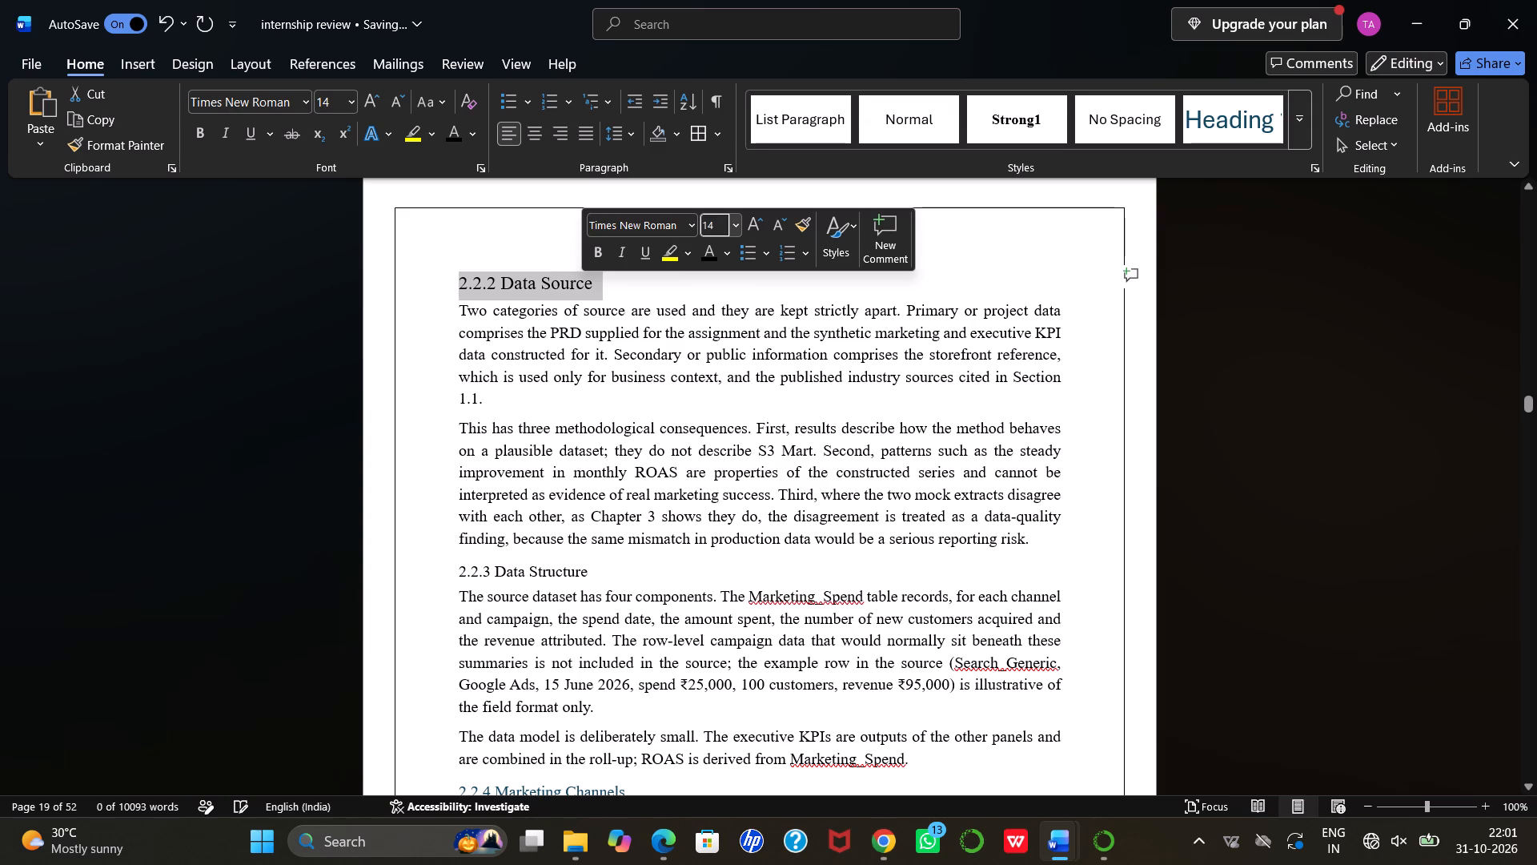
drag(459, 570, 565, 577)
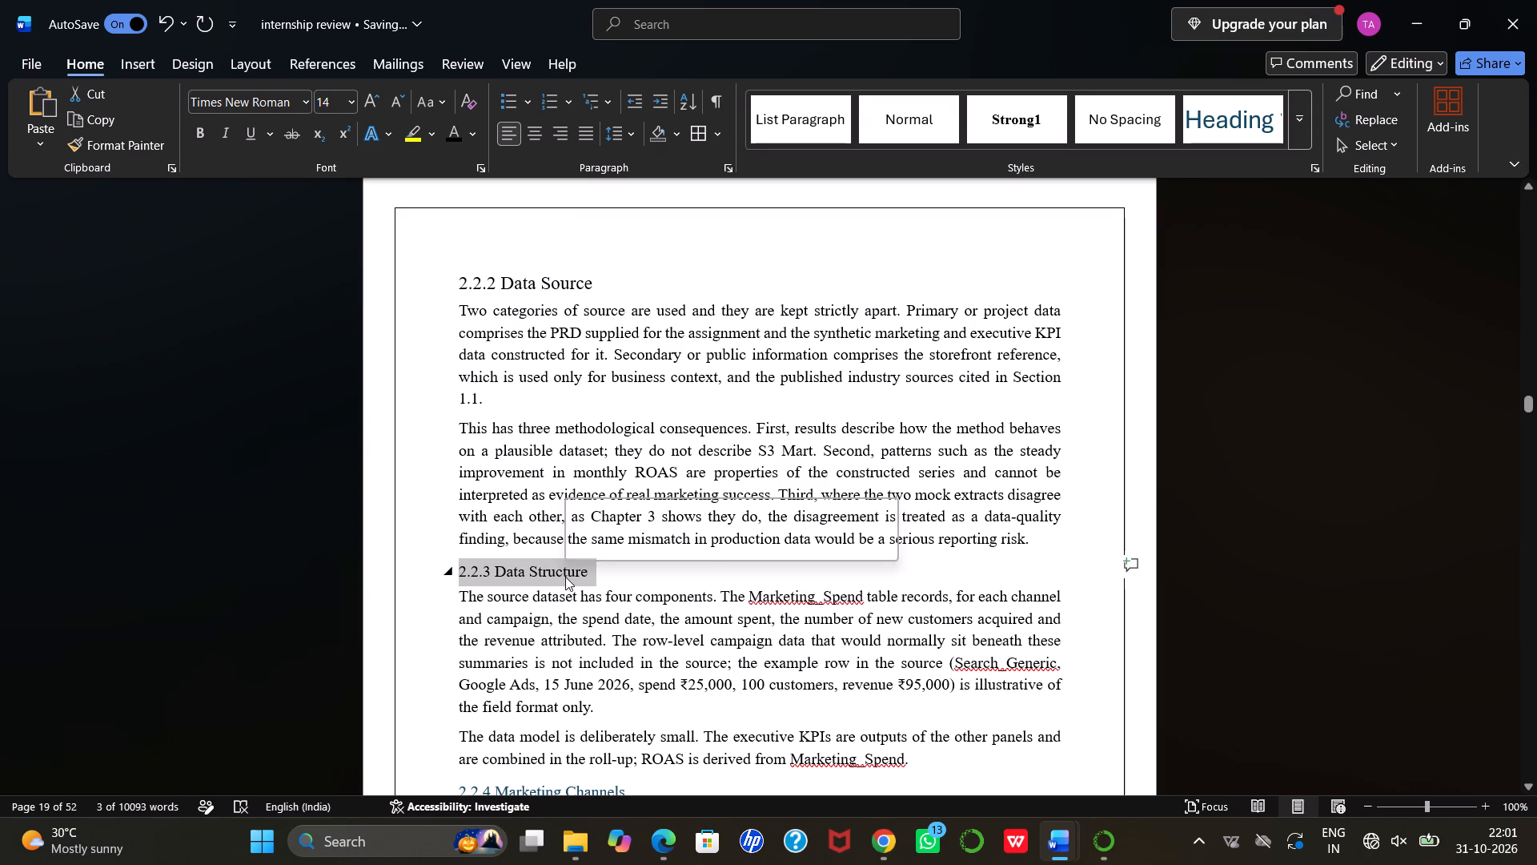
click(732, 514)
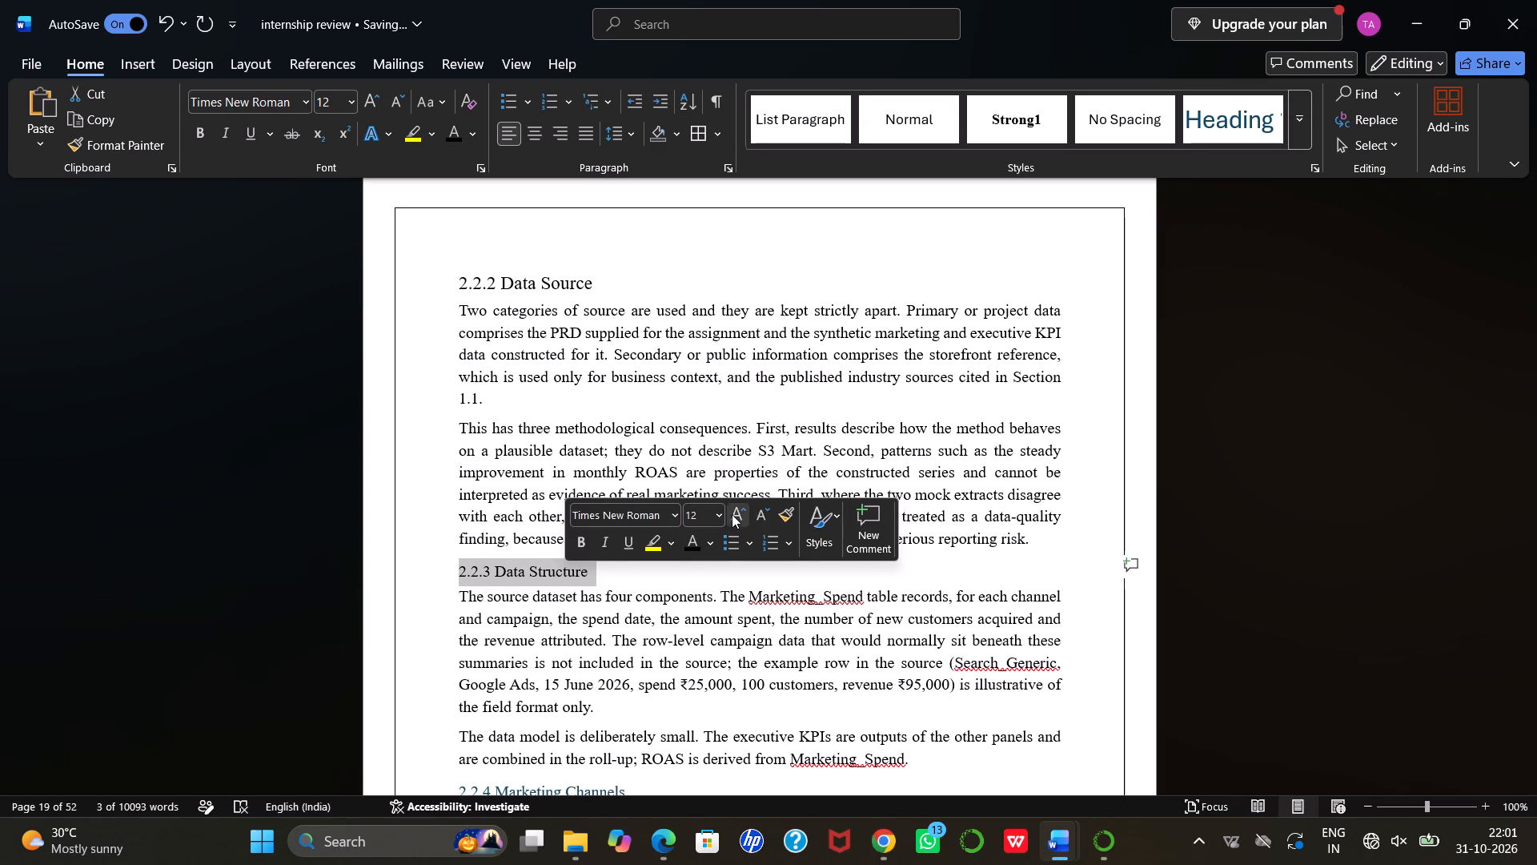
Increase the font size of the "2.2 Methodology" and "2.2.1 Research Design" headings to 14.
scroll(721, 415, up, 4)
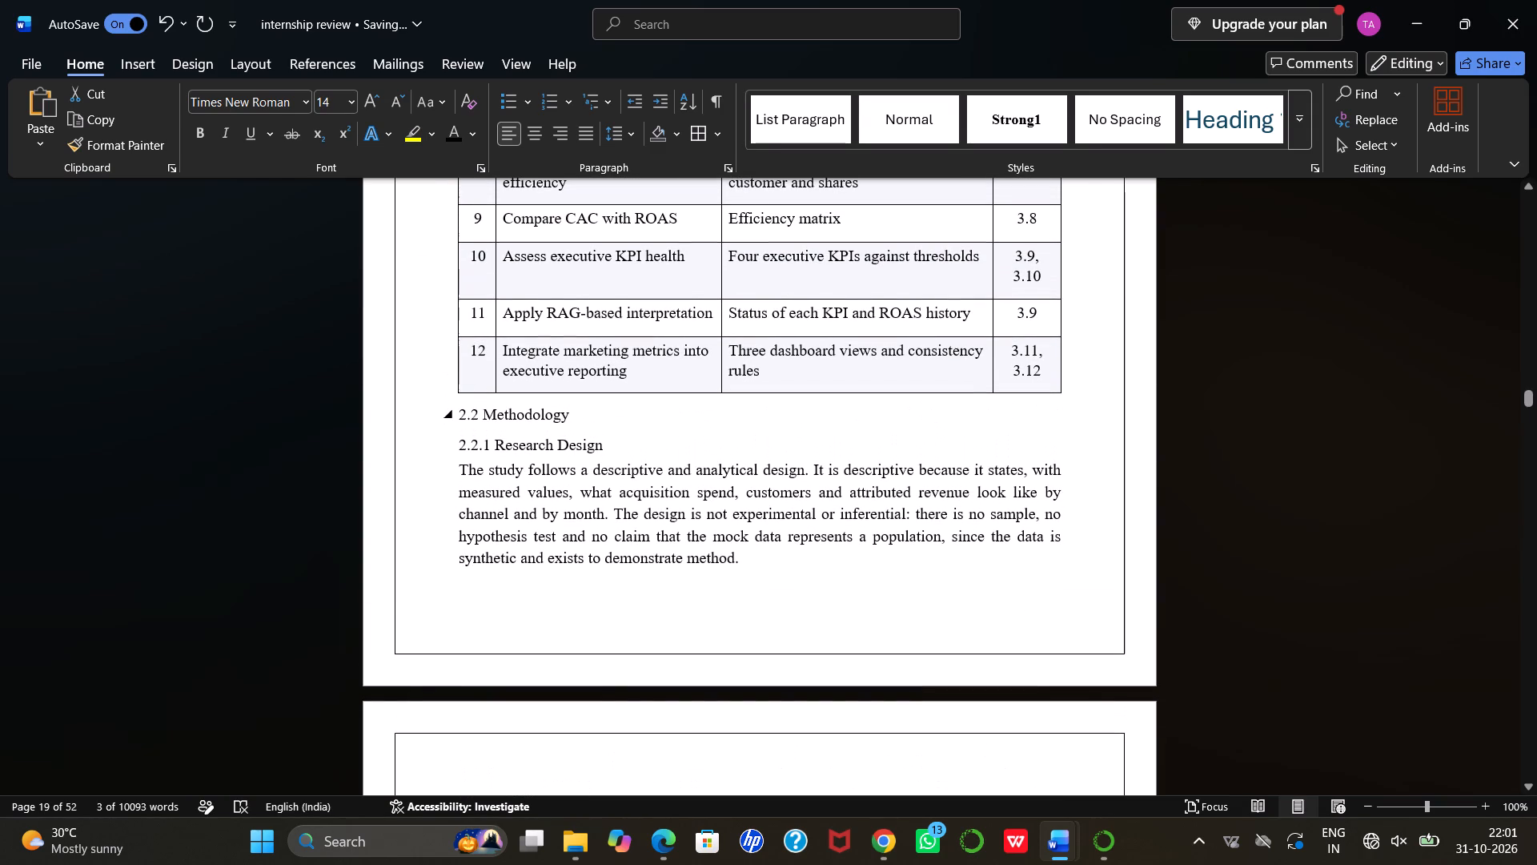
drag(459, 412, 499, 413)
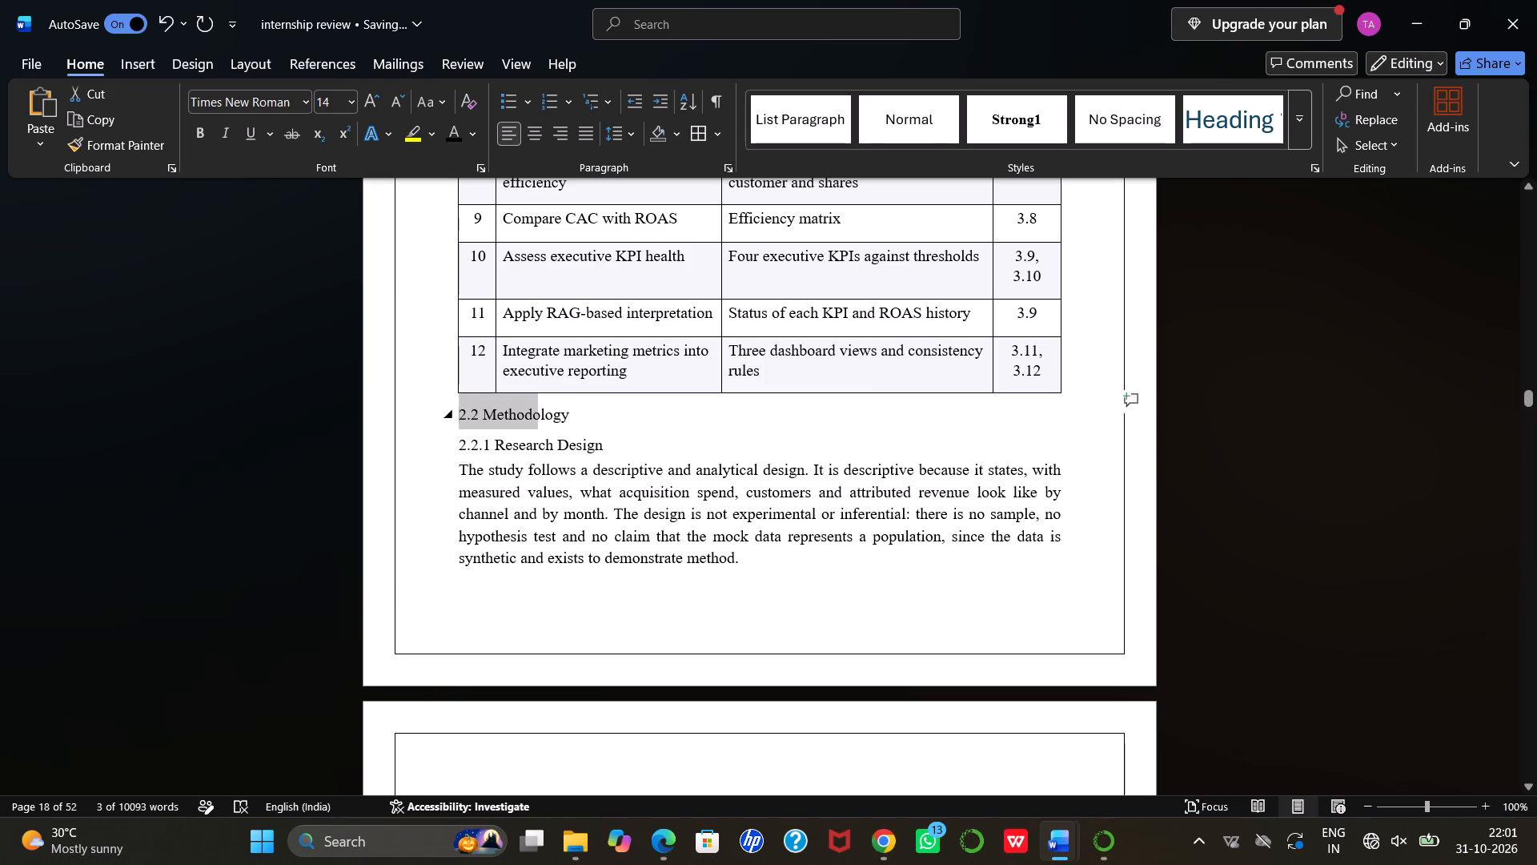
drag(499, 413, 535, 418)
click(710, 356)
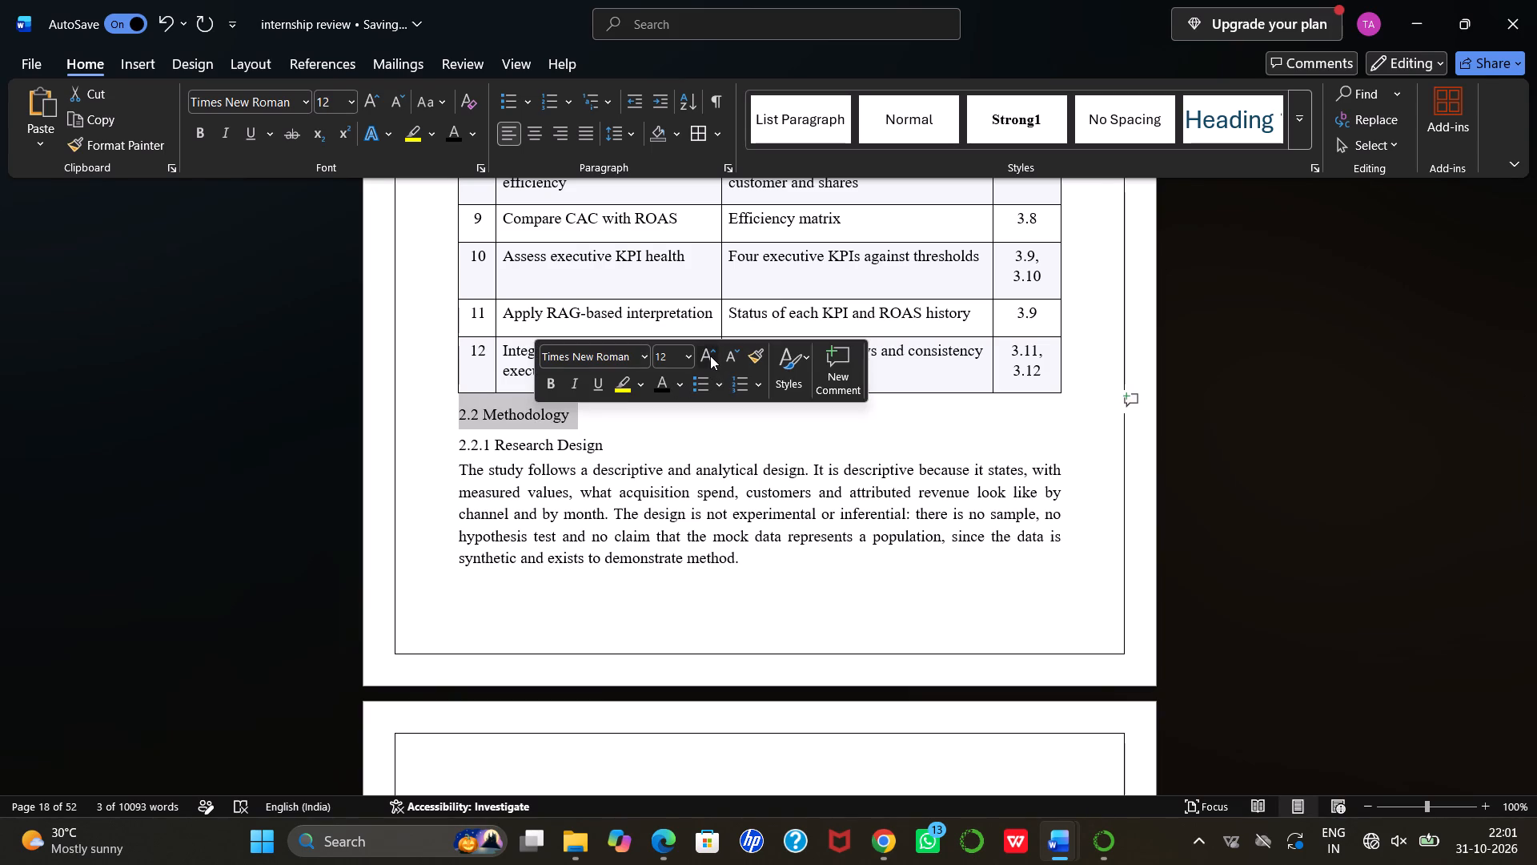
drag(458, 450, 525, 456)
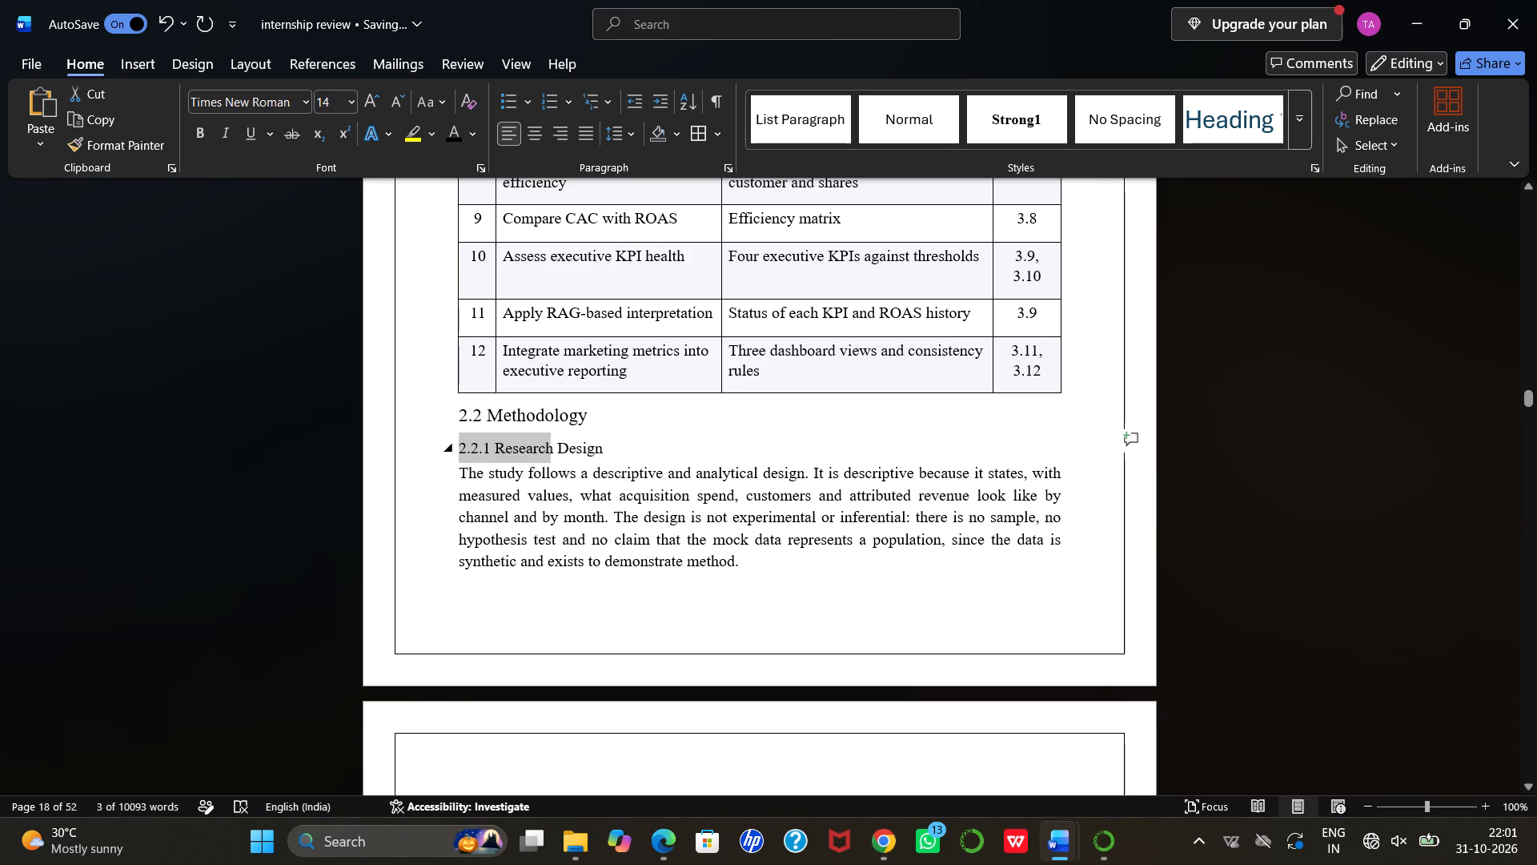
drag(525, 456, 594, 462)
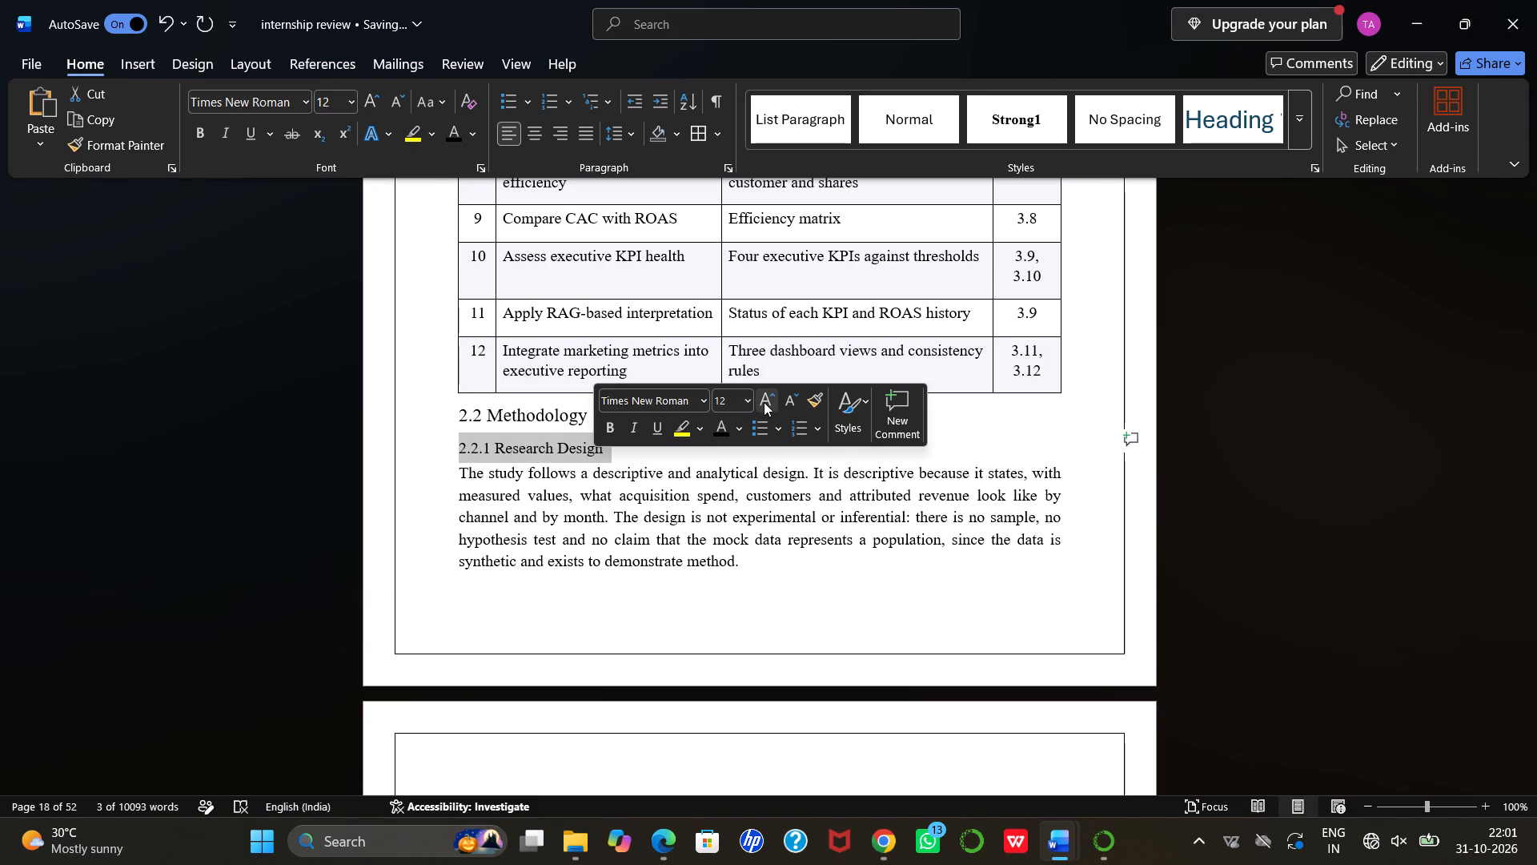
click(764, 402)
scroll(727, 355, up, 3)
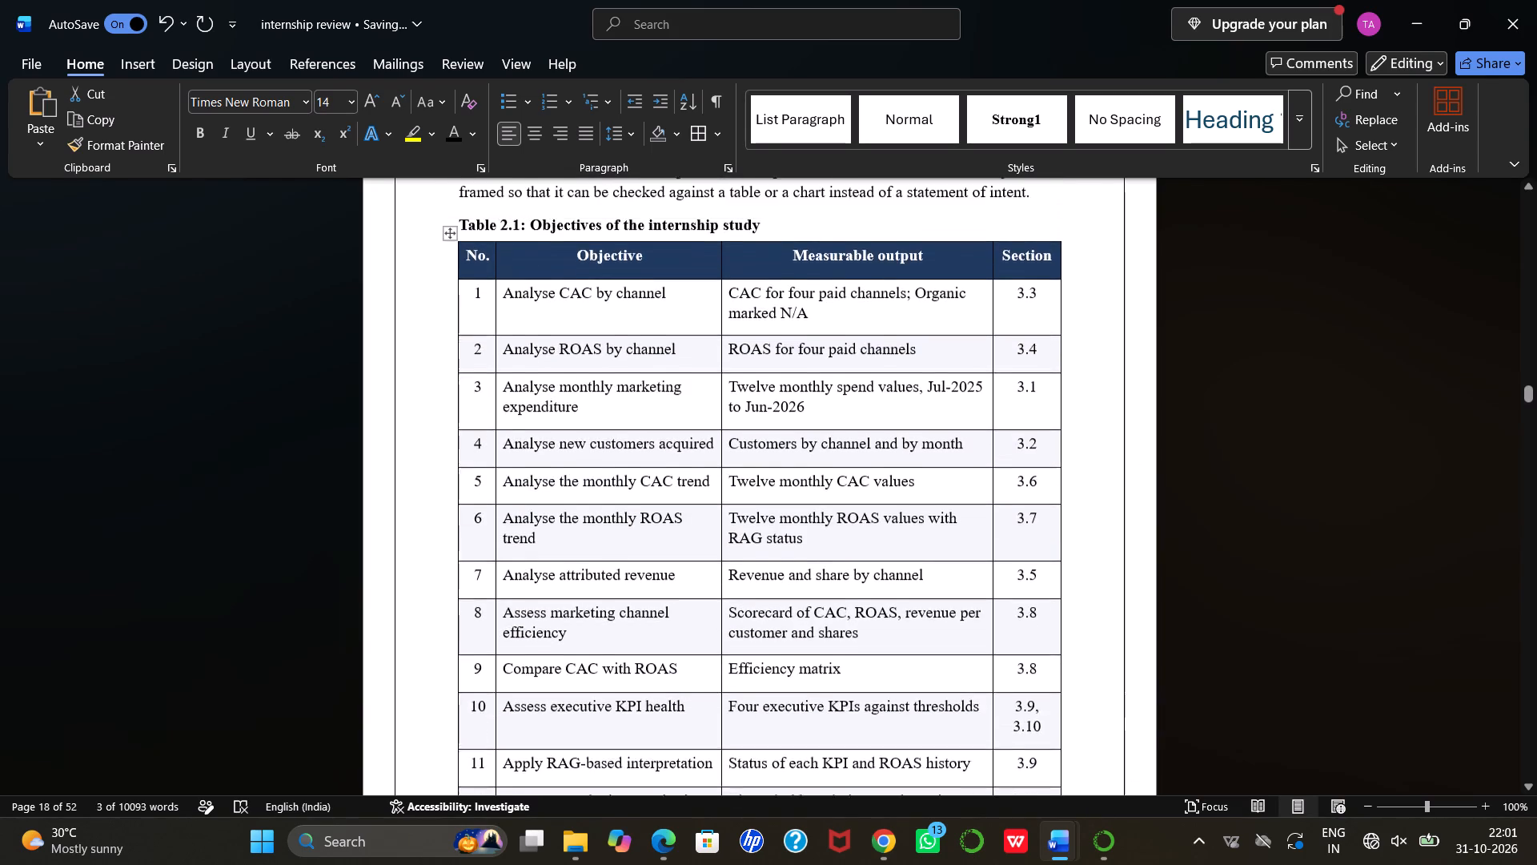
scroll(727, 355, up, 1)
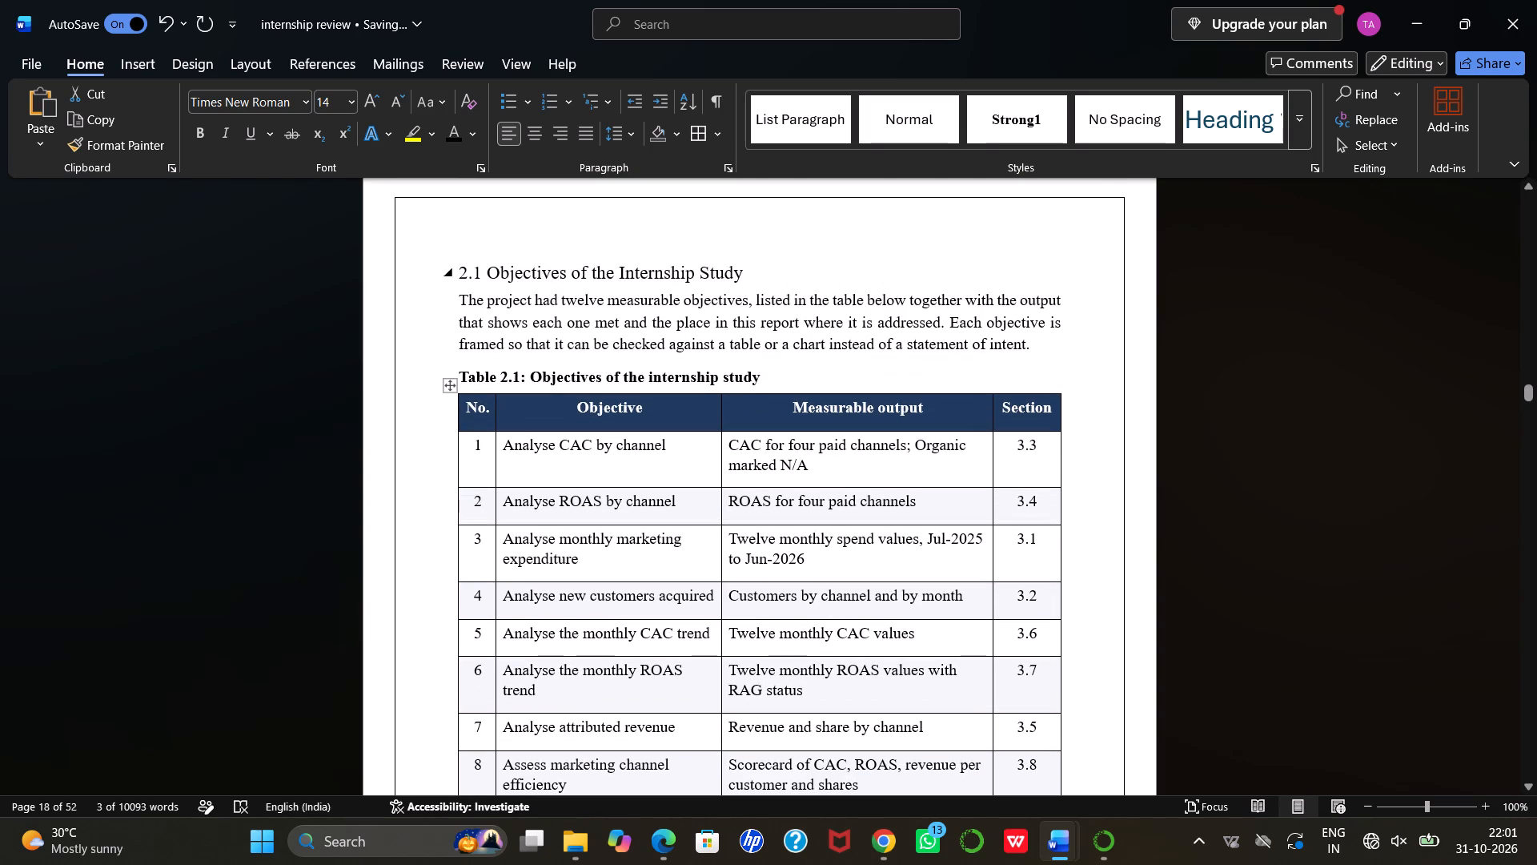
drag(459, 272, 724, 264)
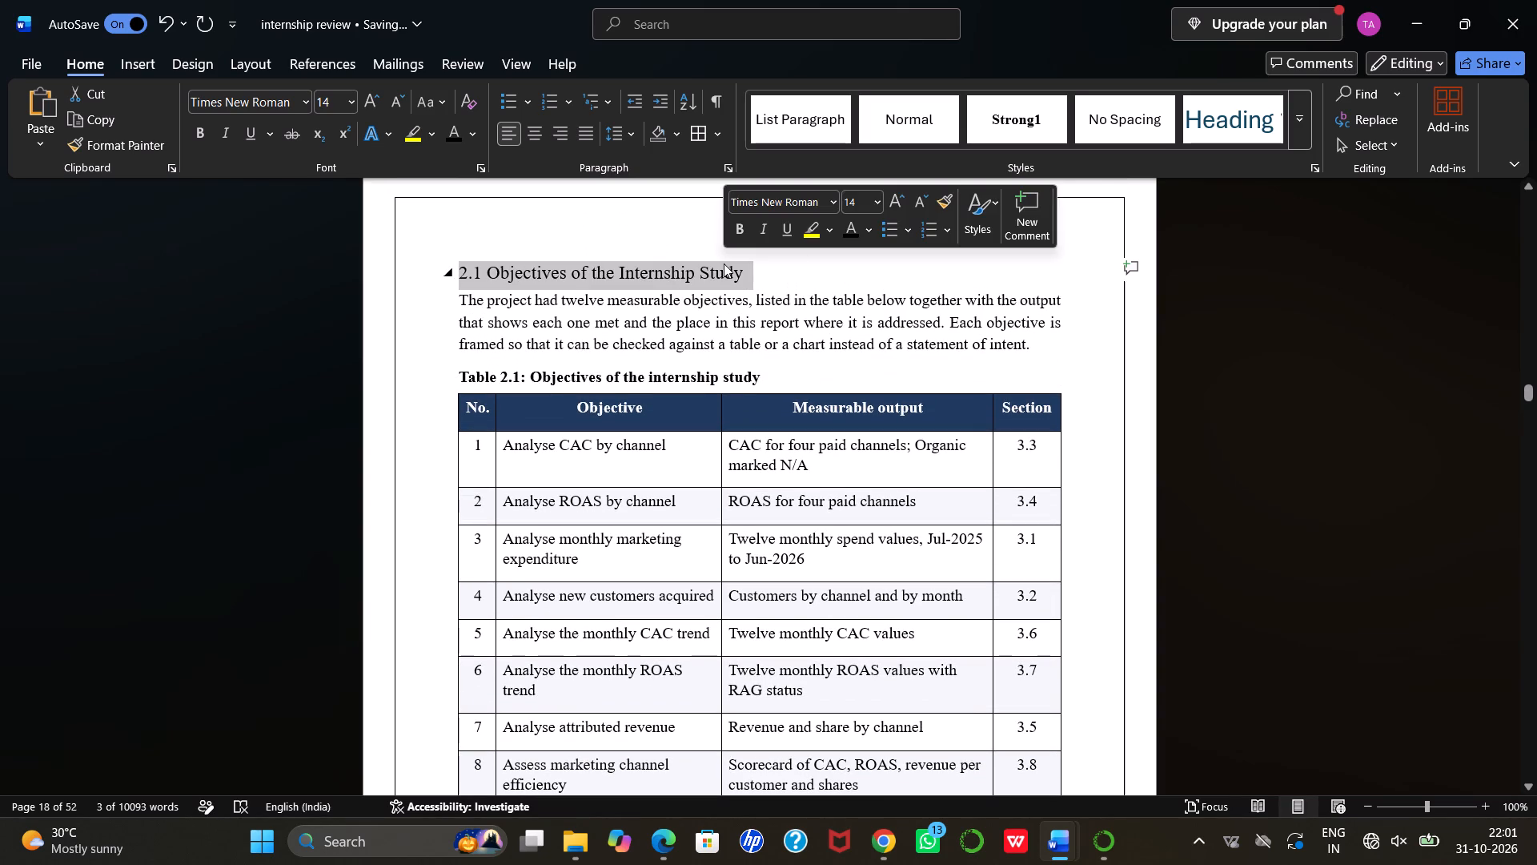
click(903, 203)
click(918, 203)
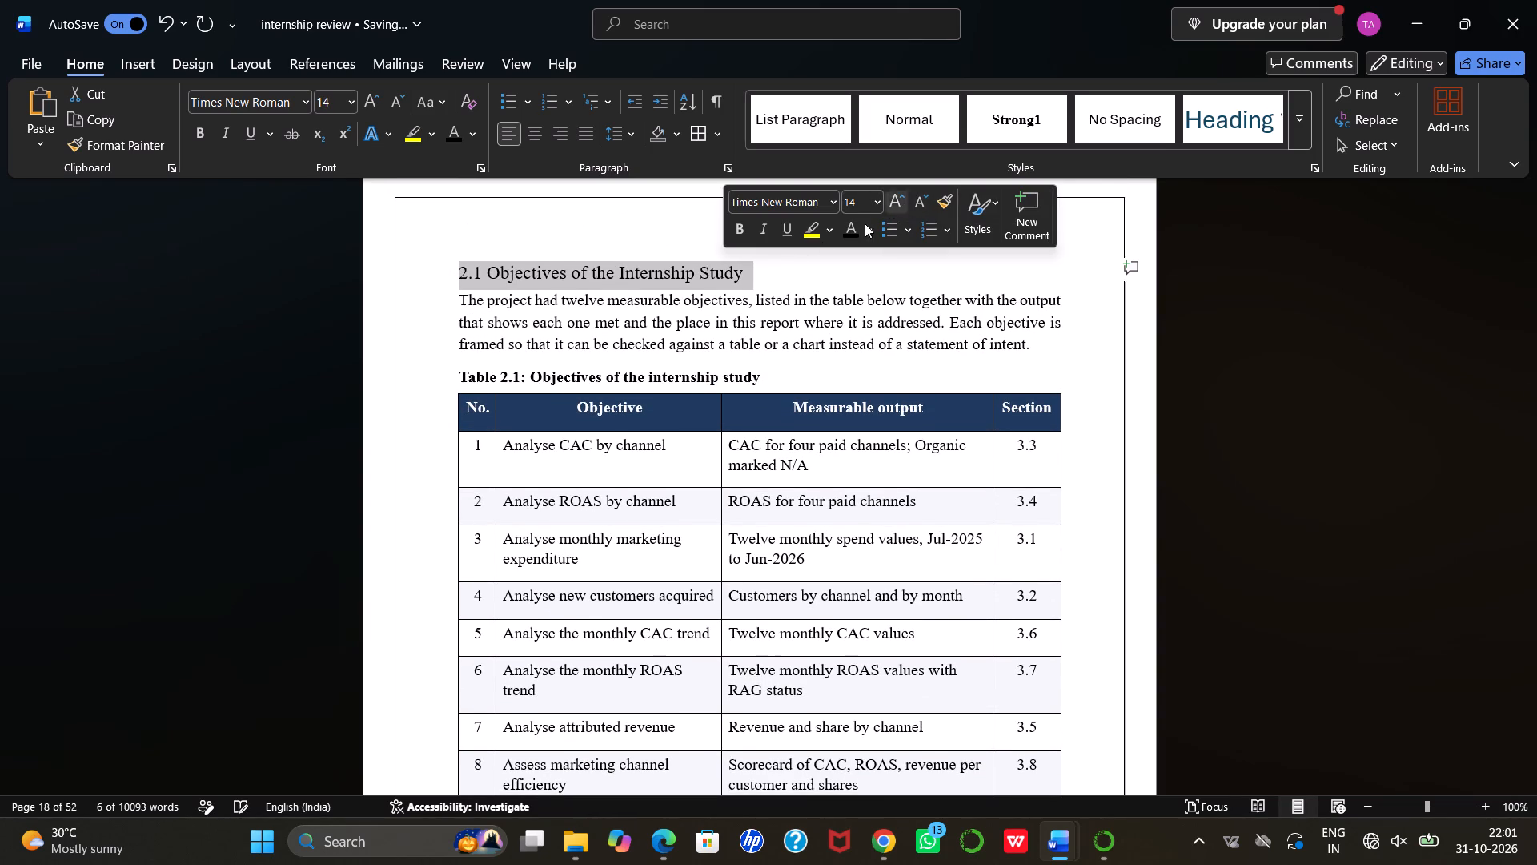
Increase the font size of the "1.2 Company Overview" heading to 14.
scroll(779, 259, up, 7)
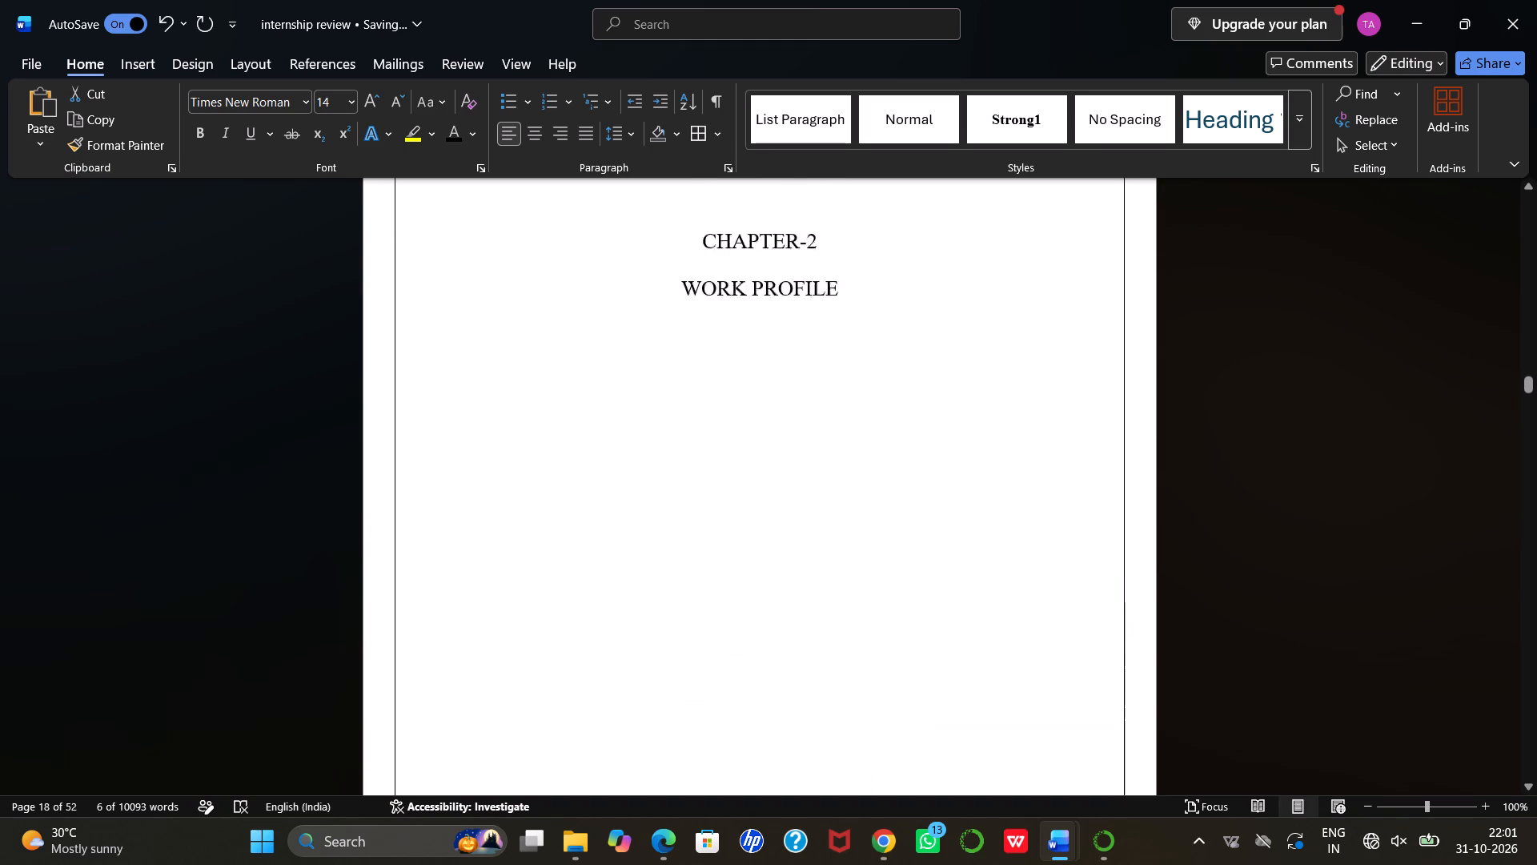
scroll(779, 259, up, 5)
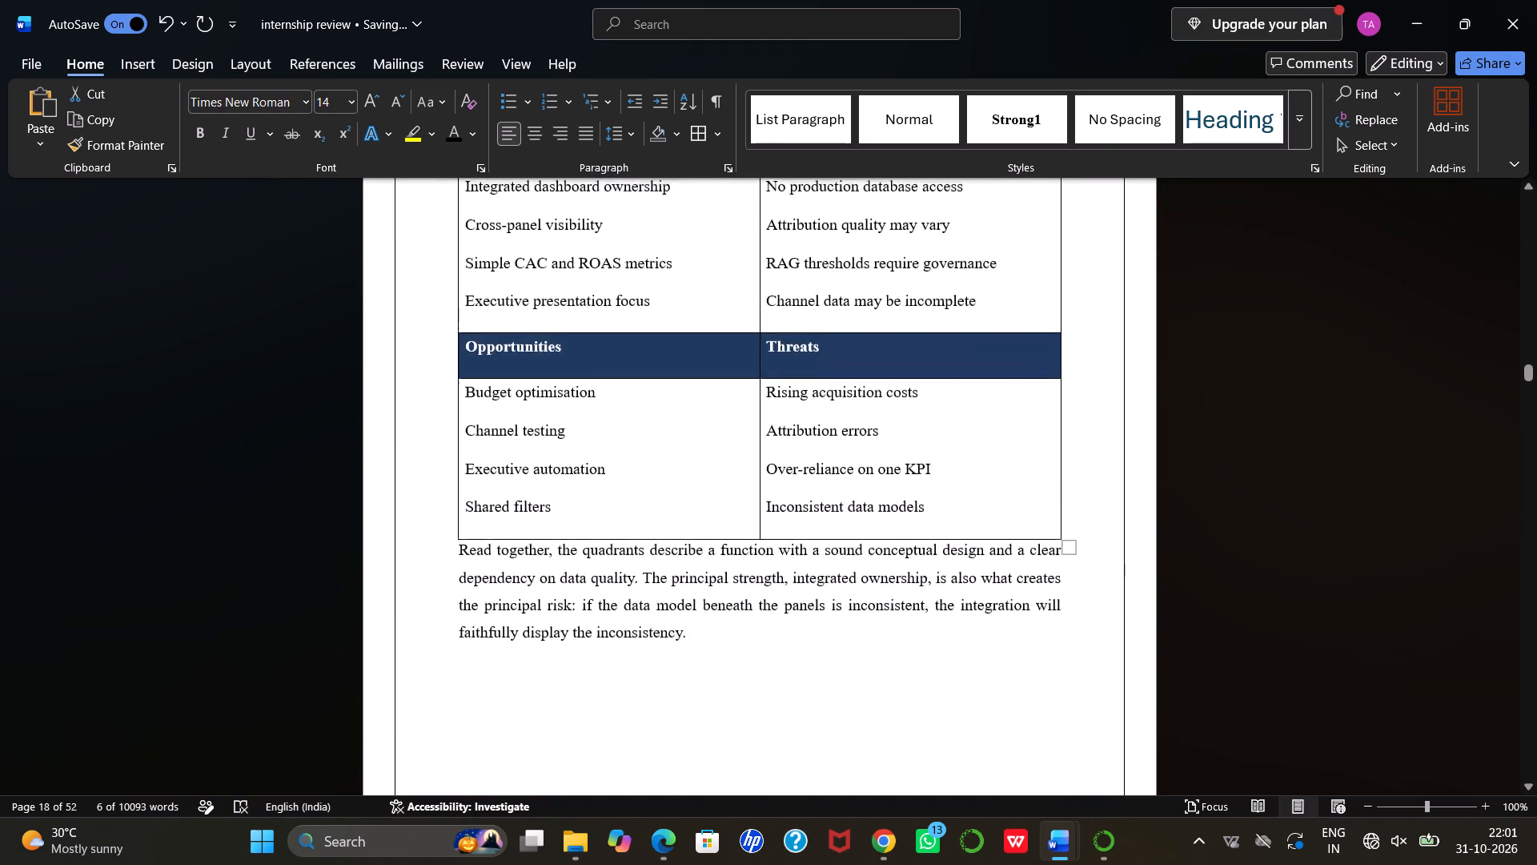
scroll(779, 259, up, 3)
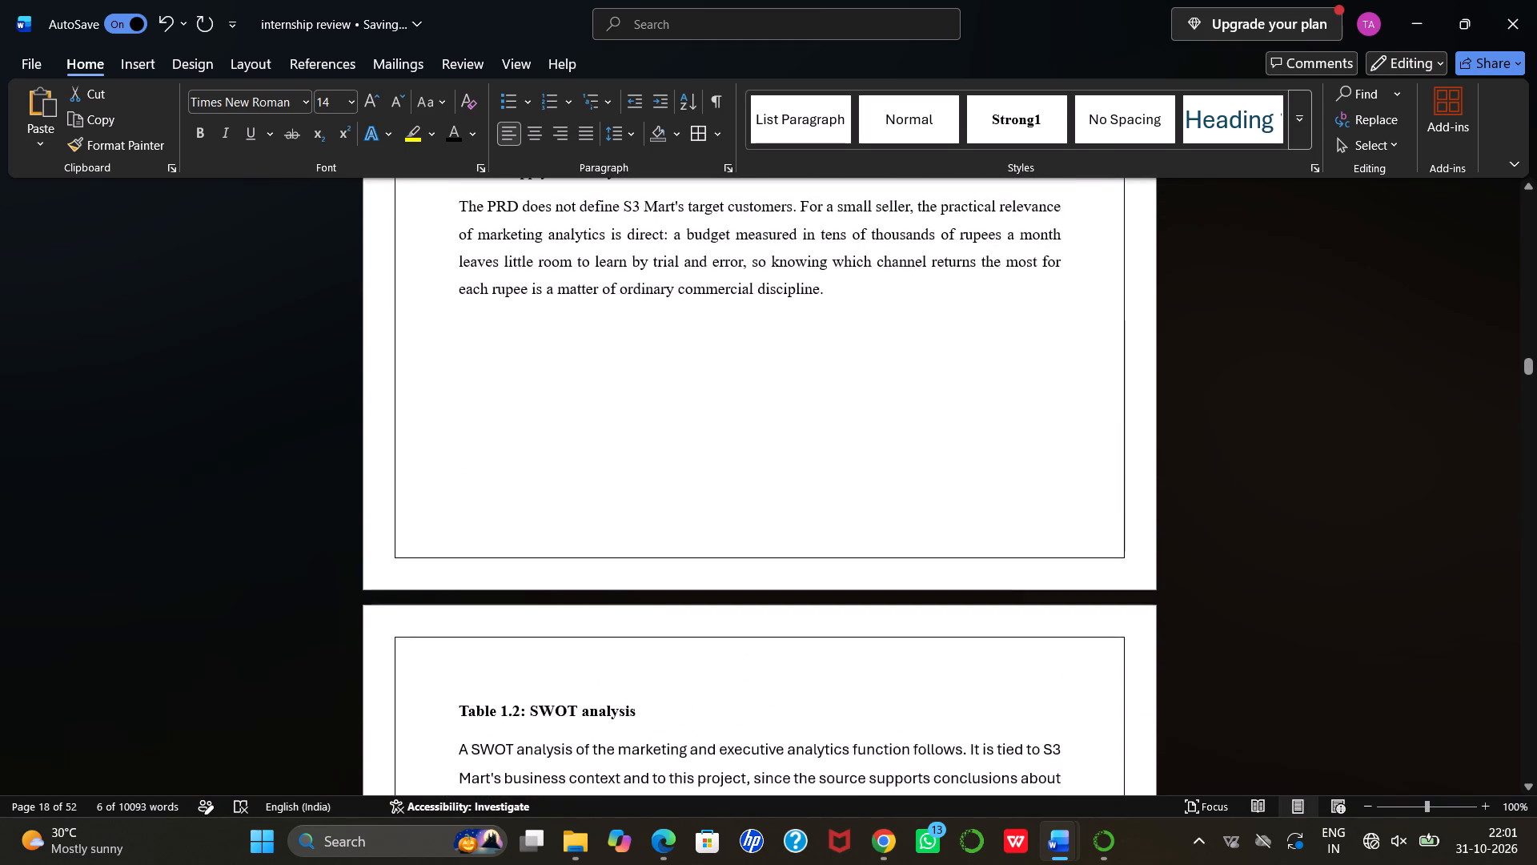
scroll(779, 259, up, 2)
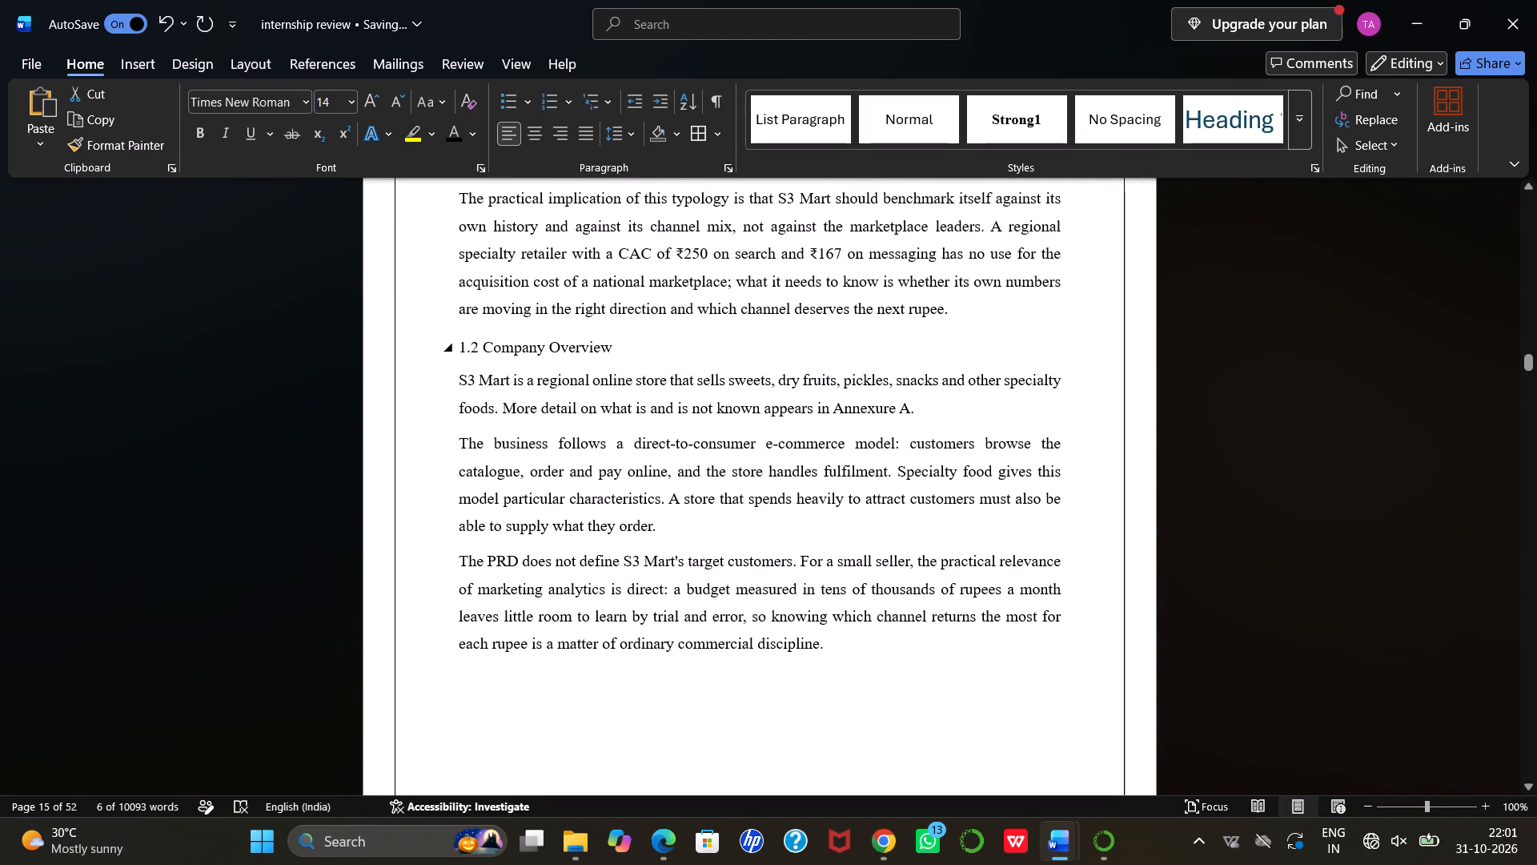
drag(459, 345, 586, 352)
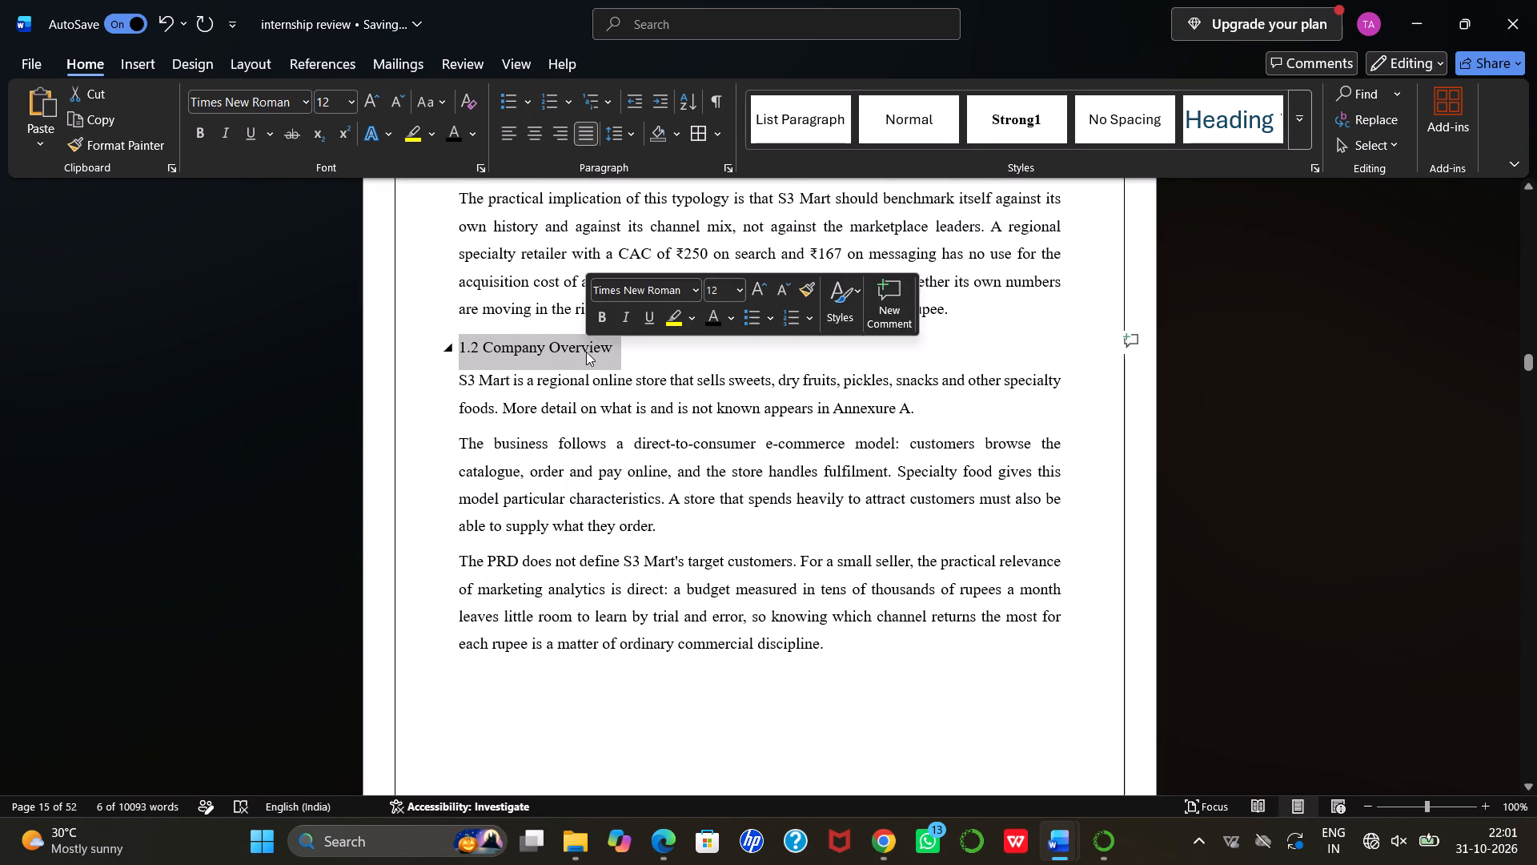
click(760, 292)
Increase the font size of the "1.3 Major Industry Players" heading to 14.
scroll(761, 272, up, 1)
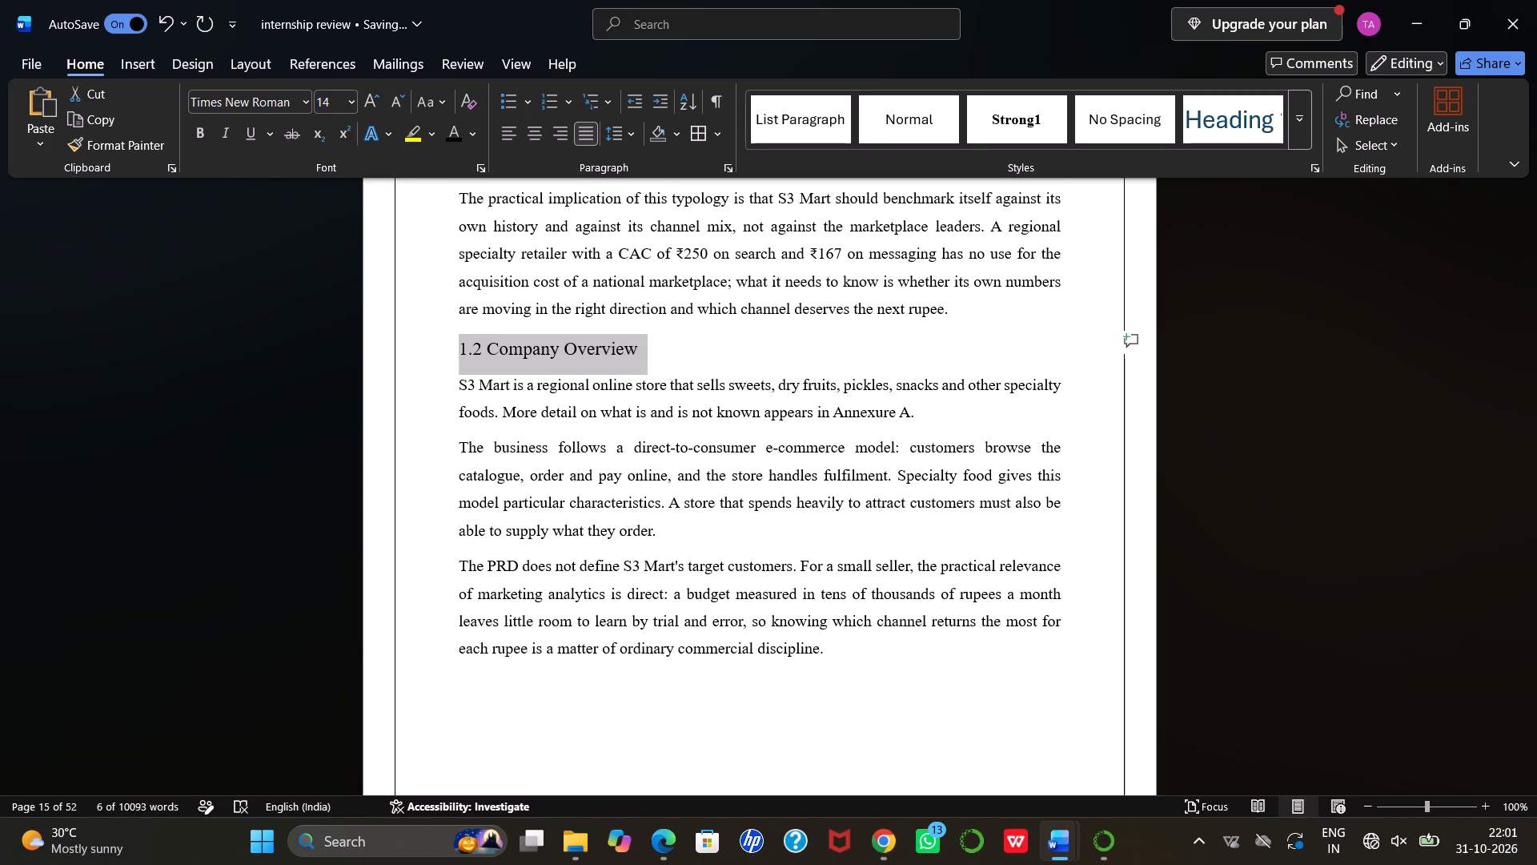
scroll(761, 272, up, 4)
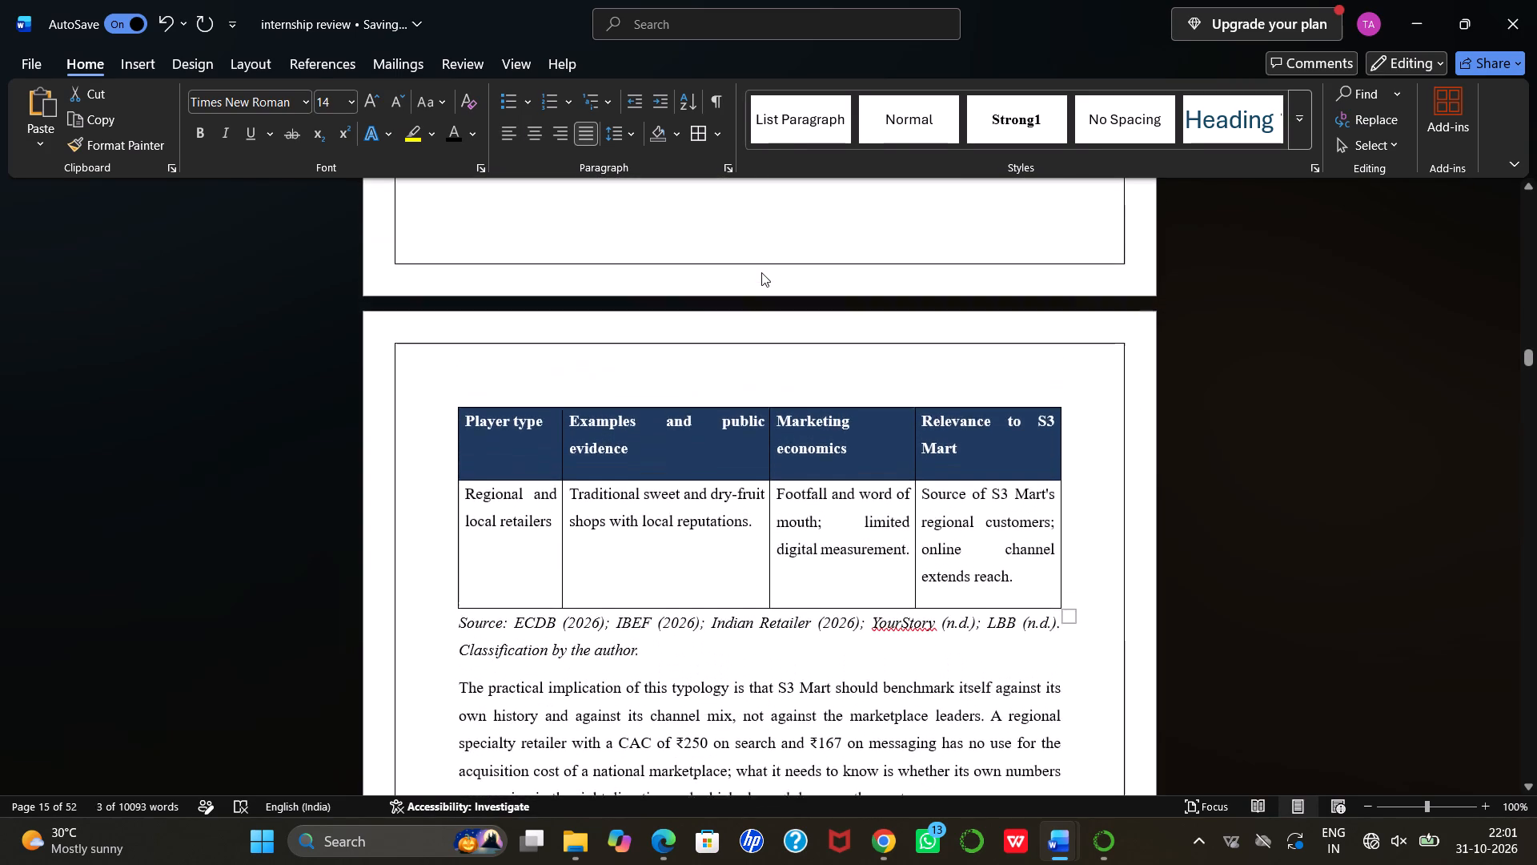
scroll(761, 272, up, 7)
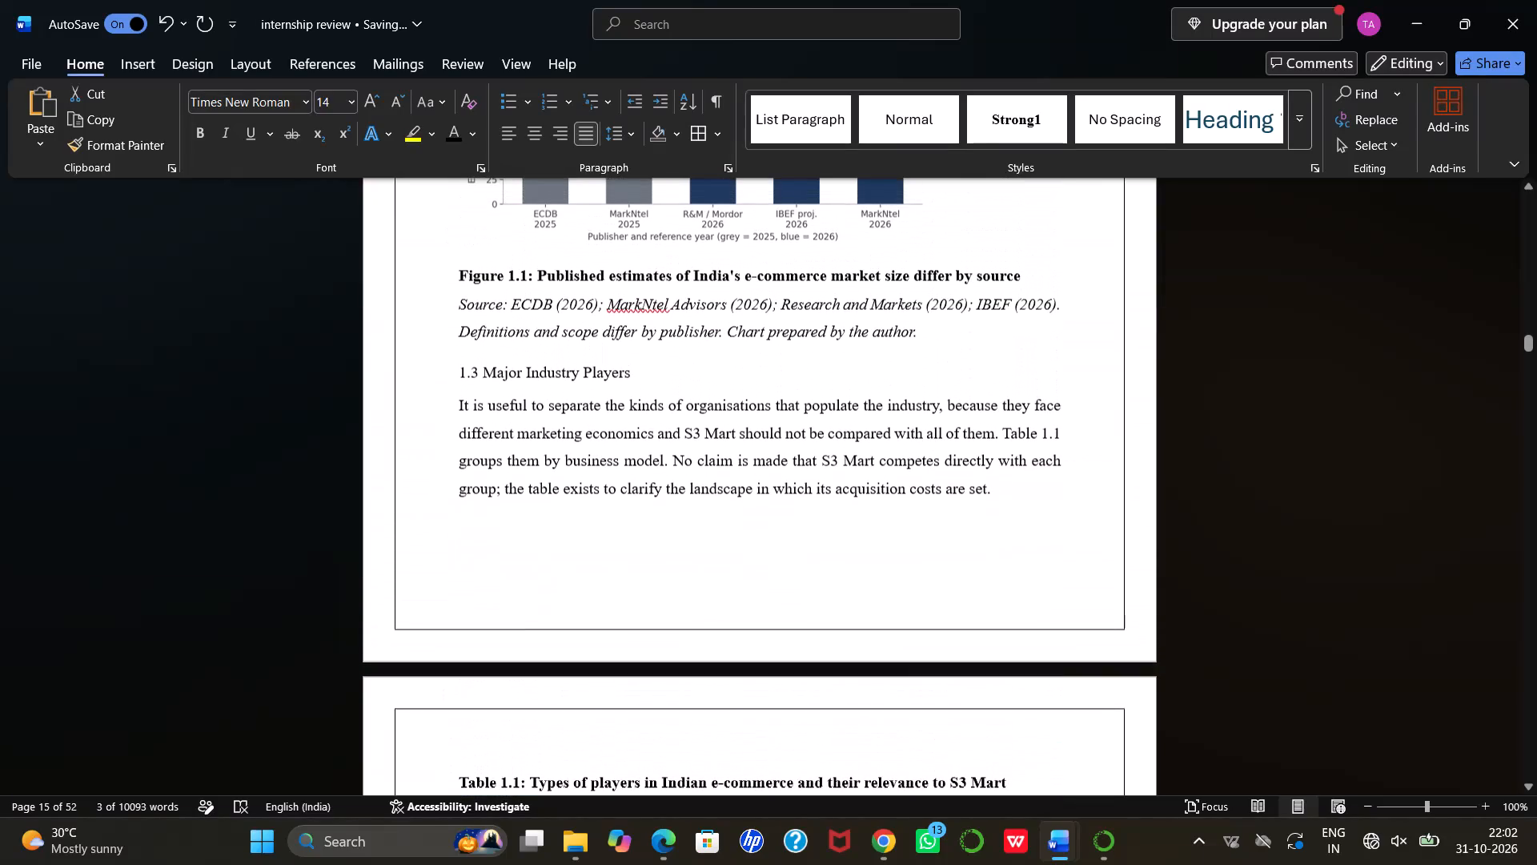
drag(459, 372, 550, 376)
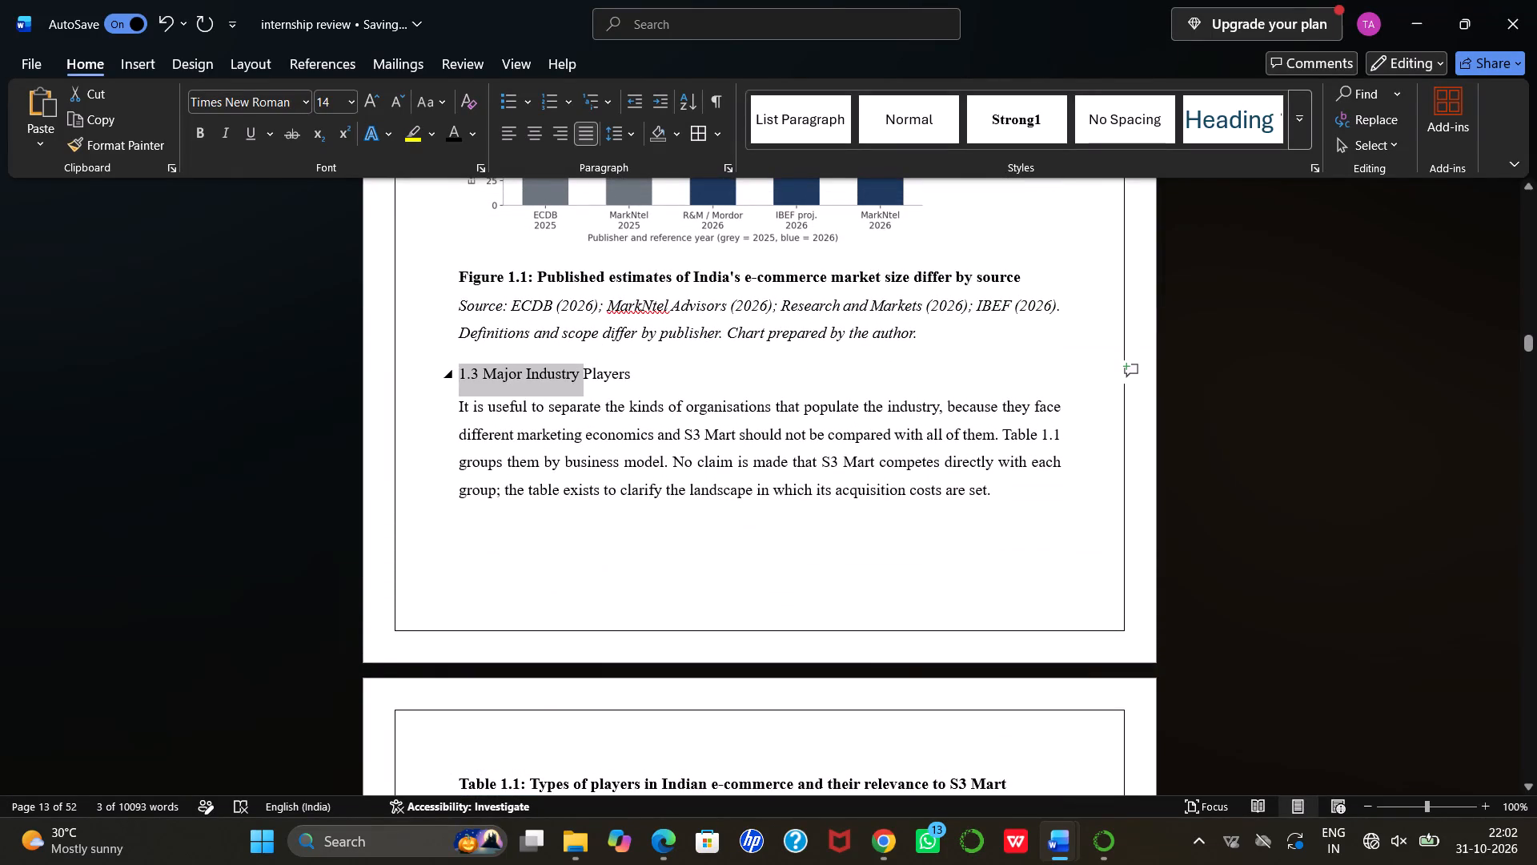
drag(550, 376, 609, 375)
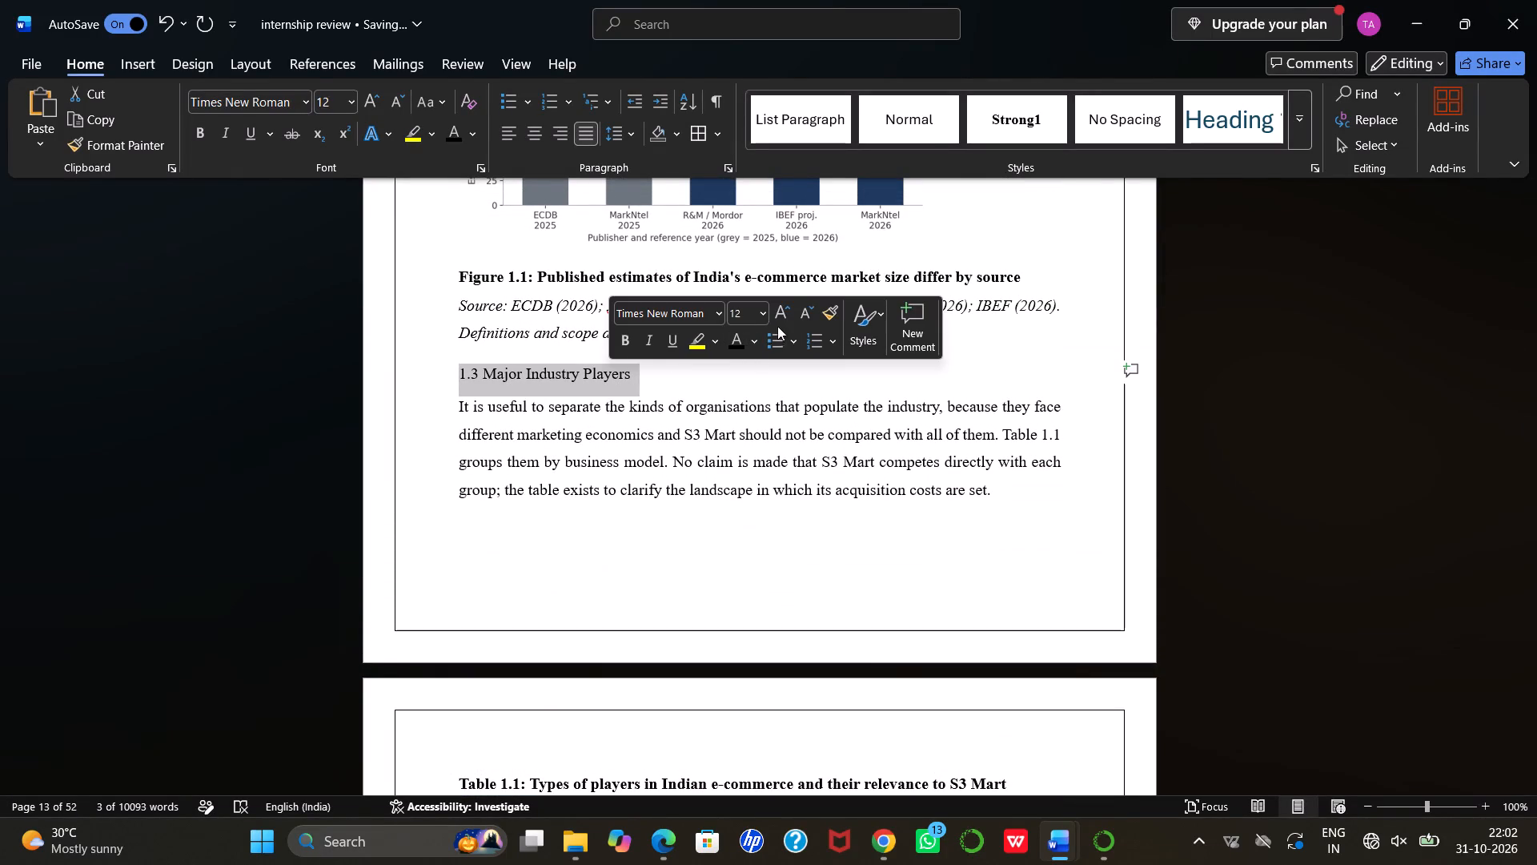
click(783, 311)
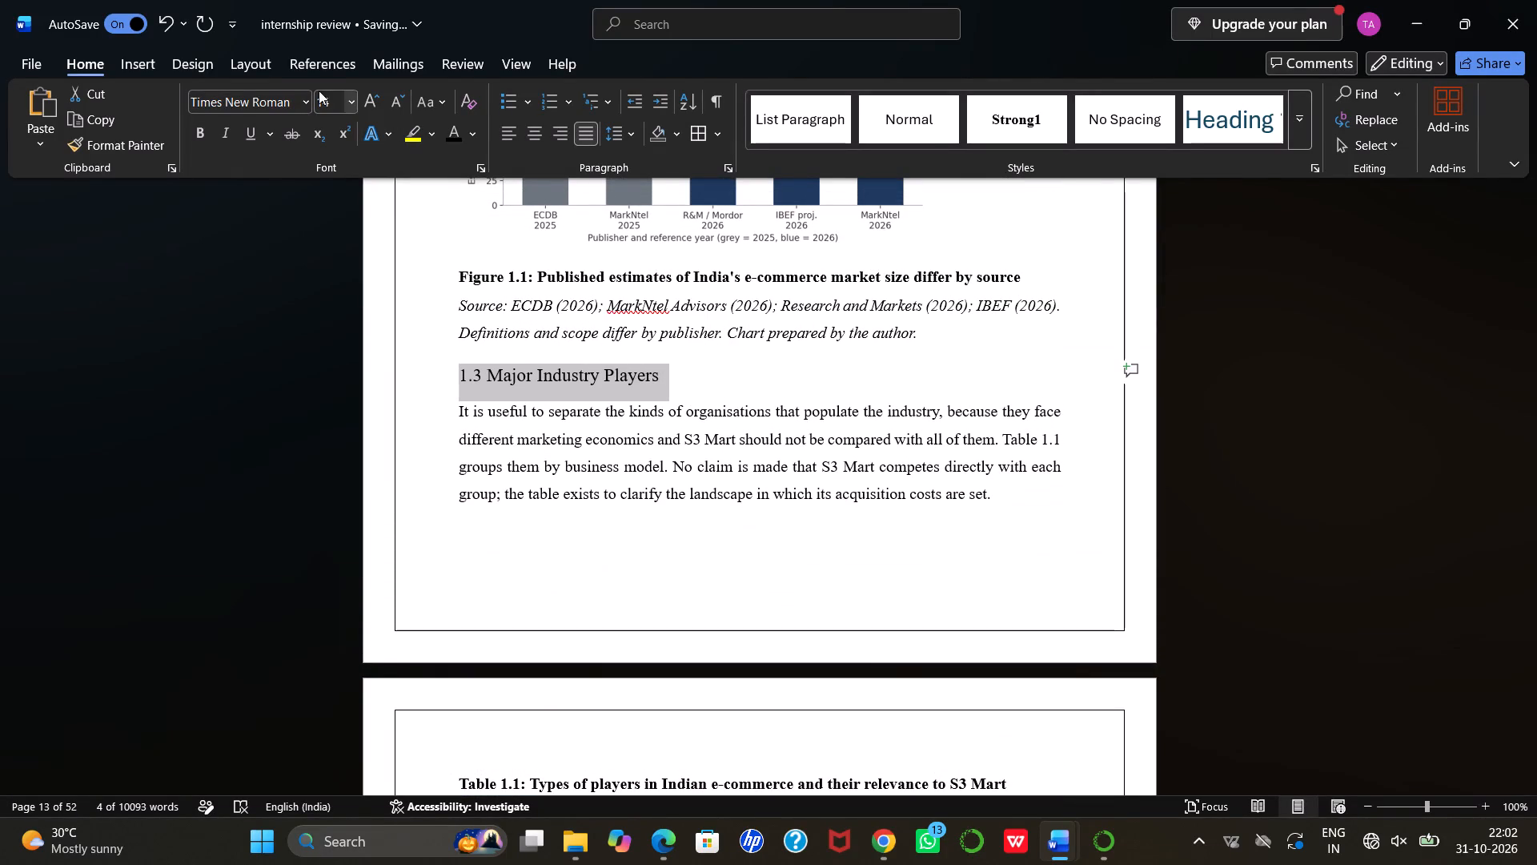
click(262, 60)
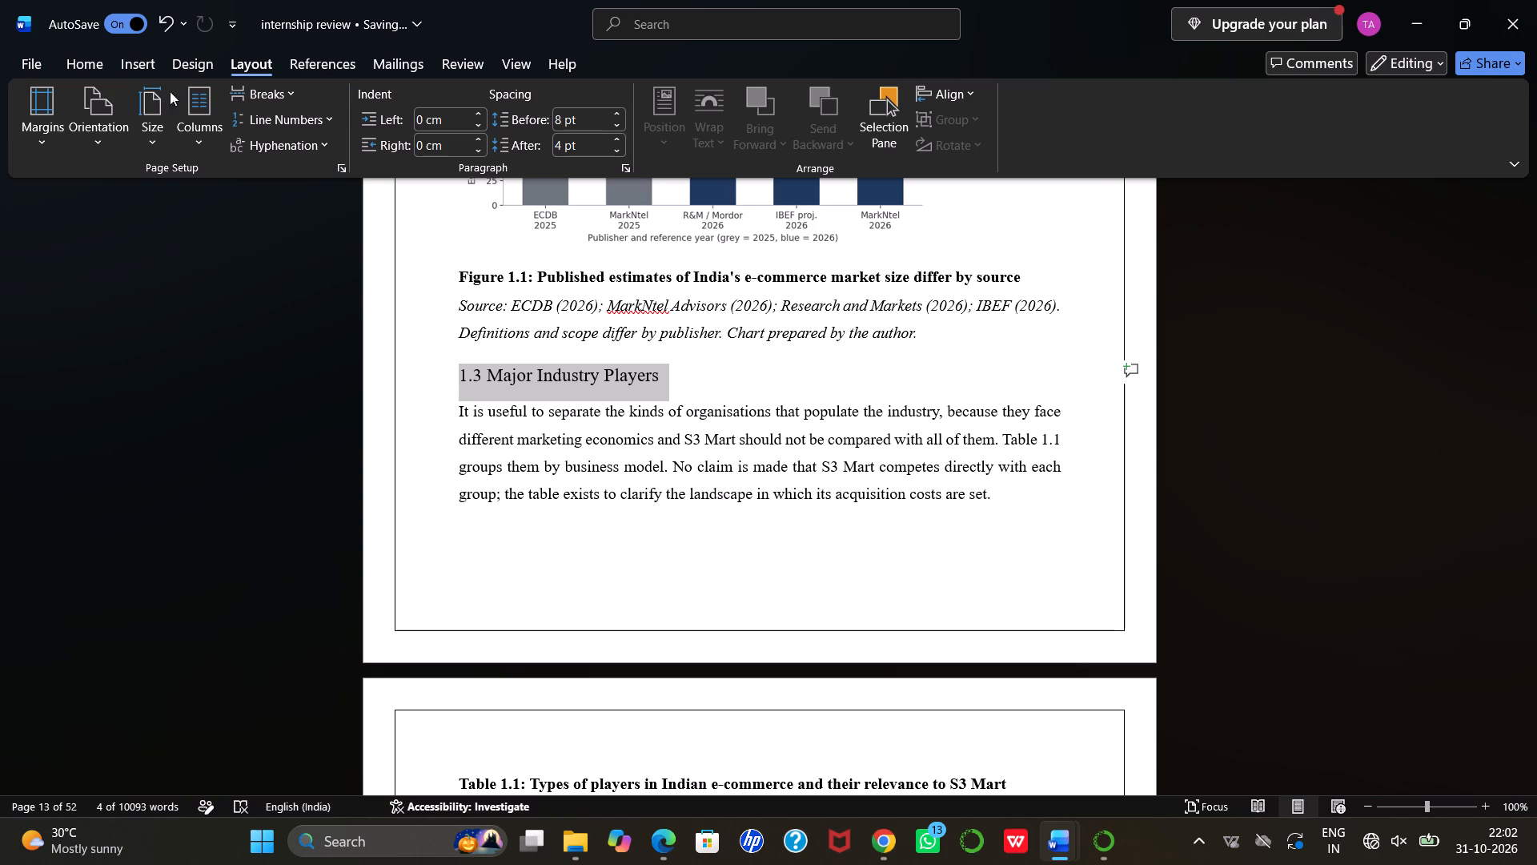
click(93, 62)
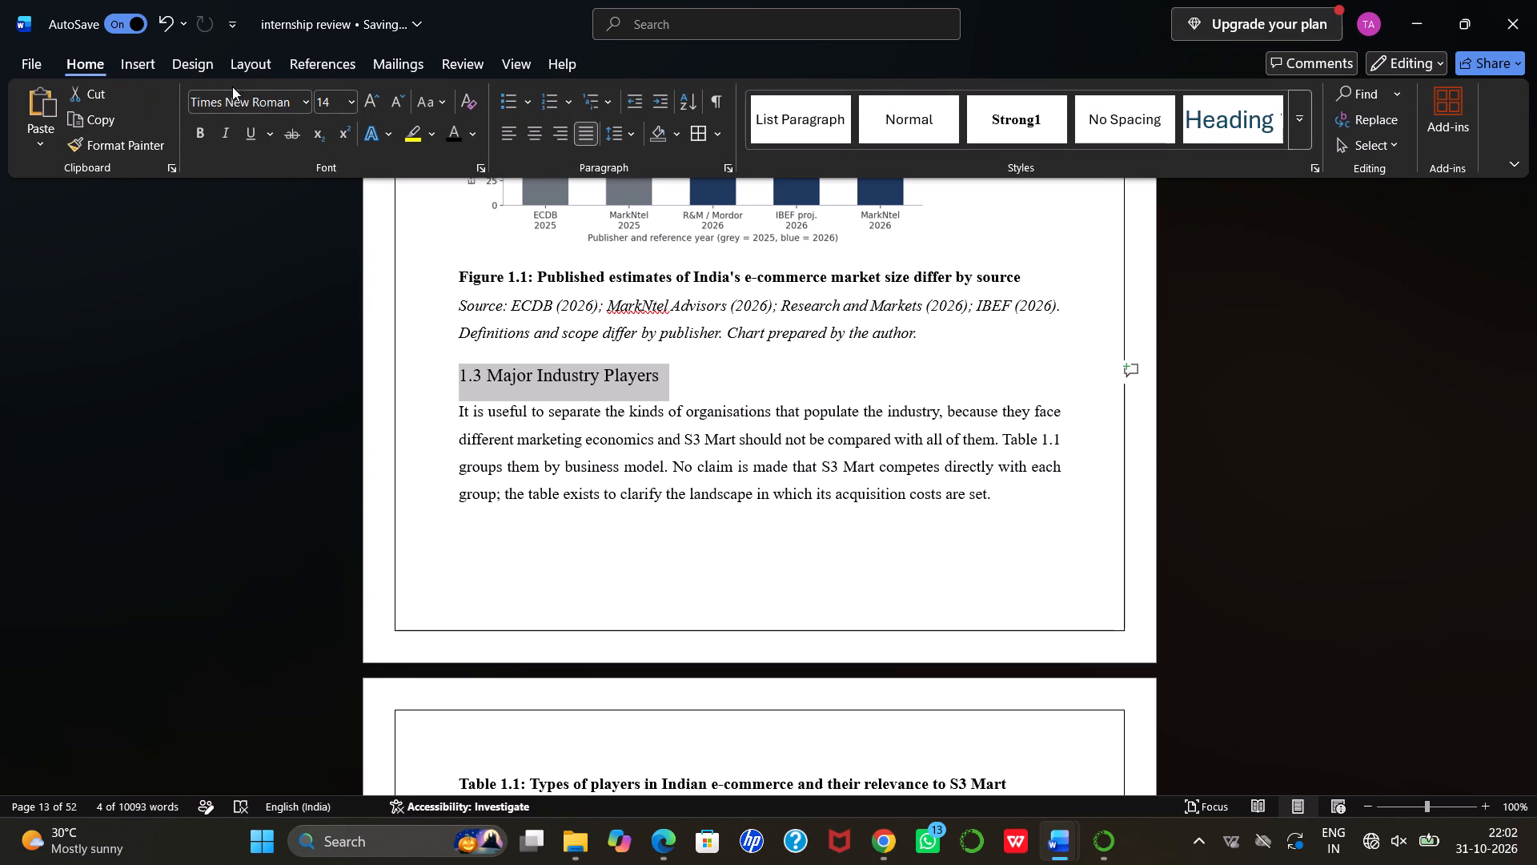
Increase the font size of the "1.1.2 Indian Scenario" heading to 14.
scroll(476, 287, up, 3)
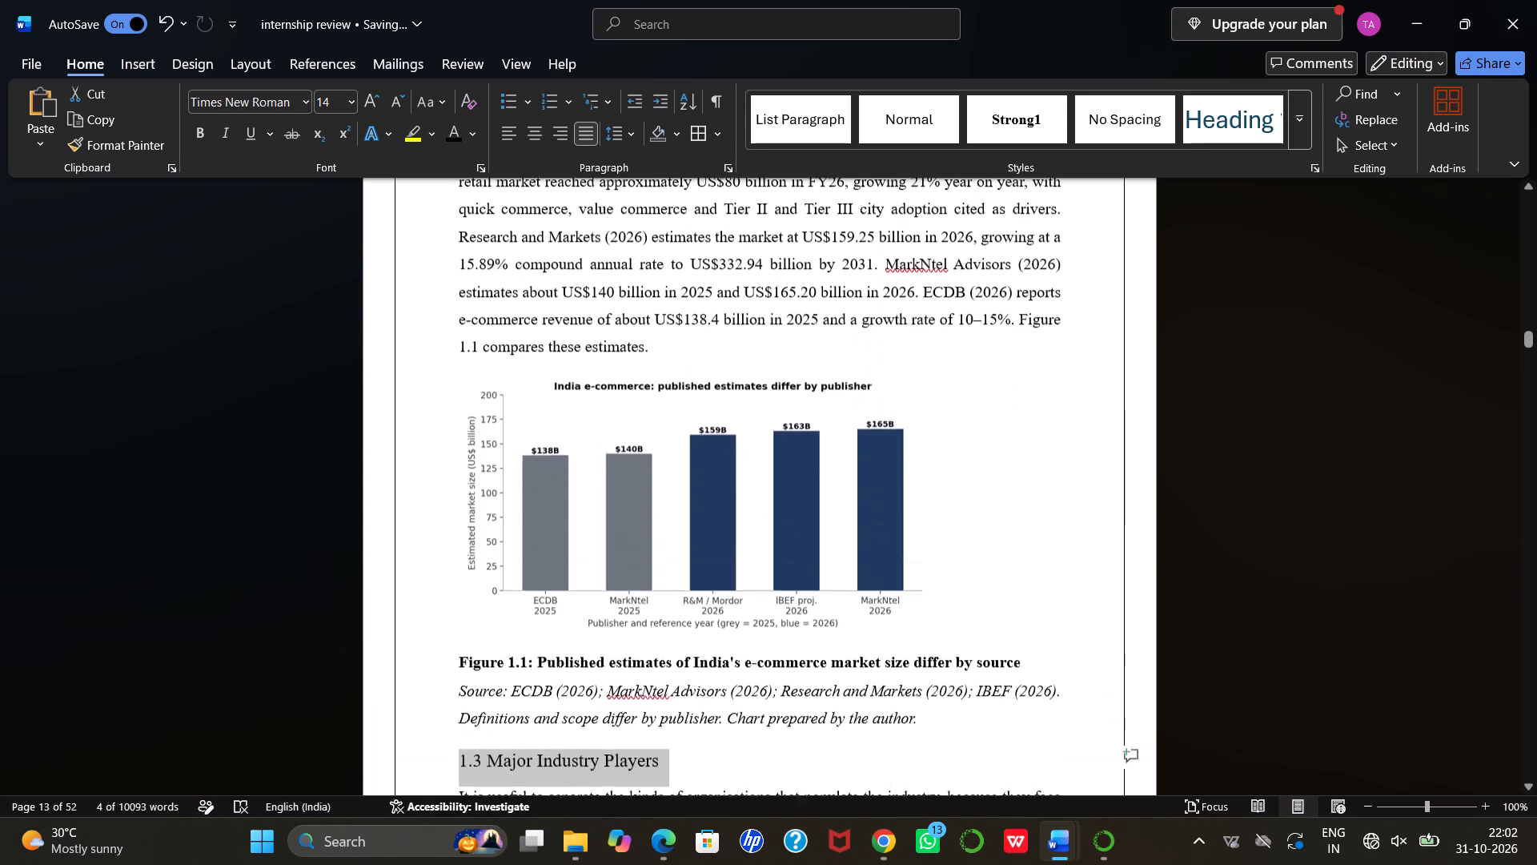
scroll(476, 287, up, 2)
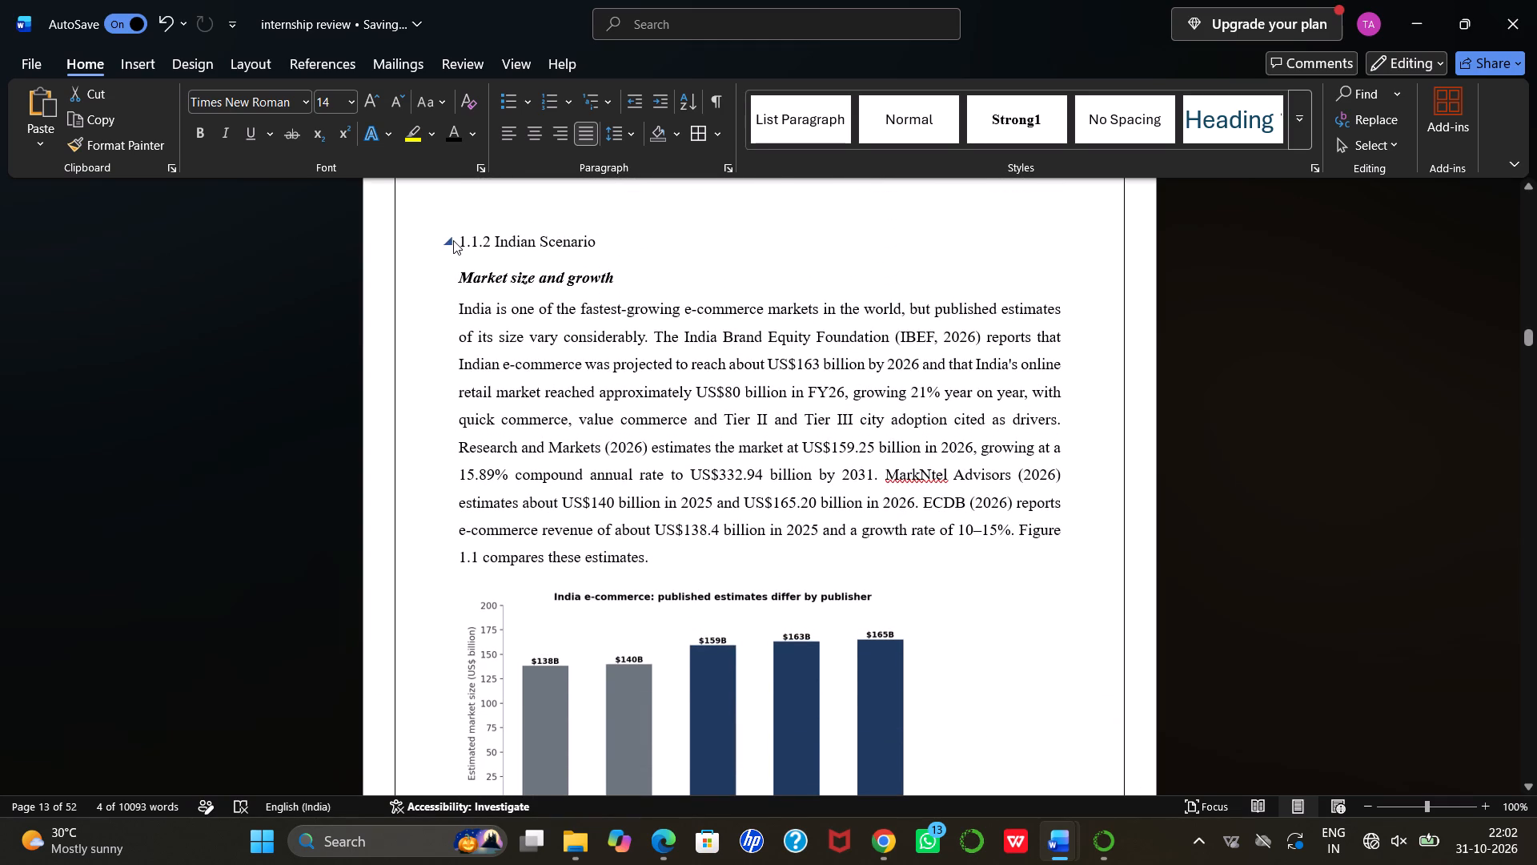
drag(459, 239, 572, 239)
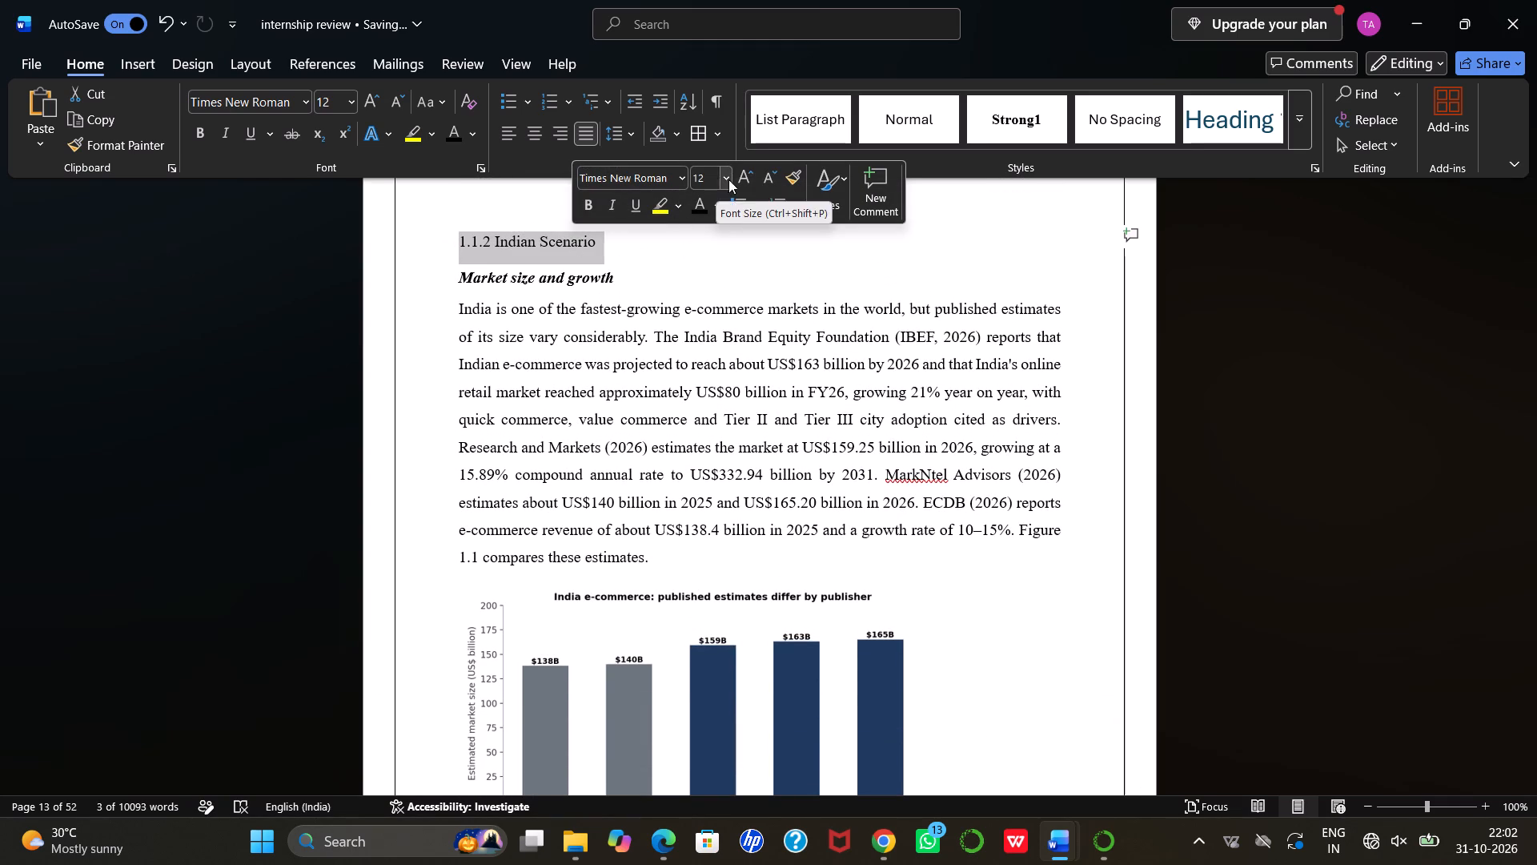
click(739, 178)
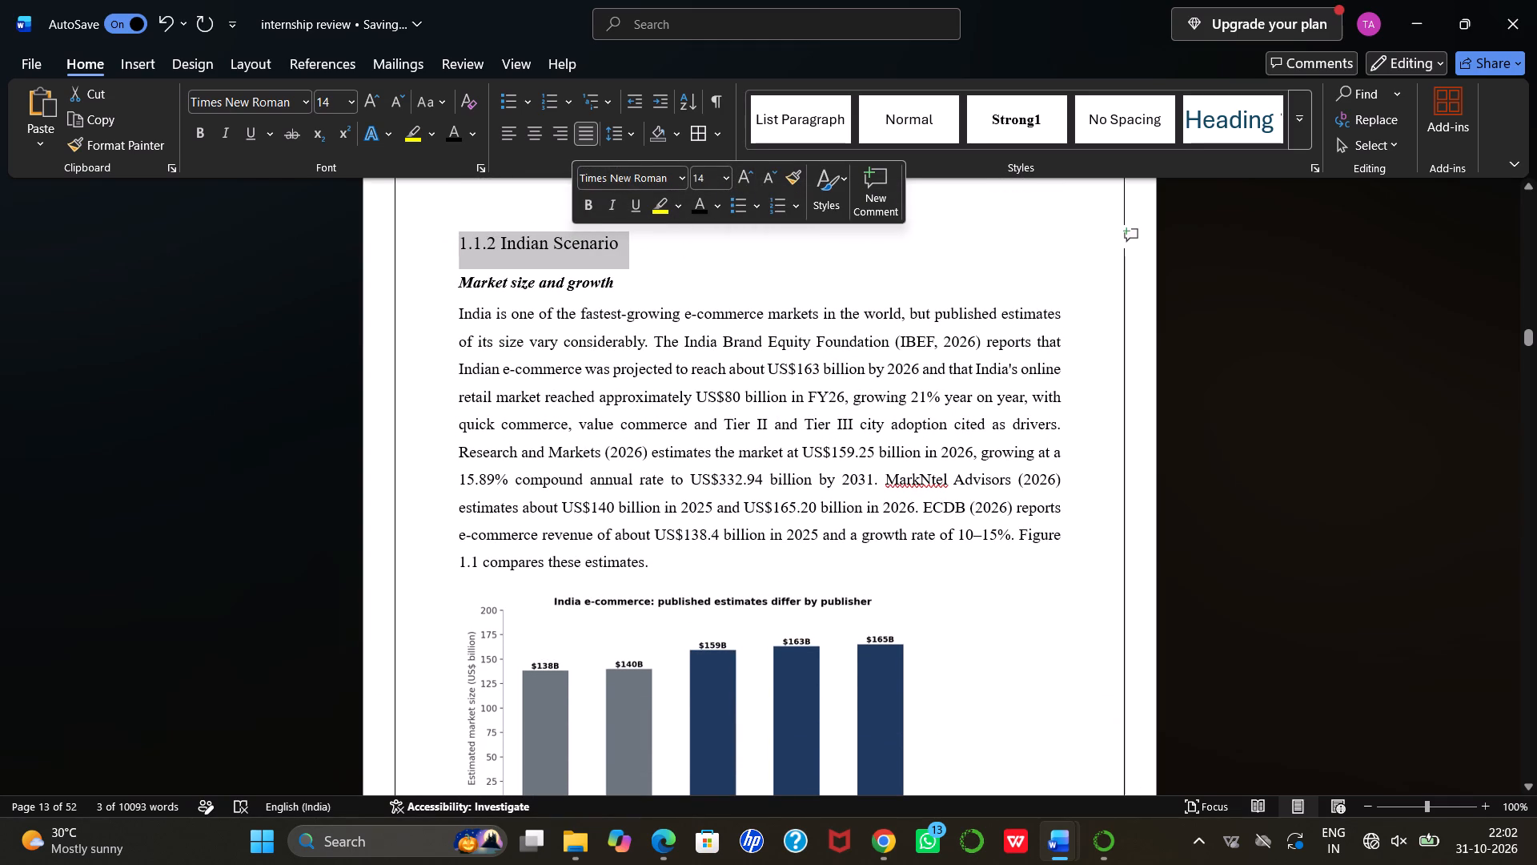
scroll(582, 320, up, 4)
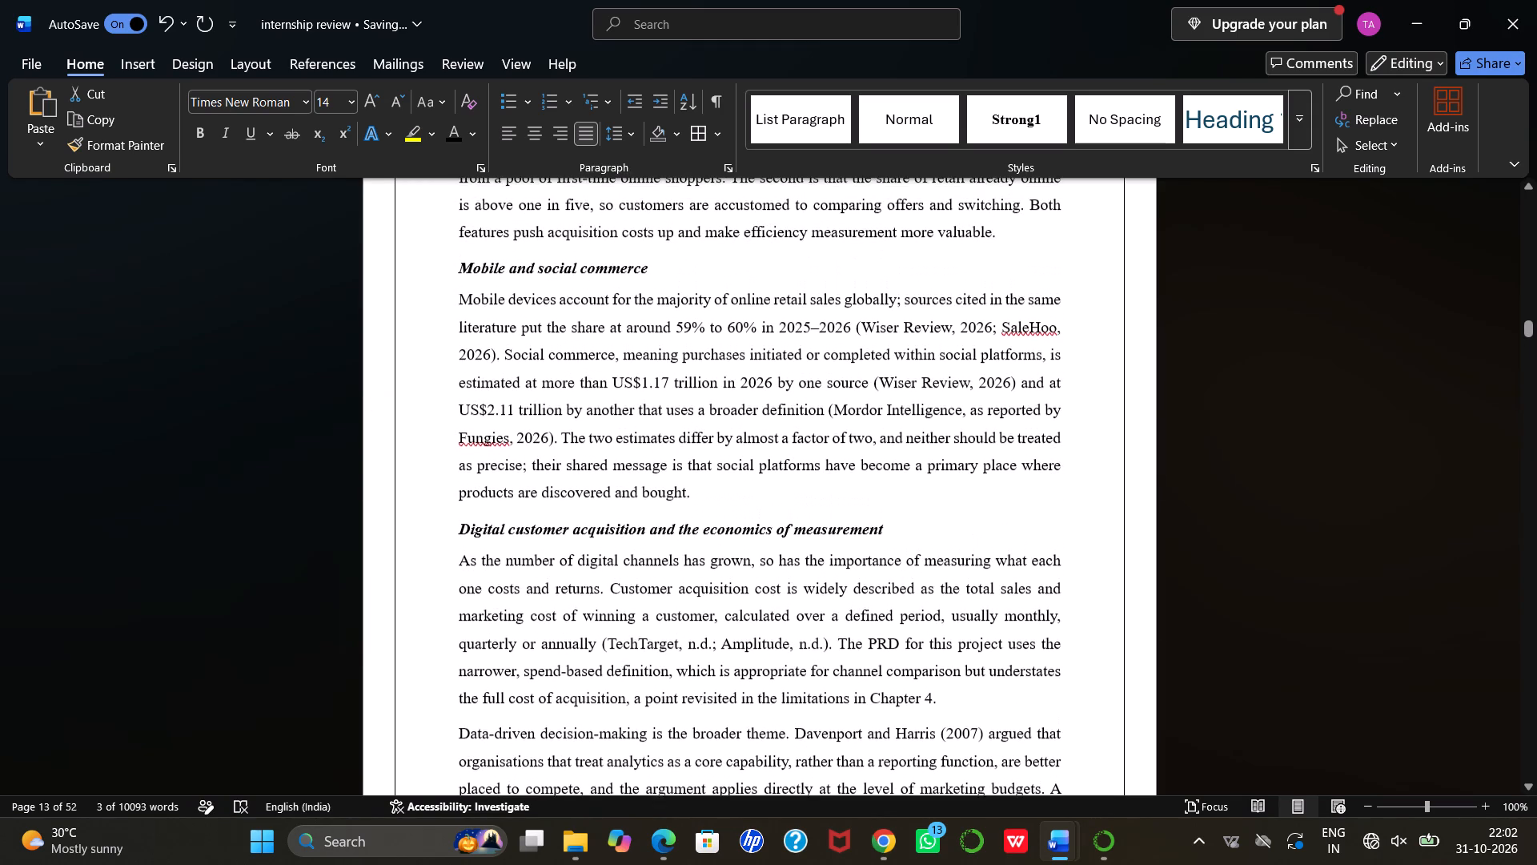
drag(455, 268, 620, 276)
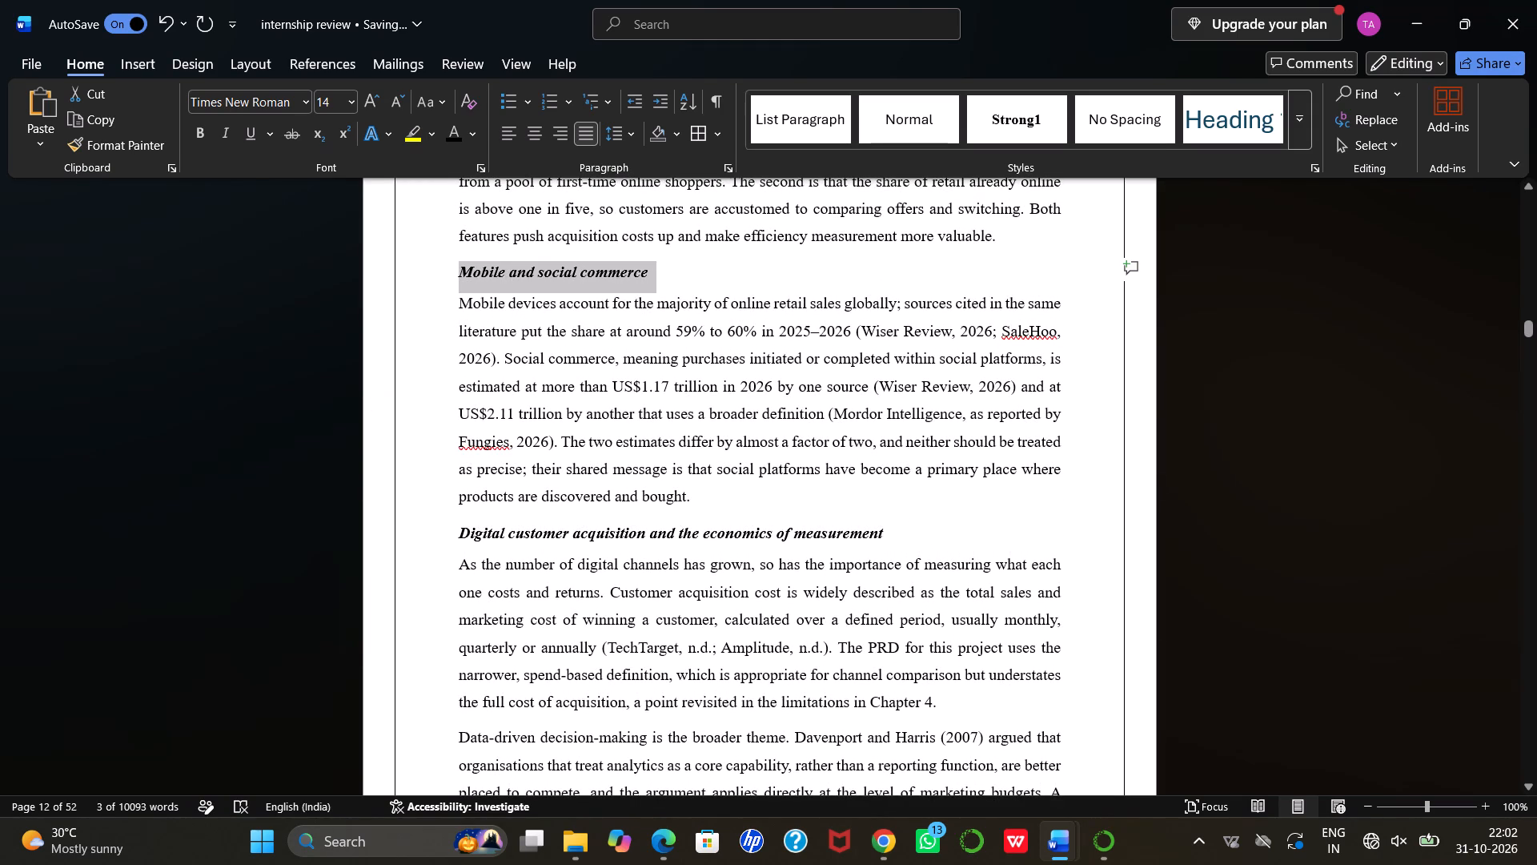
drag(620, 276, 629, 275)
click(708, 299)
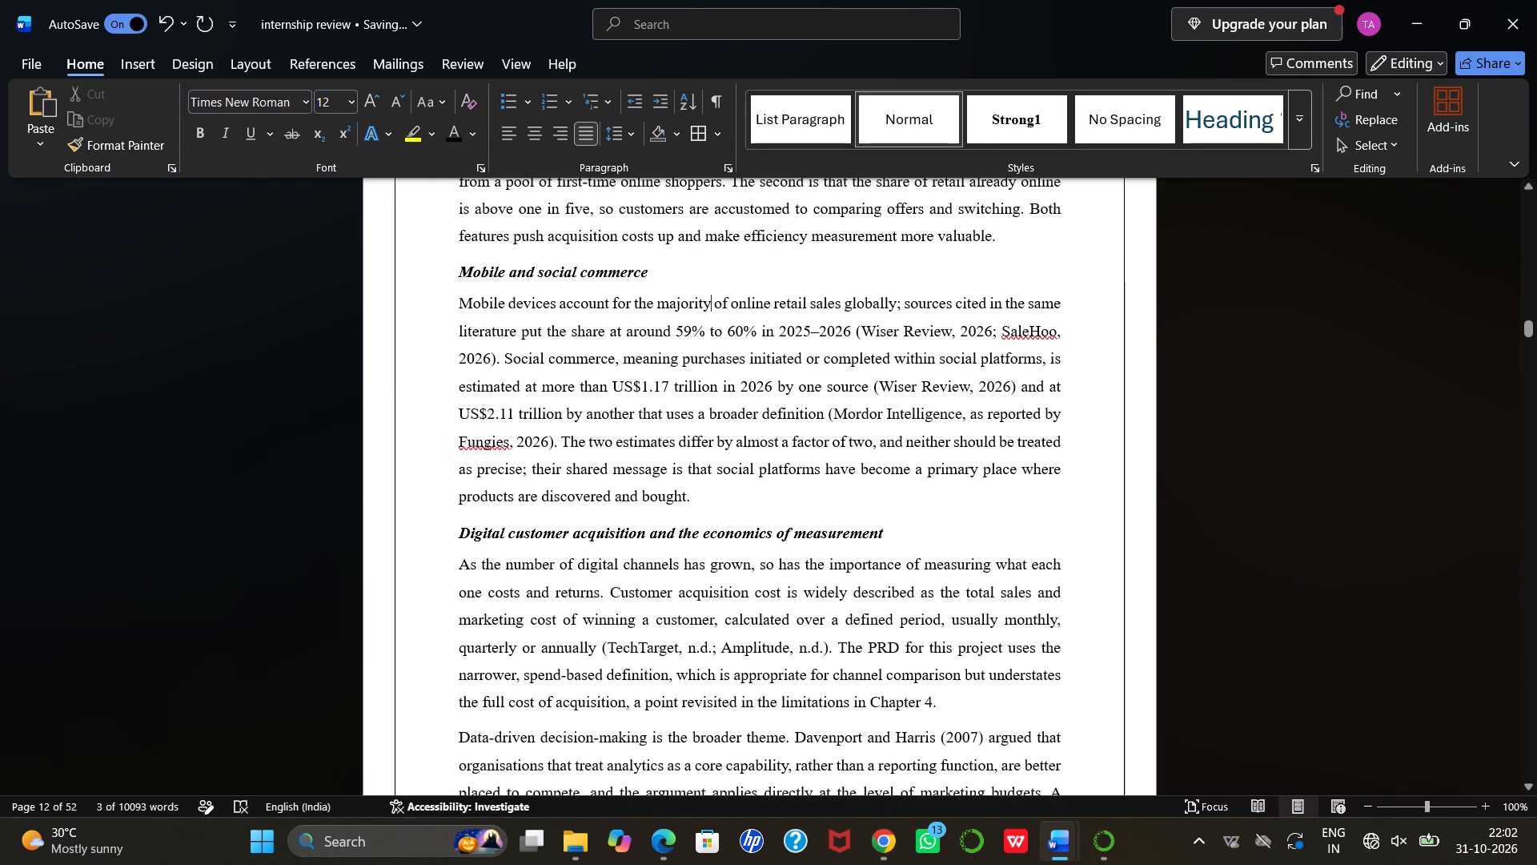
Increase the font size of the bold "1.1 Industry Overview" heading to 14.
scroll(705, 275, up, 4)
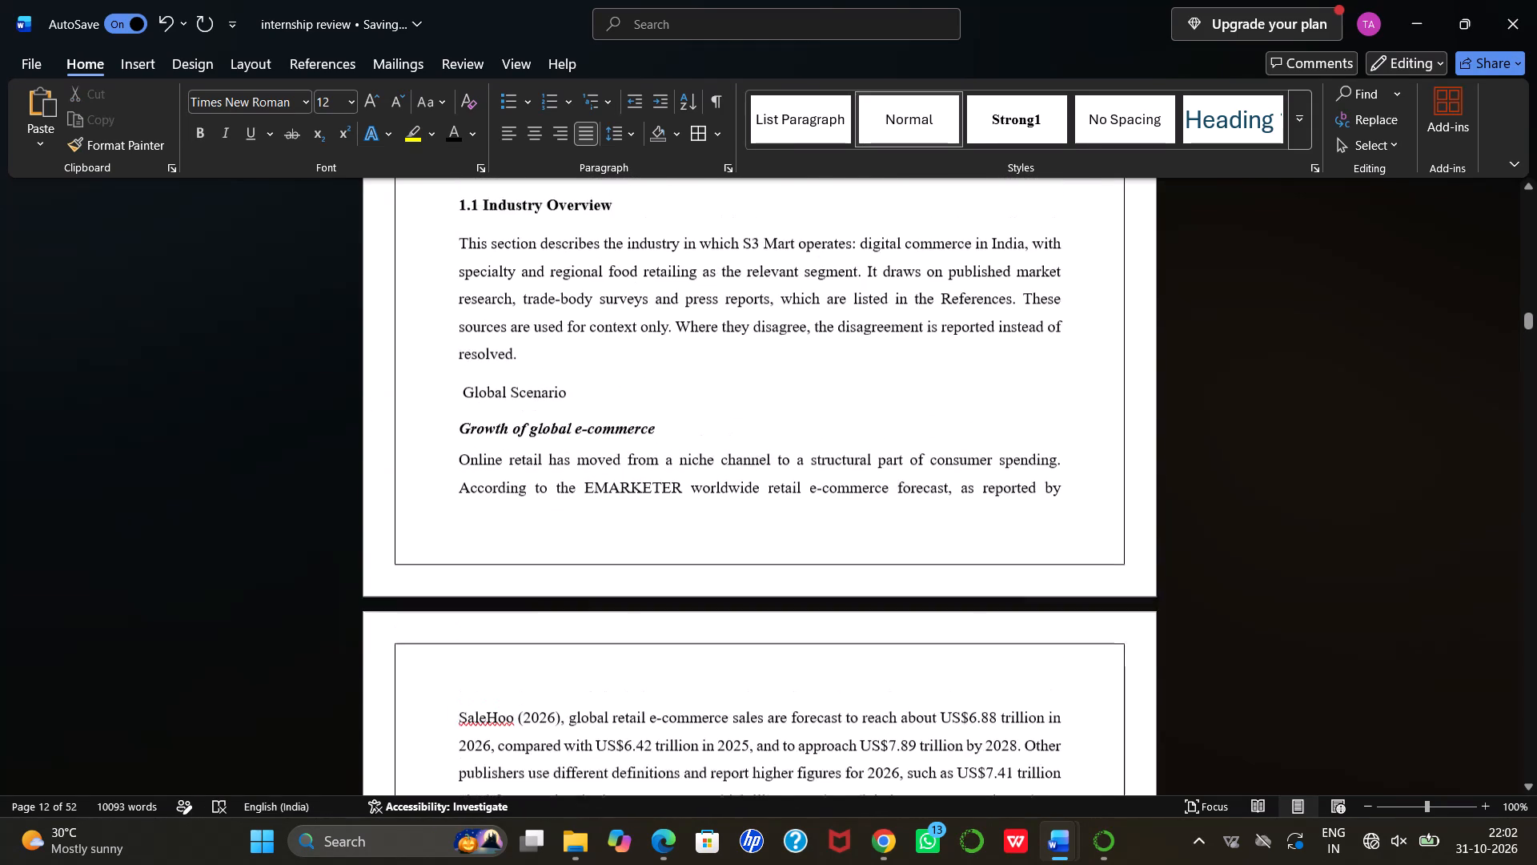
scroll(705, 275, up, 2)
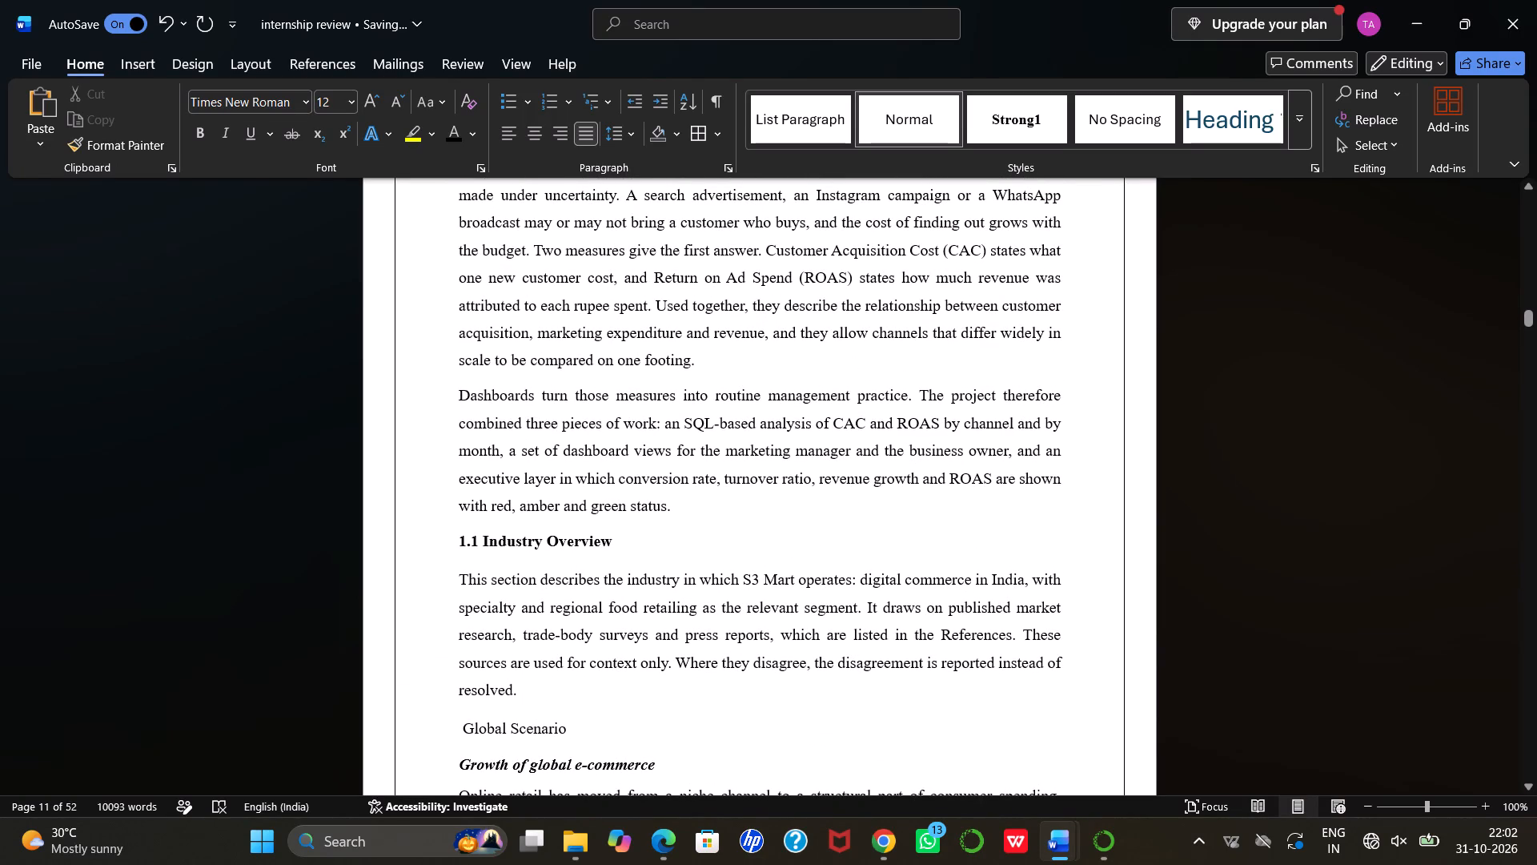
drag(458, 539, 613, 544)
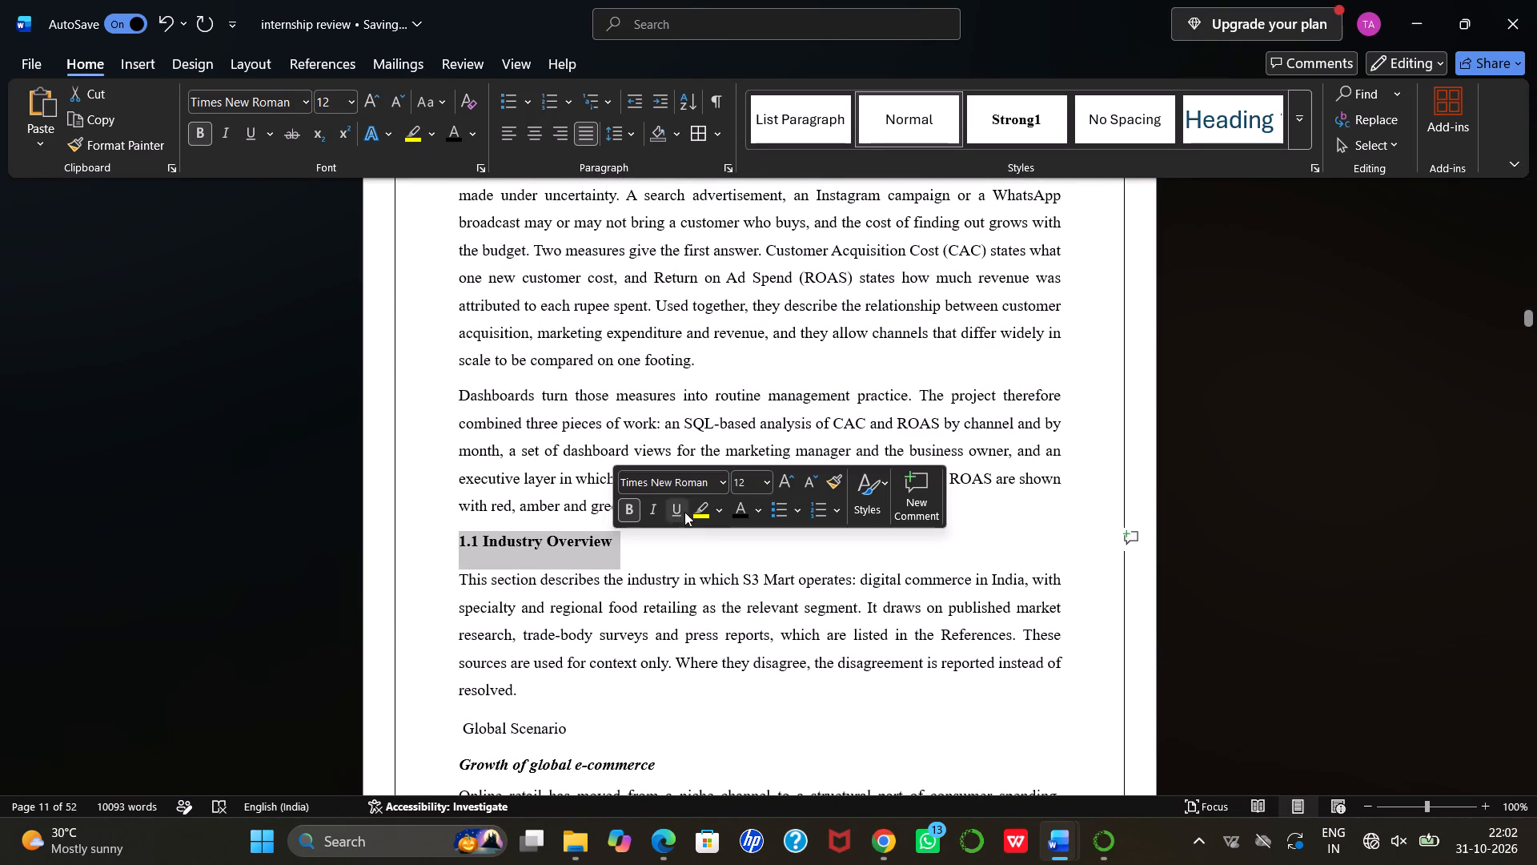
click(784, 480)
Make the "Introduction" heading at the start of Chapter 1 bold.
scroll(740, 437, up, 1)
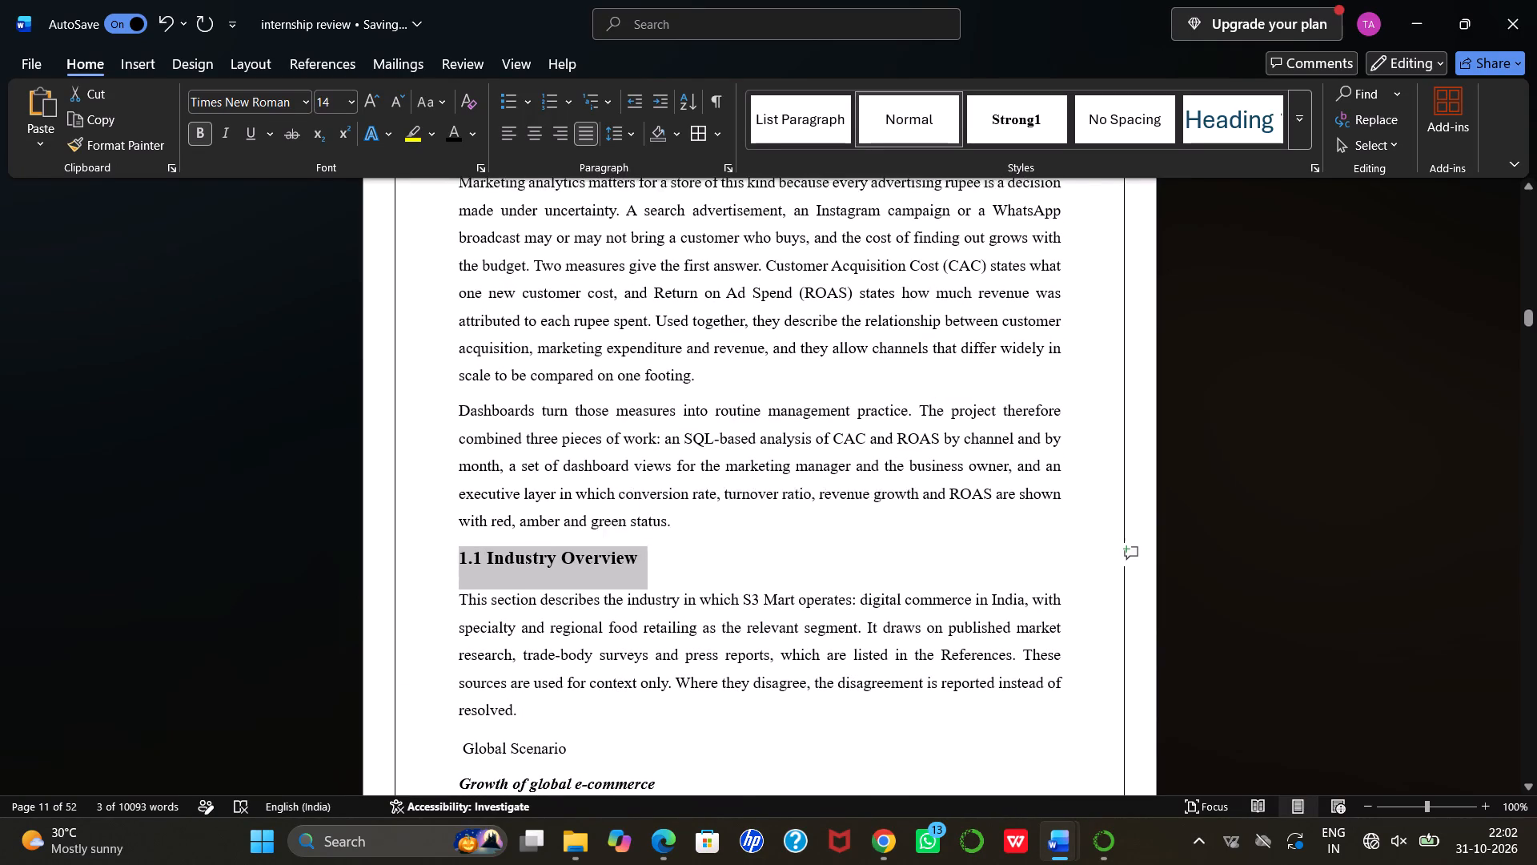
scroll(740, 437, up, 2)
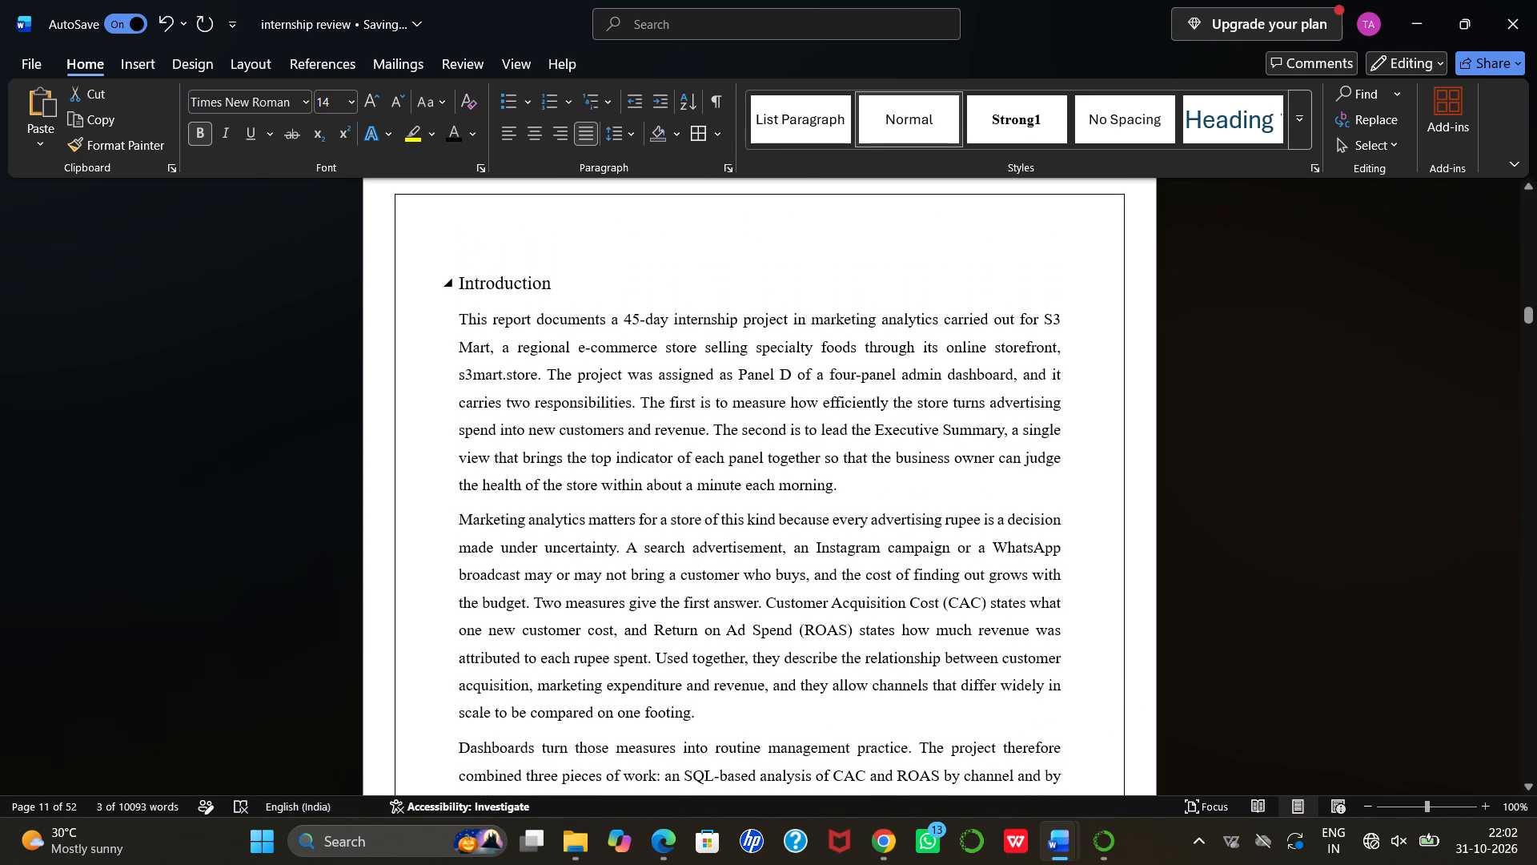
drag(458, 285, 548, 286)
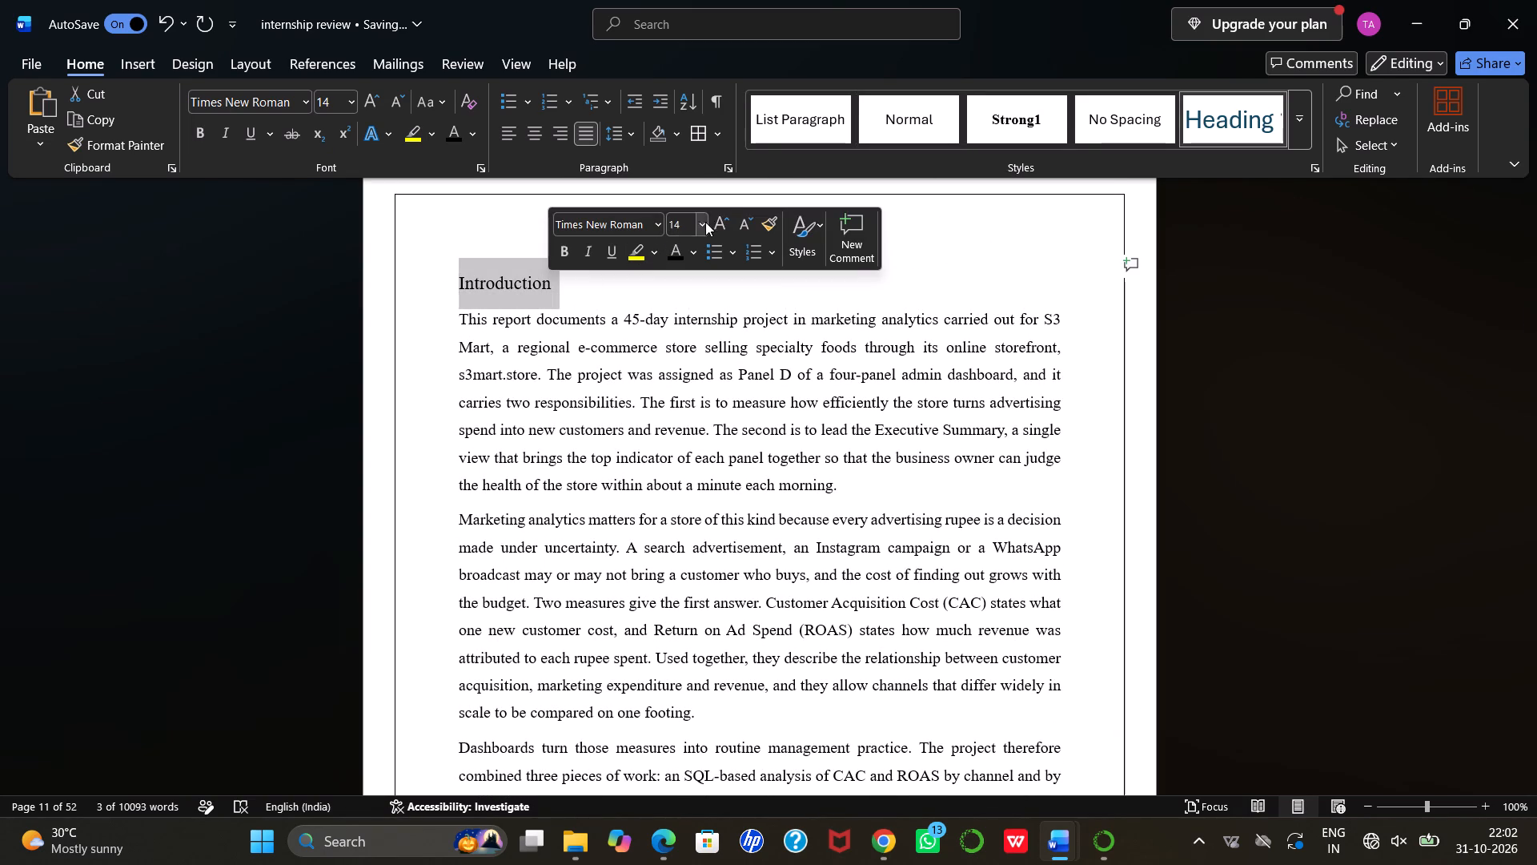
click(568, 255)
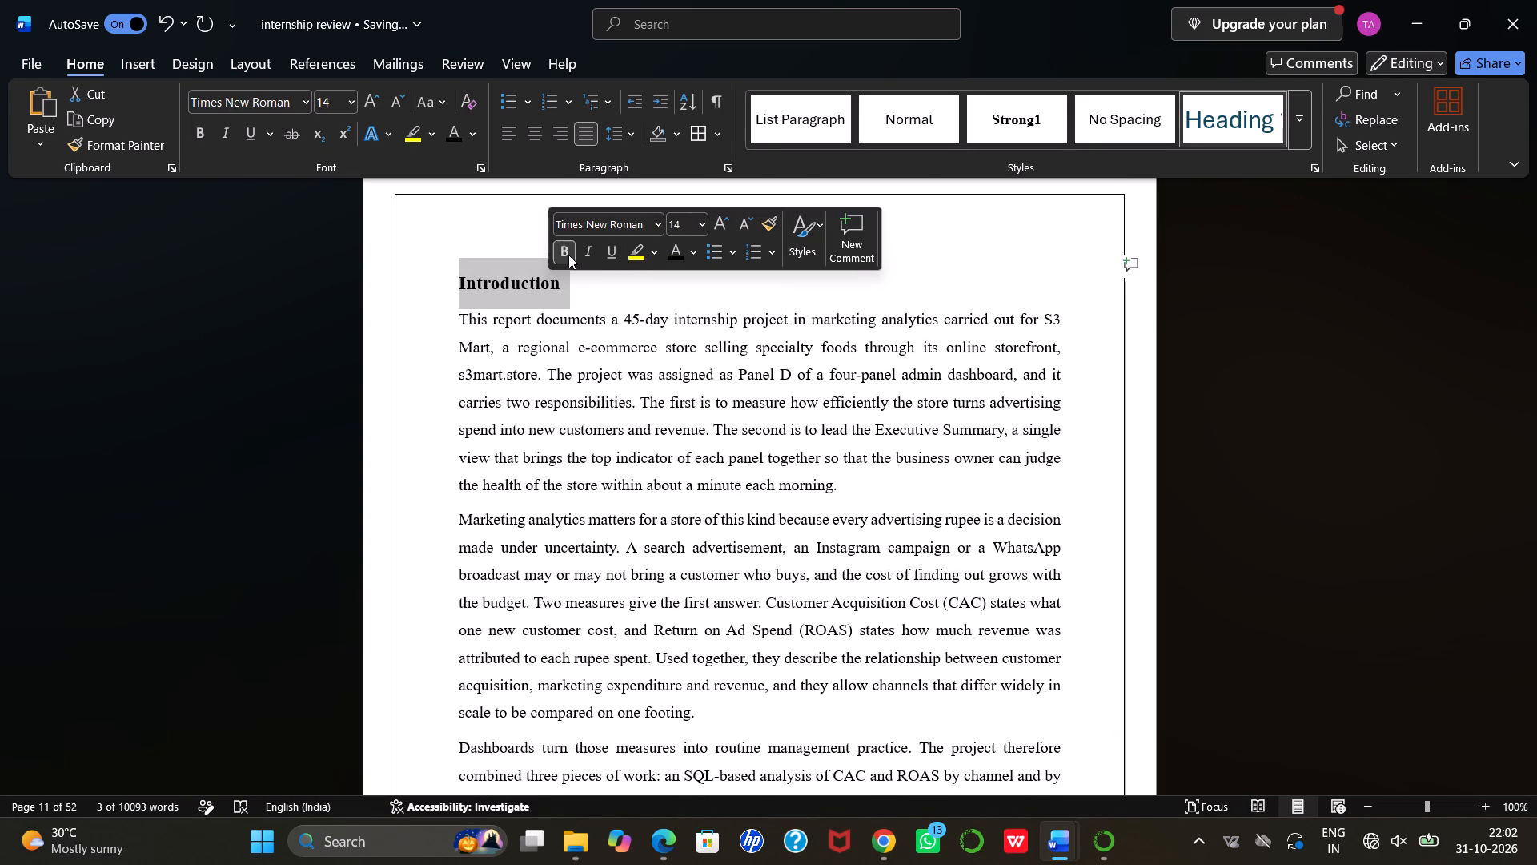
Review the heading formatting from "Introduction" through "1.1 Industry Overview" to the "Global Scenario" subheading.
scroll(582, 335, down, 3)
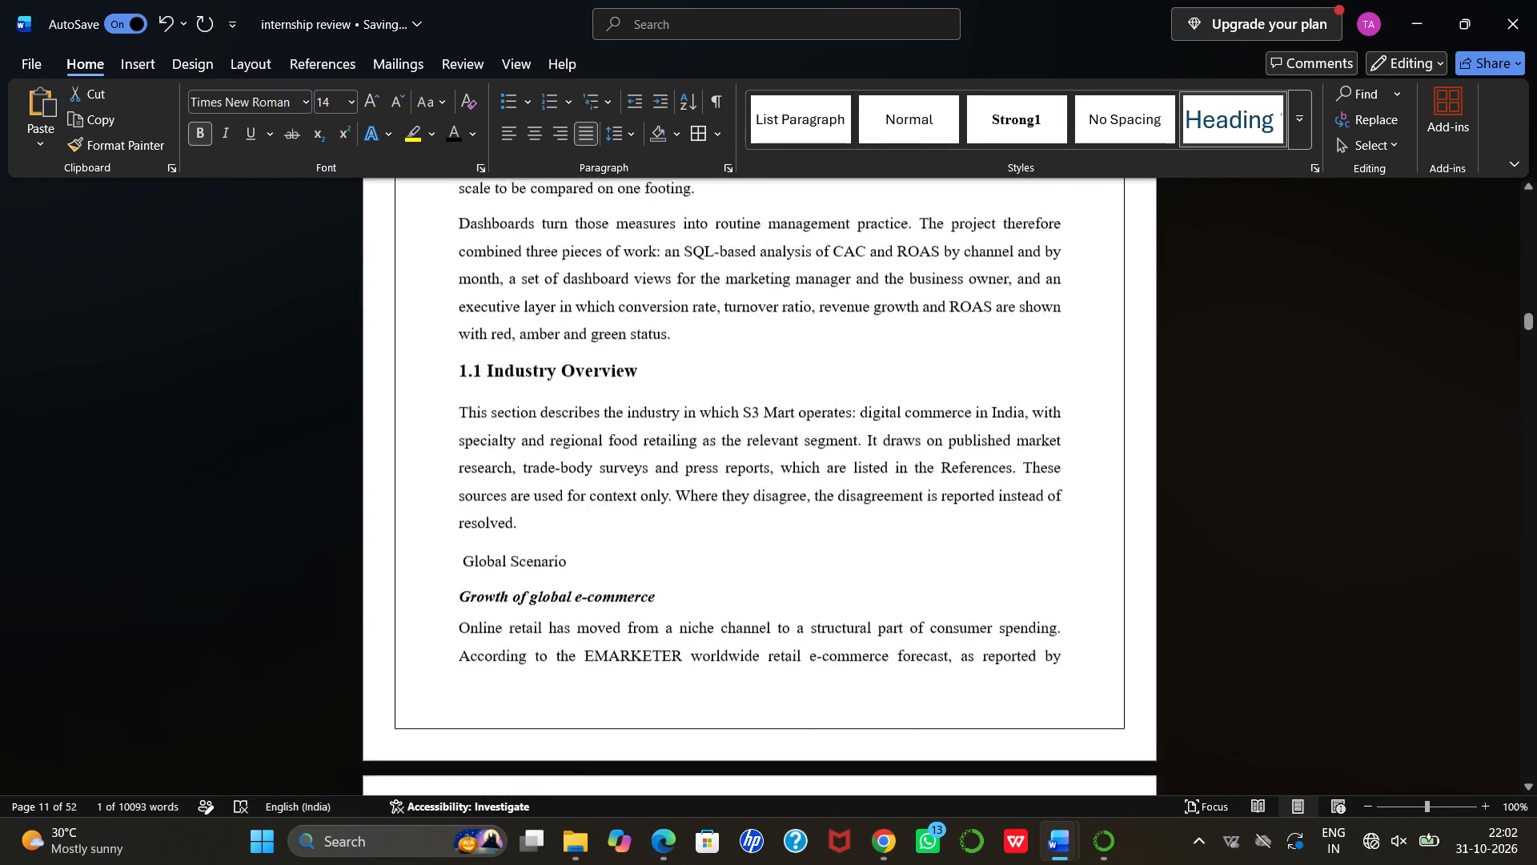
scroll(582, 335, down, 2)
click(620, 340)
scroll(641, 336, up, 1)
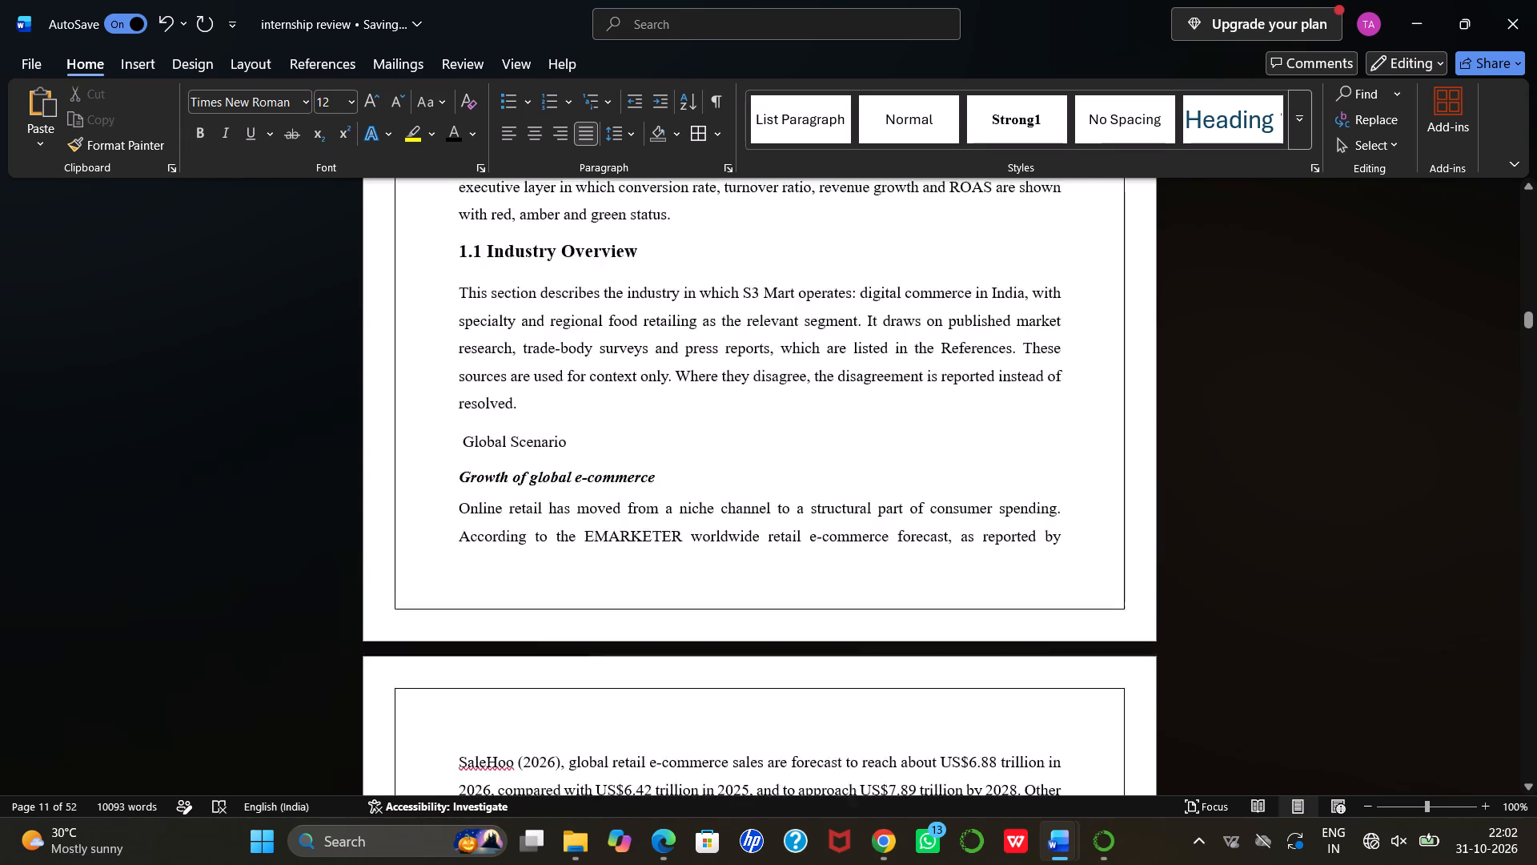
scroll(641, 336, up, 2)
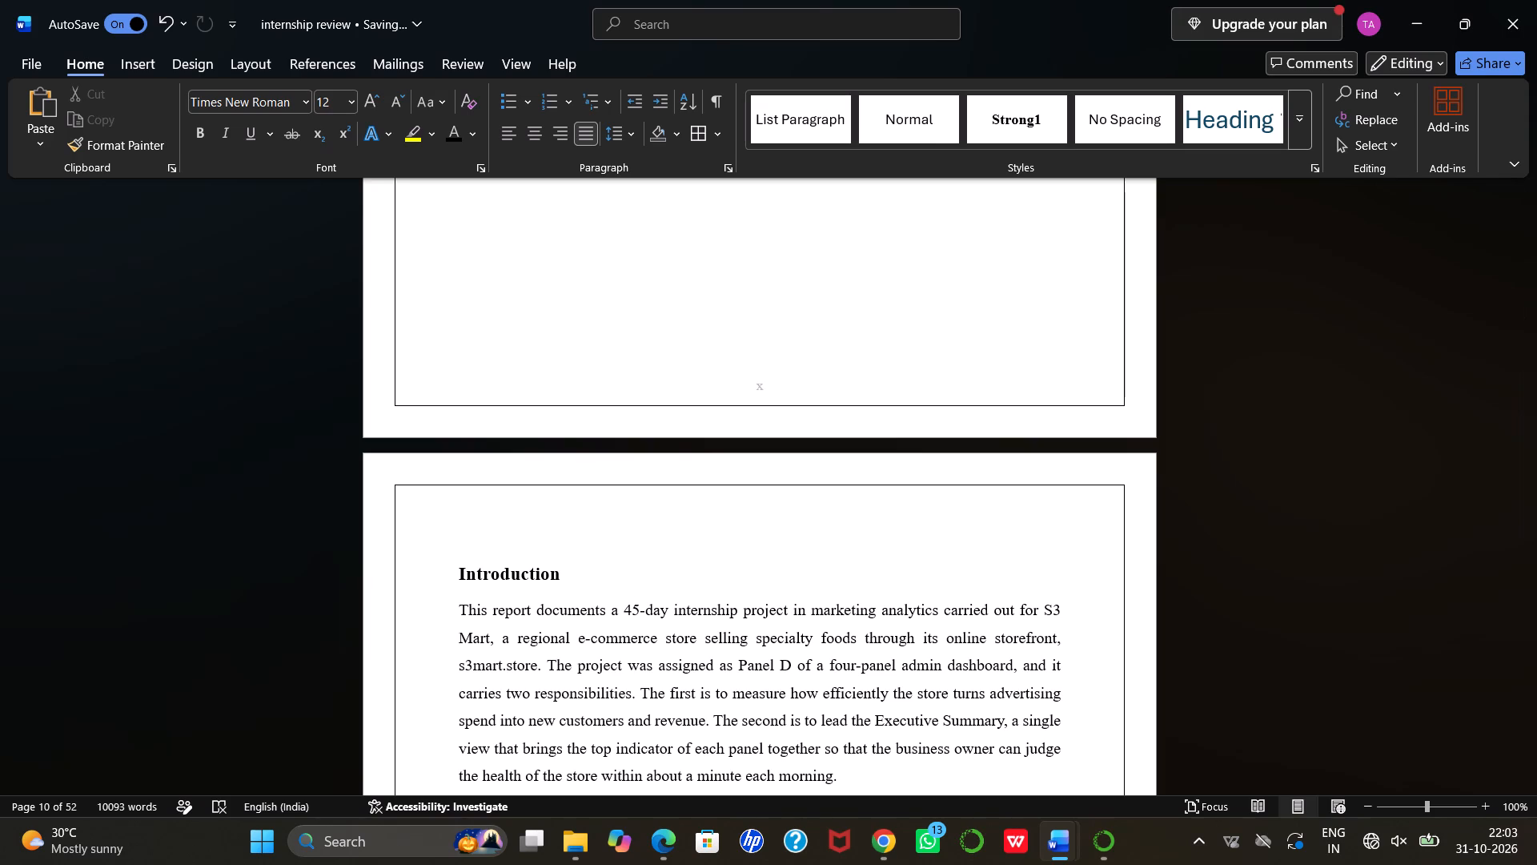
scroll(674, 437, down, 5)
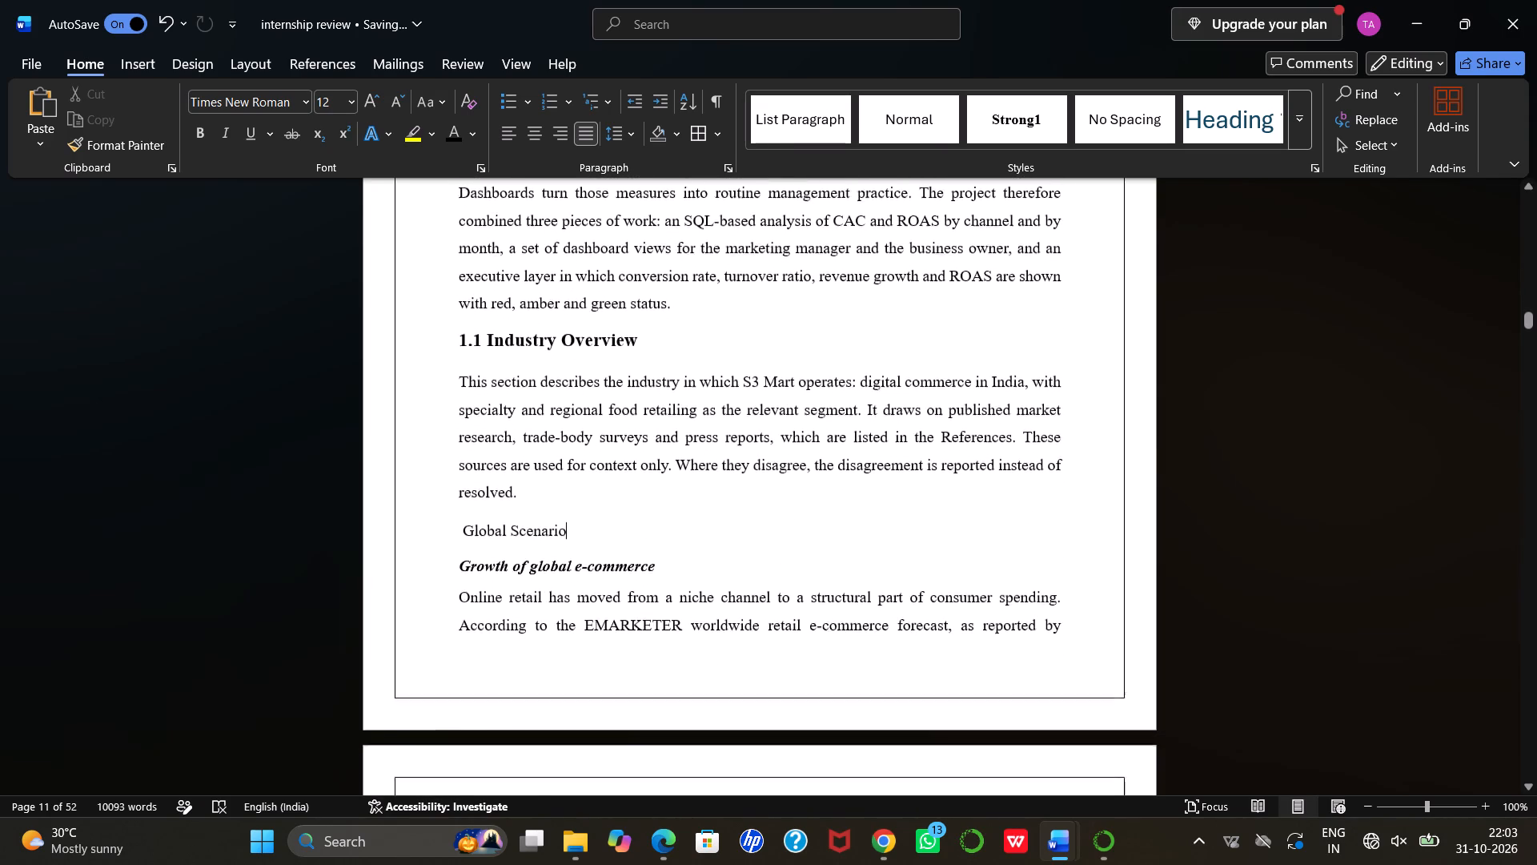
Review the heading formatting from the "Global Scenario" subheading through Chapter 1 and on to section 2.2.5 in Chapter 2.
scroll(674, 437, down, 4)
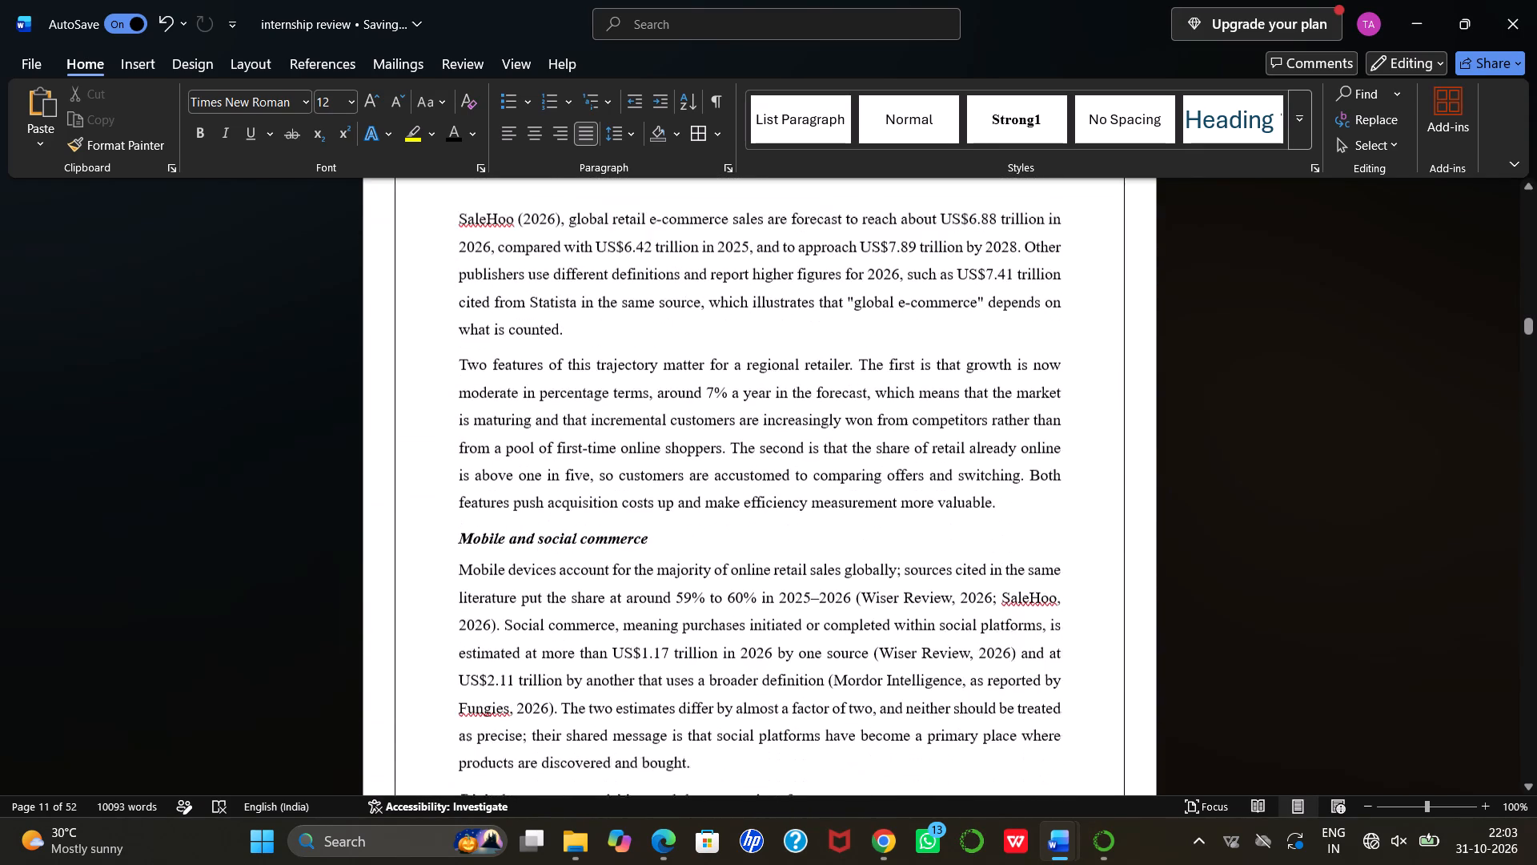
scroll(674, 437, down, 6)
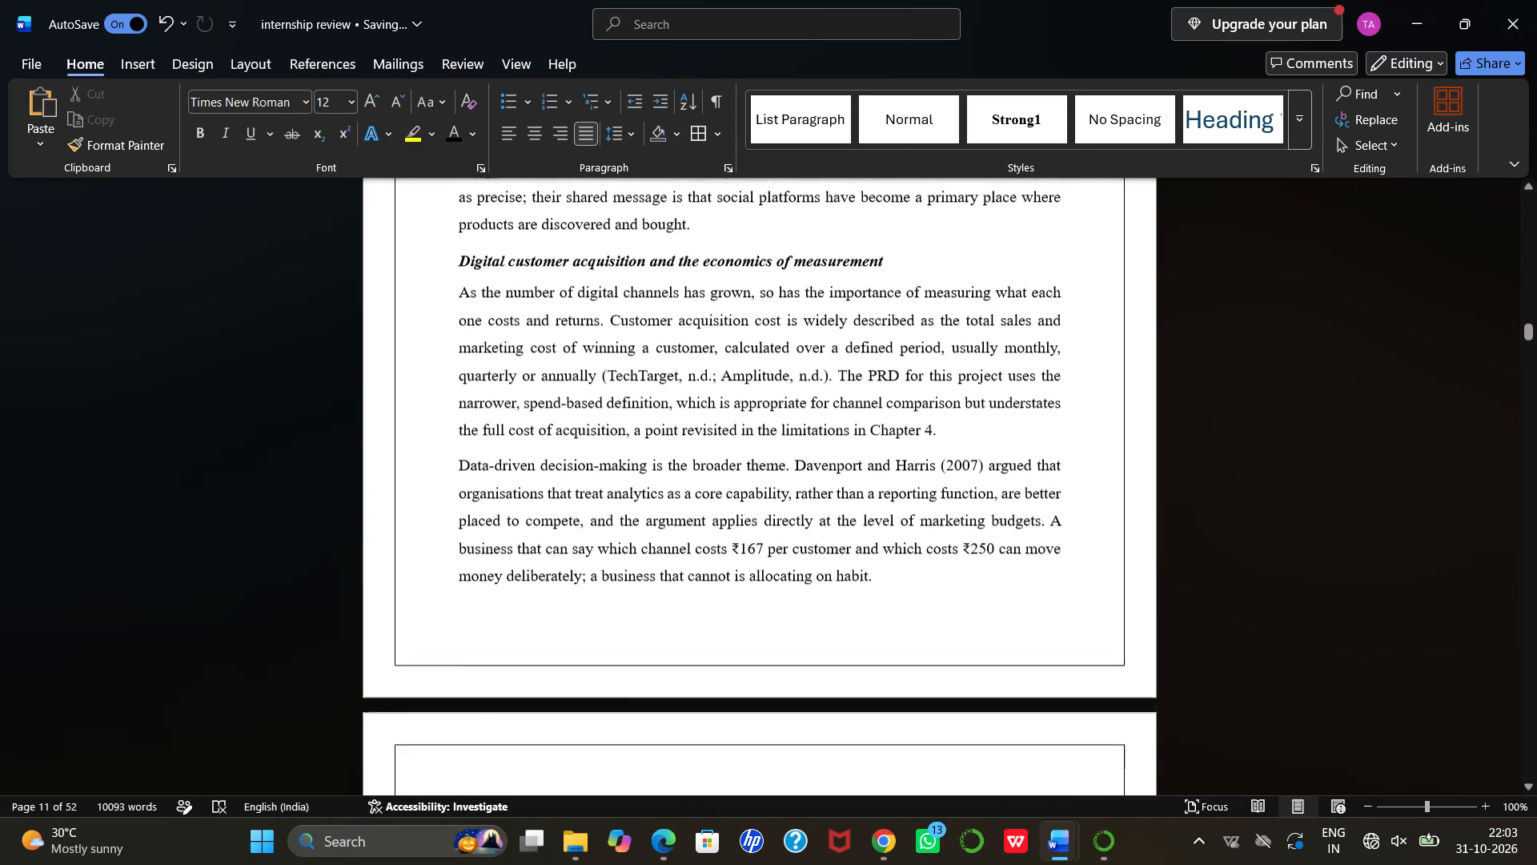
scroll(674, 437, down, 5)
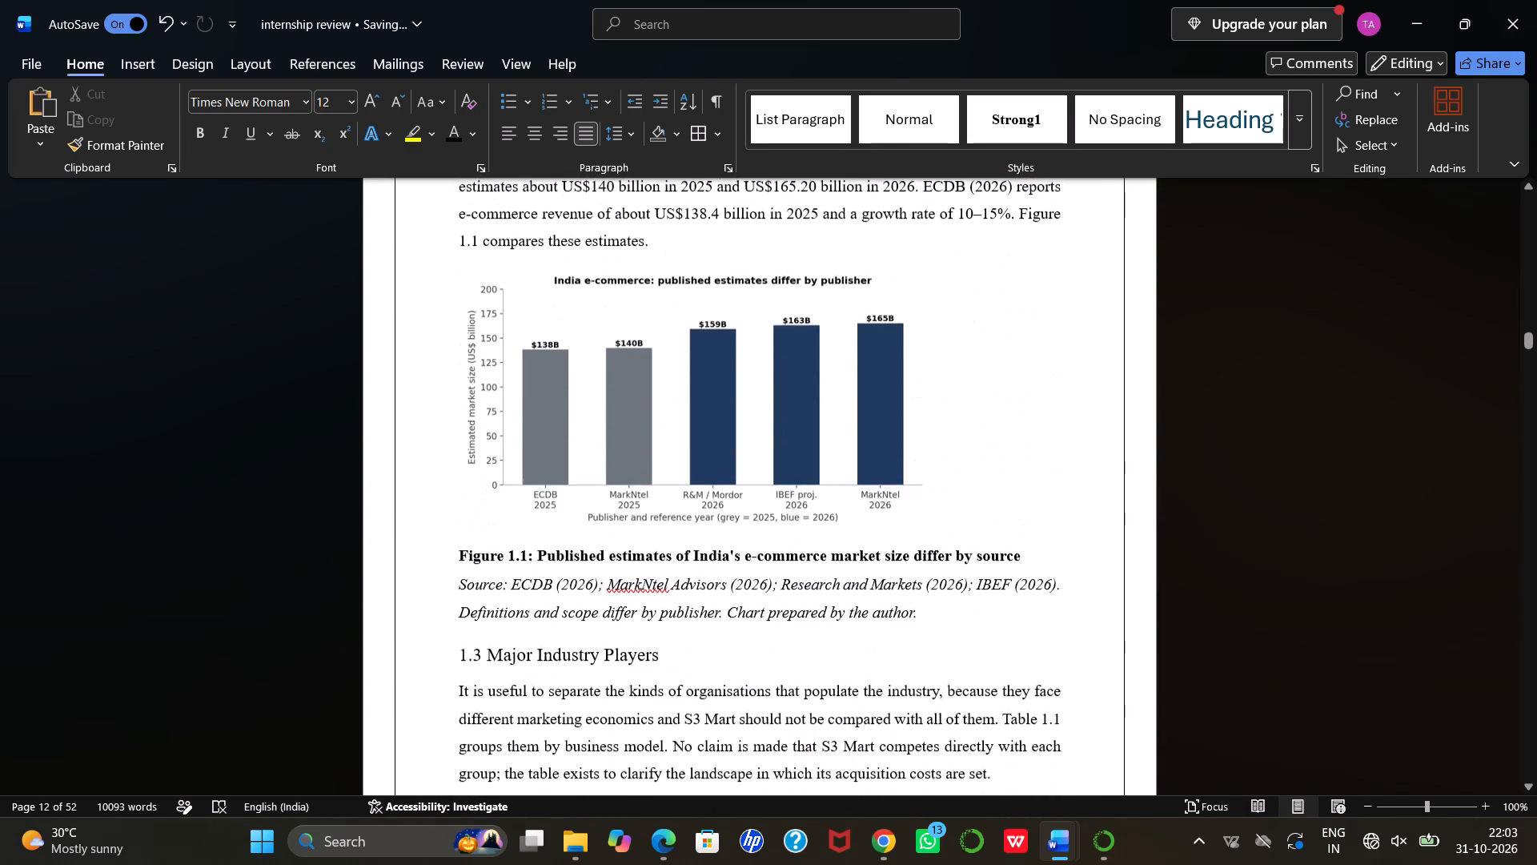
scroll(674, 437, down, 4)
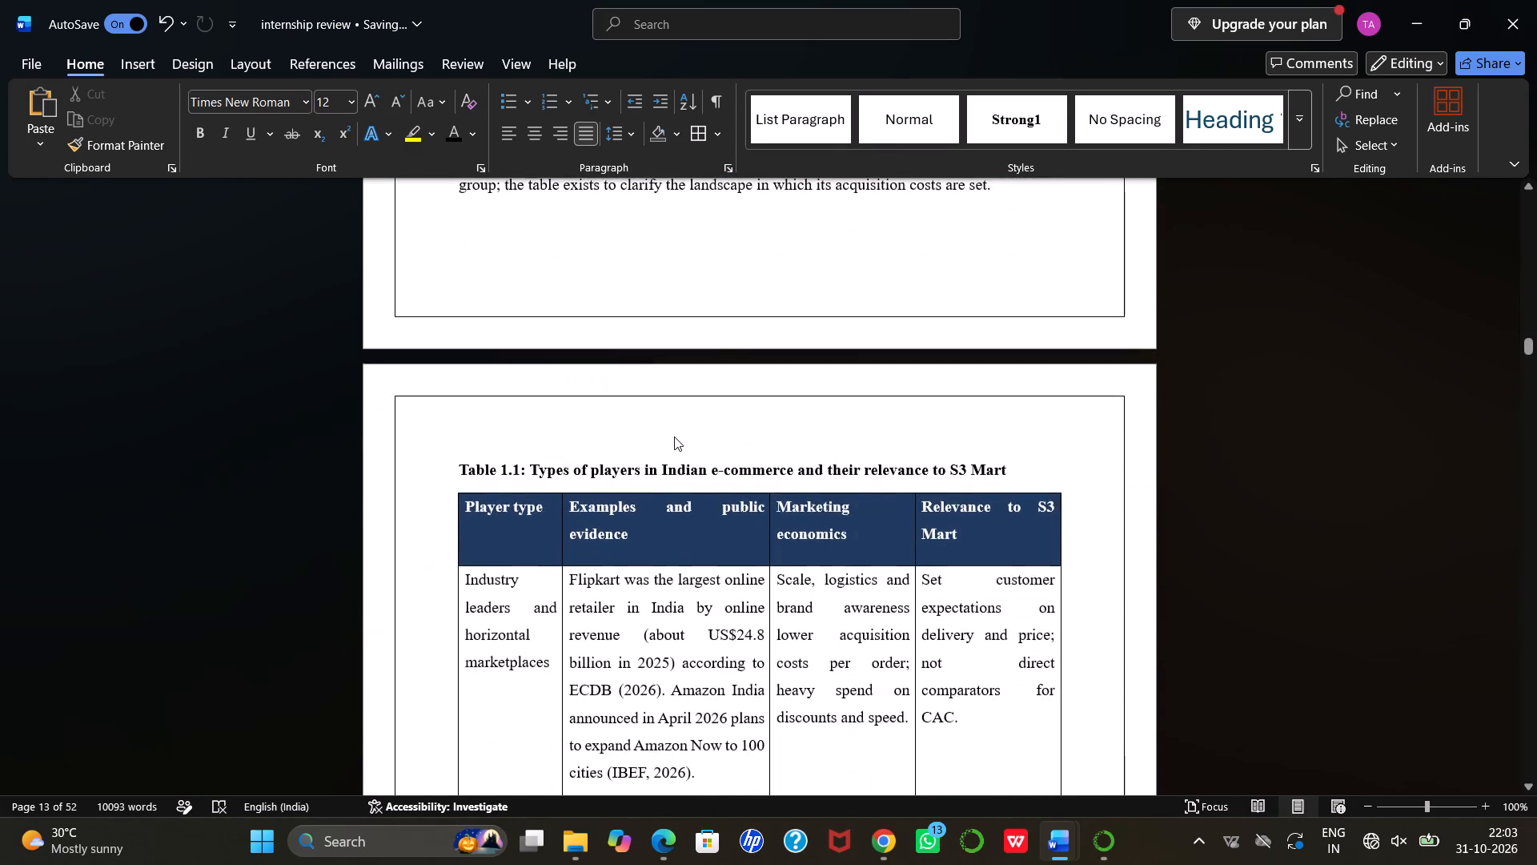
scroll(674, 437, down, 6)
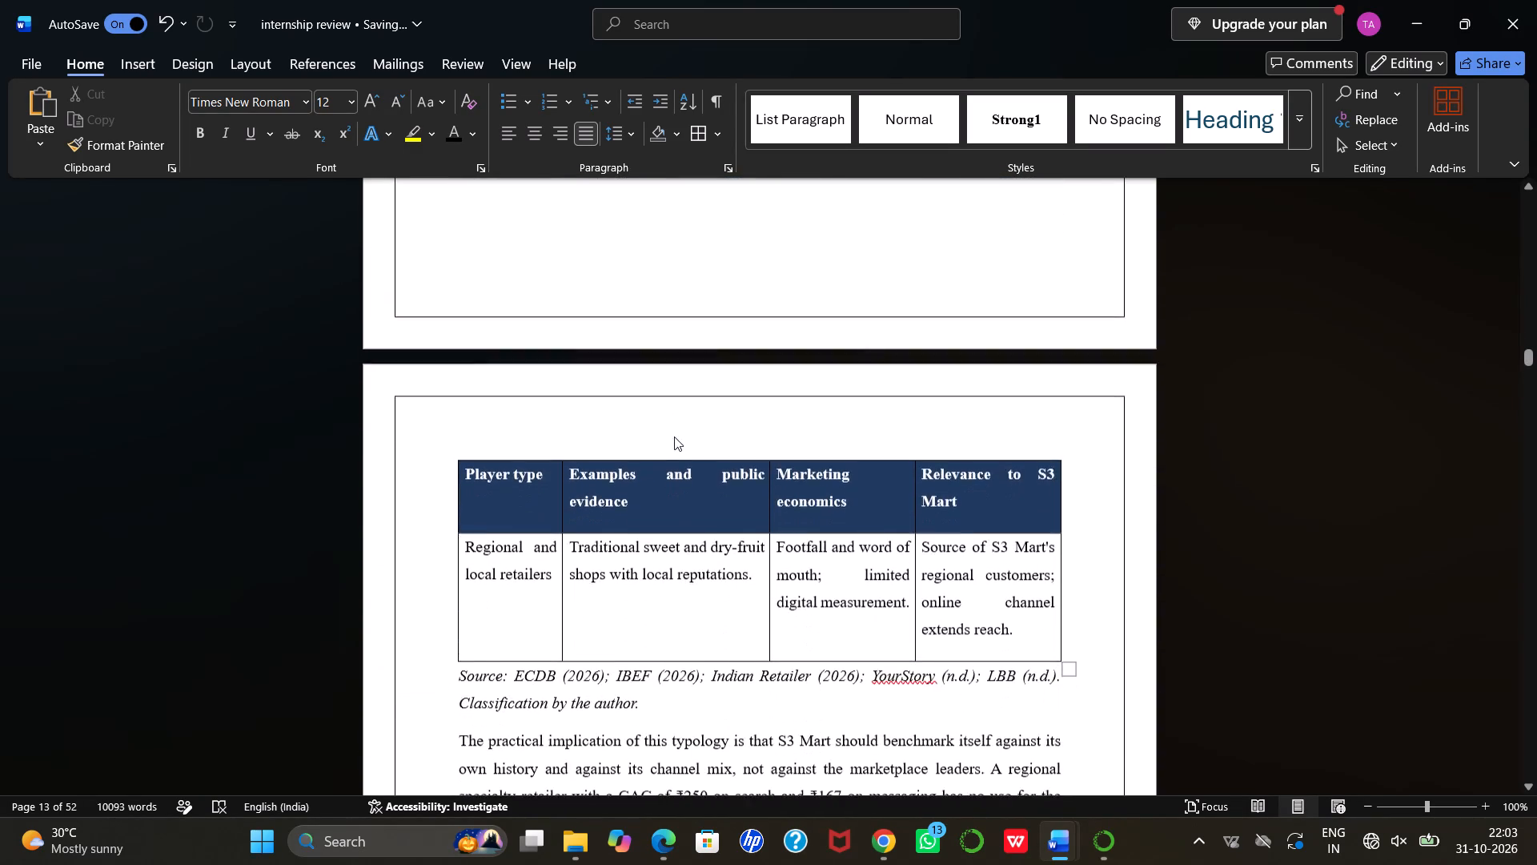
scroll(674, 437, down, 4)
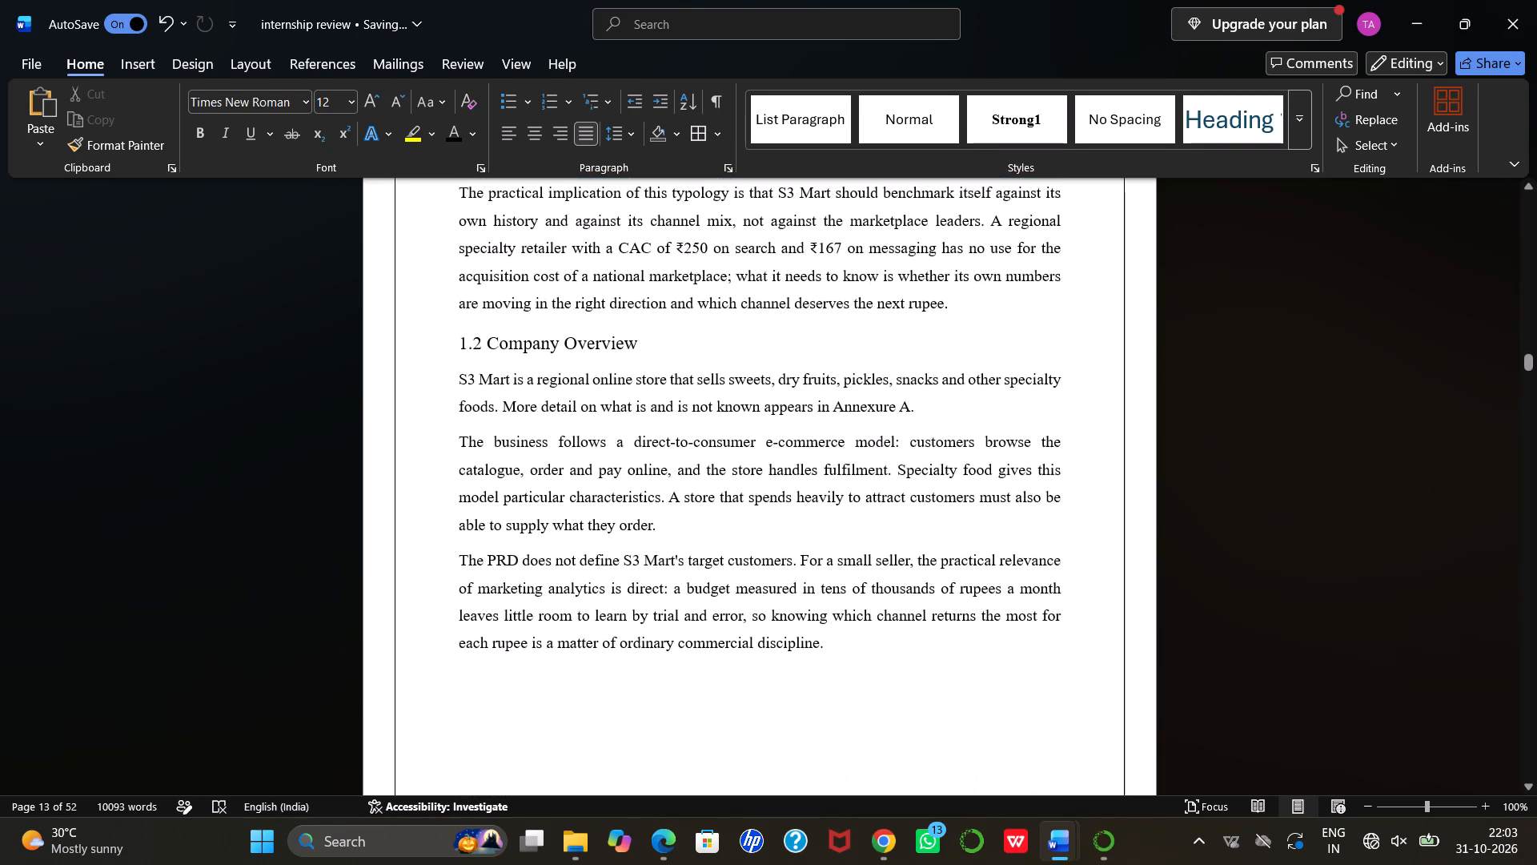
scroll(674, 437, down, 6)
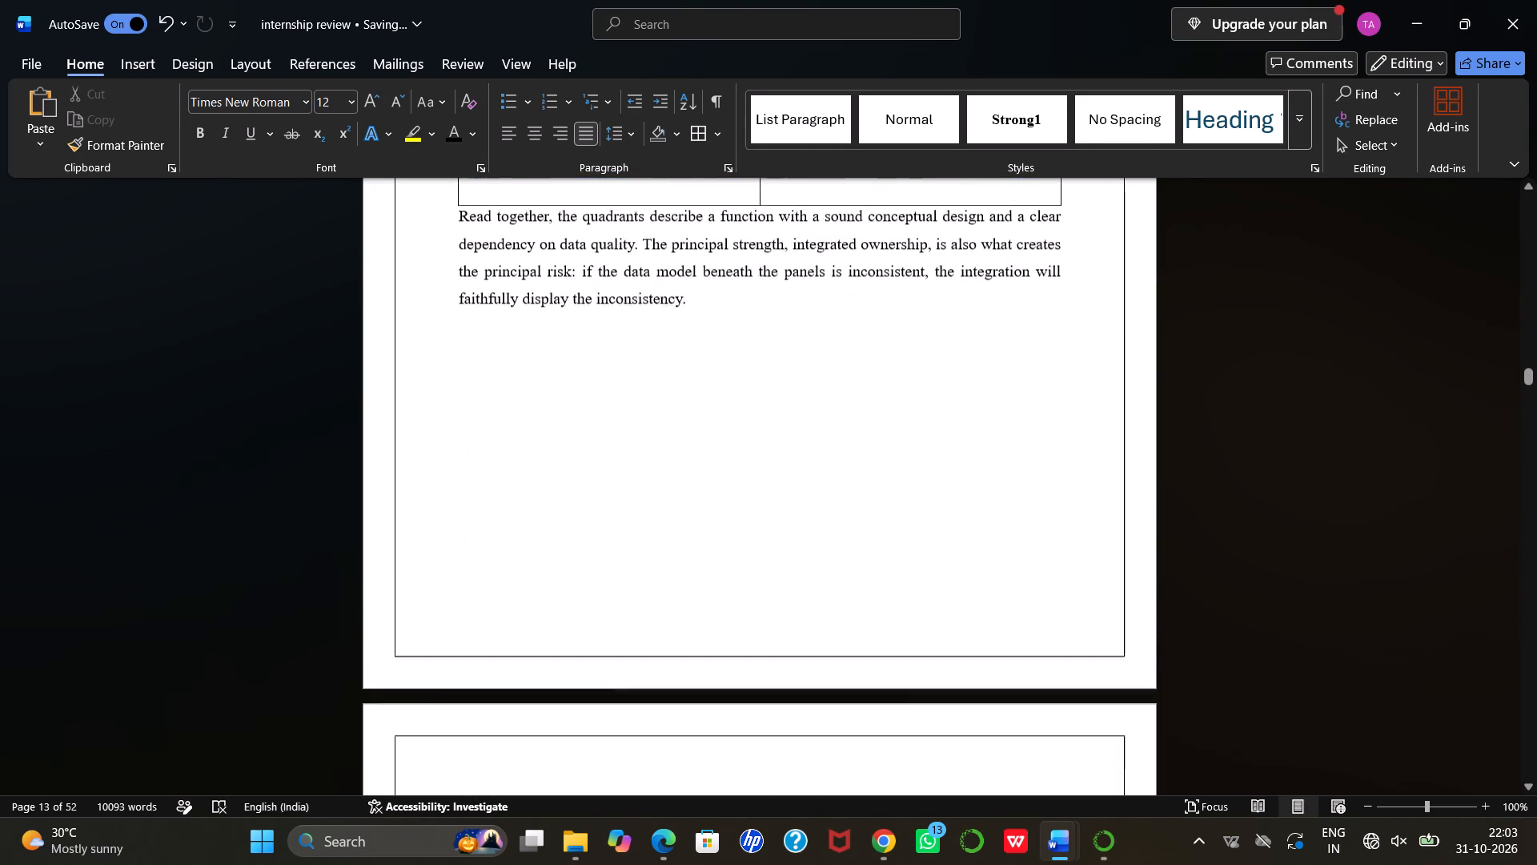
scroll(674, 437, down, 5)
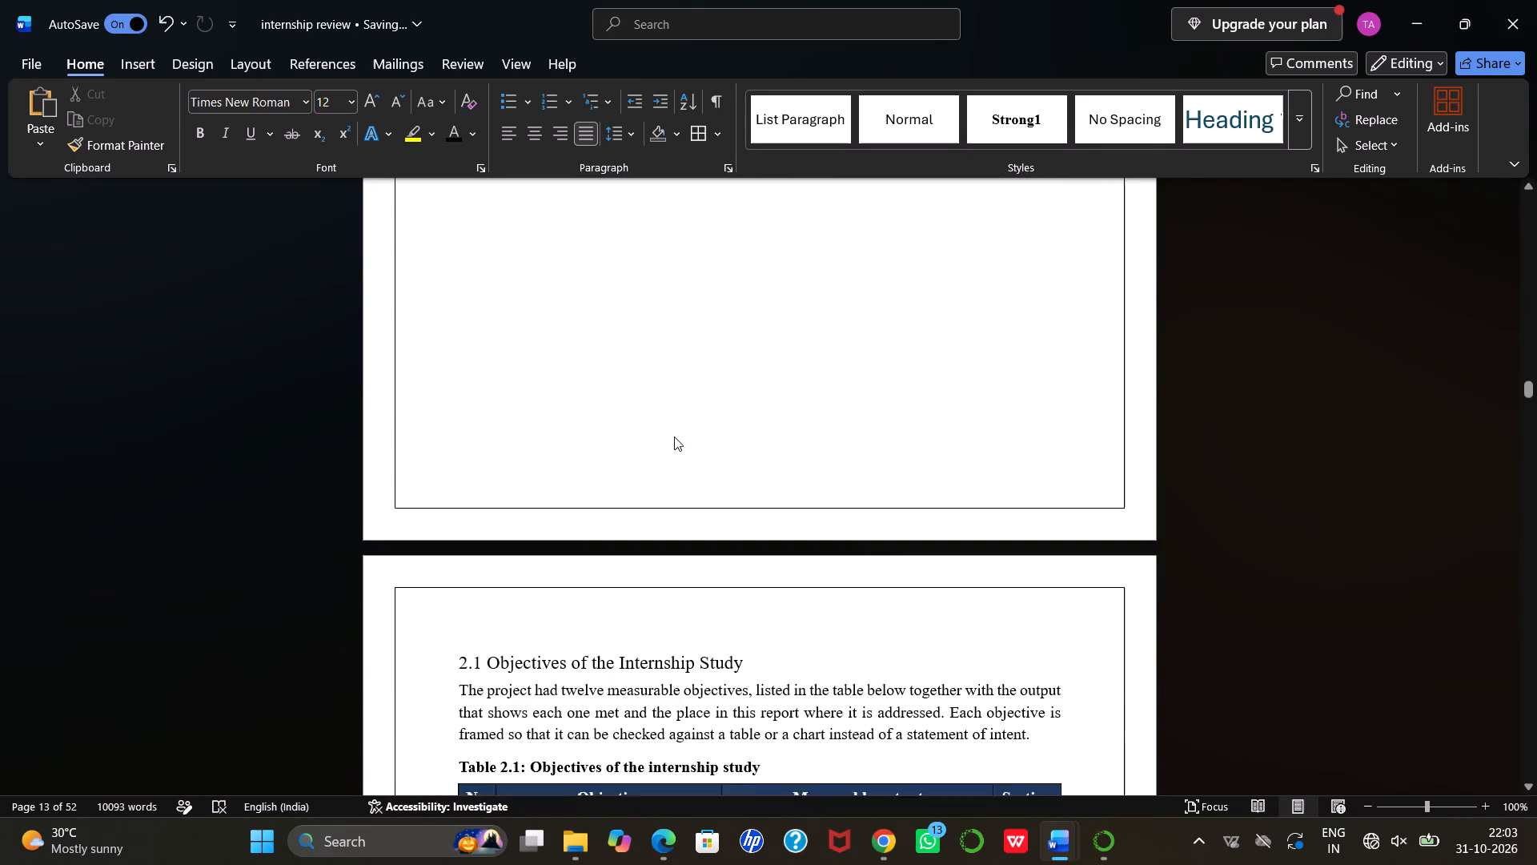
scroll(674, 437, down, 4)
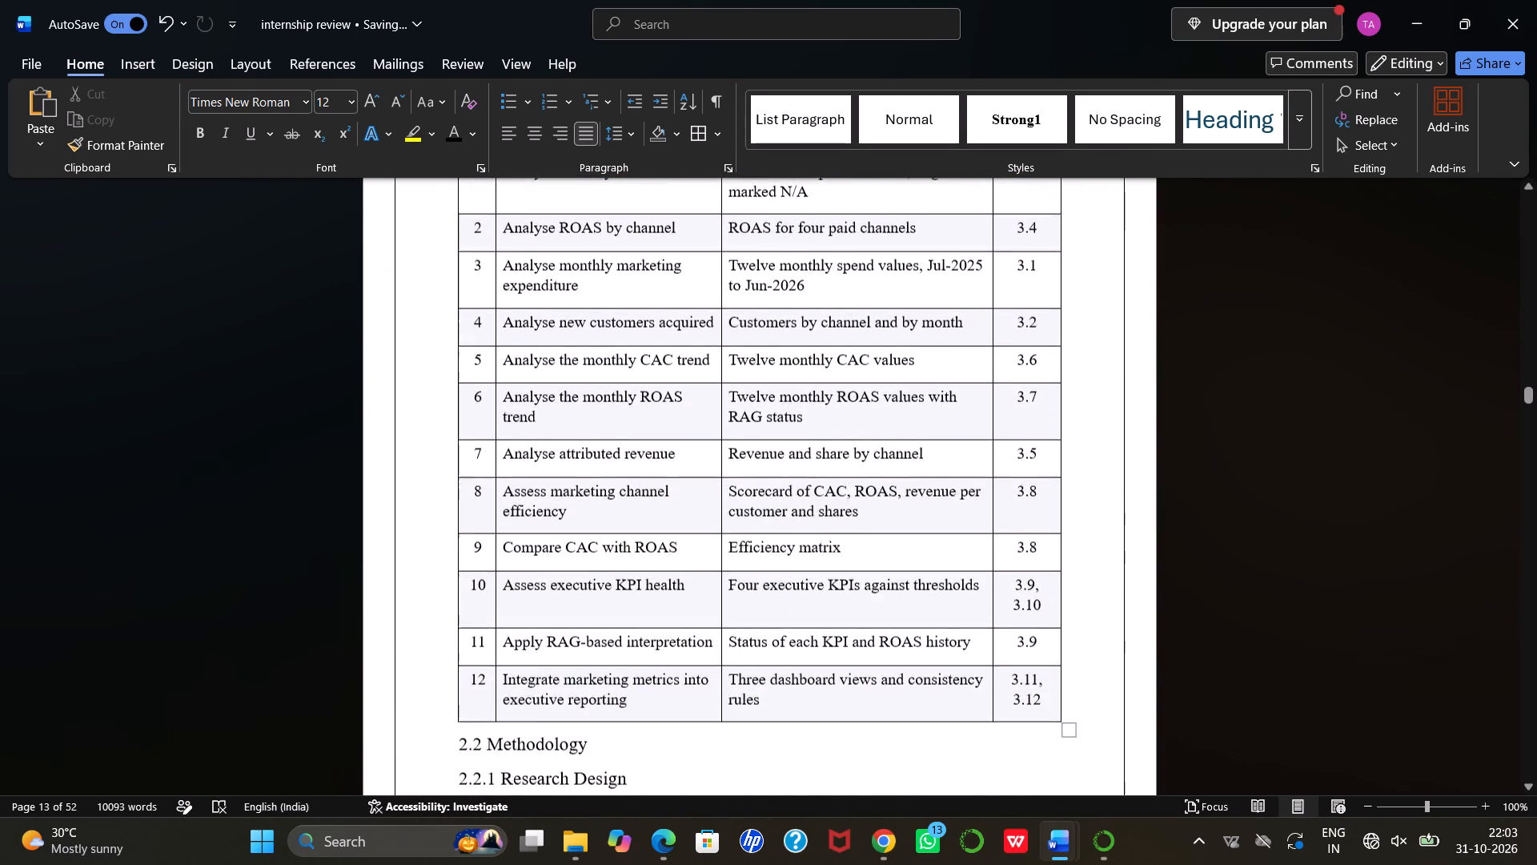
scroll(674, 437, down, 5)
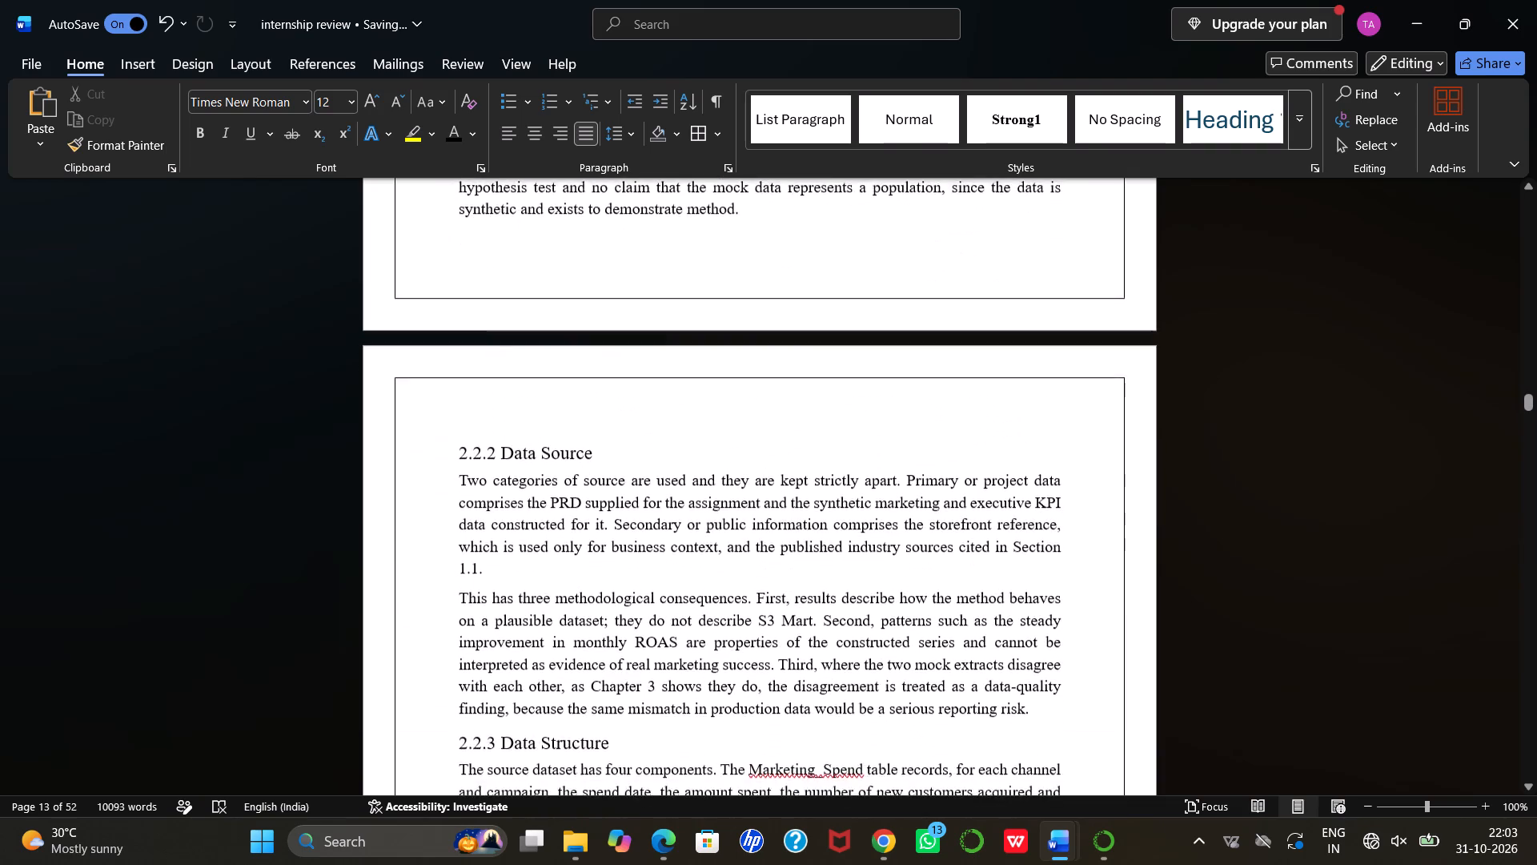
scroll(674, 437, down, 2)
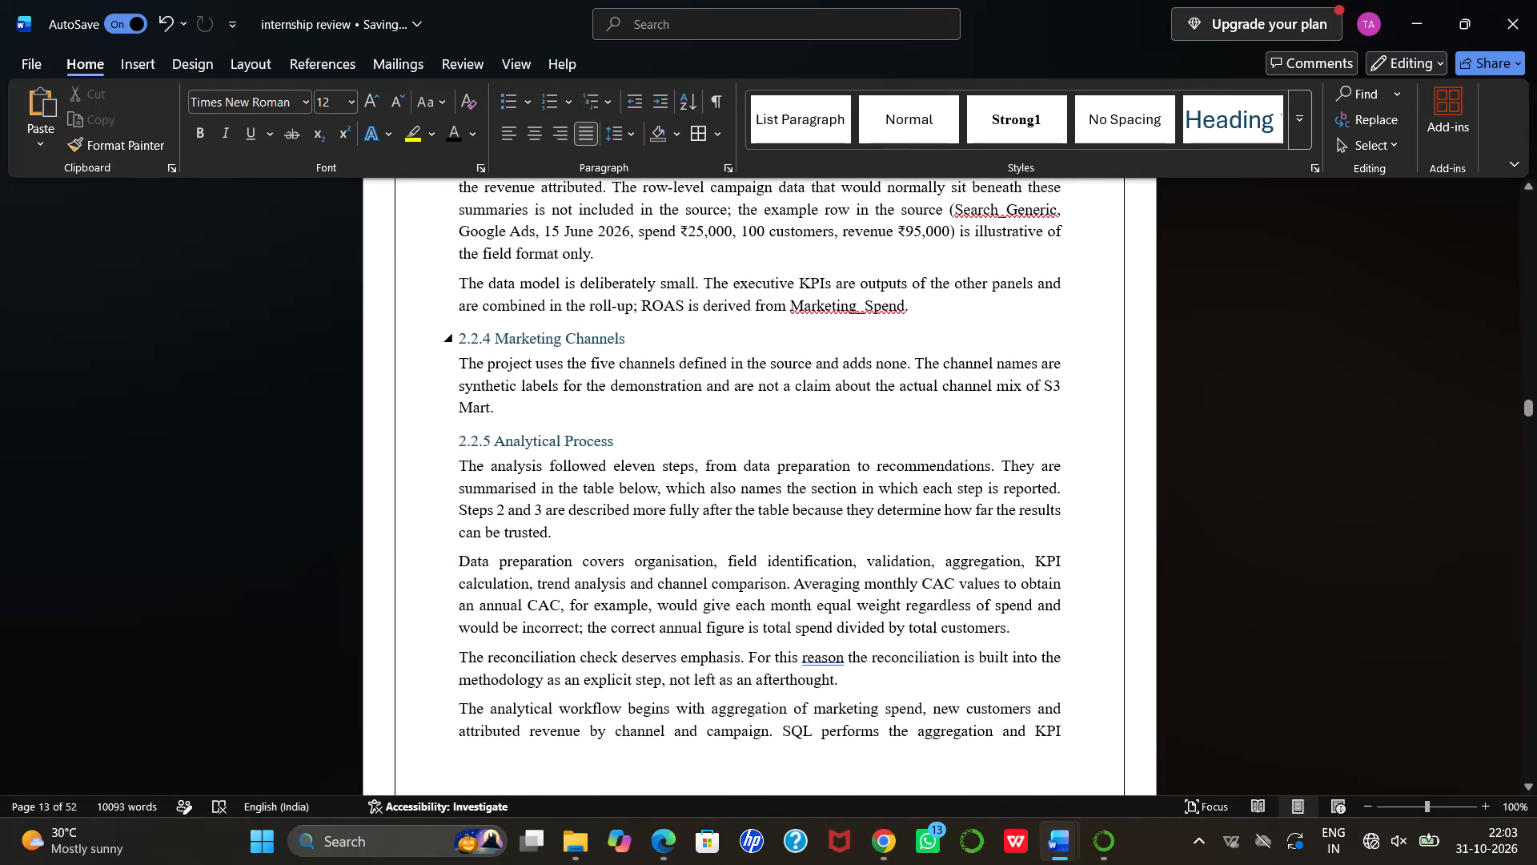
Set the "2.2.4 Marketing Channels" heading to font size 14 and black text.
click(457, 334)
drag(457, 334, 591, 338)
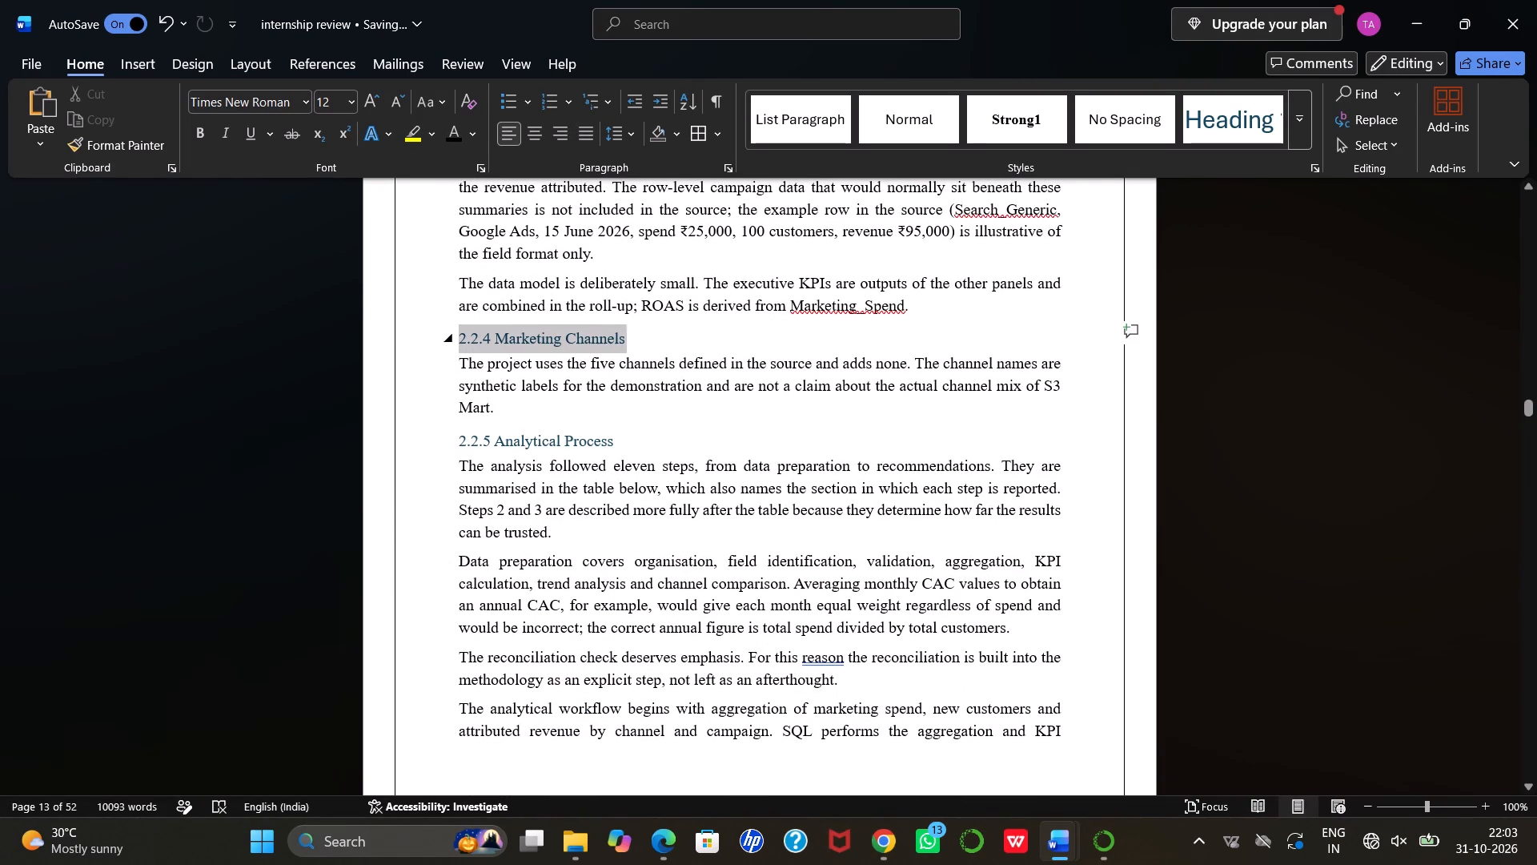
drag(591, 338, 610, 338)
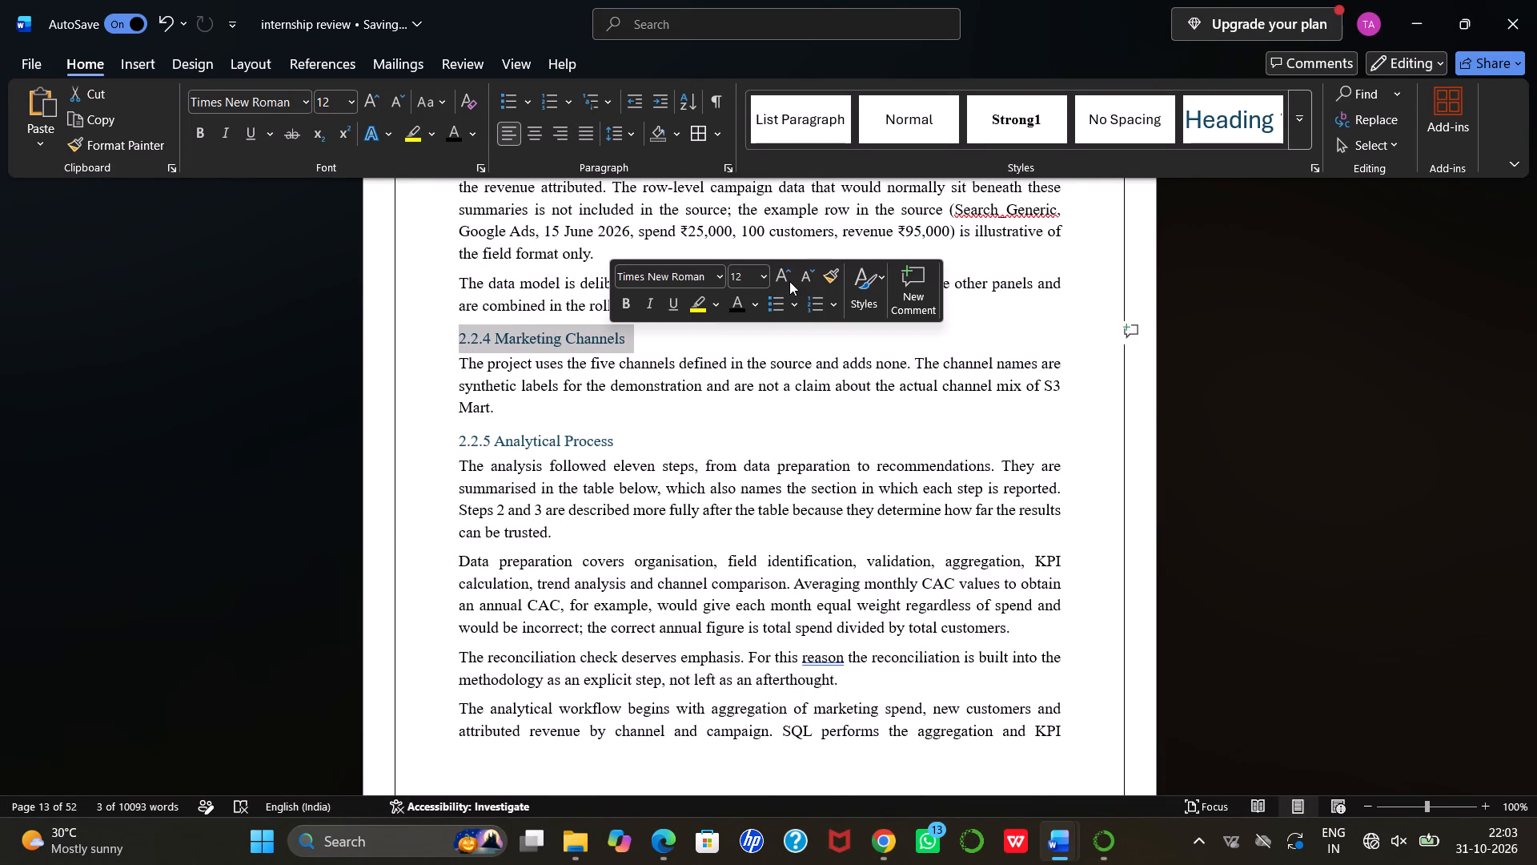
click(789, 281)
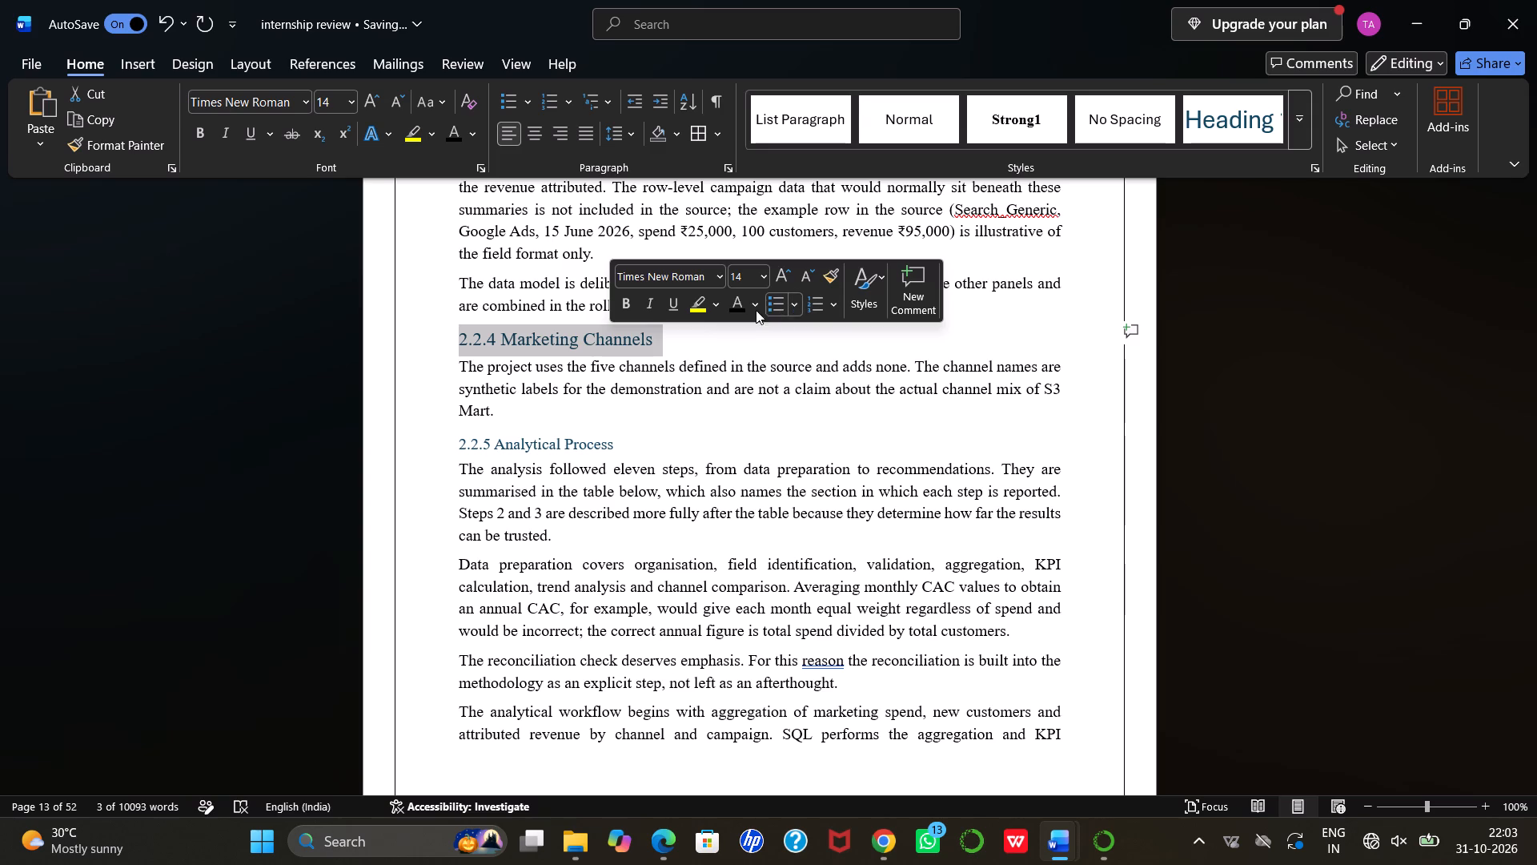
click(746, 306)
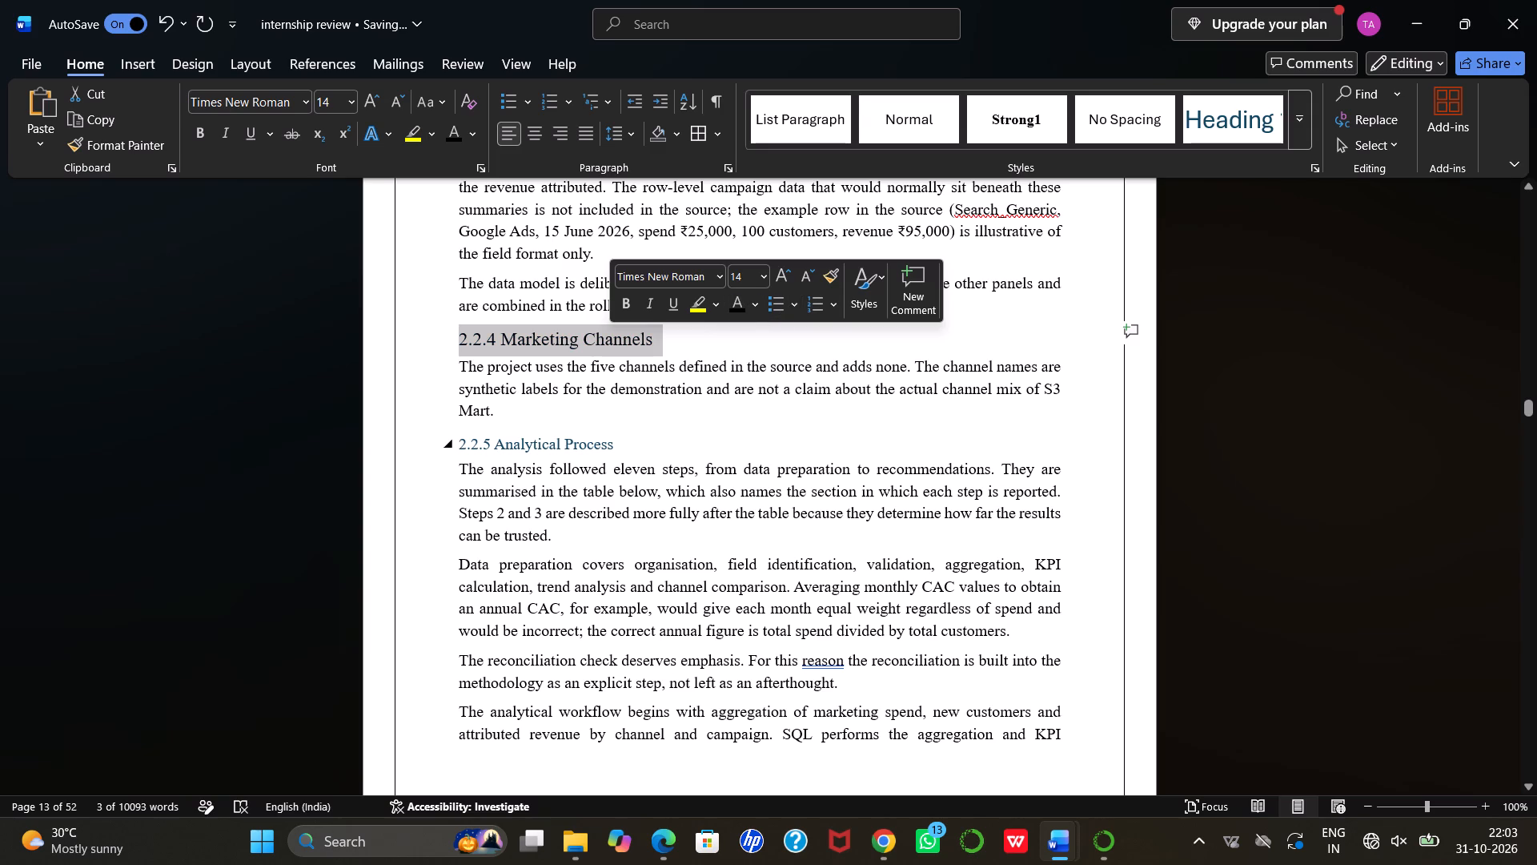
Set the "2.2.5 Analytical Process" heading to font size 14 and black text.
drag(459, 445, 588, 449)
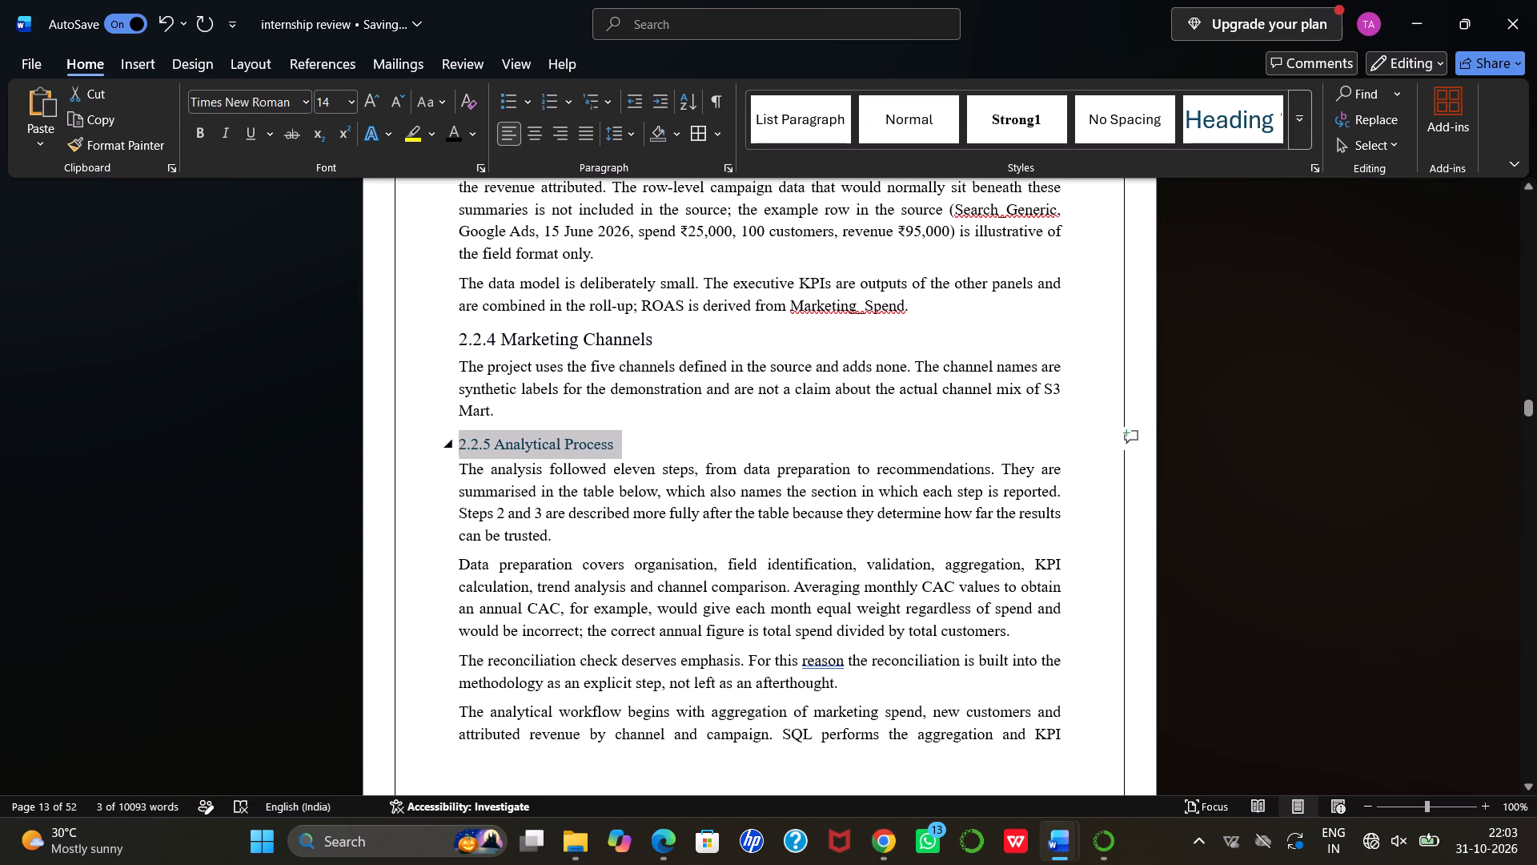
drag(588, 449, 591, 450)
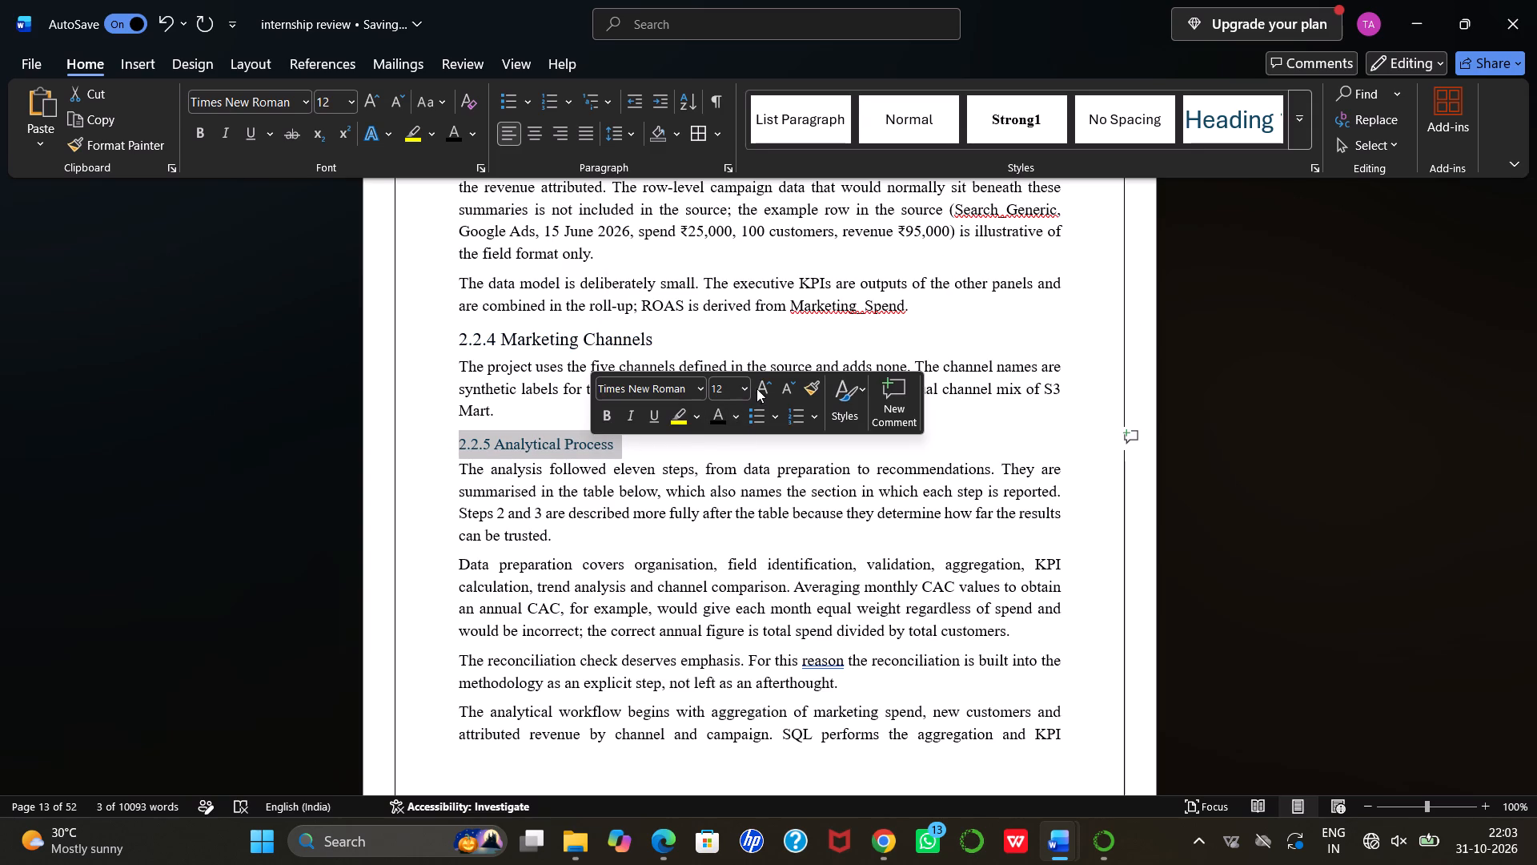
click(756, 388)
click(729, 418)
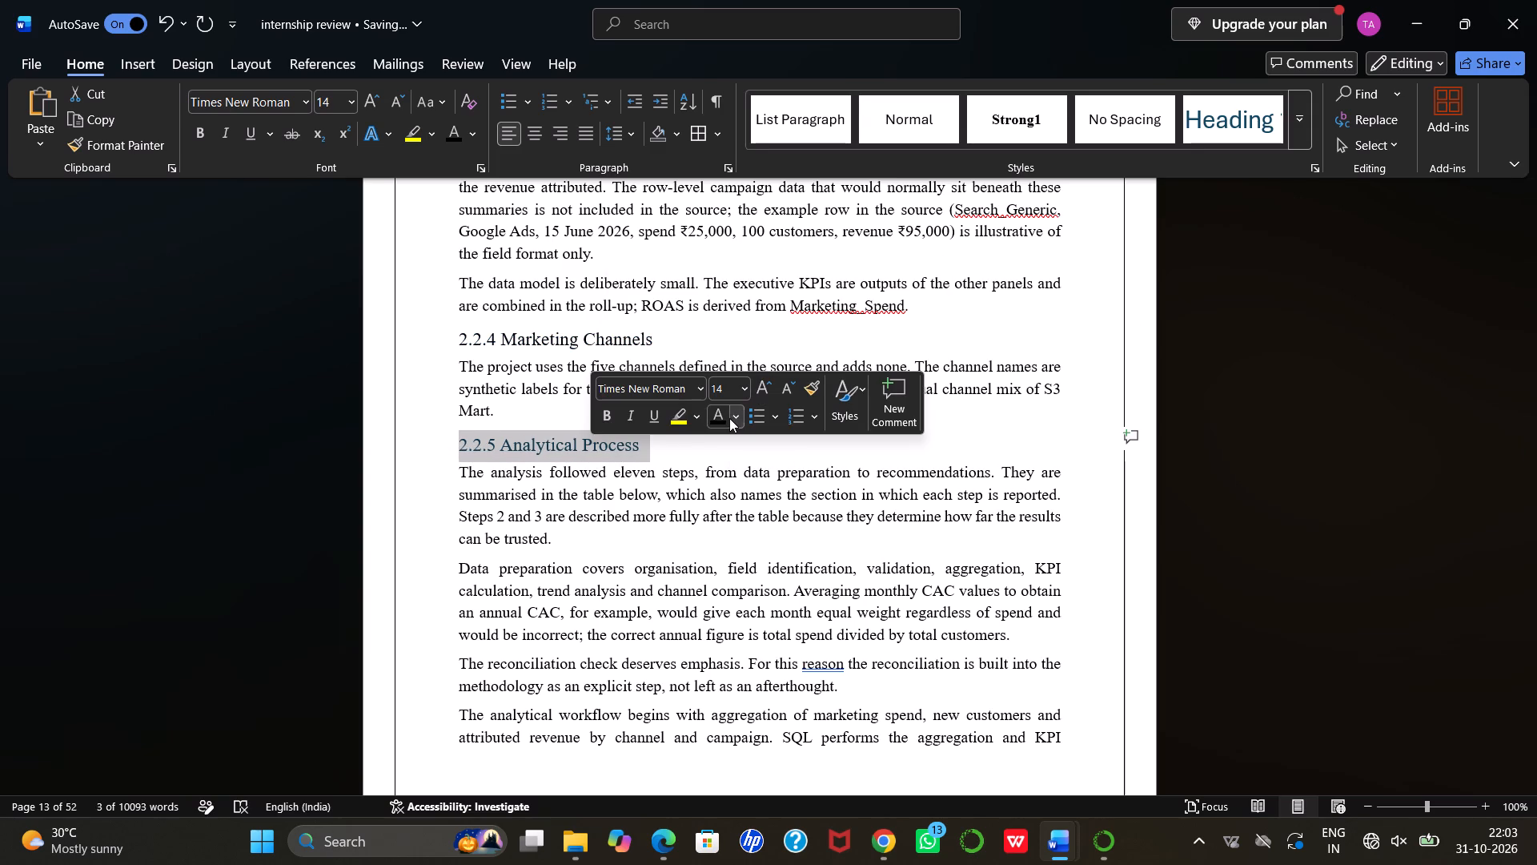
click(716, 417)
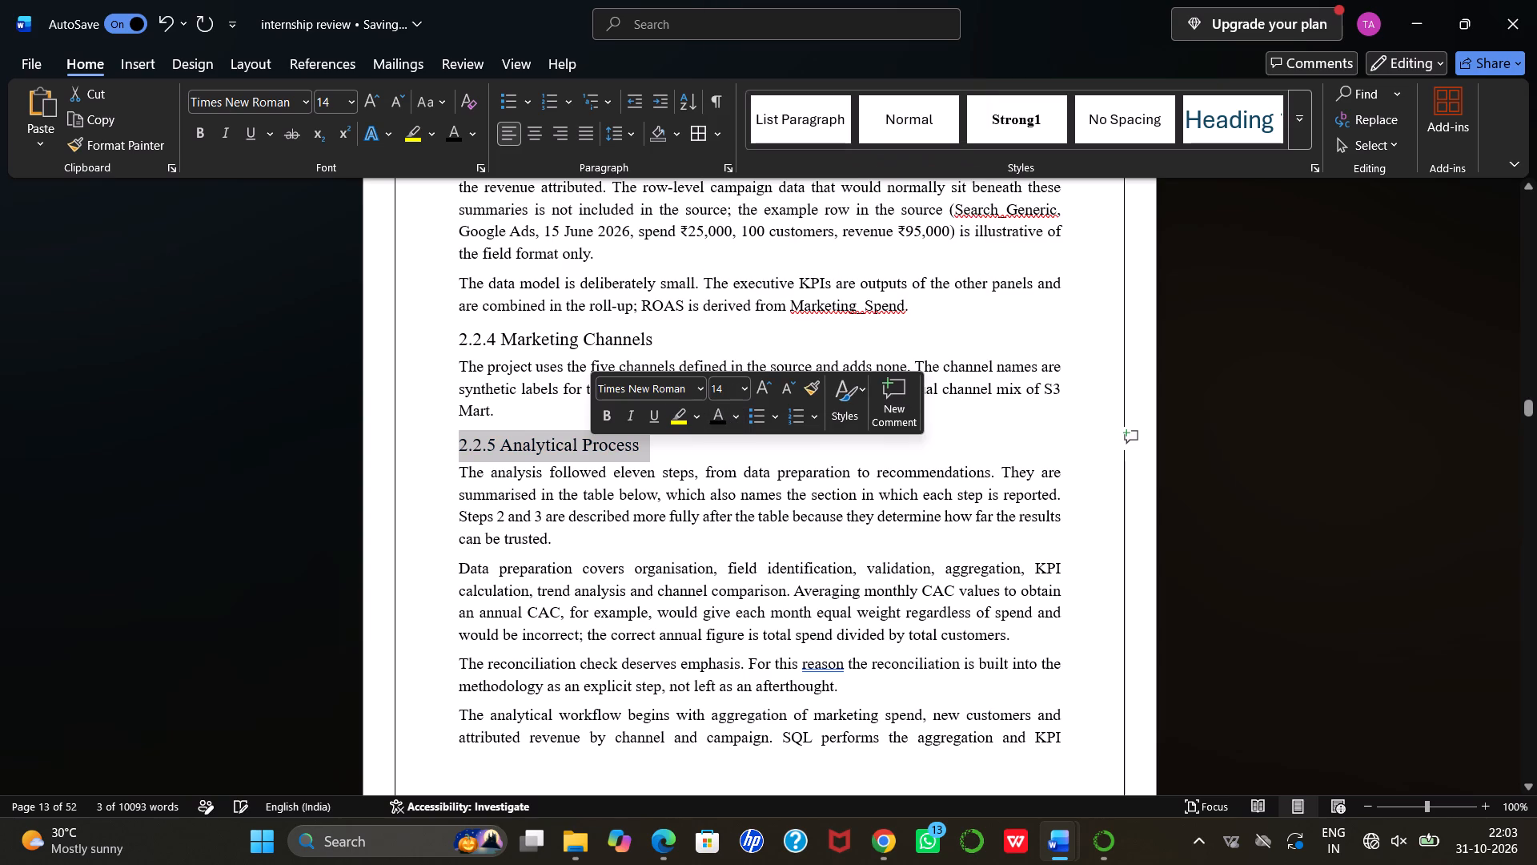
Renumber the "Analytical Process" heading as 2.5 by removing the leading "2." from its section number.
scroll(630, 491, down, 4)
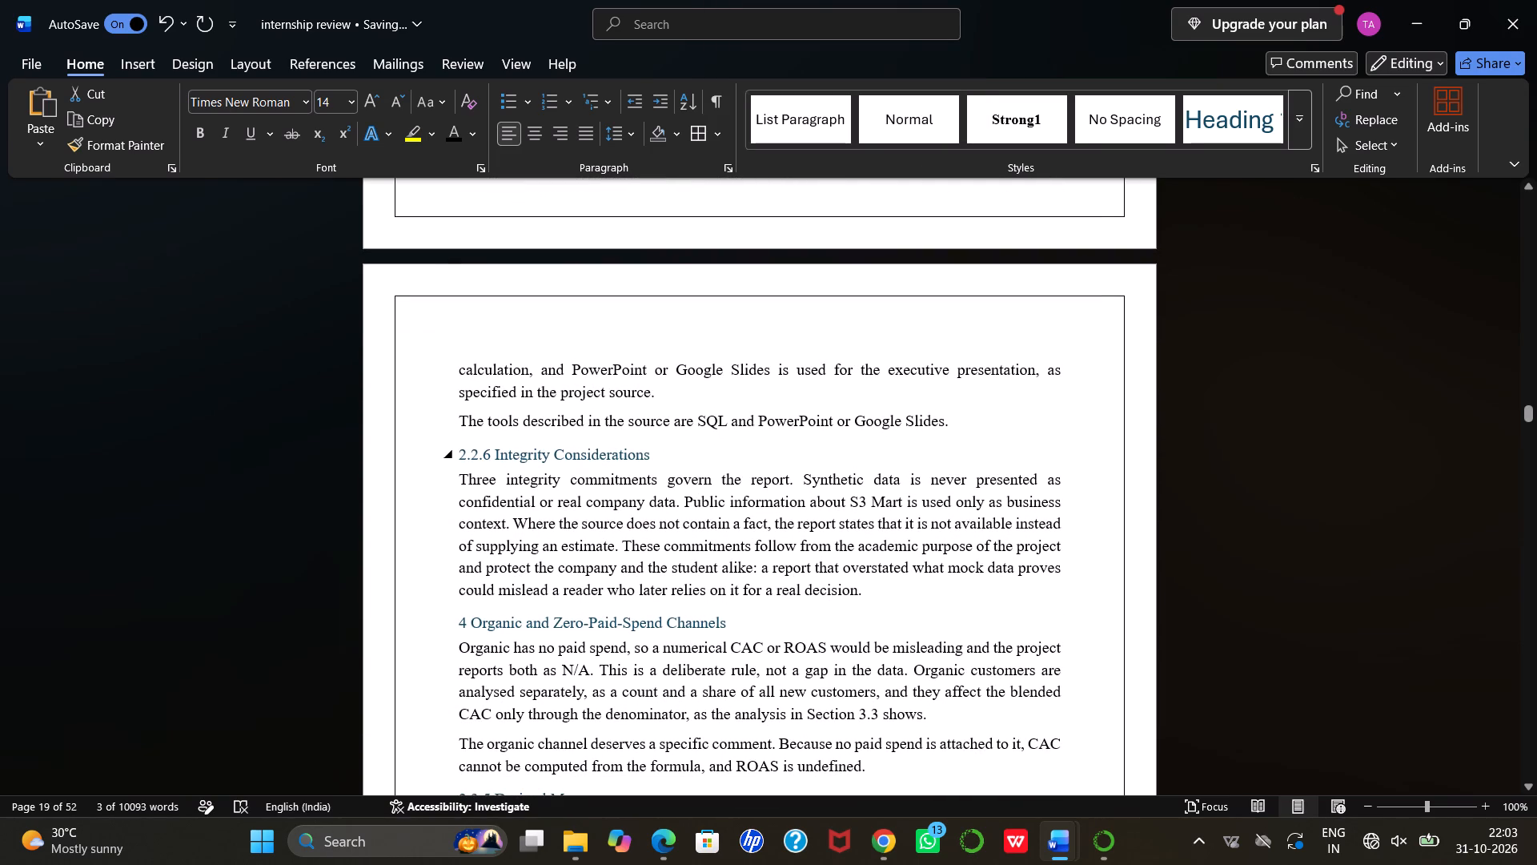
scroll(549, 463, up, 3)
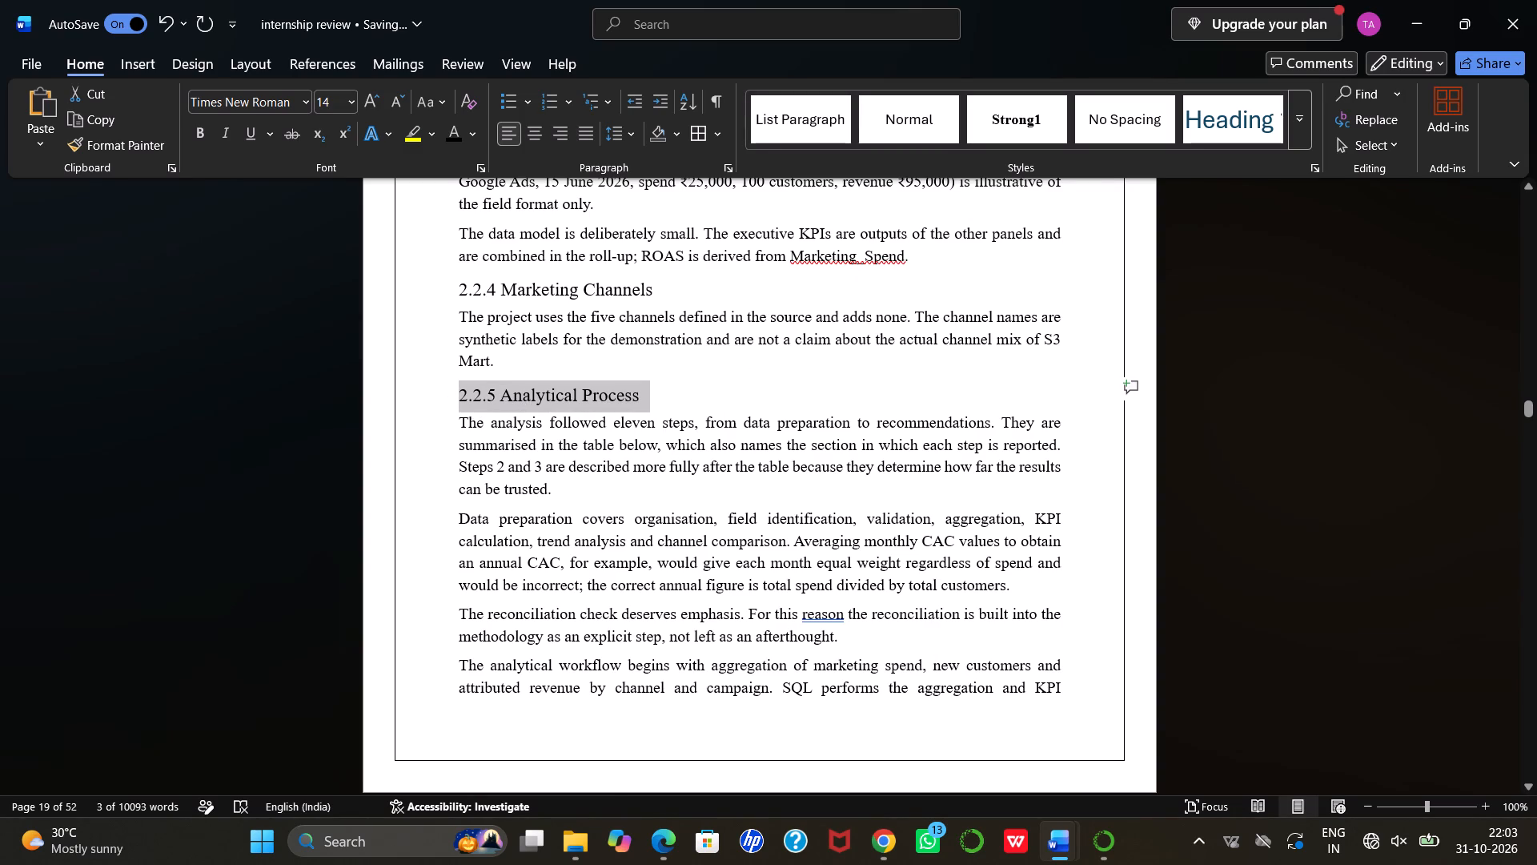
click(472, 391)
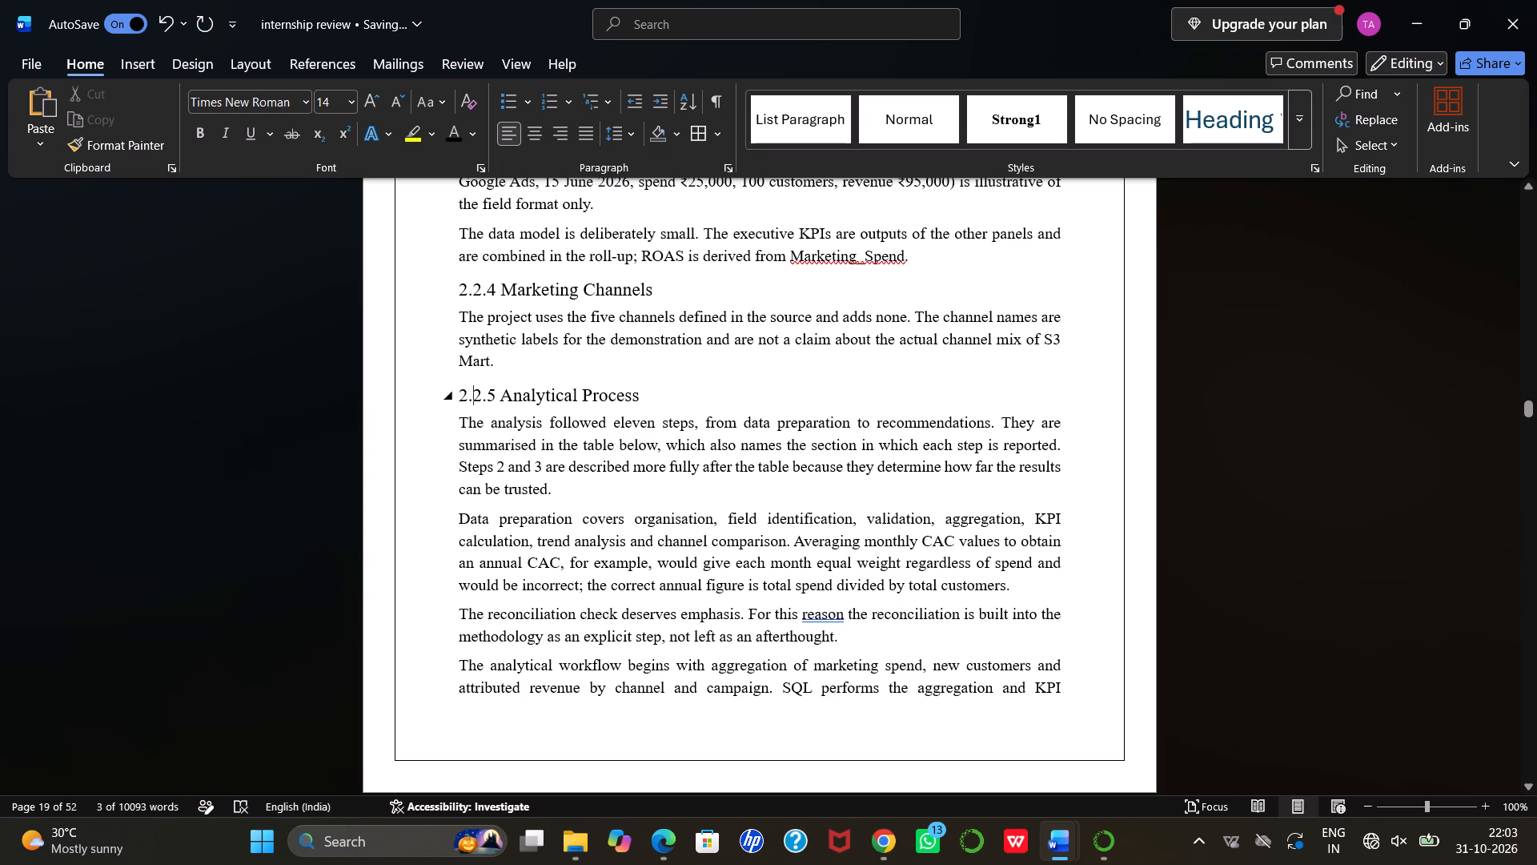
key(BackSpace)
key(BackSpace)
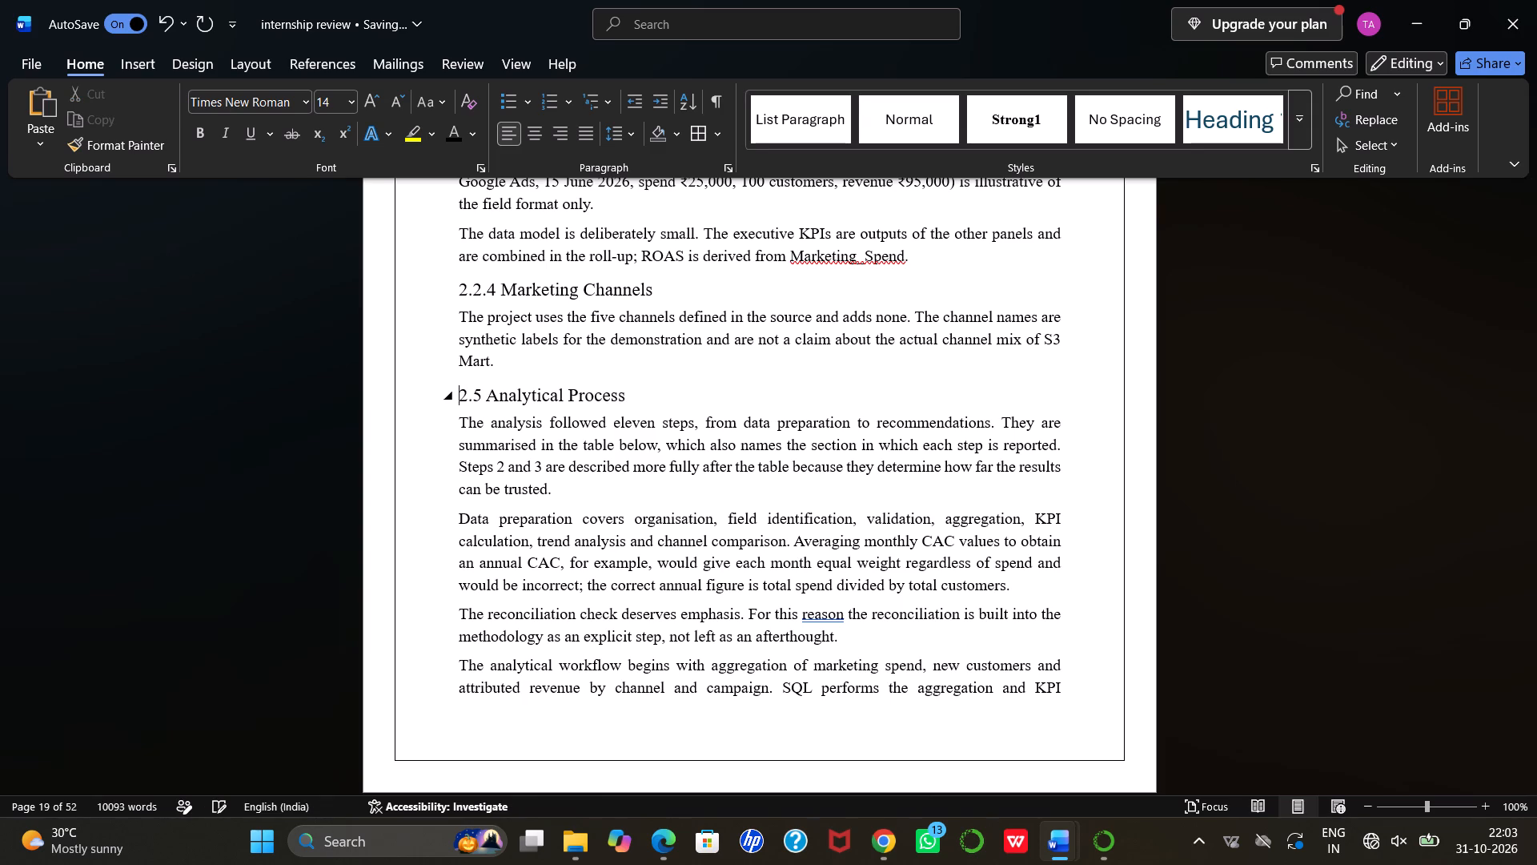
Renumber the "Marketing Channels" heading as 2.4 by removing the leading "2." from its section number.
click(470, 296)
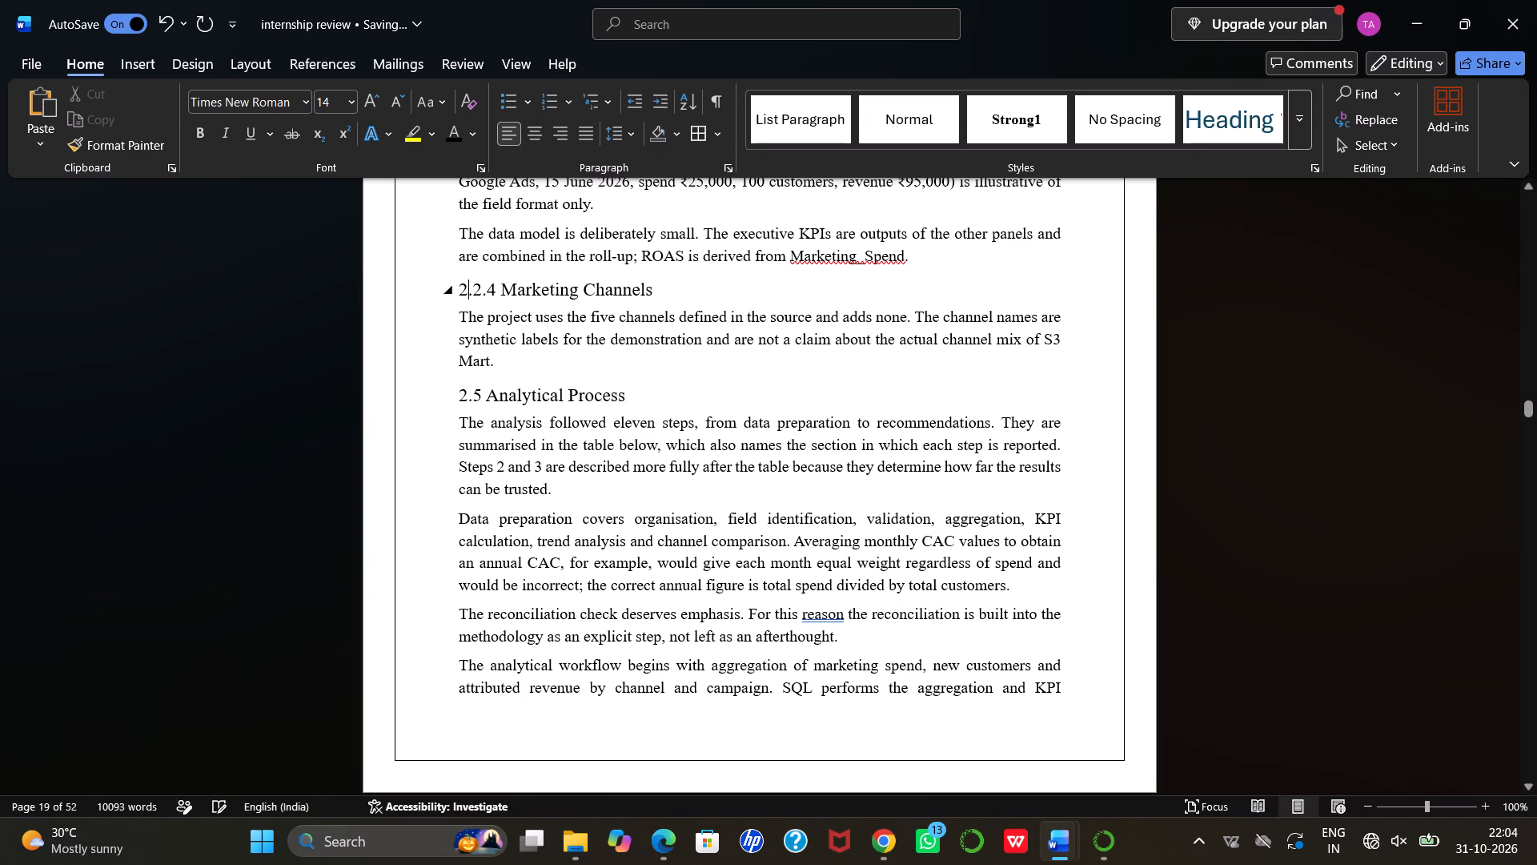
click(475, 294)
key(BackSpace)
key(BackSpace)
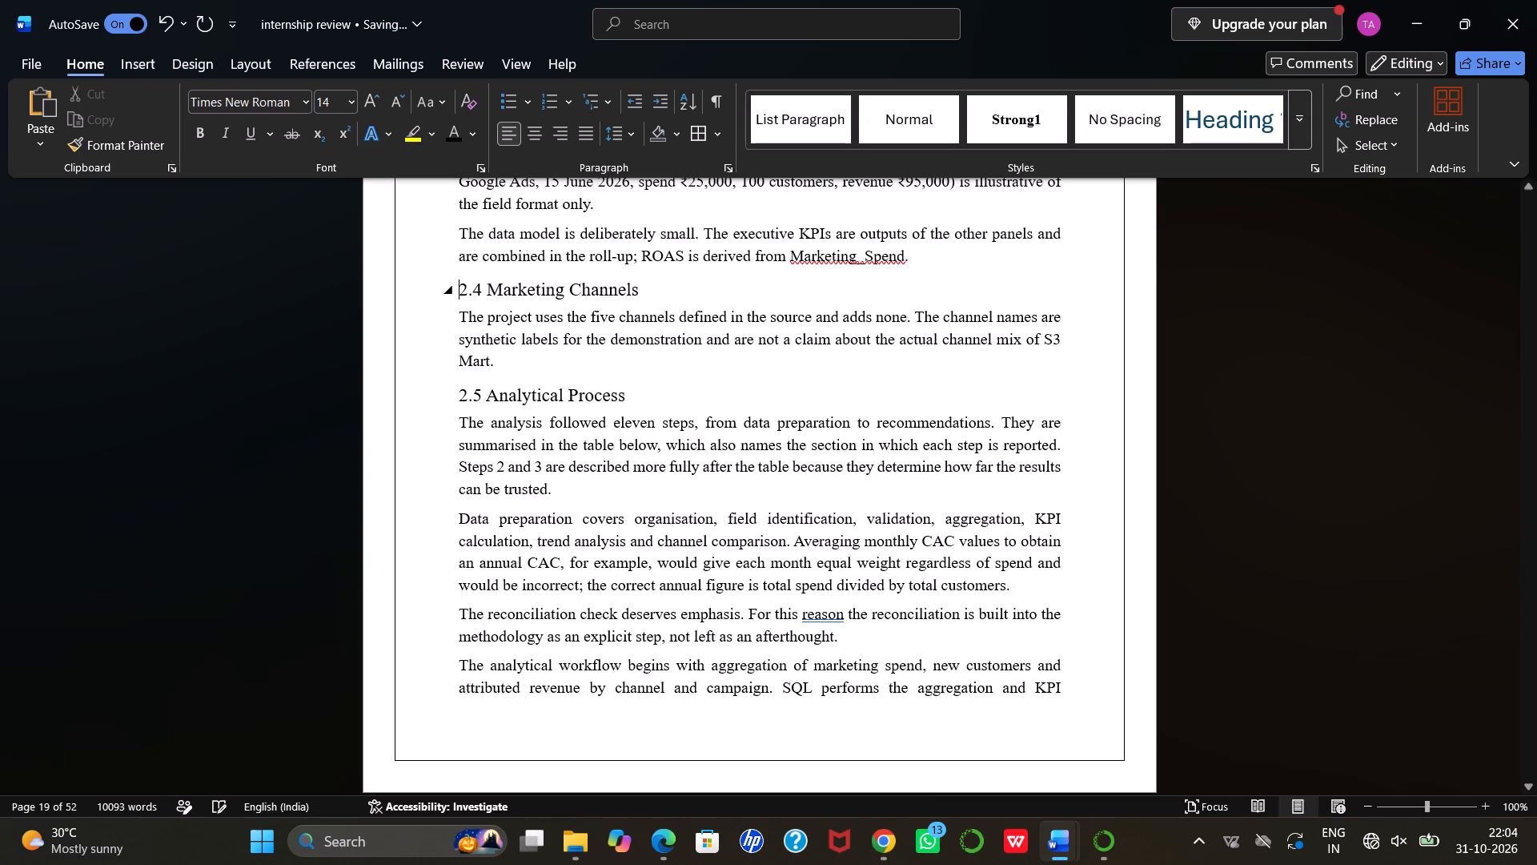
Renumber the "Data Structure" heading as 2.3 by removing the leading "2." from its section number.
scroll(512, 276, up, 2)
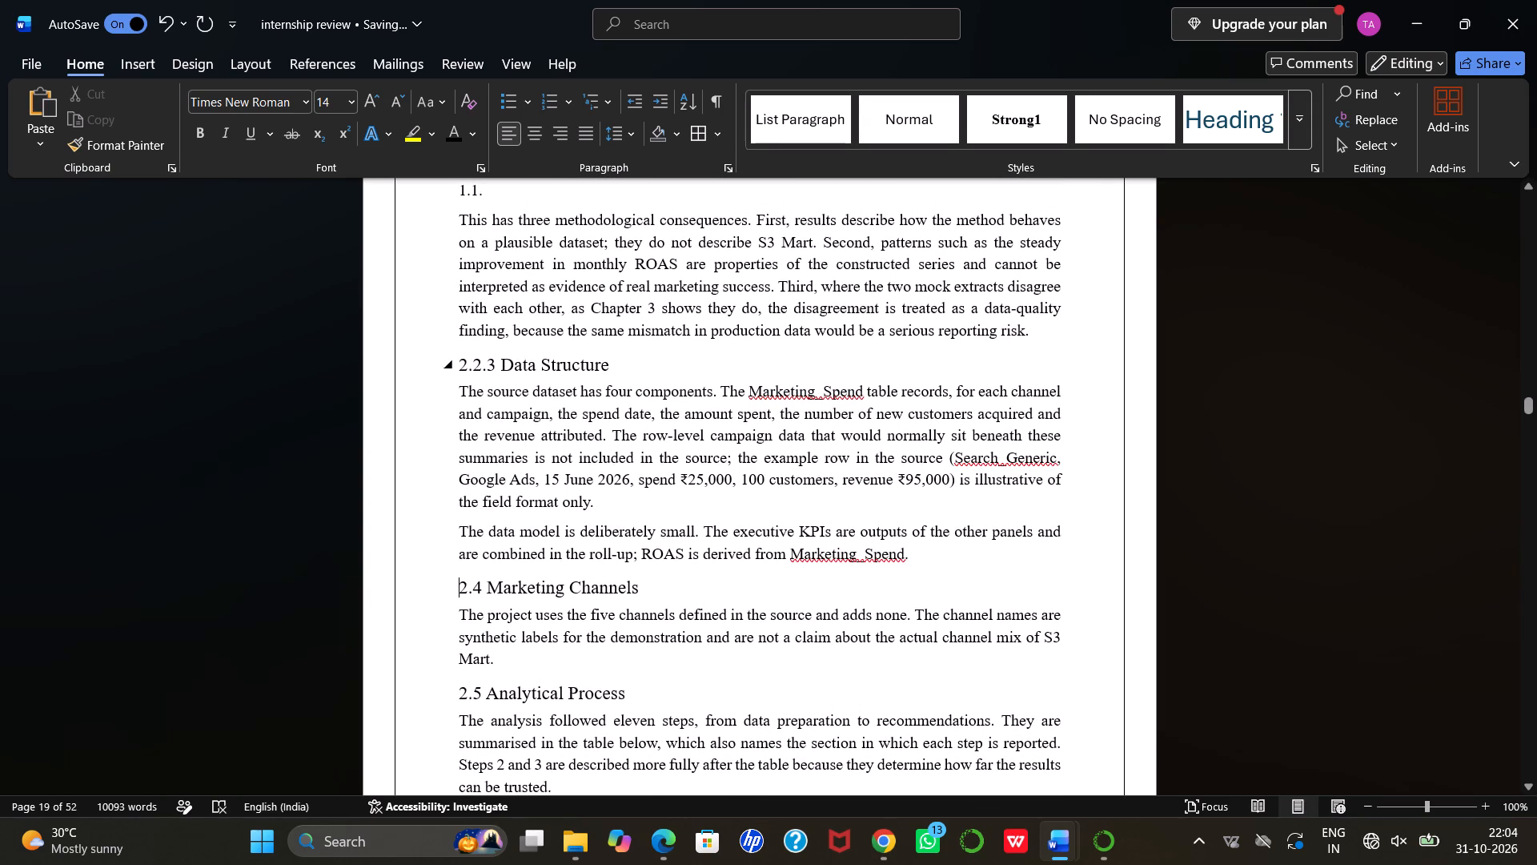
click(472, 369)
key(BackSpace)
key(BackSpace)
Renumber the "Data Source" heading as 2.2 by removing the leading "2." from its section number.
scroll(487, 362, up, 1)
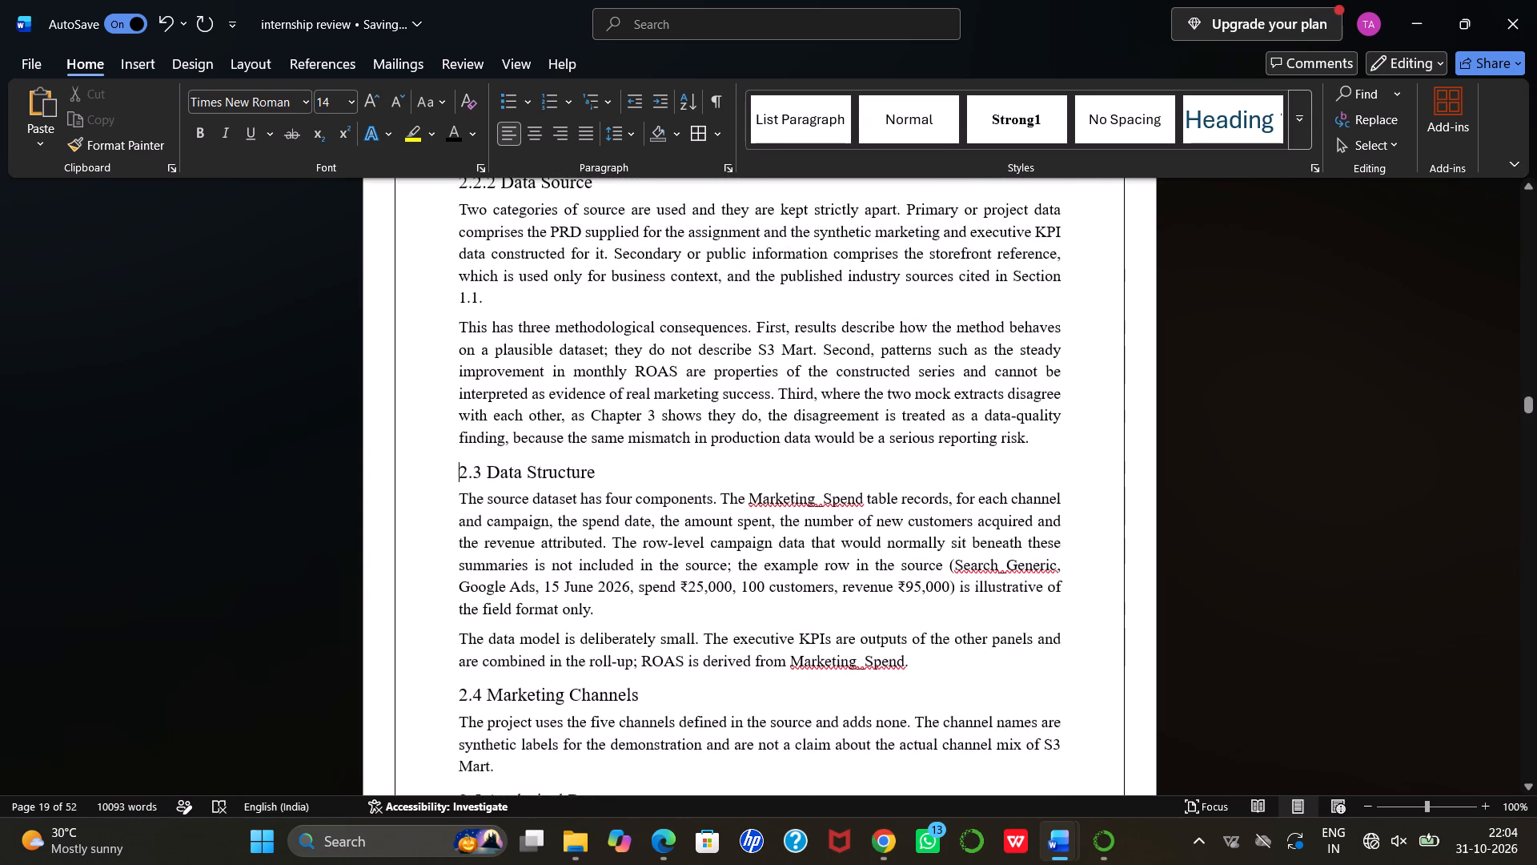
scroll(487, 362, up, 2)
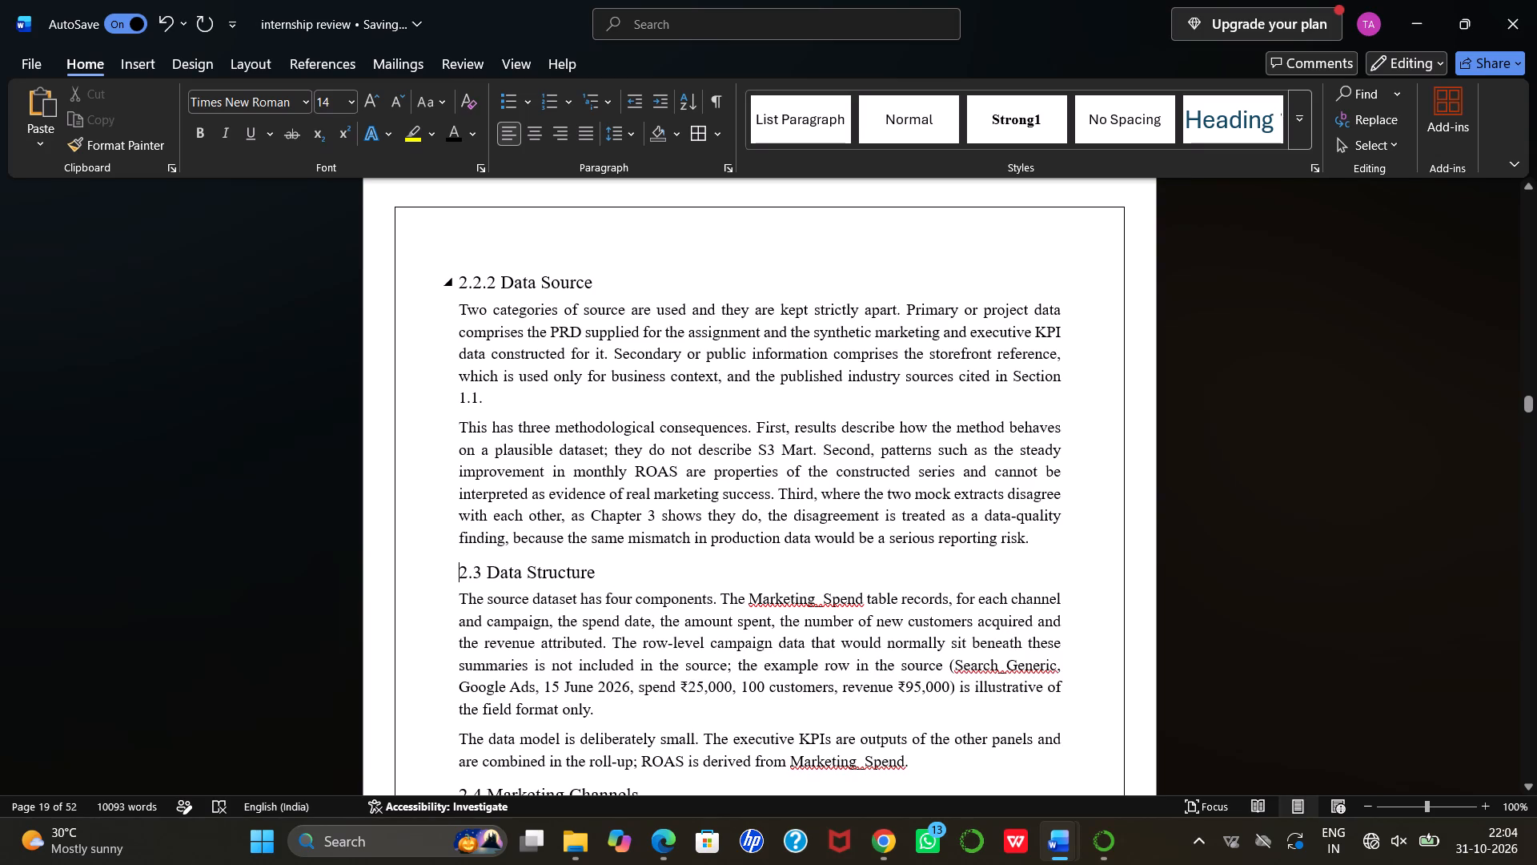
click(468, 282)
click(470, 287)
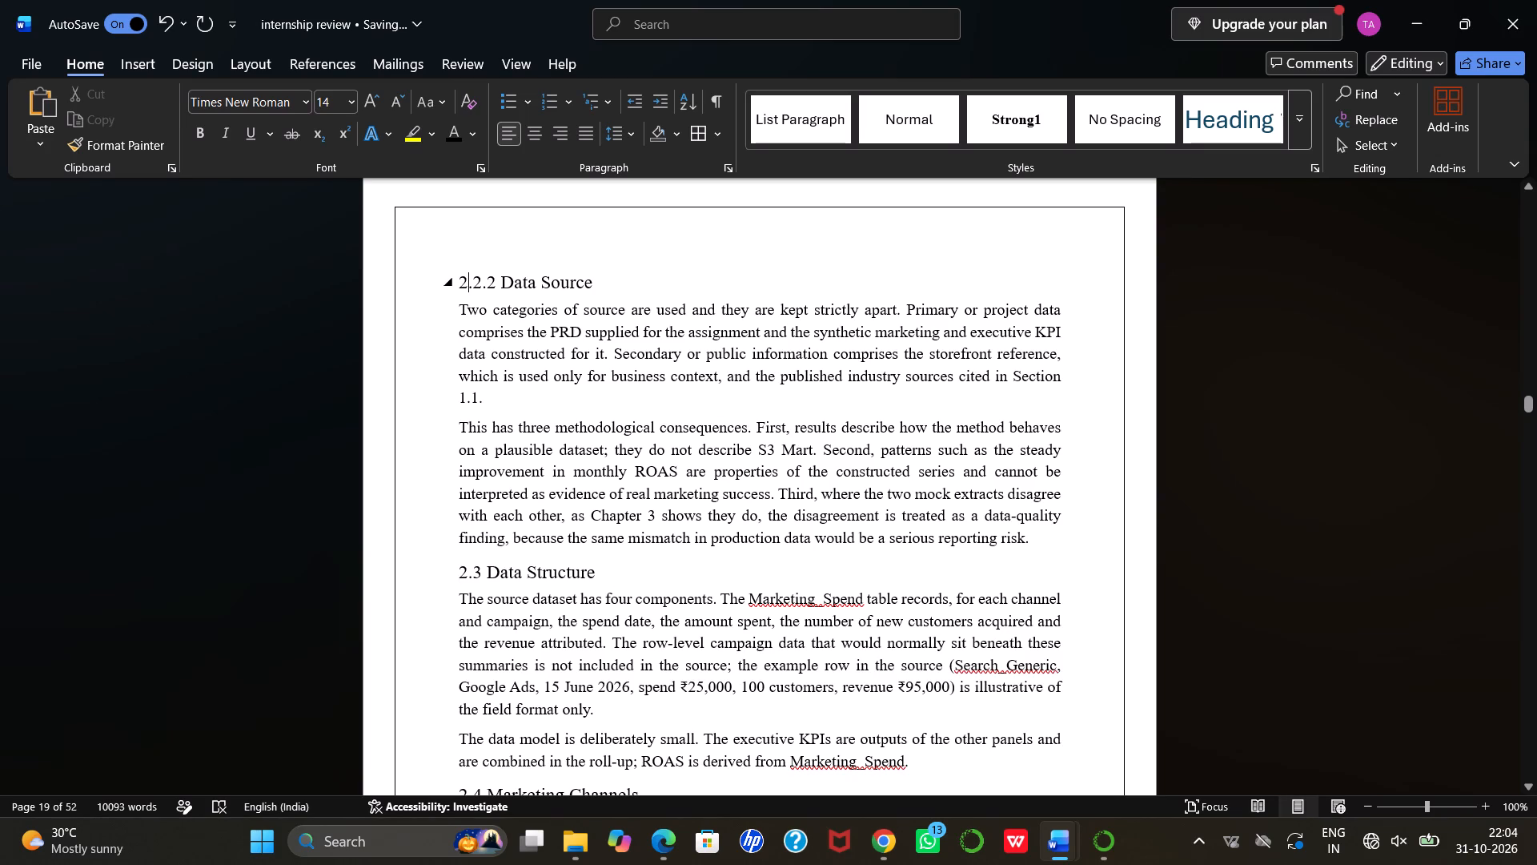
click(470, 284)
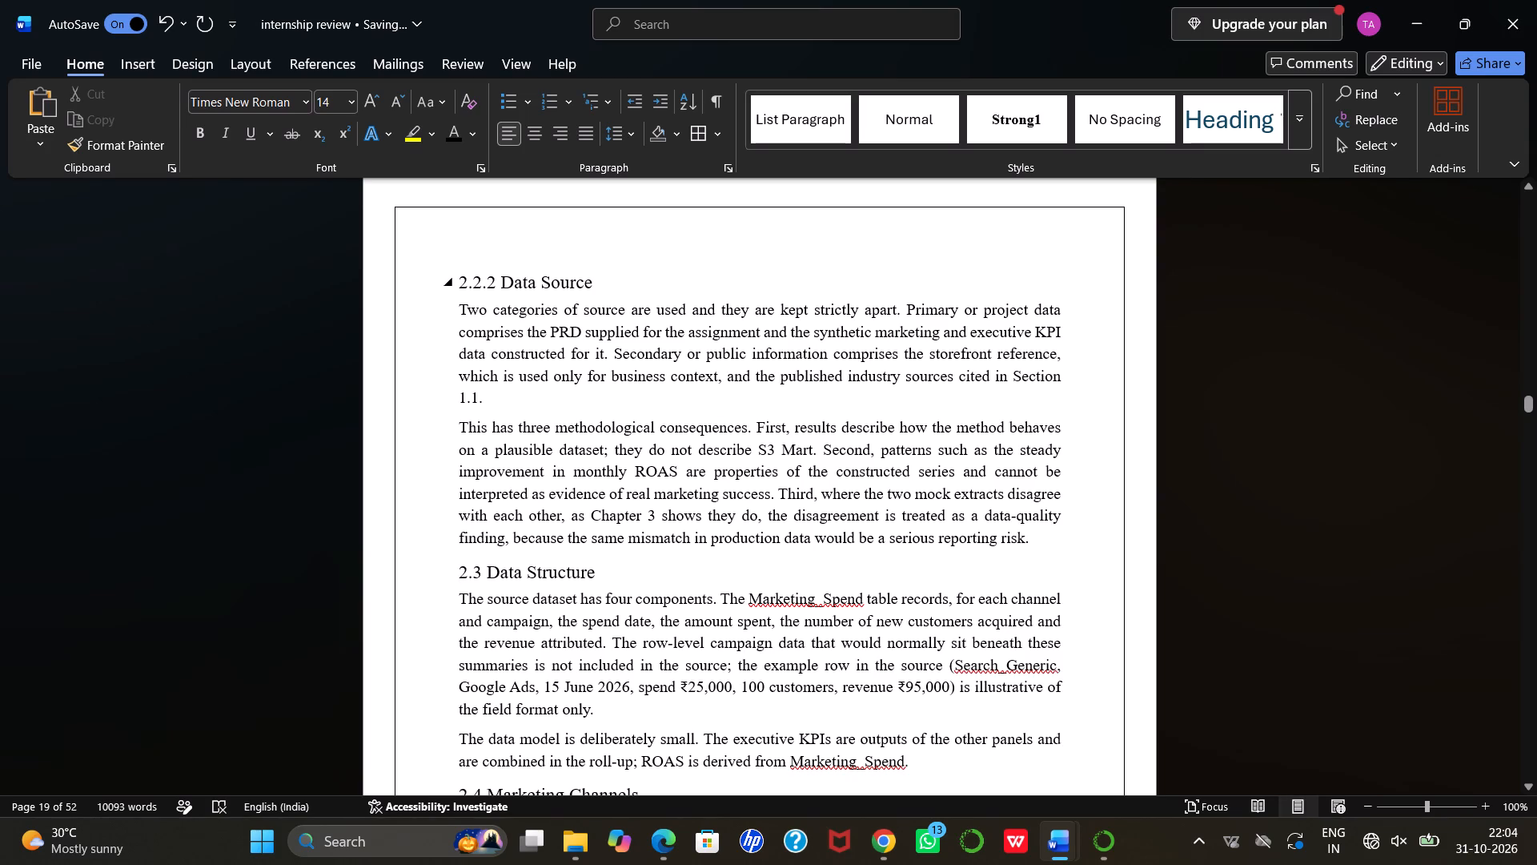
click(471, 284)
key(BackSpace)
key(BackSpace)
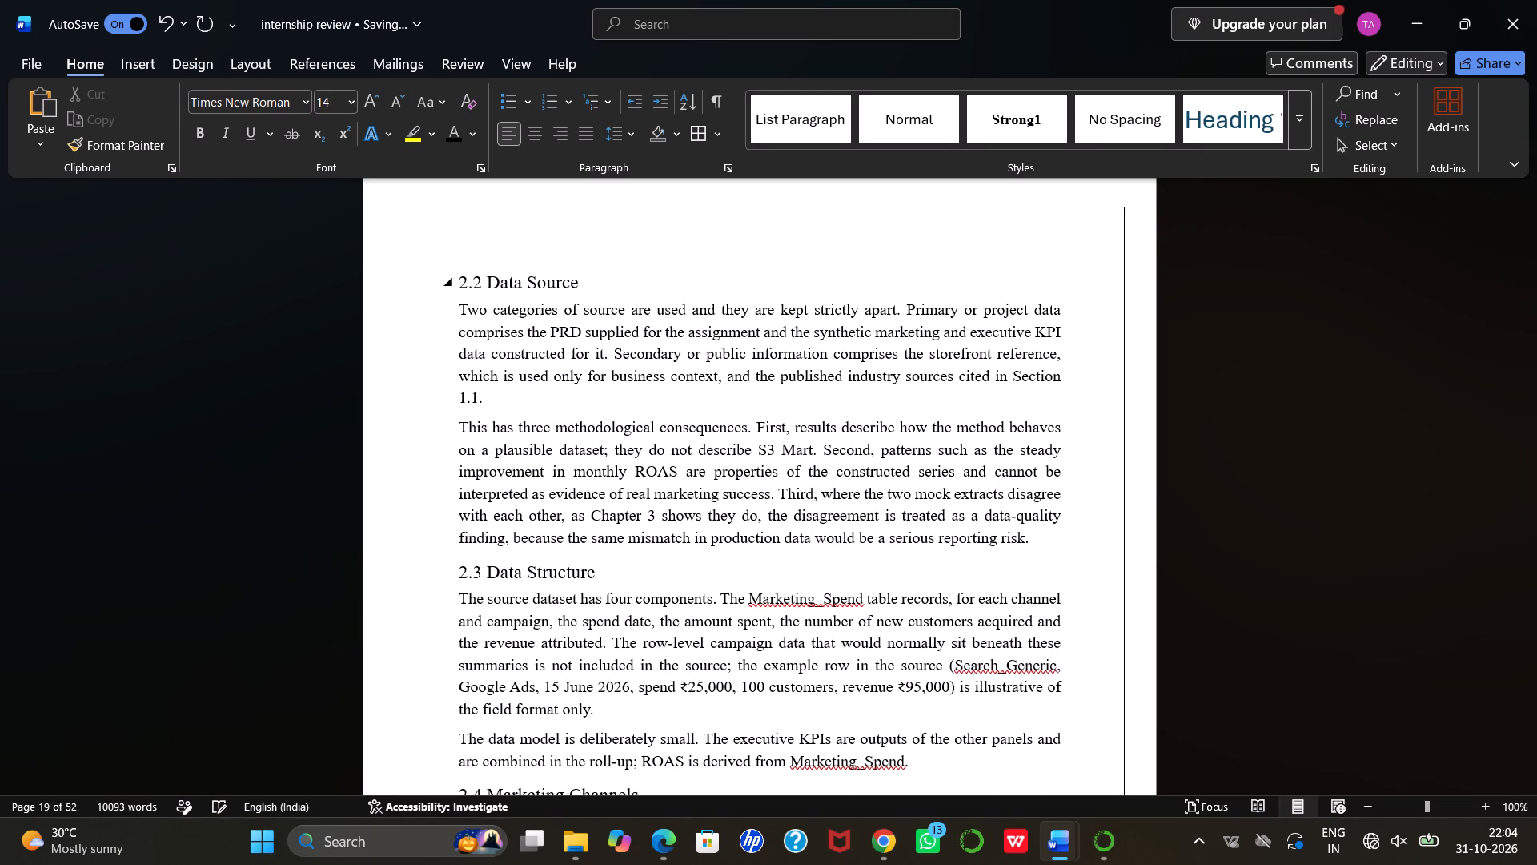
Renumber the "Research Design" heading as 2.1 by removing the leading "2." from its section number.
scroll(529, 280, up, 3)
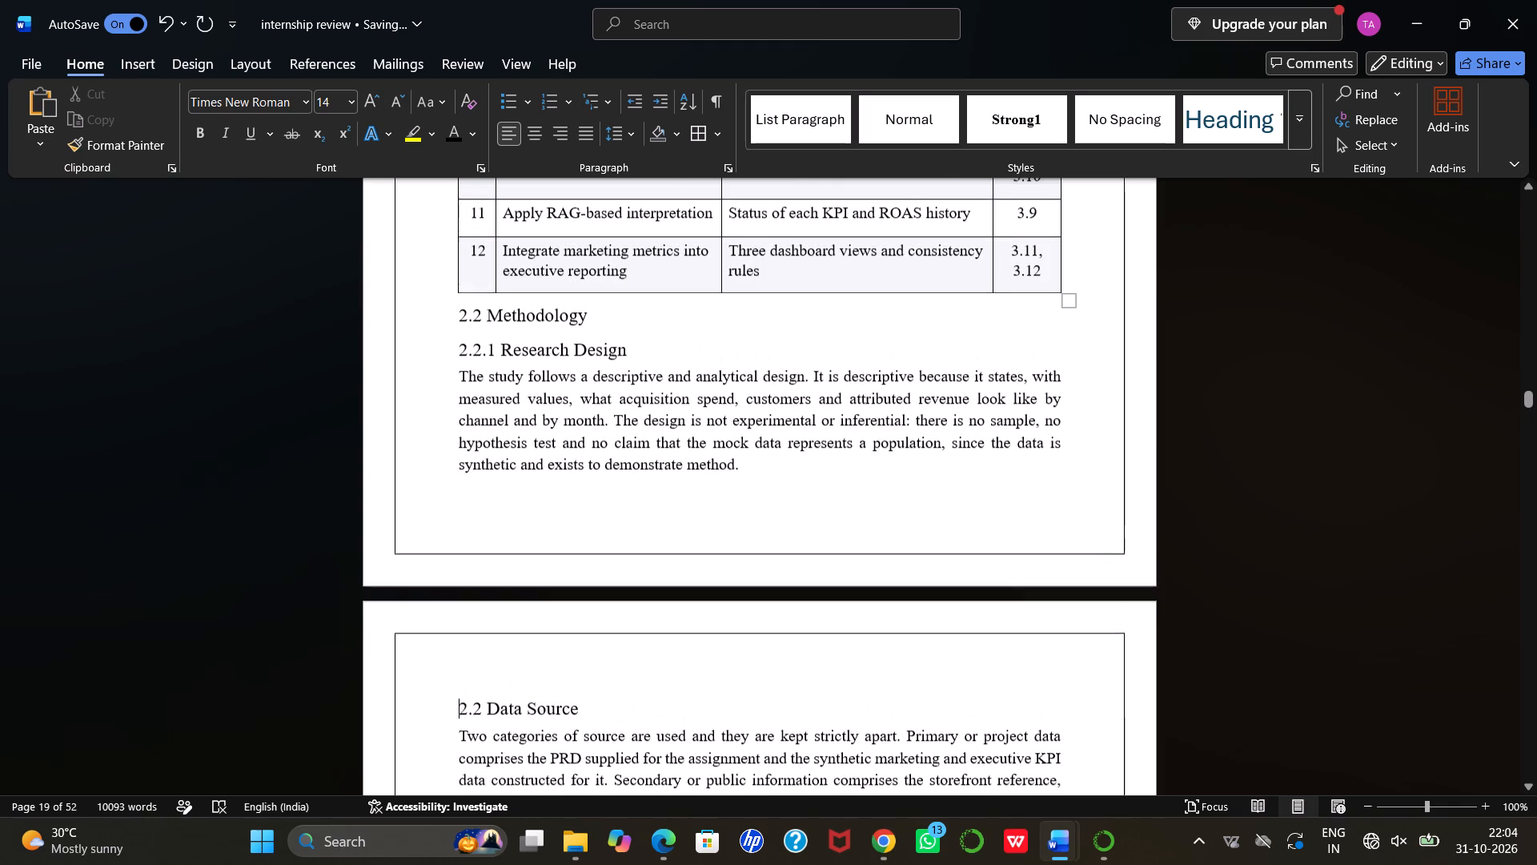
scroll(529, 280, up, 1)
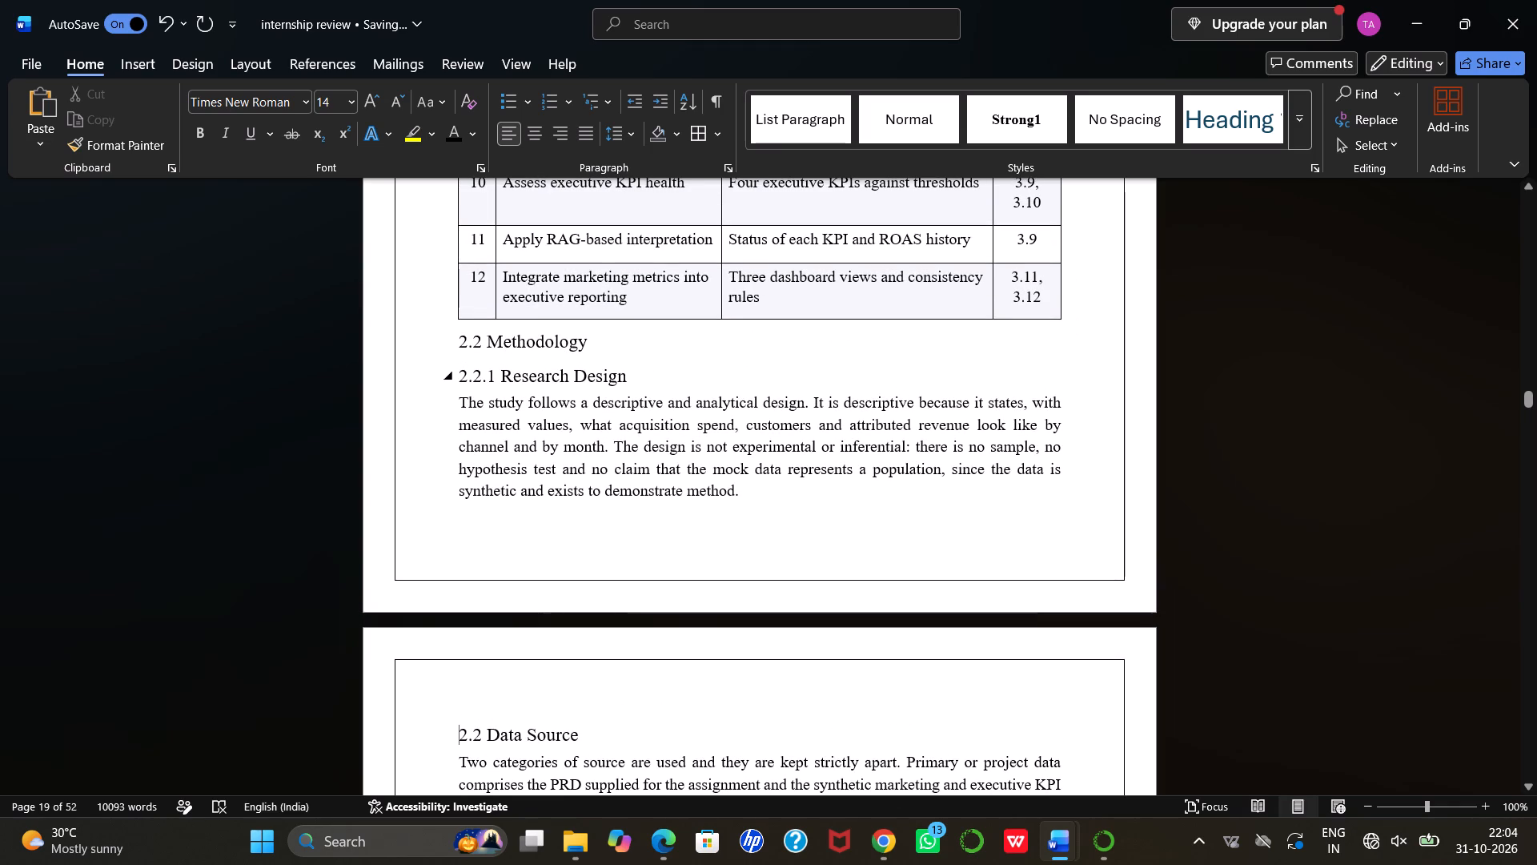
click(471, 377)
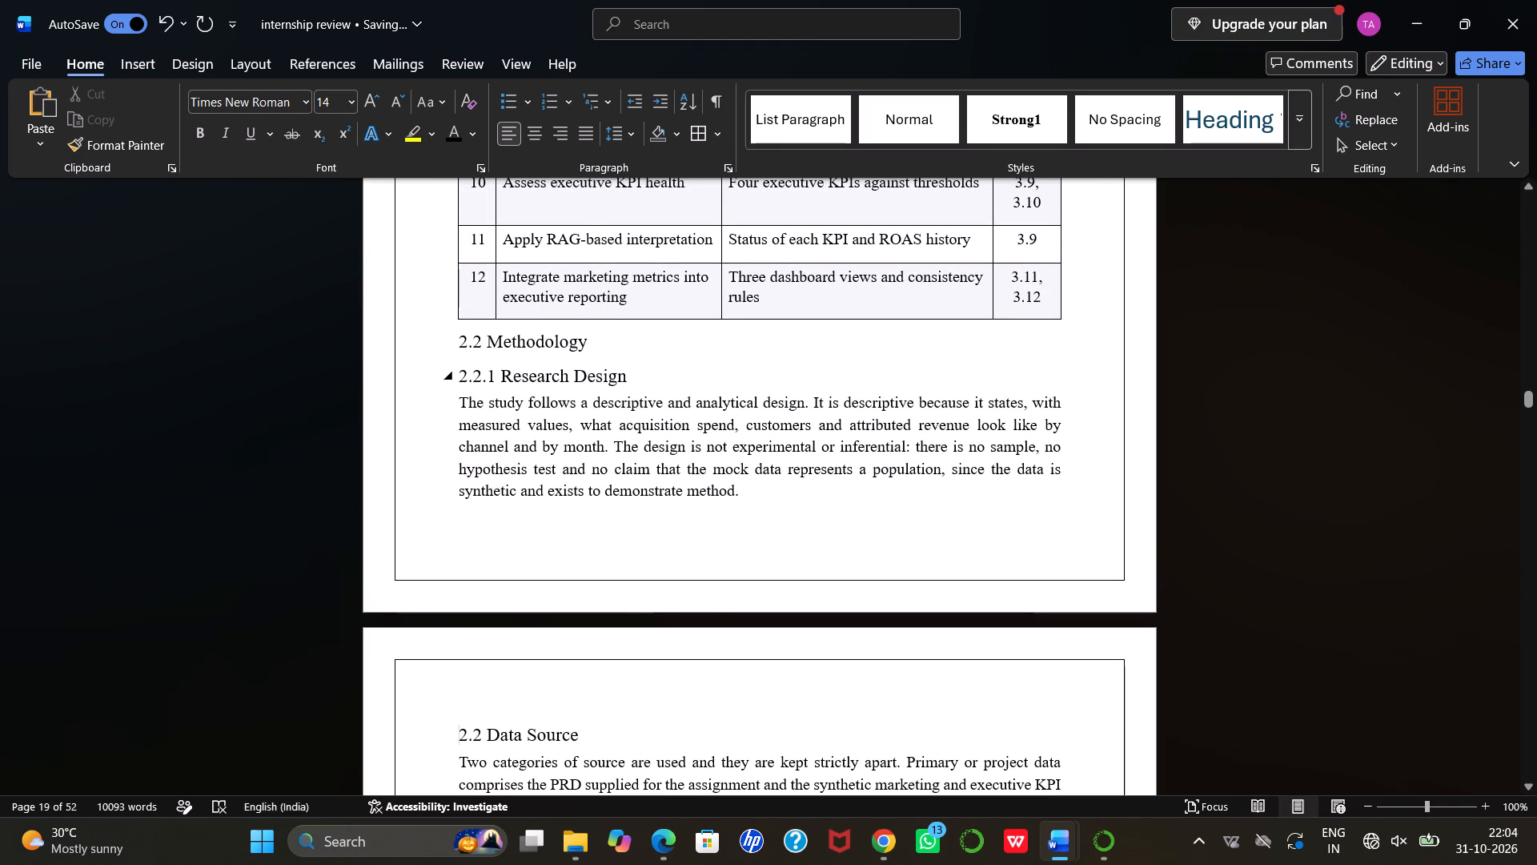
key(BackSpace)
key(BackSpace)
Review the headings and section numbering across chapters 1 and 2, from Major Industry Players to Analytical Process.
scroll(519, 380, up, 5)
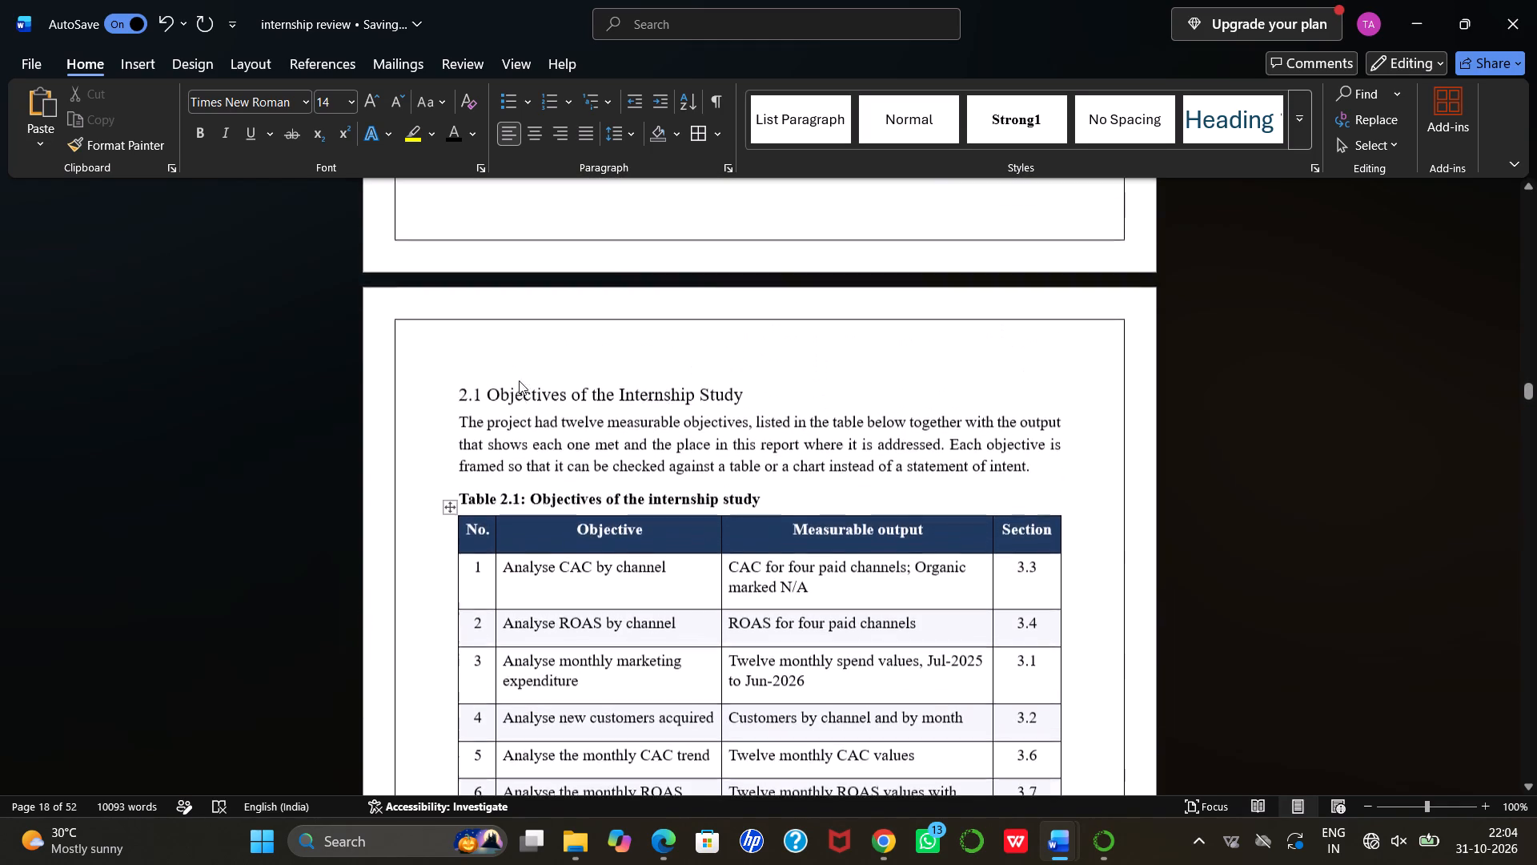
scroll(519, 380, up, 7)
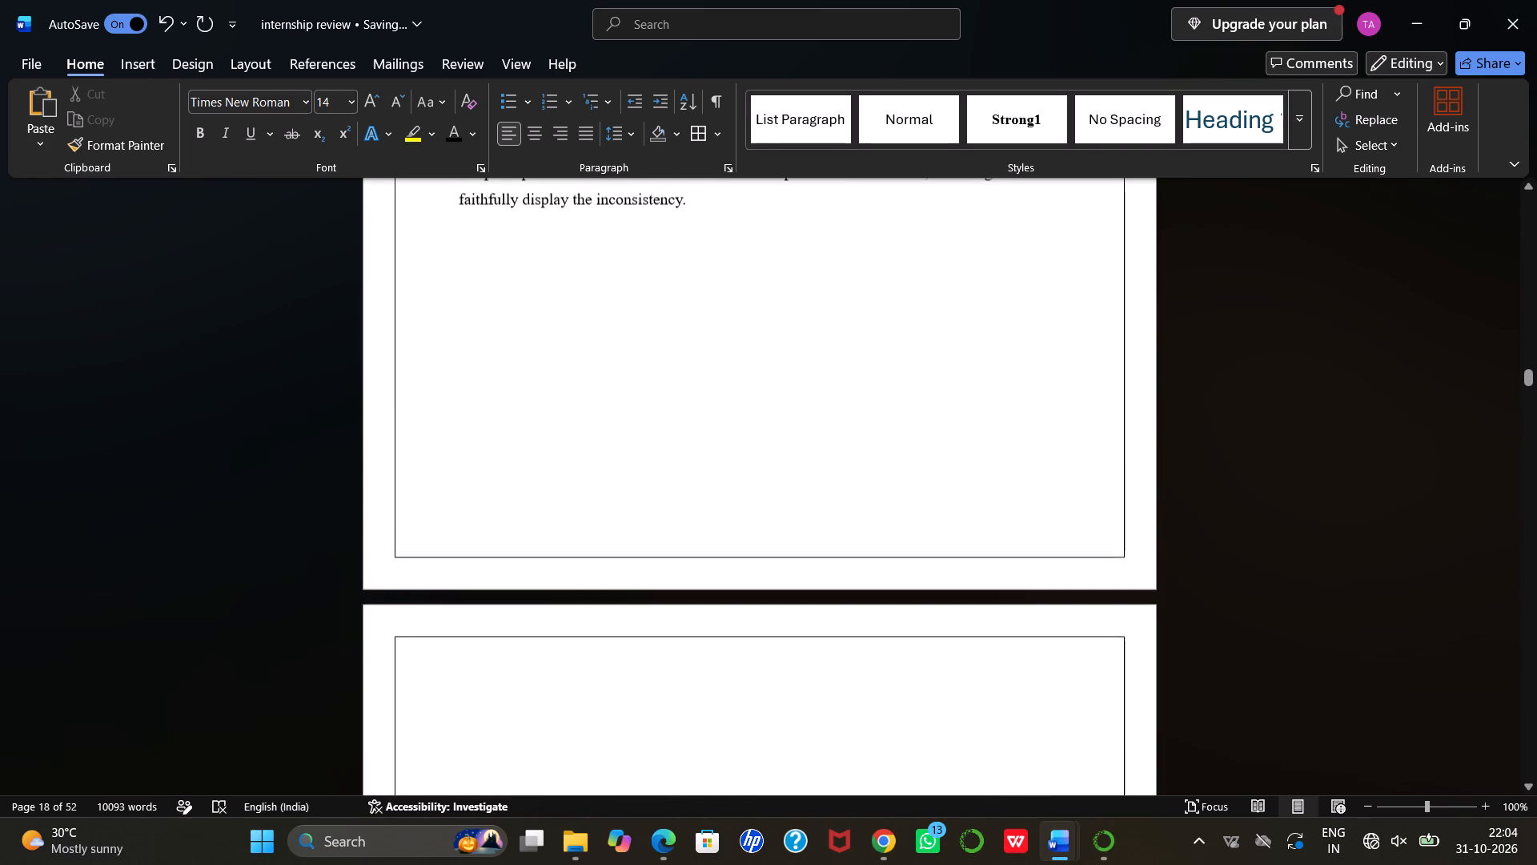
scroll(519, 380, up, 6)
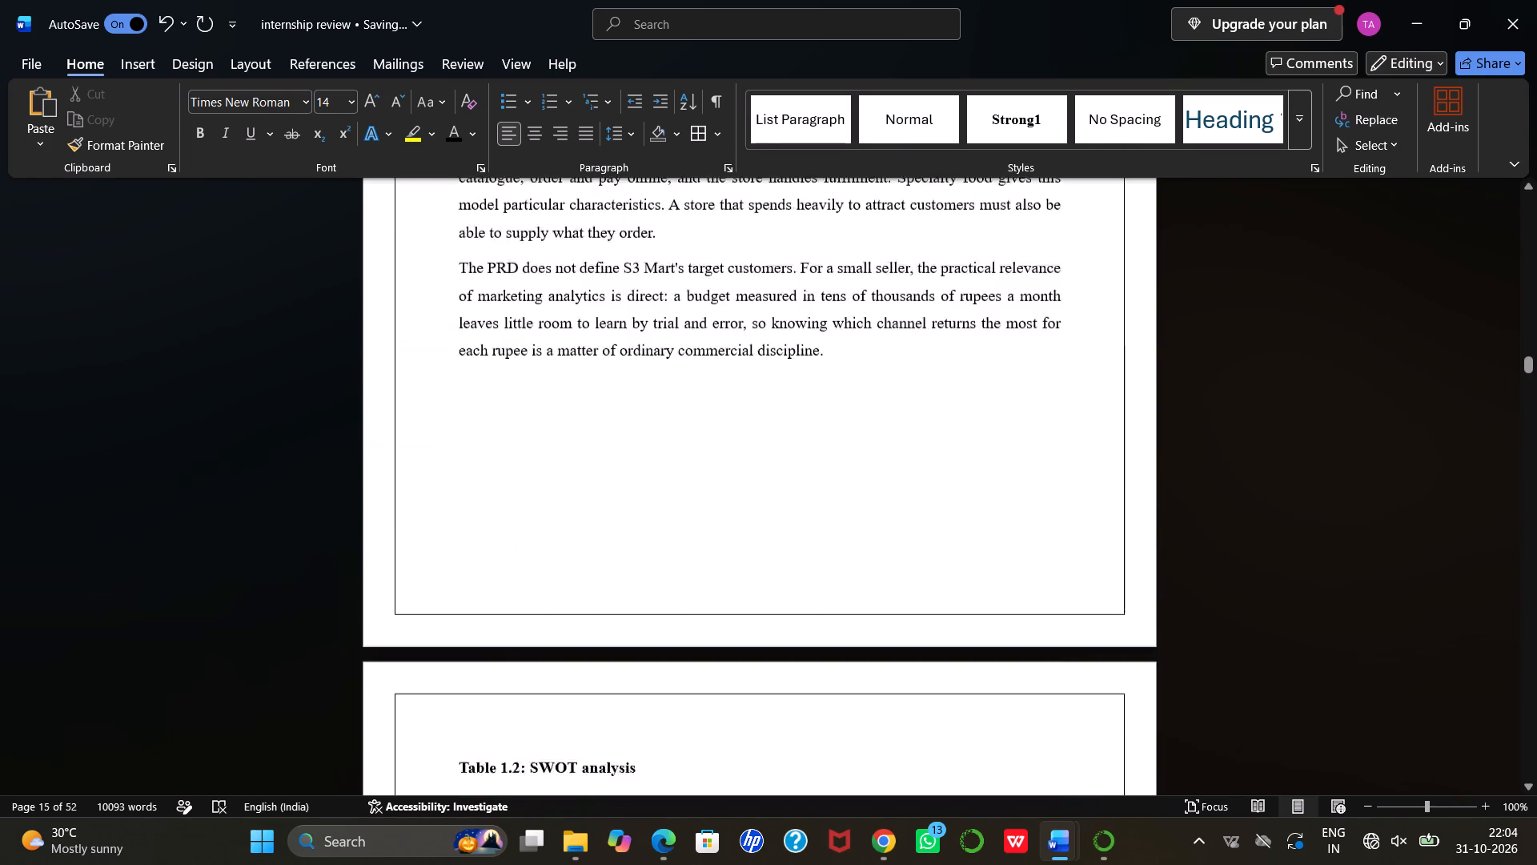
scroll(519, 380, up, 5)
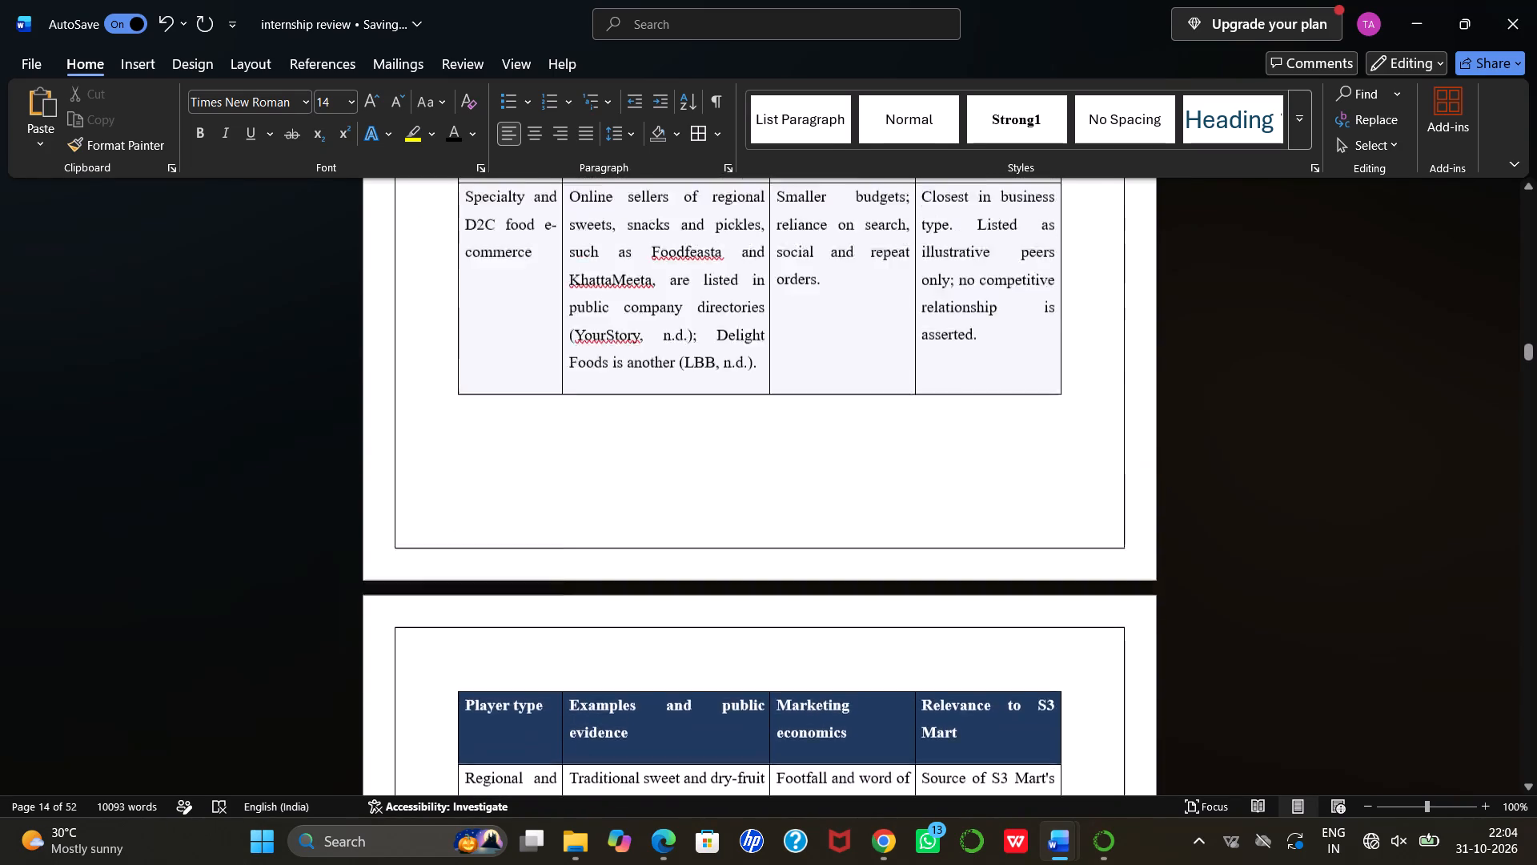
scroll(519, 380, up, 5)
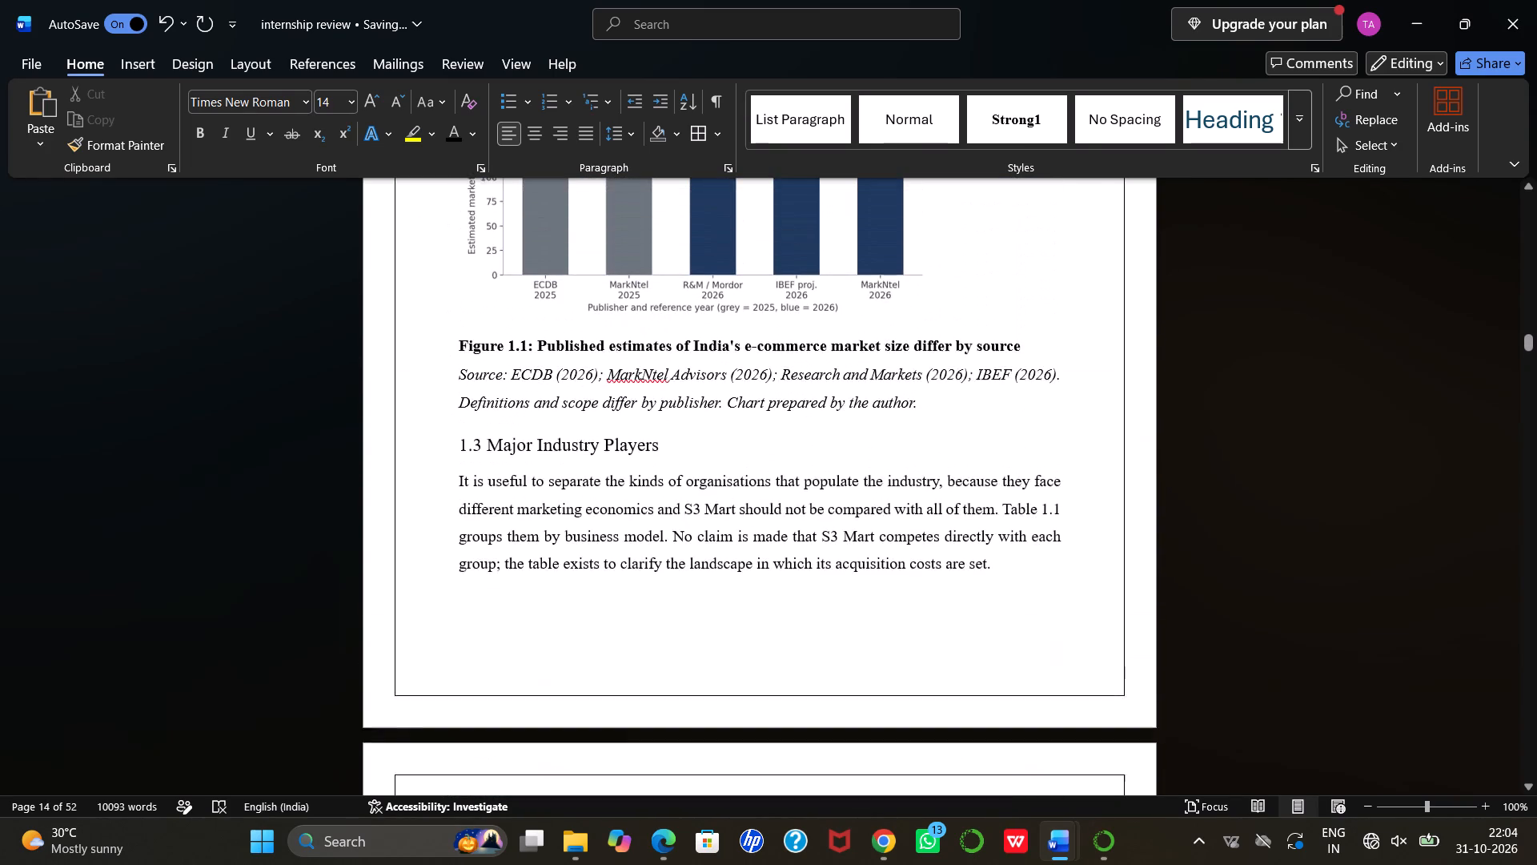
scroll(519, 380, up, 2)
scroll(519, 380, down, 7)
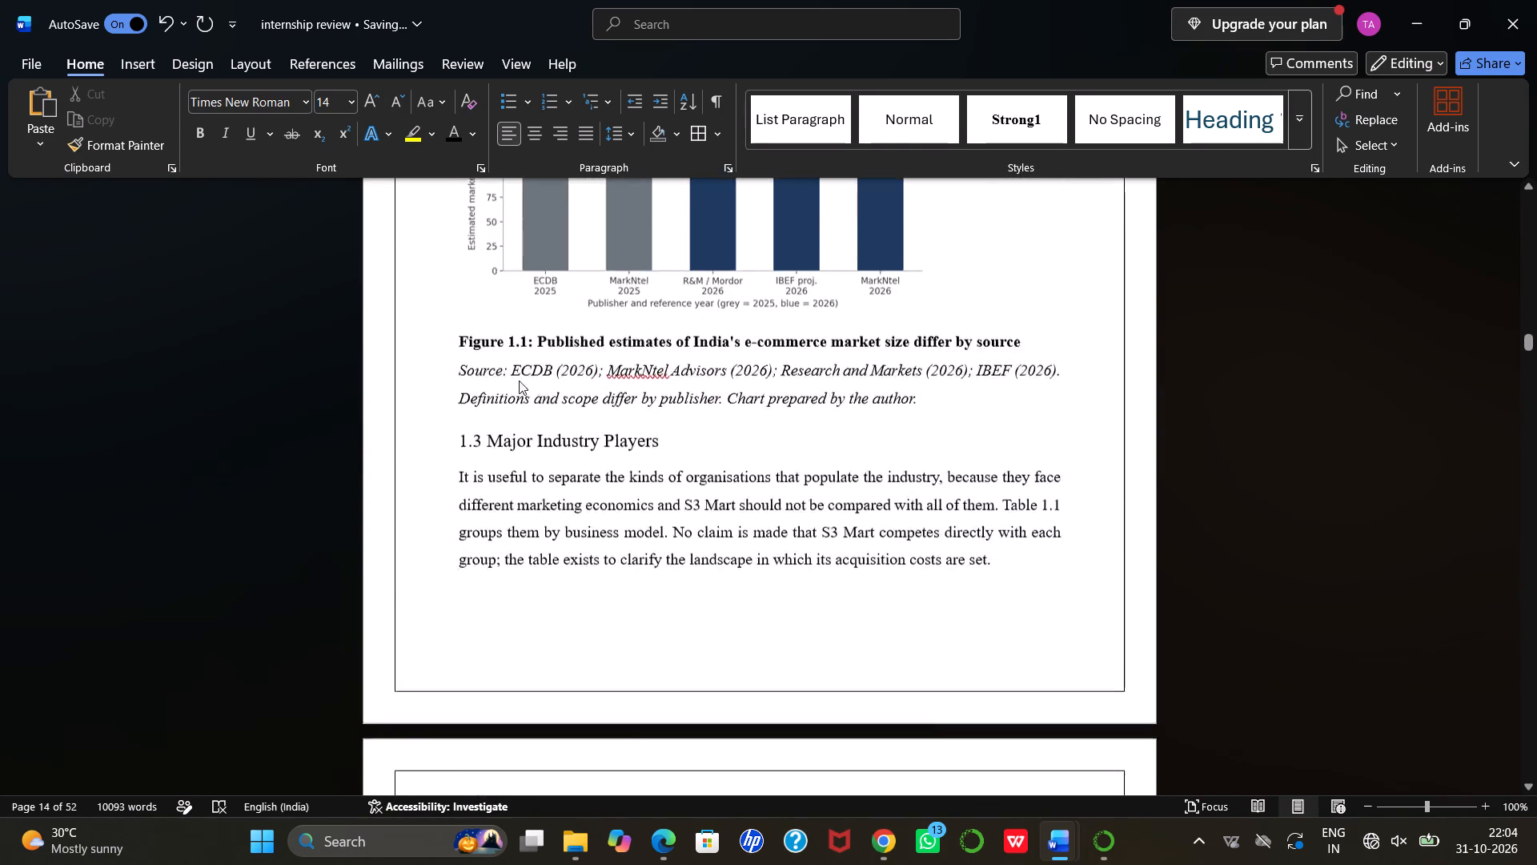
scroll(519, 380, down, 13)
scroll(519, 380, up, 1)
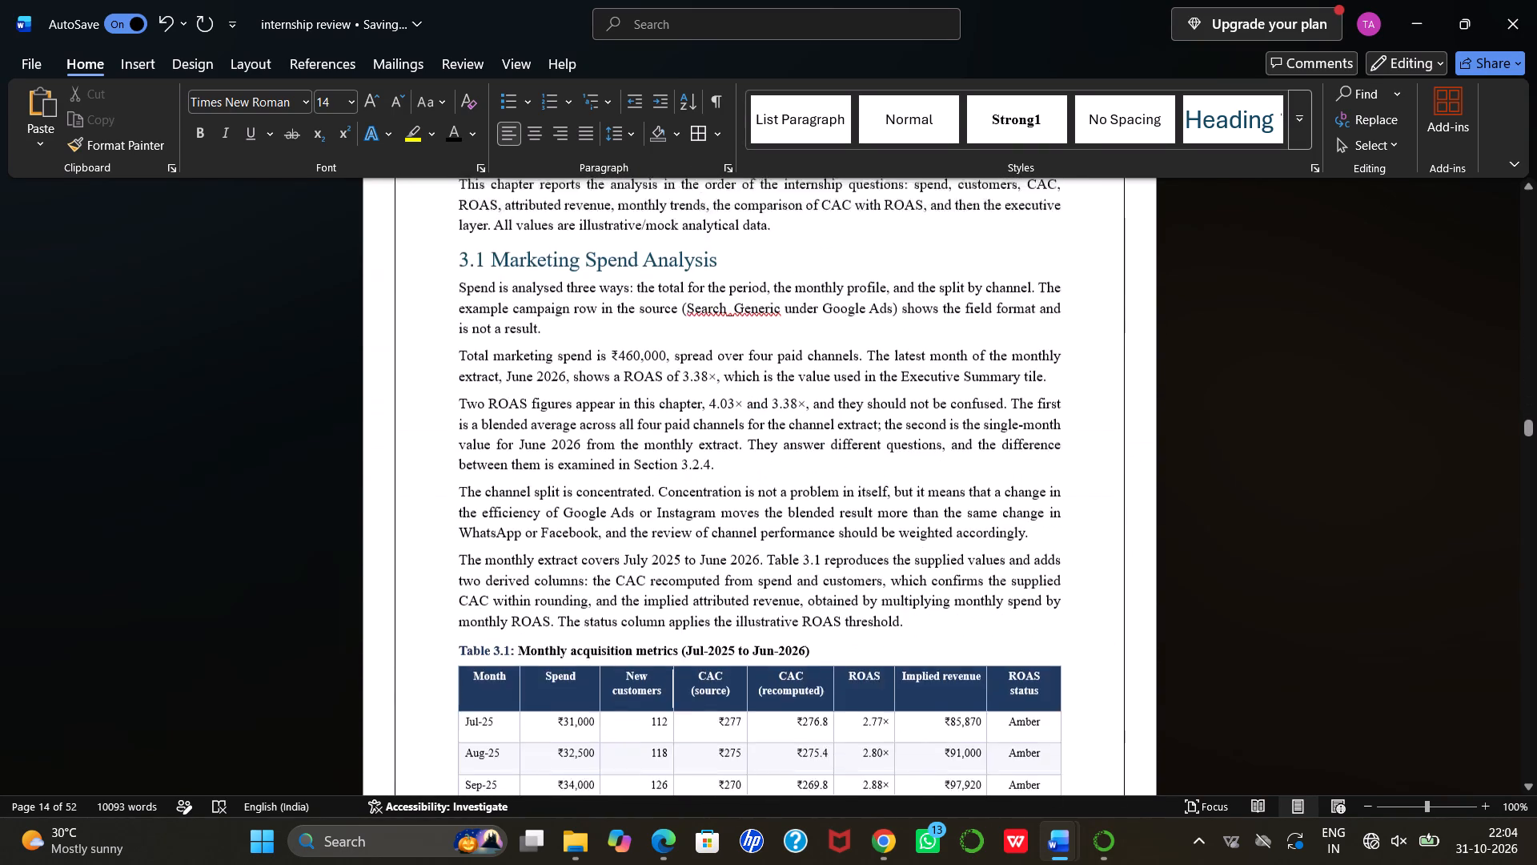
scroll(519, 380, up, 3)
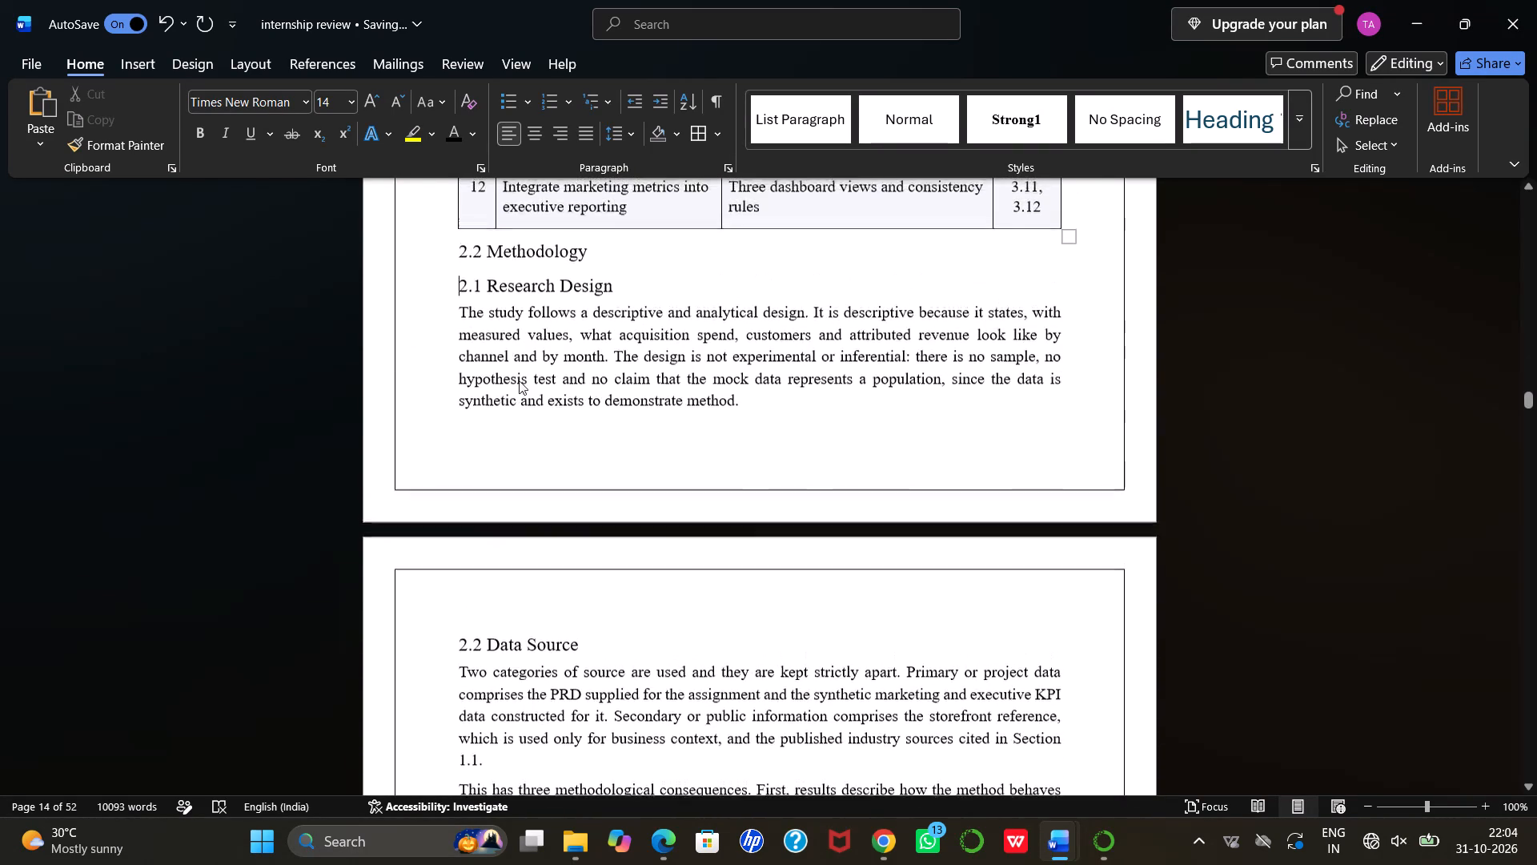
scroll(519, 380, down, 1)
scroll(519, 380, up, 1)
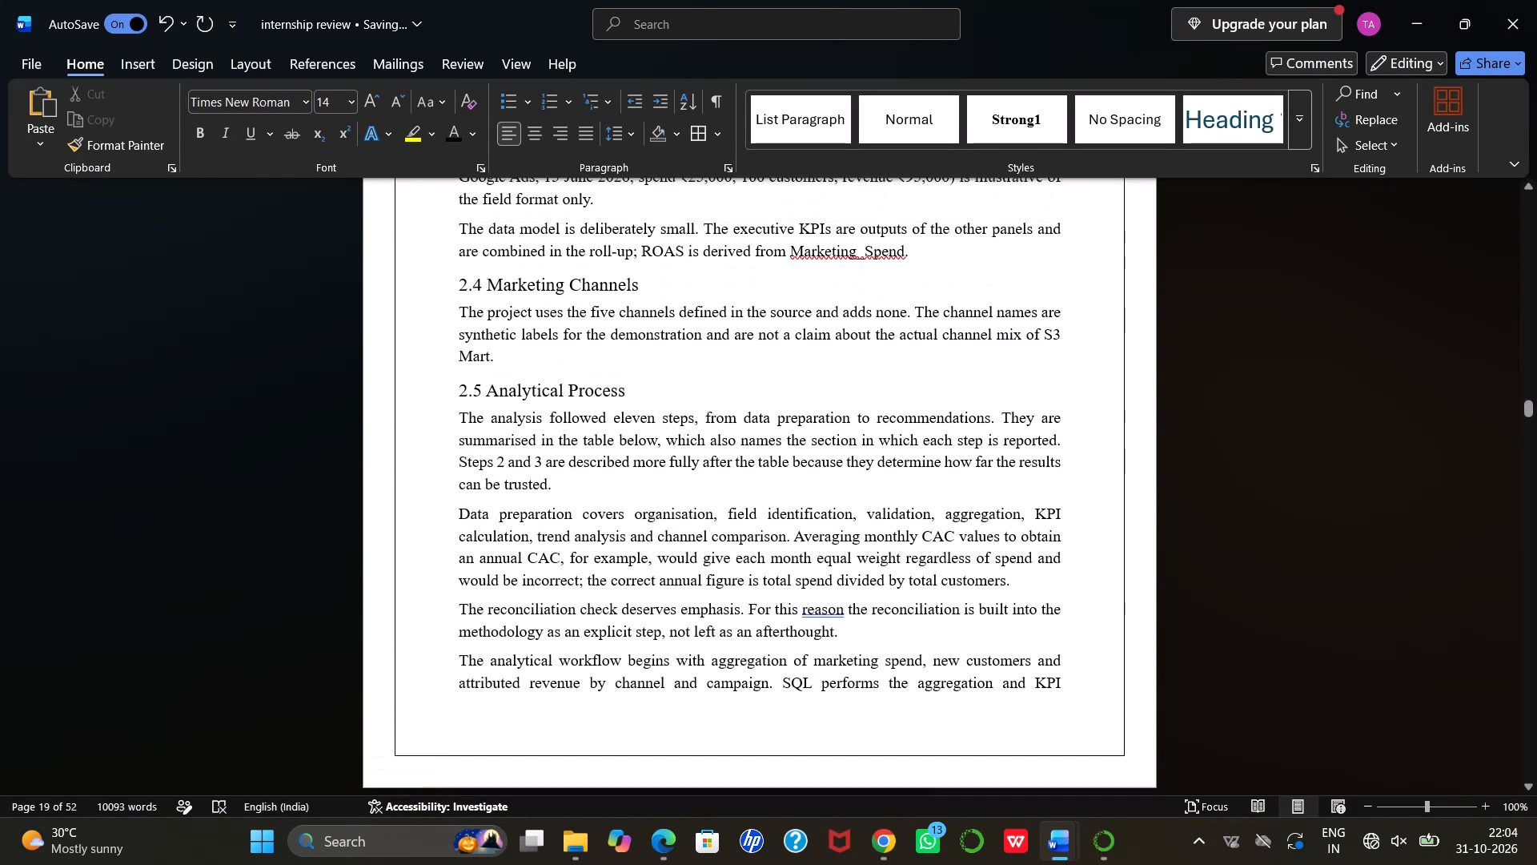
scroll(519, 380, up, 1)
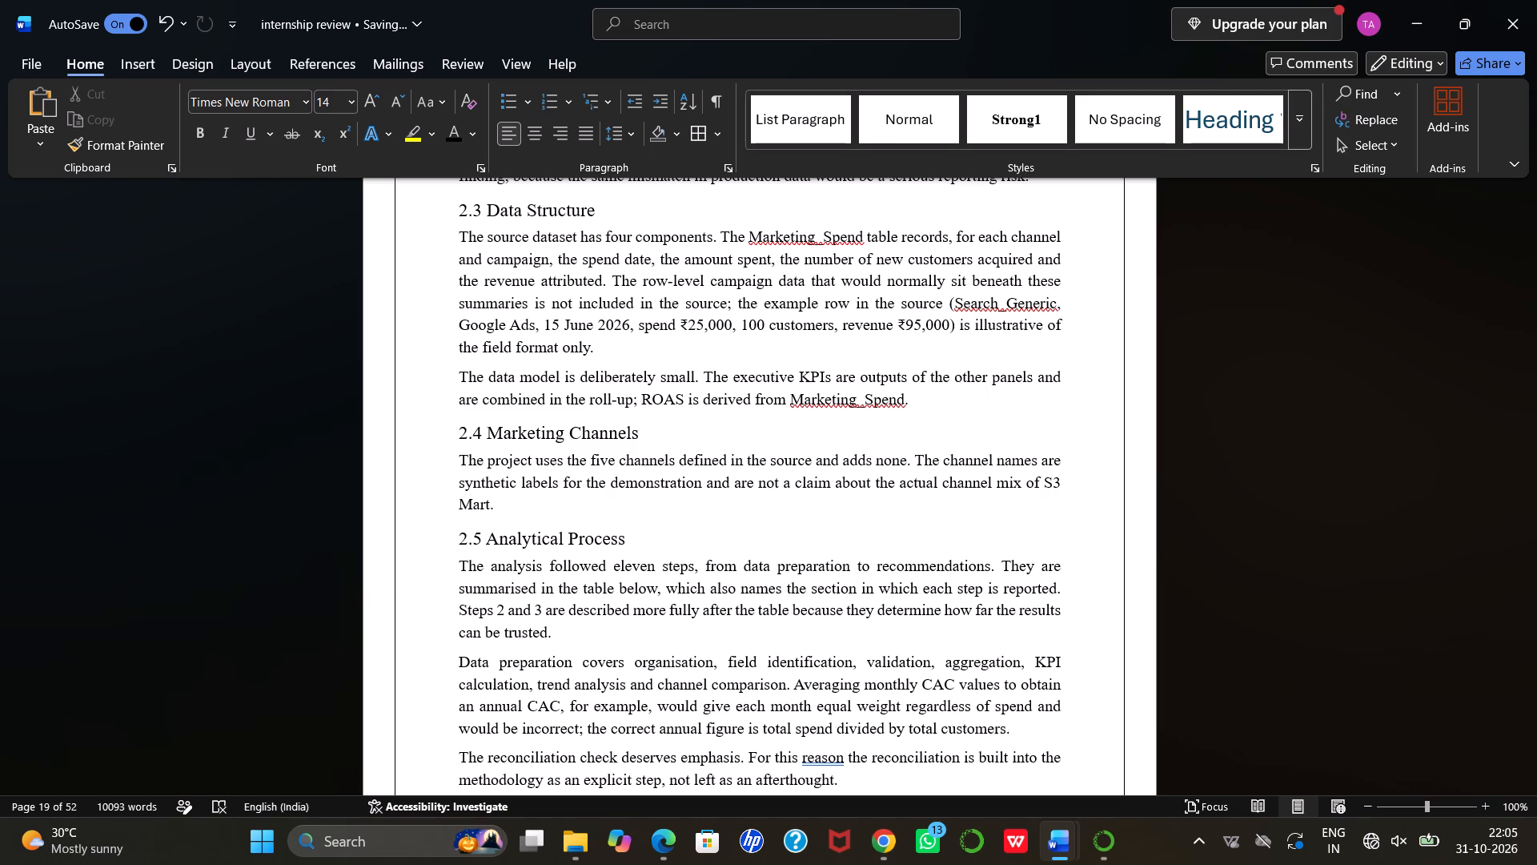
scroll(699, 408, up, 3)
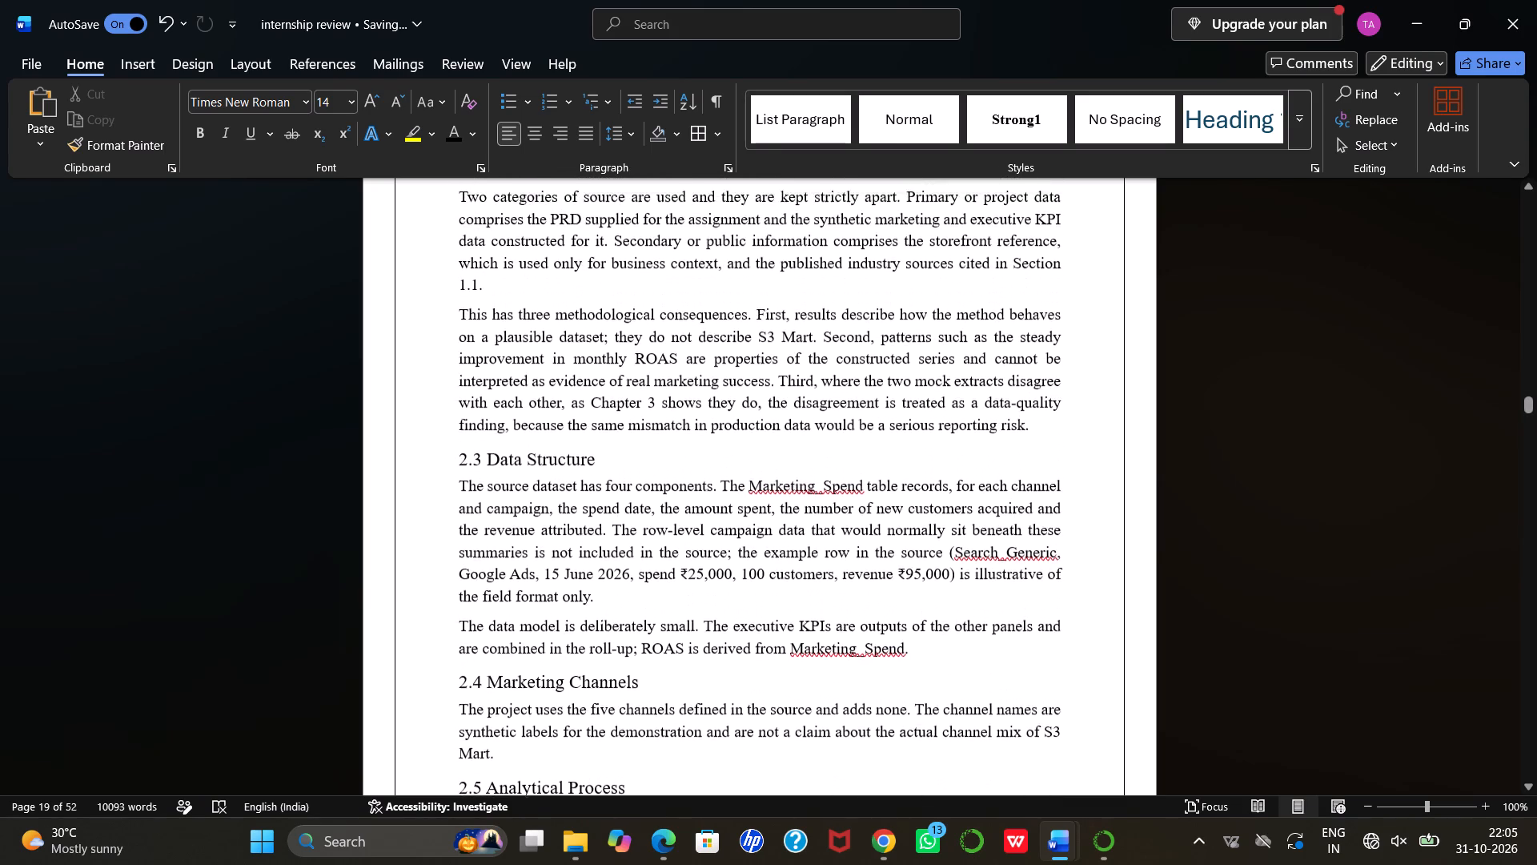
scroll(699, 408, up, 3)
scroll(699, 408, down, 1)
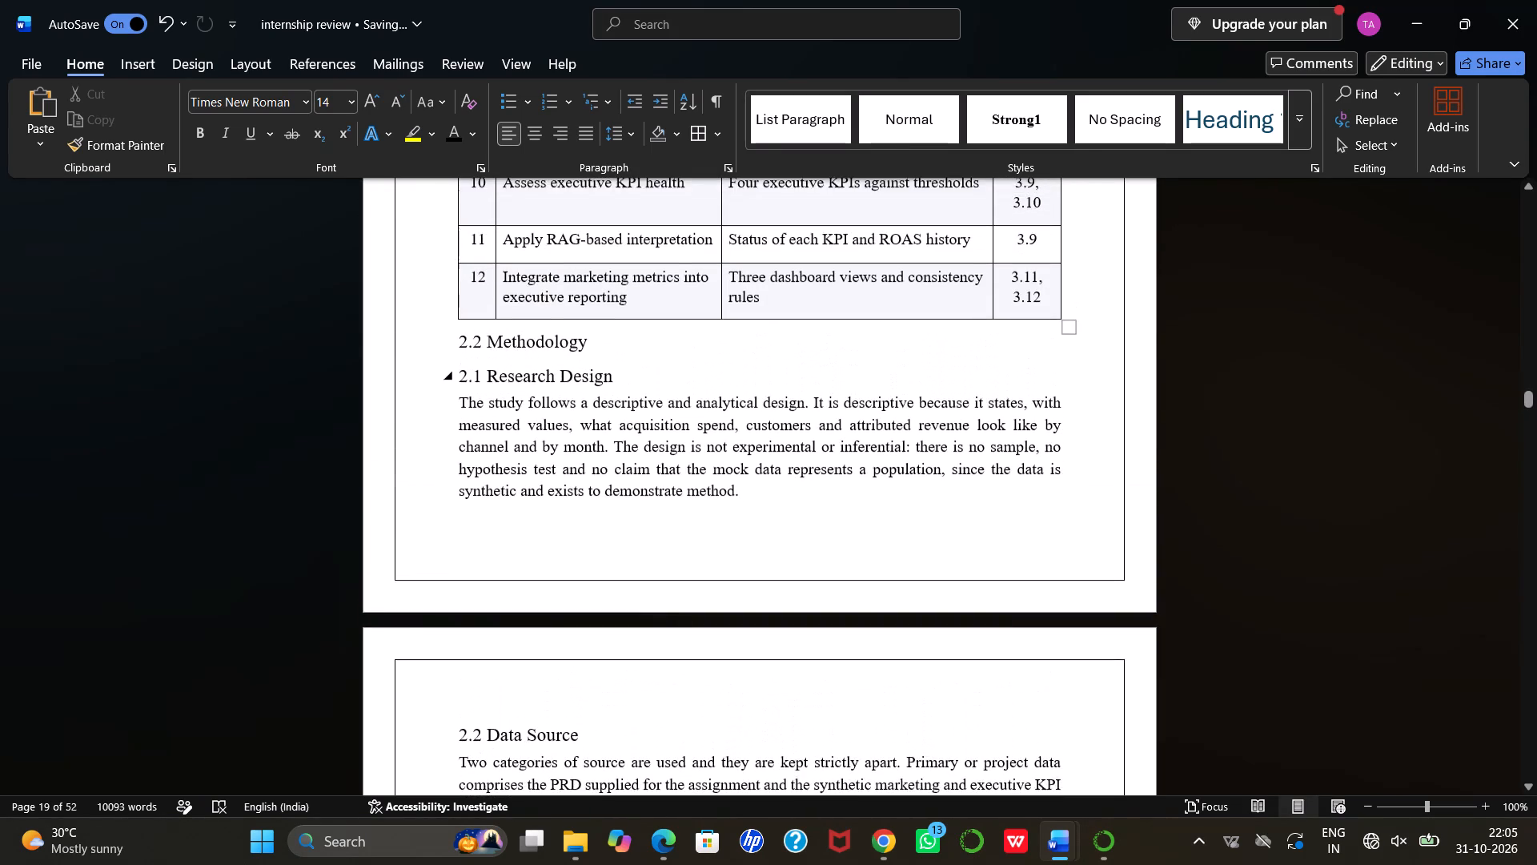
Renumber the "Integrity Considerations" heading as 2.6 by removing the leading "2." from its section number.
scroll(699, 408, down, 4)
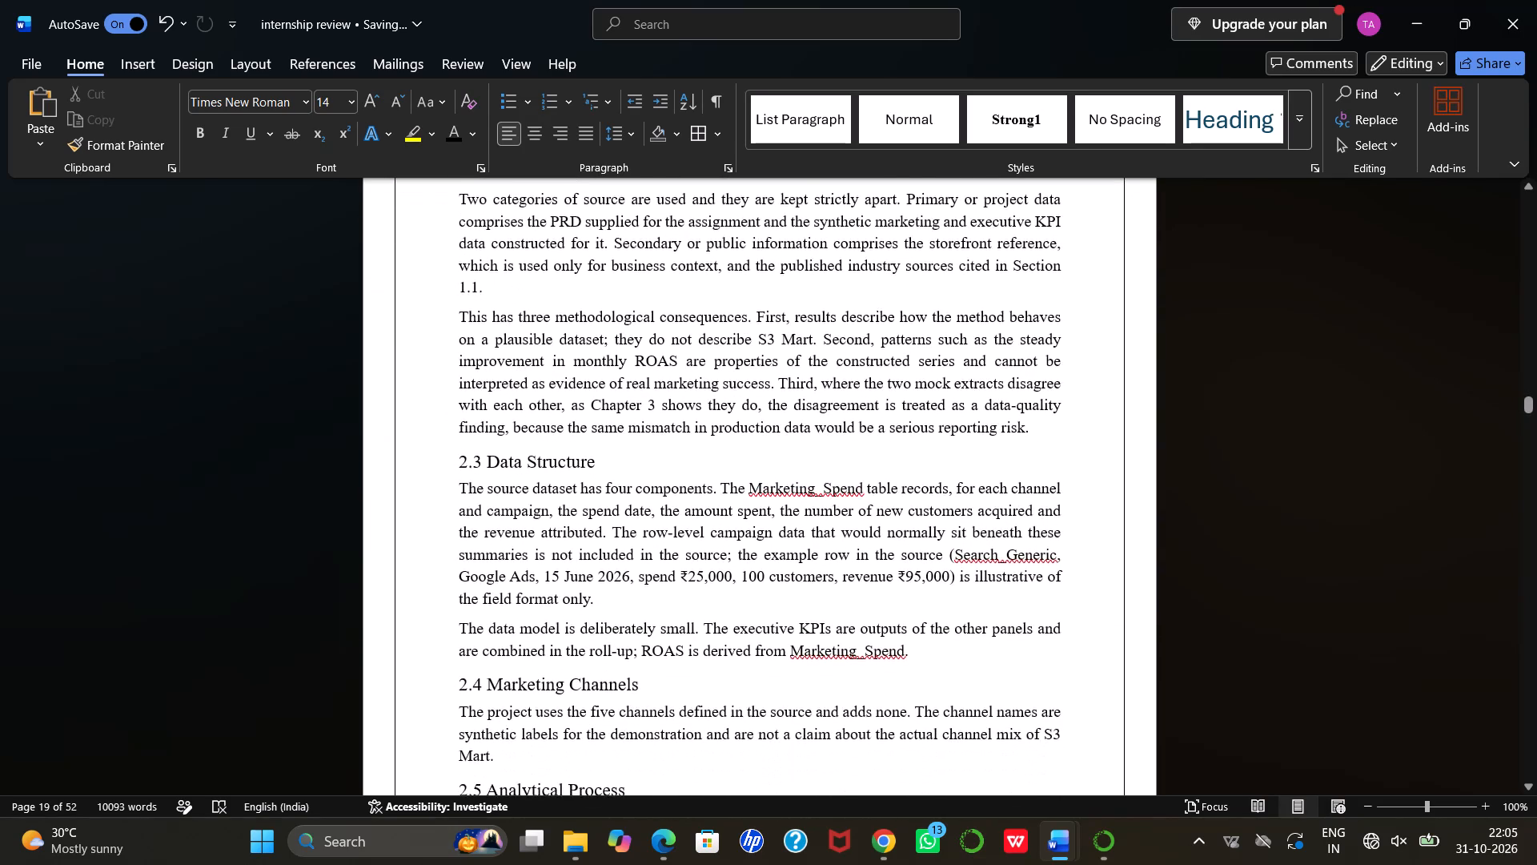
scroll(699, 408, down, 4)
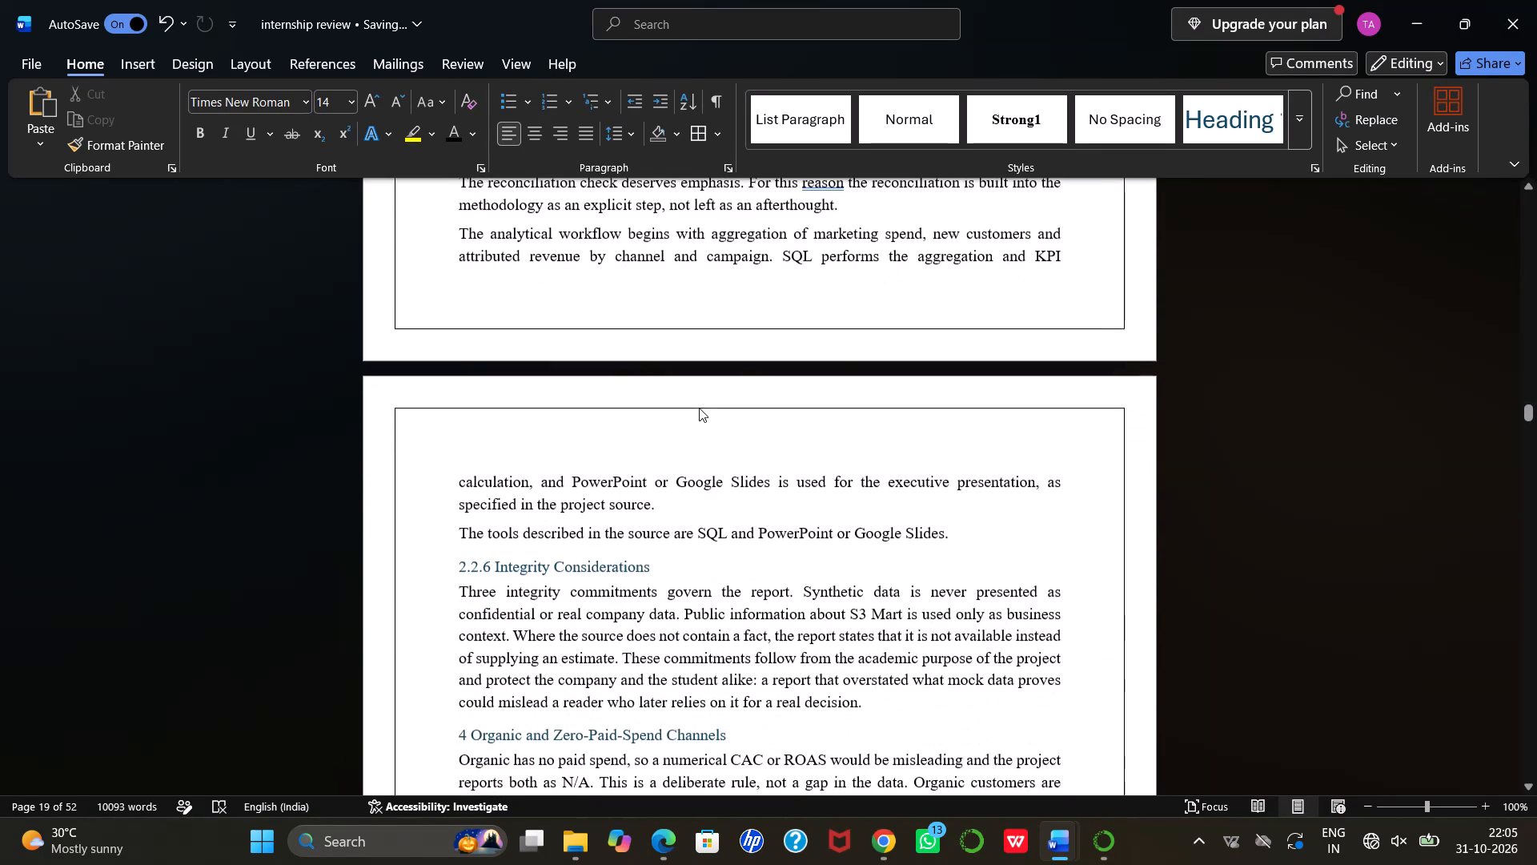
scroll(699, 408, down, 1)
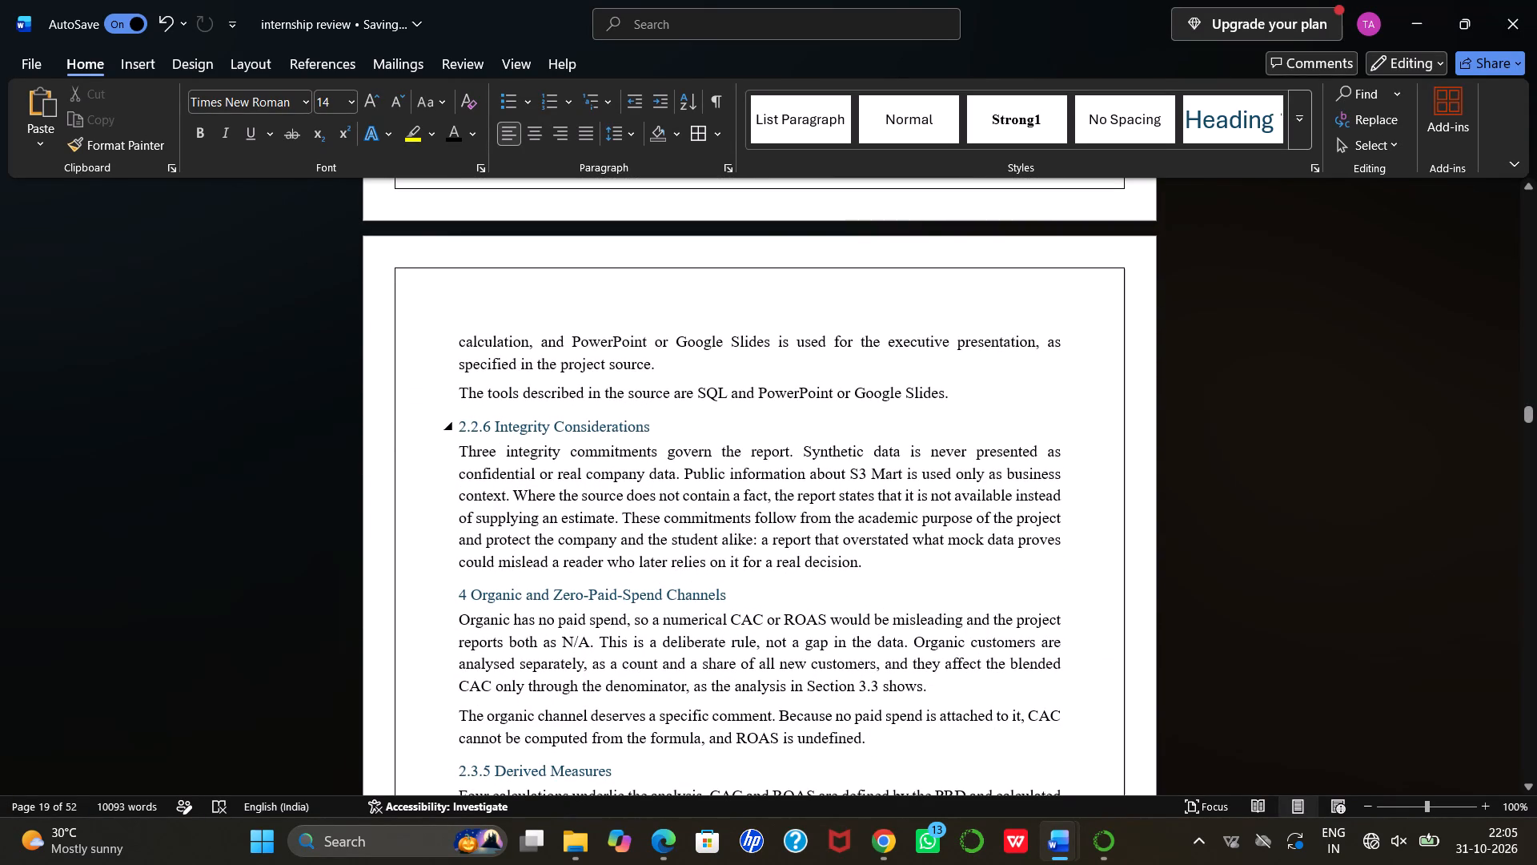
click(472, 426)
key(BackSpace)
key(BackSpace)
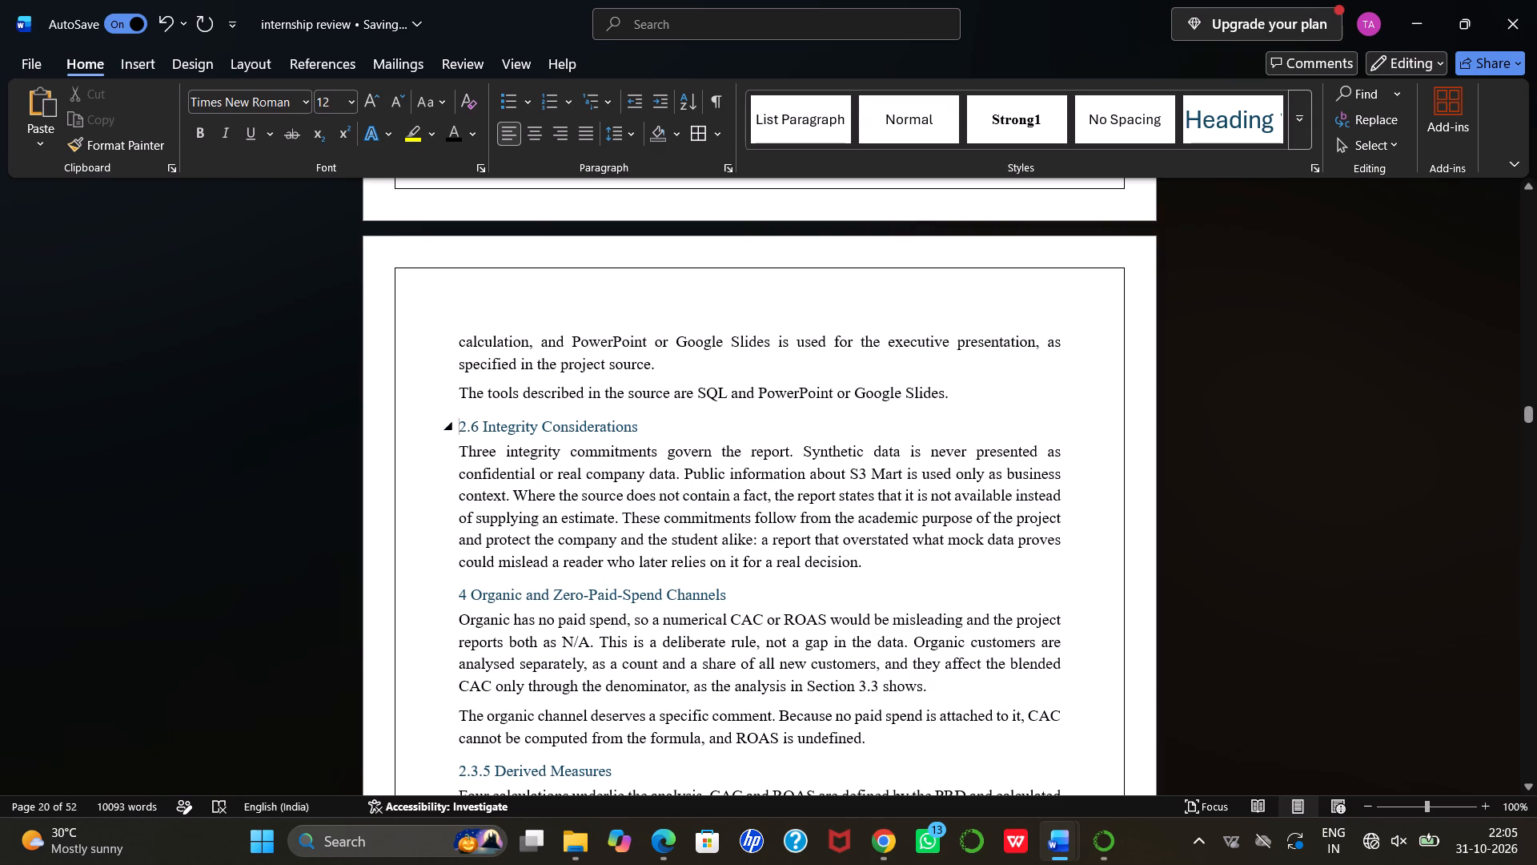
Format the "2.6 Integrity Considerations" heading in black at 14 pt.
drag(458, 424, 613, 436)
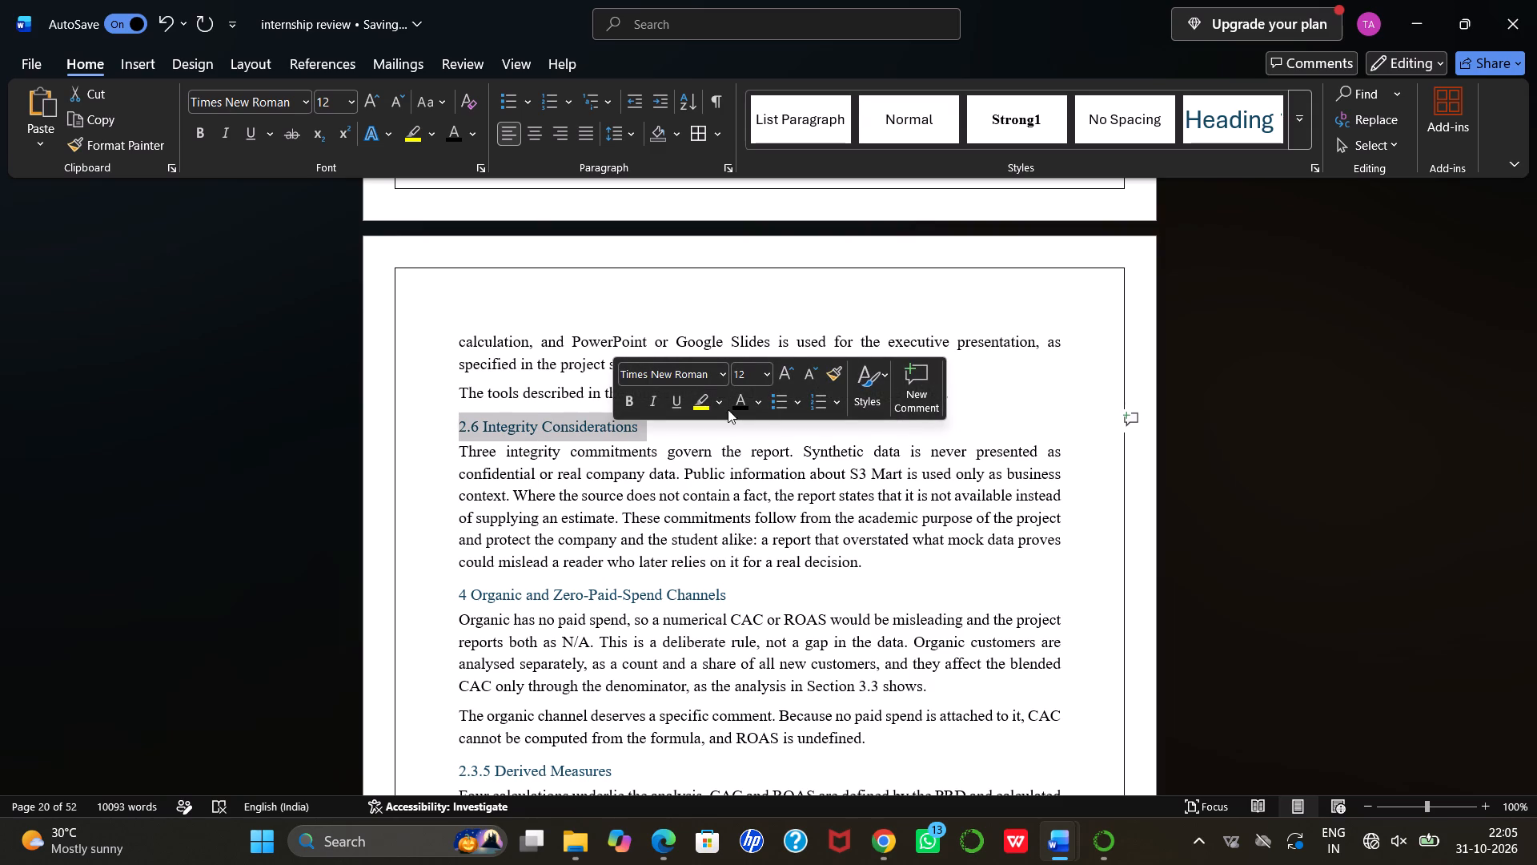
click(739, 404)
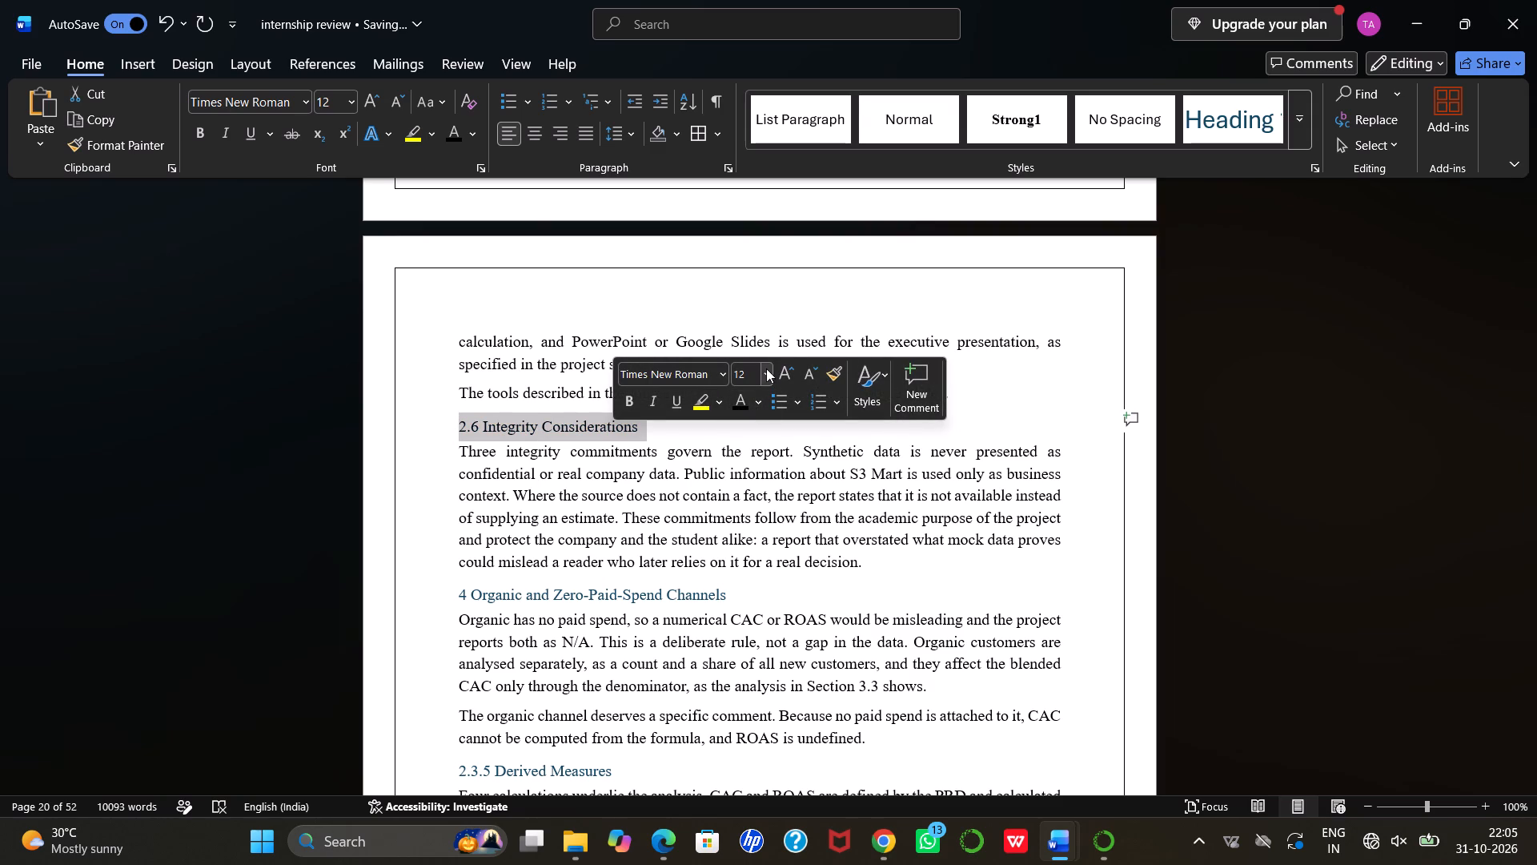
click(766, 368)
click(781, 370)
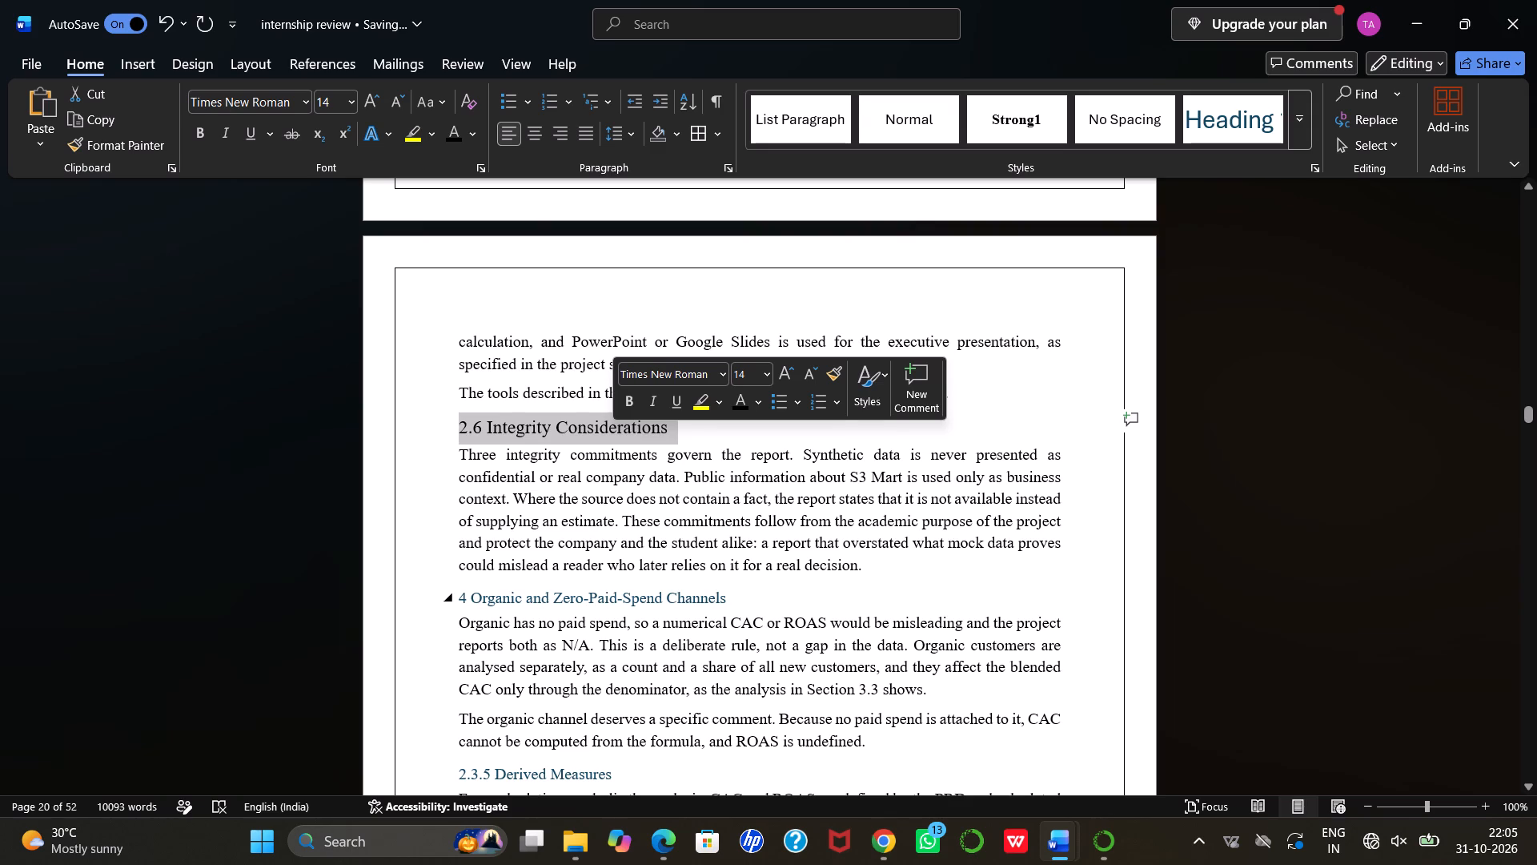
Format the "Organic and Zero-Paid-Spend Channels" heading in black at 14 pt.
drag(457, 597, 700, 591)
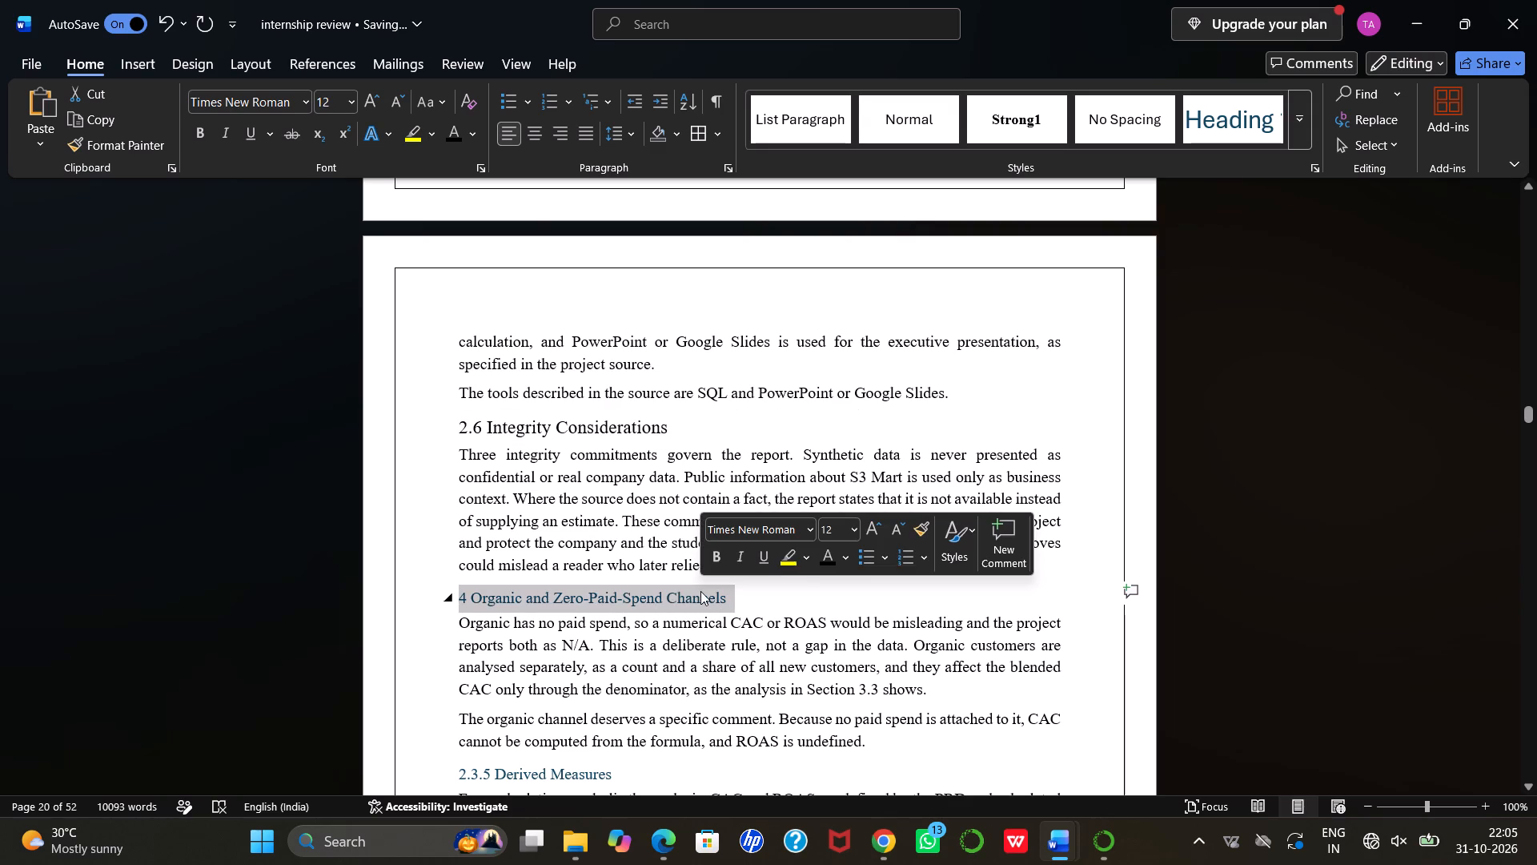
click(870, 528)
click(845, 558)
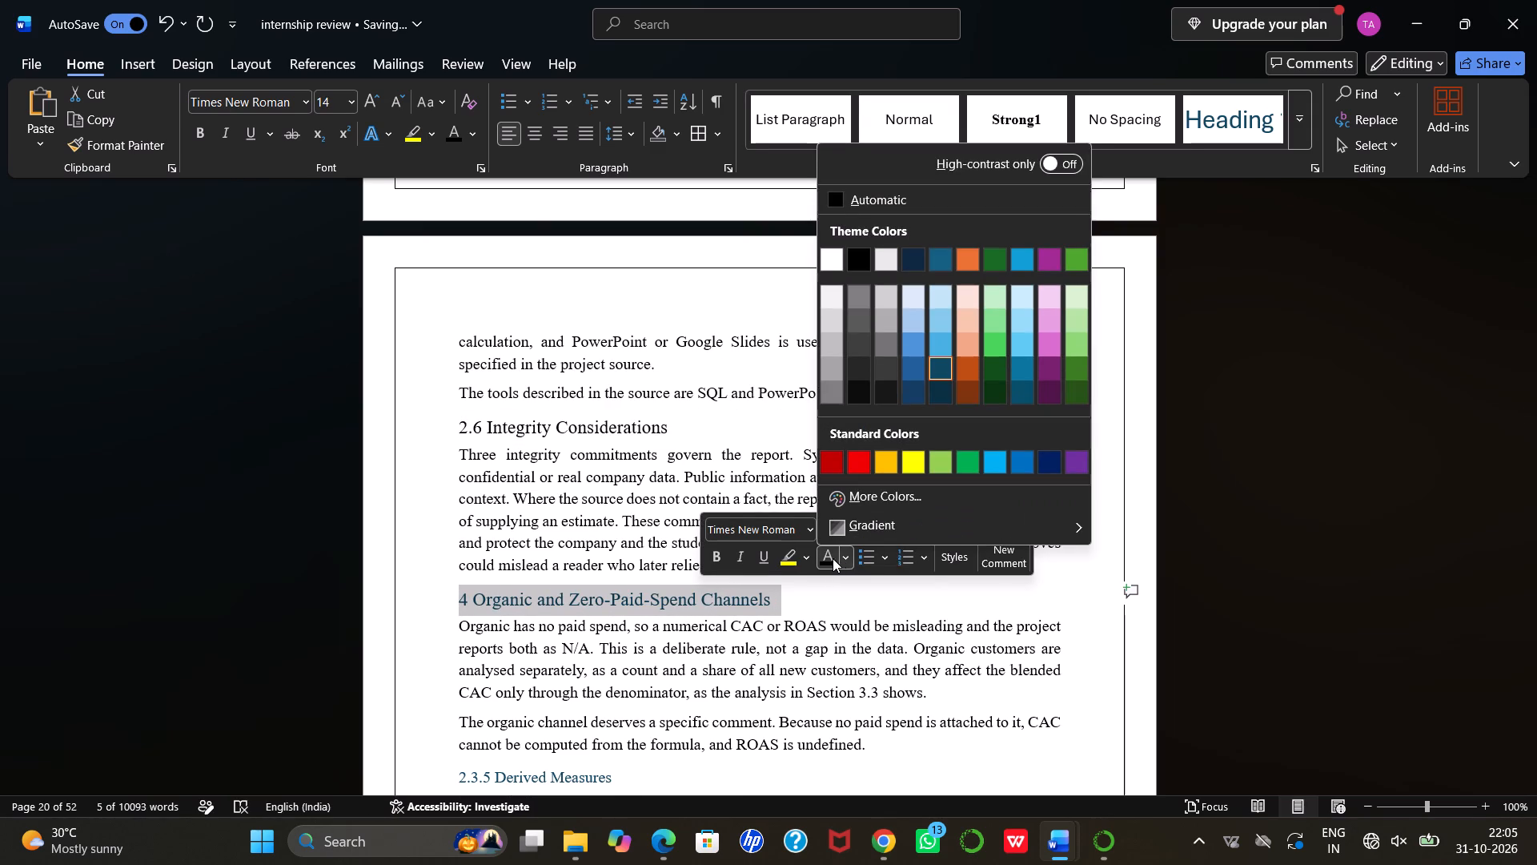
click(830, 558)
Remove the leading "2." from the "Derived Measures" heading so that its section number reads 3.5.
scroll(659, 547, down, 1)
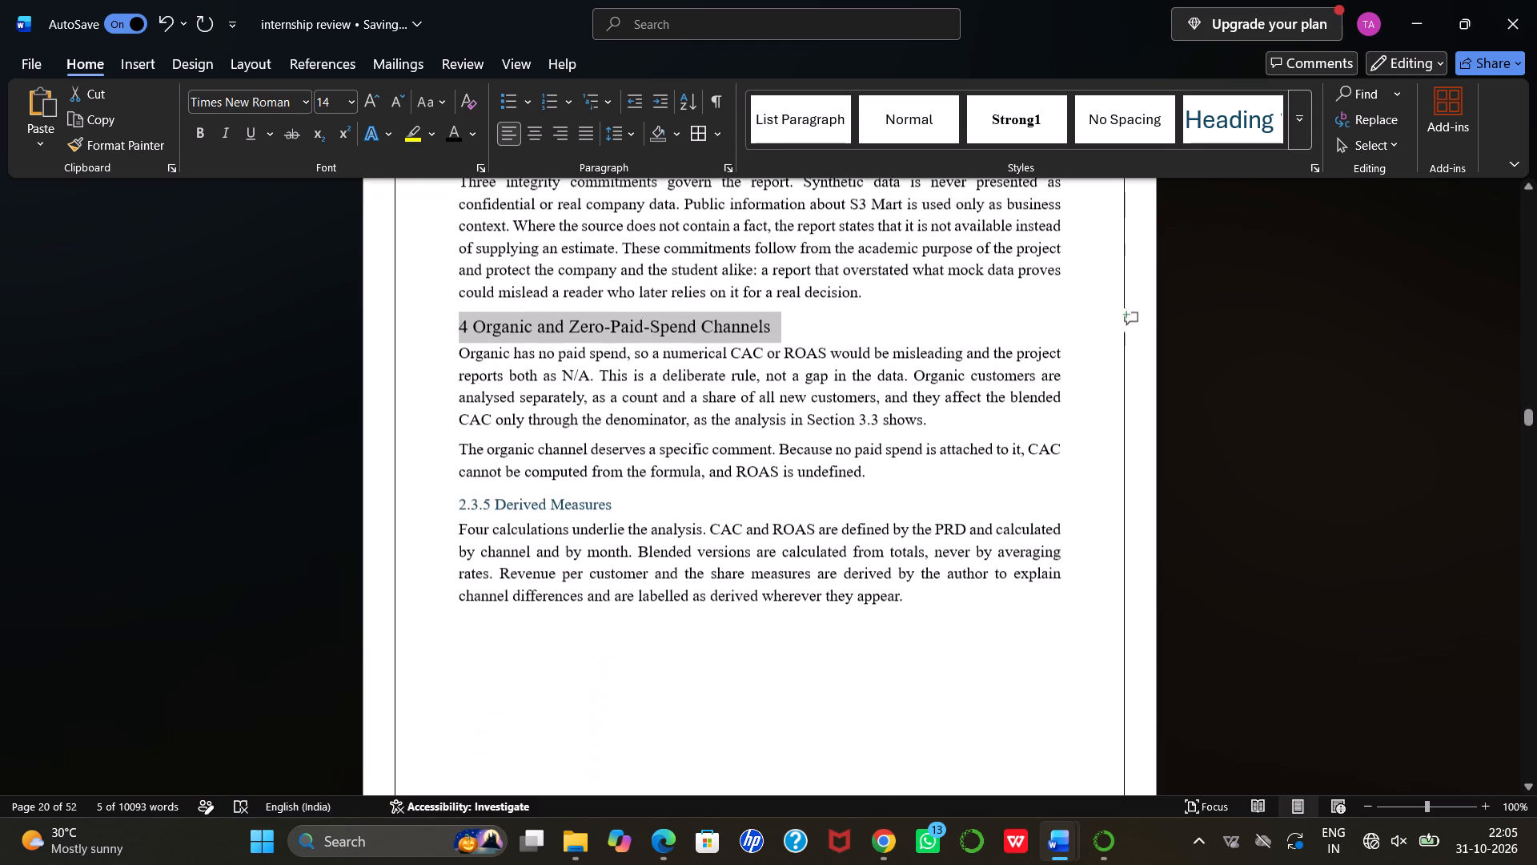
scroll(659, 547, down, 1)
click(470, 460)
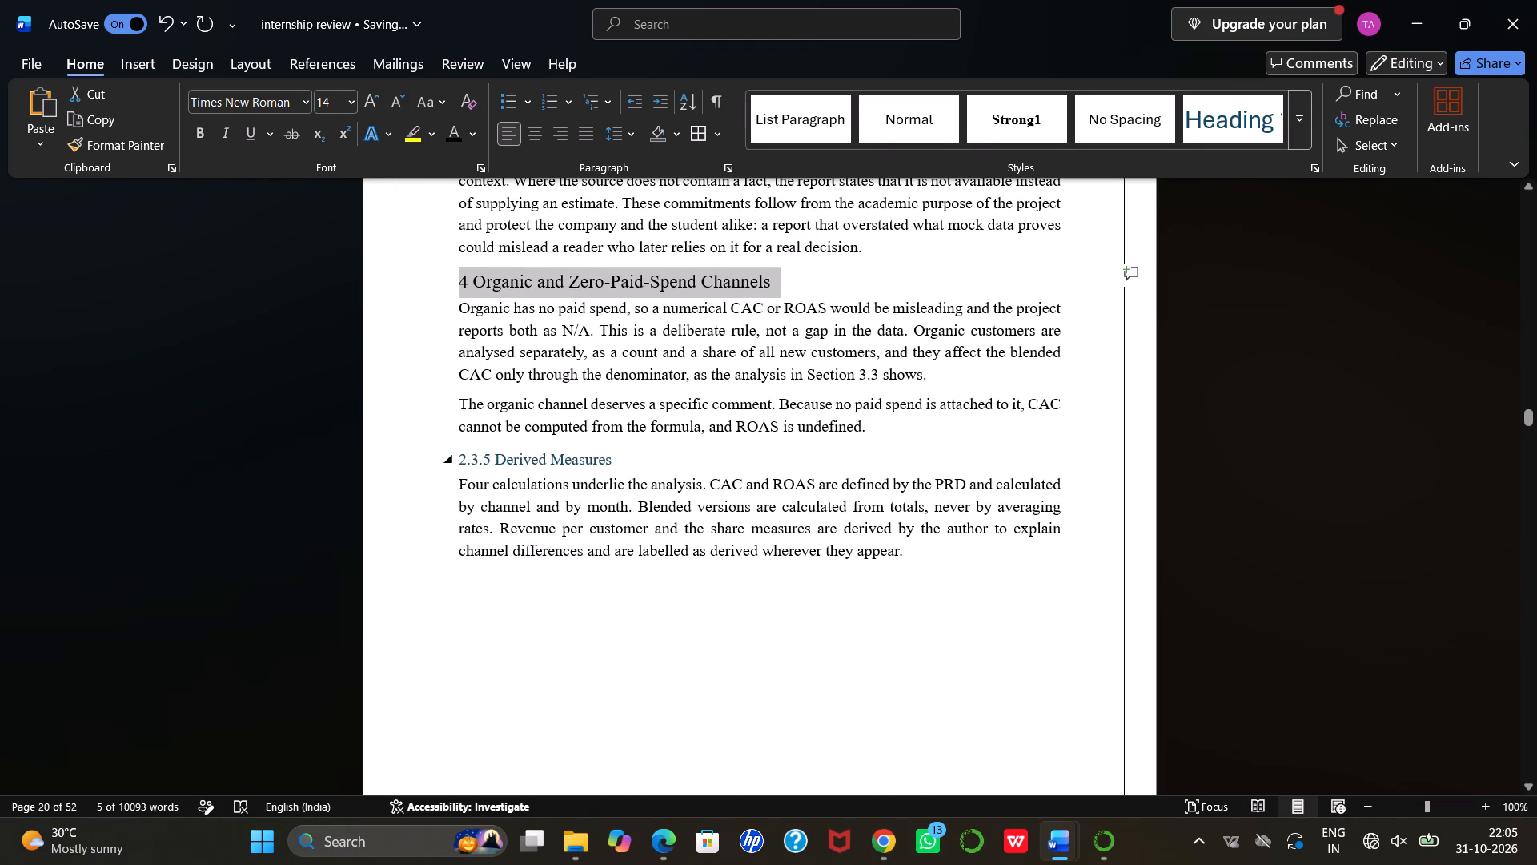
key(BackSpace)
key(BackSpace)
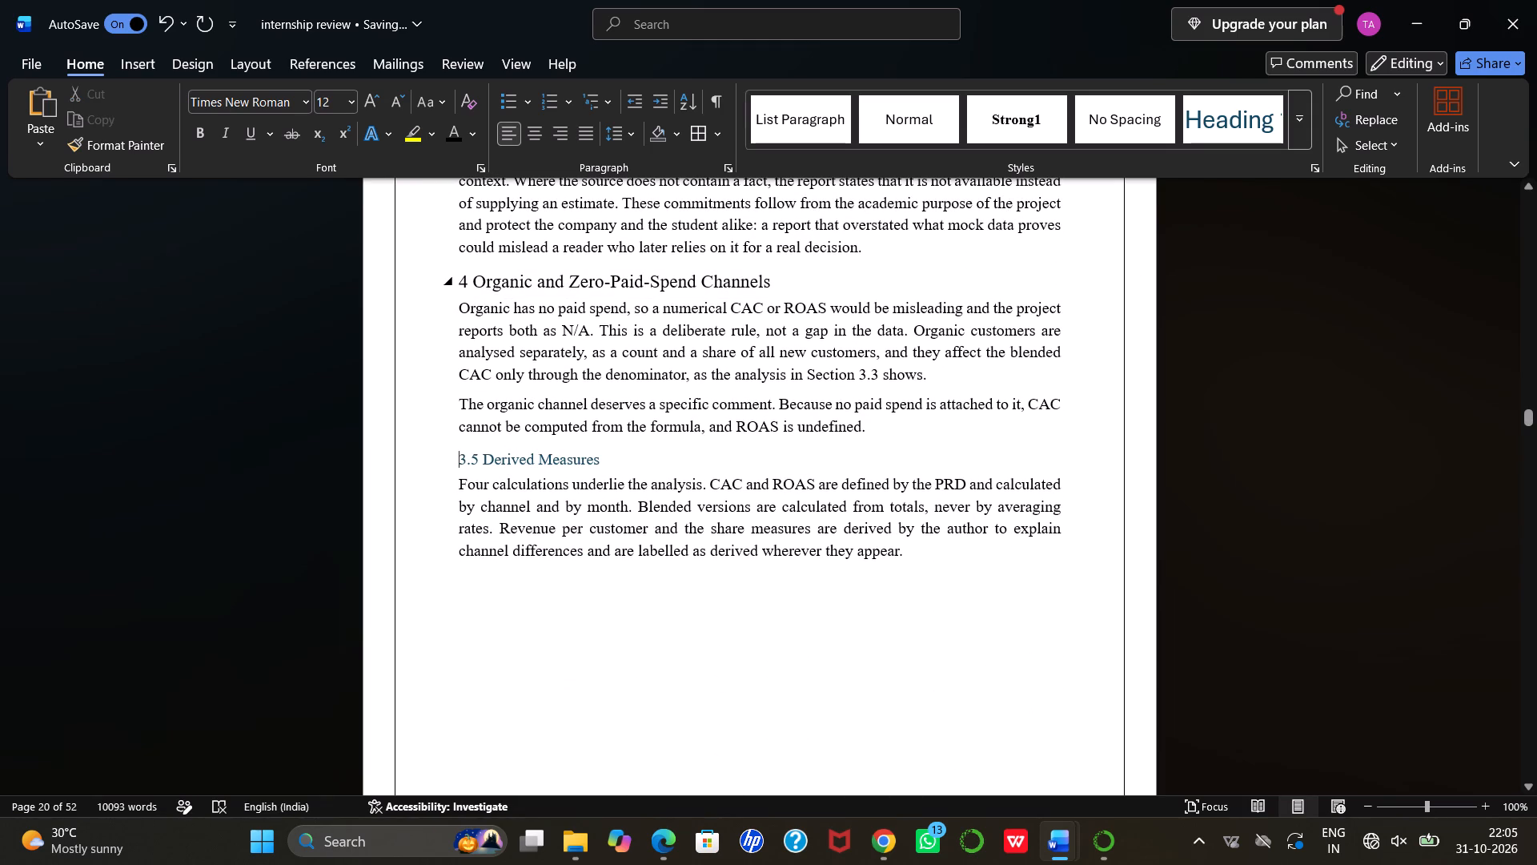
Delete the number 4 in front of the "Organic and Zero-Paid-Spend Channels" heading.
scroll(469, 284, up, 1)
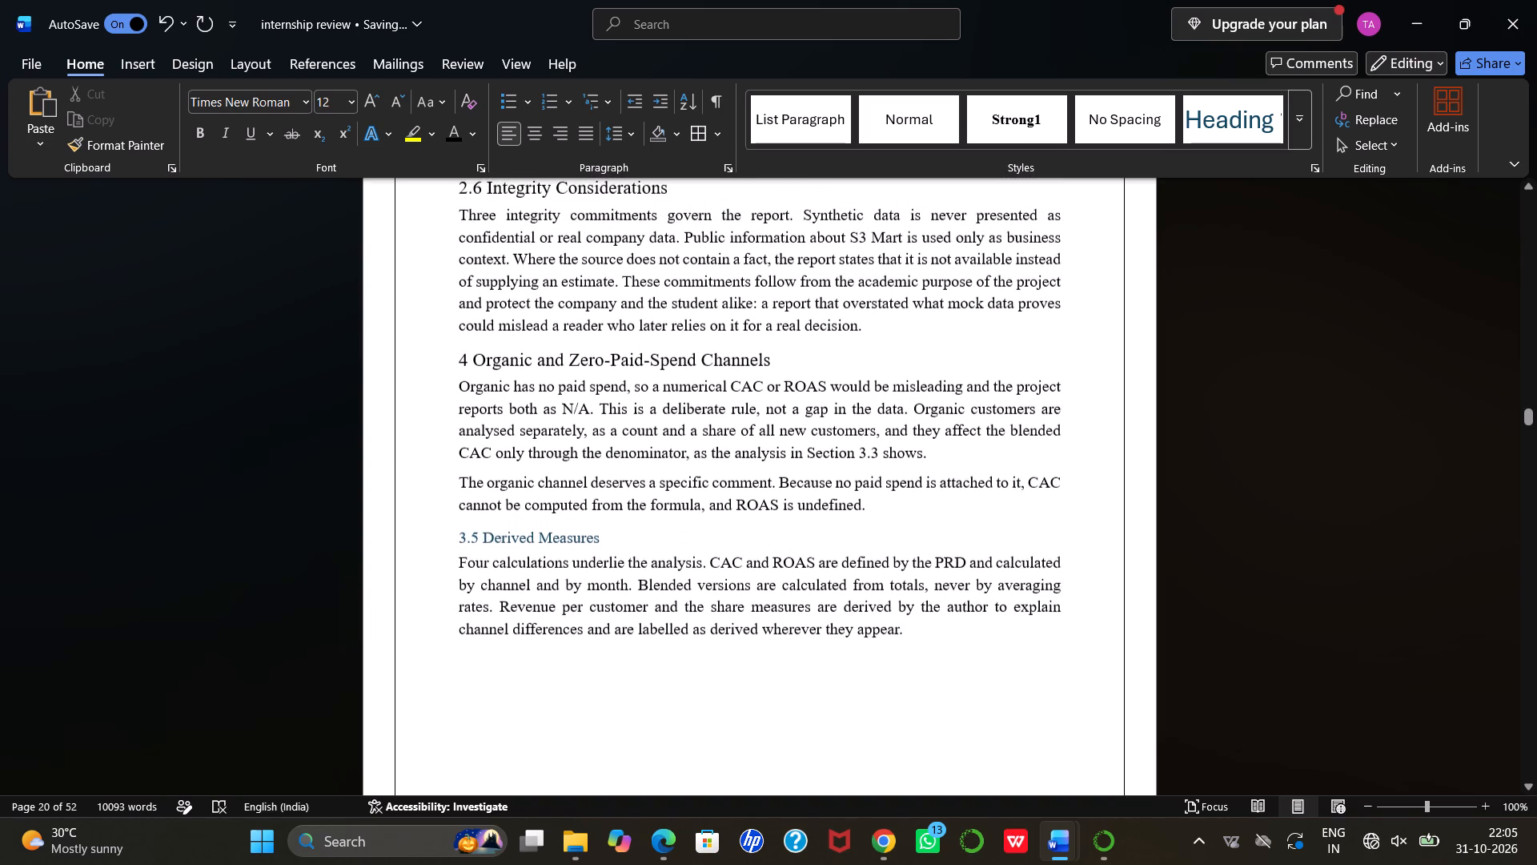
scroll(469, 284, up, 1)
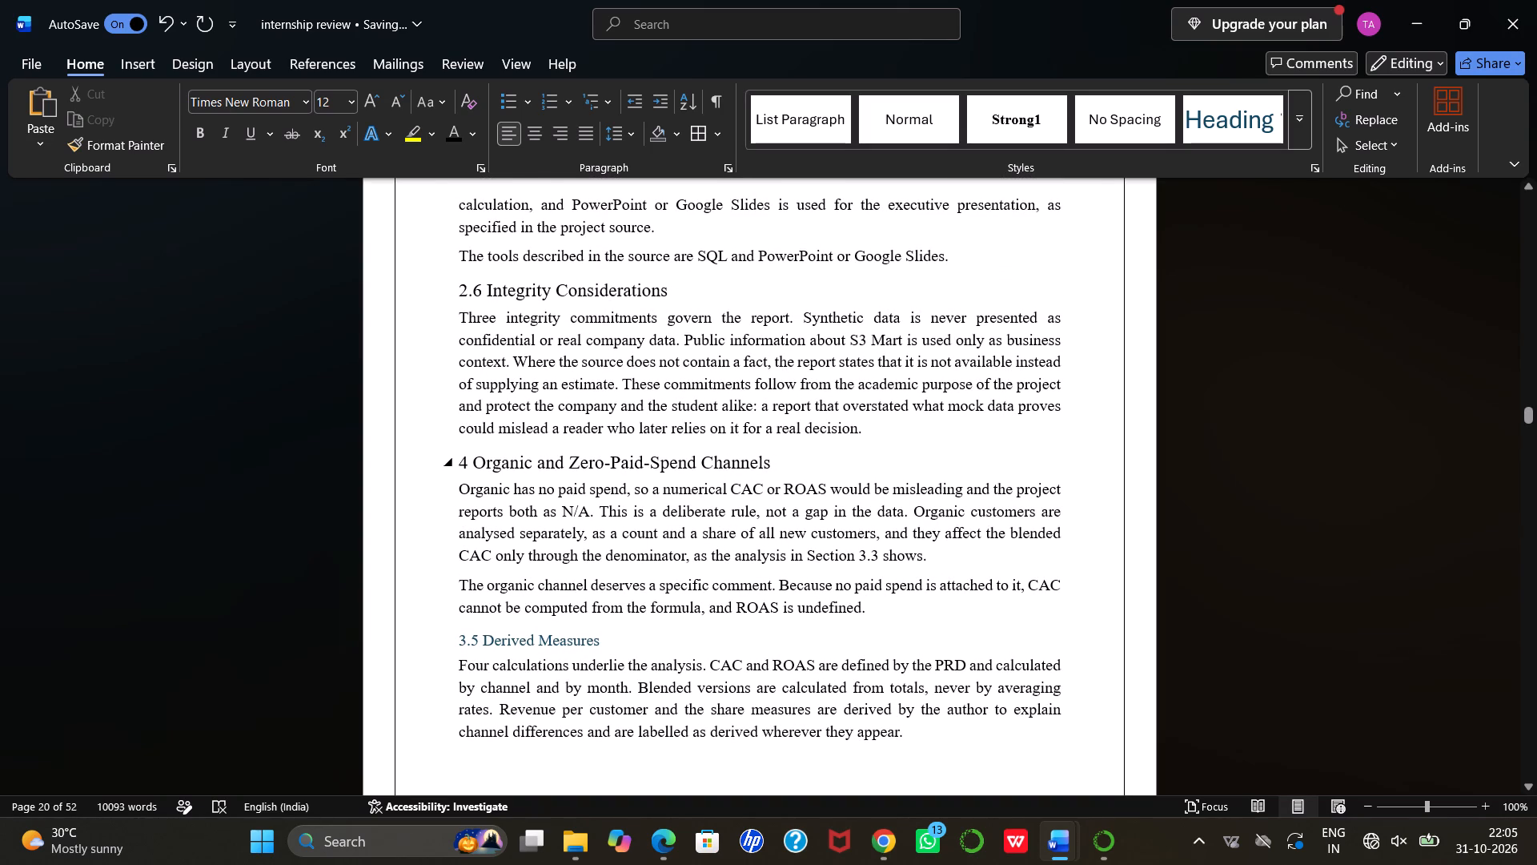
click(467, 465)
key(BackSpace)
Change the font colour of the "3.5 Derived Measures" heading to automatic black.
scroll(532, 569, down, 1)
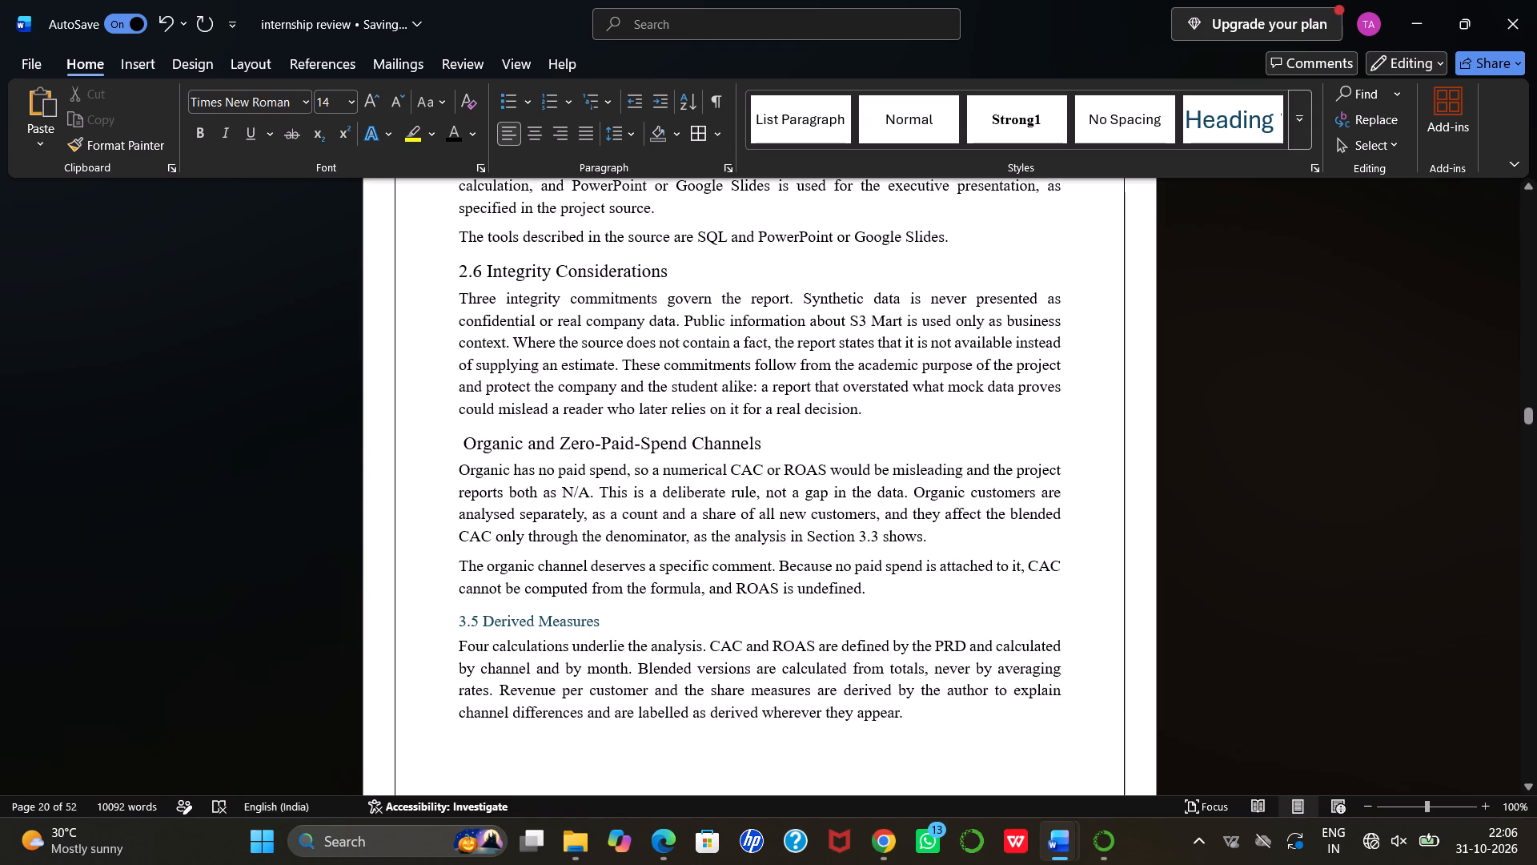
scroll(532, 569, down, 1)
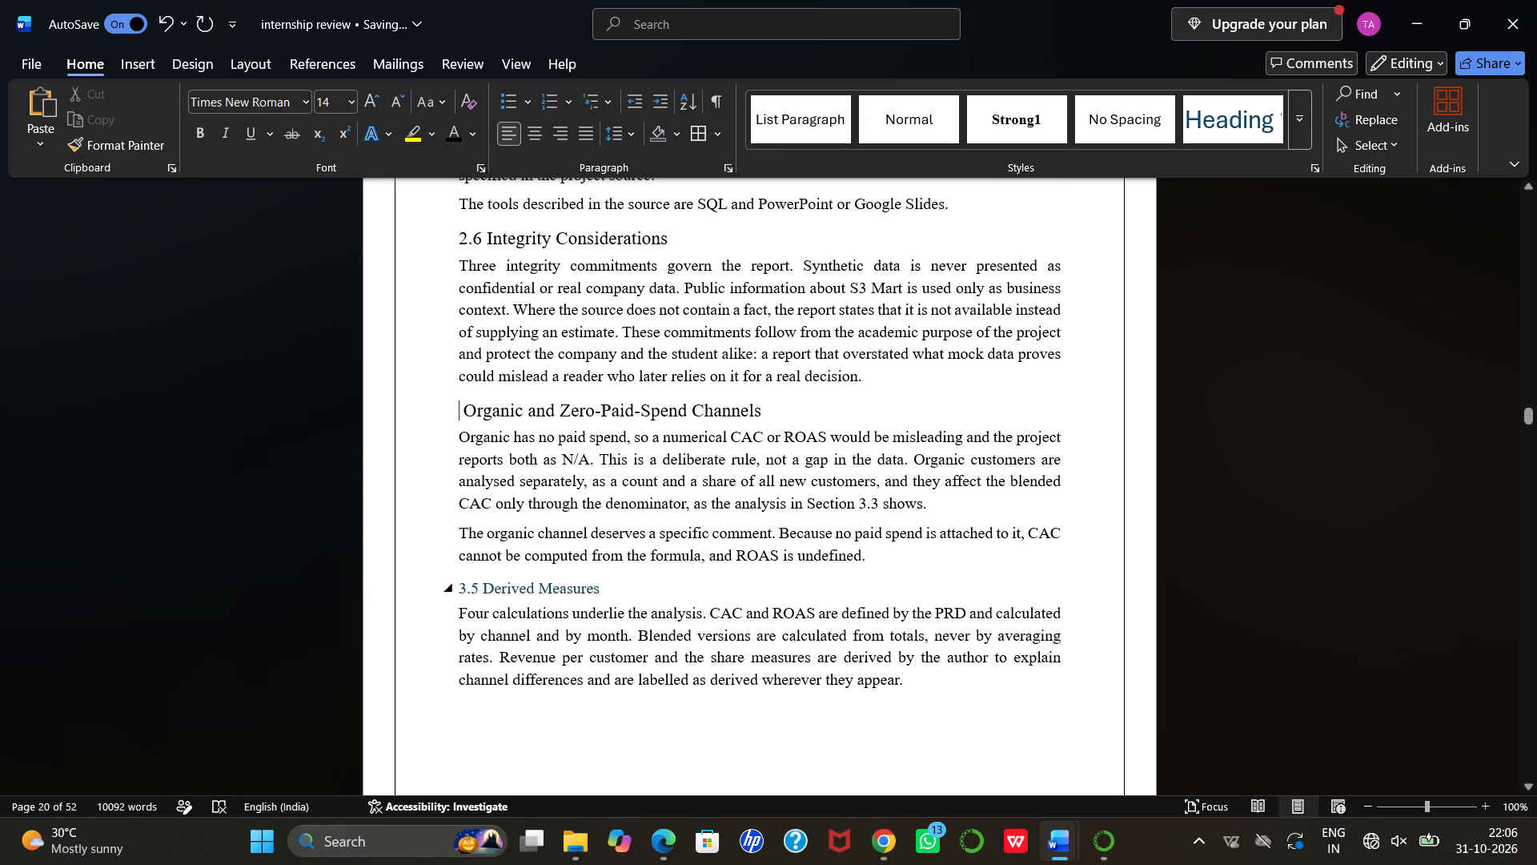
drag(459, 586, 578, 589)
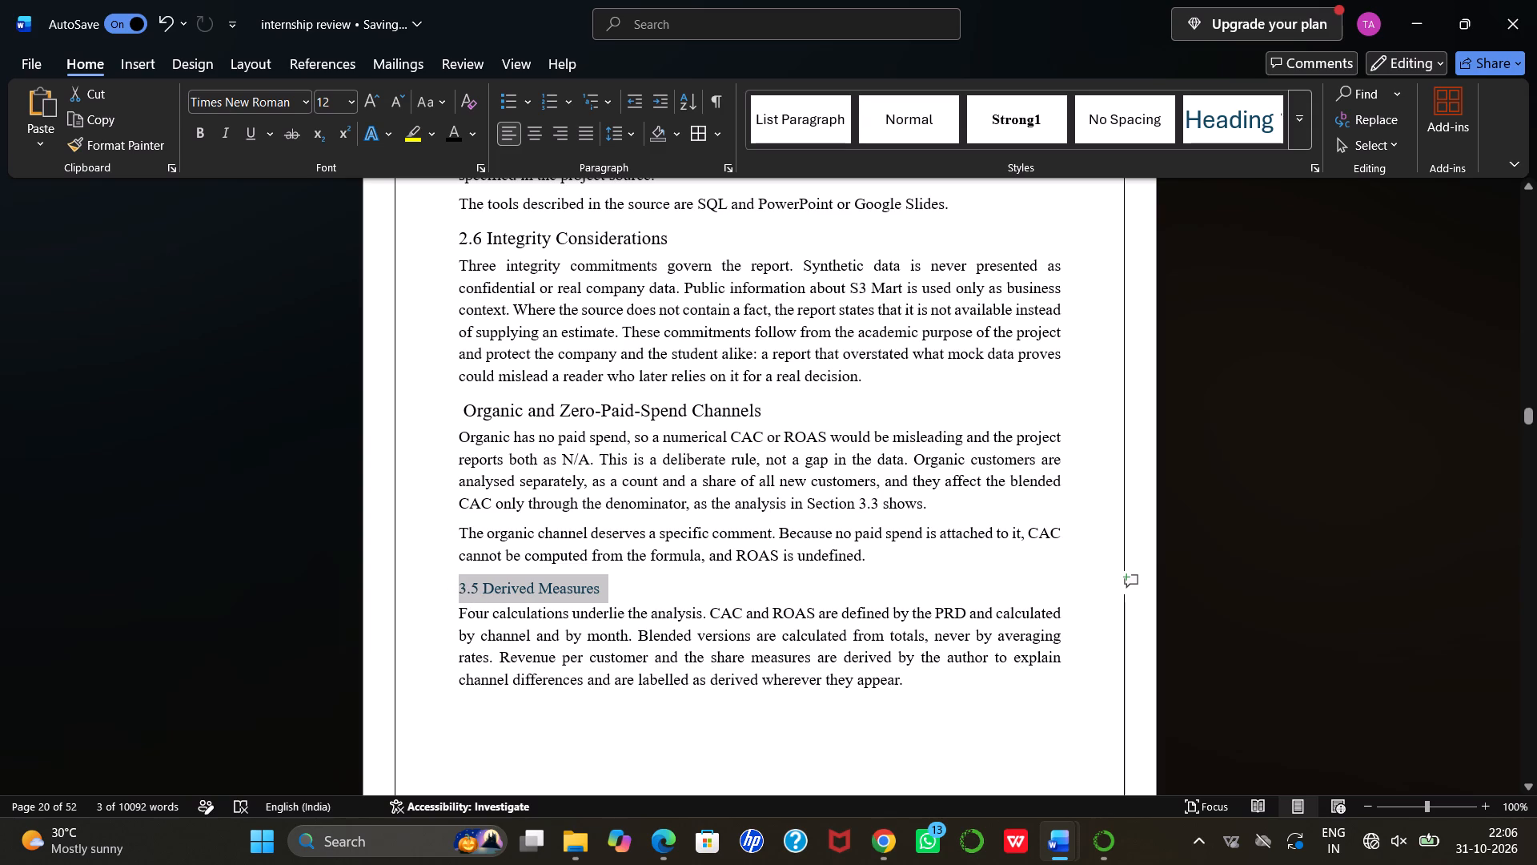
click(592, 598)
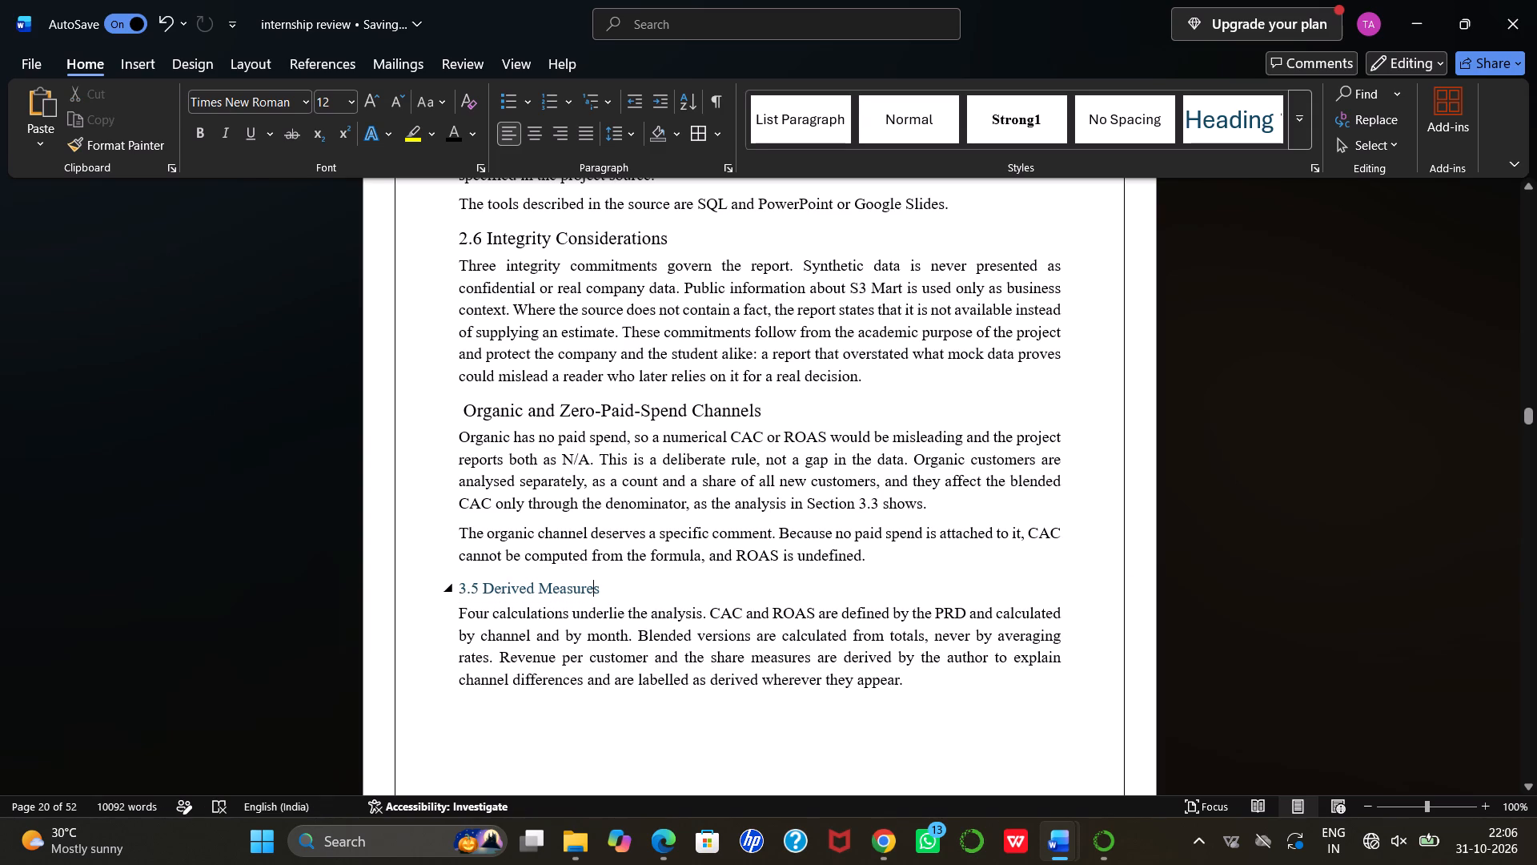
drag(458, 588, 608, 586)
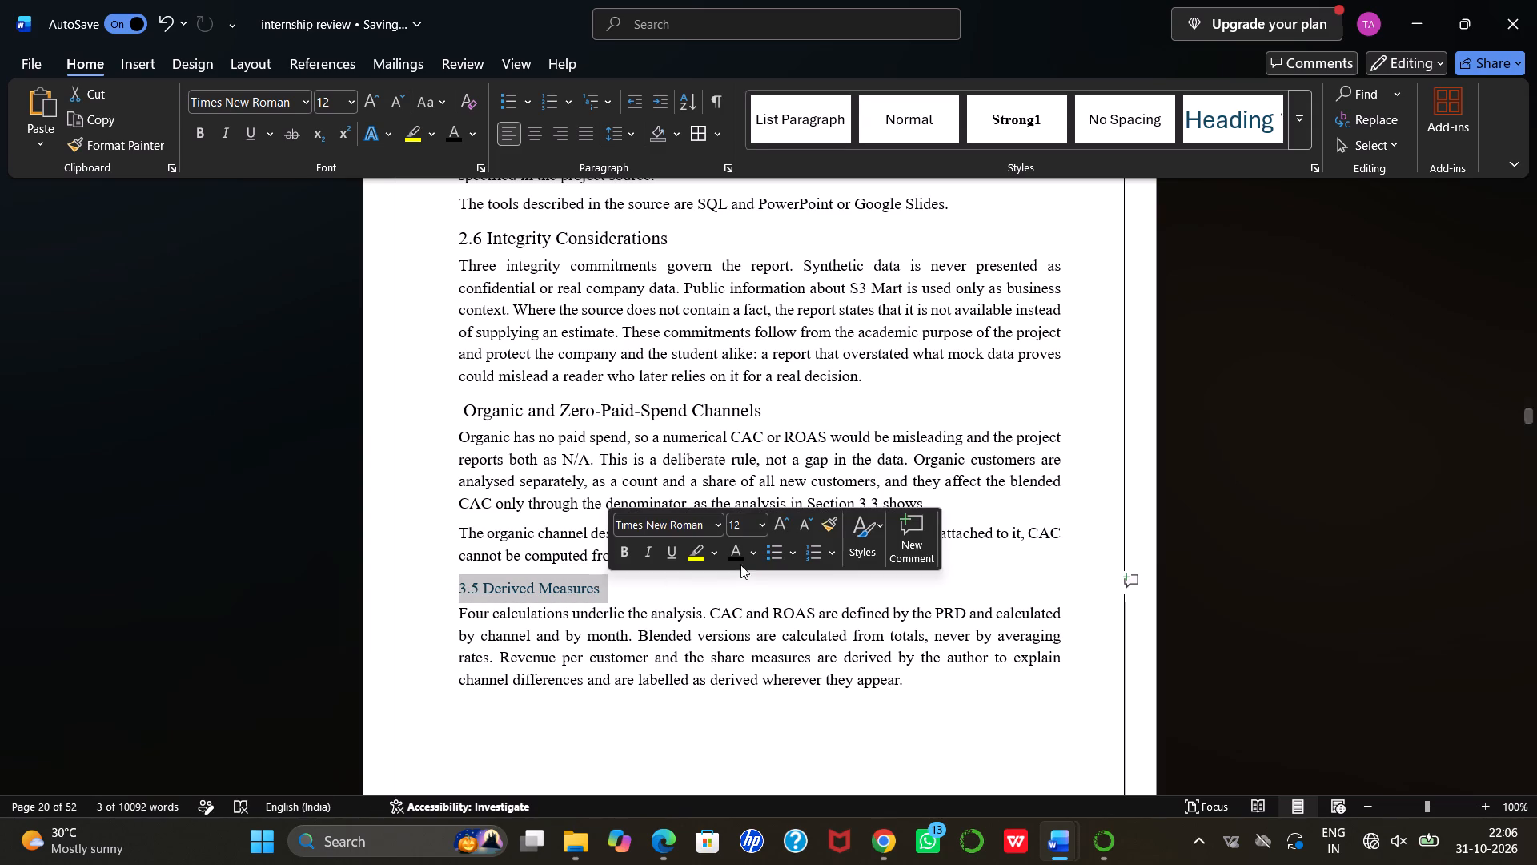
click(754, 553)
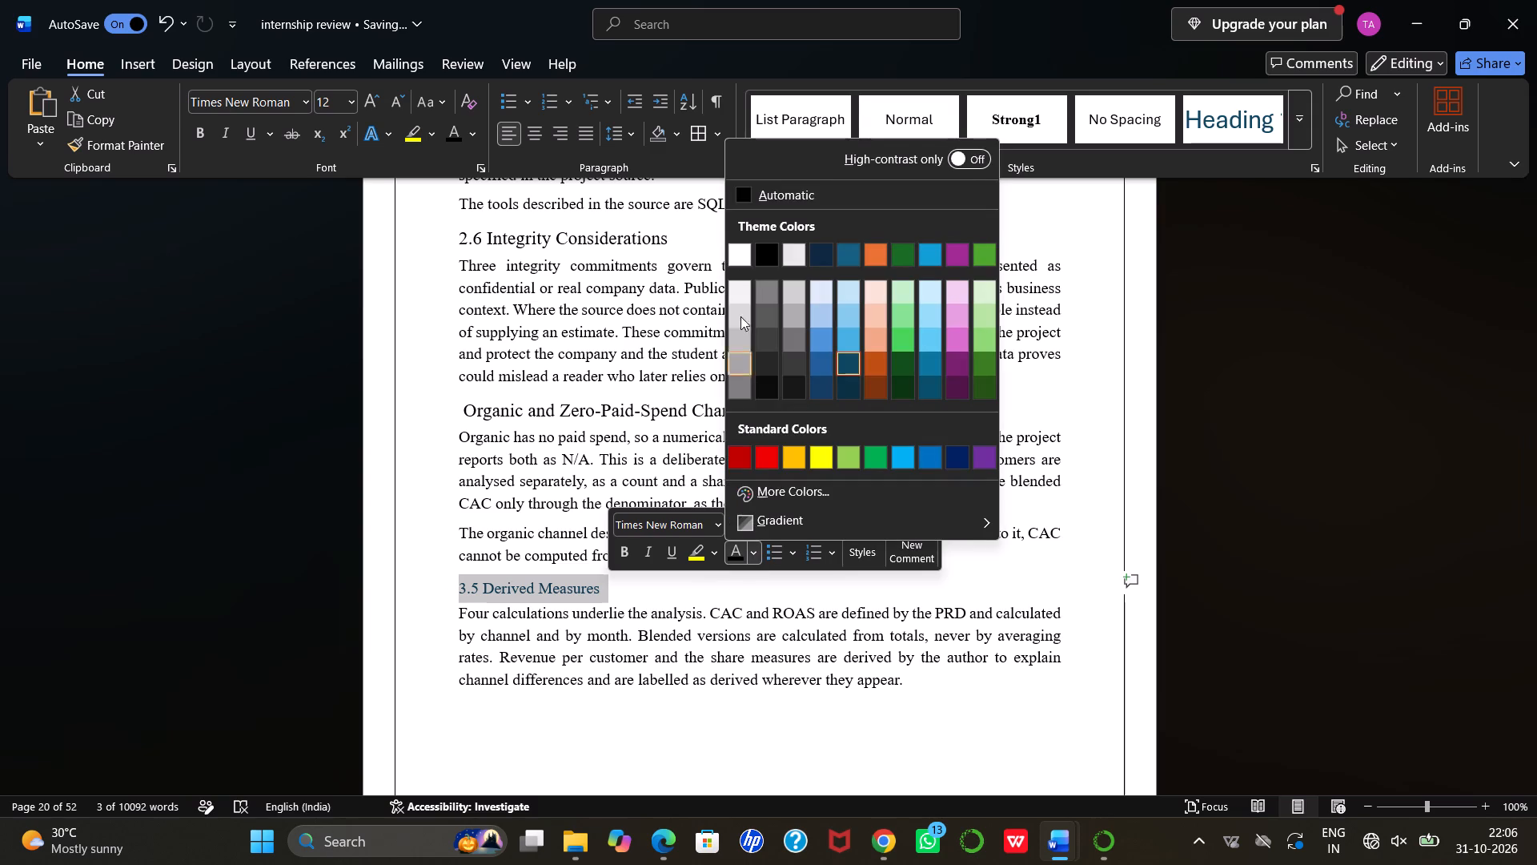
click(741, 191)
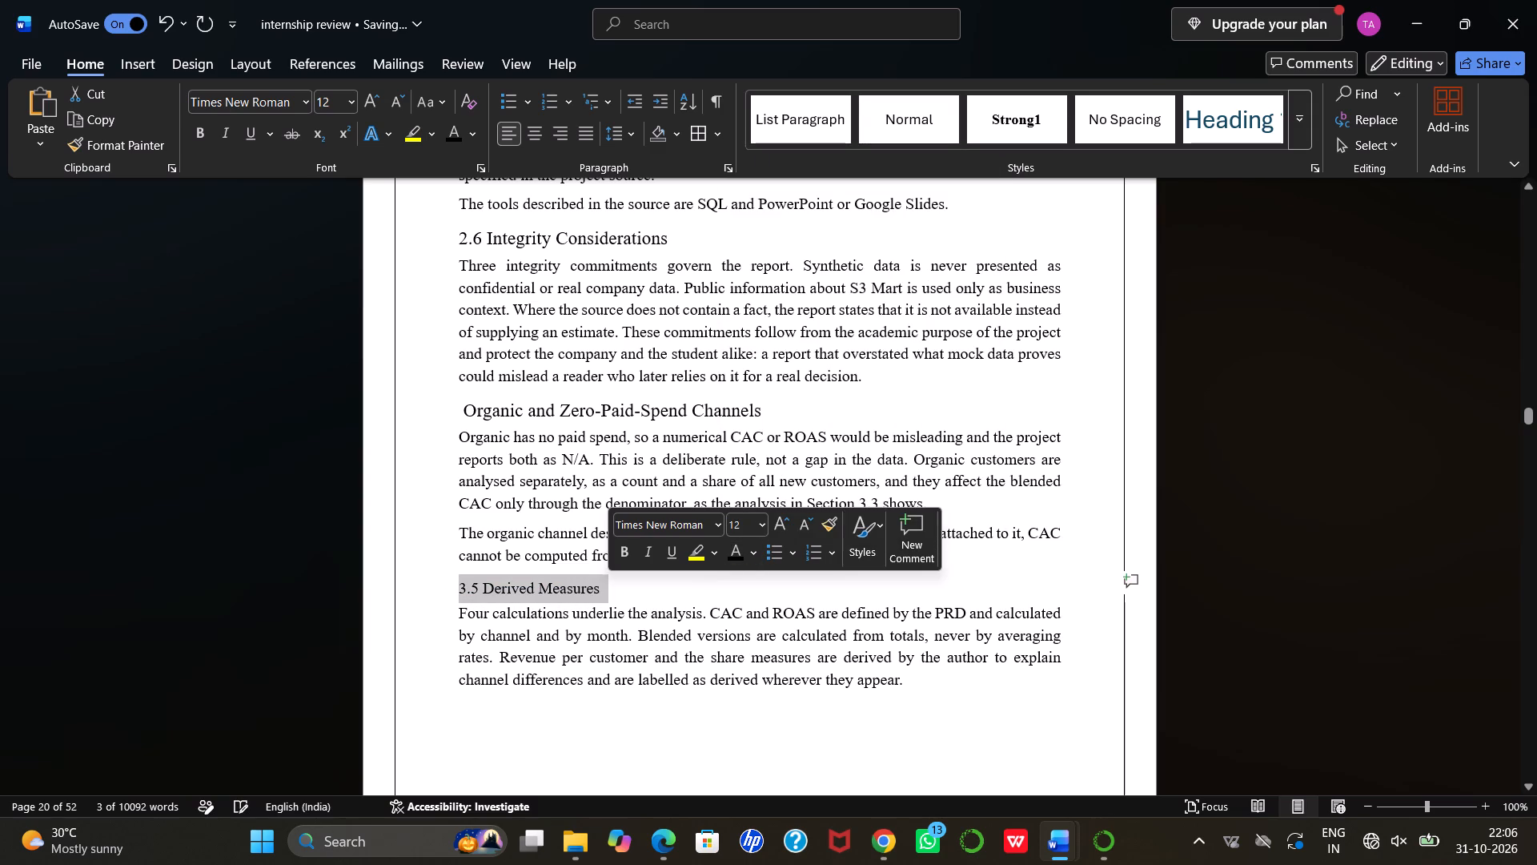
Renumber the "Derived Measures" heading as section 2.7.
click(477, 589)
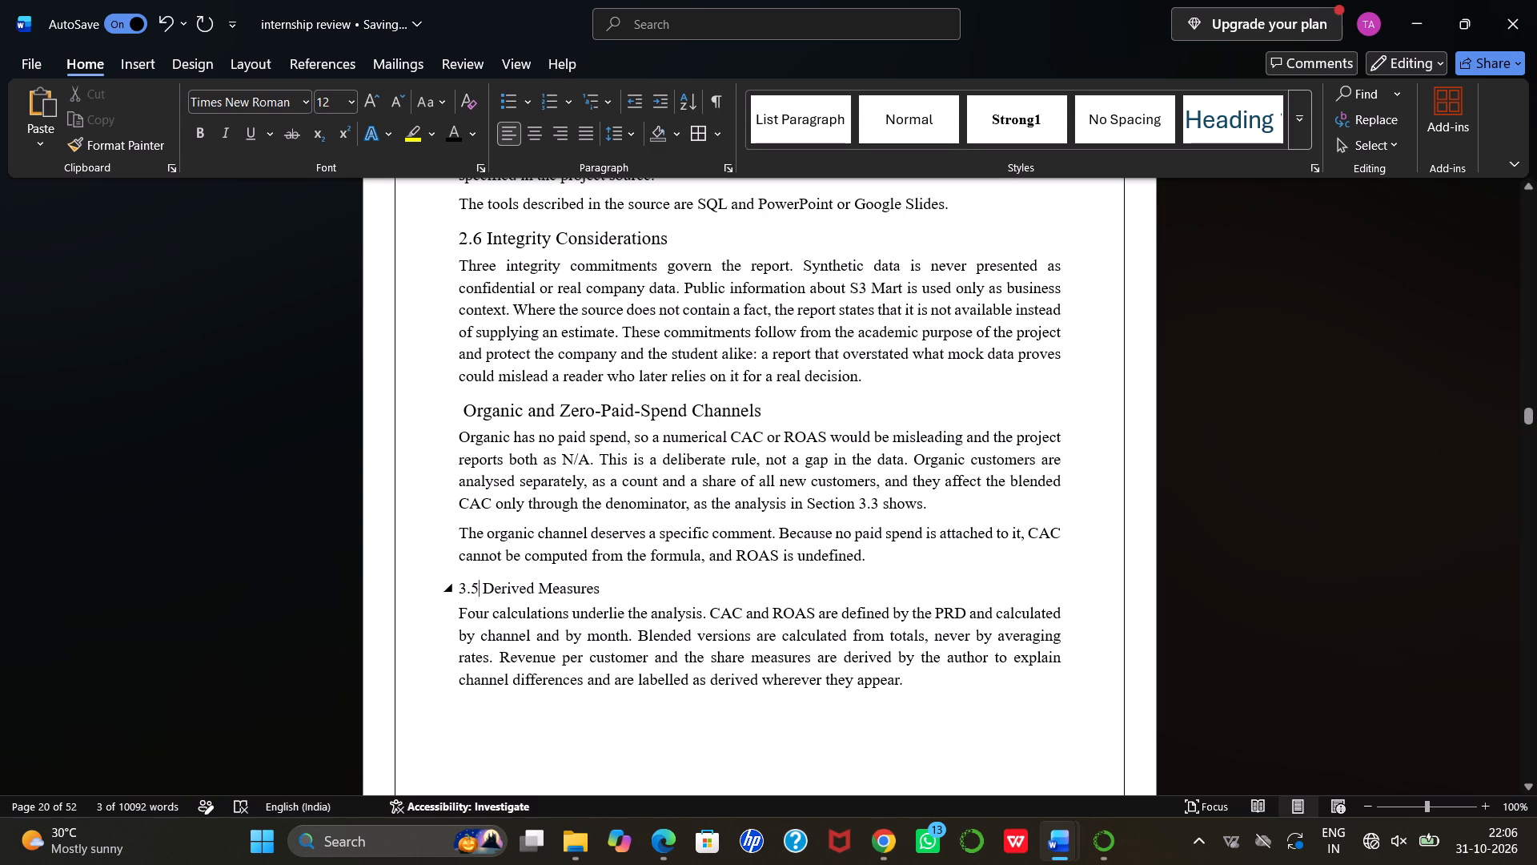
key(BackSpace)
key(BackSpace)
key(BackSpace)
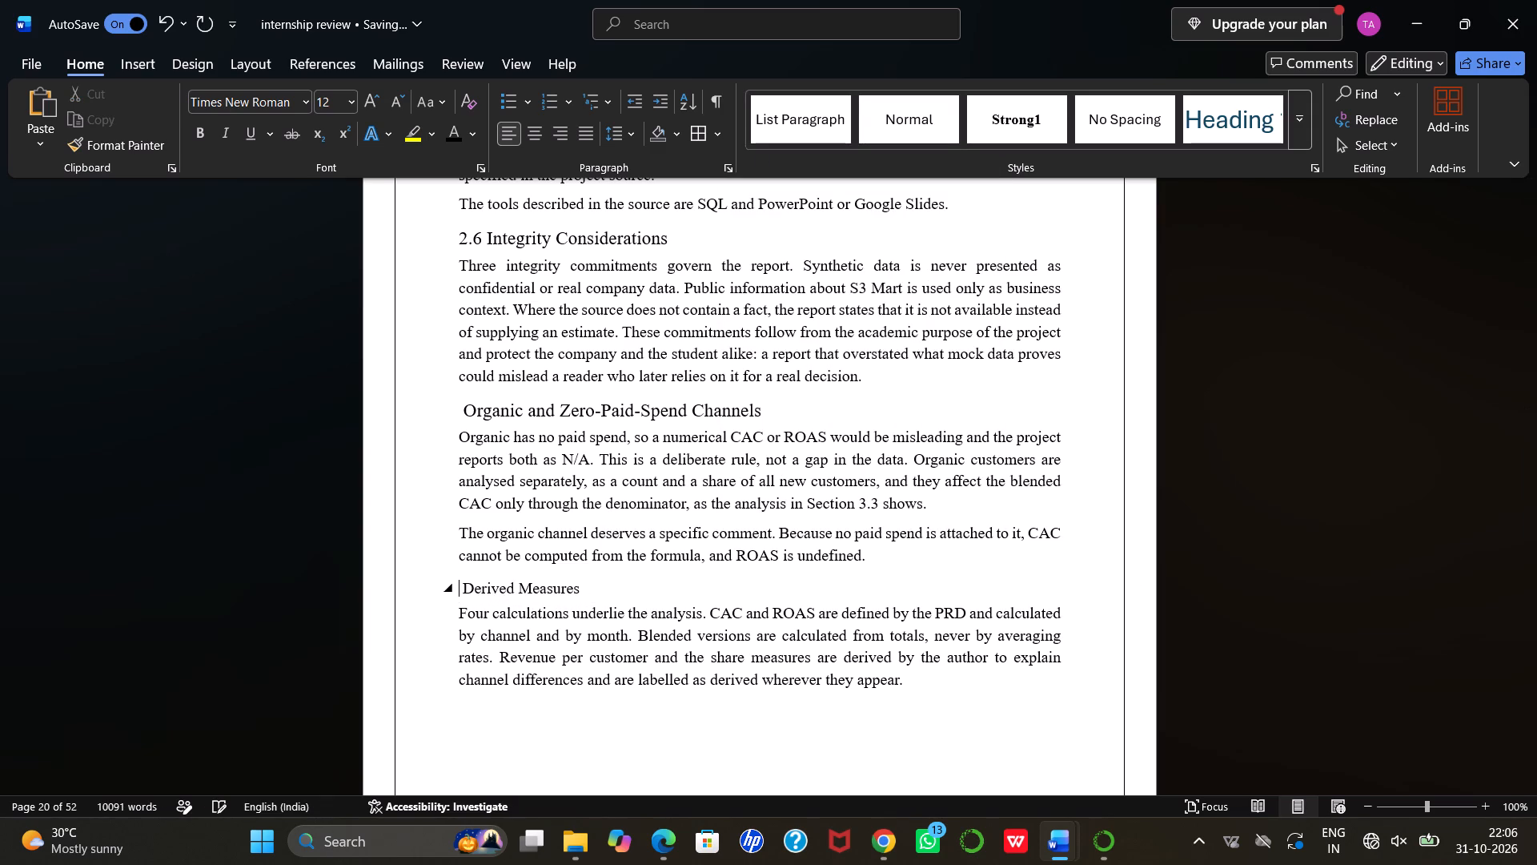
text(2.)
key(7)
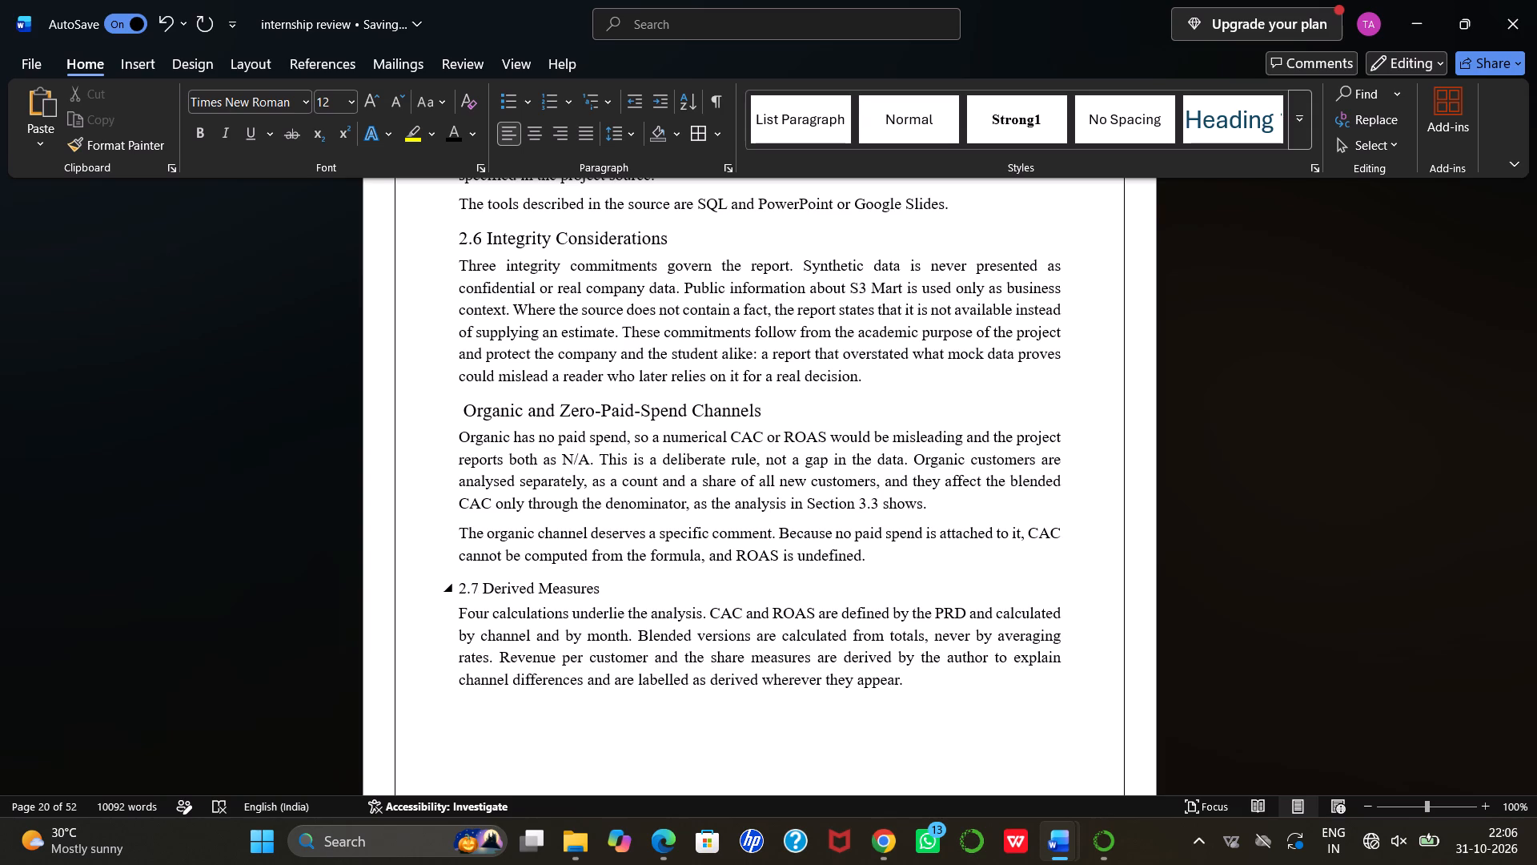
Increase the font size of the "2.7 Derived Measures" heading to 14 pt.
drag(457, 593, 538, 596)
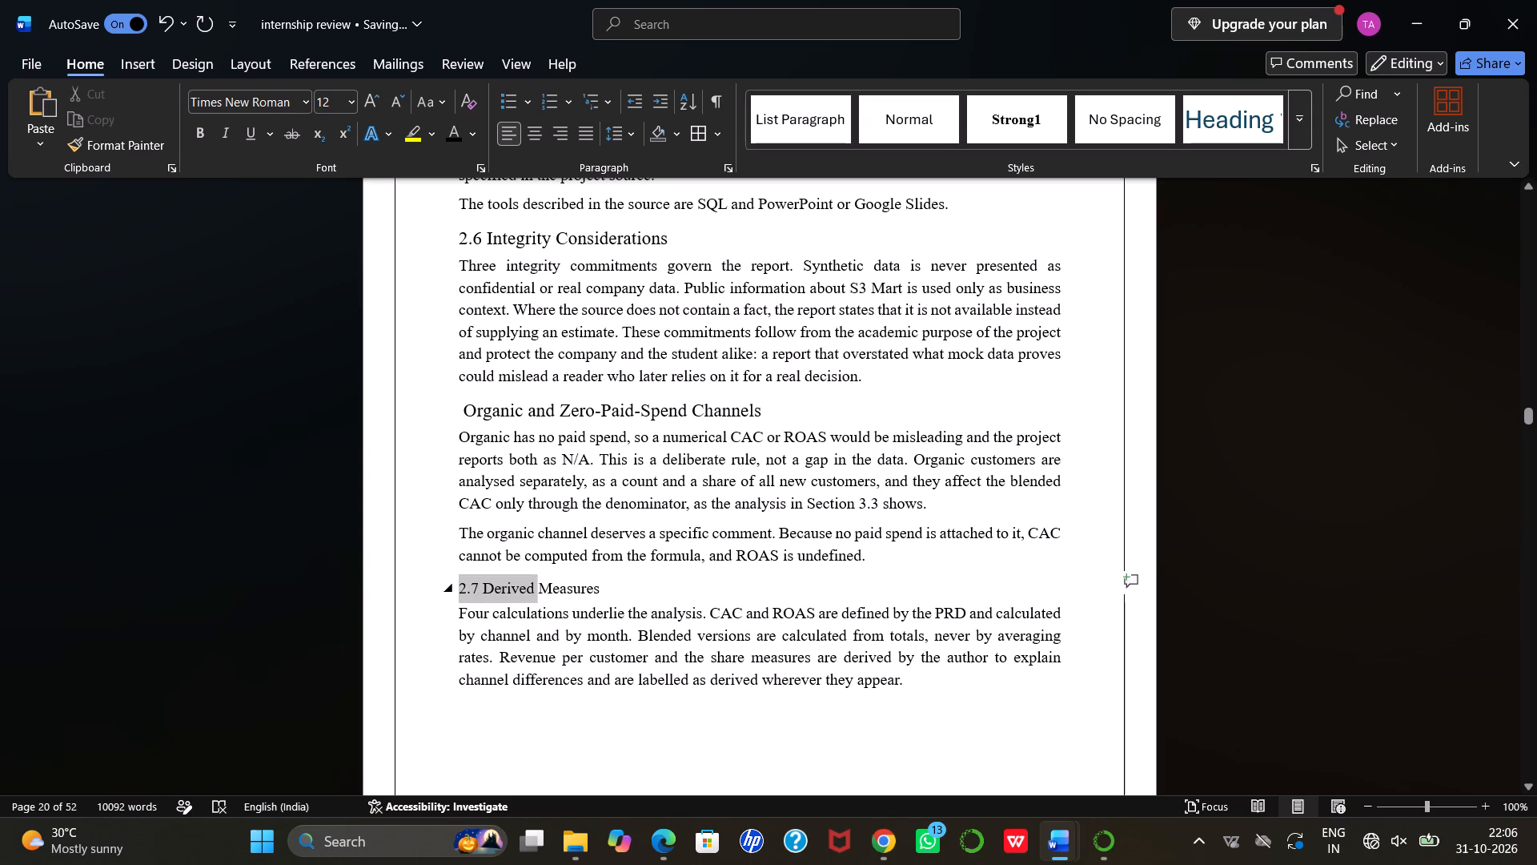
drag(538, 596, 587, 601)
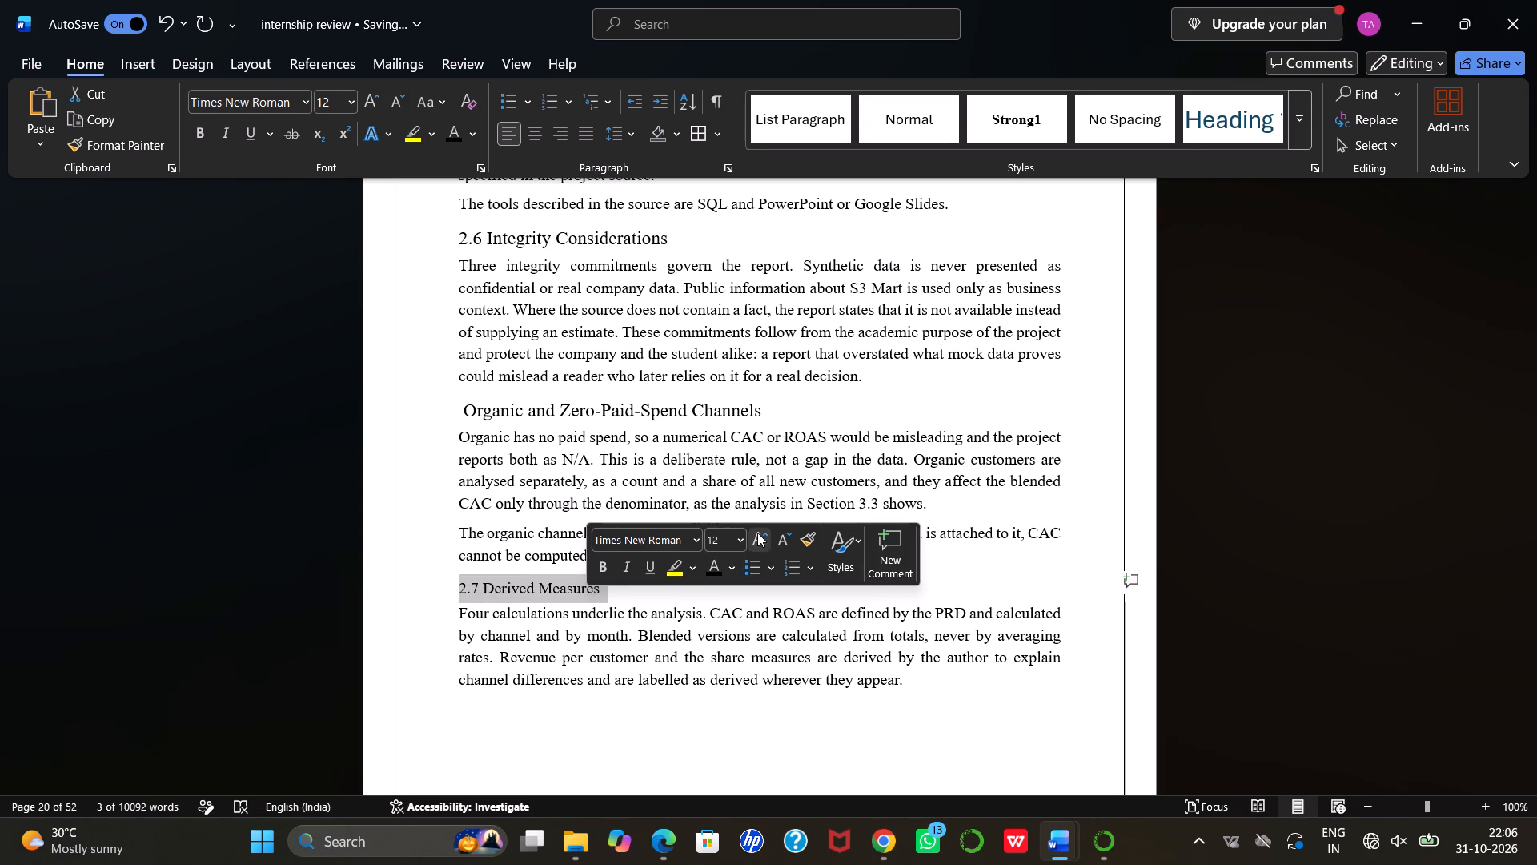
click(757, 533)
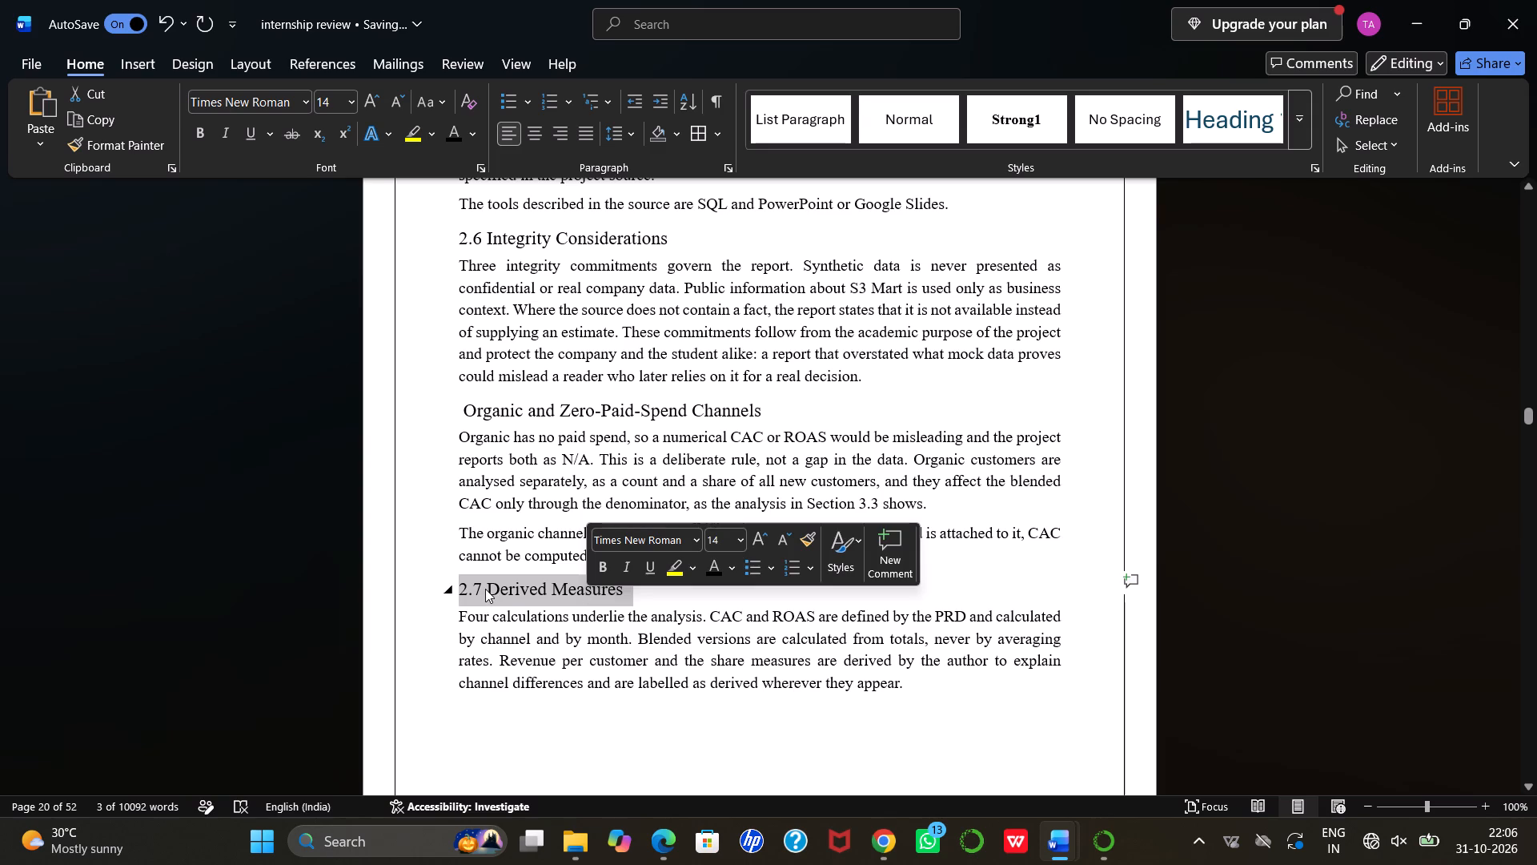
click(485, 589)
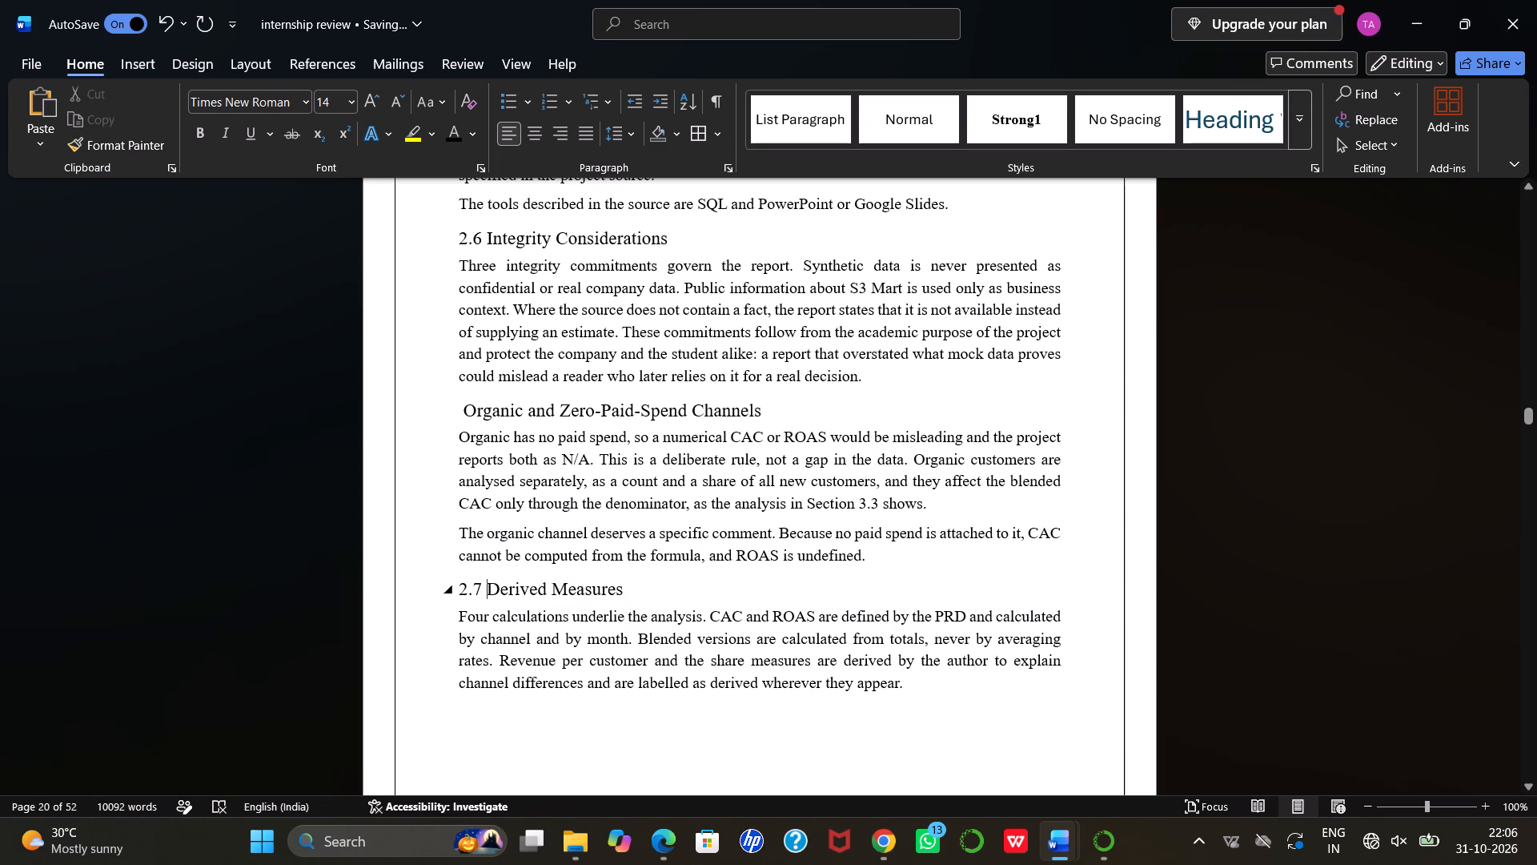
key(space)
key(BackSpace)
Continue to the opening page of "Chapter 3: Observations and Analysis".
scroll(510, 592, down, 6)
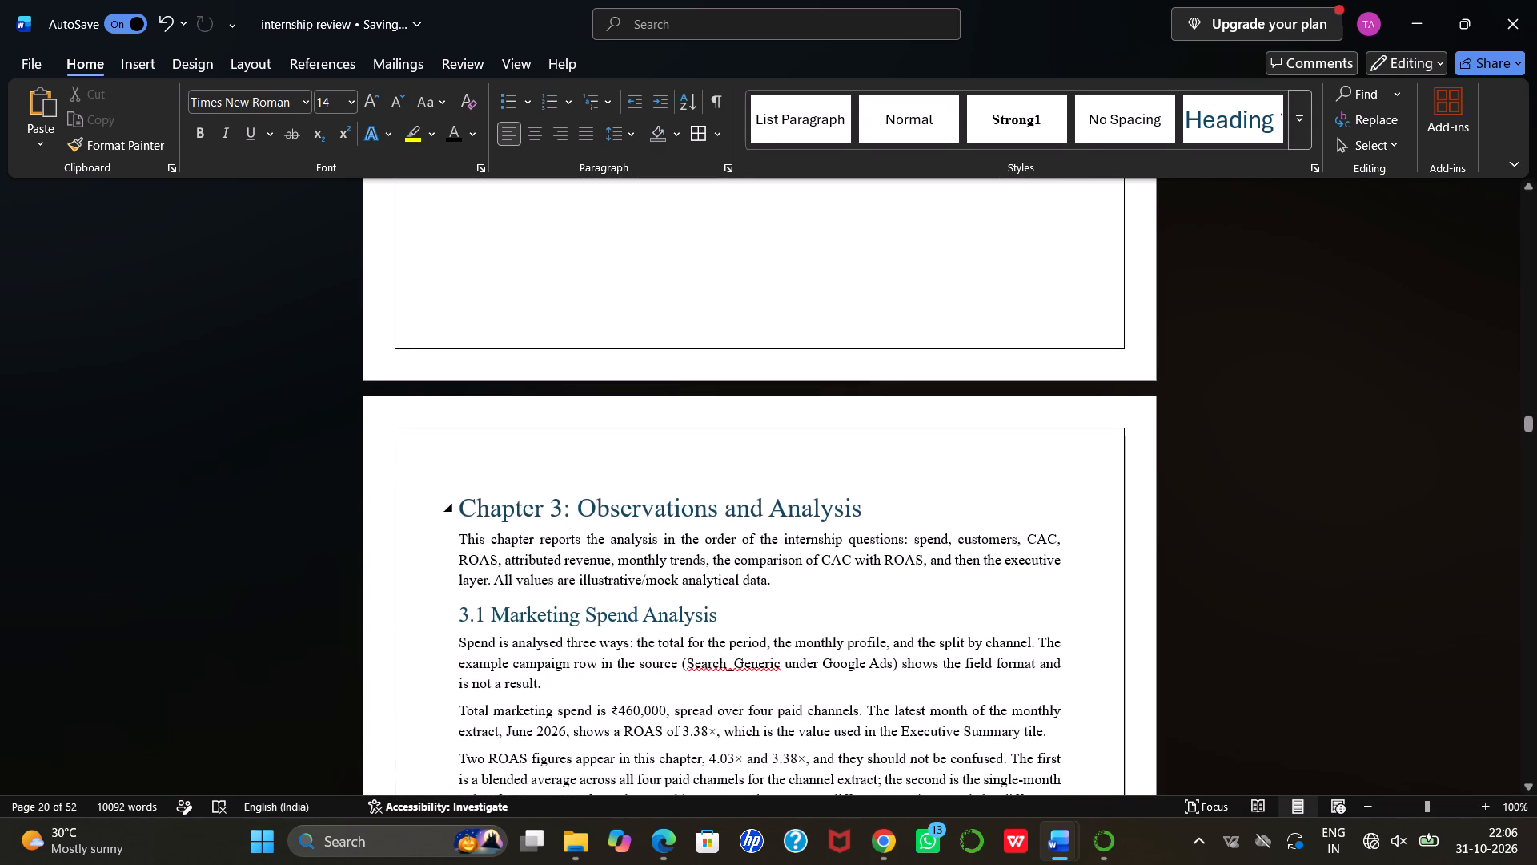
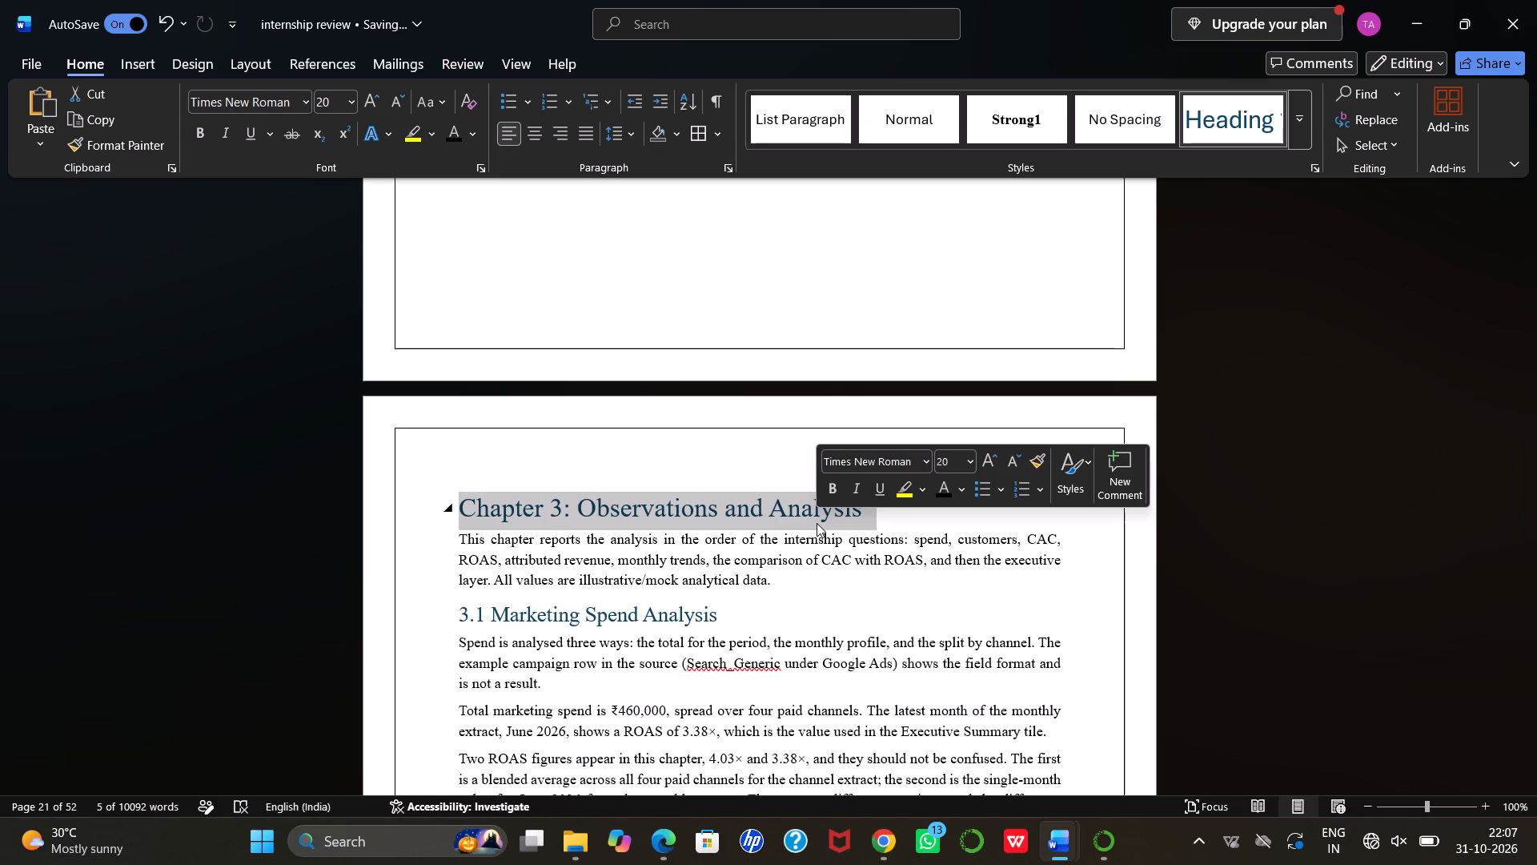
Copy the "Chapter 3: Observations and Analysis" heading and insert blank lines above it to open an empty page before the chapter.
key(ctrl+c)
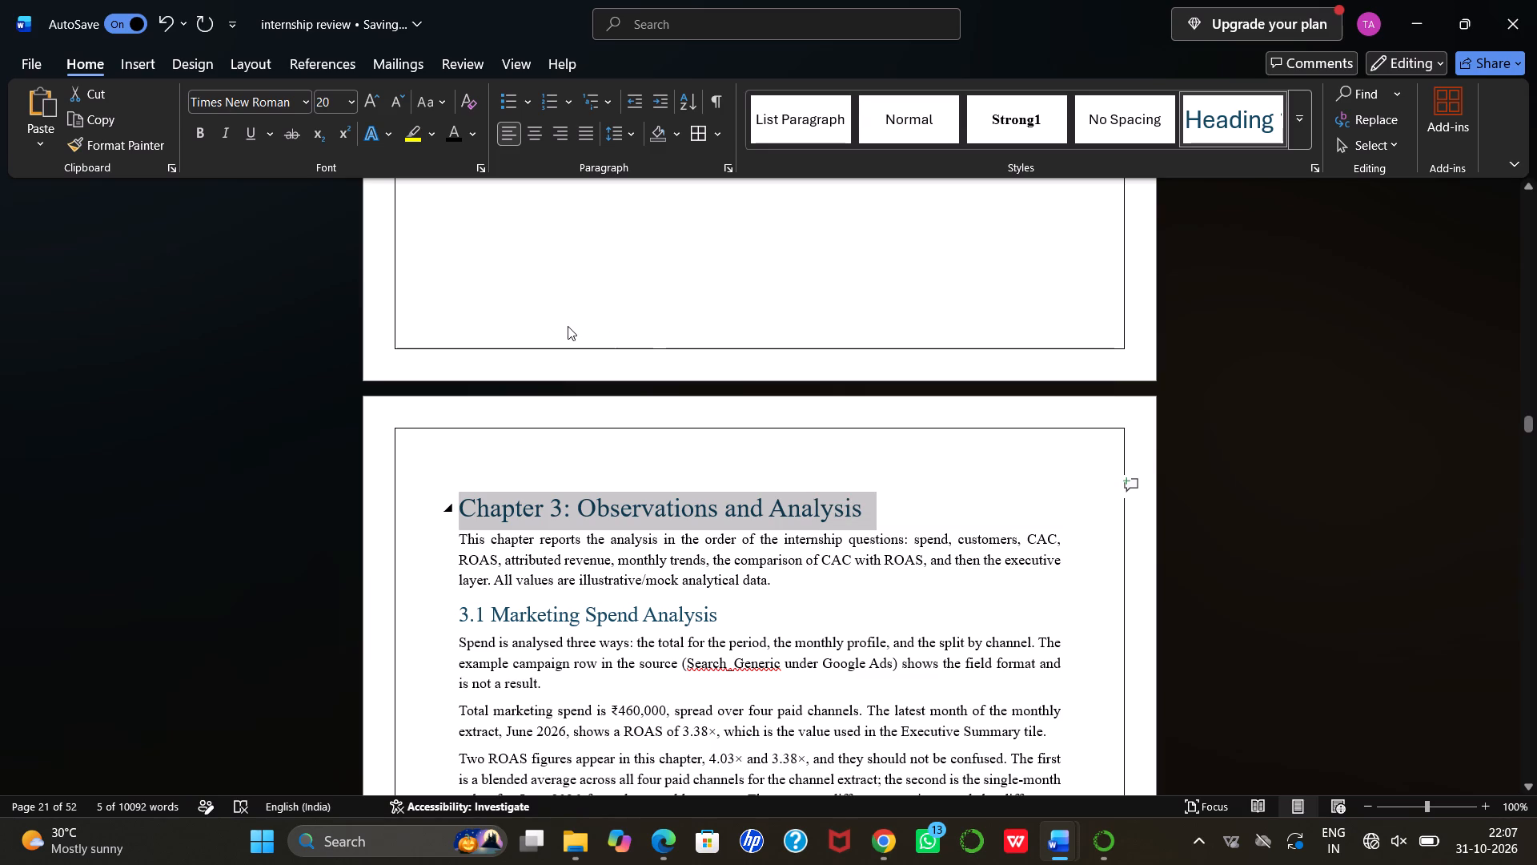
click(463, 243)
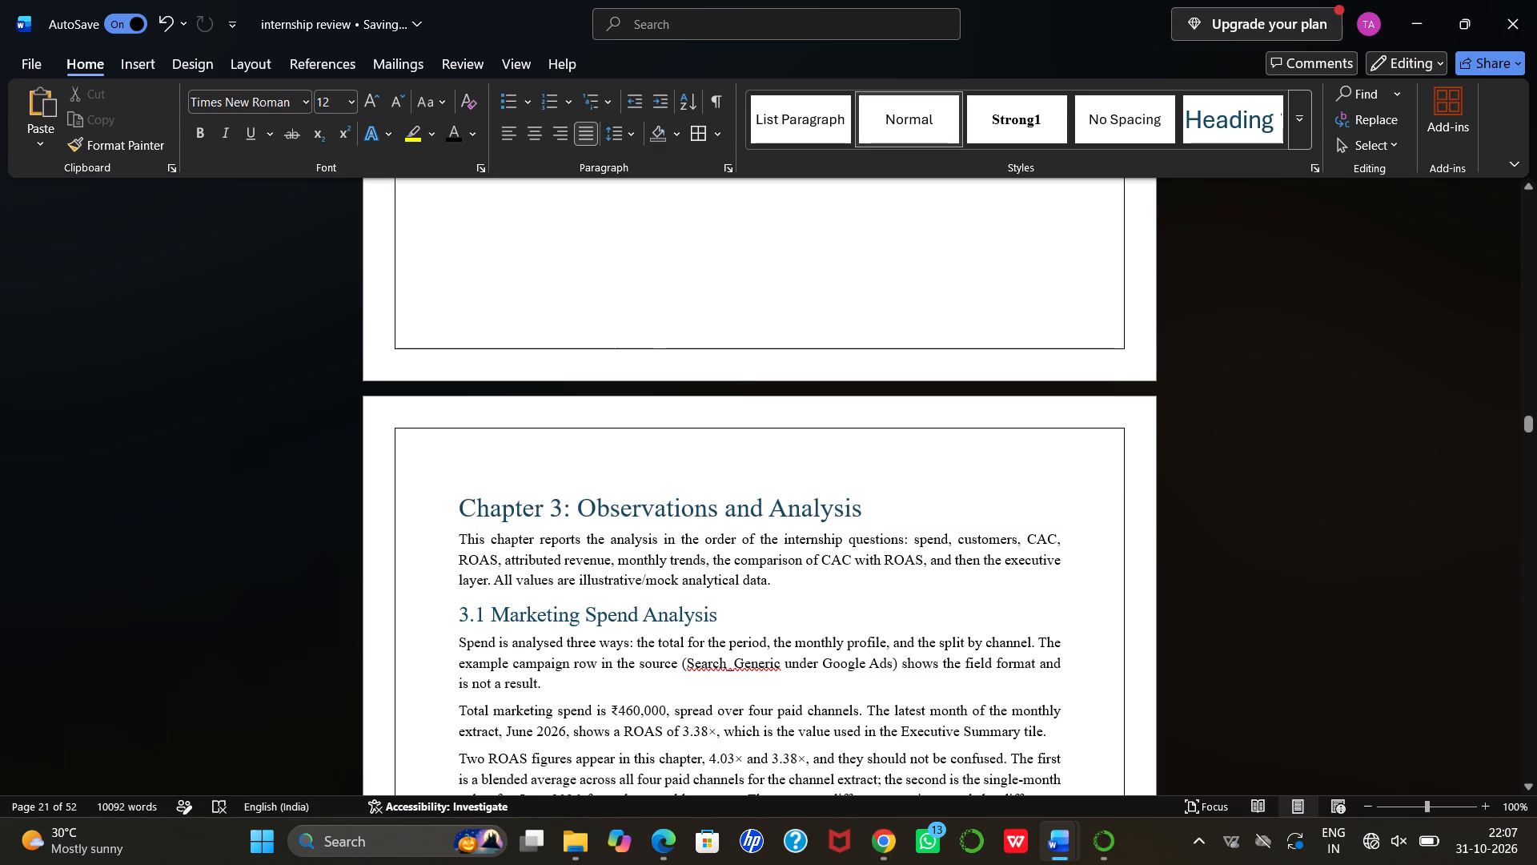
key(Return)
key(Return)
key(Return)
key(Return)
key(Return)
key(Return)
key(Return)
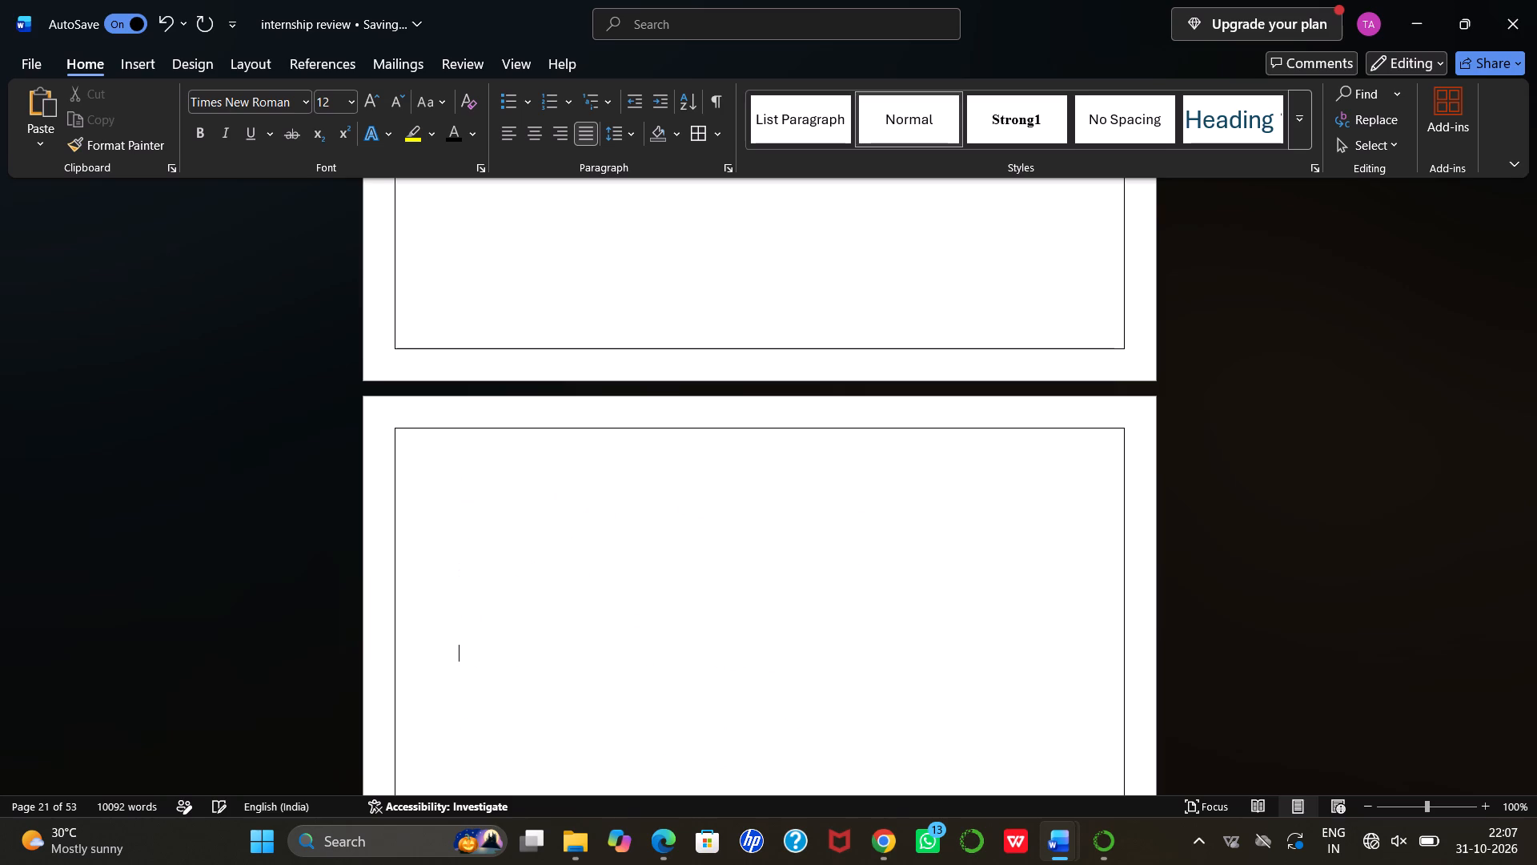
key(Return)
key(Return)
key(Return)
scroll(524, 263, down, 3)
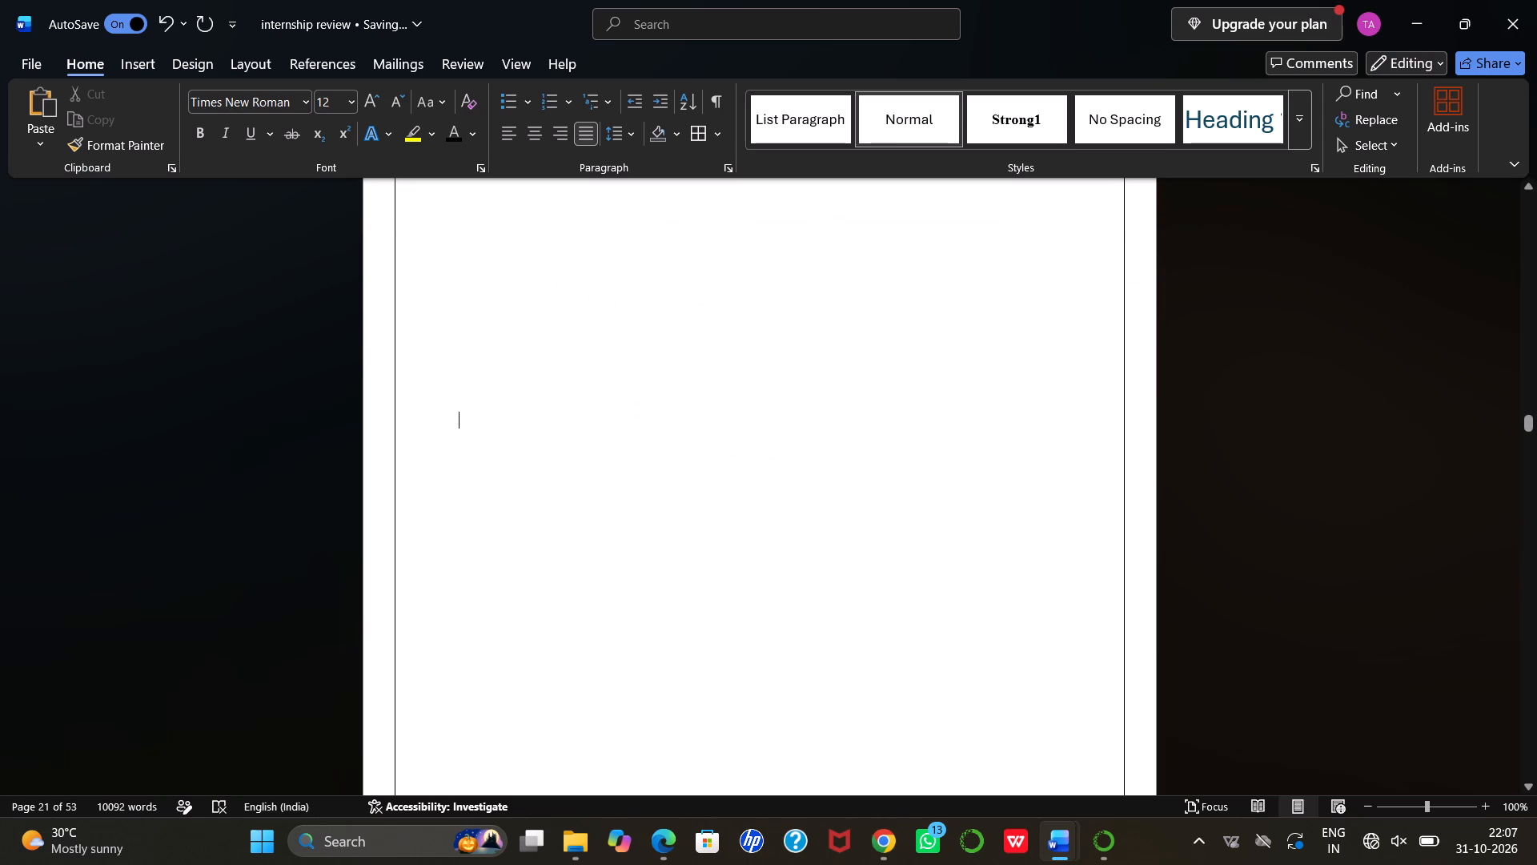
Paste the copied Chapter 3 heading on a new line indented with spaces, after the added blank lines.
key(Return)
key(space)
key(space)
key(space)
key(space)
key(space)
key(space)
key(space)
key(space)
key(space)
key(space)
key(space)
key(space)
key(space)
key(space)
key(space)
key(space)
key(space)
key(space)
key(space)
key(space)
key(ctrl+v)
Remove the leading spaces in front of the pasted "Chapter 3: Observations and Analysis" heading on page 22.
scroll(665, 384, down, 1)
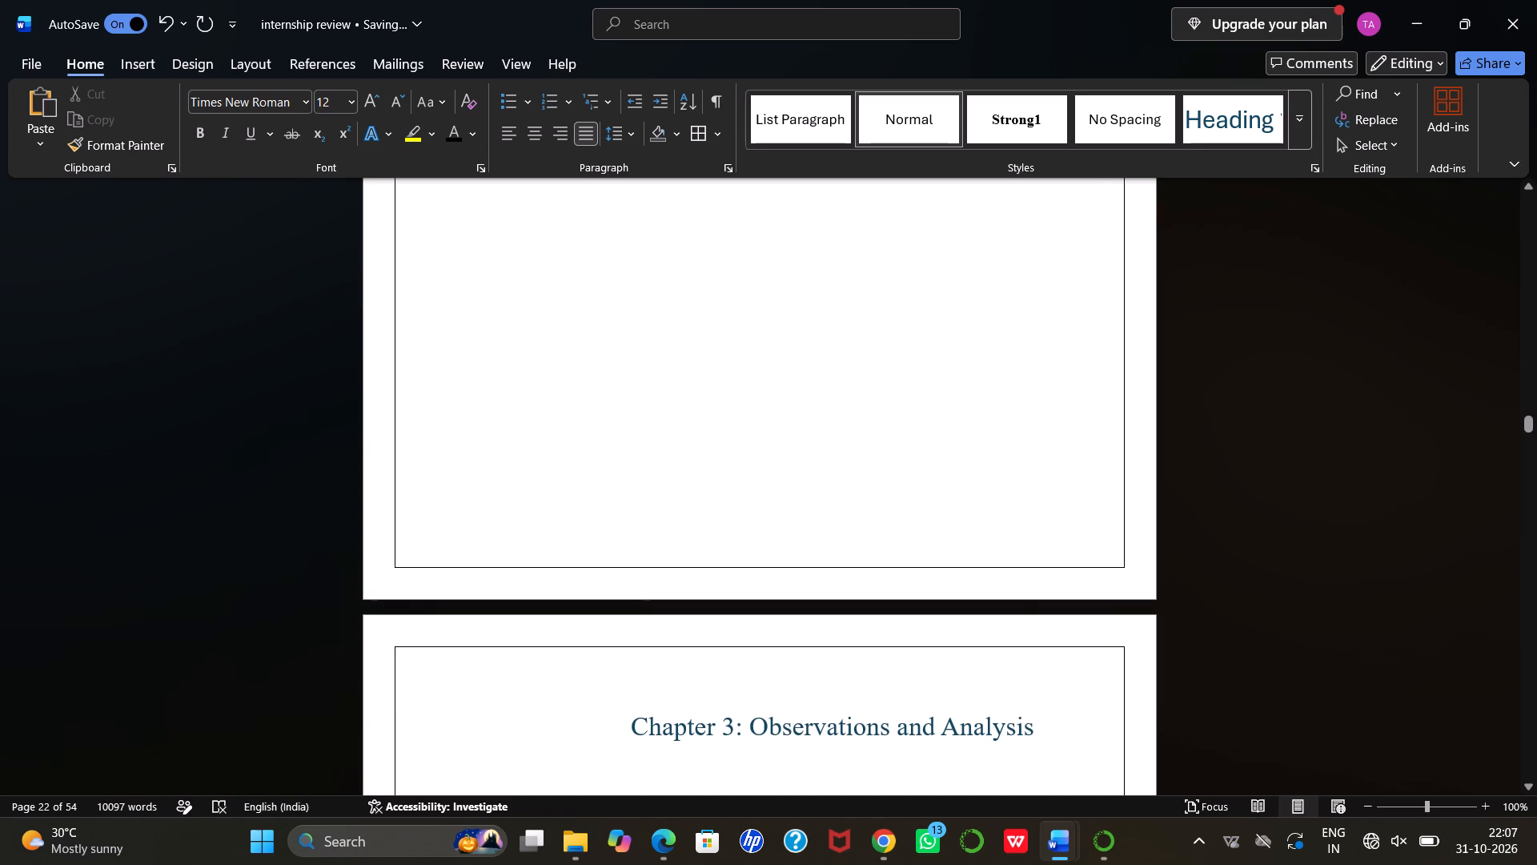
scroll(665, 384, down, 1)
click(625, 391)
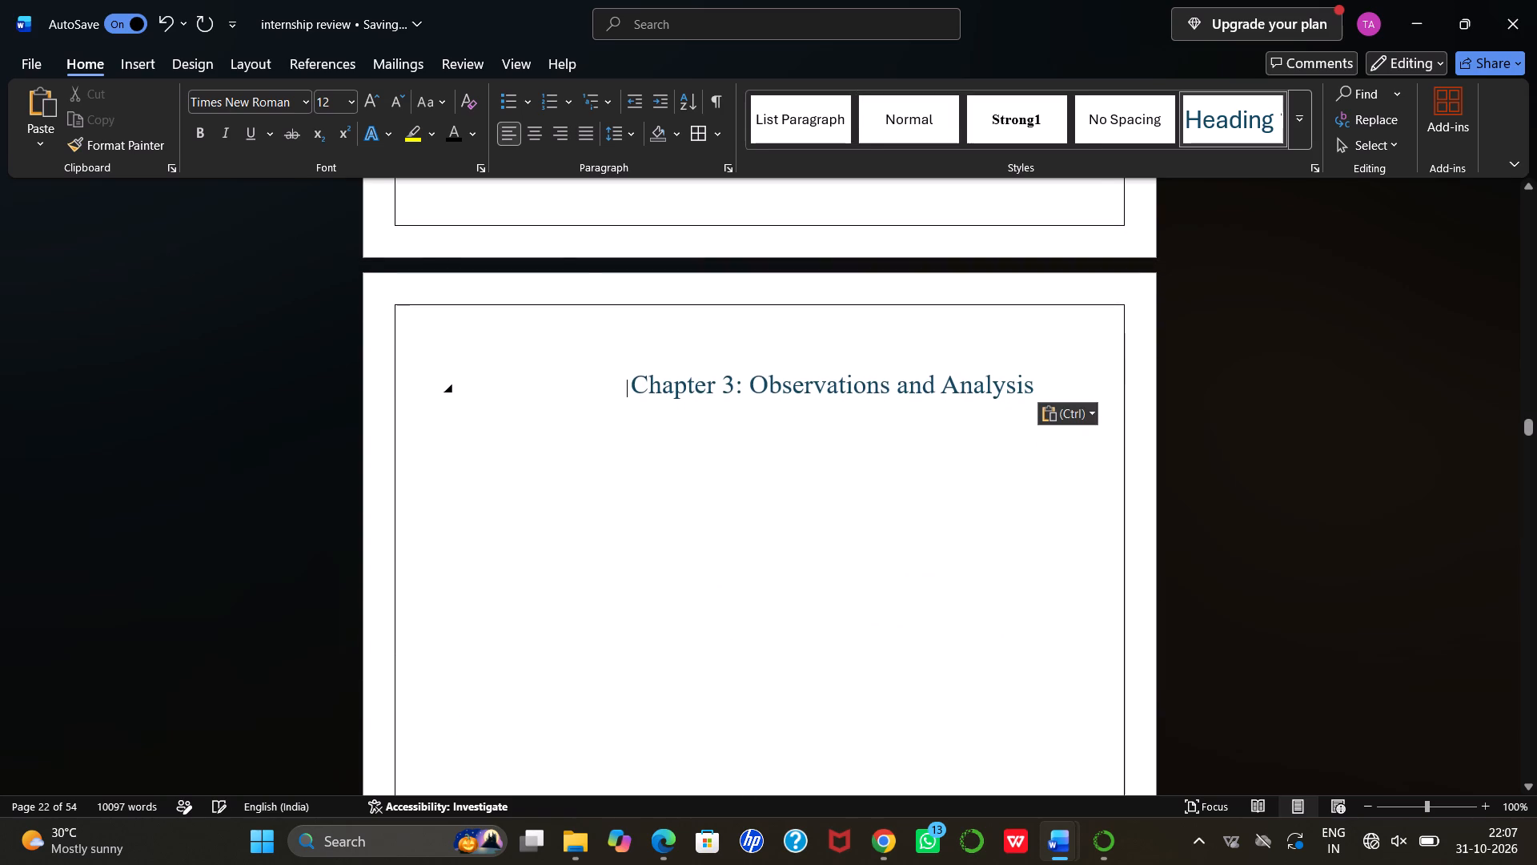
key(BackSpace)
key(BackSpace)
key(BackSpace)
key(BackSpace)
key(BackSpace)
key(BackSpace)
key(BackSpace)
key(BackSpace)
key(BackSpace)
key(BackSpace)
key(BackSpace)
key(BackSpace)
key(BackSpace)
key(BackSpace)
key(BackSpace)
key(BackSpace)
key(BackSpace)
key(BackSpace)
key(BackSpace)
key(BackSpace)
key(BackSpace)
key(BackSpace)
key(BackSpace)
key(BackSpace)
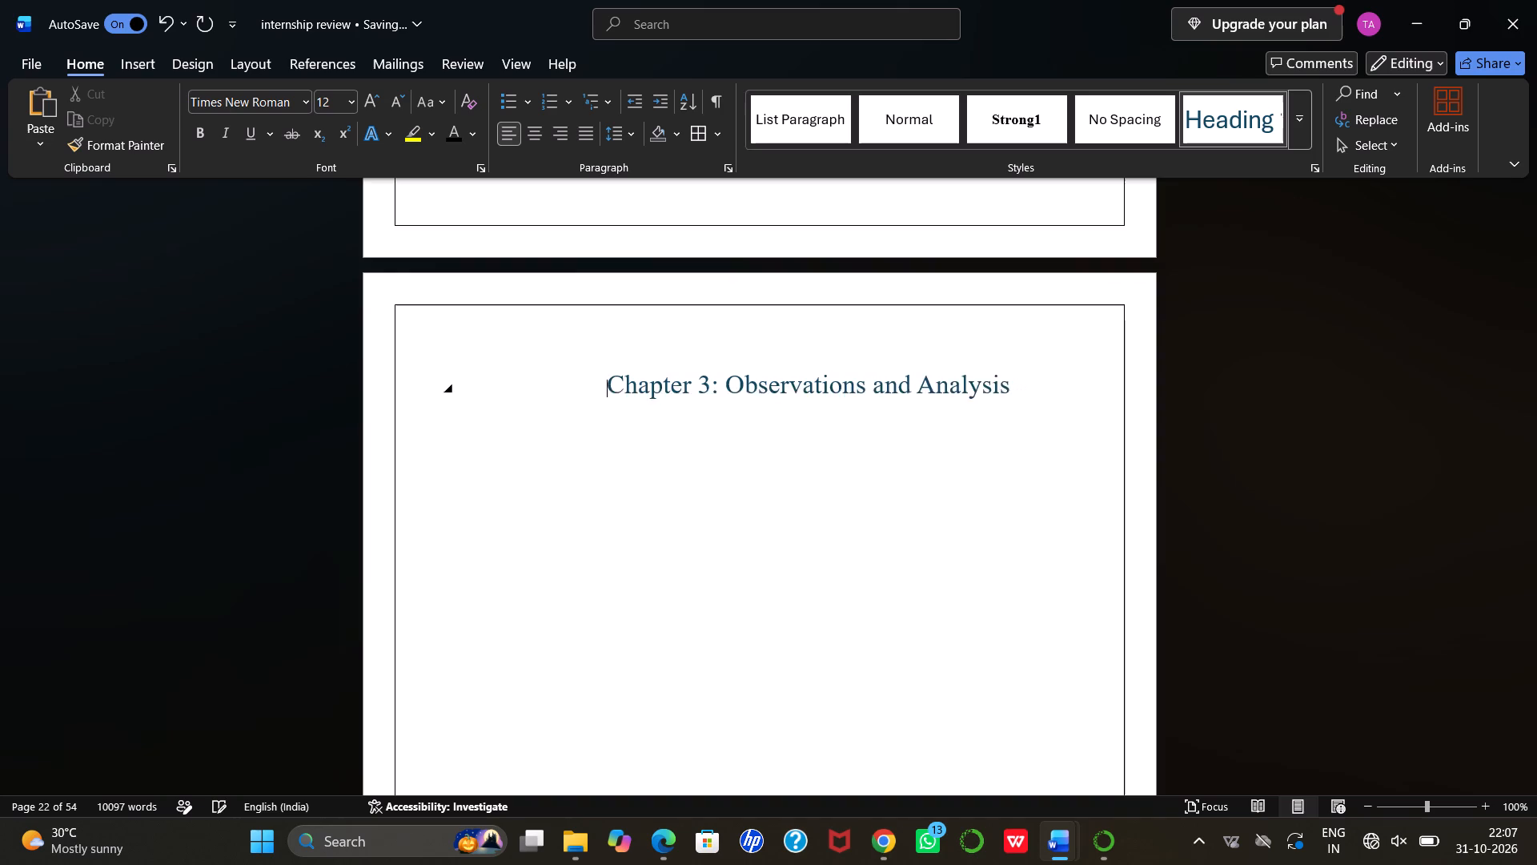
key(BackSpace)
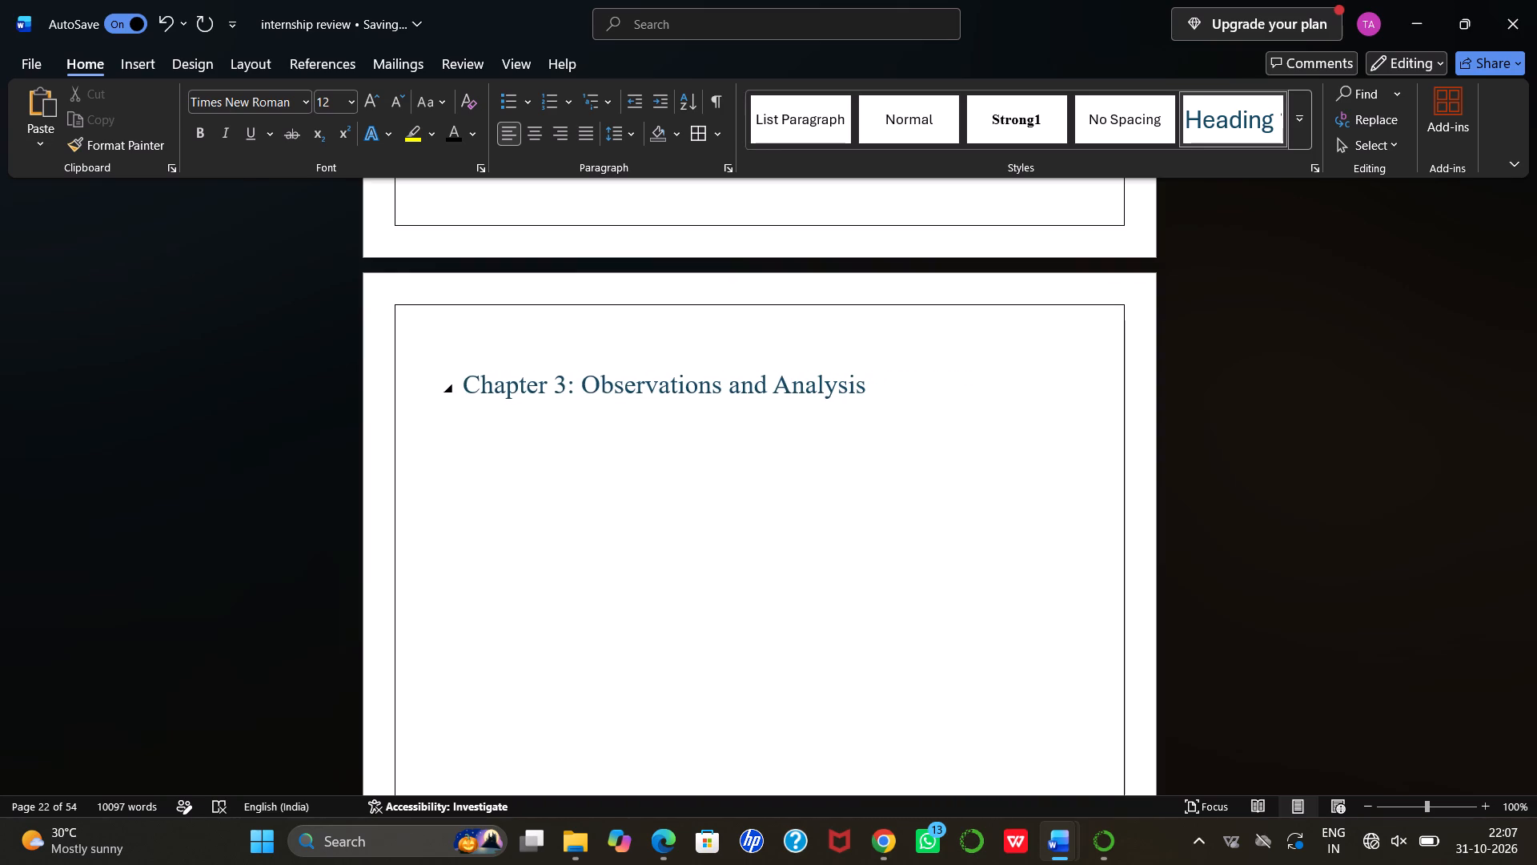
key(BackSpace)
Add three more blank lines on empty page 21 to set the vertical position for a chapter title.
scroll(675, 444, up, 4)
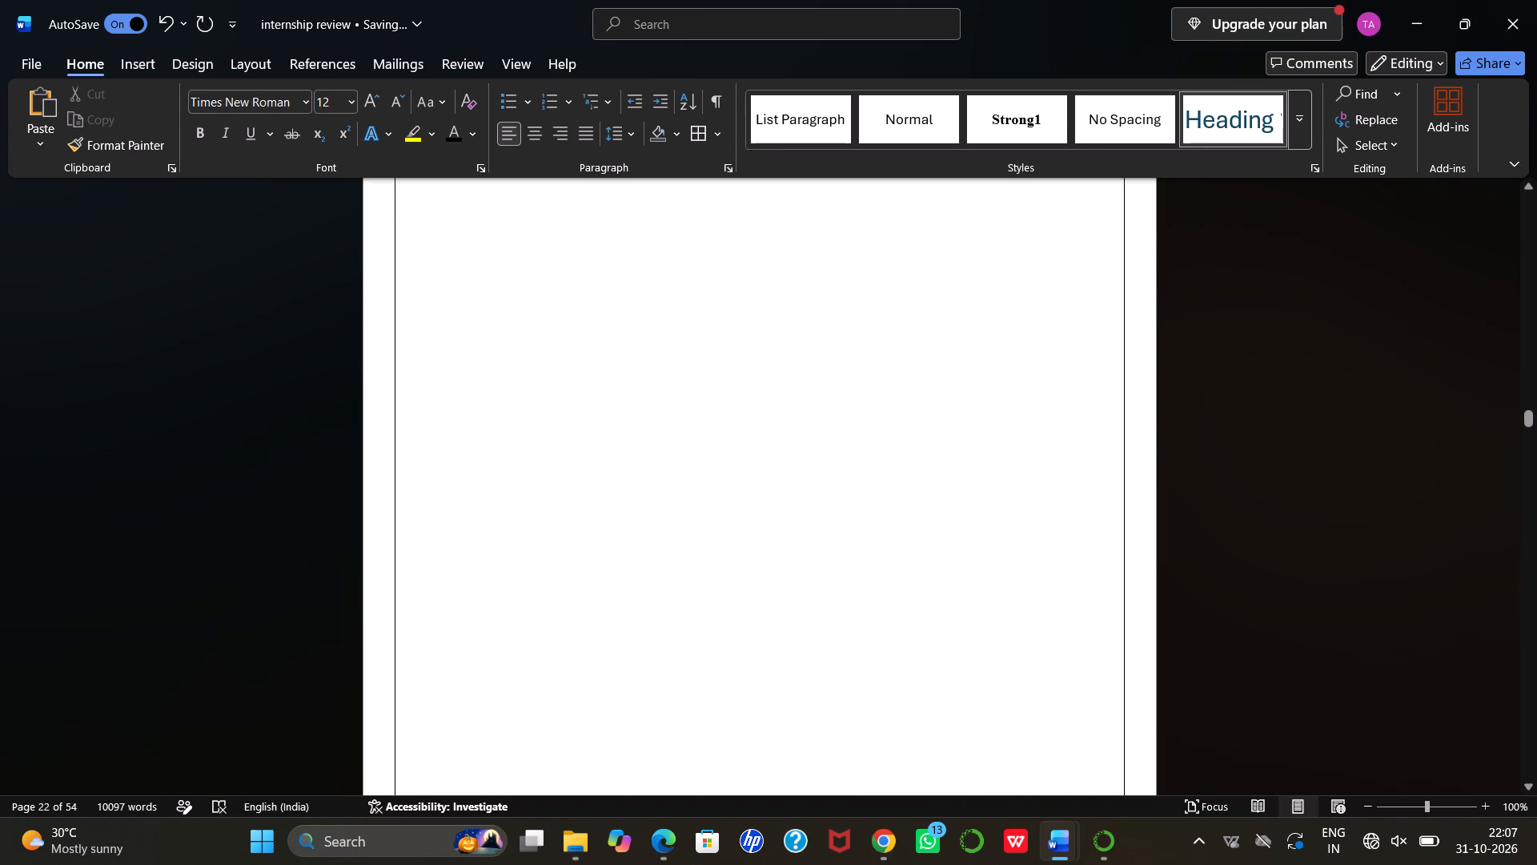
scroll(675, 444, up, 1)
scroll(675, 444, down, 2)
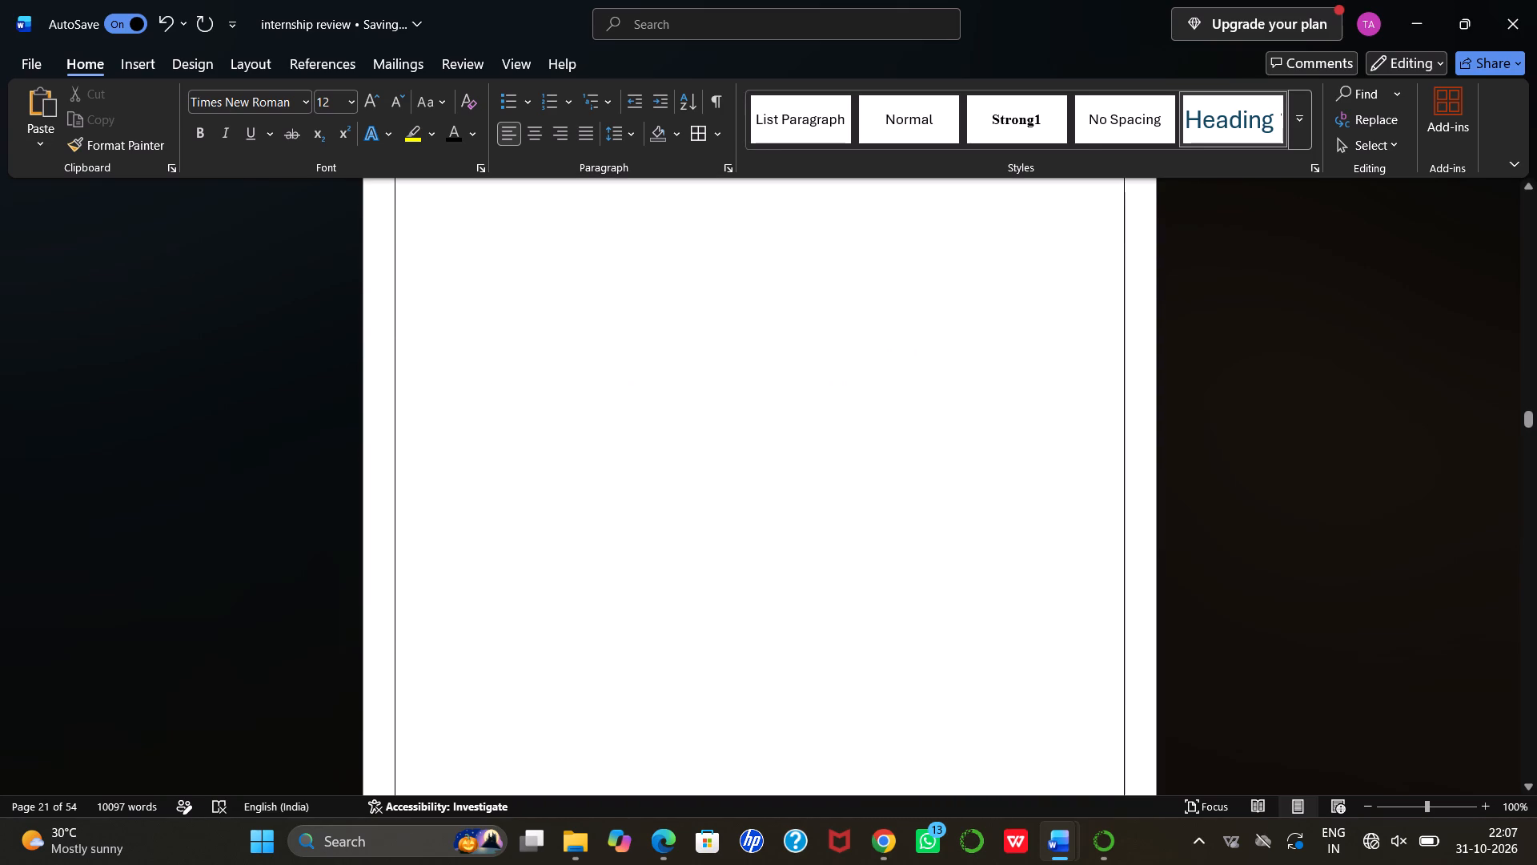
click(673, 368)
click(660, 443)
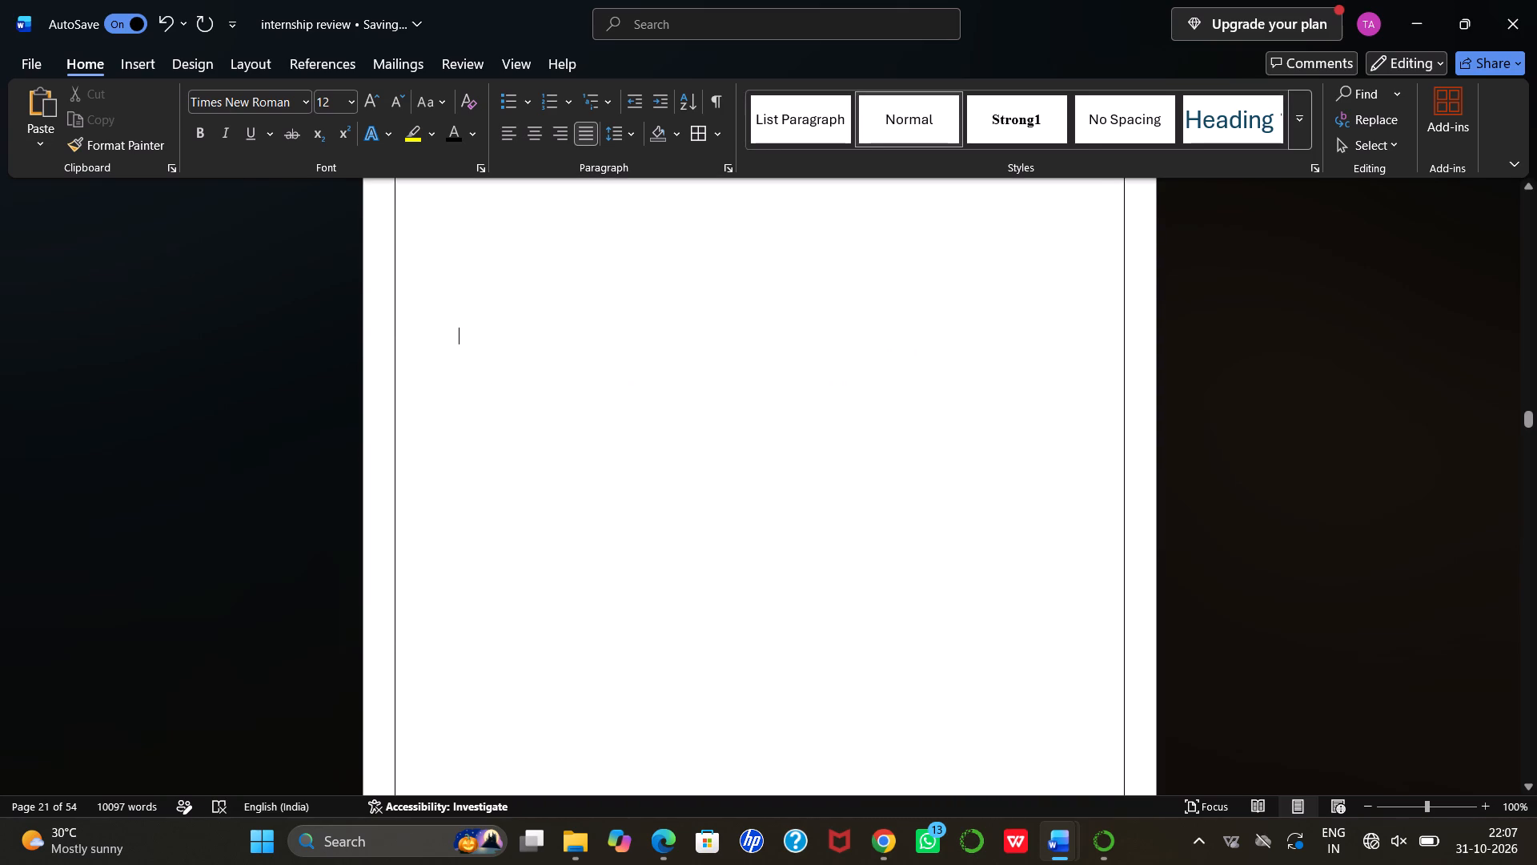
key(Return)
key(Return)
key(Return)
key(Return)
key(Return)
key(Return)
key(Return)
key(Return)
key(Return)
key(Return)
key(Return)
key(BackSpace)
key(BackSpace)
key(BackSpace)
key(BackSpace)
key(BackSpace)
key(BackSpace)
key(BackSpace)
key(BackSpace)
key(BackSpace)
key(Return)
Enter the title line "CHAPTER-3" on page 21, indented with spaces toward the middle of the line.
key(space)
key(space)
key(space)
key(space)
key(space)
key(space)
key(space)
key(space)
key(space)
key(space)
key(space)
key(space)
key(space)
key(space)
key(space)
key(space)
key(space)
key(space)
key(space)
key(space)
key(space)
key(space)
key(space)
text(CHA)
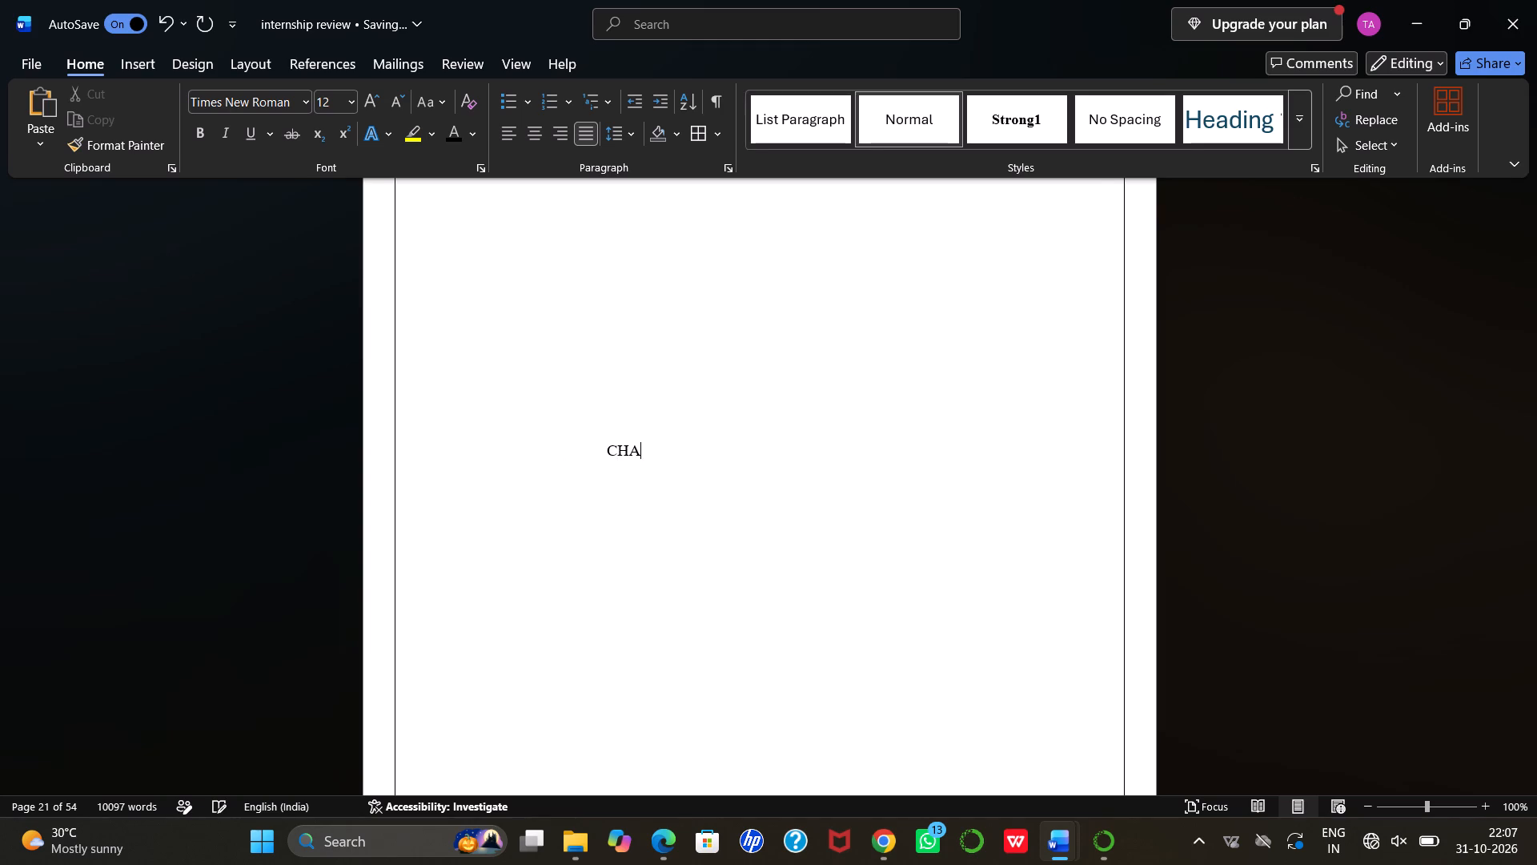
text(PTER)
key(minus)
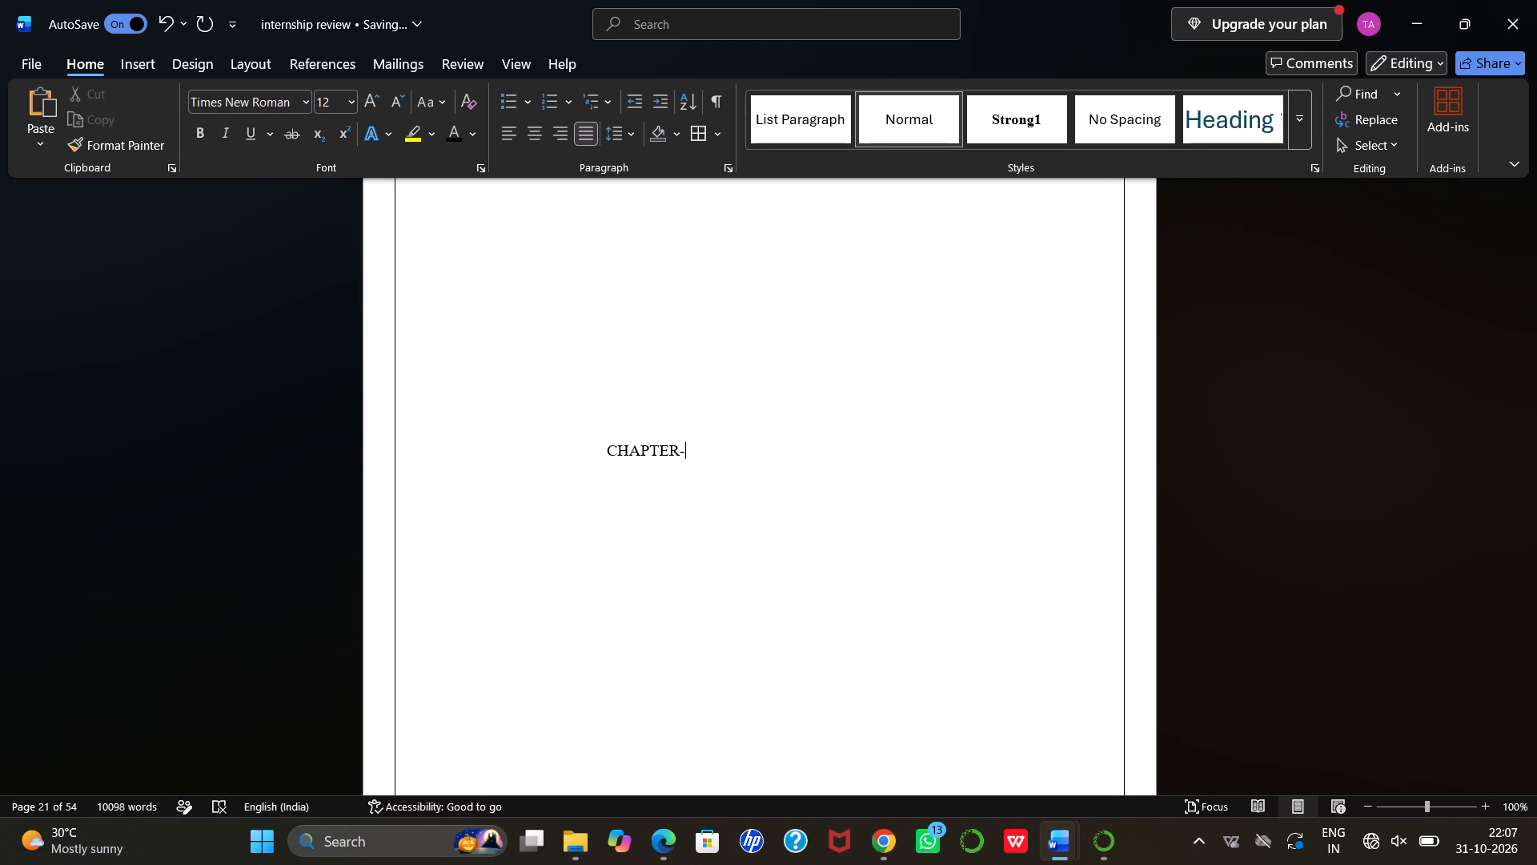
scroll(660, 443, up, 2)
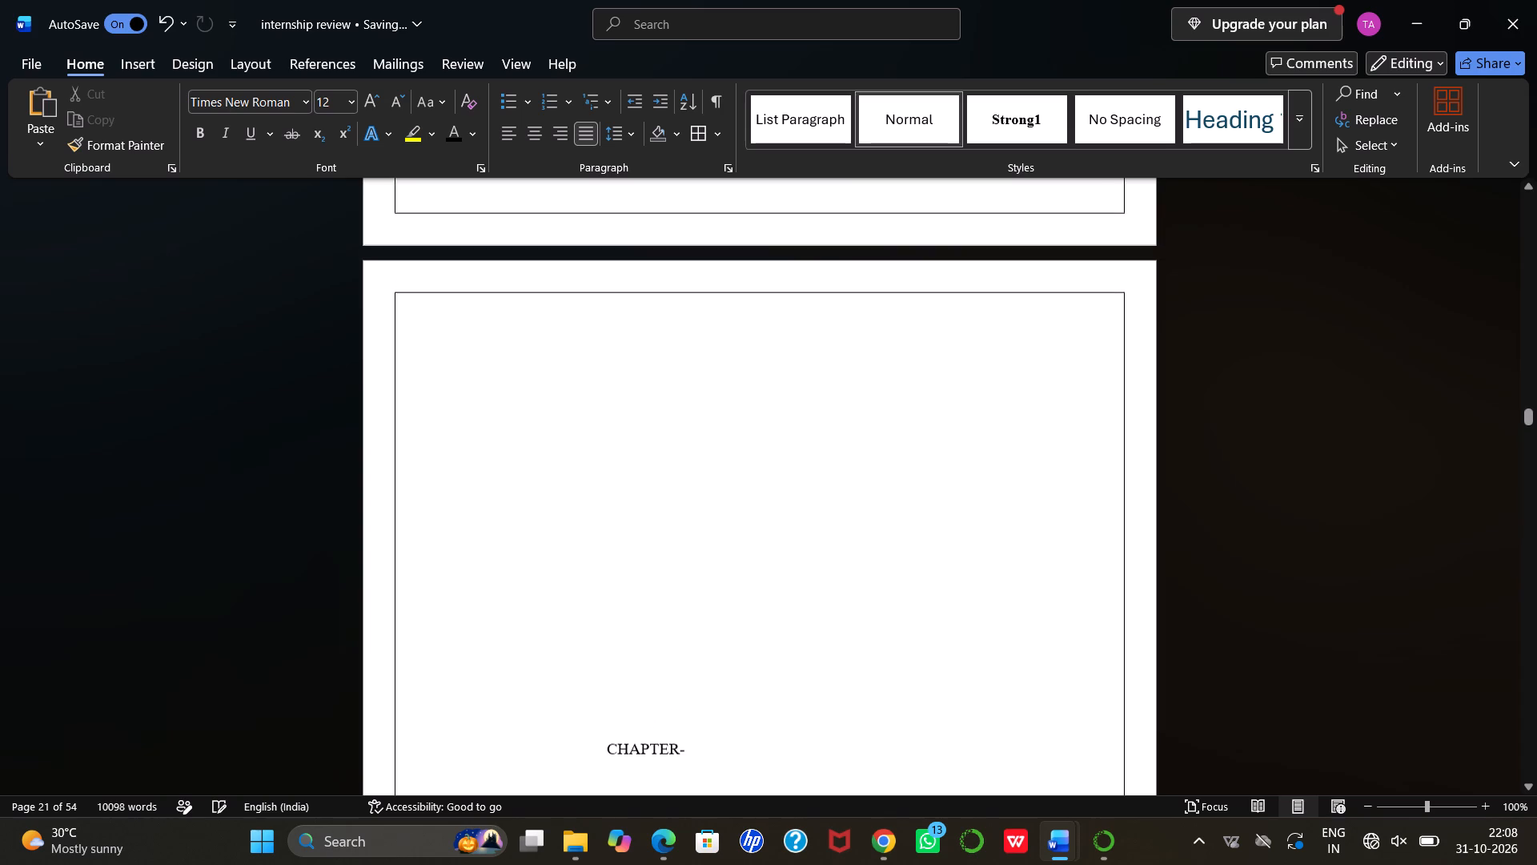
scroll(660, 443, down, 4)
scroll(660, 443, up, 1)
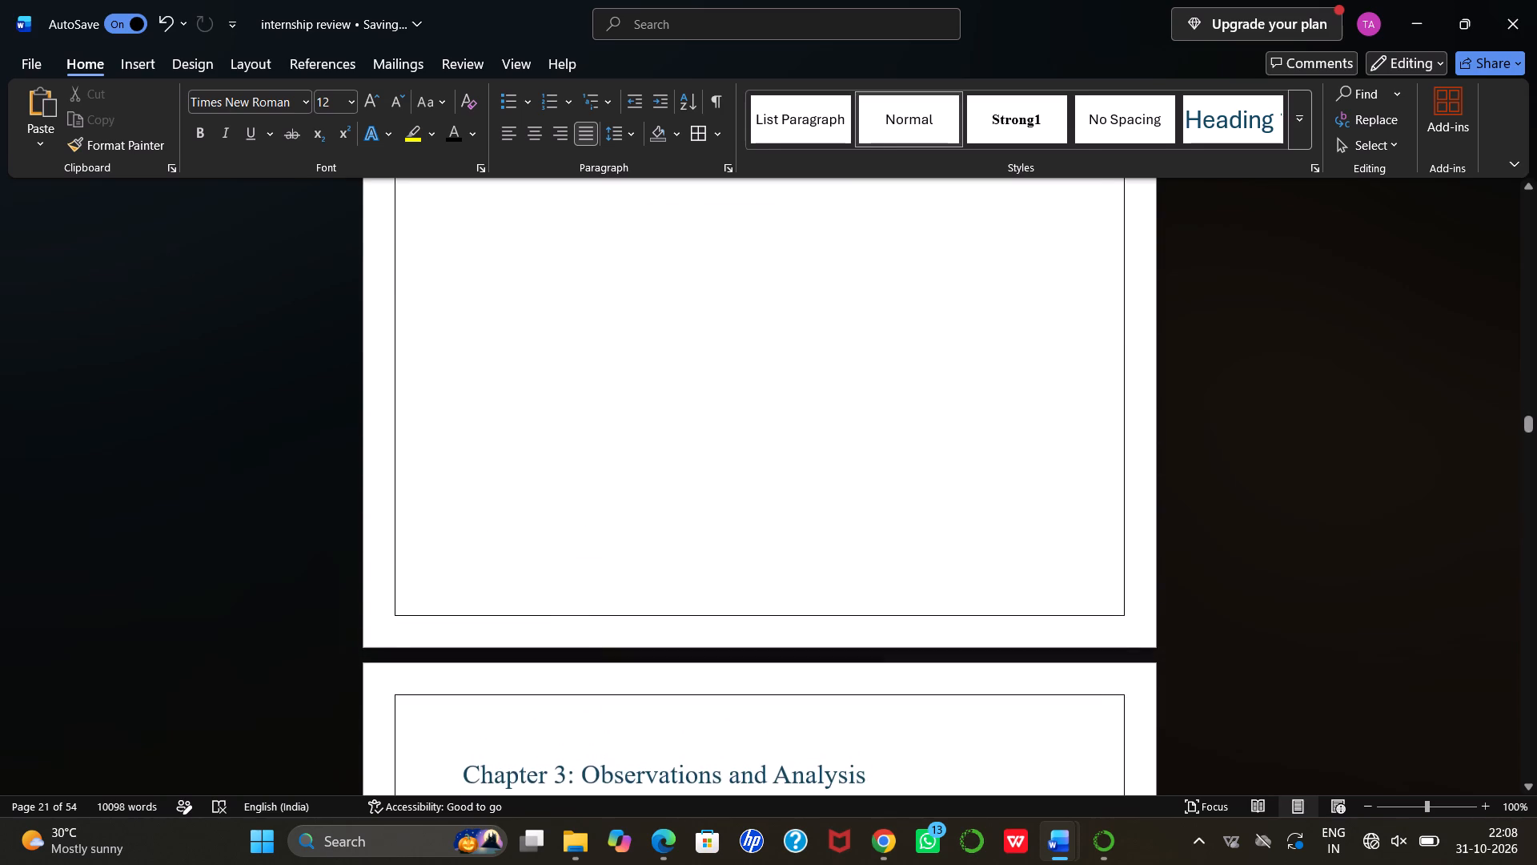
key(3)
Add the line "OBSERVATION AND ANALYSIS" directly below "CHAPTER-3".
key(Return)
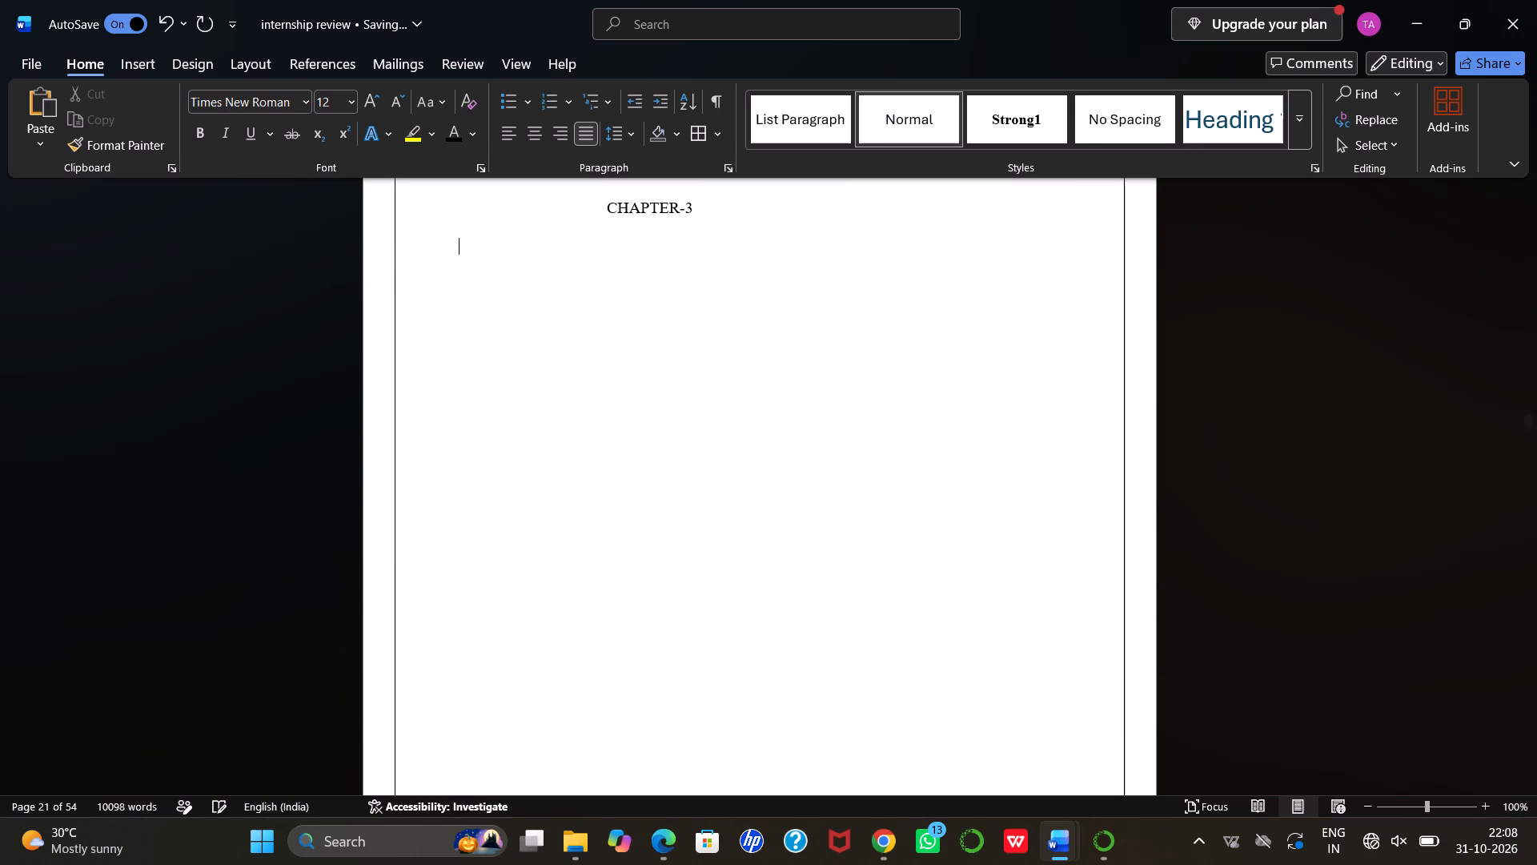
key(space)
text(OB)
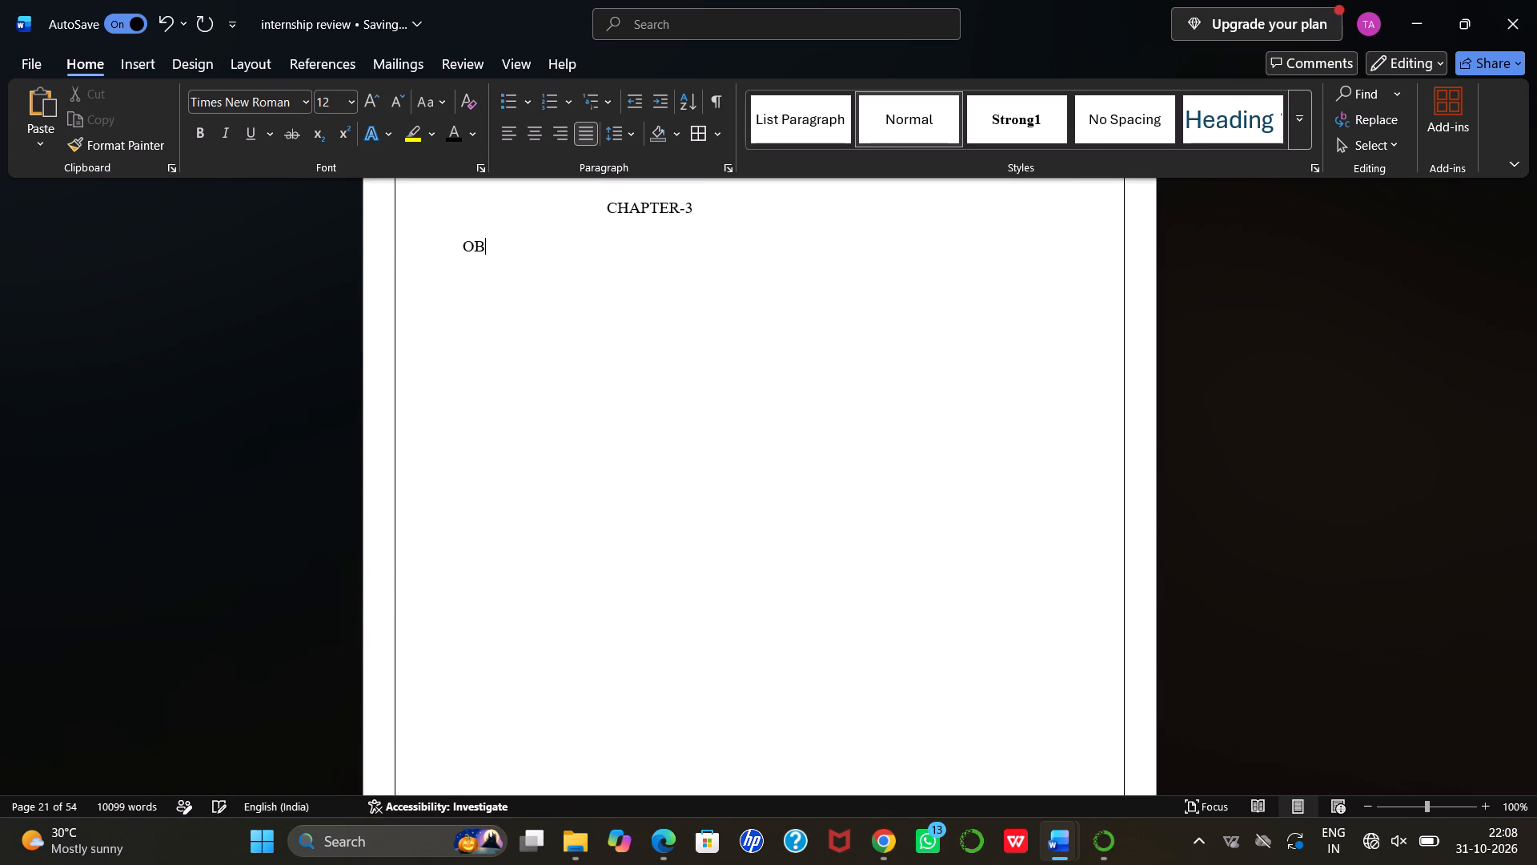
text(SERVATION AND ANALY)
scroll(660, 443, up, 1)
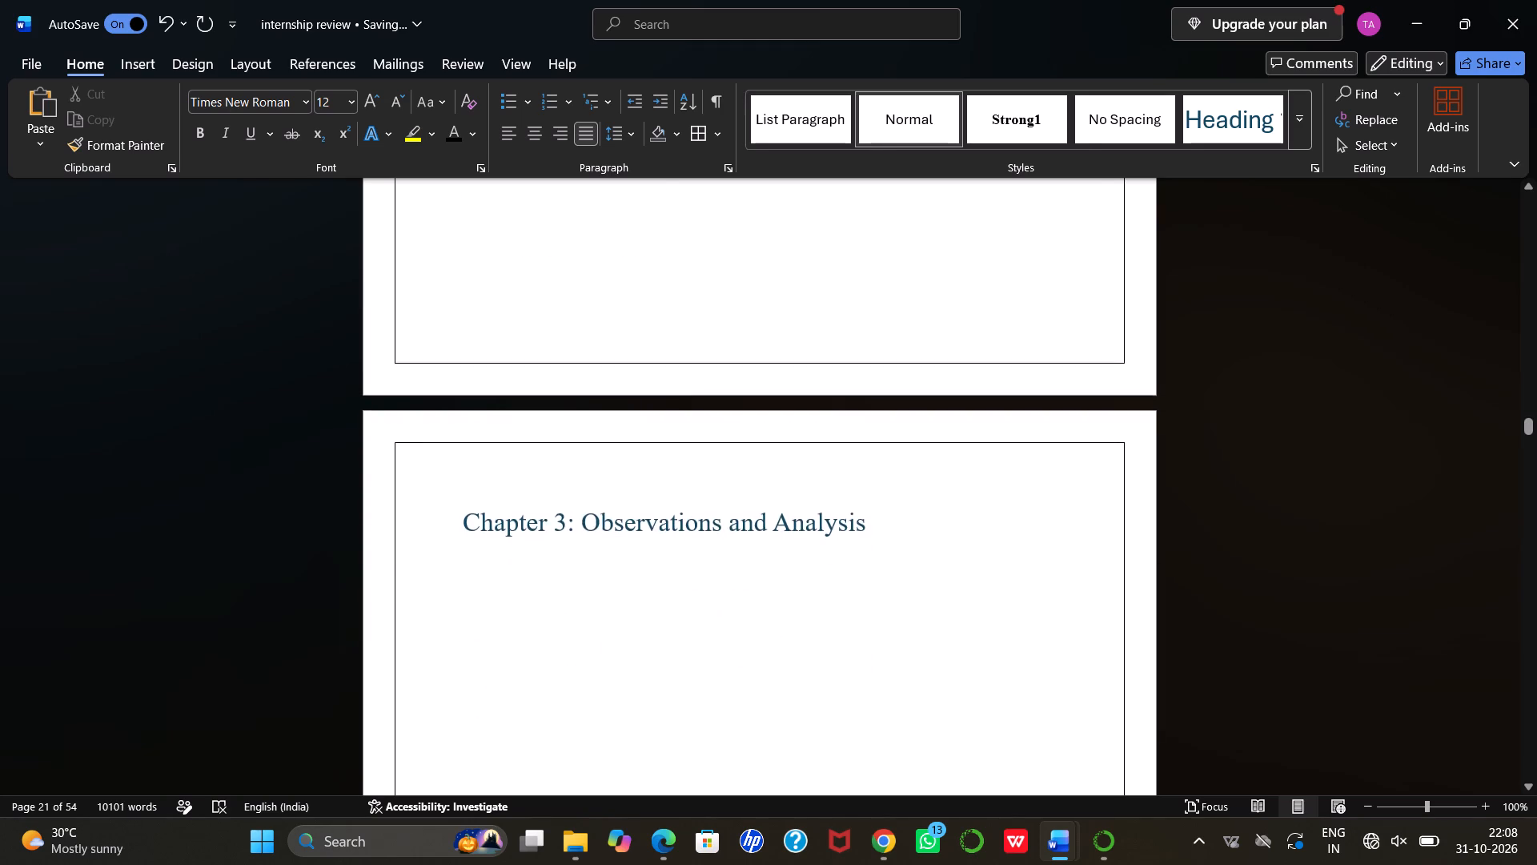
scroll(660, 443, up, 1)
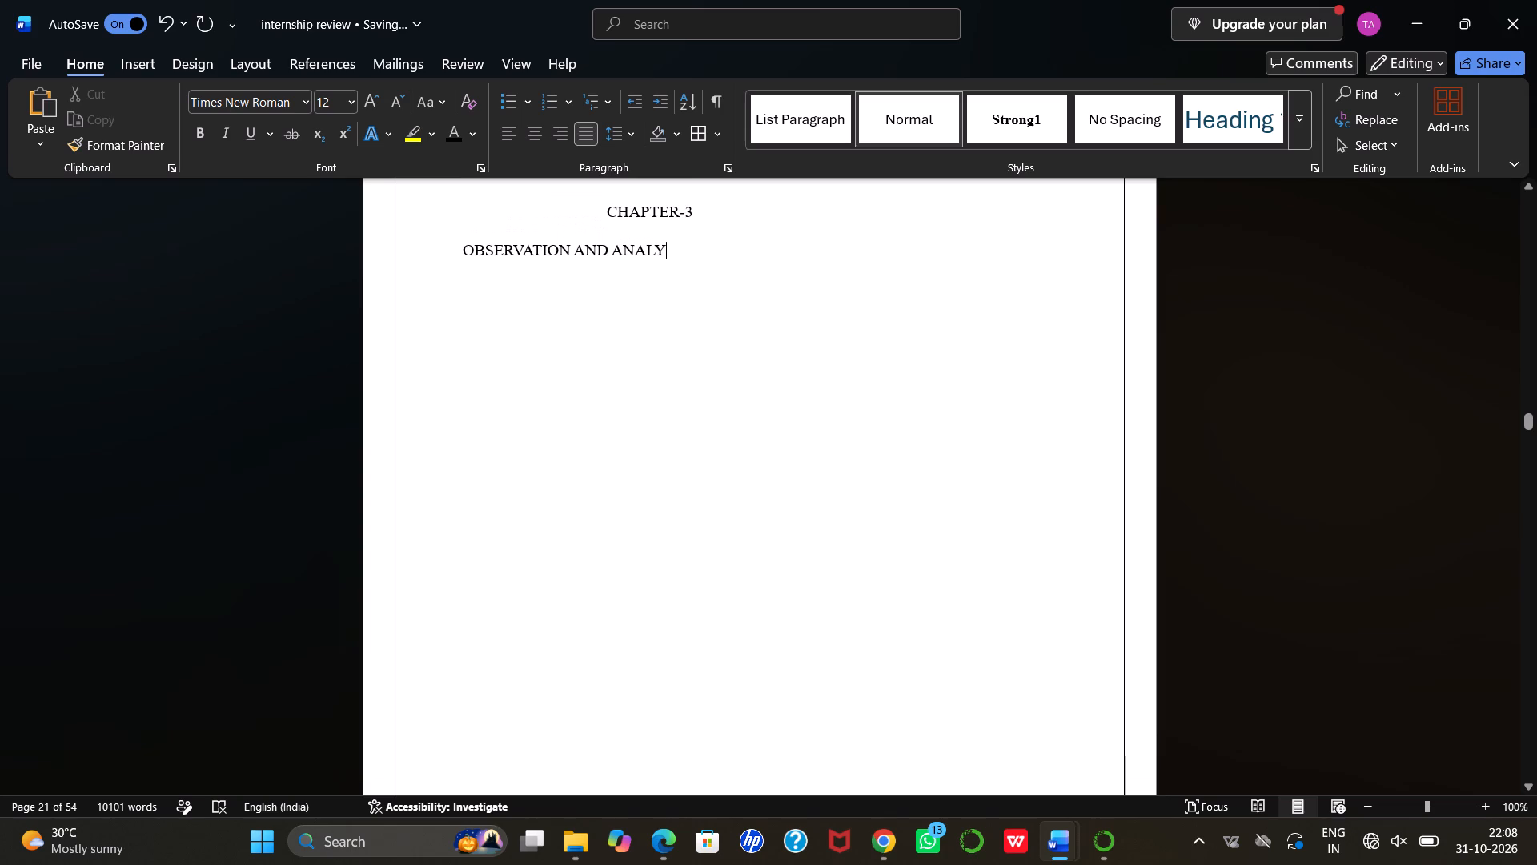
text(SIS)
Center both title lines, "CHAPTER-3" and "OBSERVATION AND ANALYSIS", horizontally on the page.
drag(605, 208, 702, 272)
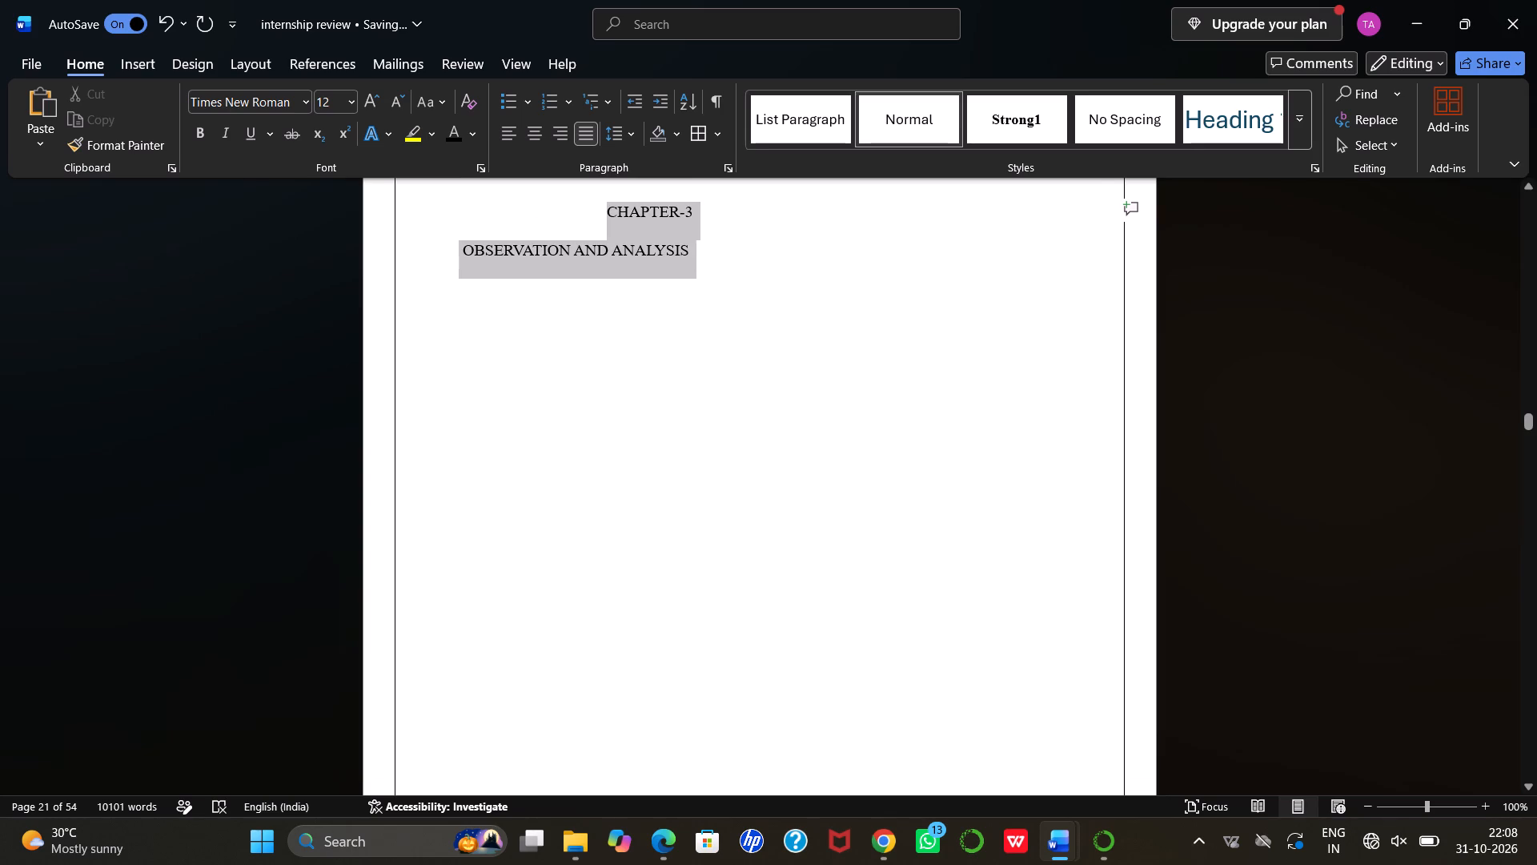
key(ctrl+e)
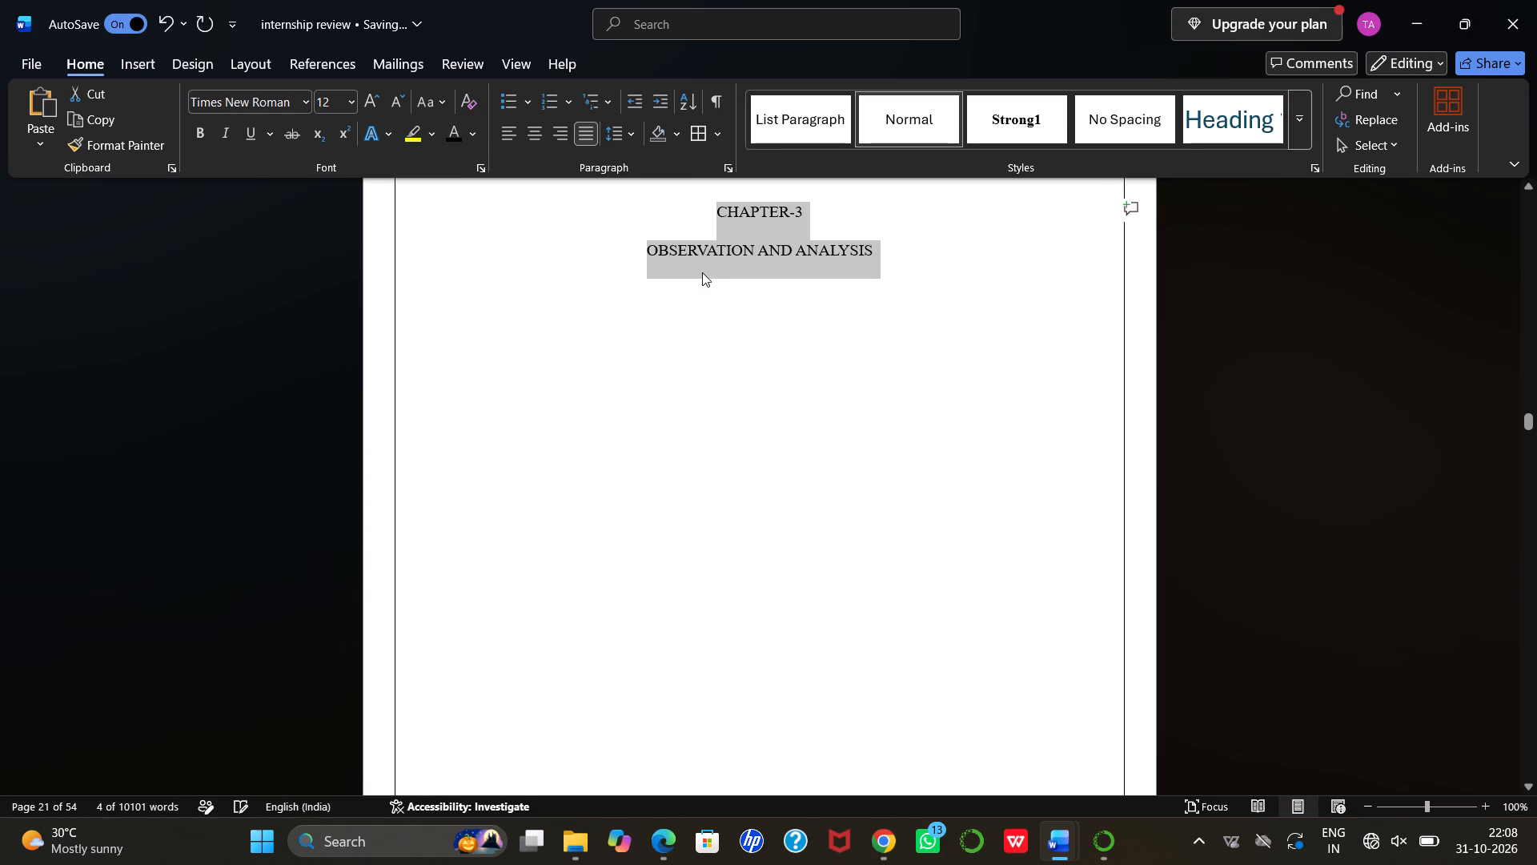
Increase the font size of the two selected title lines to 16.
scroll(714, 259, up, 4)
scroll(714, 259, down, 1)
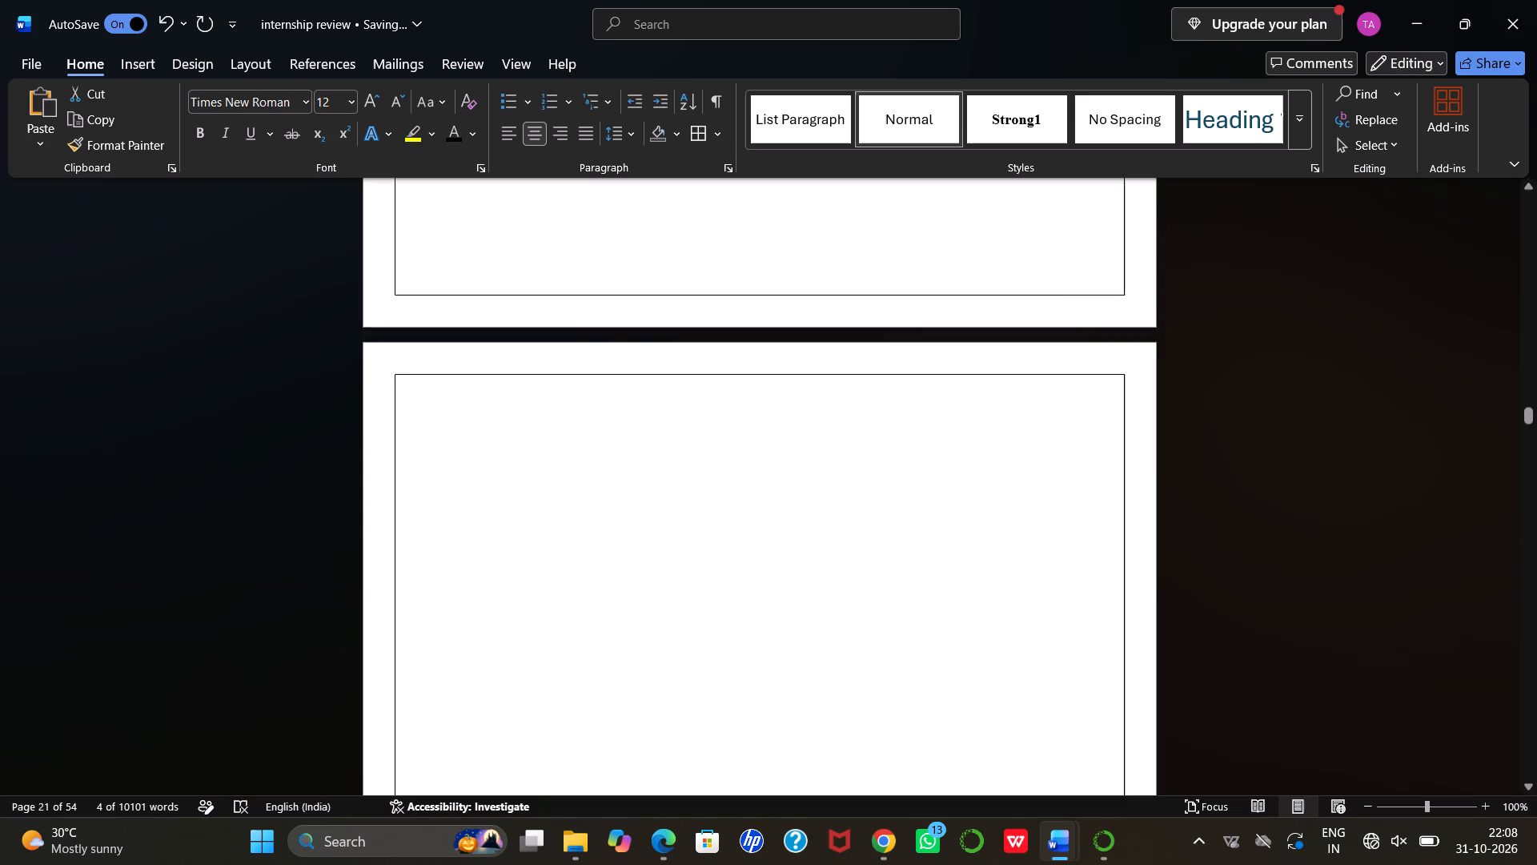
scroll(714, 259, down, 1)
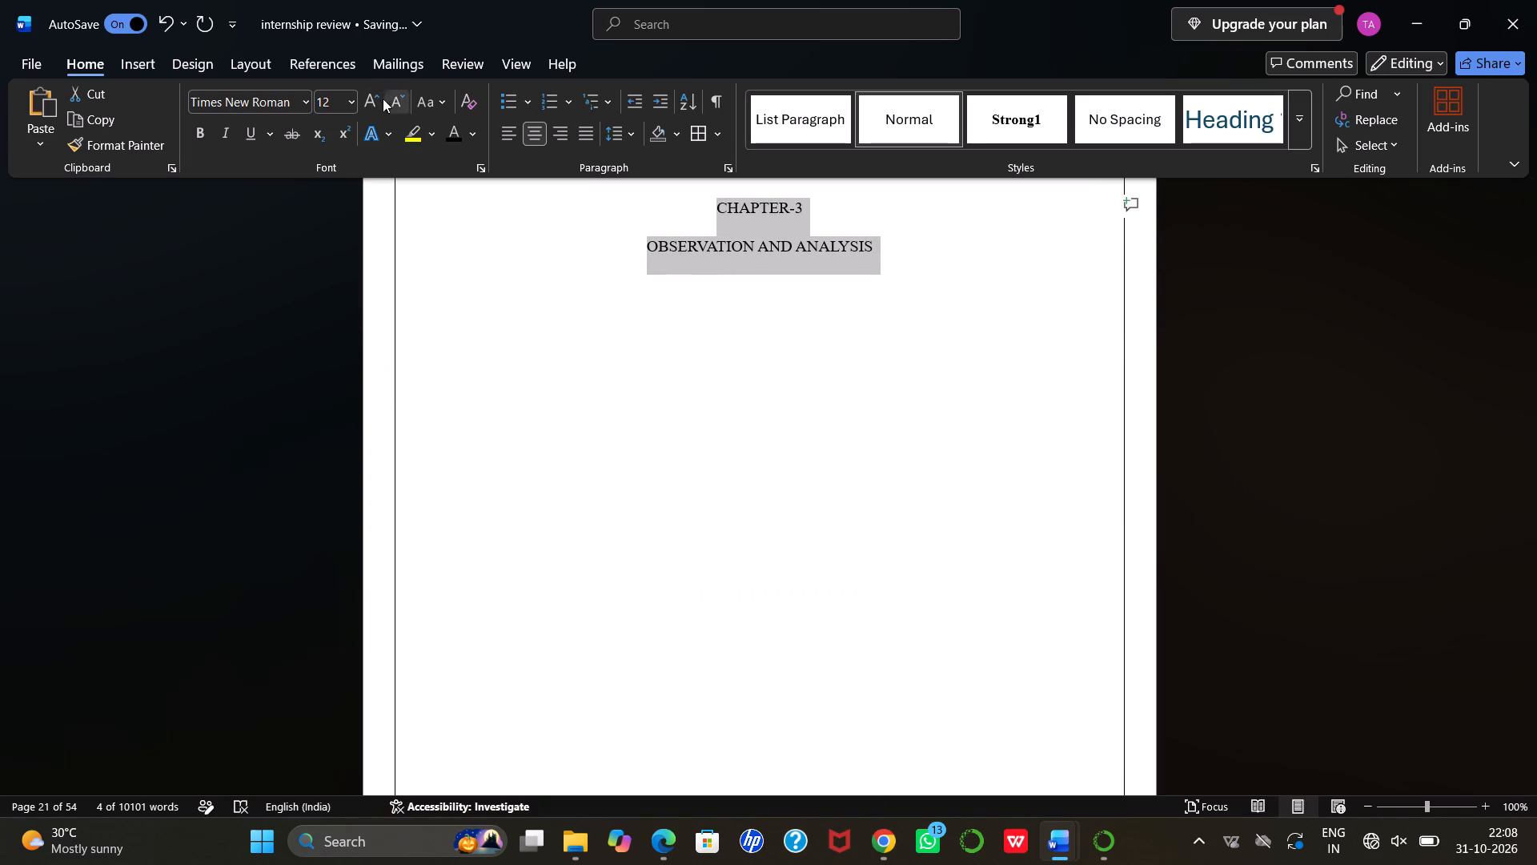
click(374, 103)
click(374, 103)
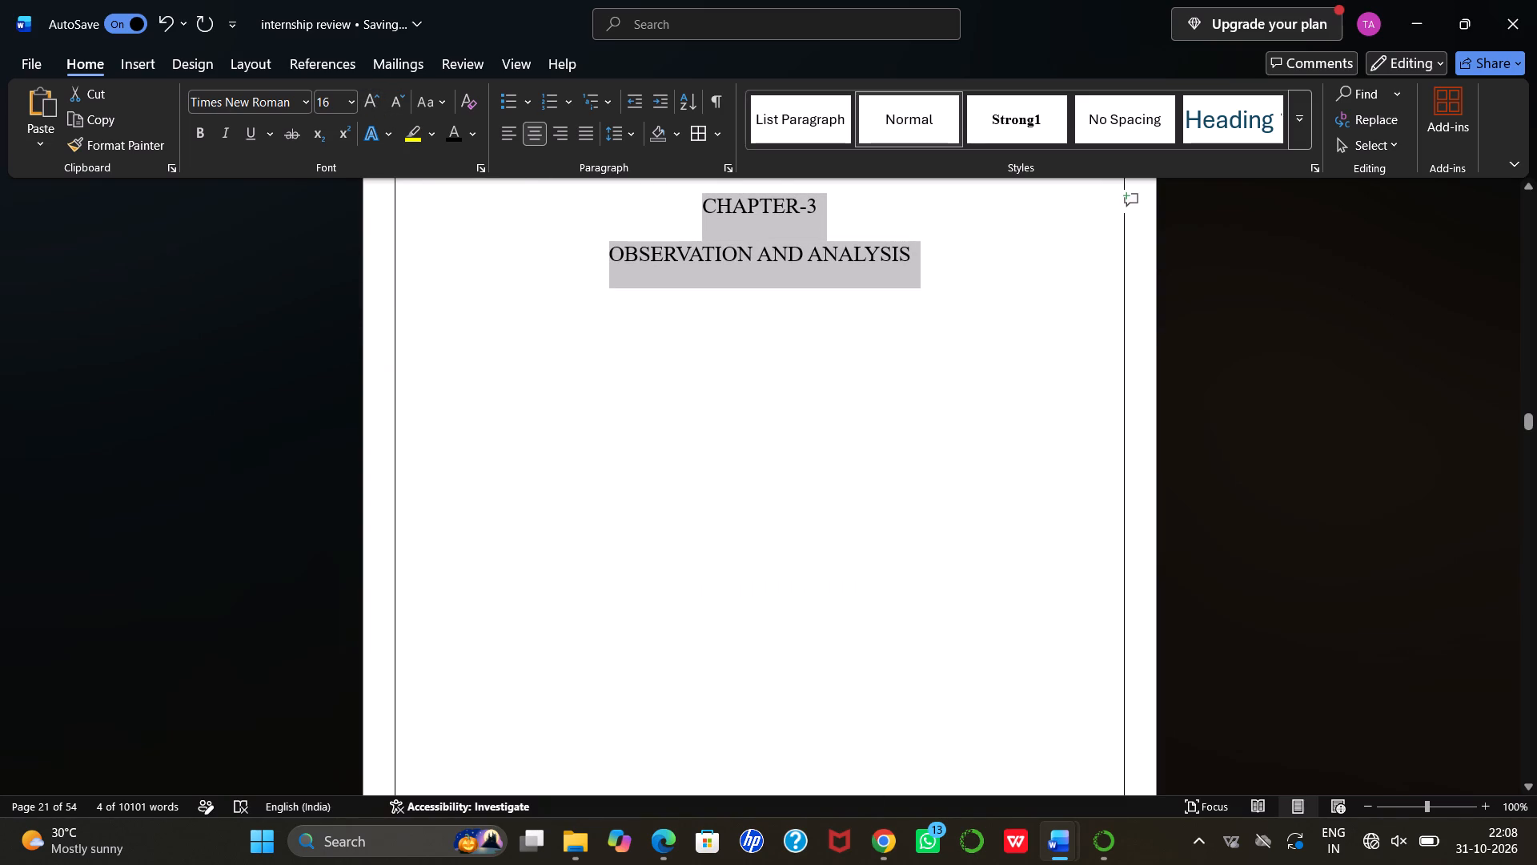
Make the two selected title lines, "CHAPTER-3" and "OBSERVATION AND ANALYSIS", bold.
click(194, 139)
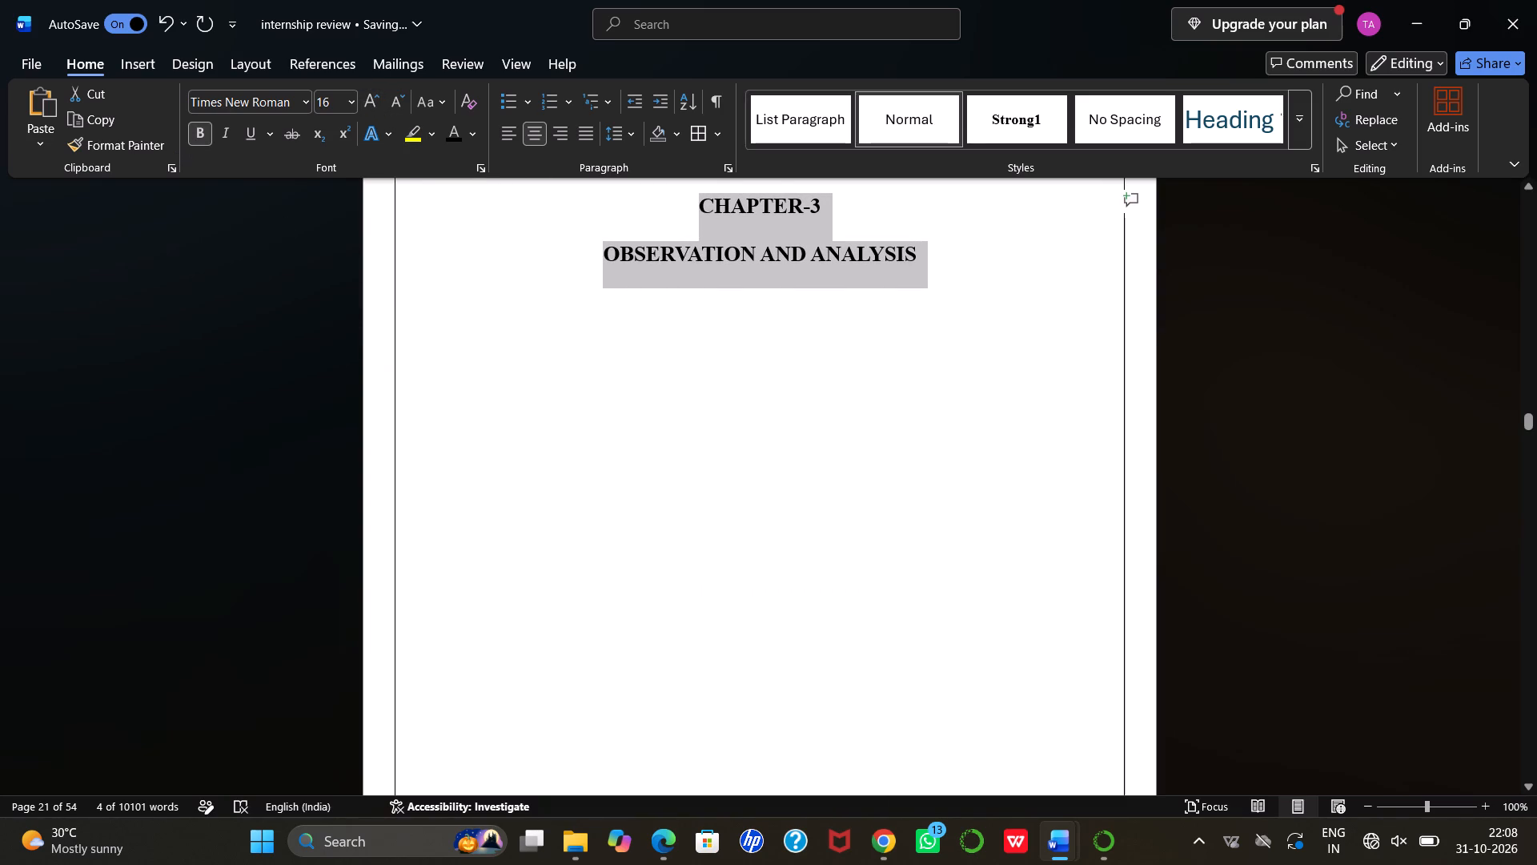
scroll(561, 357, up, 2)
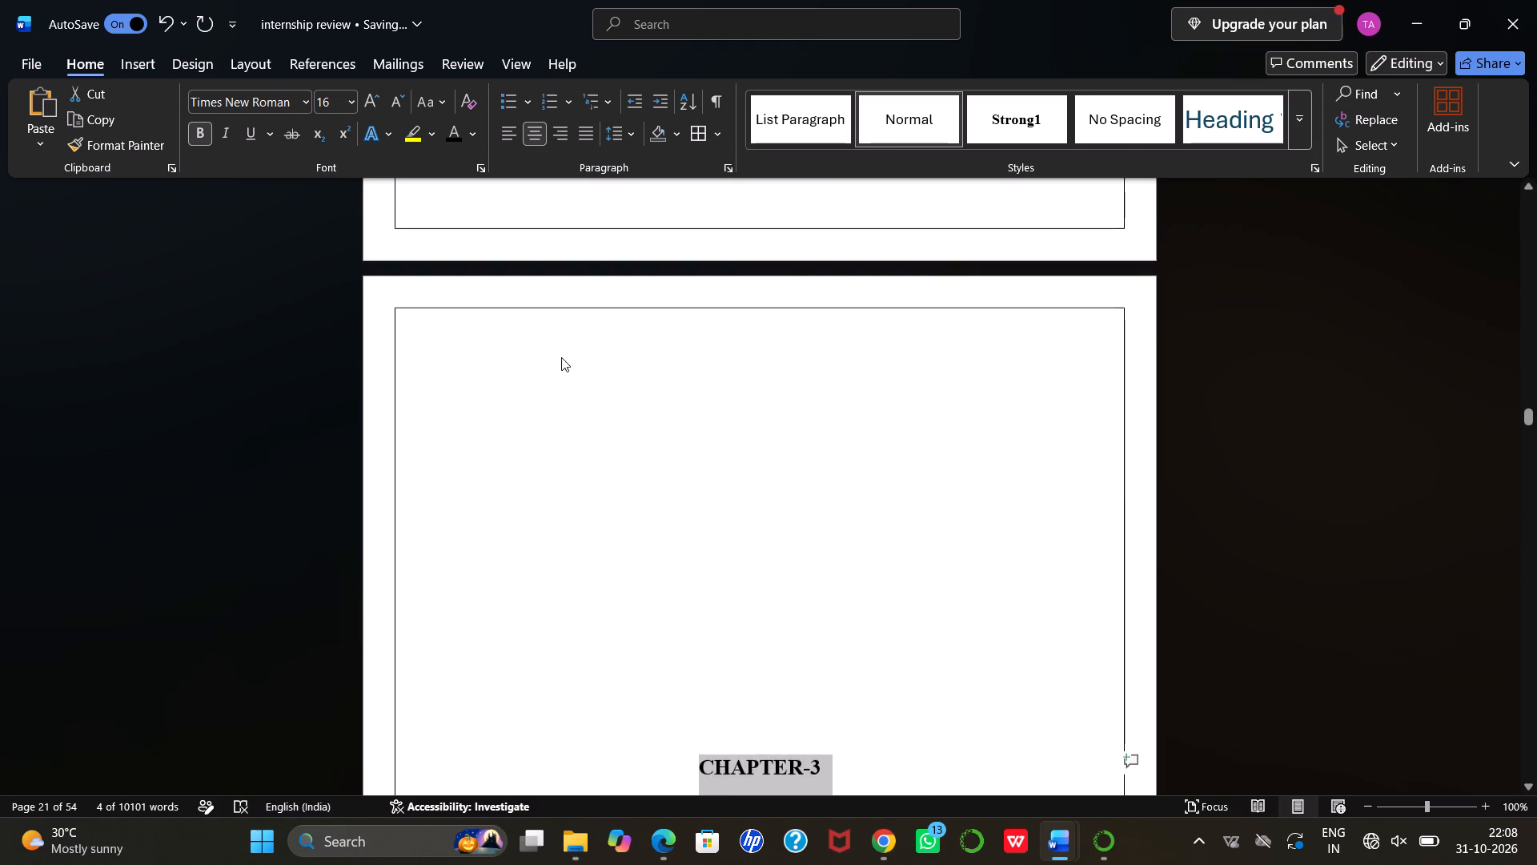
Delete the duplicate heading "Chapter 3: Observations and Analysis" from the otherwise empty page that follows the title page.
scroll(561, 357, down, 5)
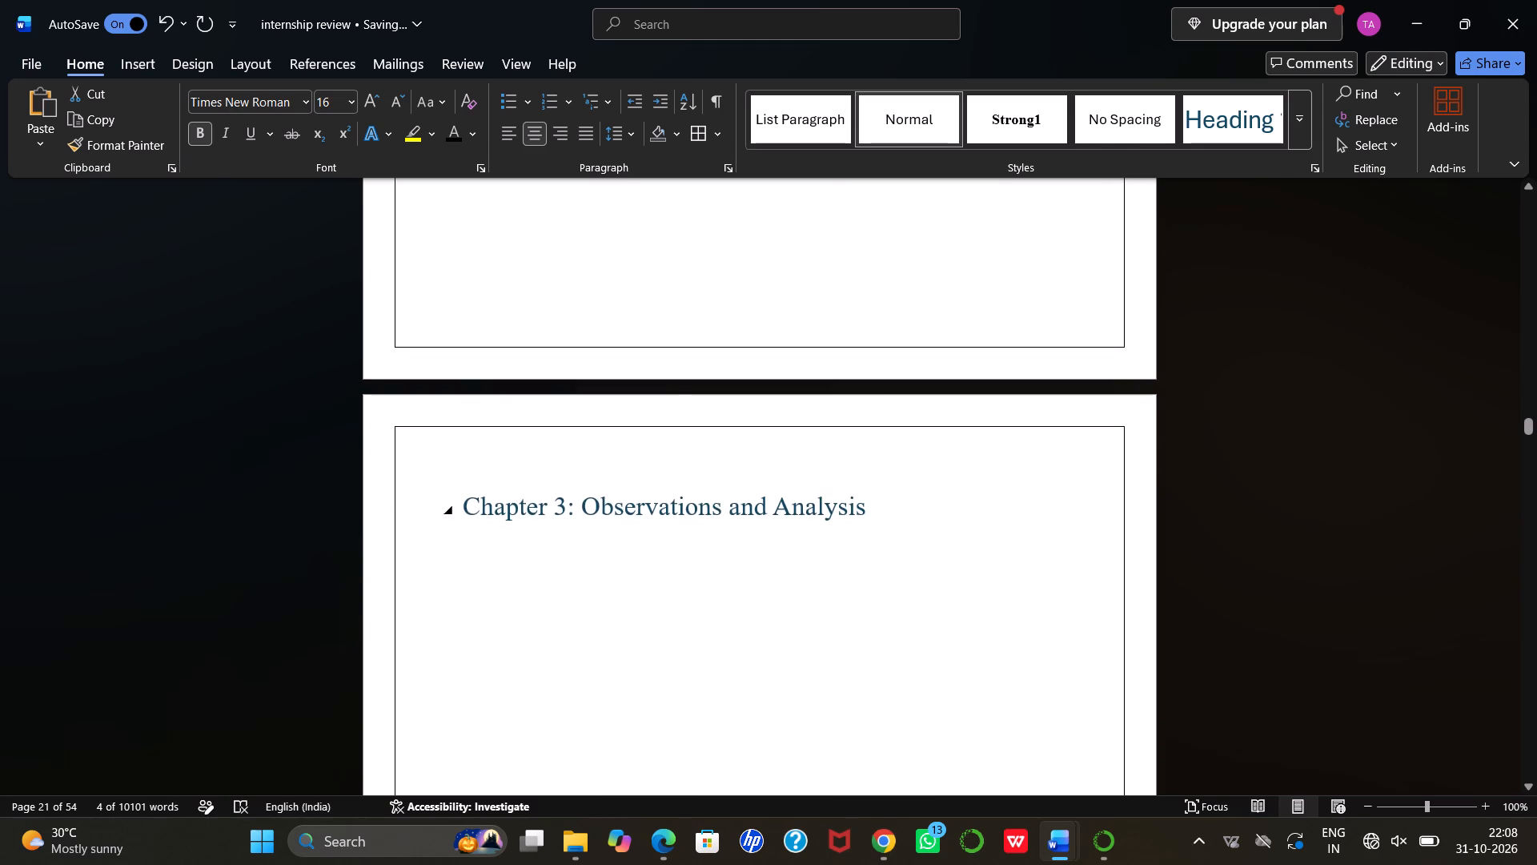
scroll(505, 523, down, 5)
scroll(505, 523, up, 1)
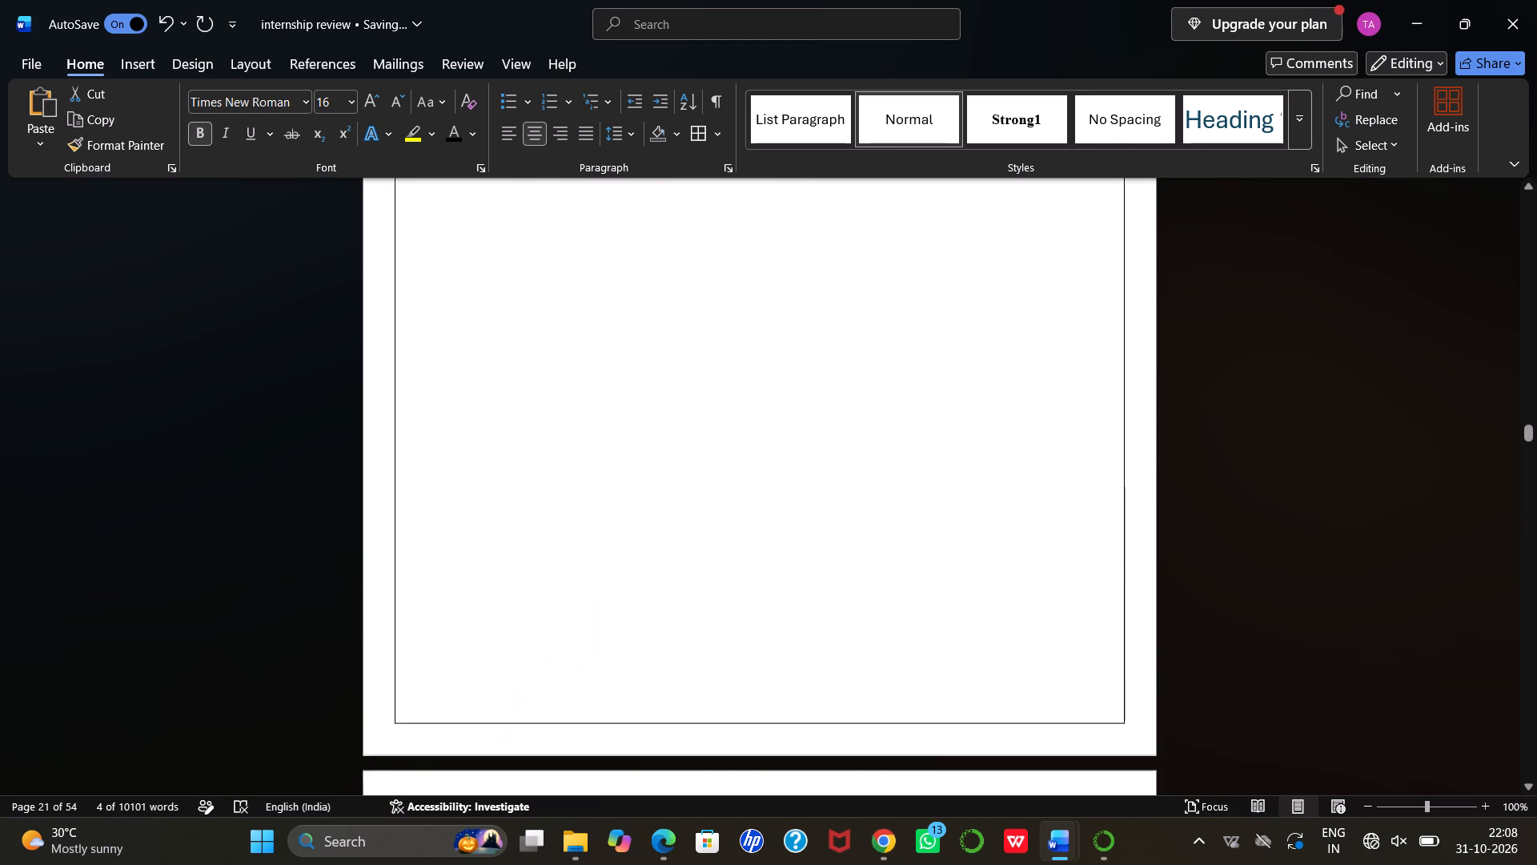
scroll(505, 523, up, 4)
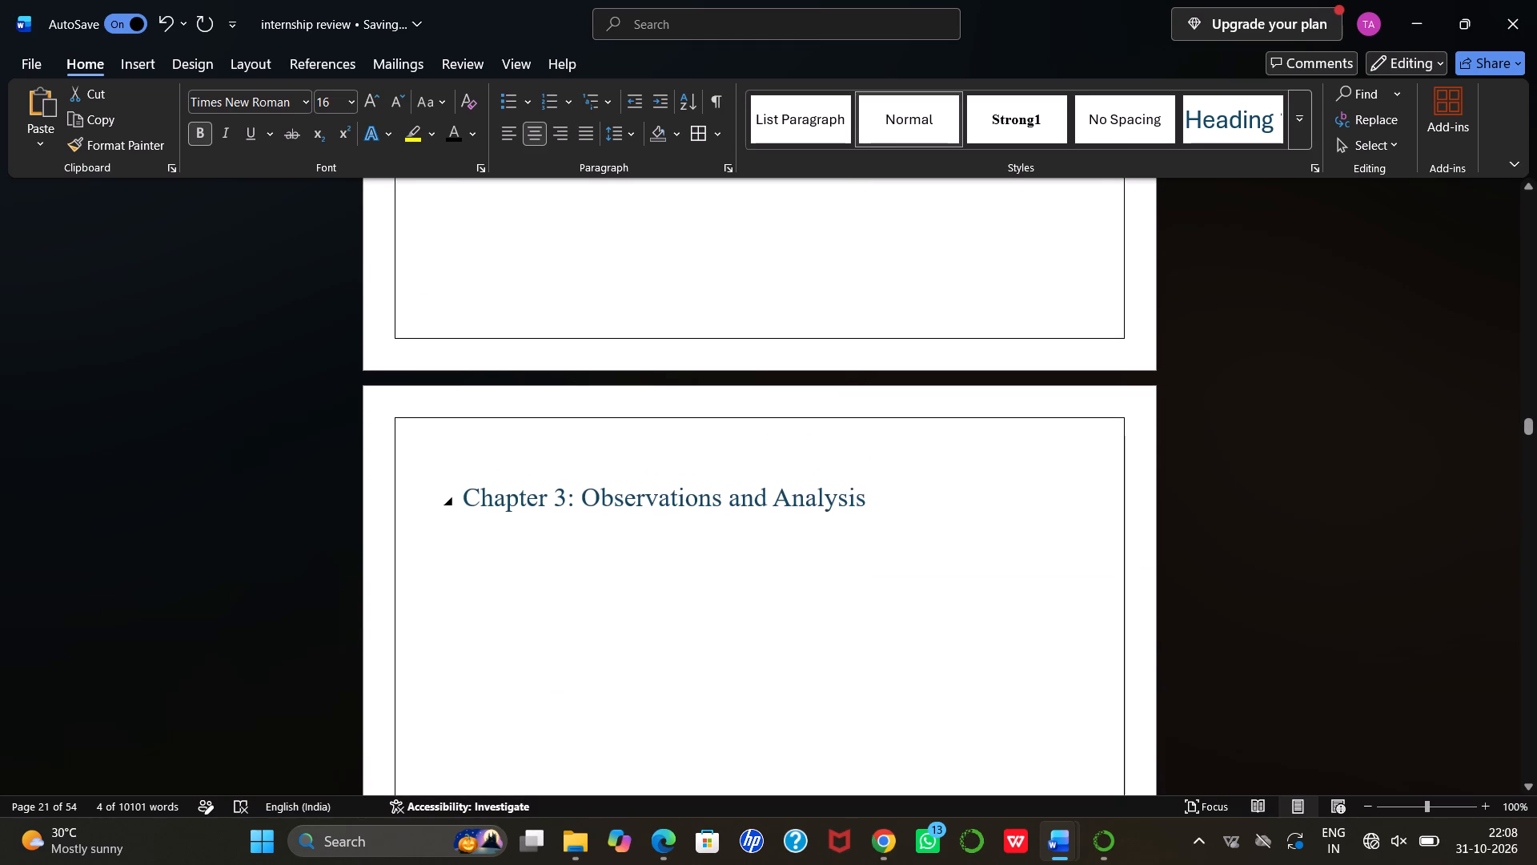
drag(465, 486, 877, 505)
key(BackSpace)
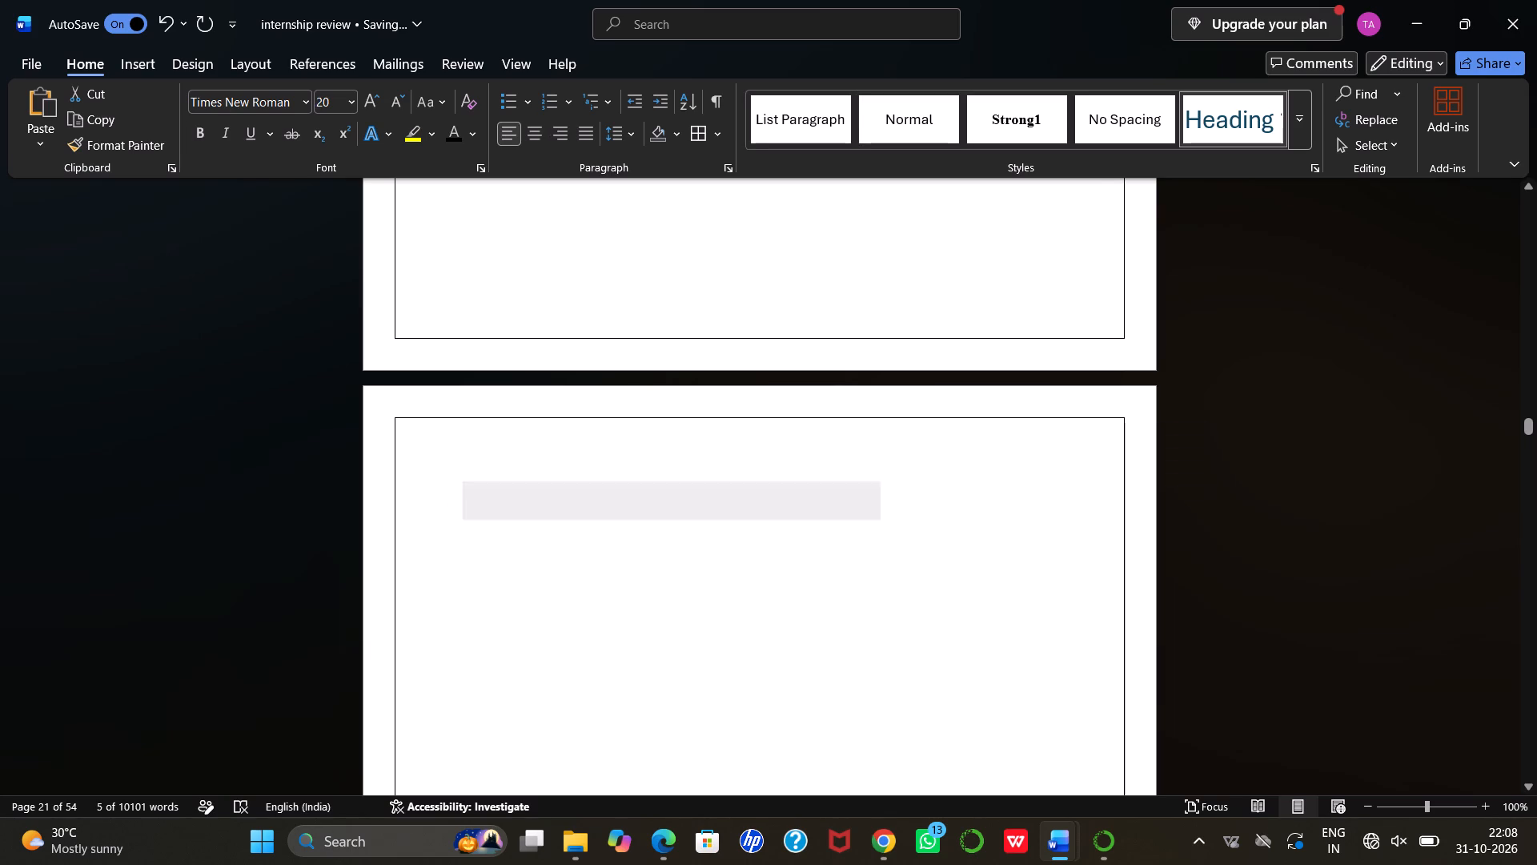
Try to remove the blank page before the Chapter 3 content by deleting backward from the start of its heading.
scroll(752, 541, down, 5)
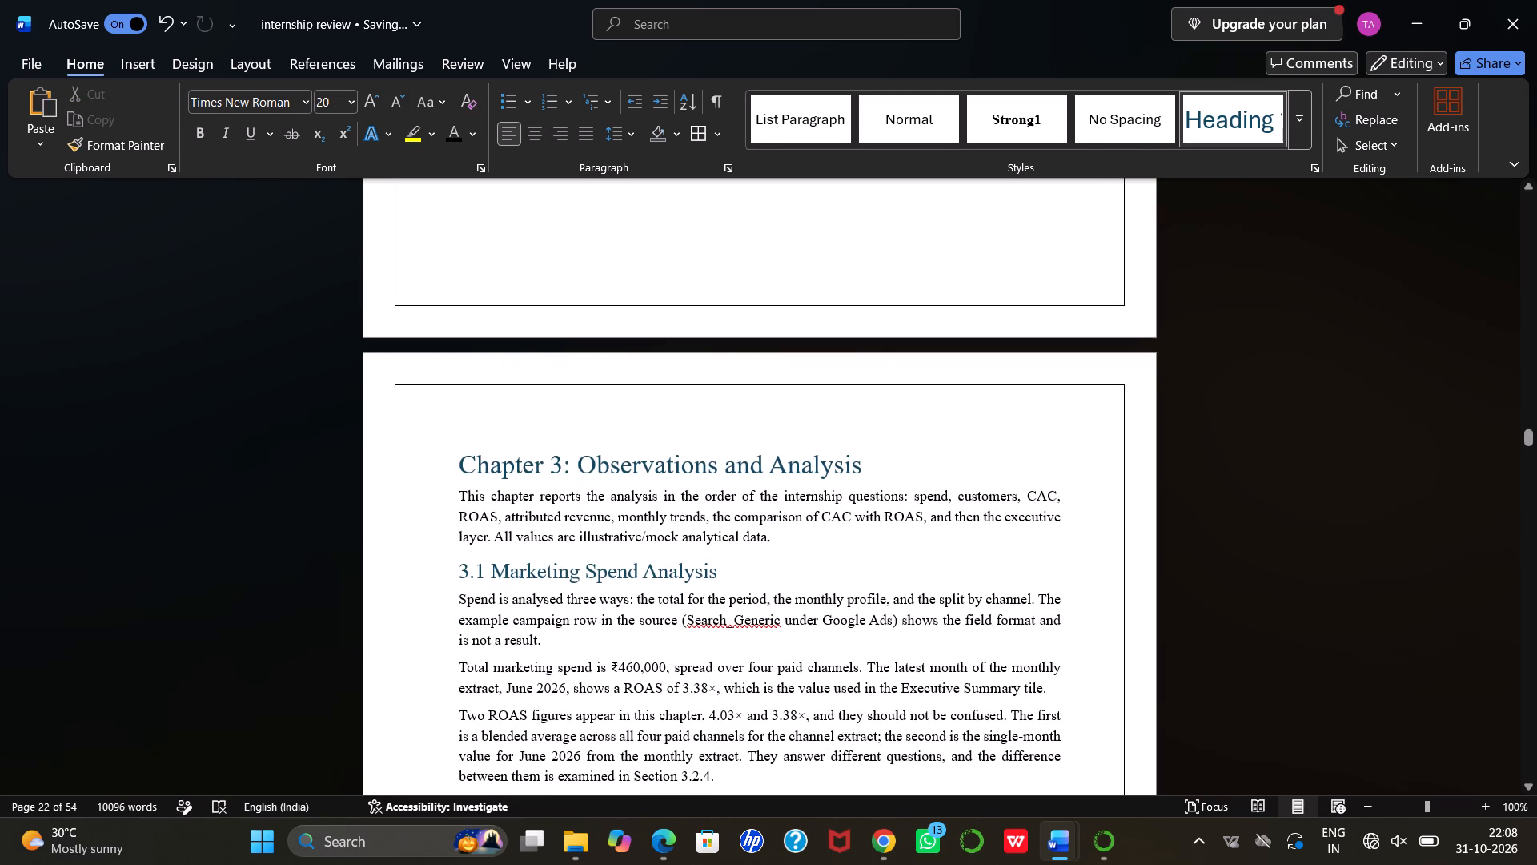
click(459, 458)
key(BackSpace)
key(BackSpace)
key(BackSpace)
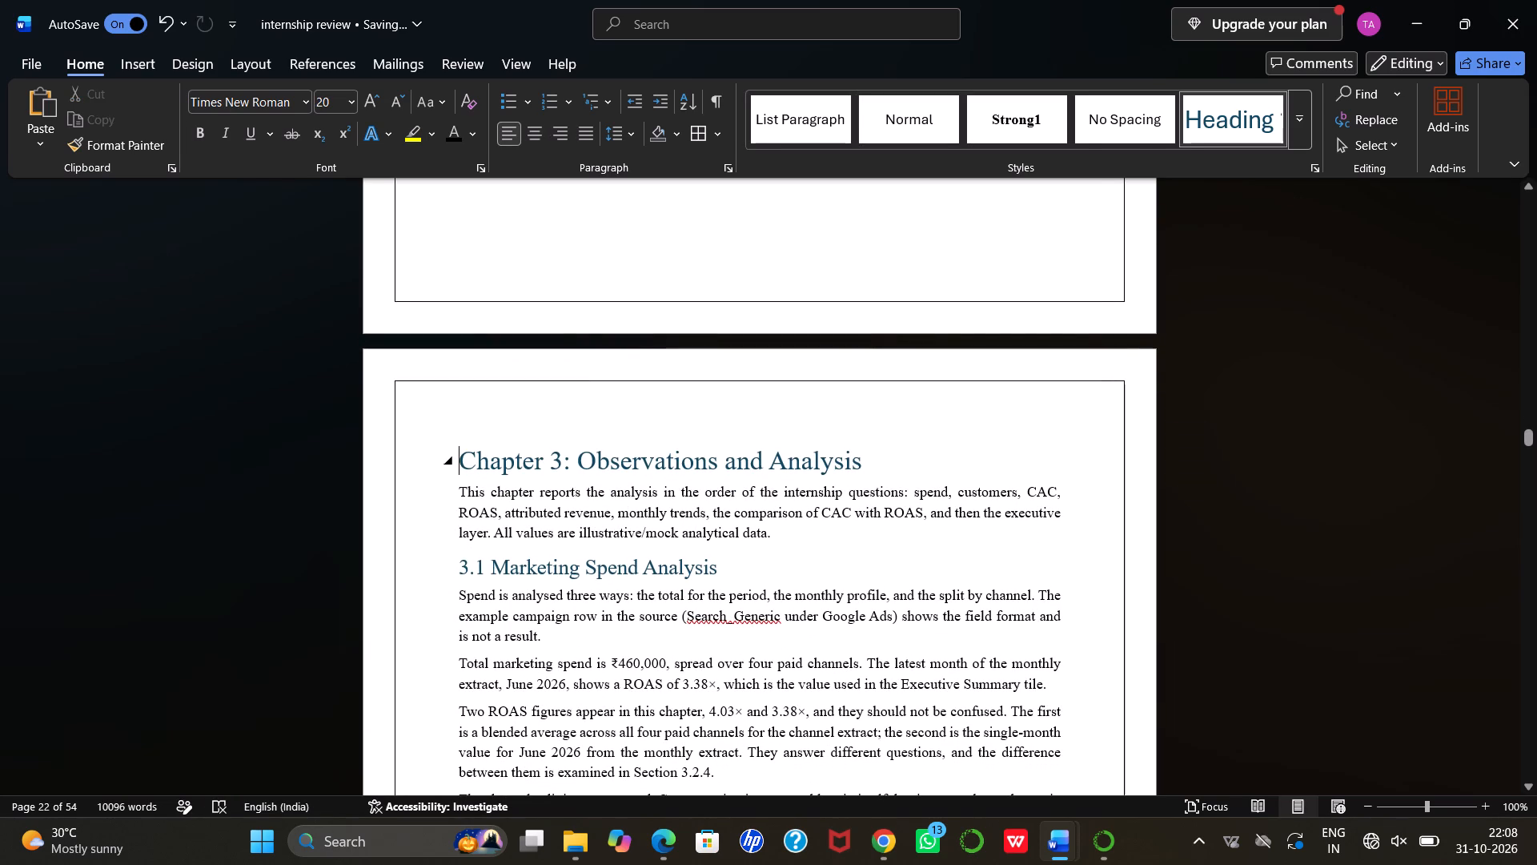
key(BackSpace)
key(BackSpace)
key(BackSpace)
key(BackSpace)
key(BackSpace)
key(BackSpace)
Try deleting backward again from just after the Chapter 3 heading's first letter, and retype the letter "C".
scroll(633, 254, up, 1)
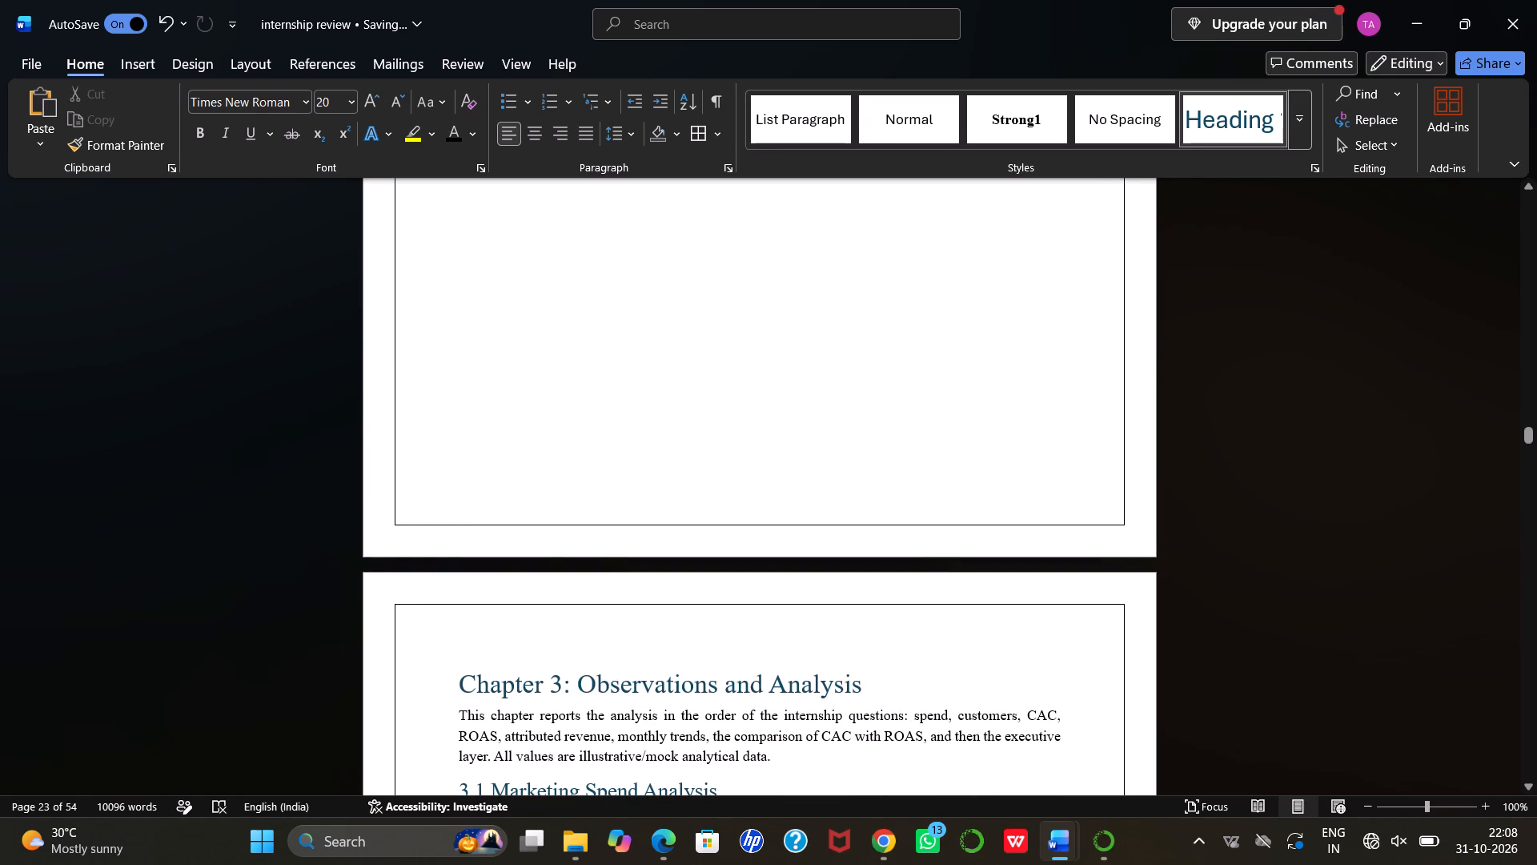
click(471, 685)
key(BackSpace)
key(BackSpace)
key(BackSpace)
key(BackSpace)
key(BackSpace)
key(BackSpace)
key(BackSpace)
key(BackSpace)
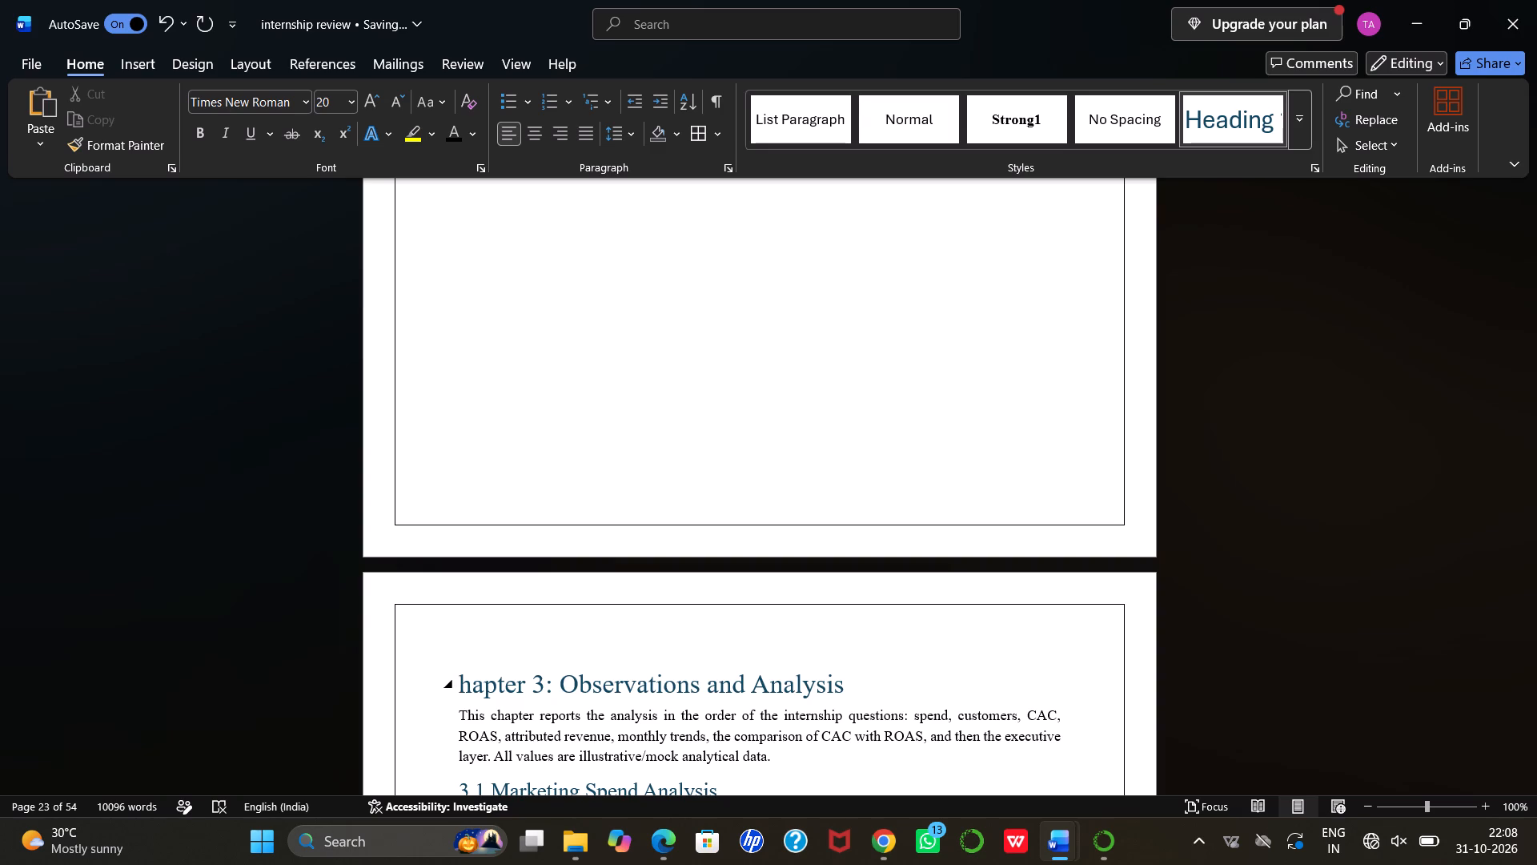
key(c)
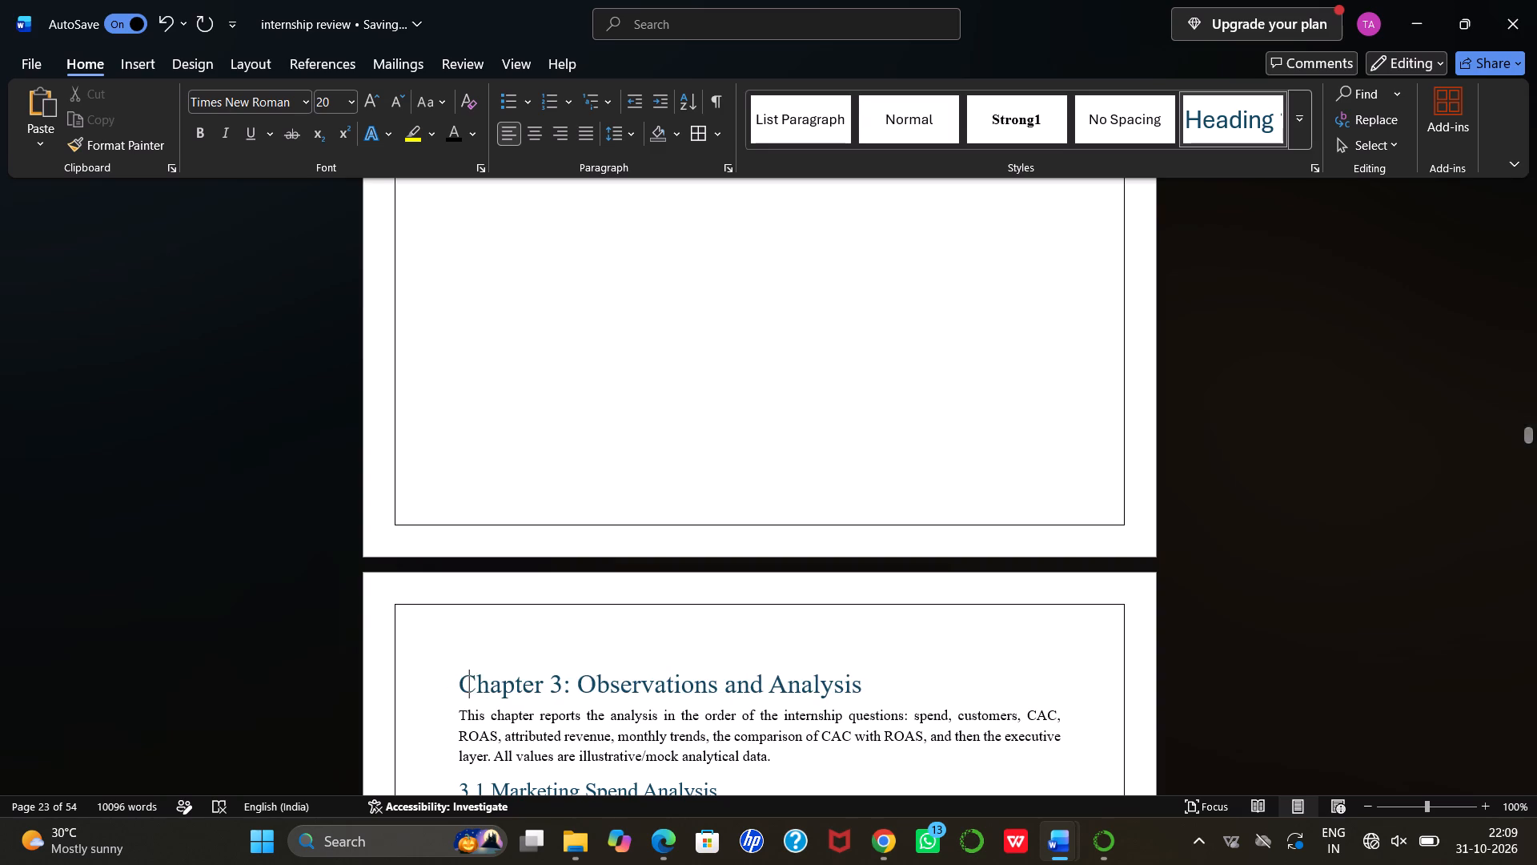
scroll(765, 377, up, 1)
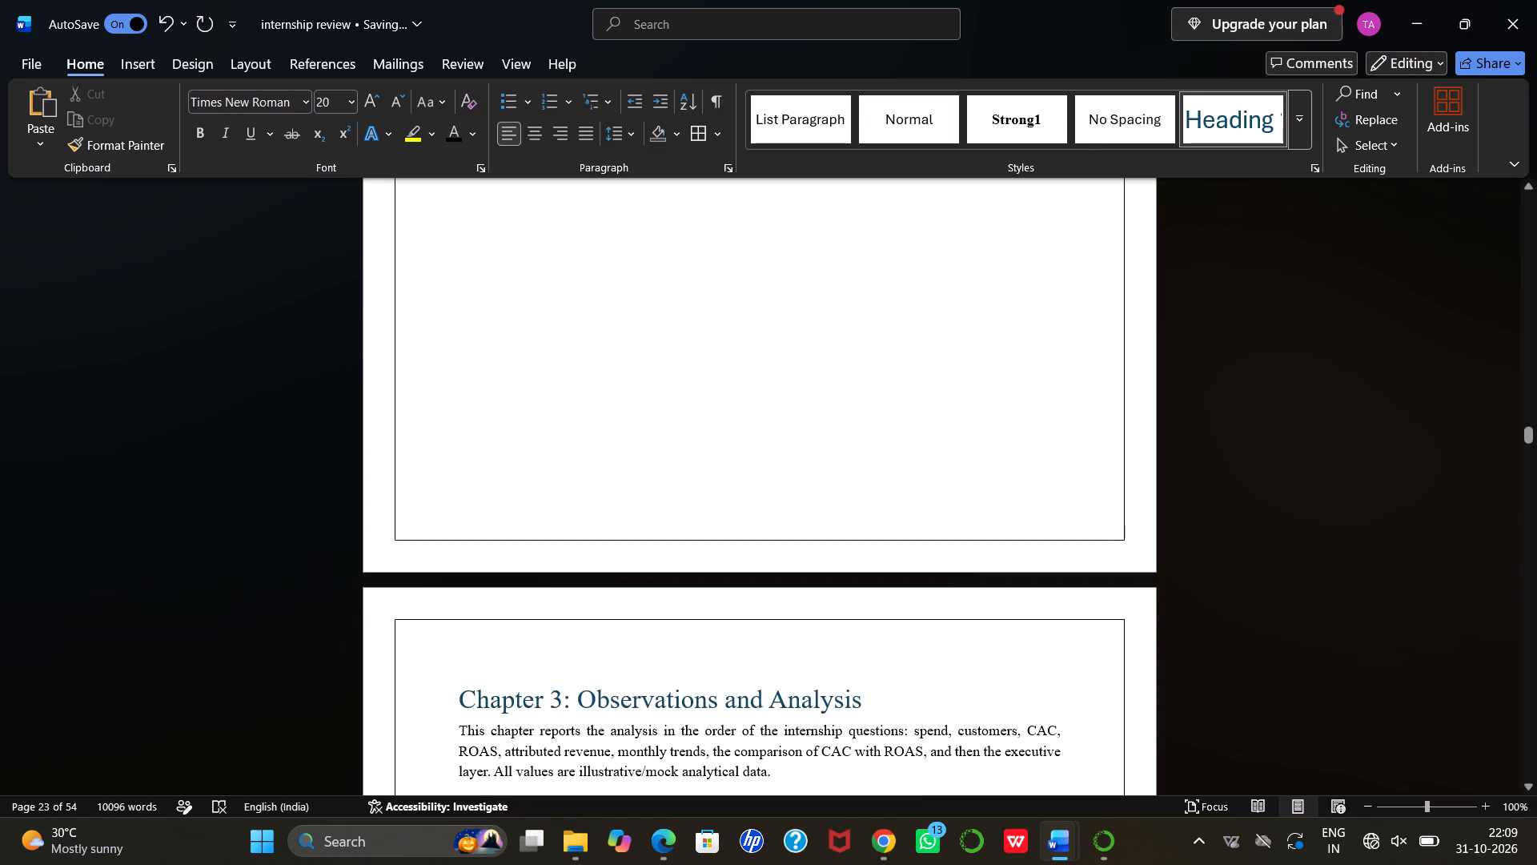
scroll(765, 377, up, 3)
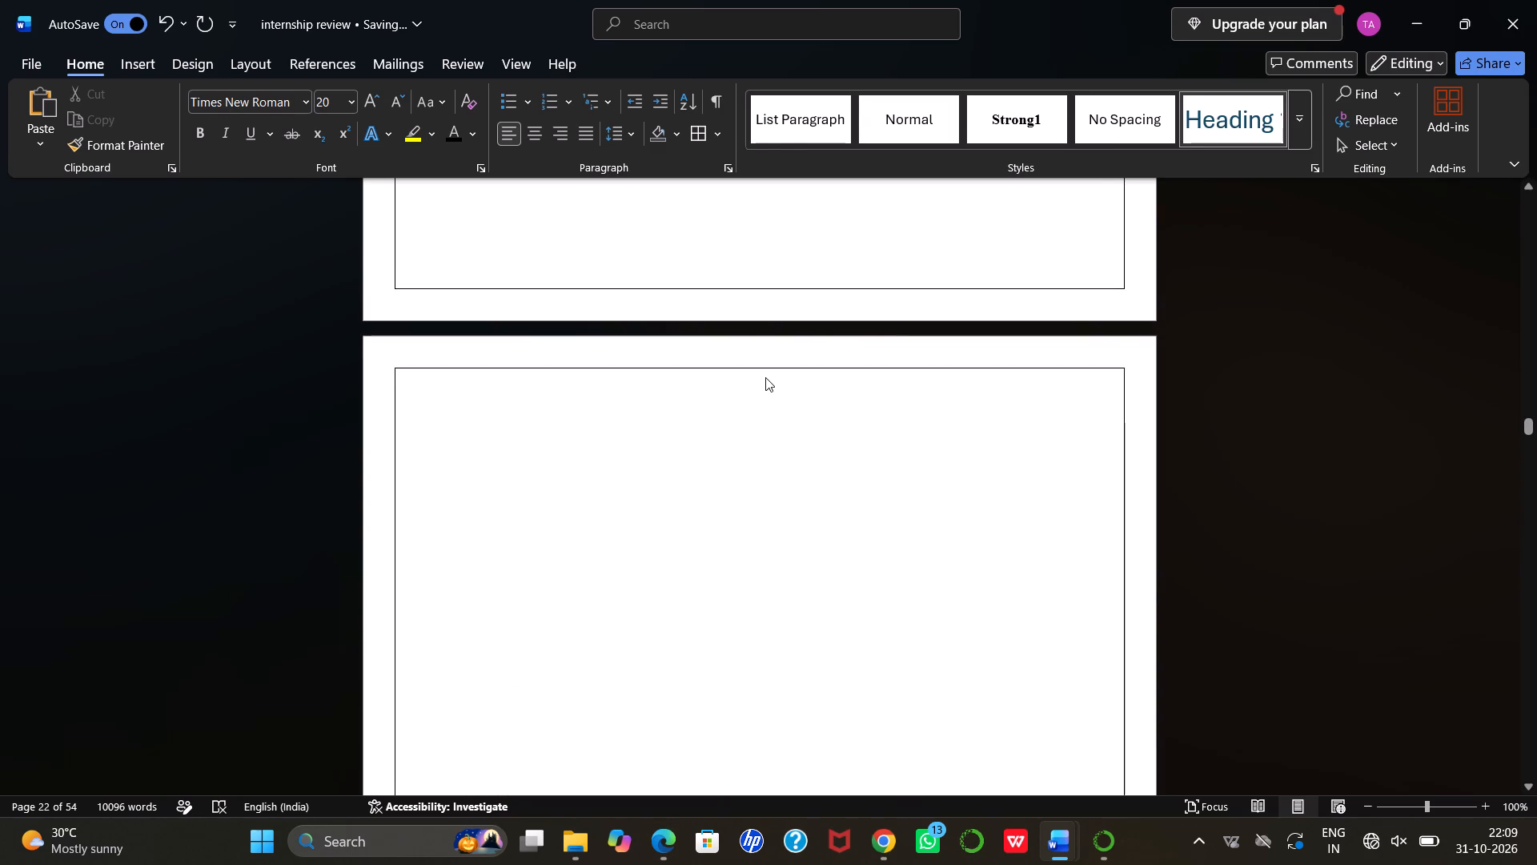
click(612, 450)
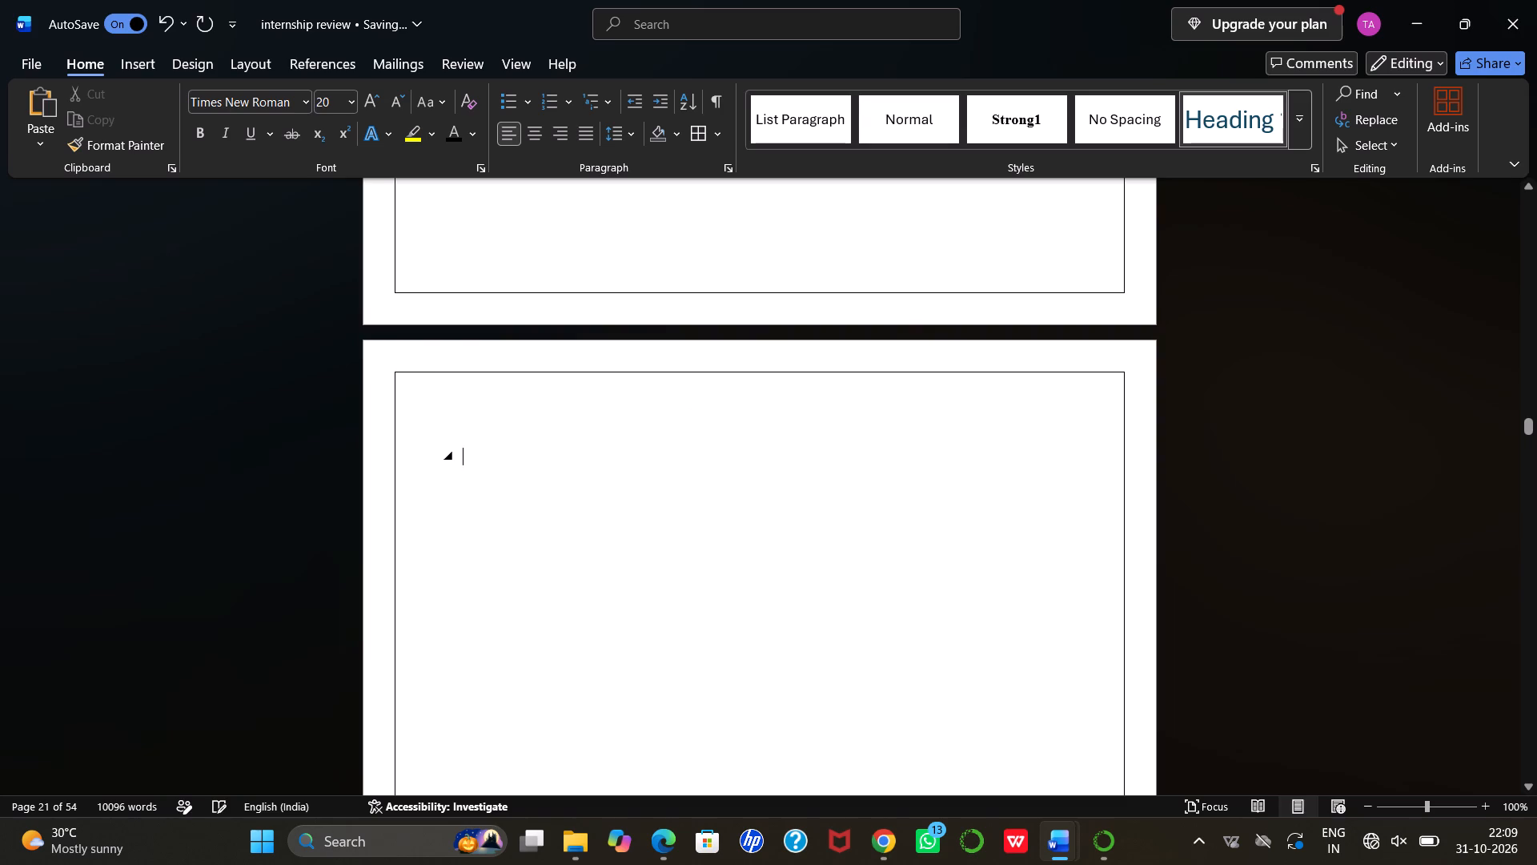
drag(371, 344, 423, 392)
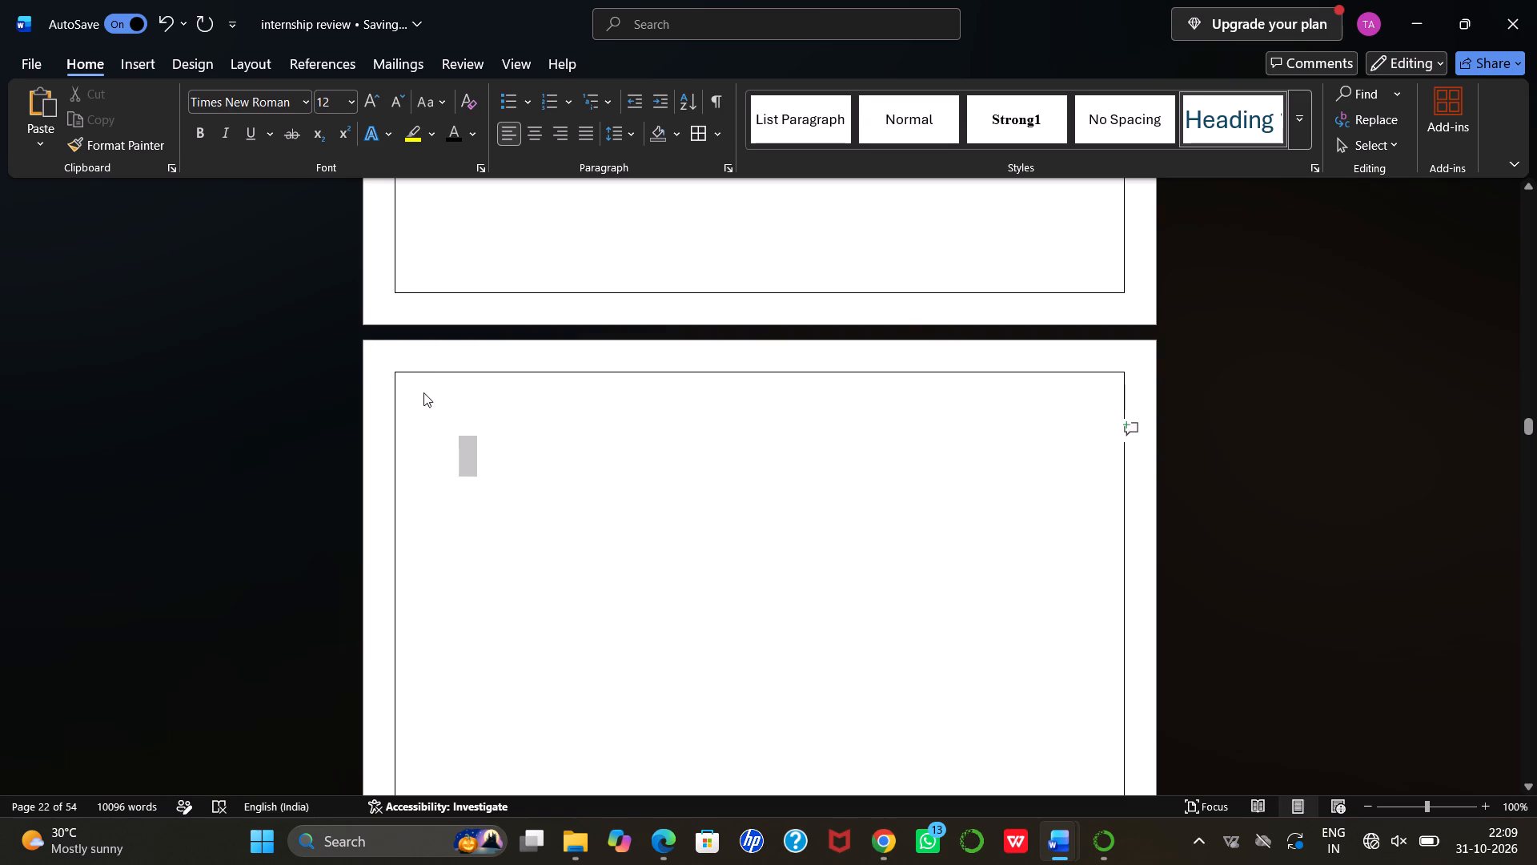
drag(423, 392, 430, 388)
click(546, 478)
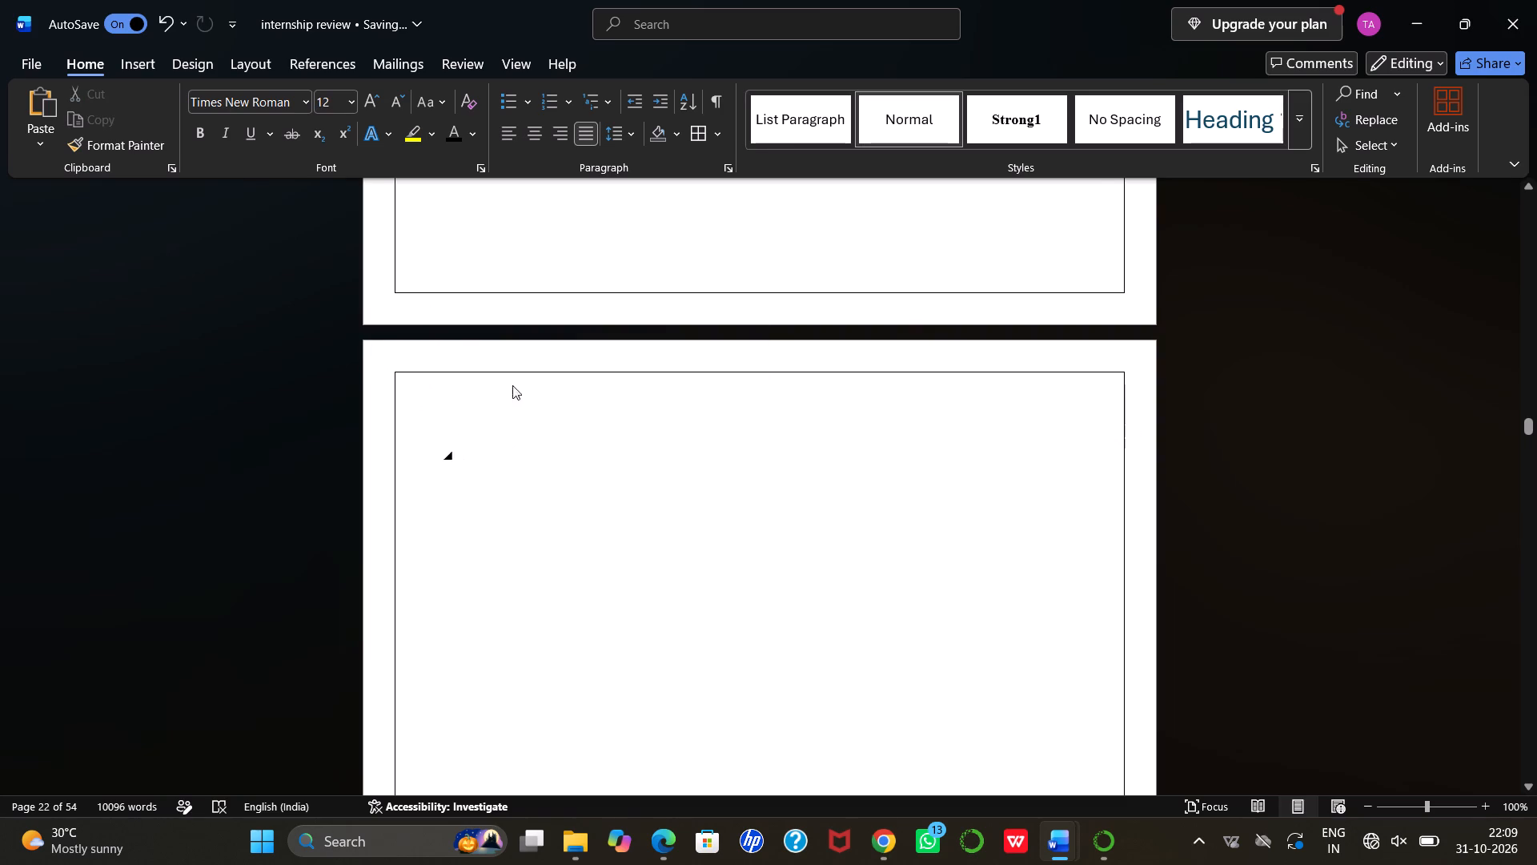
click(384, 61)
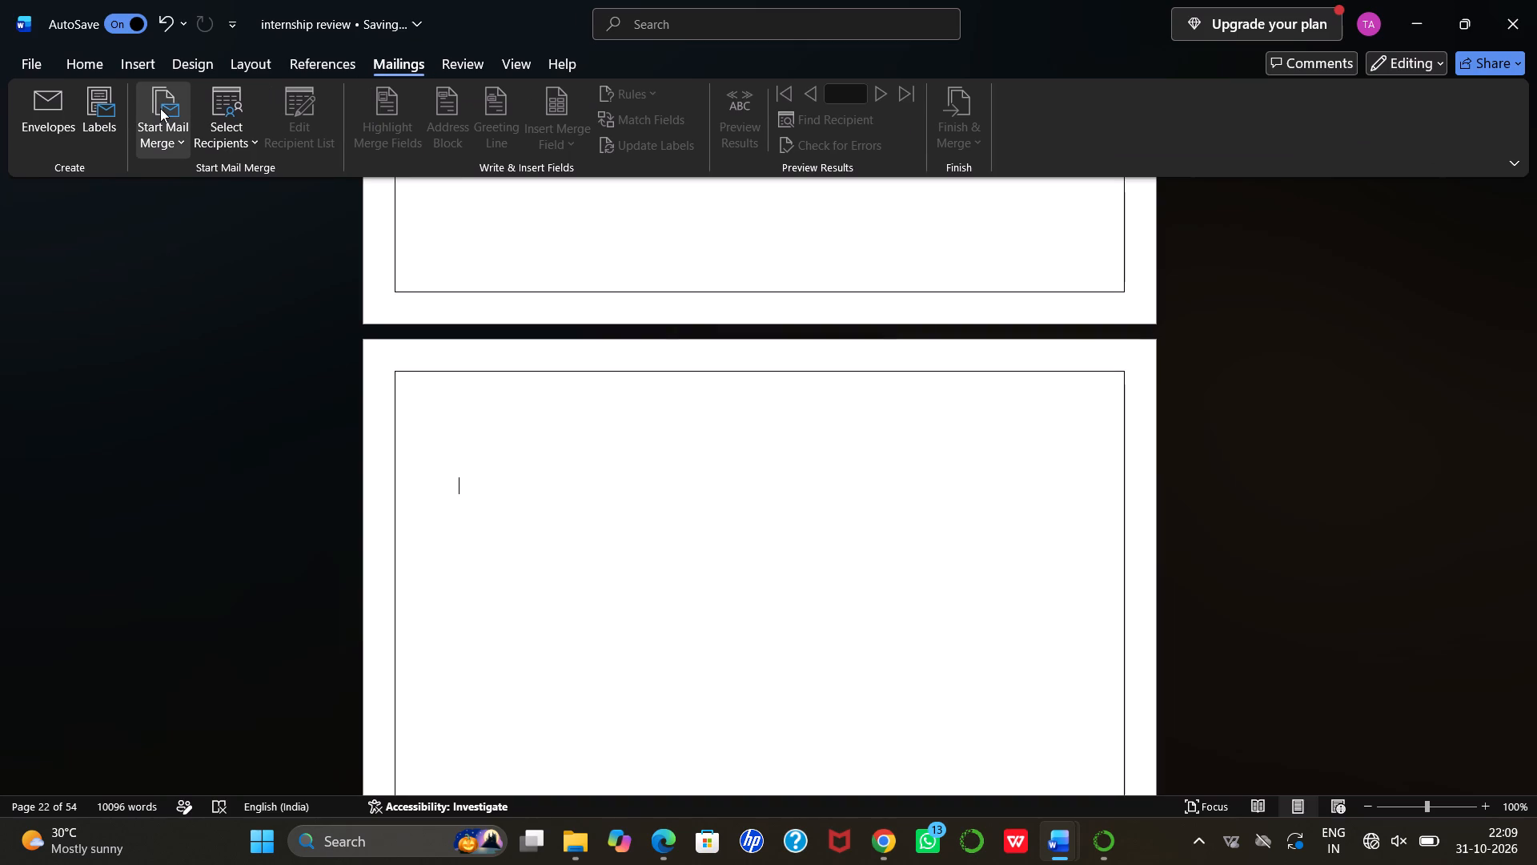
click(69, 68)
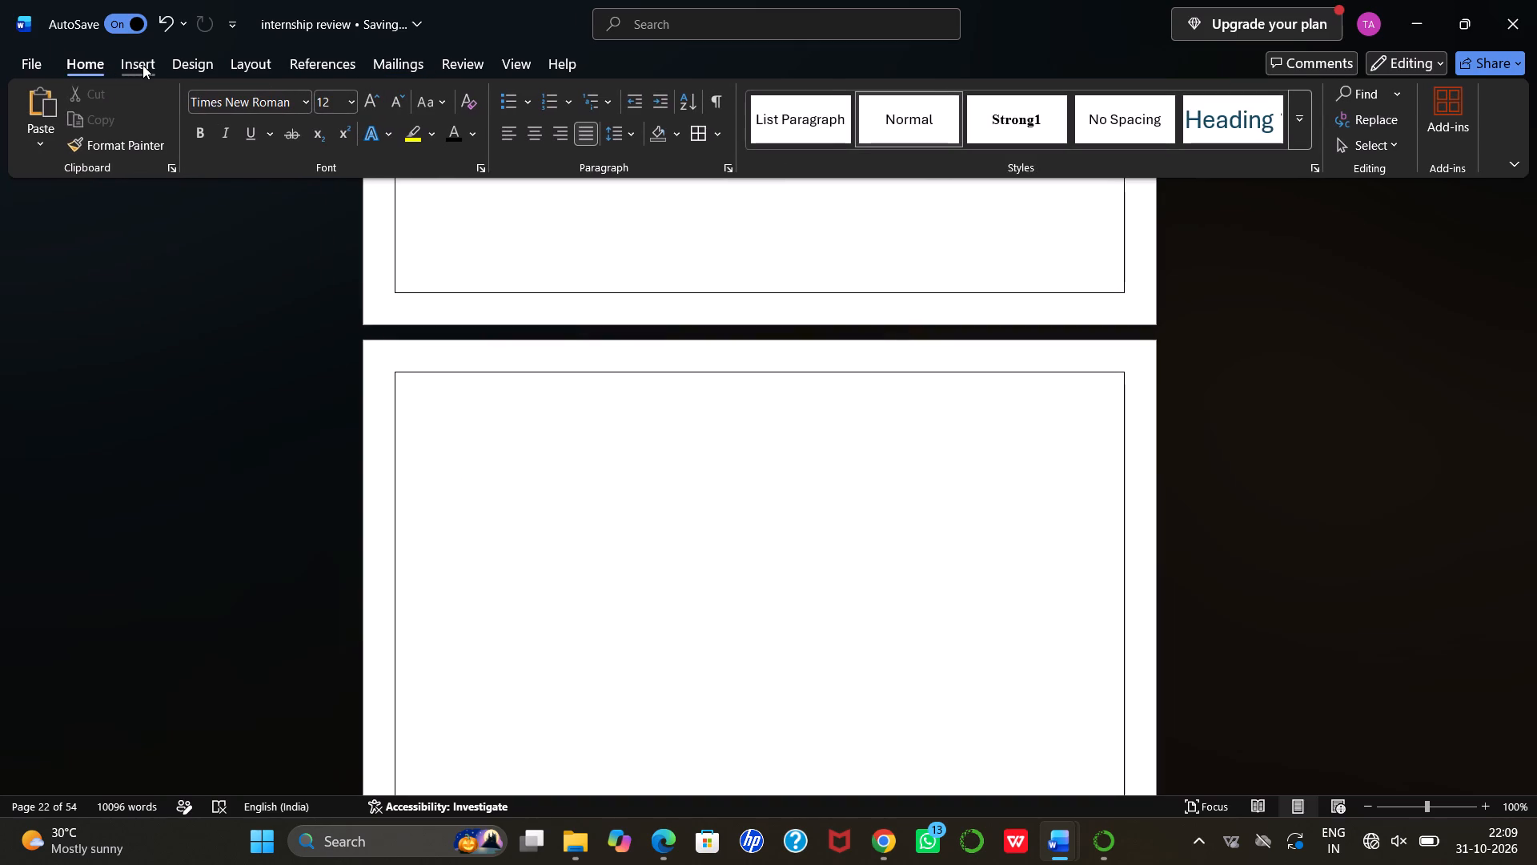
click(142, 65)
Examine the pages between the title page and the Chapter 3 content for the leftover blank page.
scroll(557, 491, down, 3)
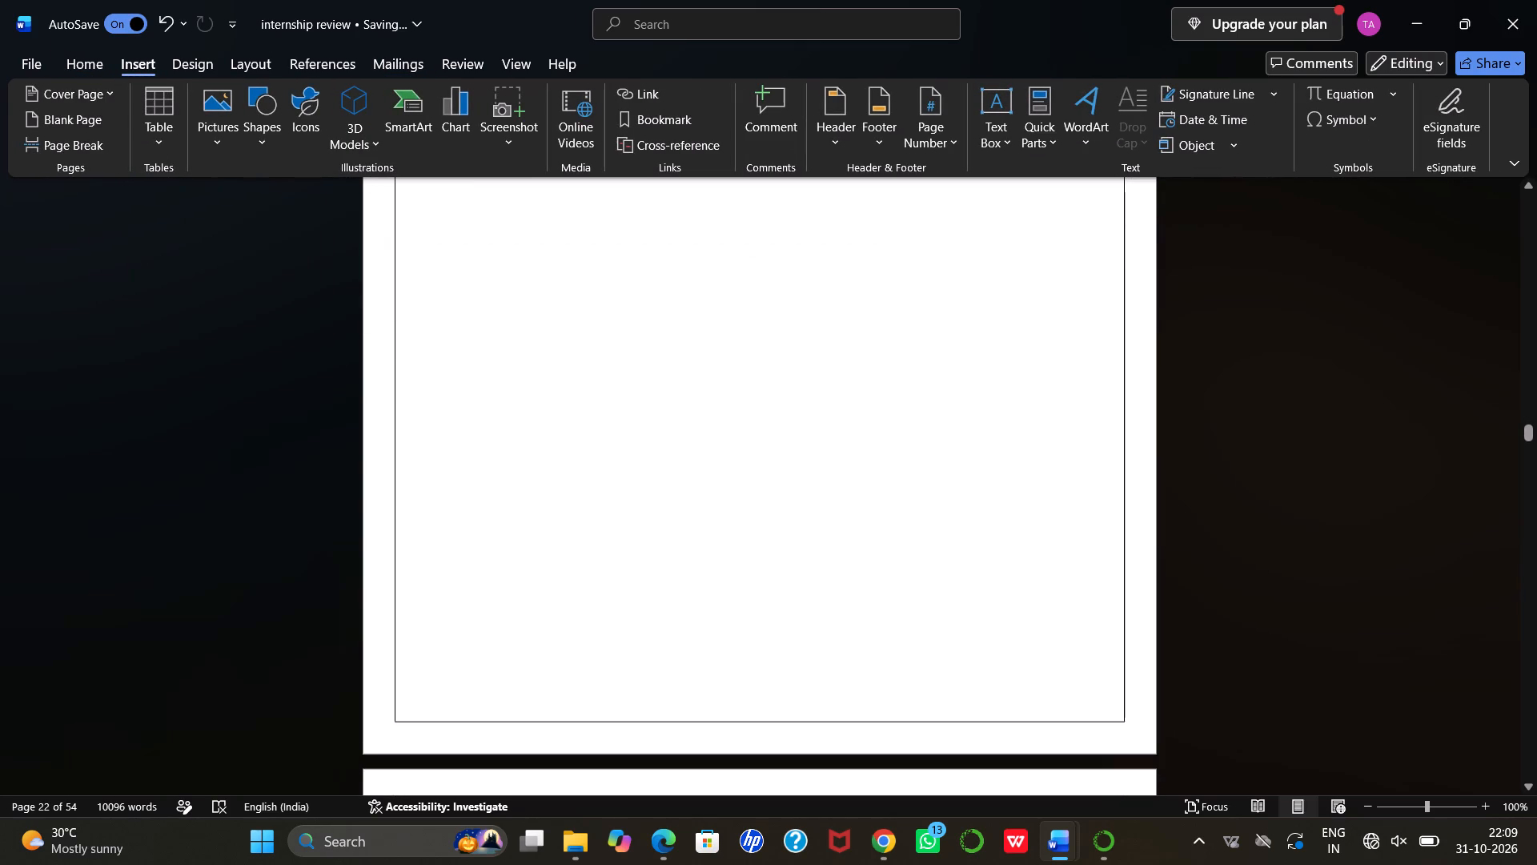
scroll(557, 491, down, 3)
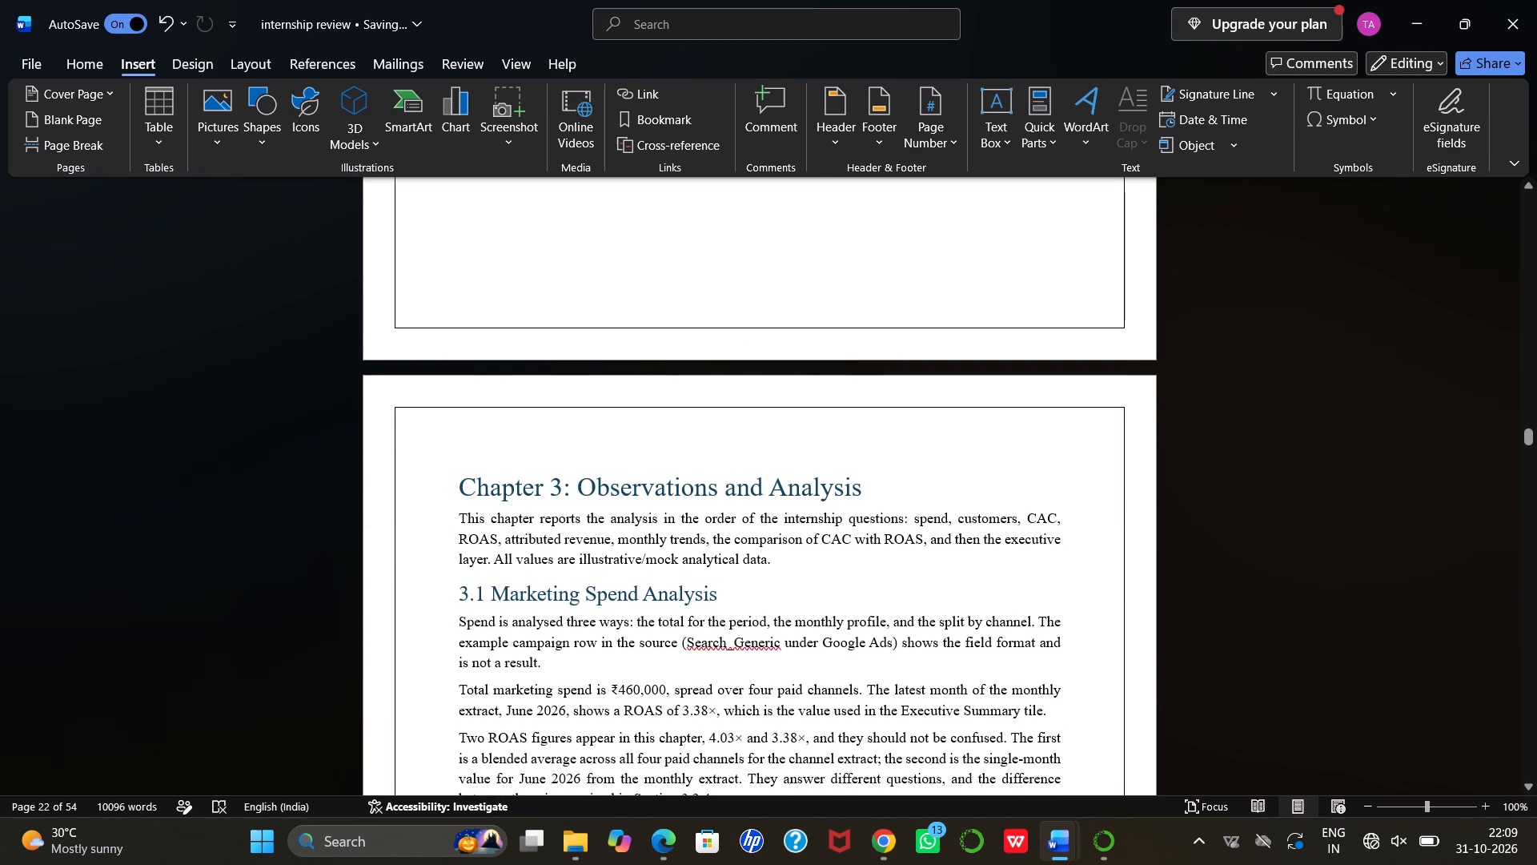
scroll(797, 367, up, 6)
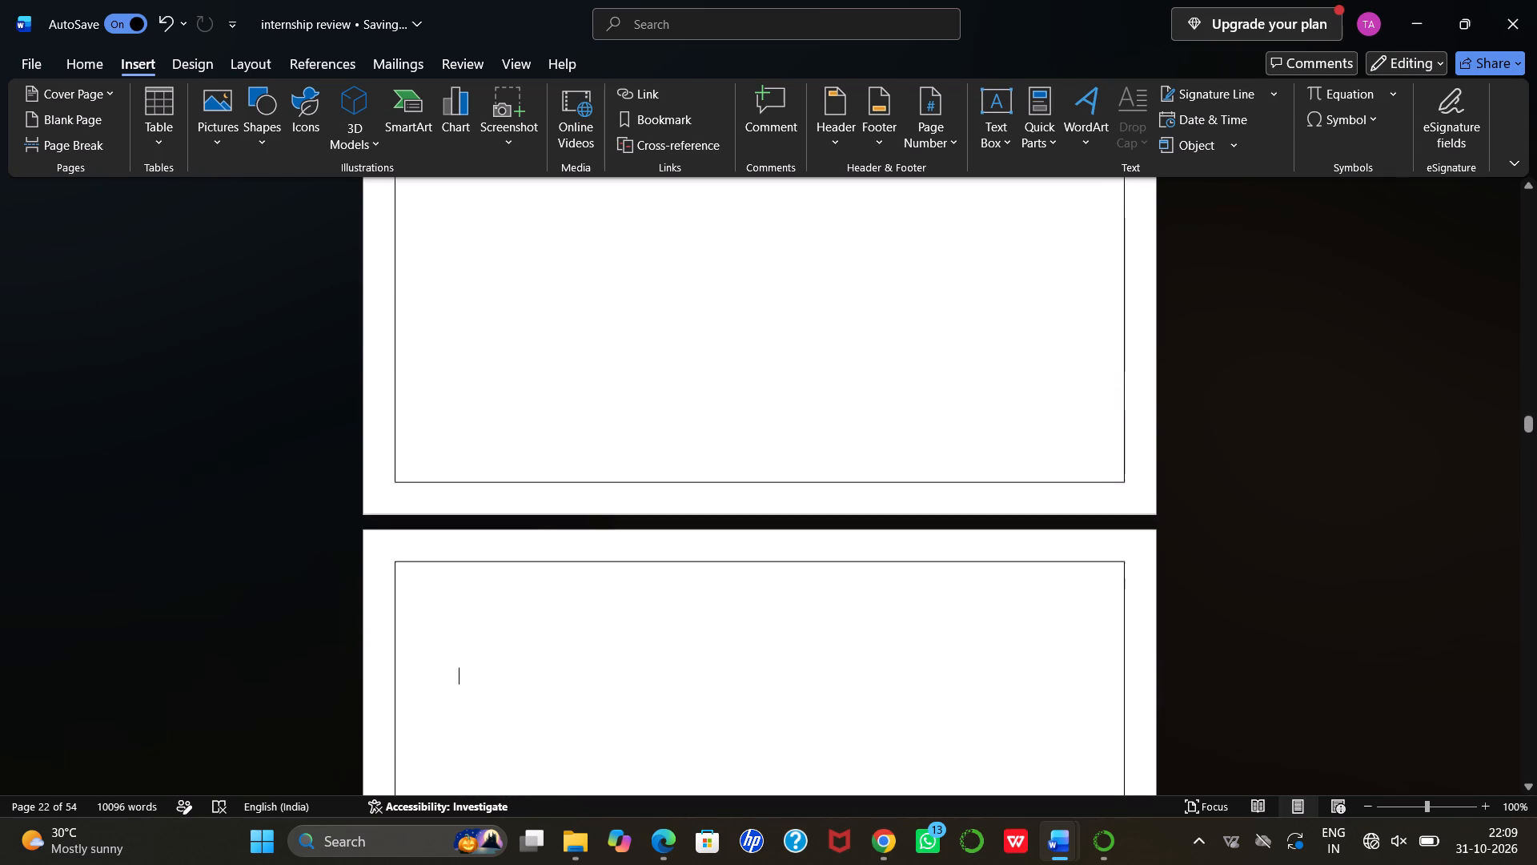
scroll(797, 367, up, 4)
scroll(797, 367, down, 2)
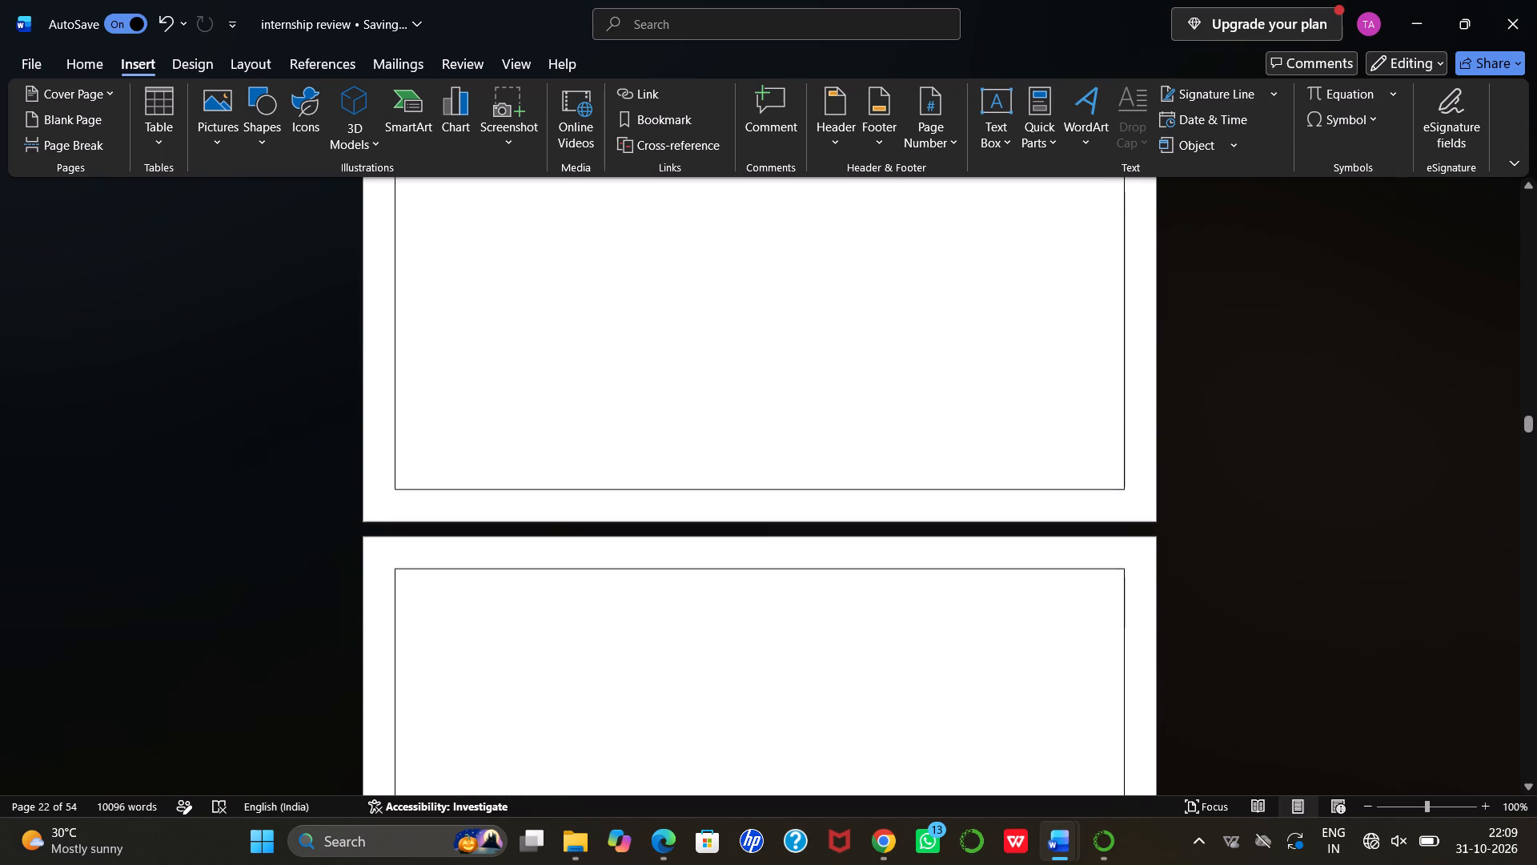
scroll(797, 367, down, 1)
click(707, 568)
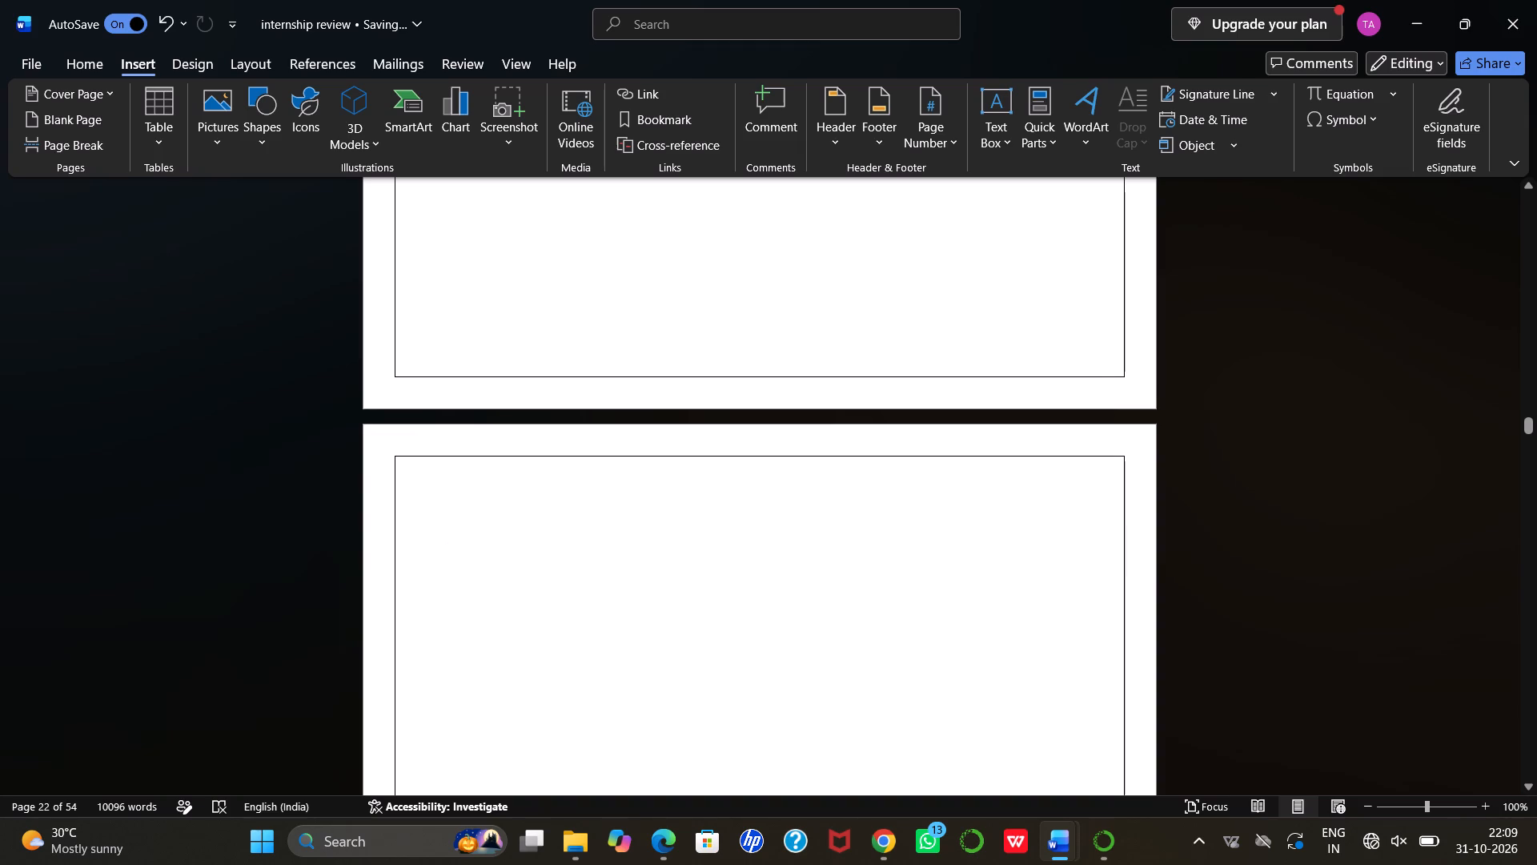
scroll(707, 568, down, 1)
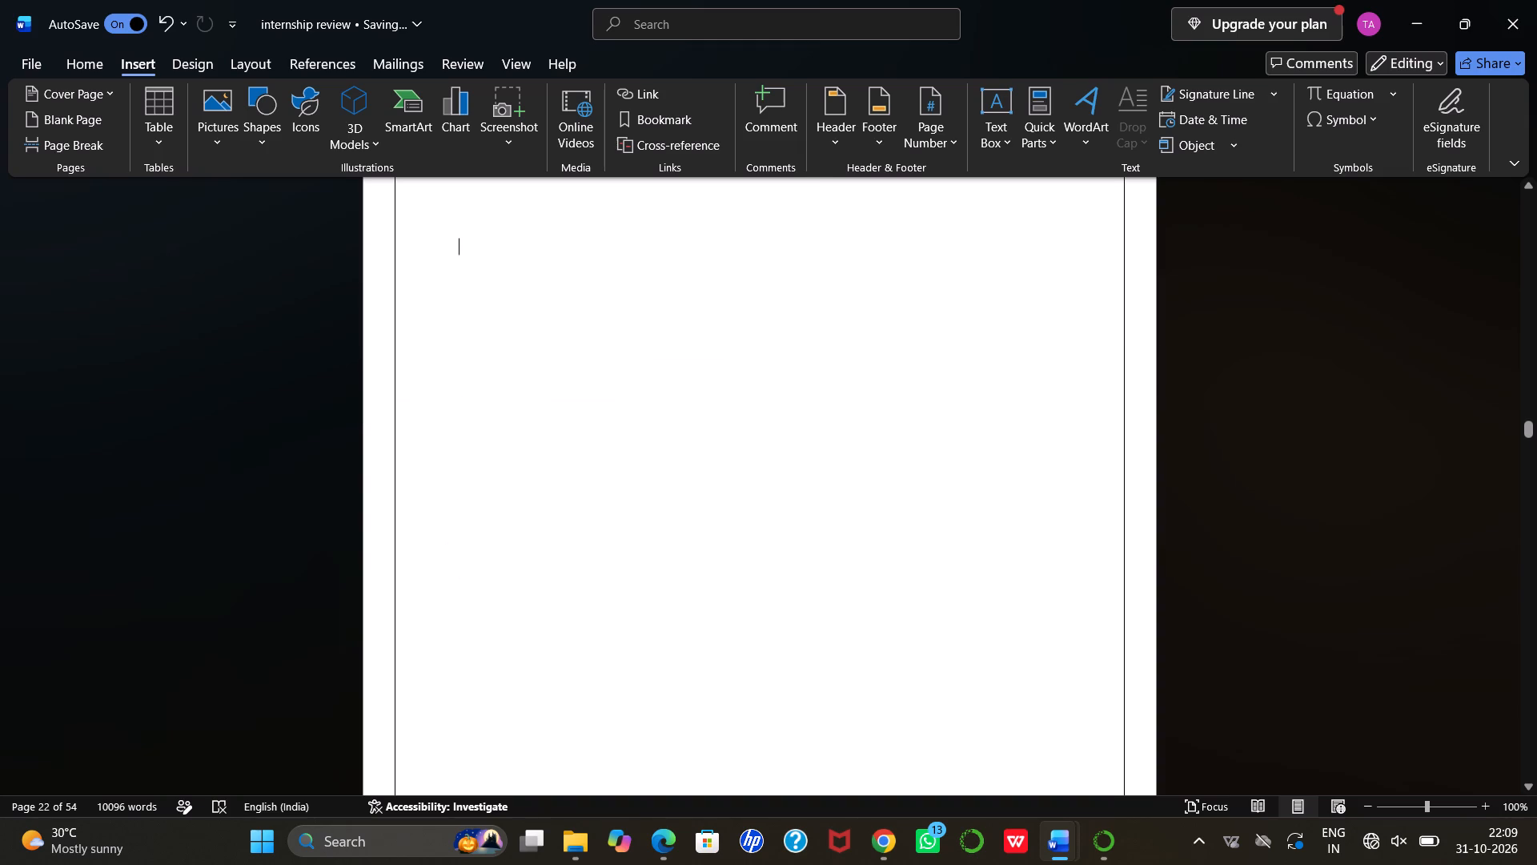
scroll(707, 568, down, 5)
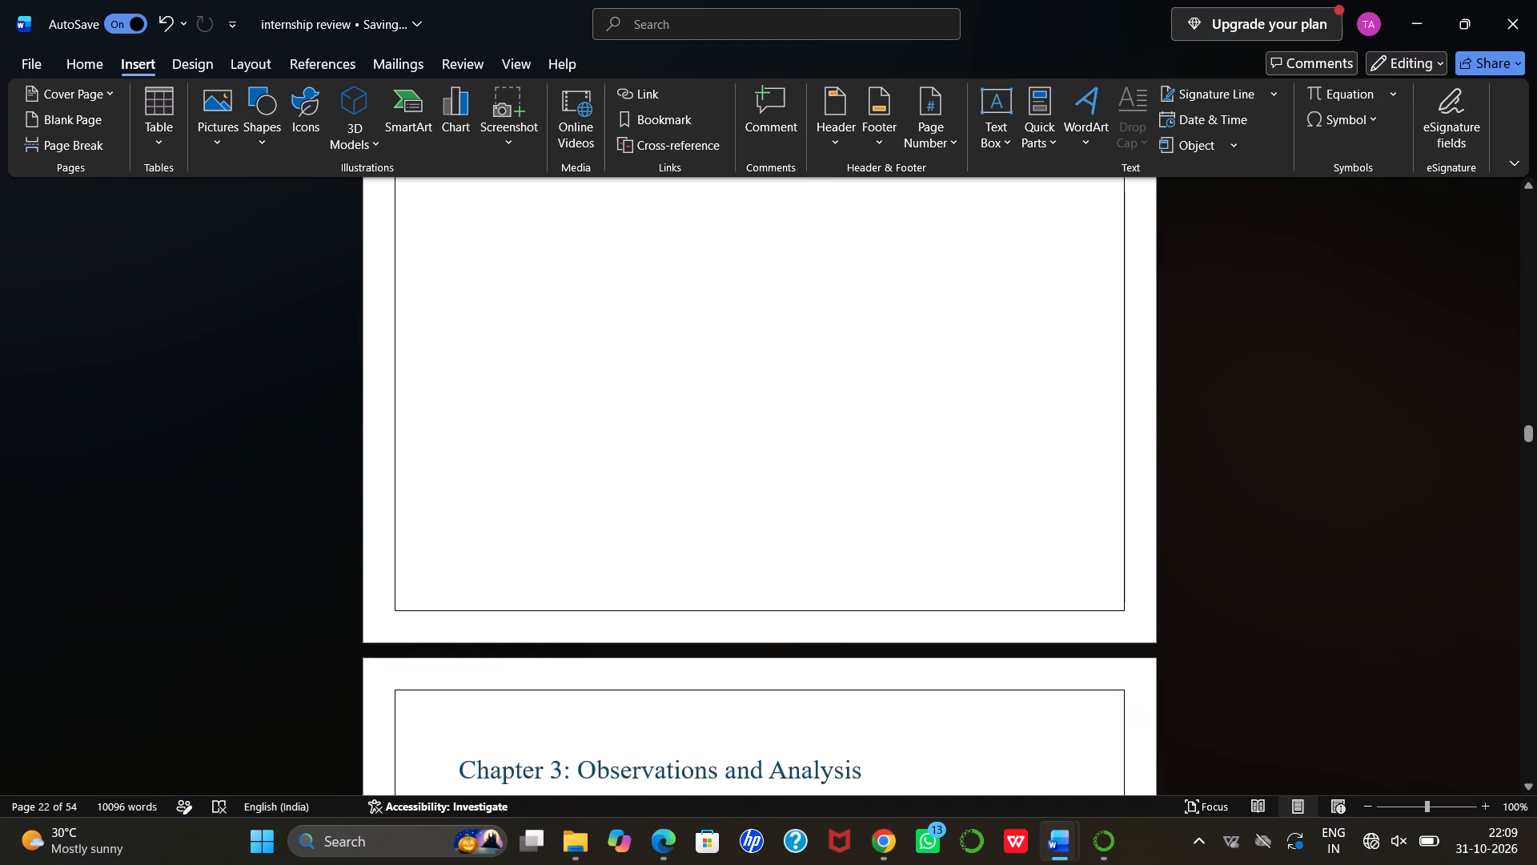
Remove the blank page 22 by deleting its leftover empty content, so the Chapter 3 text directly follows the title page.
click(707, 568)
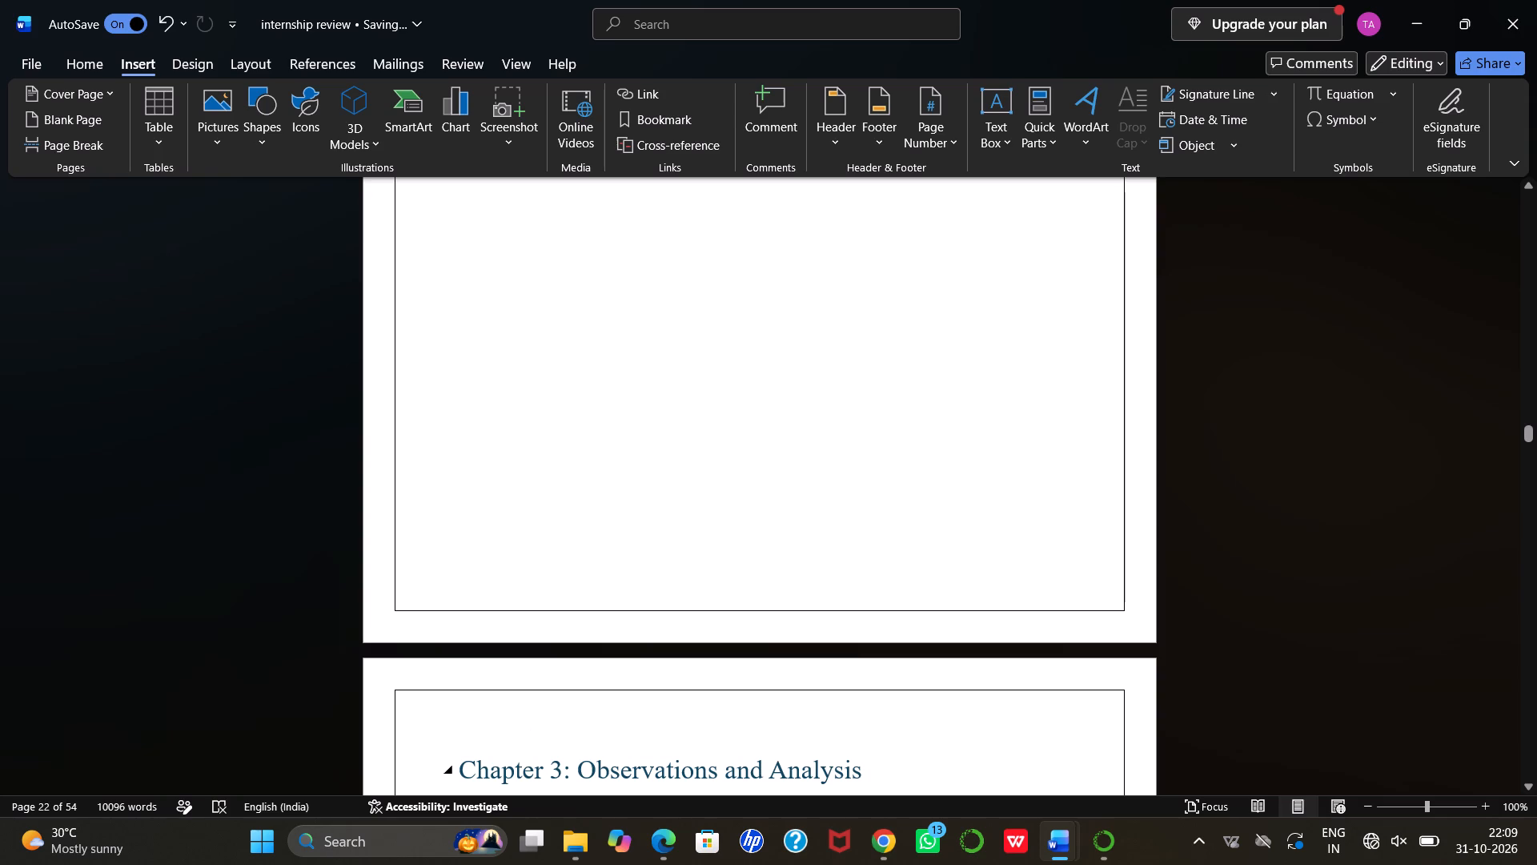
click(455, 767)
click(488, 602)
click(538, 556)
key(BackSpace)
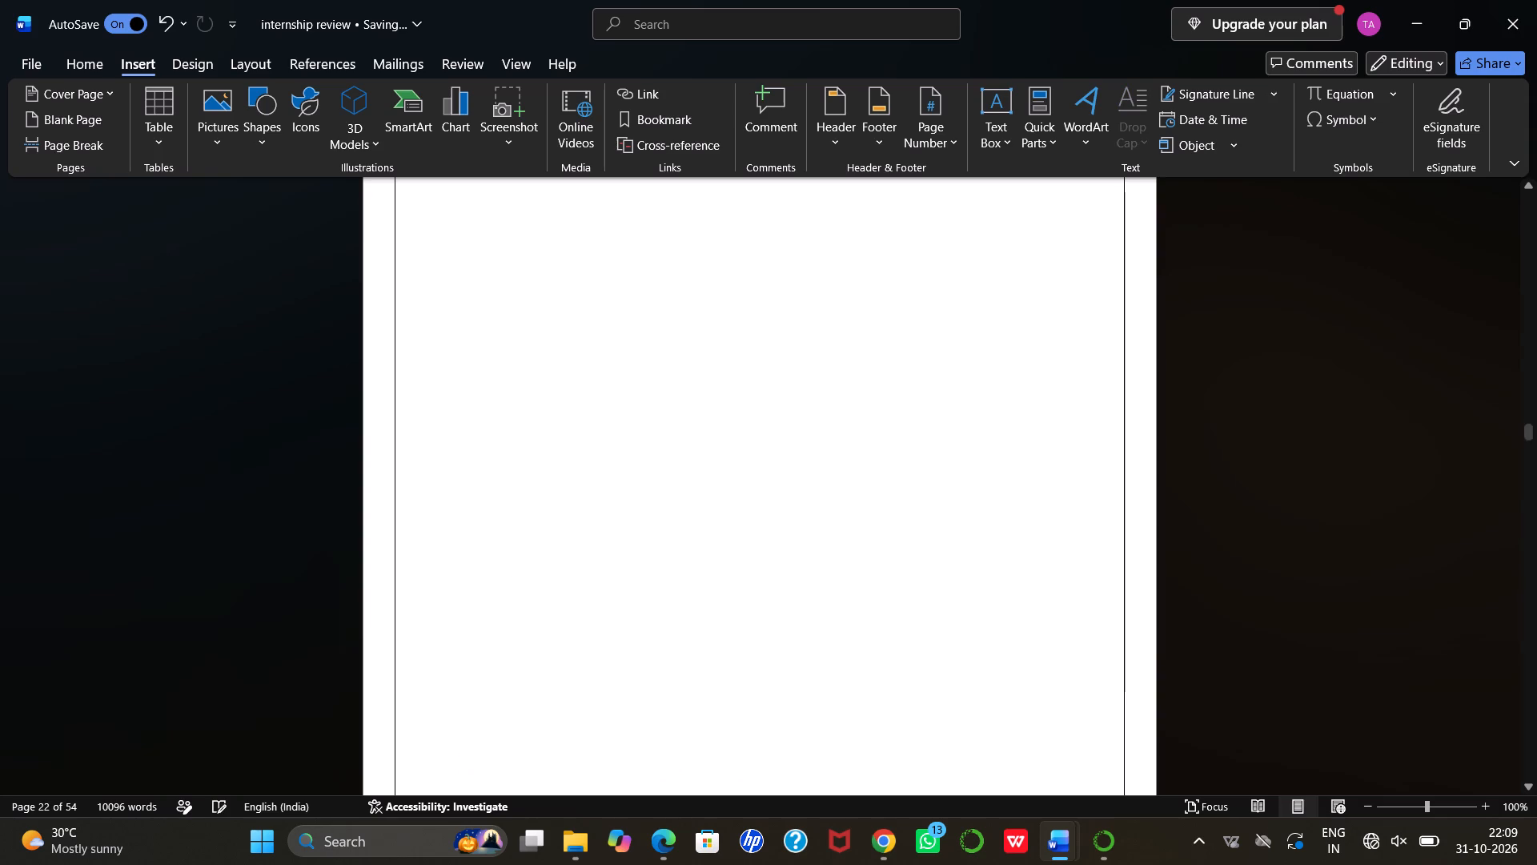
scroll(538, 556, up, 4)
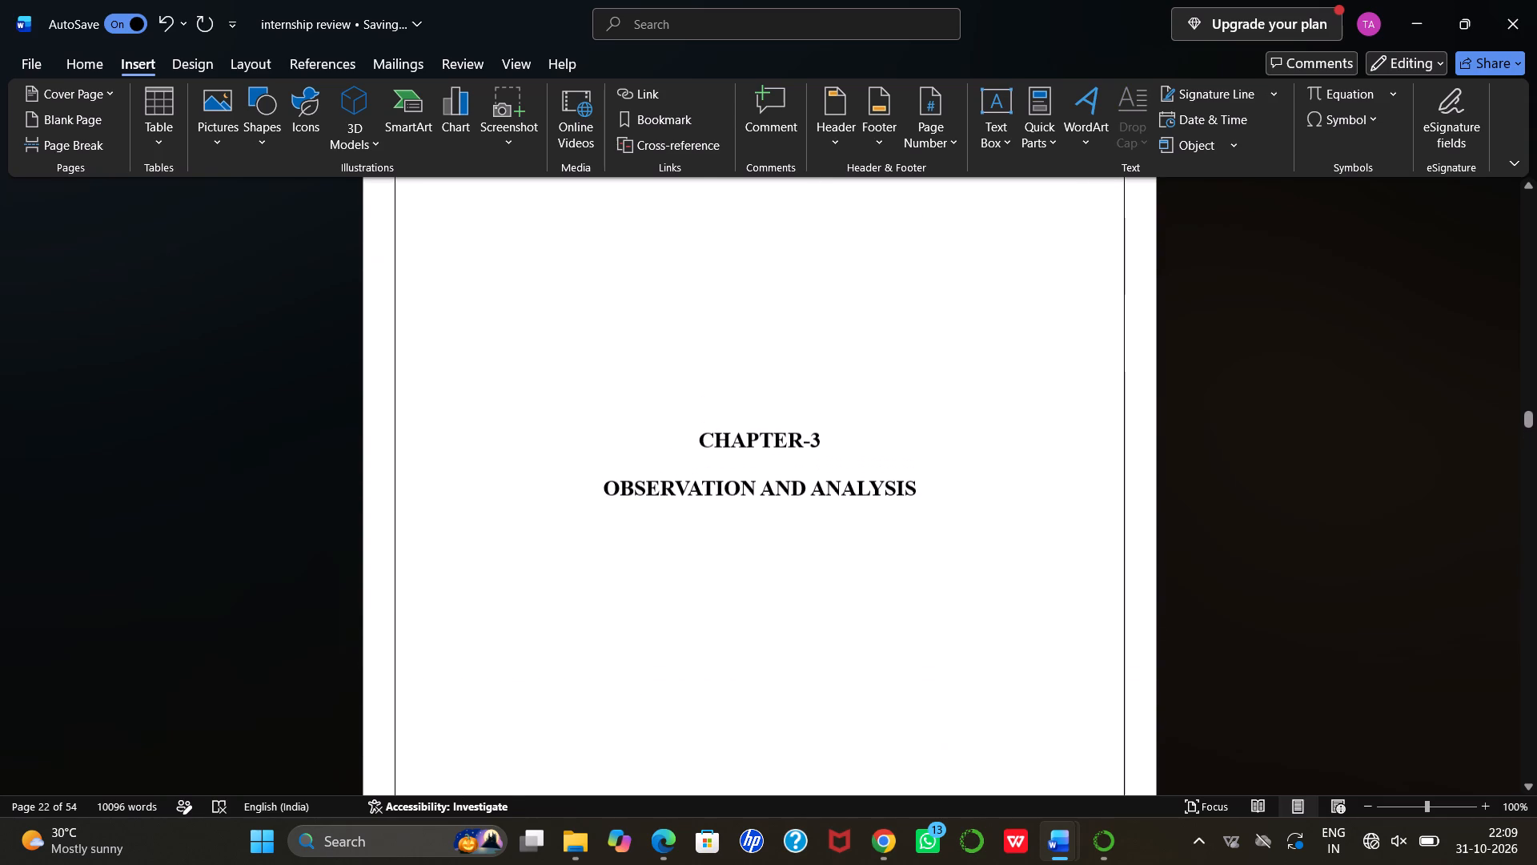
scroll(538, 556, down, 8)
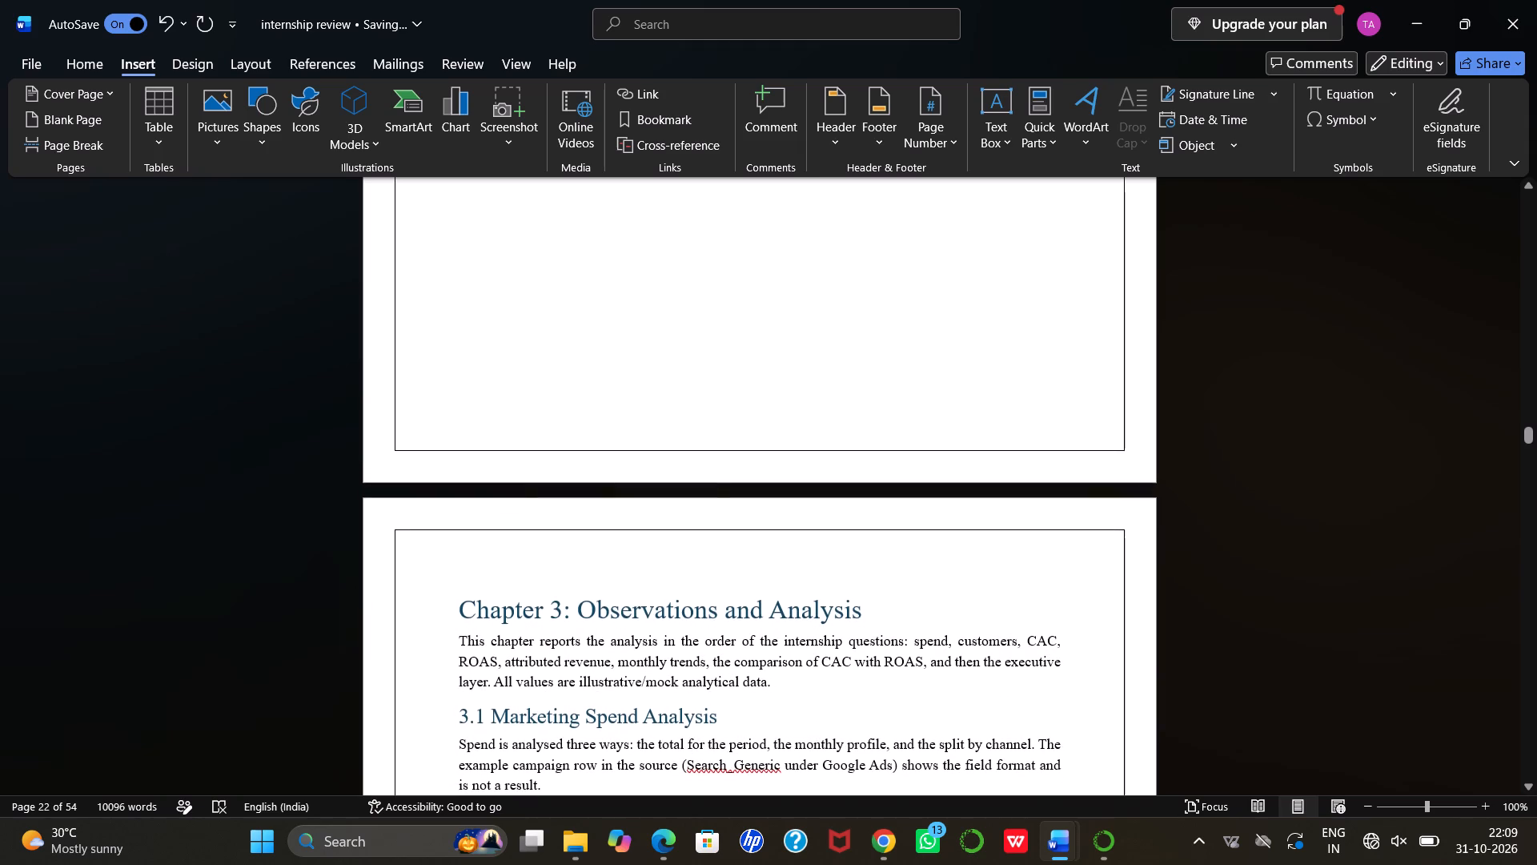
scroll(538, 556, up, 2)
click(714, 423)
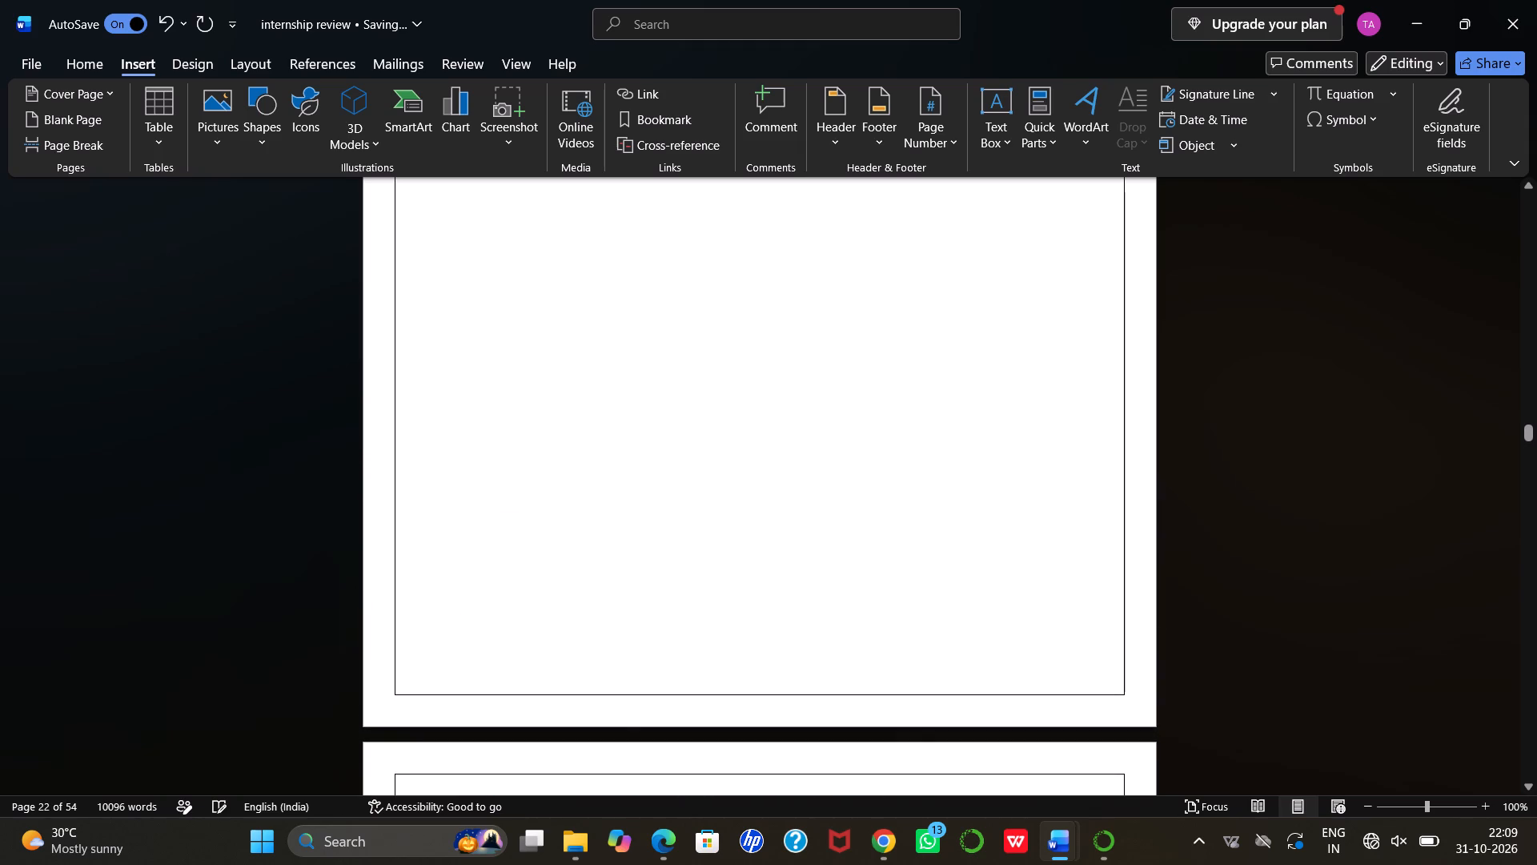
key(Delete)
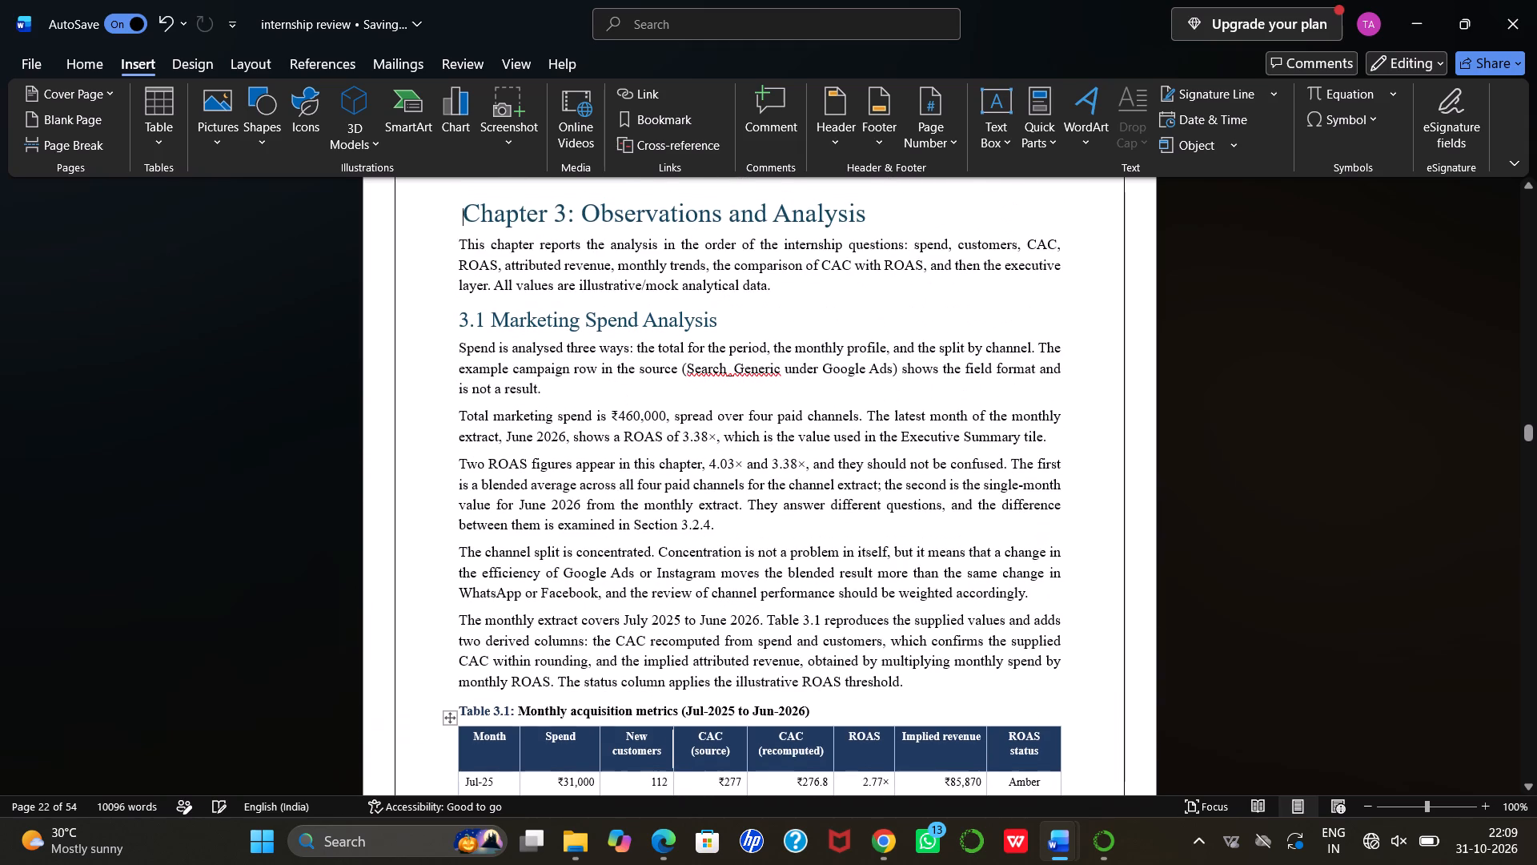
scroll(714, 423, down, 1)
scroll(714, 423, up, 2)
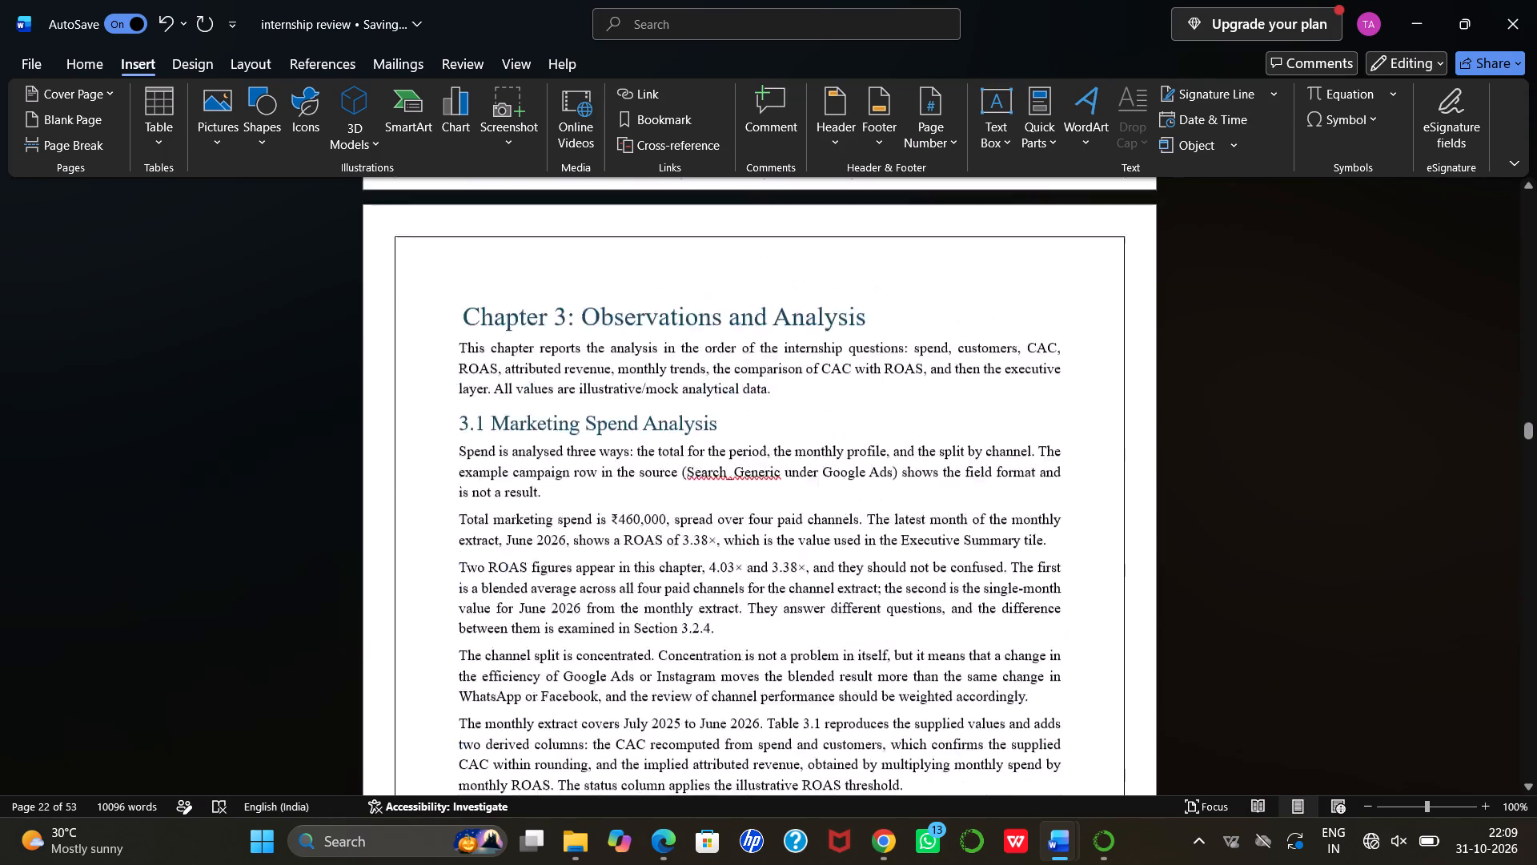
Remove the "Chapter 3:" prefix and its leftover leading space from the content page heading, leaving "Observations and Analysis".
scroll(714, 423, up, 4)
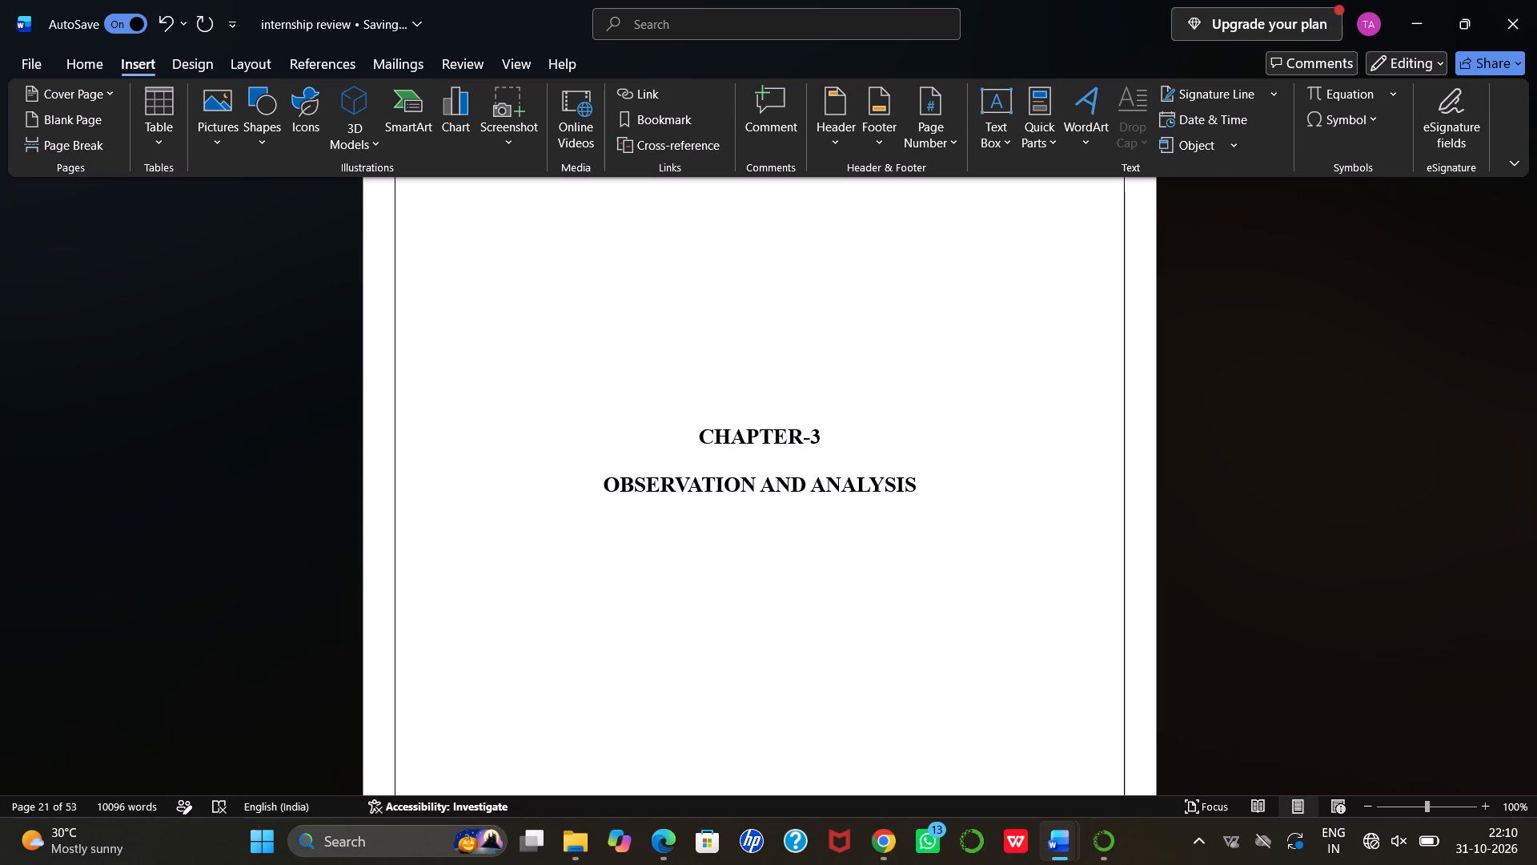
scroll(714, 423, down, 2)
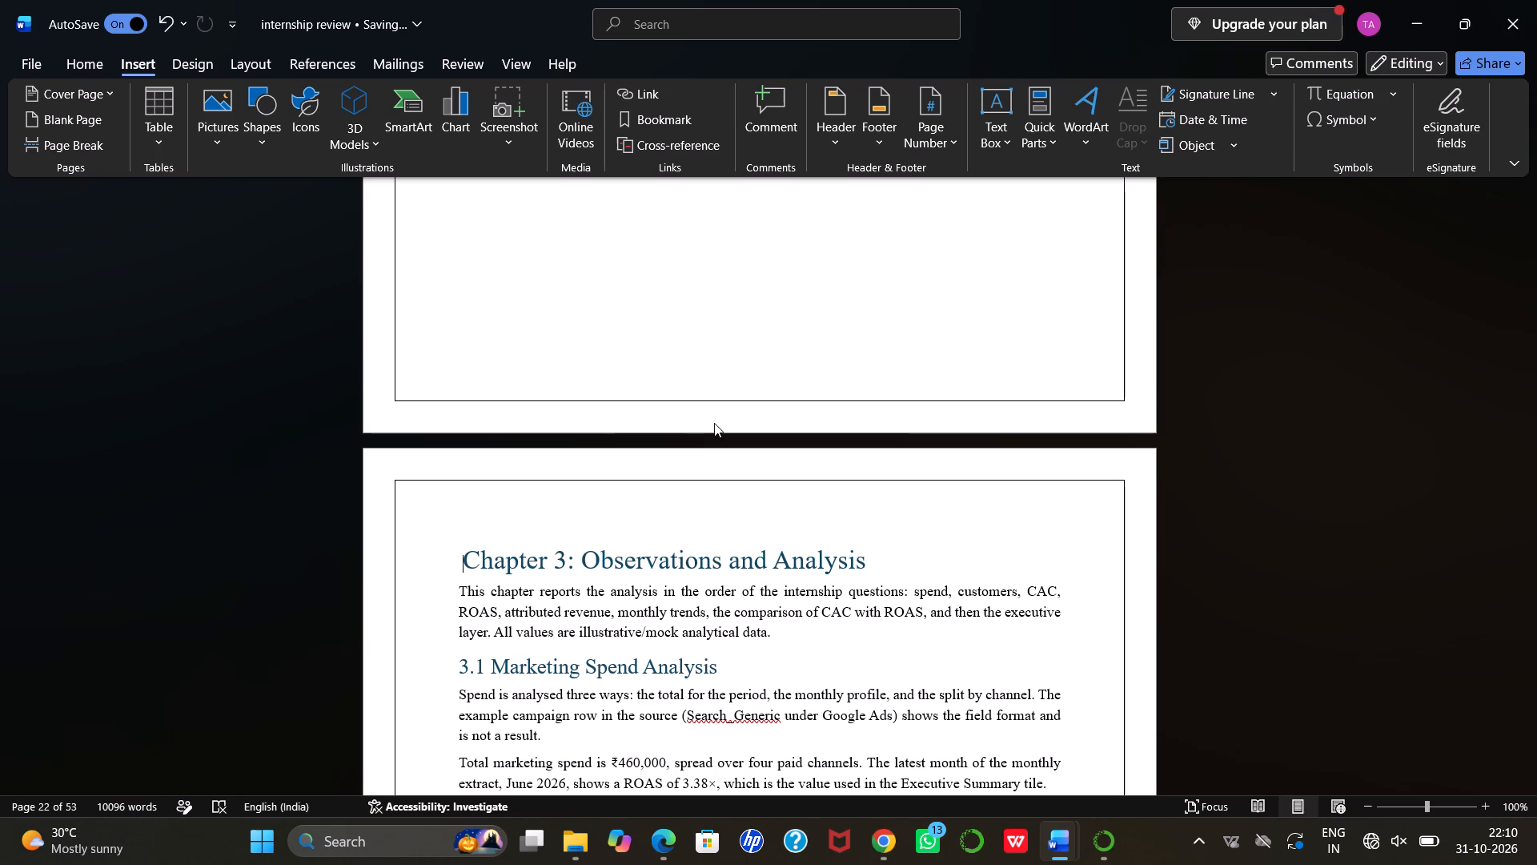
scroll(720, 364, up, 3)
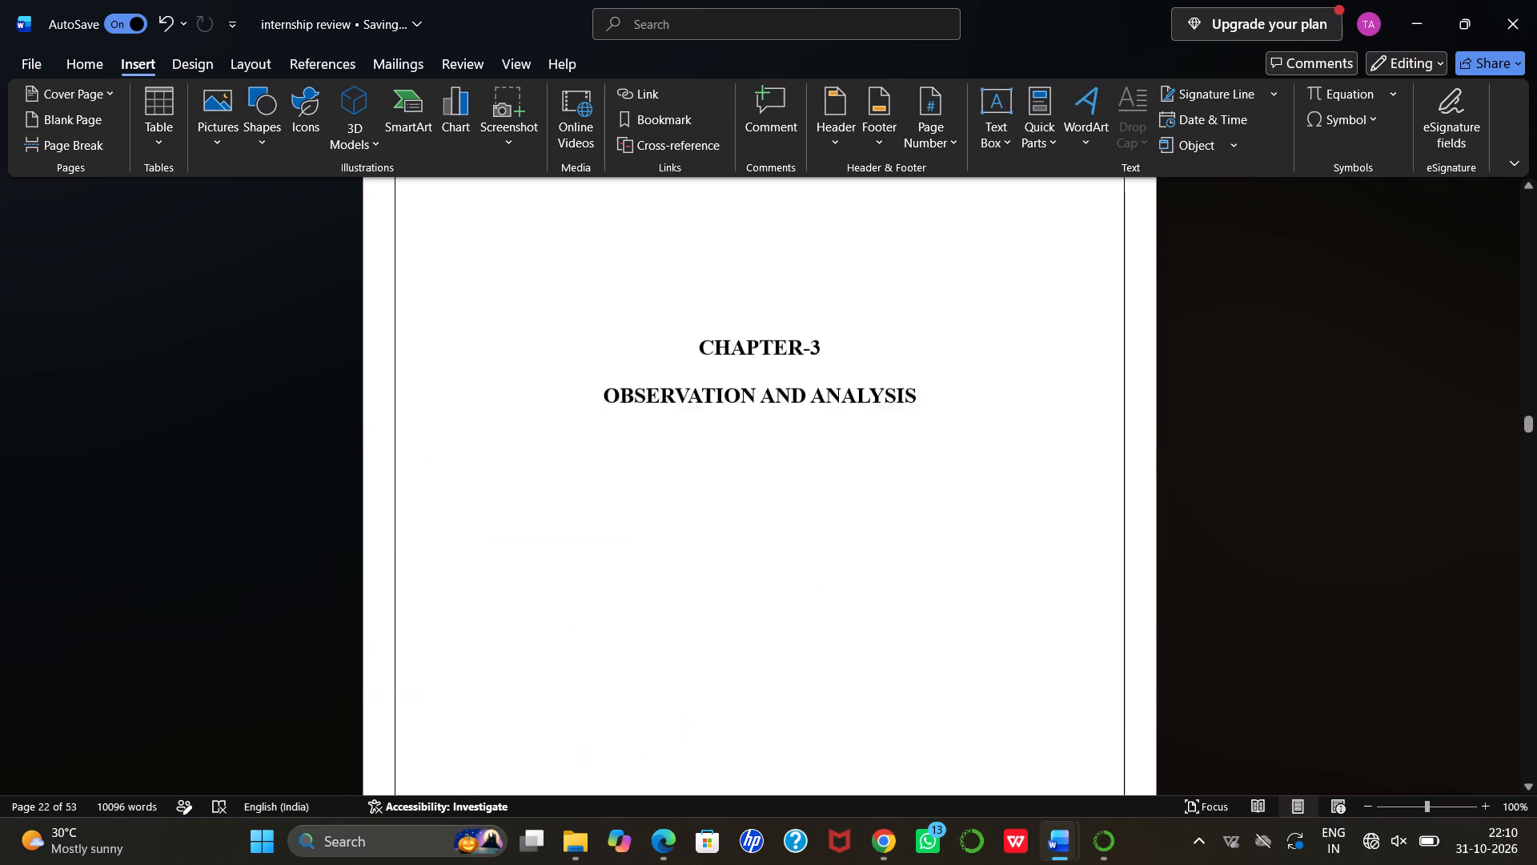
scroll(720, 364, down, 4)
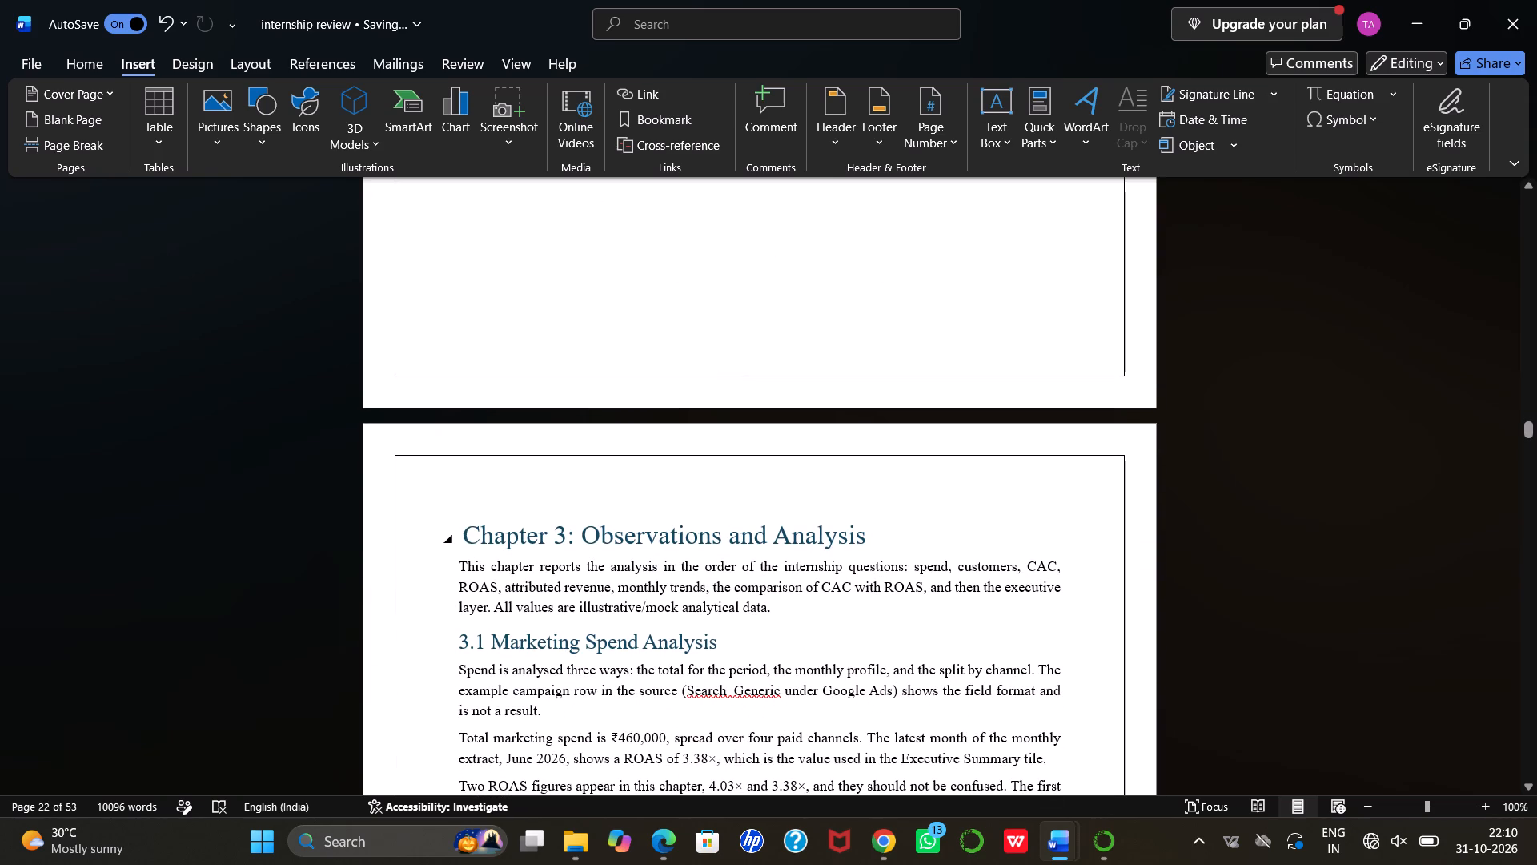
click(576, 536)
key(BackSpace)
key(BackSpace)
key(BackSpace)
key(BackSpace)
key(BackSpace)
key(BackSpace)
key(BackSpace)
key(BackSpace)
key(BackSpace)
key(BackSpace)
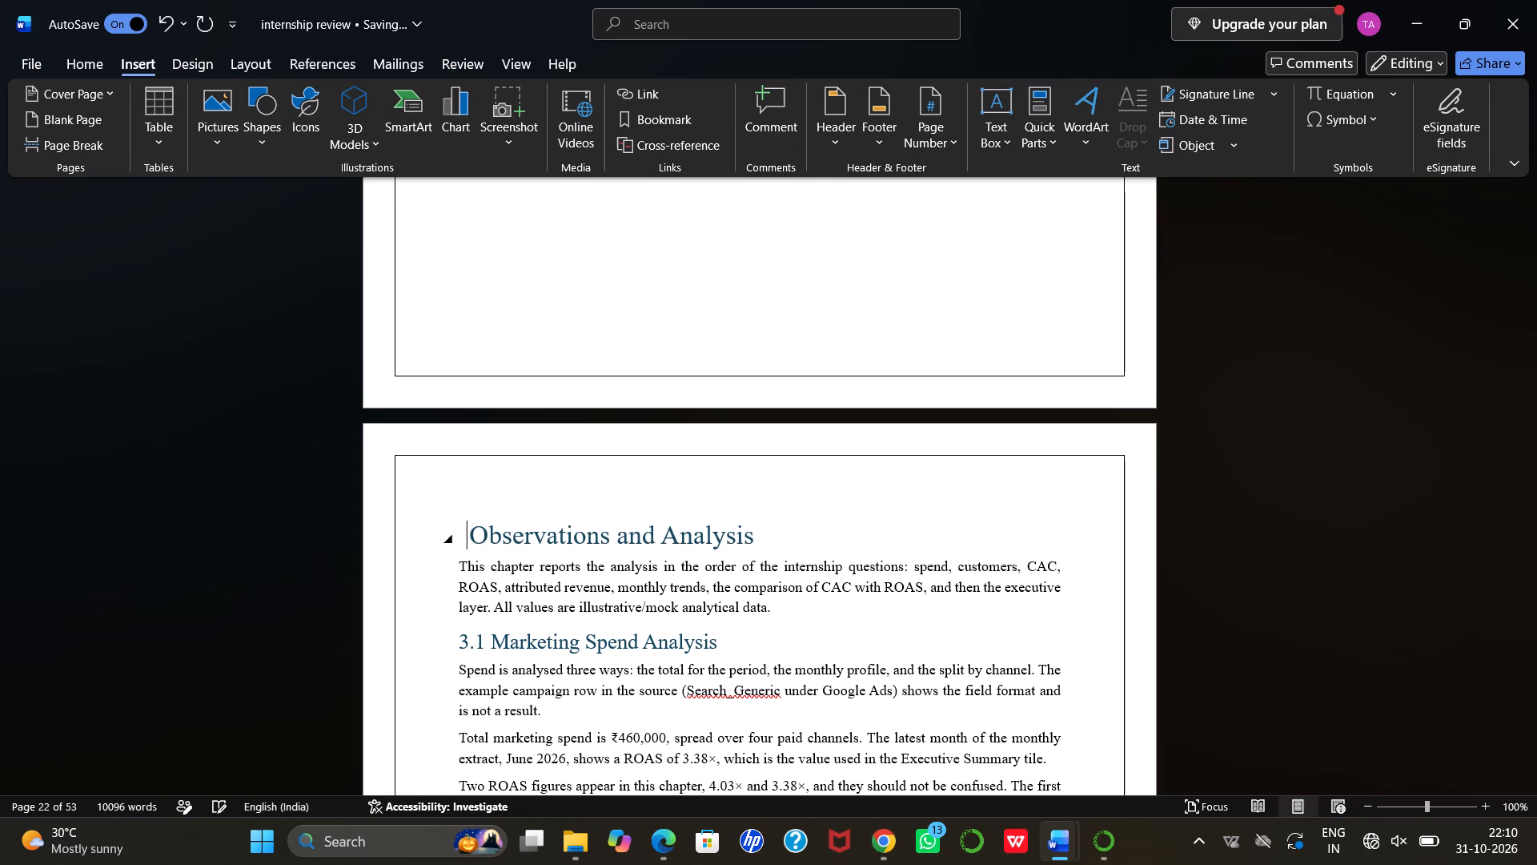
click(467, 533)
key(BackSpace)
Make the "Observations and Analysis" heading black and set its font size to 16.
drag(462, 529, 478, 529)
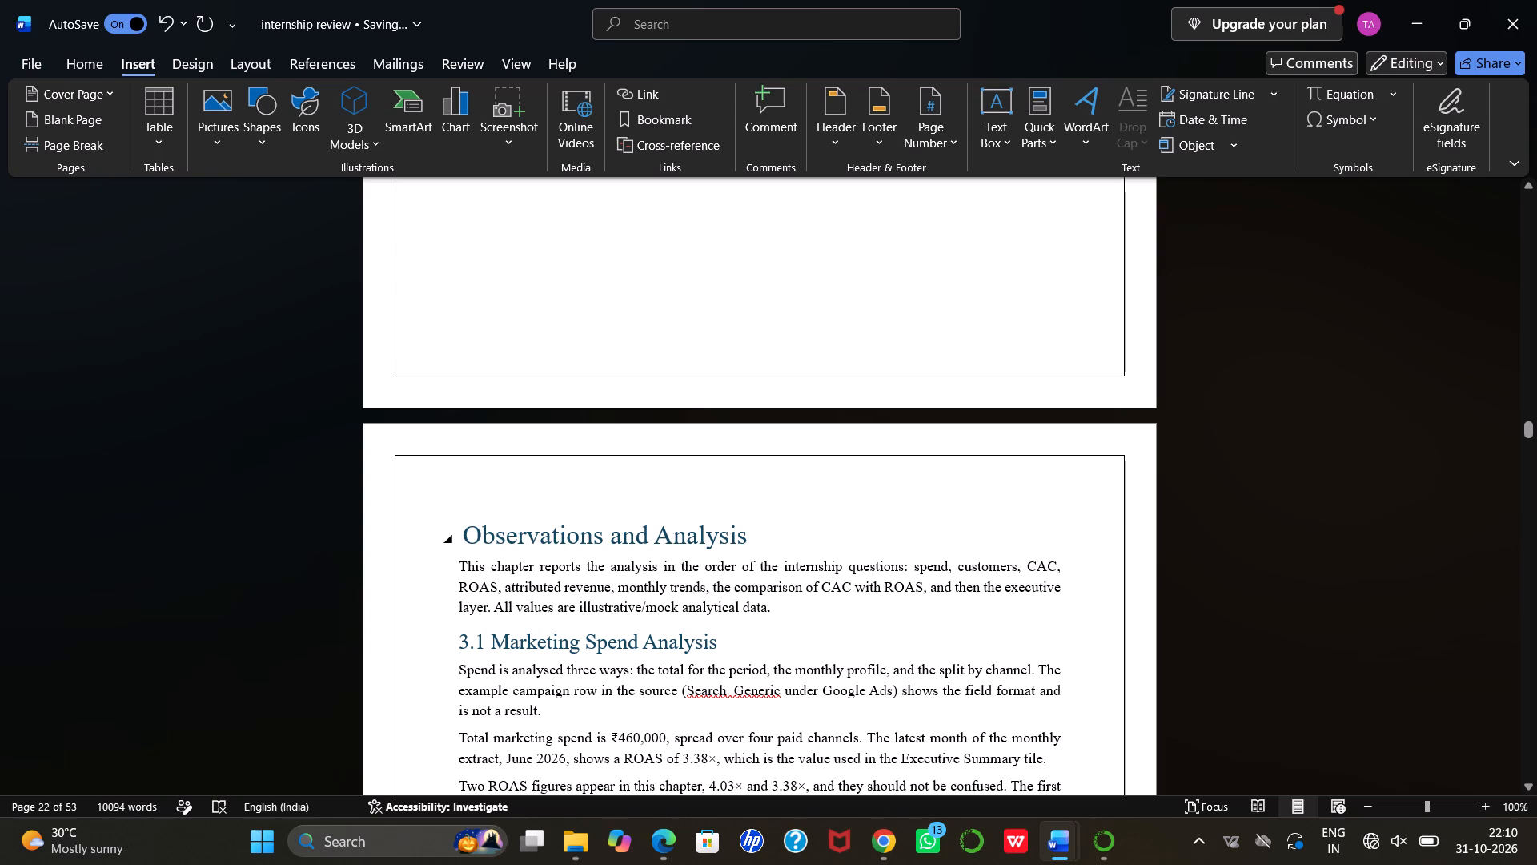
drag(478, 529, 741, 537)
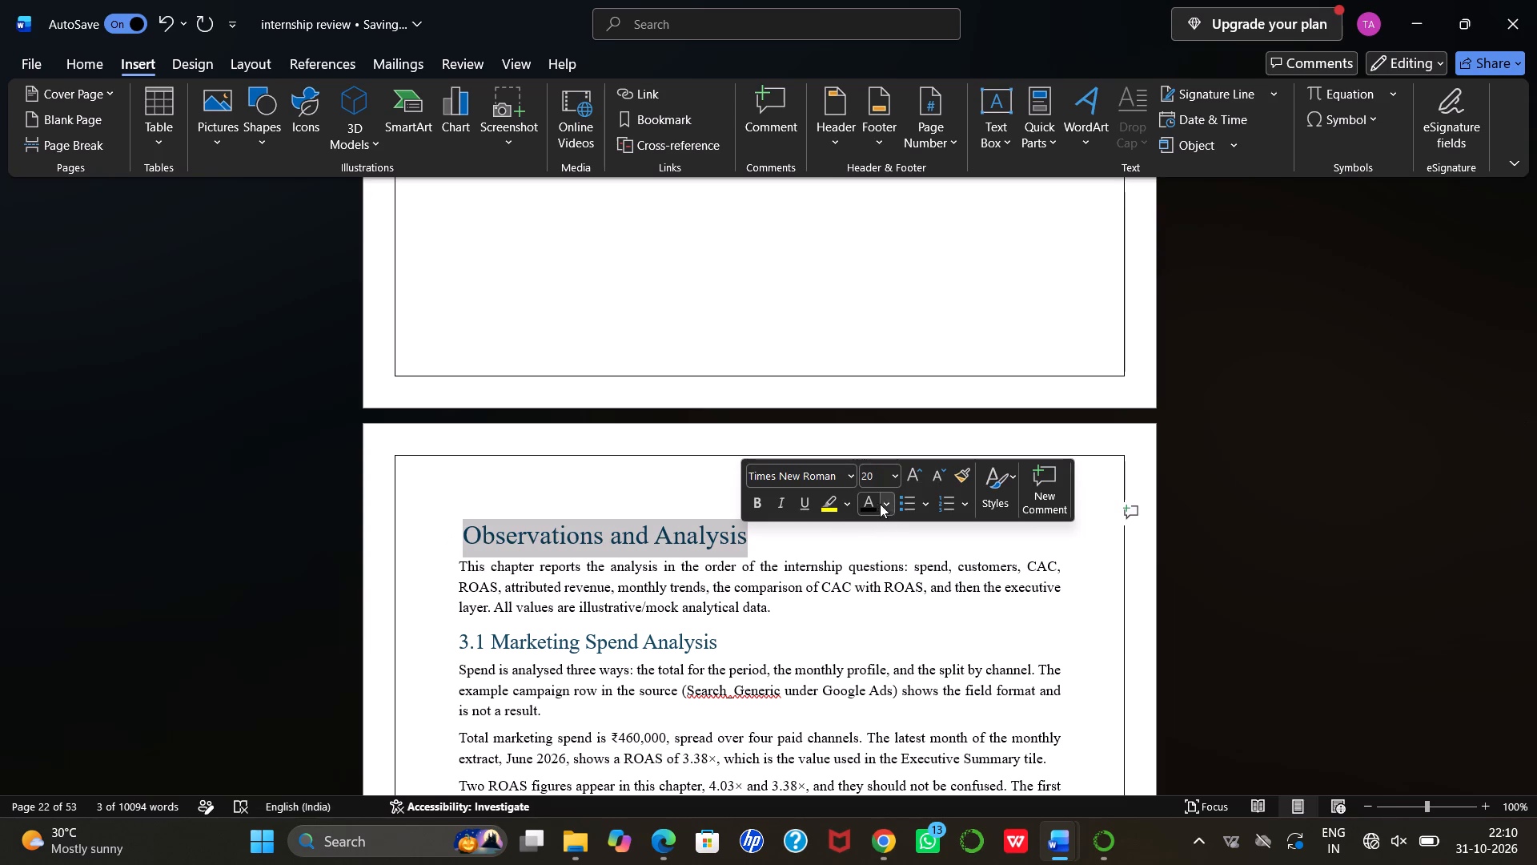
click(870, 504)
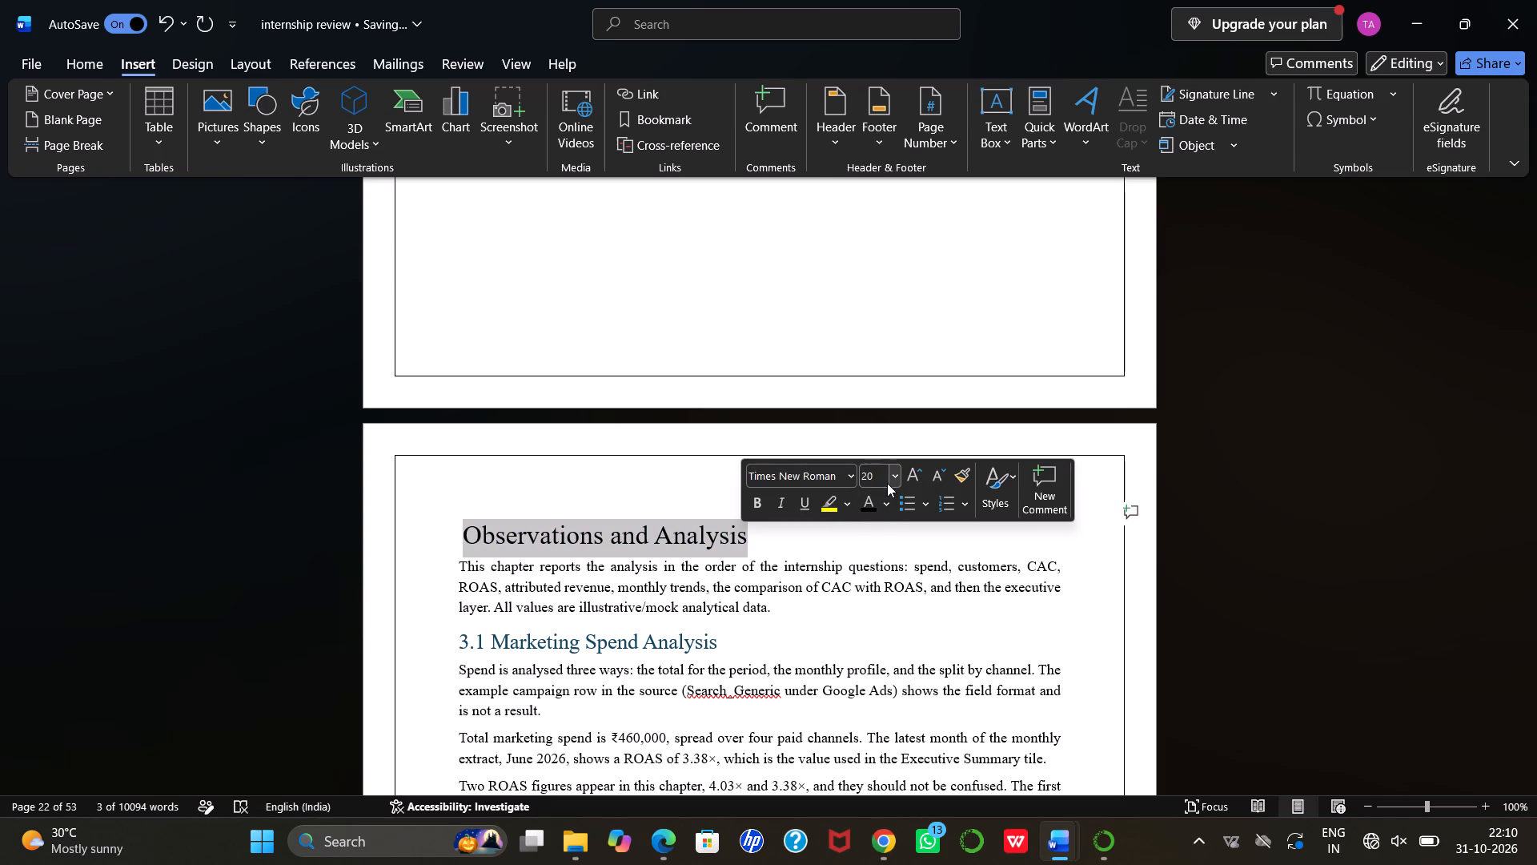
click(887, 483)
click(889, 477)
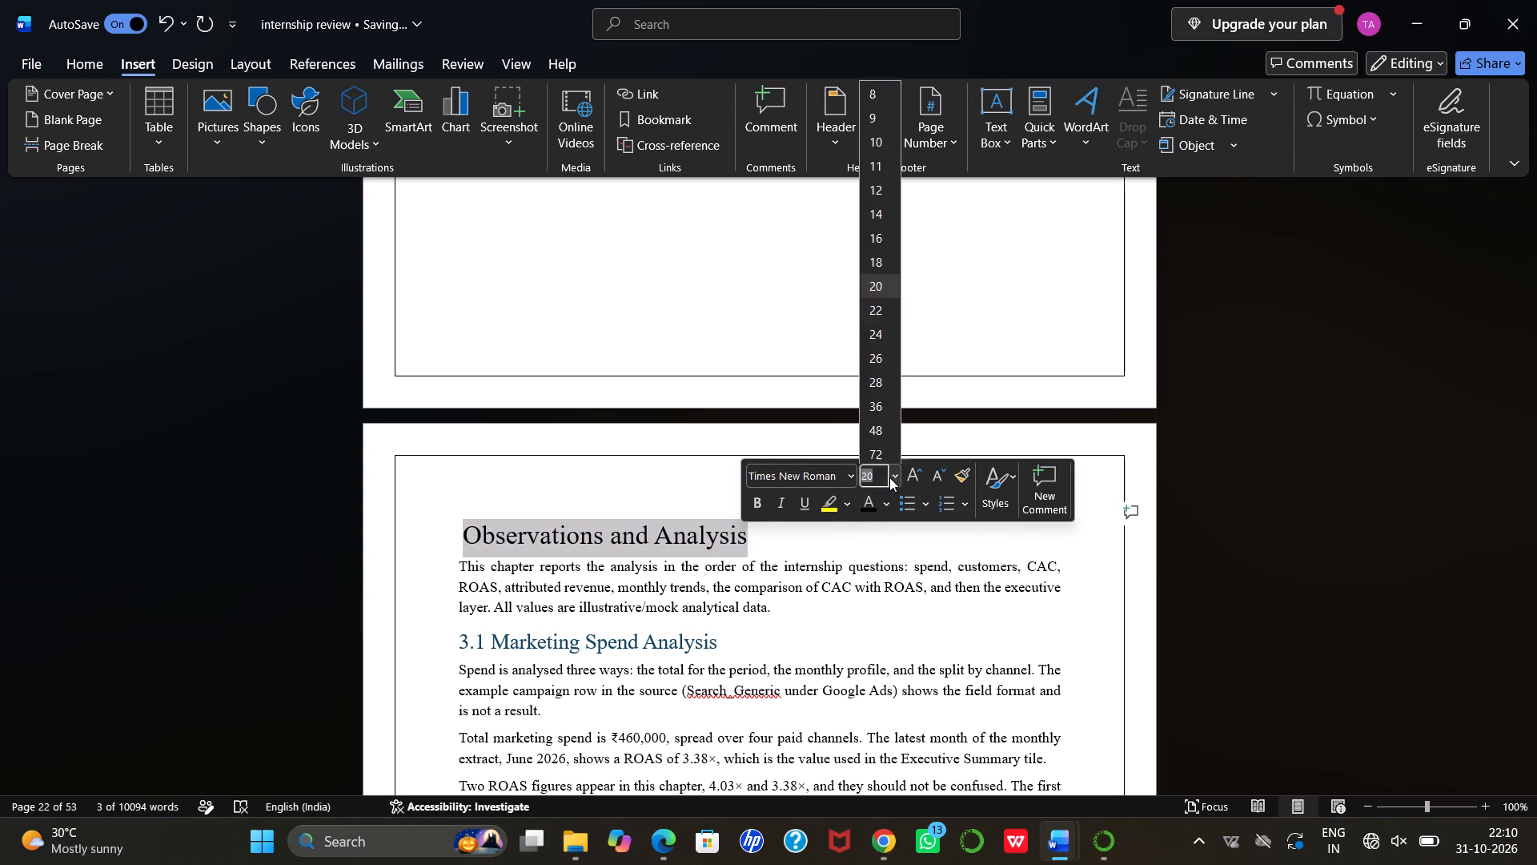
click(879, 227)
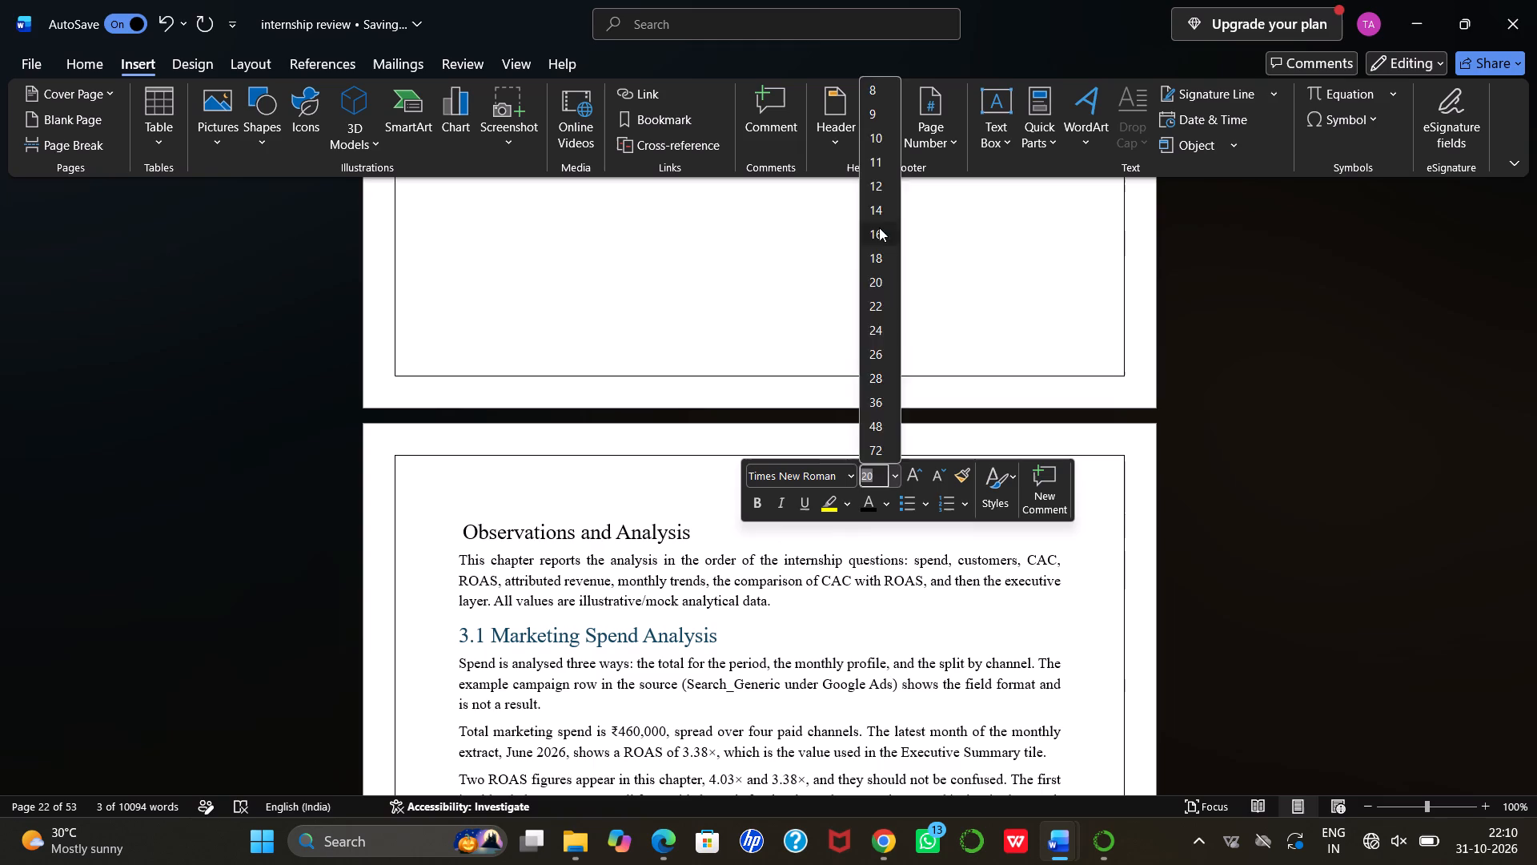
Set the font size of the introductory paragraph under the "Observations and Analysis" heading to 12.
scroll(638, 557, down, 1)
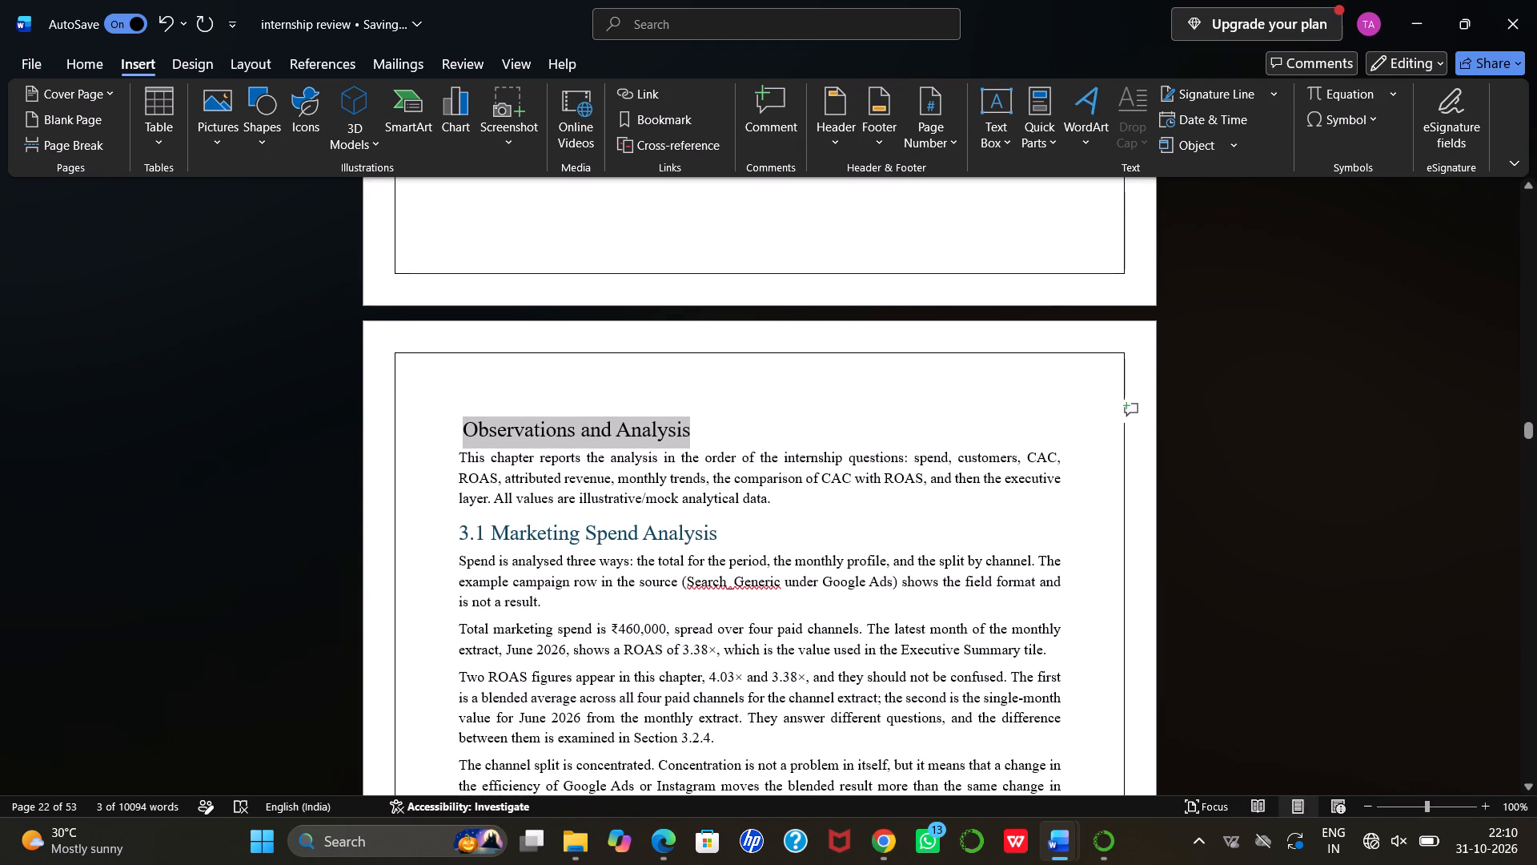
drag(458, 454, 793, 508)
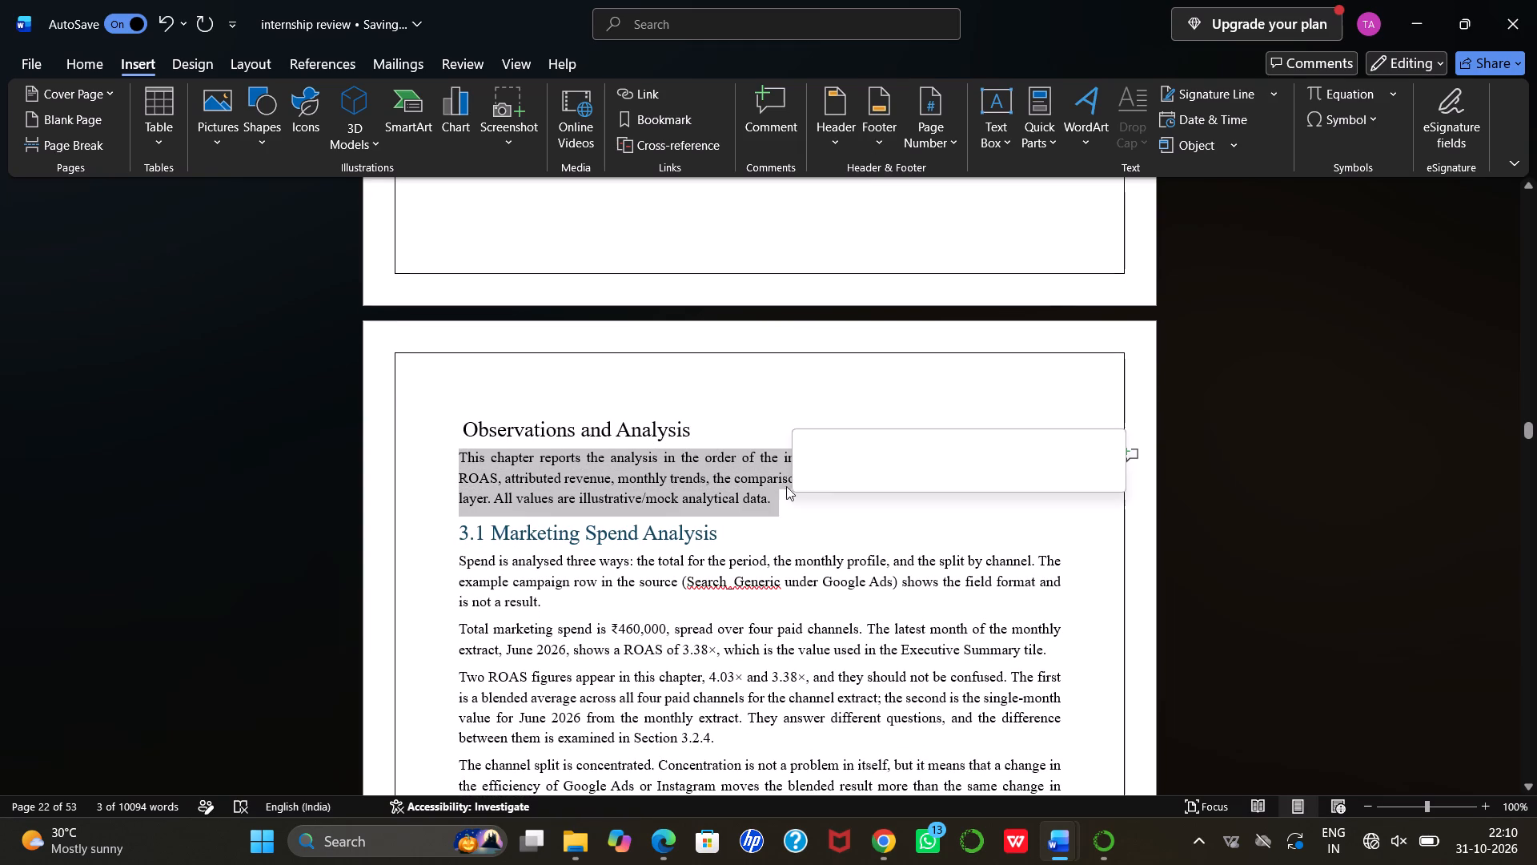
click(945, 444)
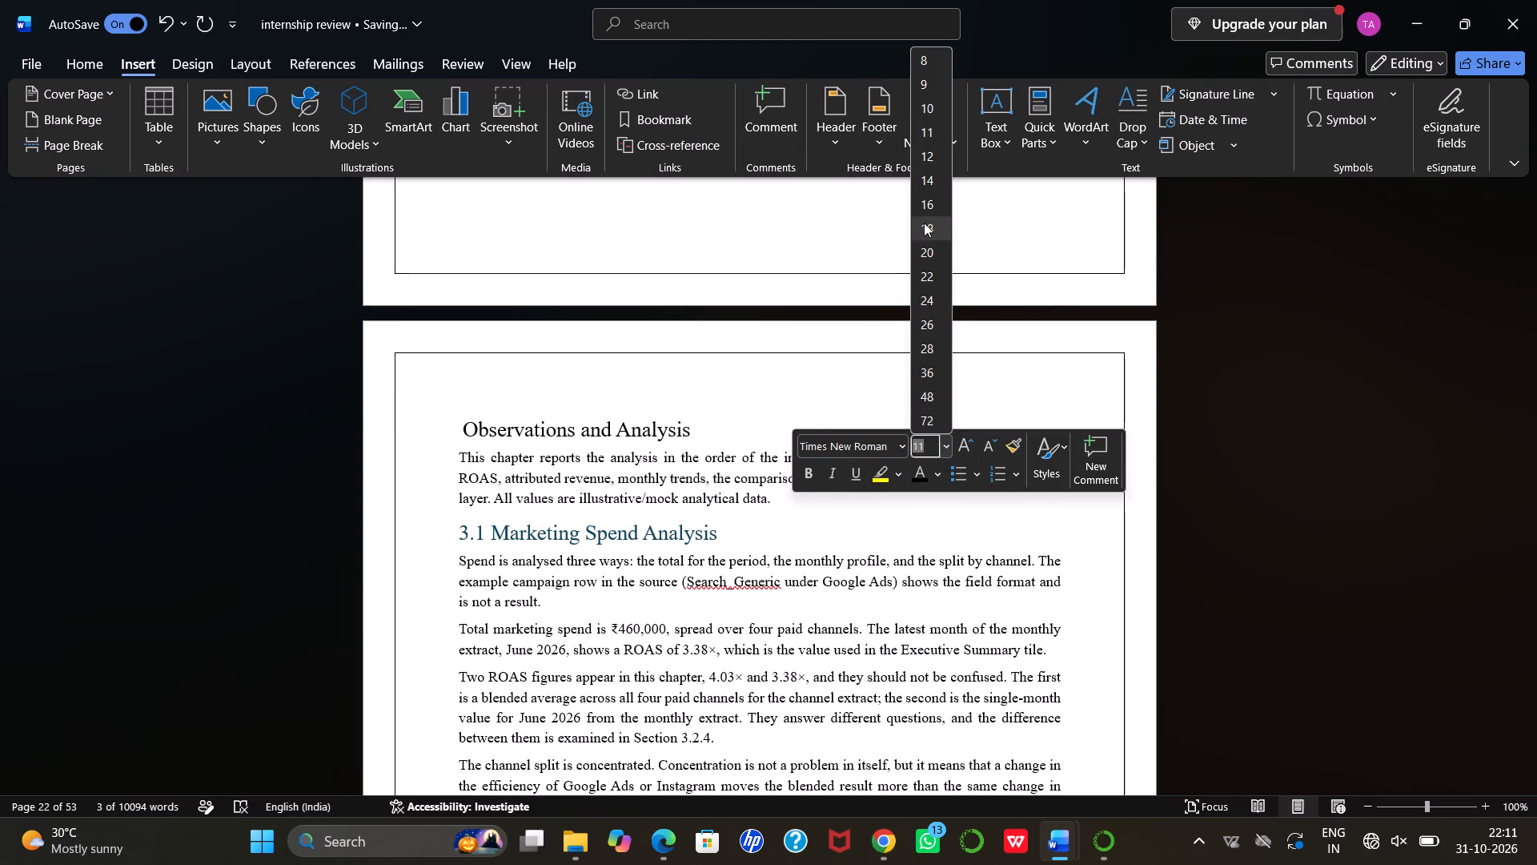
click(918, 154)
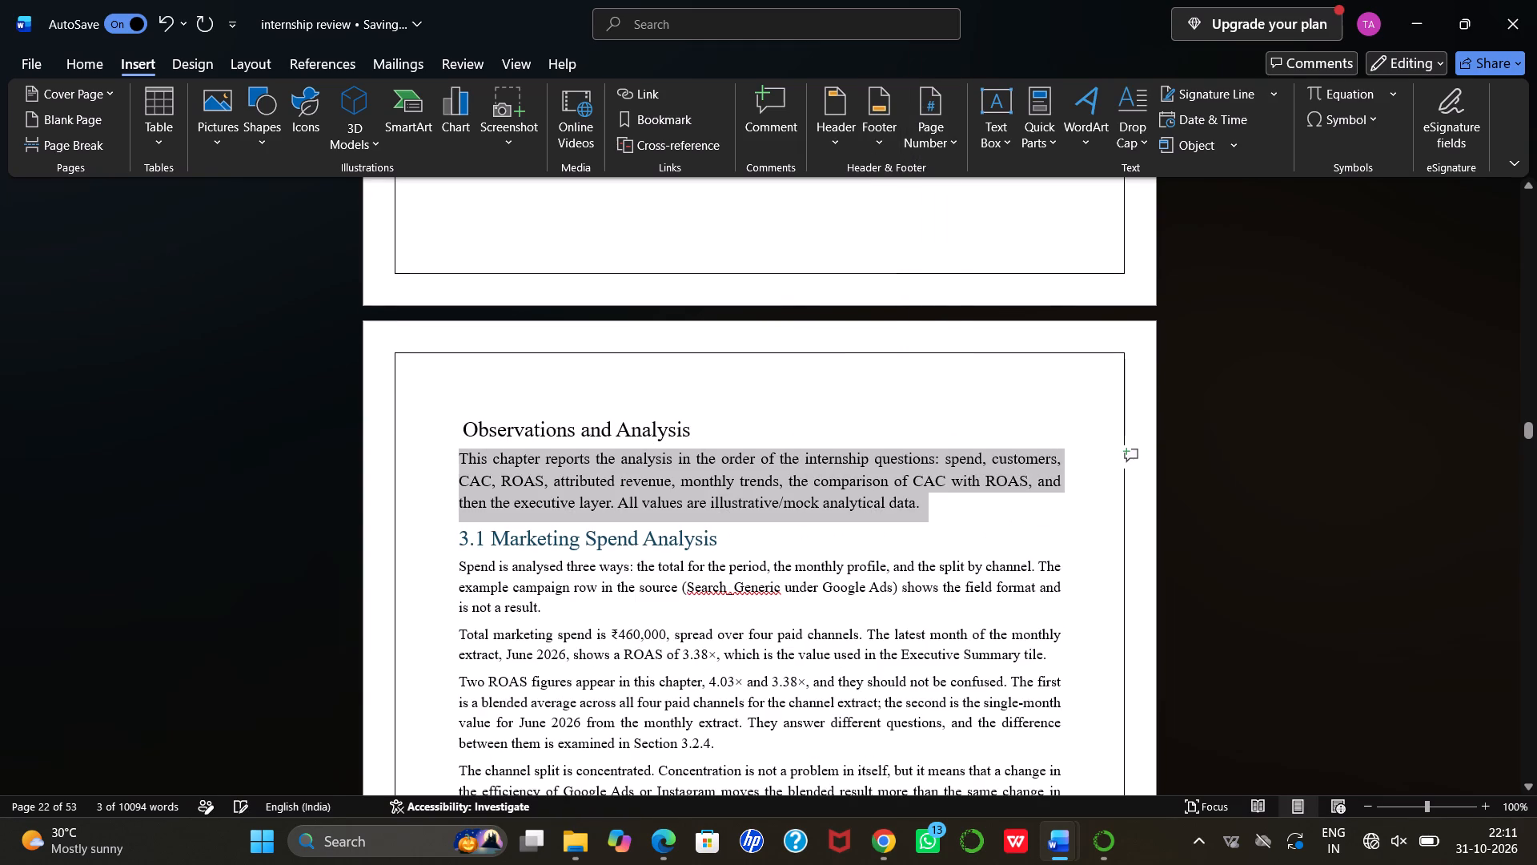
Justify the Chapter 2 content from 2.1 Objectives of the Internship Study through 2.7 Derived Measures and set its line spacing to 1.5.
scroll(764, 317, up, 9)
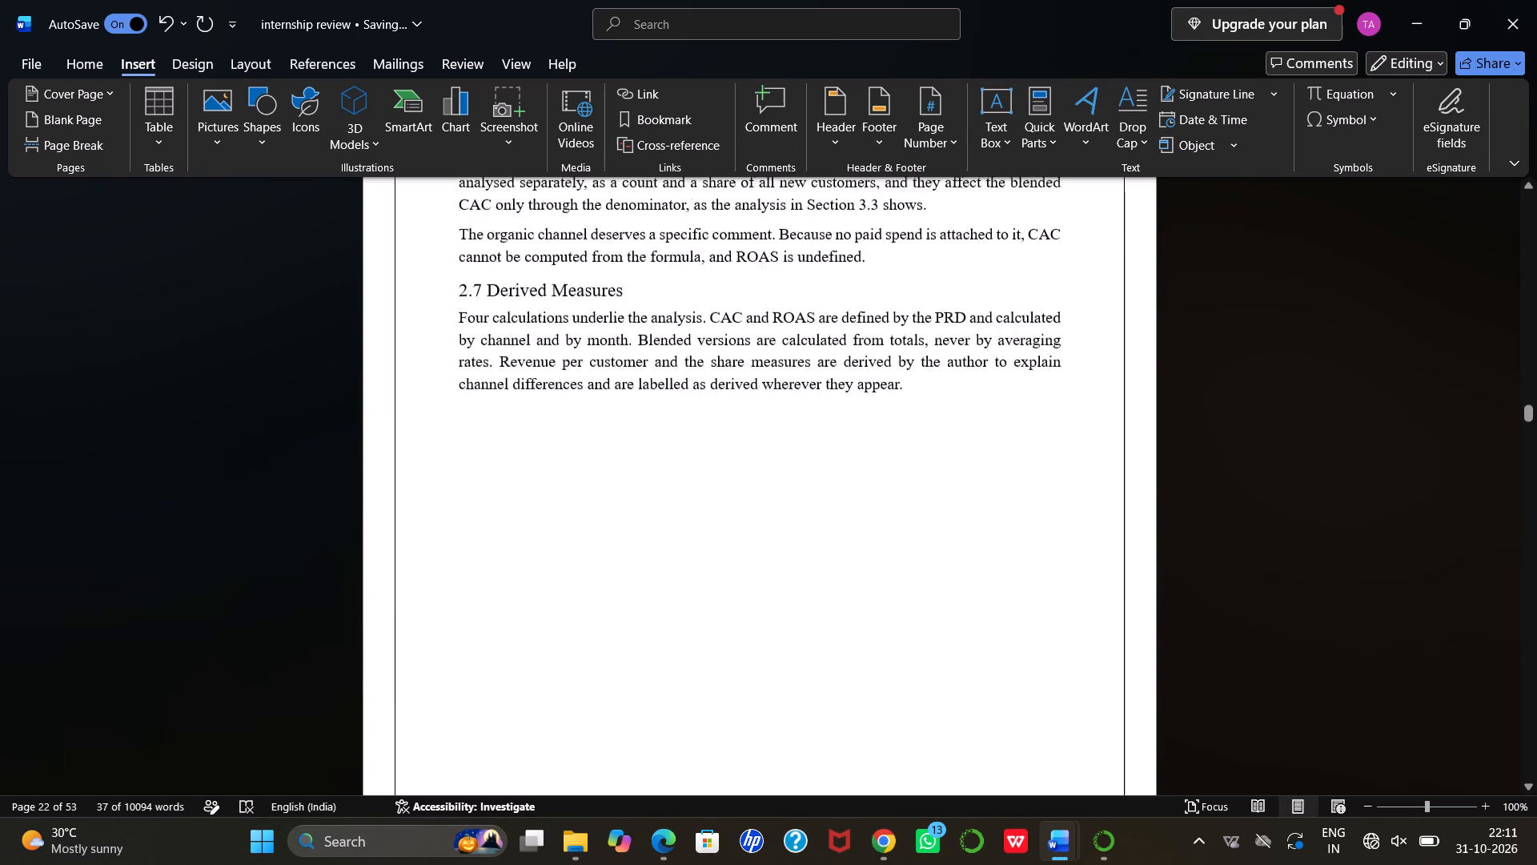
scroll(764, 317, up, 5)
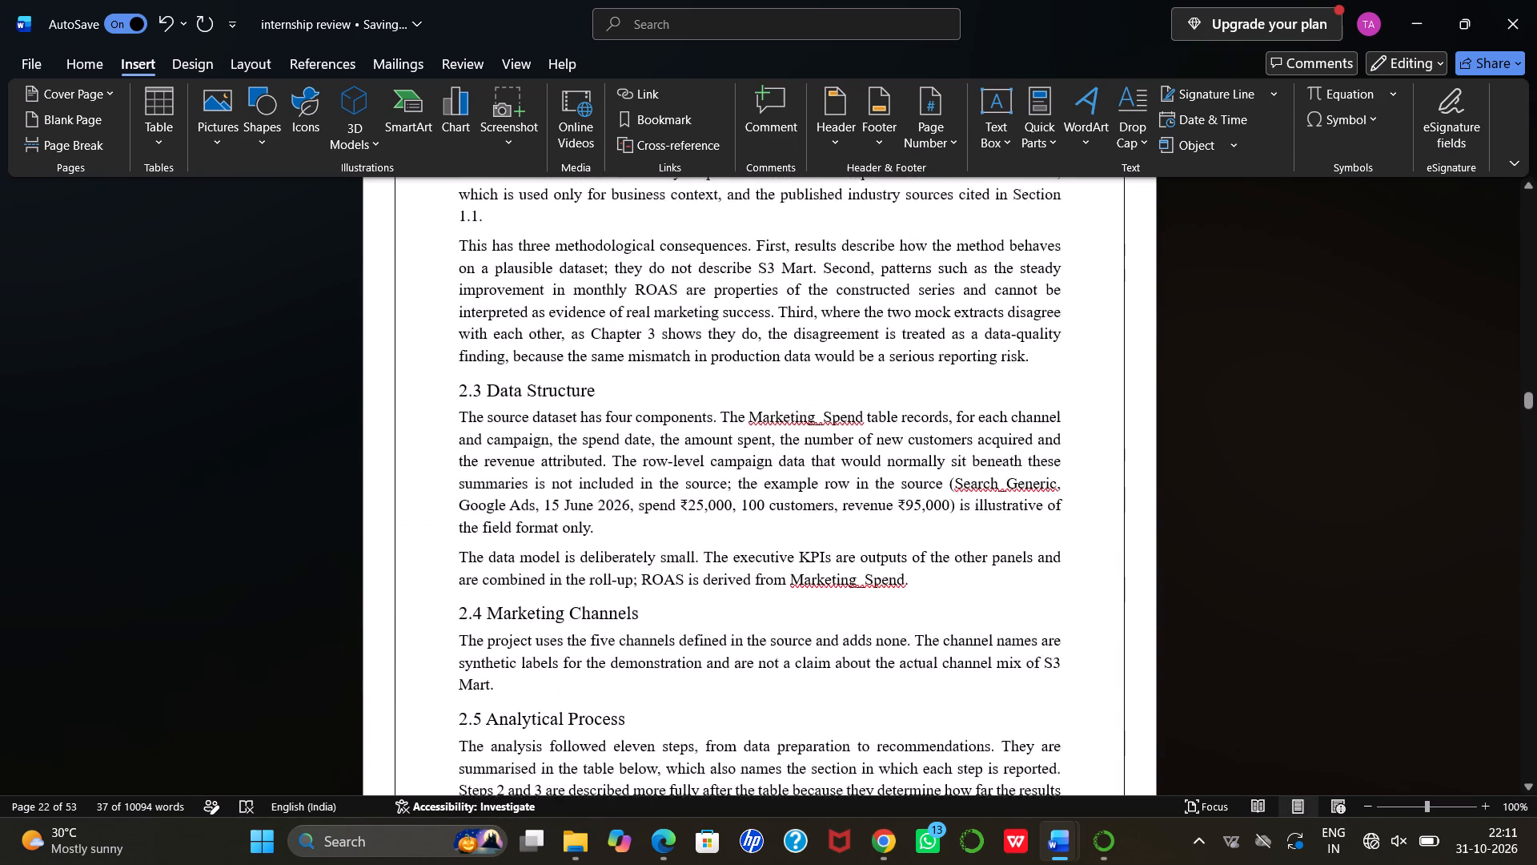
scroll(764, 317, up, 5)
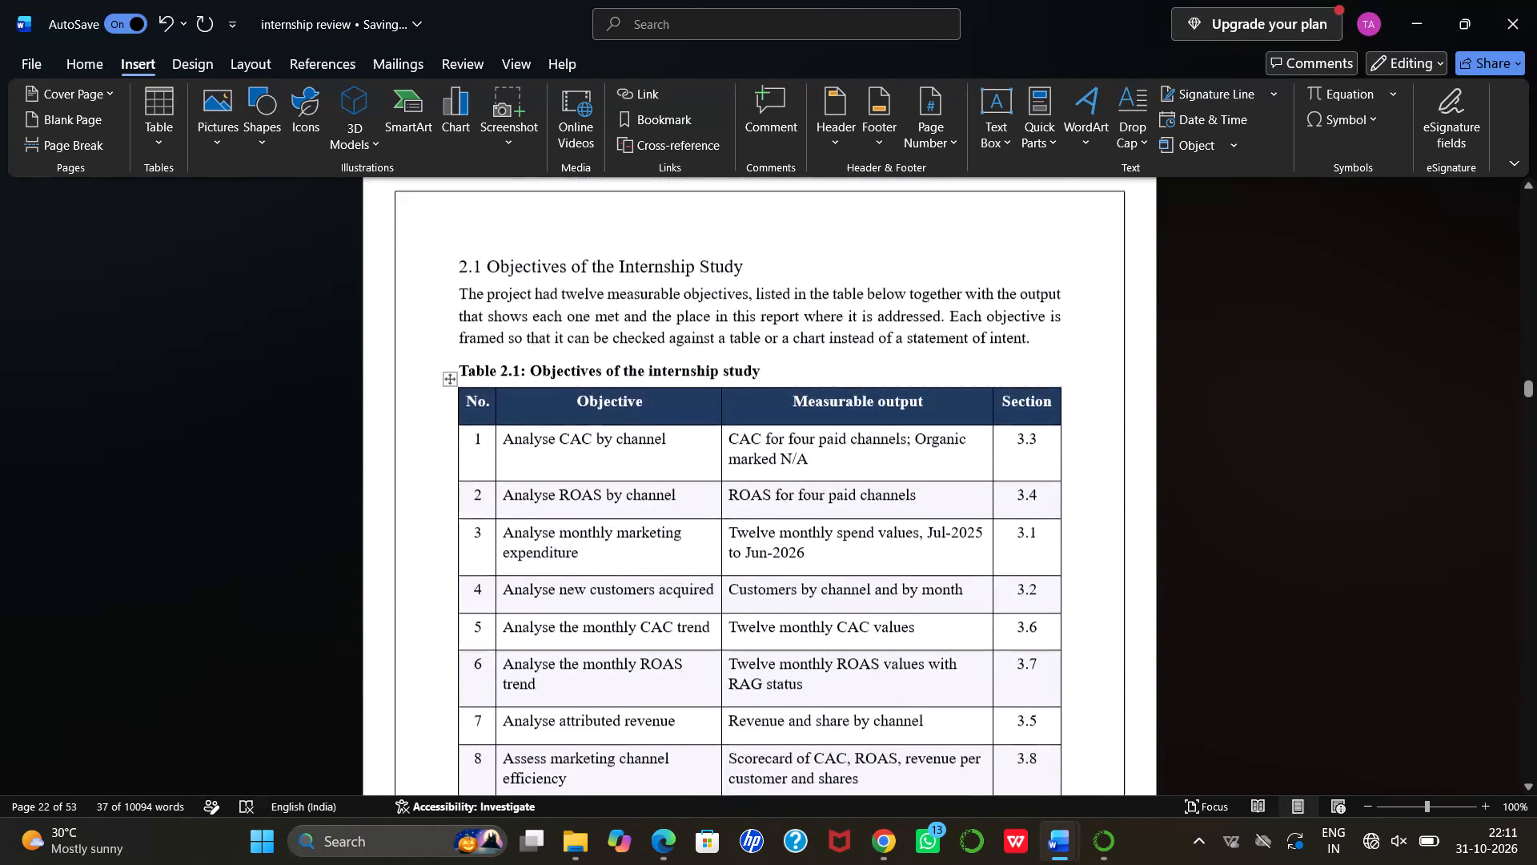
scroll(764, 317, up, 3)
scroll(764, 317, down, 1)
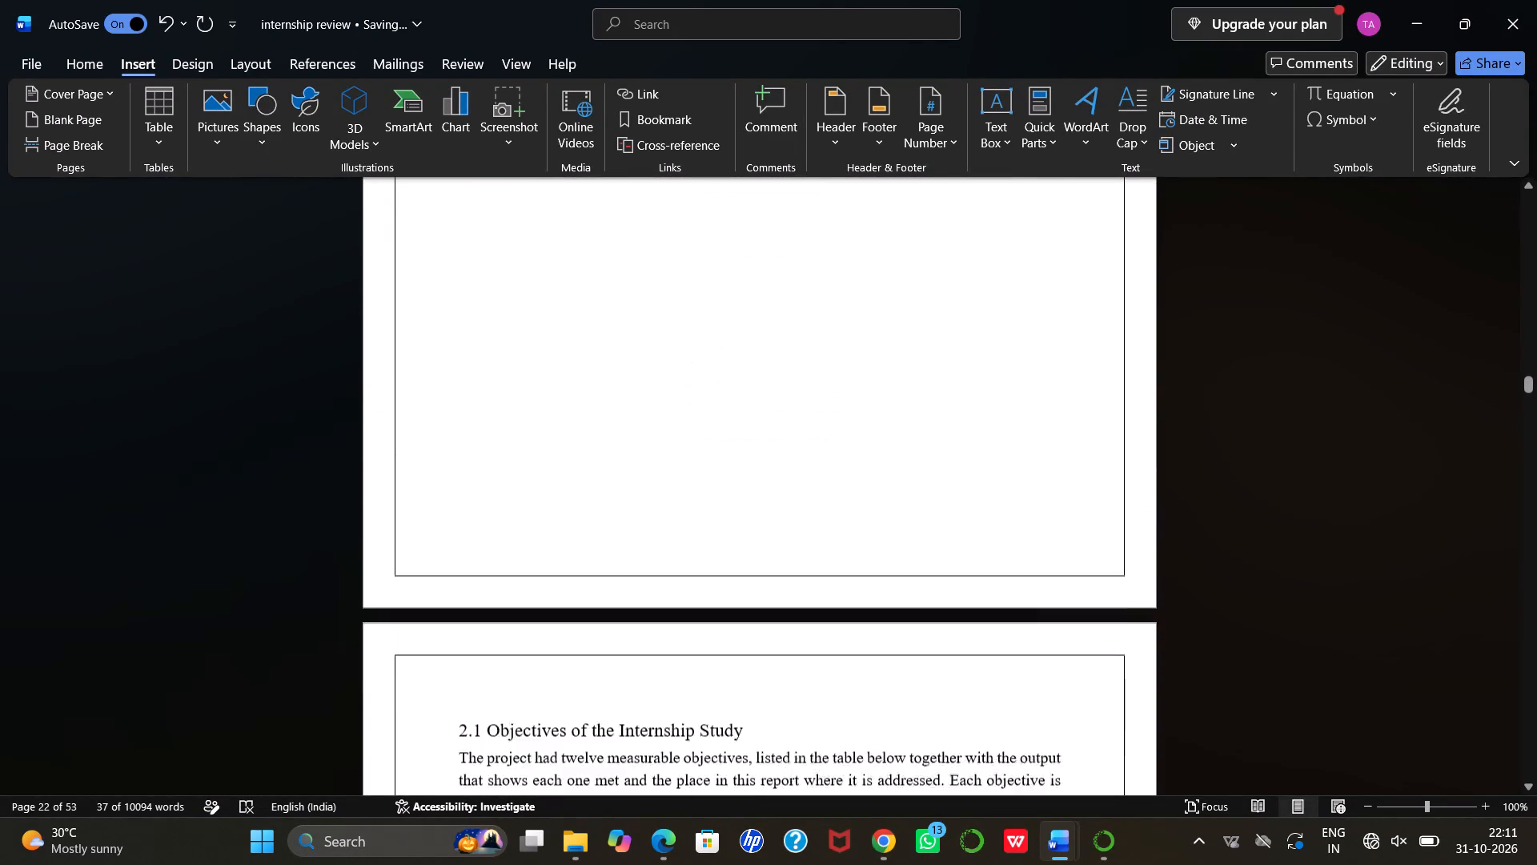
scroll(764, 317, down, 2)
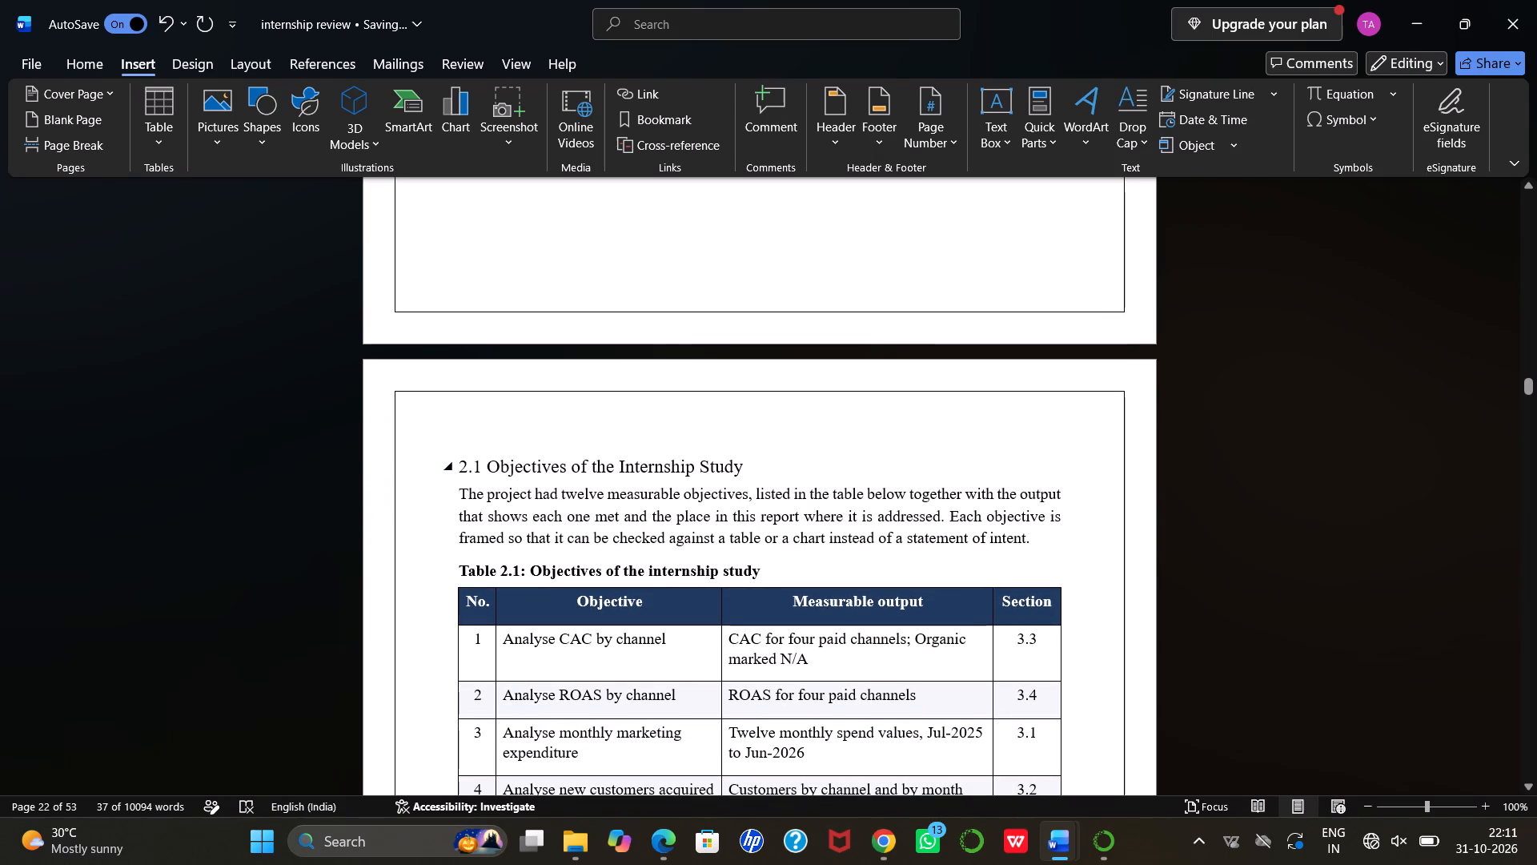
drag(458, 468, 849, 864)
scroll(781, 718, up, 2)
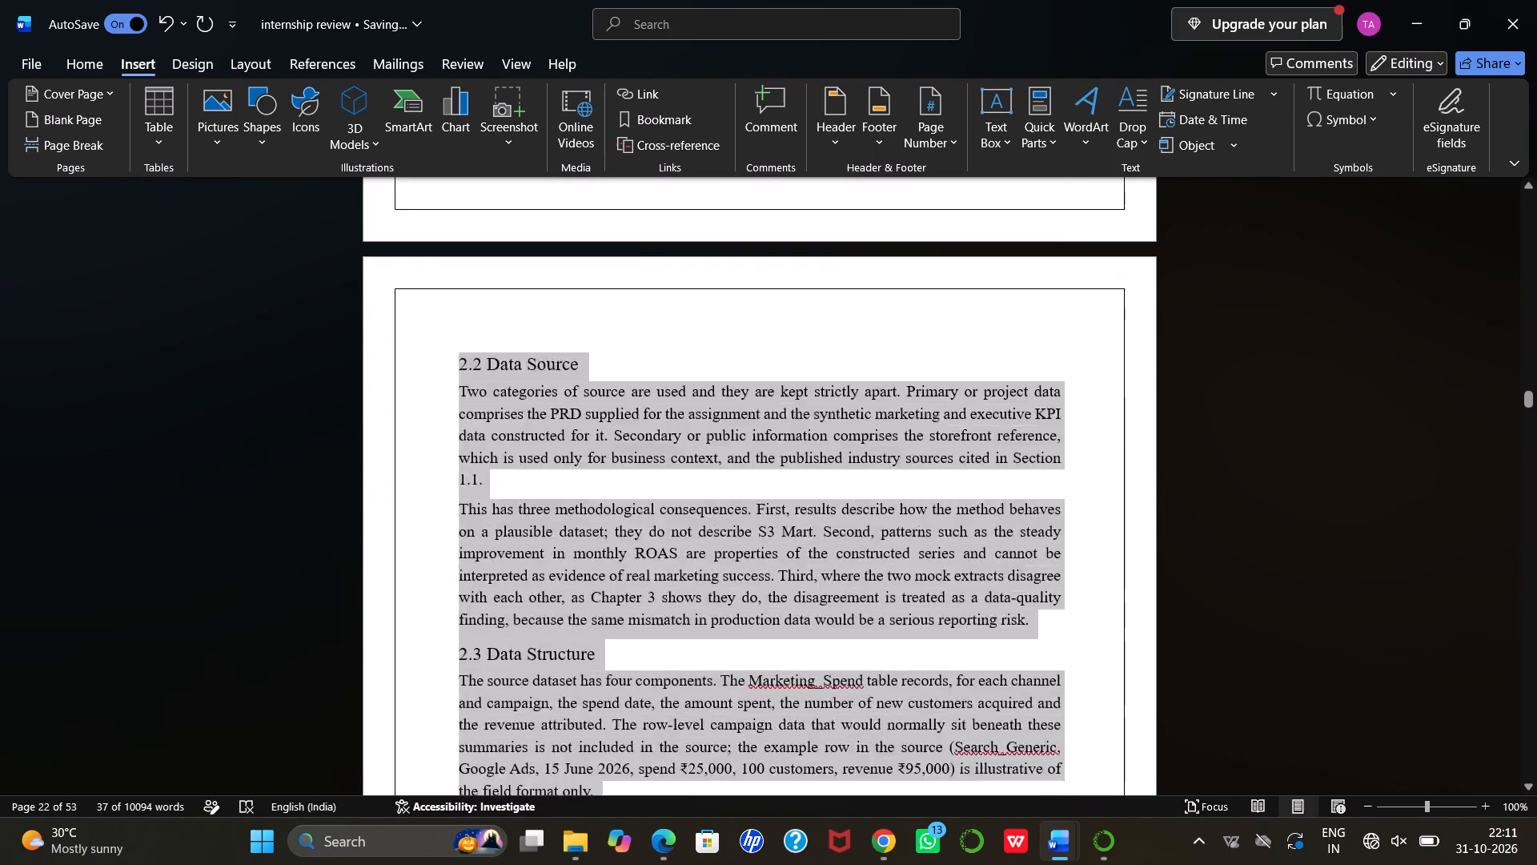
drag(849, 864, 969, 788)
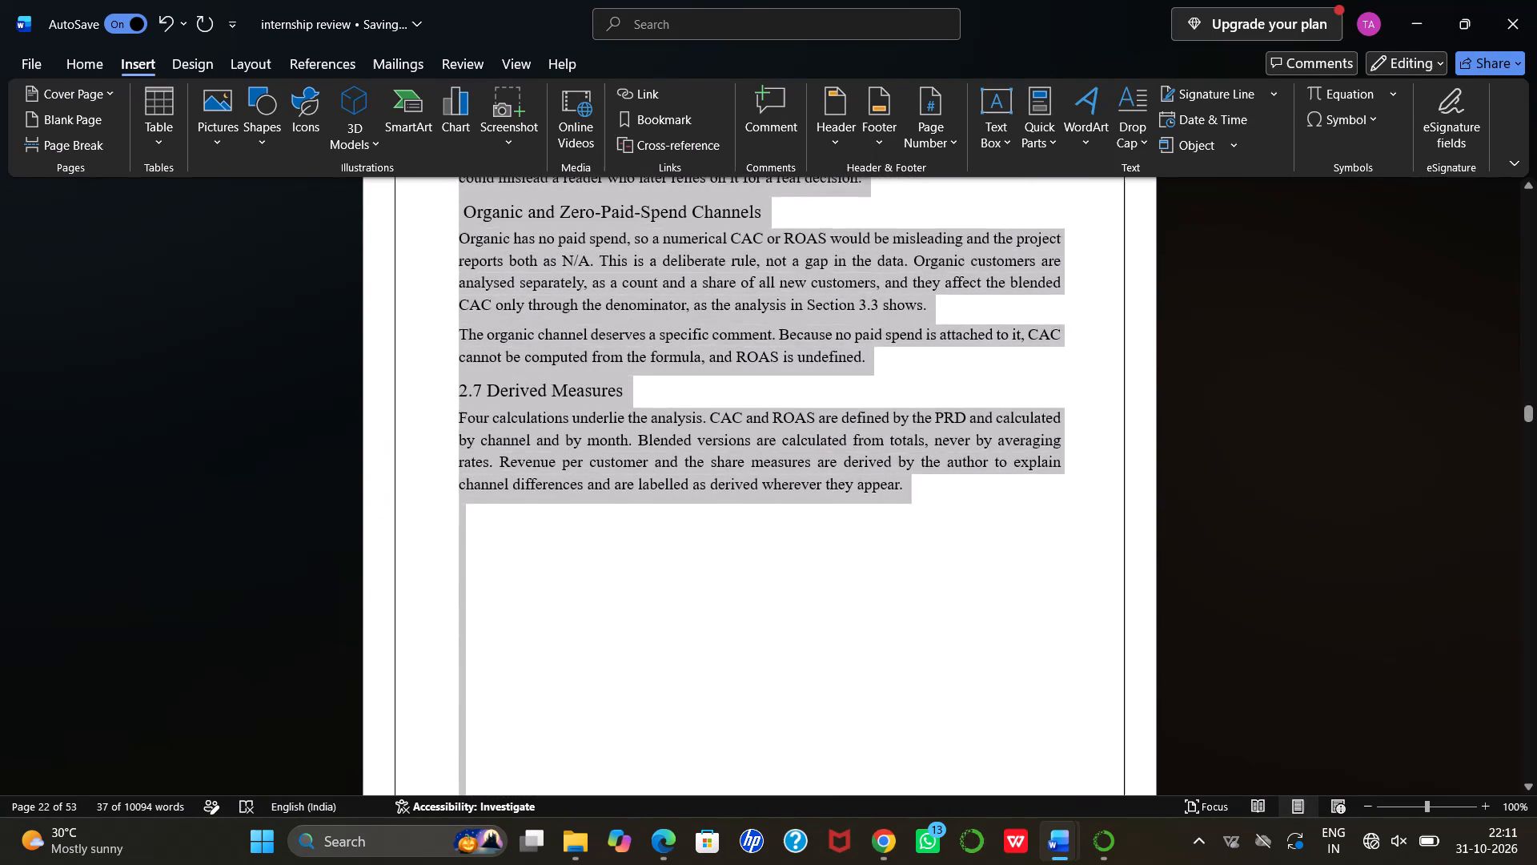
drag(969, 788, 931, 603)
scroll(931, 609, down, 1)
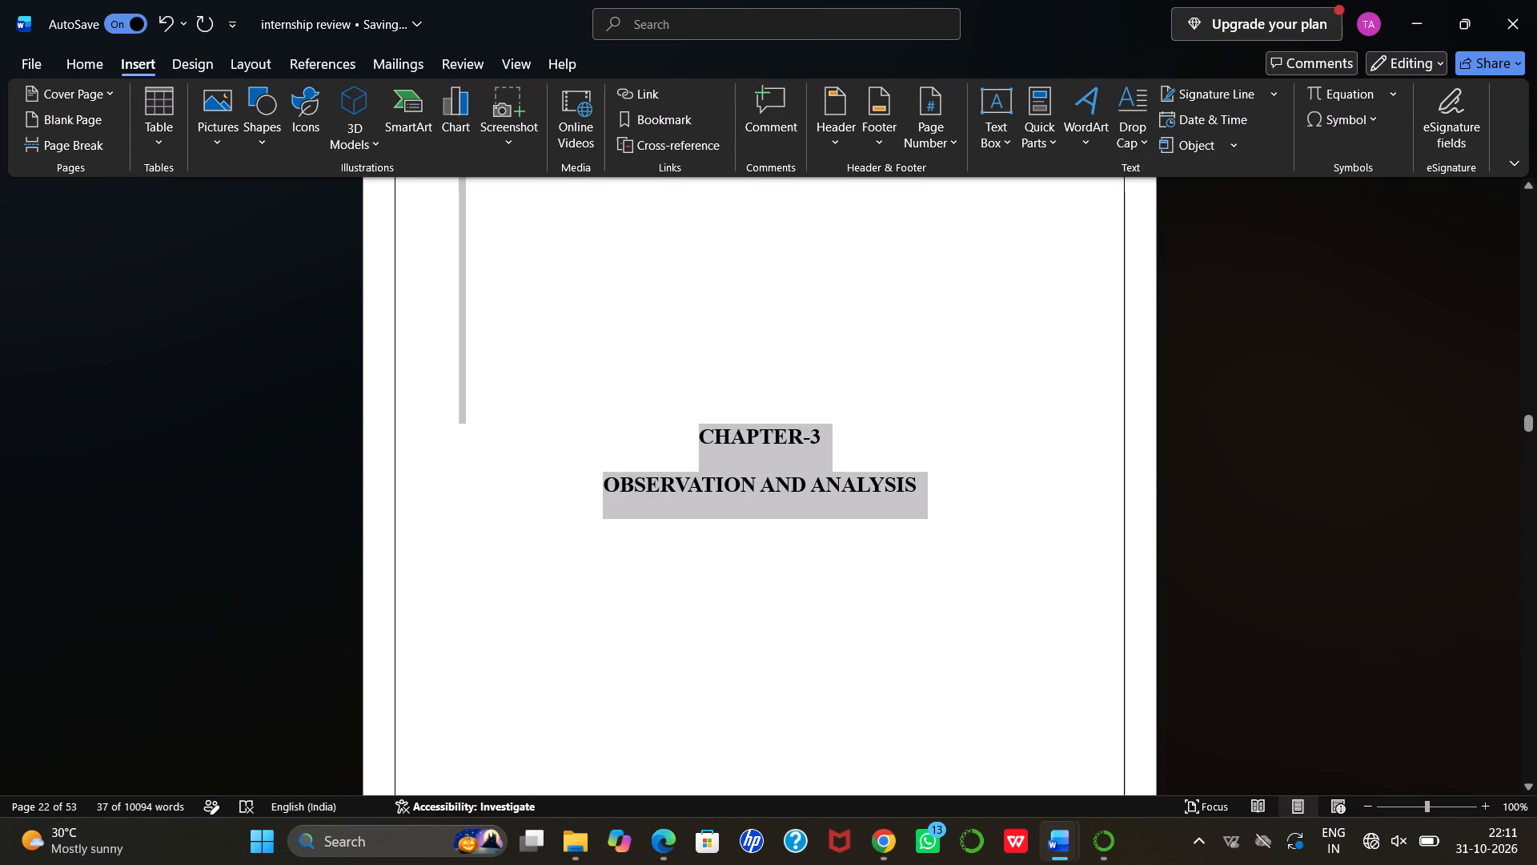
scroll(931, 603, down, 1)
drag(931, 603, 921, 283)
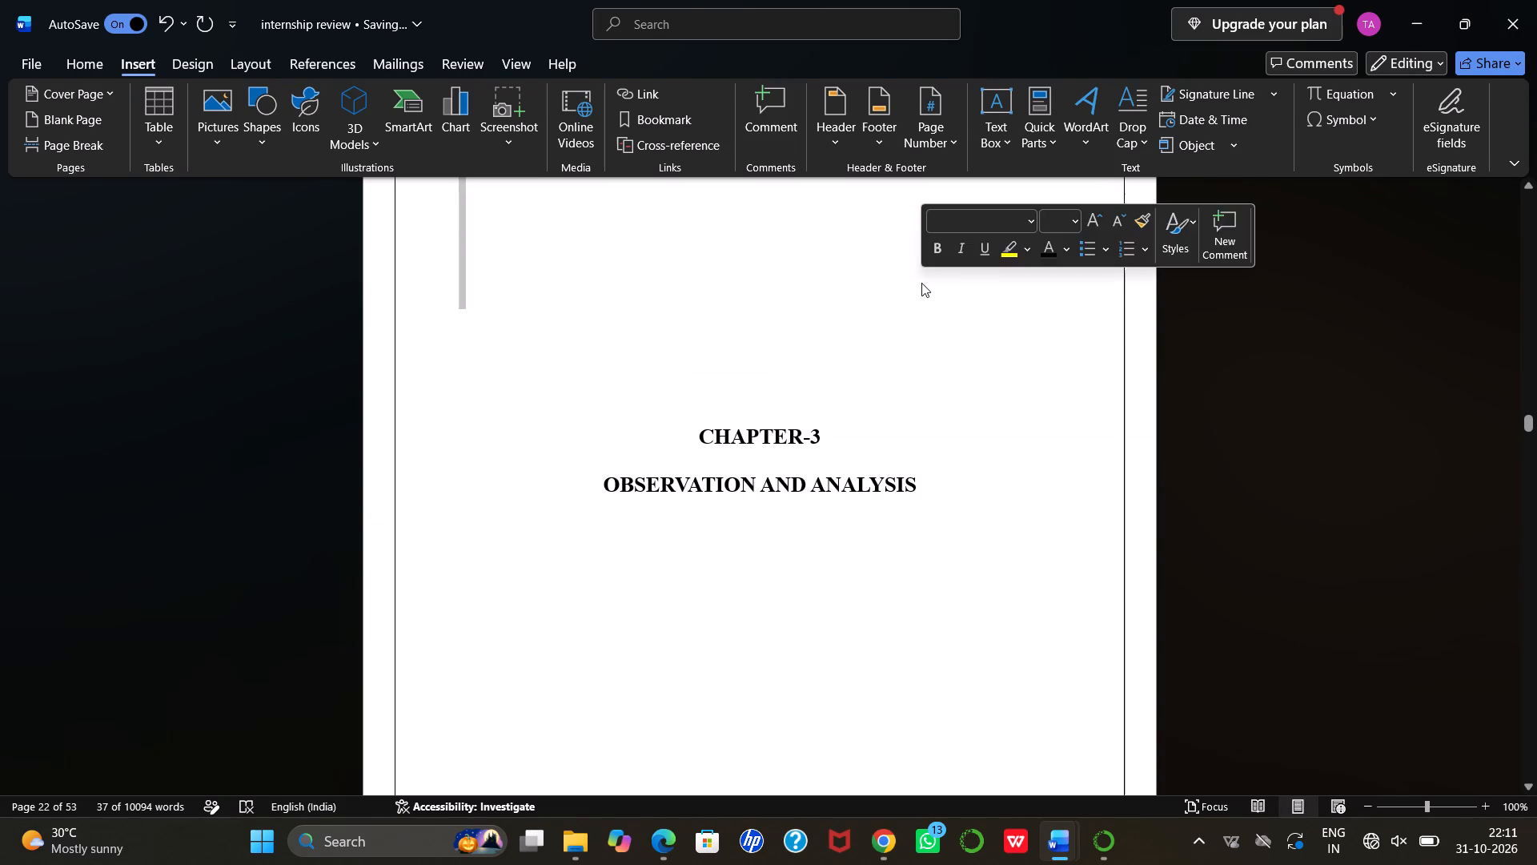
click(82, 58)
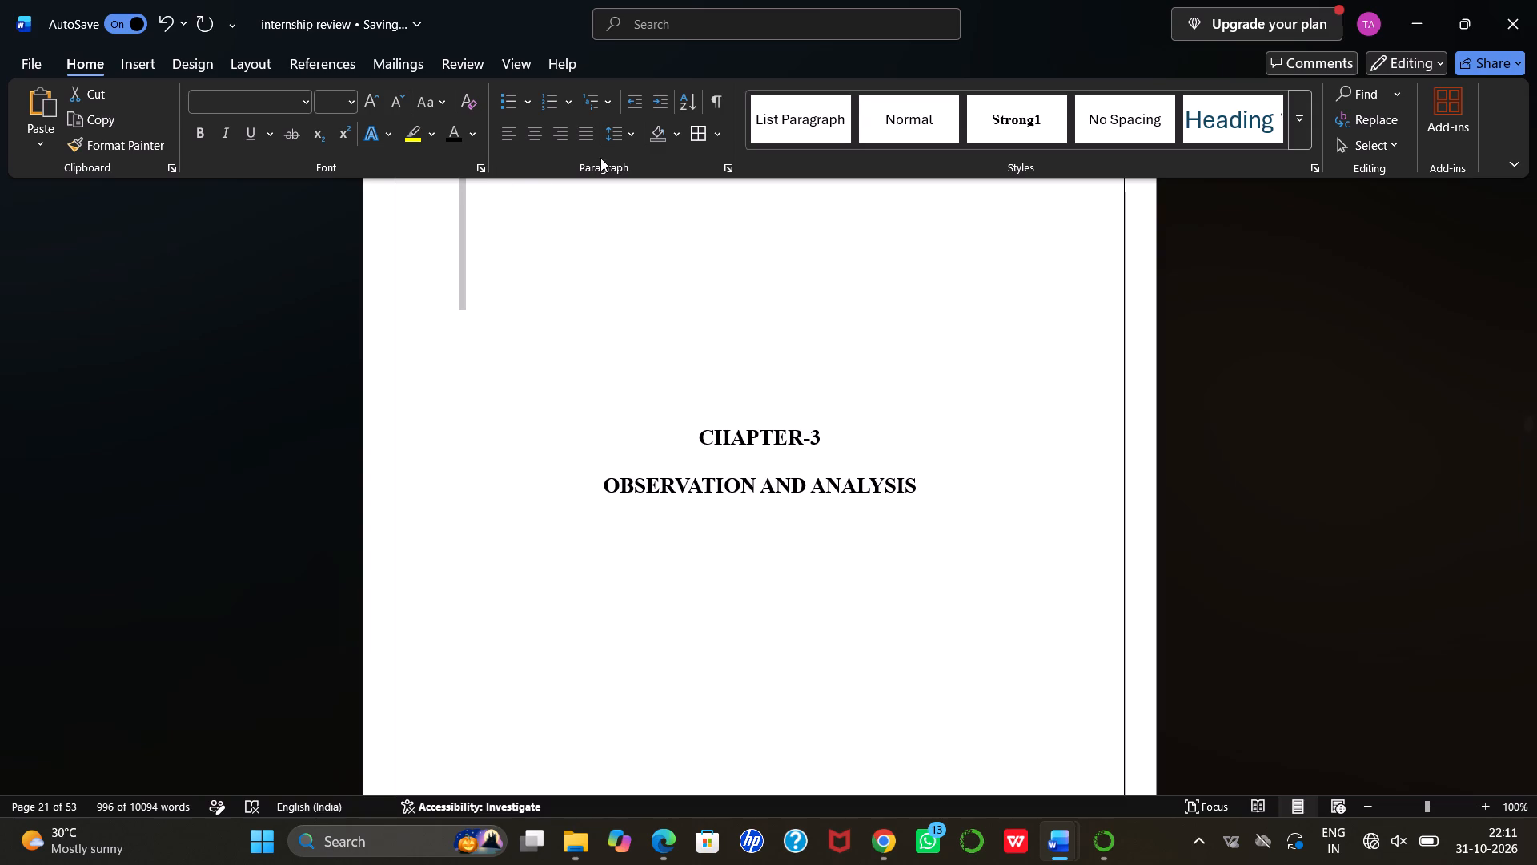
click(584, 137)
click(634, 132)
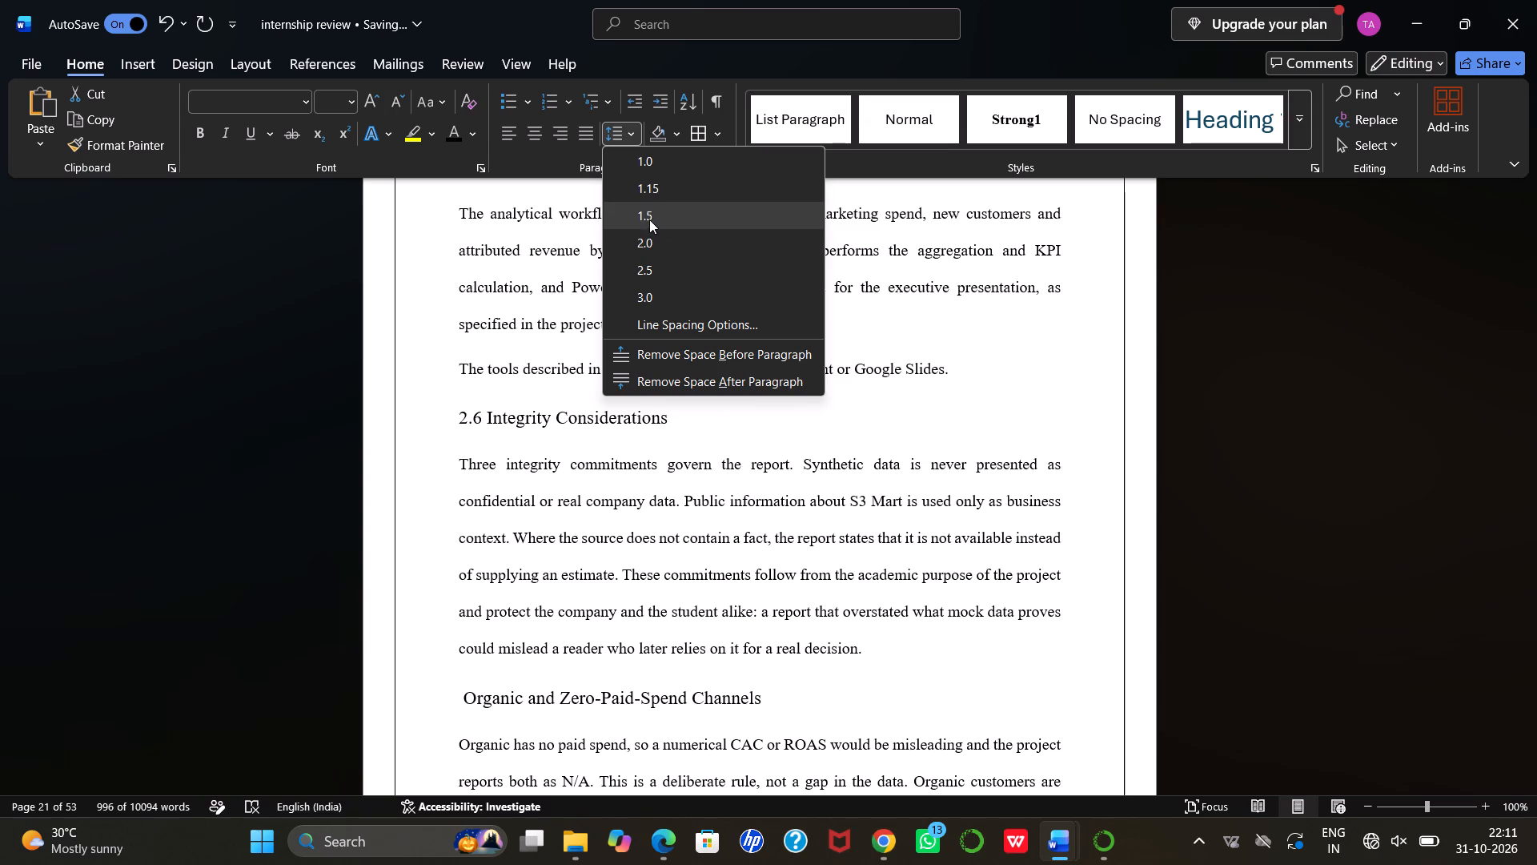
click(648, 215)
Review the layout of the Chapter 2 pages, going back past the chapter's title page to the SWOT analysis table.
scroll(686, 397, up, 1)
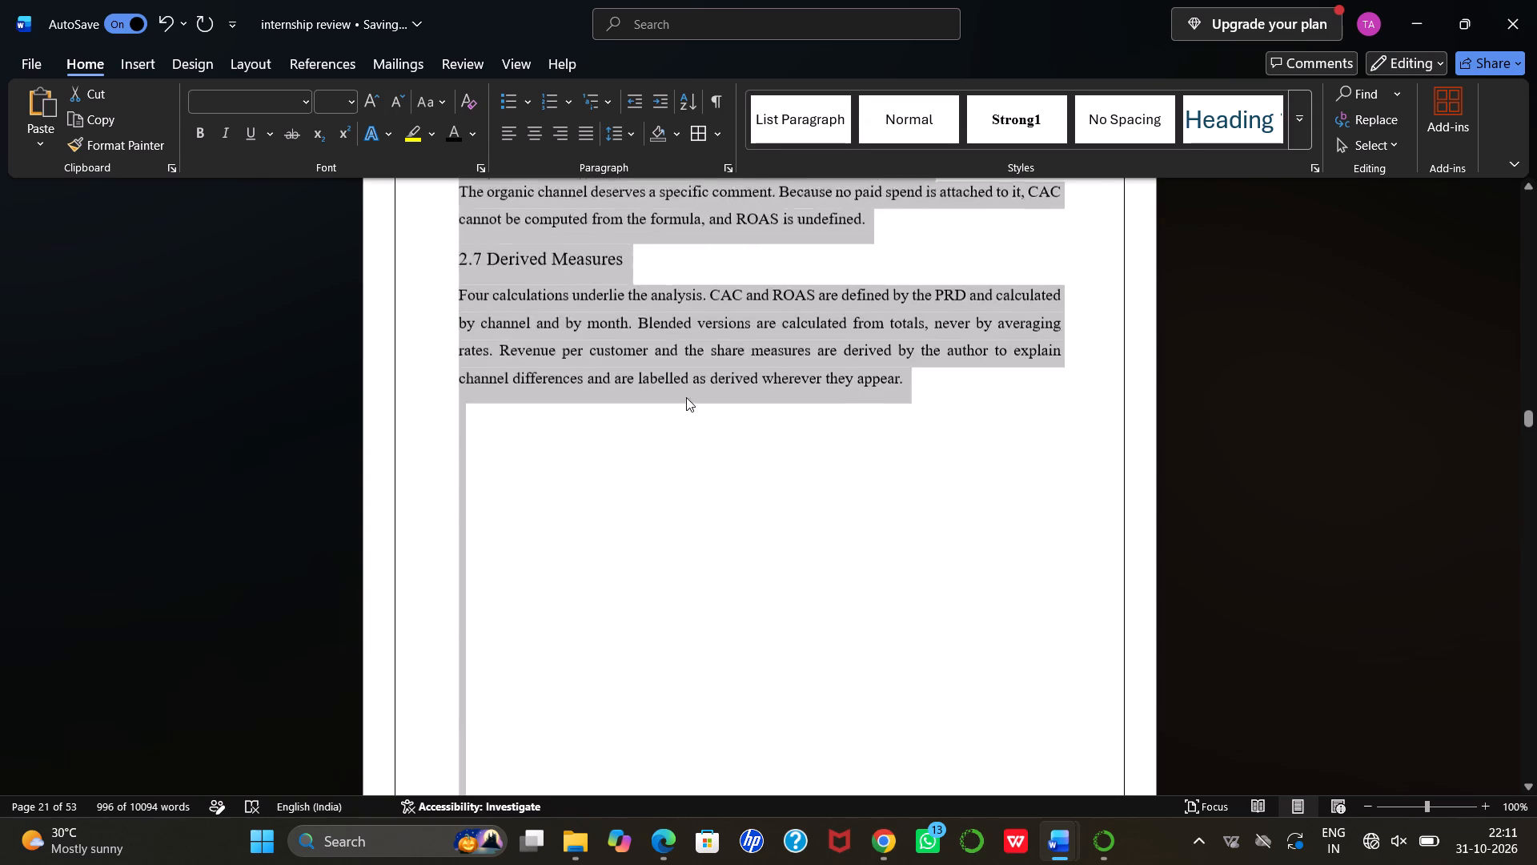
scroll(686, 397, up, 5)
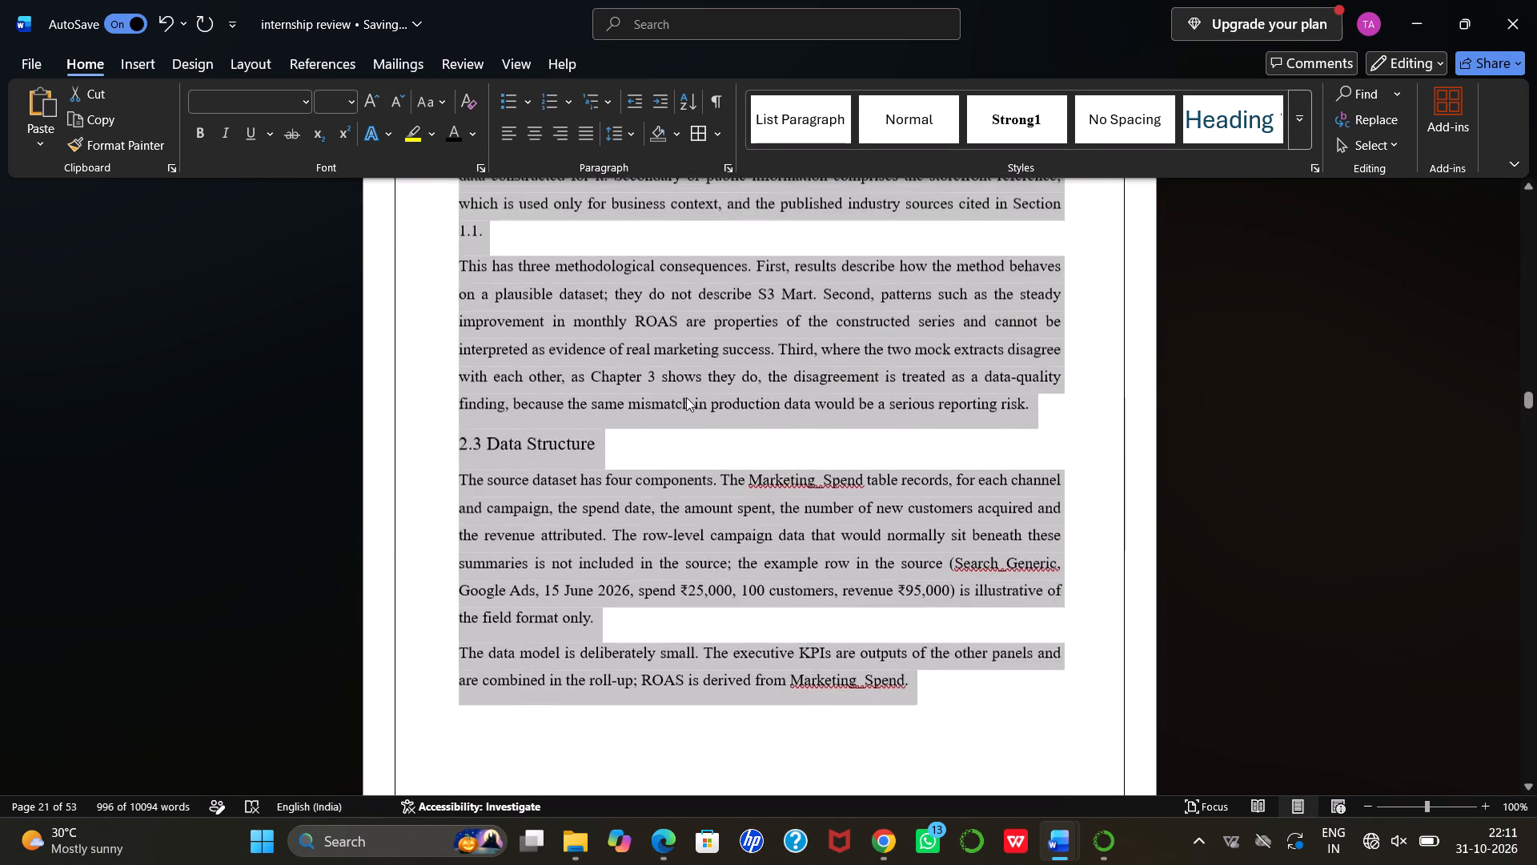
scroll(686, 397, up, 3)
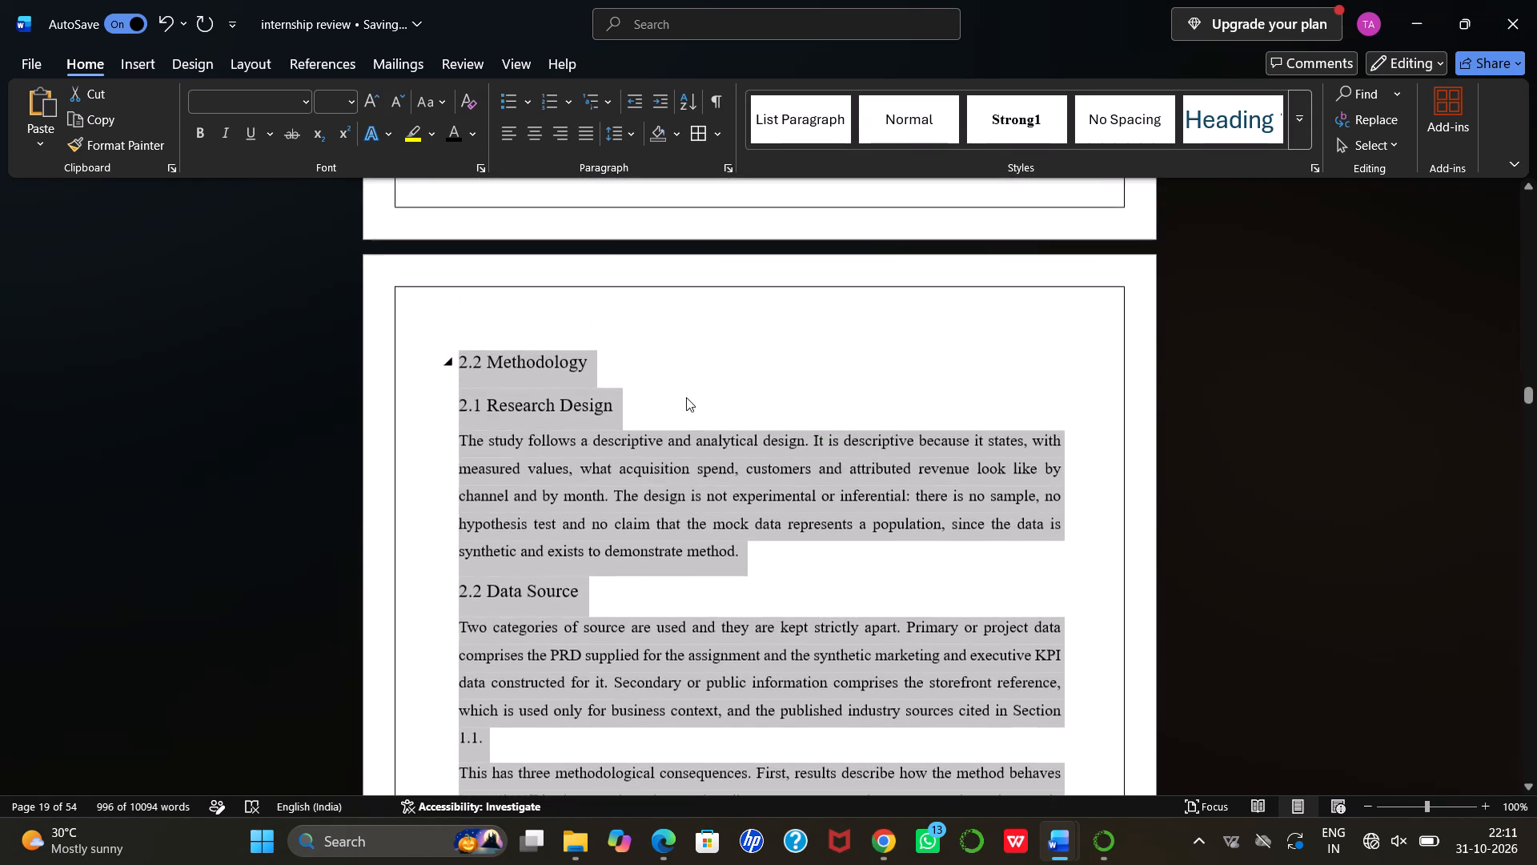
scroll(686, 397, up, 4)
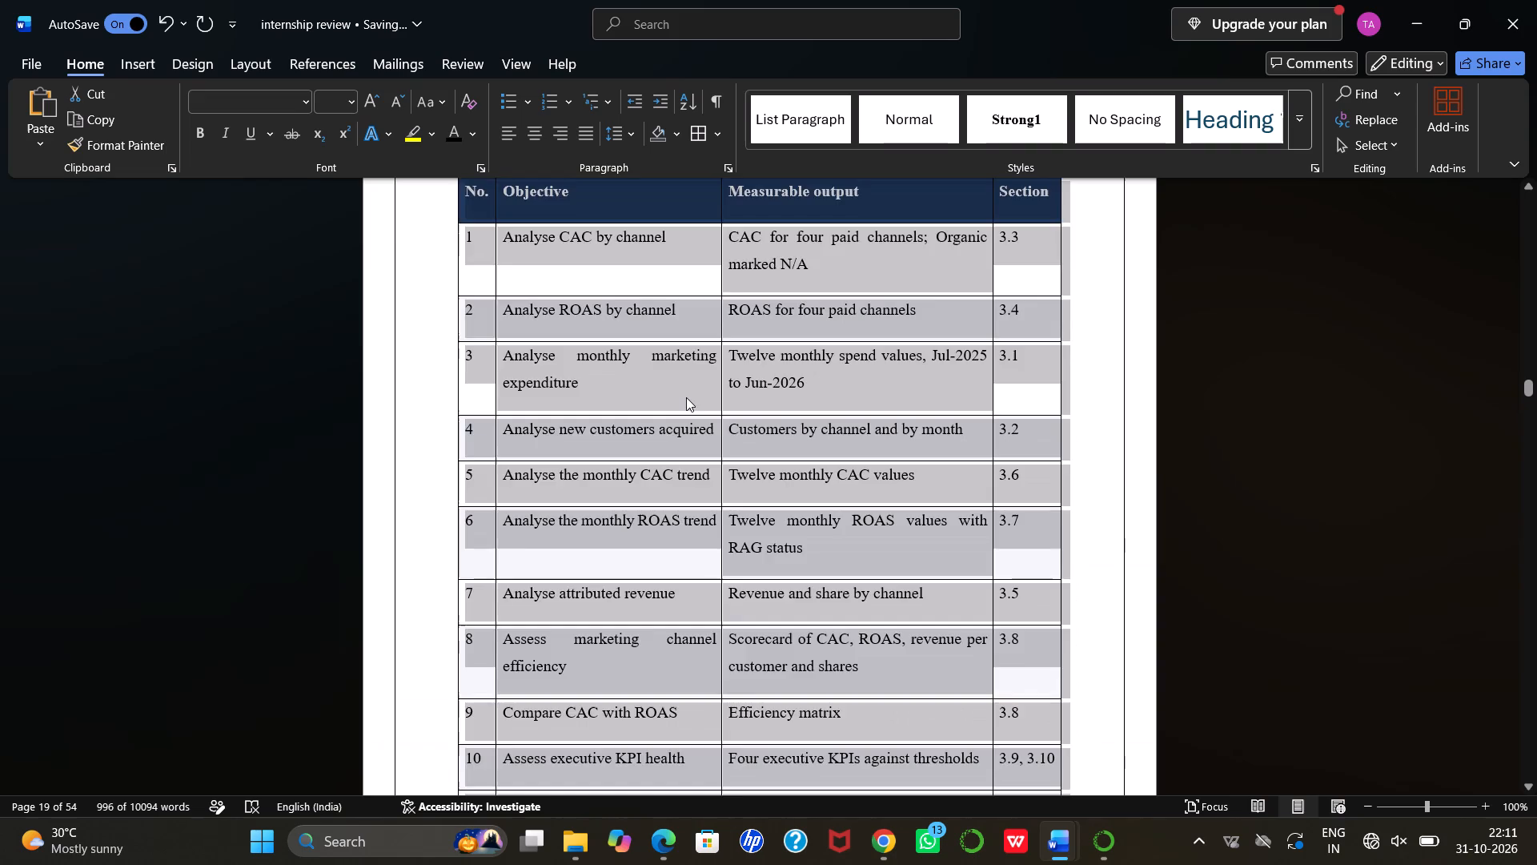
scroll(686, 397, up, 4)
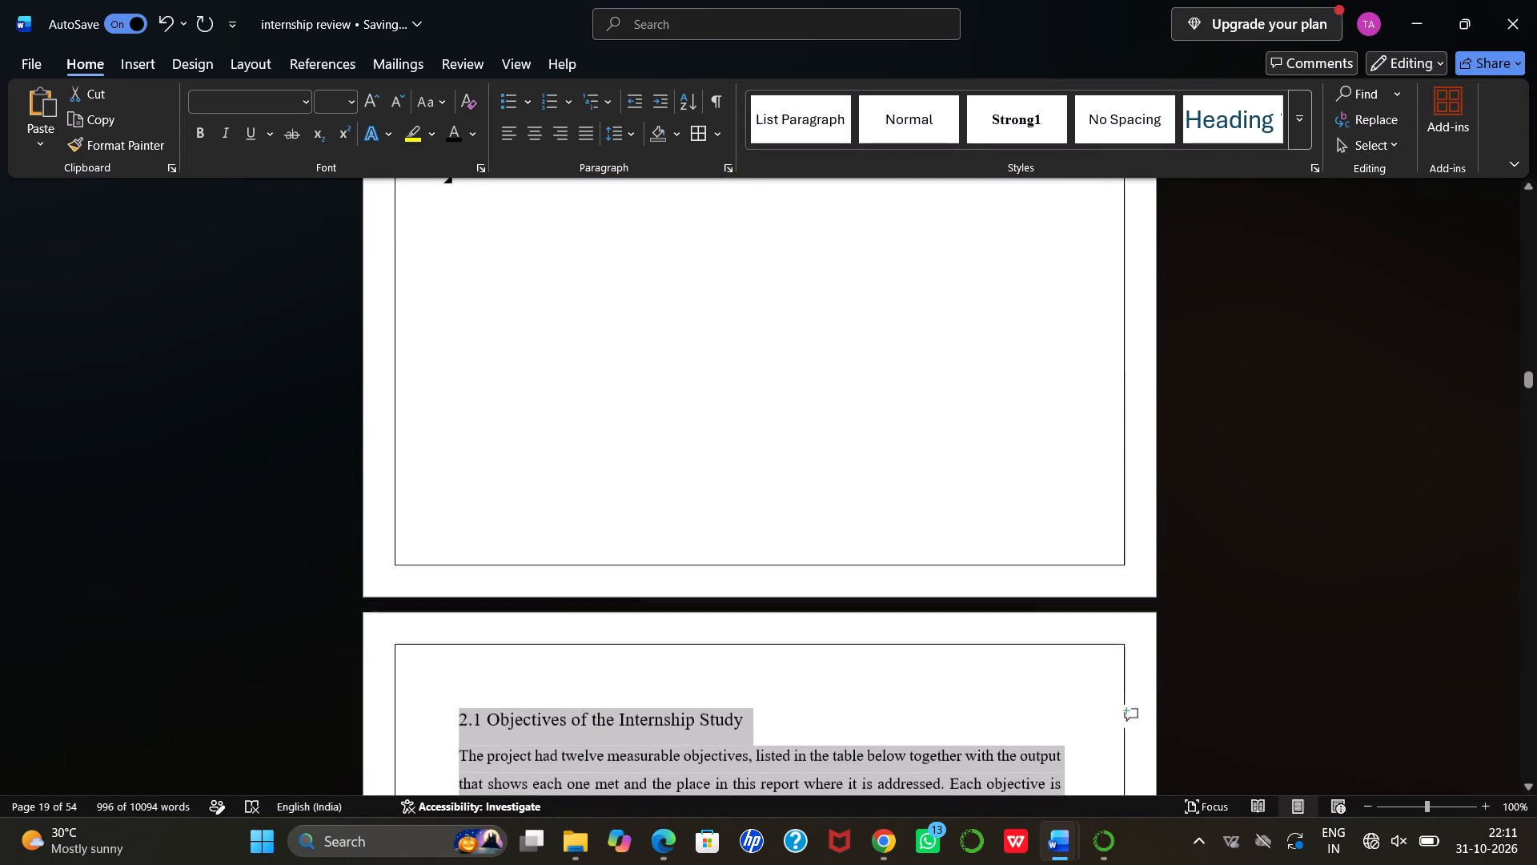
scroll(686, 397, up, 6)
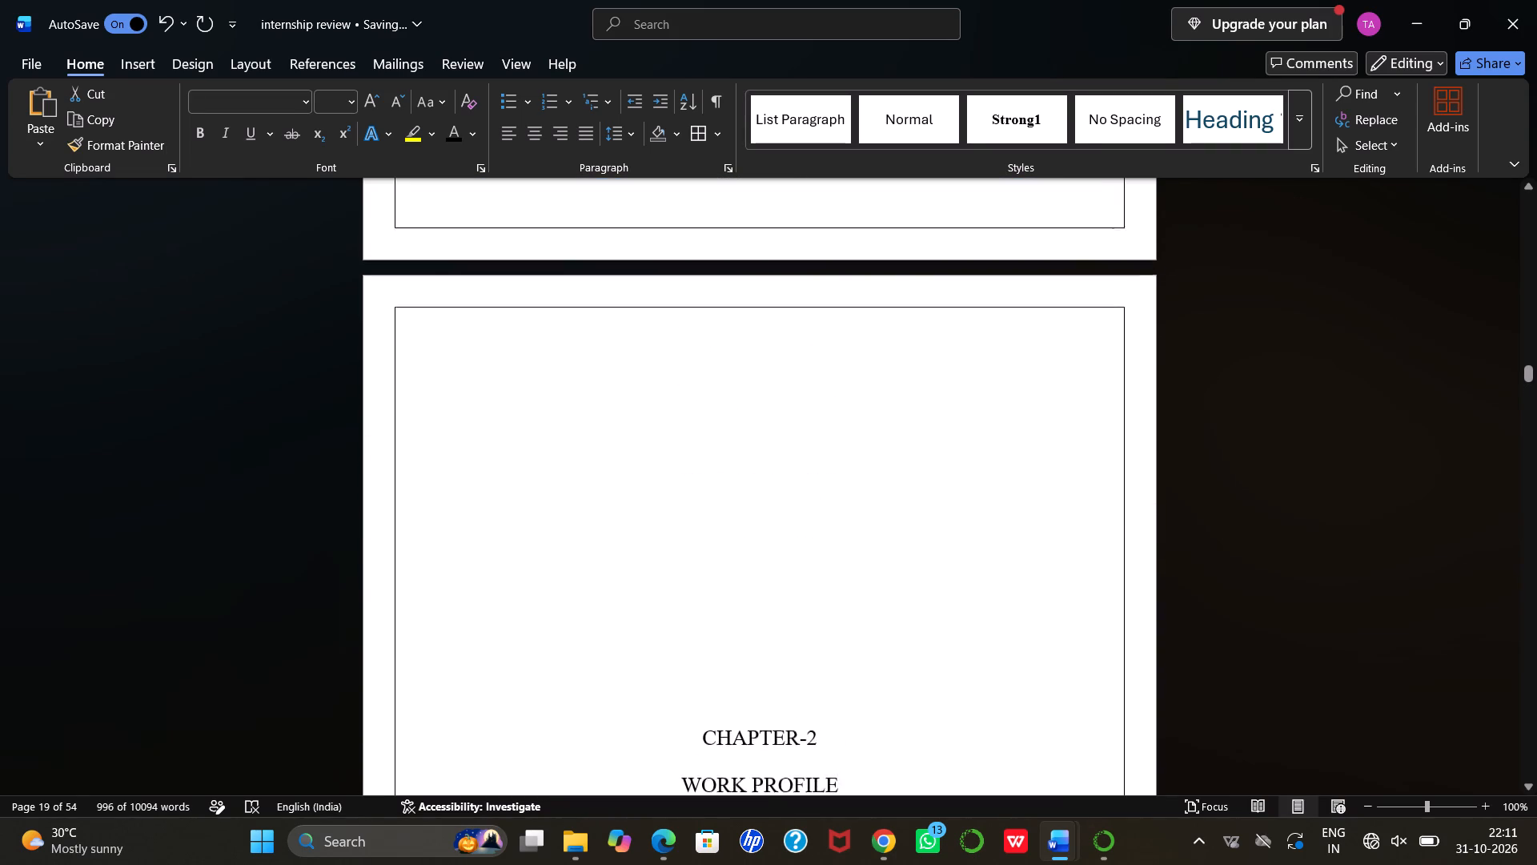
scroll(686, 397, up, 5)
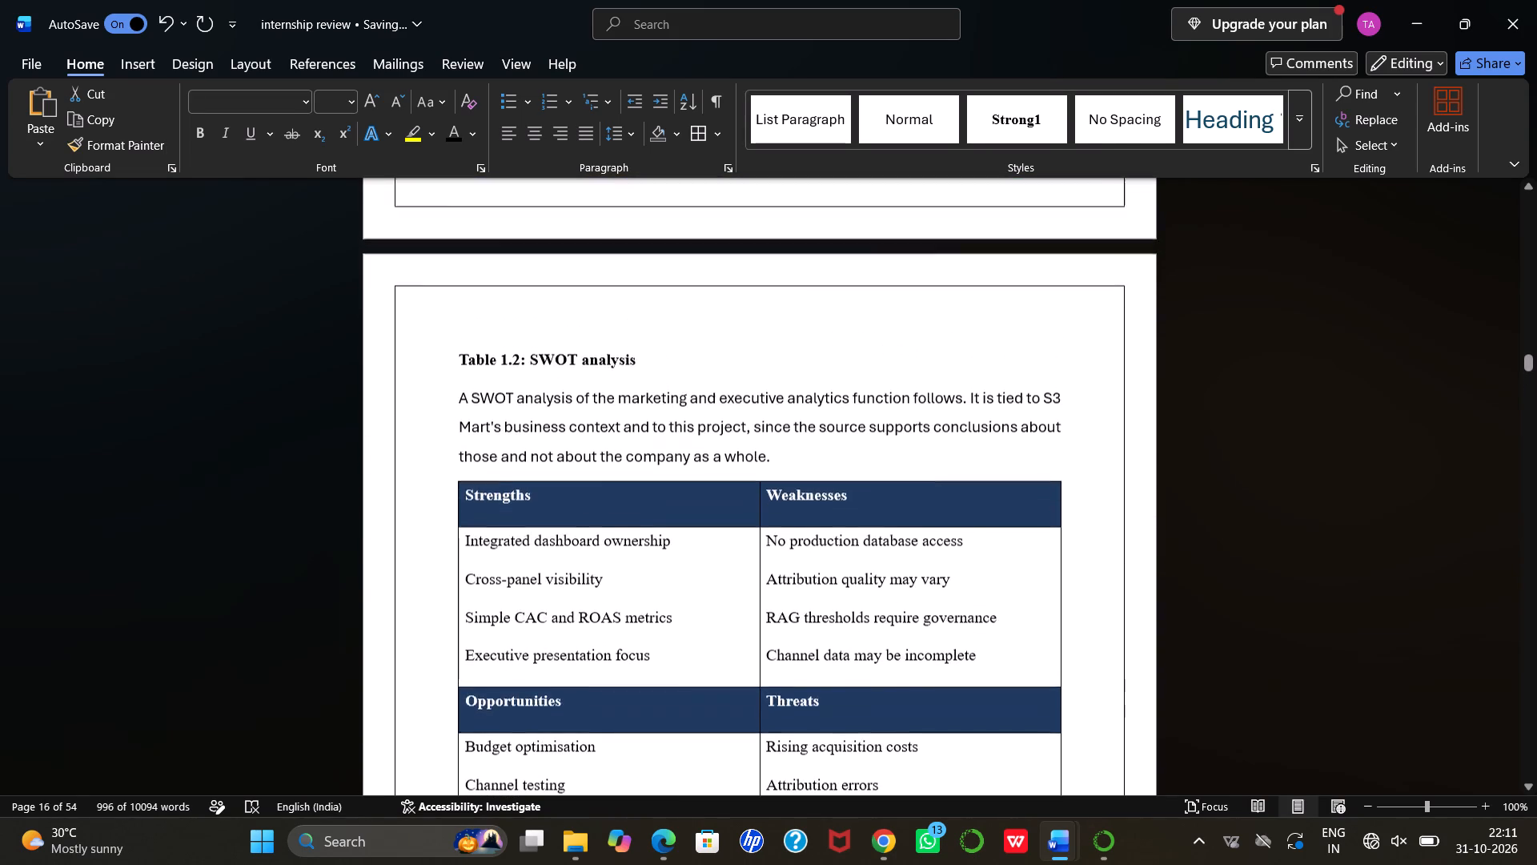
Review the formatting of the Chapter 1 pages, back to 1.1 Industry Overview and forward to the Chapter 2 title page.
scroll(686, 397, up, 5)
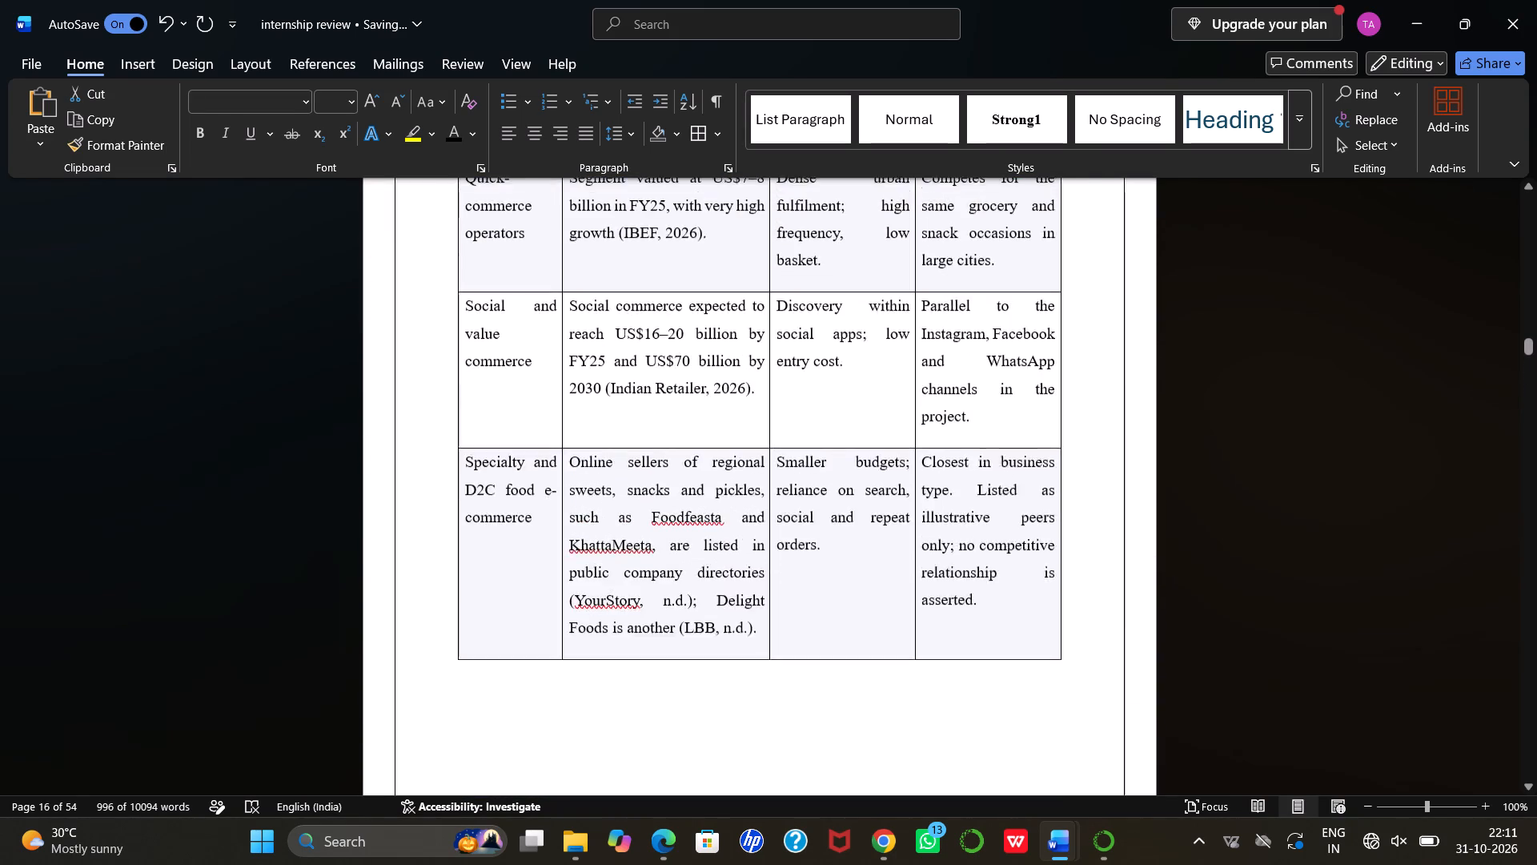
scroll(686, 397, up, 4)
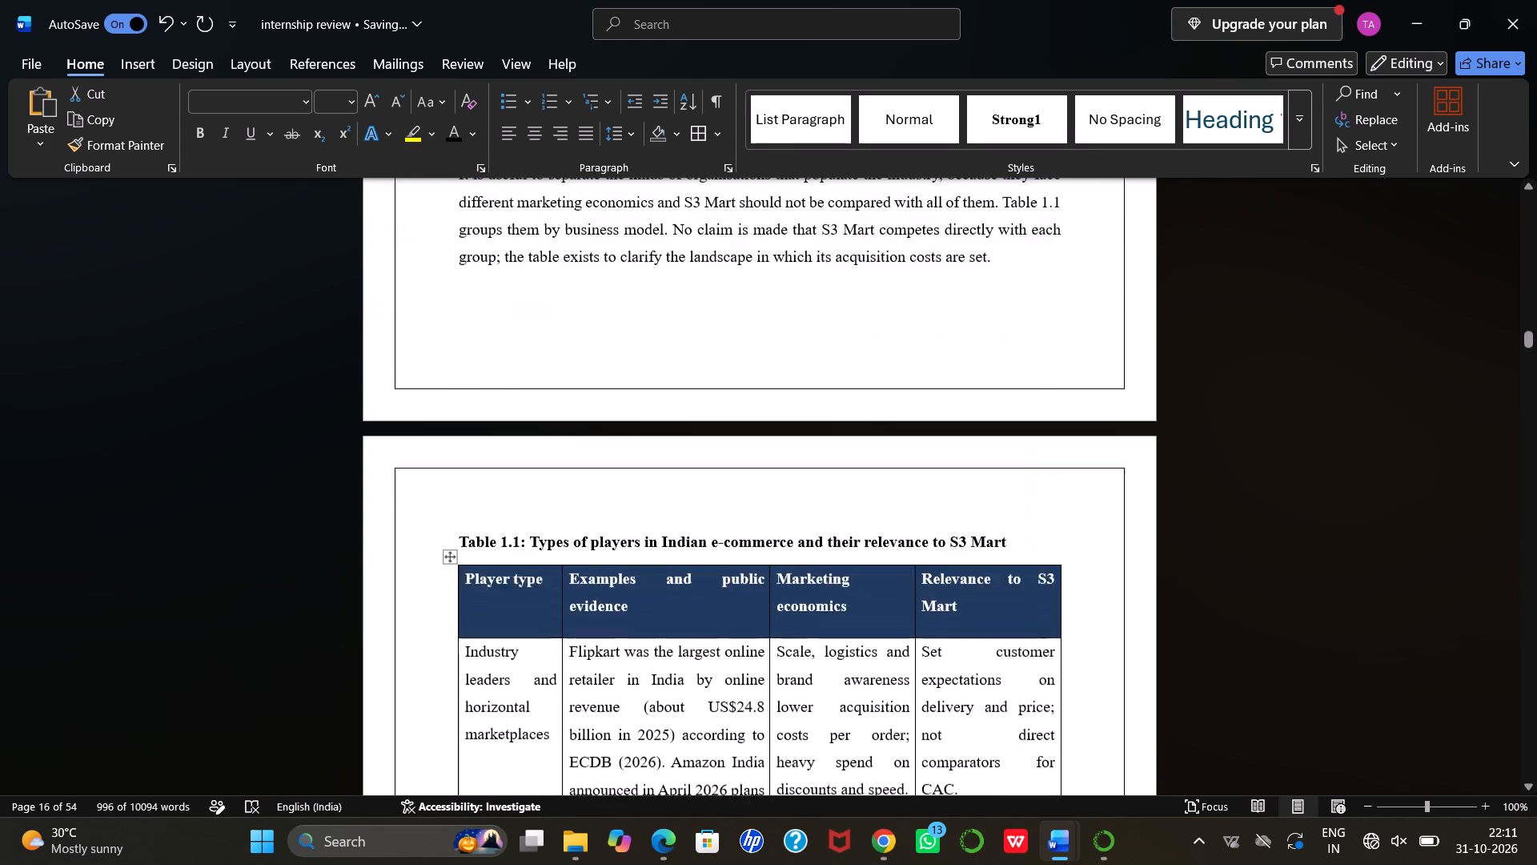
scroll(686, 397, up, 5)
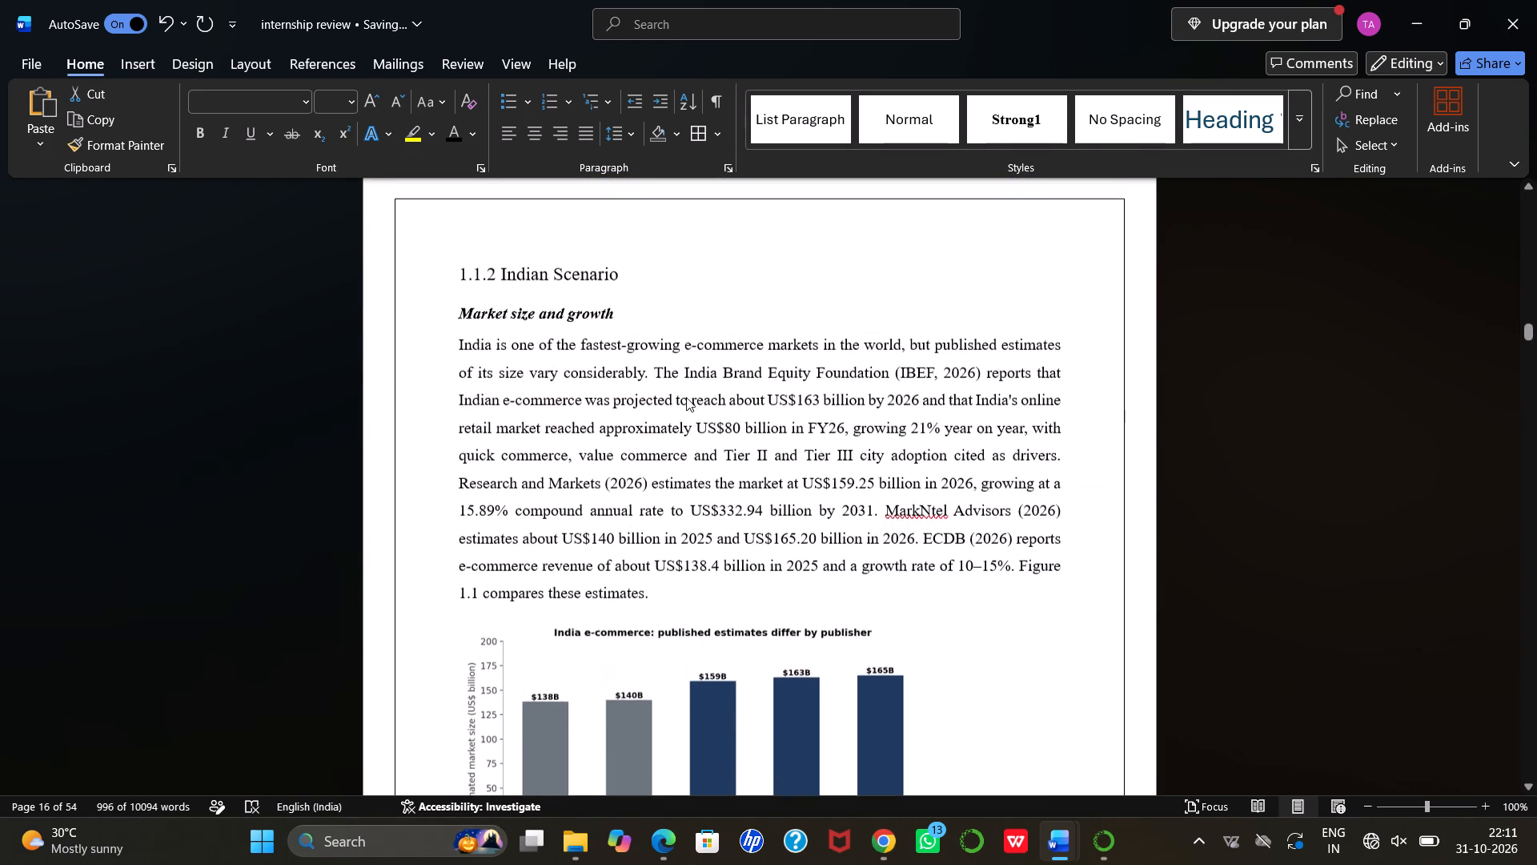
scroll(686, 397, up, 5)
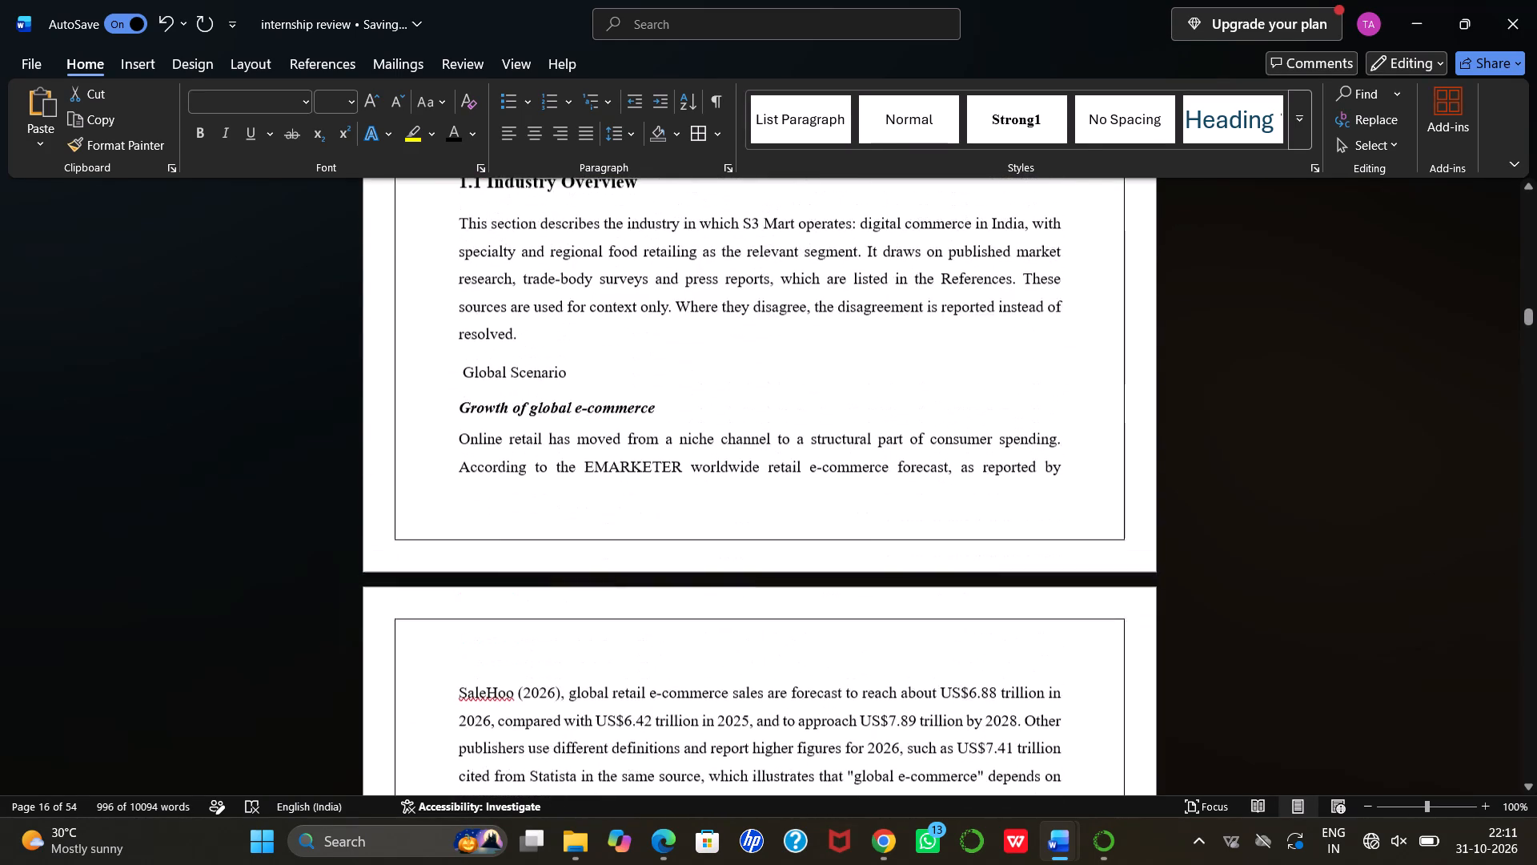
scroll(686, 397, up, 2)
scroll(686, 397, down, 6)
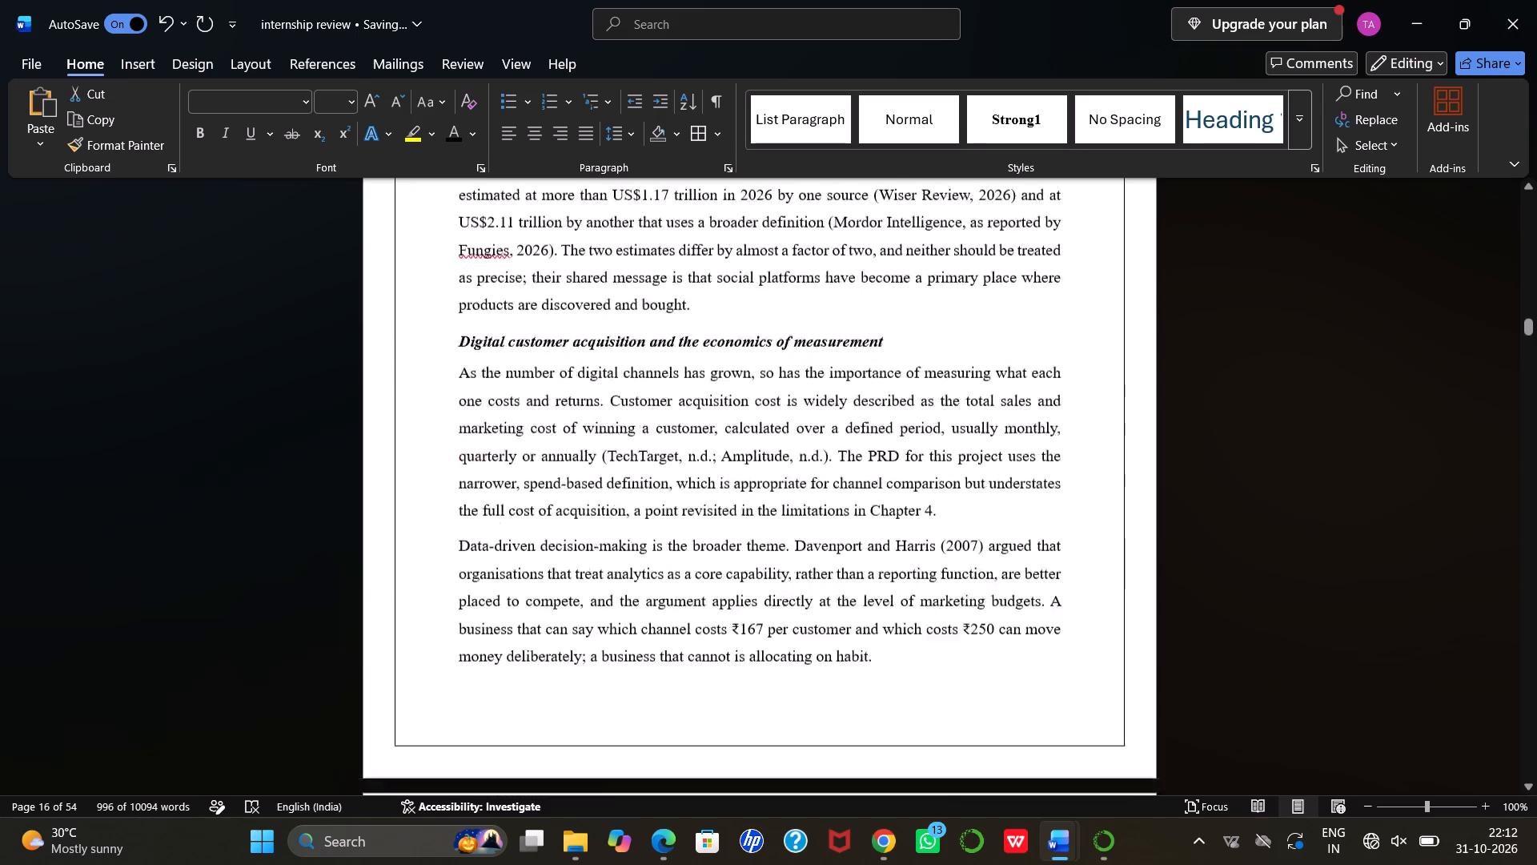
scroll(686, 397, down, 5)
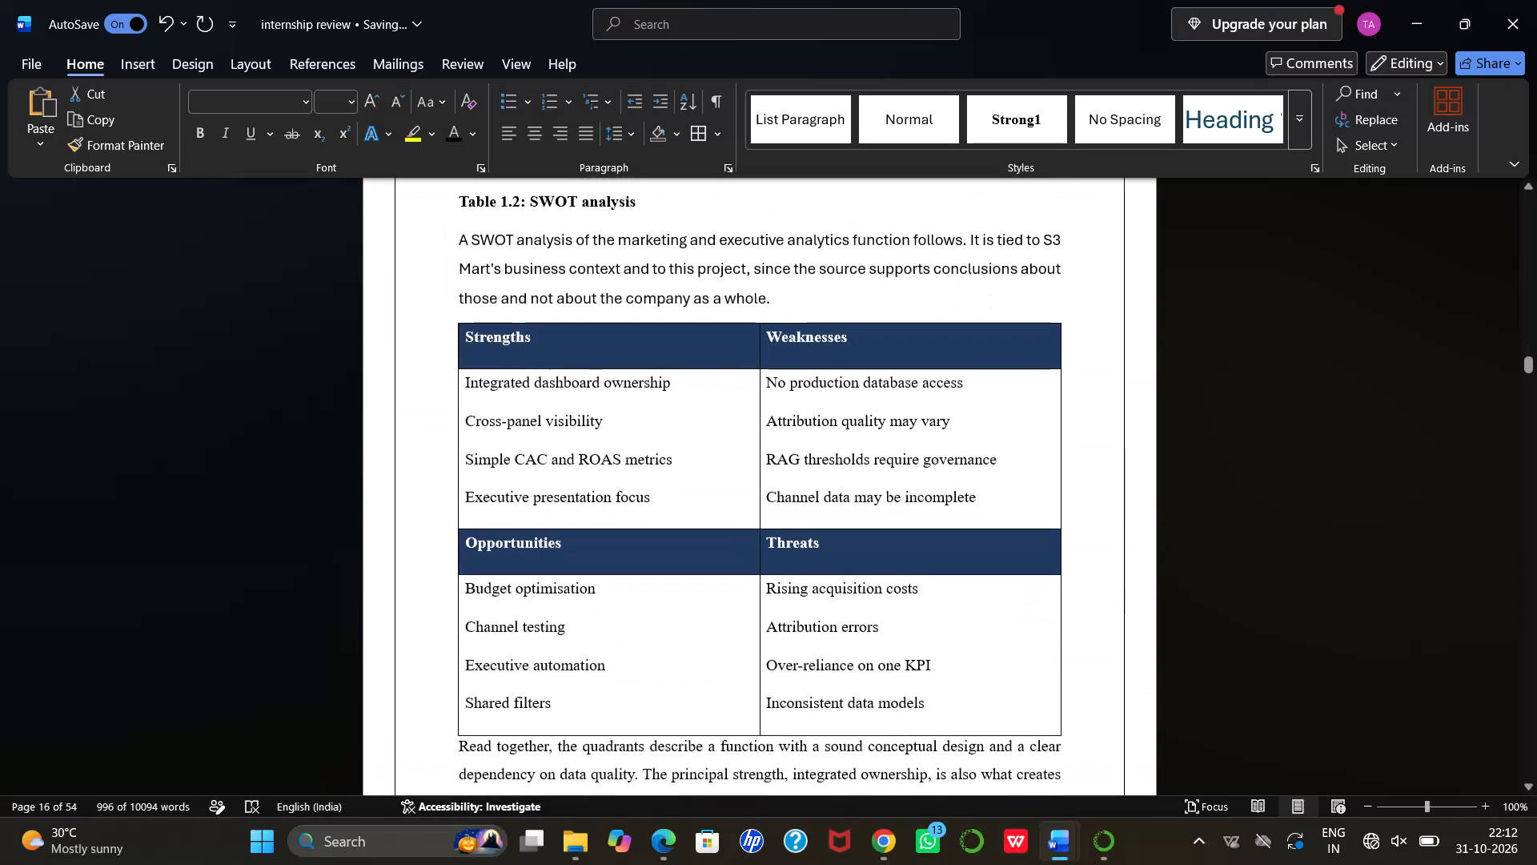
scroll(686, 397, down, 6)
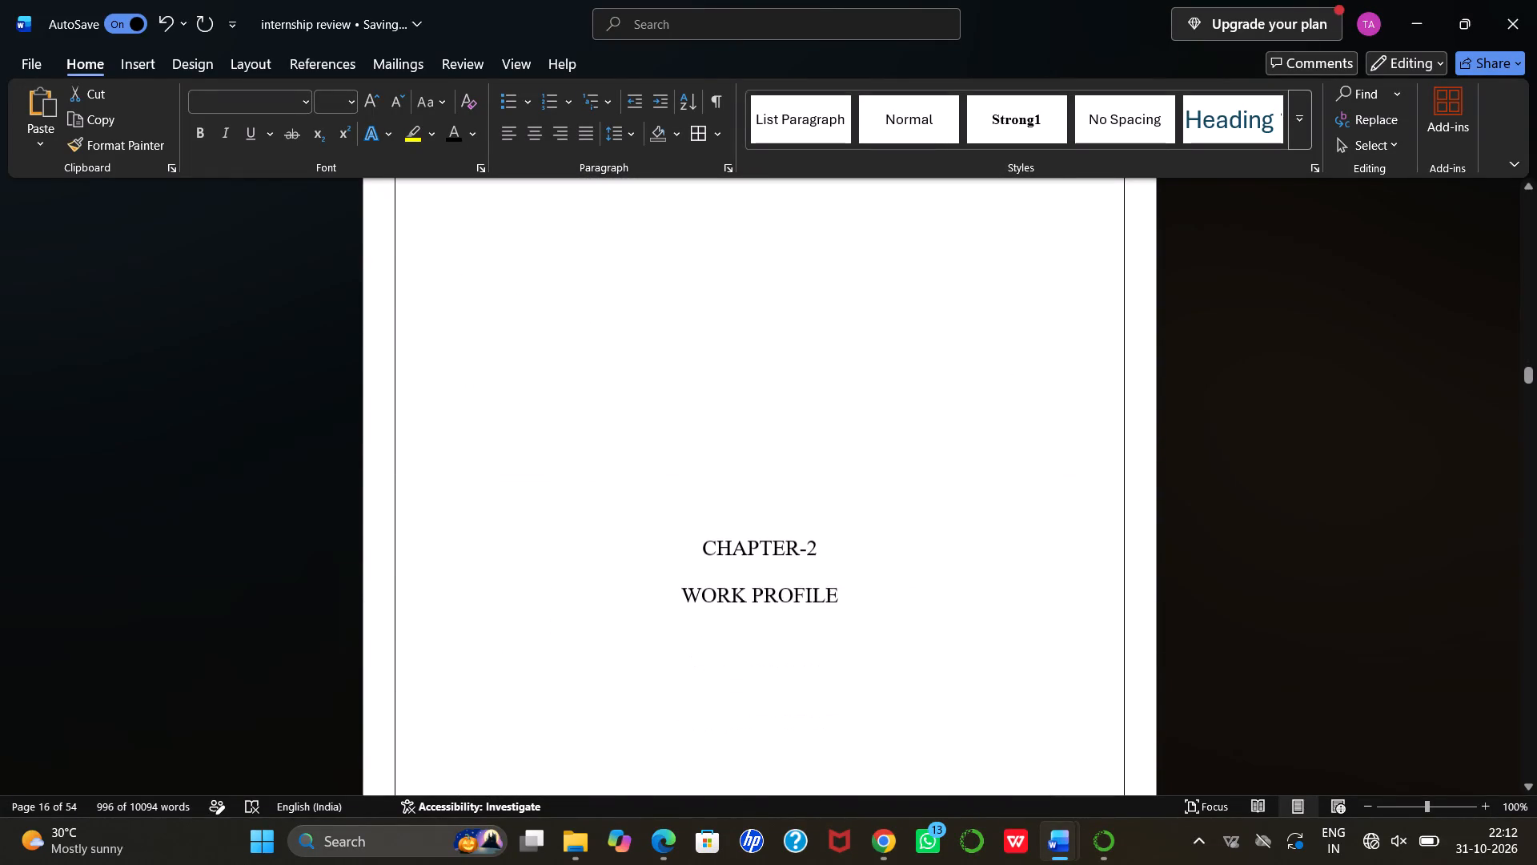
Check the spacing and alignment of the Chapter 2 pages, from 2.1 Objectives of the Internship Study through to the Observations and Analysis page.
scroll(686, 397, down, 6)
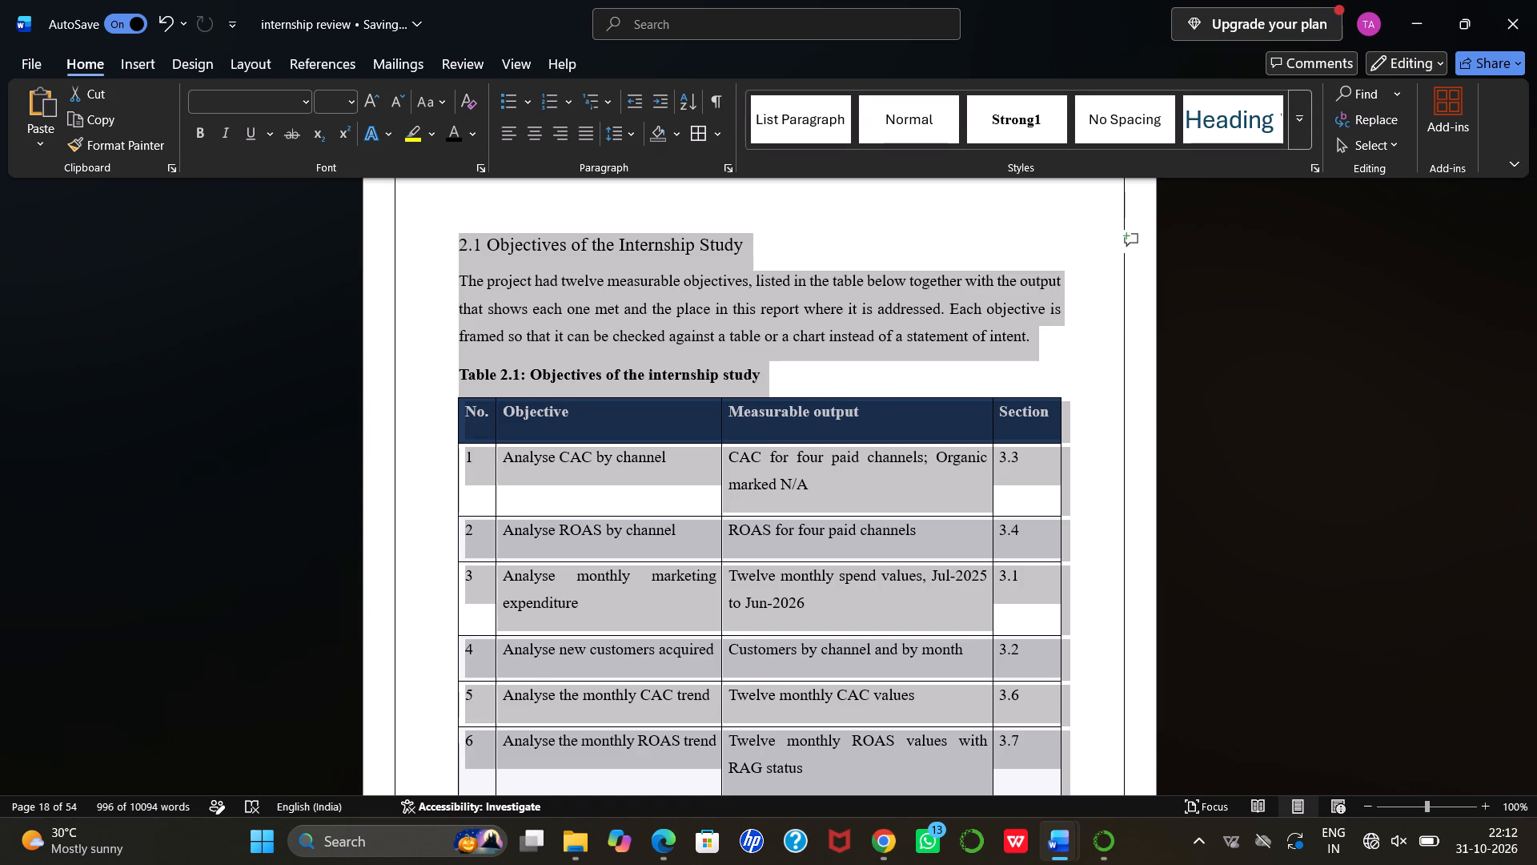
scroll(686, 397, down, 2)
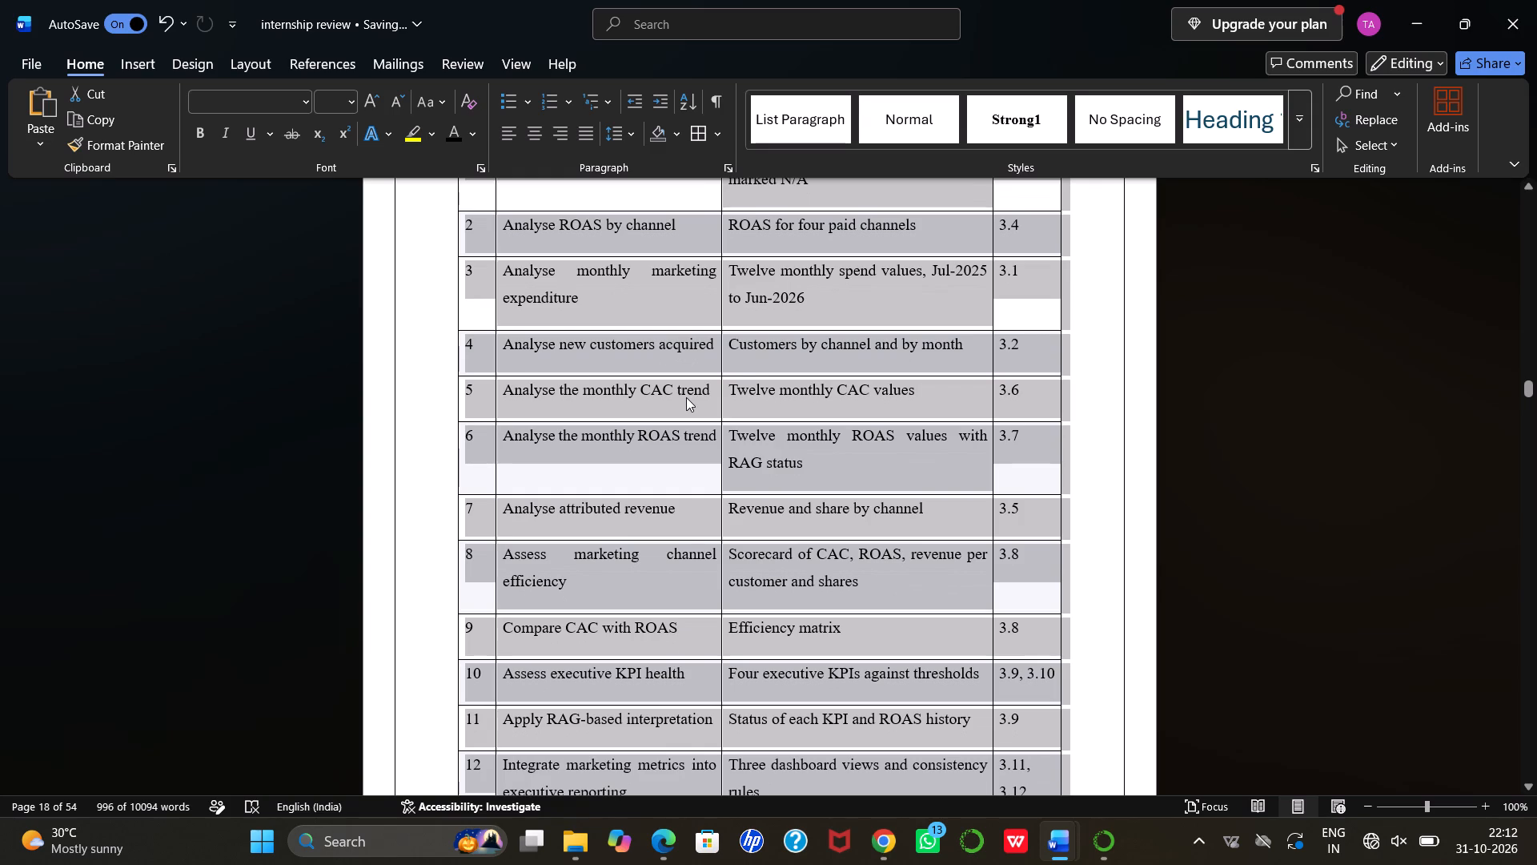
scroll(686, 397, down, 5)
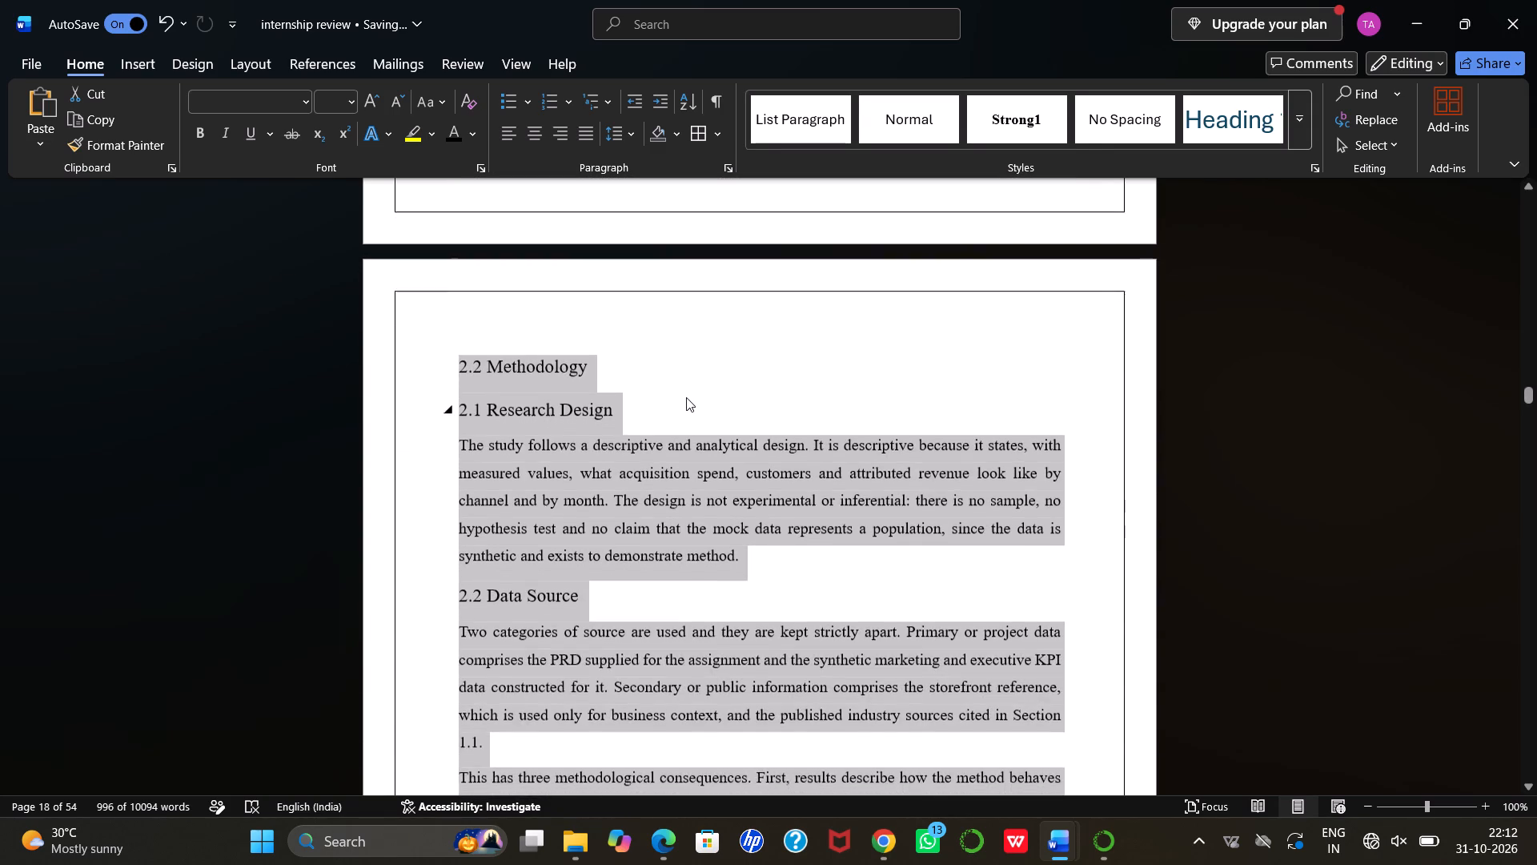
scroll(686, 397, down, 4)
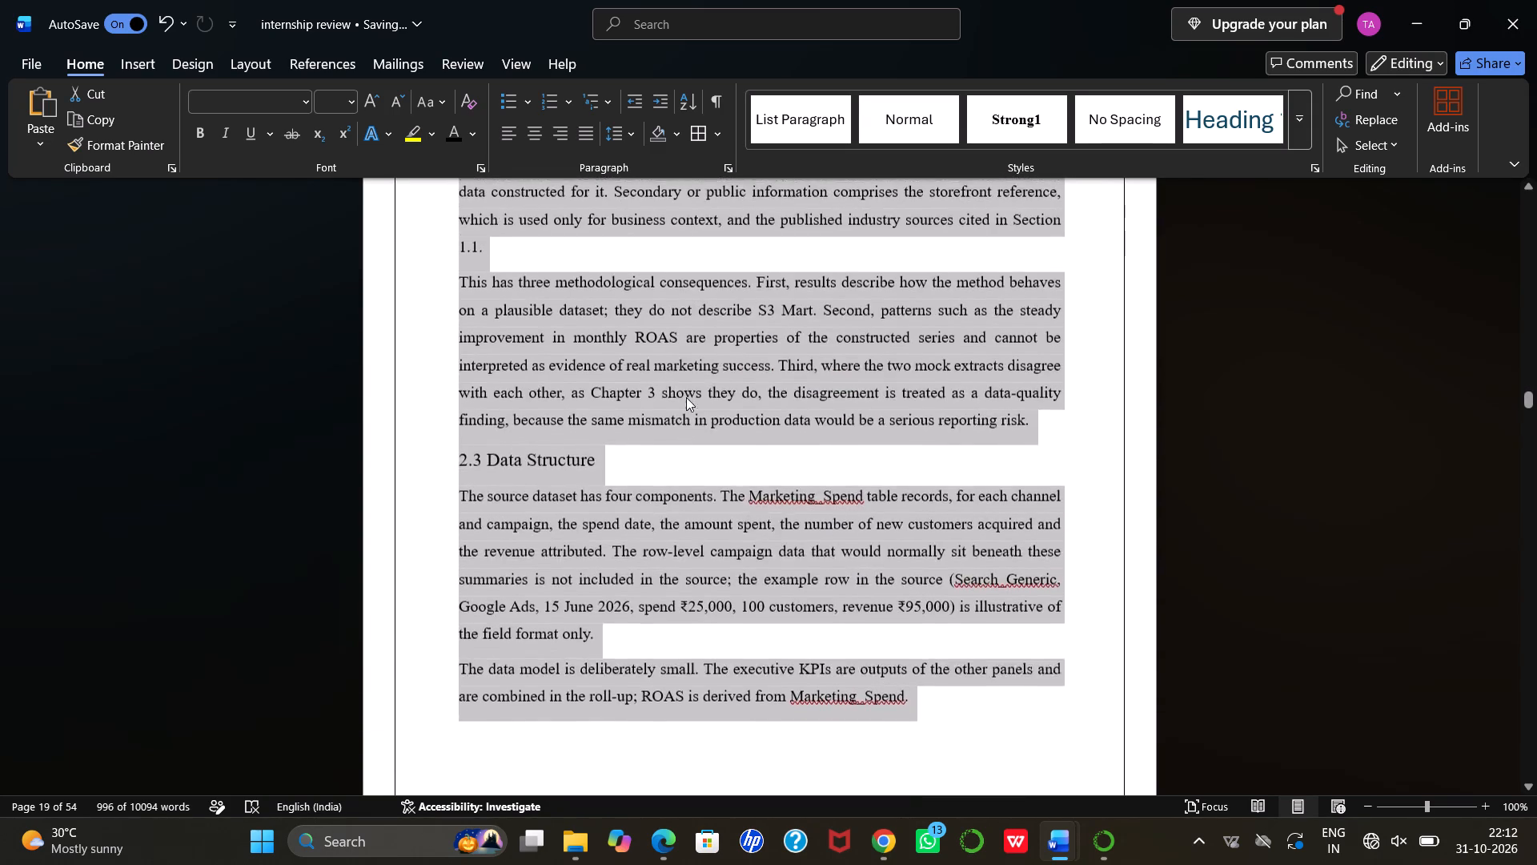
scroll(686, 397, down, 5)
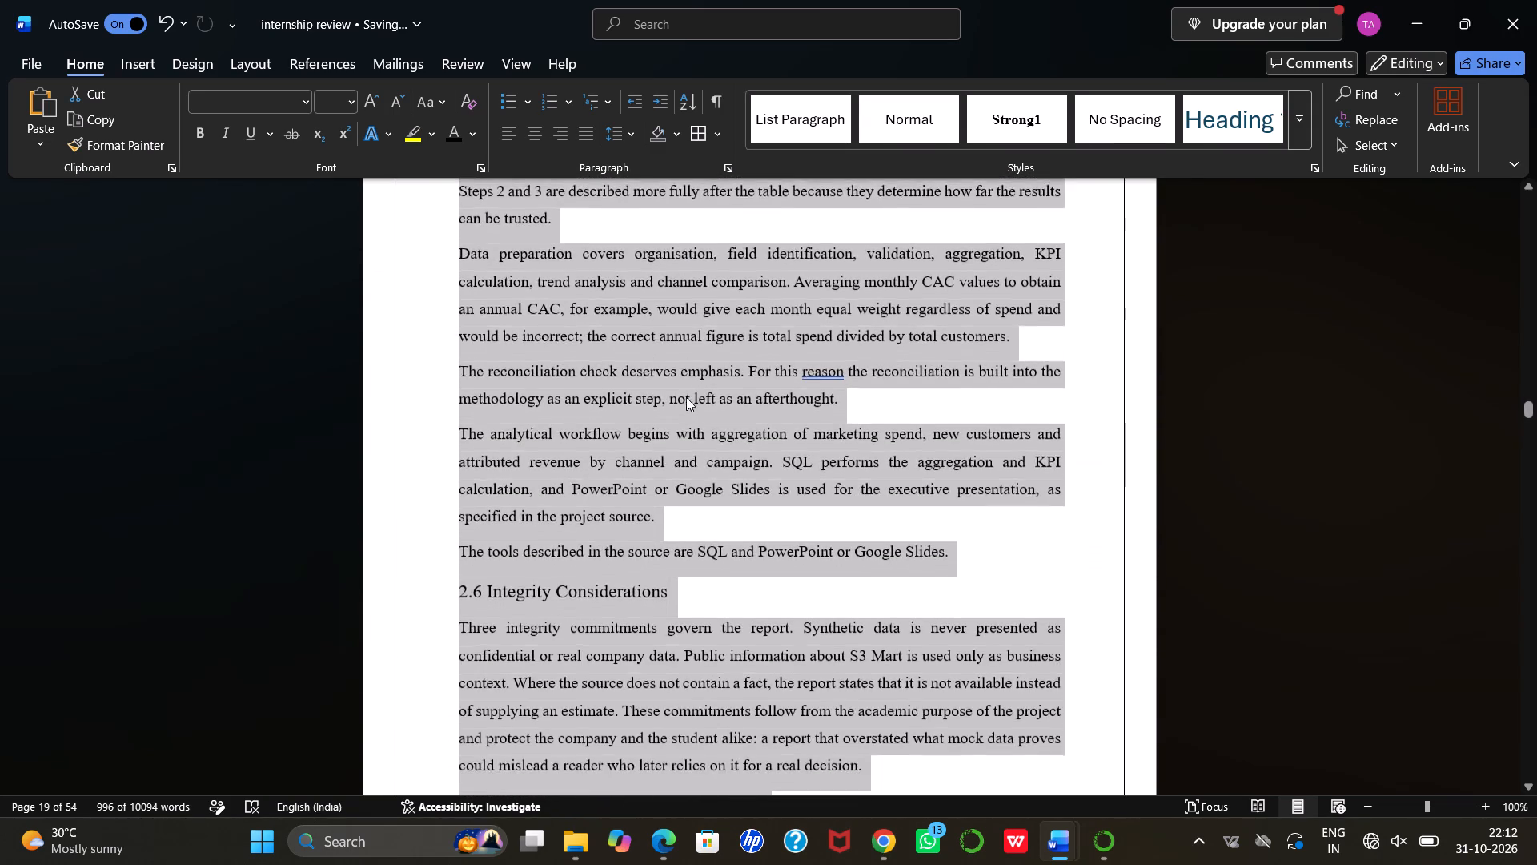
scroll(686, 397, down, 5)
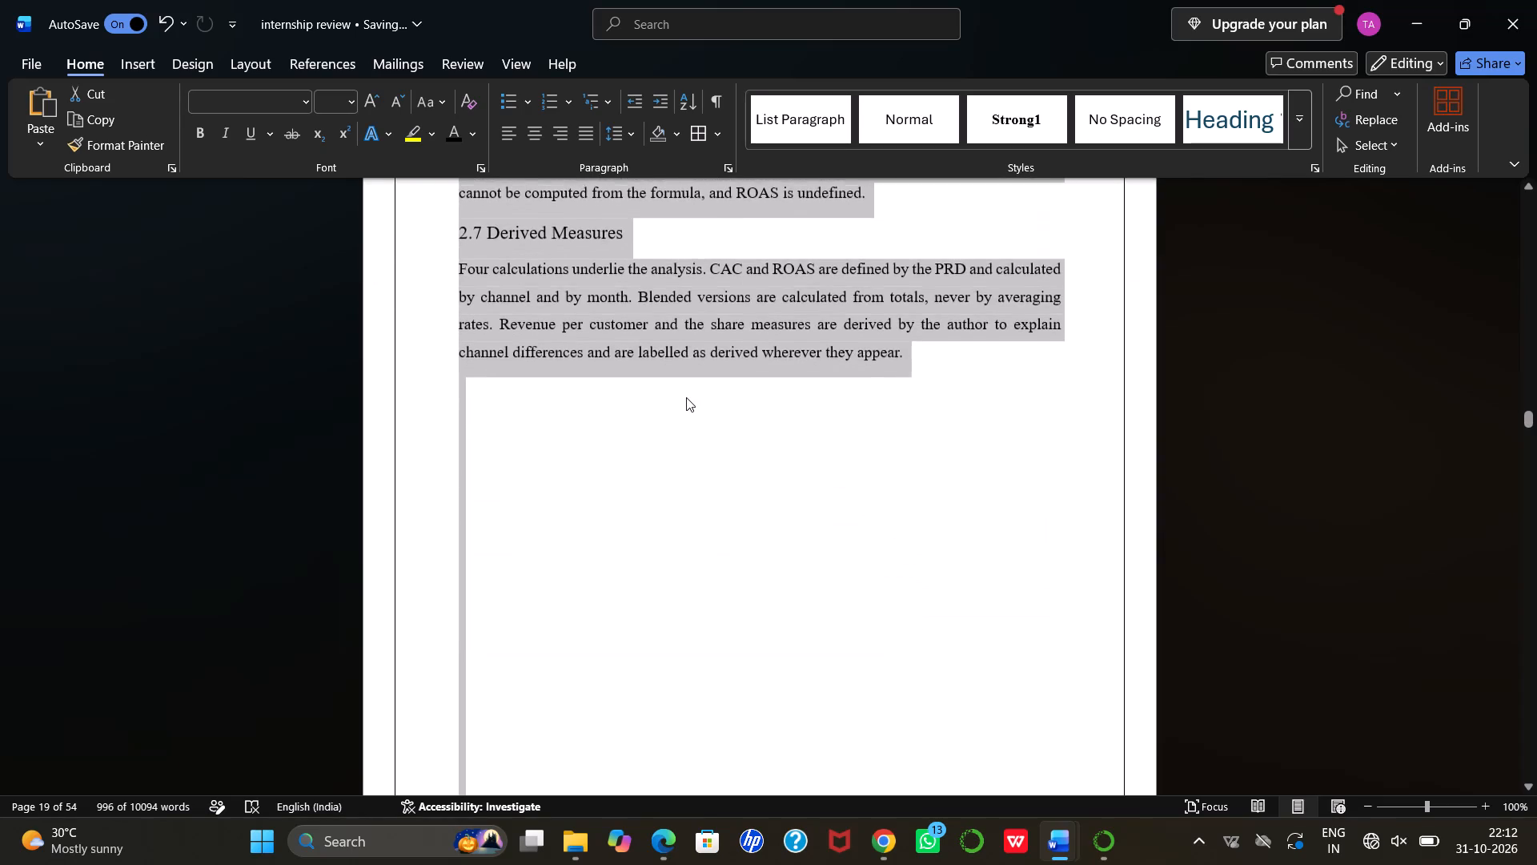
scroll(686, 397, down, 7)
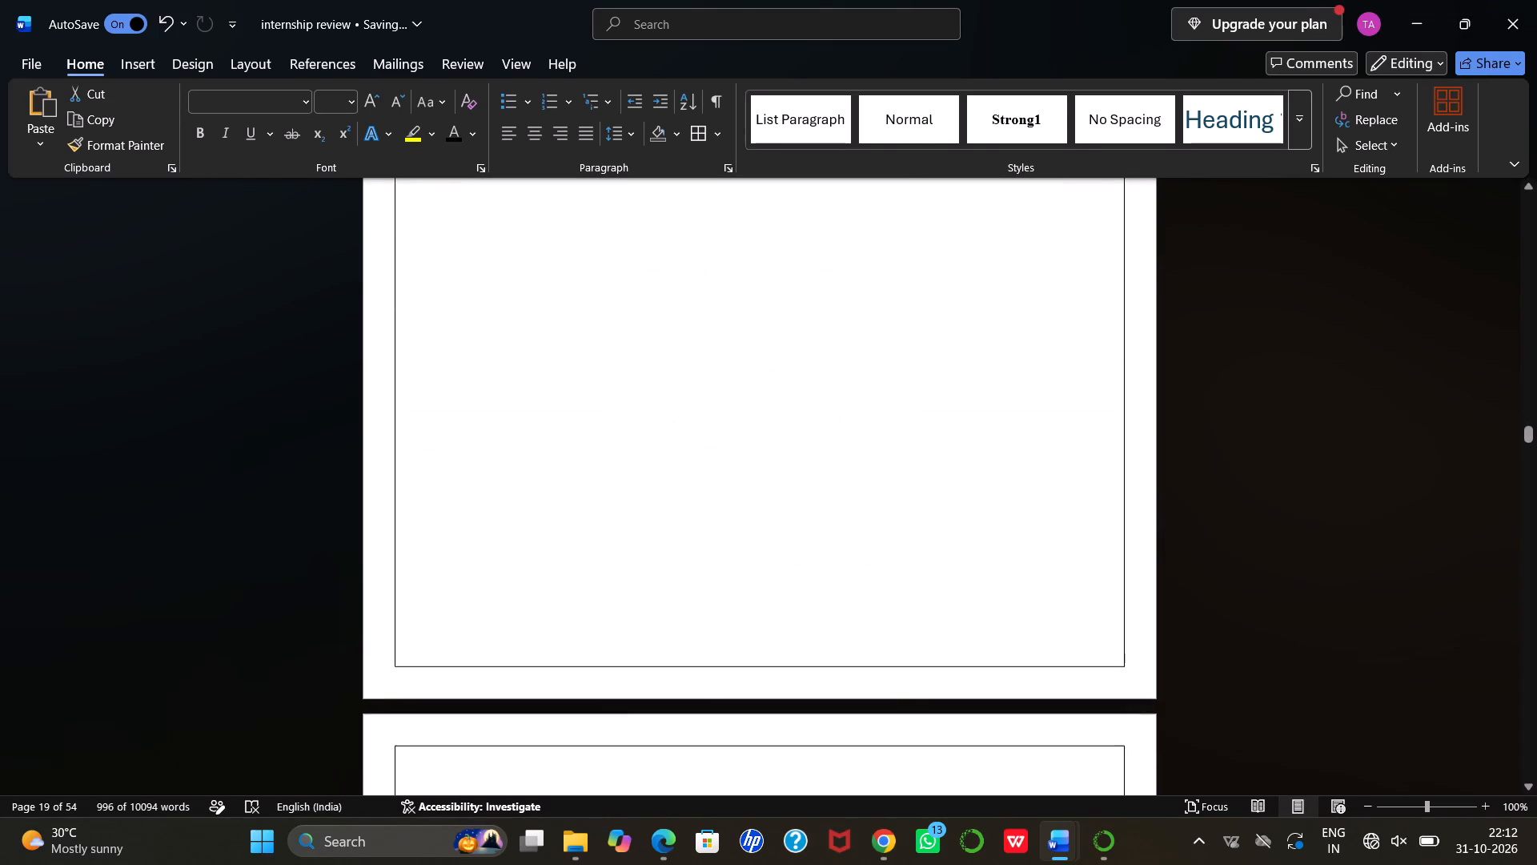
scroll(686, 397, down, 3)
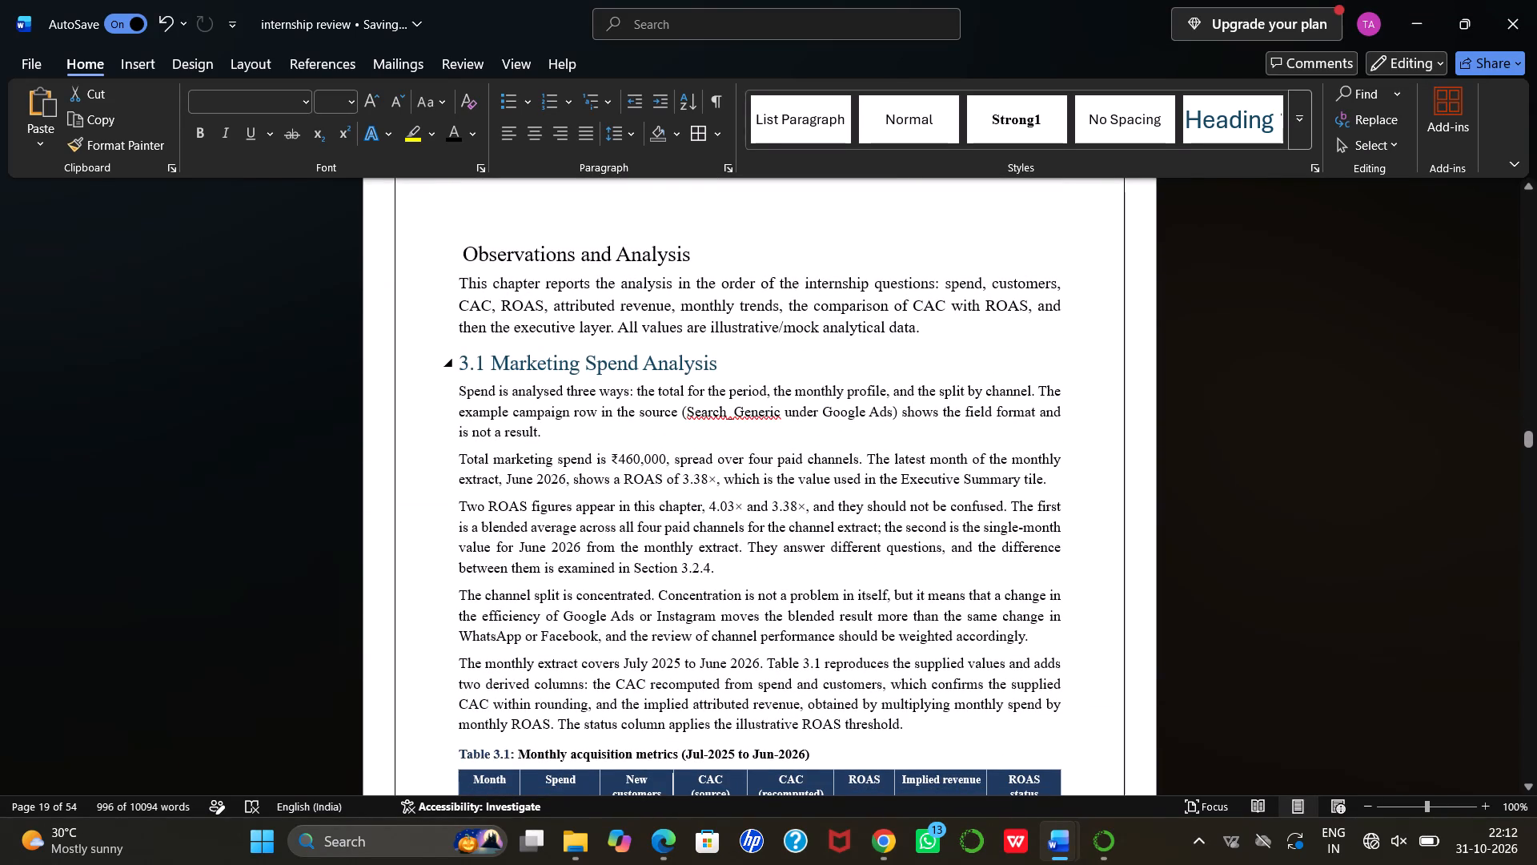
Make the "3.1 Marketing Spend Analysis" heading black.
drag(459, 362, 664, 363)
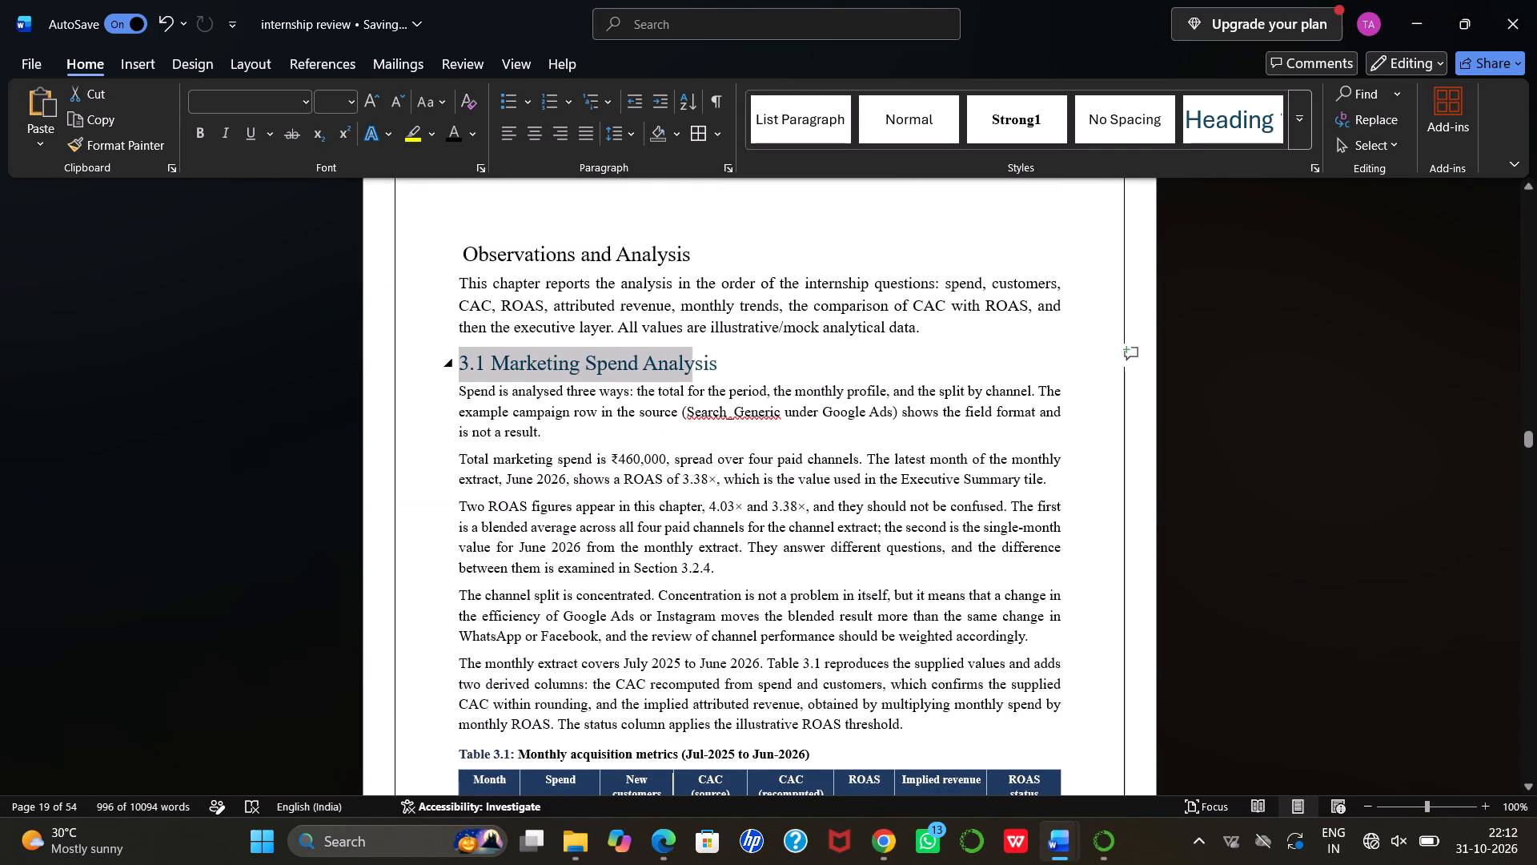
drag(664, 363, 693, 365)
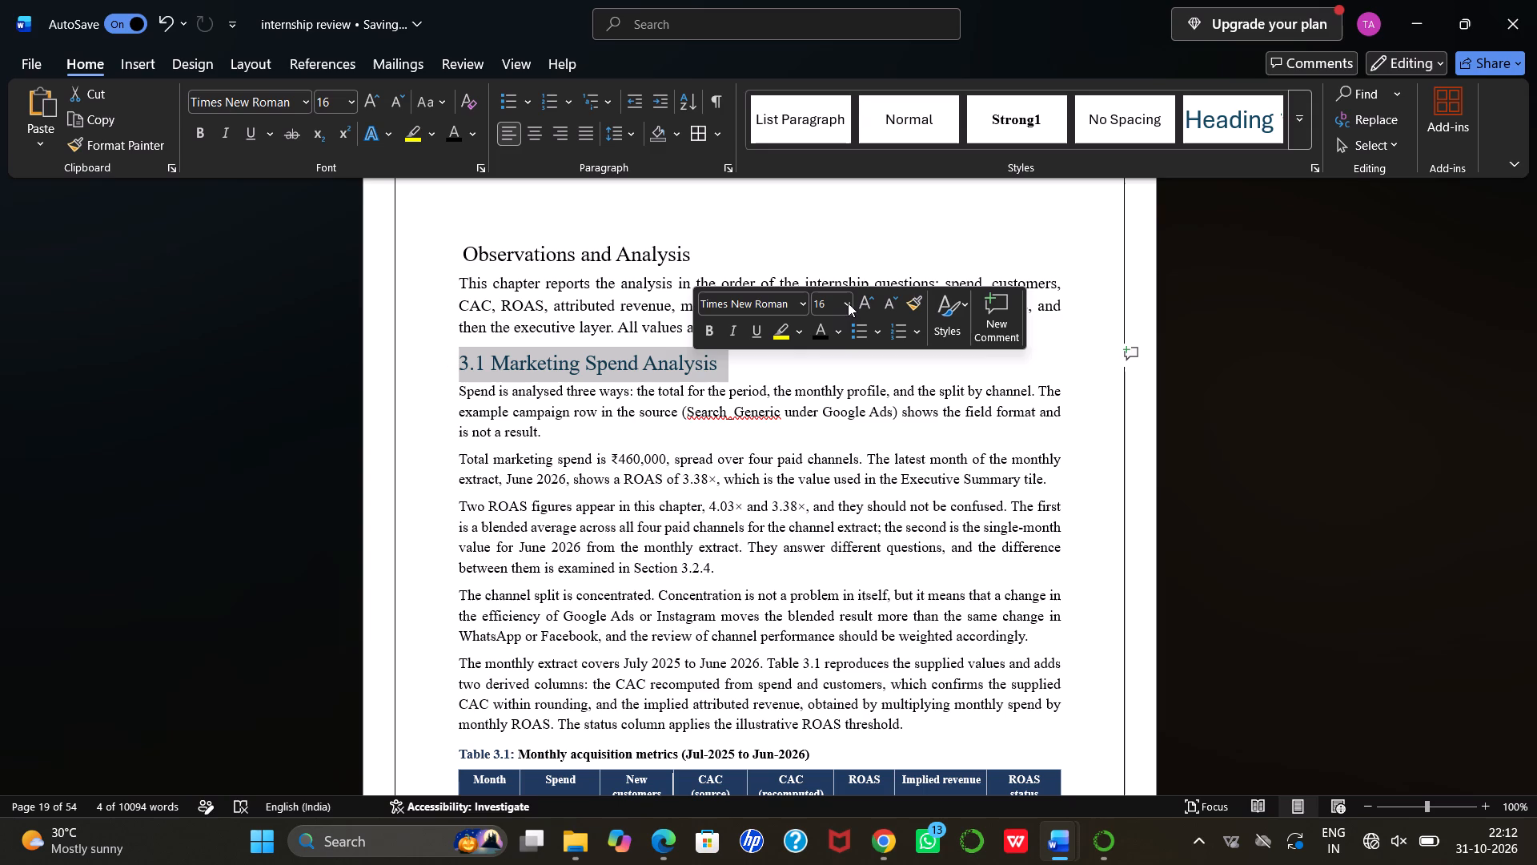
click(819, 336)
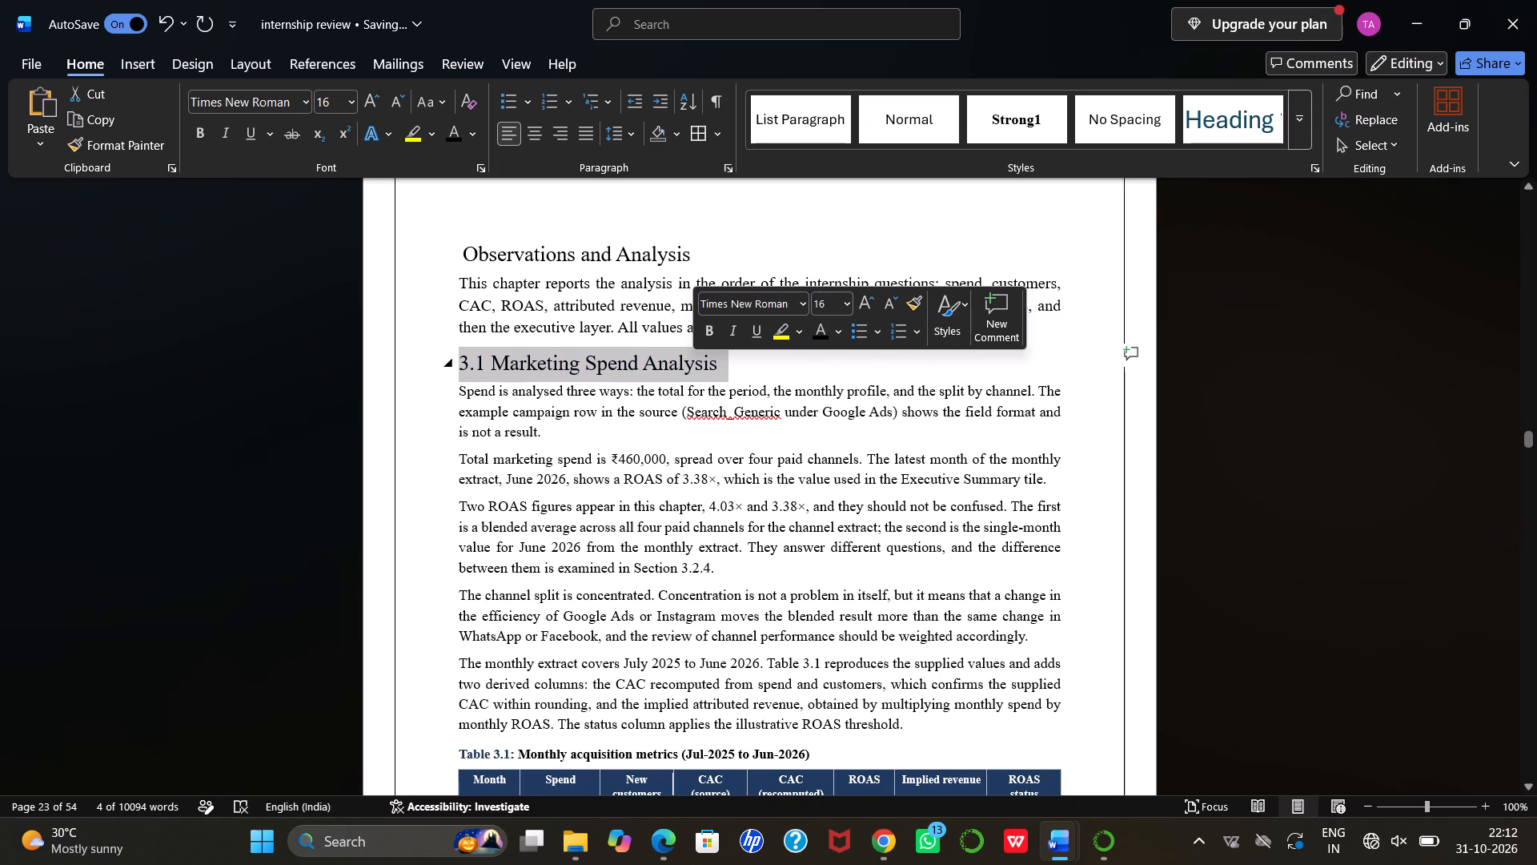
Make the "Table 3.1: Monthly acquisition metrics (Jul-2025 to Jun-2026)" caption black.
scroll(694, 471, down, 2)
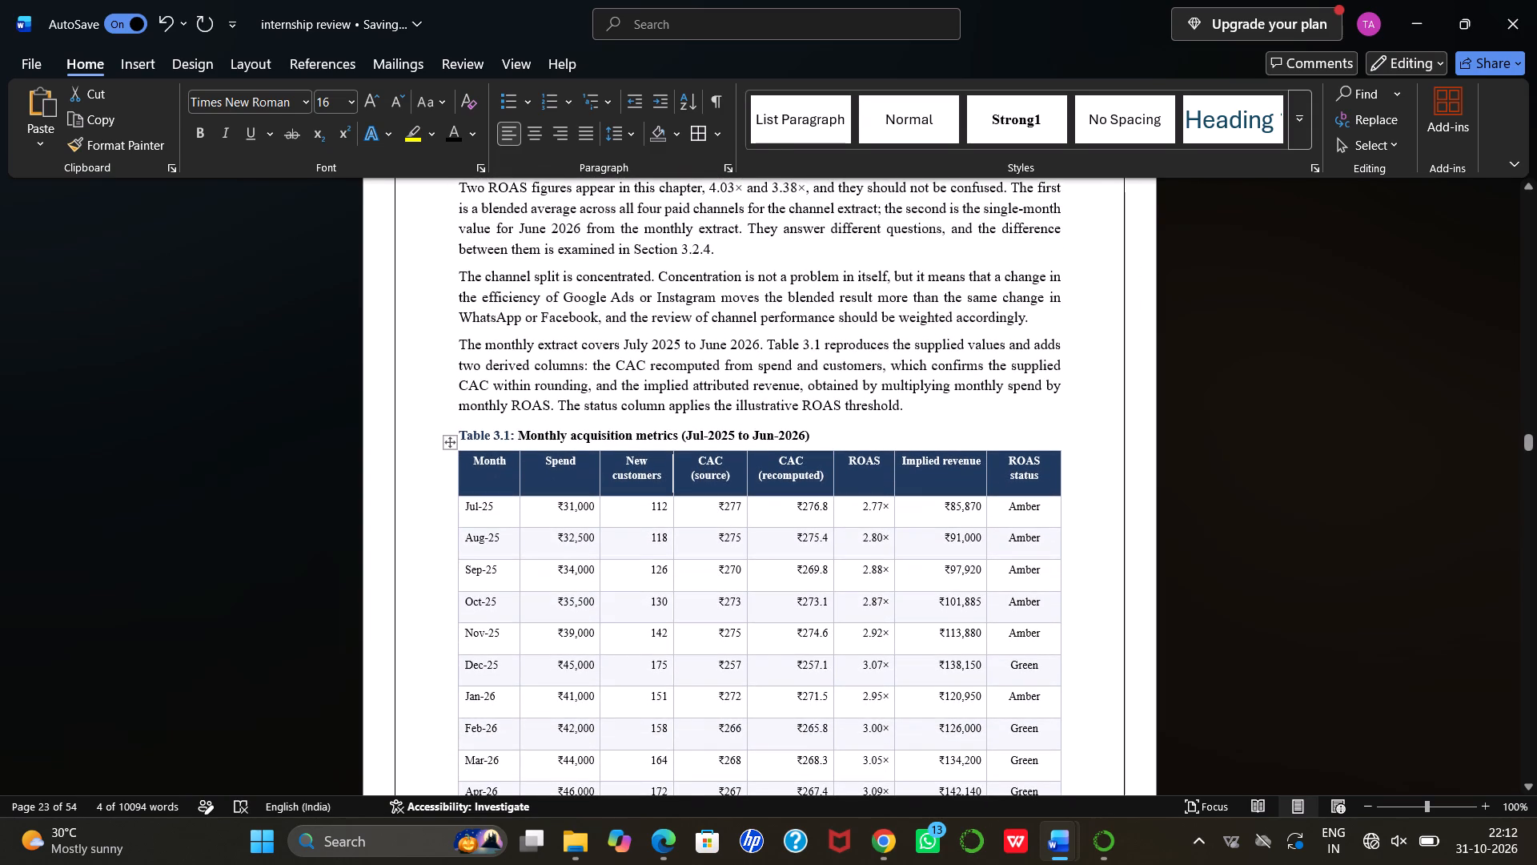
drag(459, 434, 572, 432)
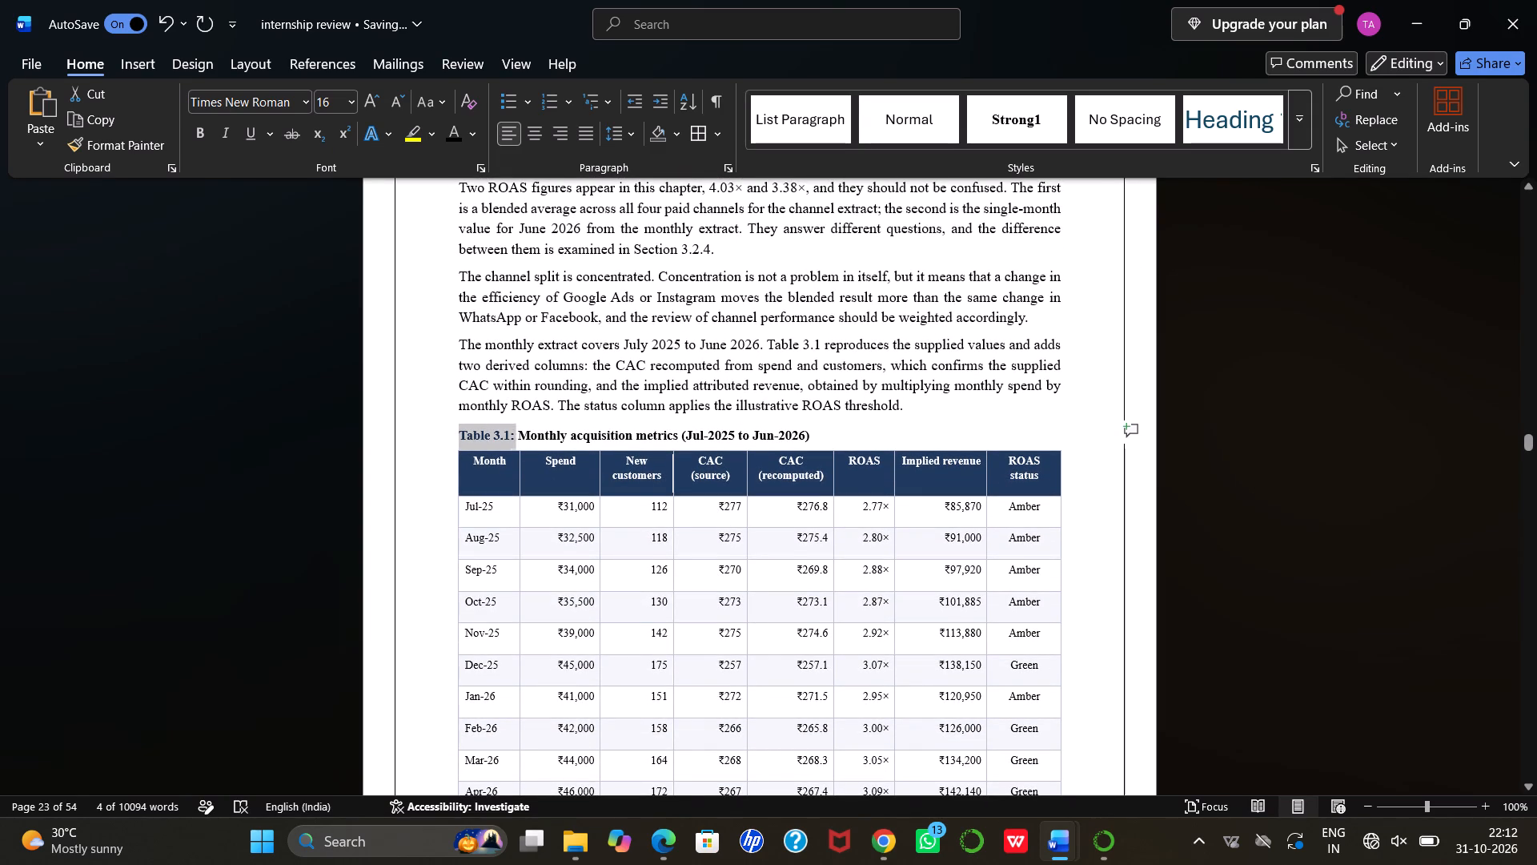
drag(572, 432, 804, 432)
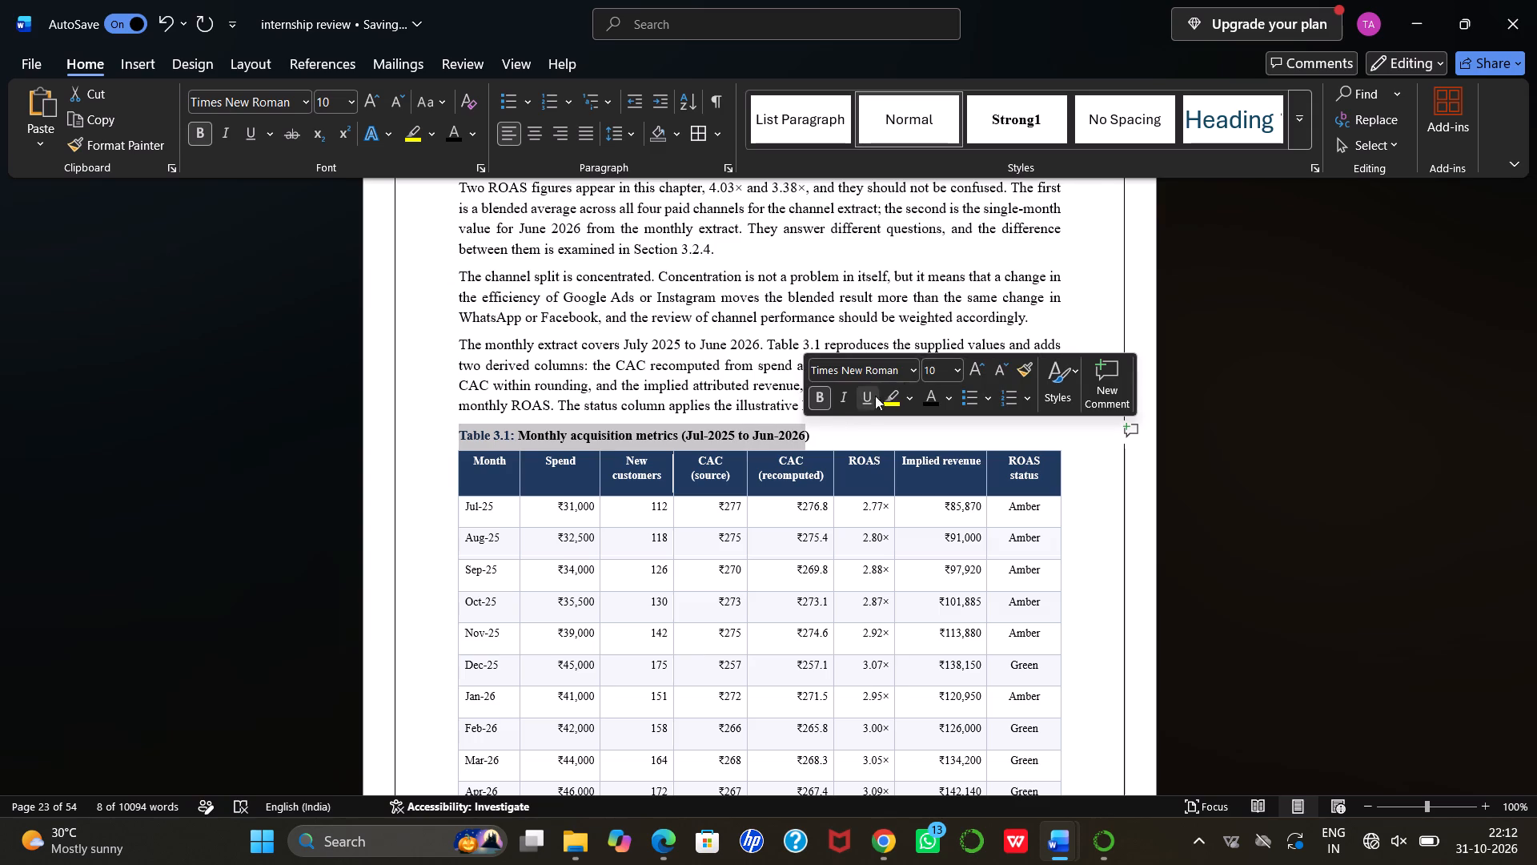
click(933, 391)
Apply All Borders to the part of Table 3.1 running from the header row through the May-26 row.
scroll(705, 521, down, 1)
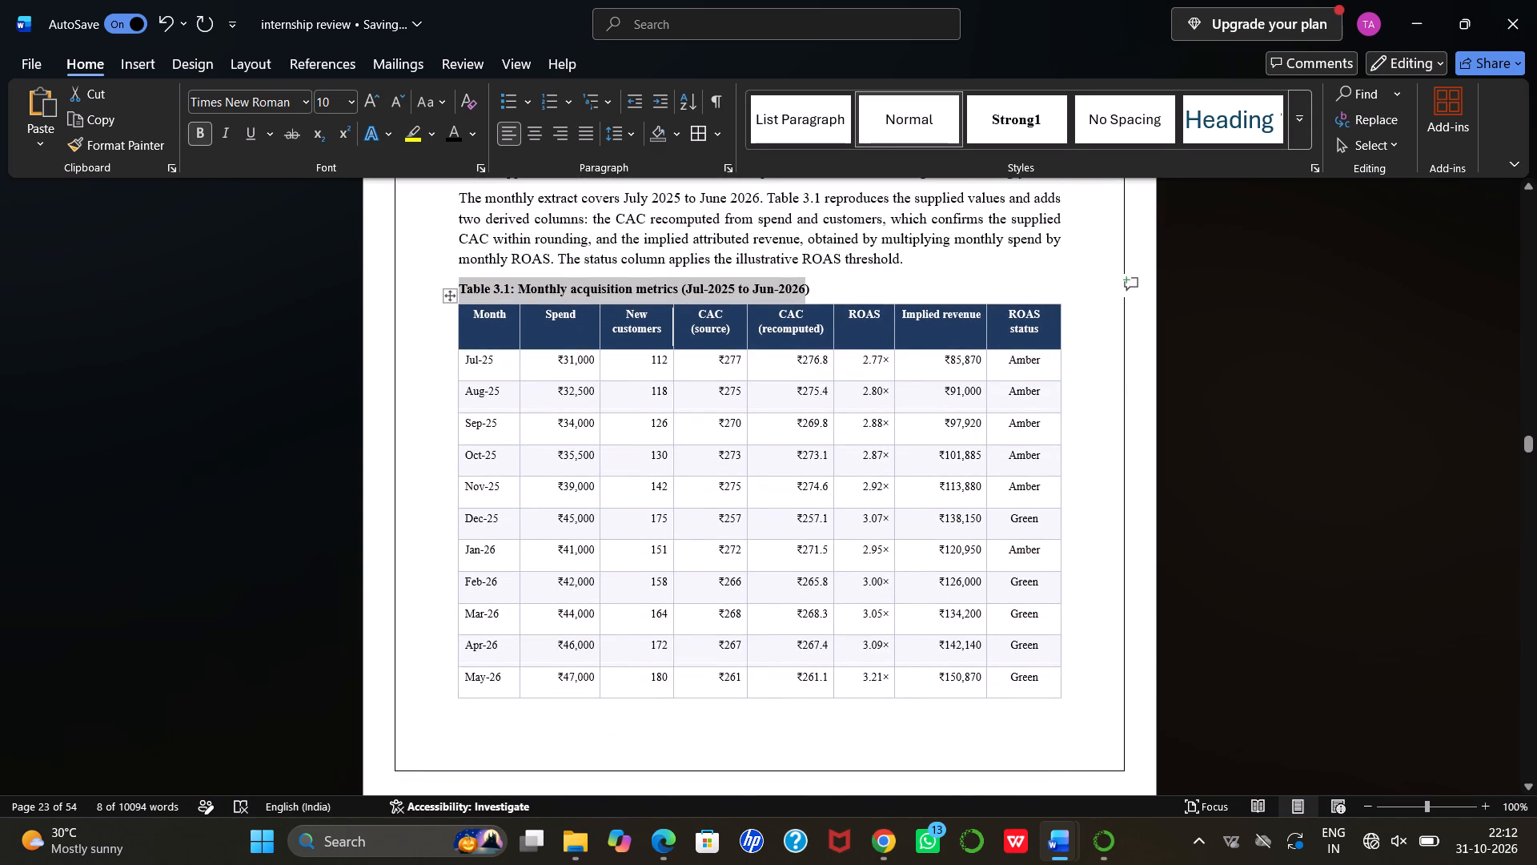
drag(478, 324, 964, 565)
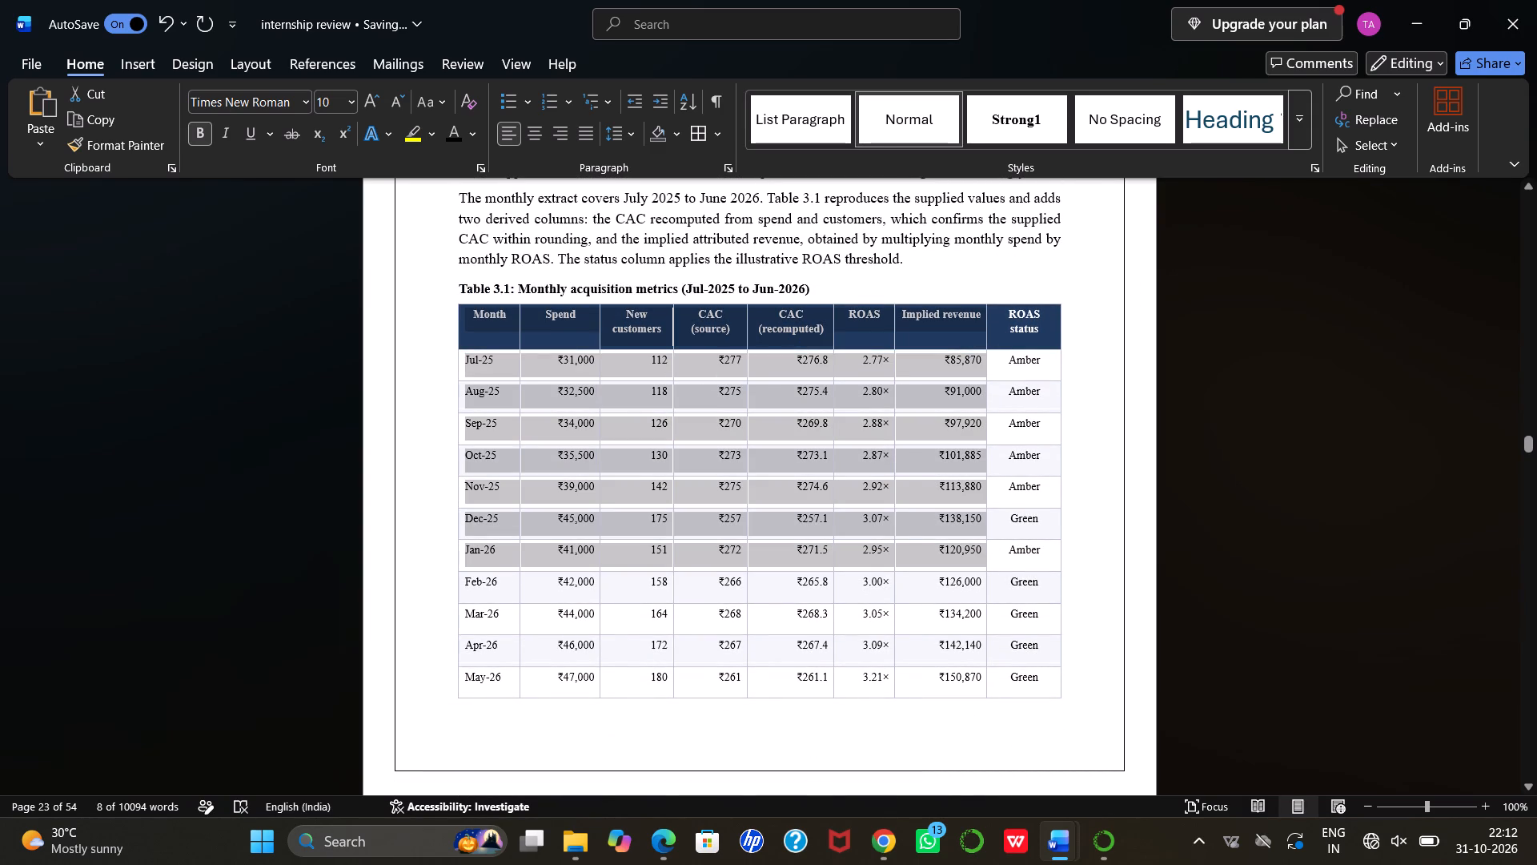
drag(964, 565, 1099, 691)
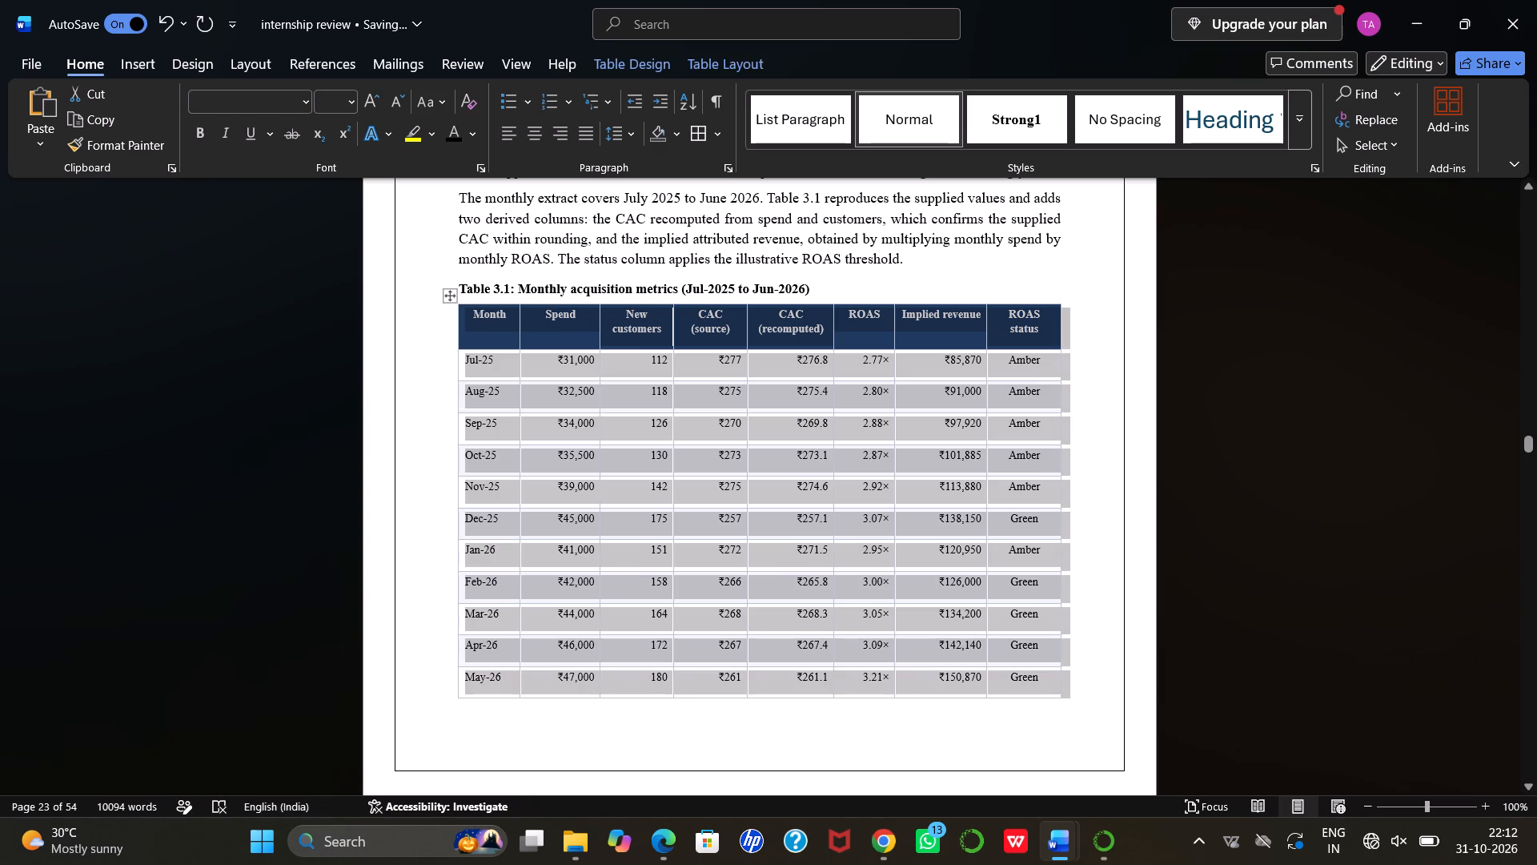
click(714, 135)
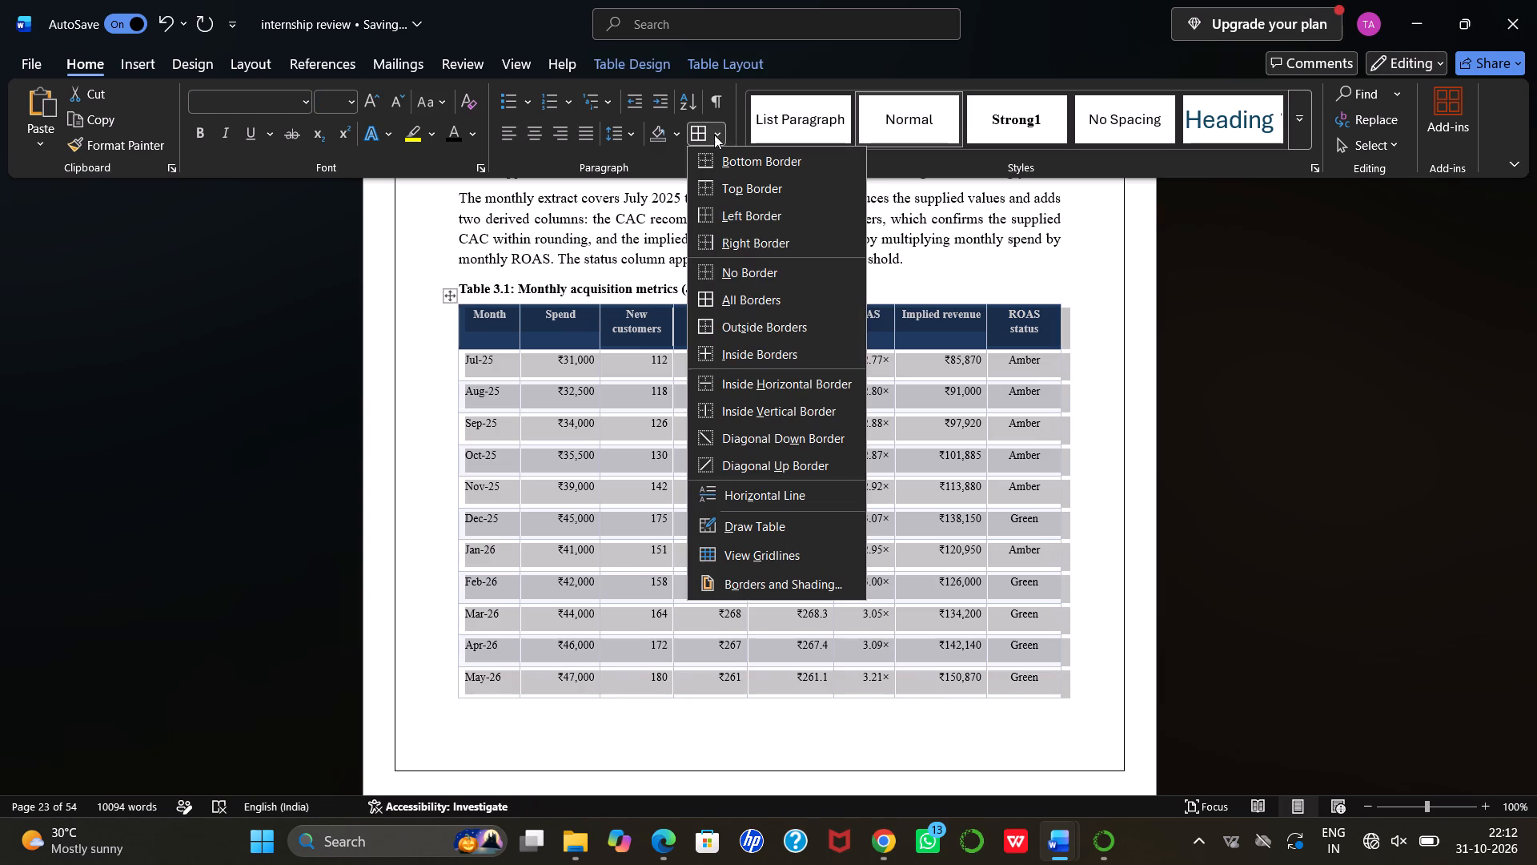
click(724, 304)
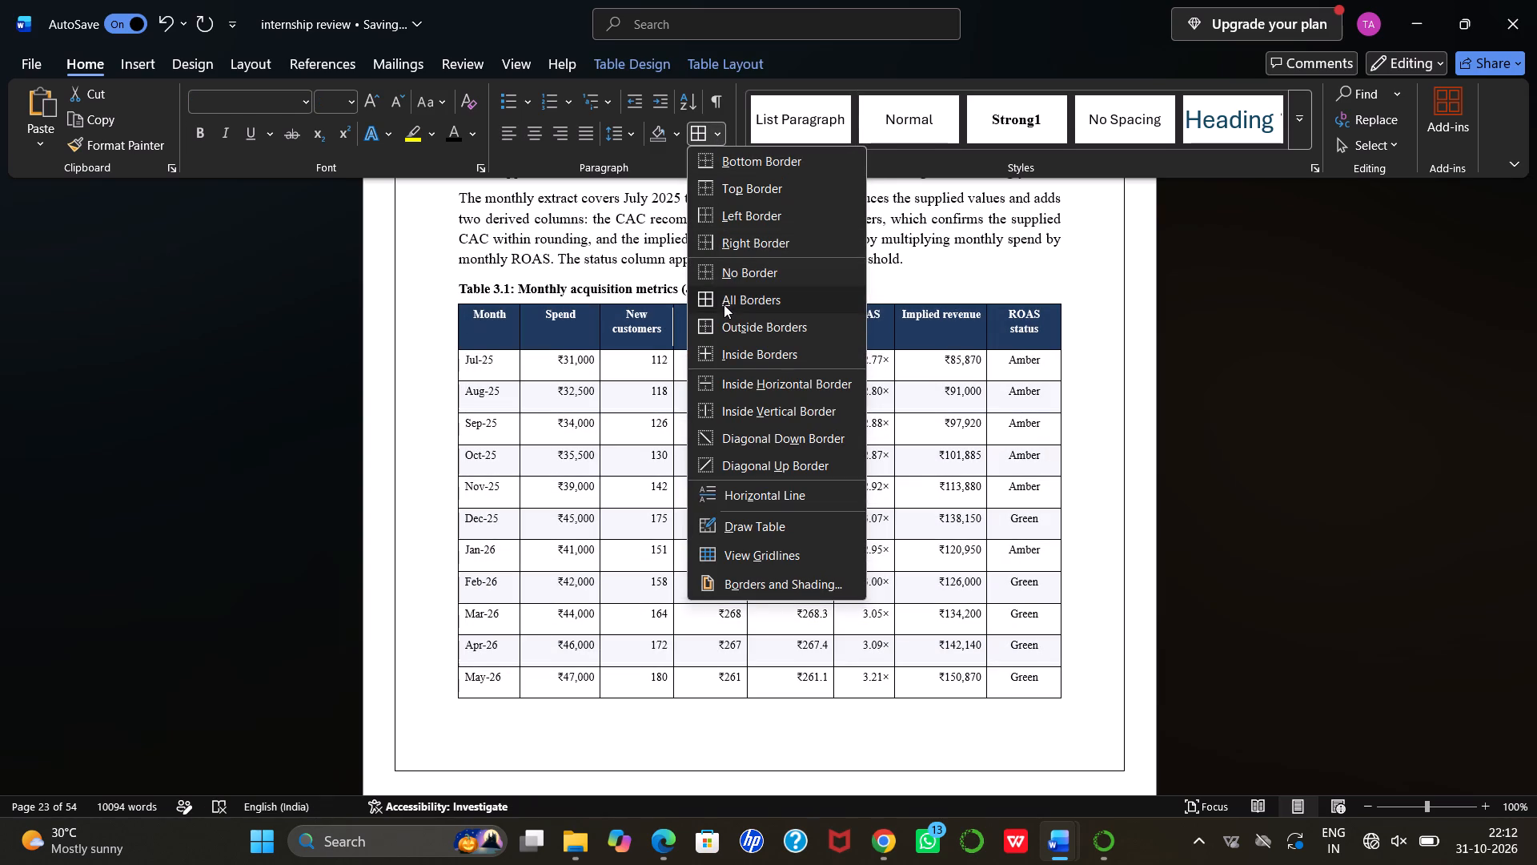
Apply All Borders to the Jun-26 row of Table 3.1 that continues on the following page.
scroll(681, 449, down, 3)
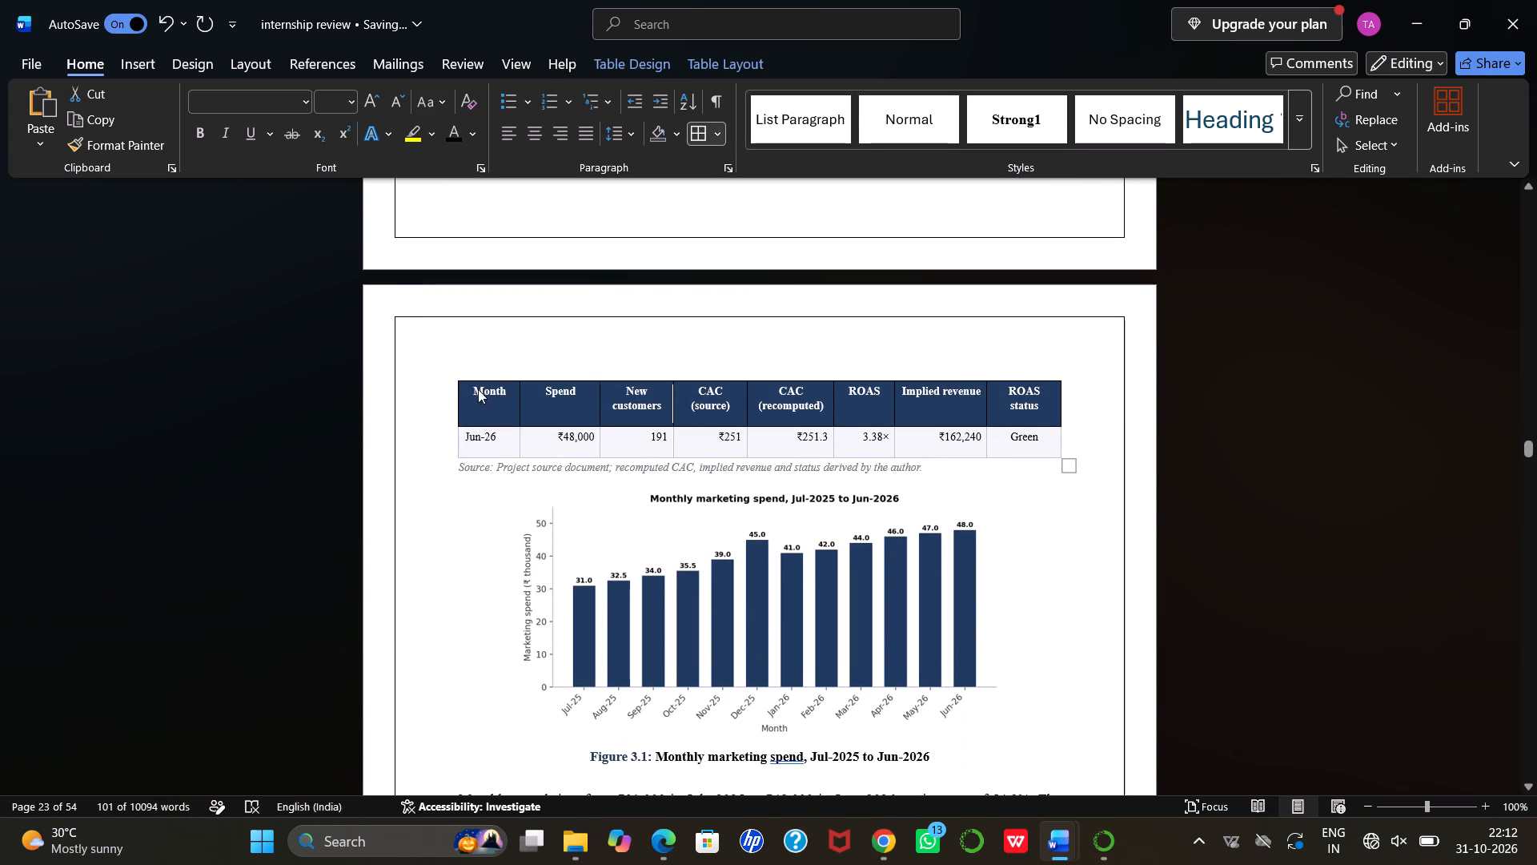
drag(472, 386, 1018, 350)
scroll(925, 384, right, 1)
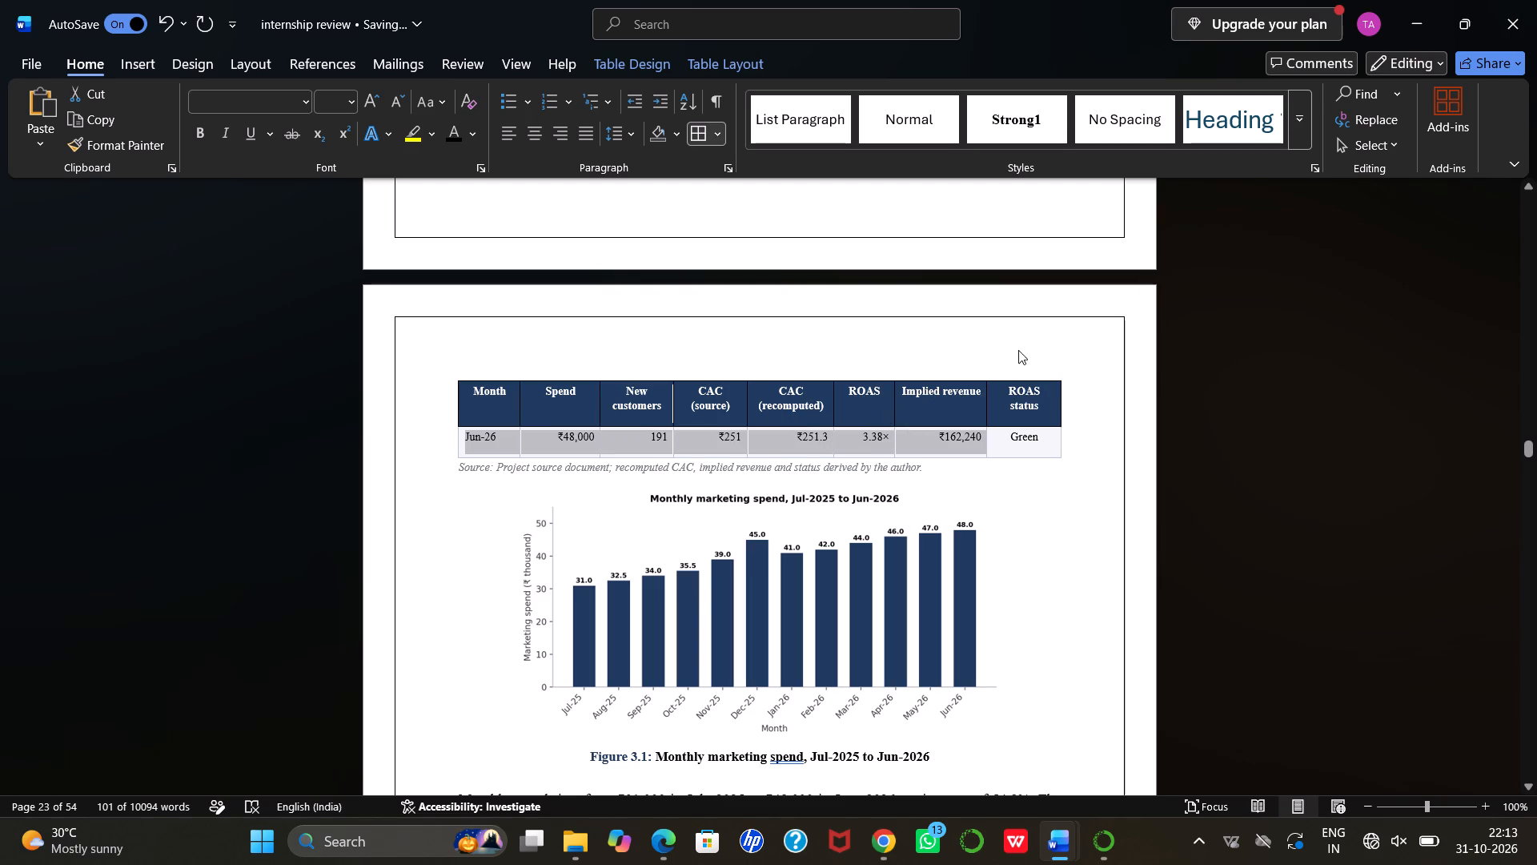
scroll(1018, 350, right, 1)
drag(1018, 350, 1037, 397)
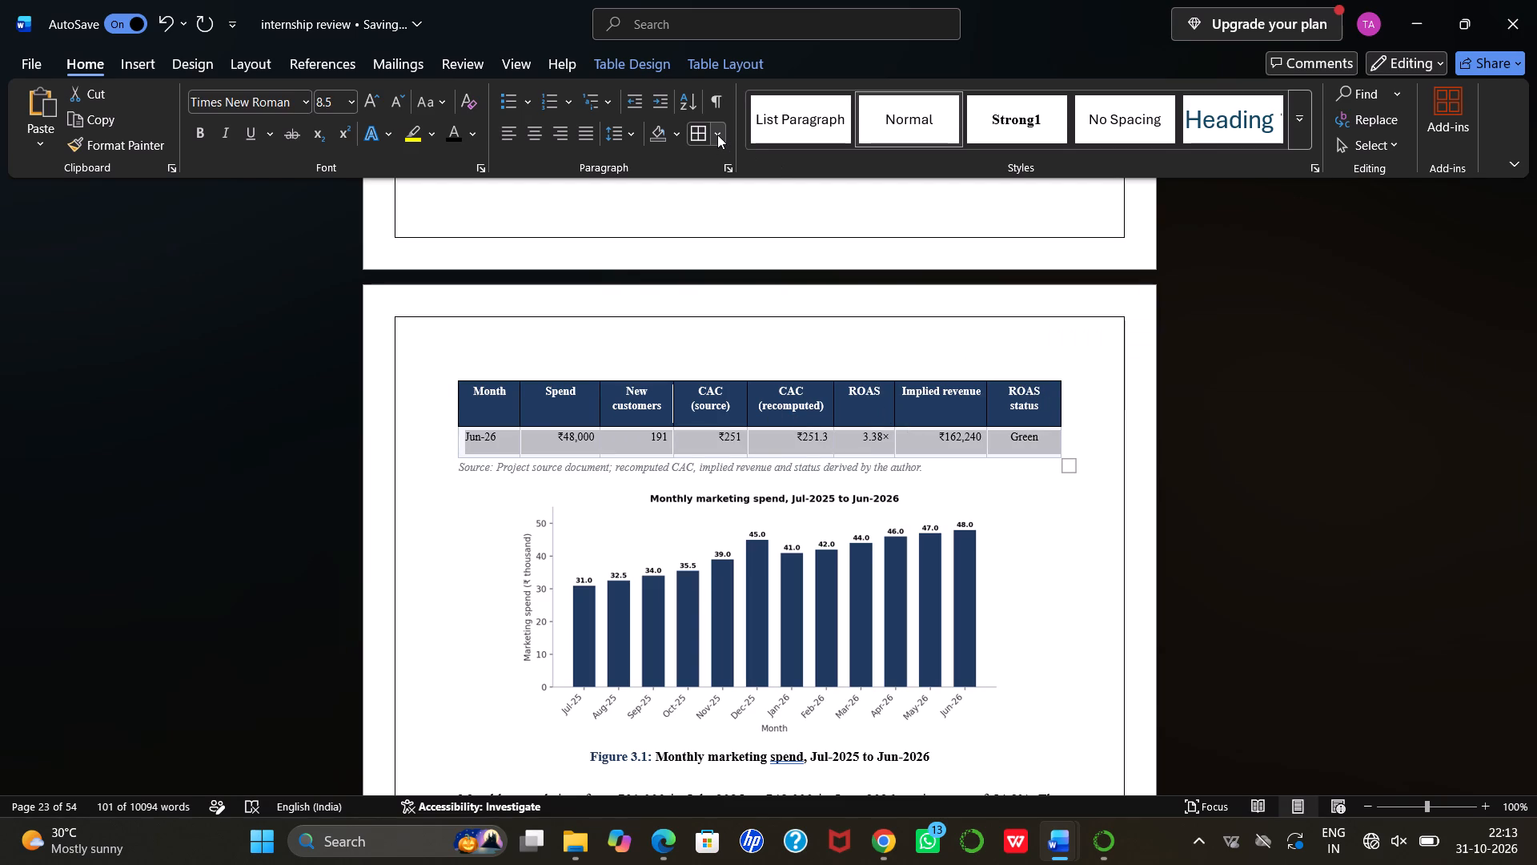
click(717, 135)
click(732, 300)
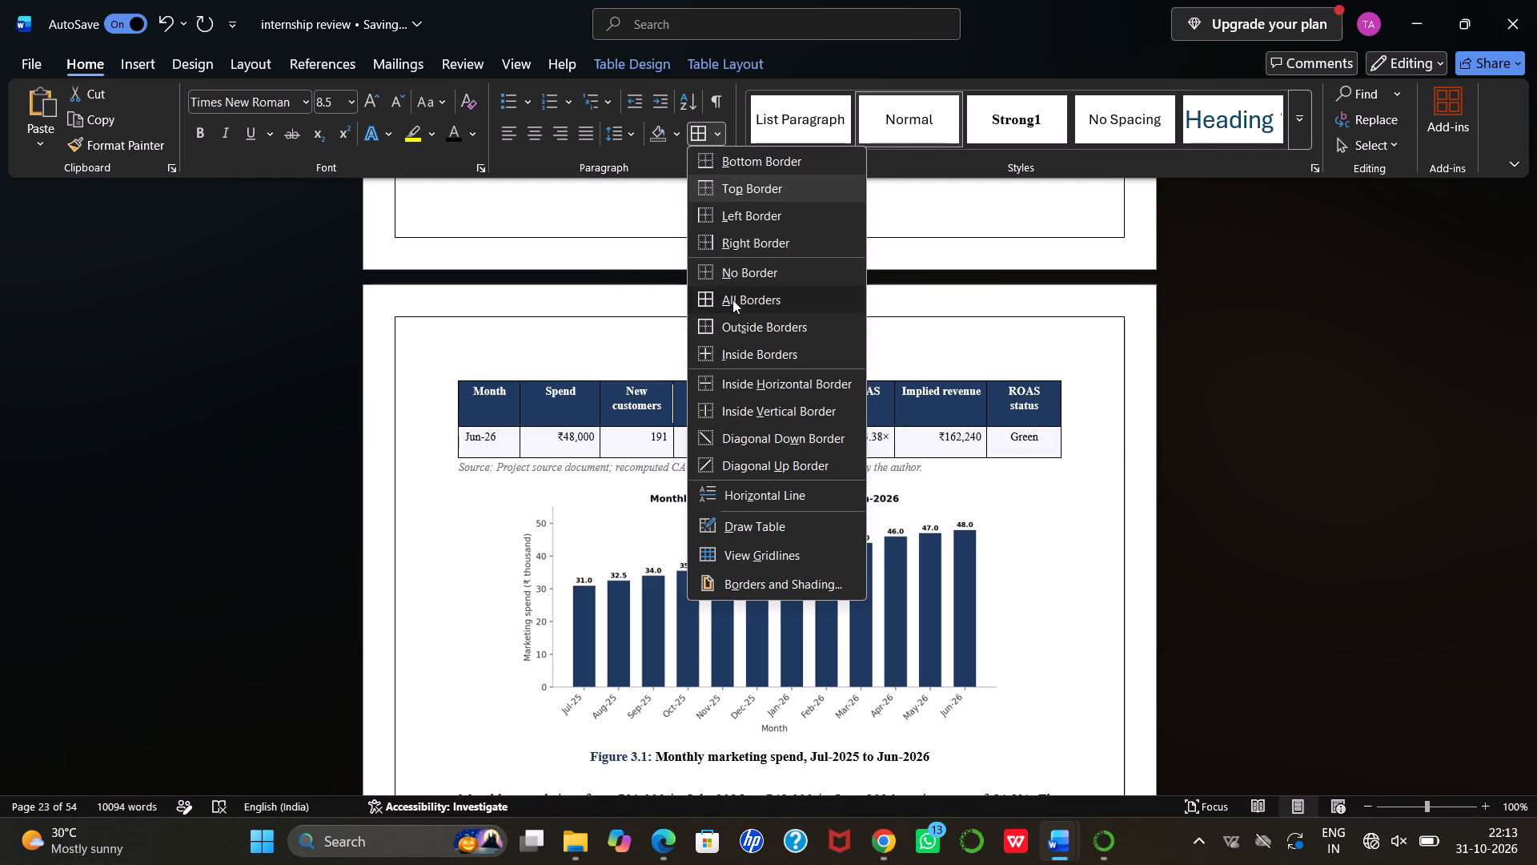
Make the "Figure 3.1:" label of the monthly marketing spend chart caption black.
scroll(618, 472, down, 1)
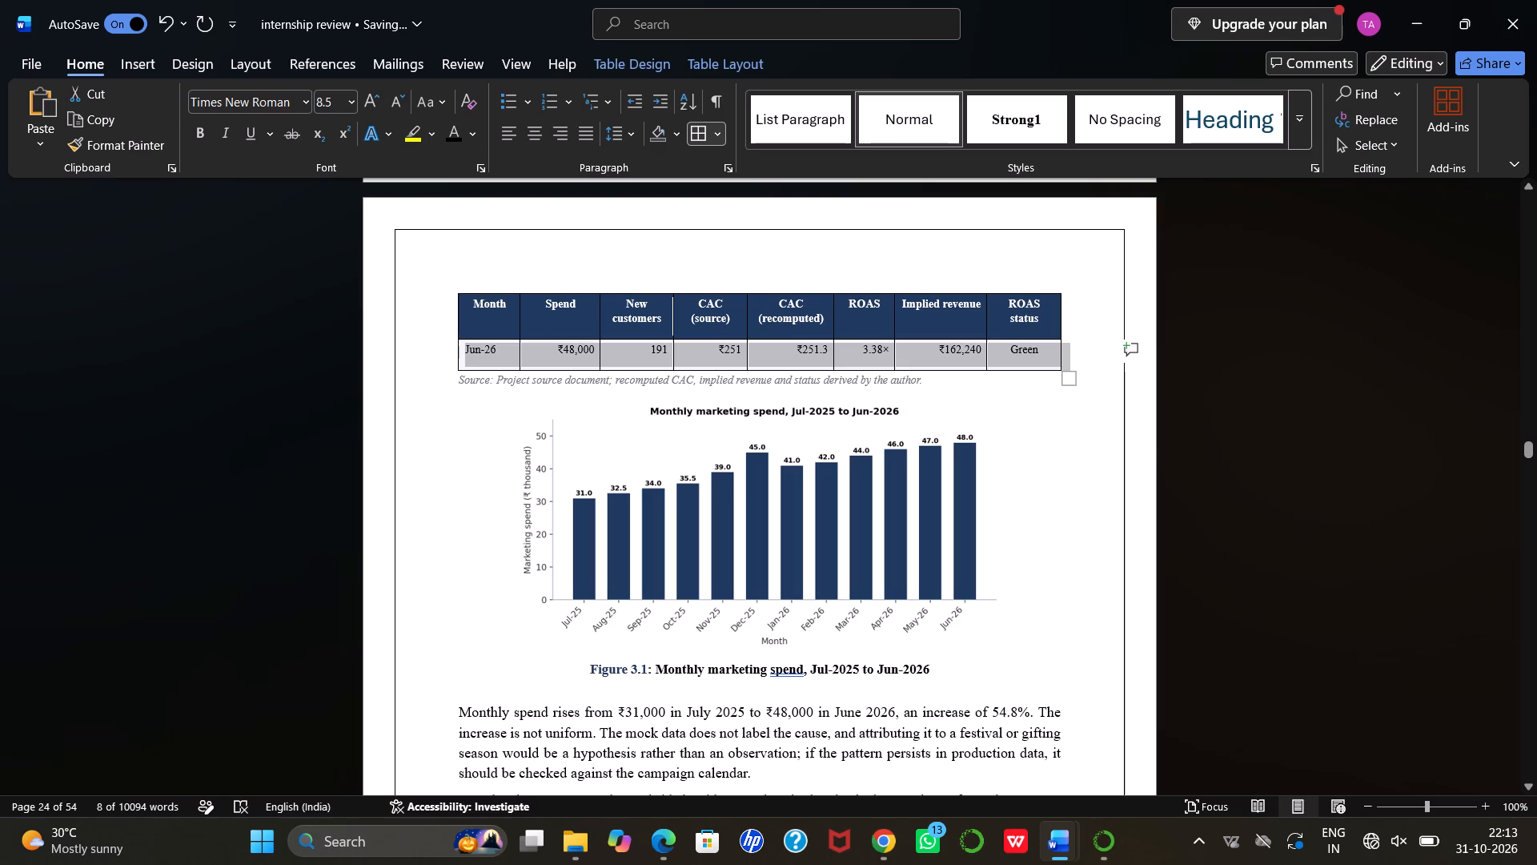
scroll(760, 488, down, 1)
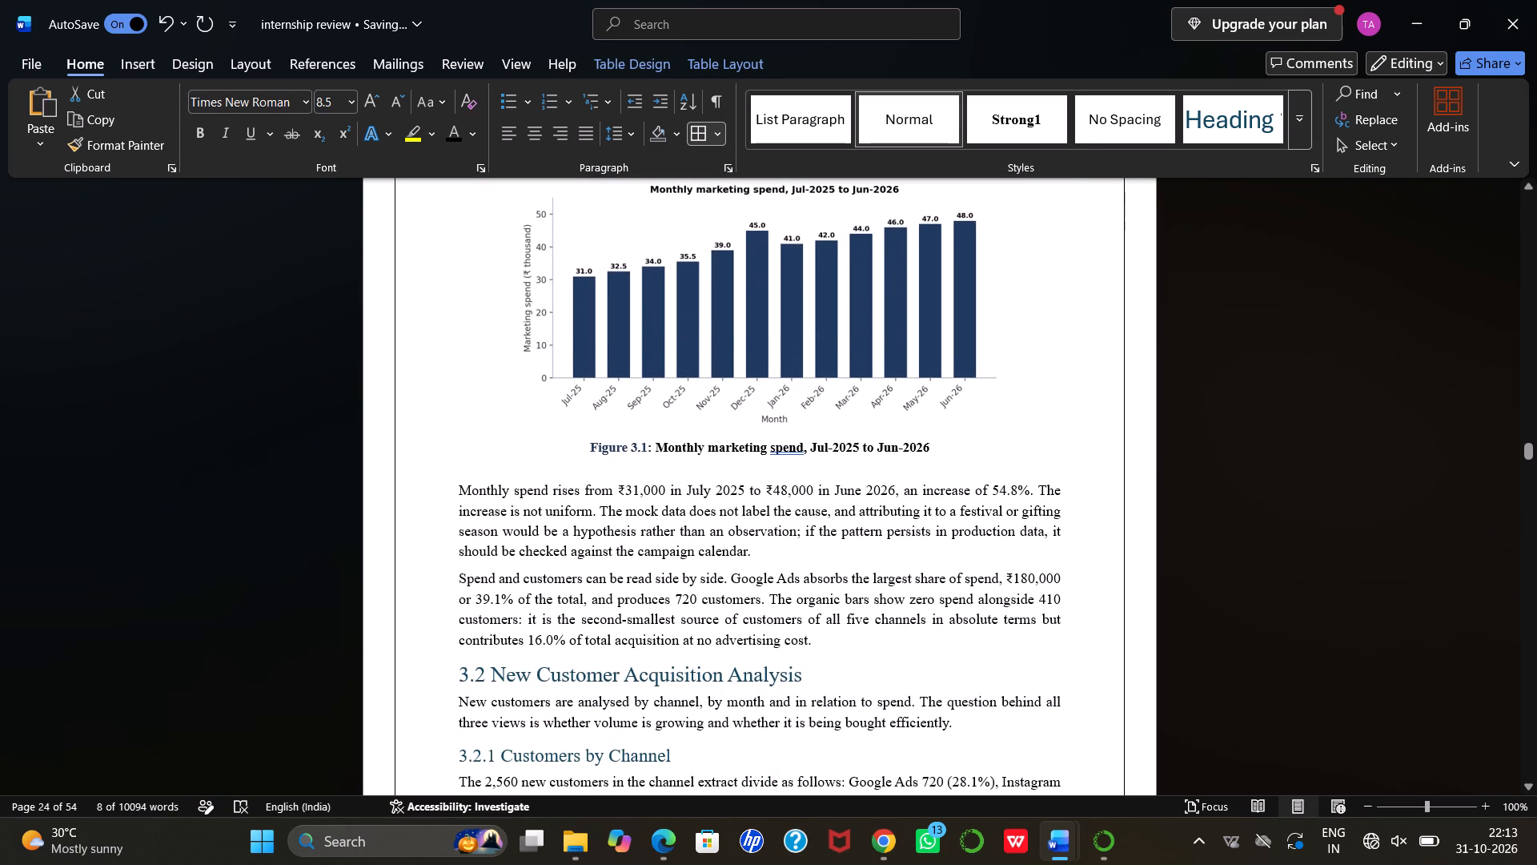
drag(584, 445, 648, 449)
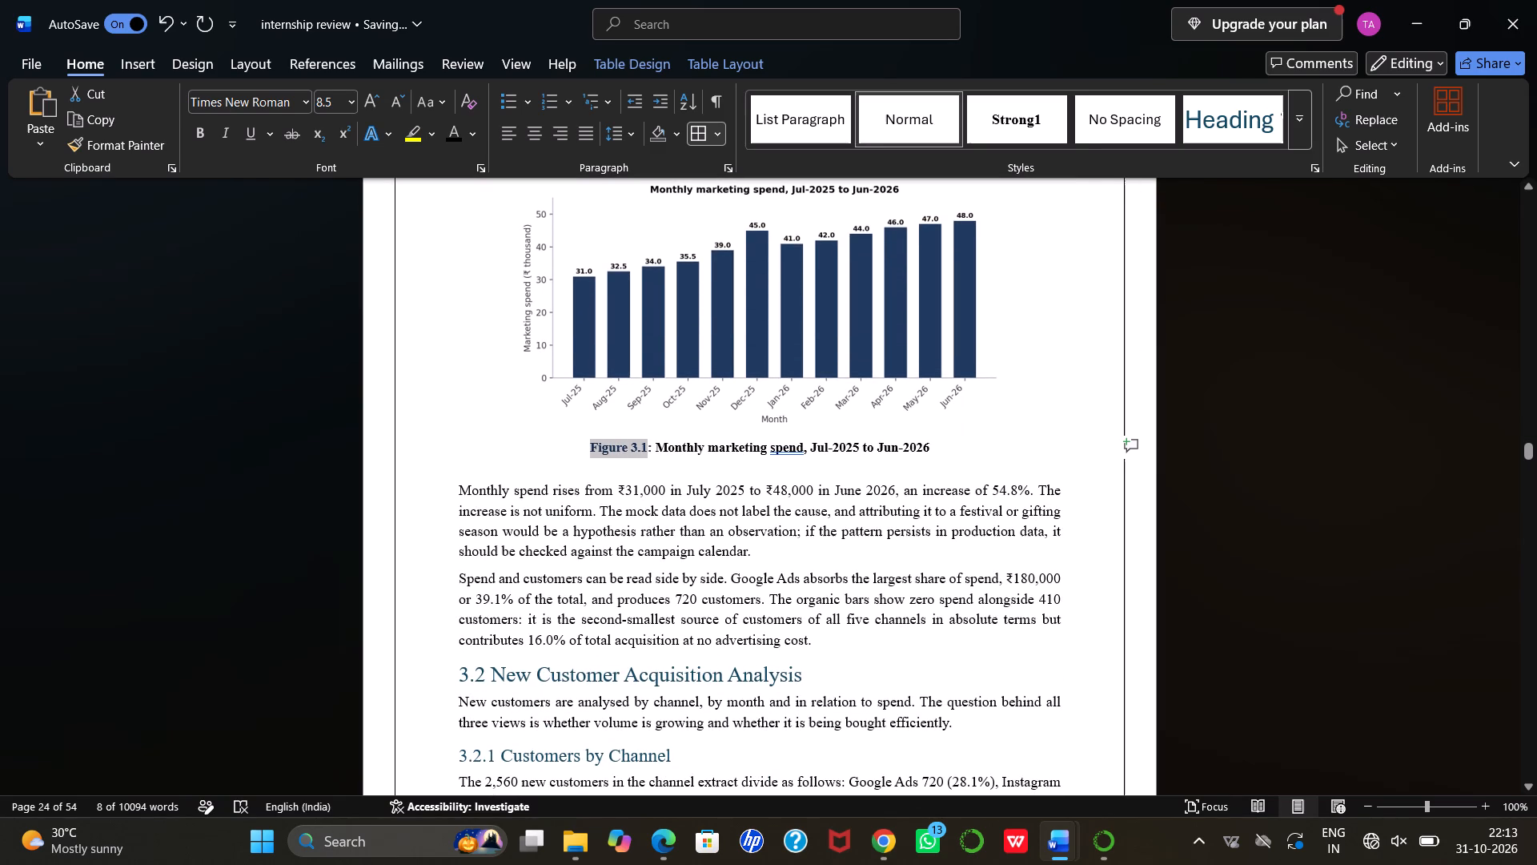
drag(648, 449, 650, 449)
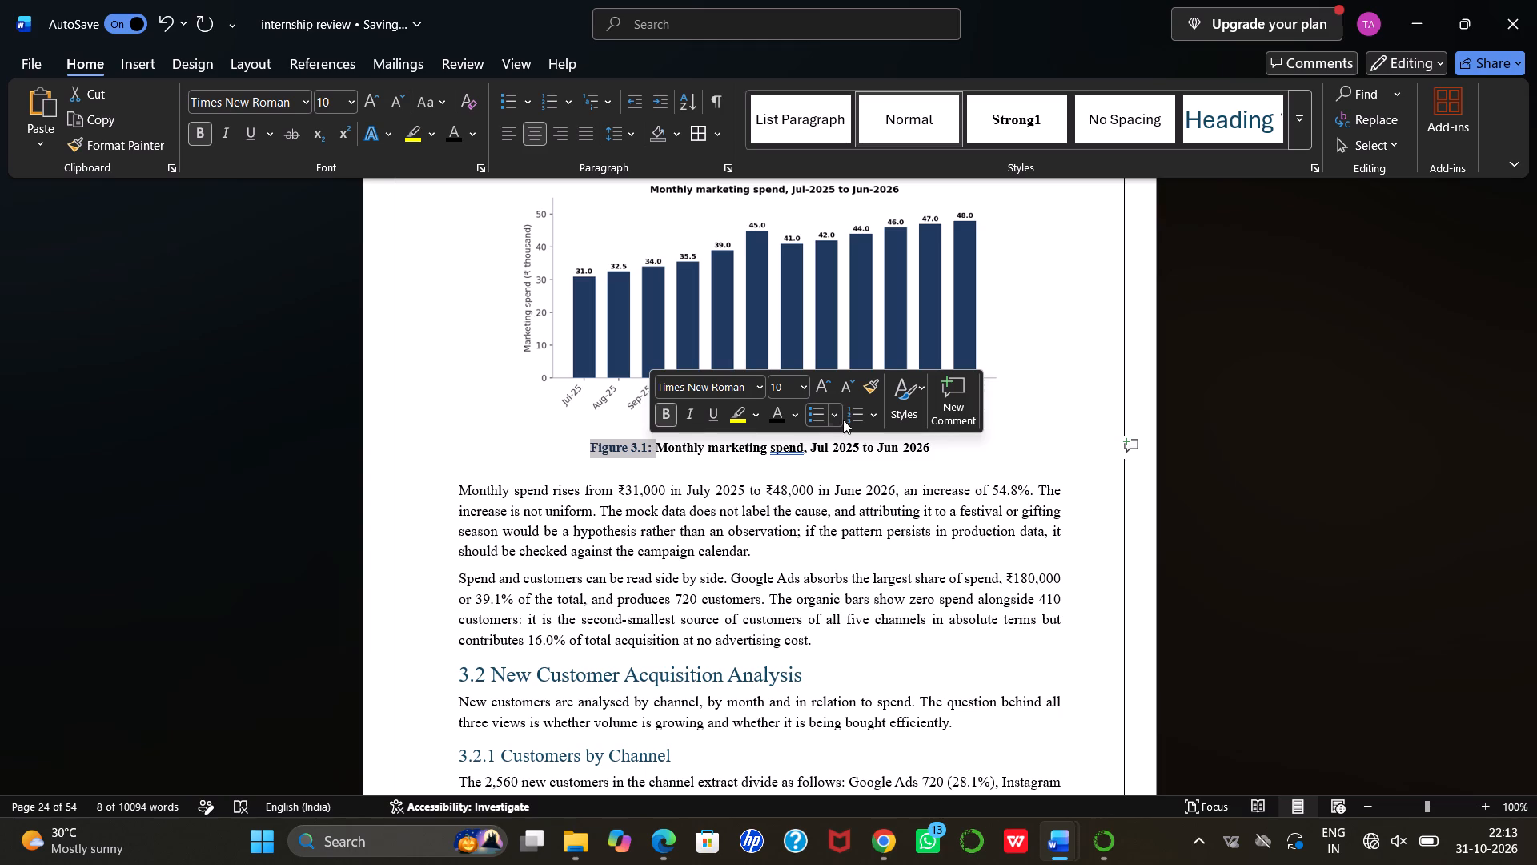
click(780, 416)
Make the "3.2 New Customer Acquisition Analysis" heading black.
scroll(661, 495, down, 2)
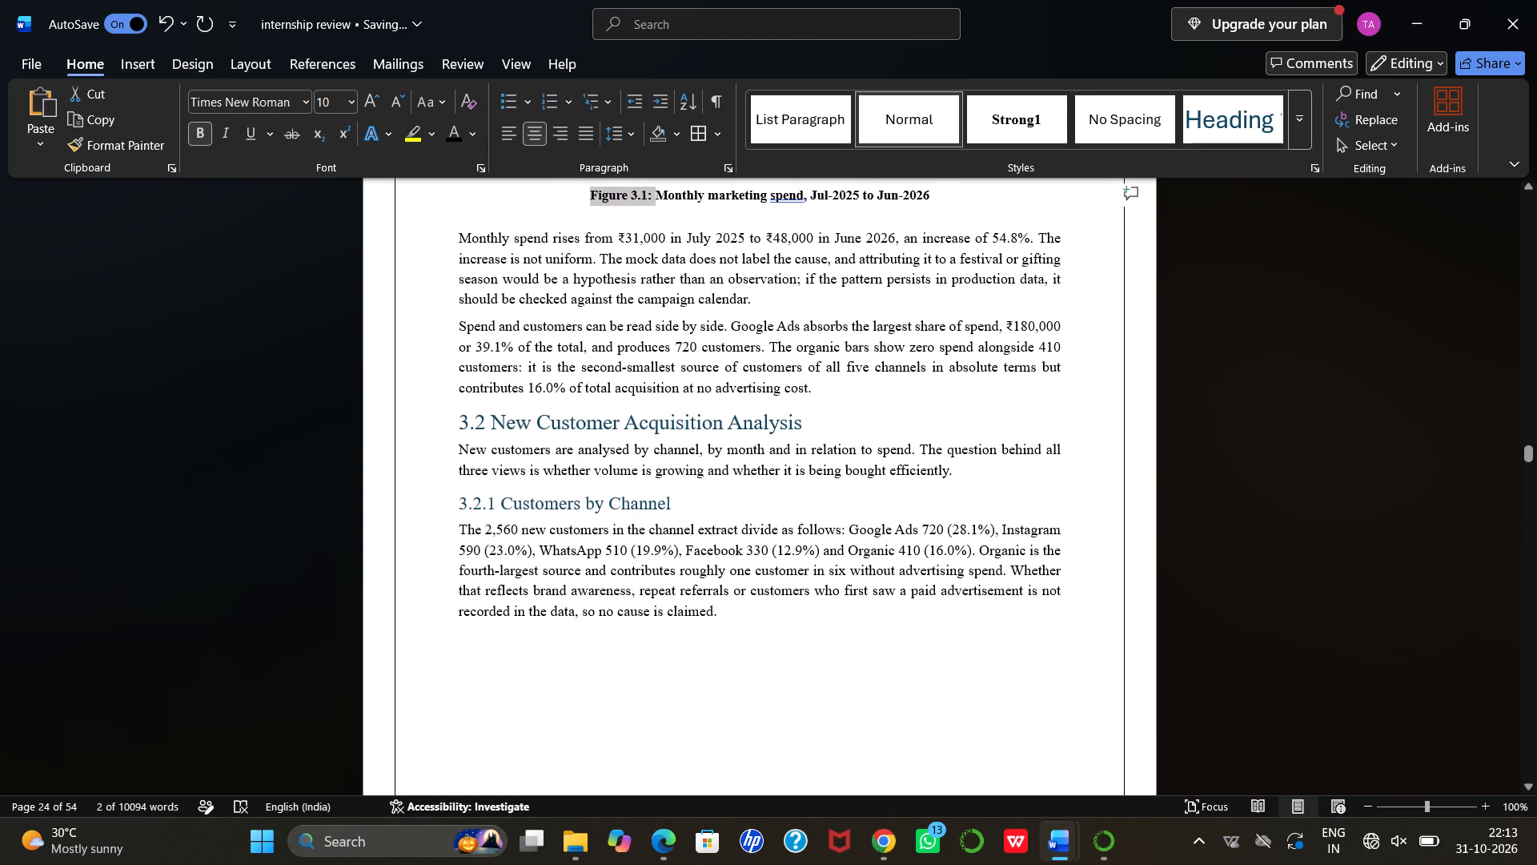
drag(456, 419, 763, 416)
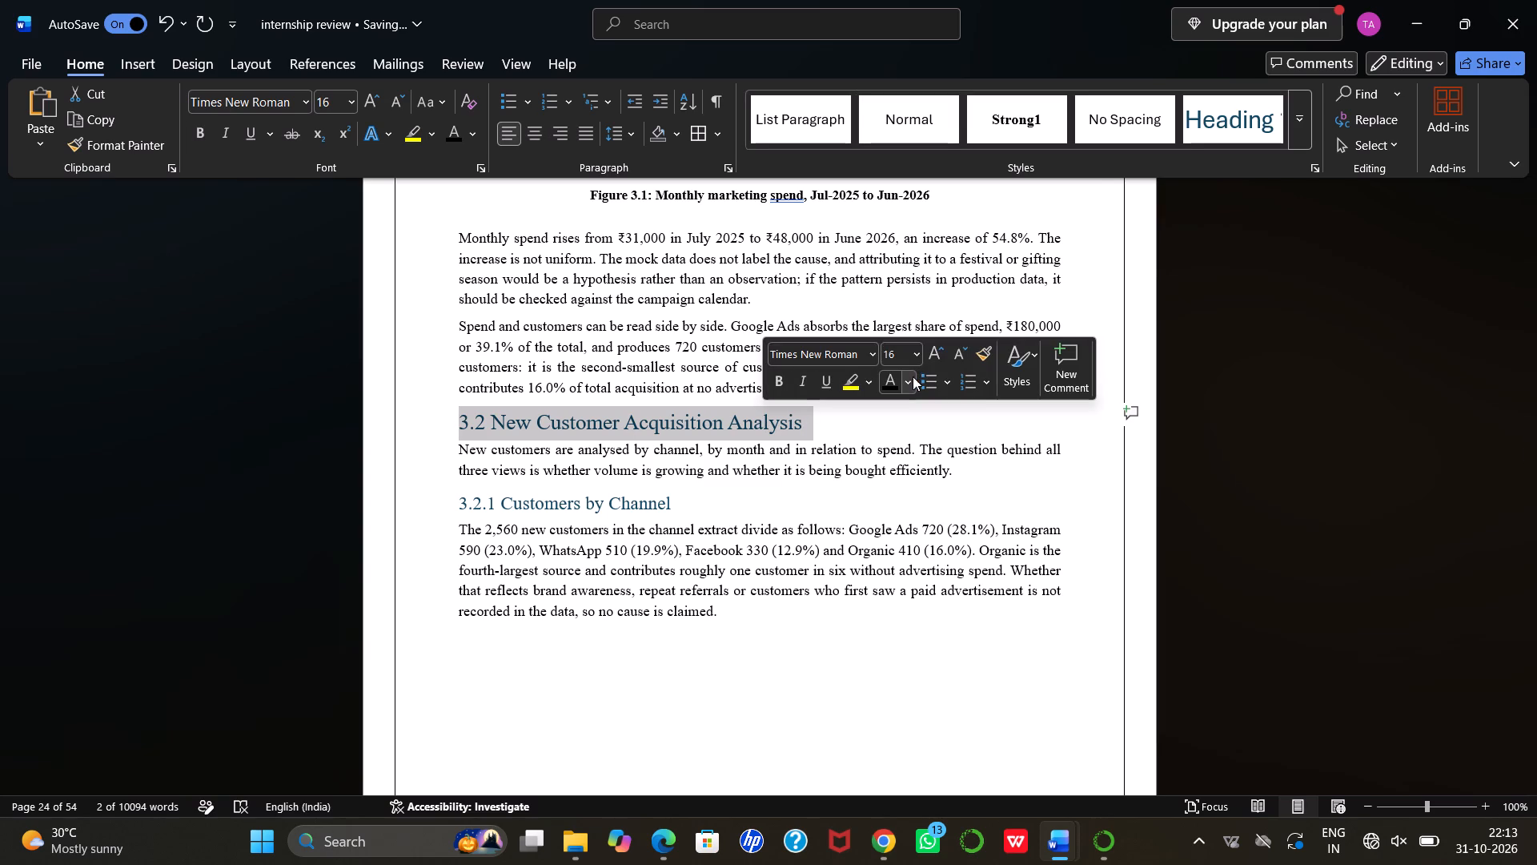
click(896, 381)
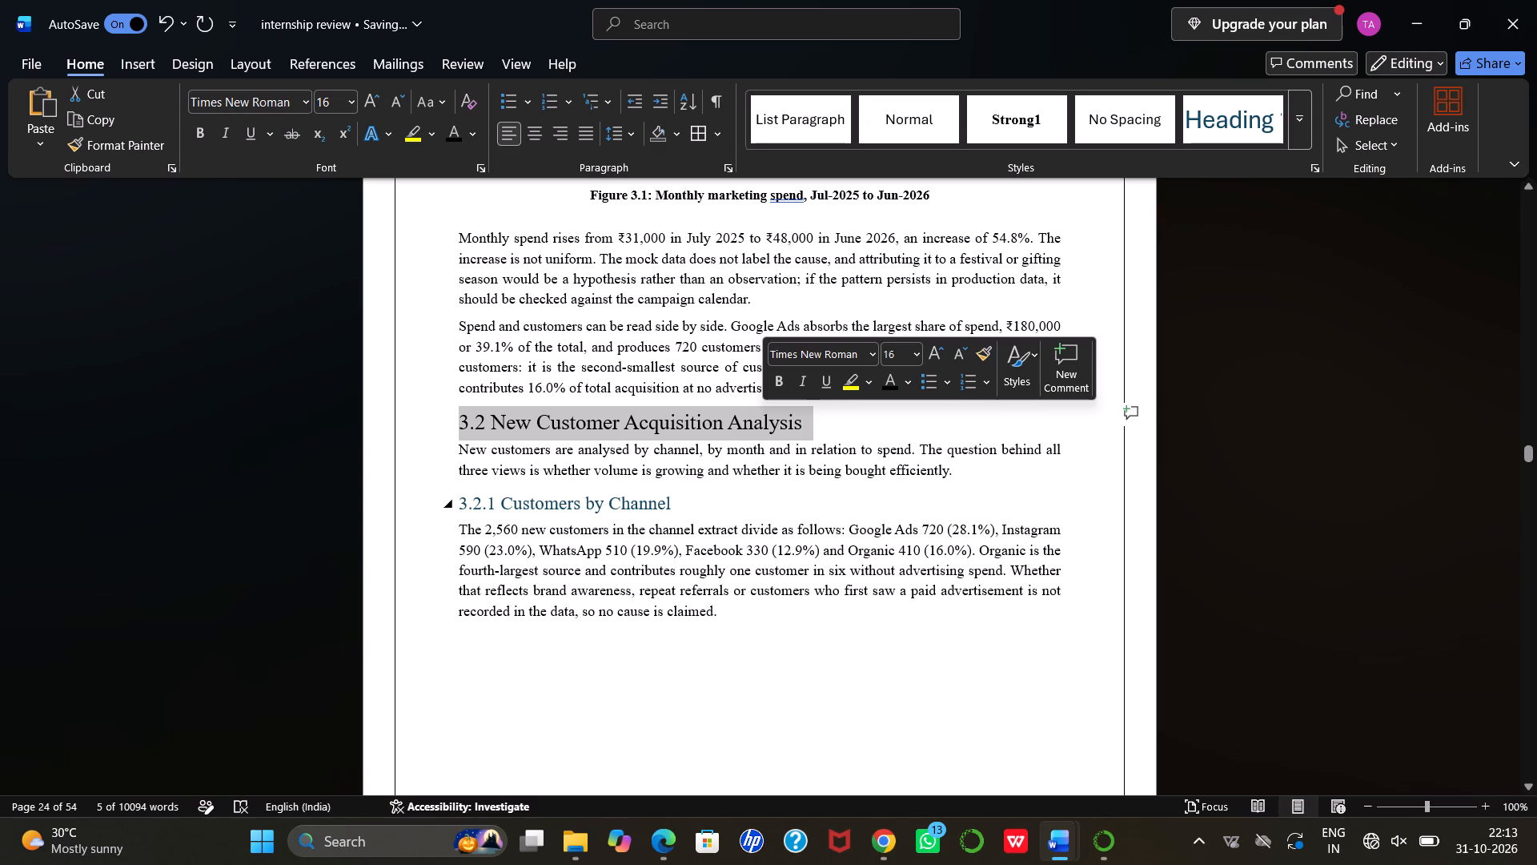
Make the "3.2.1 Customers by Channel" heading black.
drag(458, 503, 670, 505)
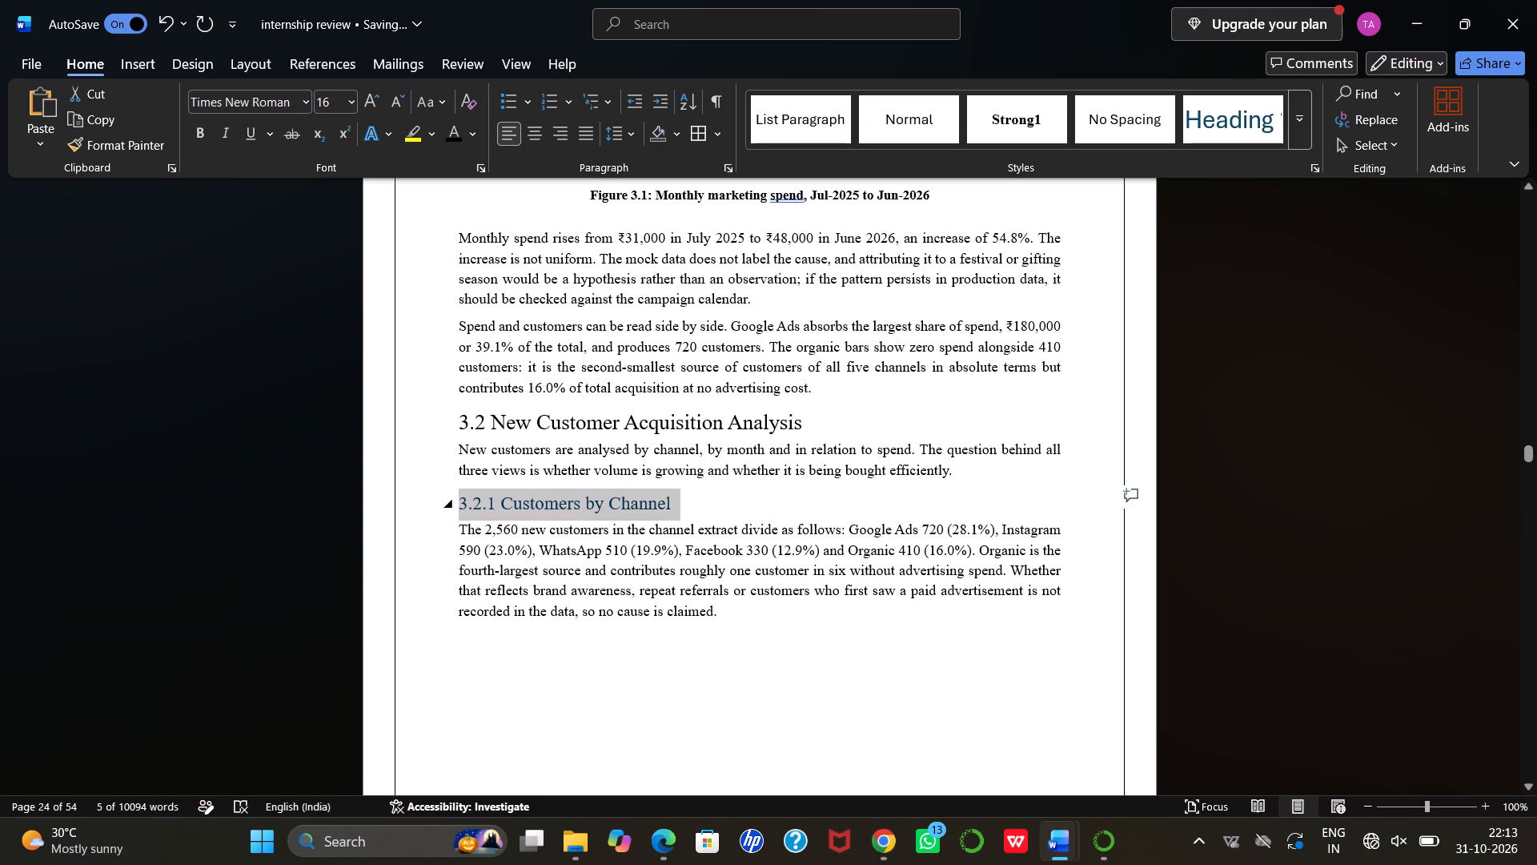
drag(670, 505, 672, 505)
click(802, 470)
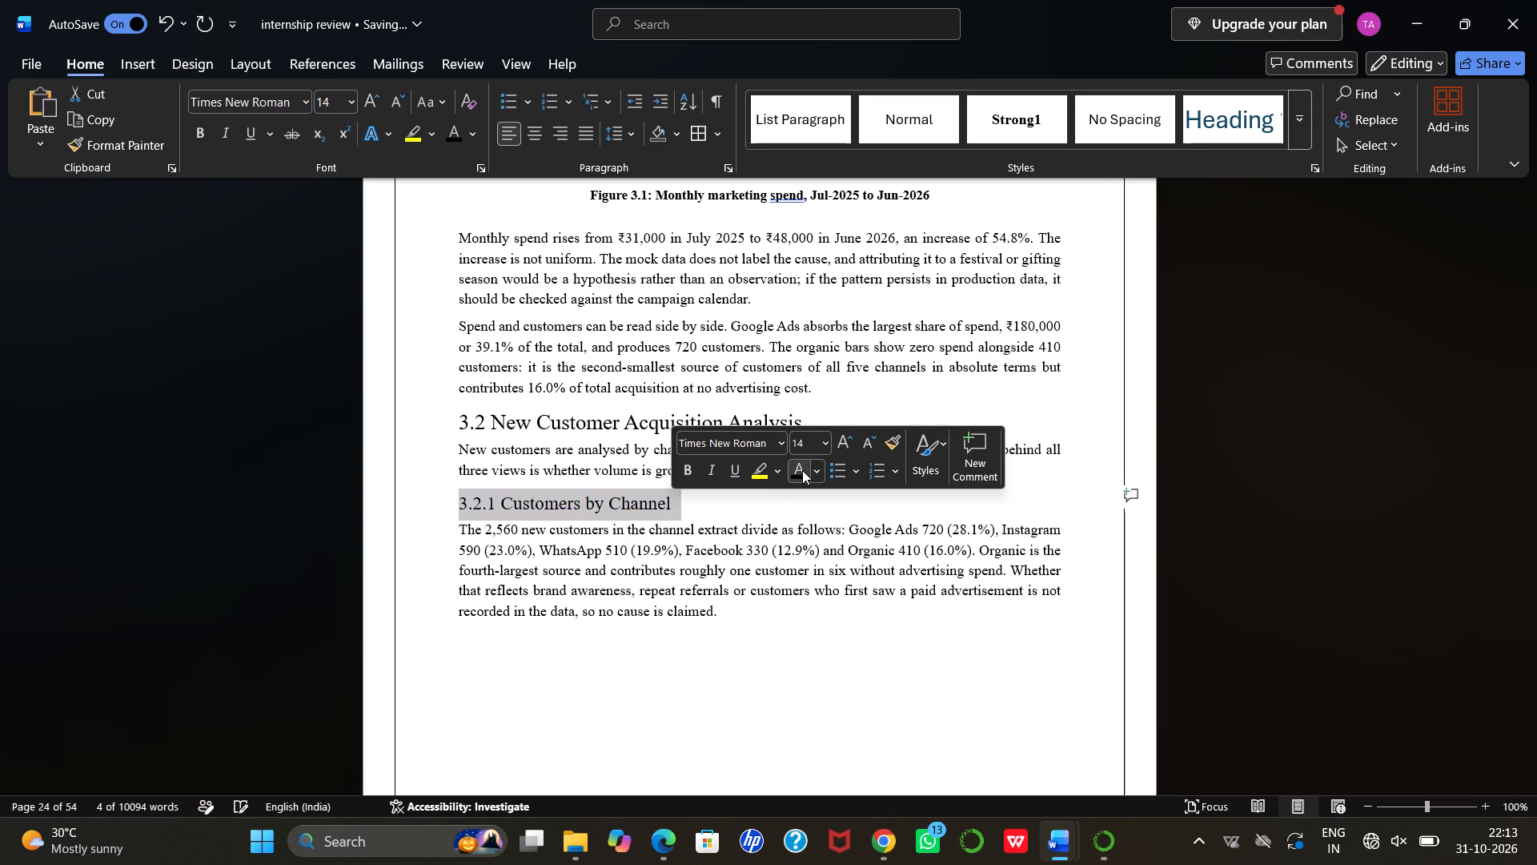
click(408, 512)
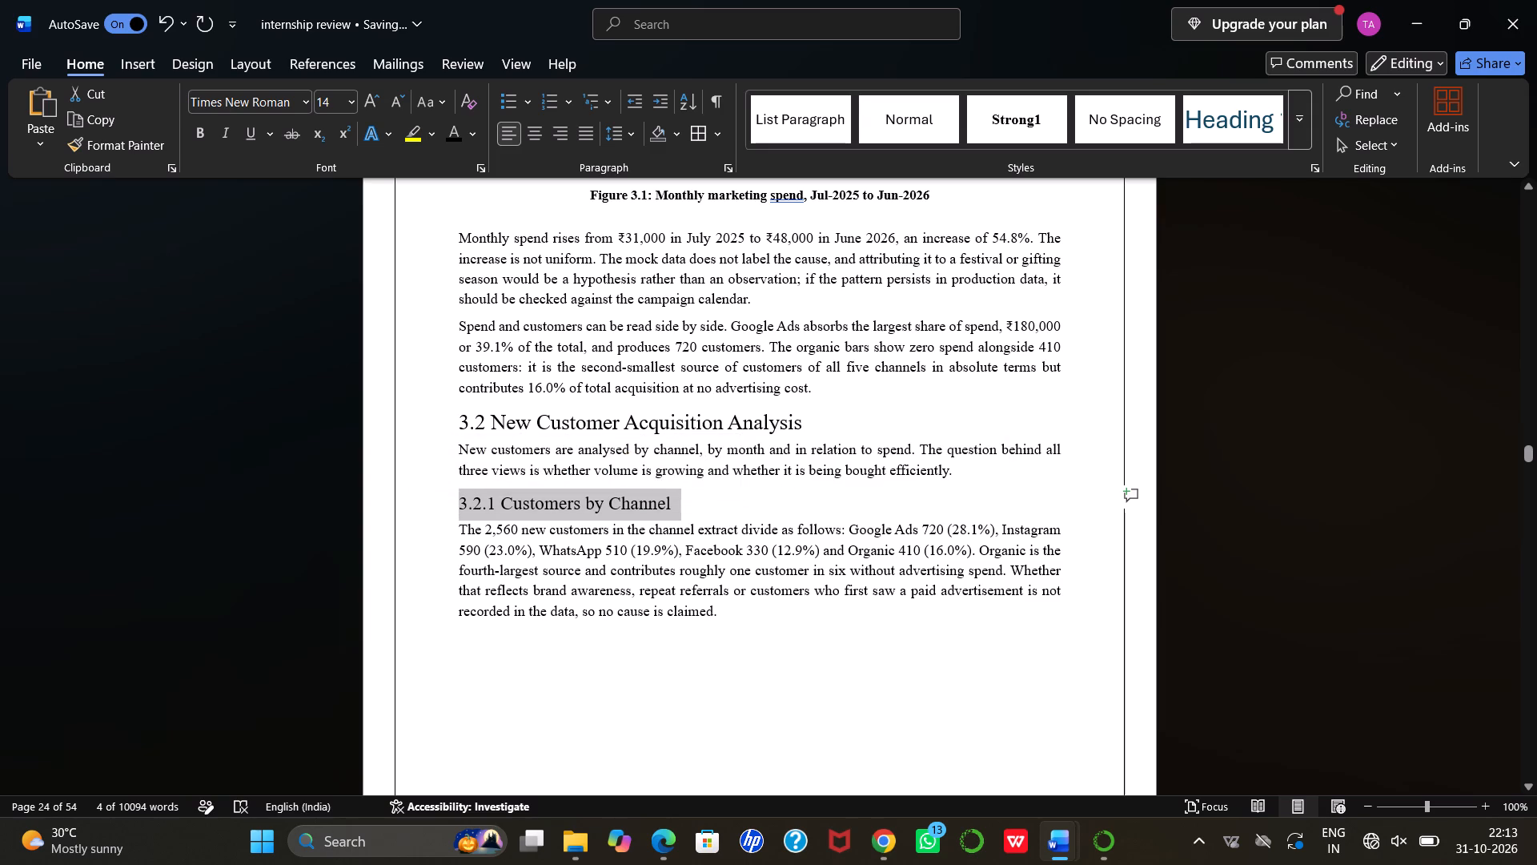
click(523, 662)
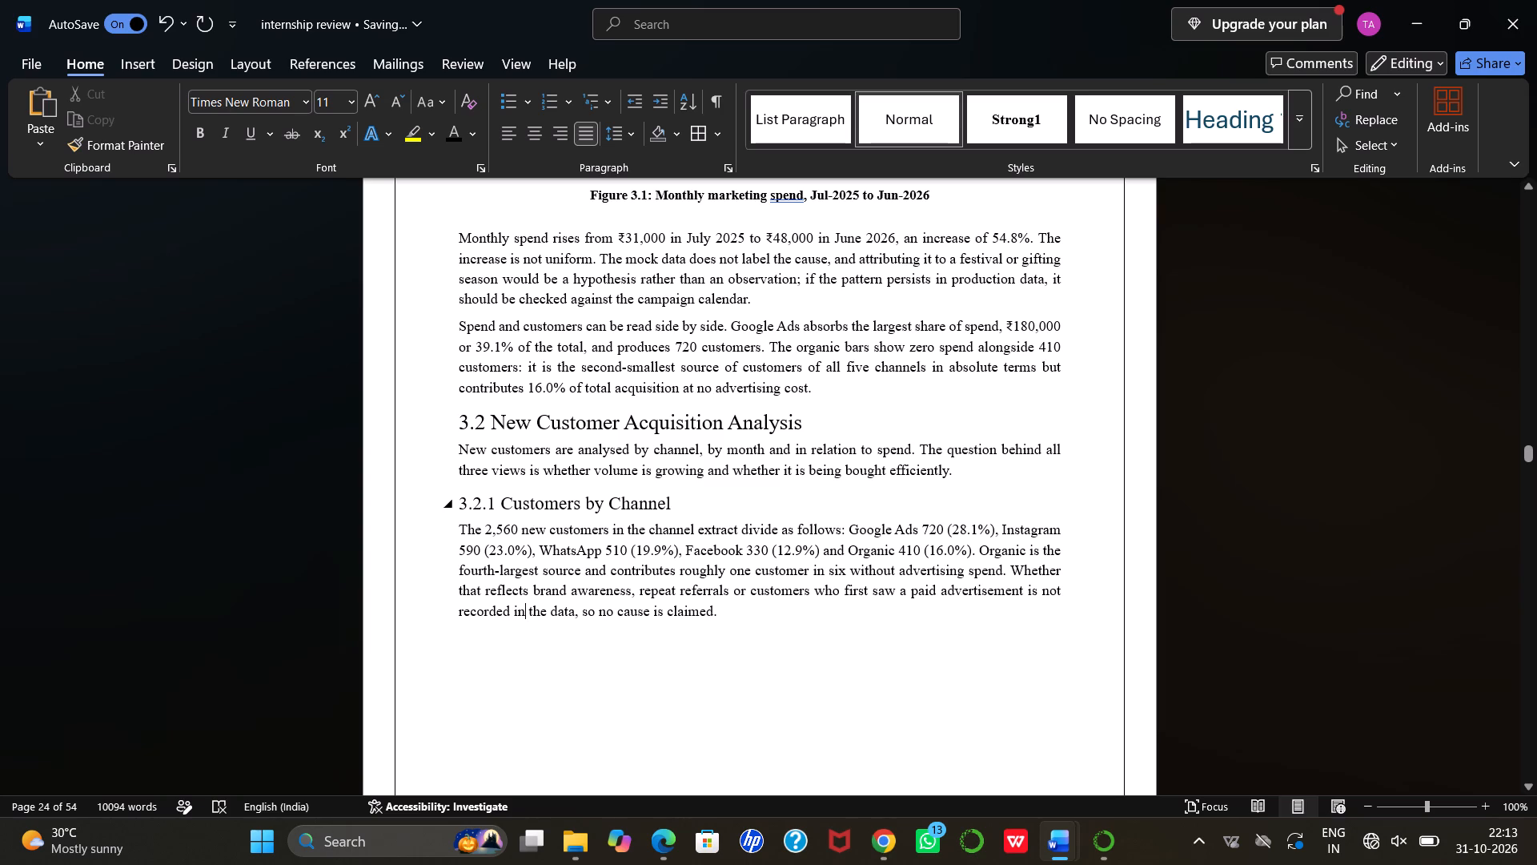
Review the formatting from the "Observations and Analysis" heading through Table 3.1 and Figure 3.1 to section 3.2.1.
scroll(523, 449, up, 1)
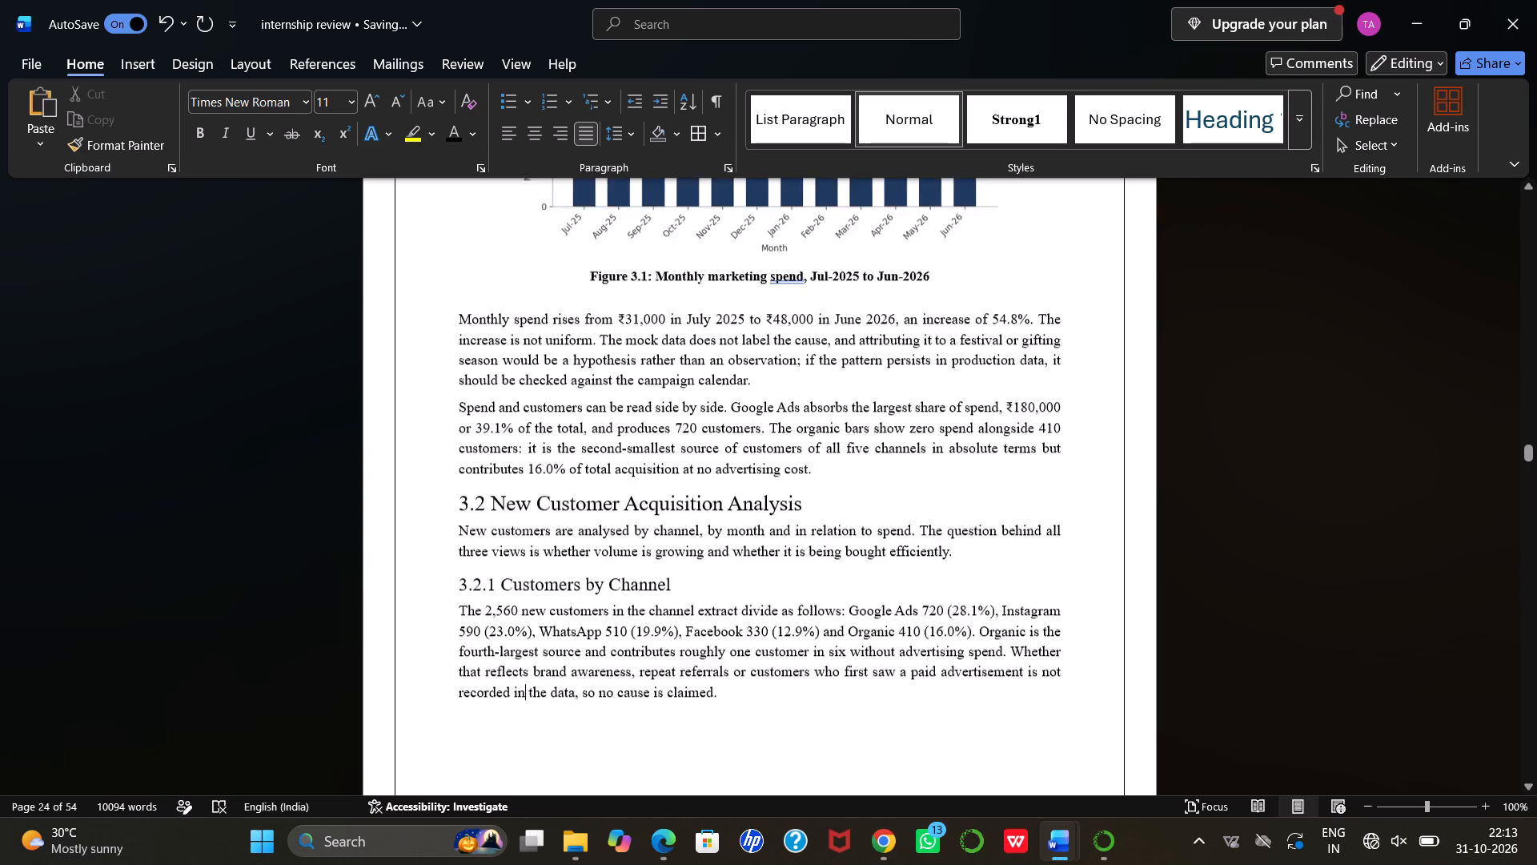
scroll(523, 449, up, 5)
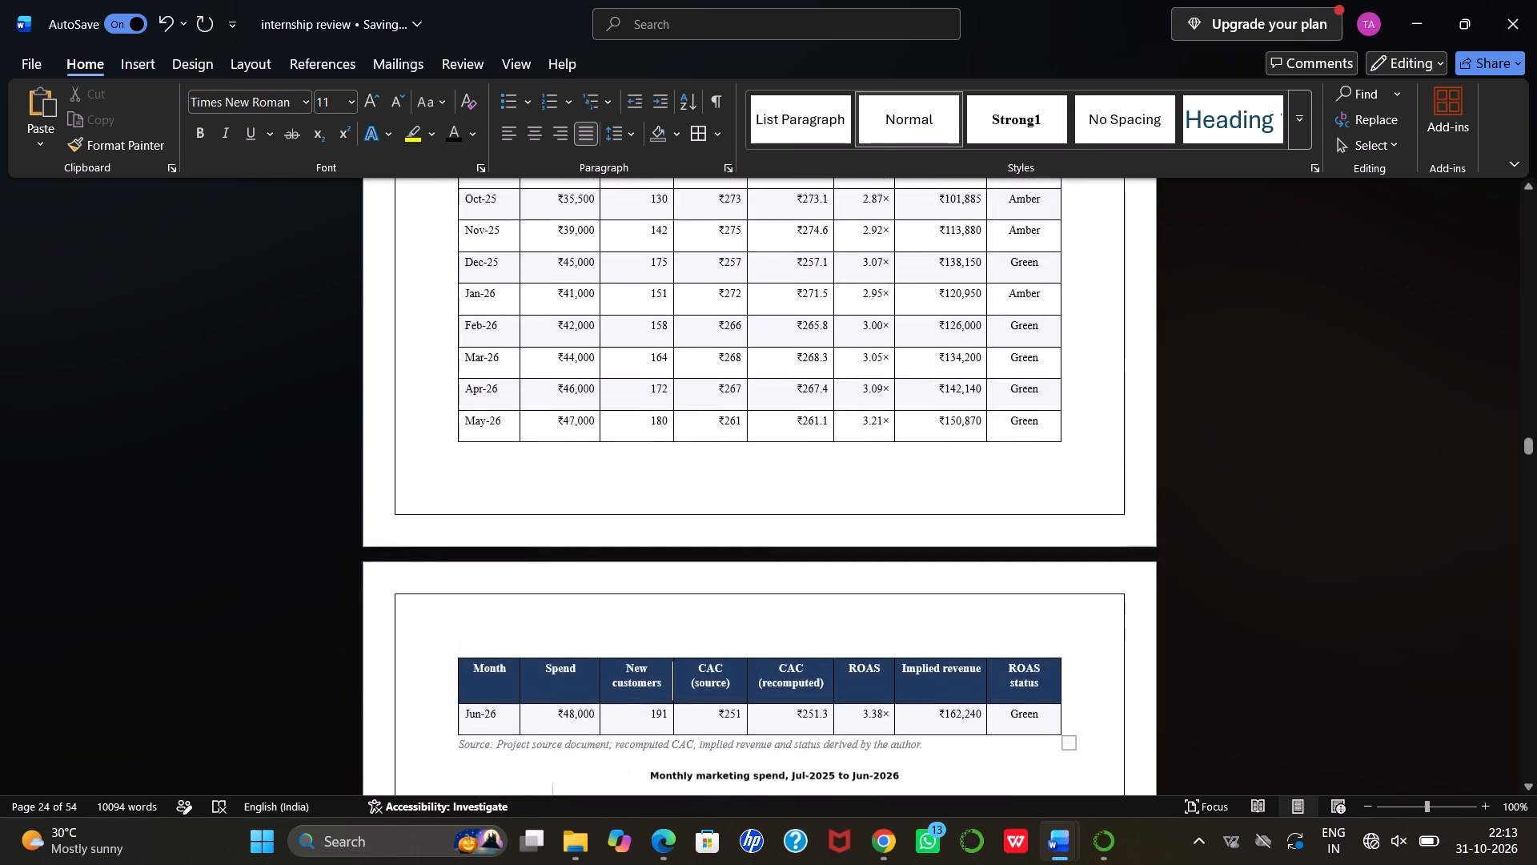
scroll(523, 449, up, 3)
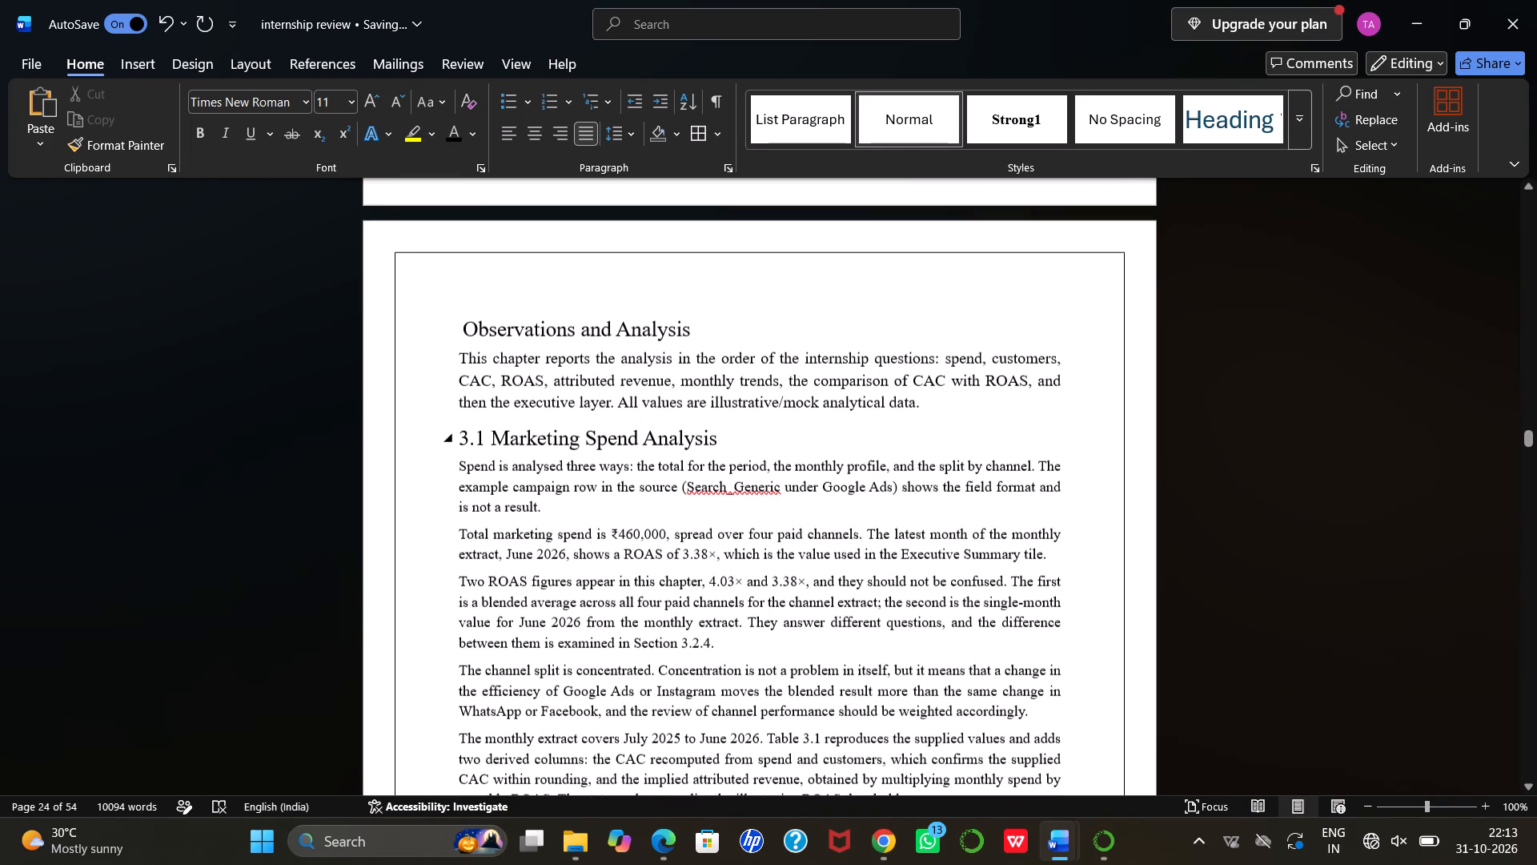
scroll(485, 439, down, 5)
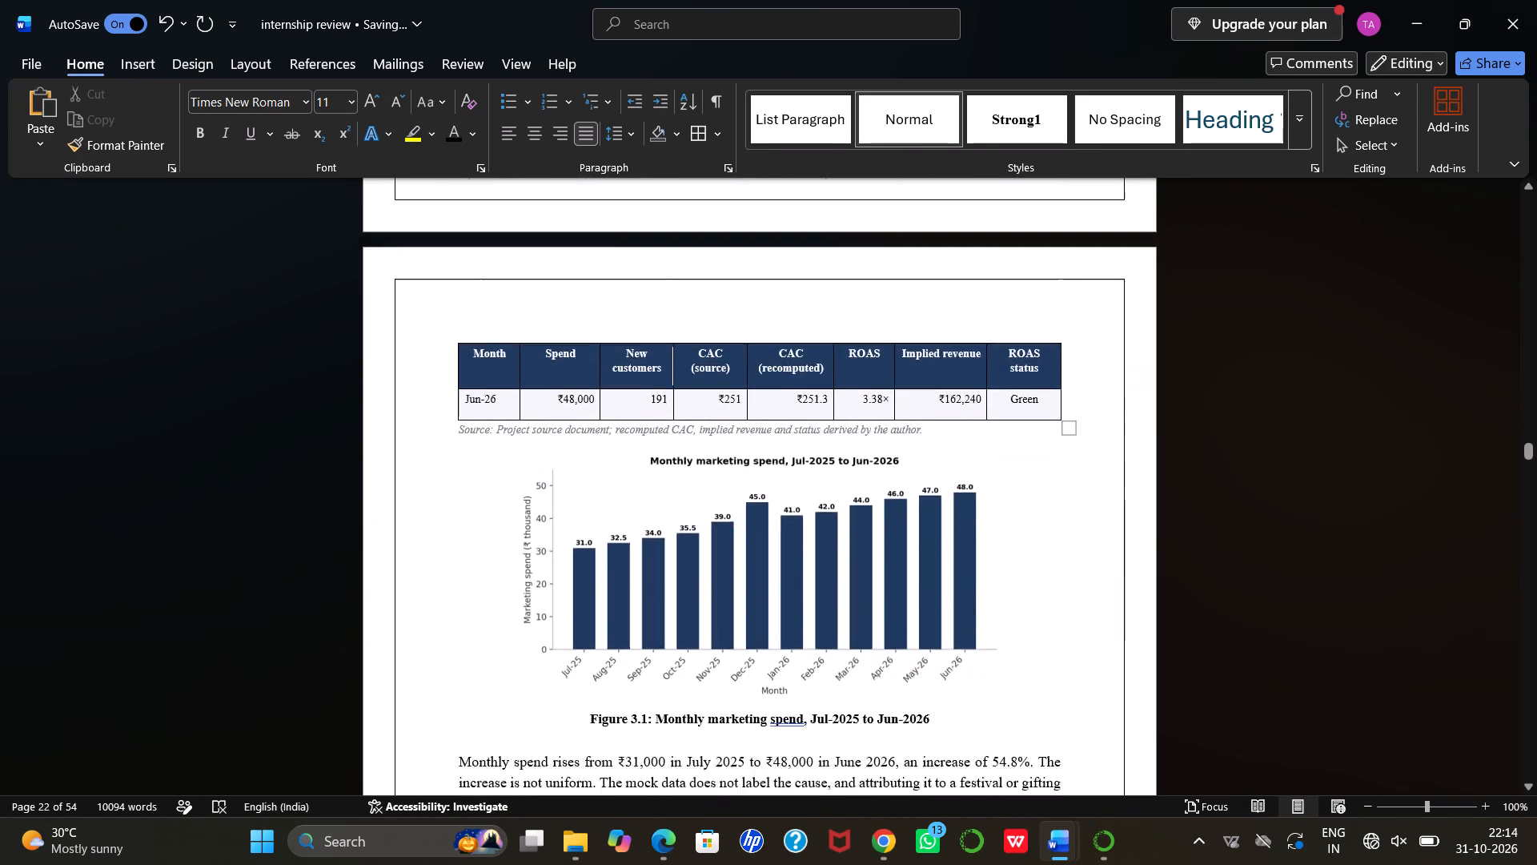
scroll(485, 439, down, 2)
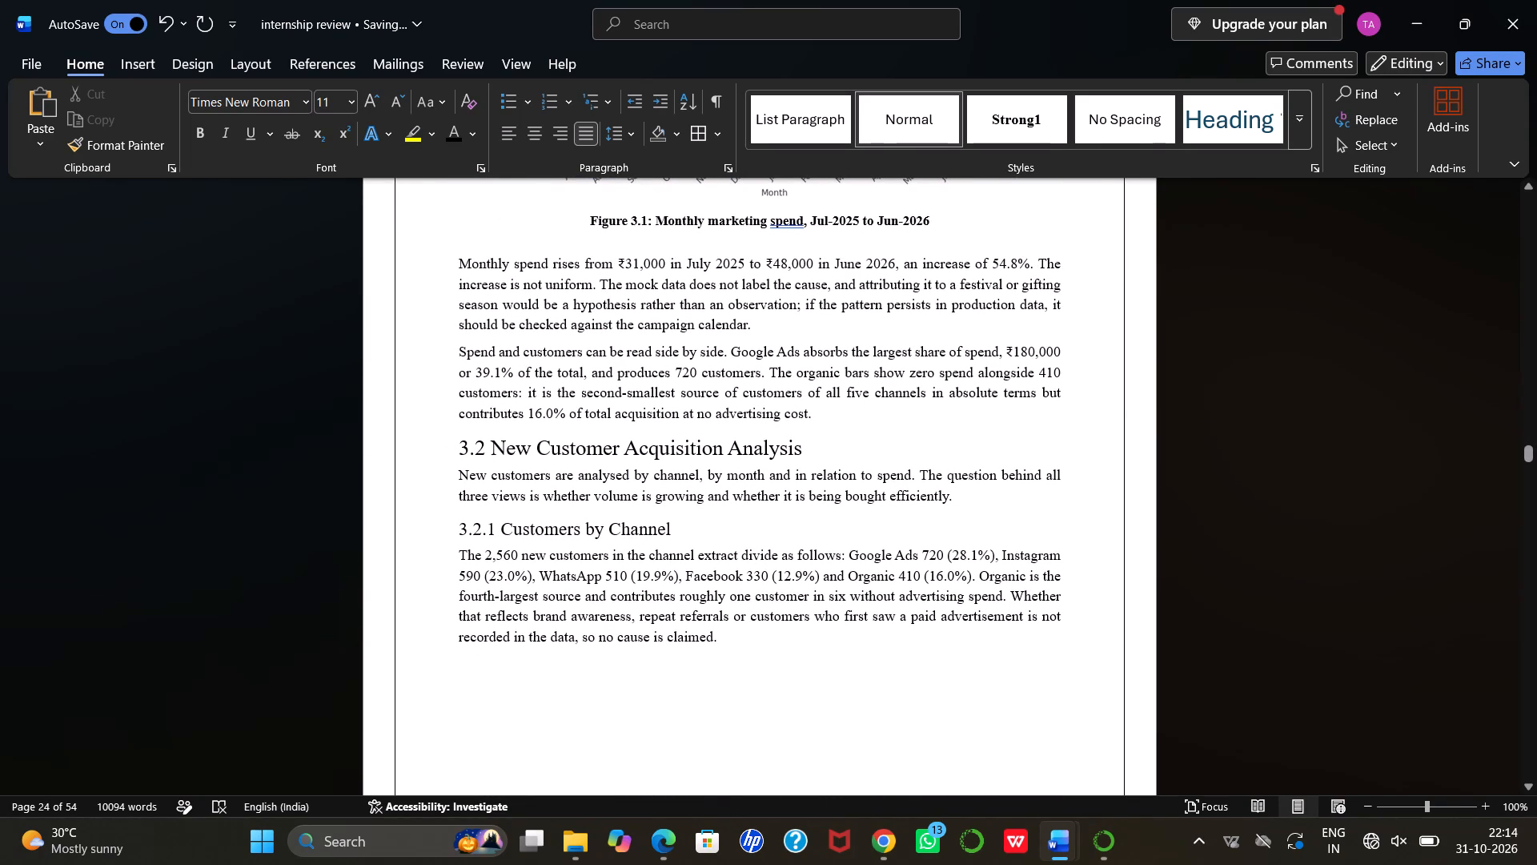
Make the "3.2.2 Monthly Acquisition" heading black.
scroll(458, 564, down, 1)
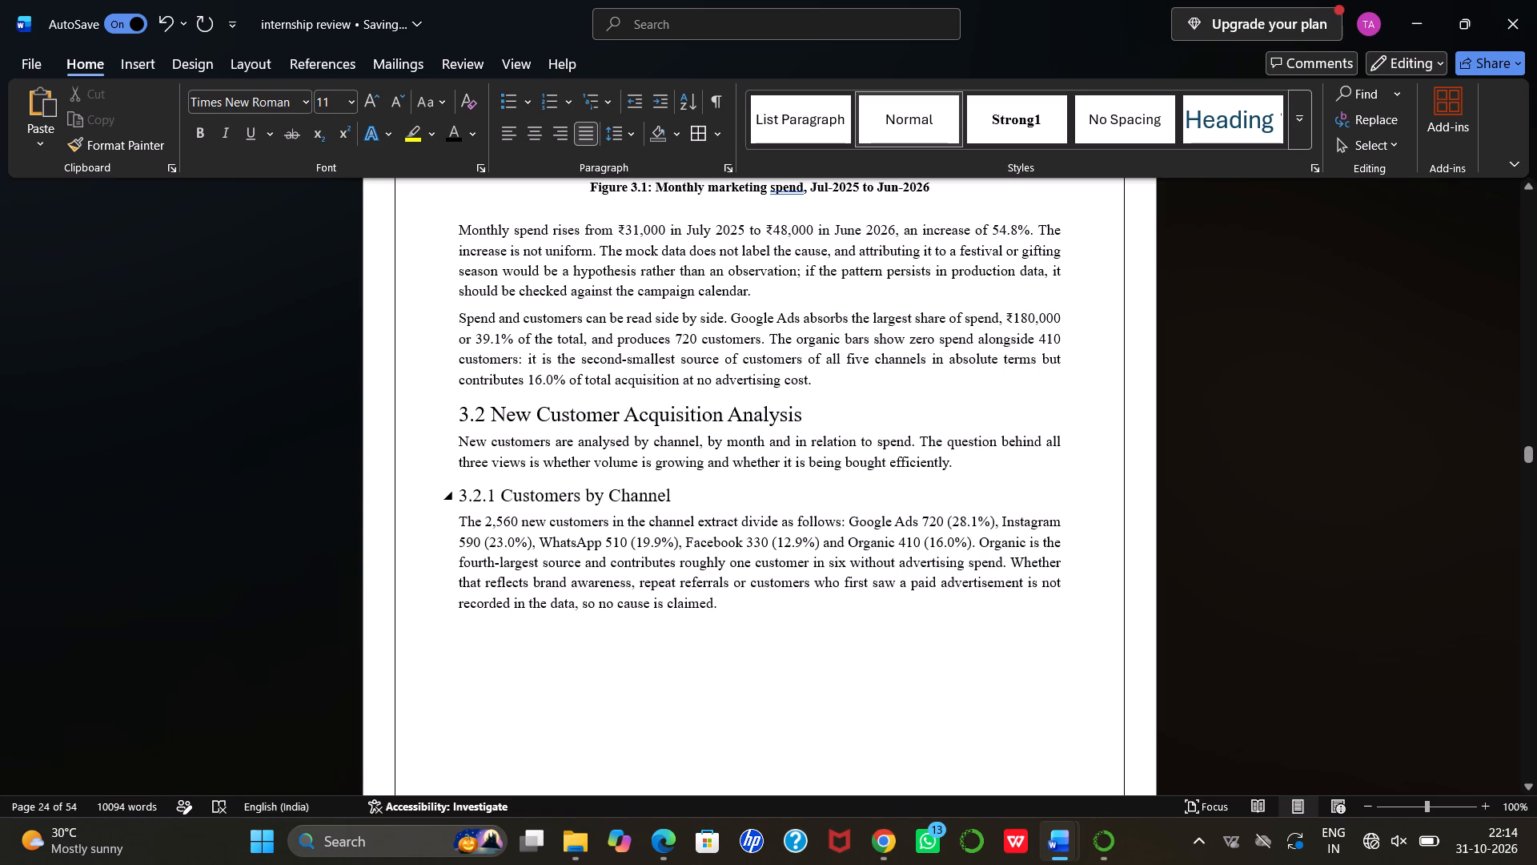
scroll(488, 583, down, 3)
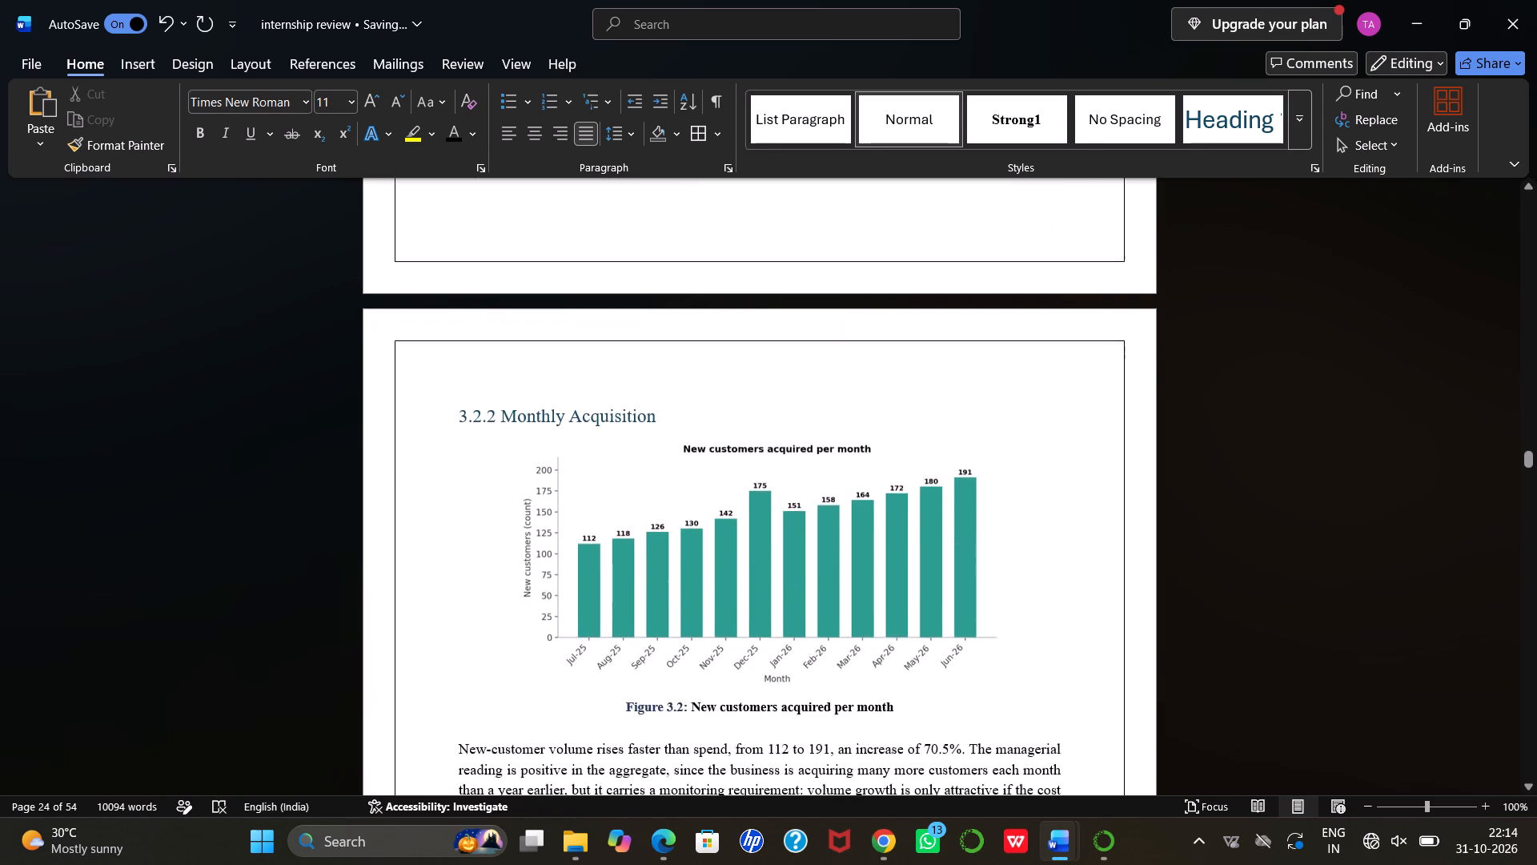
scroll(488, 583, down, 1)
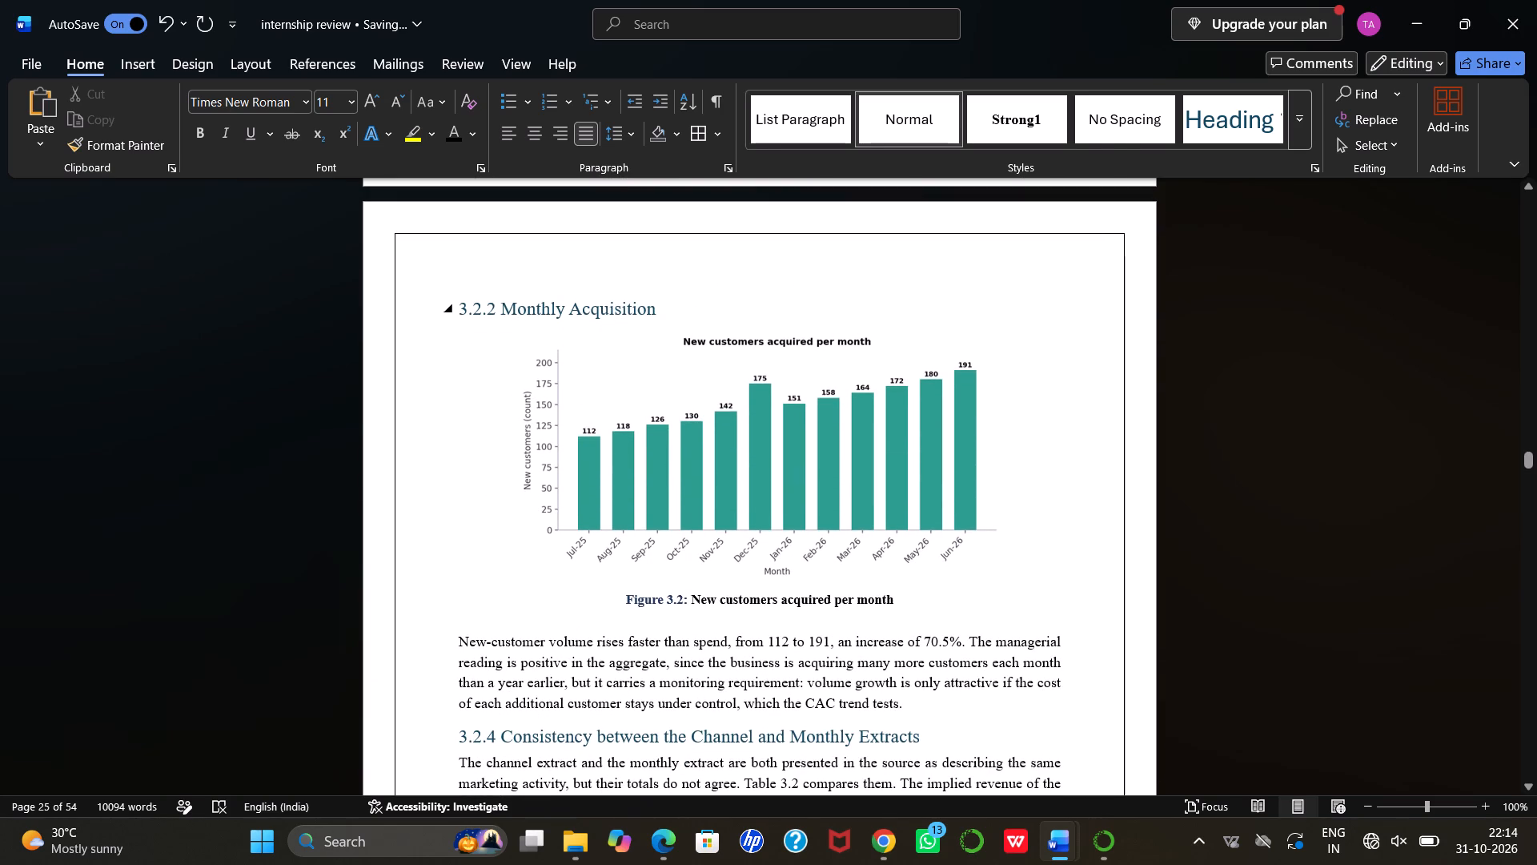
drag(460, 305, 631, 308)
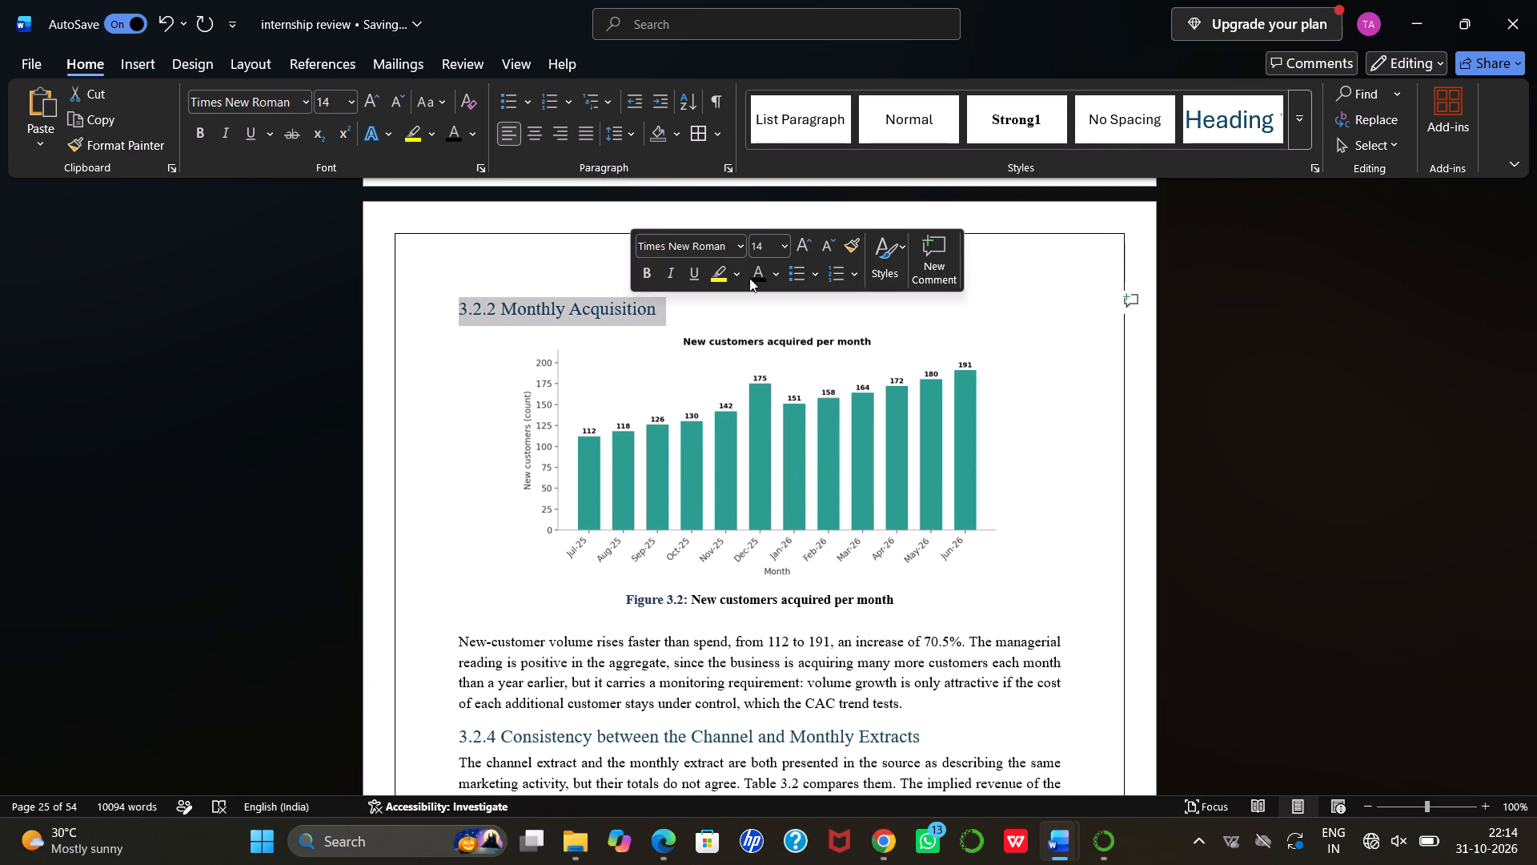
click(757, 275)
Make the whole "Figure 3.2: New customers acquired per month" caption black.
scroll(690, 388, down, 1)
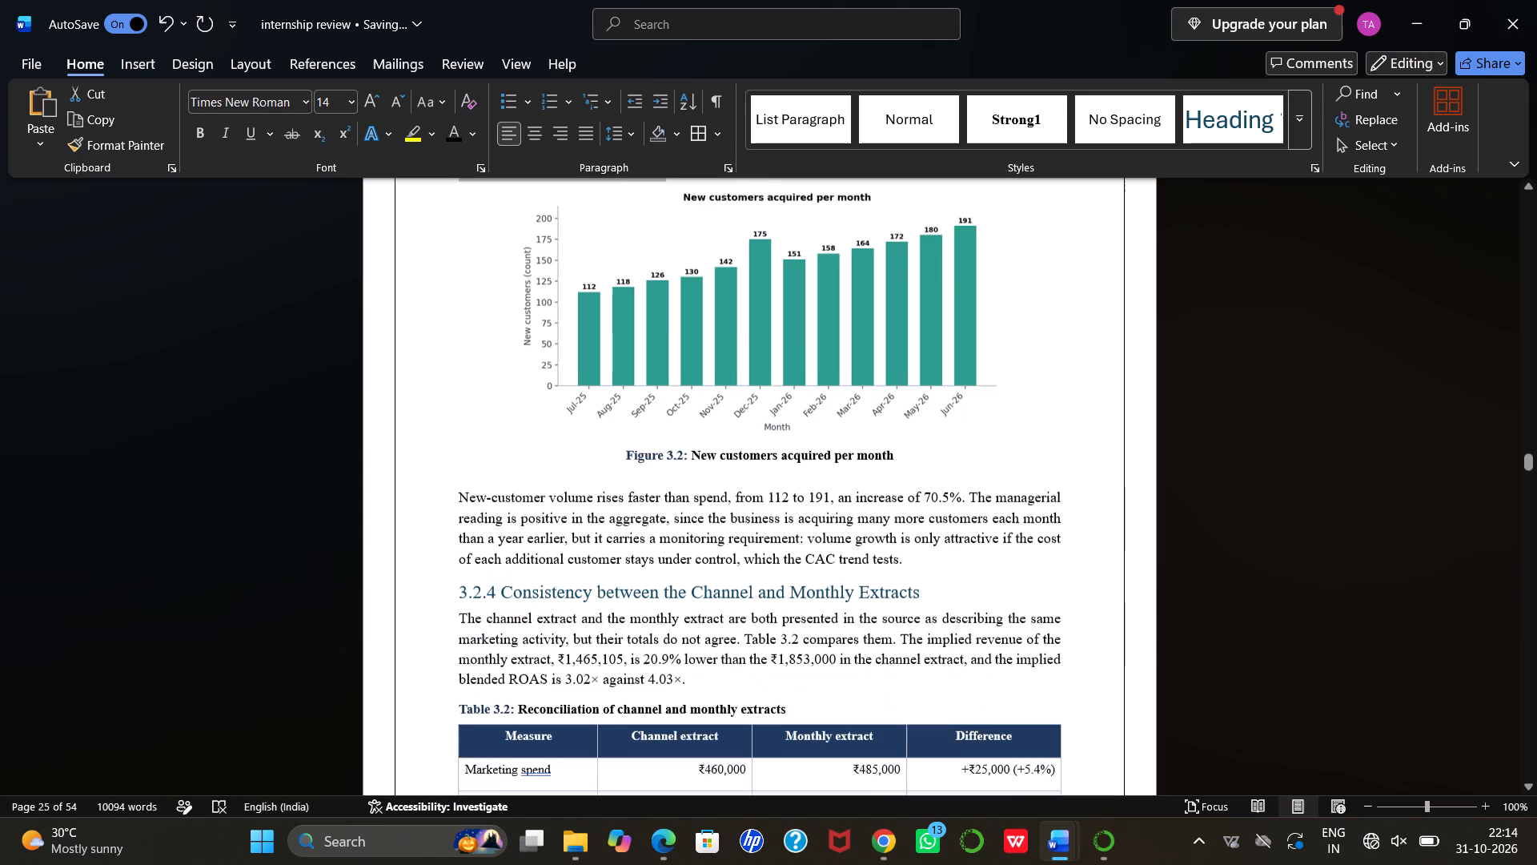
scroll(690, 388, down, 1)
drag(627, 396, 844, 400)
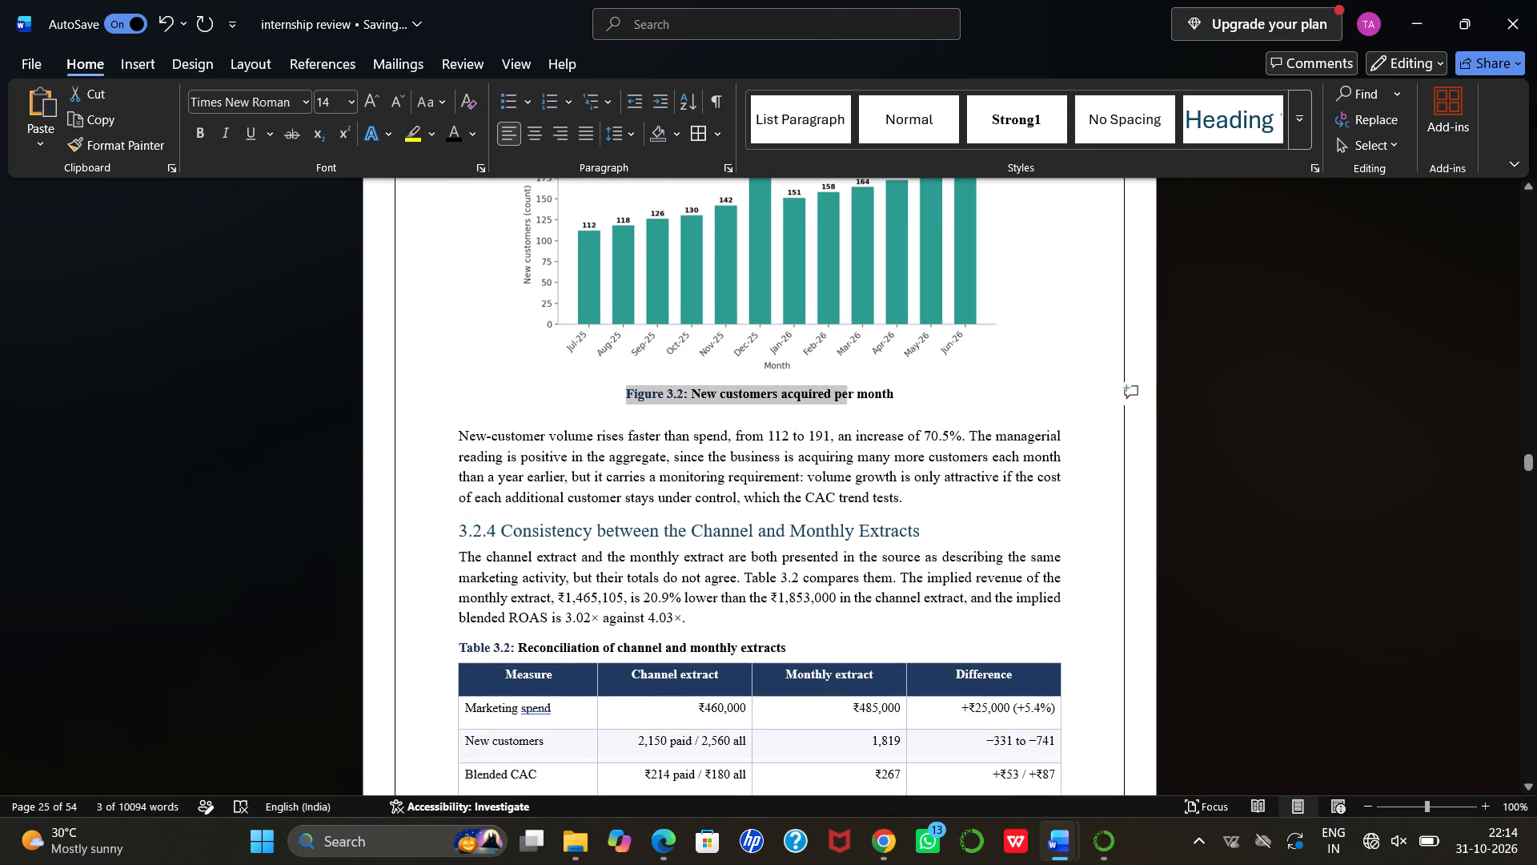
drag(844, 400, 885, 401)
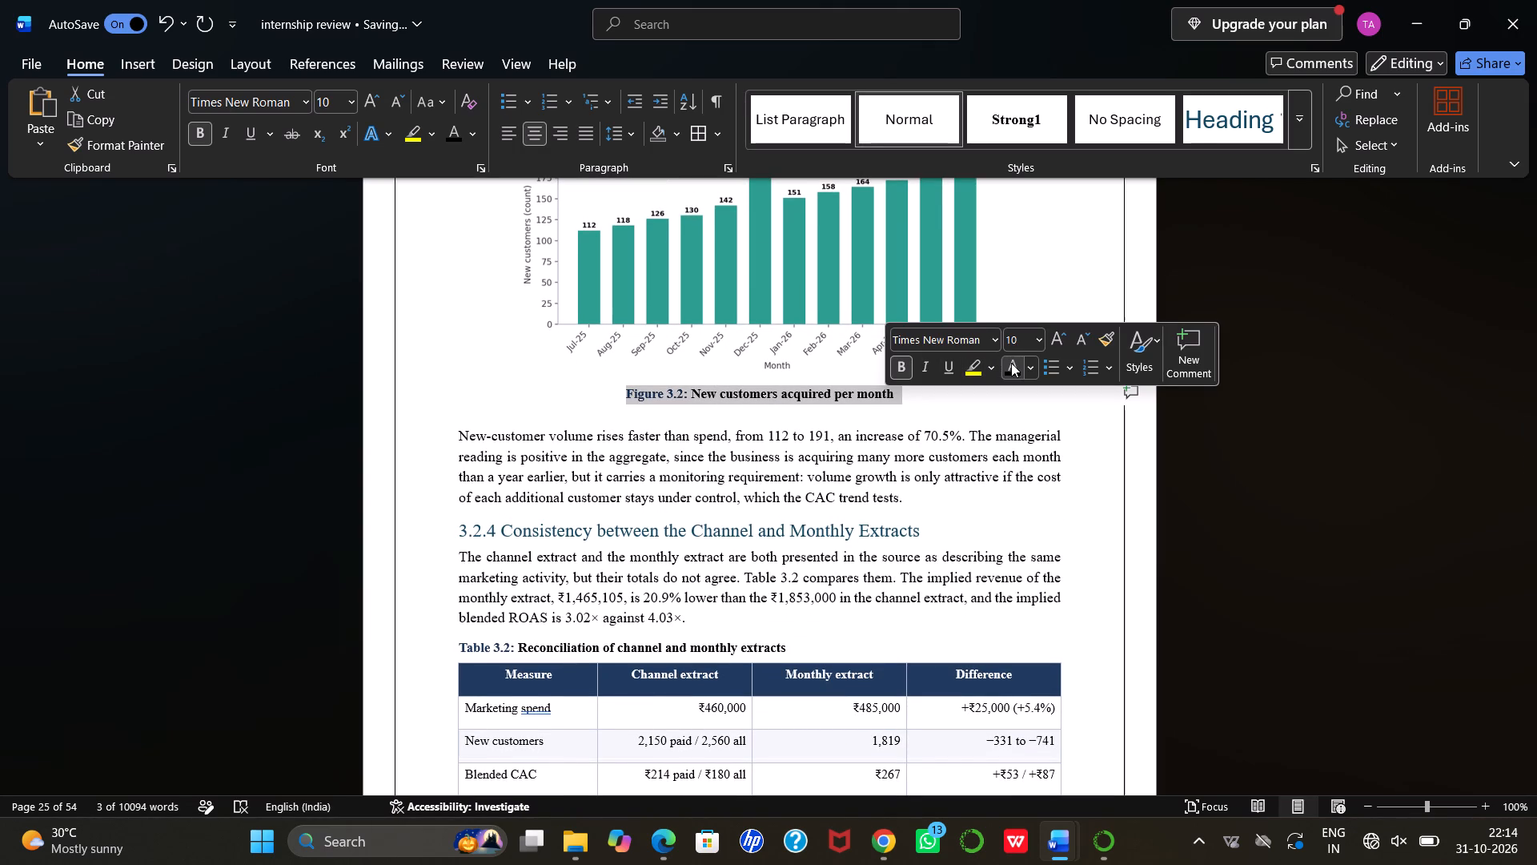
click(1011, 363)
Make the "3.2.4 Consistency between the Channel and Monthly Extracts" heading black.
scroll(595, 489, down, 1)
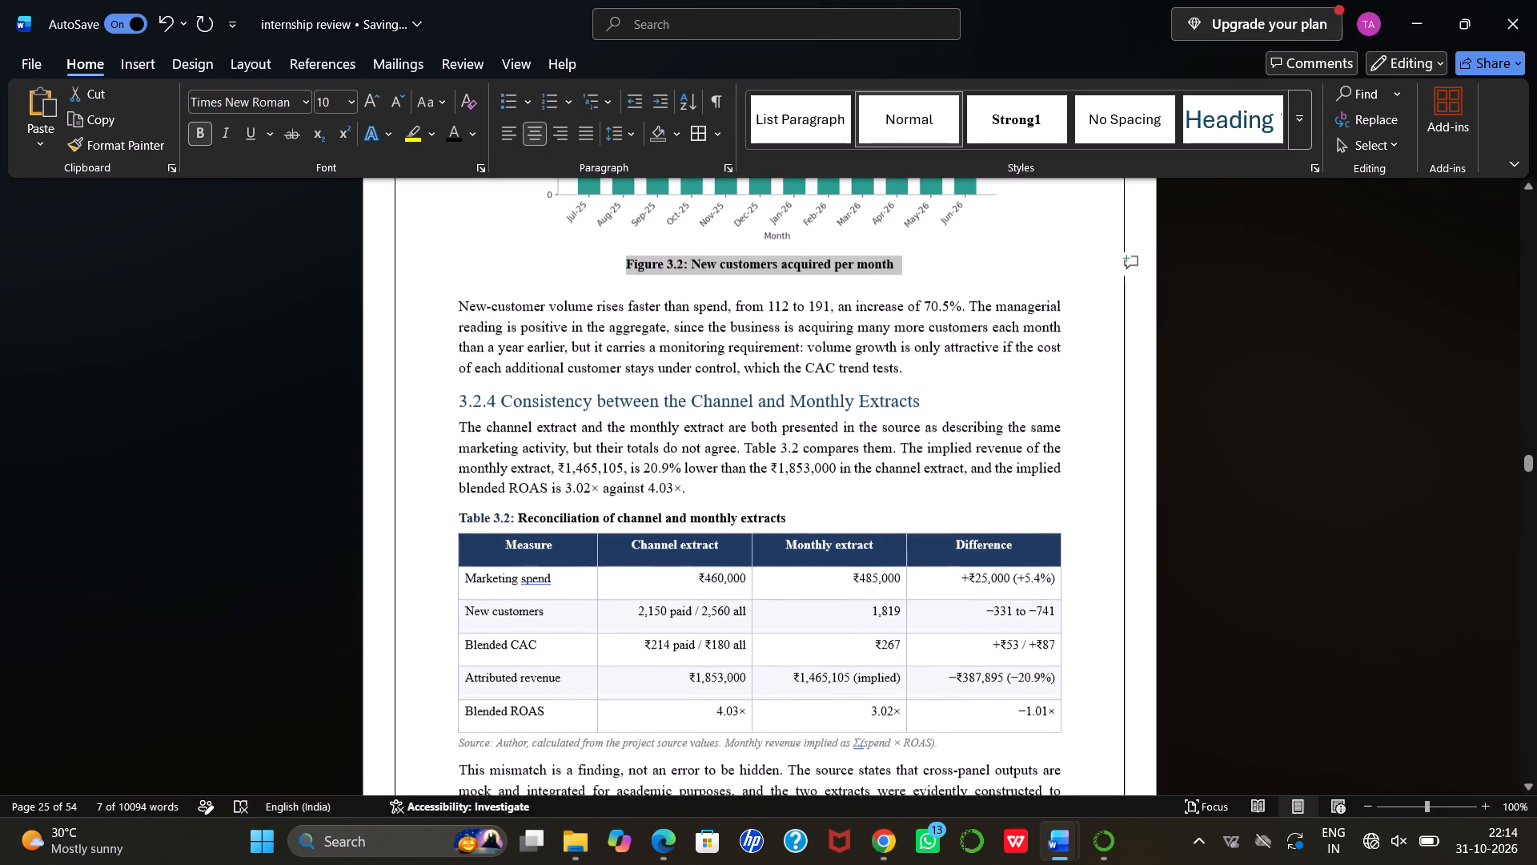
drag(457, 393, 845, 396)
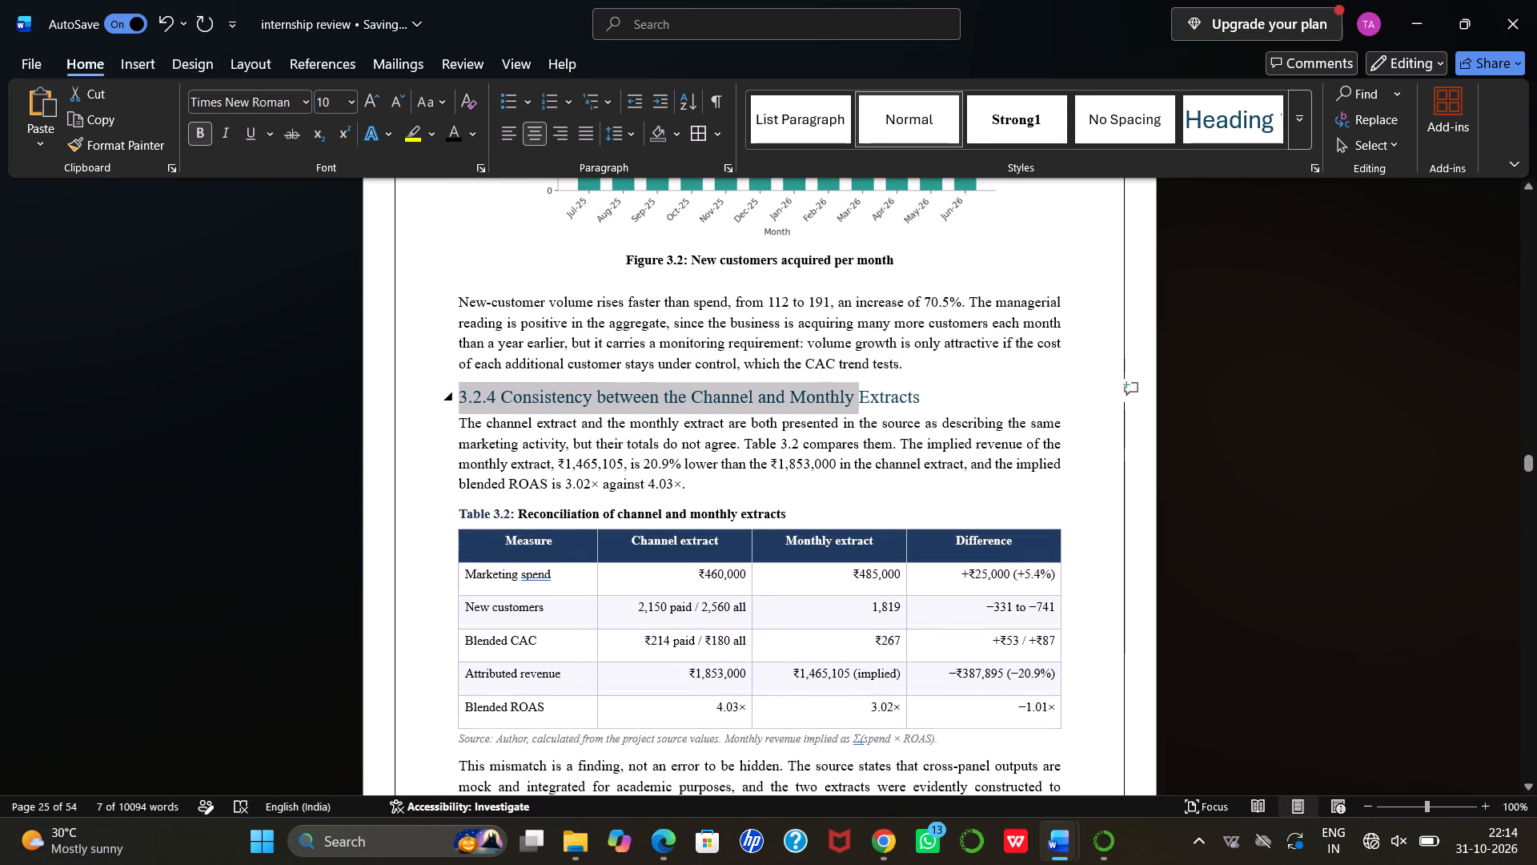
drag(845, 396, 975, 392)
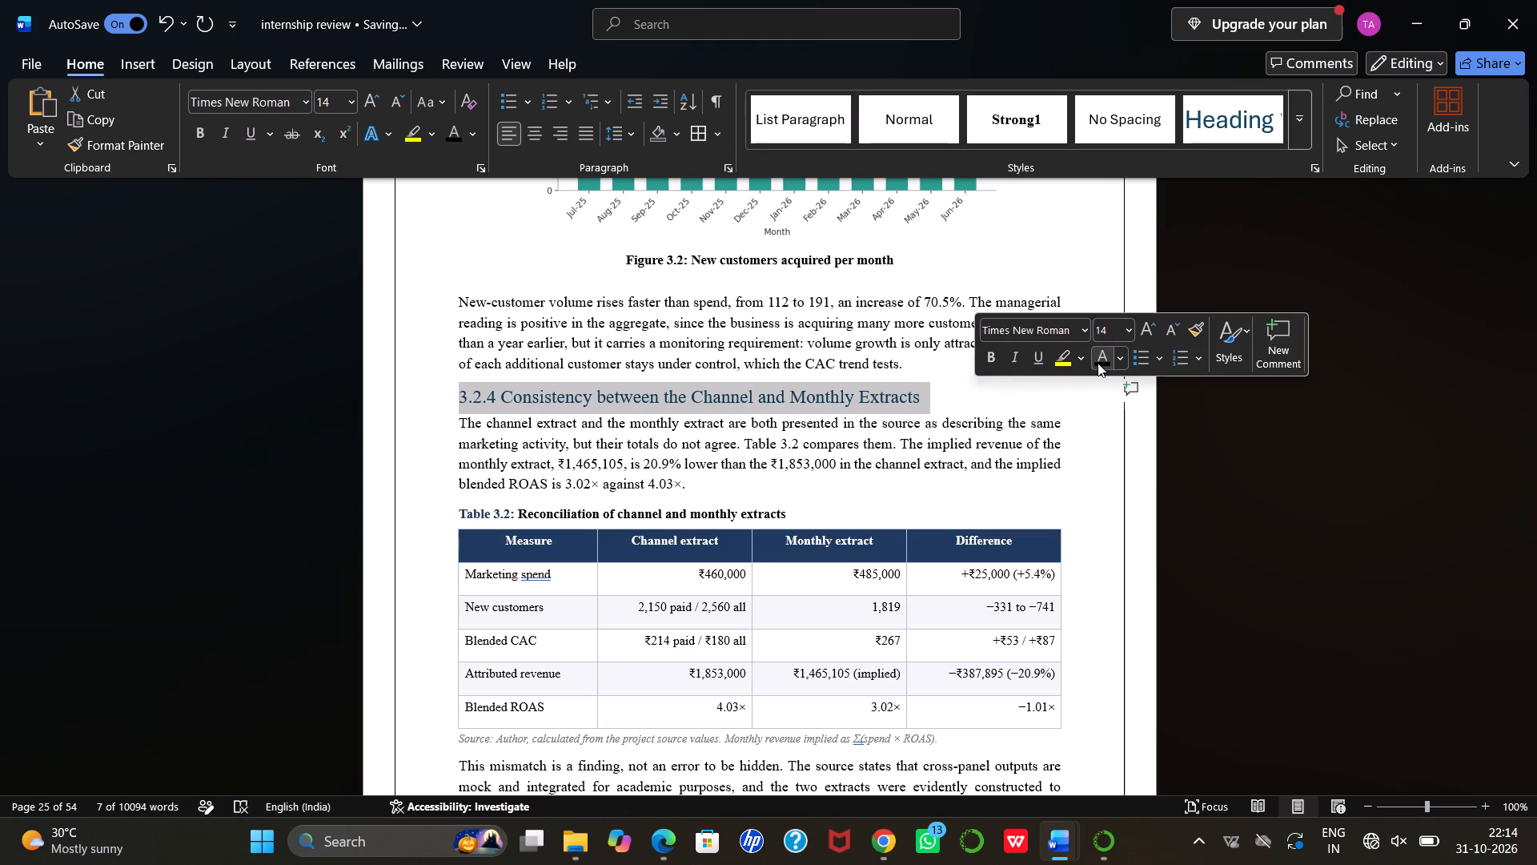
click(1102, 358)
Make the "Table 3.2: Reconciliation of channel and monthly extracts" caption black.
scroll(787, 469, down, 1)
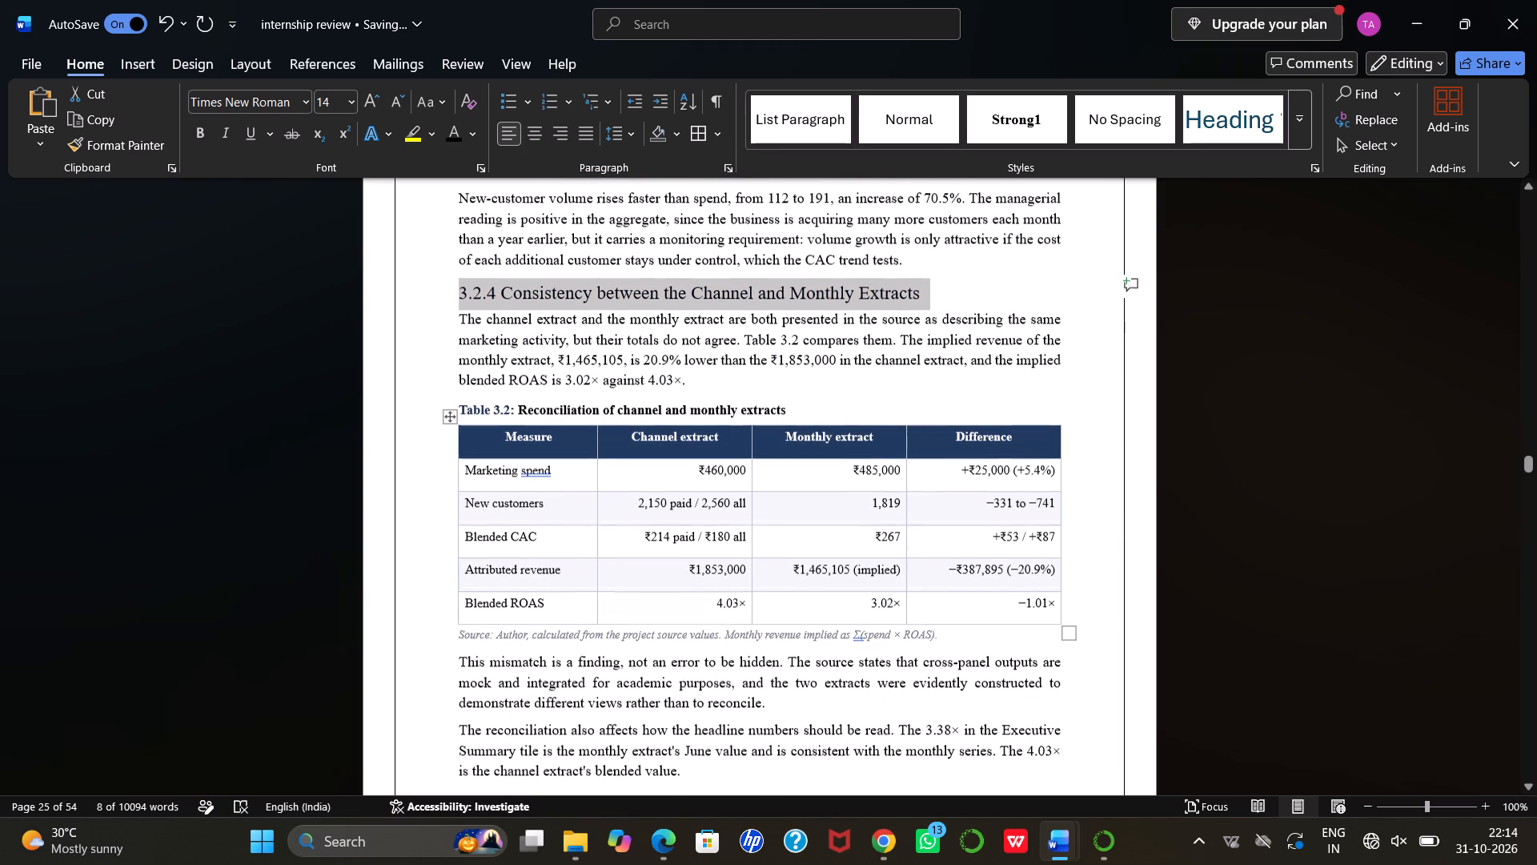
drag(455, 408, 764, 405)
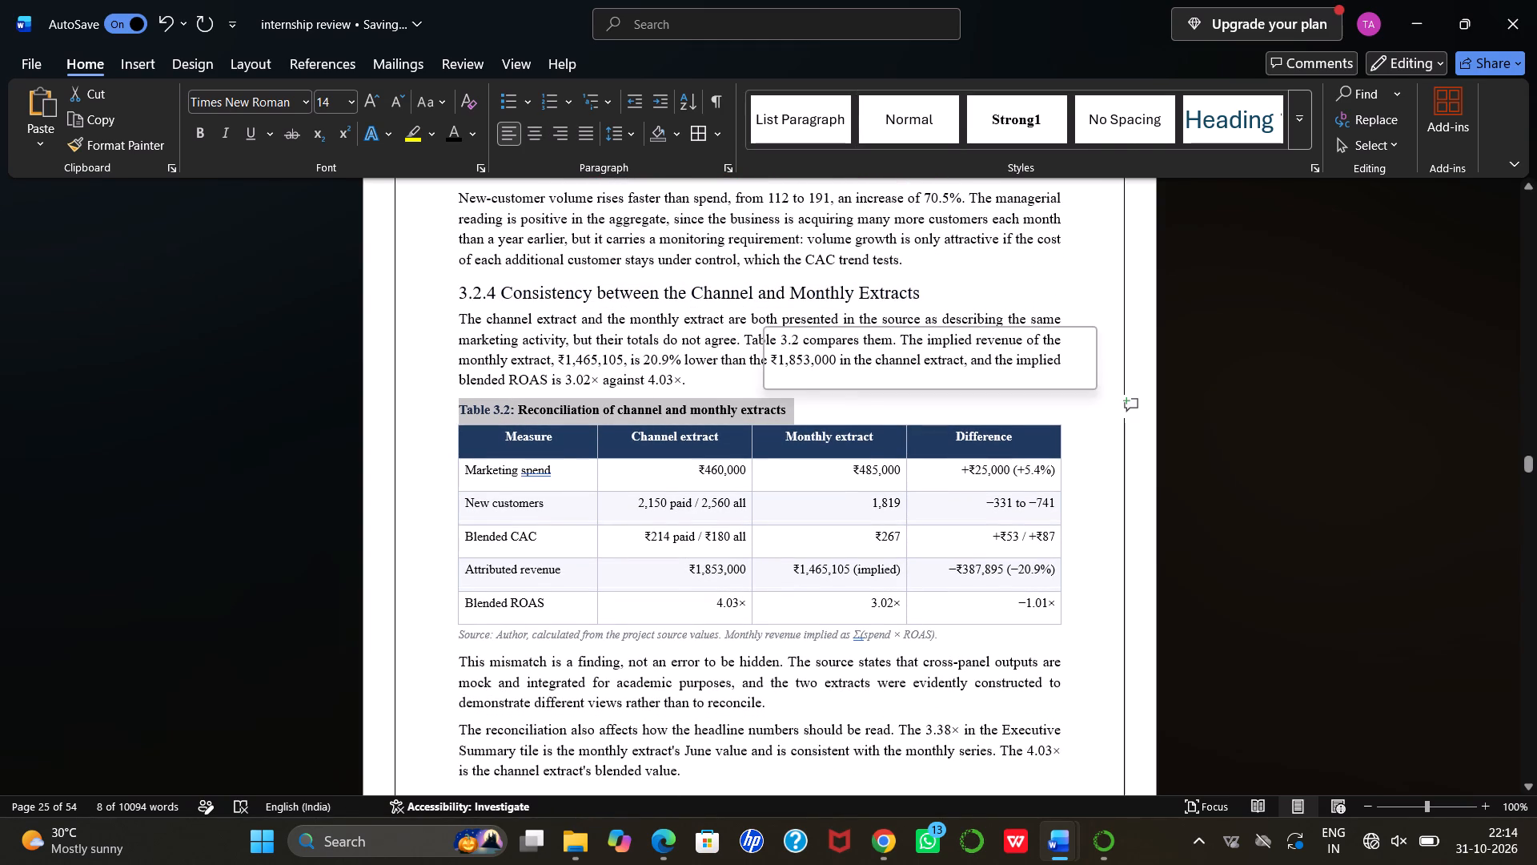
click(893, 368)
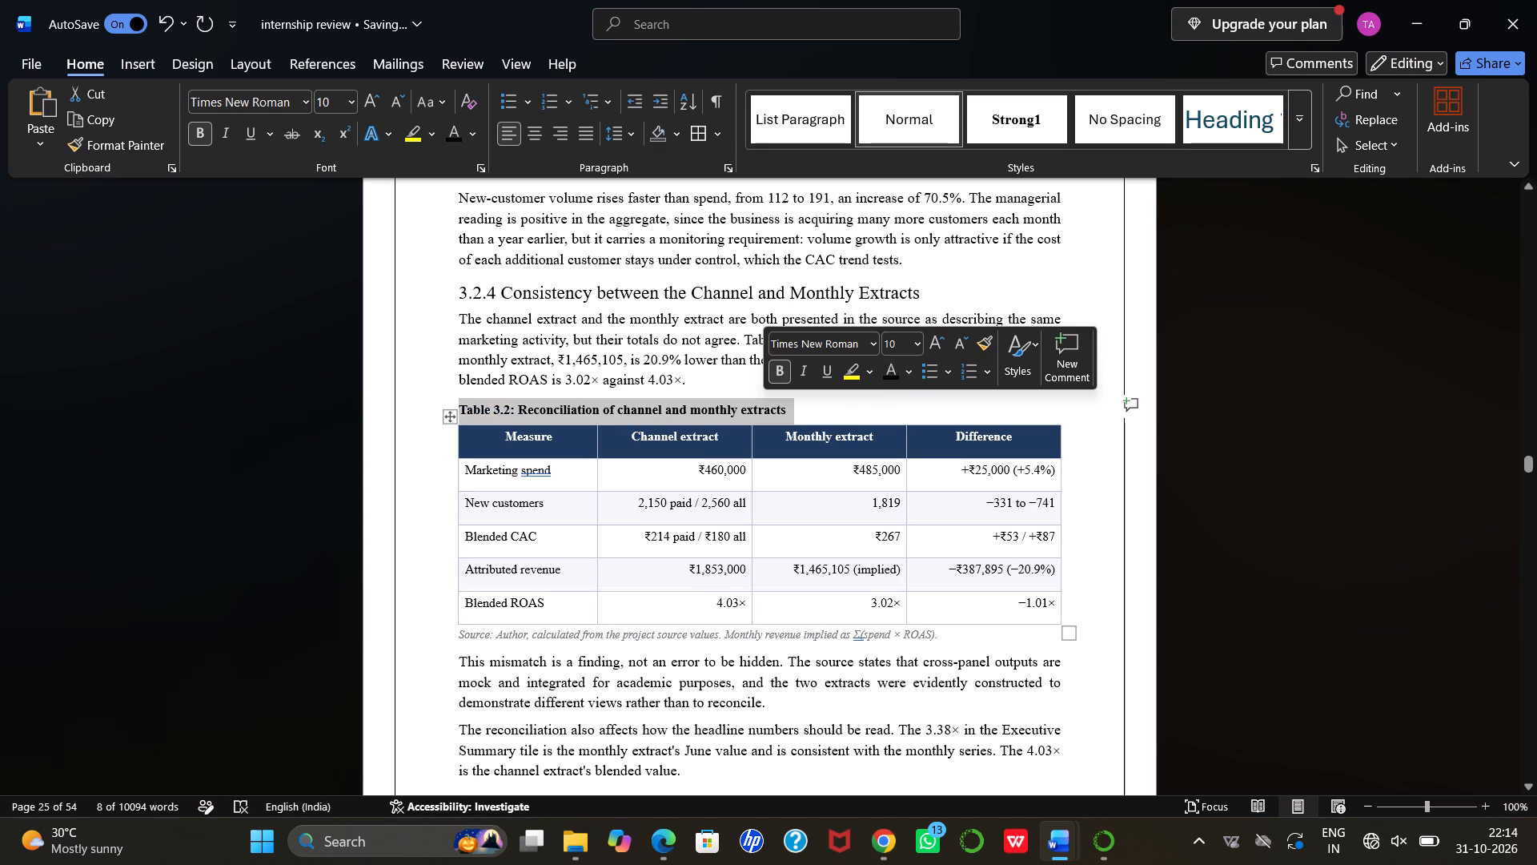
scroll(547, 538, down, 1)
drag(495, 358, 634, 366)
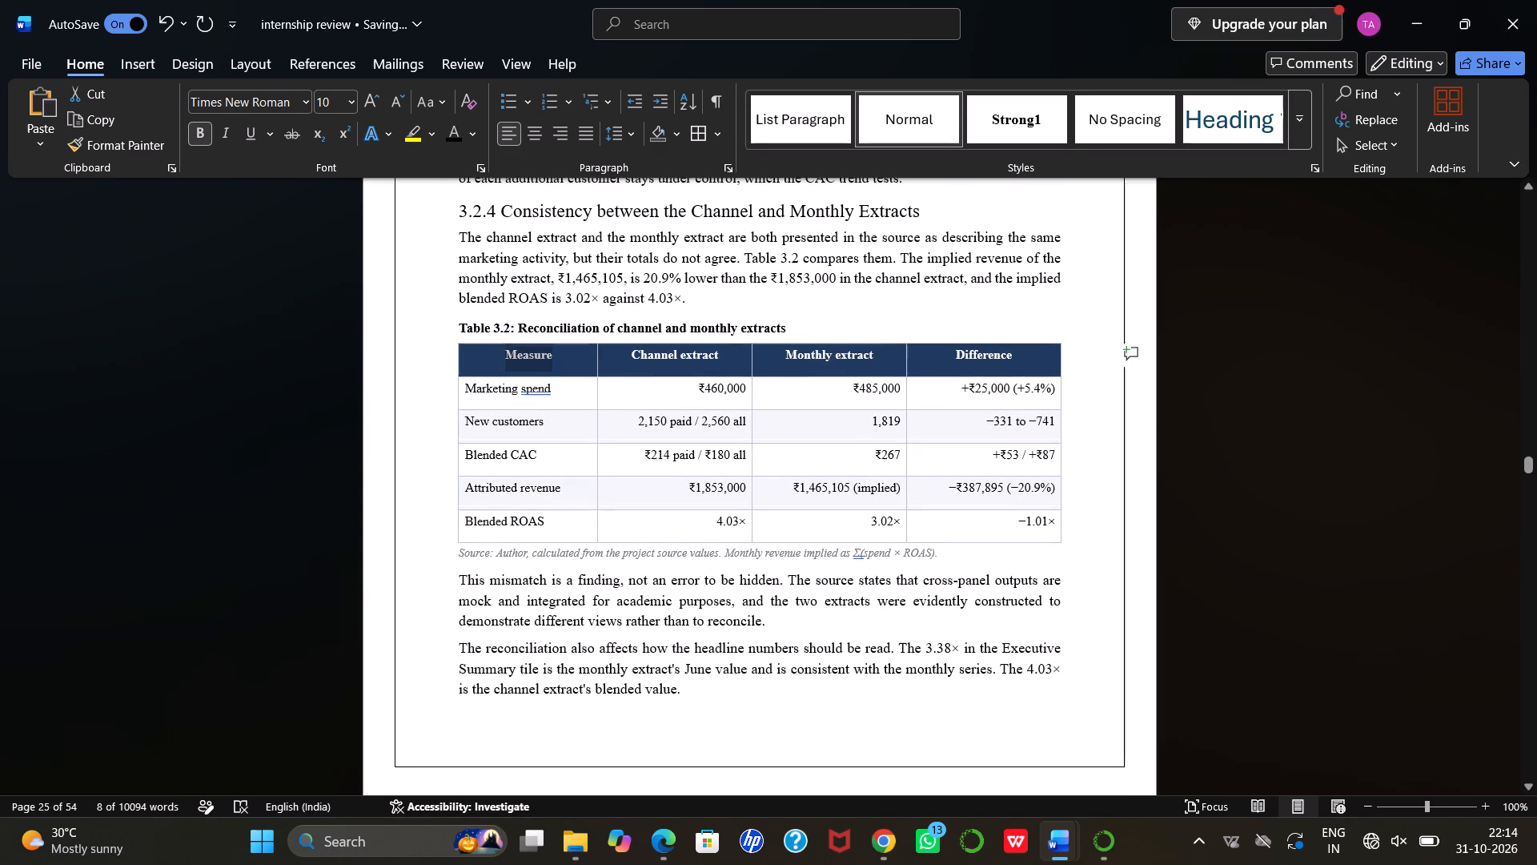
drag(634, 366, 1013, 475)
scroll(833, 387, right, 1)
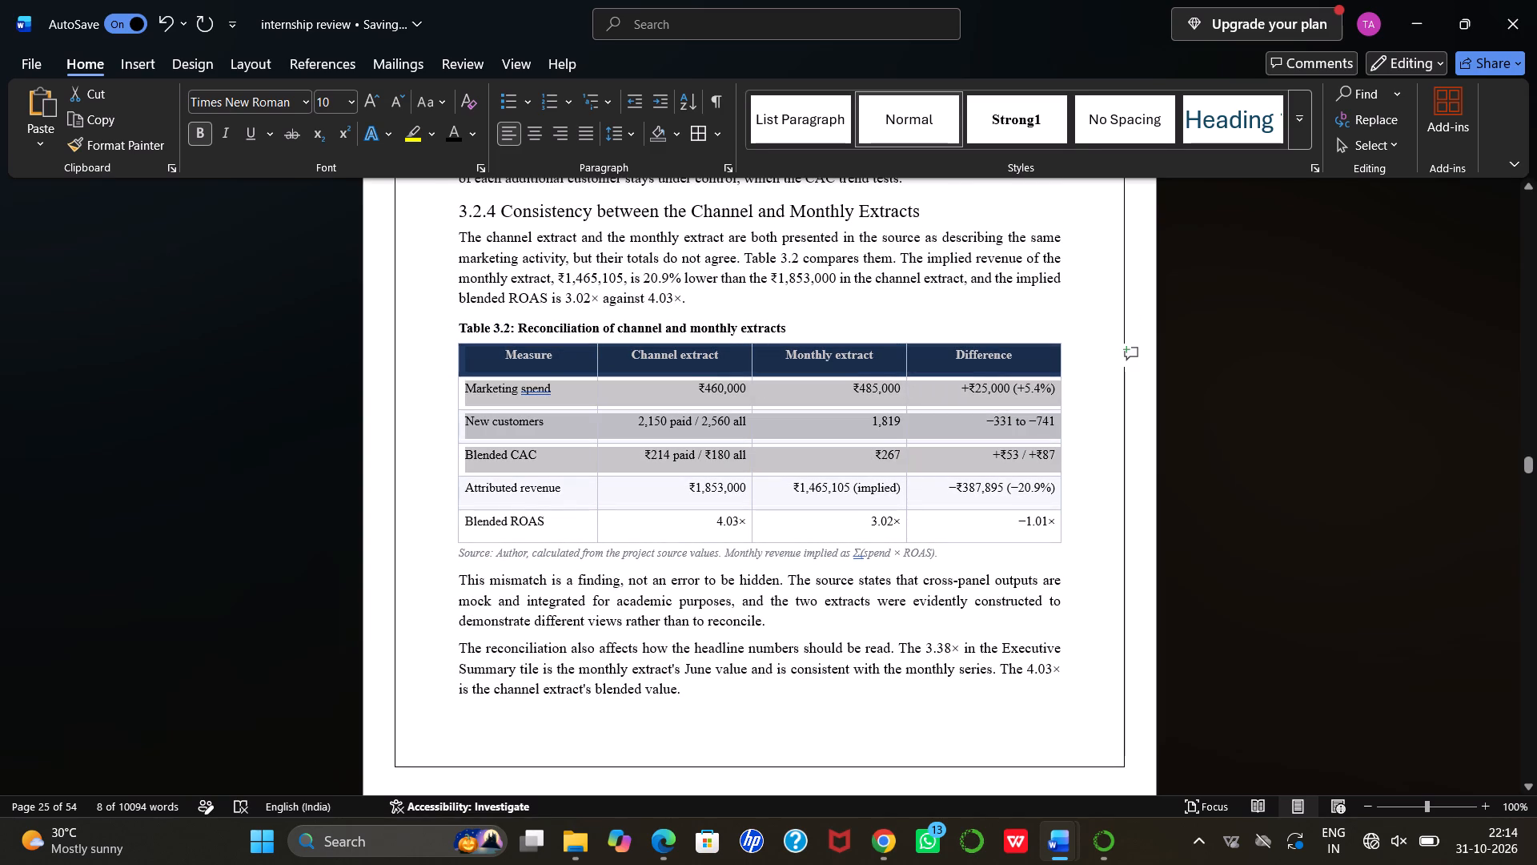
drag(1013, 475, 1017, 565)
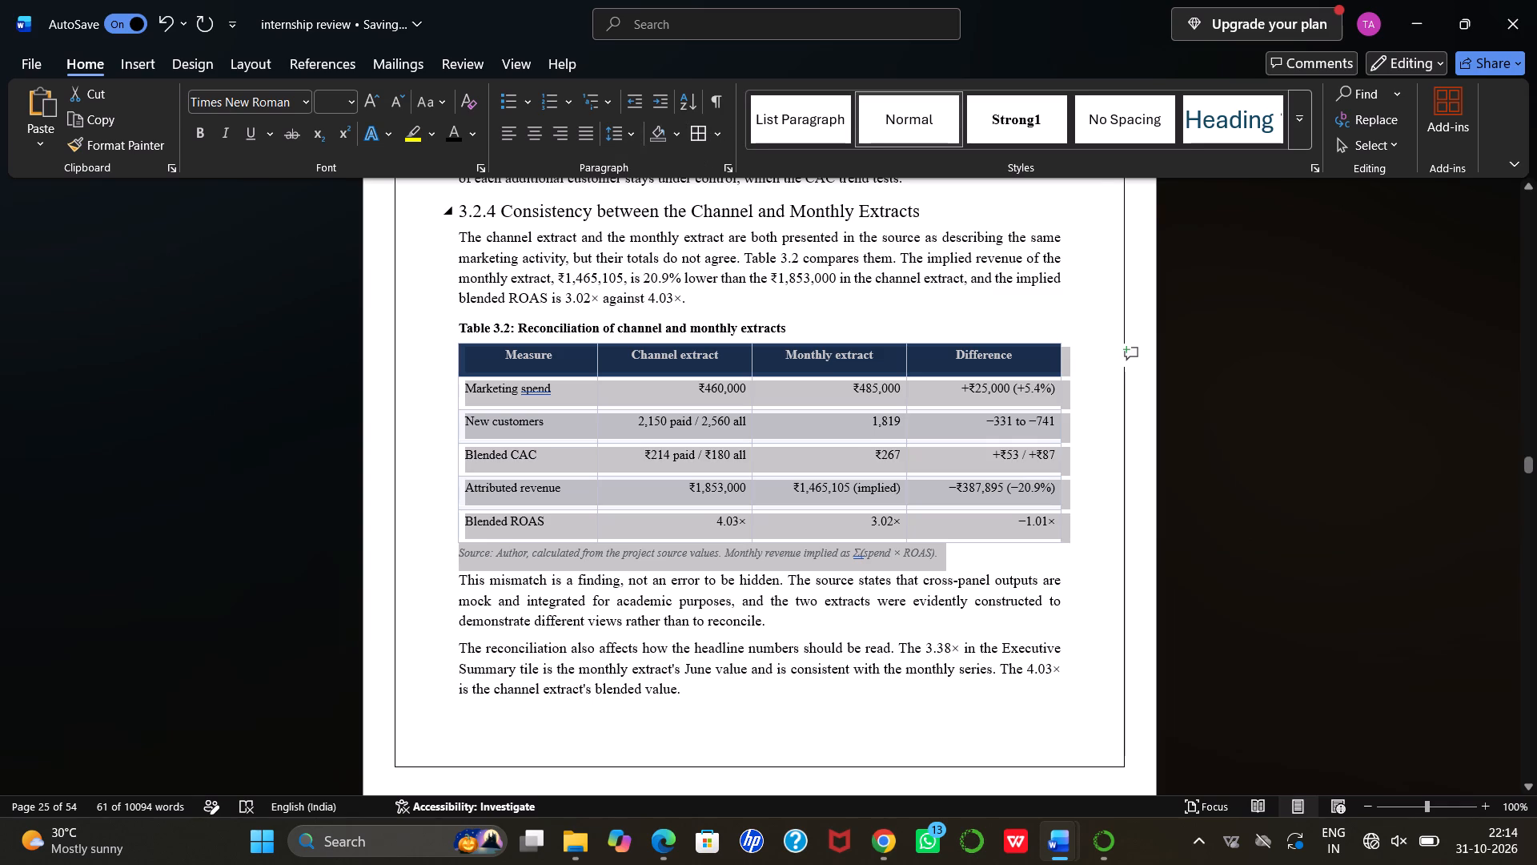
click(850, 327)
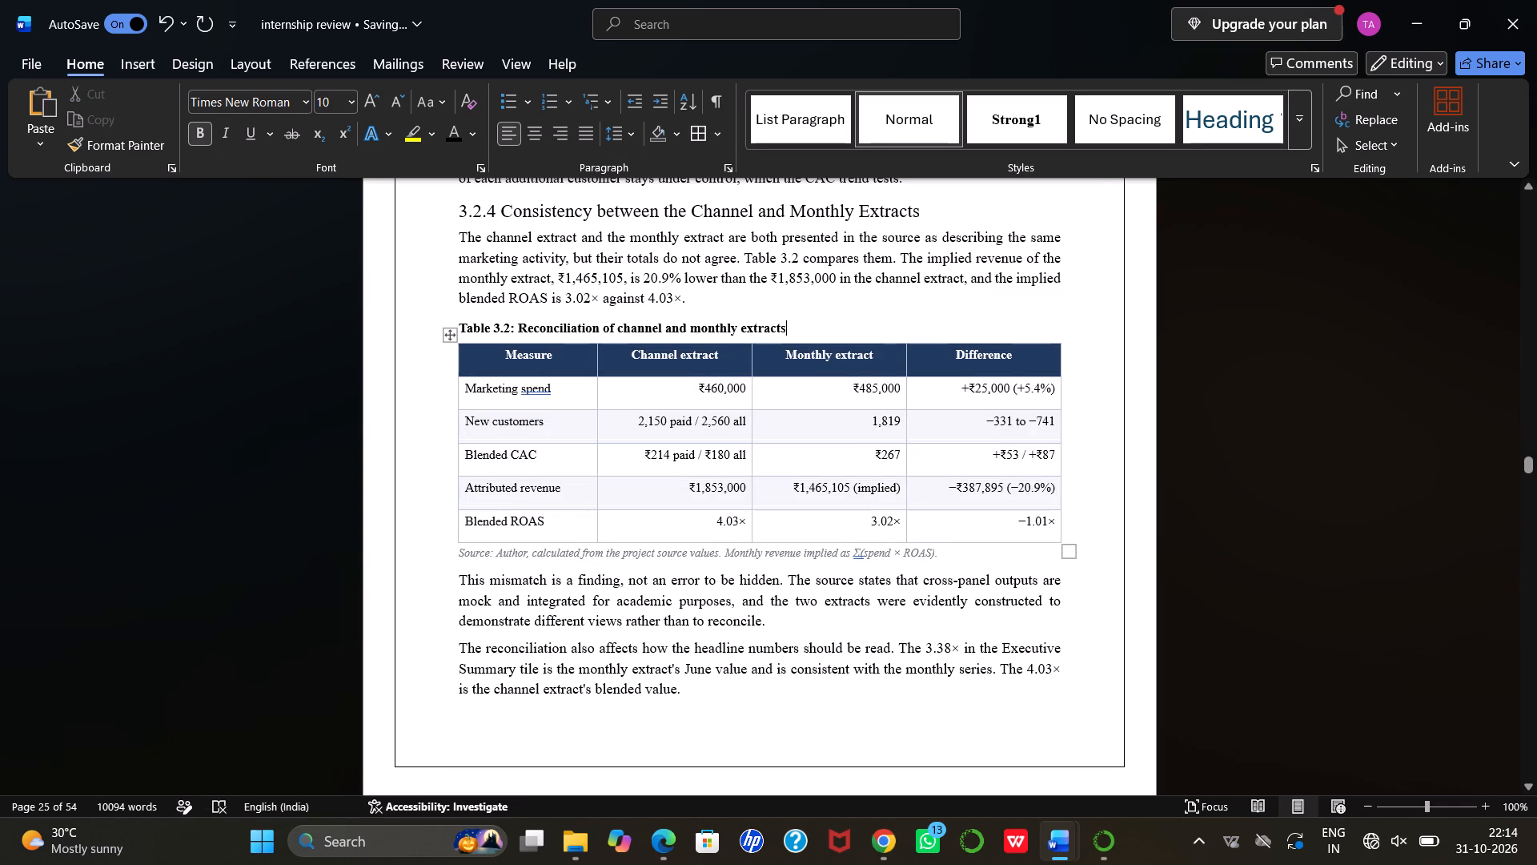
Apply all borders to the whole "Table 3.2: Reconciliation of channel and monthly extracts" table.
drag(516, 364, 1017, 481)
scroll(885, 369, right, 1)
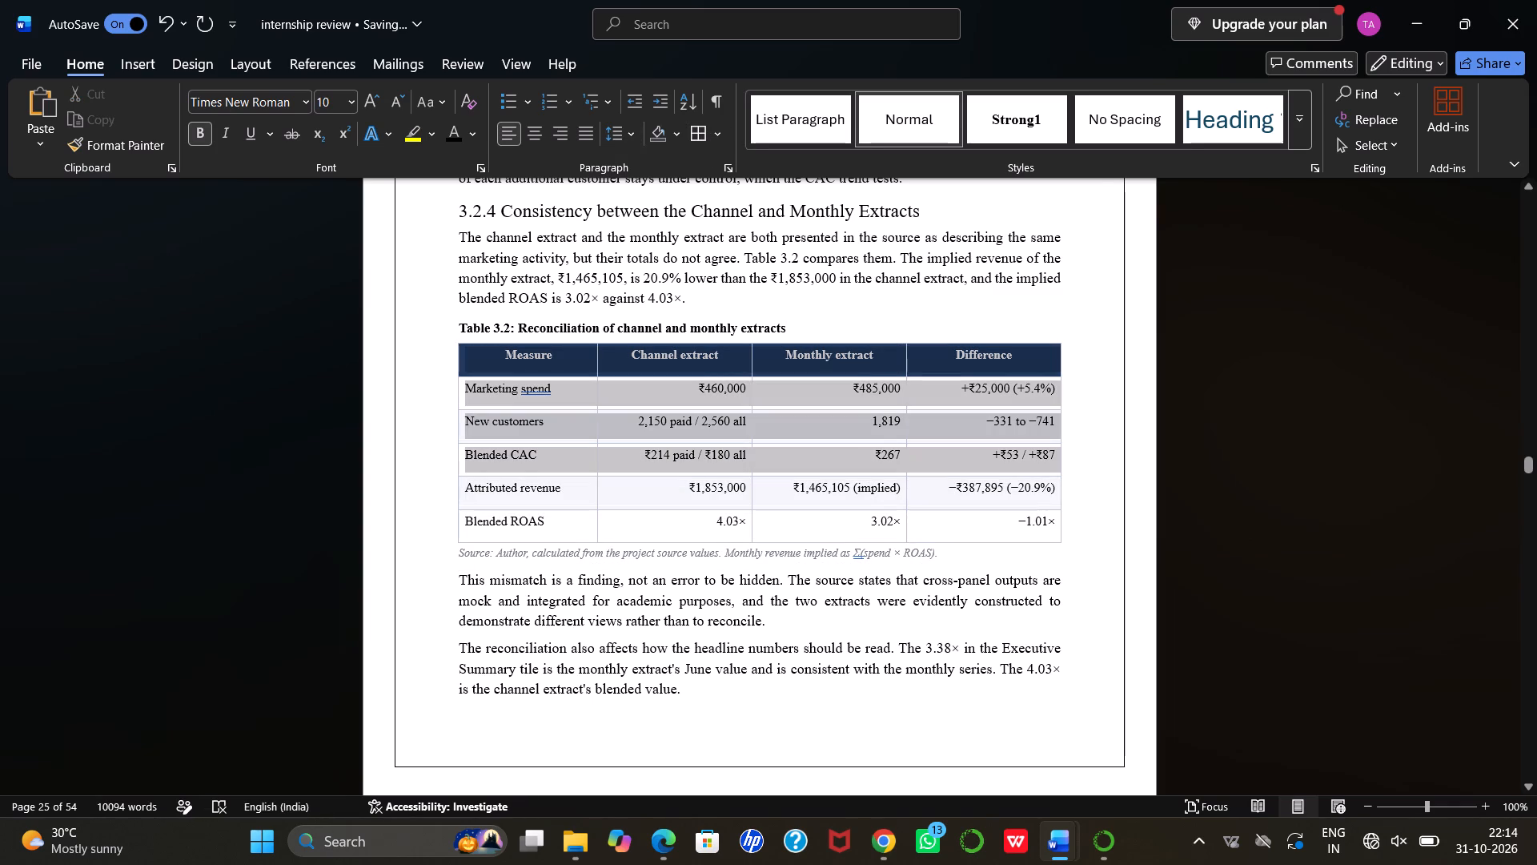
drag(1017, 481, 1057, 521)
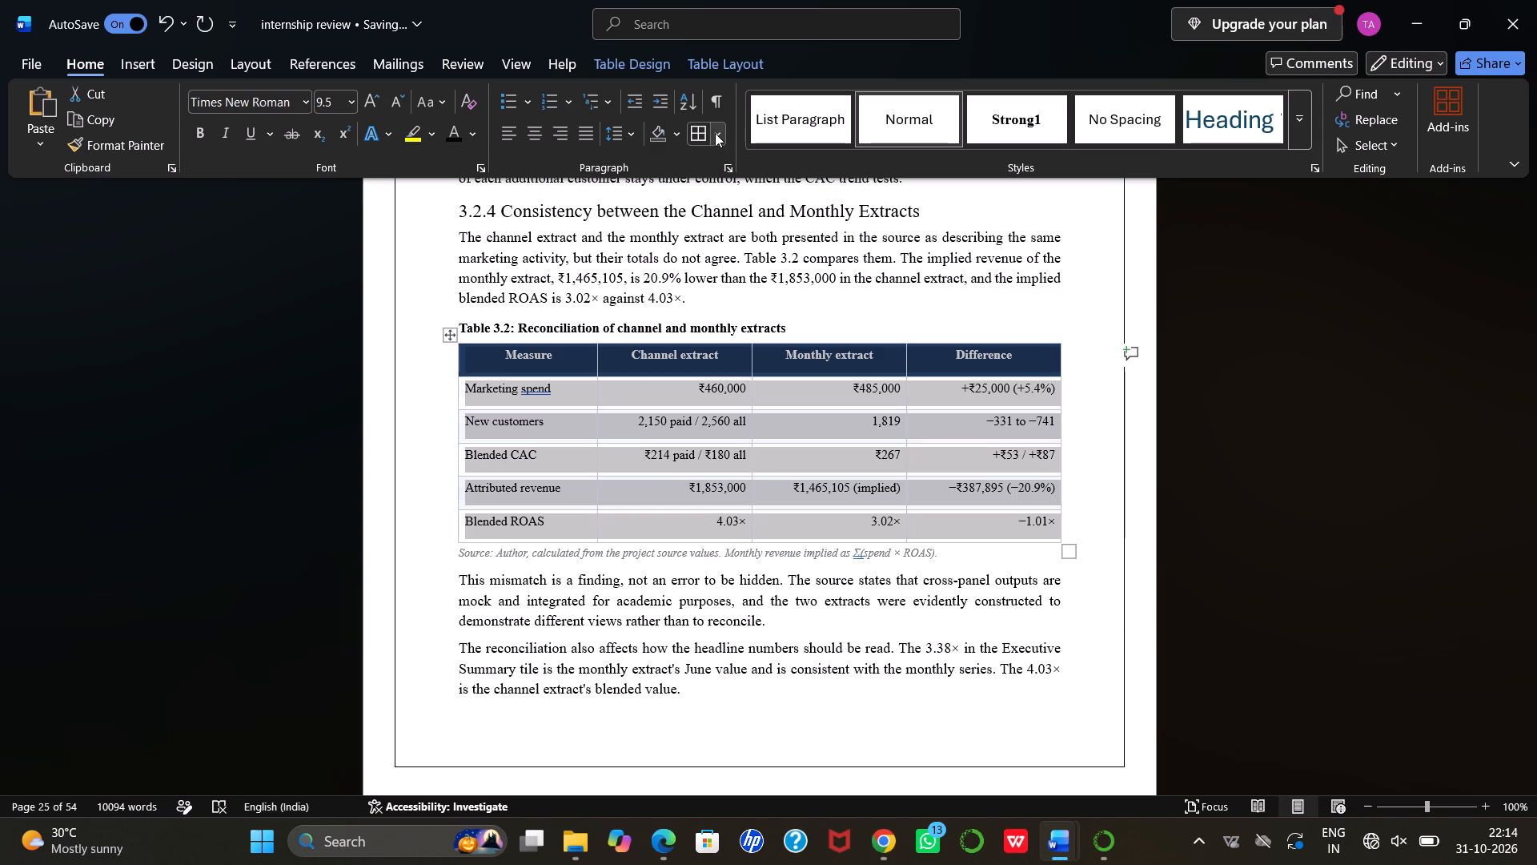
click(715, 132)
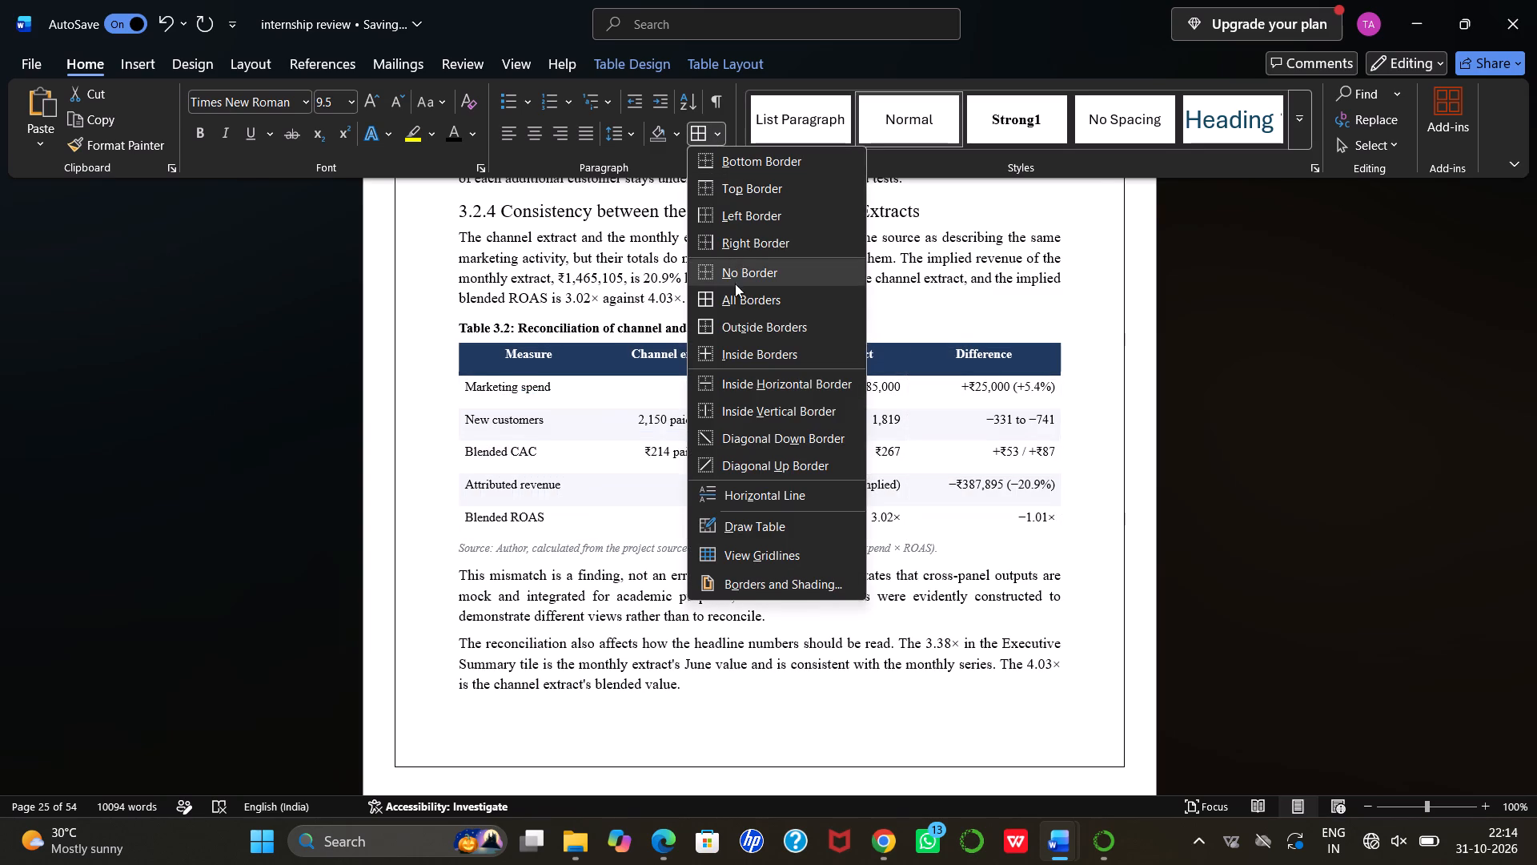
click(724, 302)
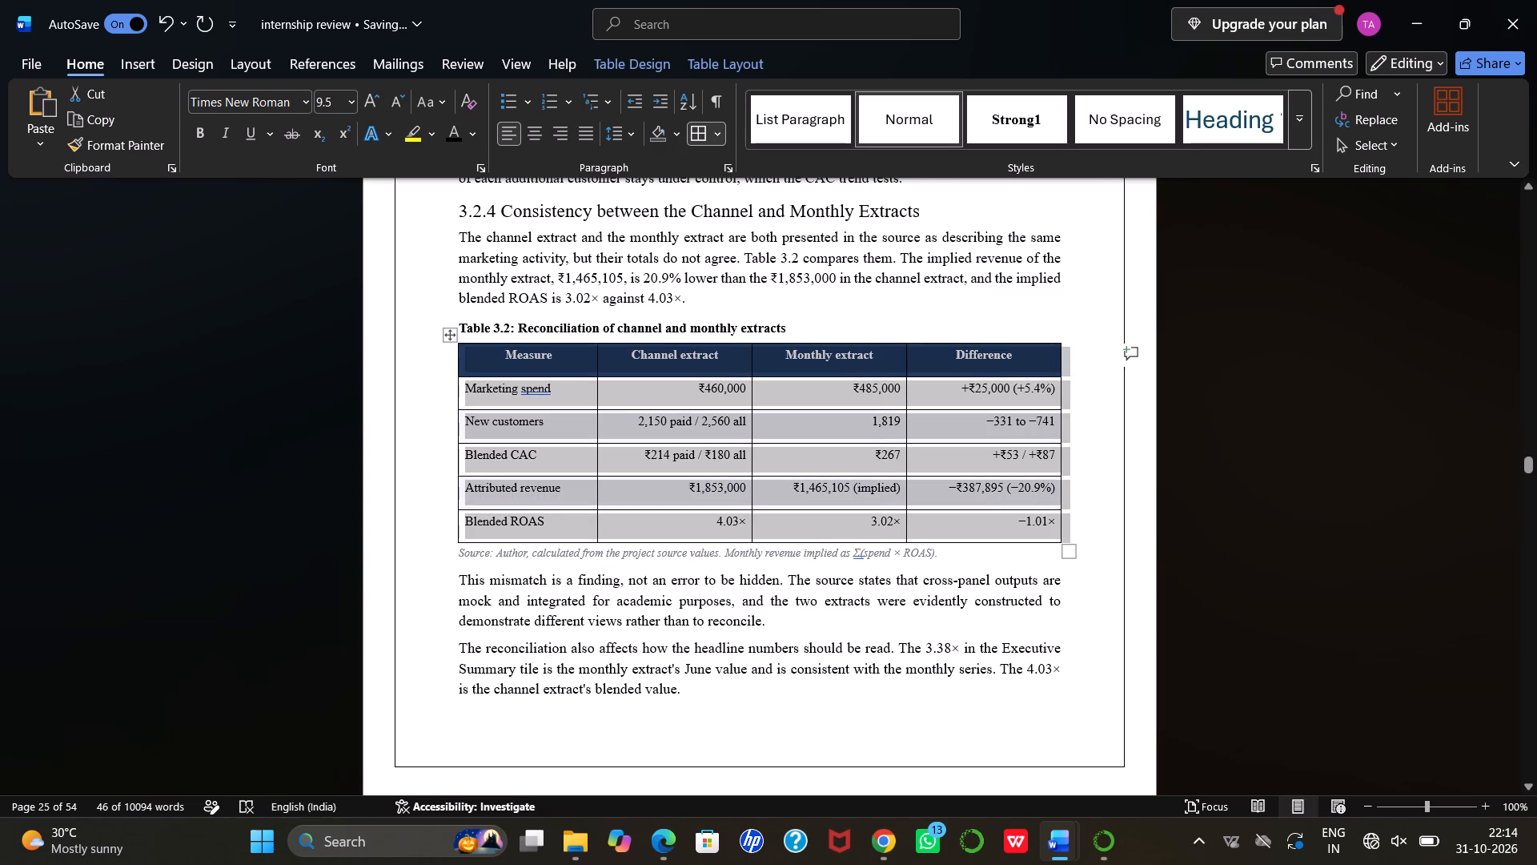
Review the formatting of the preceding pages, from Table 3.2 back to the monthly spend, CAC and ROAS table.
scroll(799, 453, up, 2)
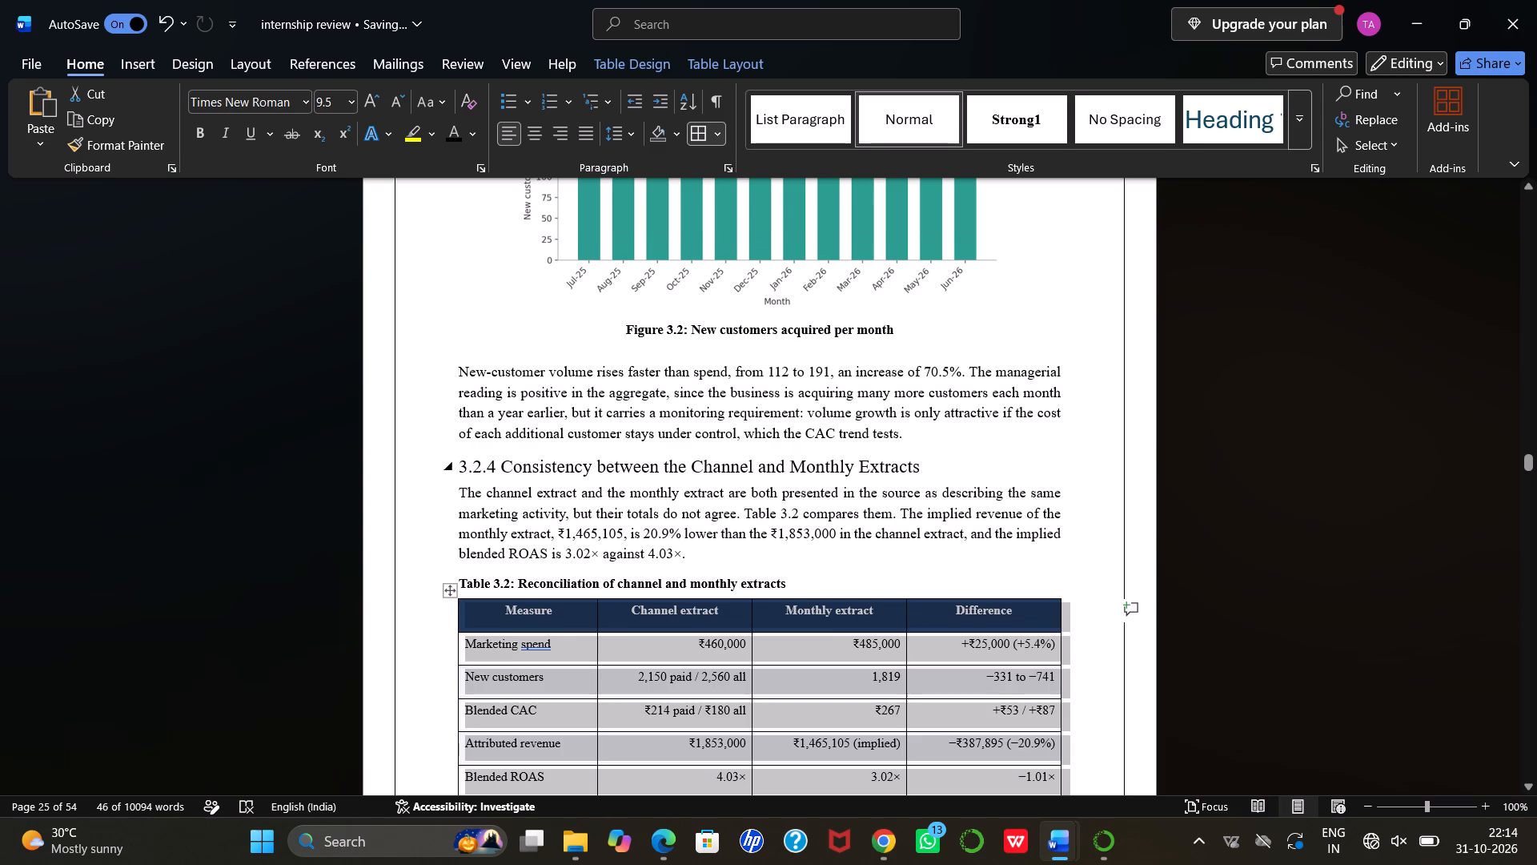
scroll(799, 453, up, 3)
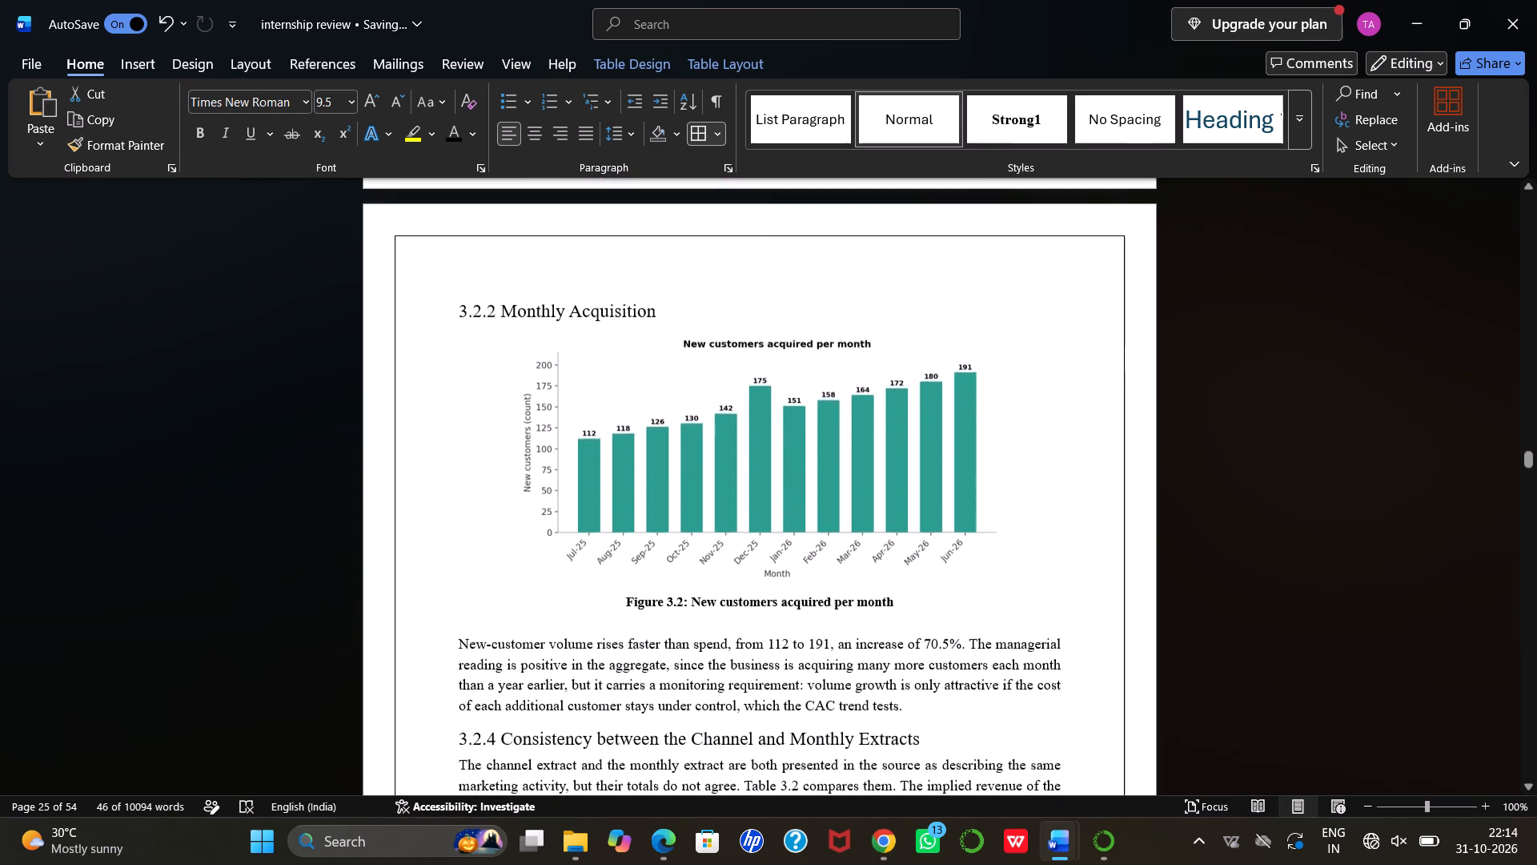
scroll(799, 453, up, 4)
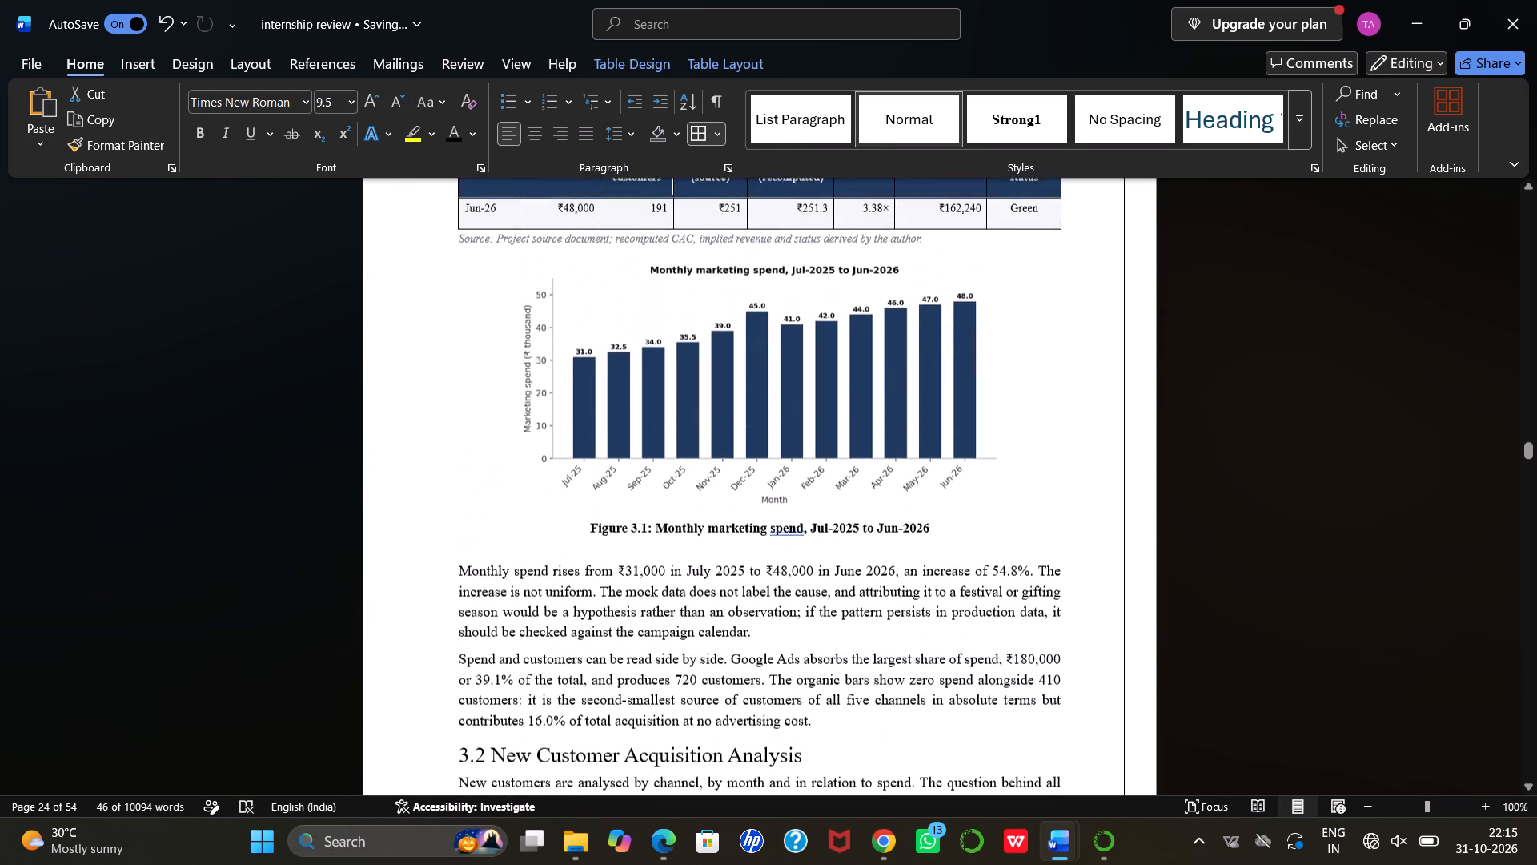
scroll(799, 453, up, 4)
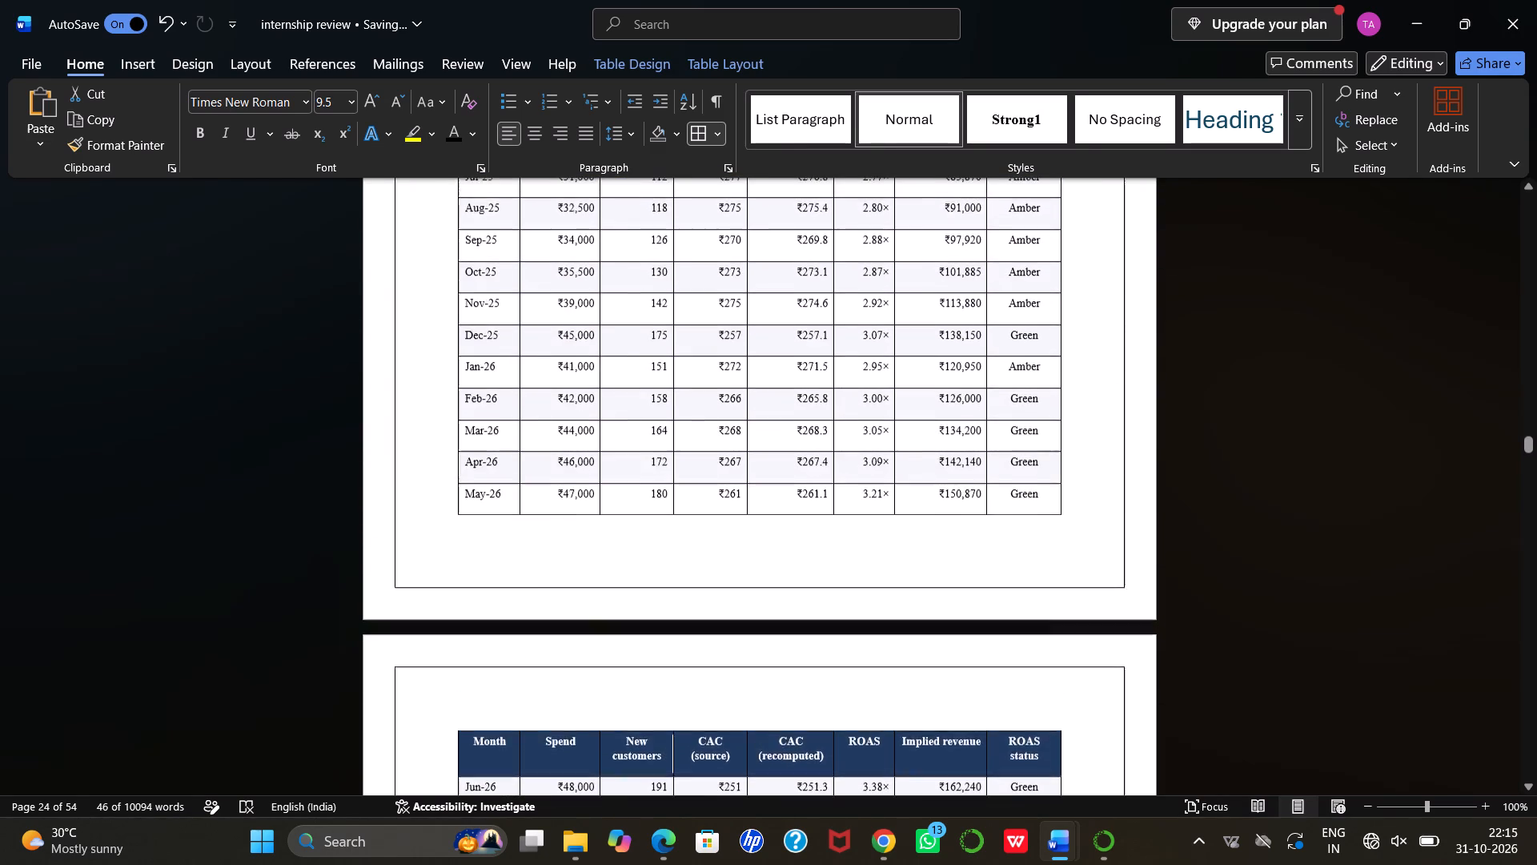
scroll(799, 453, up, 1)
scroll(799, 453, down, 5)
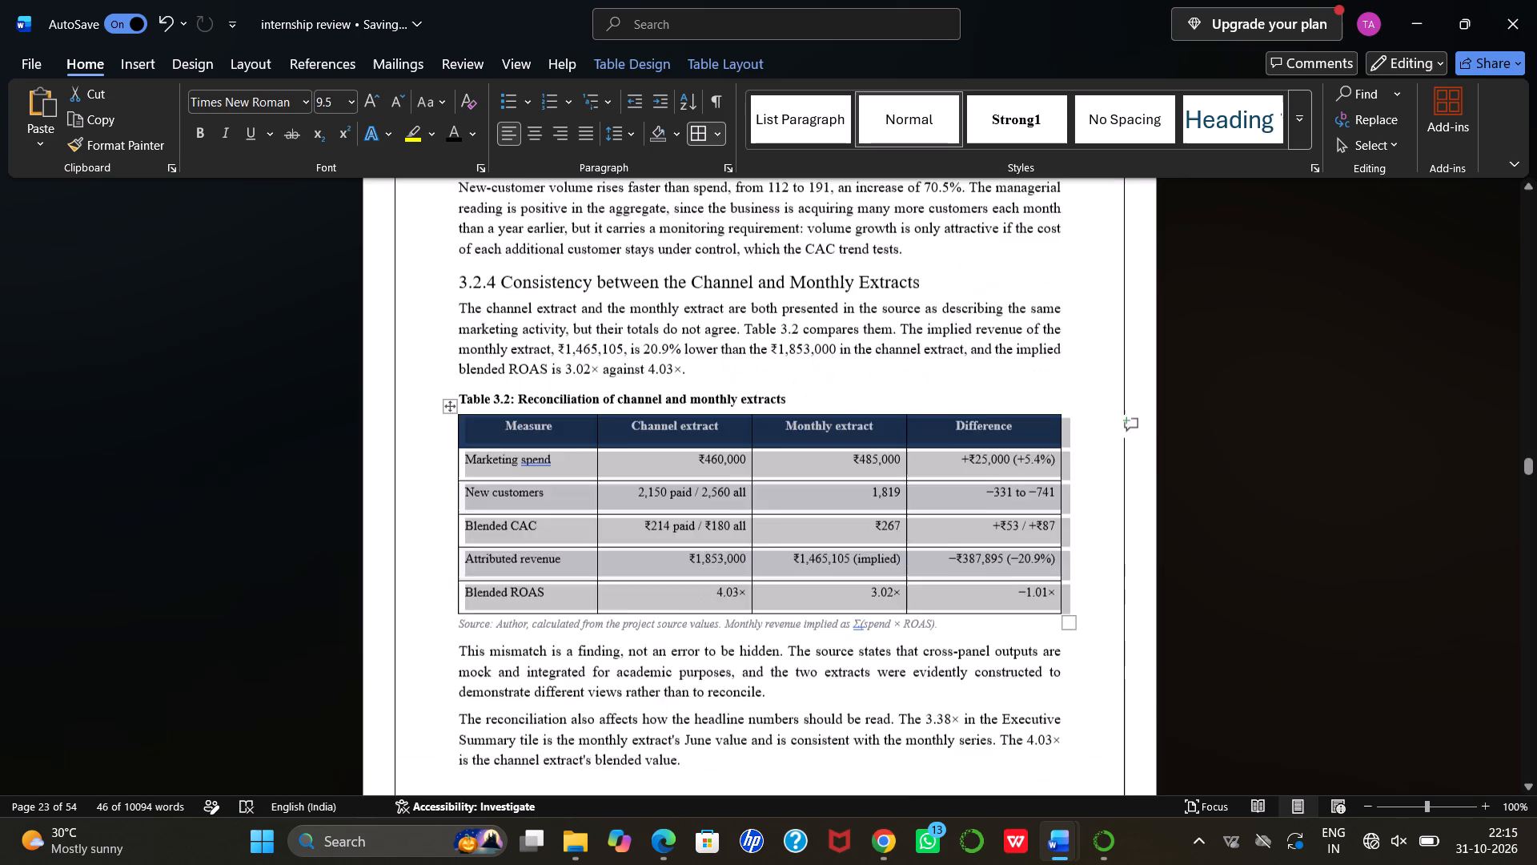
Make the italic source note beneath Table 3.2 black.
scroll(799, 453, down, 1)
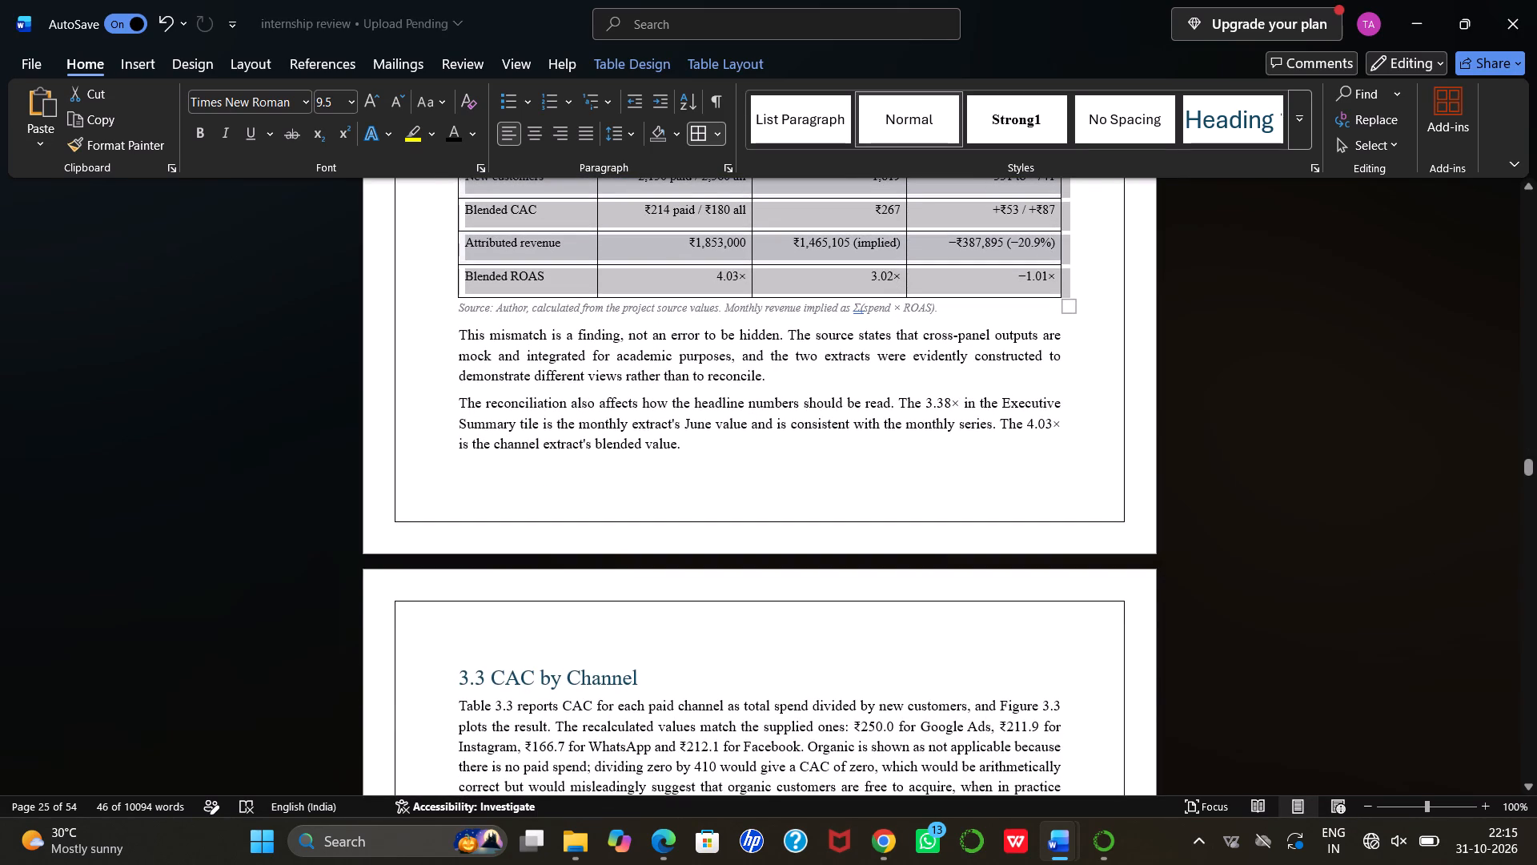
drag(458, 307, 955, 310)
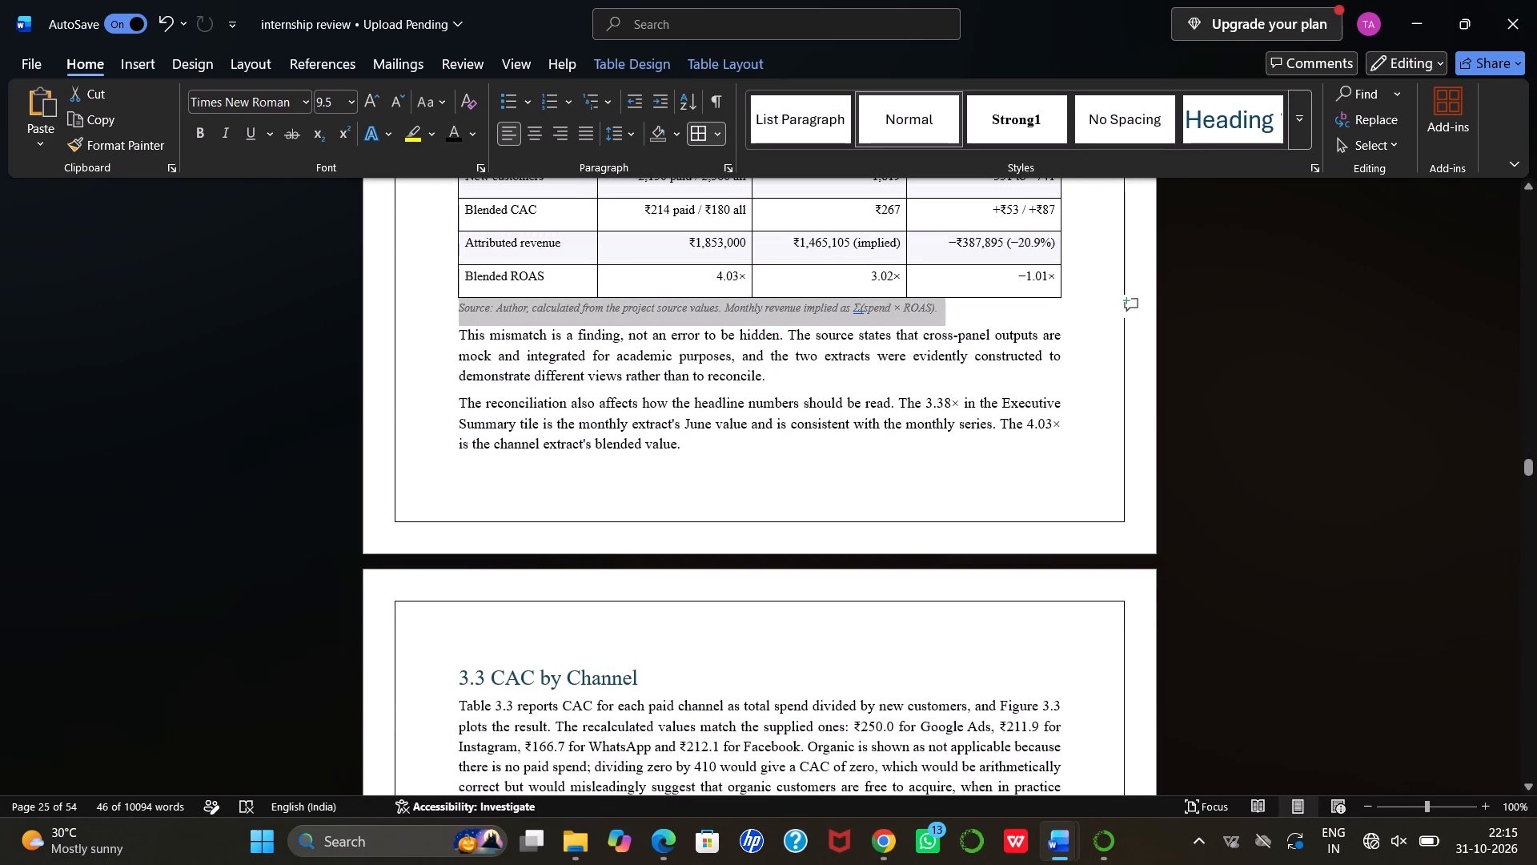
drag(955, 310, 1008, 310)
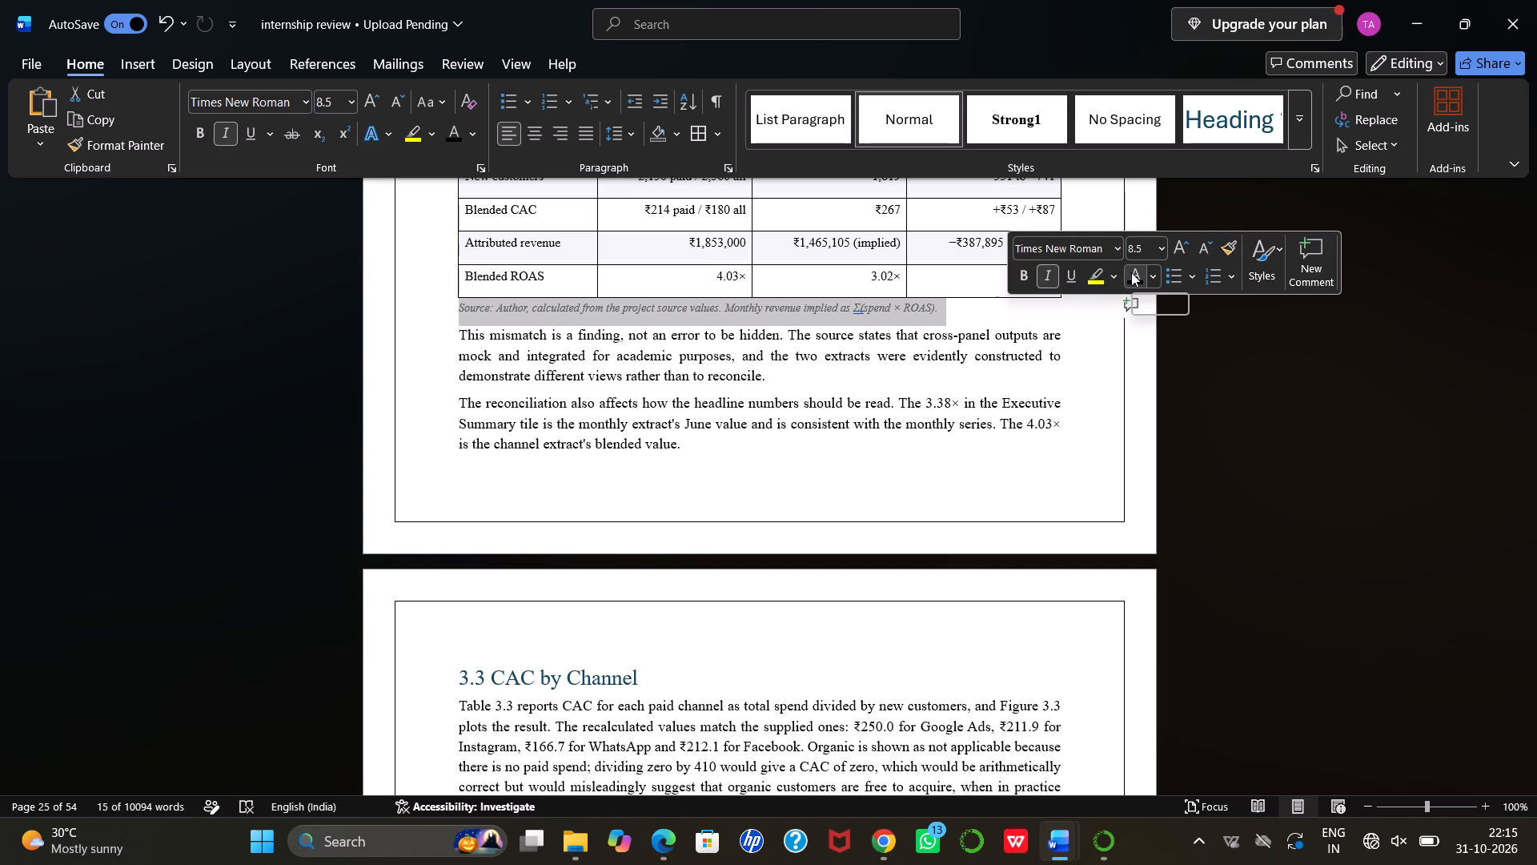
click(1131, 272)
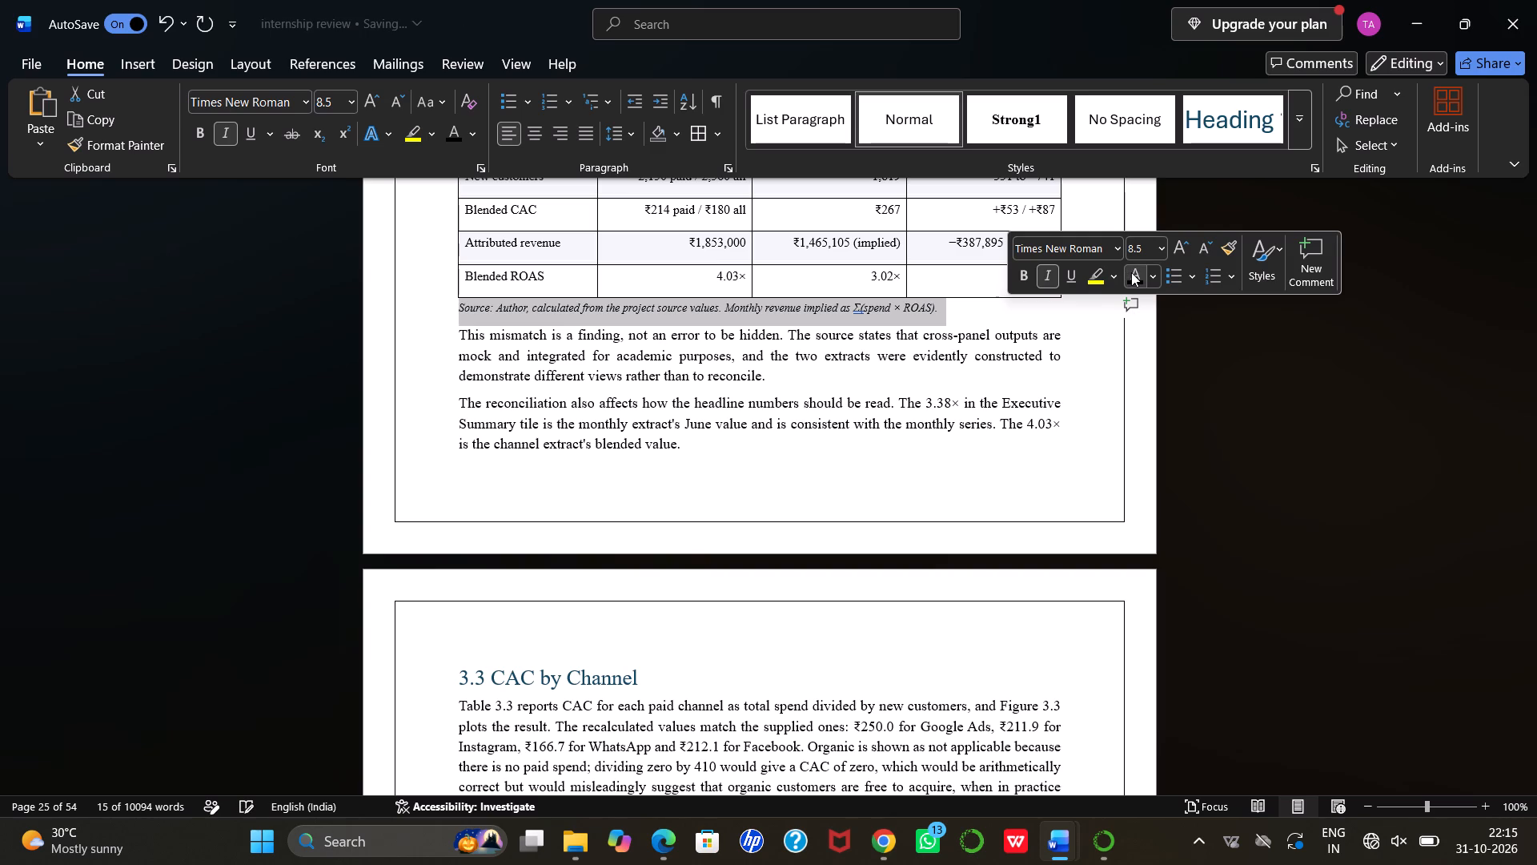
Delete the italic source note between the monthly spend, CAC and ROAS table and the Figure 3.1 chart.
scroll(1037, 352, up, 5)
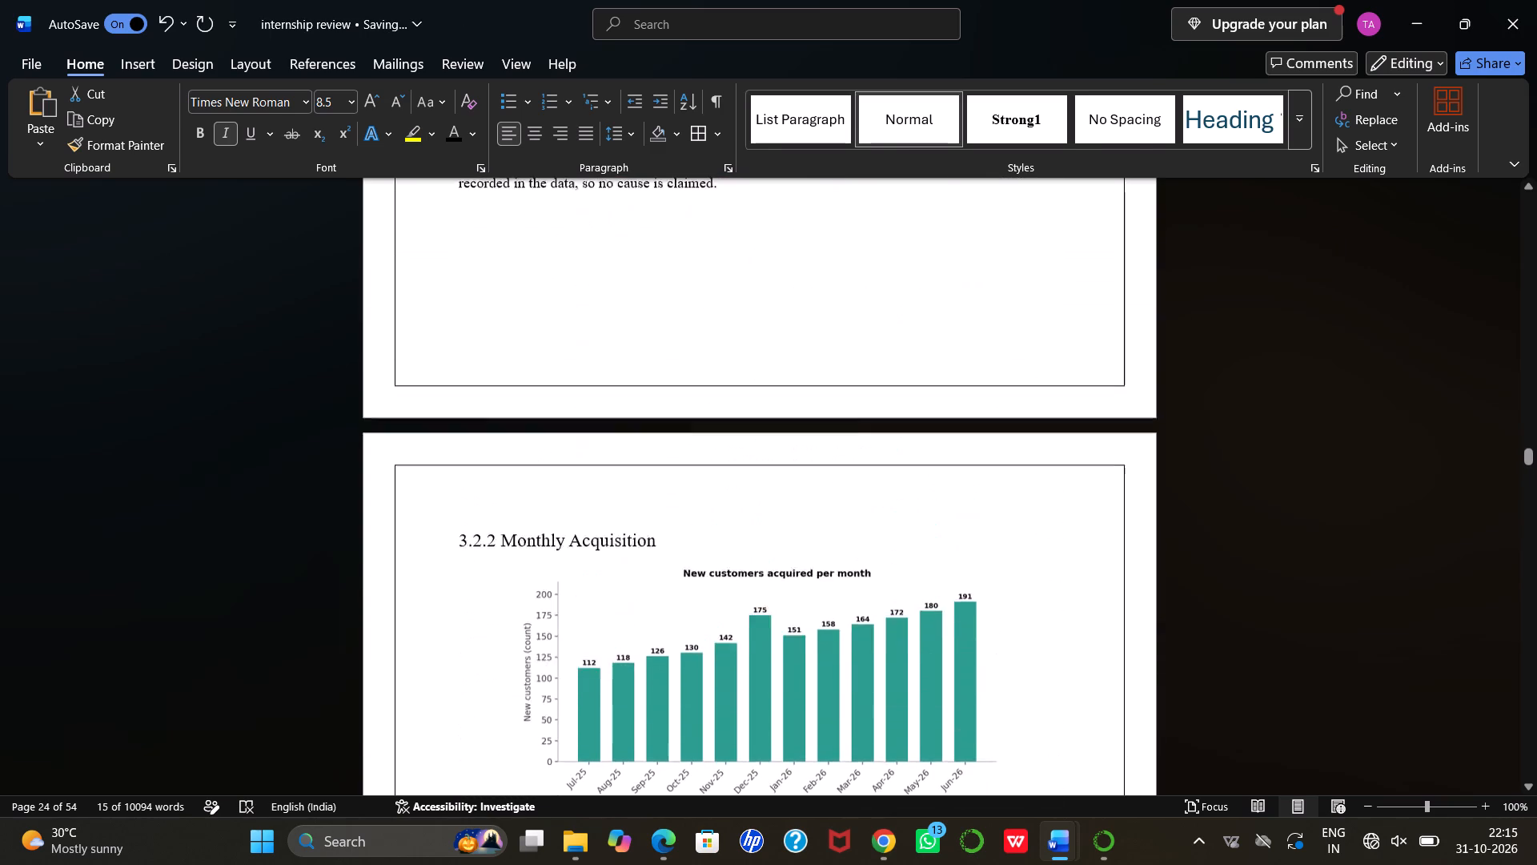
scroll(1037, 352, up, 4)
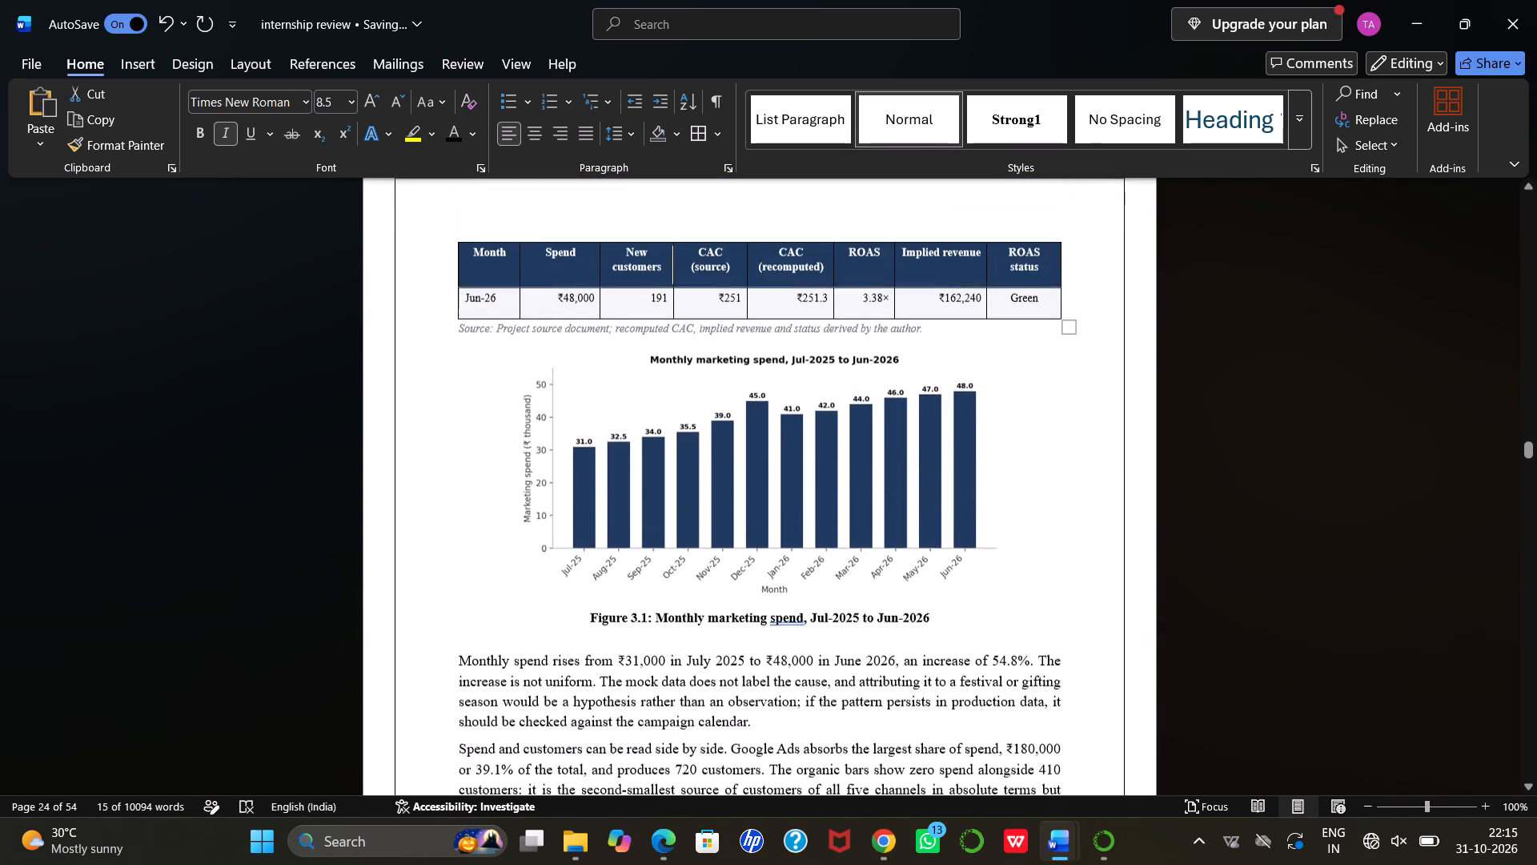
scroll(1037, 352, up, 1)
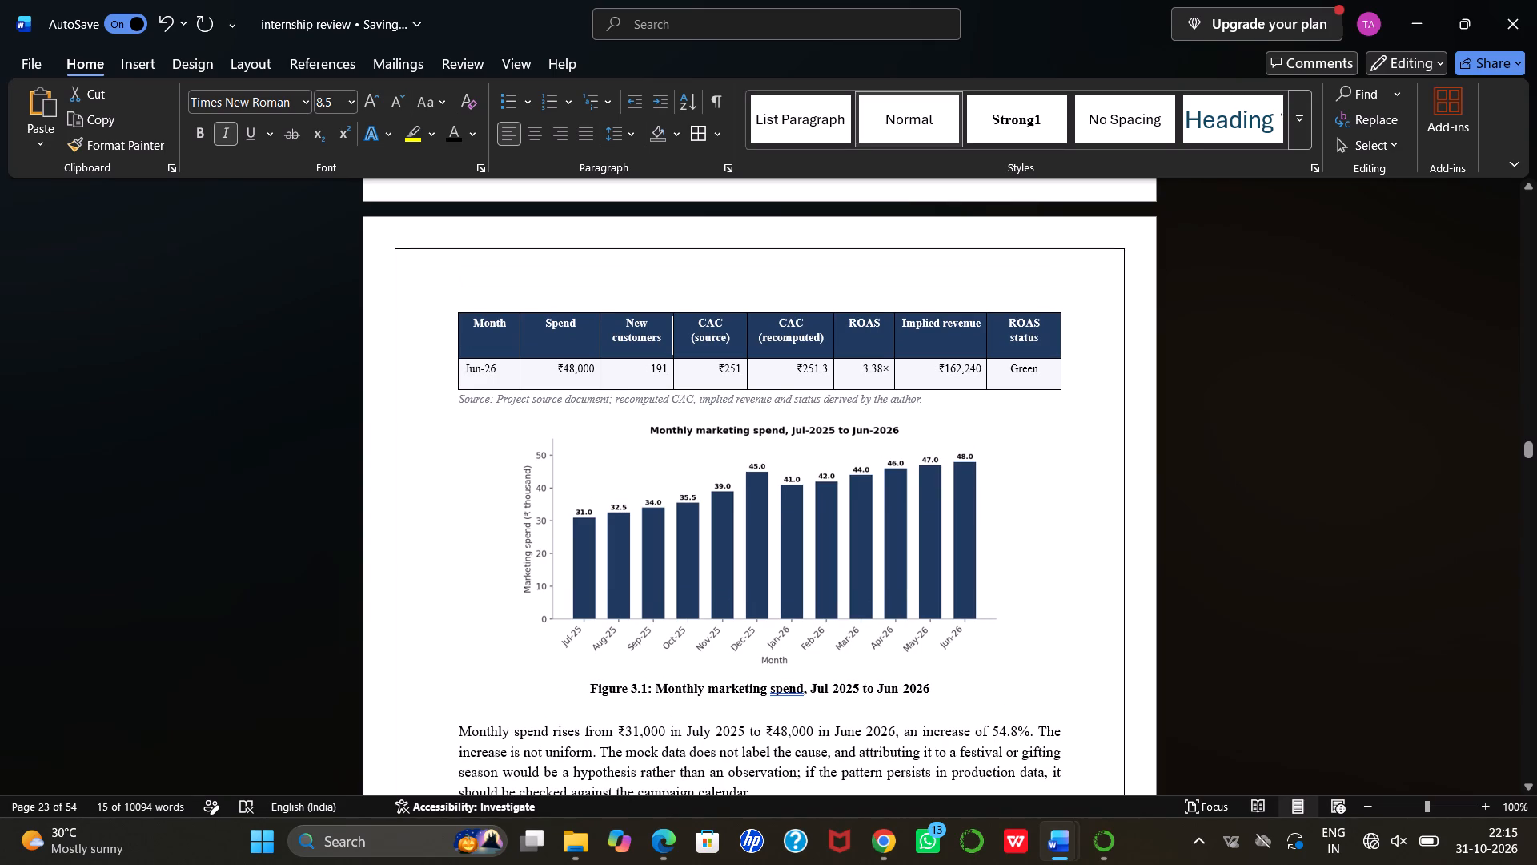
drag(456, 392, 764, 410)
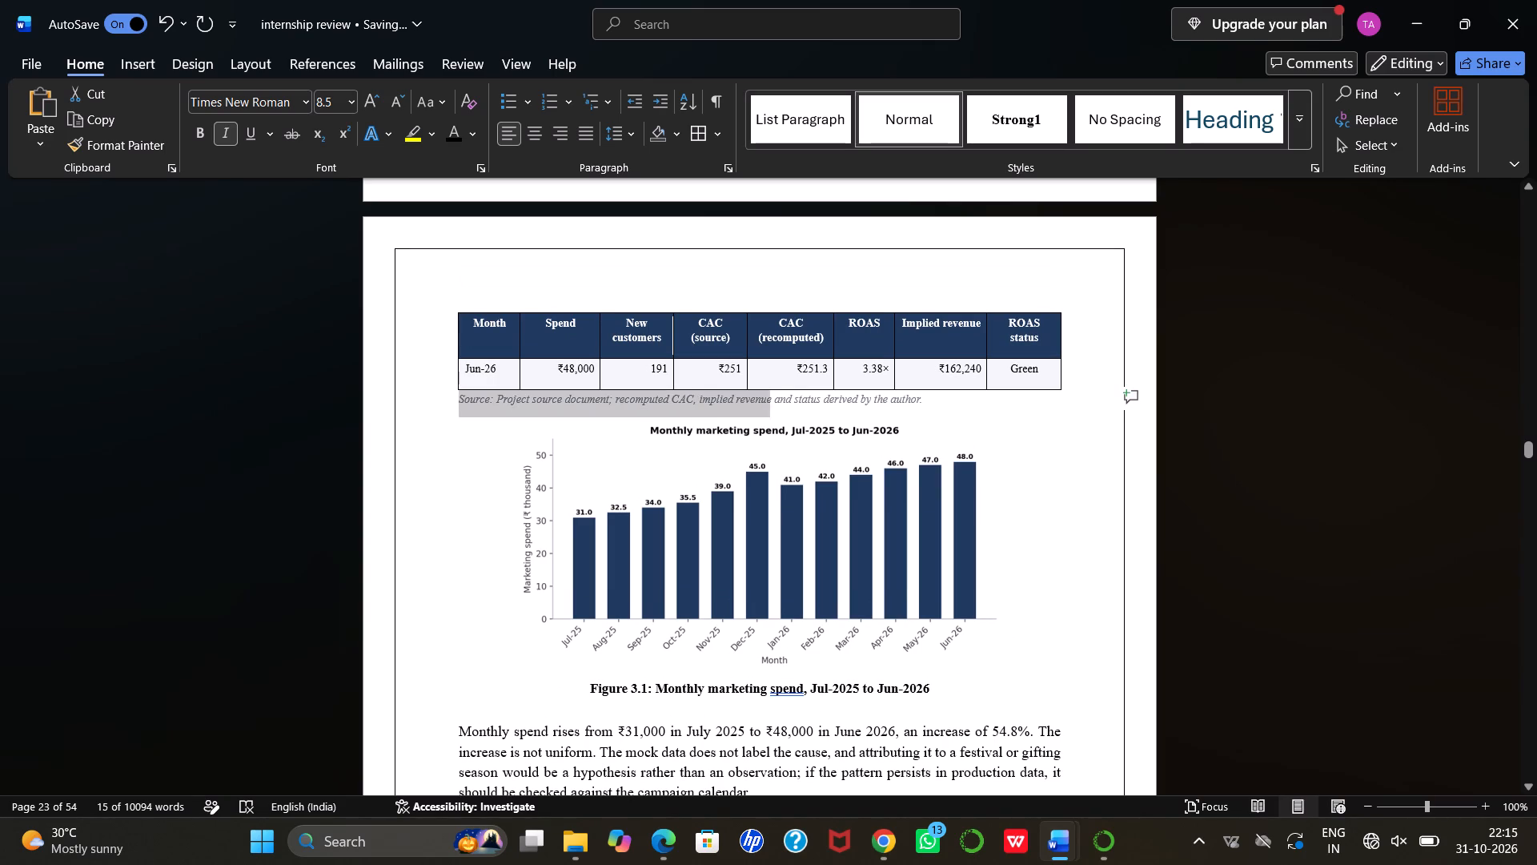
drag(764, 410, 928, 409)
scroll(807, 410, right, 1)
key(BackSpace)
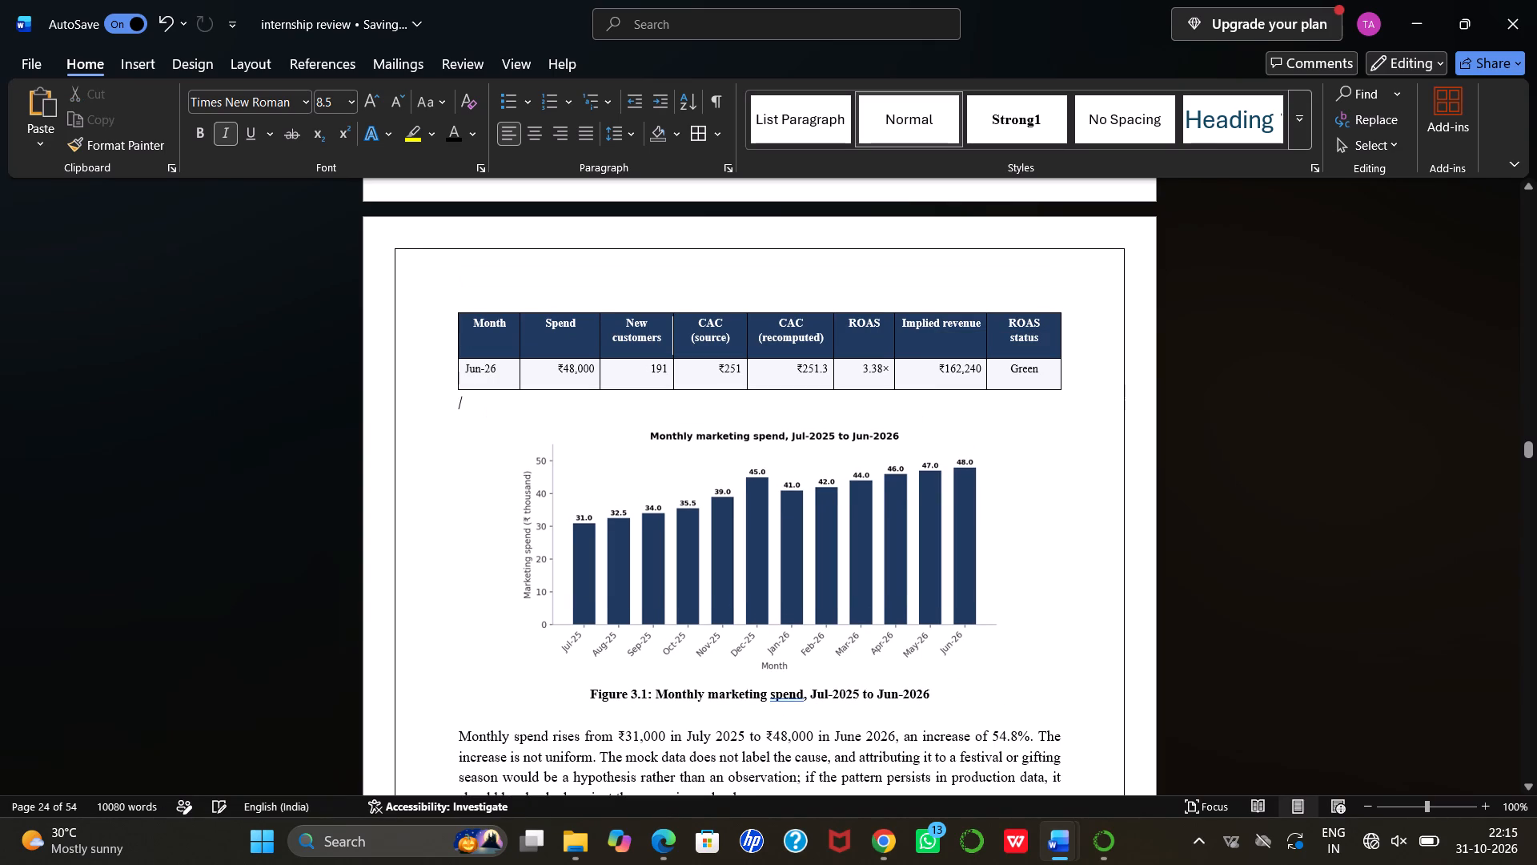
Make the "3.3 CAC by Channel" heading black.
scroll(623, 519, down, 3)
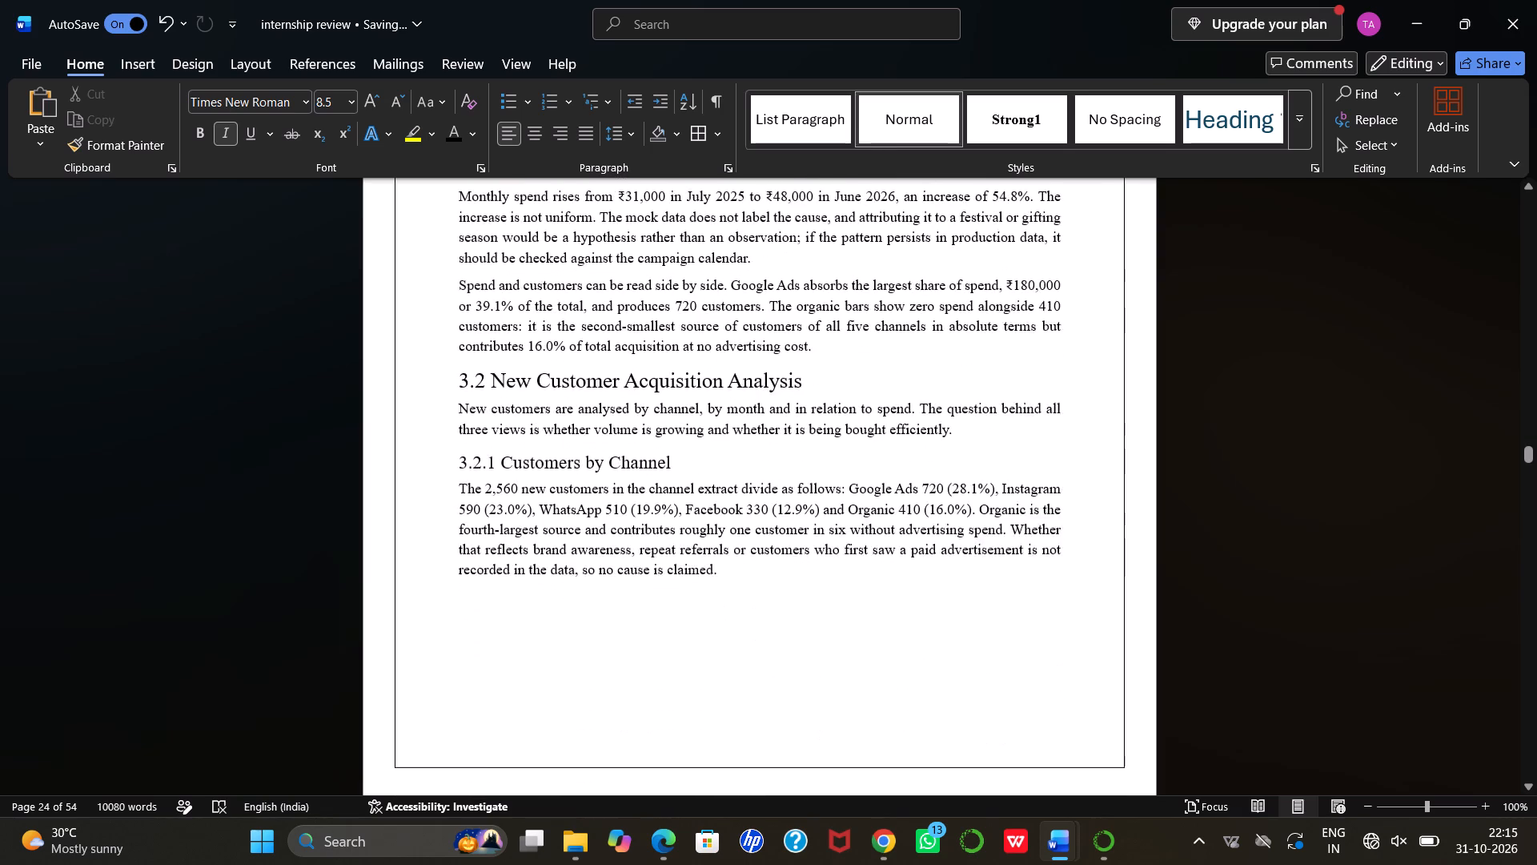
scroll(623, 519, down, 5)
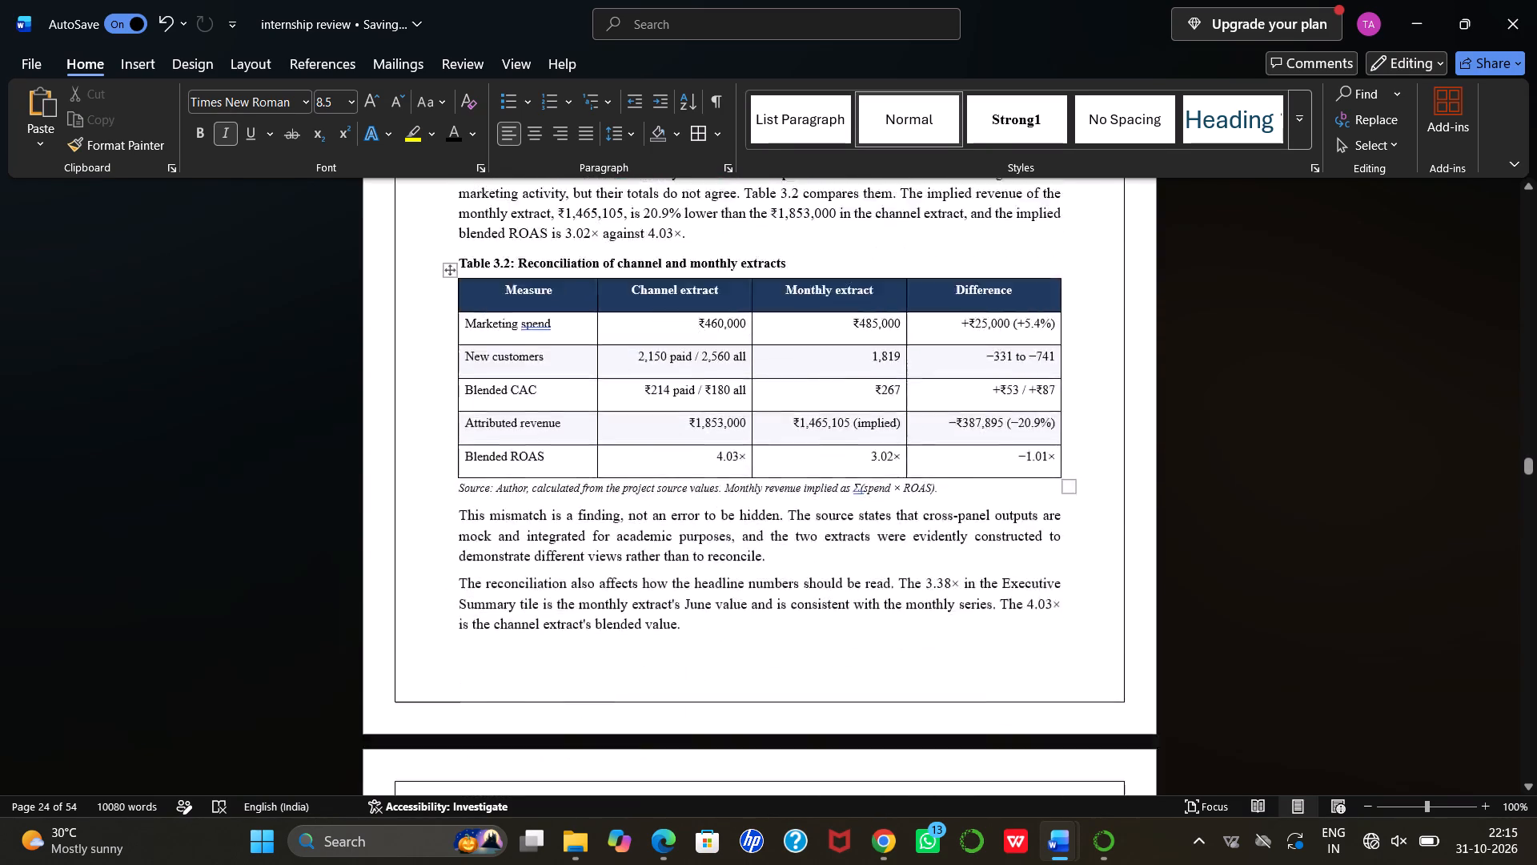
scroll(623, 519, down, 2)
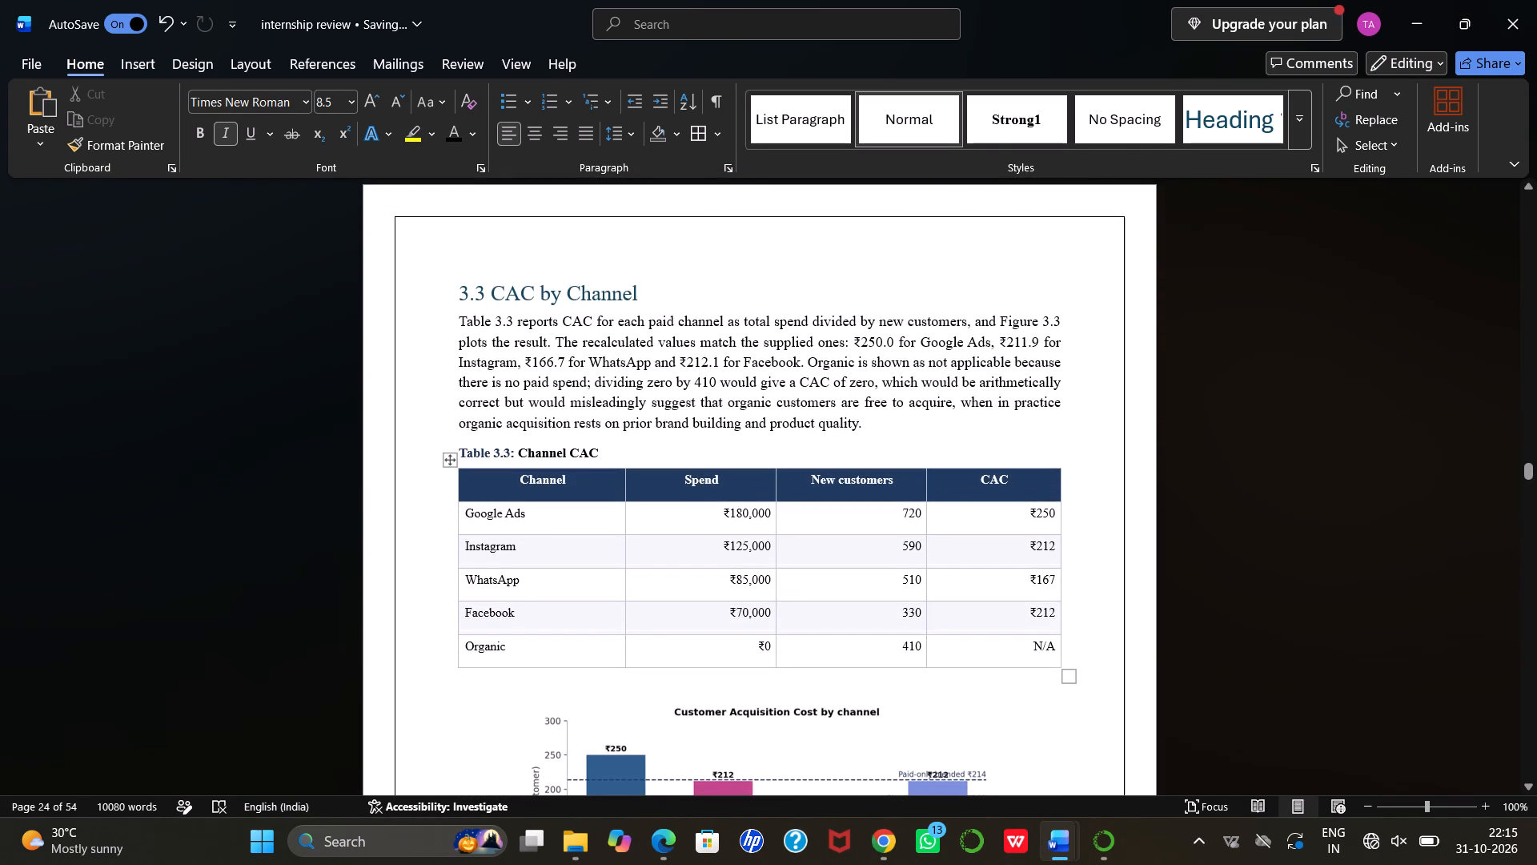
drag(458, 295, 627, 297)
click(757, 263)
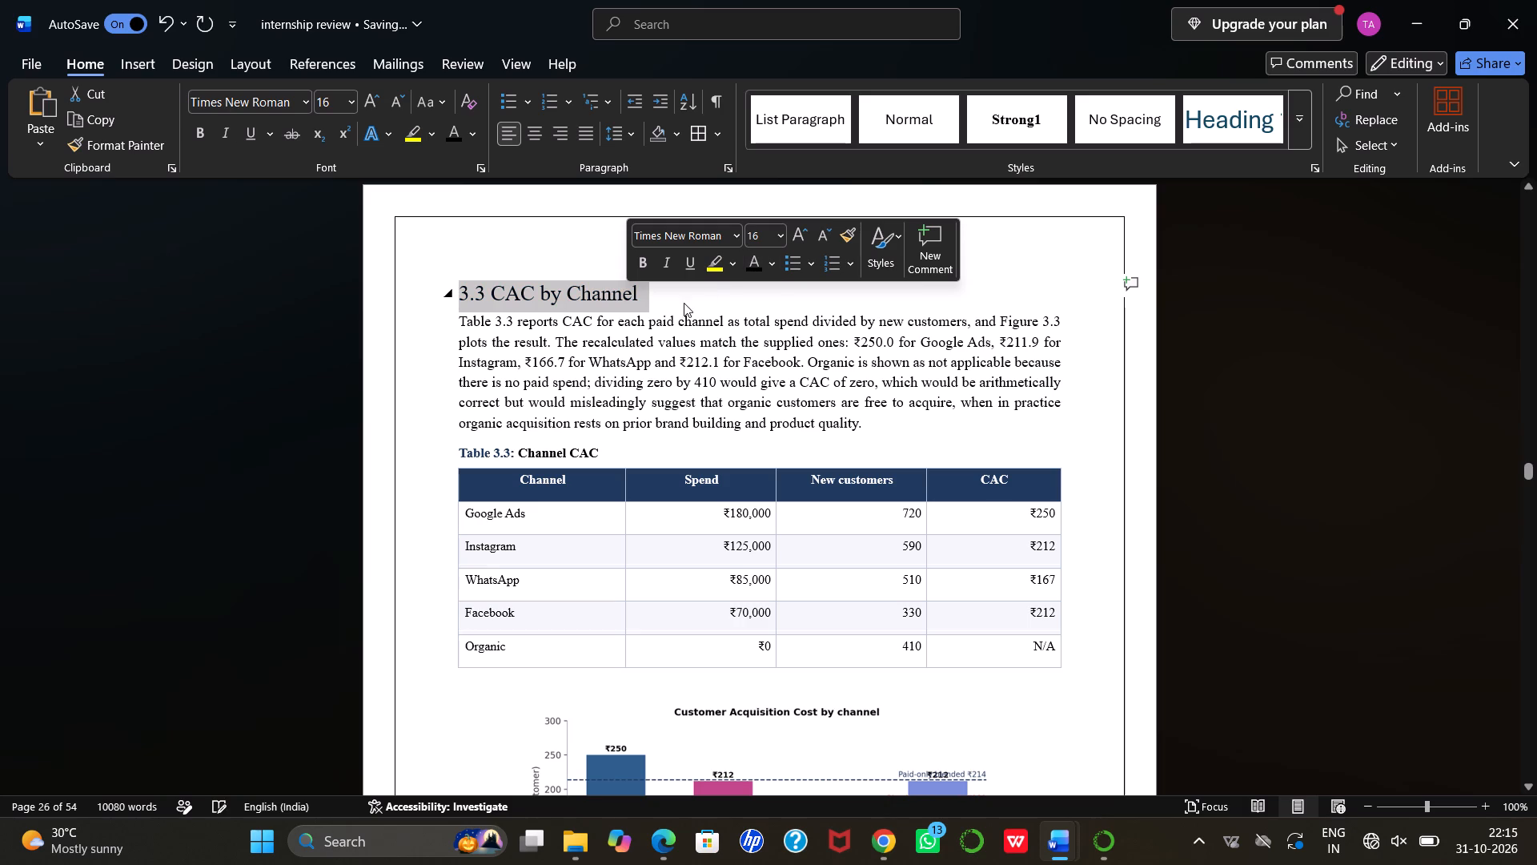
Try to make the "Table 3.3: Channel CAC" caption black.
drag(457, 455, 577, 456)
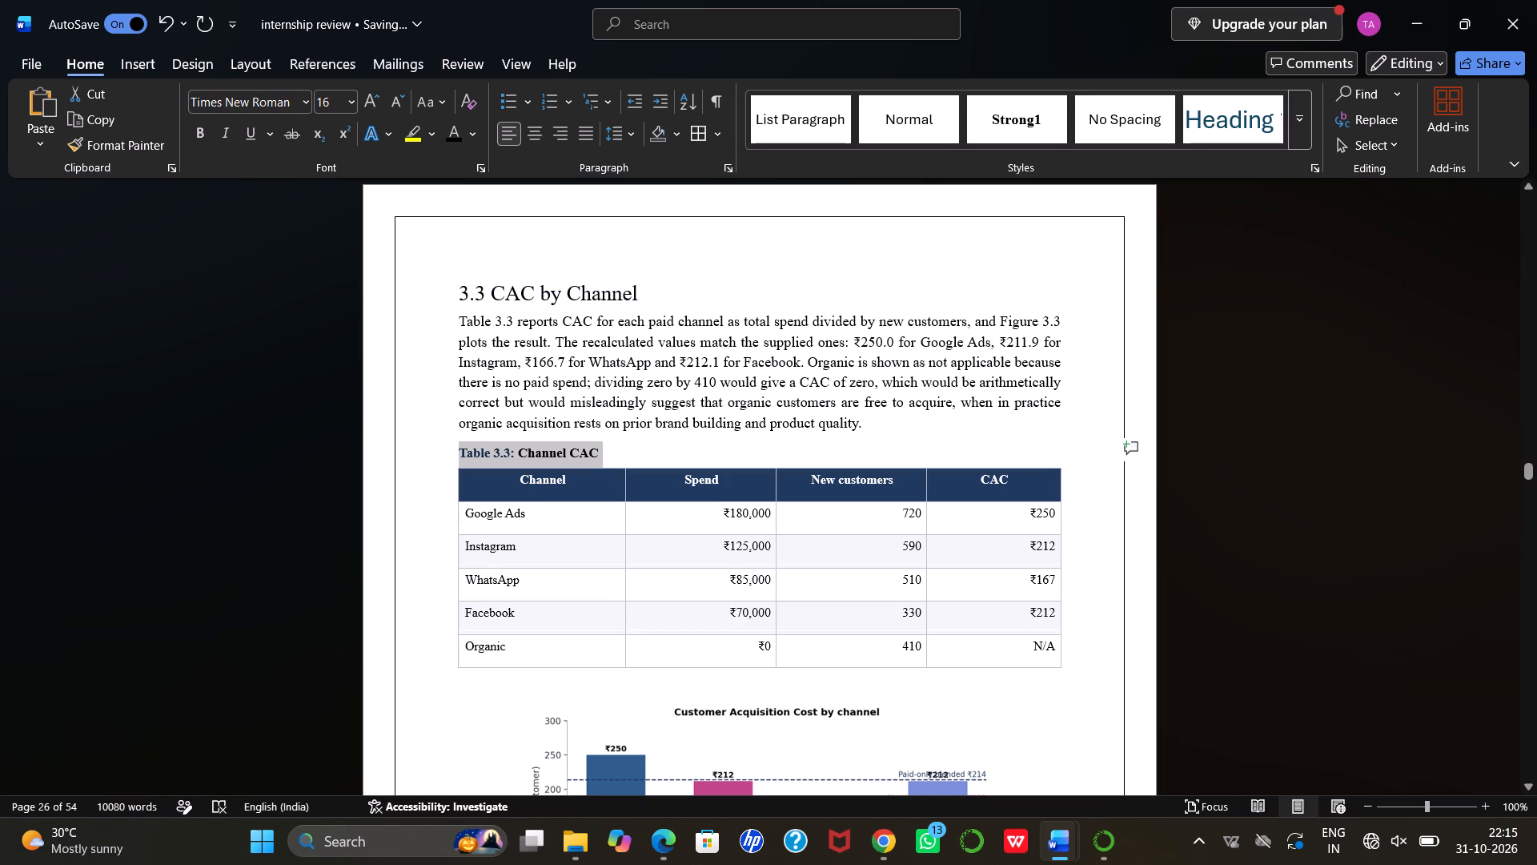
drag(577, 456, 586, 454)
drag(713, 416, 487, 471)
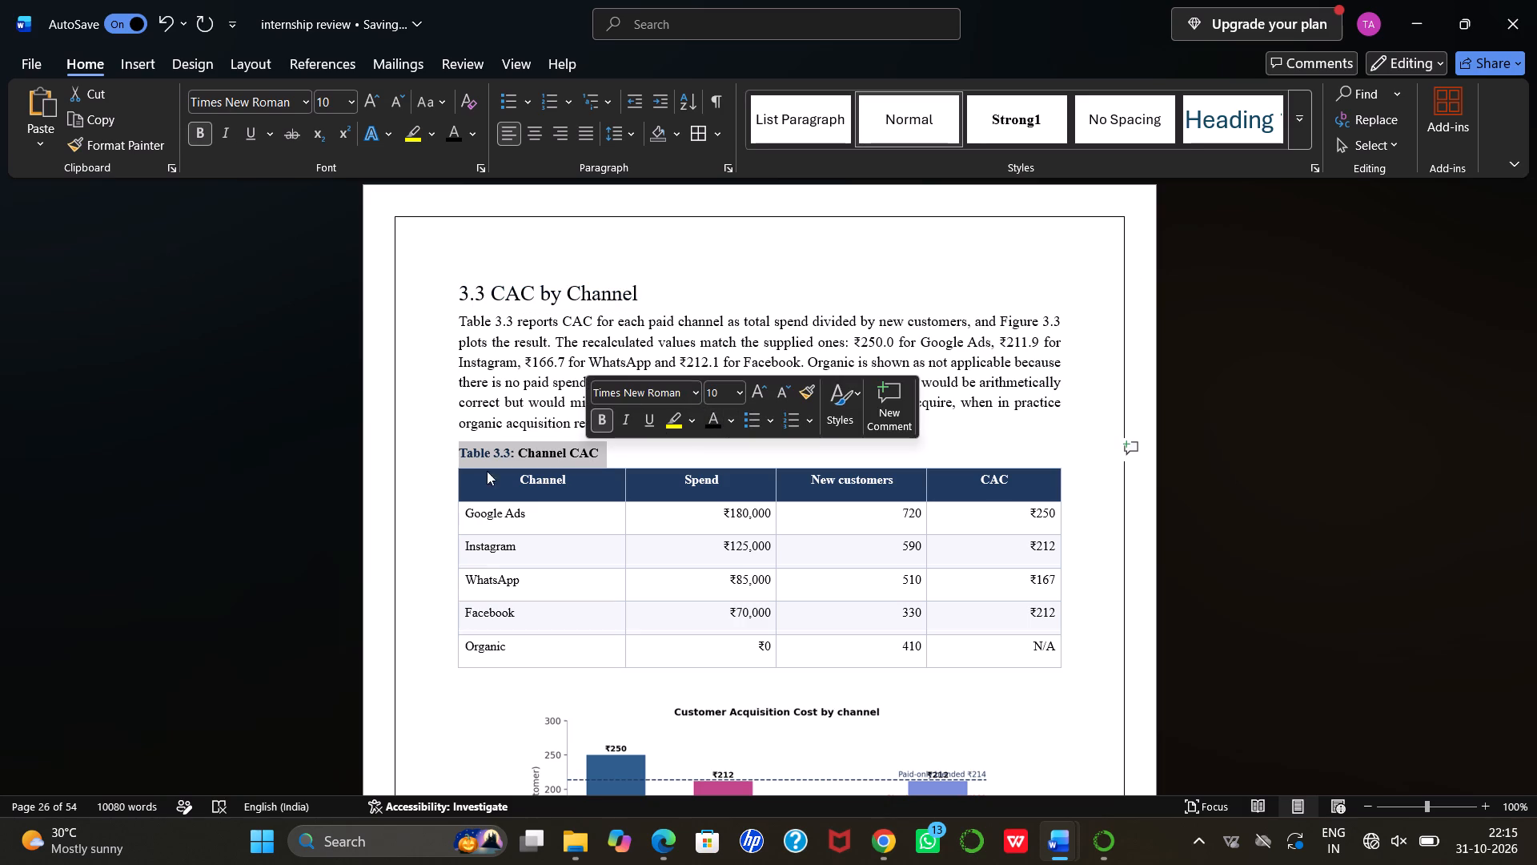
Apply all borders to the whole Channel CAC table under the Table 3.3 caption.
drag(487, 471, 493, 475)
drag(493, 475, 782, 513)
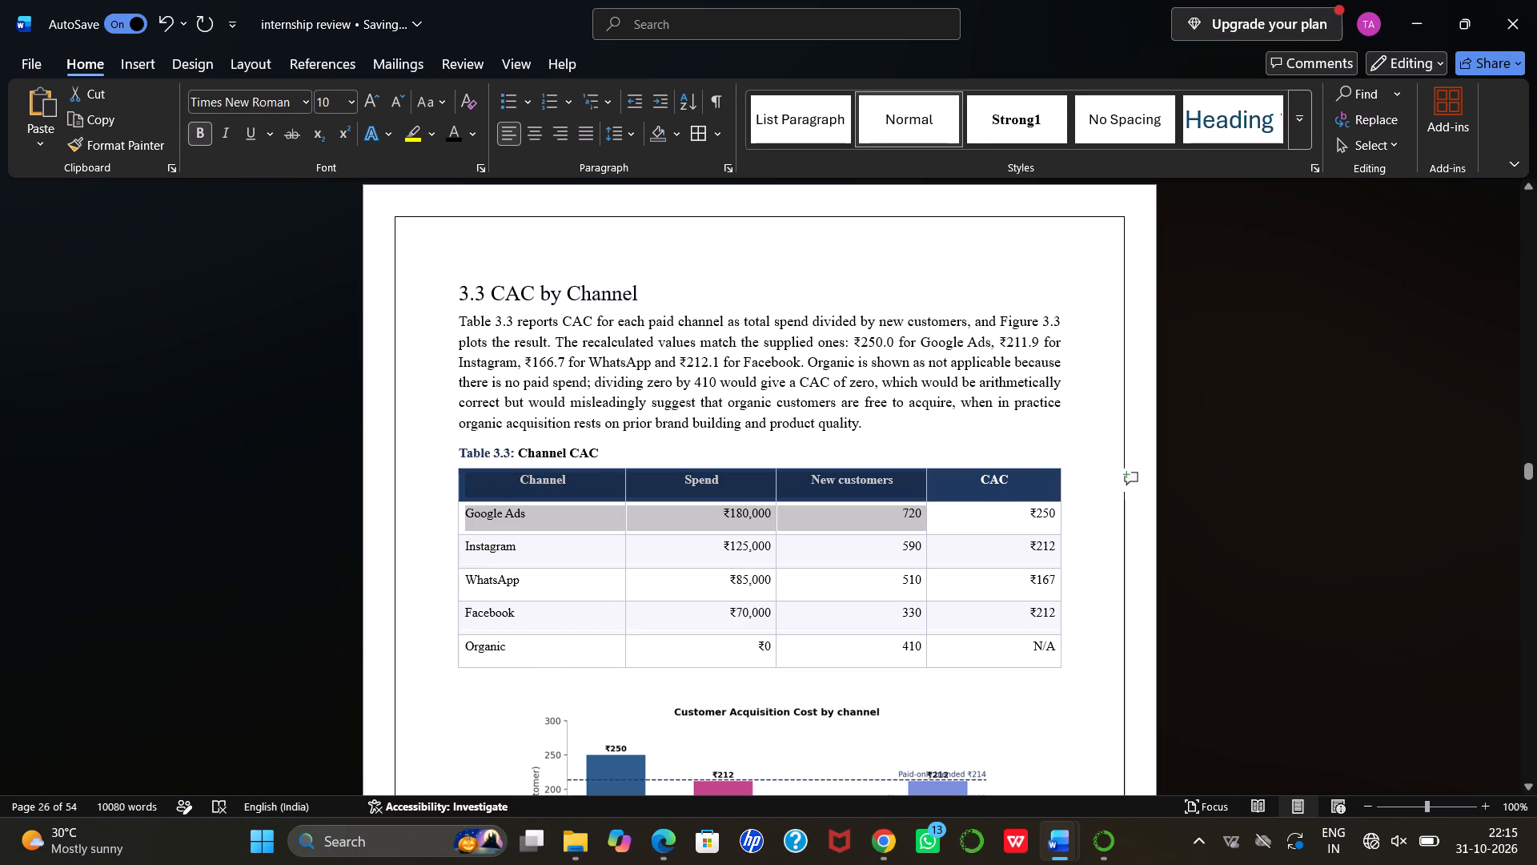
drag(782, 513, 1034, 711)
scroll(798, 511, right, 1)
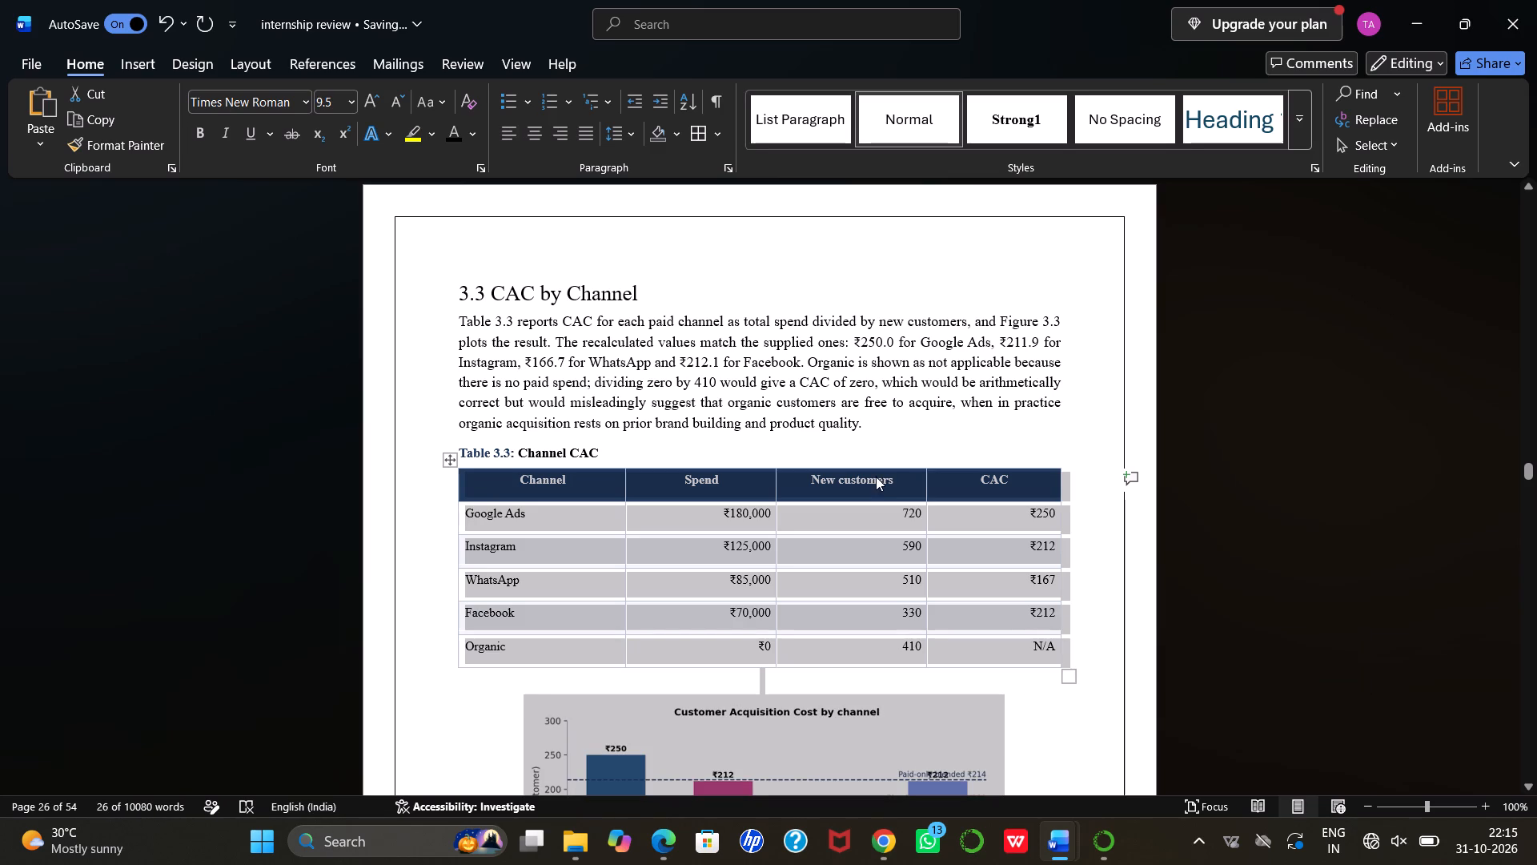
drag(878, 456, 544, 492)
click(544, 492)
drag(544, 492, 1053, 672)
scroll(941, 495, right, 1)
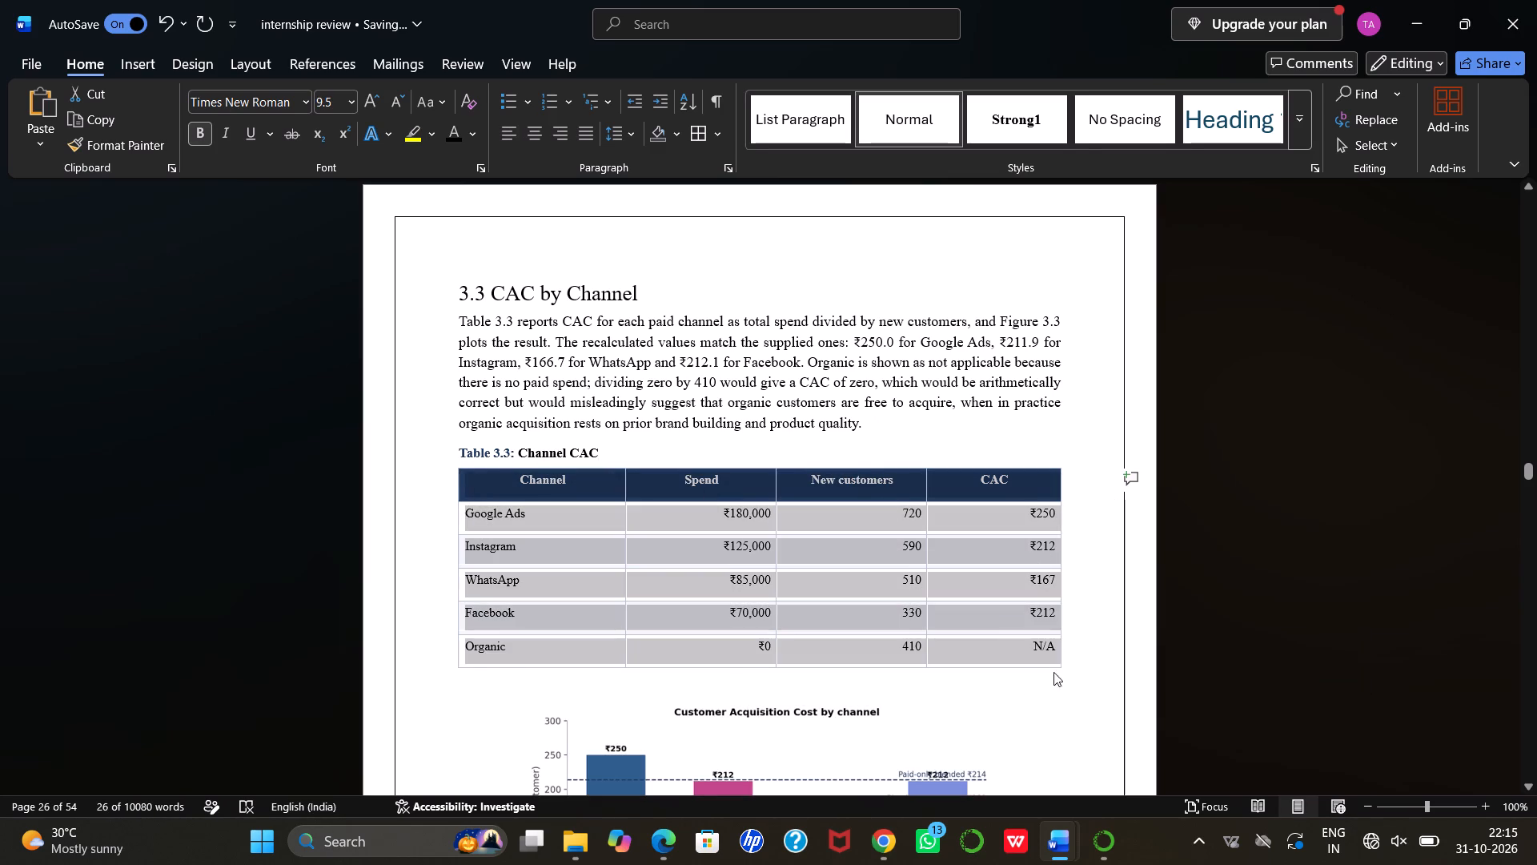
drag(1053, 672, 1057, 674)
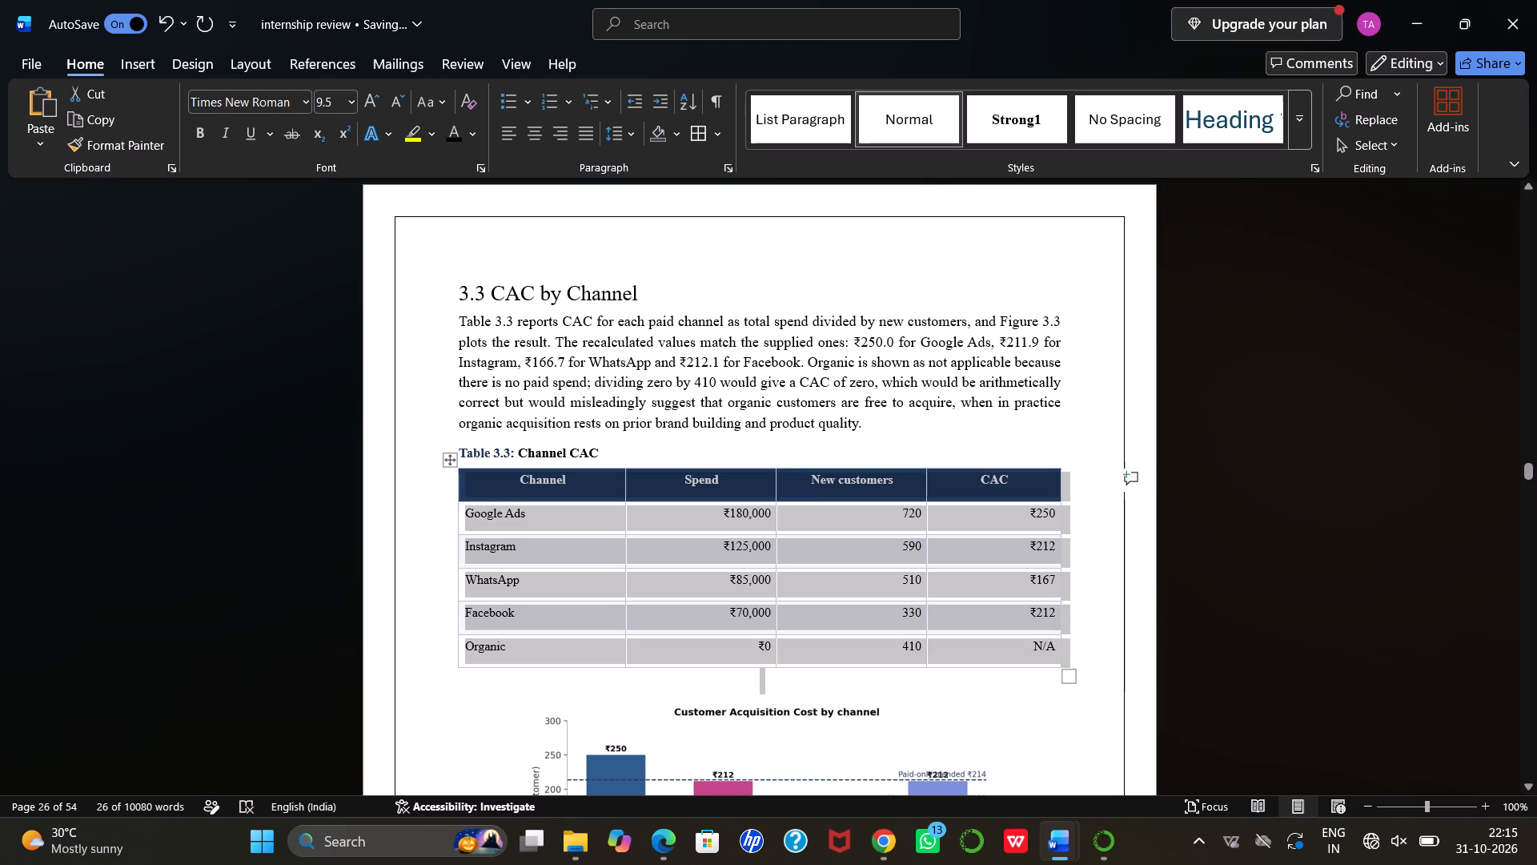
click(719, 135)
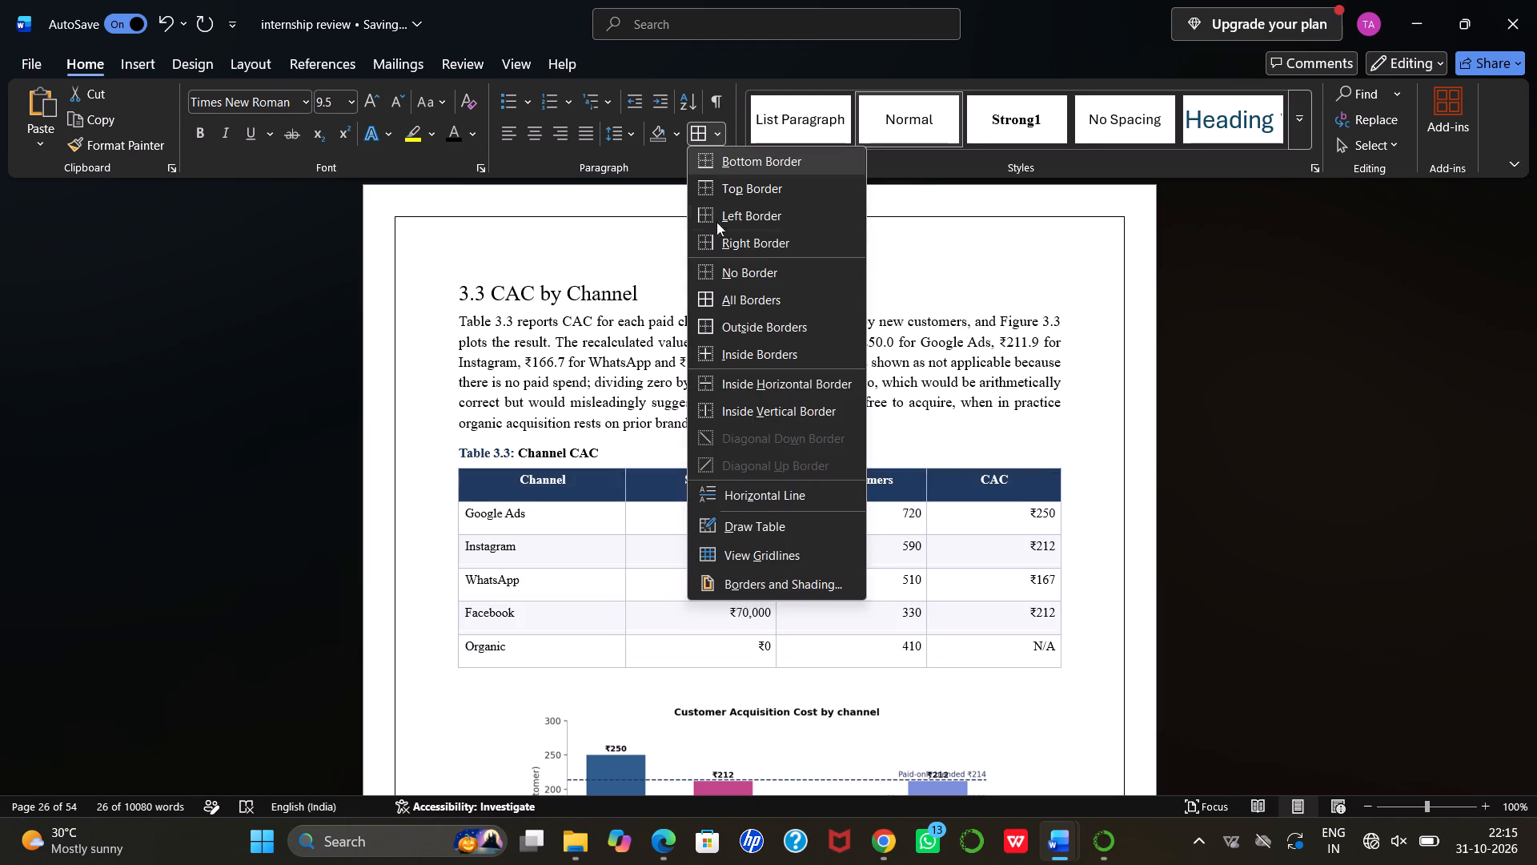
click(708, 301)
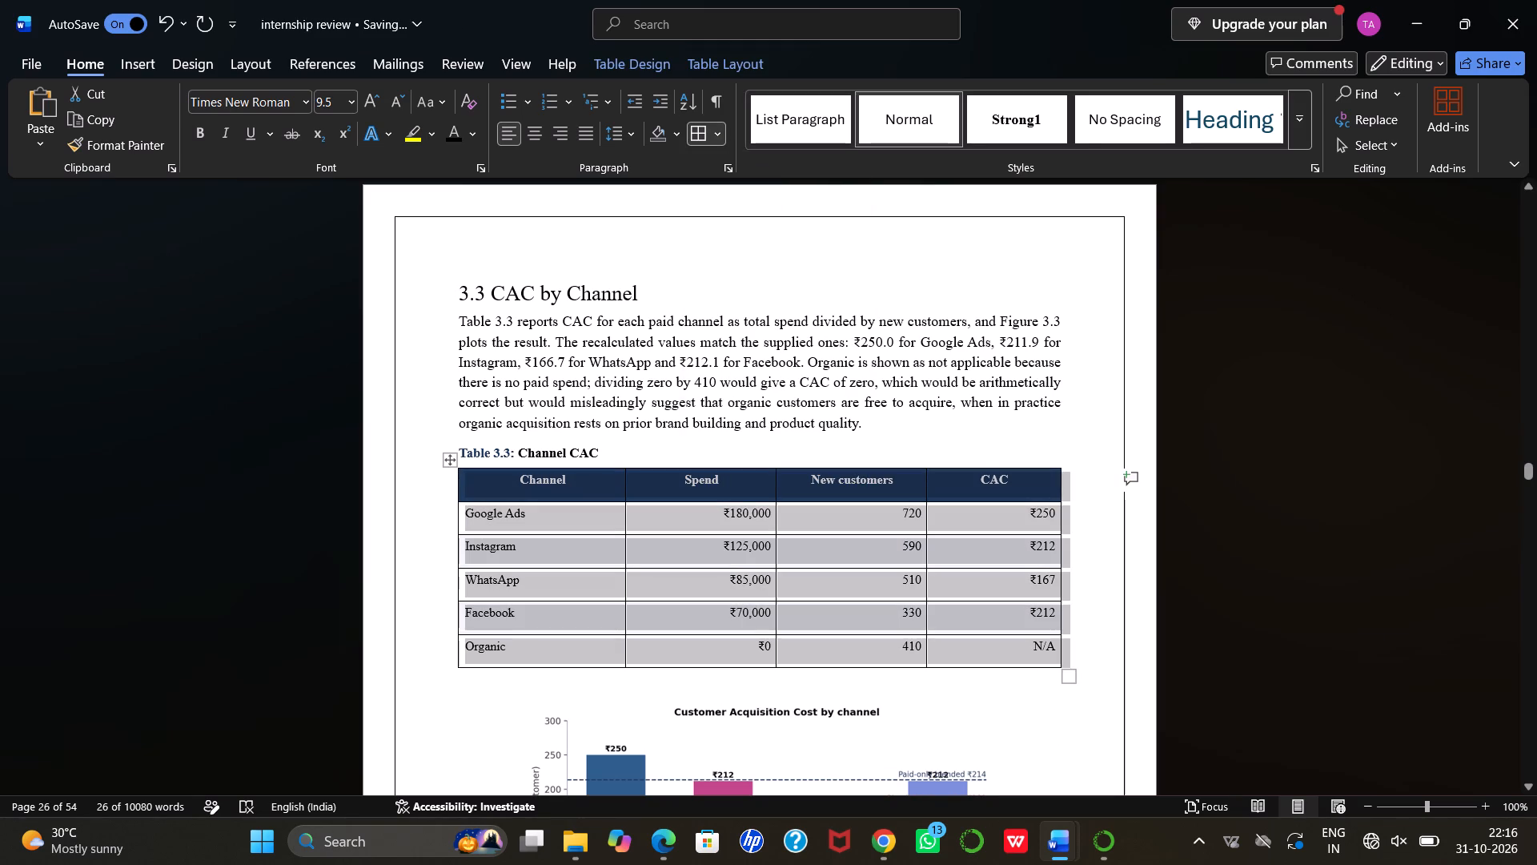
Make the whole "Table 3.3: Channel CAC" caption black.
drag(455, 451, 508, 454)
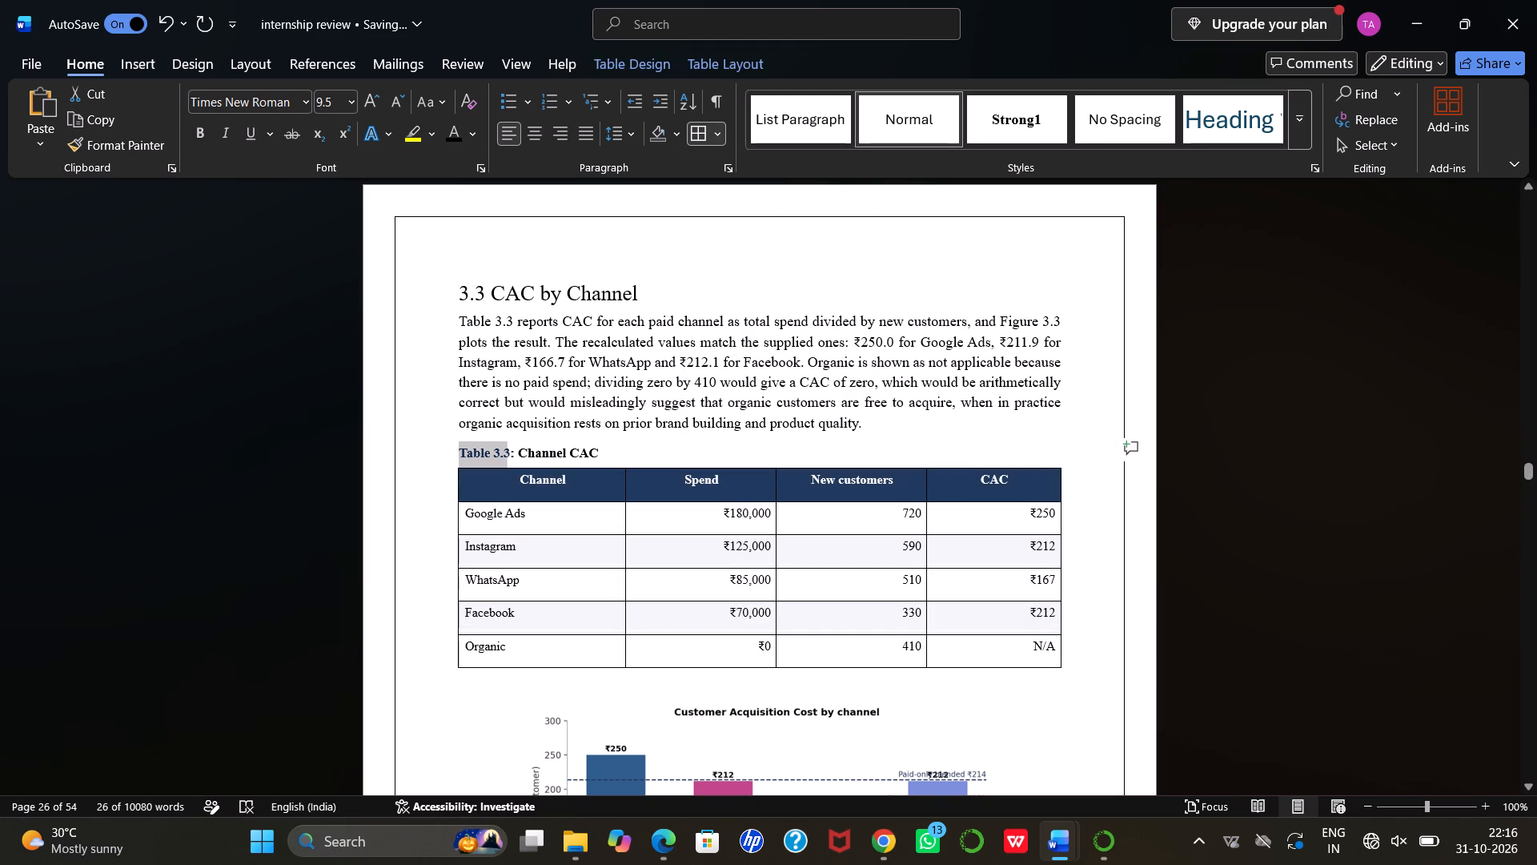
drag(508, 454, 599, 450)
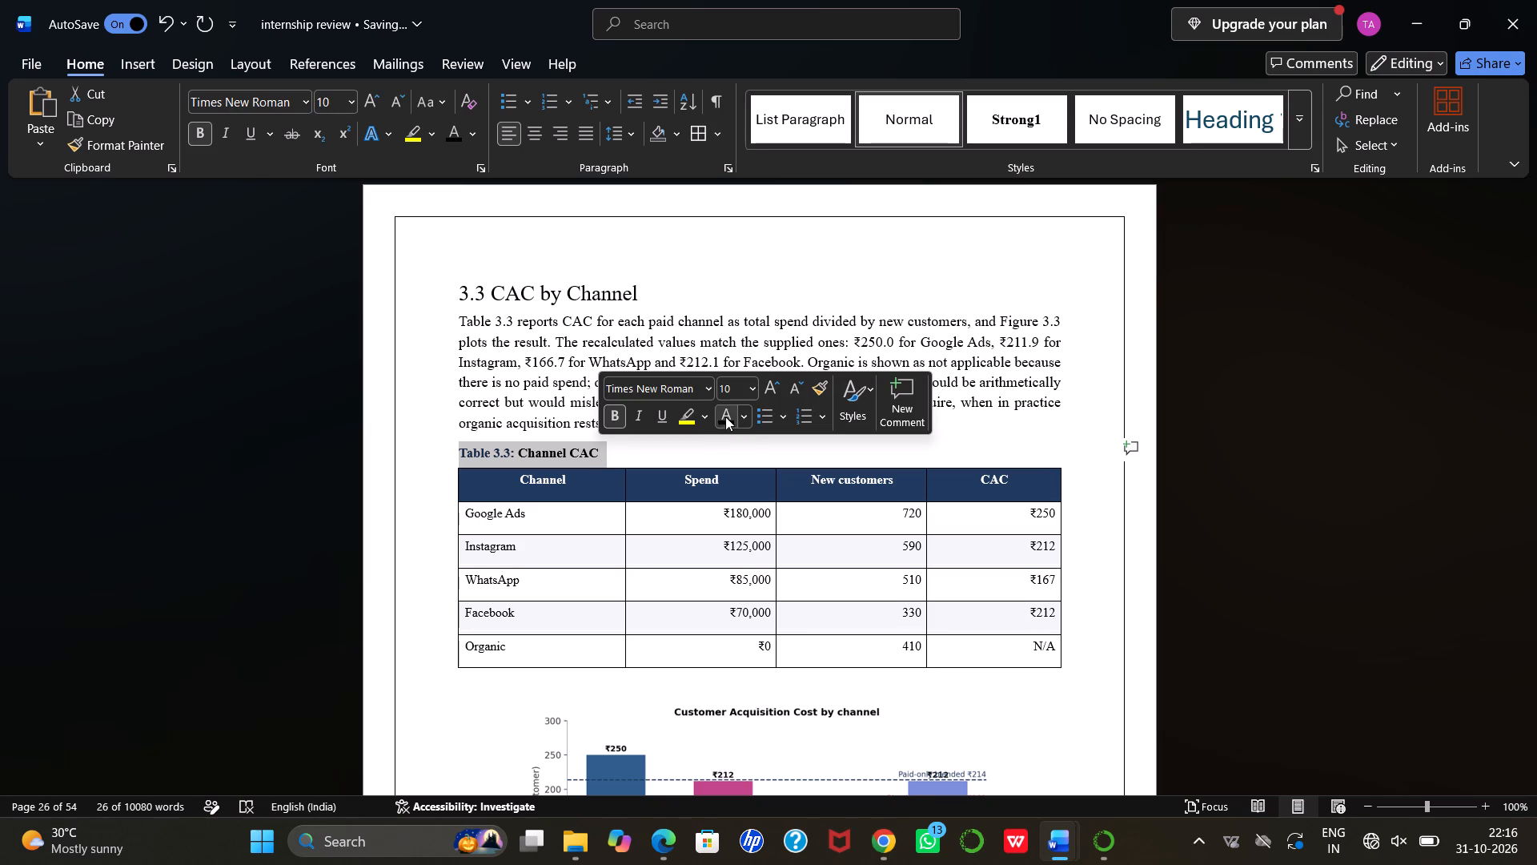
click(725, 407)
Make the "Figure 3.3: Customer Acquisition Cost by channel" caption below the chart black.
scroll(620, 549, down, 1)
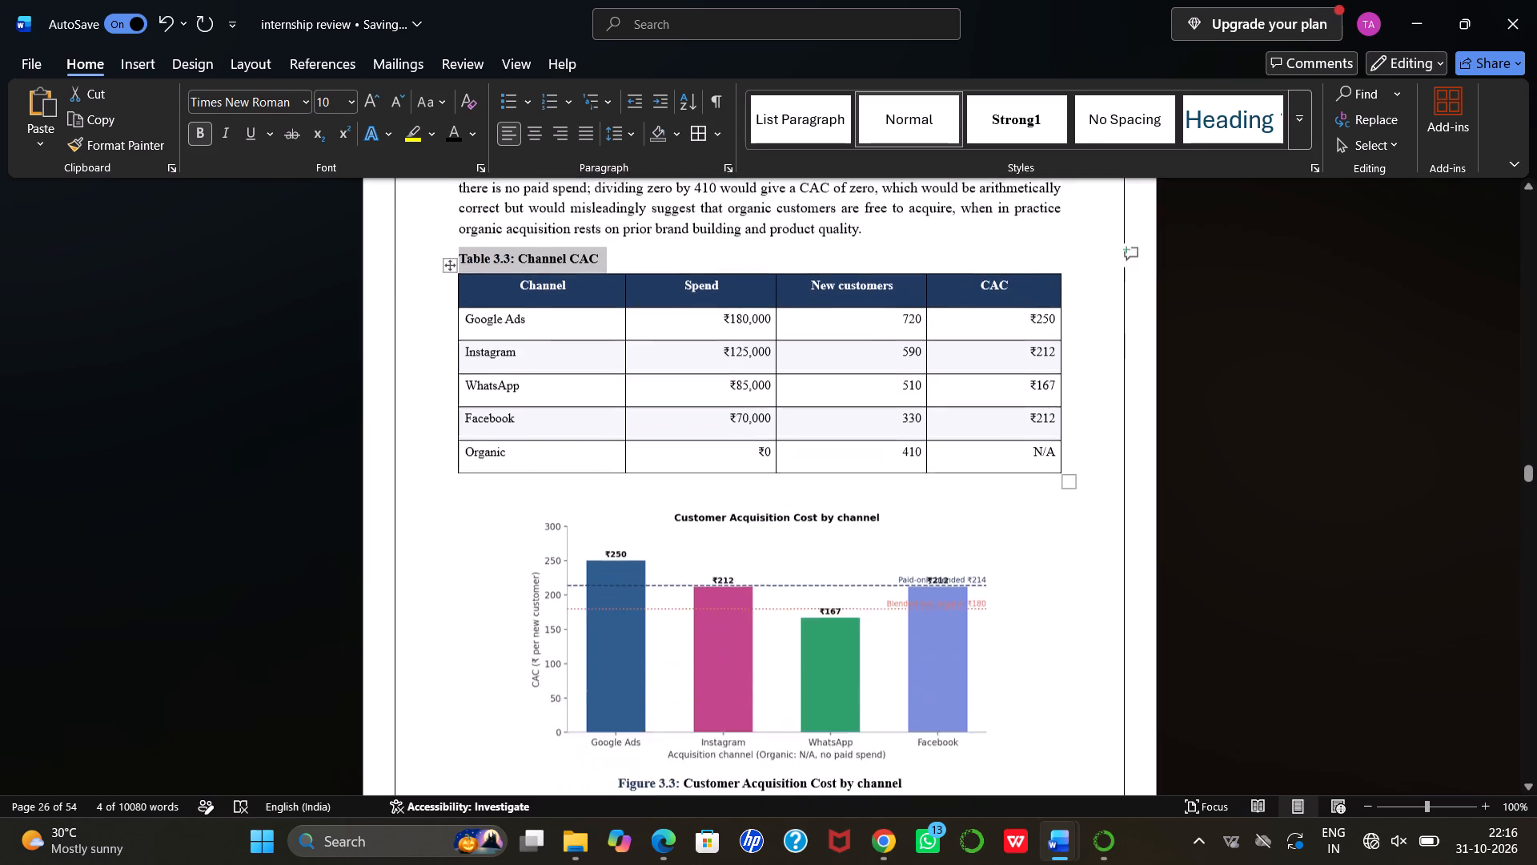
scroll(620, 549, down, 3)
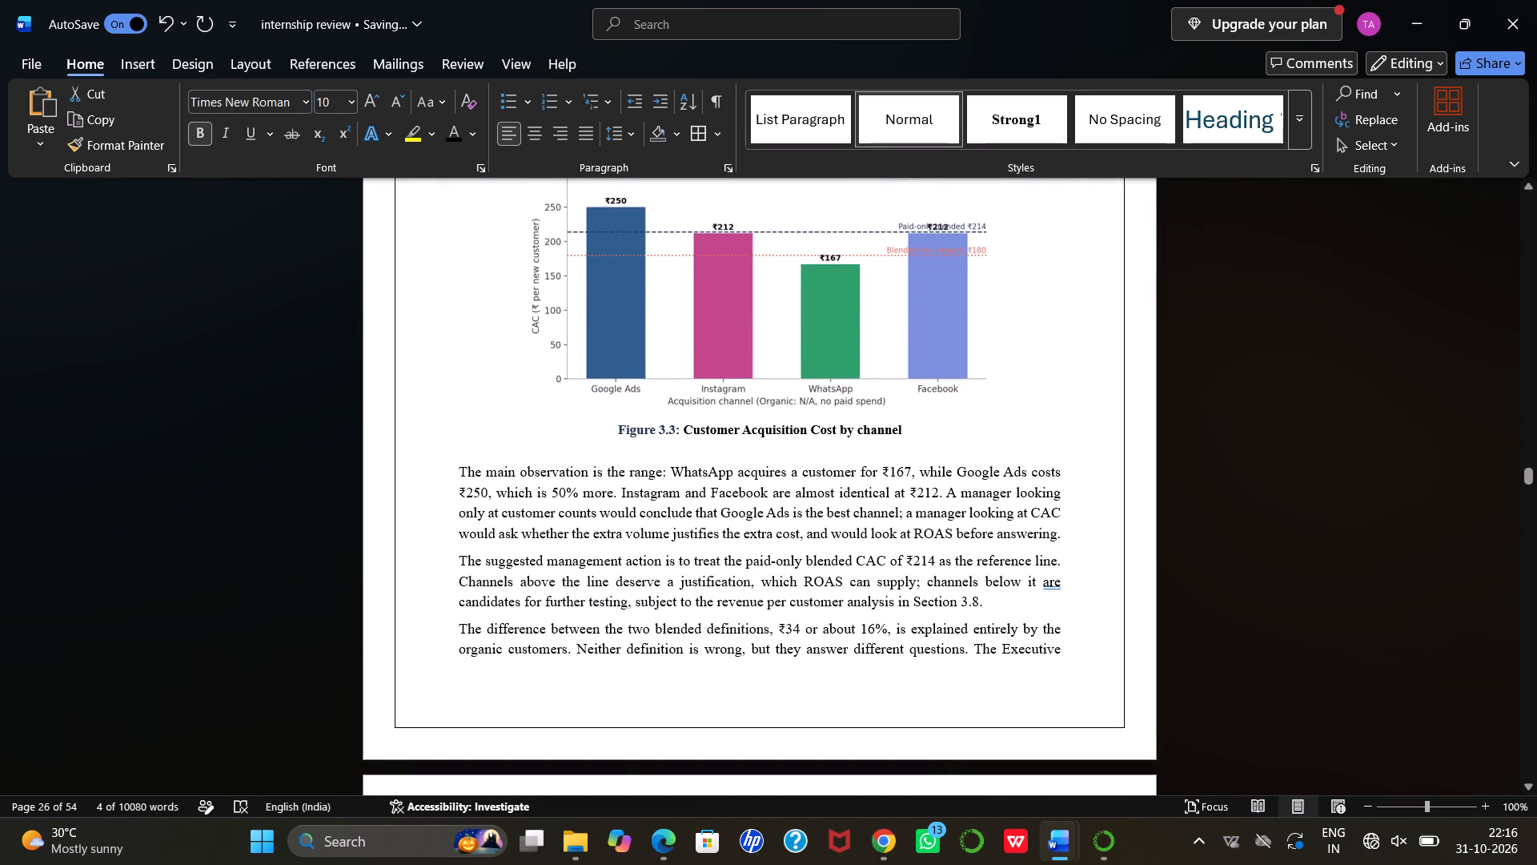
drag(615, 427, 895, 428)
click(1021, 392)
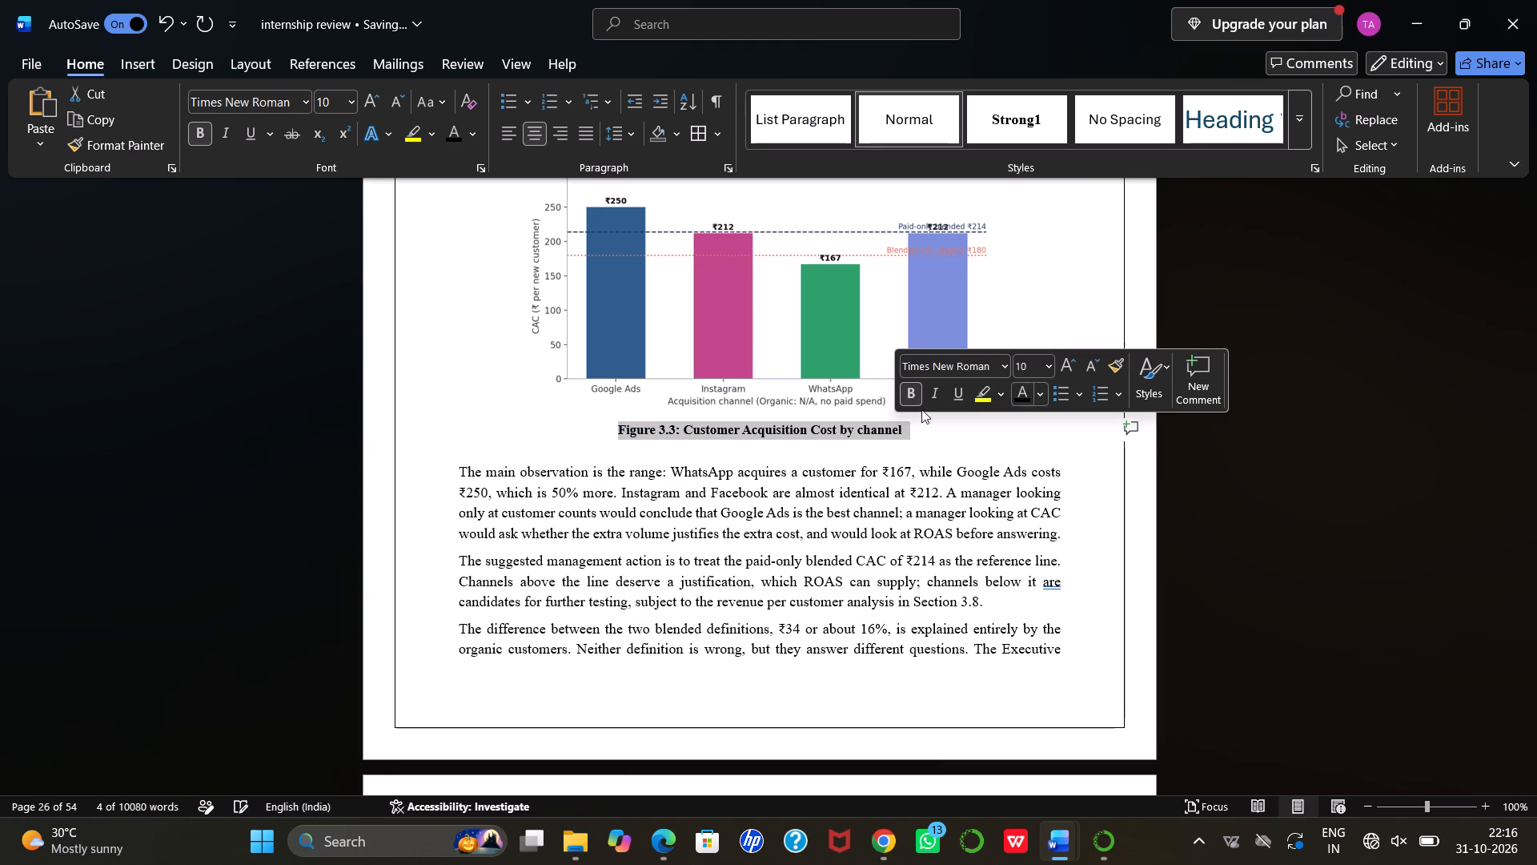
Make the "3.4 ROAS by Channel" heading black.
scroll(688, 511, down, 4)
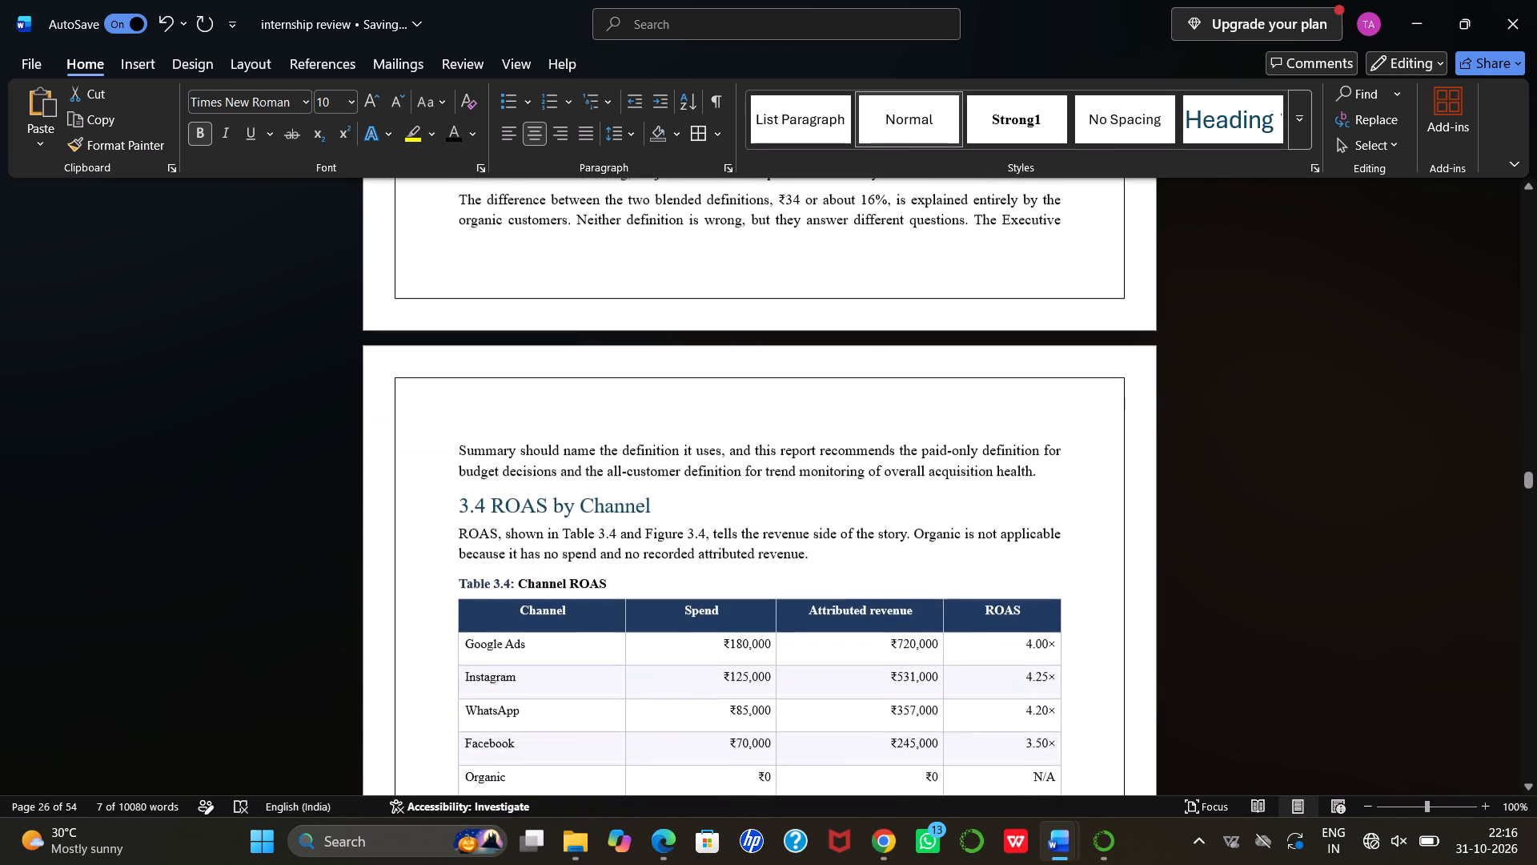
drag(460, 505, 635, 520)
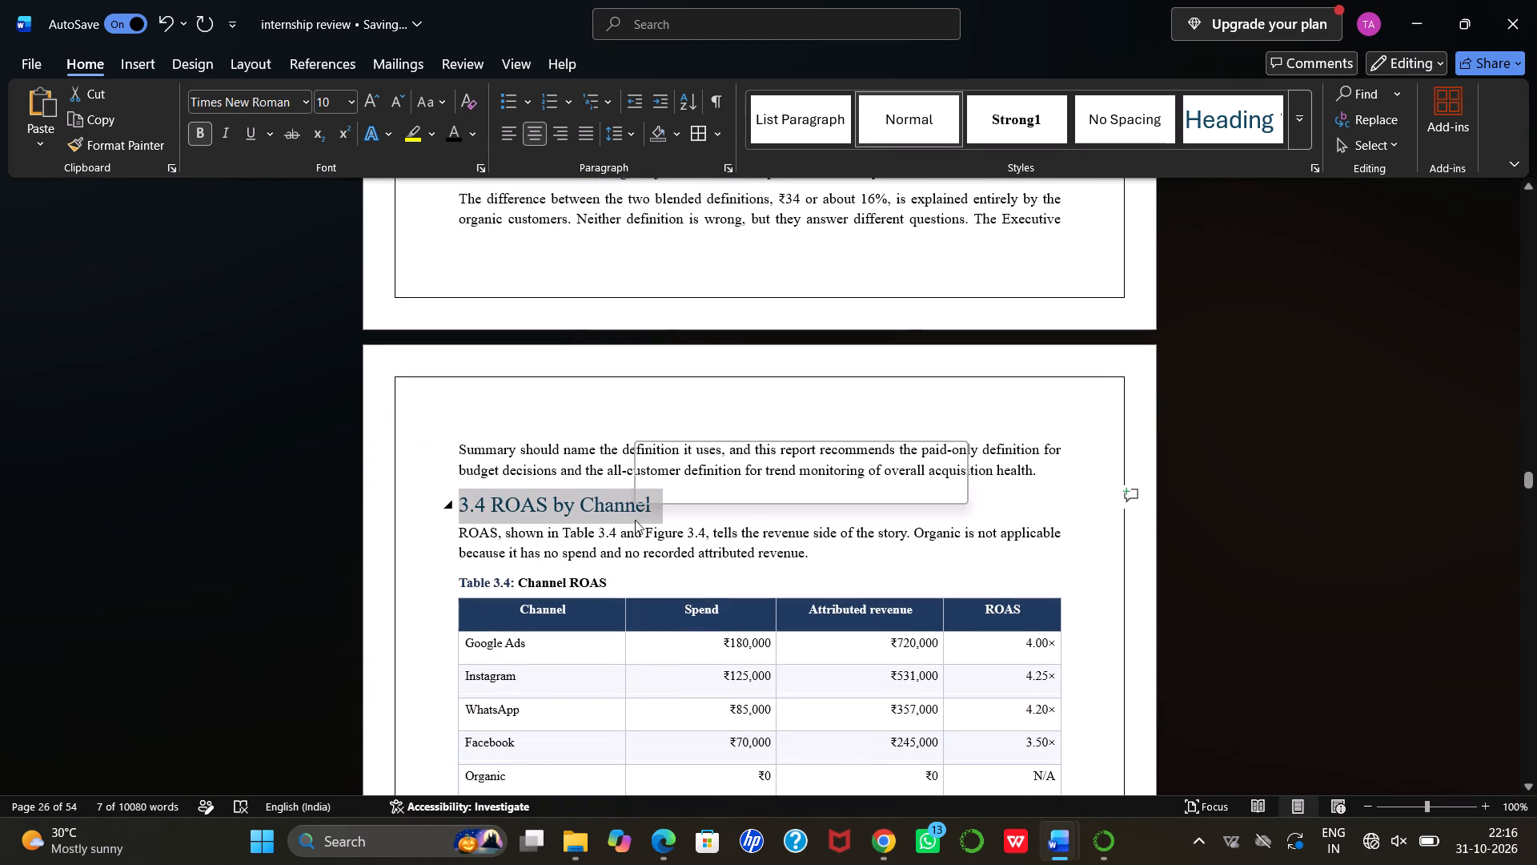
click(763, 492)
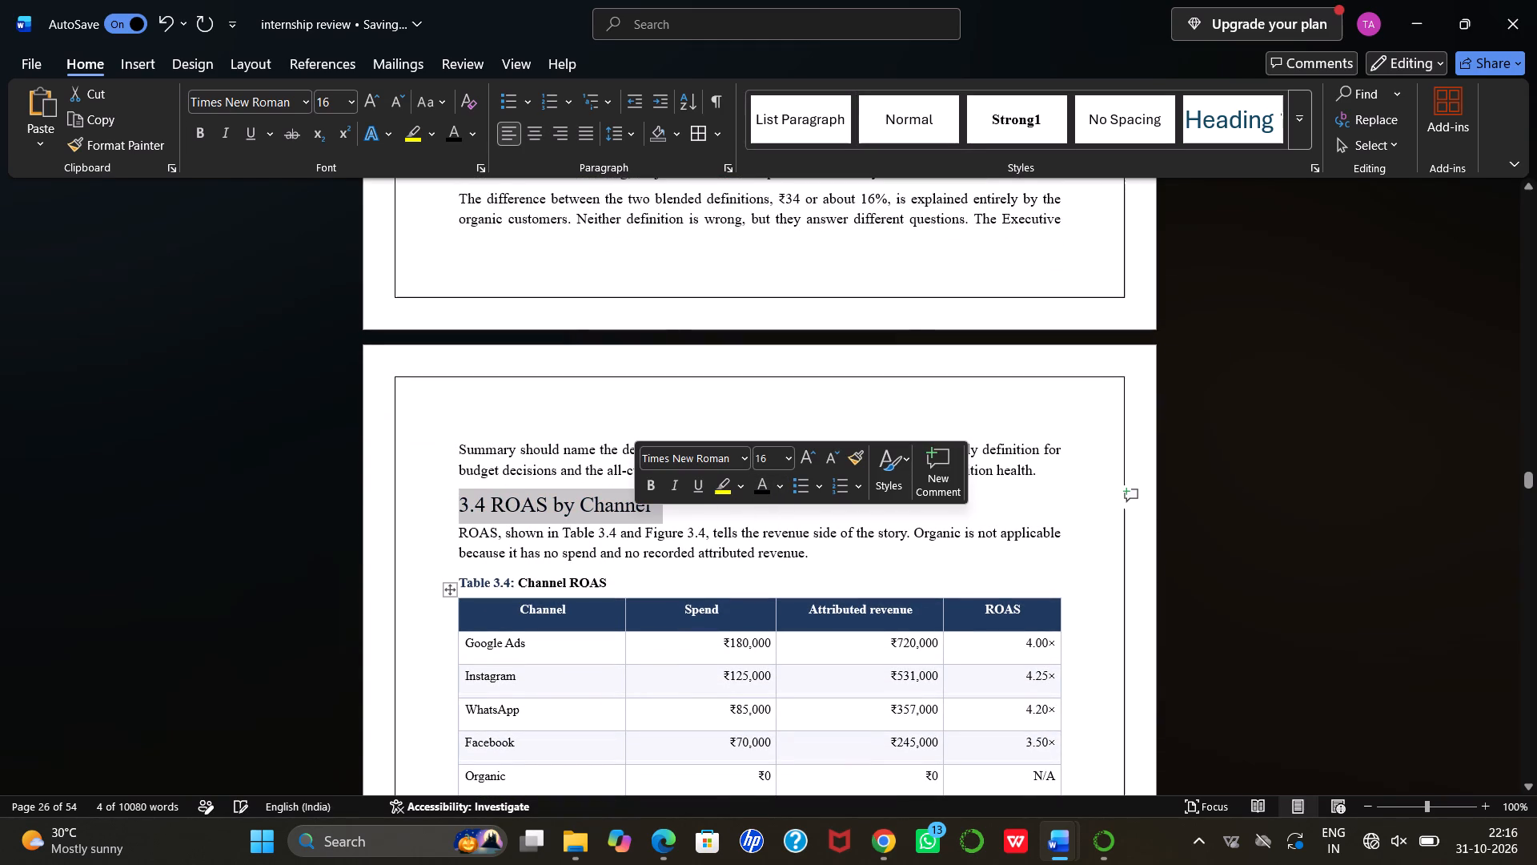
Make the whole "Table 3.4: Channel ROAS" caption black.
drag(458, 581, 601, 588)
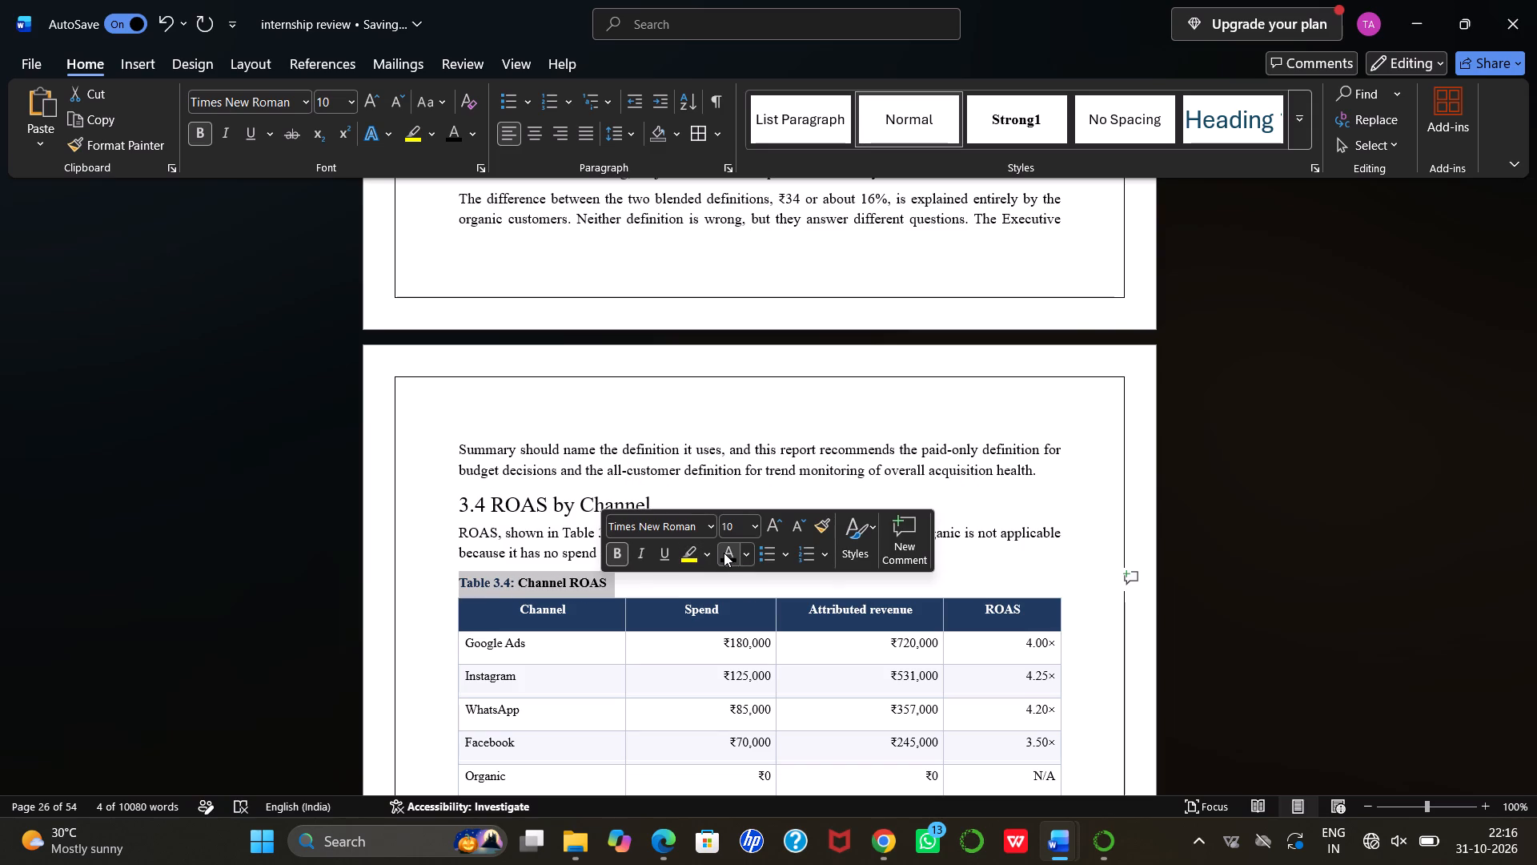
click(724, 553)
Apply all borders to the whole Channel ROAS table under the Table 3.4 caption.
scroll(484, 614, down, 1)
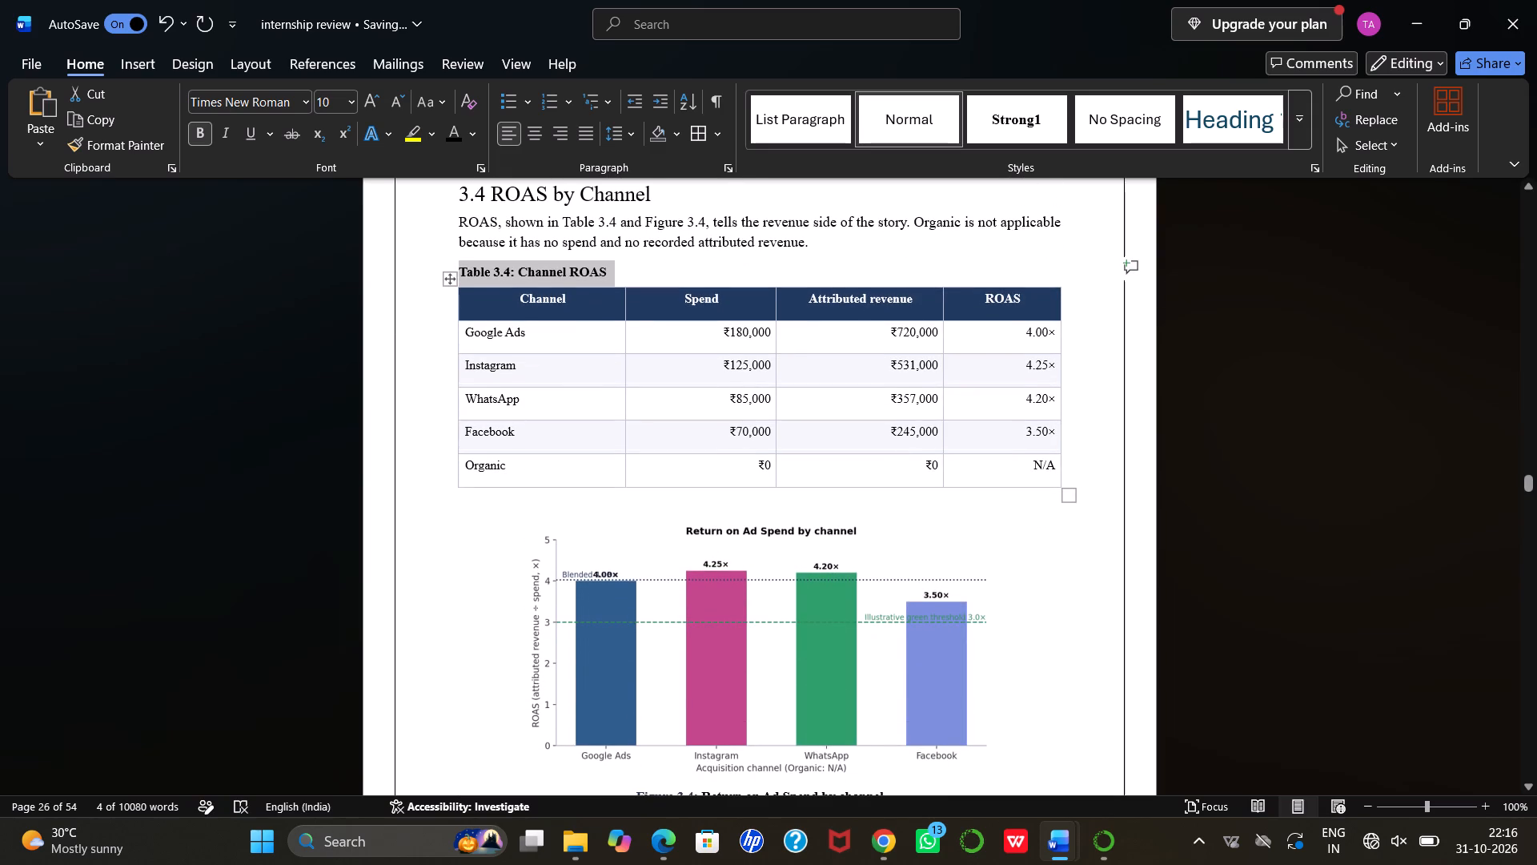
drag(514, 308, 922, 348)
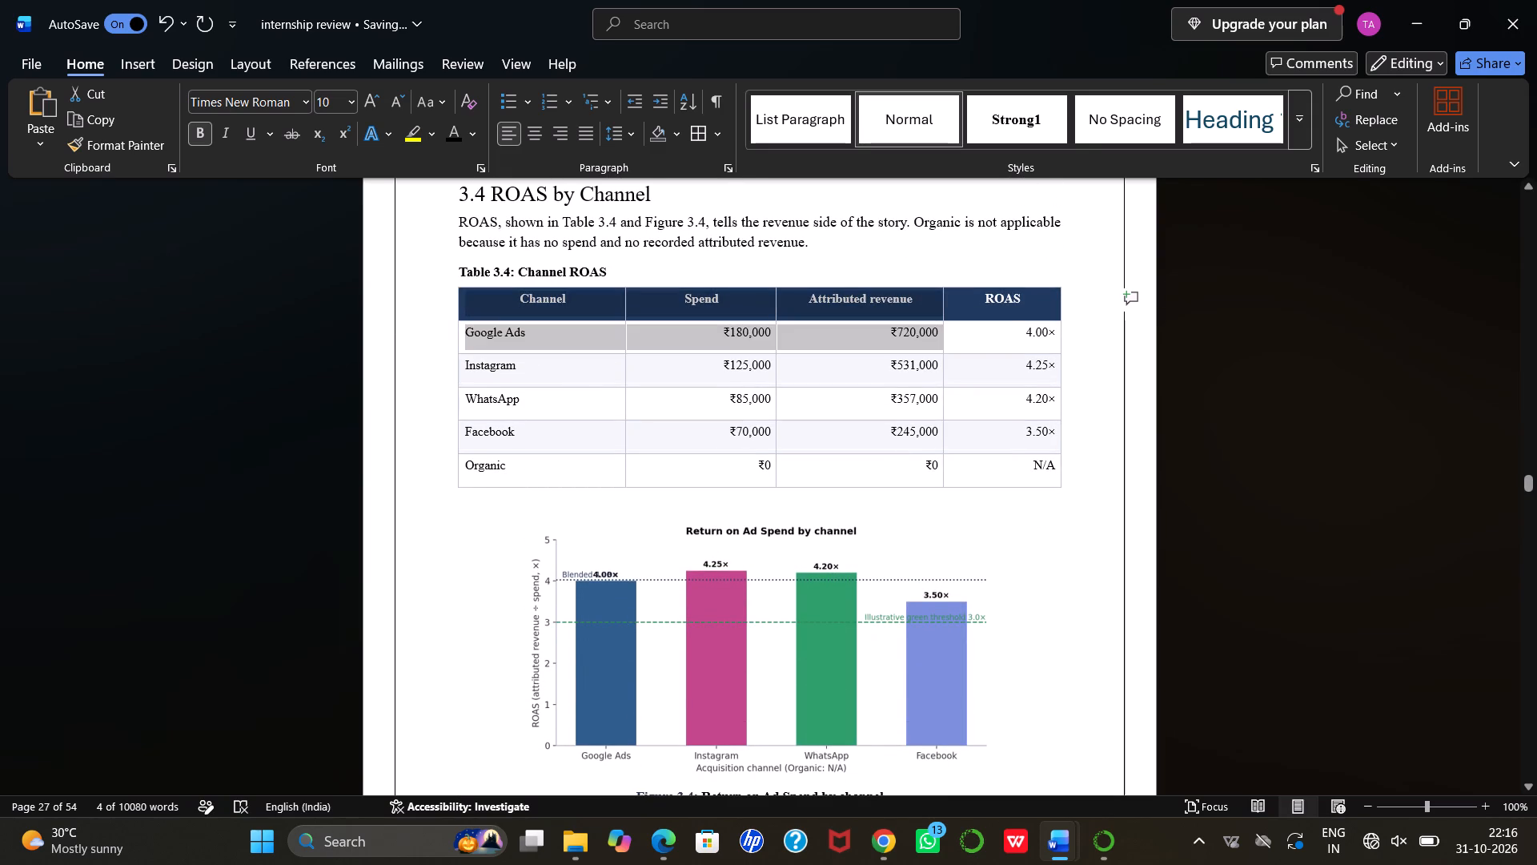
drag(922, 348, 1057, 504)
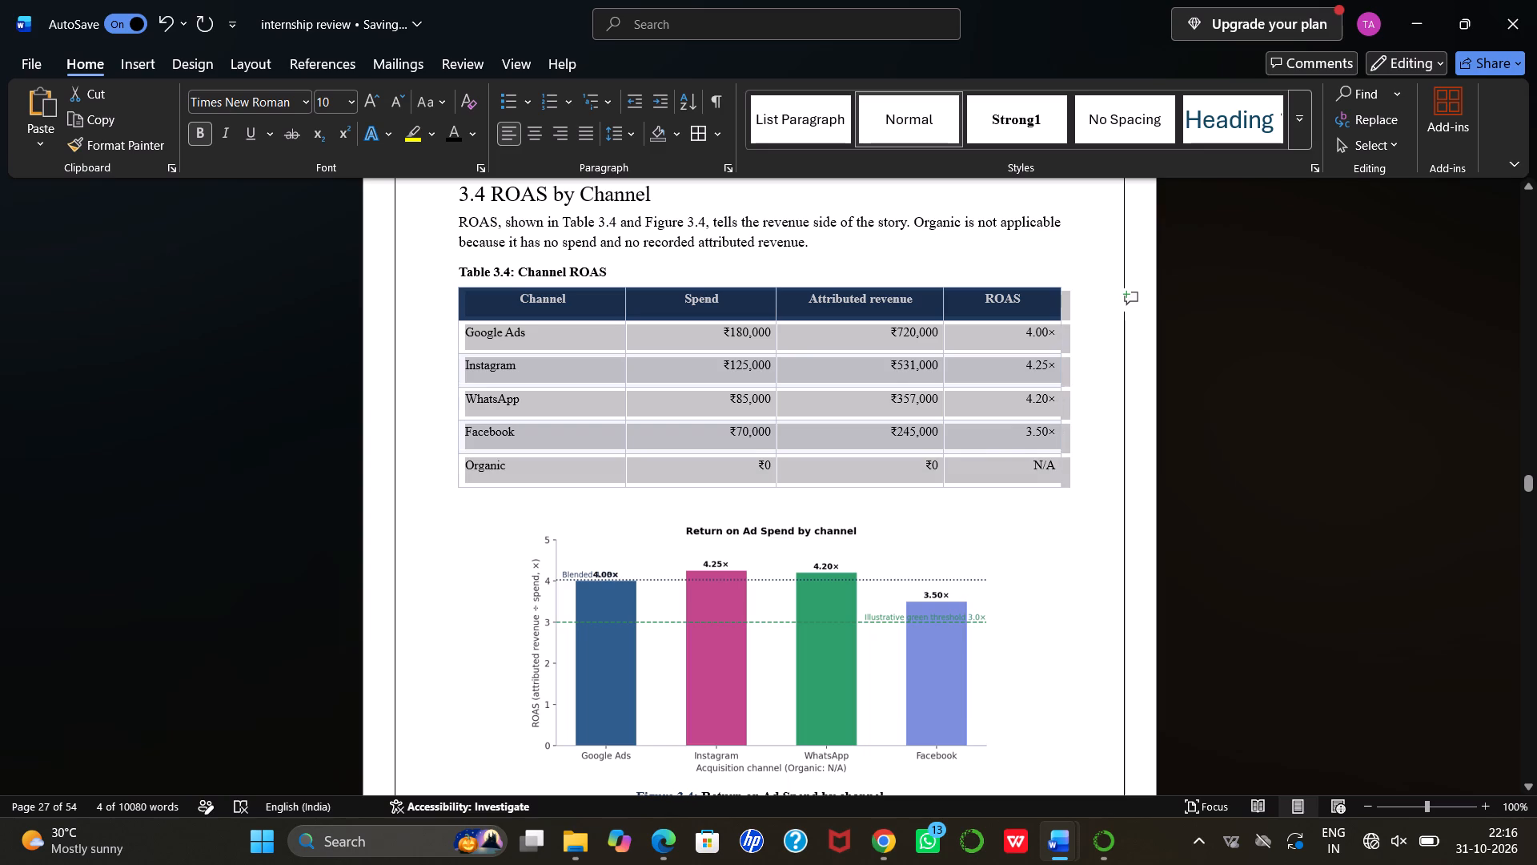
drag(1057, 504, 1069, 493)
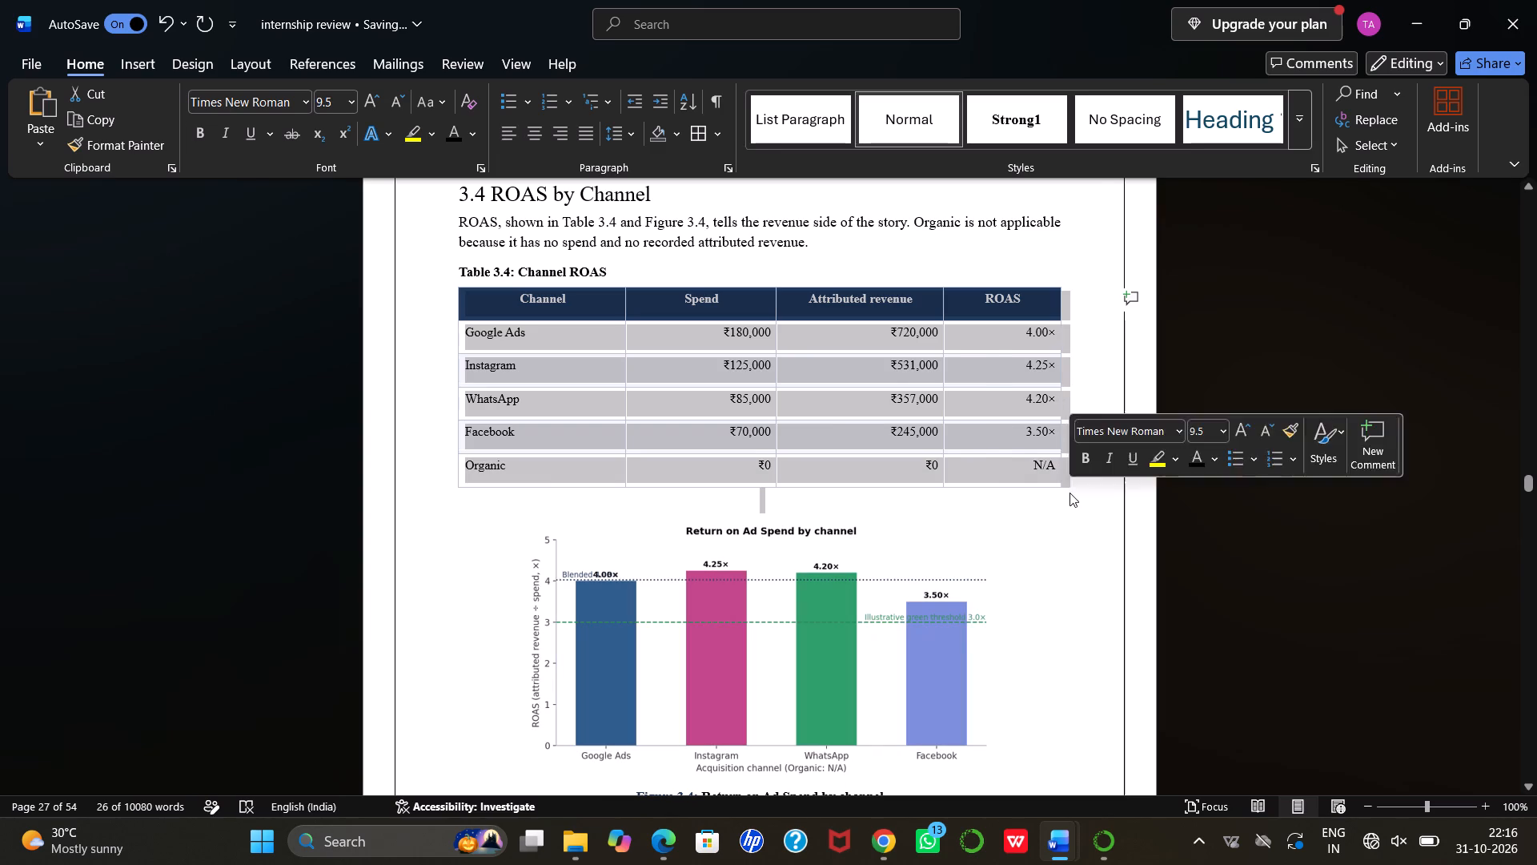
click(718, 134)
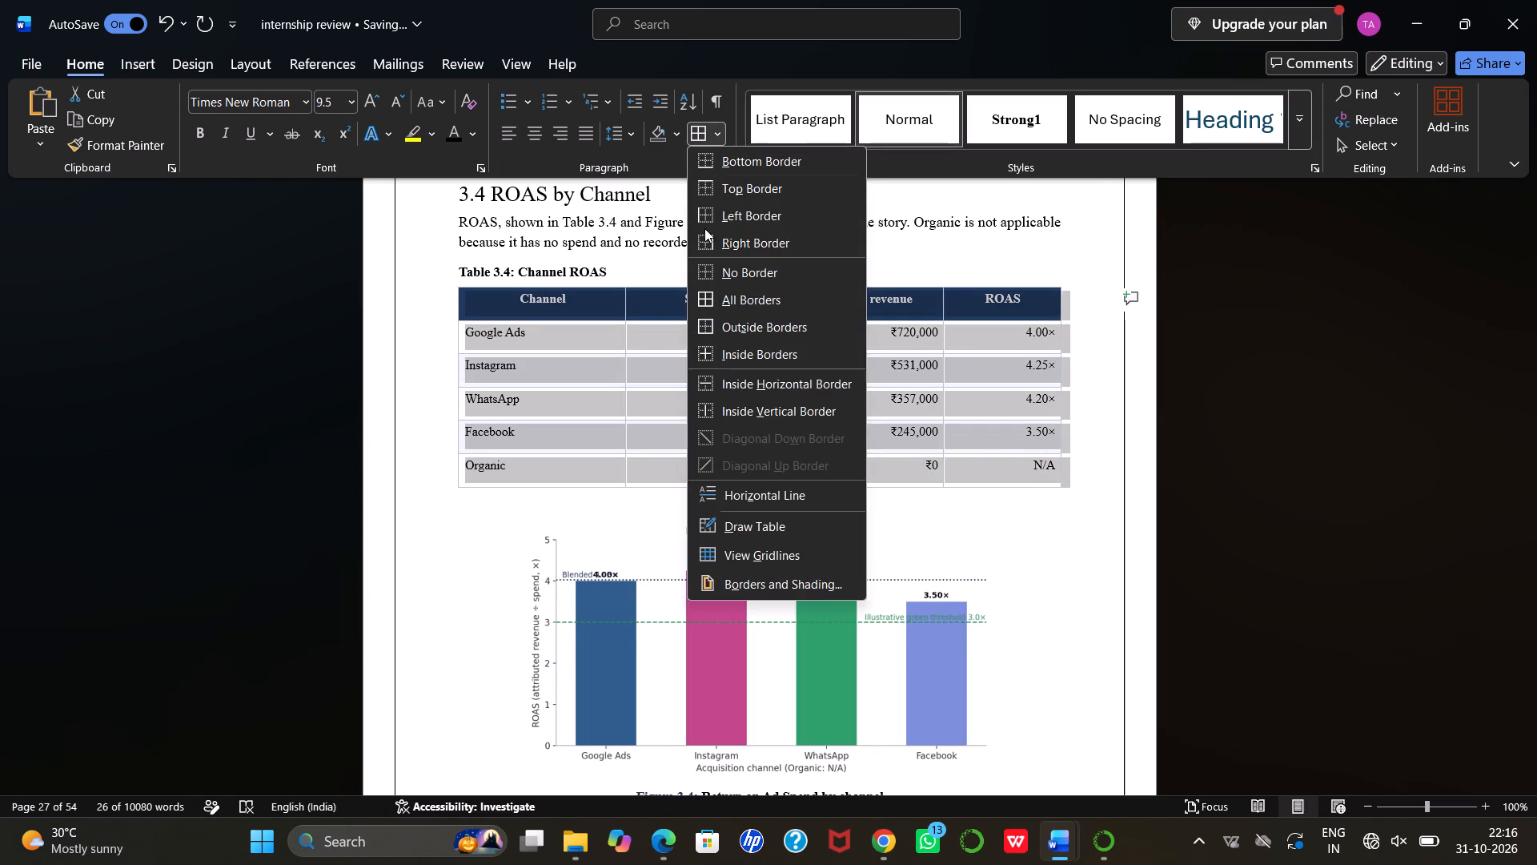
click(709, 300)
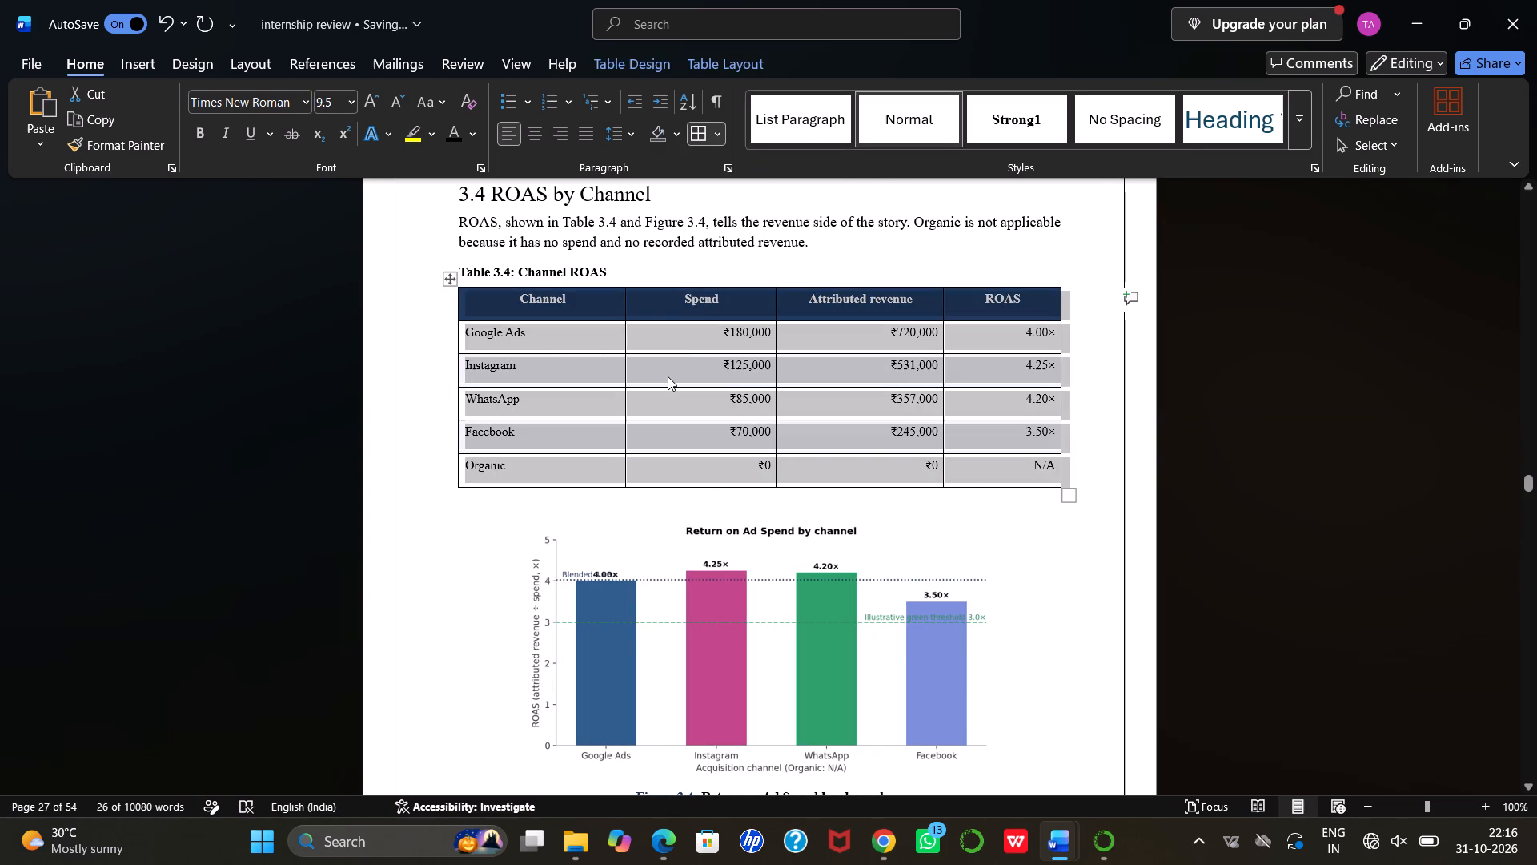
Make the "3.5 Attributed Revenue by Channel" heading black.
scroll(668, 376, down, 1)
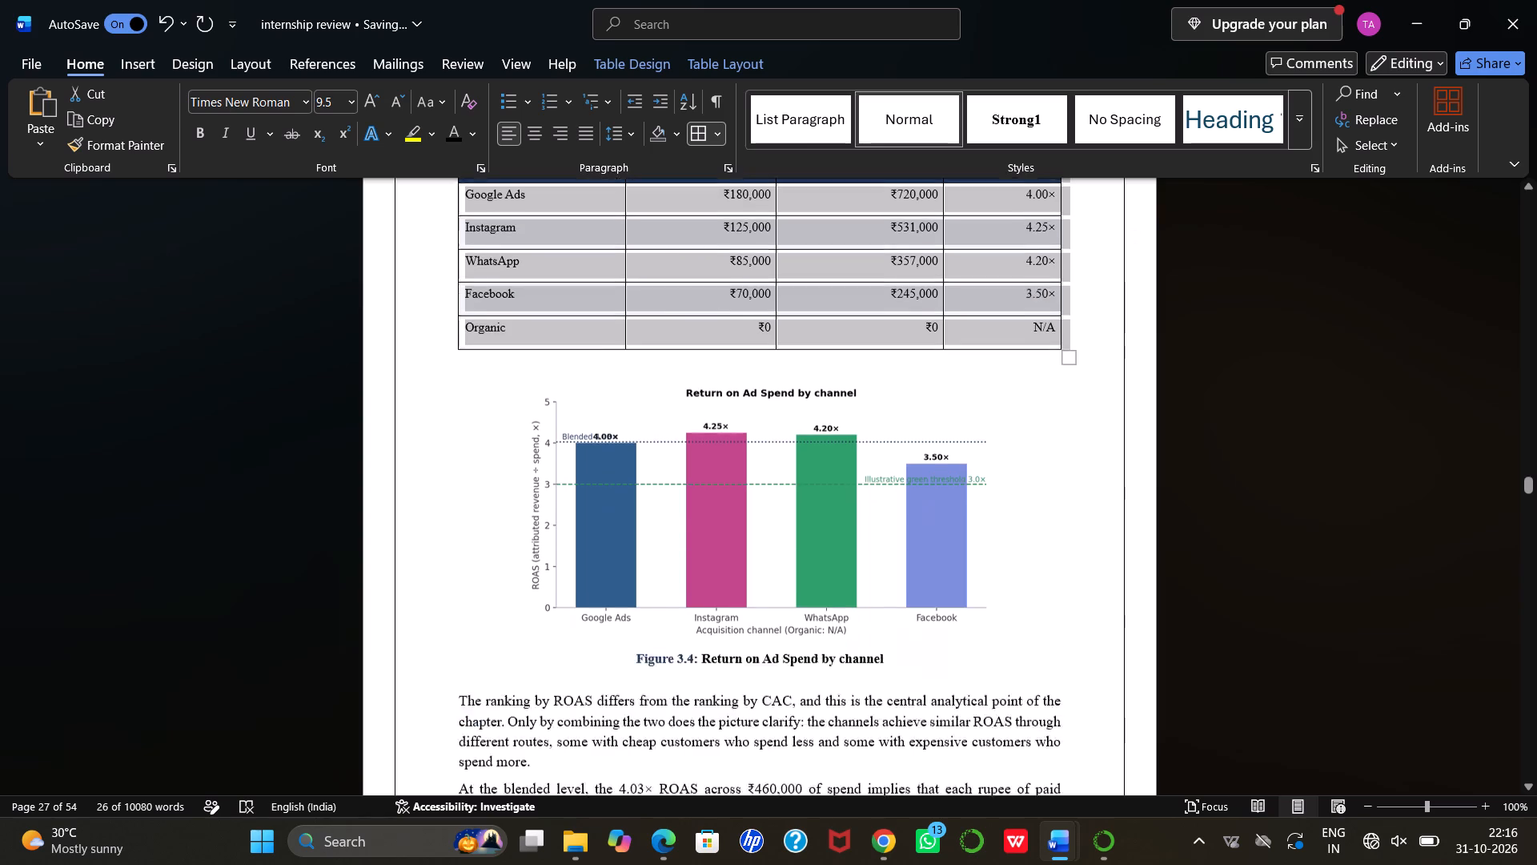
scroll(668, 376, down, 4)
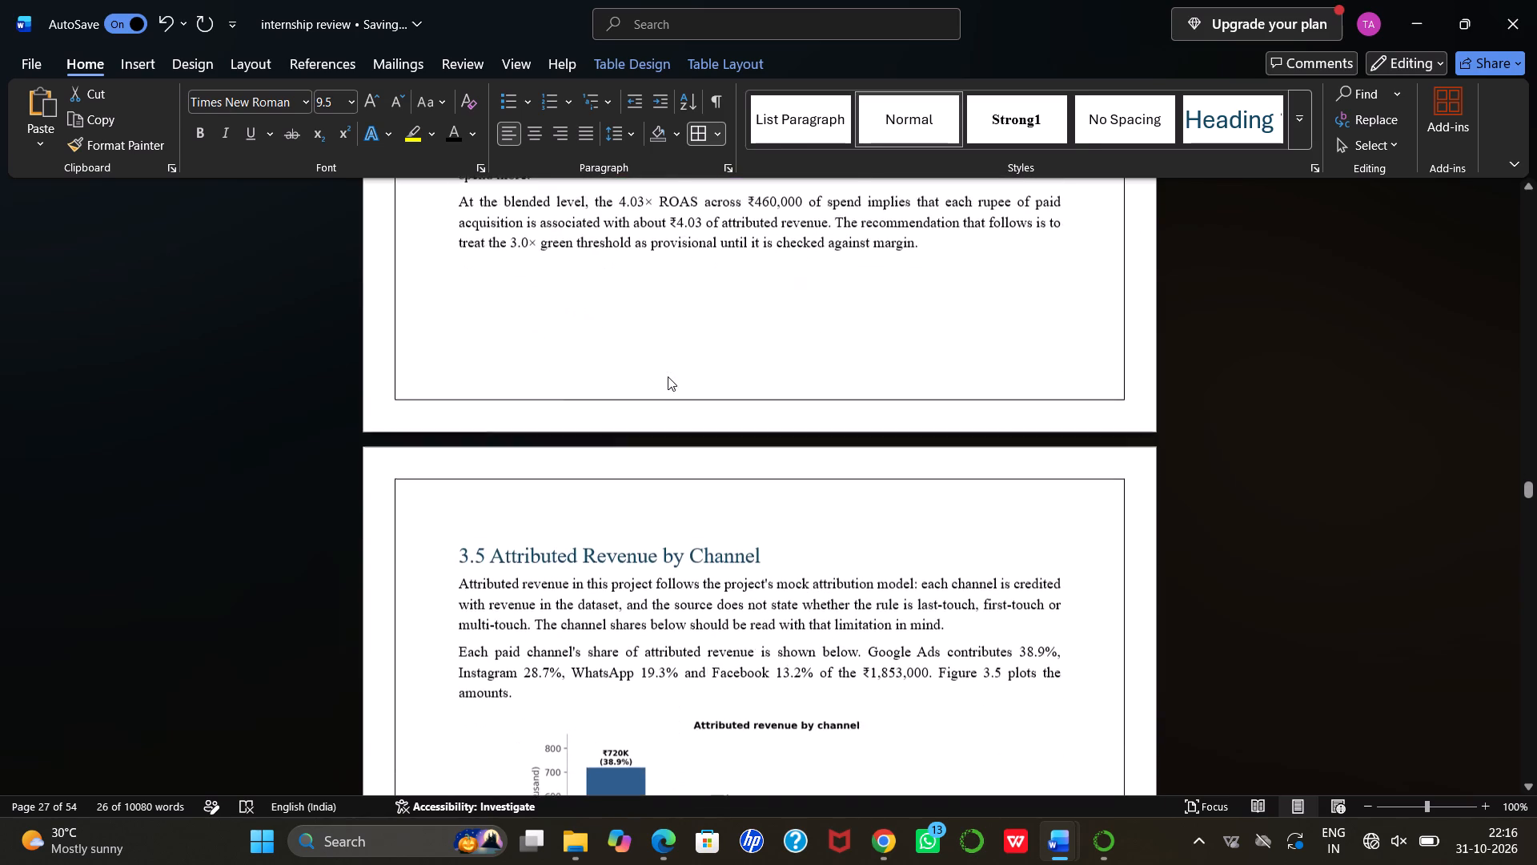
scroll(668, 376, down, 1)
drag(460, 362, 744, 372)
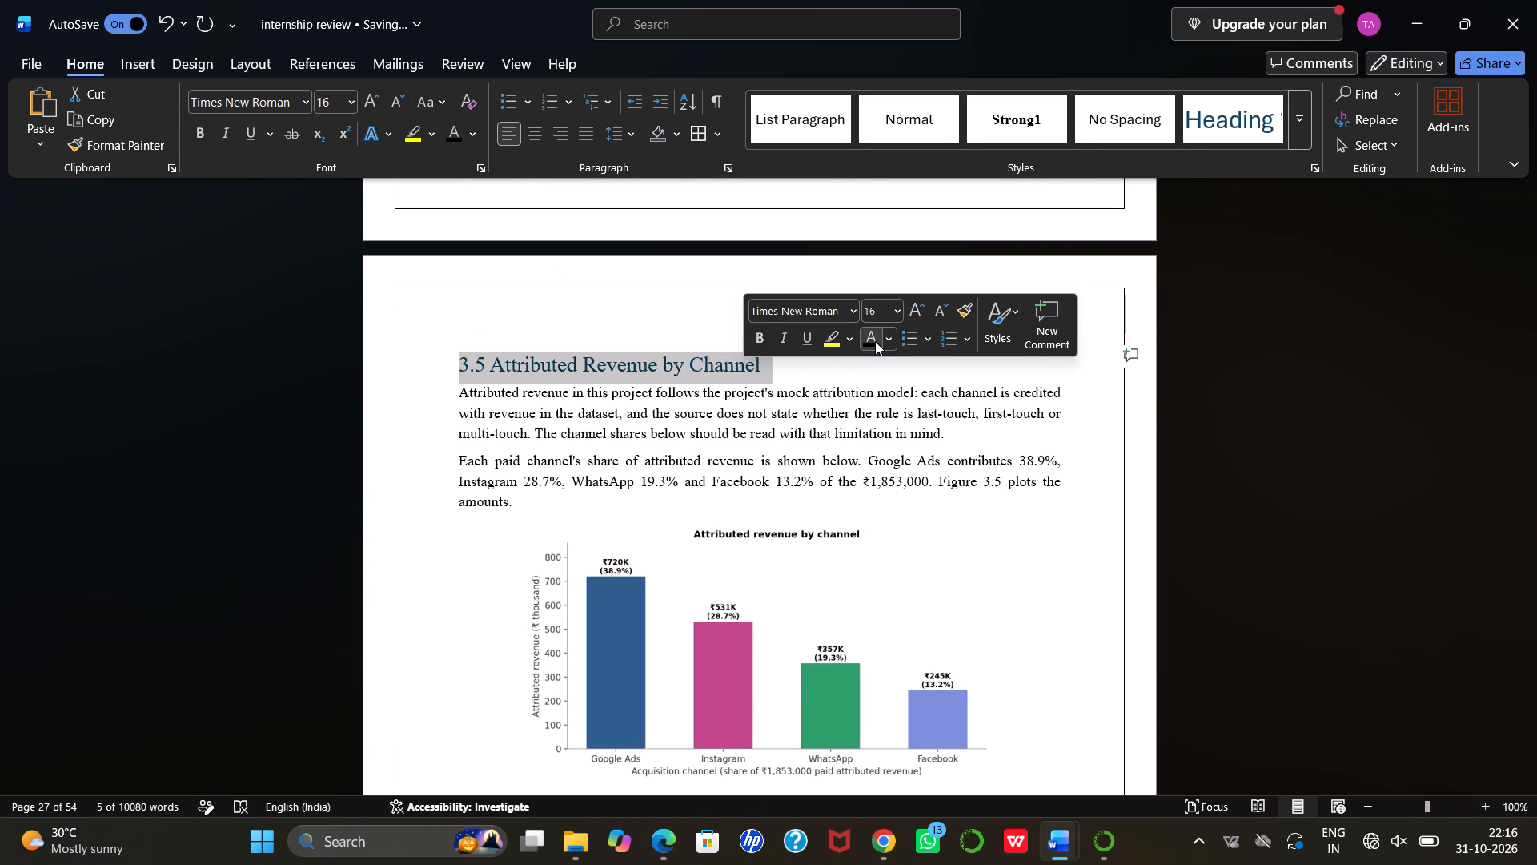
Make the "3.5 Attributed Revenue by Channel" heading black.
click(873, 340)
Delete the source note beneath the "Figure 3.5: Attributed revenue by channel" caption.
scroll(620, 481, down, 2)
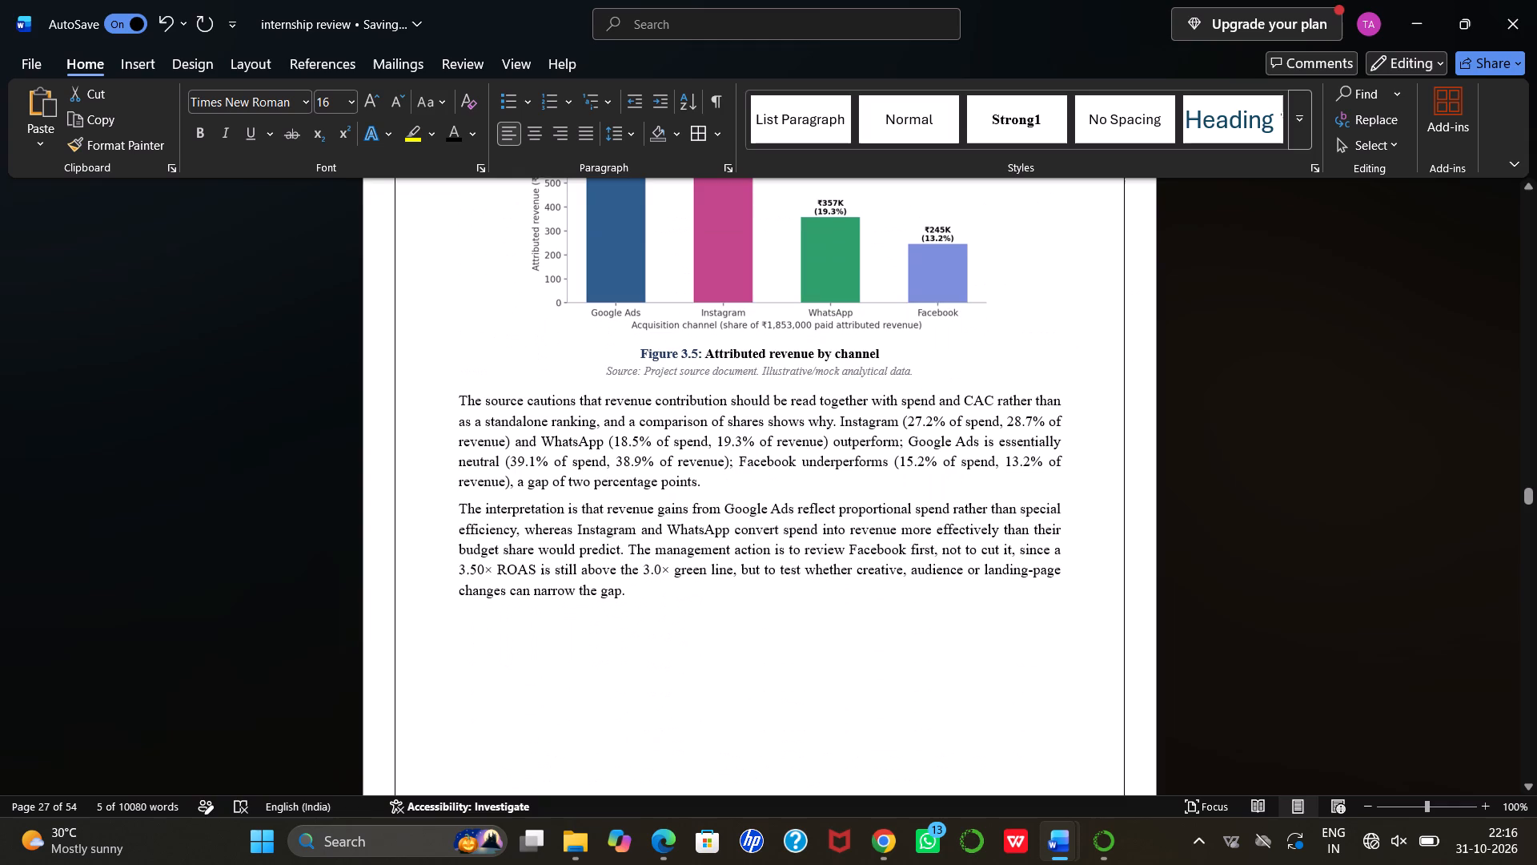
drag(602, 369, 905, 367)
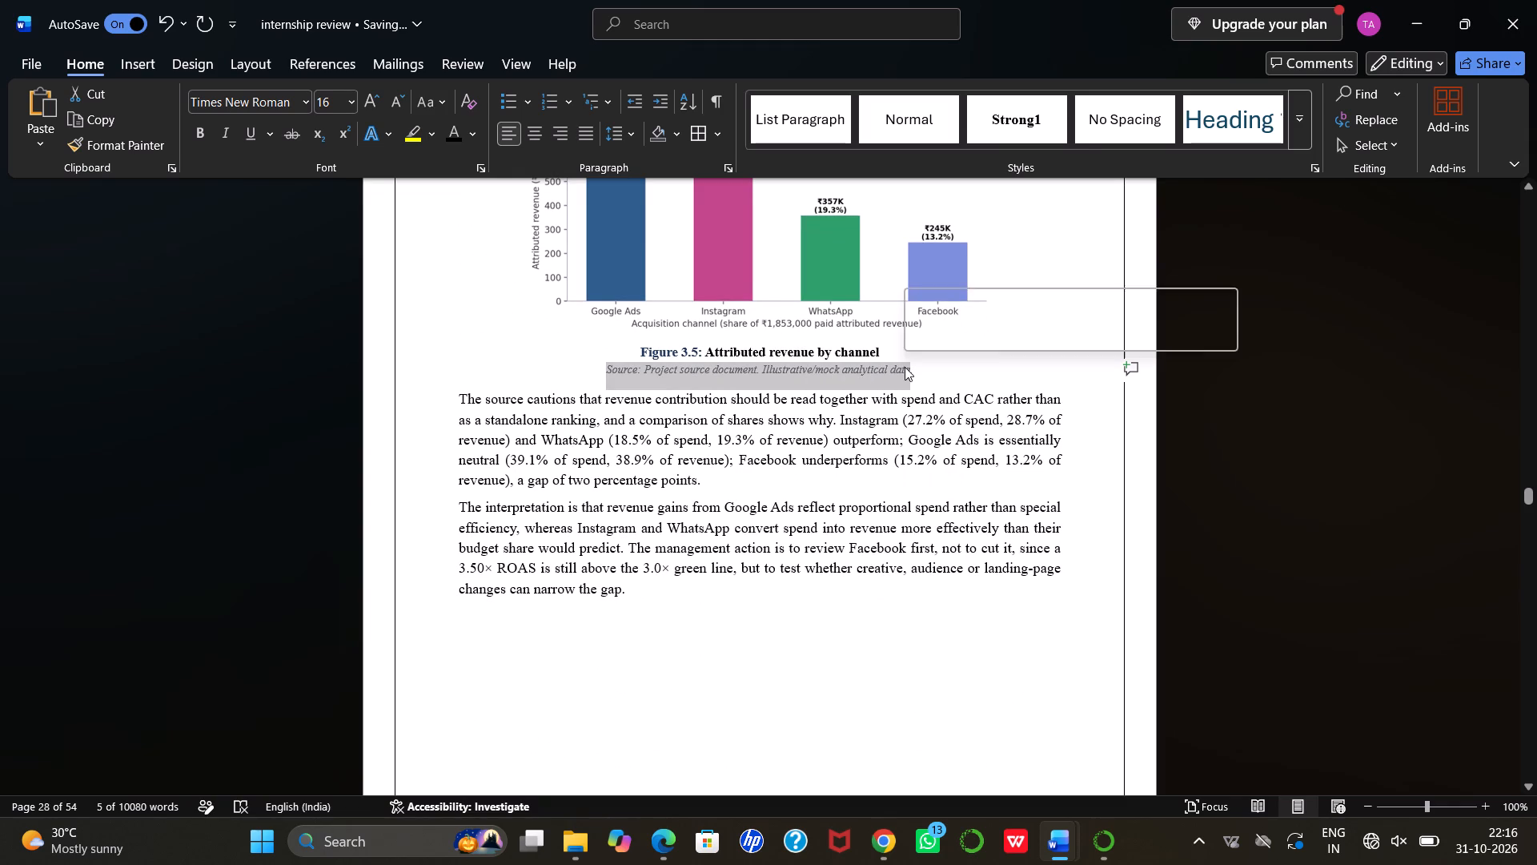
key(BackSpace)
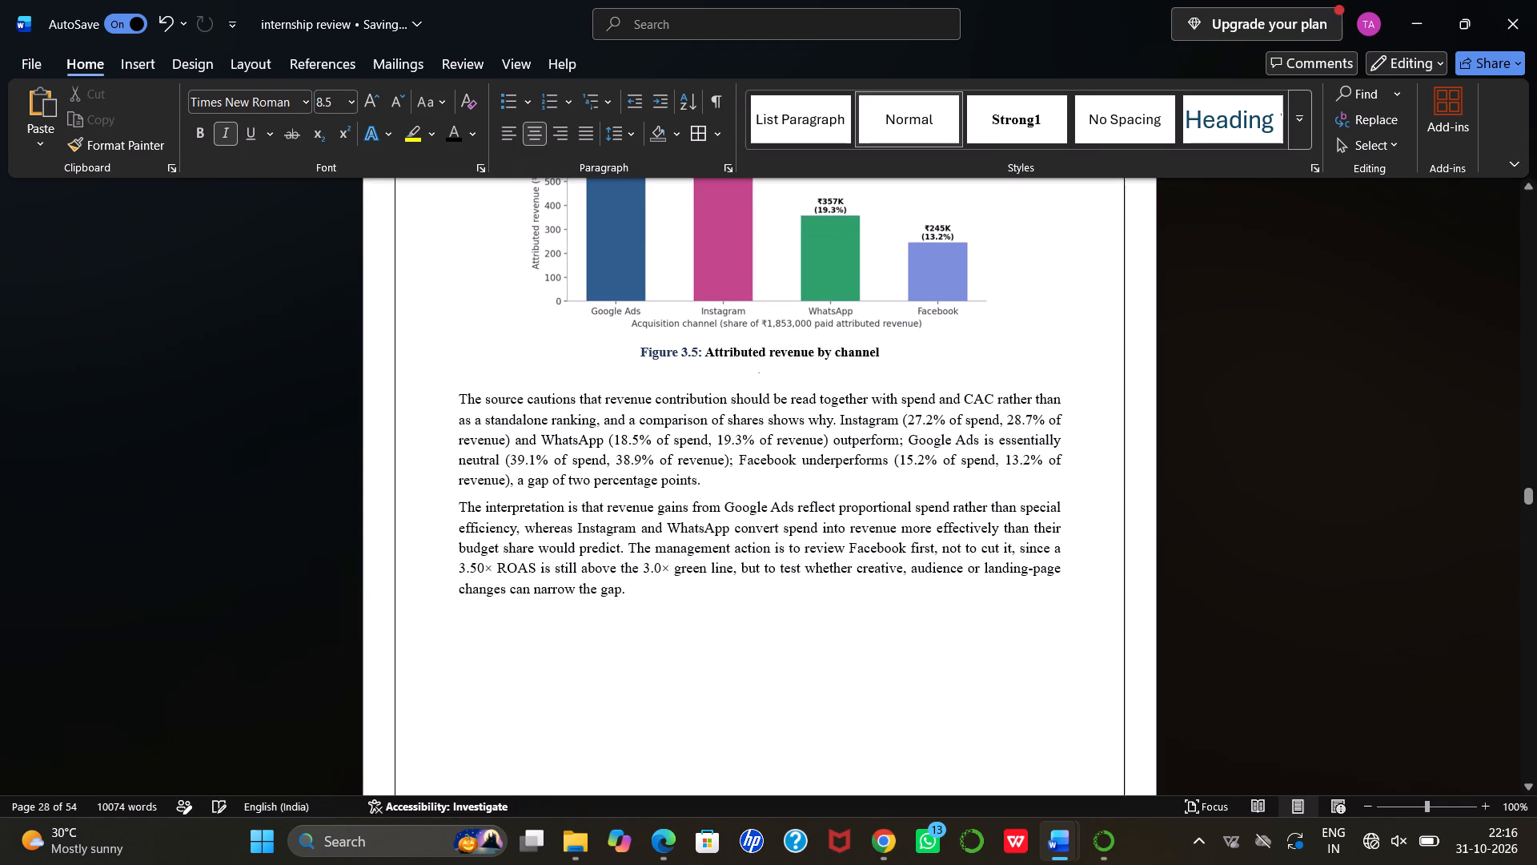
Make the "3.6 Monthly CAC Trend" heading black.
scroll(577, 453, down, 3)
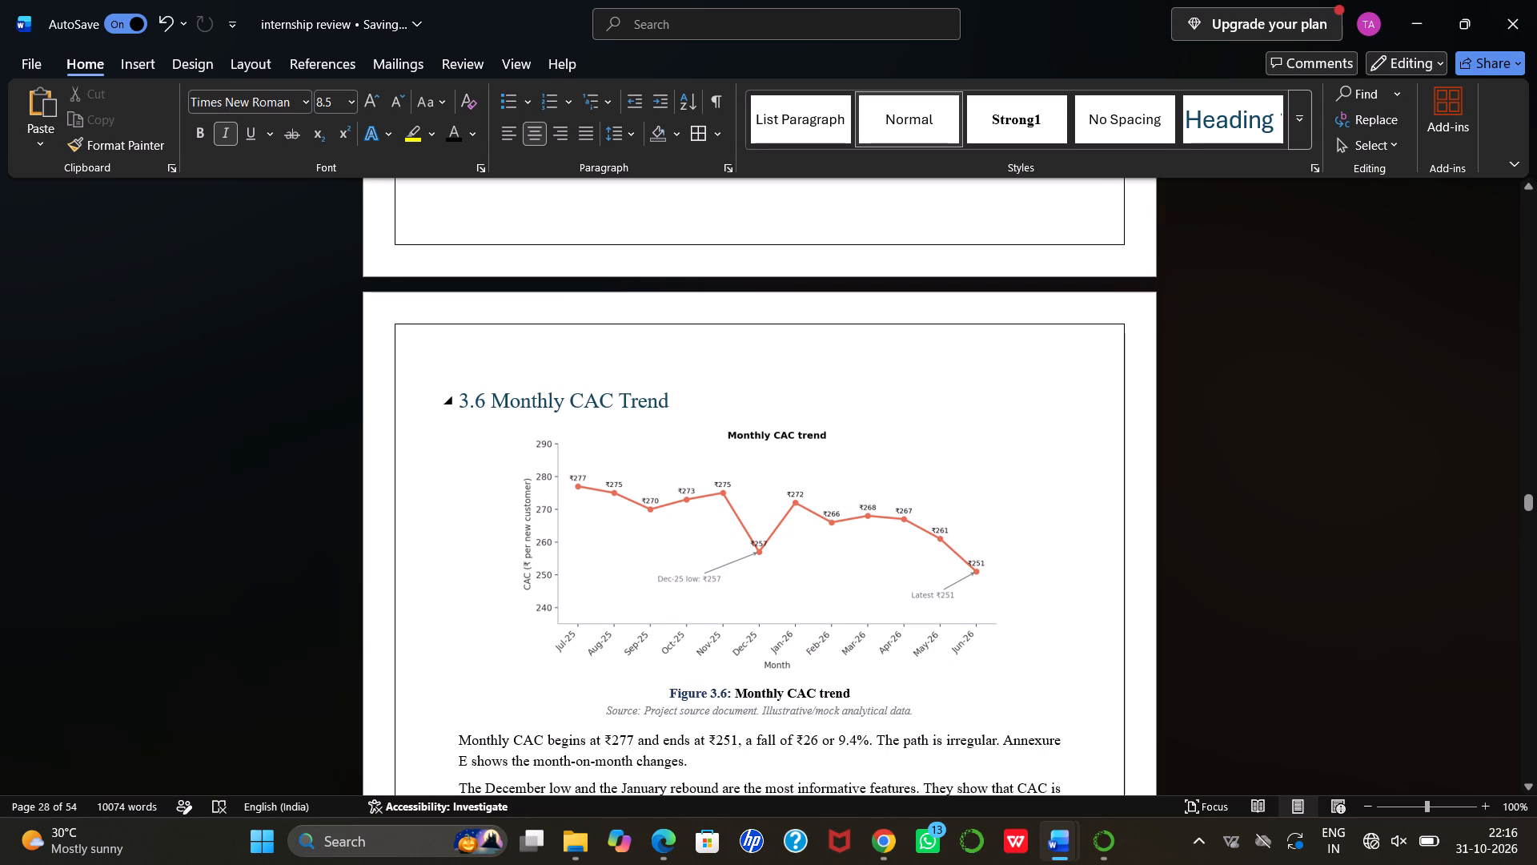
drag(459, 401, 677, 417)
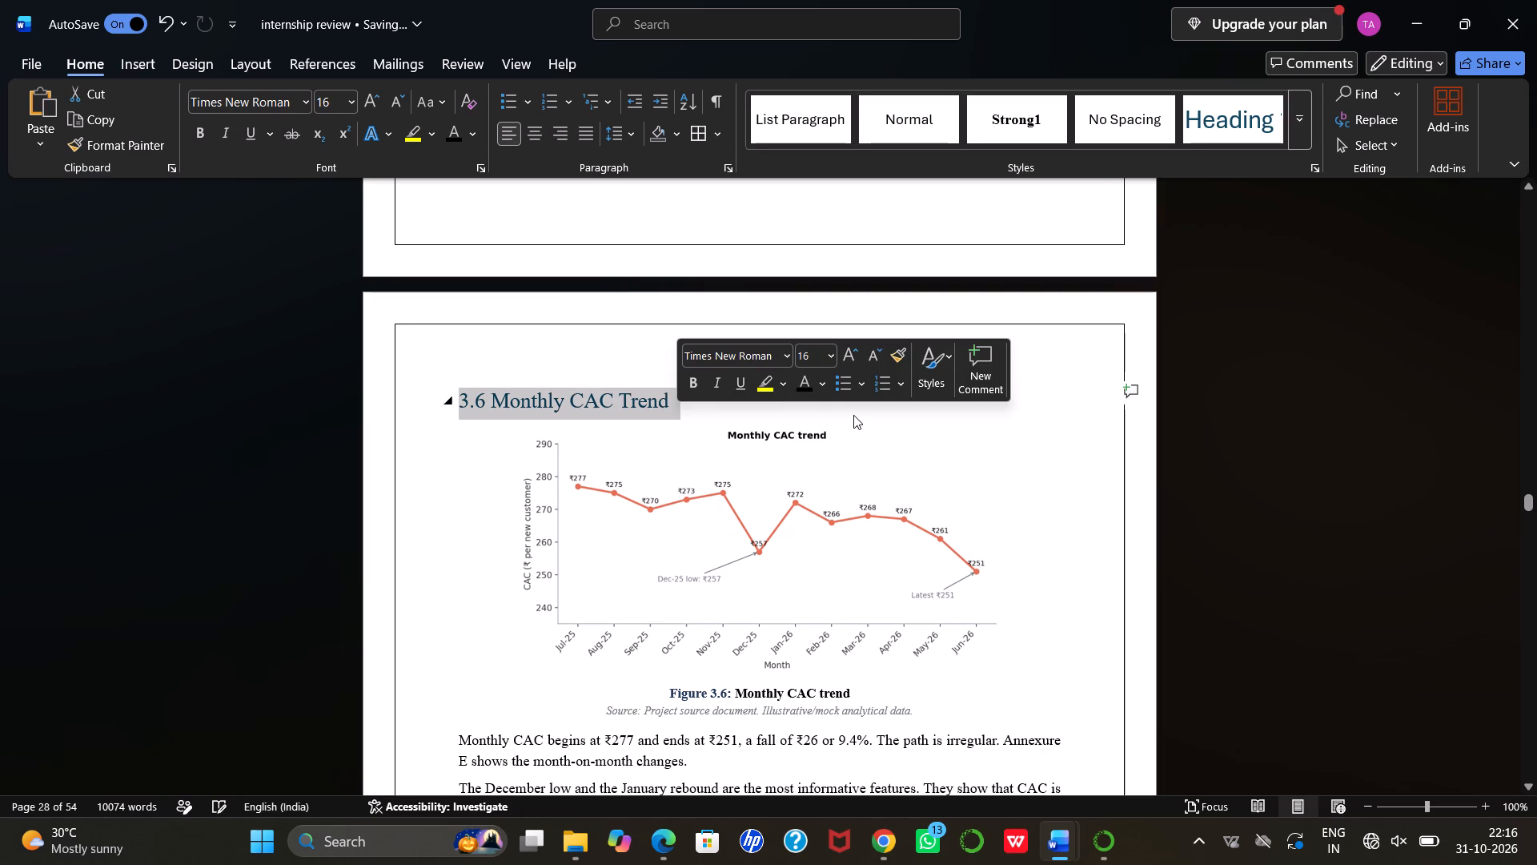
click(806, 389)
Delete the source note beneath the "Figure 3.6: Monthly CAC trend" caption.
scroll(695, 505, down, 1)
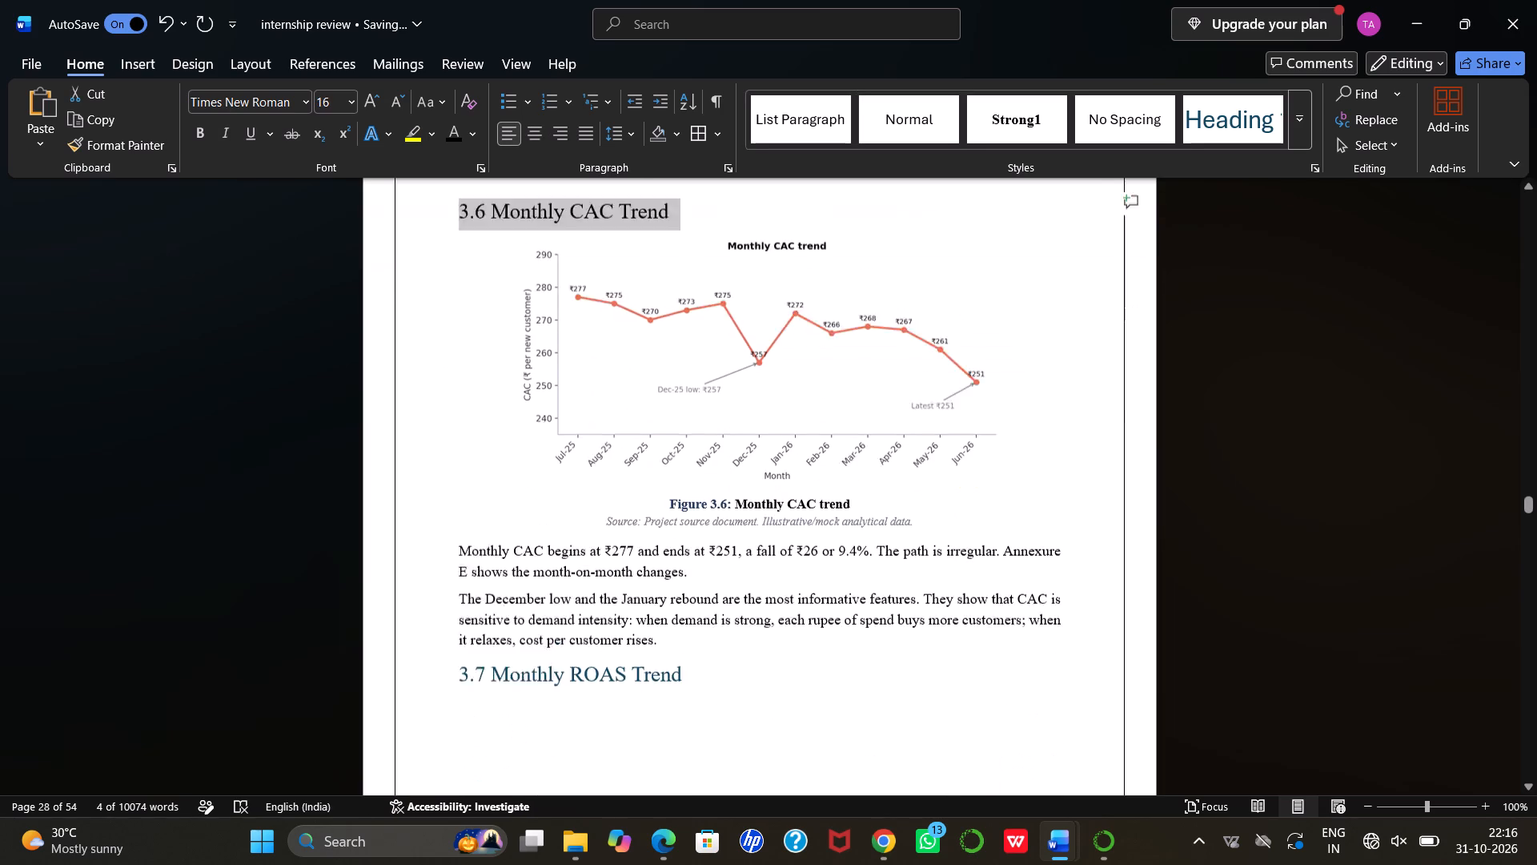
scroll(695, 505, down, 1)
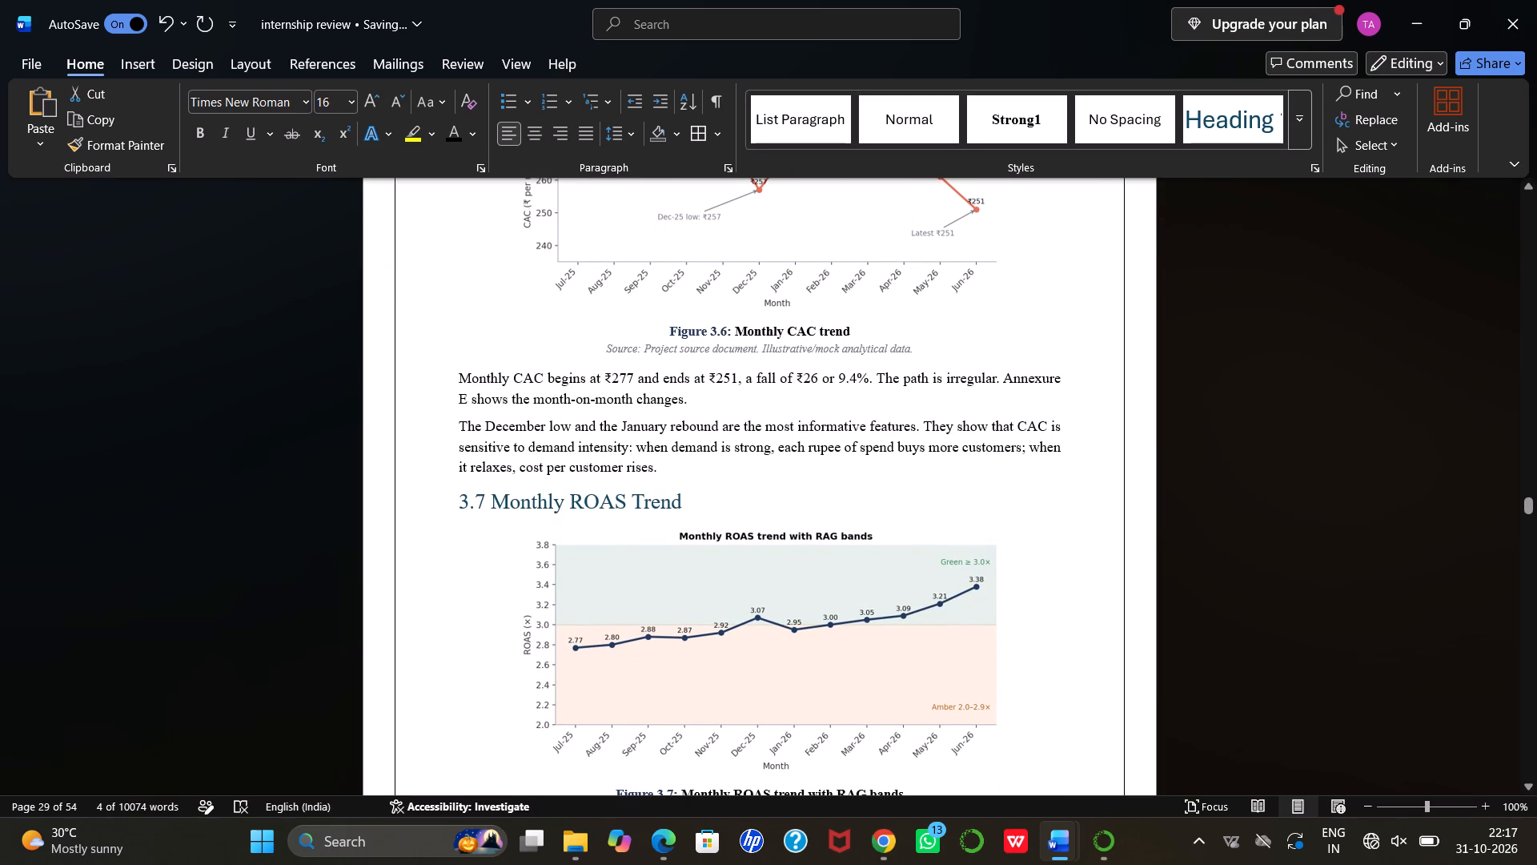
drag(608, 344, 916, 345)
key(BackSpace)
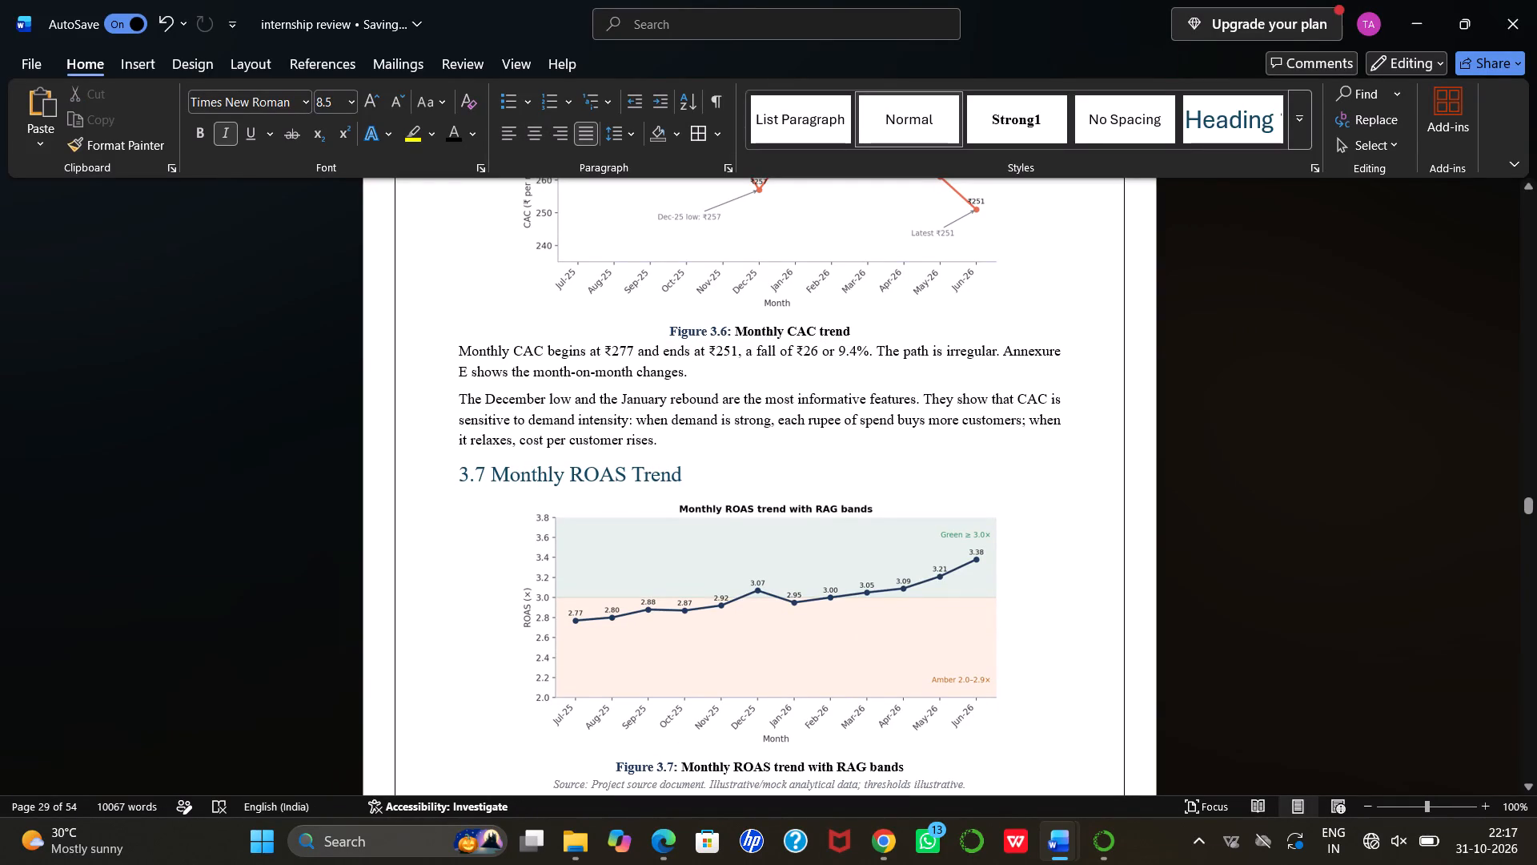
Make the "3.7 Monthly ROAS Trend" heading black, keeping its section expanded.
drag(454, 469, 460, 473)
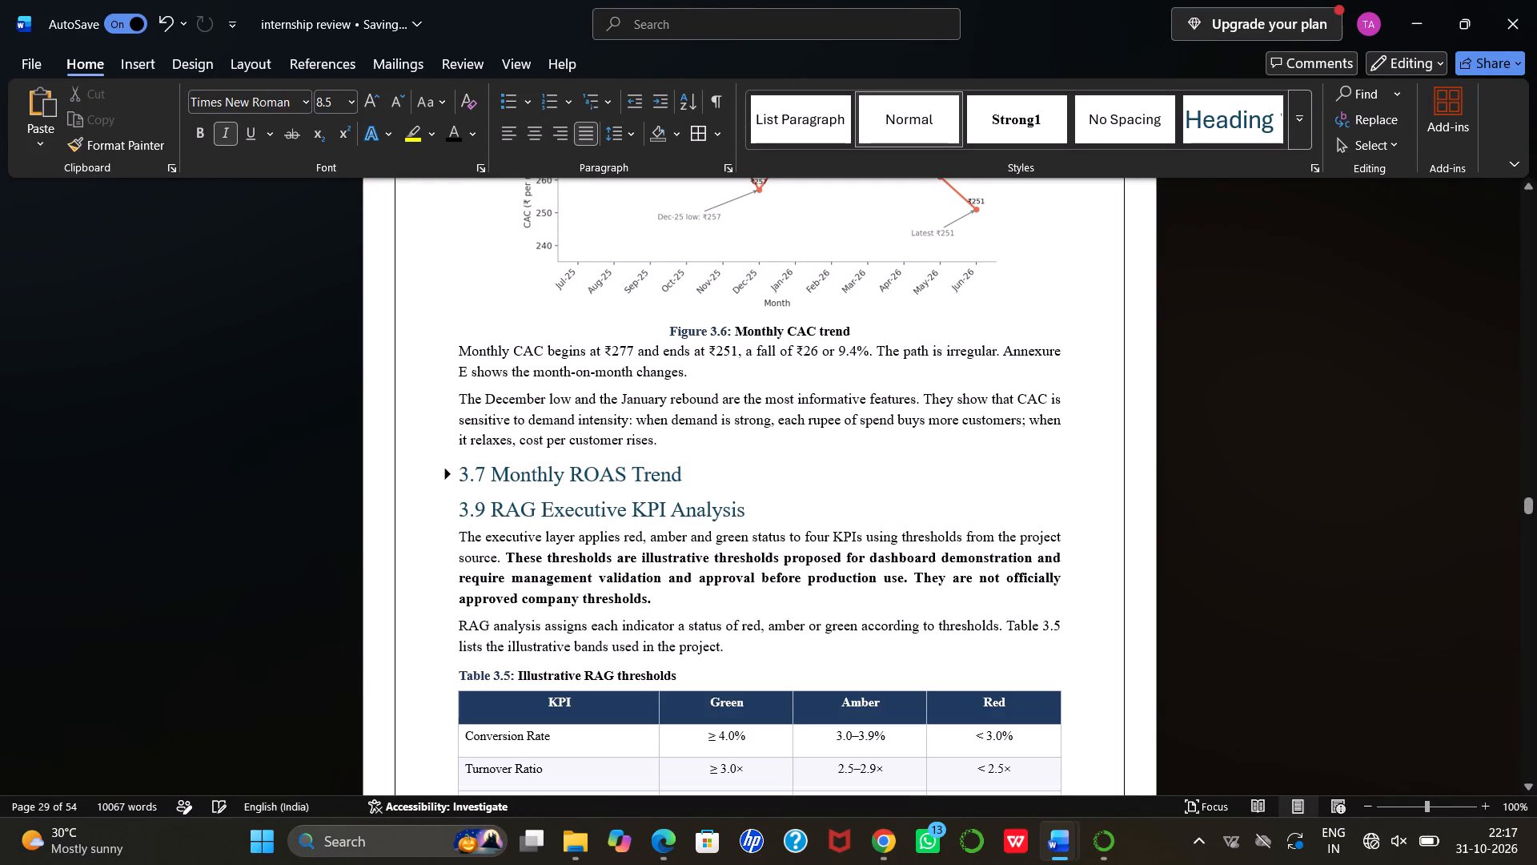
drag(460, 473, 447, 473)
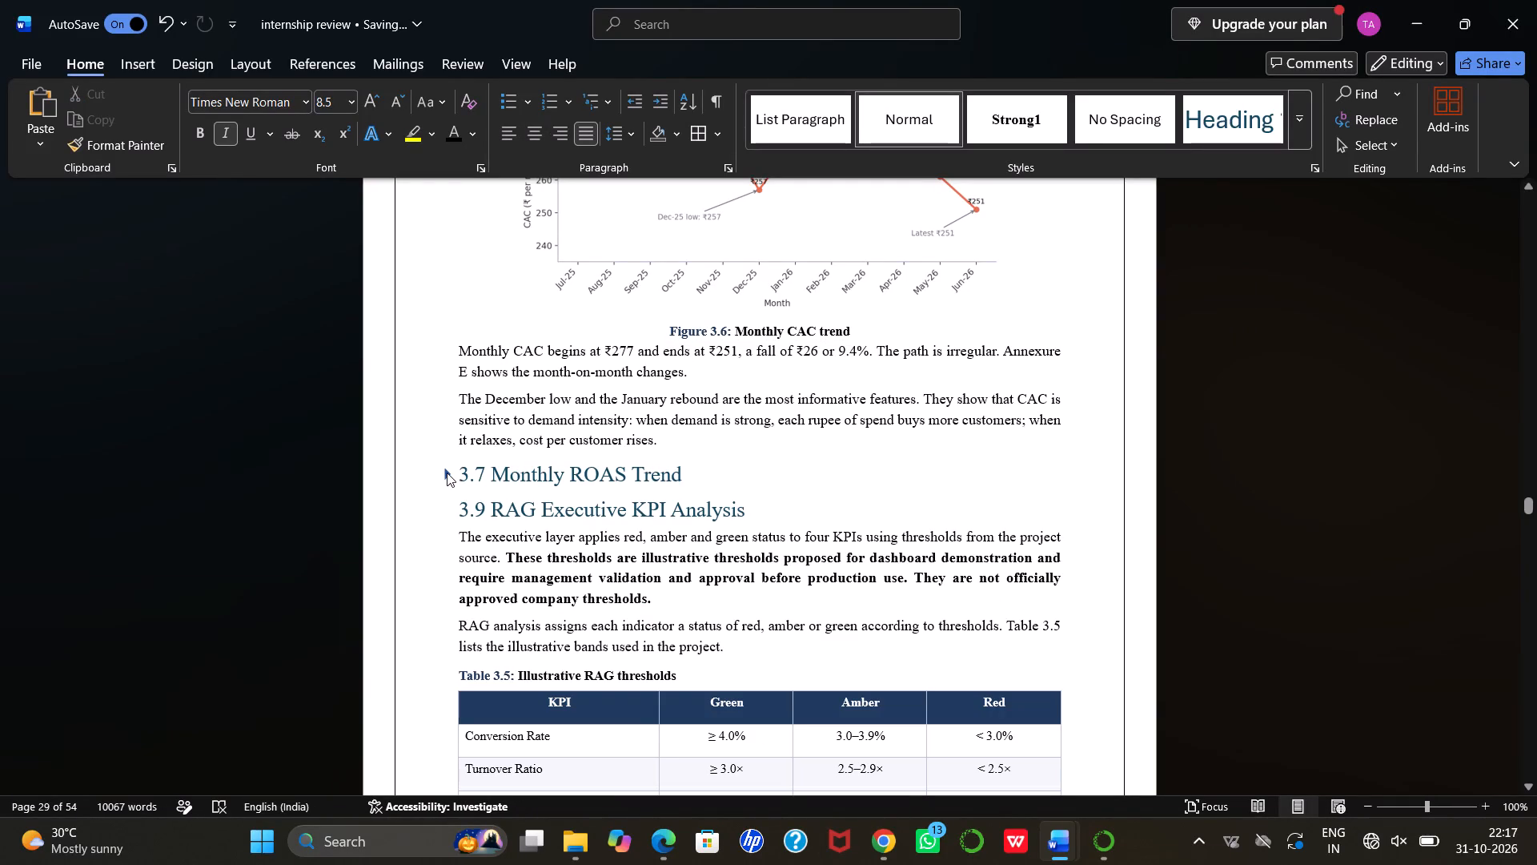
click(447, 473)
drag(459, 472, 555, 469)
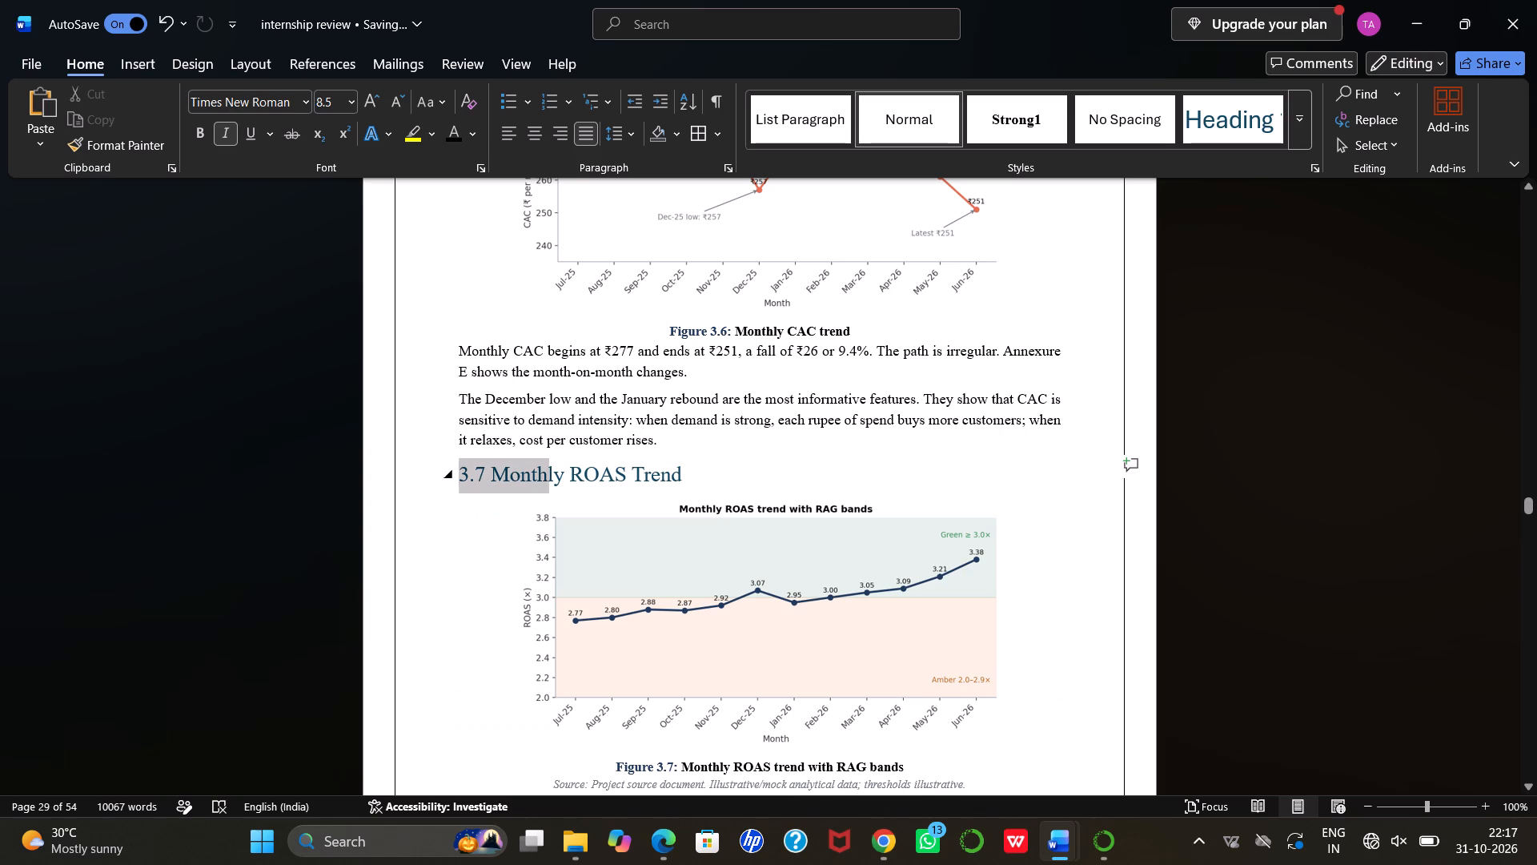
drag(555, 469, 676, 481)
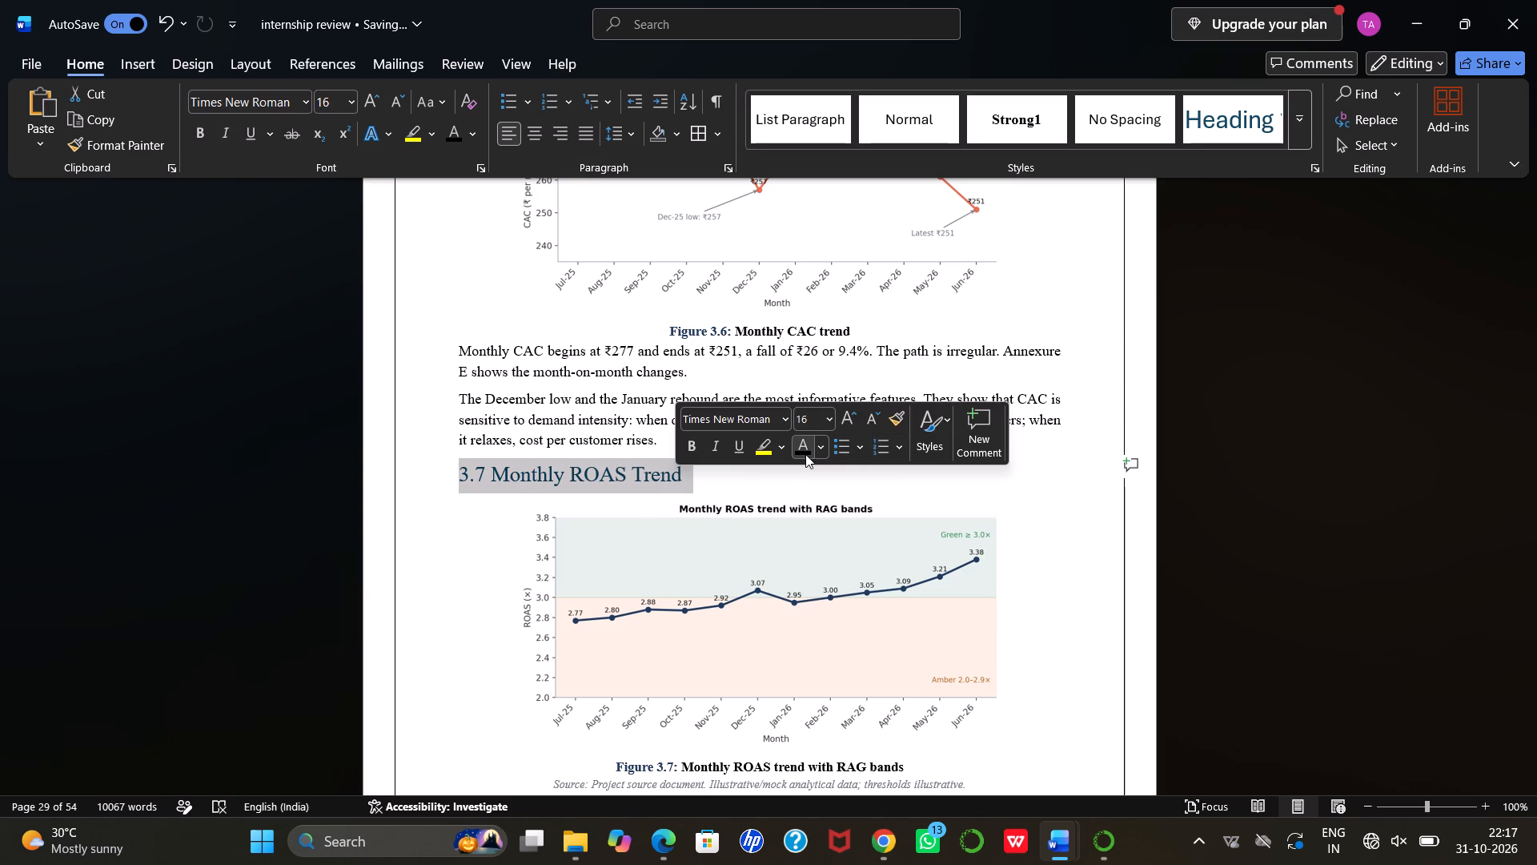
click(805, 454)
Delete the source note beneath the "Figure 3.7: Monthly ROAS trend with RAG bands" caption.
scroll(625, 559, down, 2)
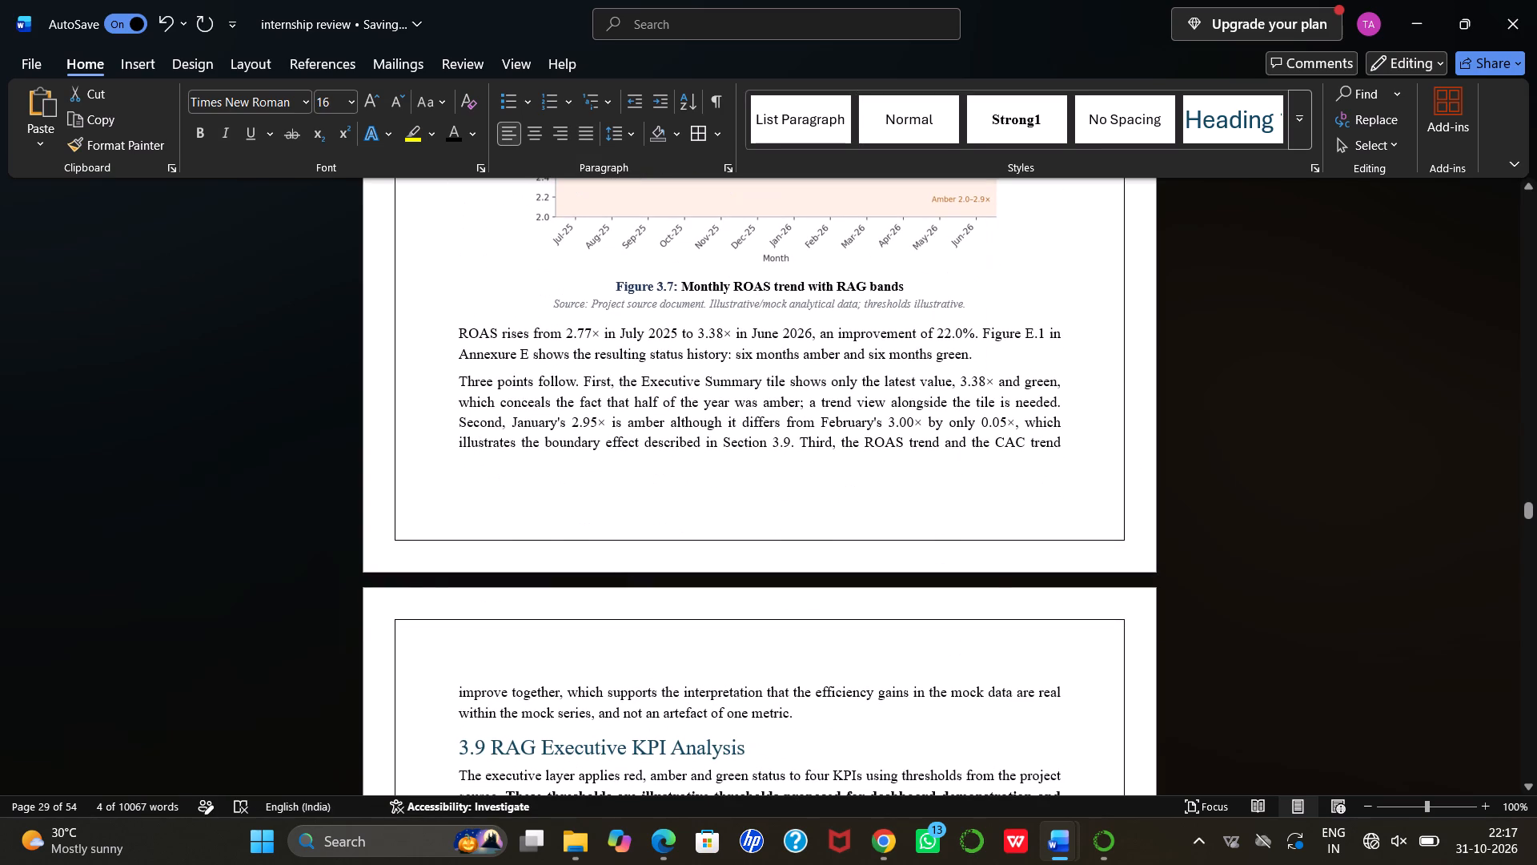
drag(552, 304, 817, 323)
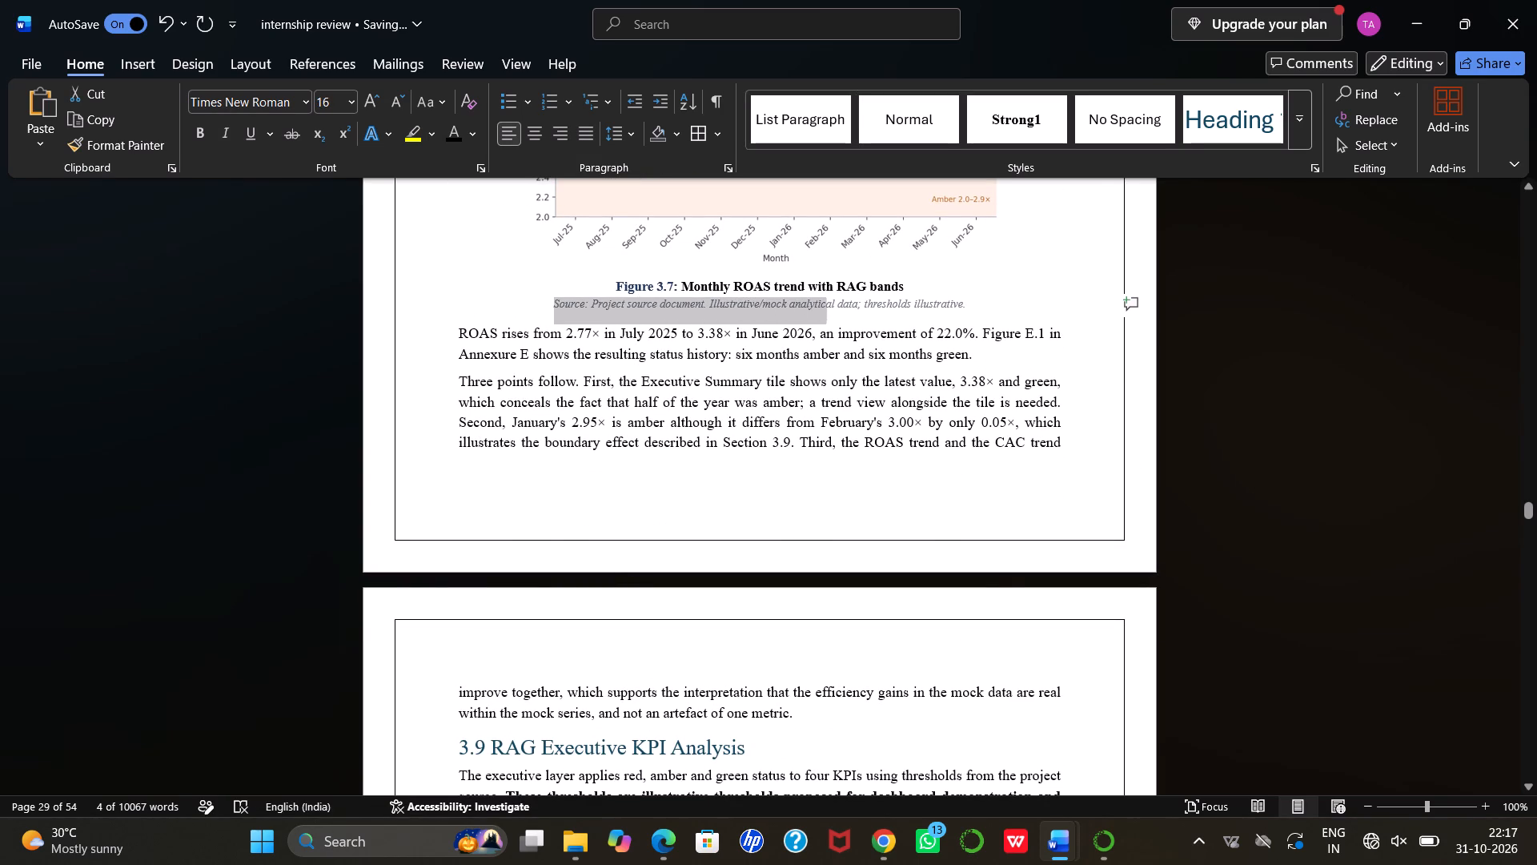
drag(817, 323, 938, 307)
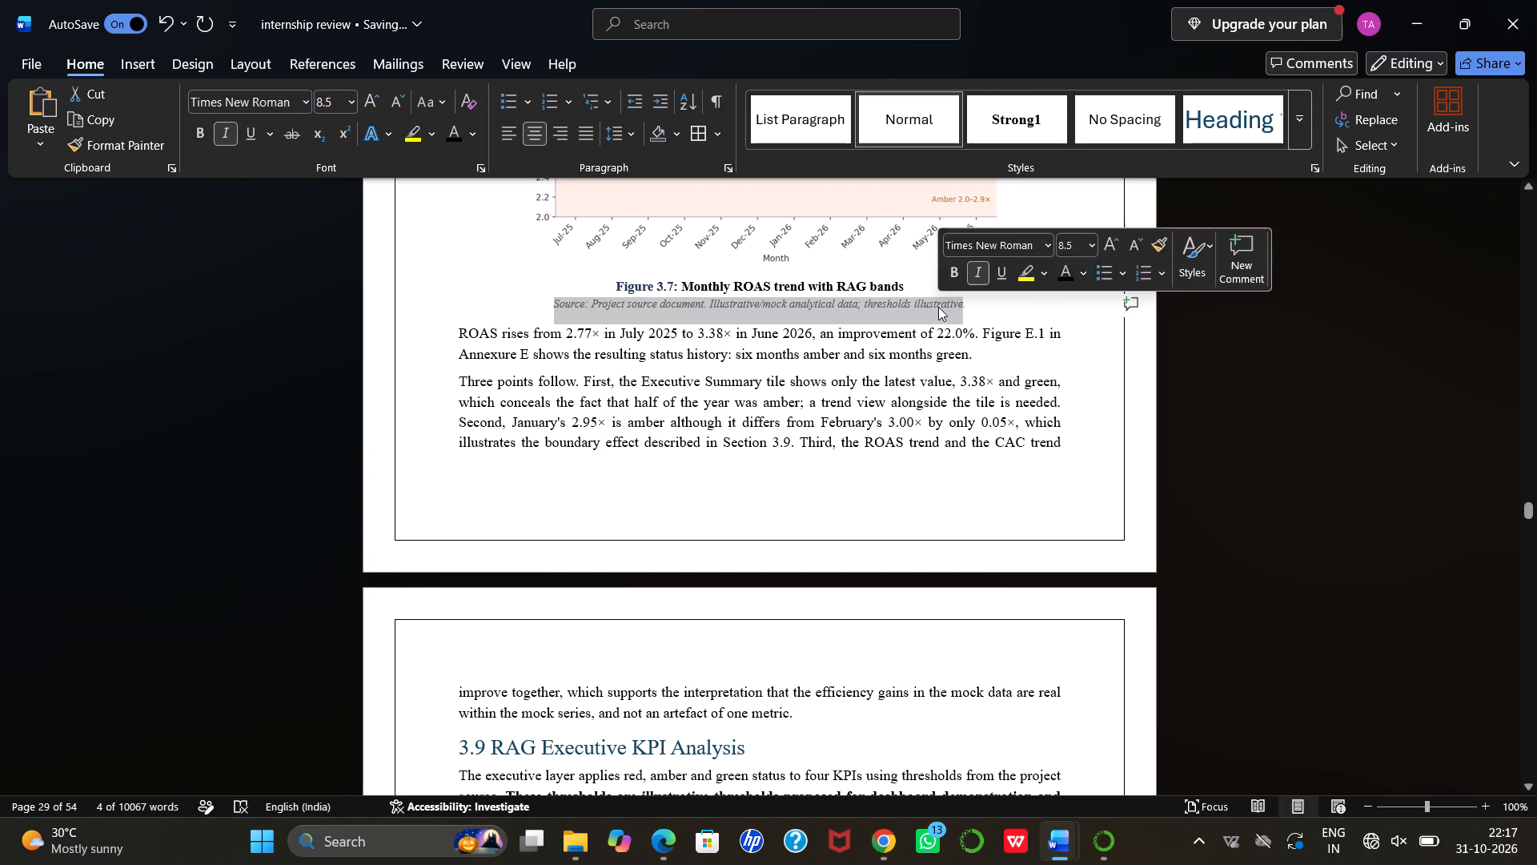
key(BackSpace)
Make the "3.9 RAG Executive KPI Analysis" heading black.
scroll(664, 328, down, 1)
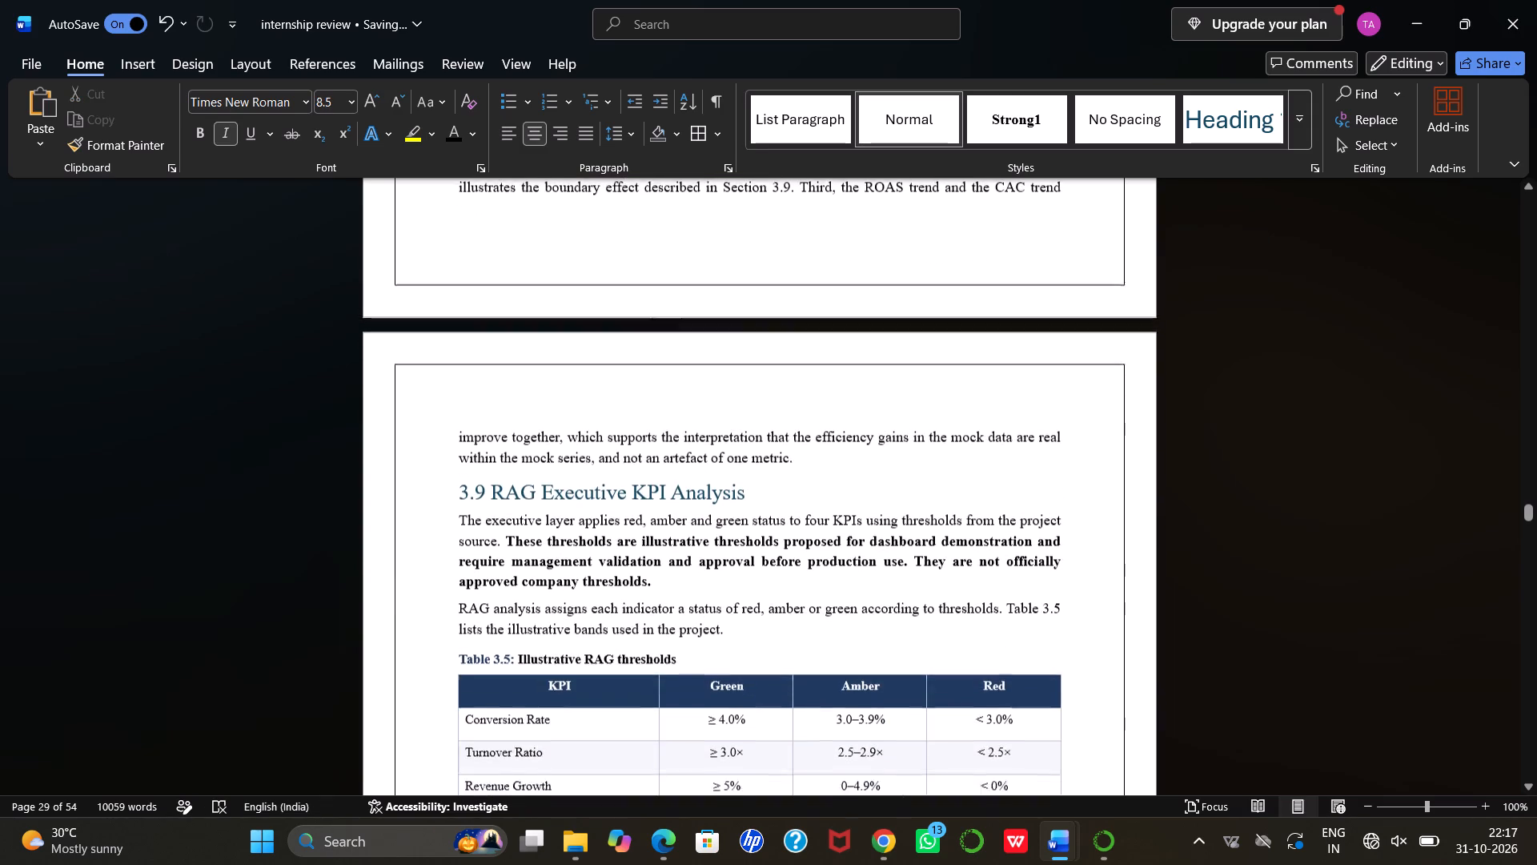
scroll(664, 328, down, 1)
drag(459, 348, 500, 344)
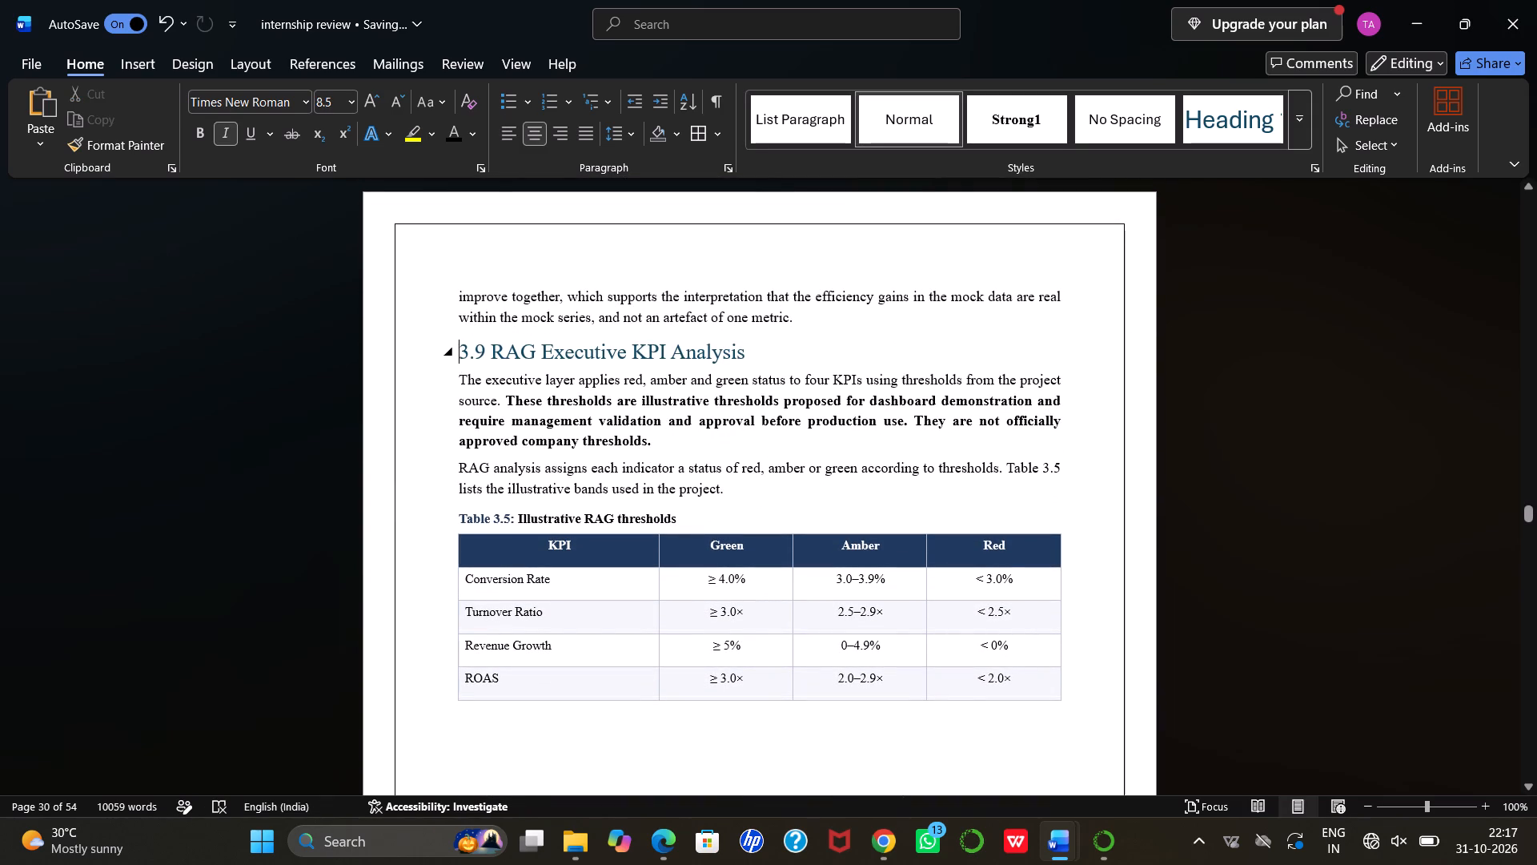
drag(500, 344, 740, 356)
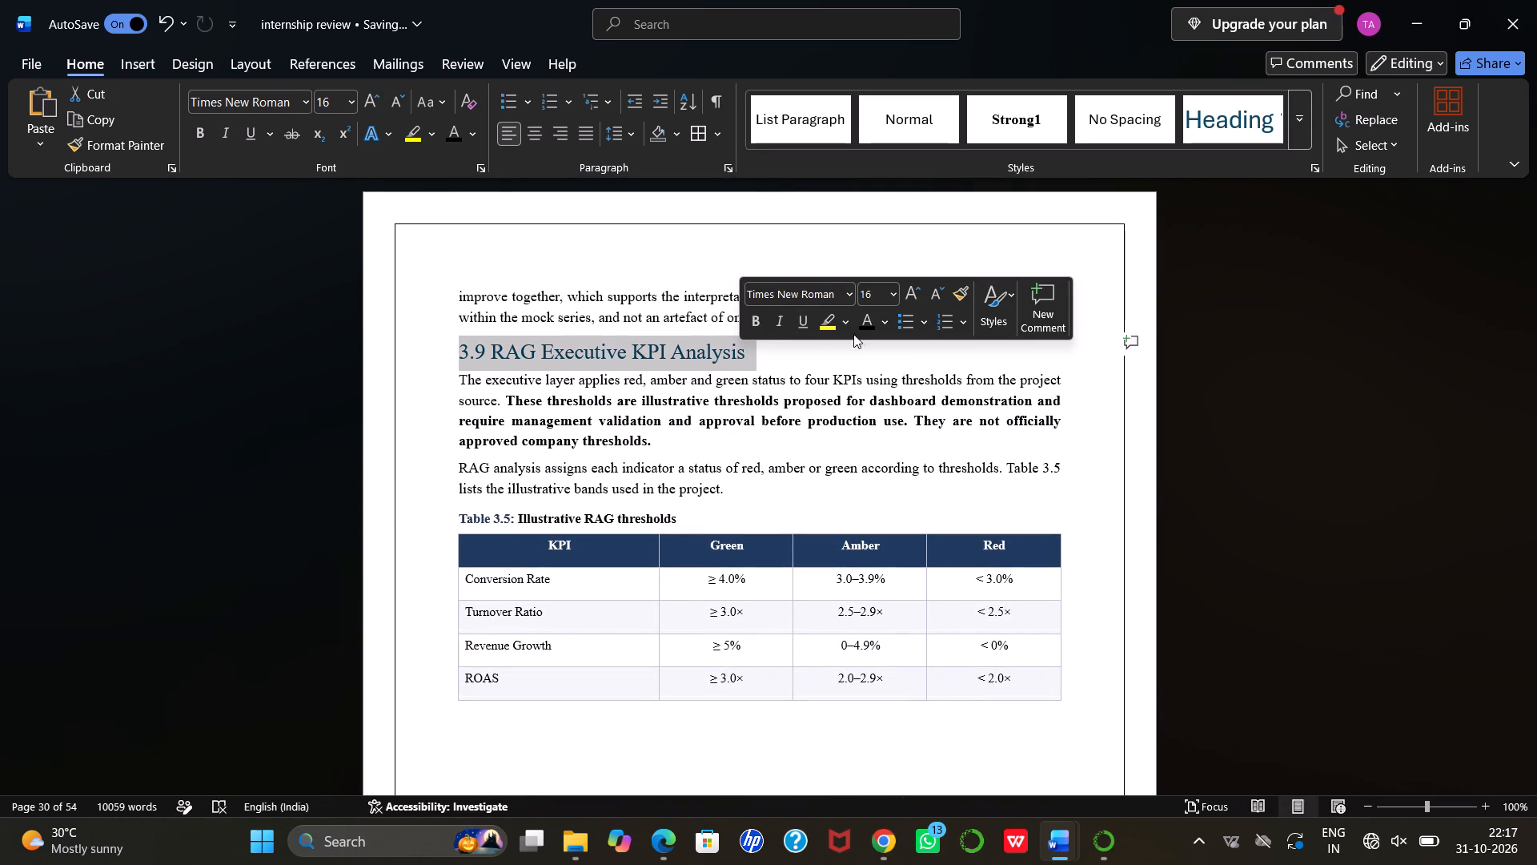
click(885, 322)
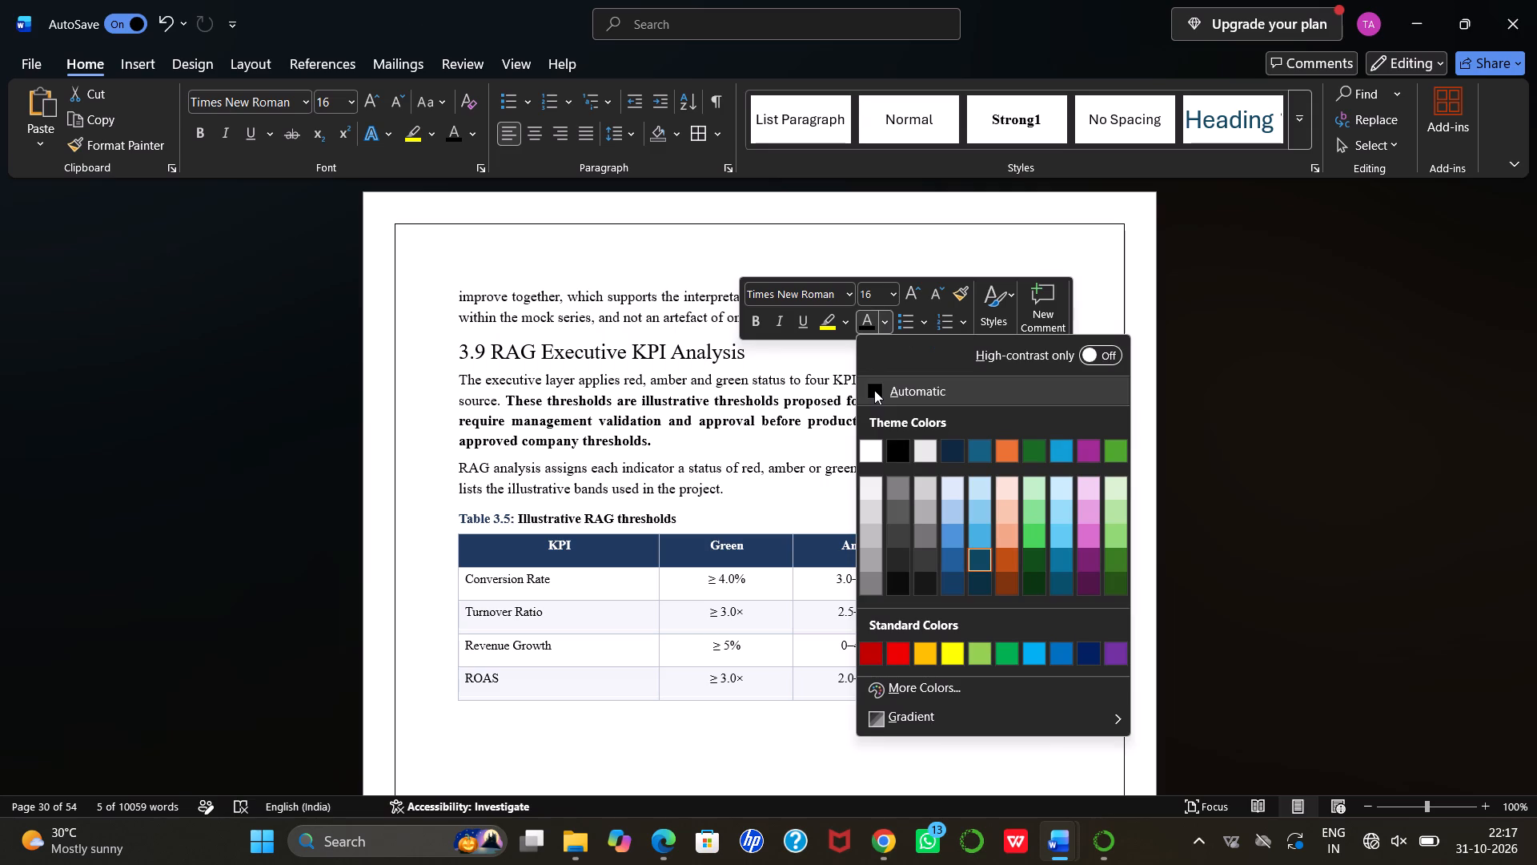
click(874, 390)
Make the whole "Table 3.5: Illustrative RAG thresholds" caption black.
scroll(517, 467, down, 1)
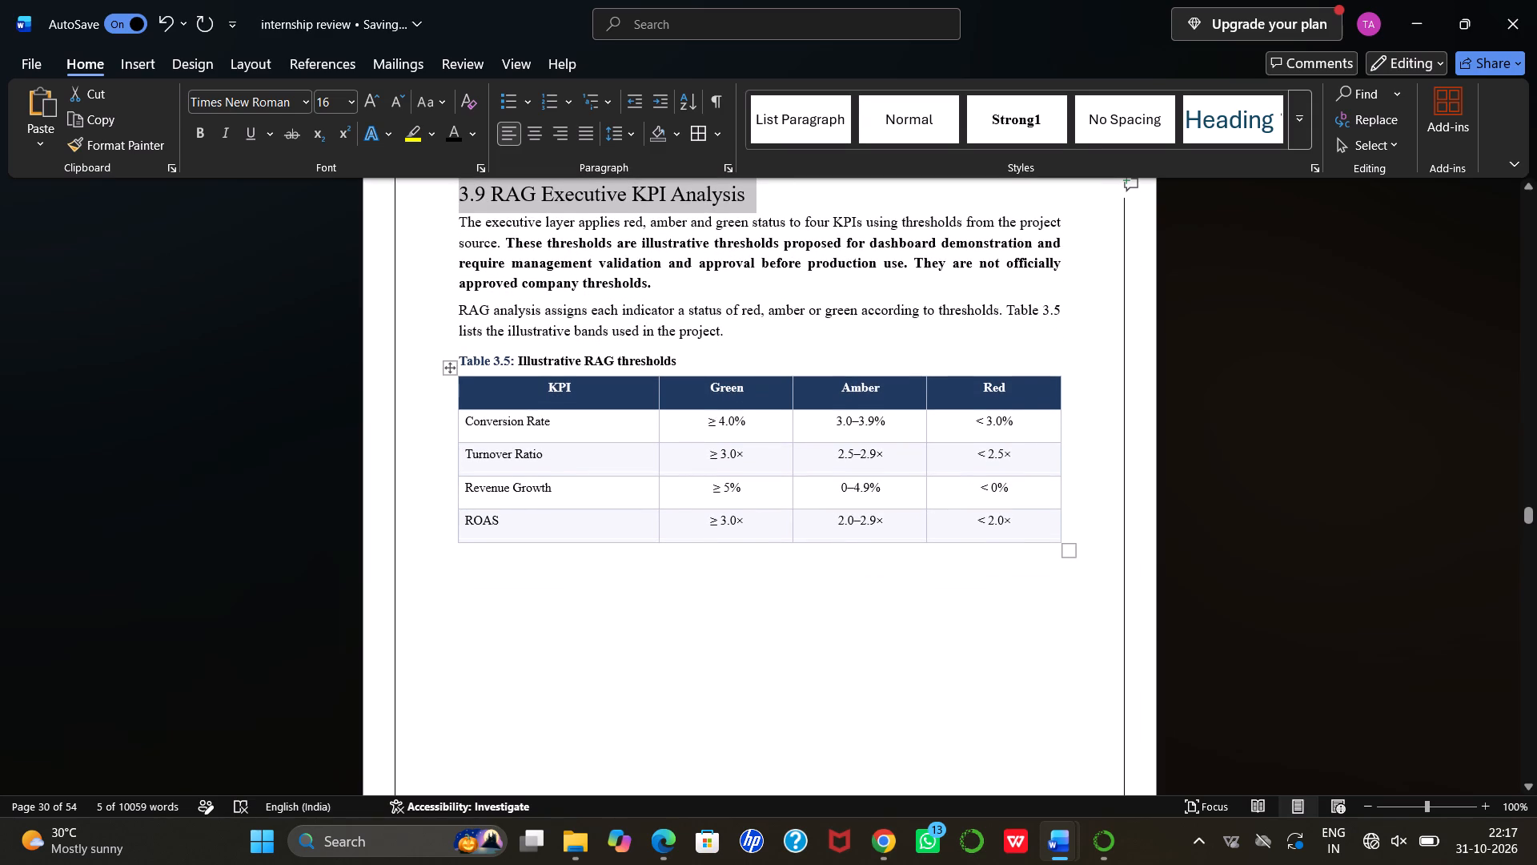
drag(456, 360, 678, 368)
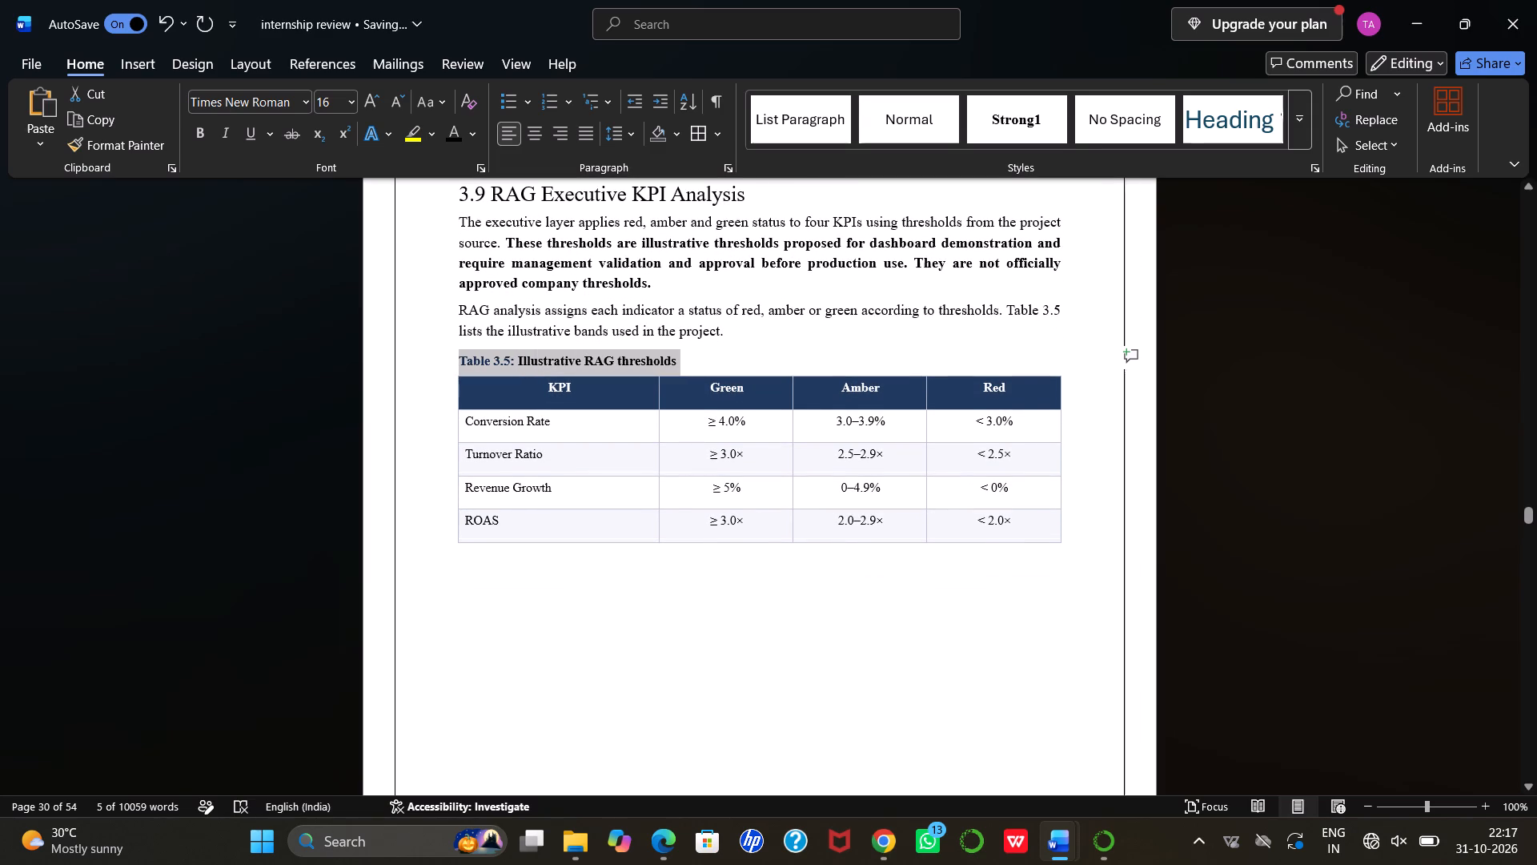
drag(678, 368, 689, 368)
click(820, 333)
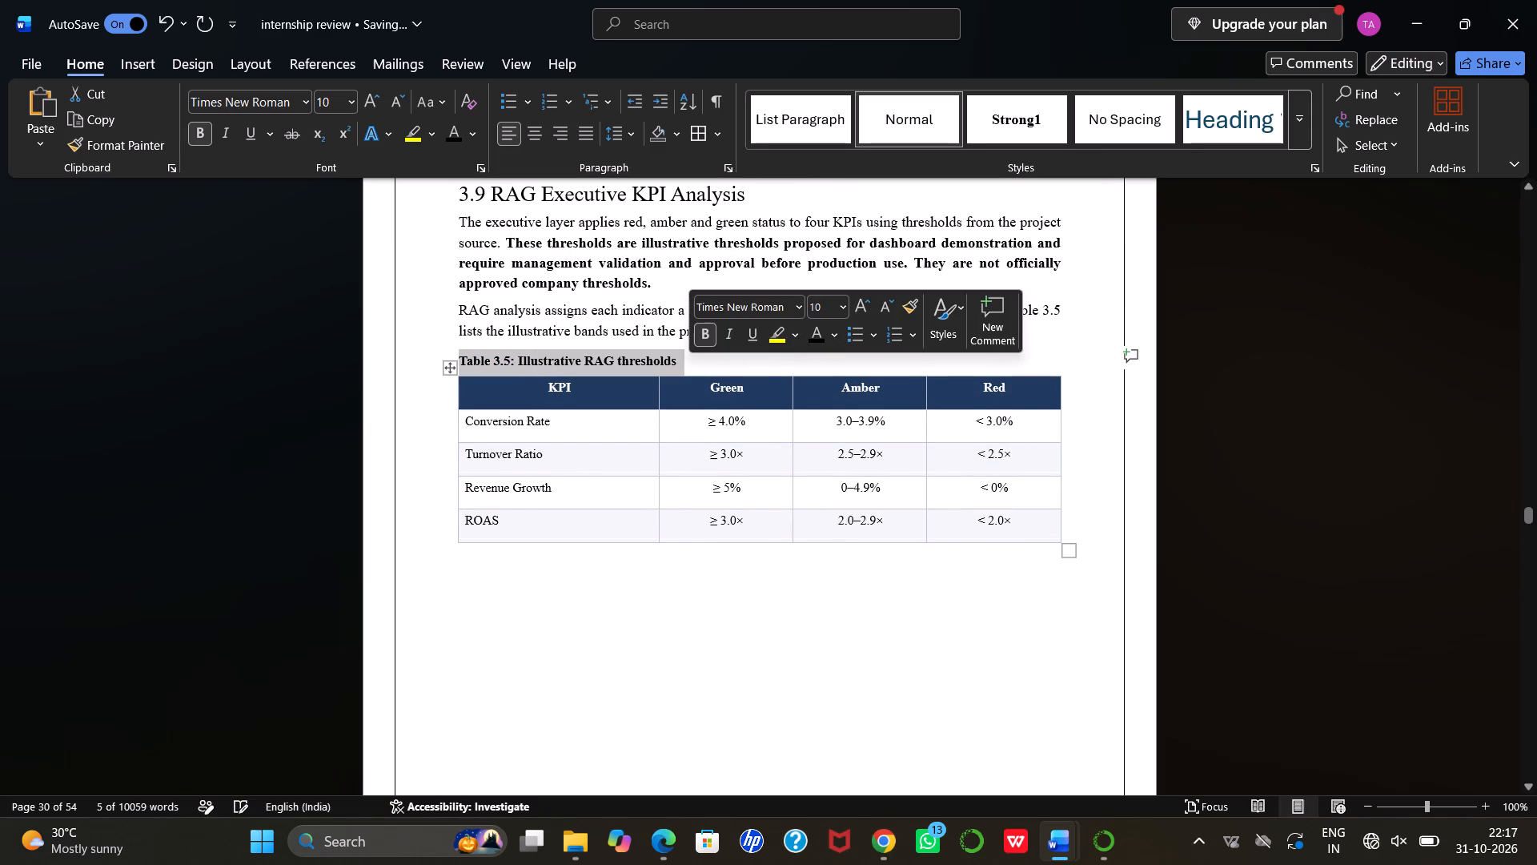
Apply all borders to every cell of Table 3.5, the illustrative RAG thresholds table.
scroll(604, 477, down, 1)
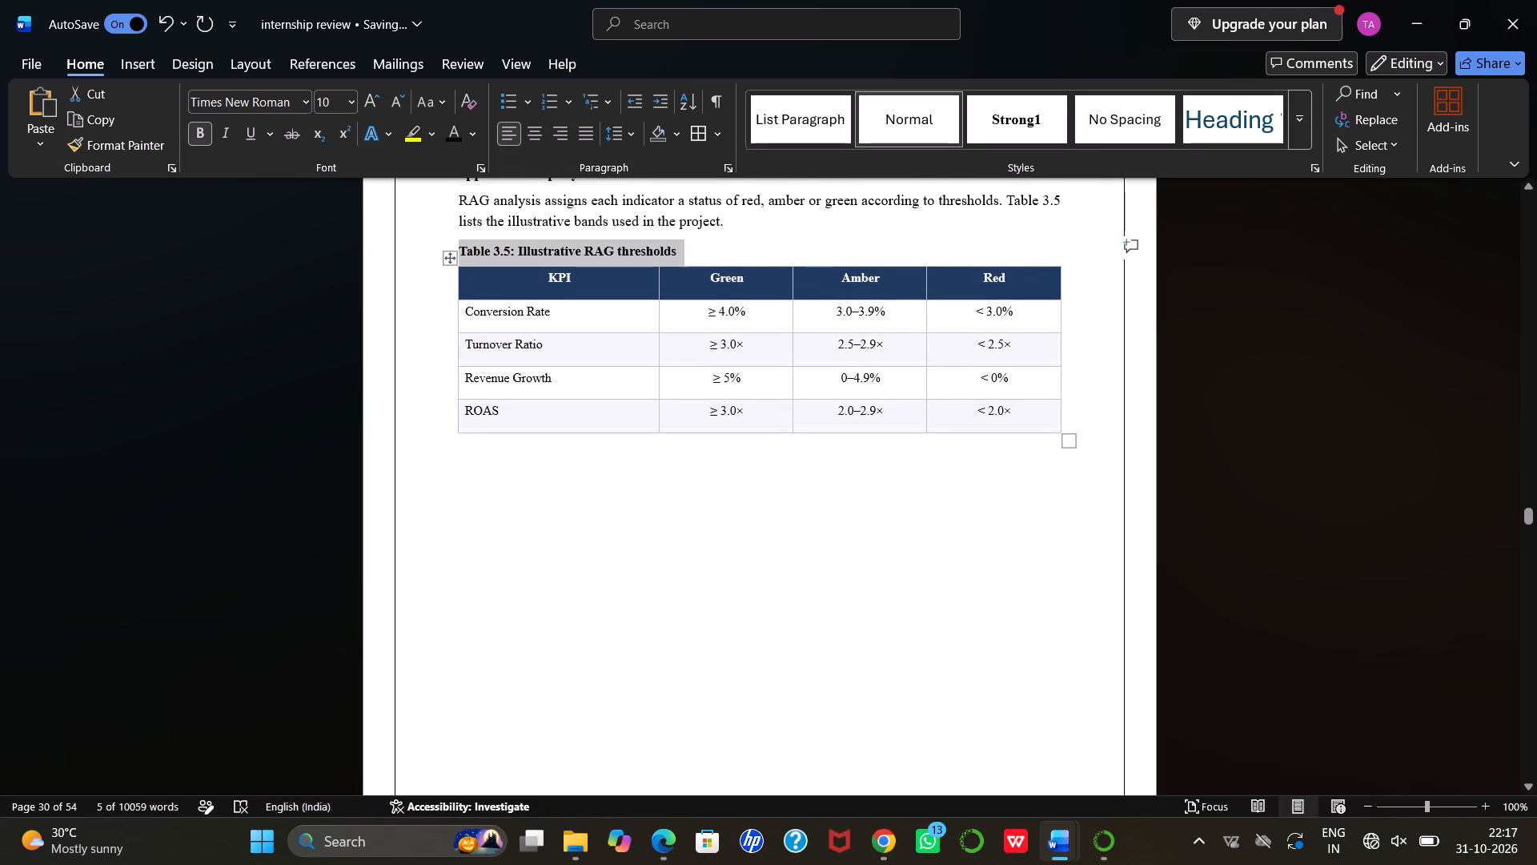
drag(601, 288, 912, 319)
scroll(912, 319, right, 1)
drag(912, 319, 1009, 410)
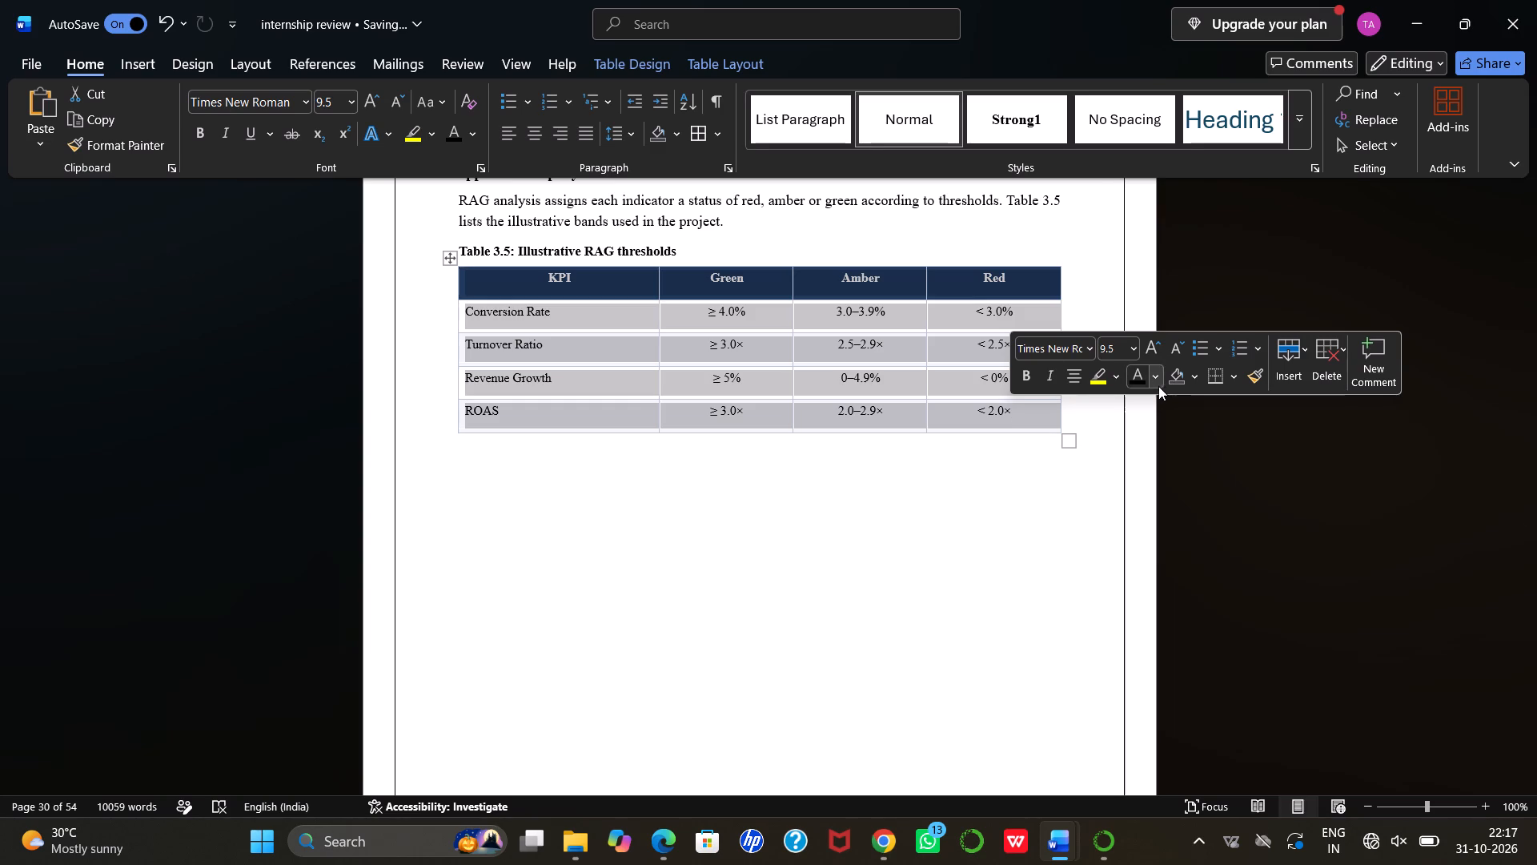
click(1232, 375)
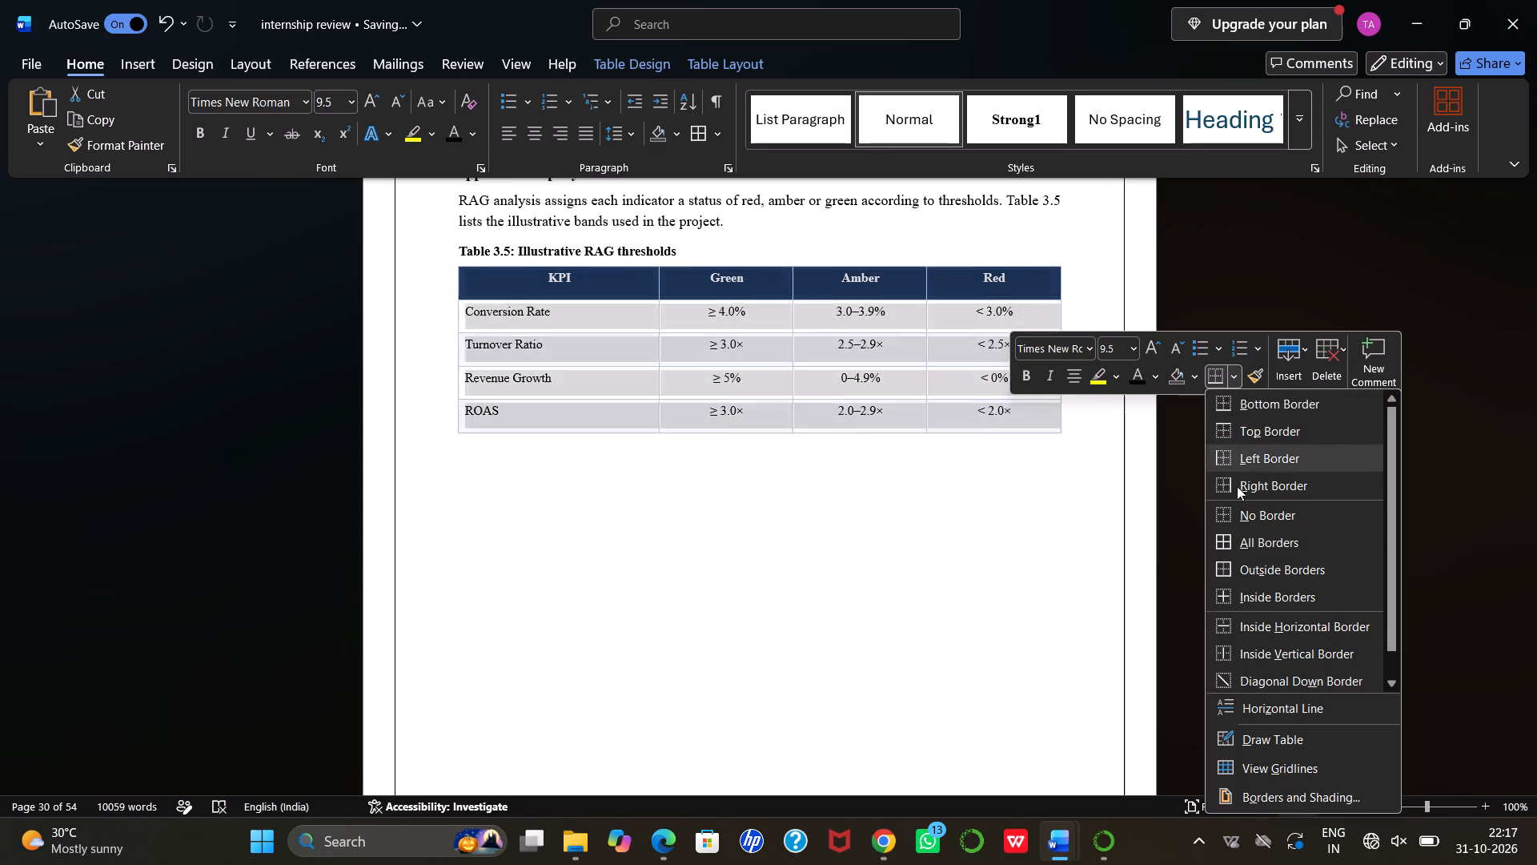
click(1235, 545)
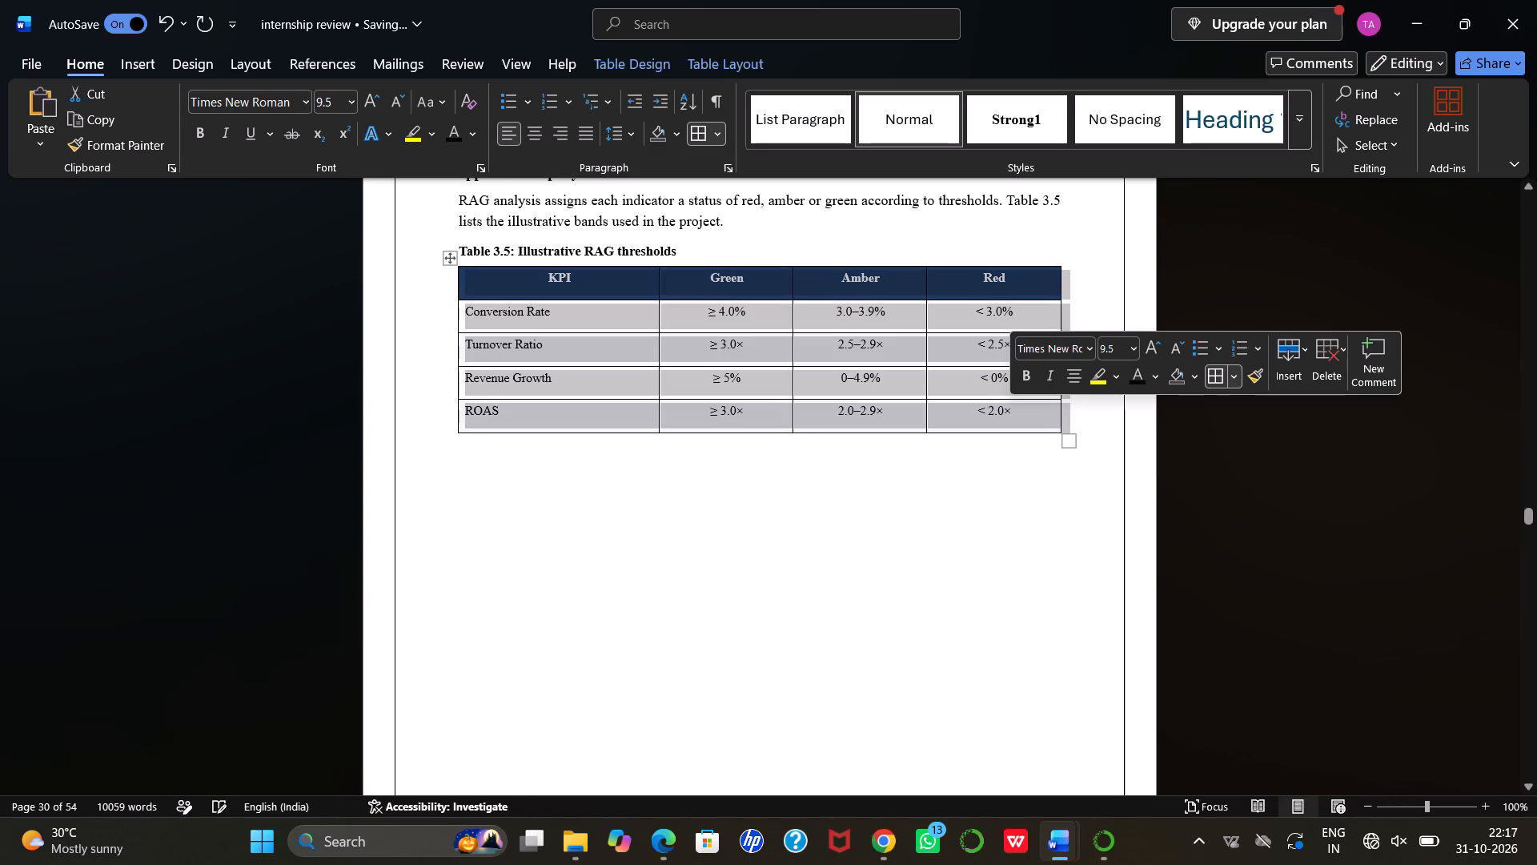
Review the formatting of the Chapter 3 pages, from the start of Chapter 4 back to the "CHAPTER-3" title page.
scroll(713, 519, down, 3)
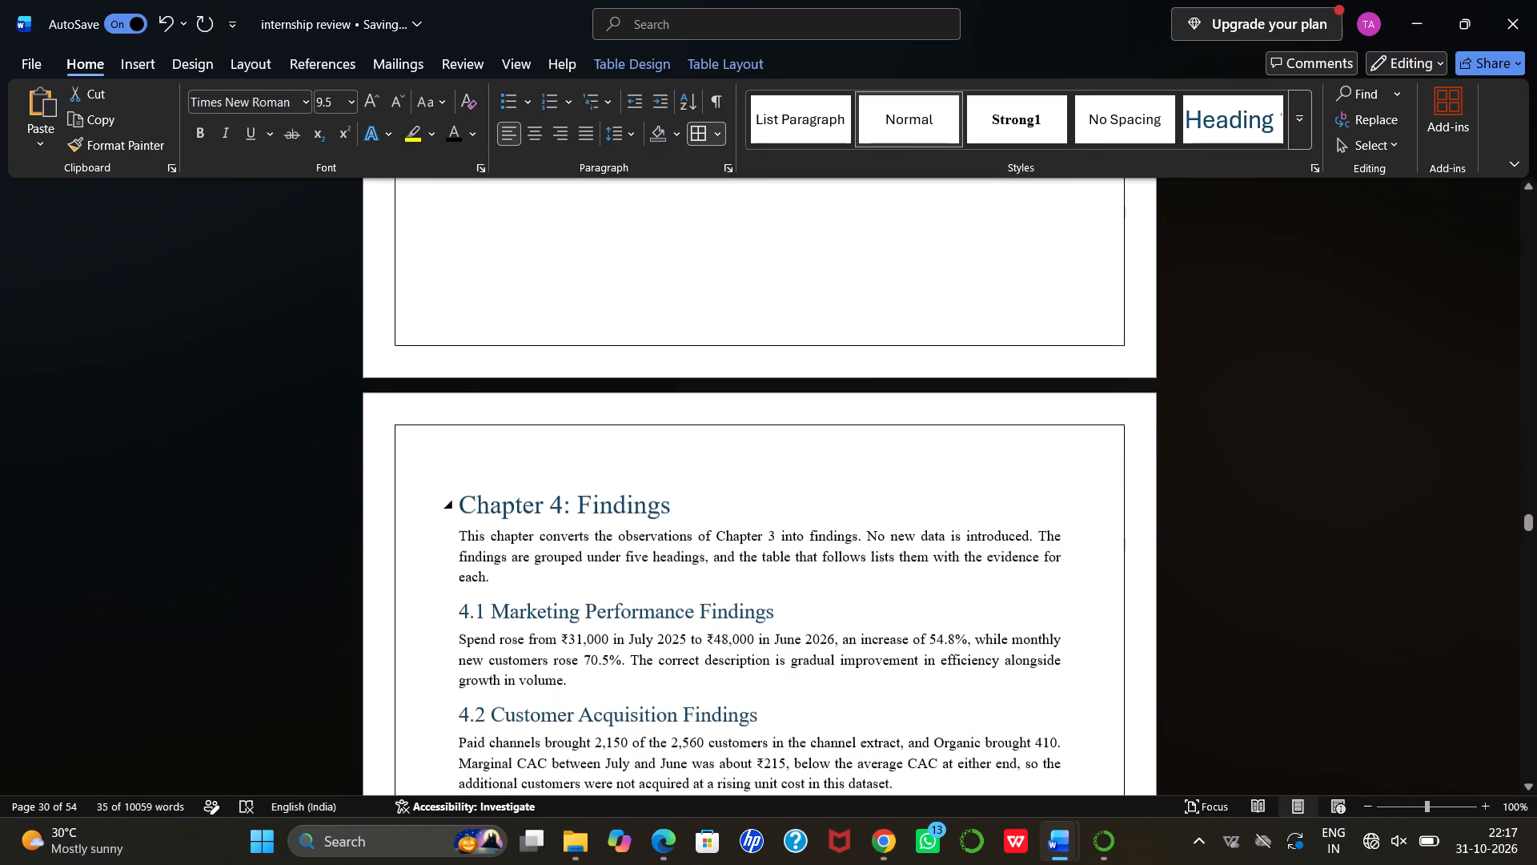
scroll(713, 519, up, 8)
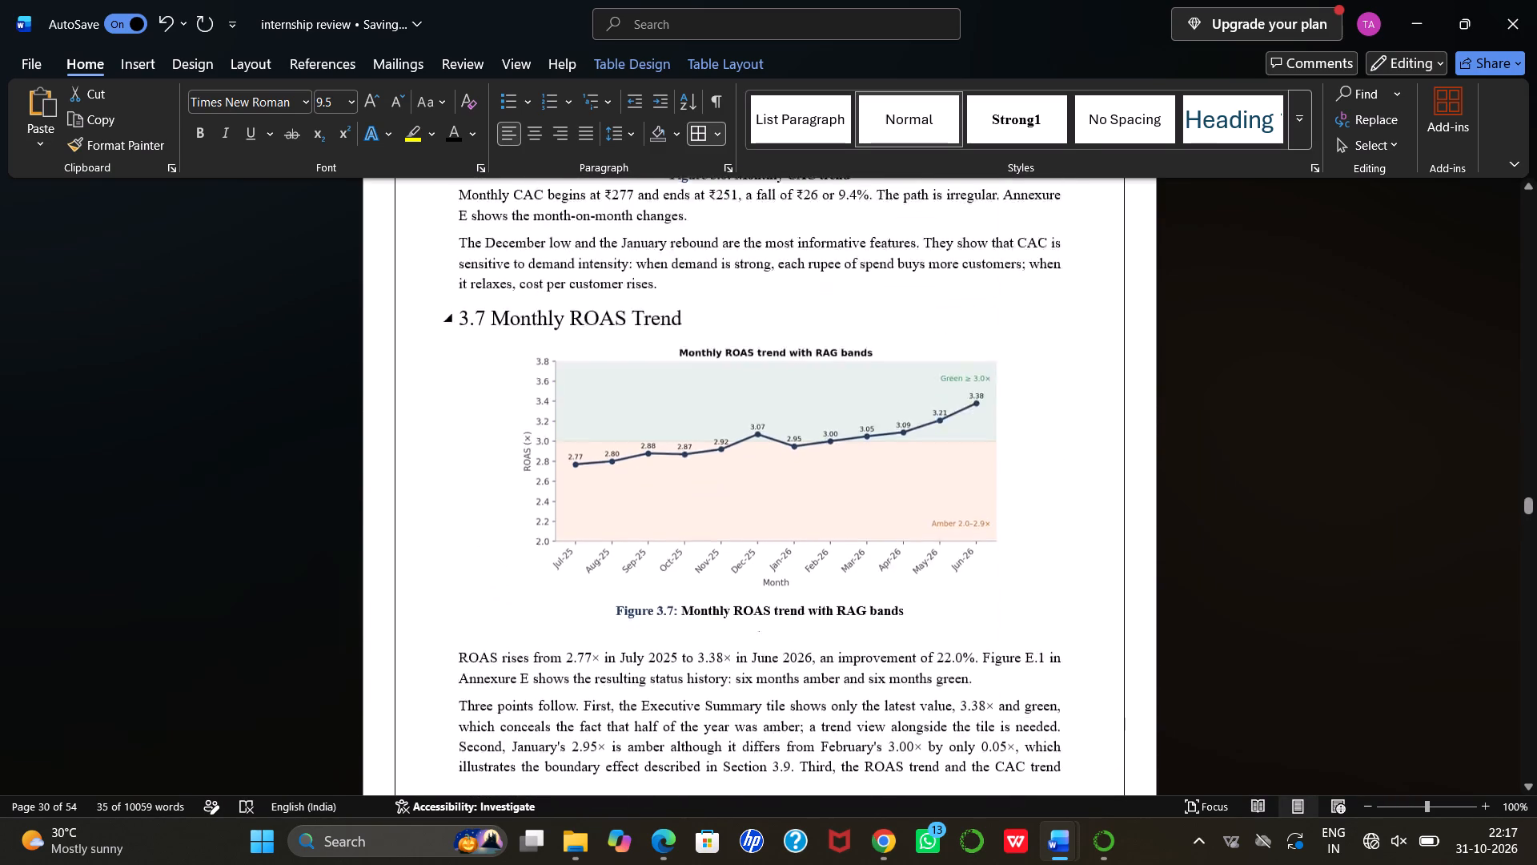
scroll(713, 519, up, 7)
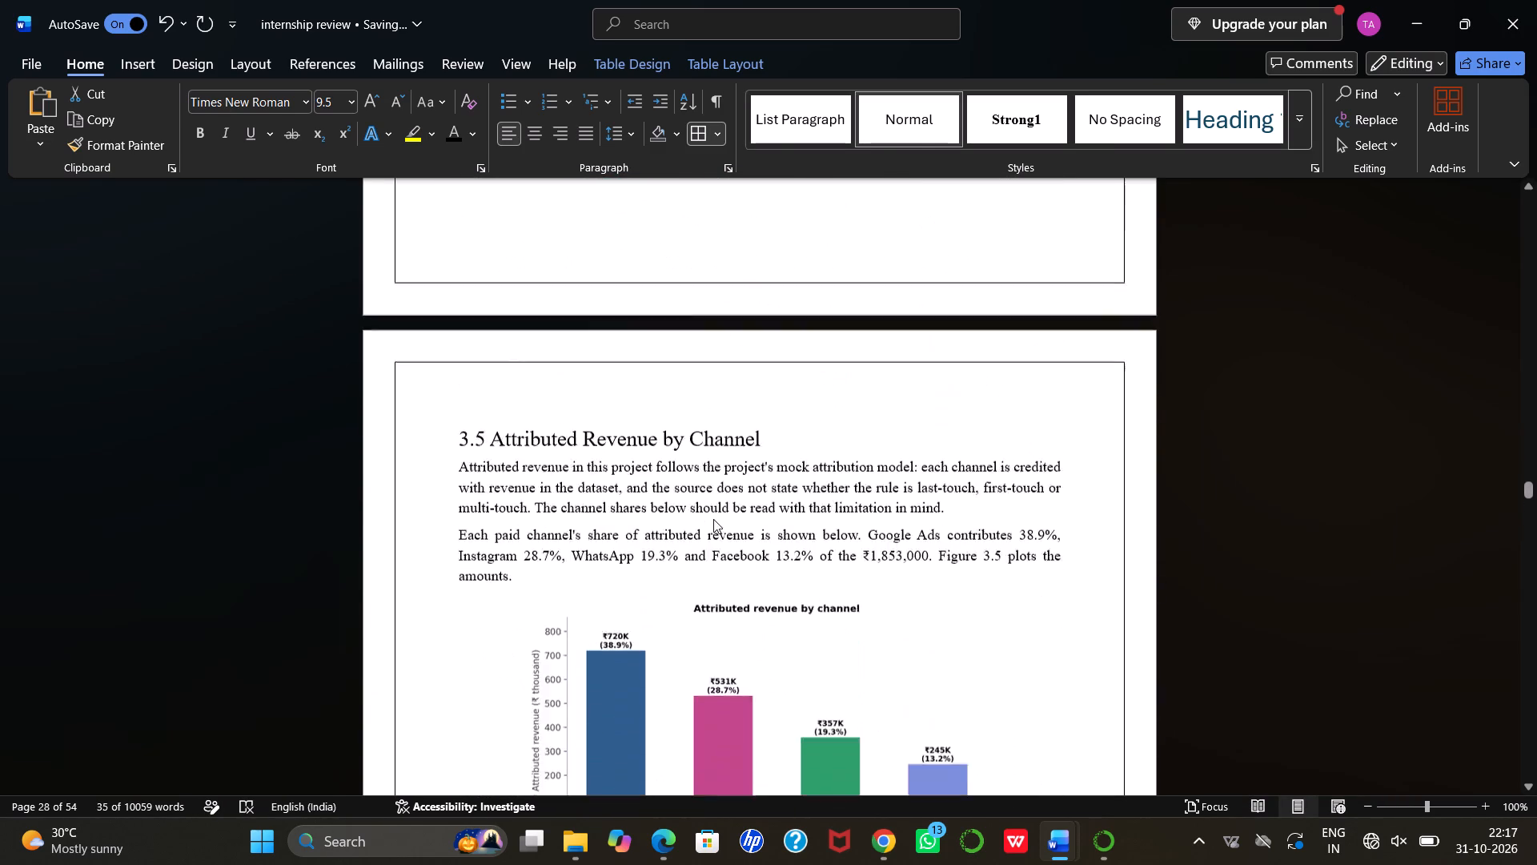
scroll(713, 519, up, 12)
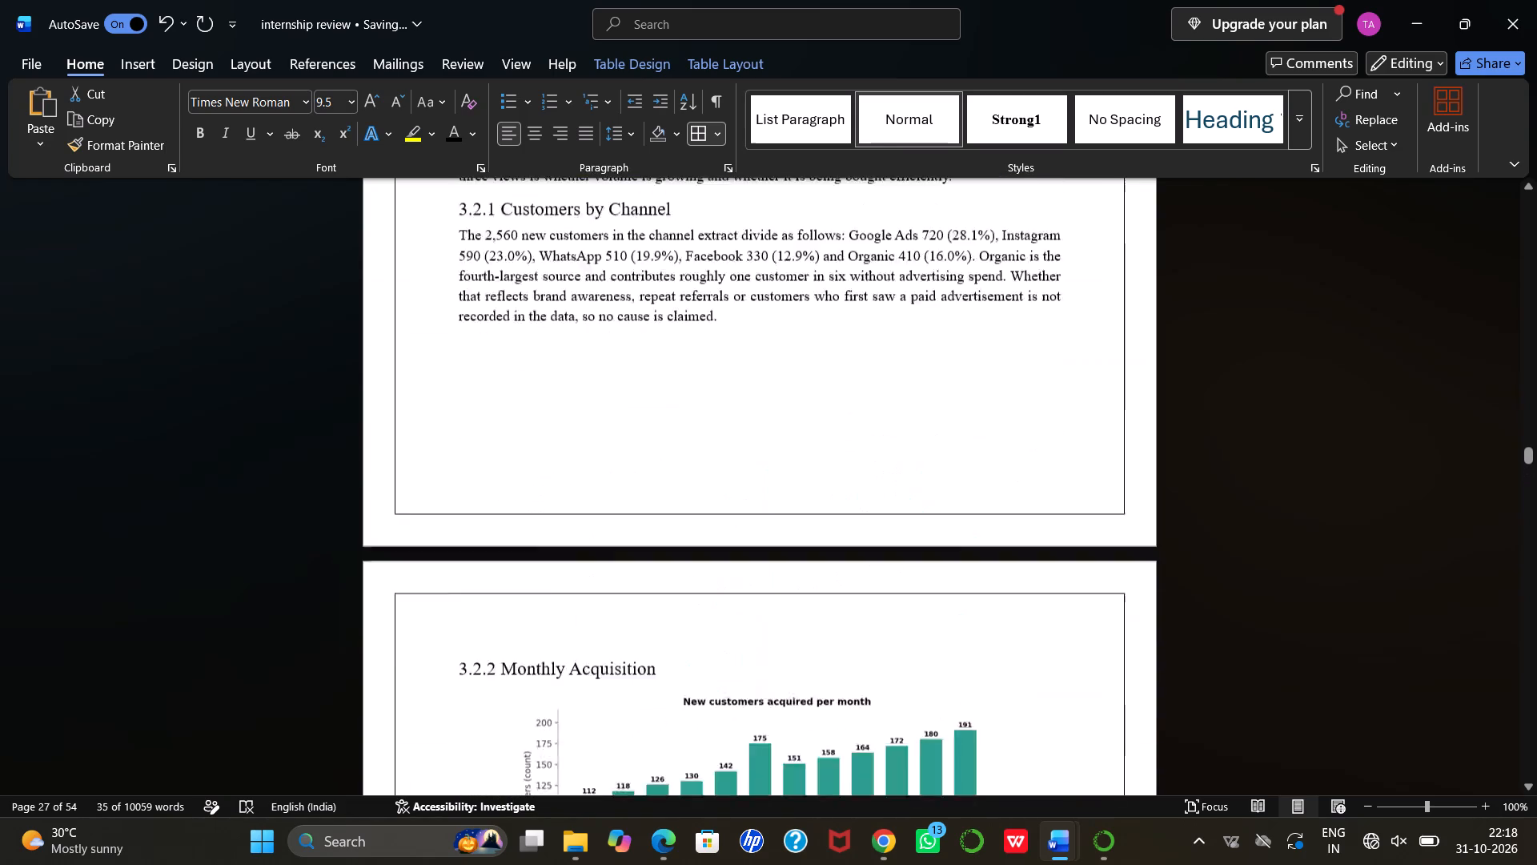
scroll(713, 519, up, 3)
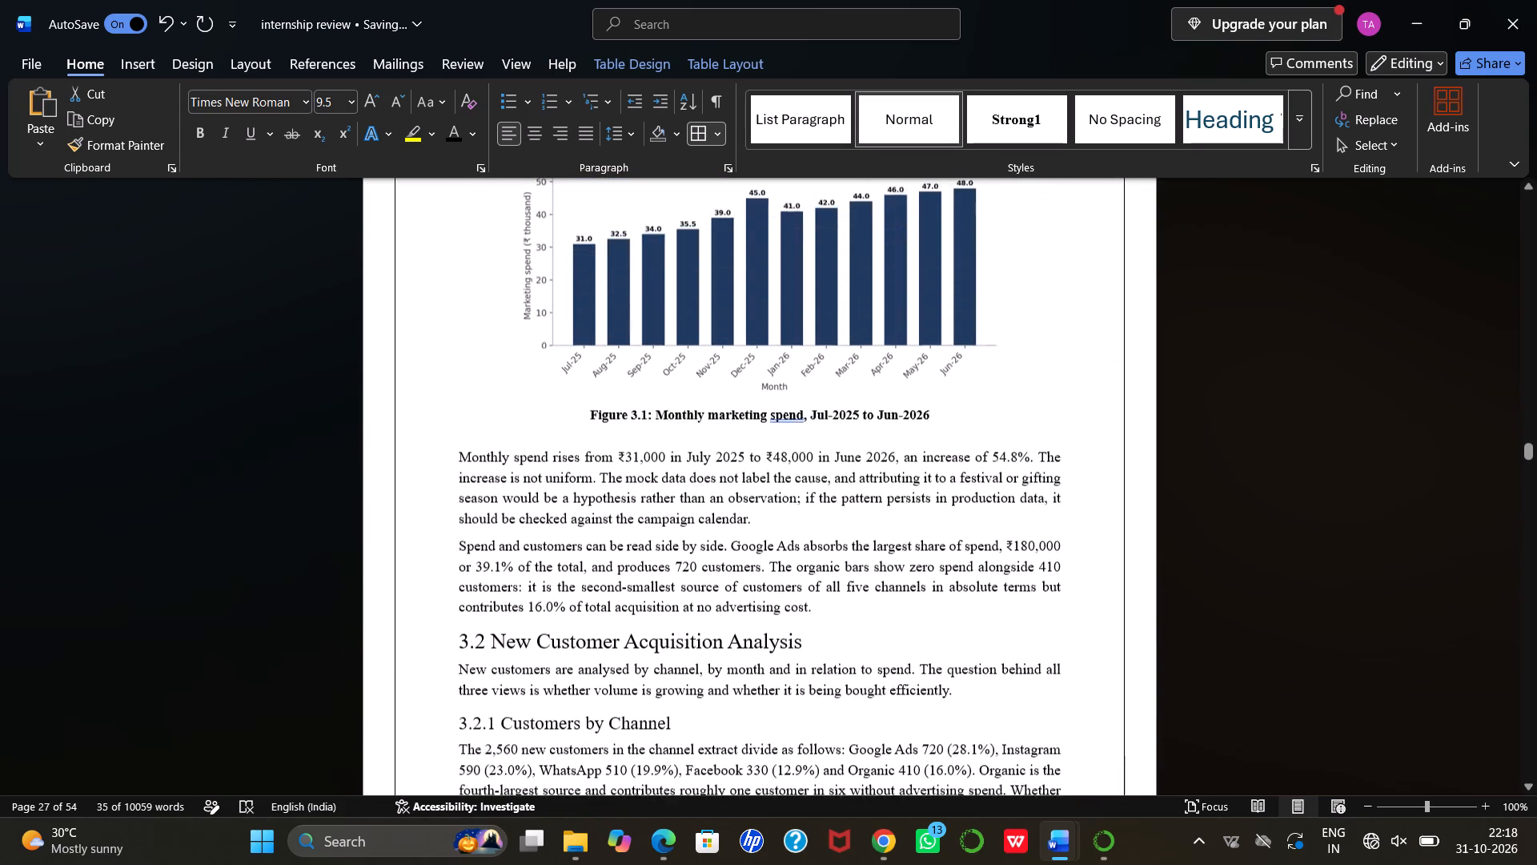
scroll(713, 519, up, 5)
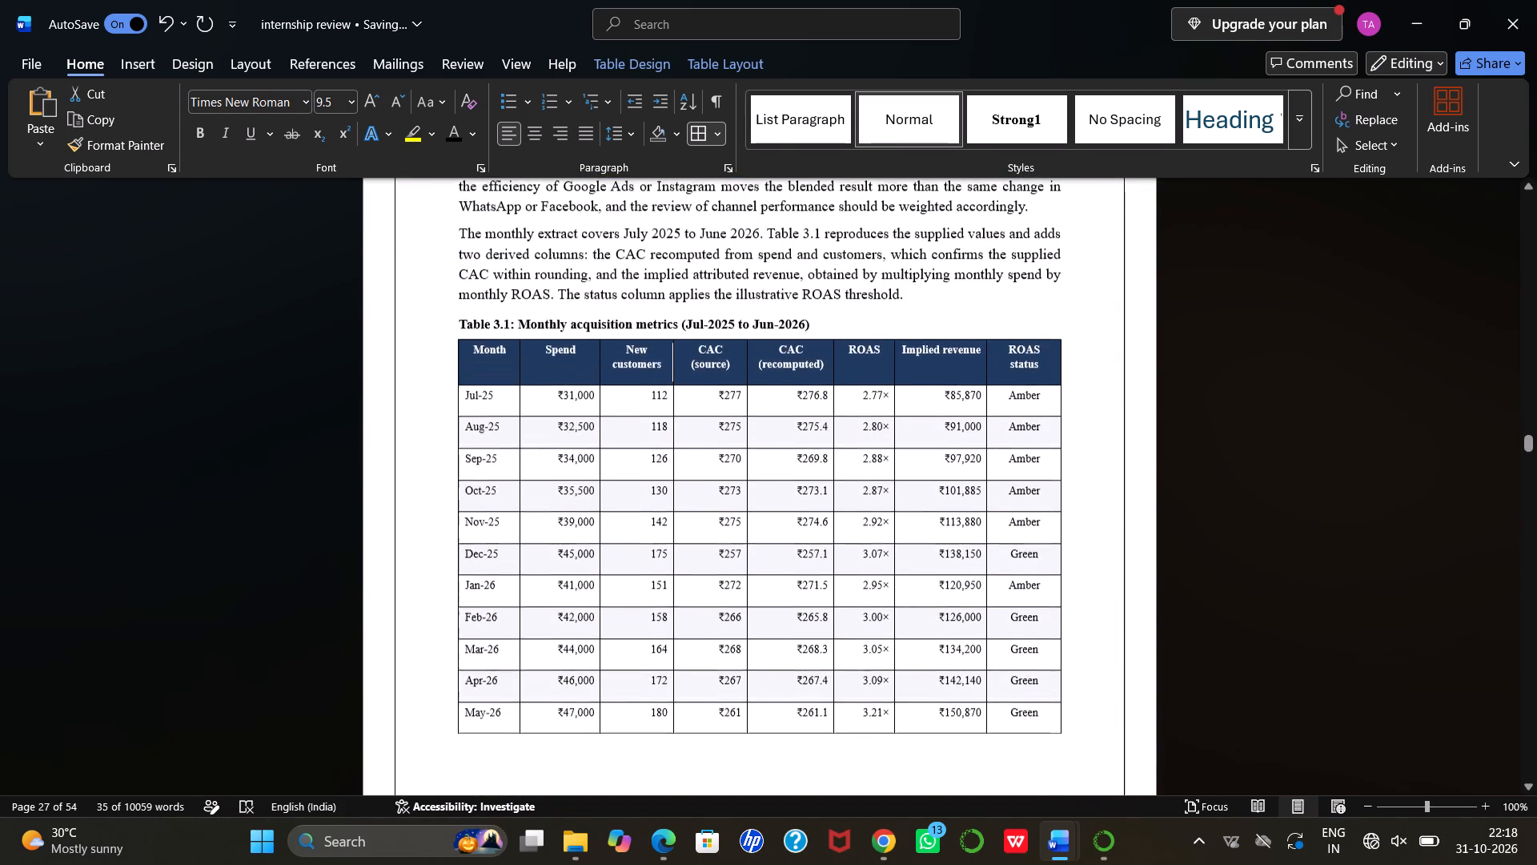
scroll(713, 519, up, 4)
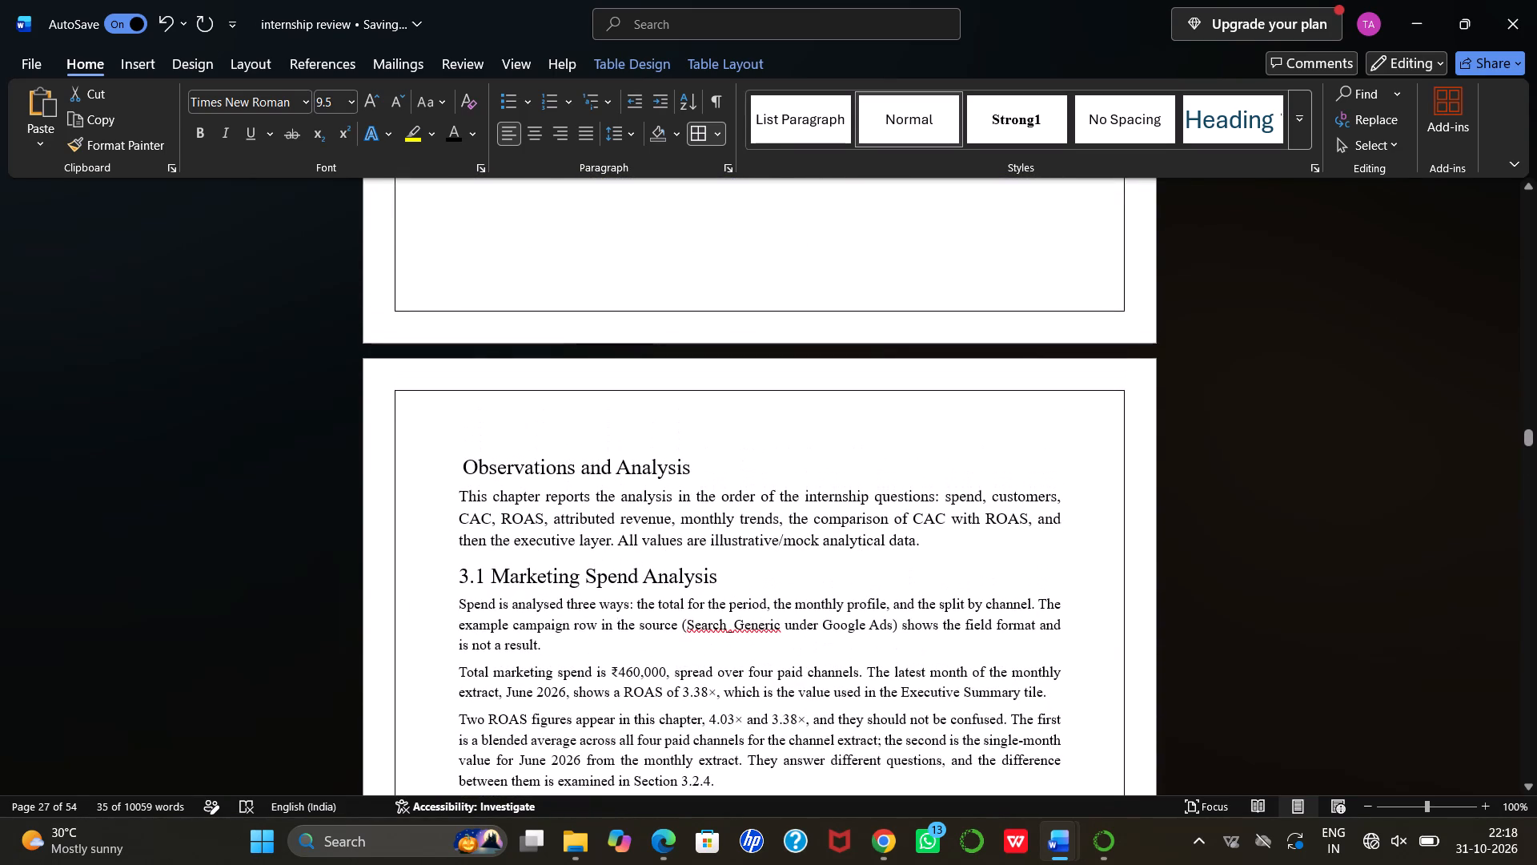
scroll(713, 519, up, 6)
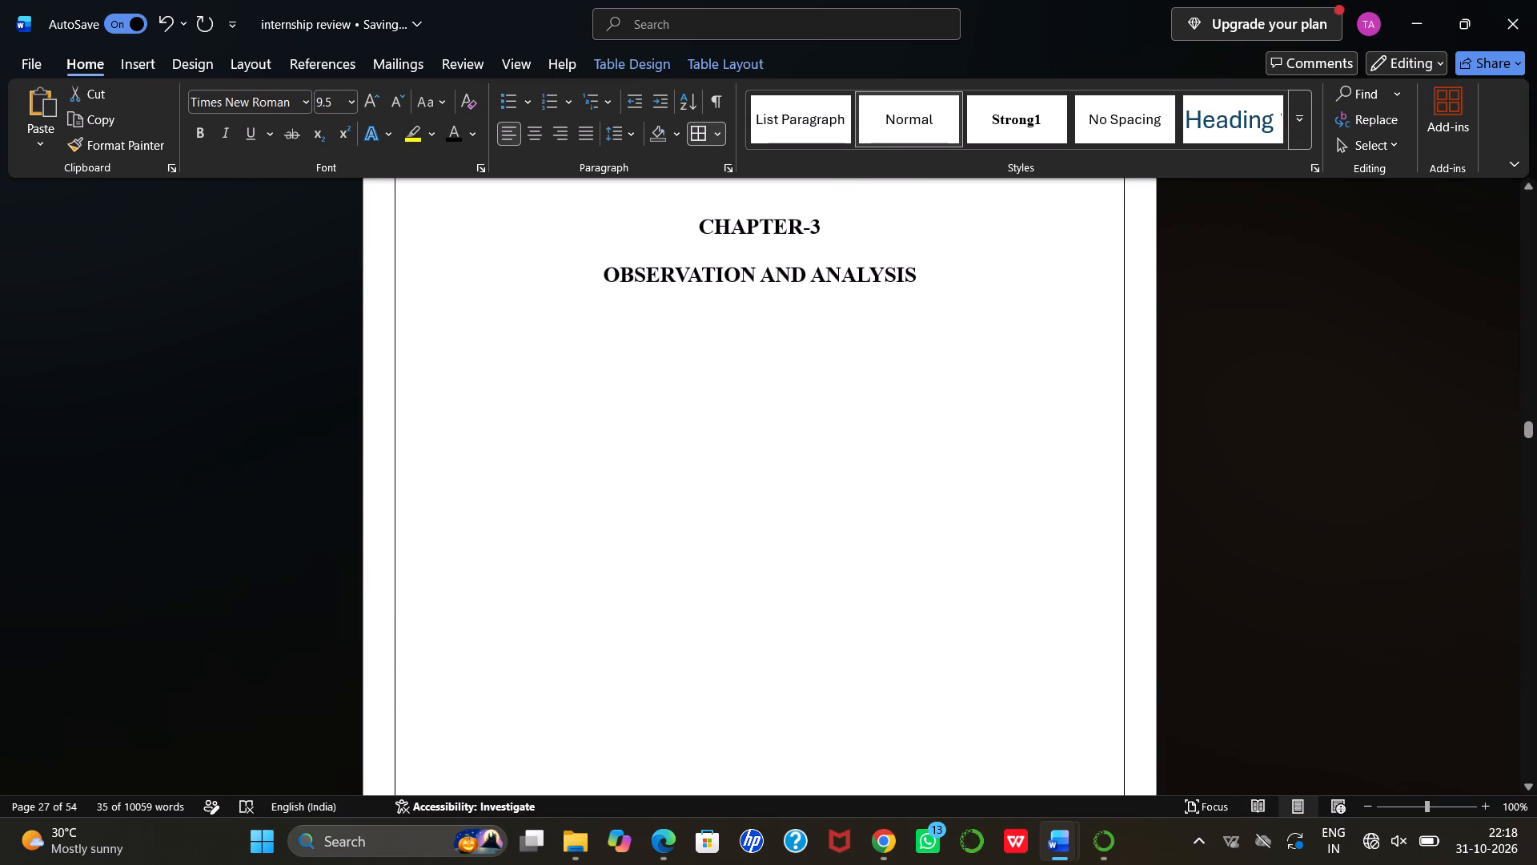
Justify the Chapter 3 content from the "Observations and Analysis" heading through the page with Table 3.5, and set its line spacing to 1.5.
scroll(713, 519, down, 1)
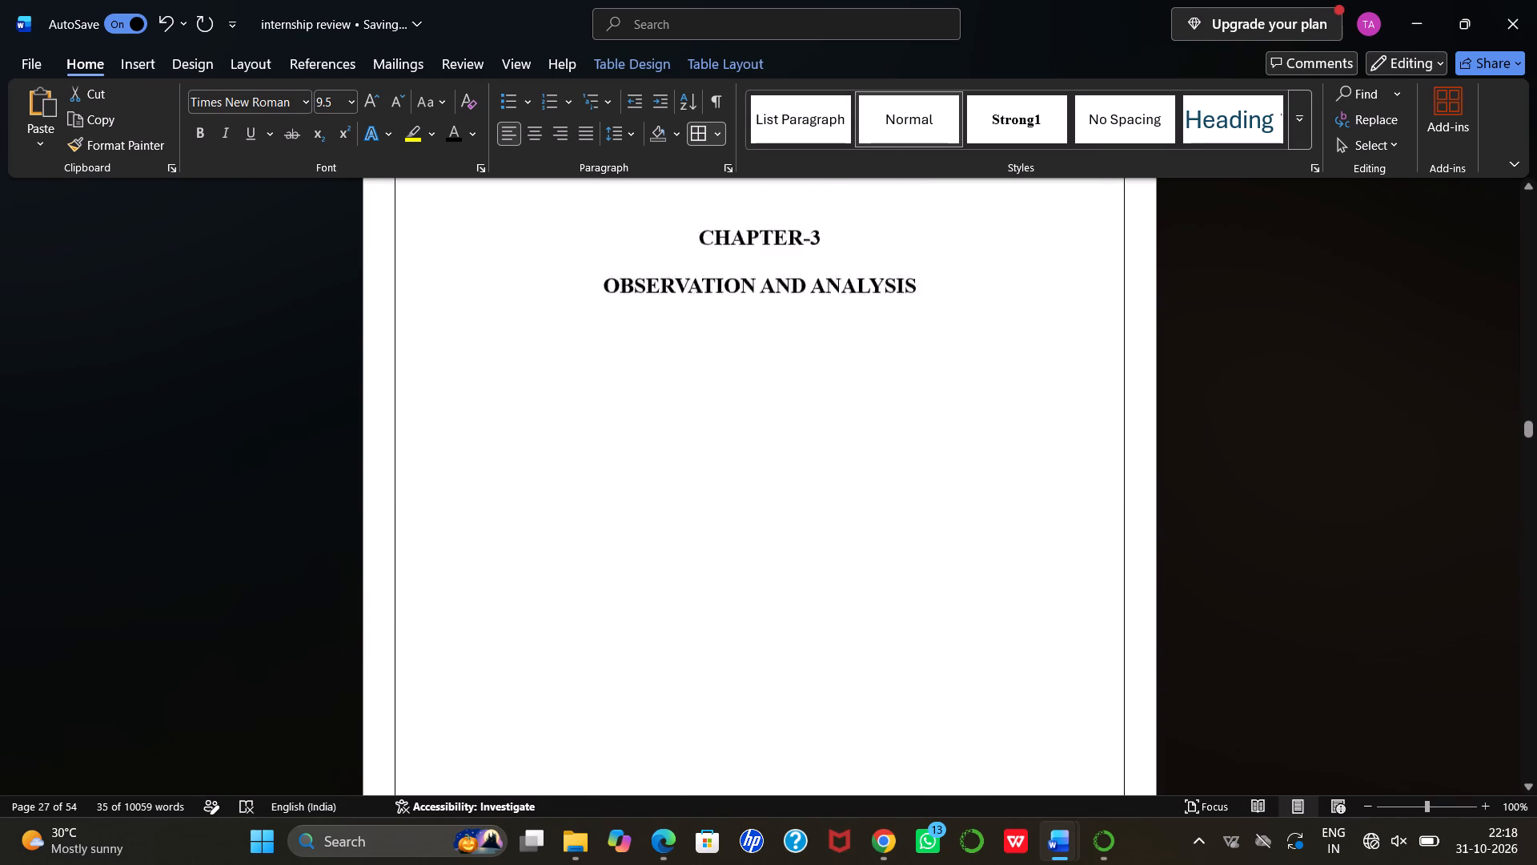
scroll(713, 519, down, 5)
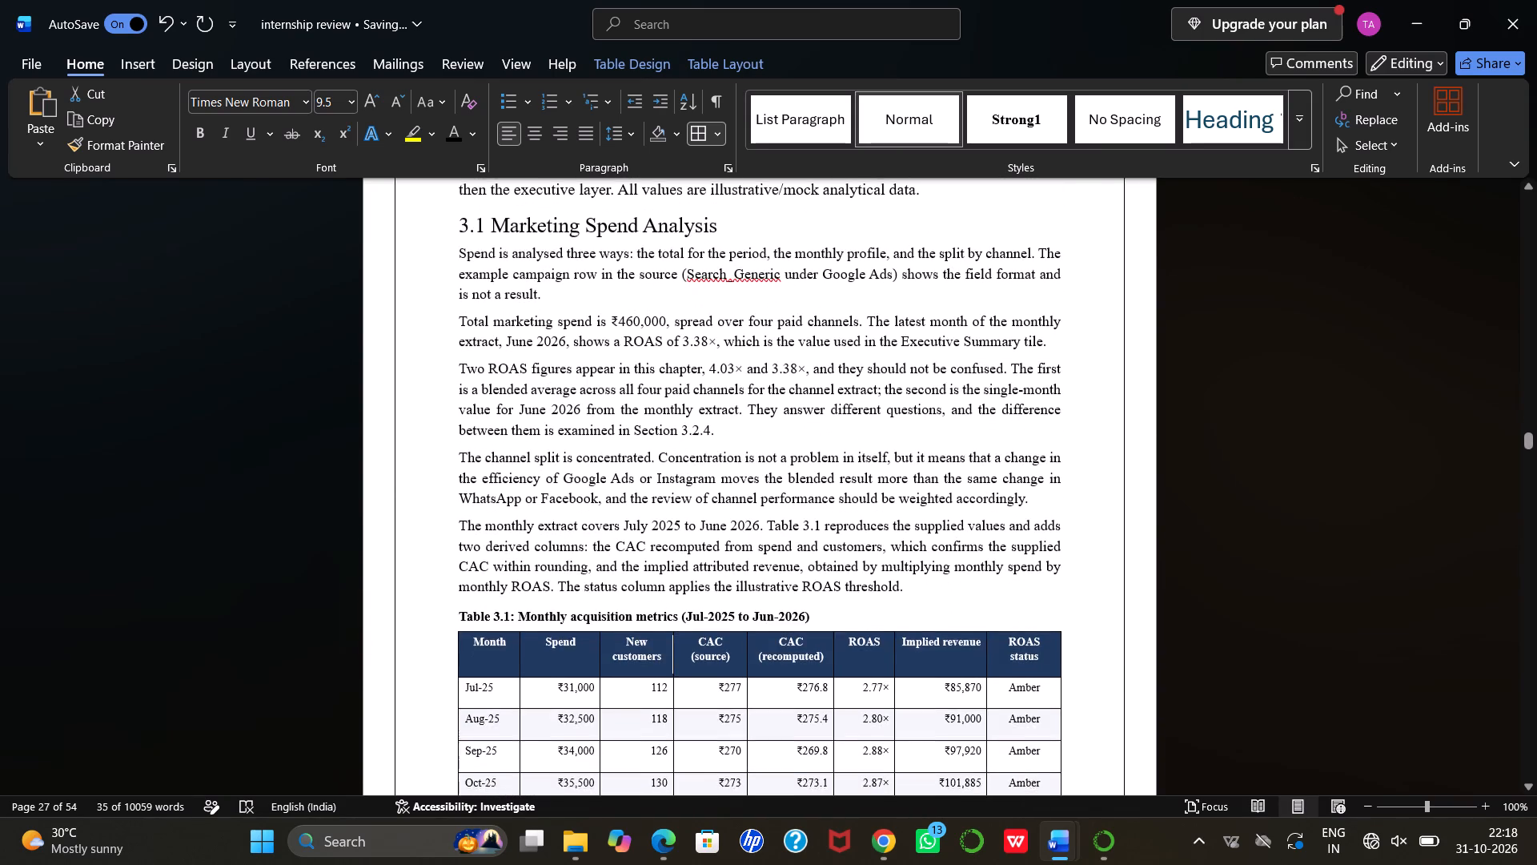
scroll(688, 478, up, 1)
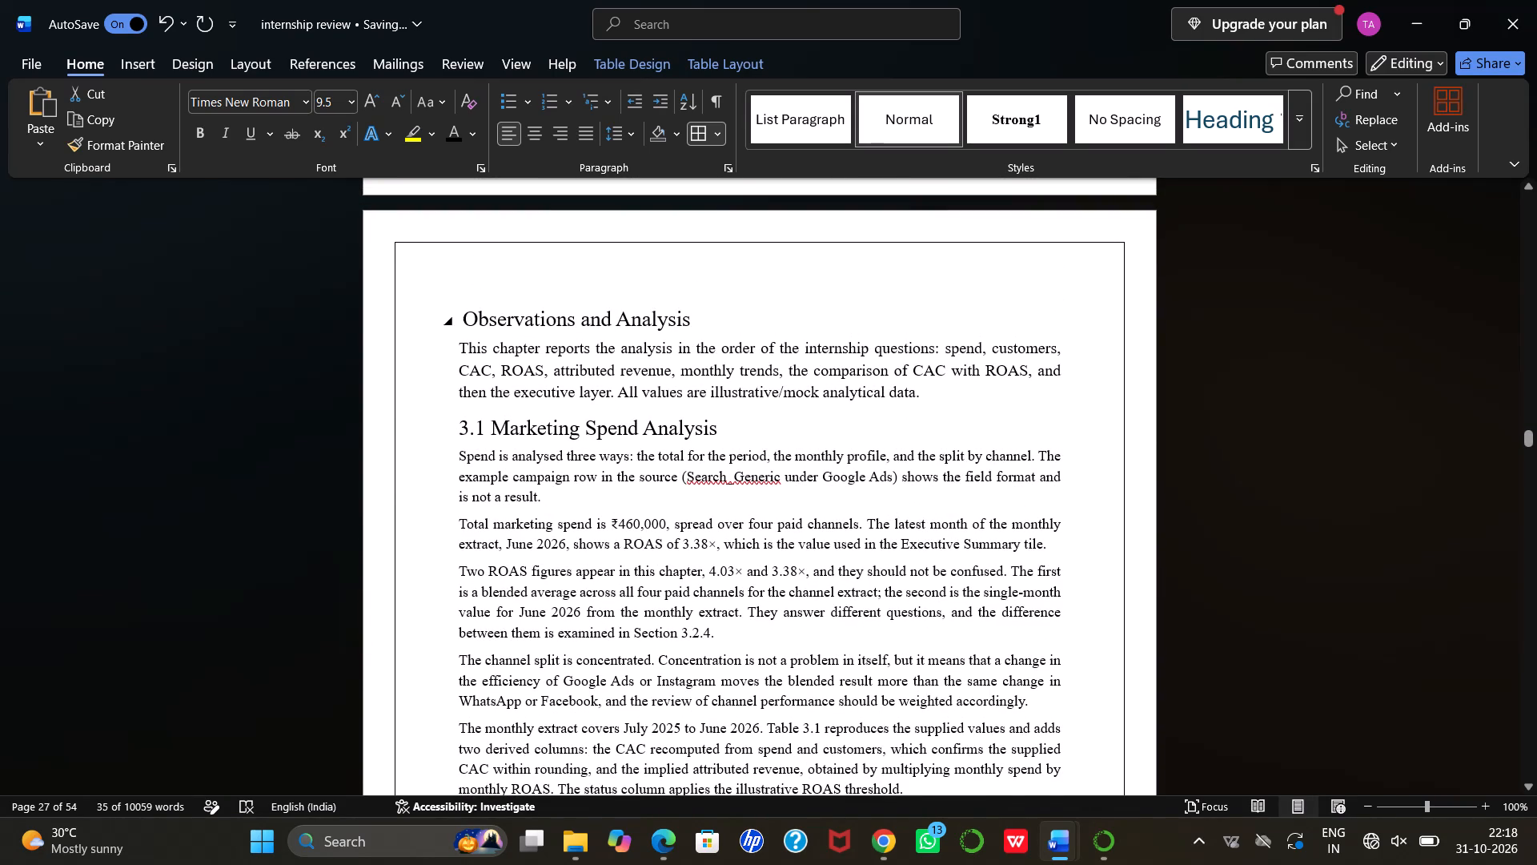
click(461, 312)
drag(461, 312, 678, 599)
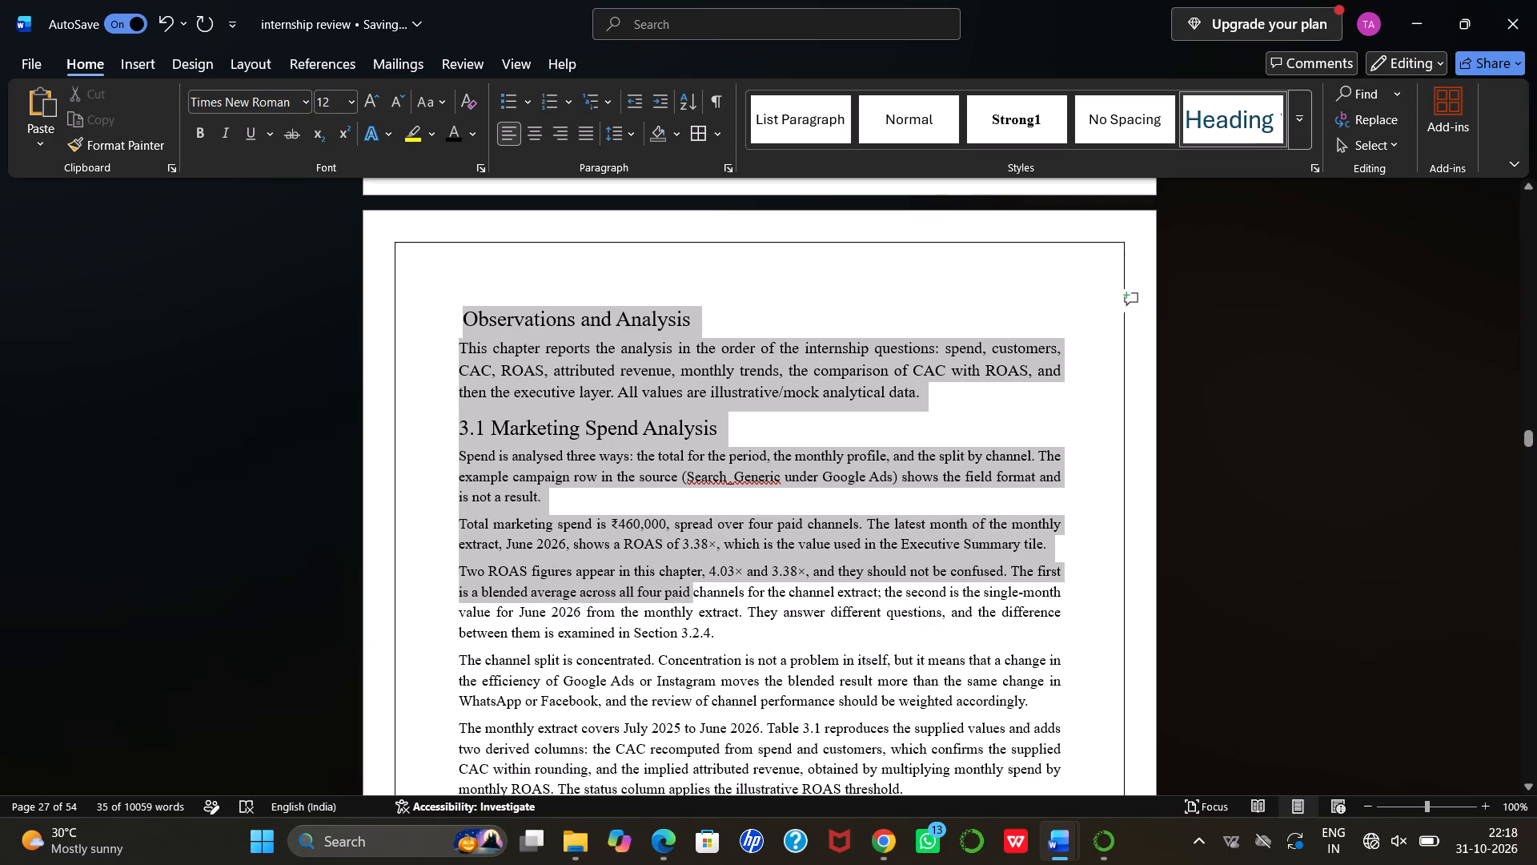
drag(678, 599, 818, 864)
scroll(685, 621, up, 1)
scroll(732, 835, up, 1)
scroll(798, 864, up, 1)
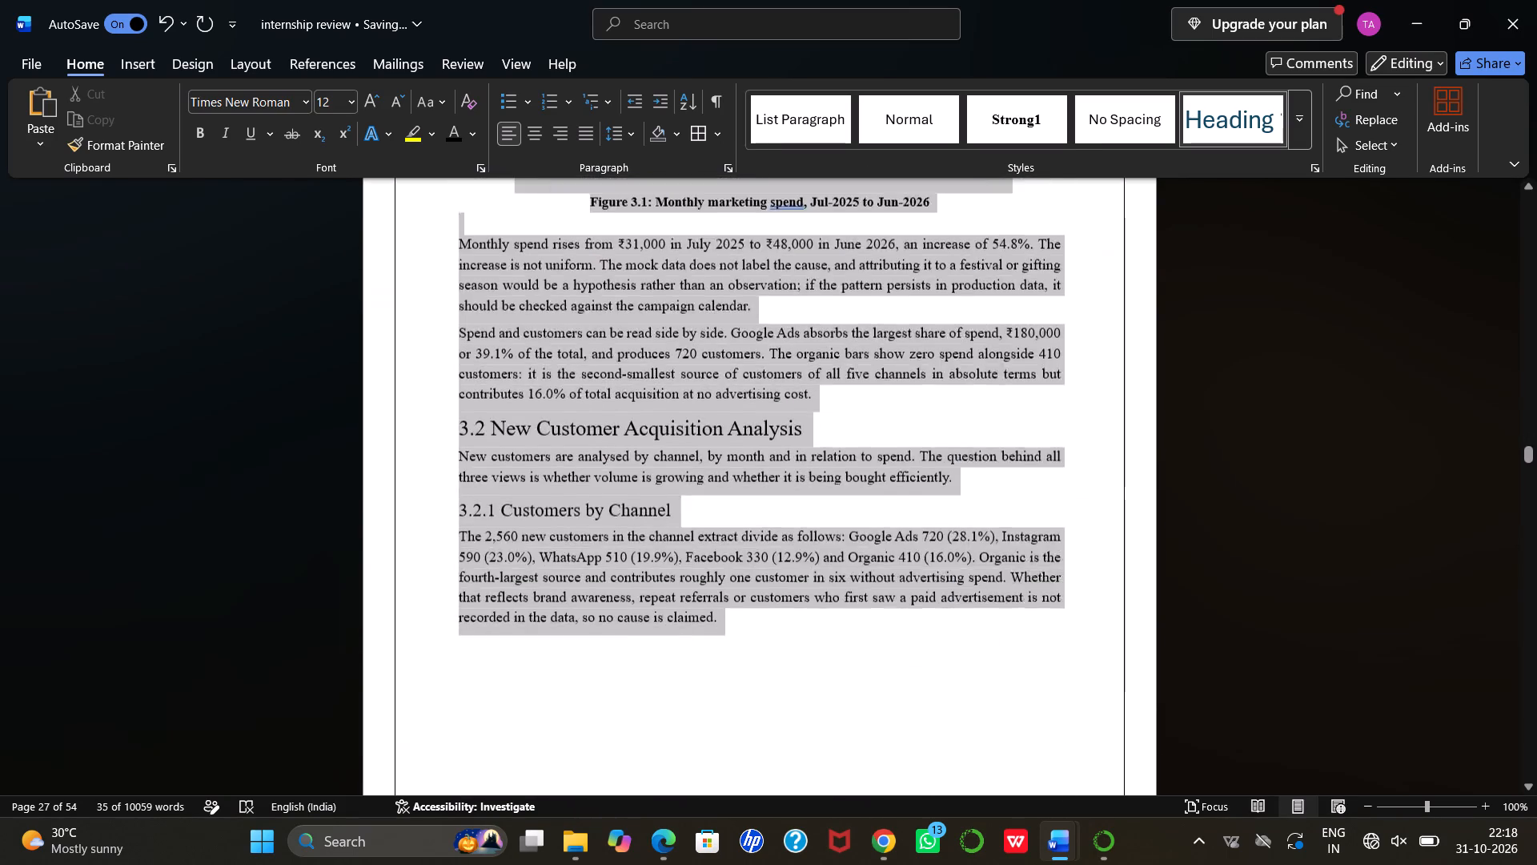
drag(818, 864, 914, 864)
scroll(849, 864, up, 2)
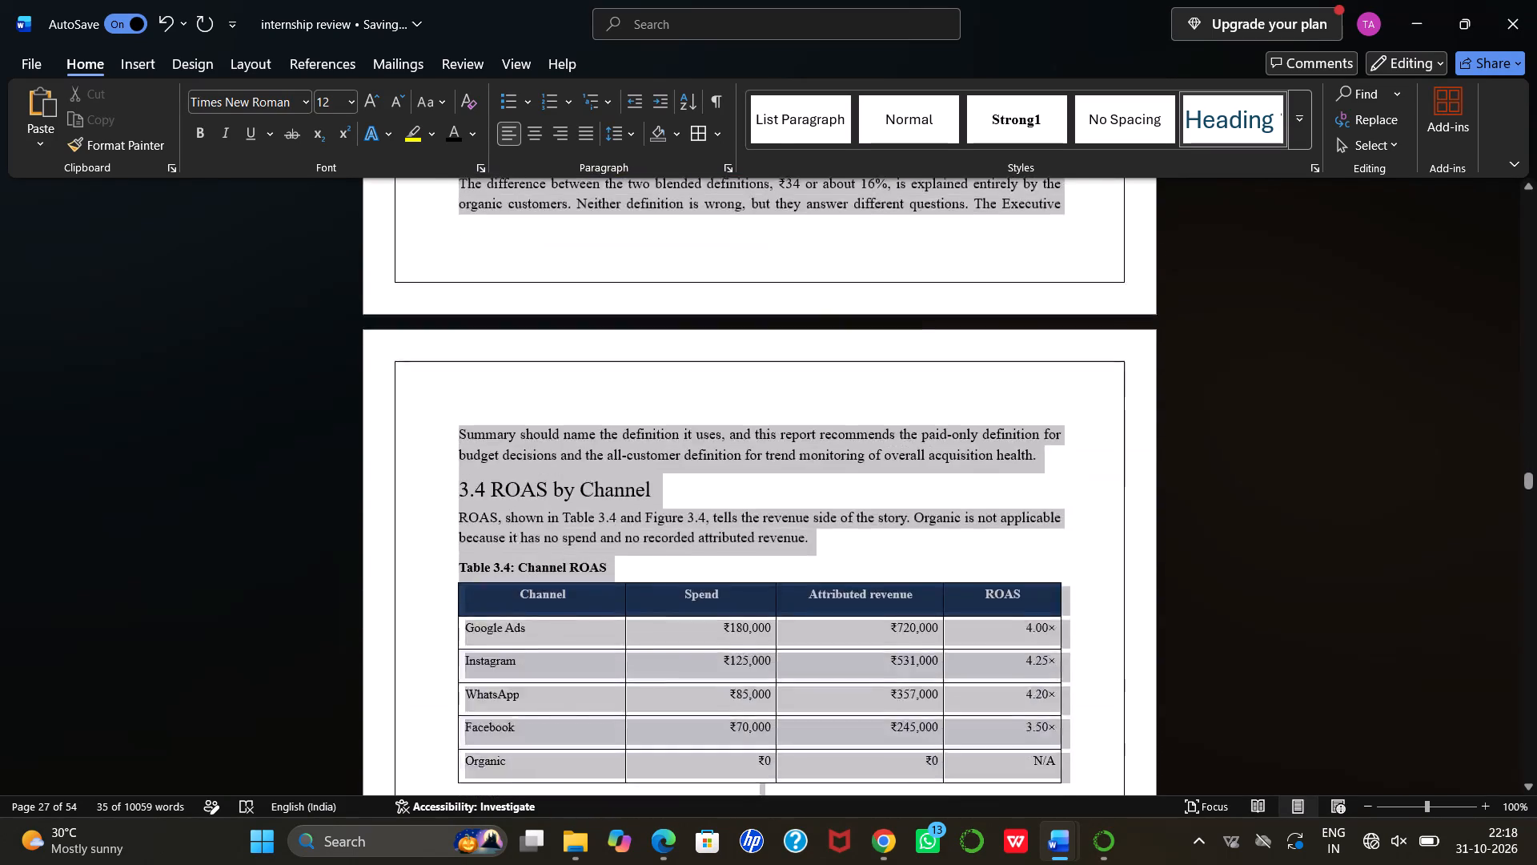
drag(914, 864, 972, 851)
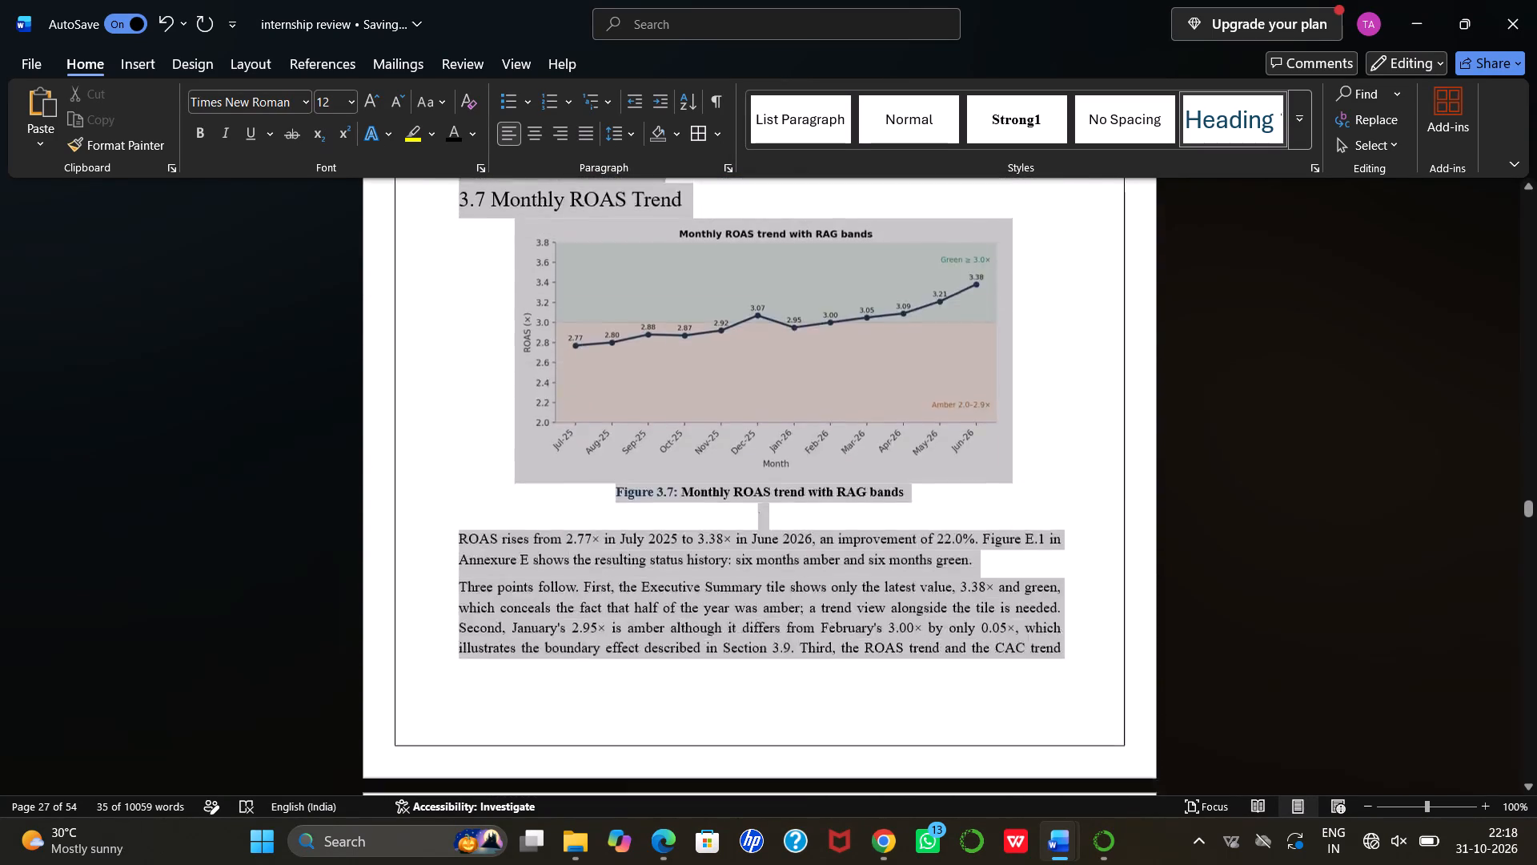
drag(972, 851, 1029, 619)
scroll(988, 737, down, 1)
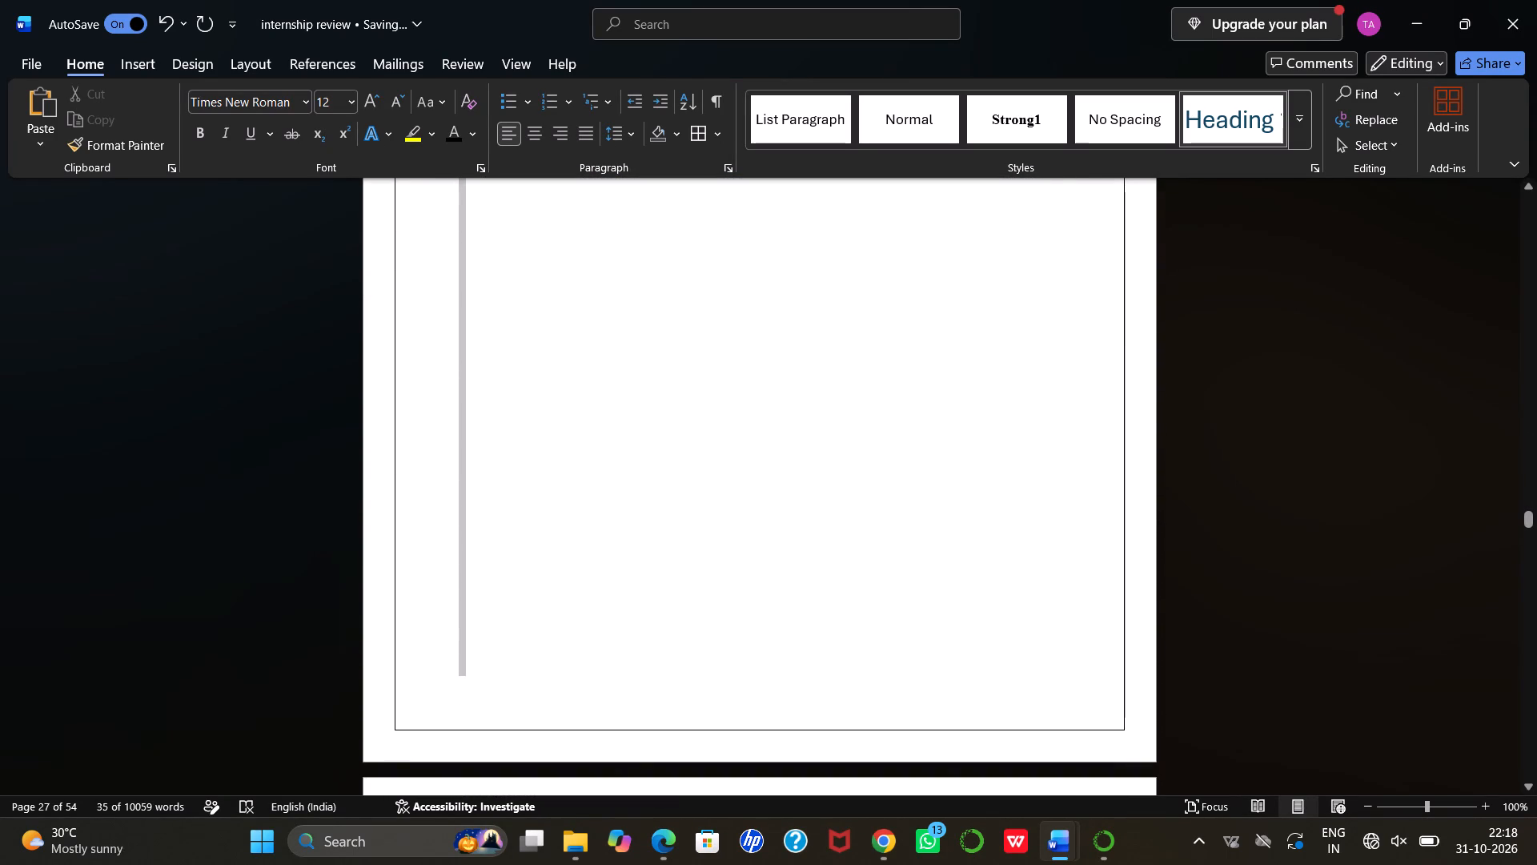
drag(1029, 619, 1025, 500)
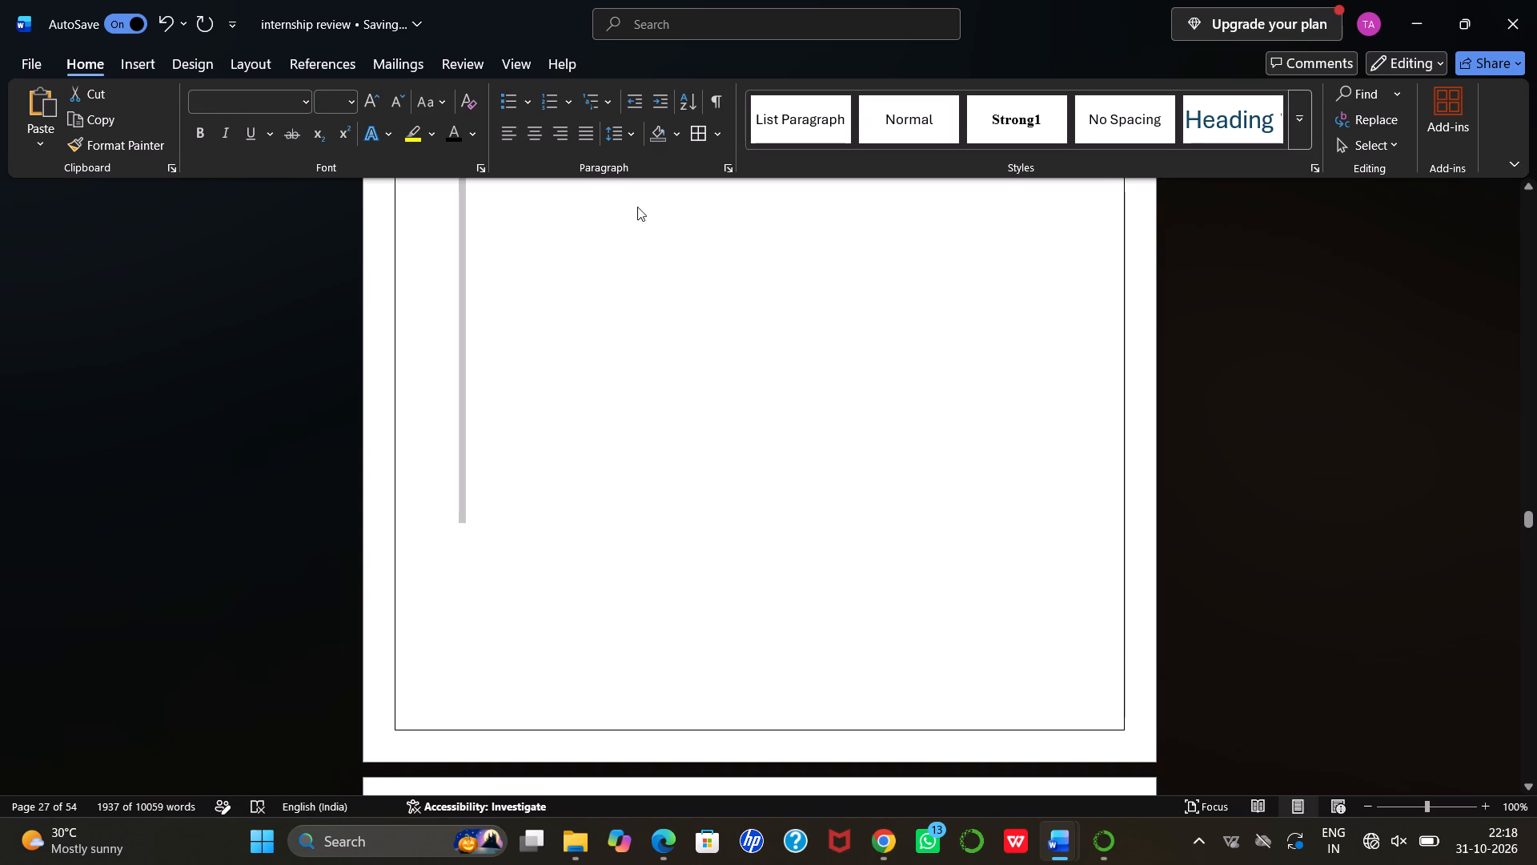
click(588, 139)
click(632, 131)
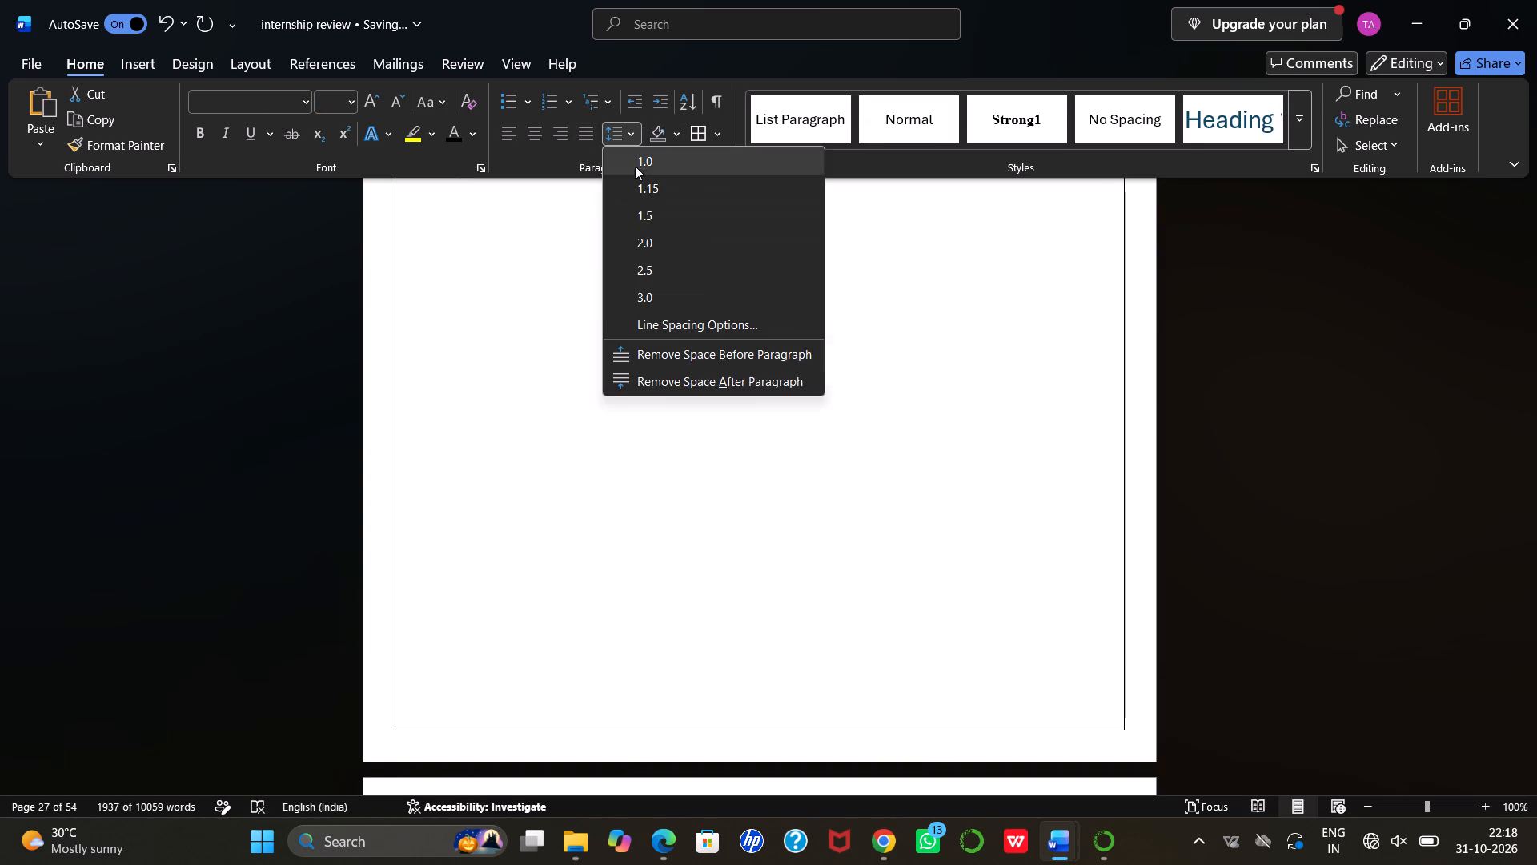
click(642, 213)
Check the layout of the reformatted Chapter 3 text, figures and captions, from section 3.7 back to Figure 3.1.
scroll(663, 309, up, 1)
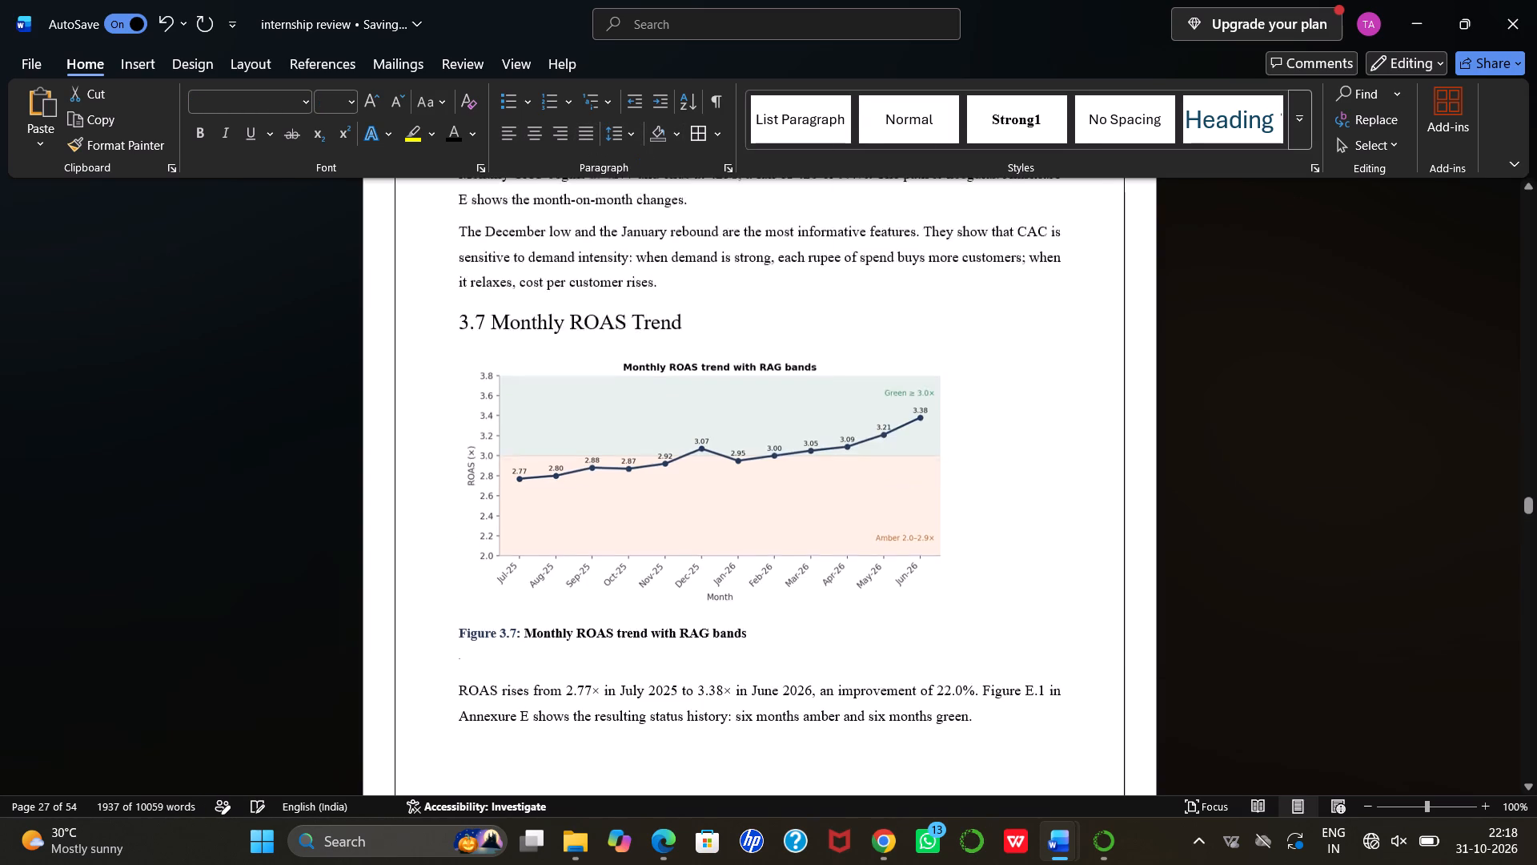
scroll(663, 309, up, 8)
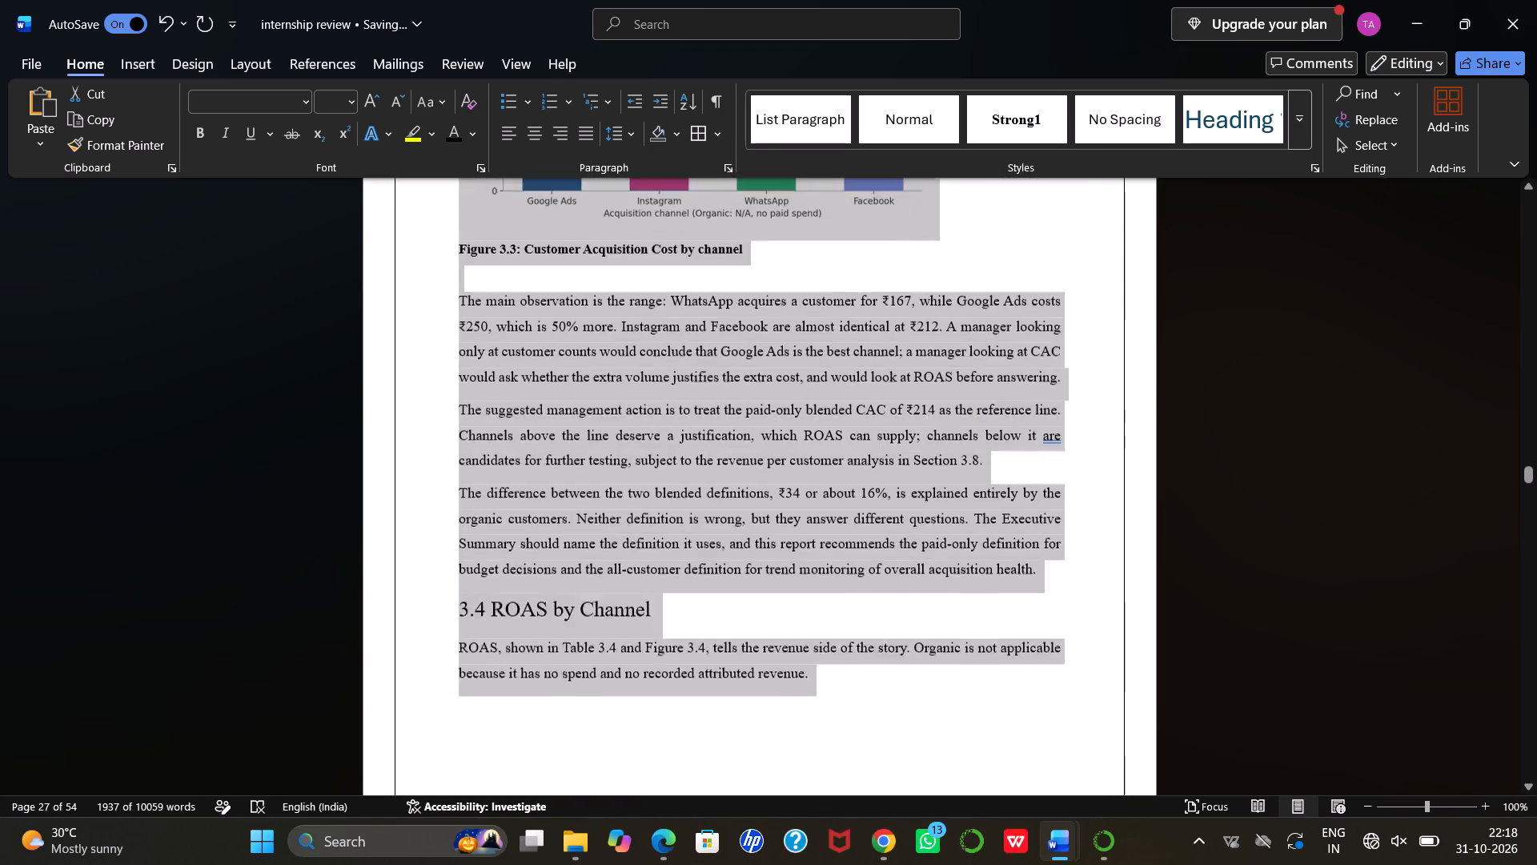
scroll(663, 309, up, 6)
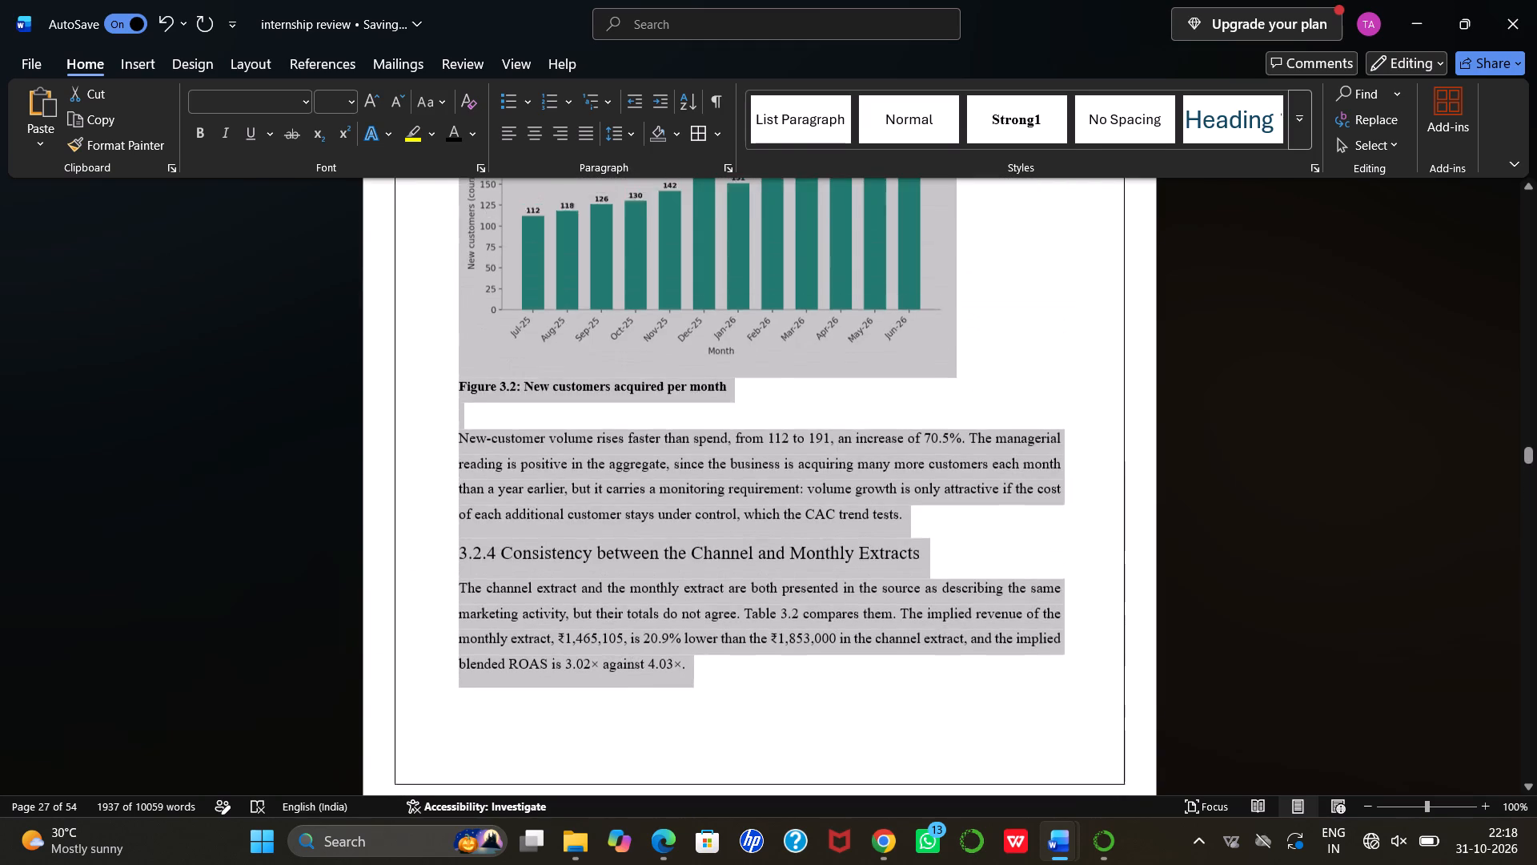
scroll(663, 309, up, 3)
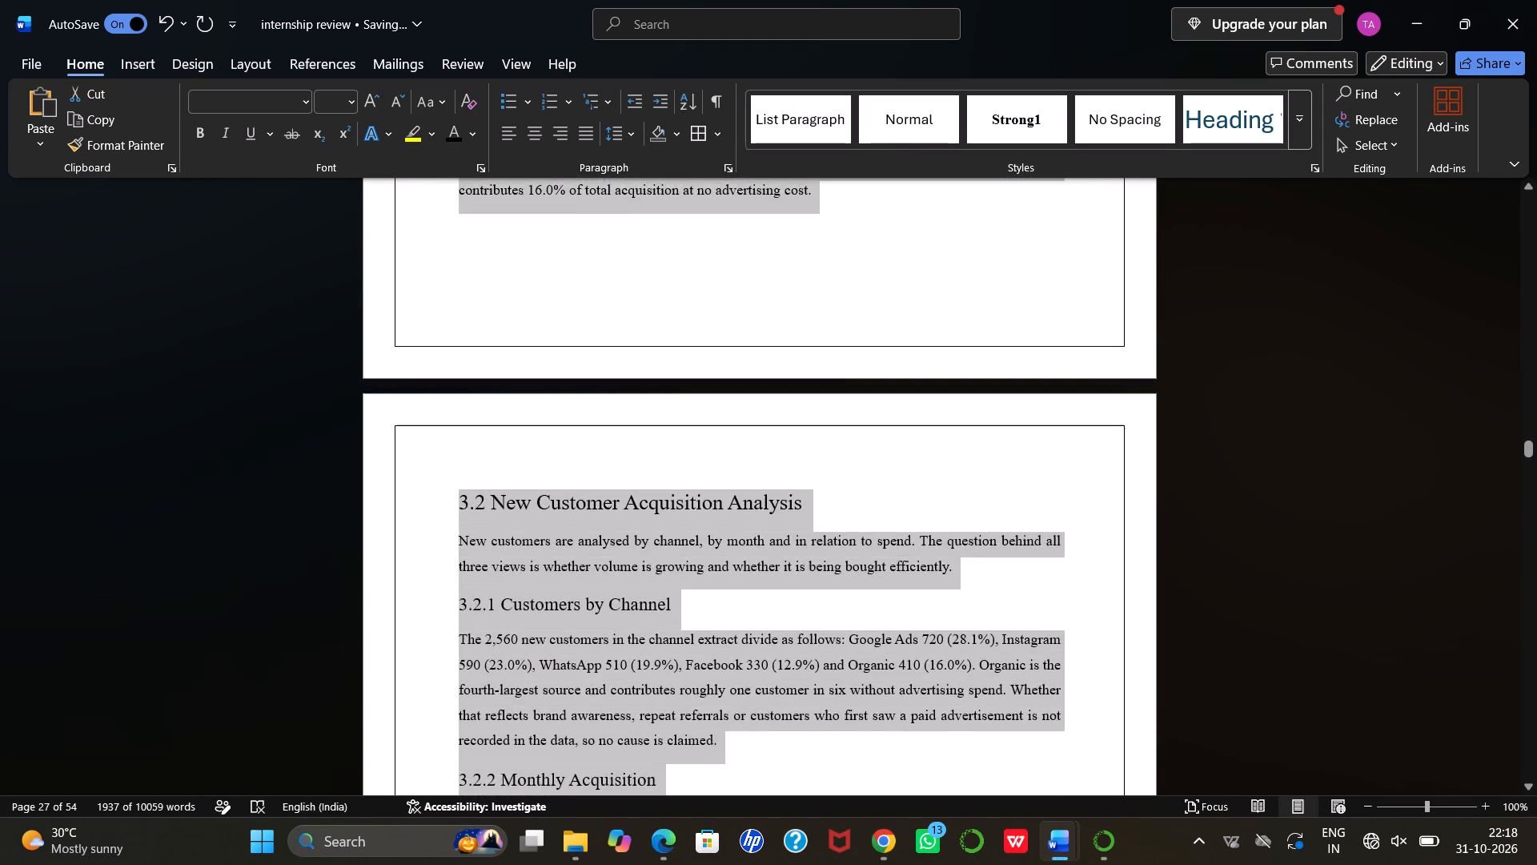
scroll(663, 309, up, 2)
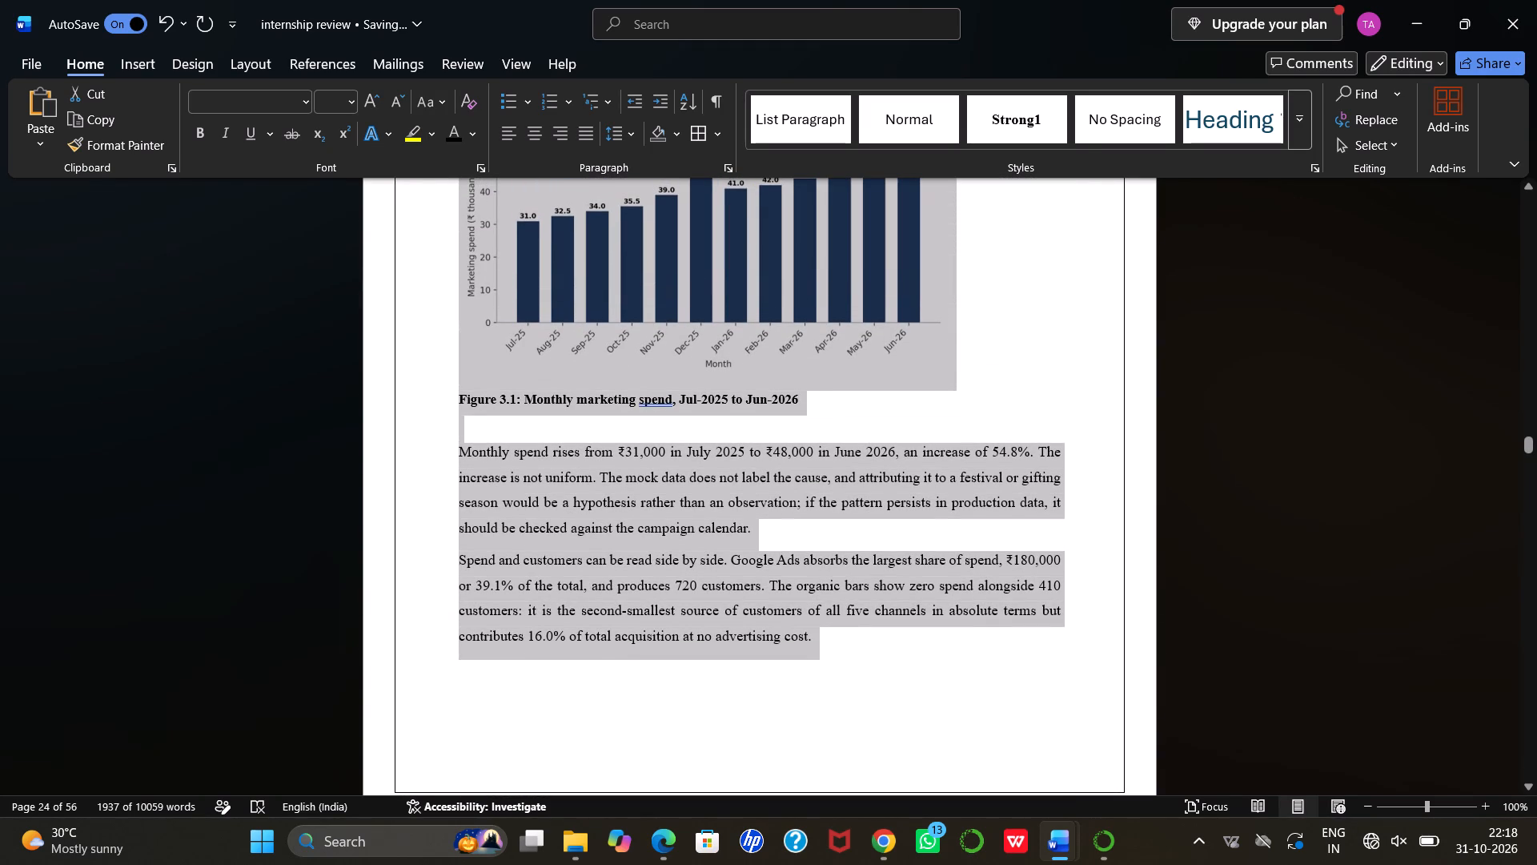
Reapply 1.5 line spacing to the selected Chapter 3 content.
click(632, 135)
click(644, 219)
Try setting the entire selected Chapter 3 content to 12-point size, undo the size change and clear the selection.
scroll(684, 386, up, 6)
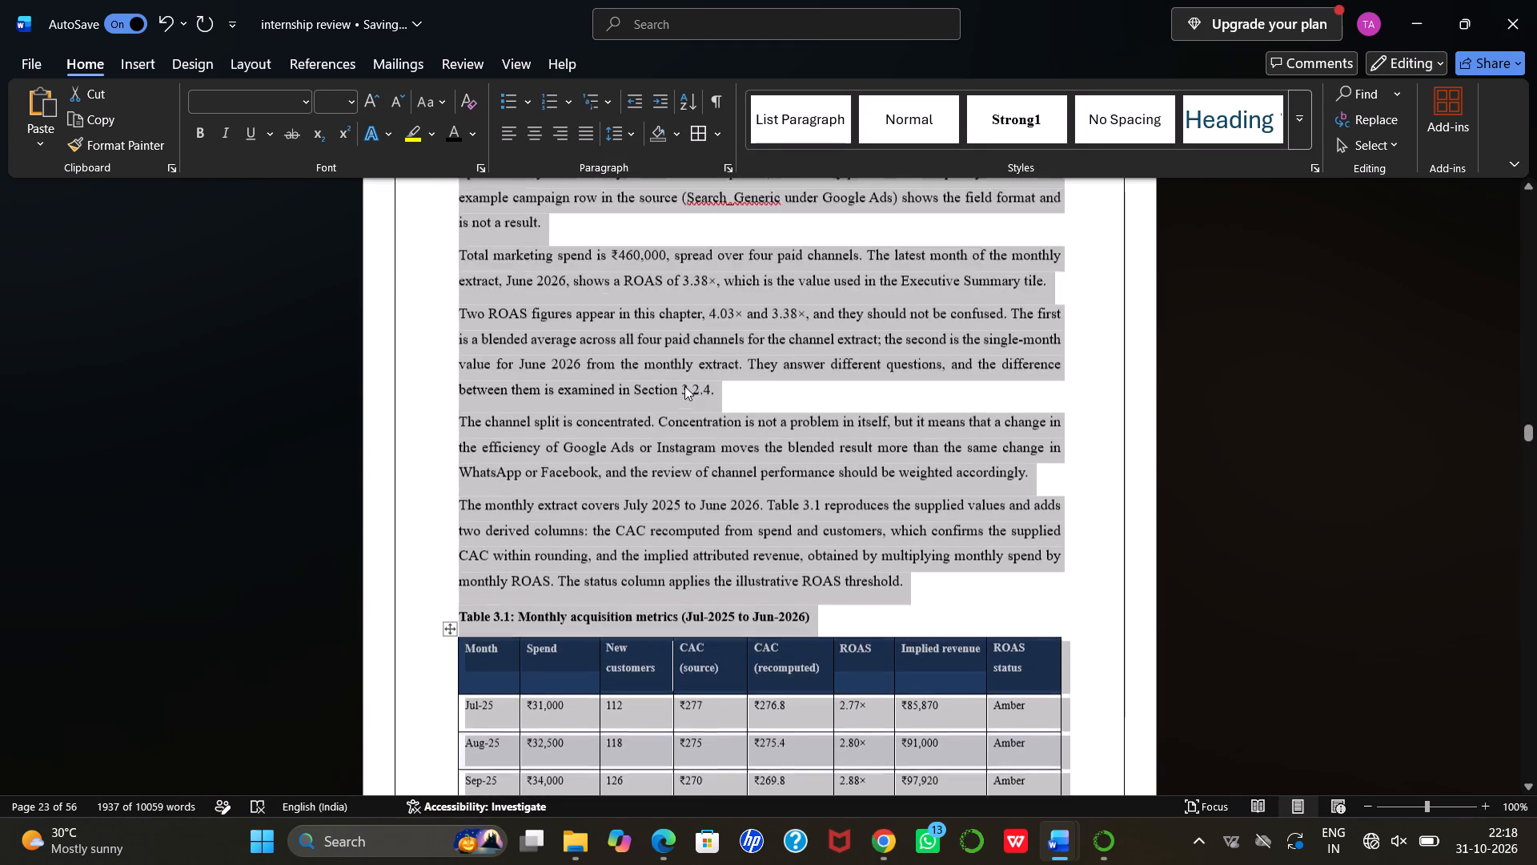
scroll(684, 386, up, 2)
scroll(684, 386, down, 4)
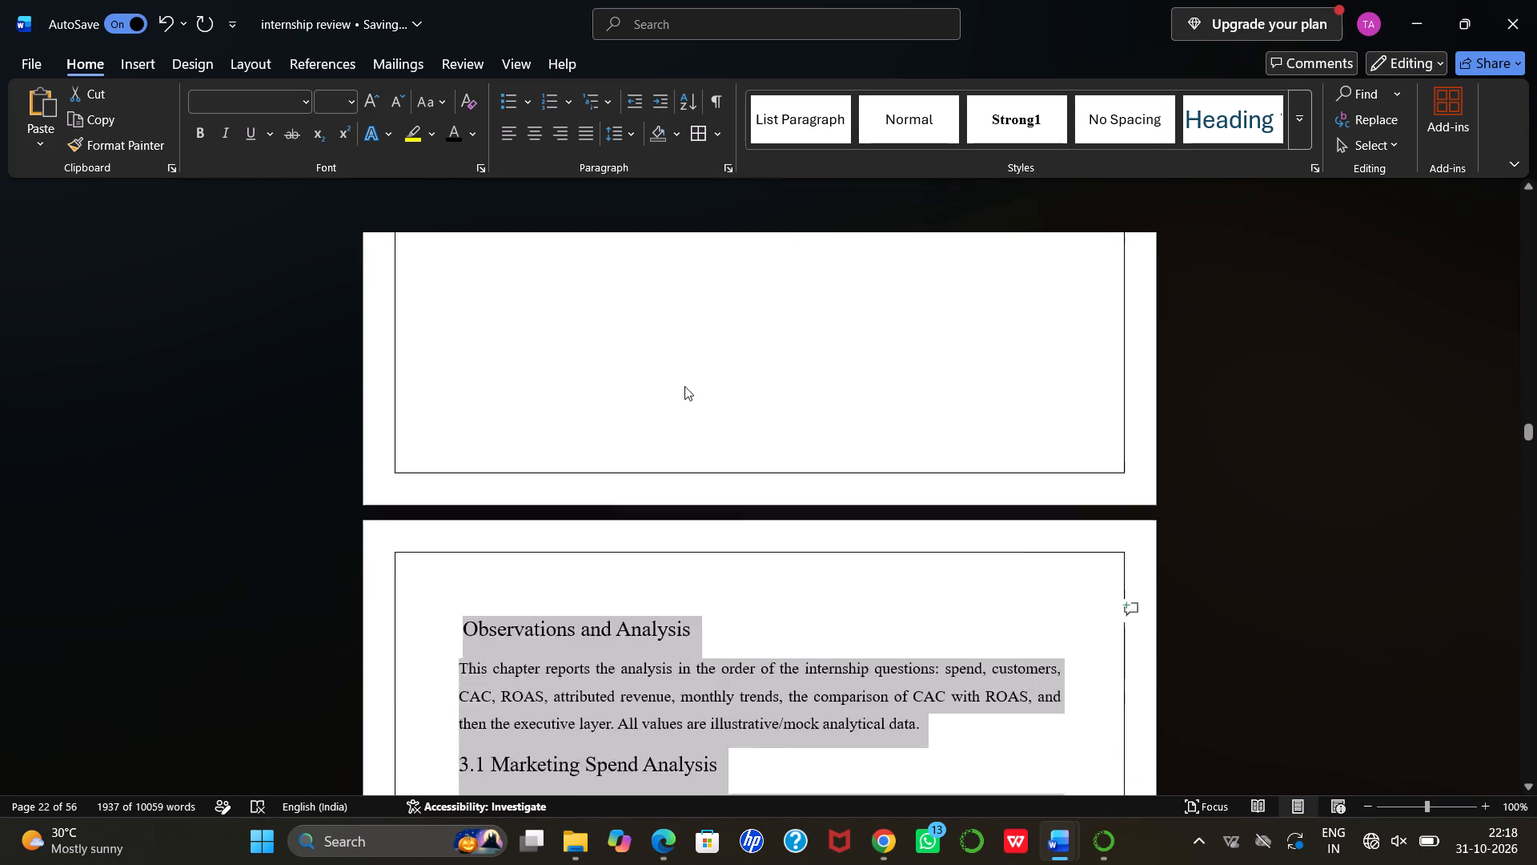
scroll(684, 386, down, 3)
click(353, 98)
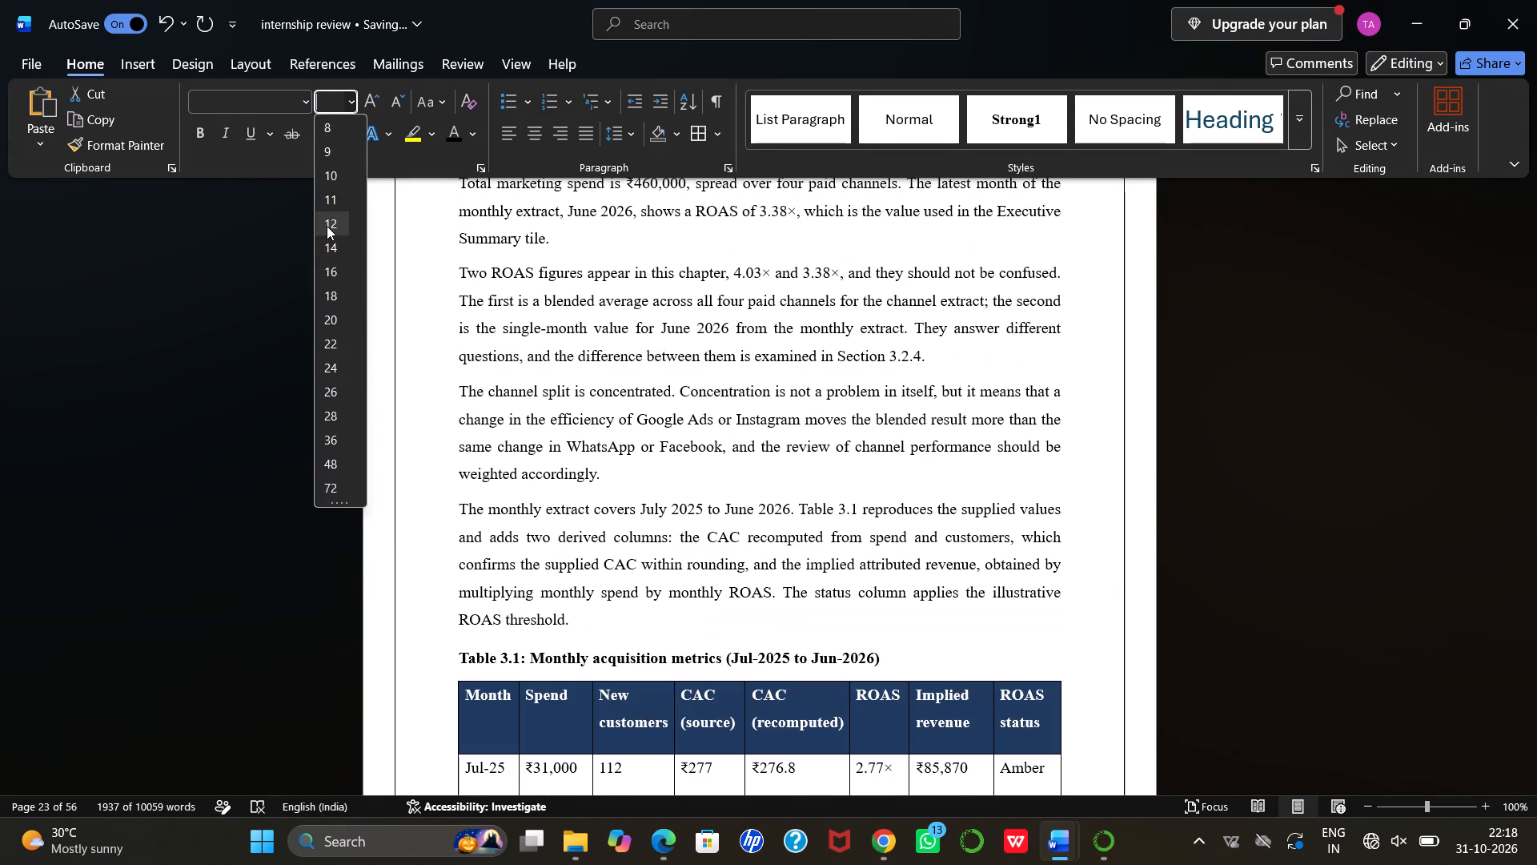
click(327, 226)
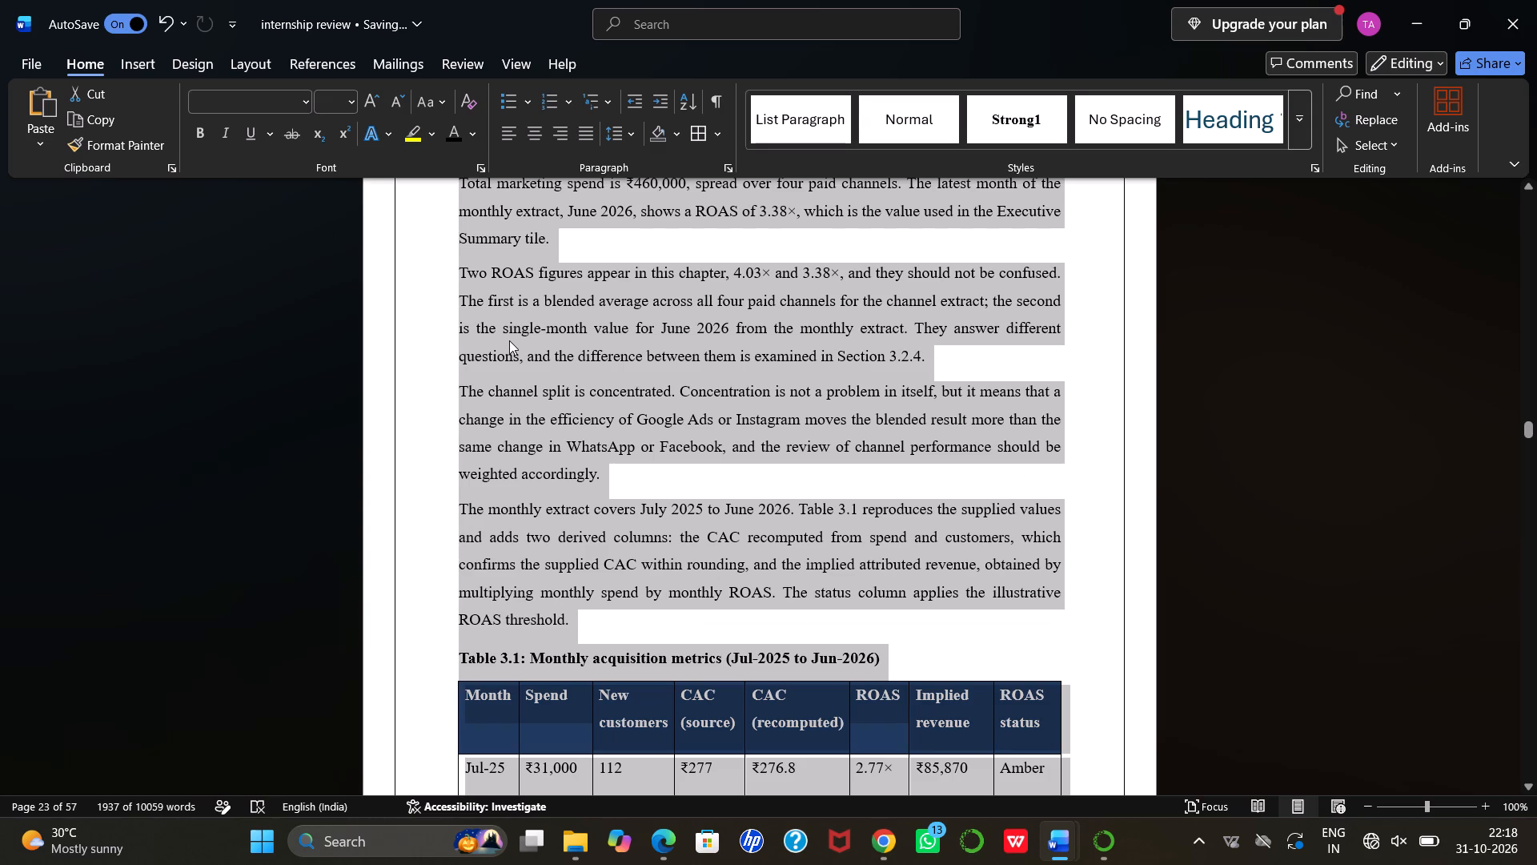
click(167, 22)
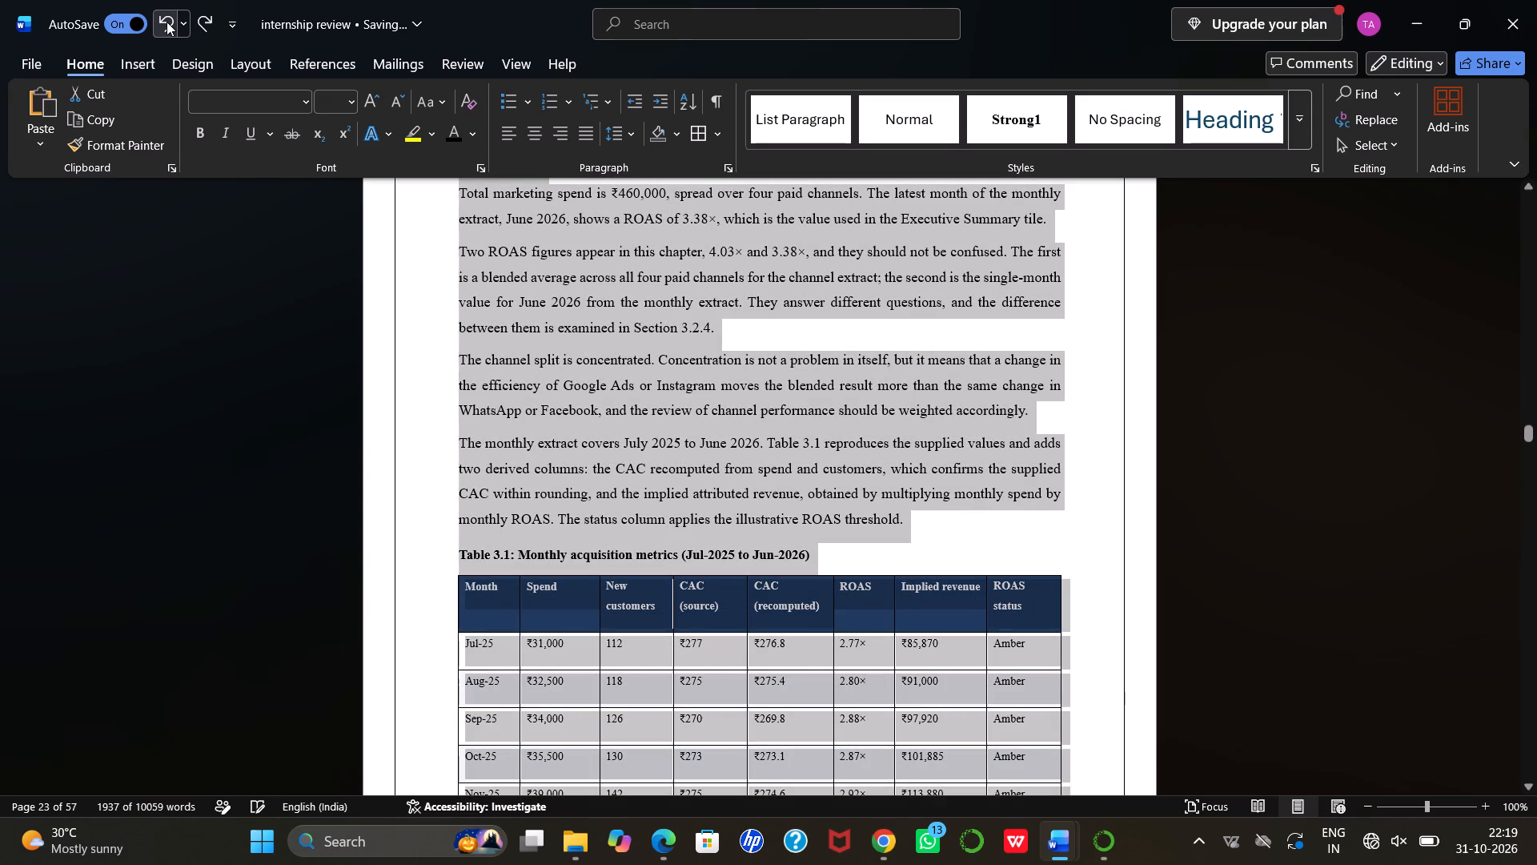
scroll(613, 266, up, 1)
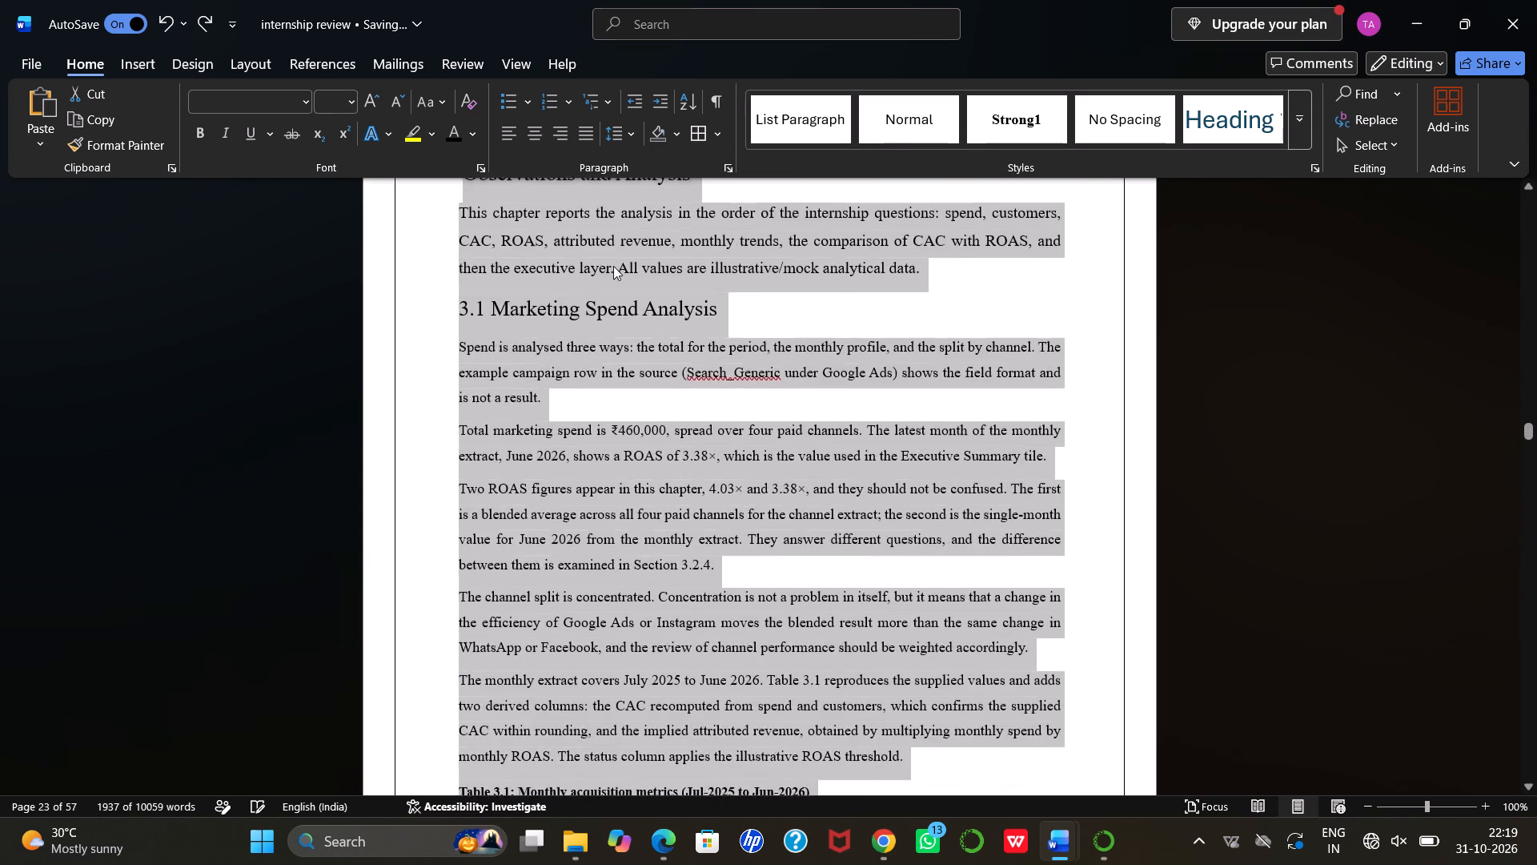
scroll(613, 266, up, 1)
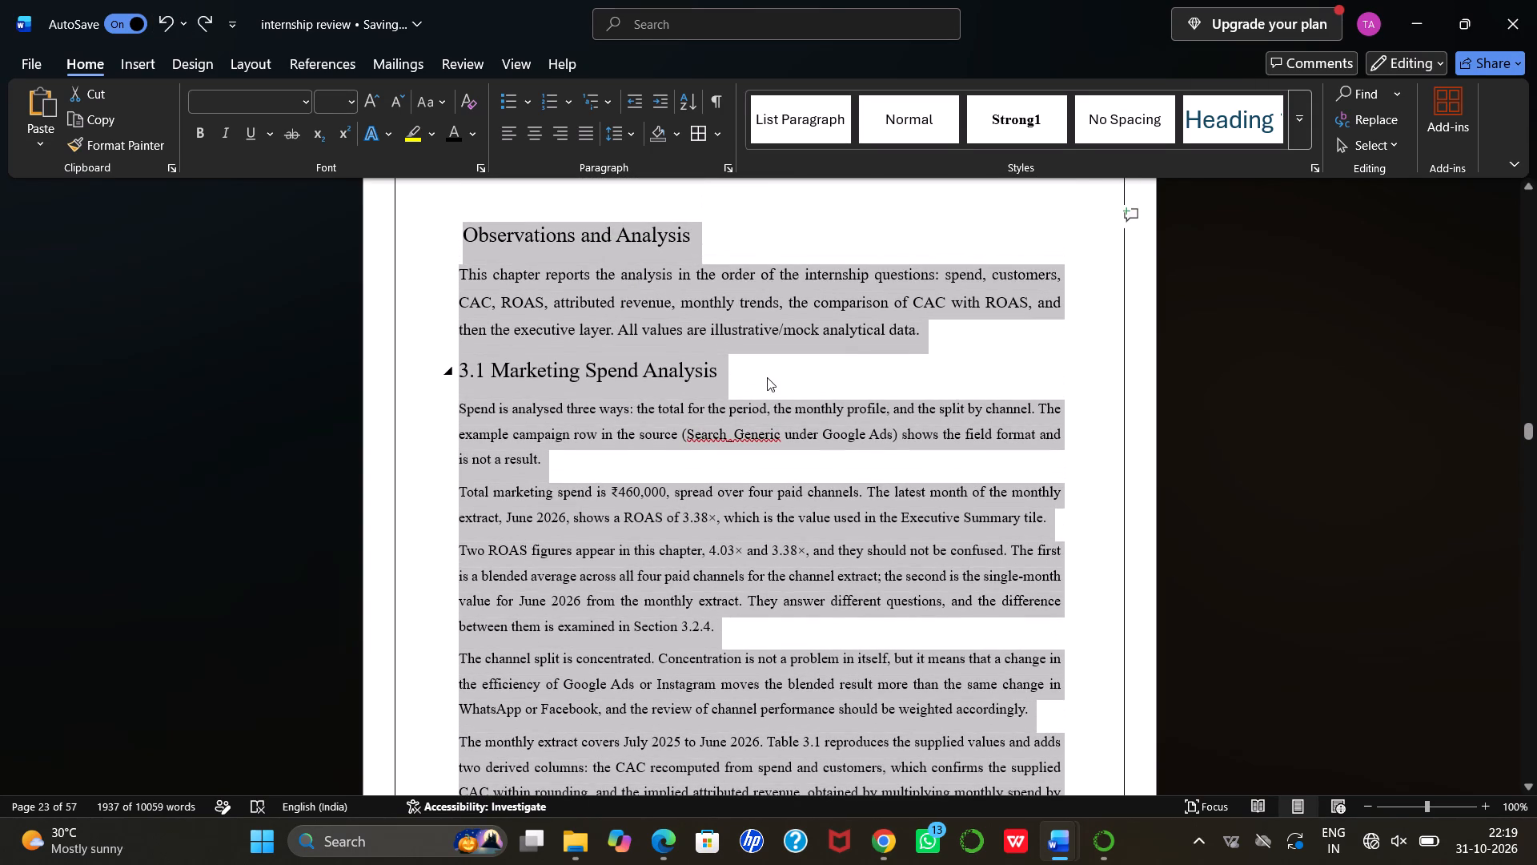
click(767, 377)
Review the Chapter 3 text, tables, figures and captions from Table 3.1 through the Figure 3.5 page.
scroll(693, 344, down, 3)
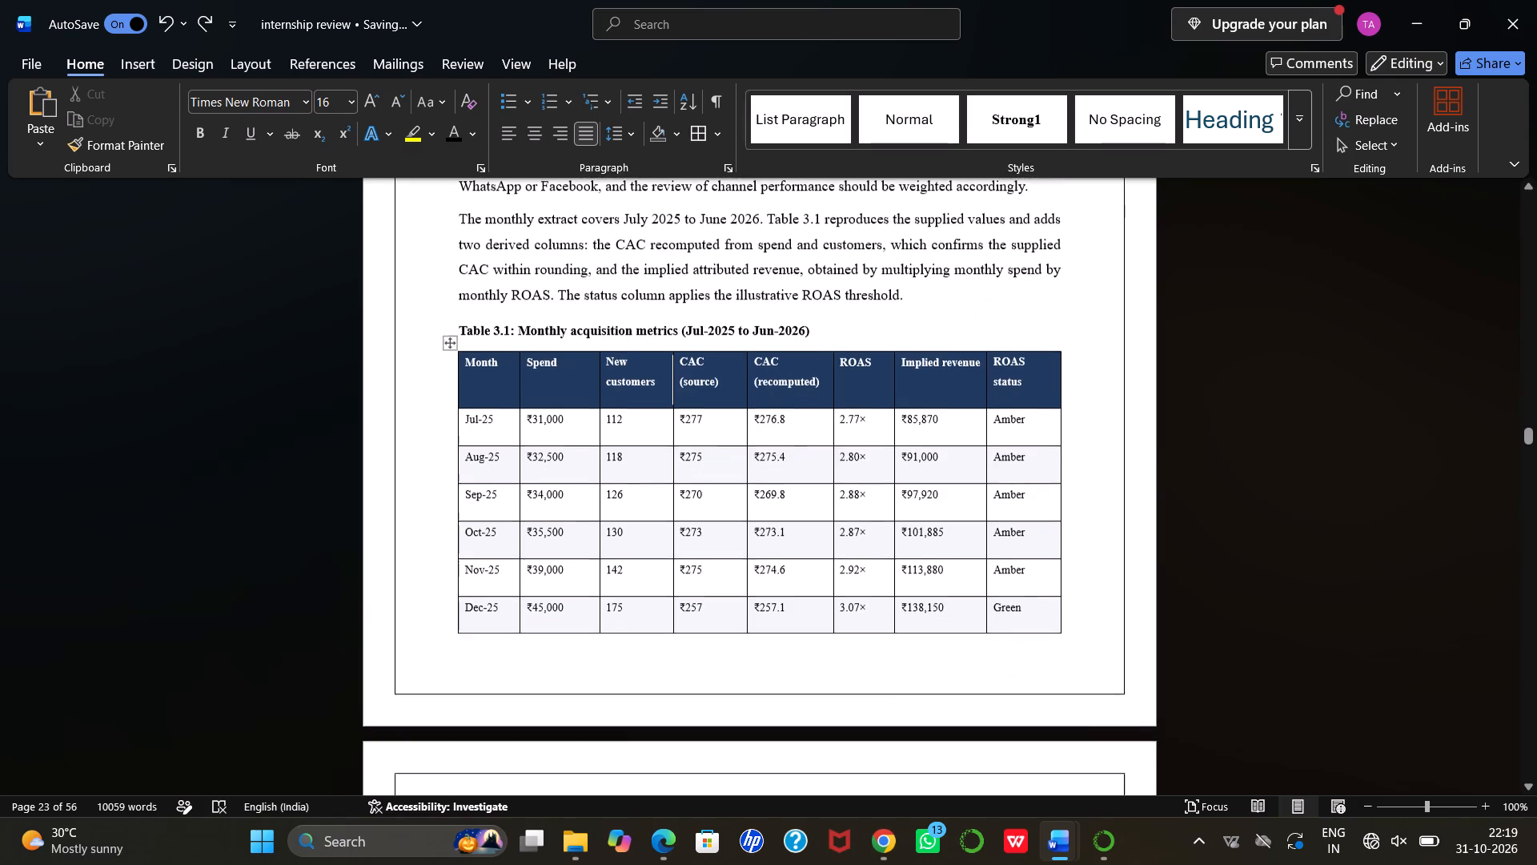
scroll(693, 344, down, 6)
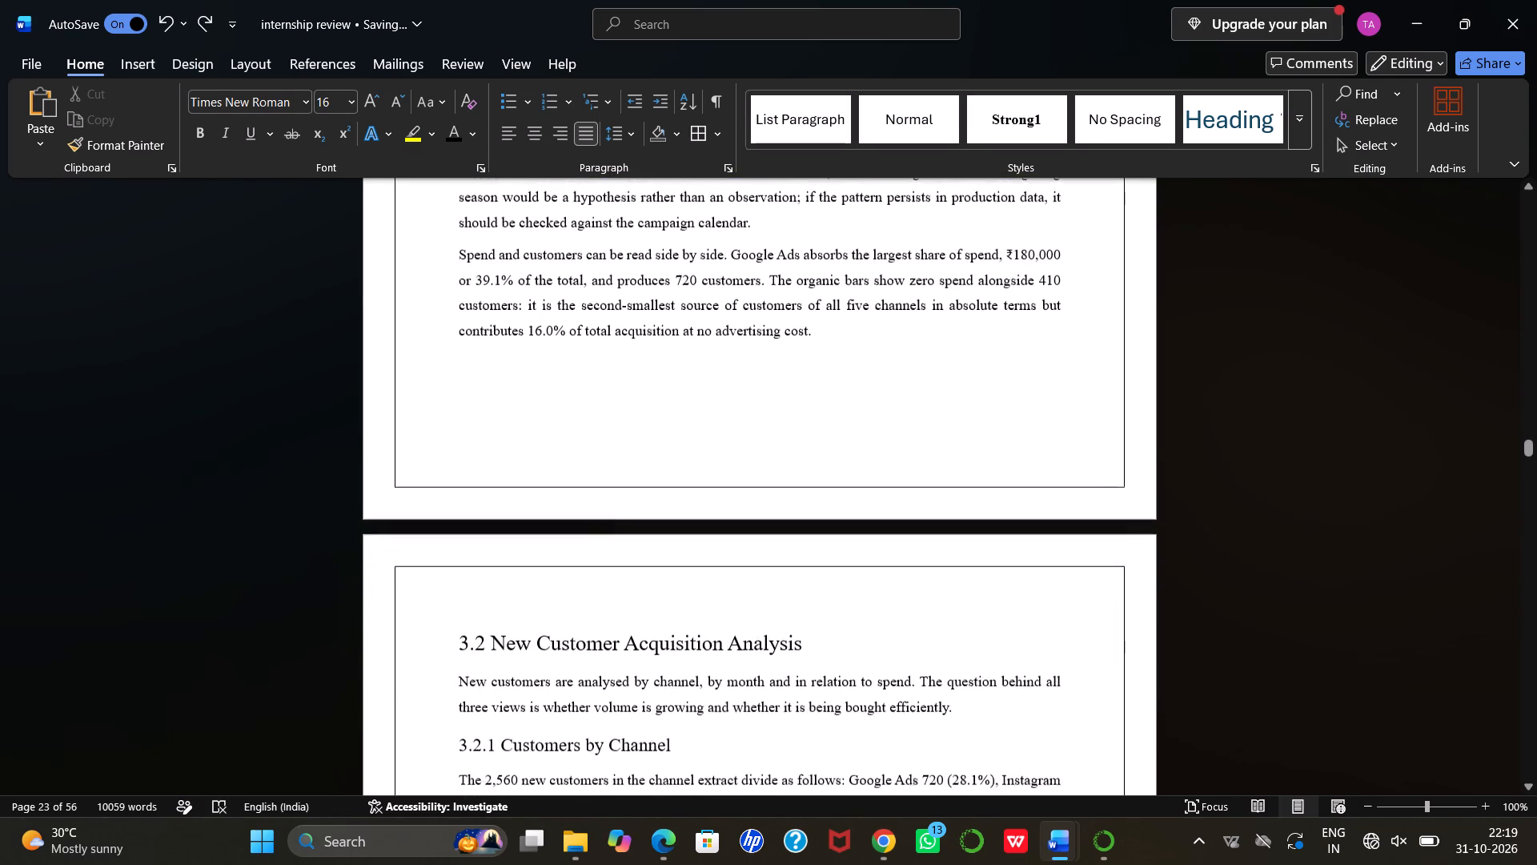
scroll(693, 344, down, 5)
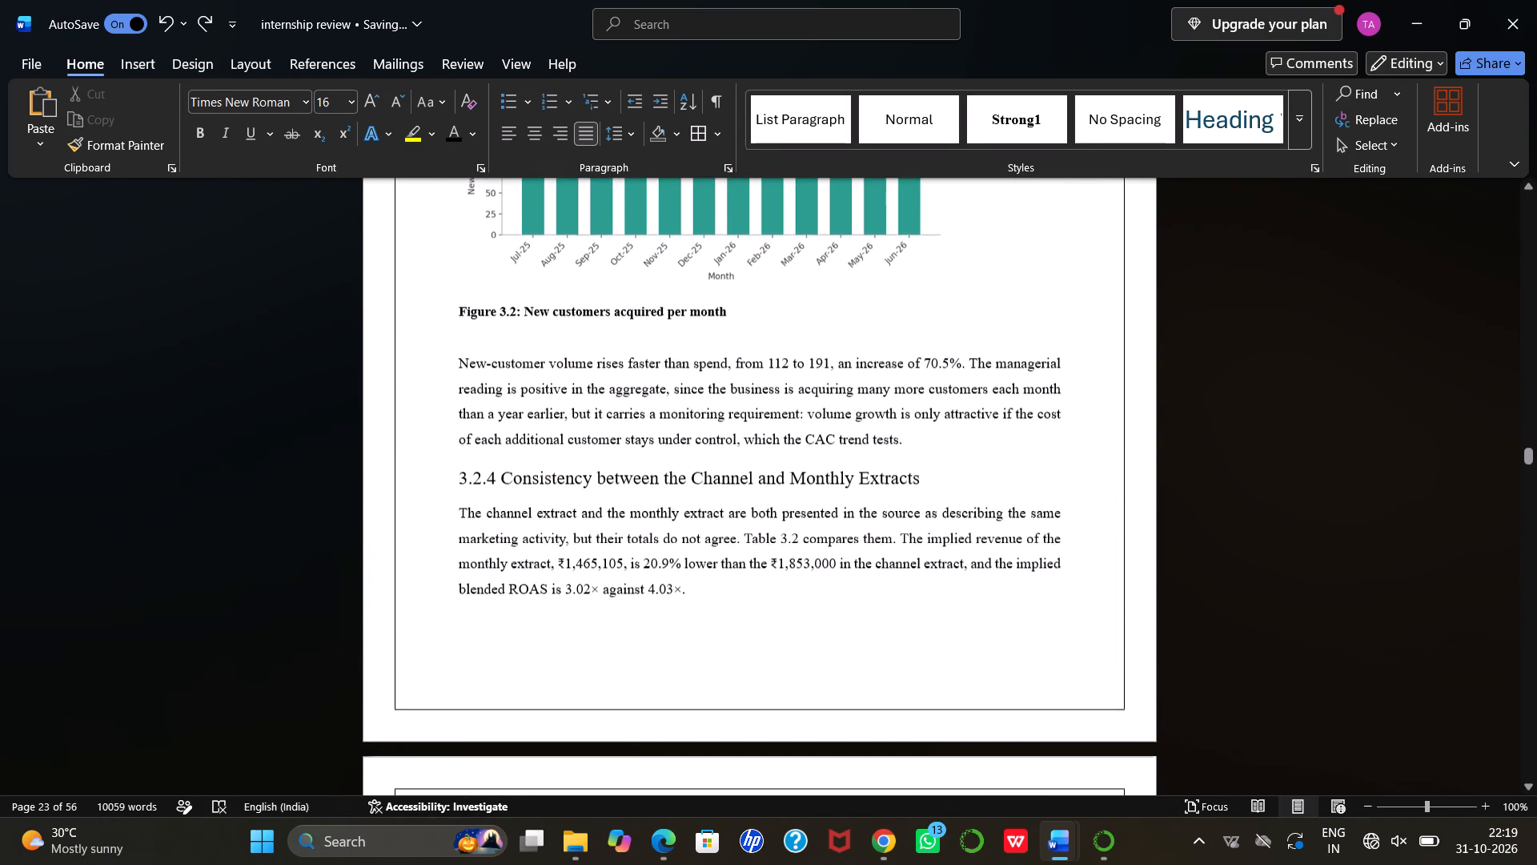
scroll(693, 344, down, 1)
scroll(693, 344, up, 2)
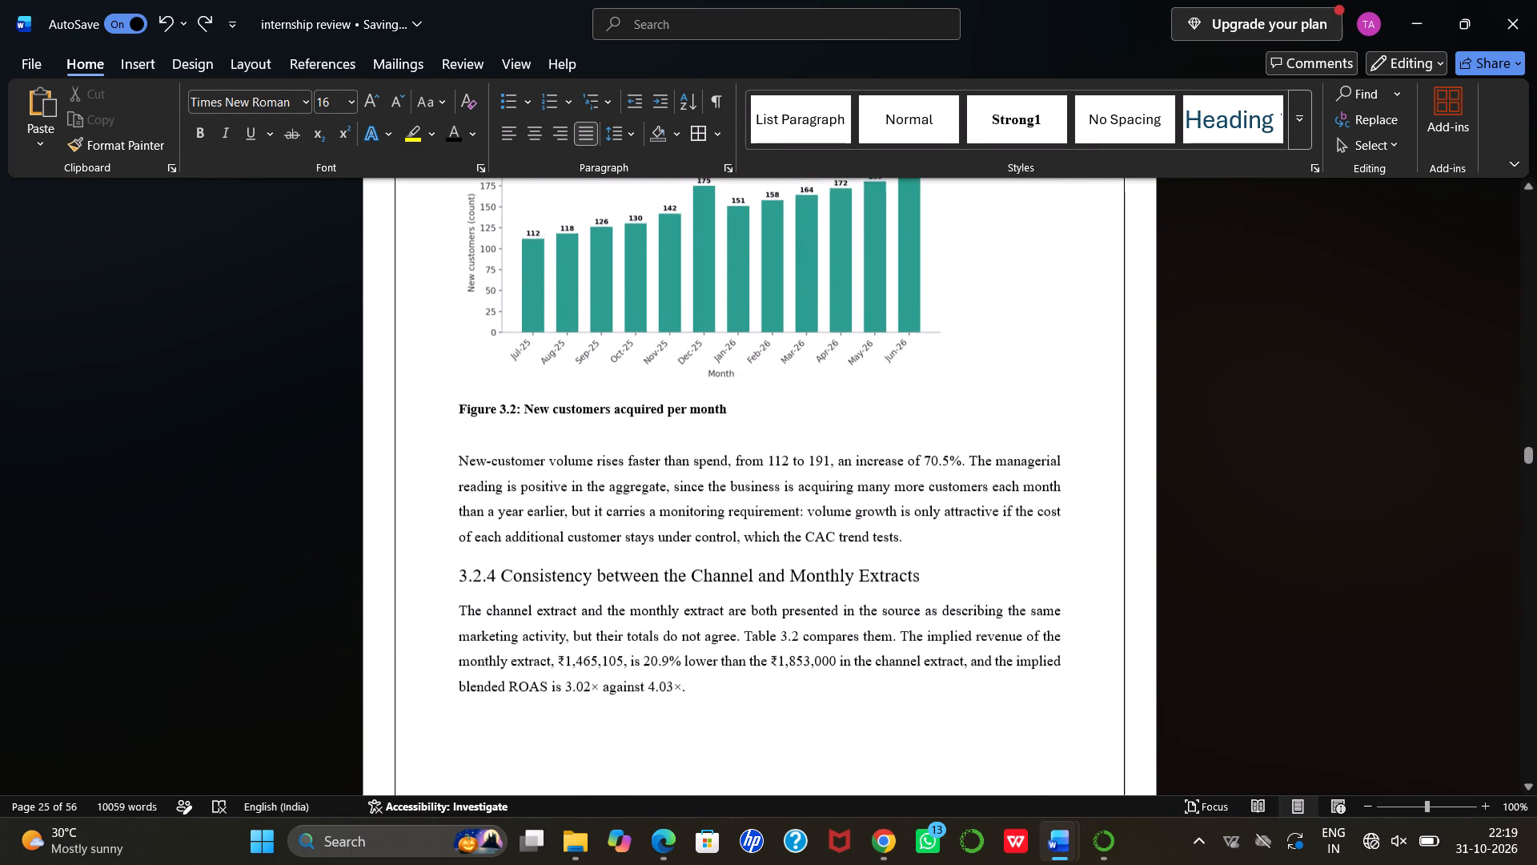
scroll(693, 344, up, 1)
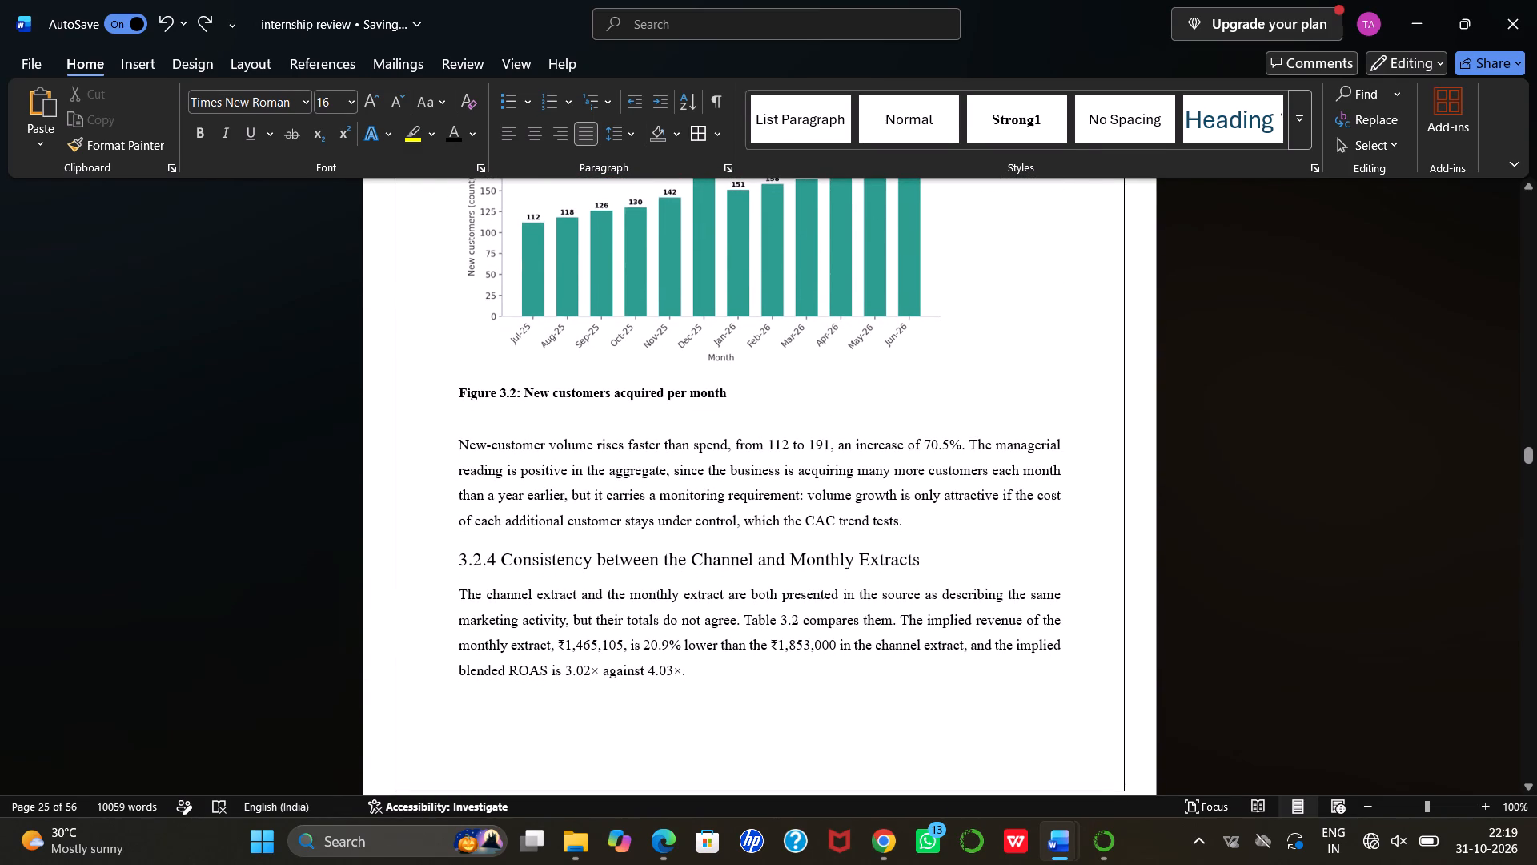
scroll(693, 344, down, 4)
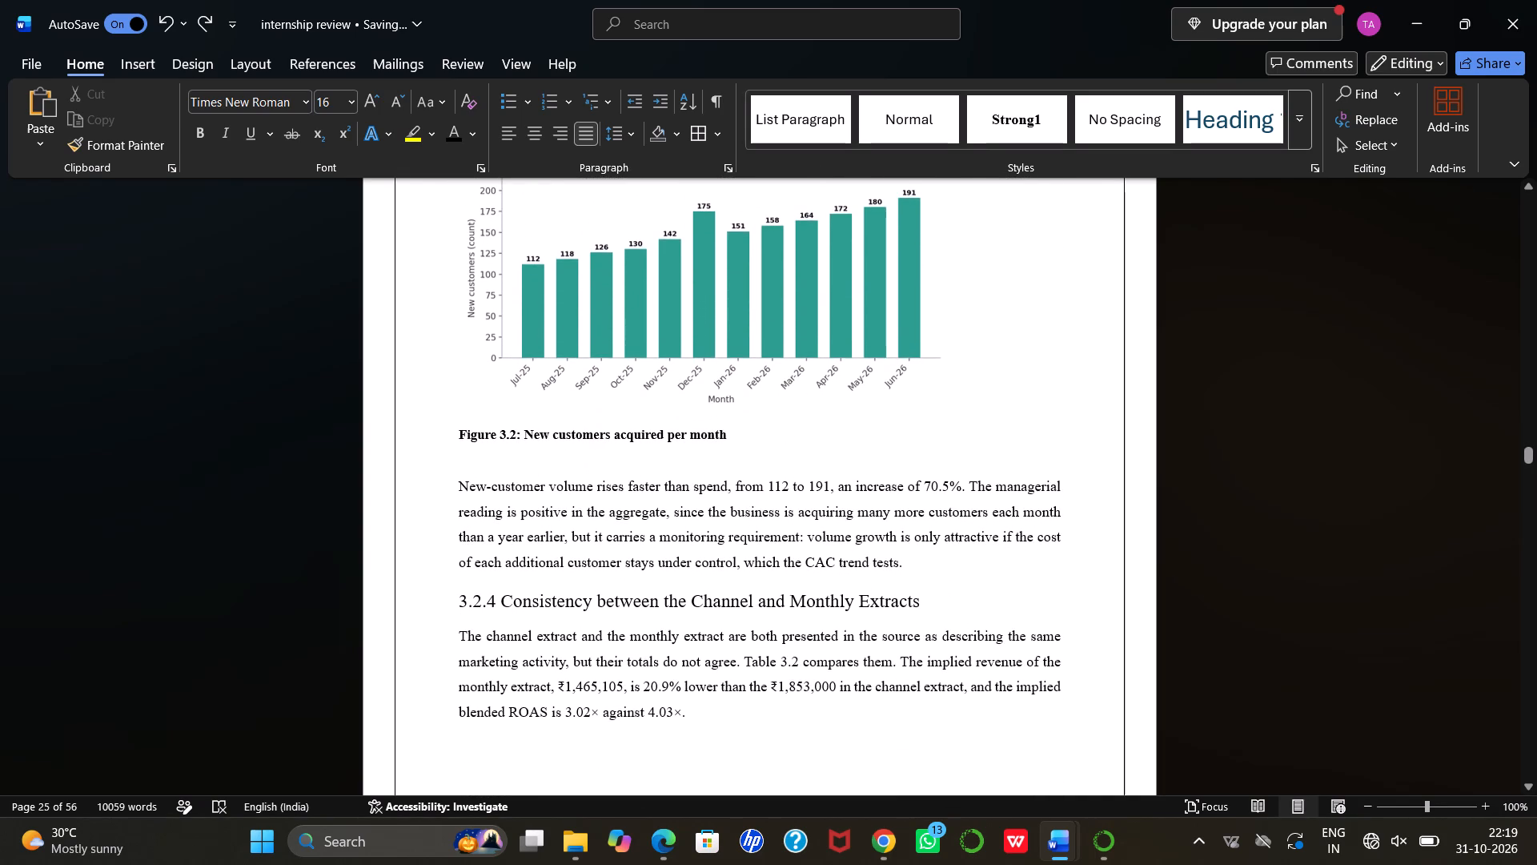
scroll(693, 344, down, 4)
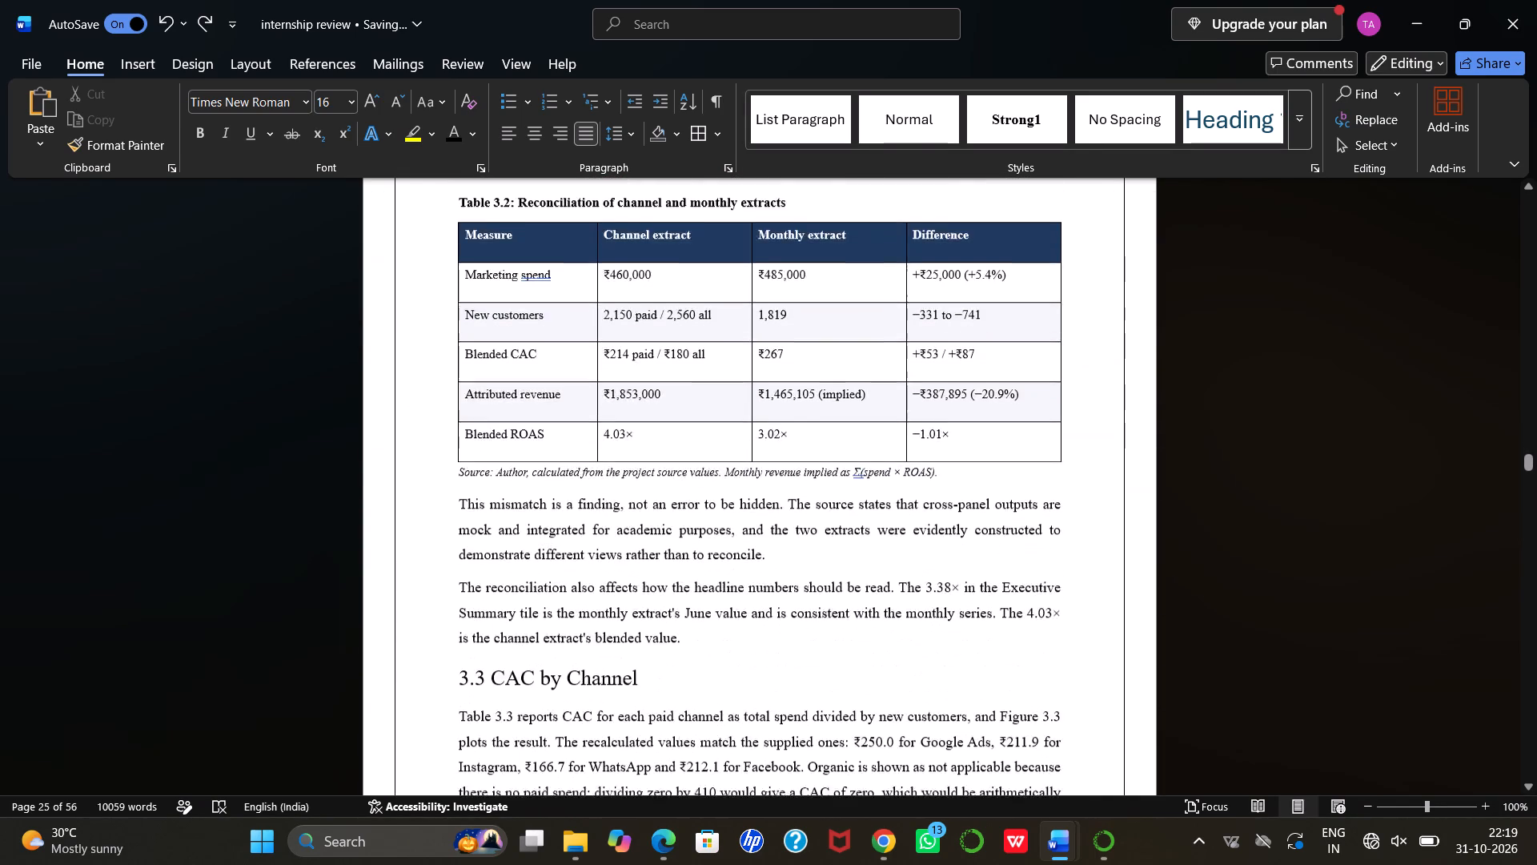
scroll(693, 344, down, 4)
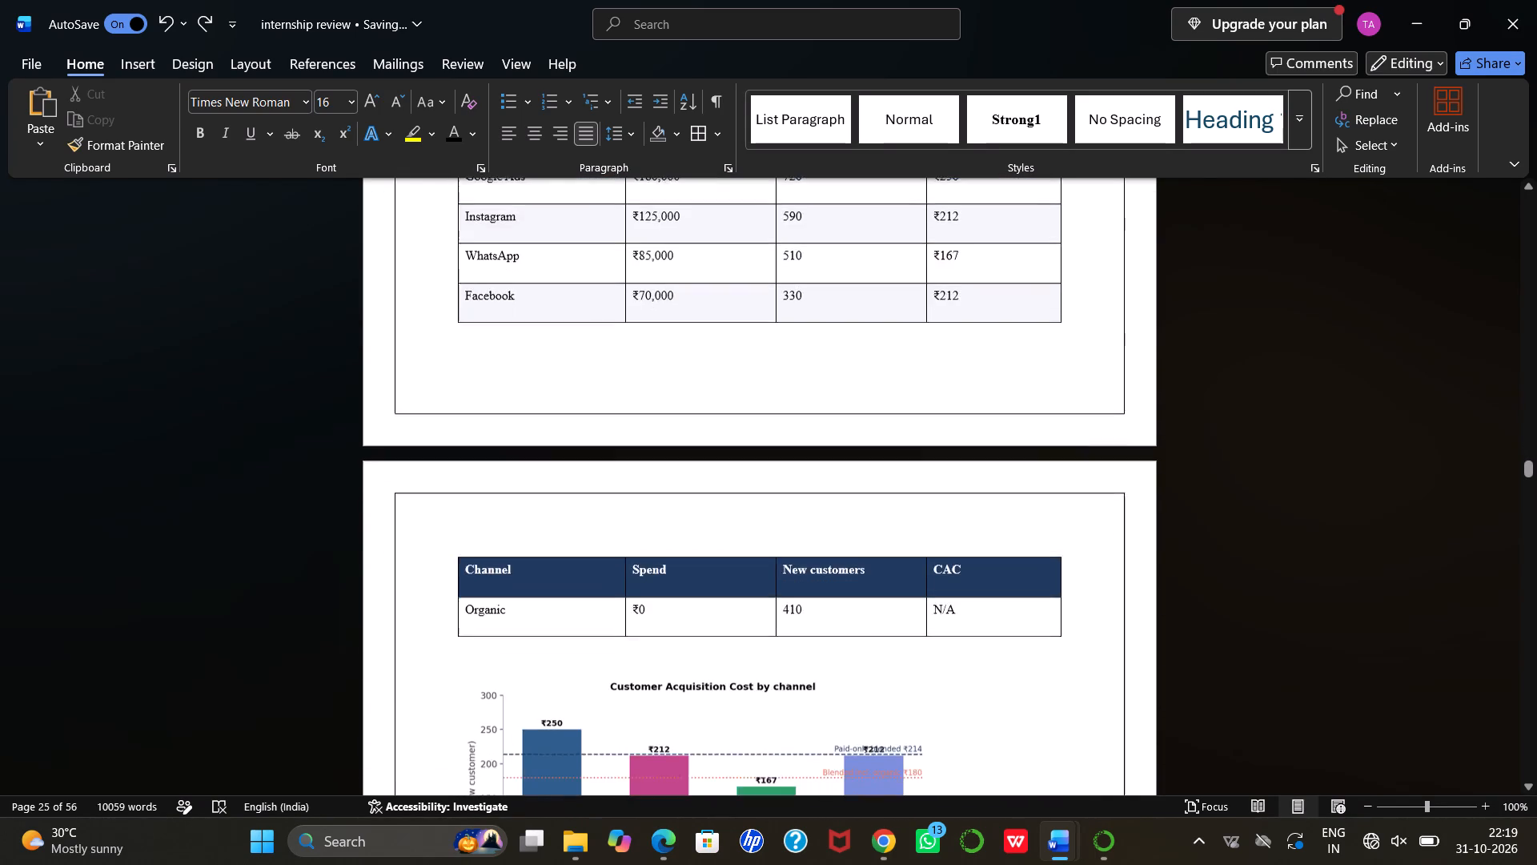
scroll(693, 344, down, 2)
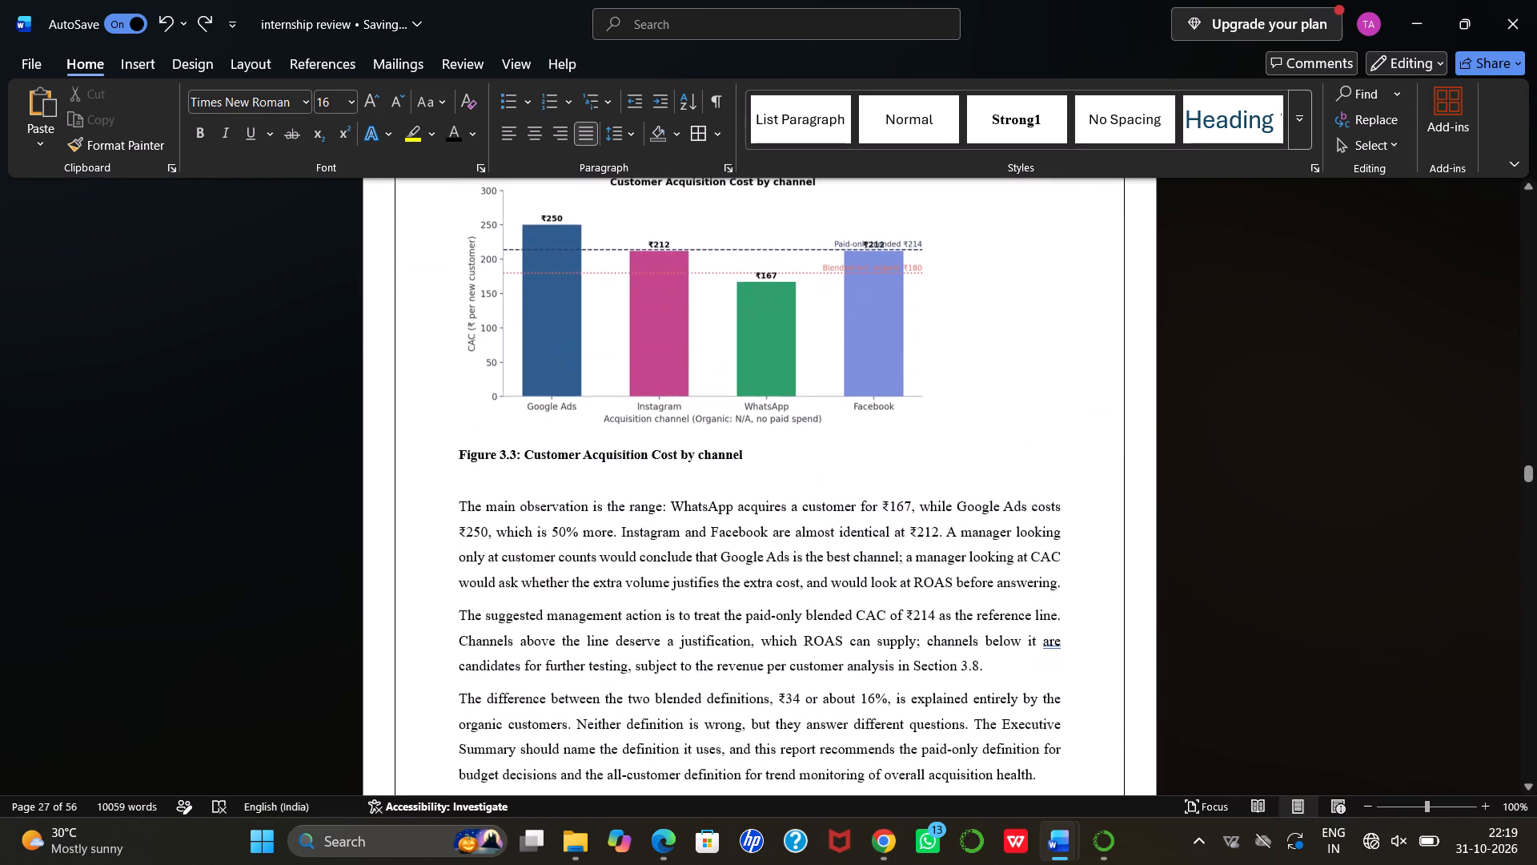
scroll(693, 344, down, 5)
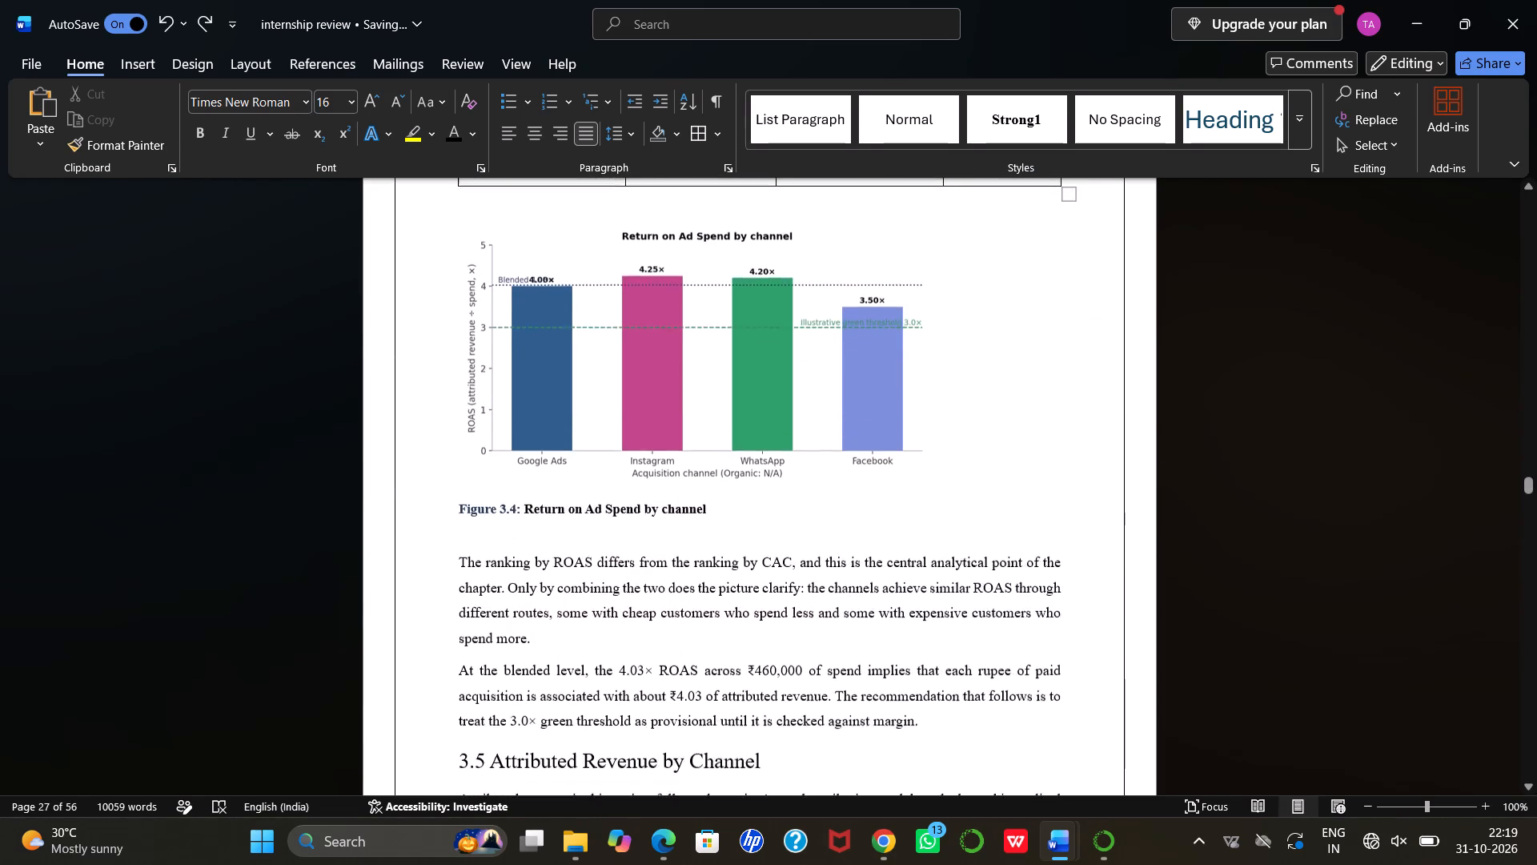
scroll(693, 344, down, 4)
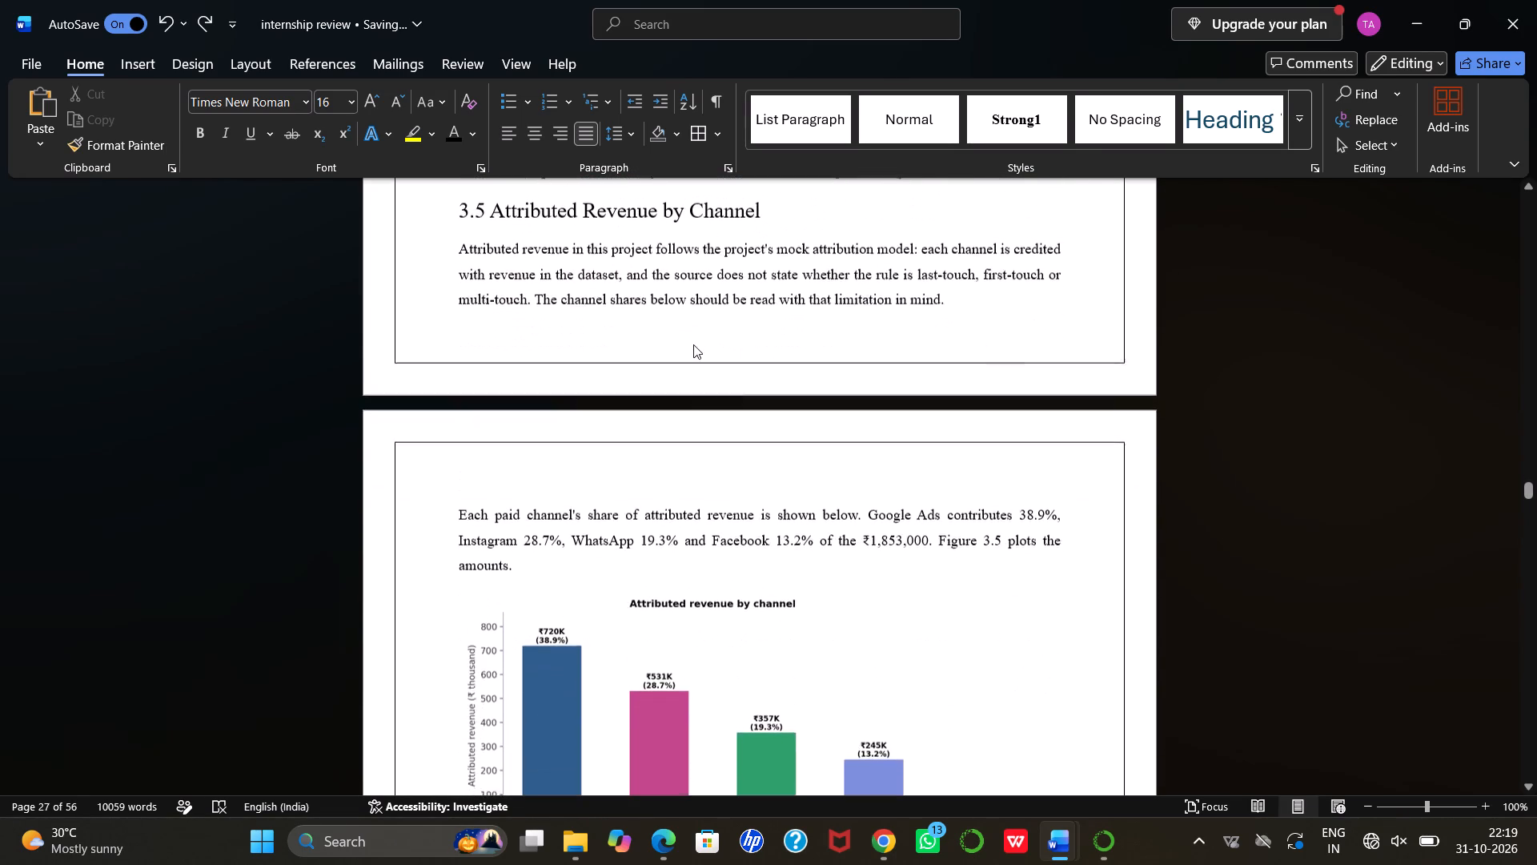
scroll(693, 344, down, 2)
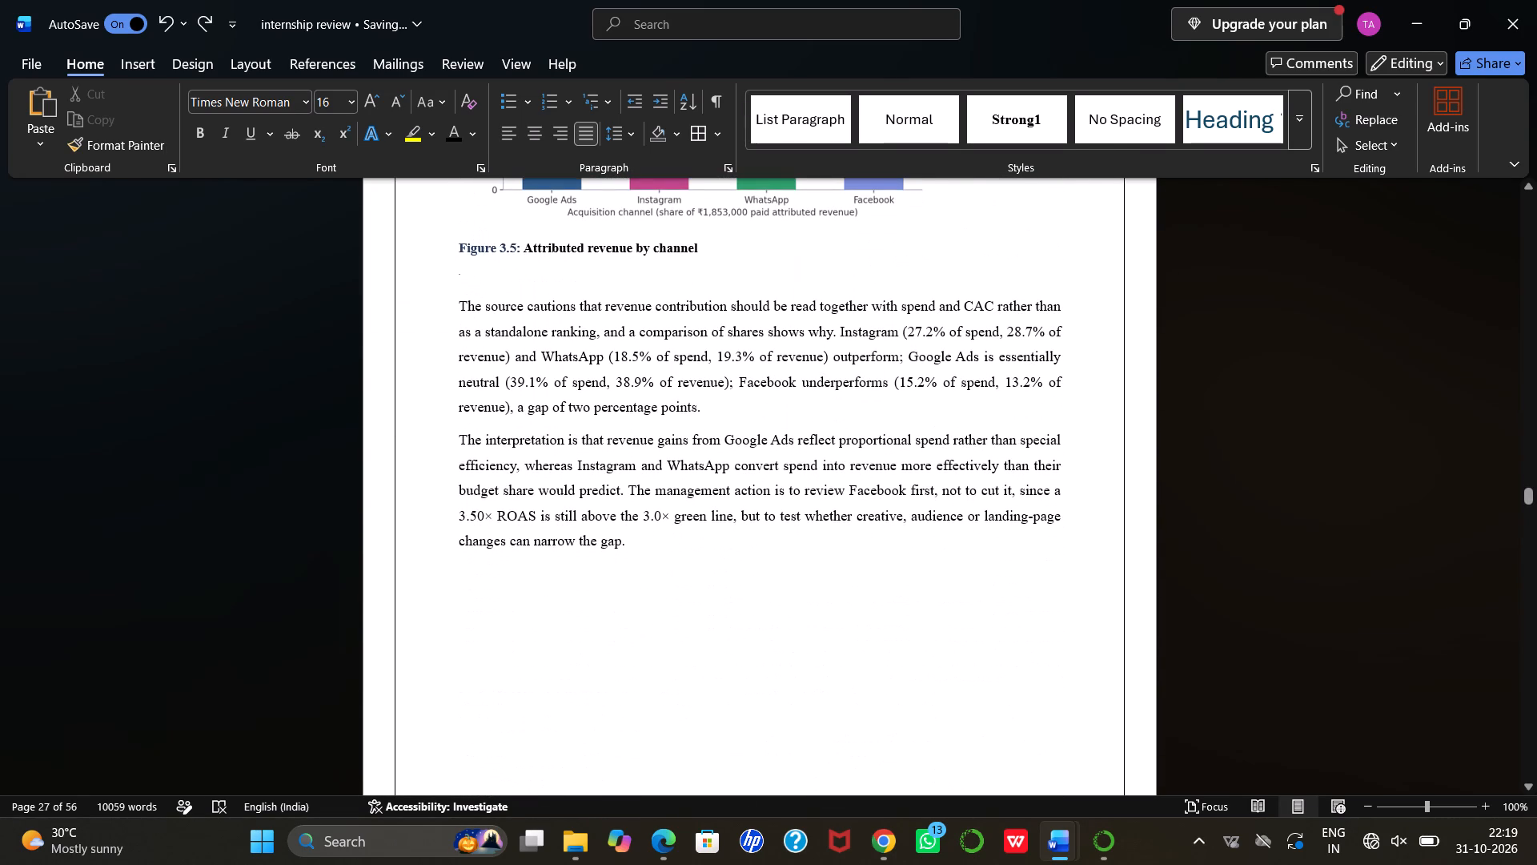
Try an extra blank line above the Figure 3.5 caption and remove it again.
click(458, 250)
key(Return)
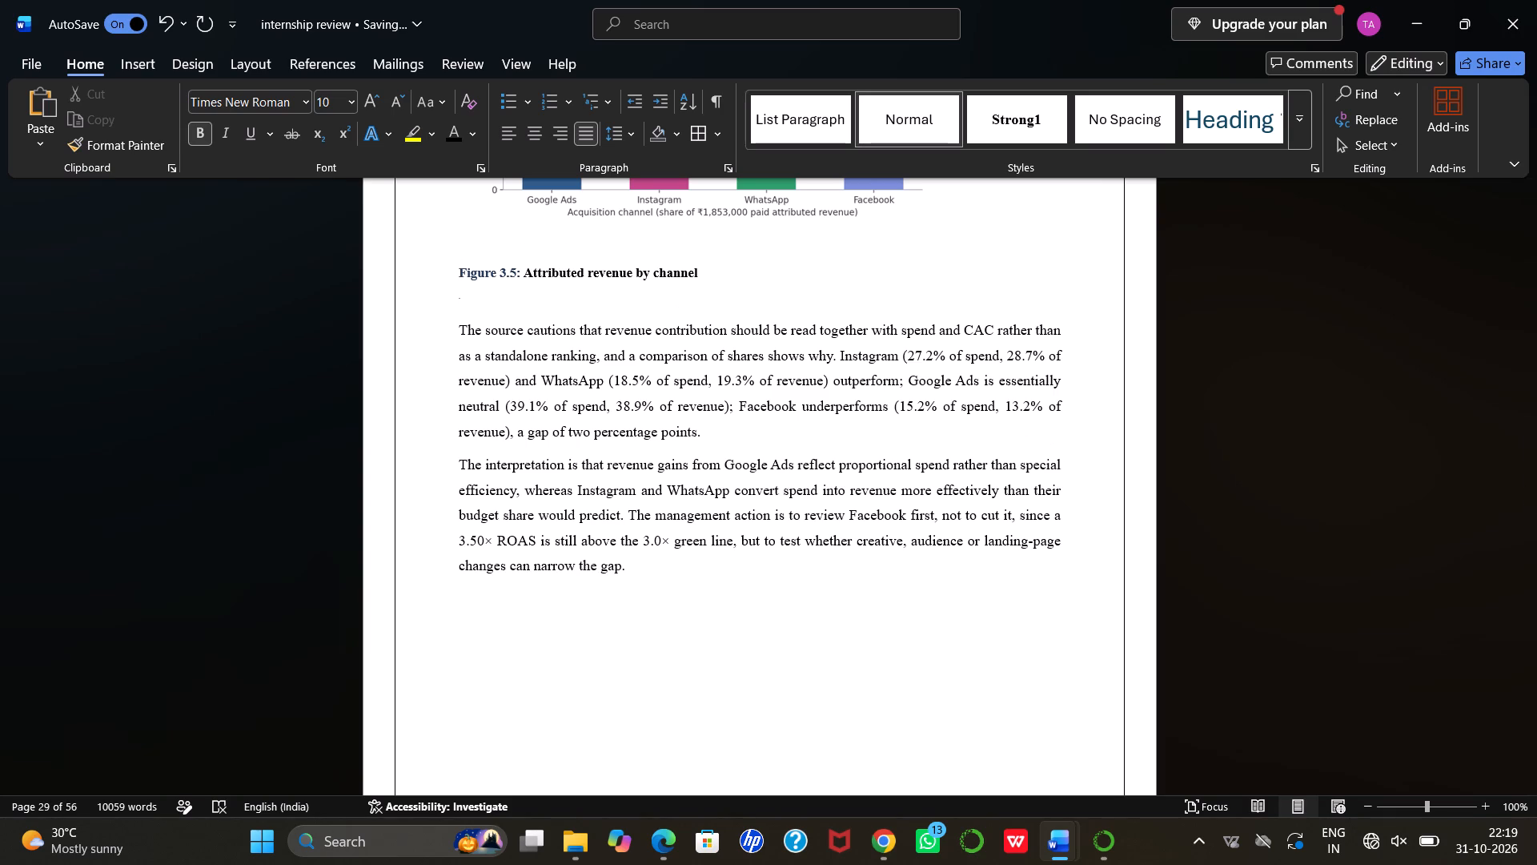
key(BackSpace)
Delete the "Chapter 4:" prefix from the chapter heading so that it reads only "Findings".
scroll(544, 391, down, 1)
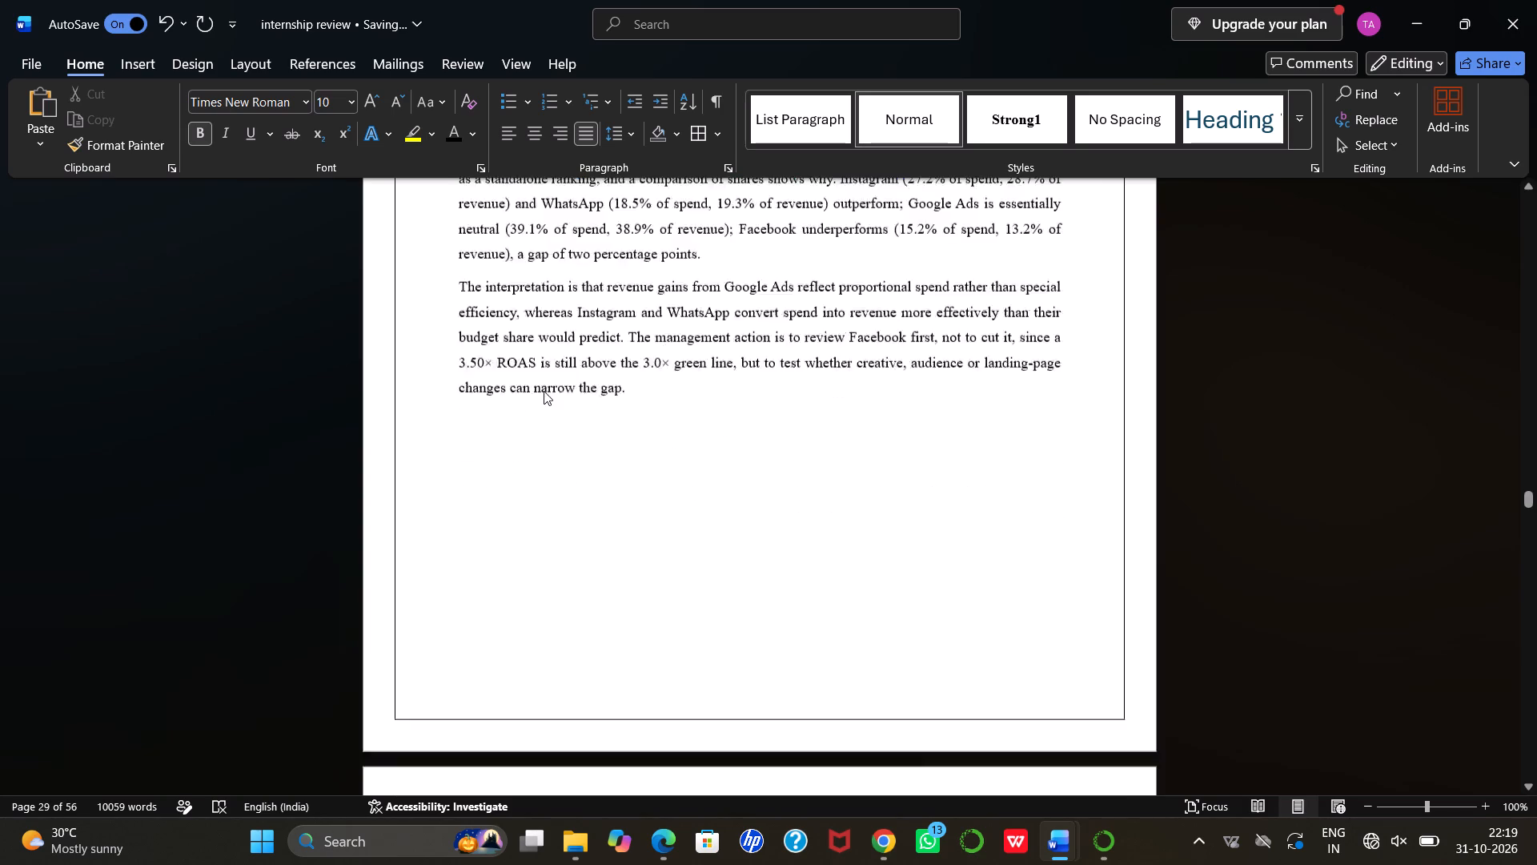
scroll(544, 391, down, 7)
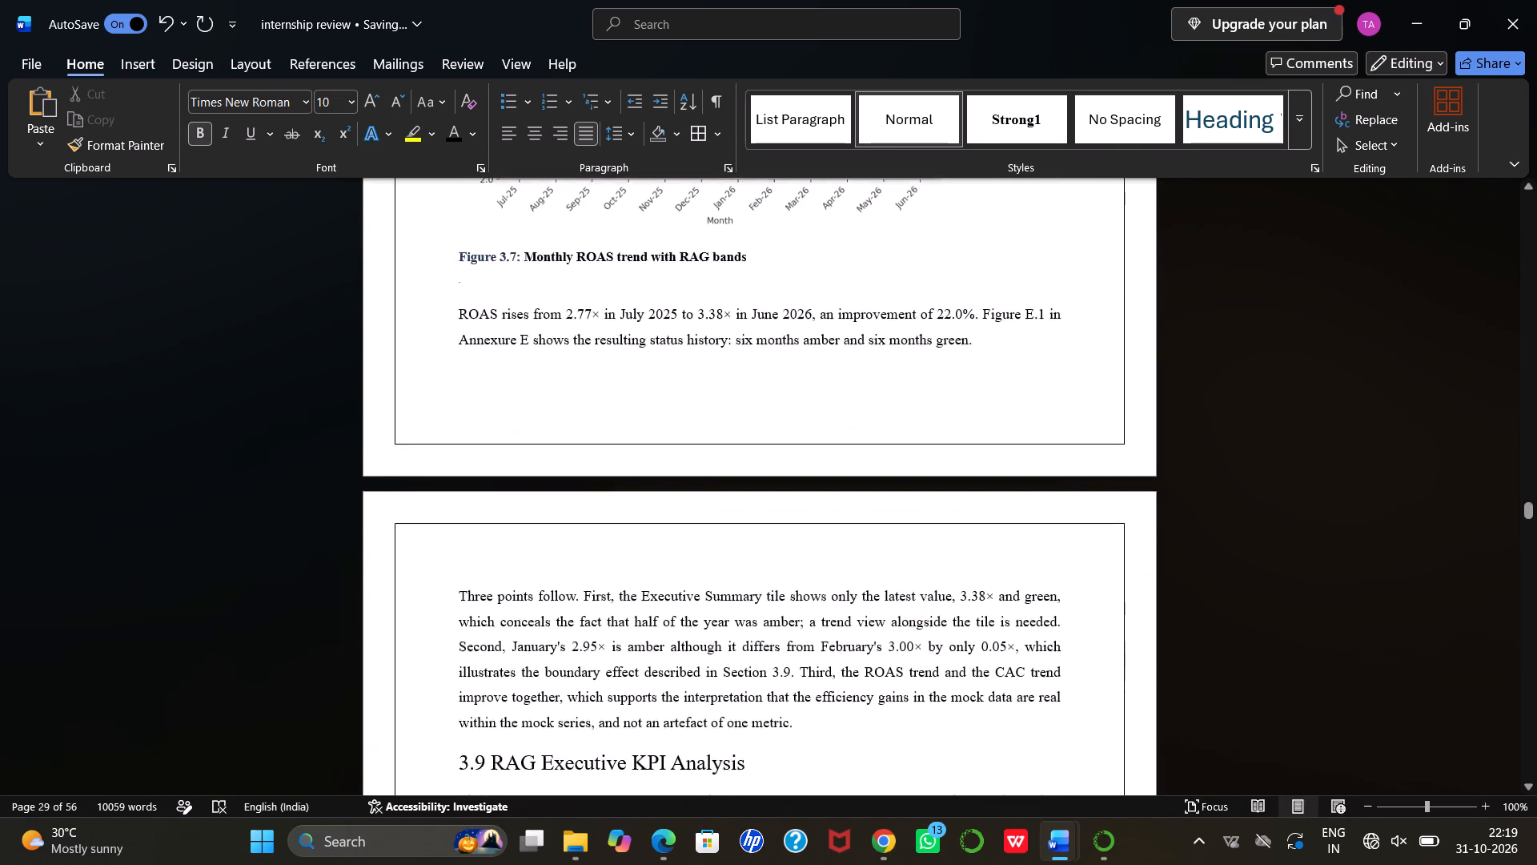
scroll(544, 391, down, 7)
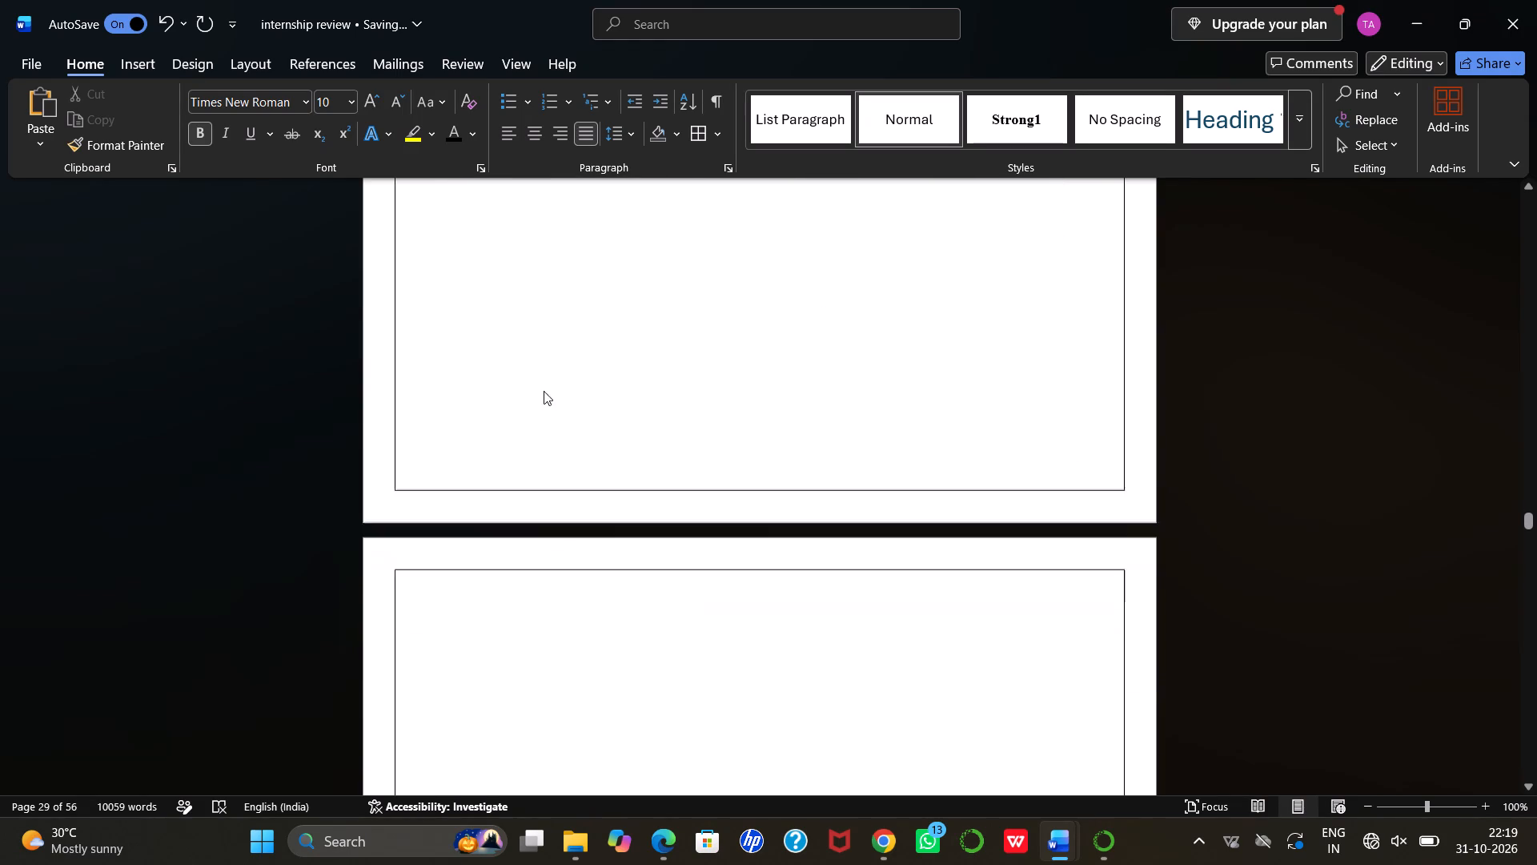
scroll(544, 391, down, 6)
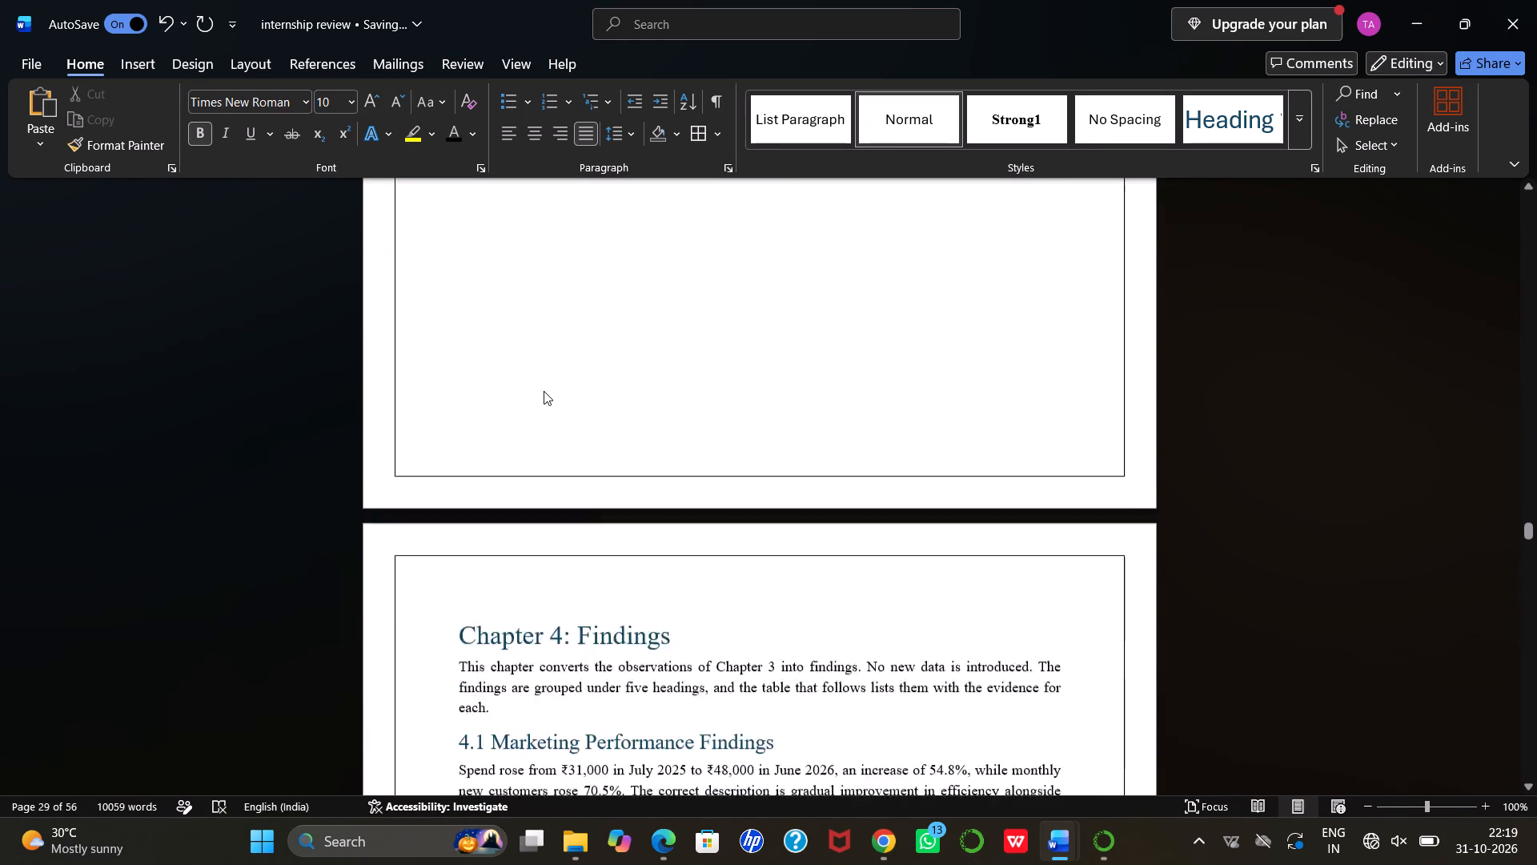
scroll(544, 391, down, 1)
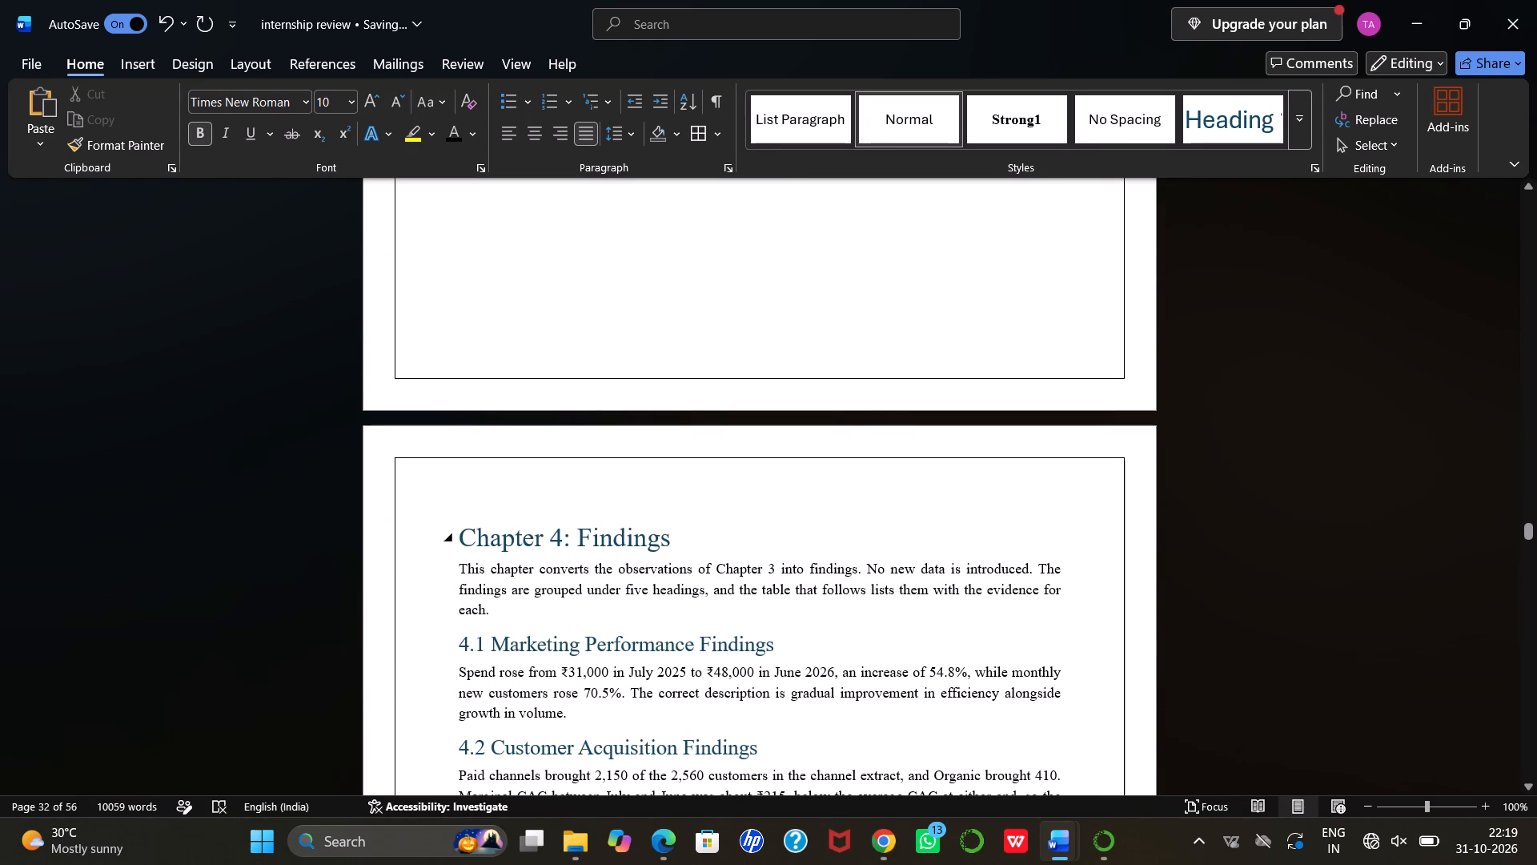
click(572, 537)
key(BackSpace)
key(BackSpace)
key(BackSpace)
key(BackSpace)
key(BackSpace)
key(BackSpace)
key(BackSpace)
key(BackSpace)
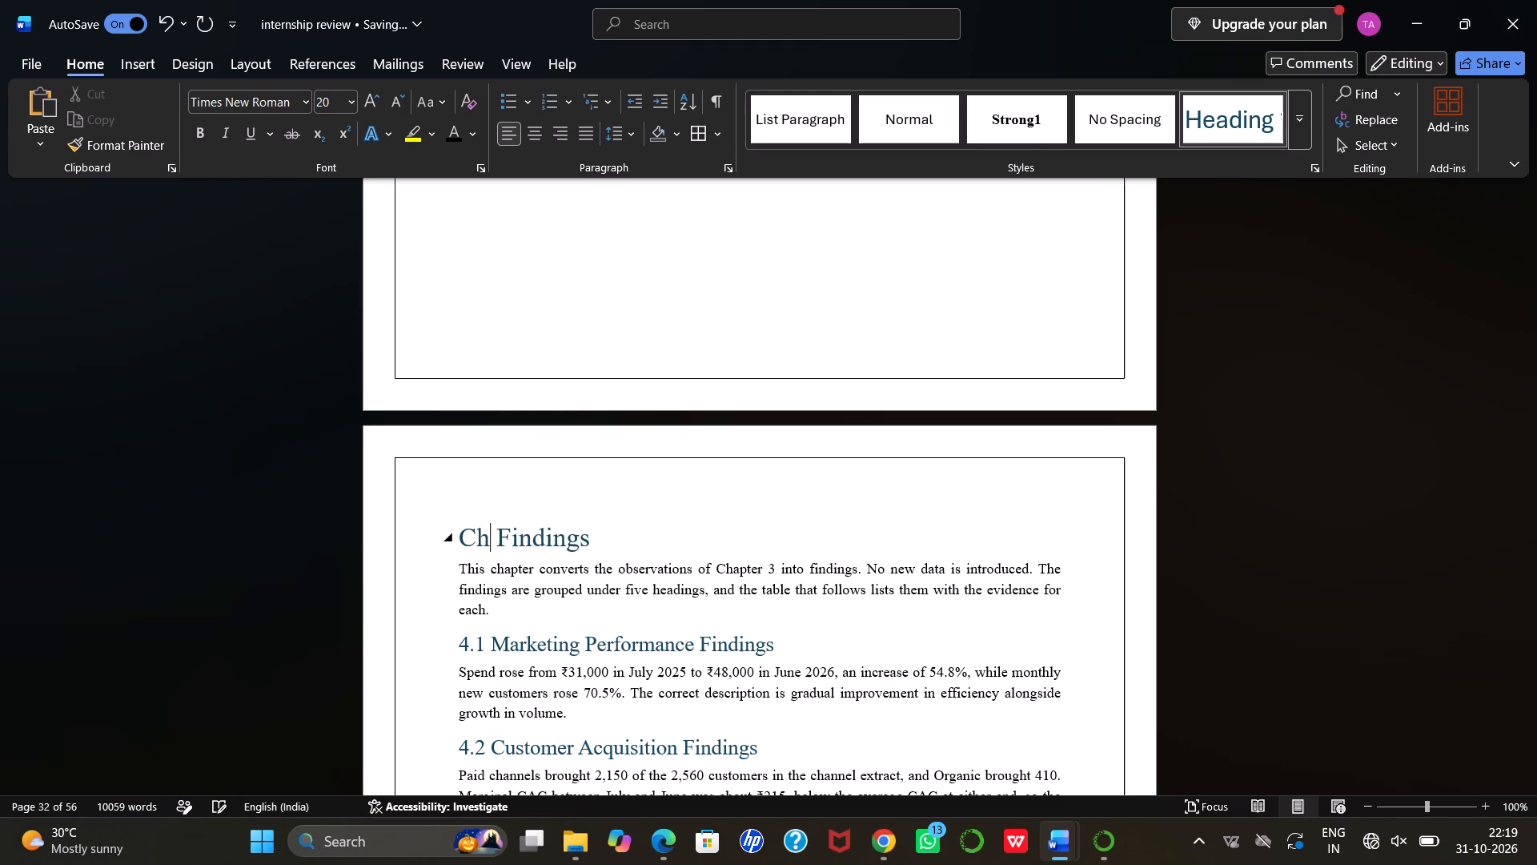
key(BackSpace)
key(BackSpace)
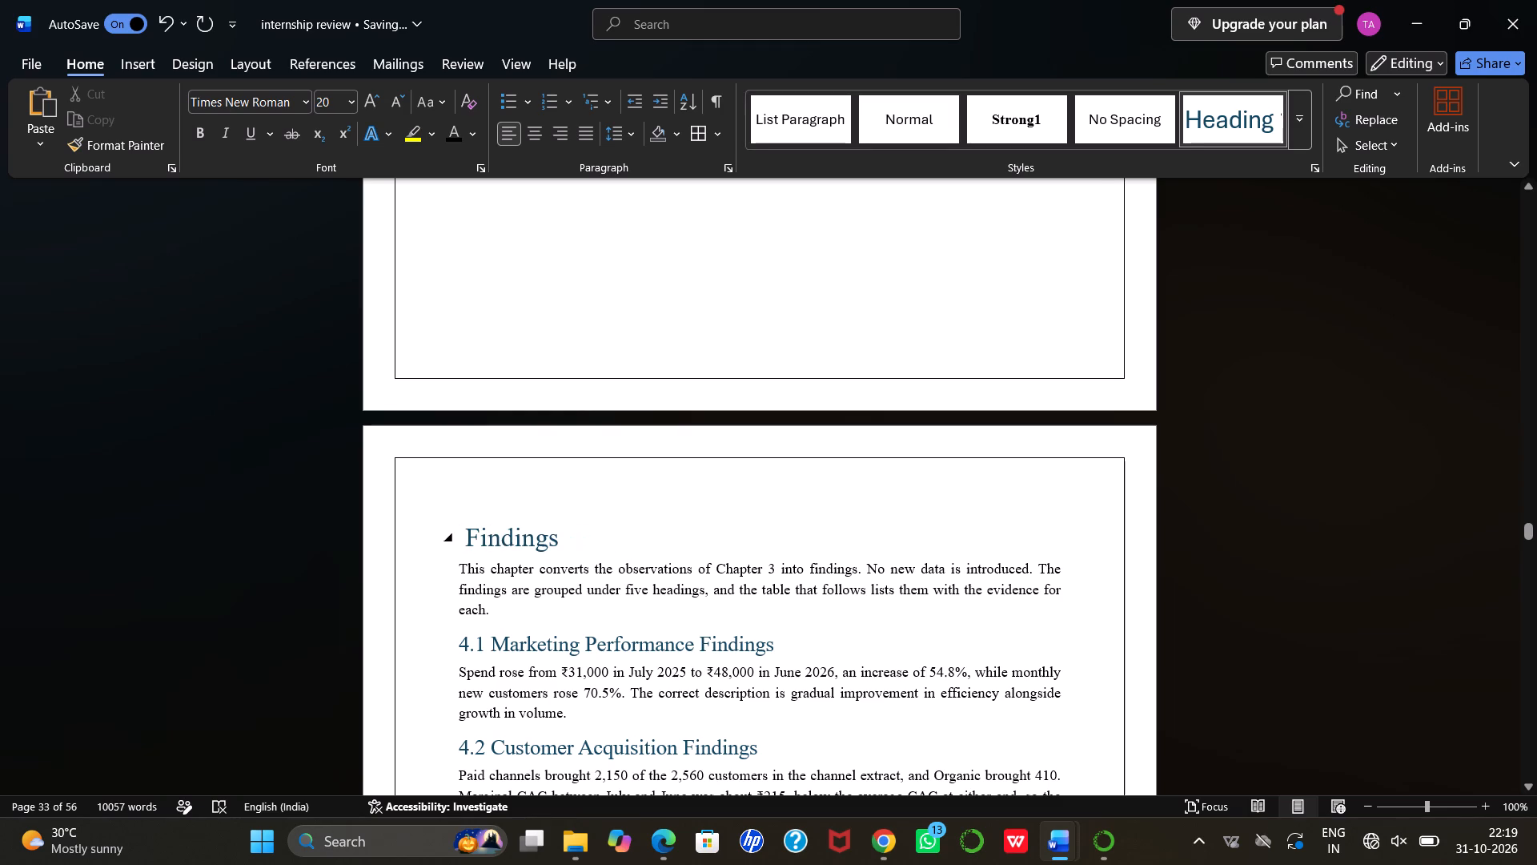
key(BackSpace)
Format the "Findings" heading in black at 16-point size.
drag(466, 537, 561, 538)
click(688, 507)
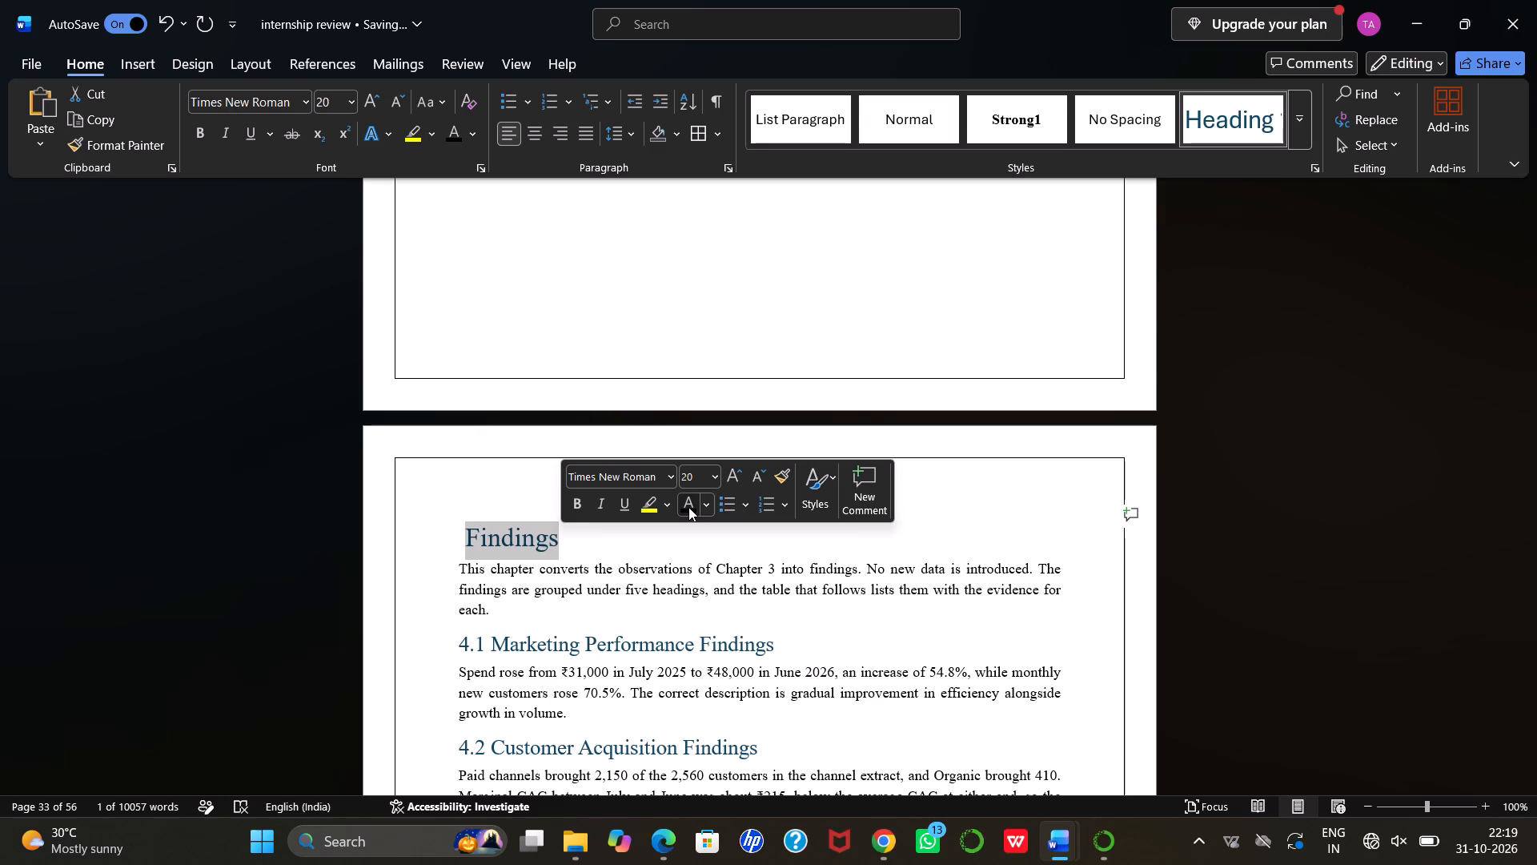
click(715, 473)
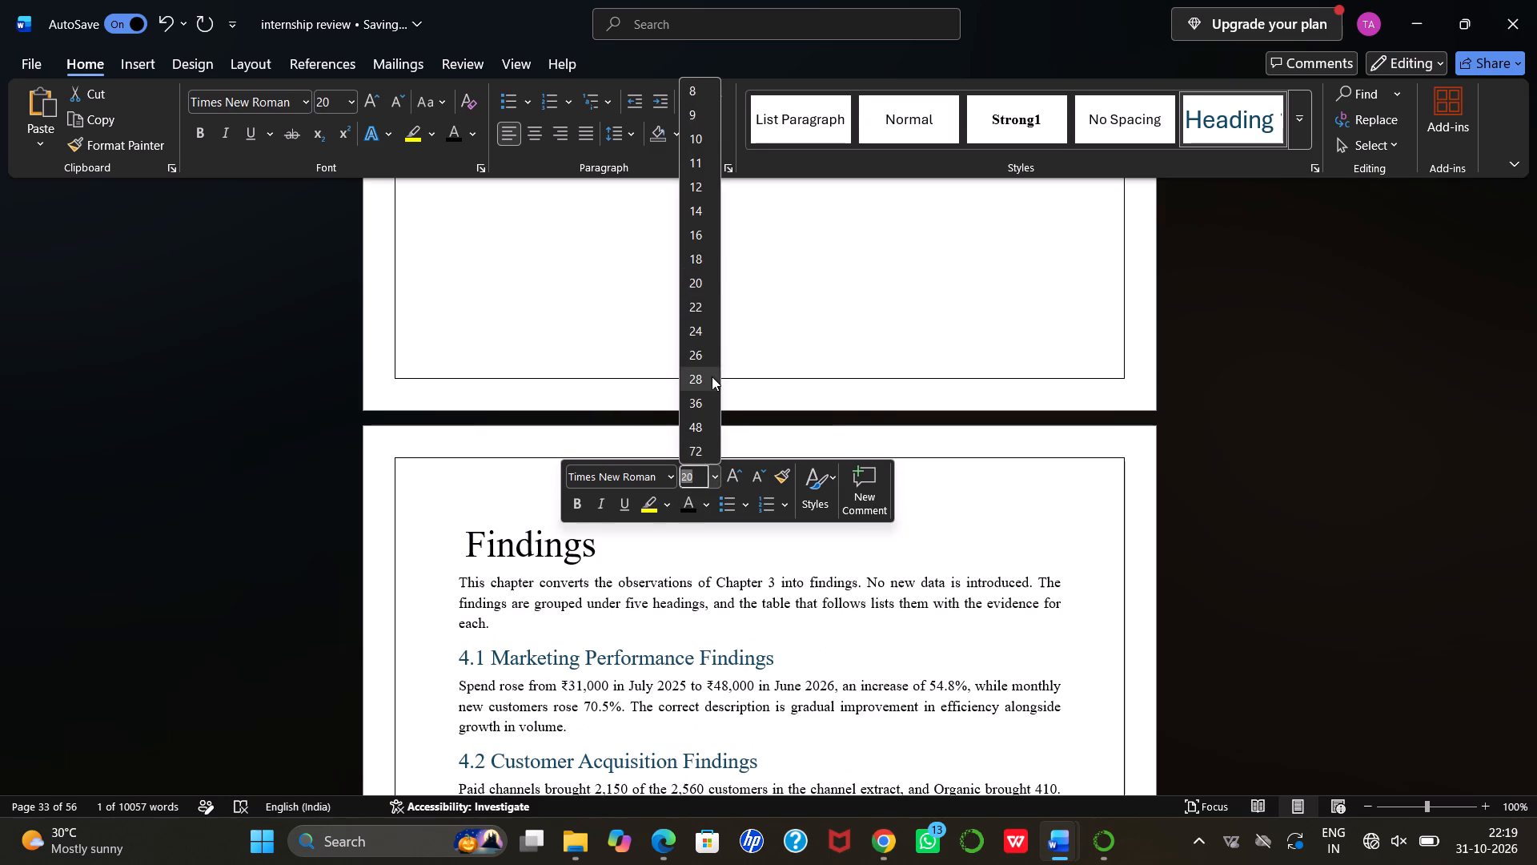
click(699, 237)
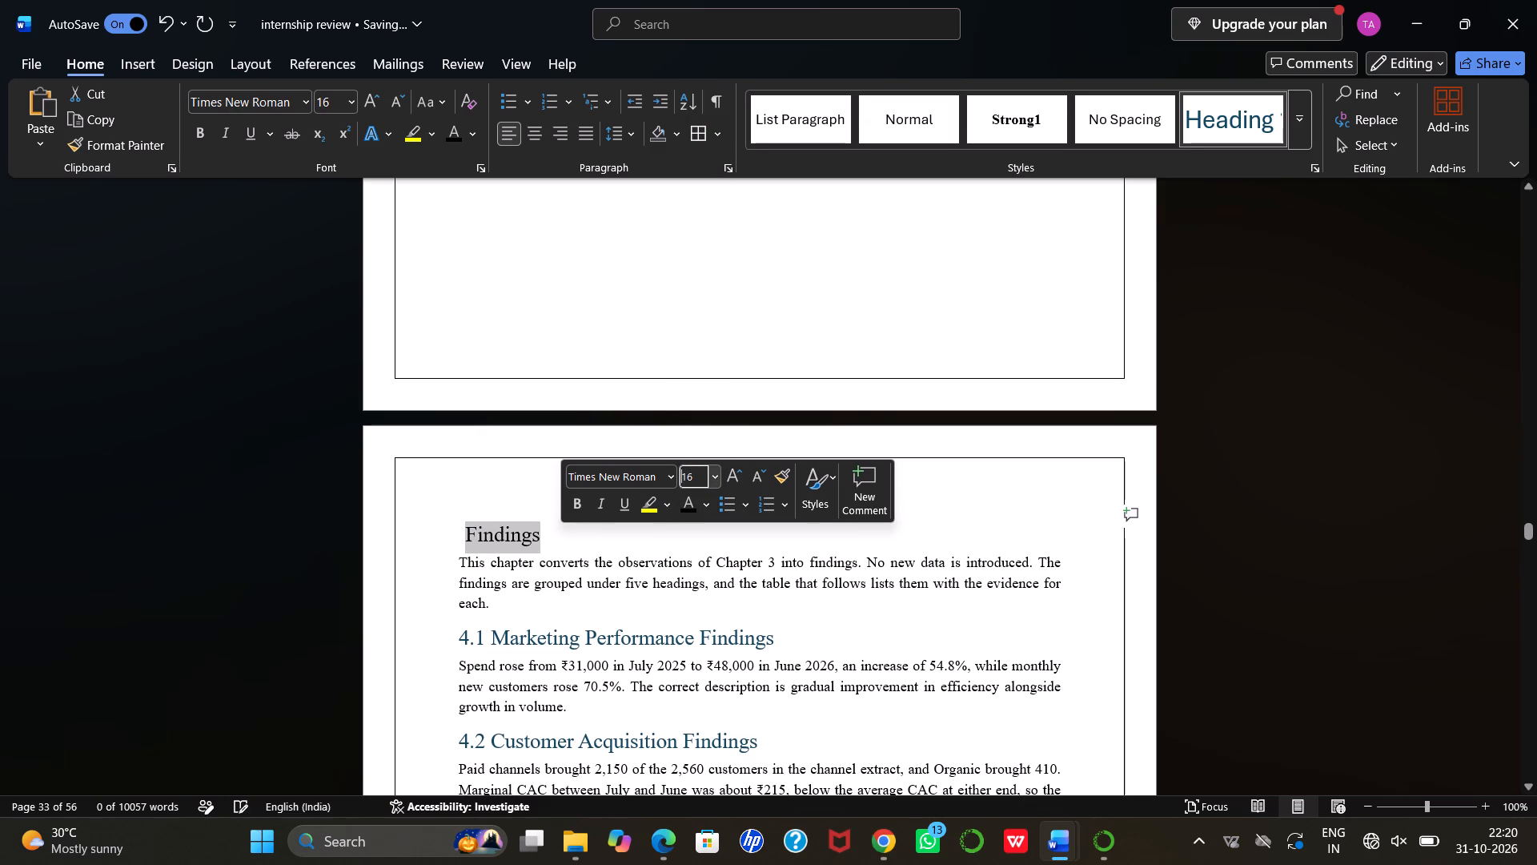
Reduce the "4.1 Marketing Performance Findings" heading to 14-point size.
drag(459, 635, 509, 630)
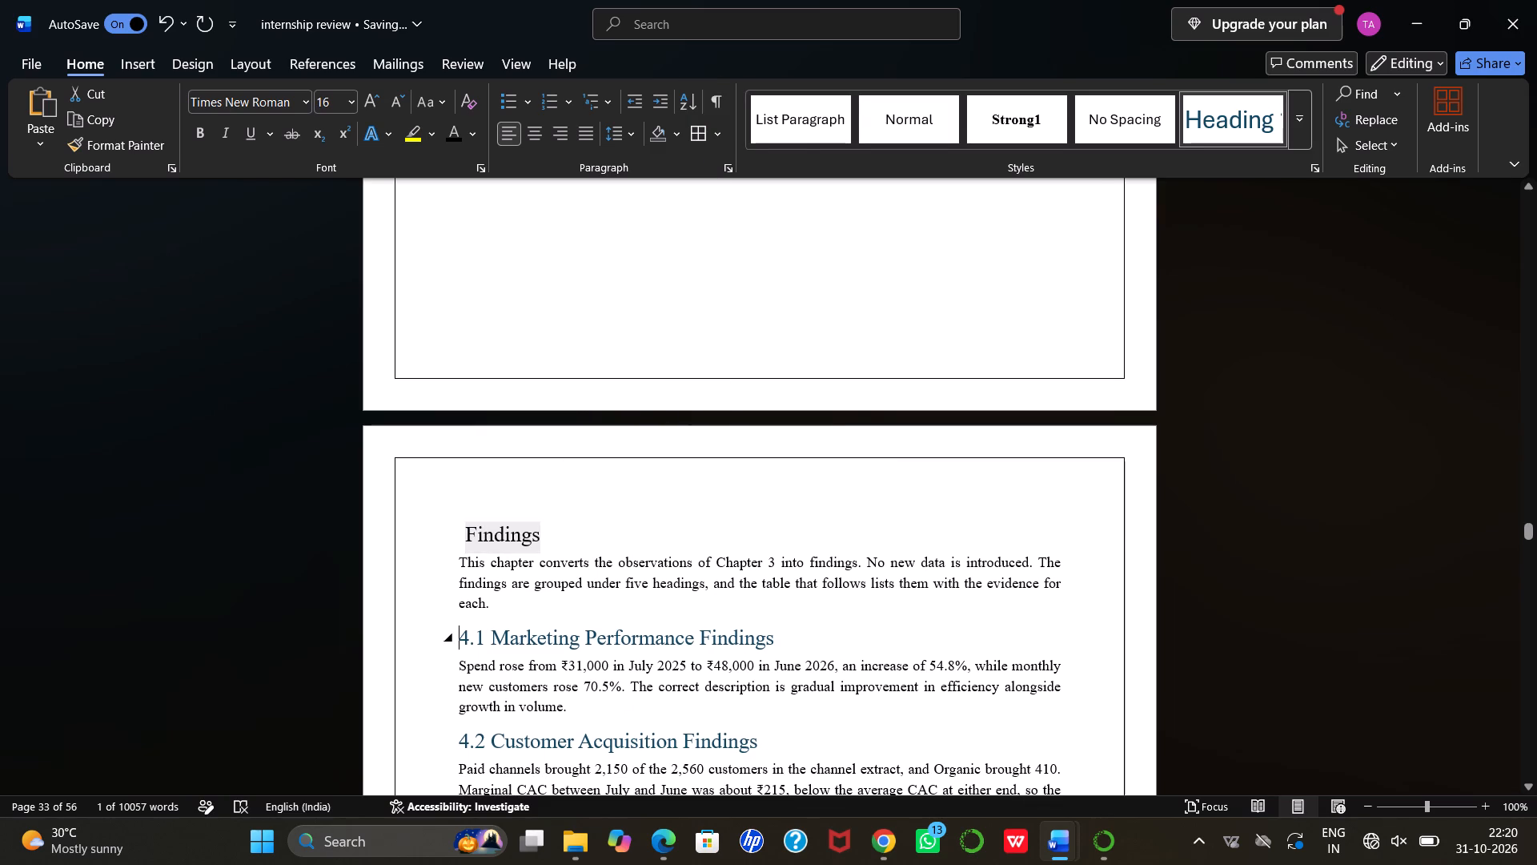
drag(509, 630, 760, 654)
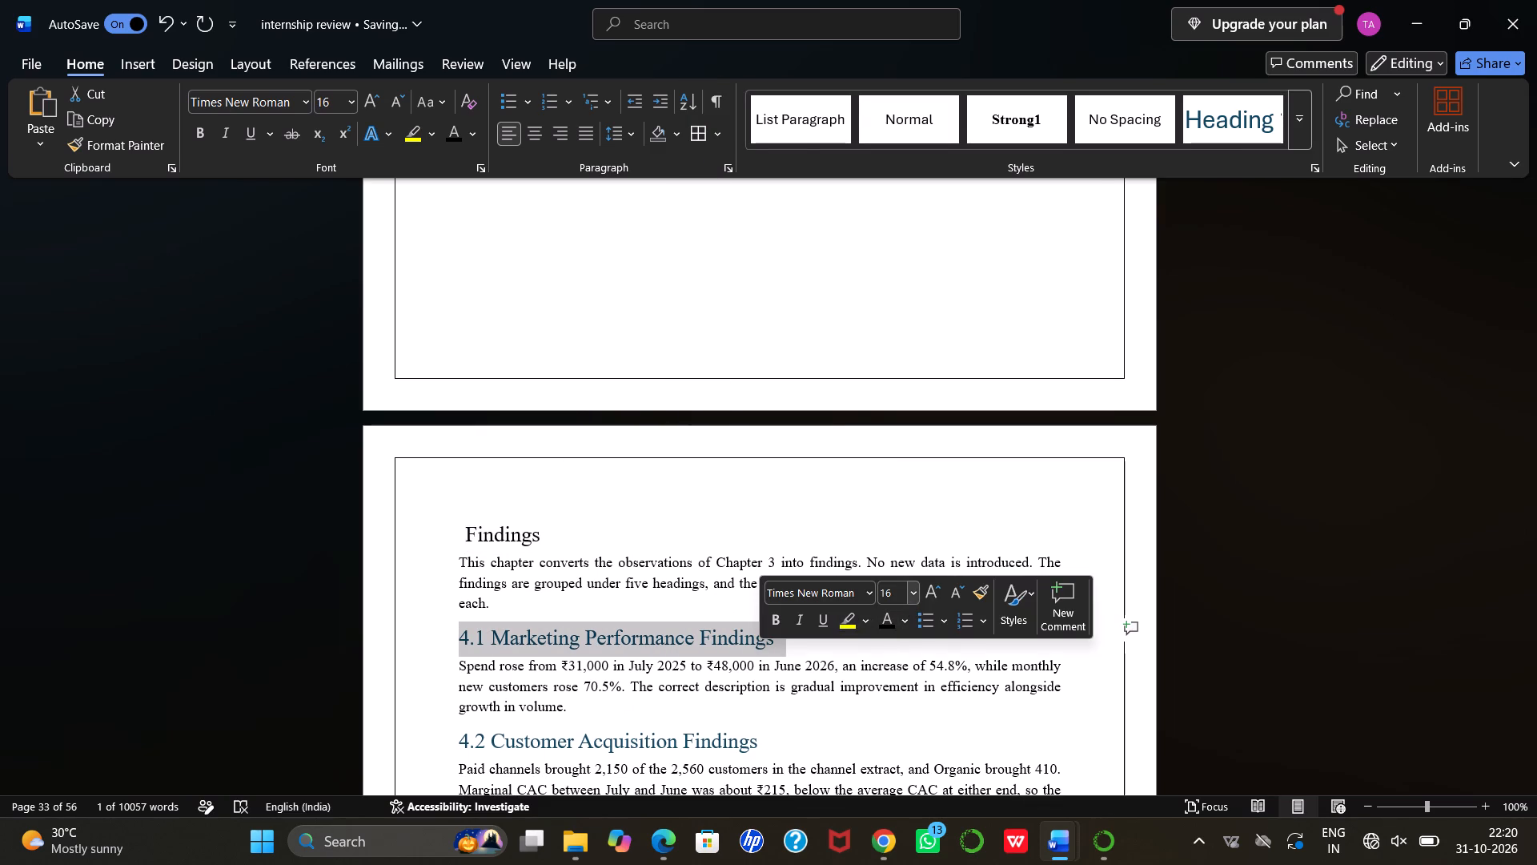
click(952, 589)
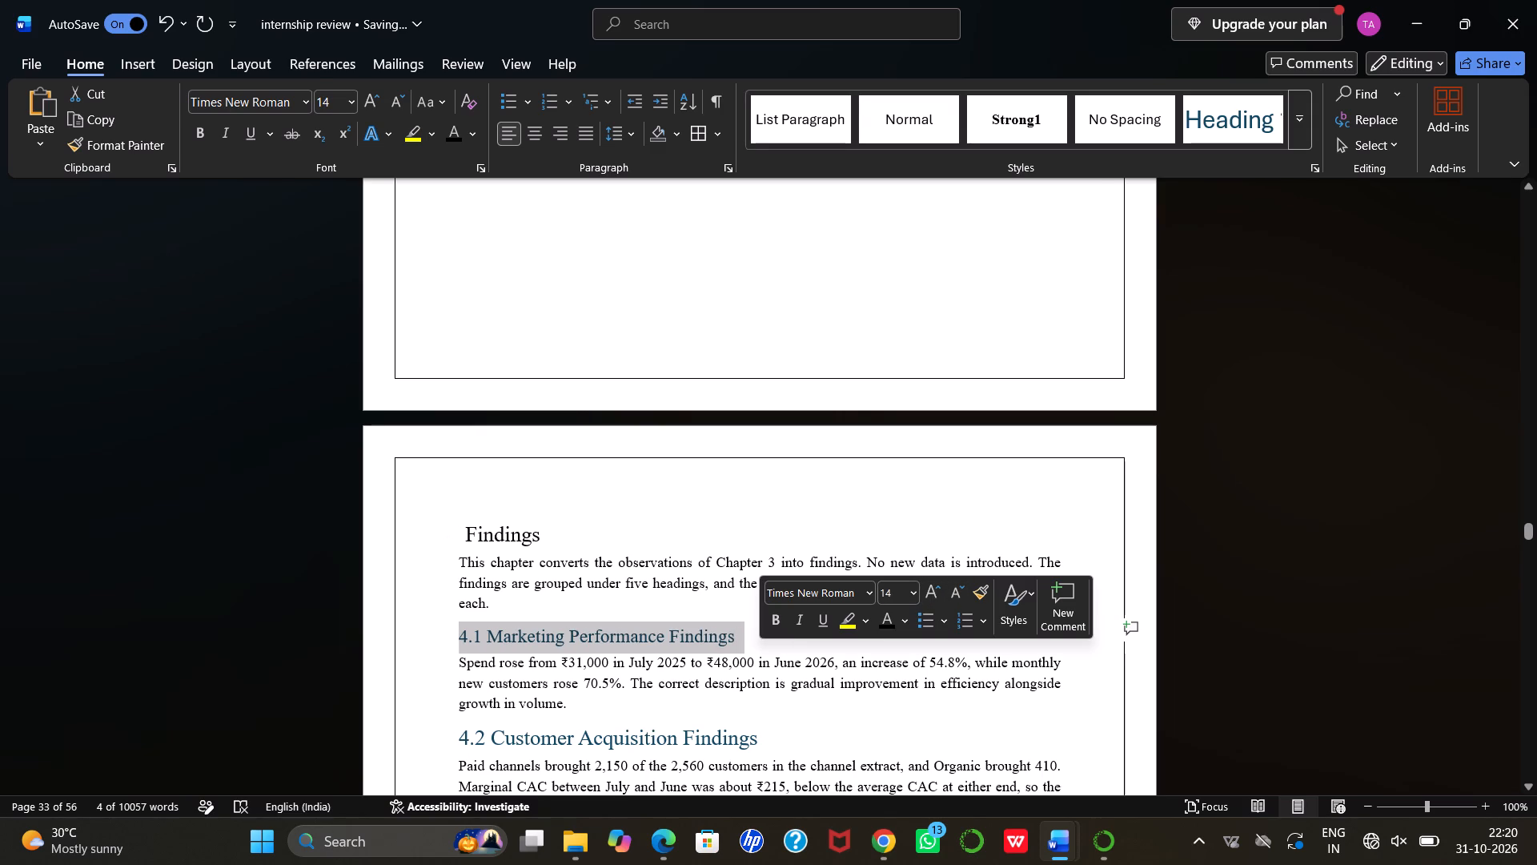
Format the introductory paragraph under "Findings" at 12-point size, justified, with 1.5 line spacing.
drag(458, 557, 504, 610)
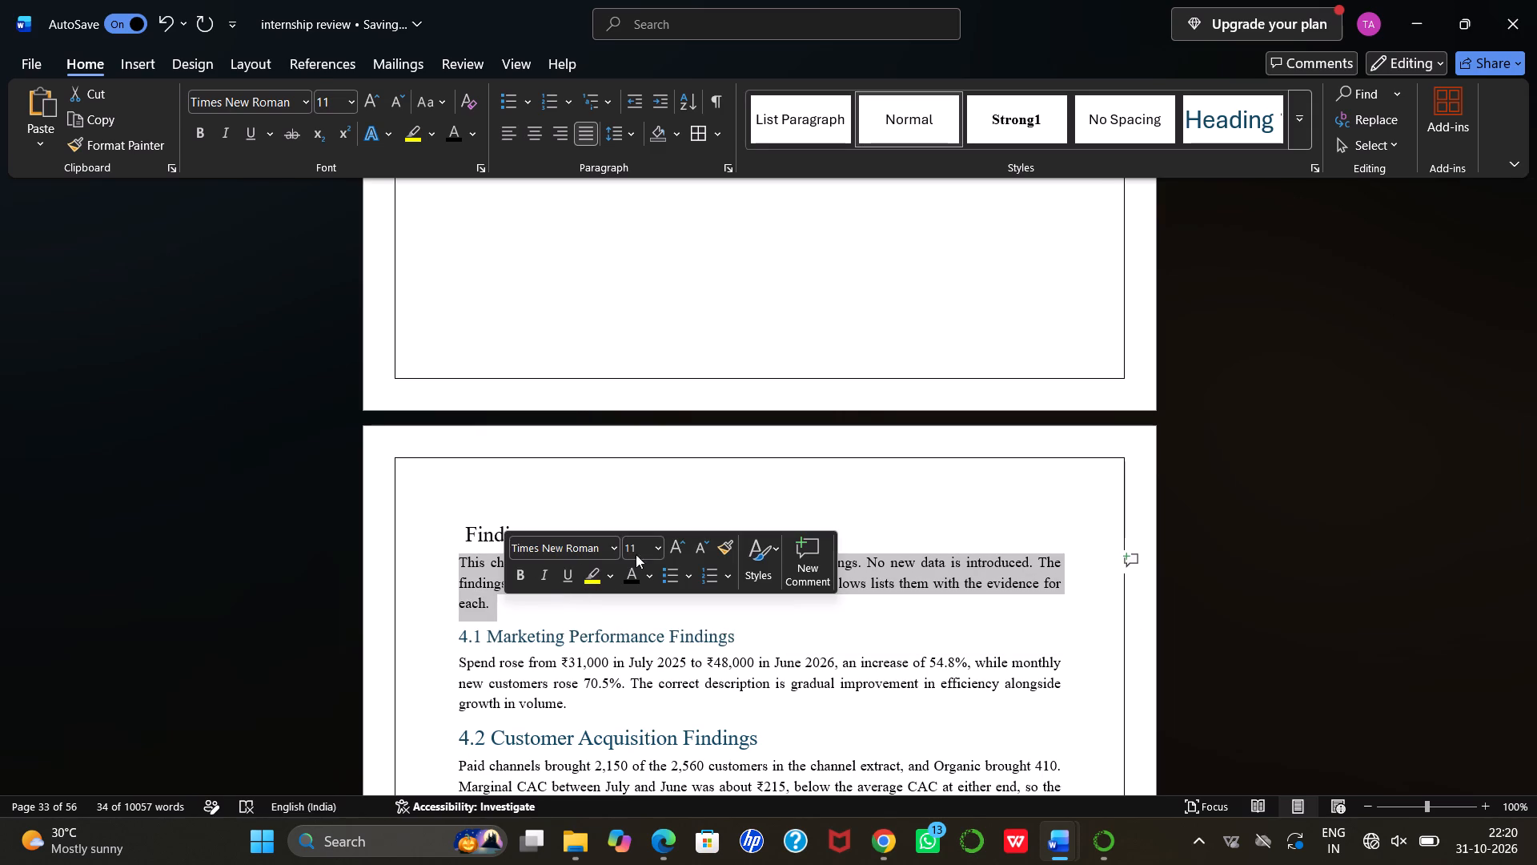
click(672, 545)
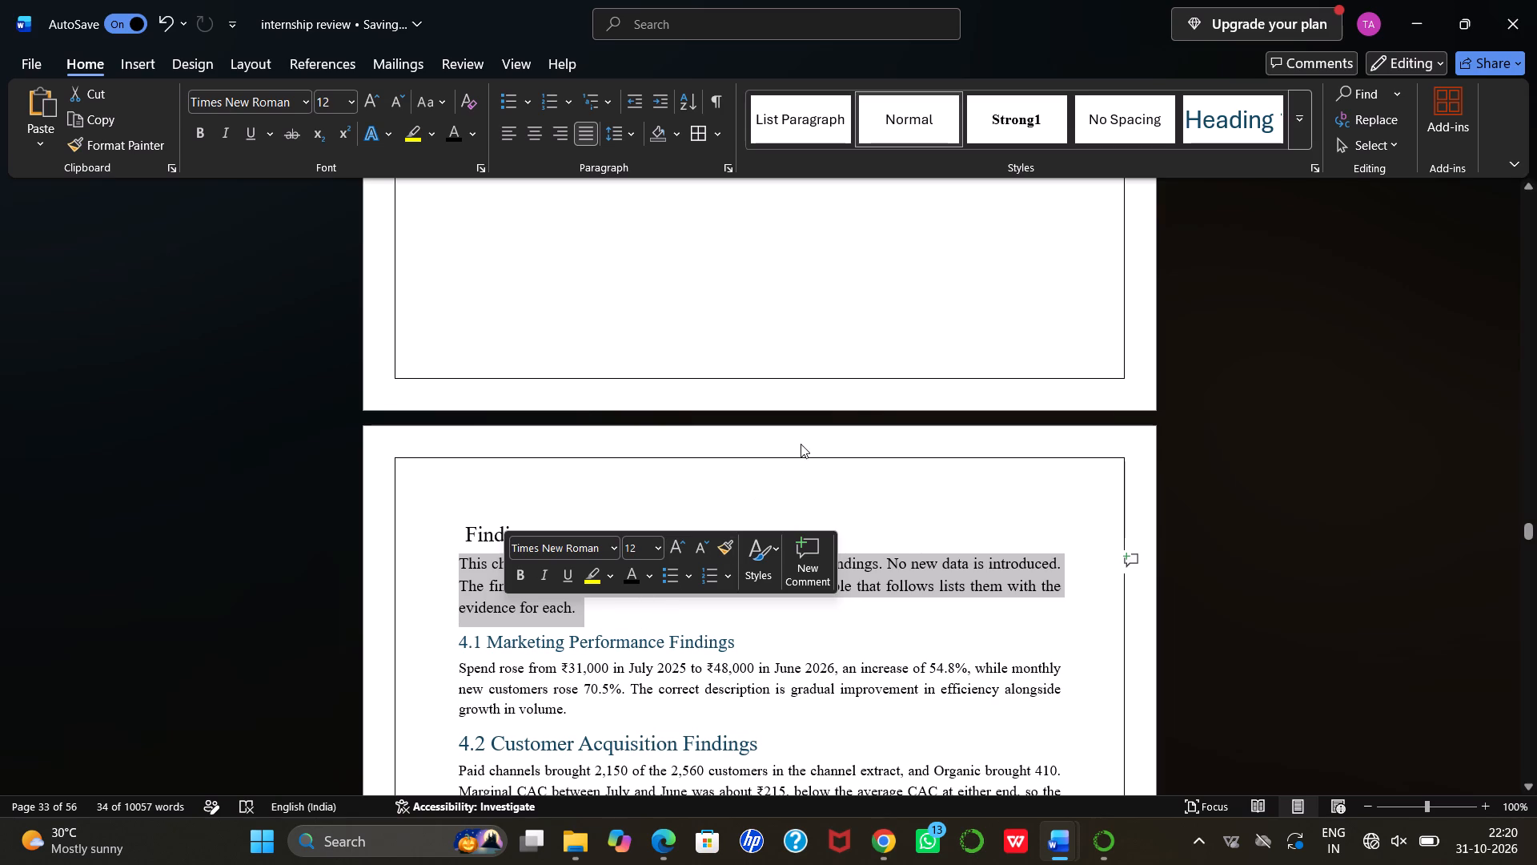
click(584, 131)
click(580, 134)
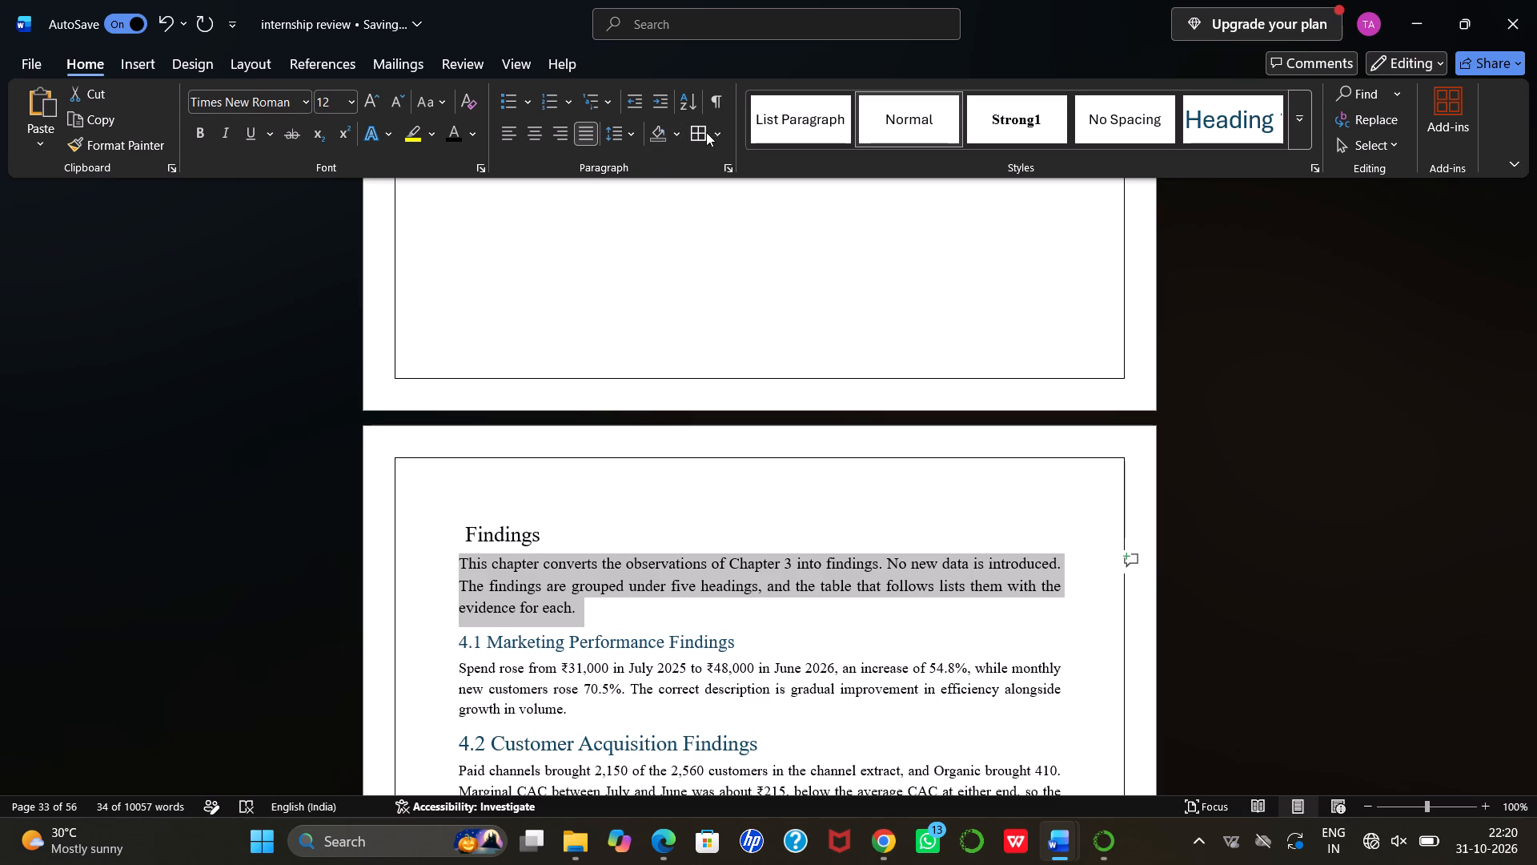
click(630, 133)
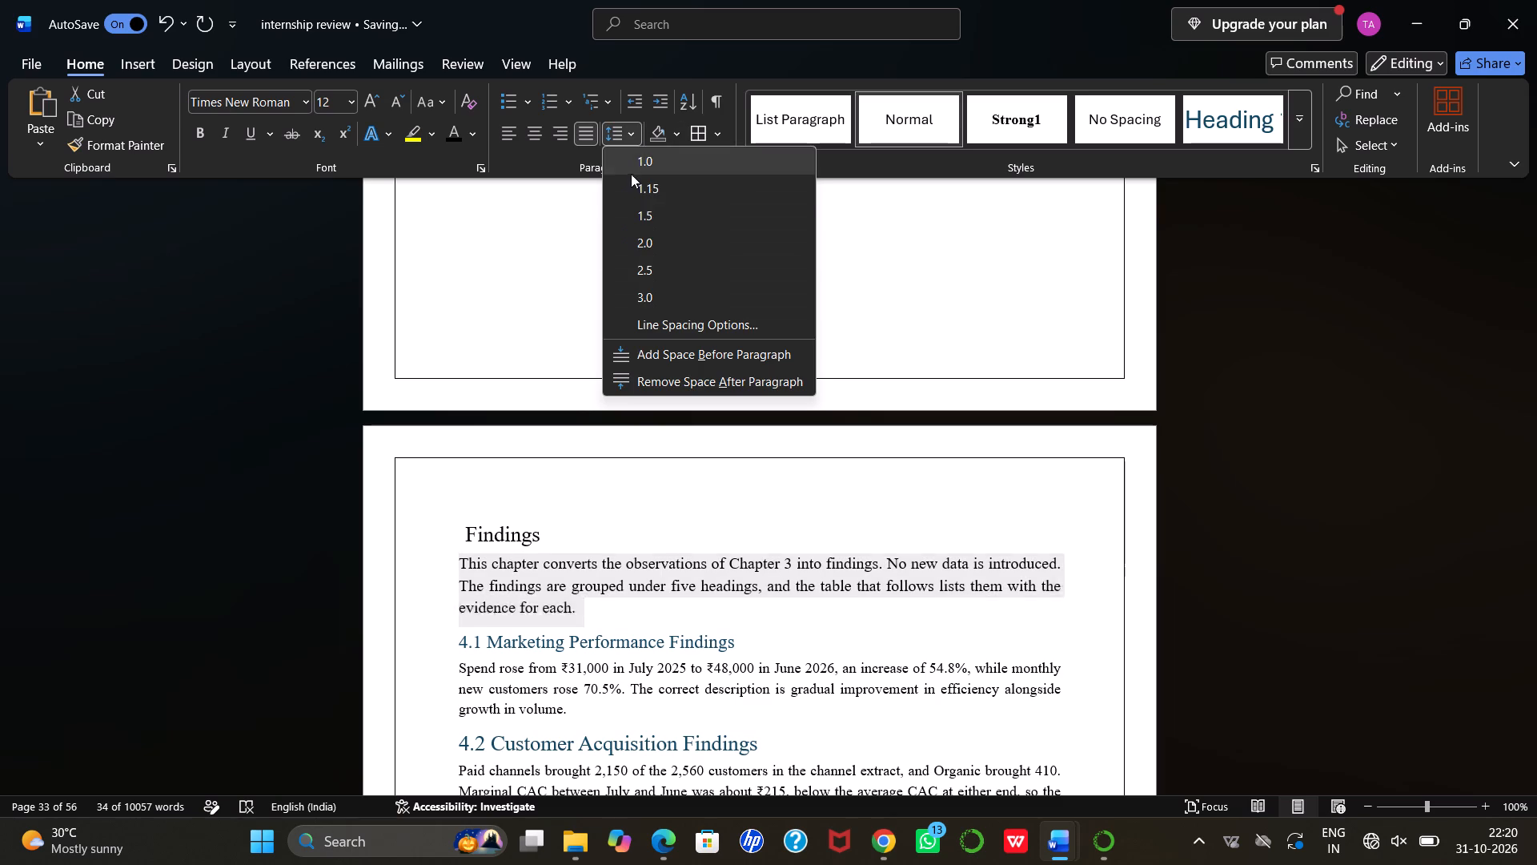
click(646, 215)
Change the "4.1 Marketing Performance Findings" heading colour to black.
scroll(586, 457, down, 1)
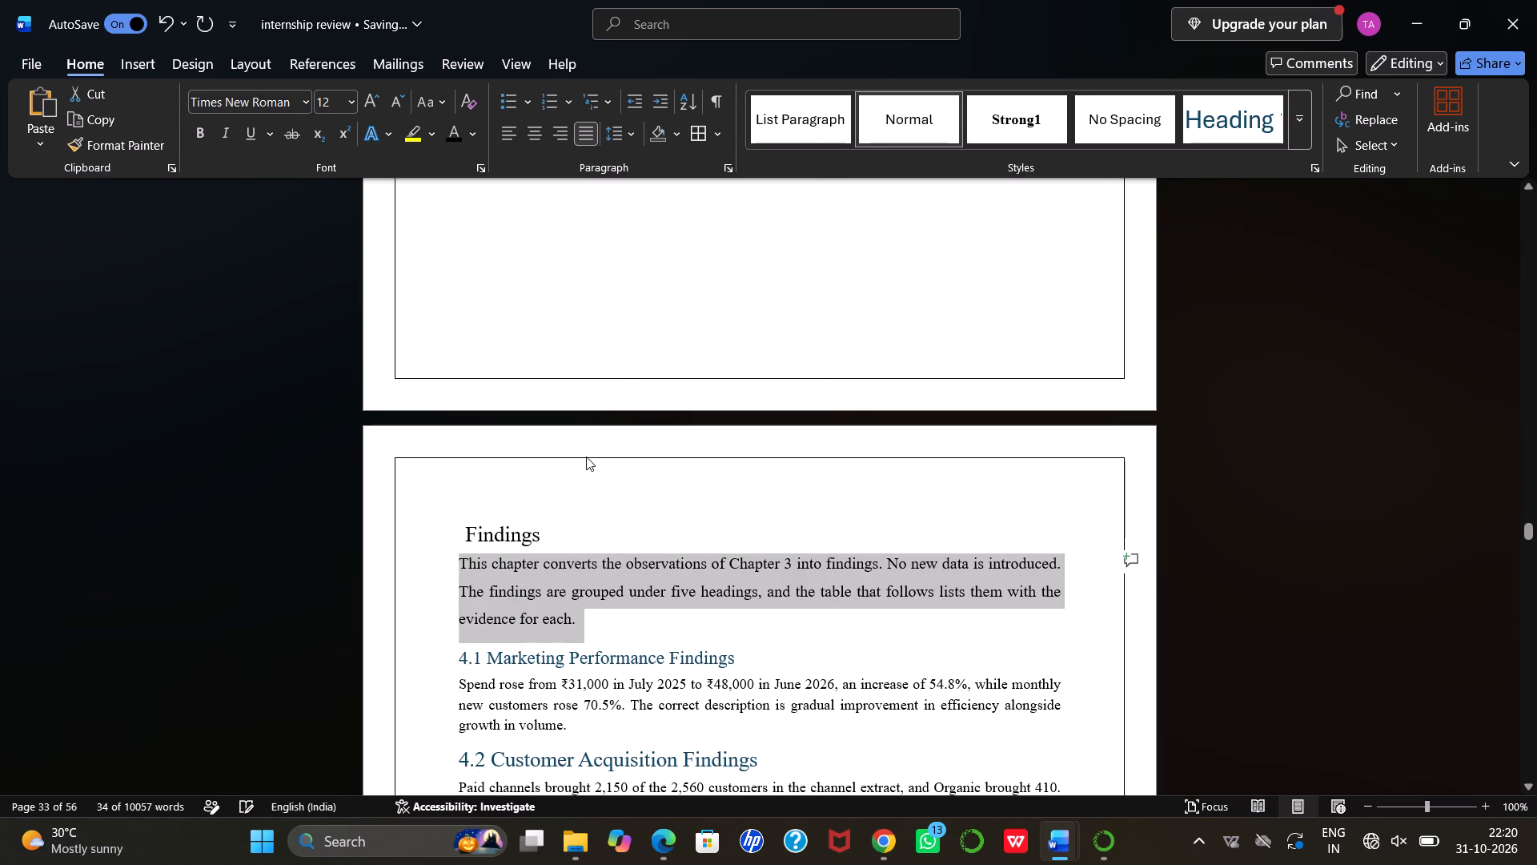
scroll(586, 457, down, 1)
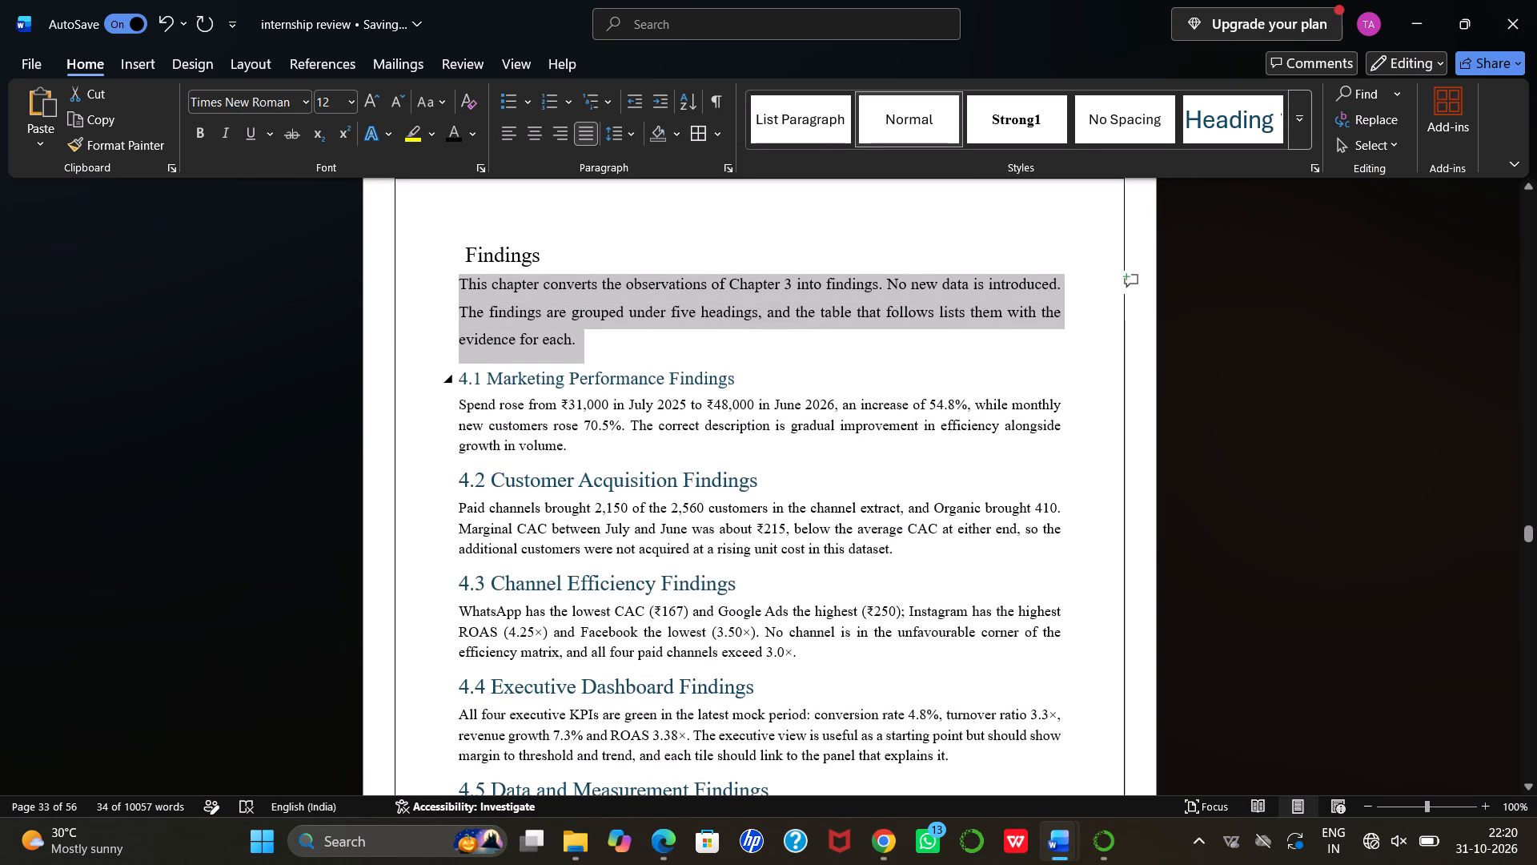
drag(458, 377, 709, 377)
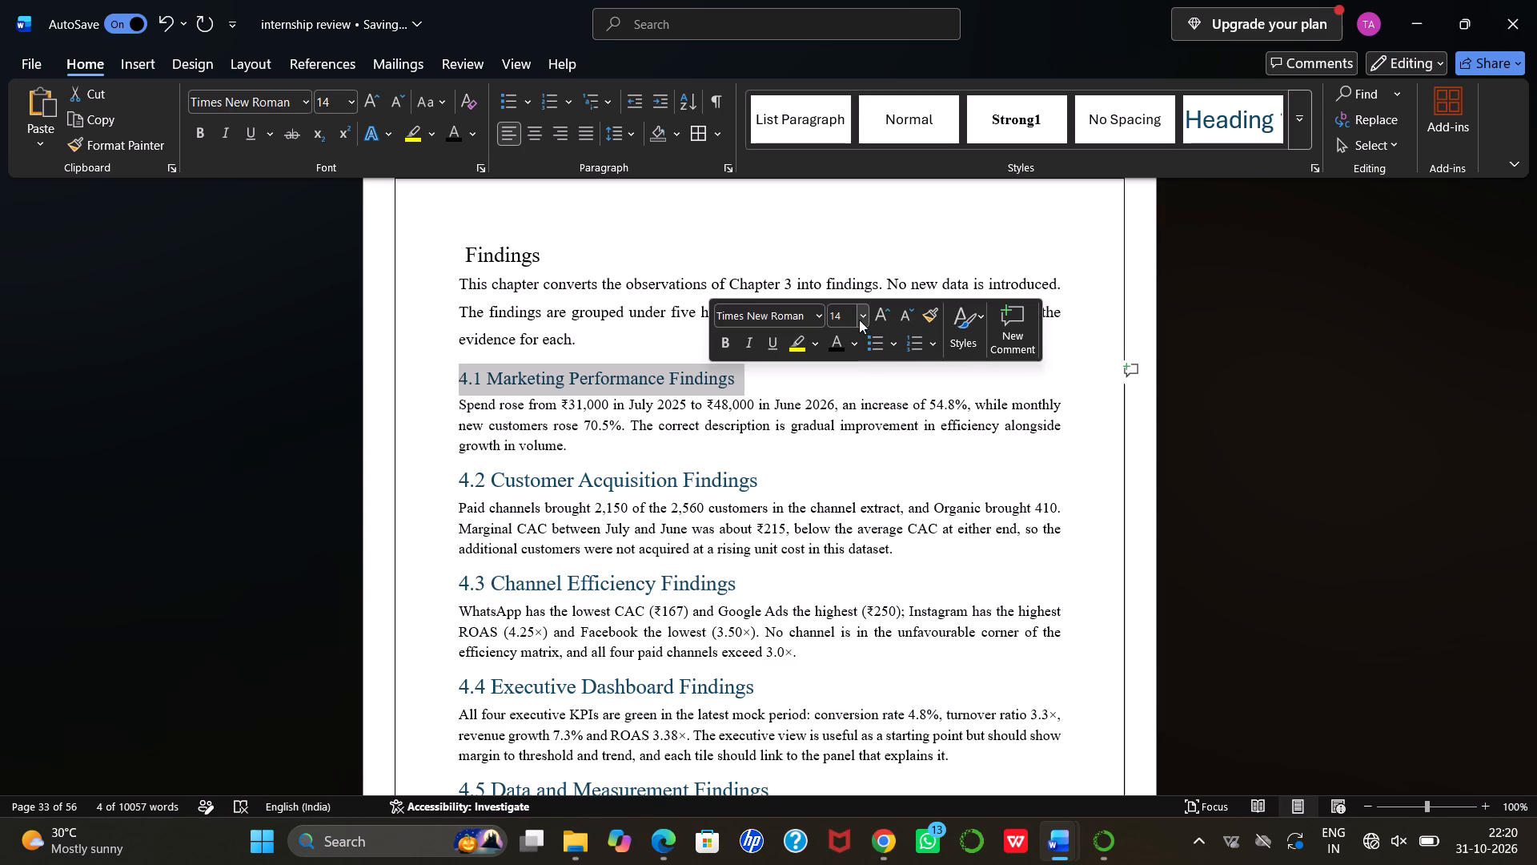
click(833, 340)
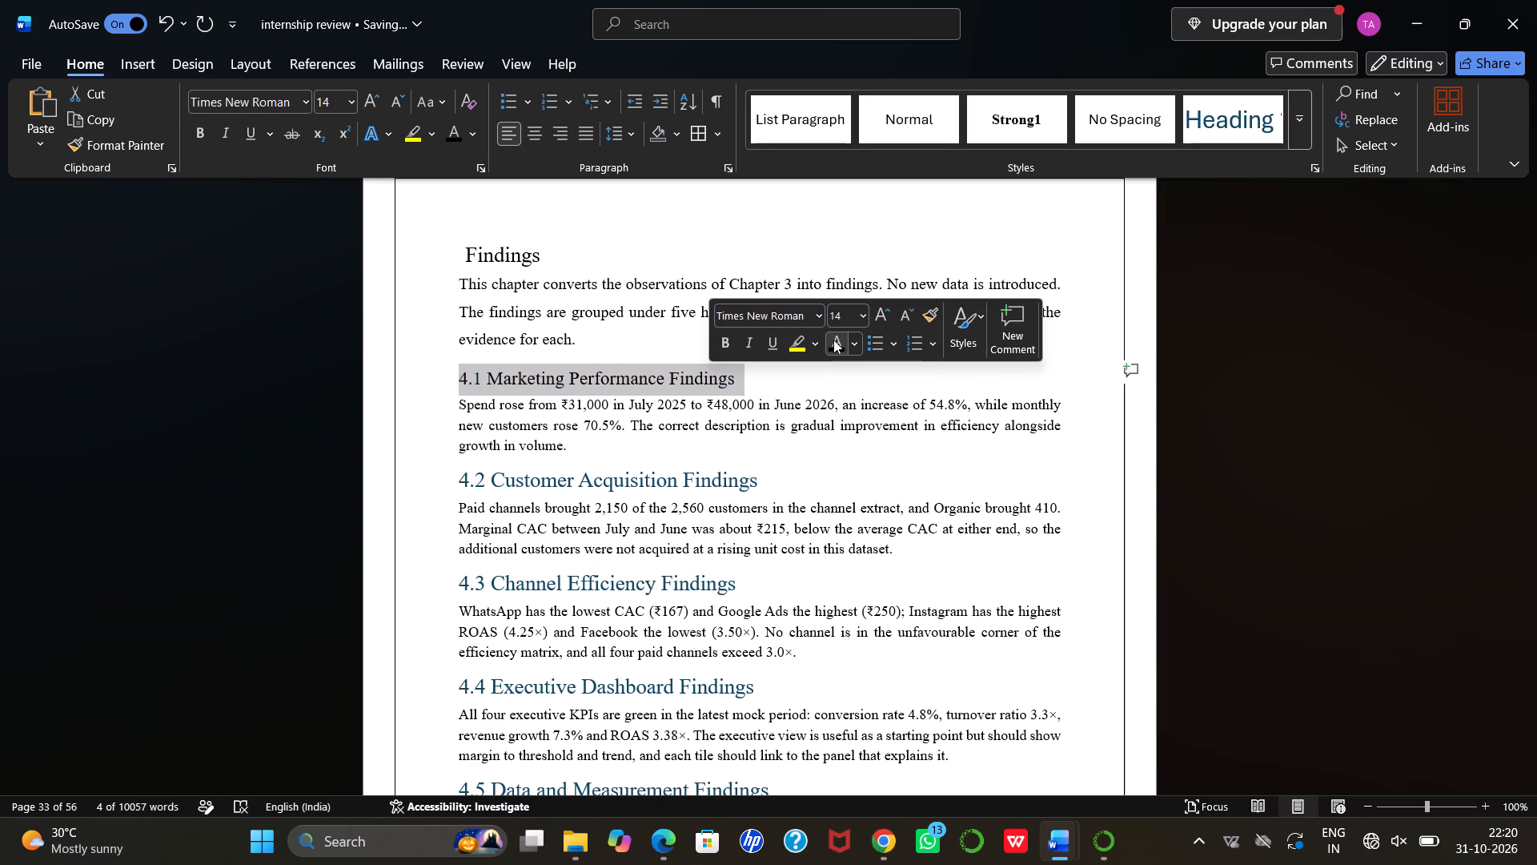
Increase the body paragraph of section 4.1 to 12-point size.
scroll(655, 420, down, 1)
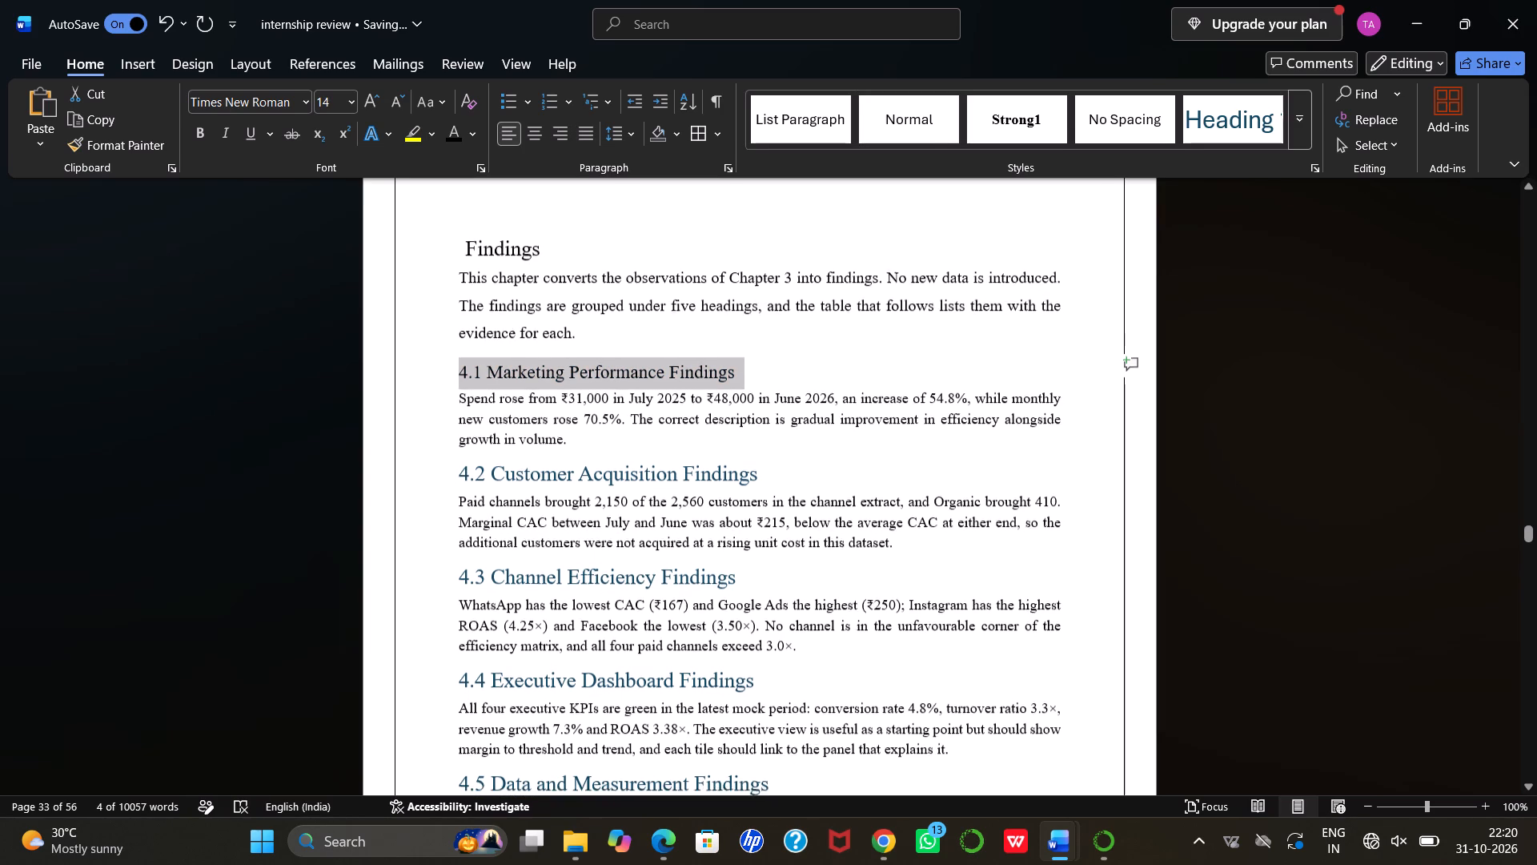
scroll(655, 420, down, 1)
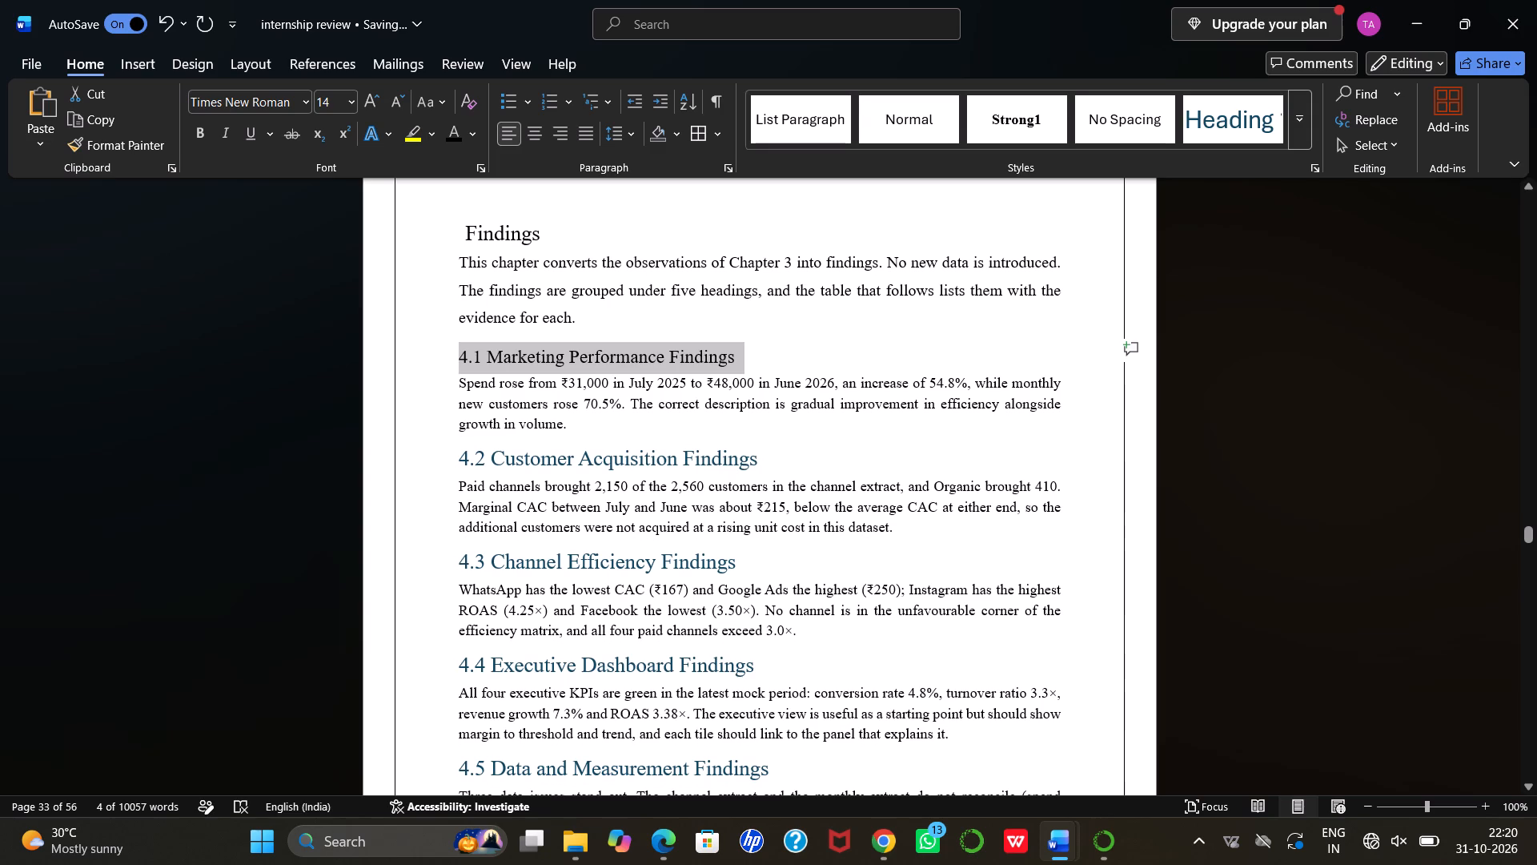
drag(457, 383, 562, 435)
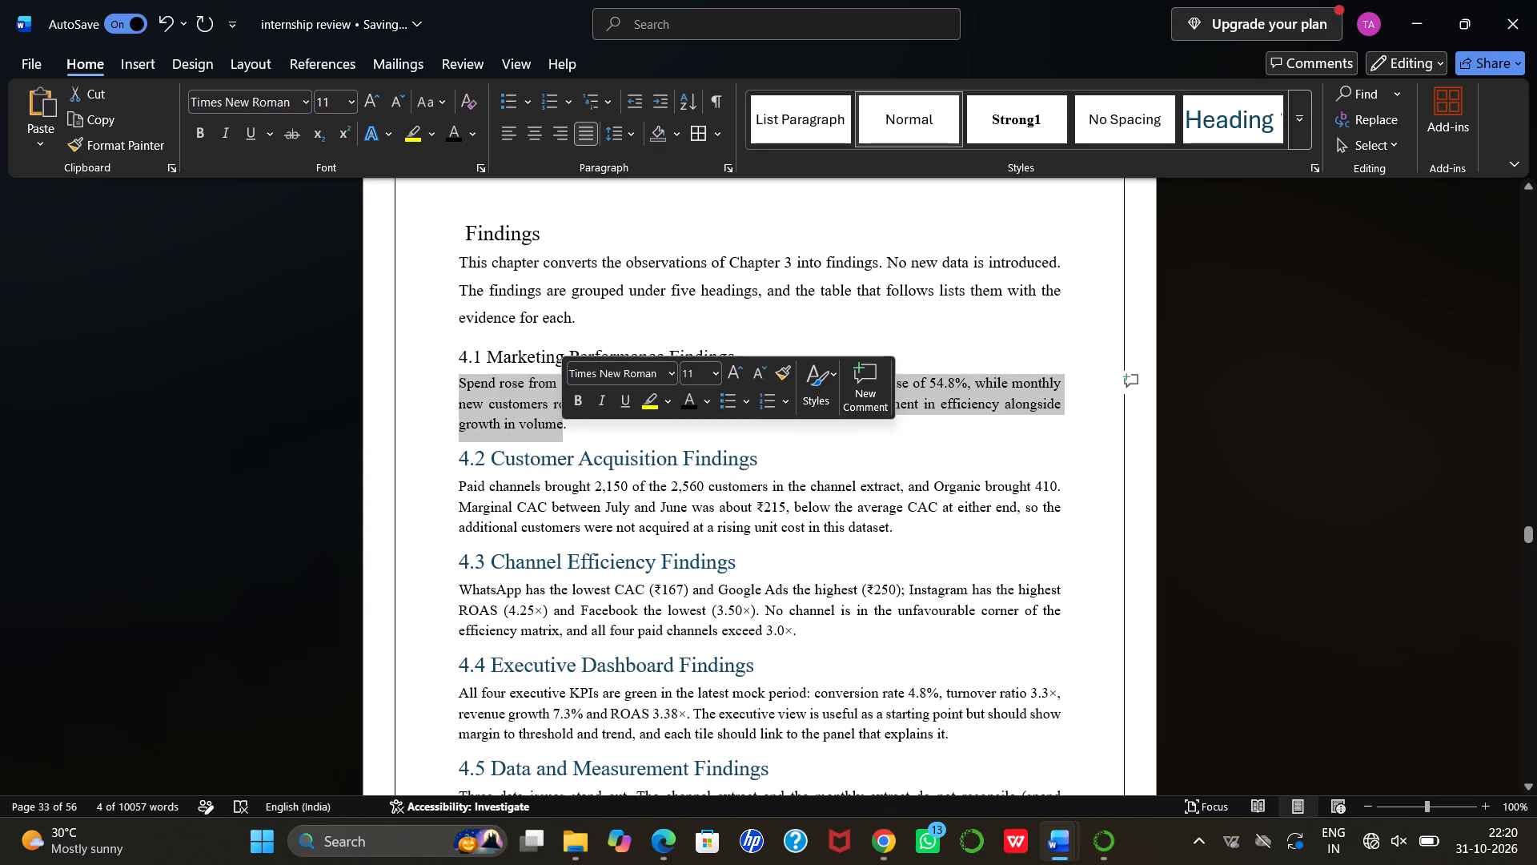
click(725, 375)
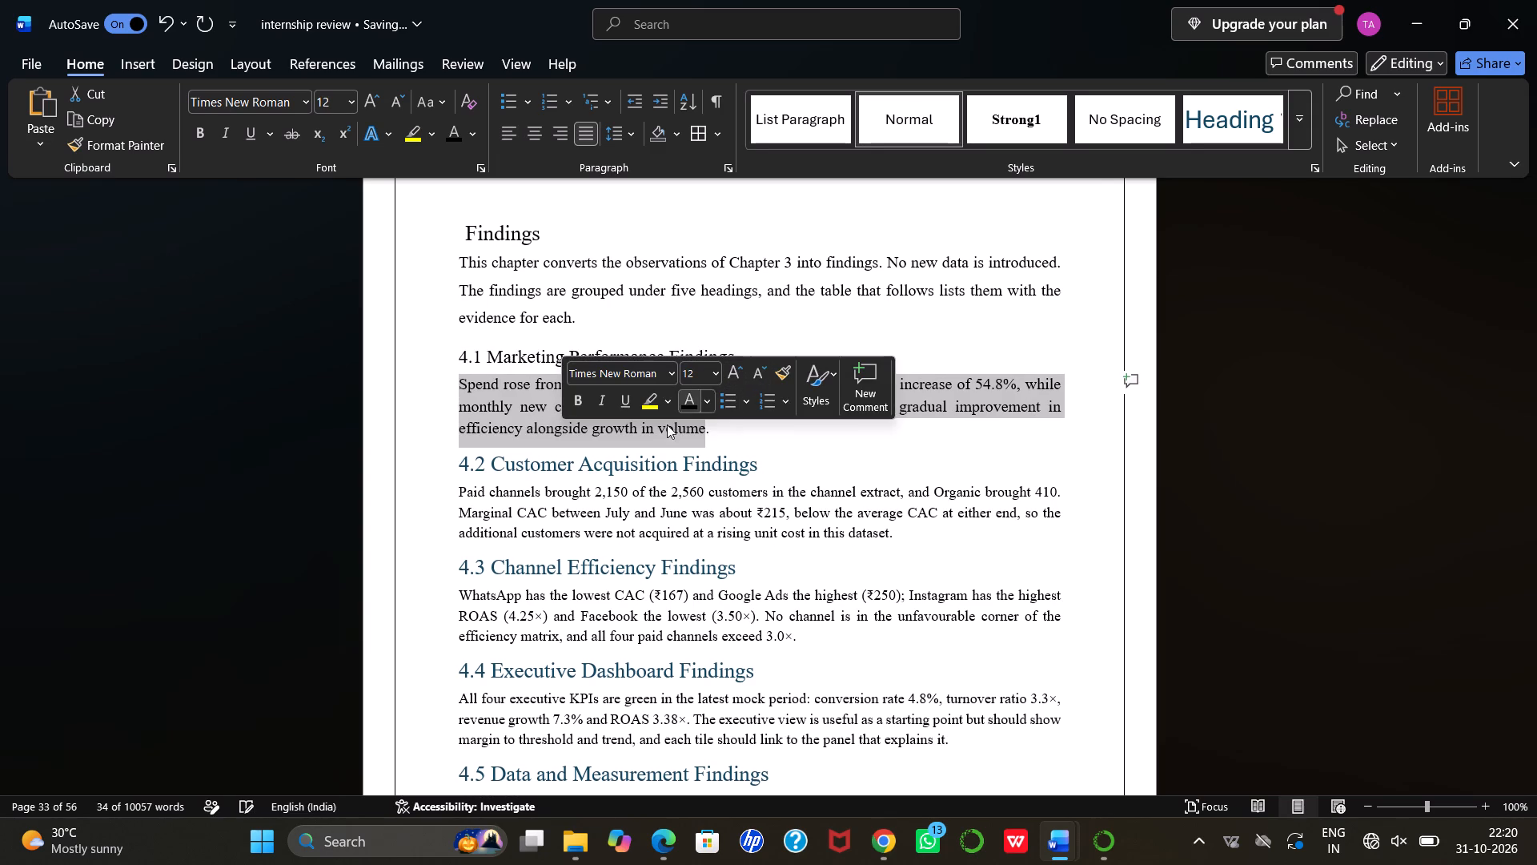
Format the "4.2 Customer Acquisition Findings" heading in black at 14-point size.
scroll(652, 443, down, 1)
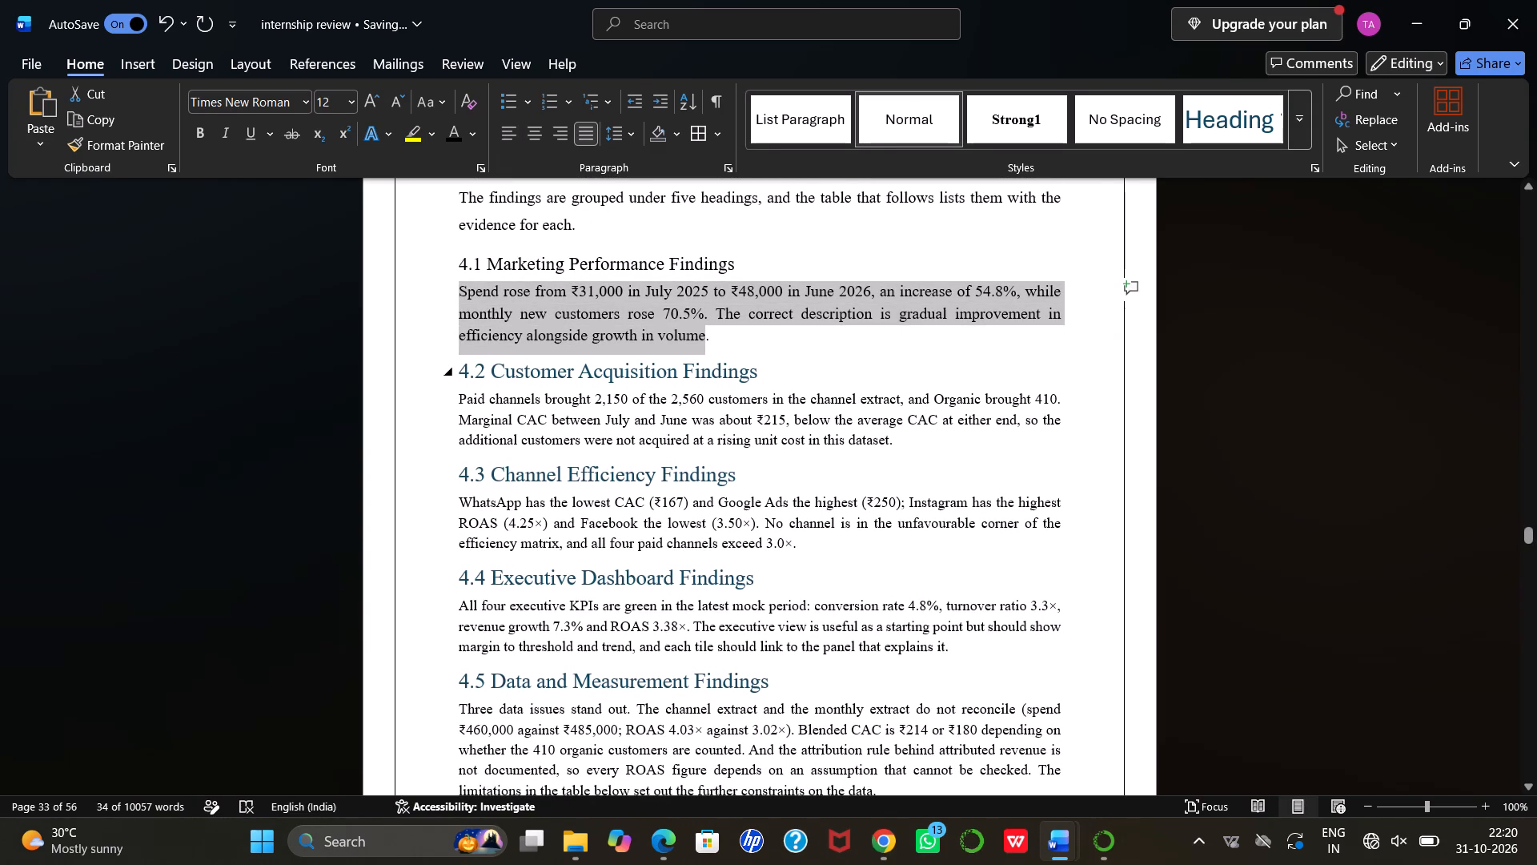
drag(457, 369, 718, 366)
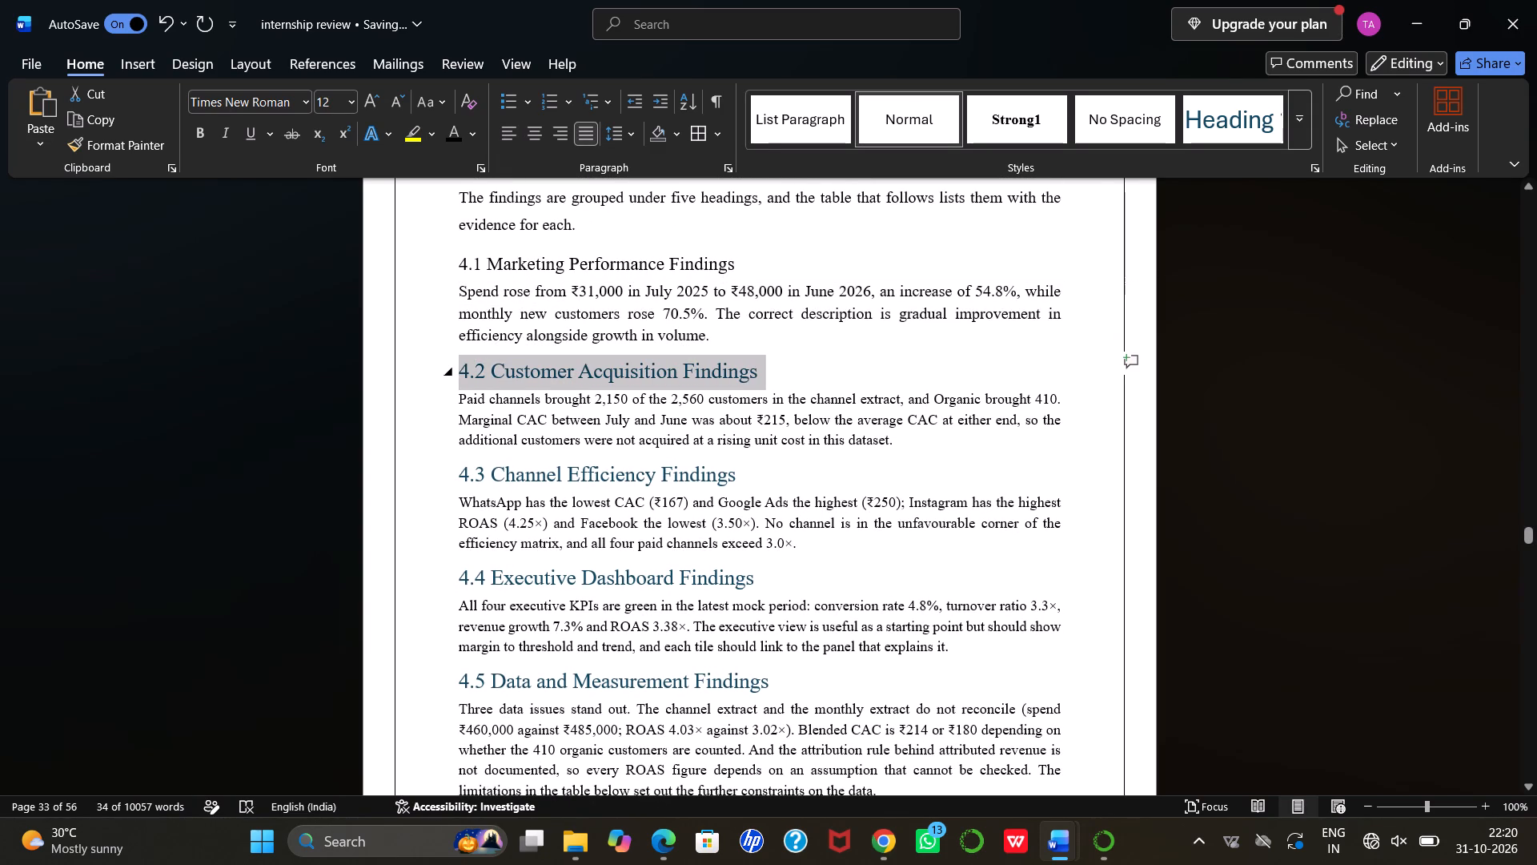
drag(718, 366, 753, 370)
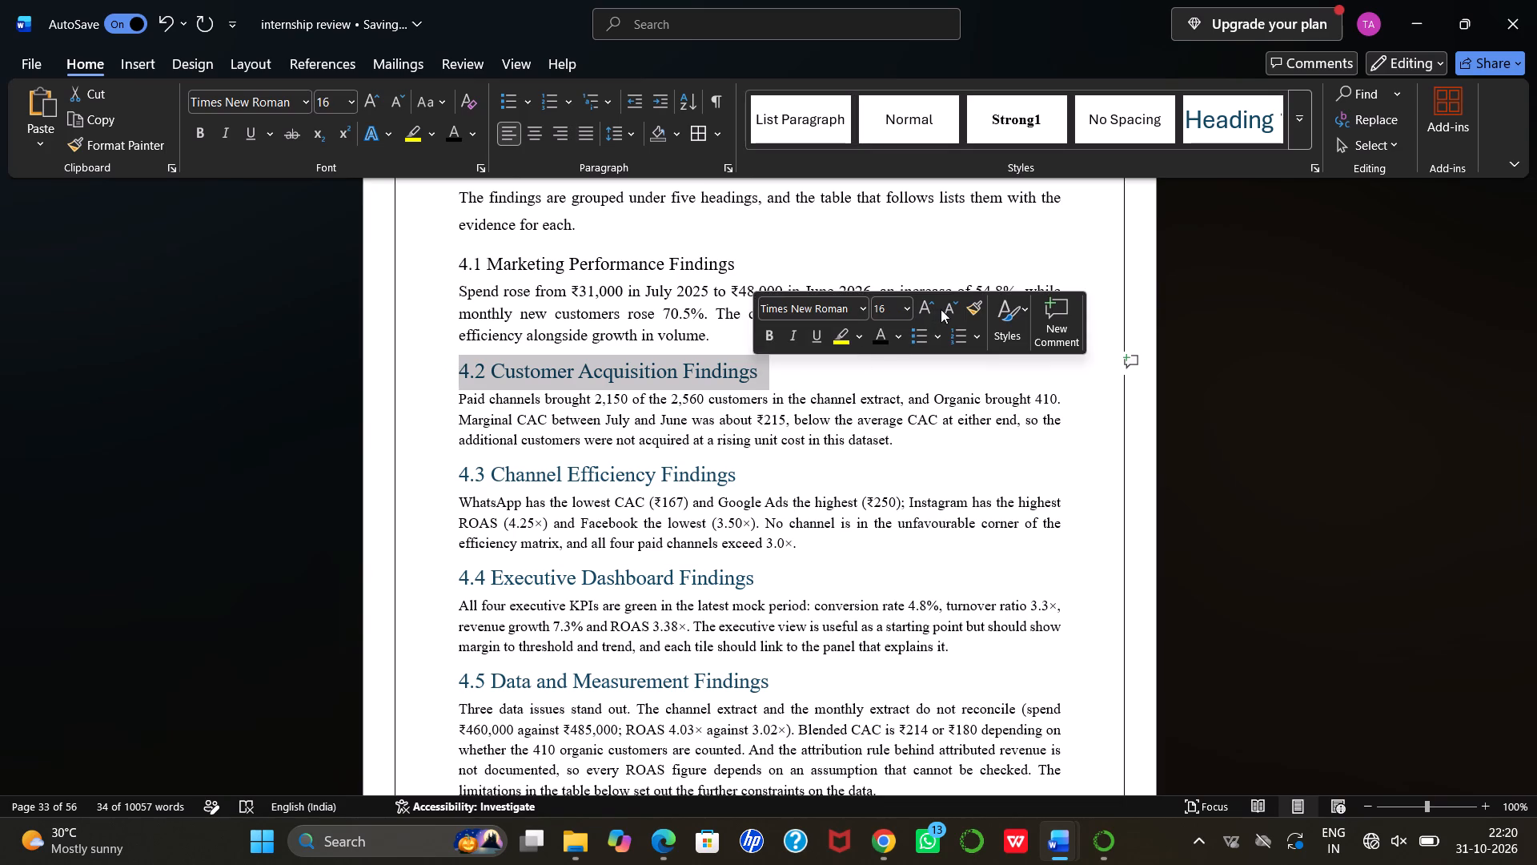
click(945, 308)
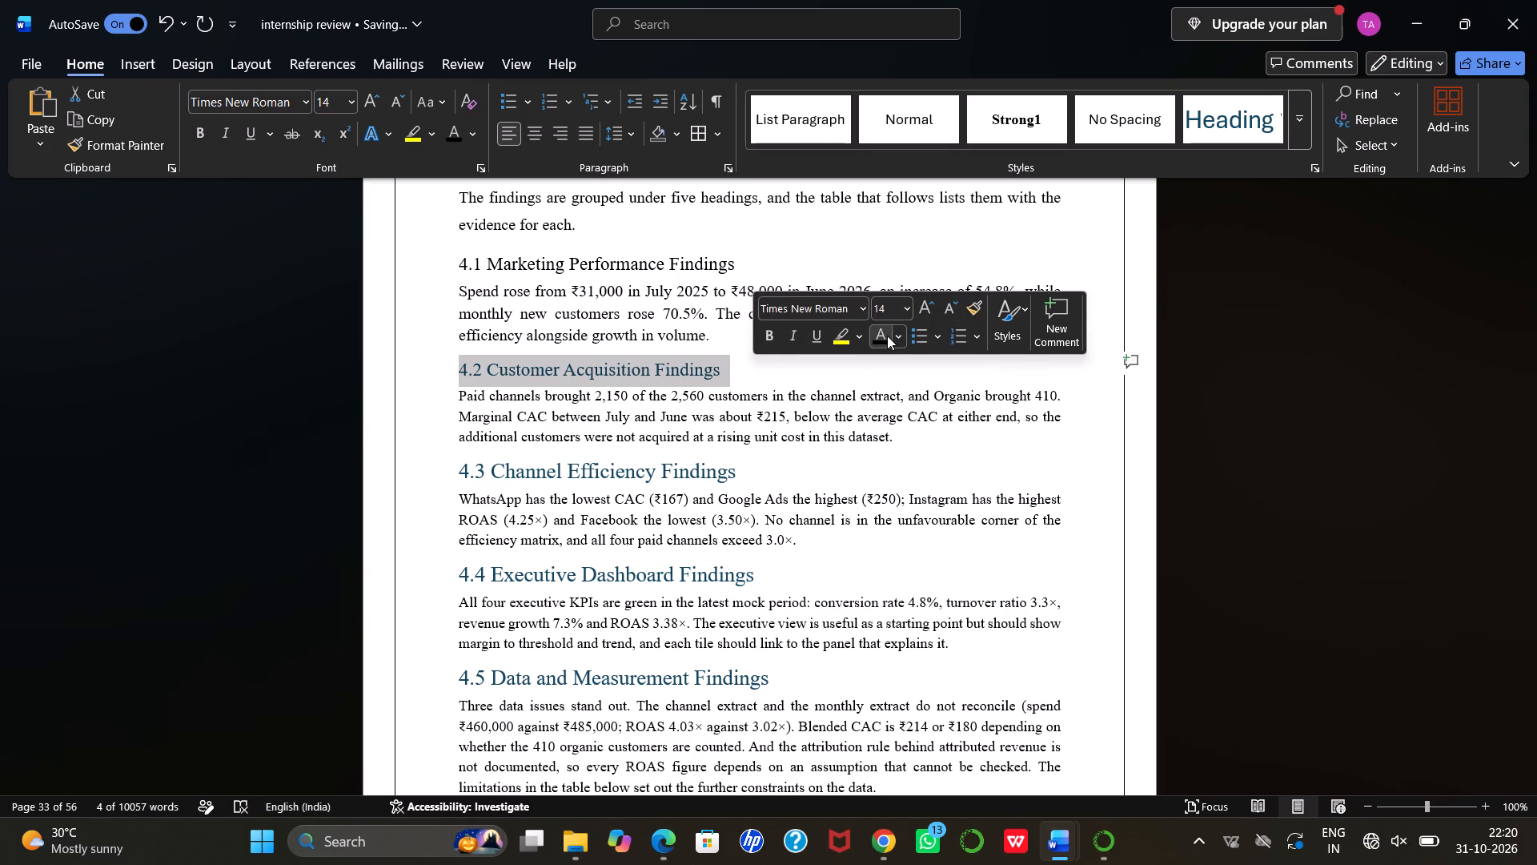
click(887, 336)
Format the "4.3 Channel Efficiency Findings" heading in black at 14-point size.
scroll(704, 383, down, 1)
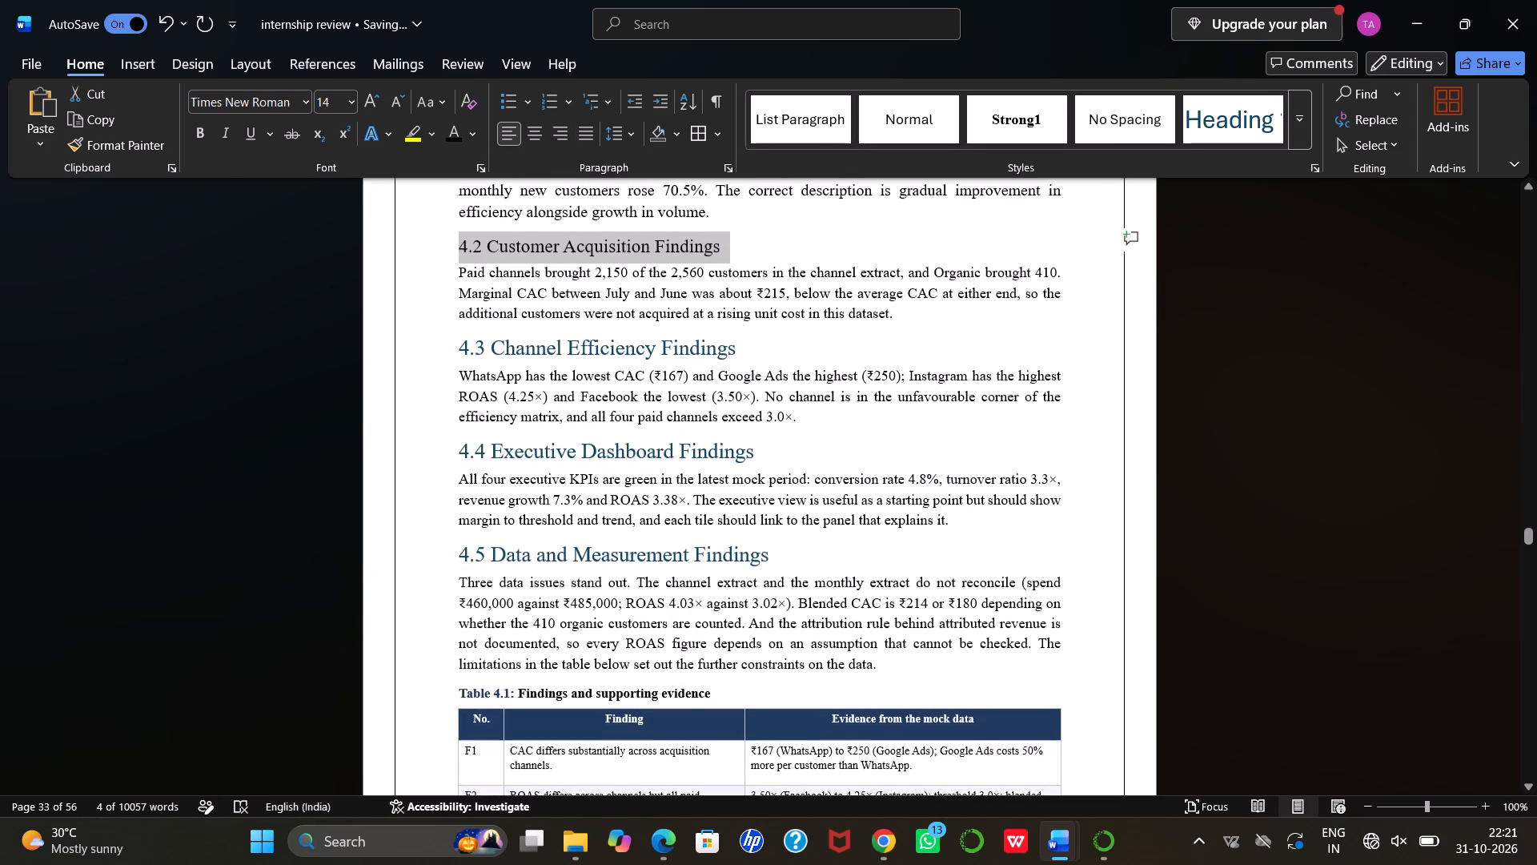
drag(459, 344, 663, 366)
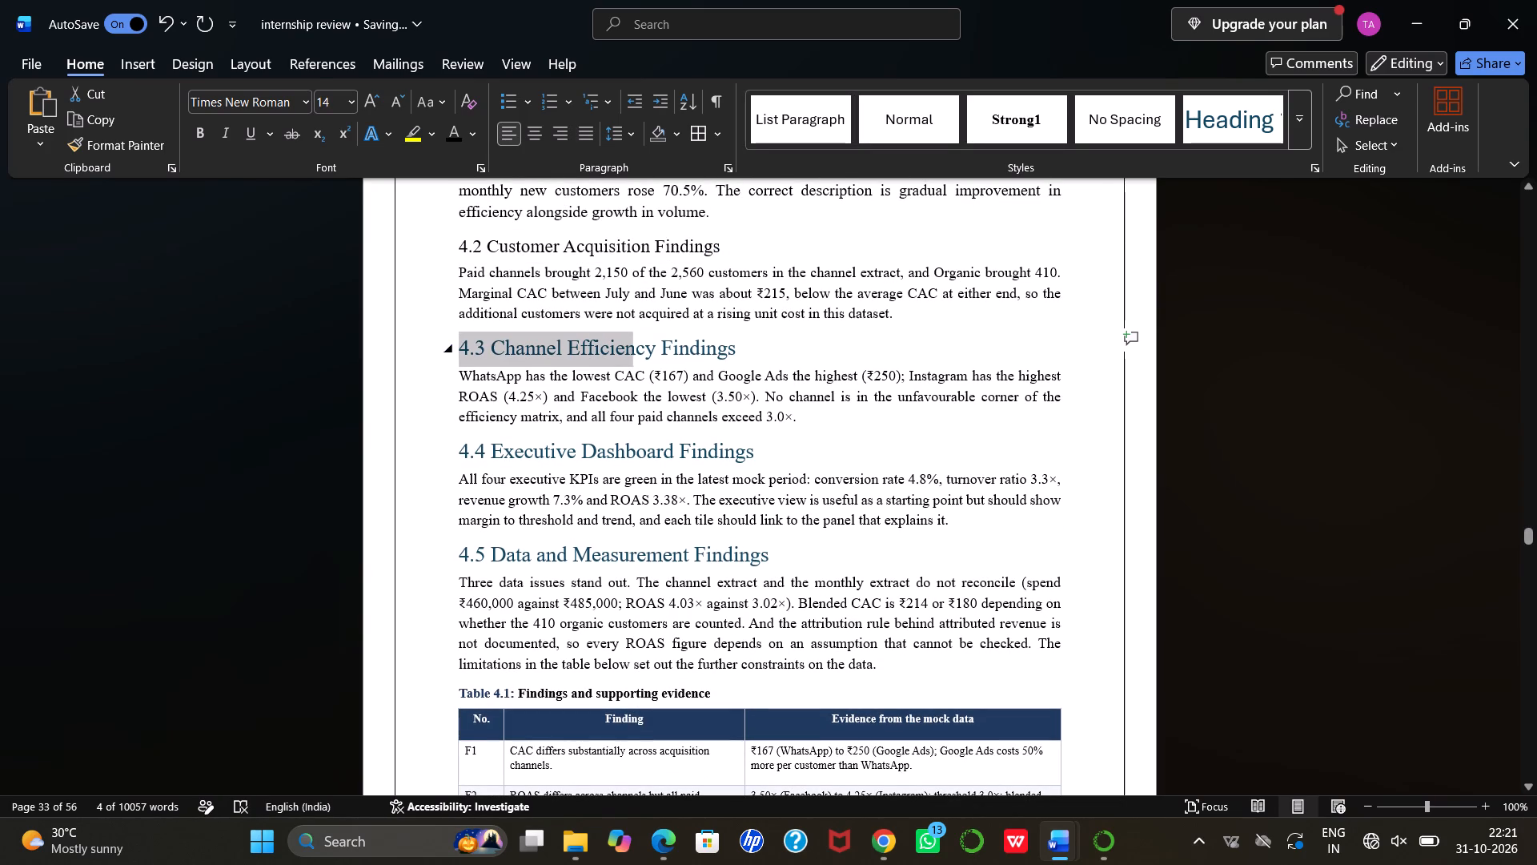
drag(663, 366, 729, 363)
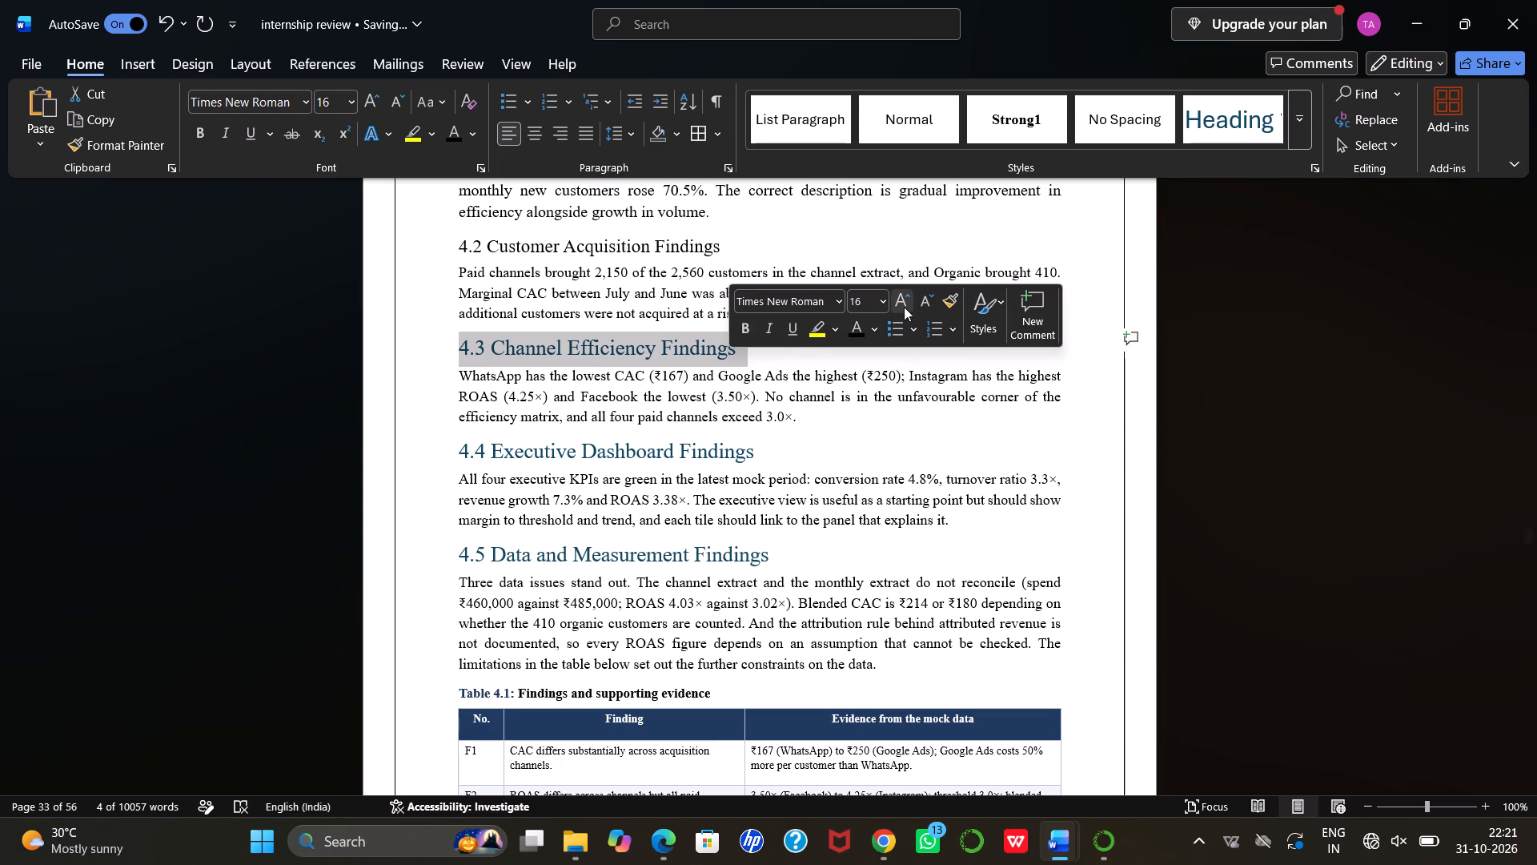
click(926, 304)
click(848, 336)
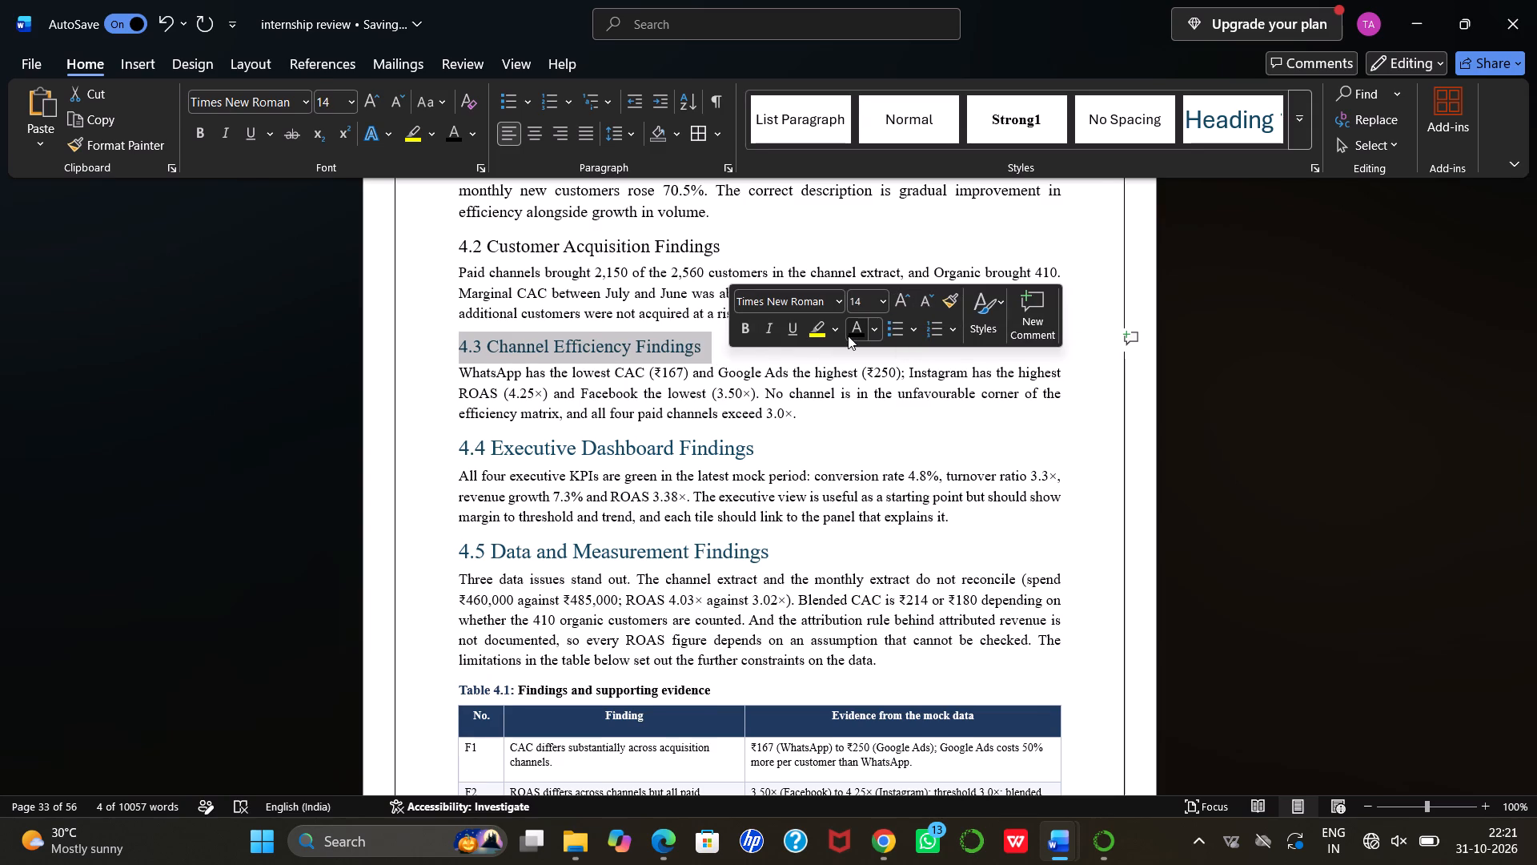
Format the "4.4 Executive Dashboard Findings" heading in black at 14-point size.
scroll(575, 424, down, 1)
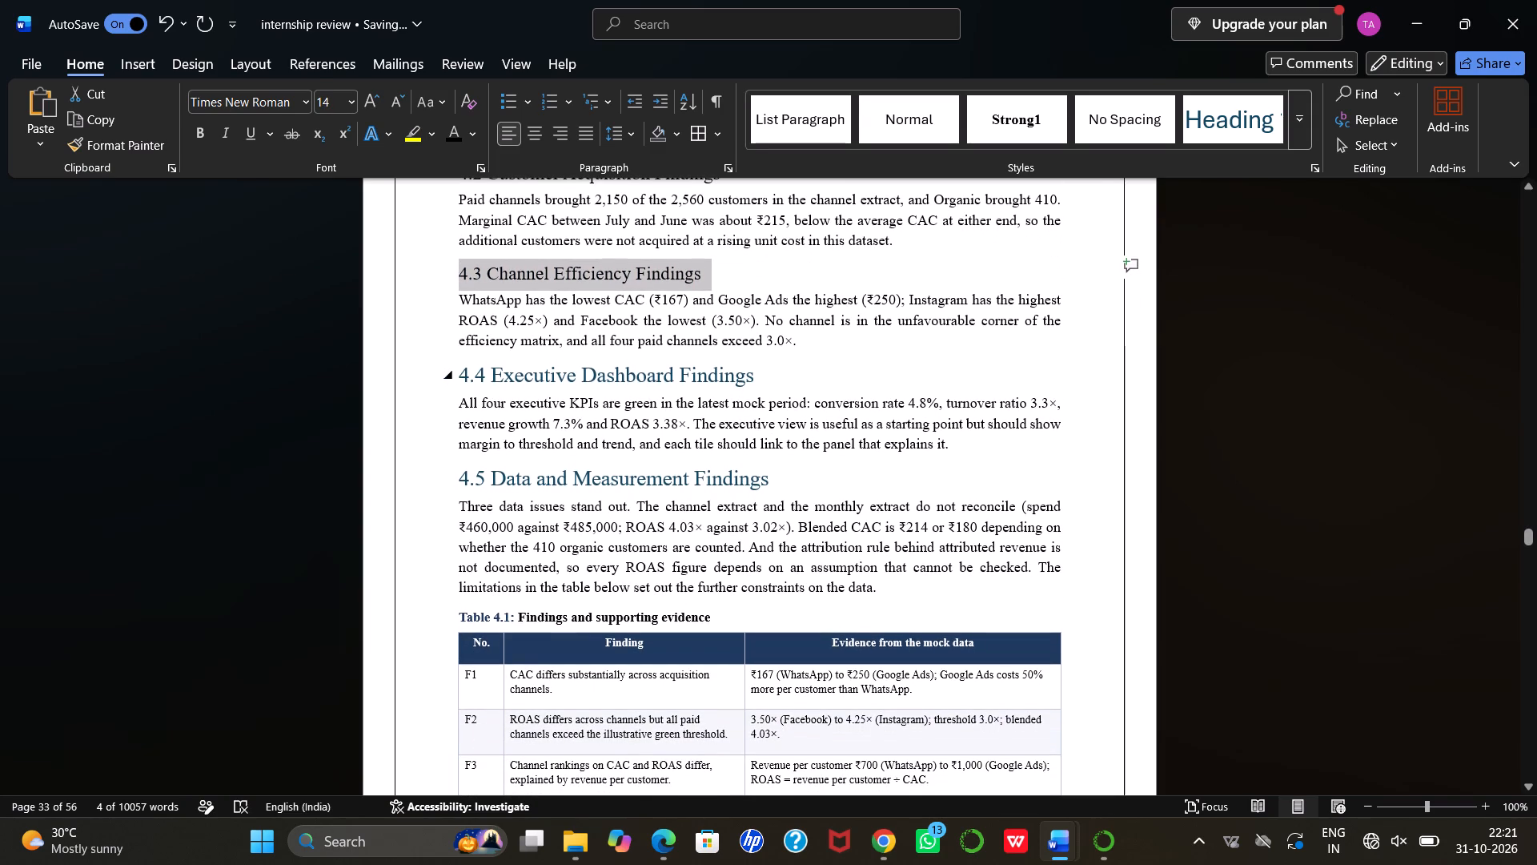
drag(459, 370, 750, 387)
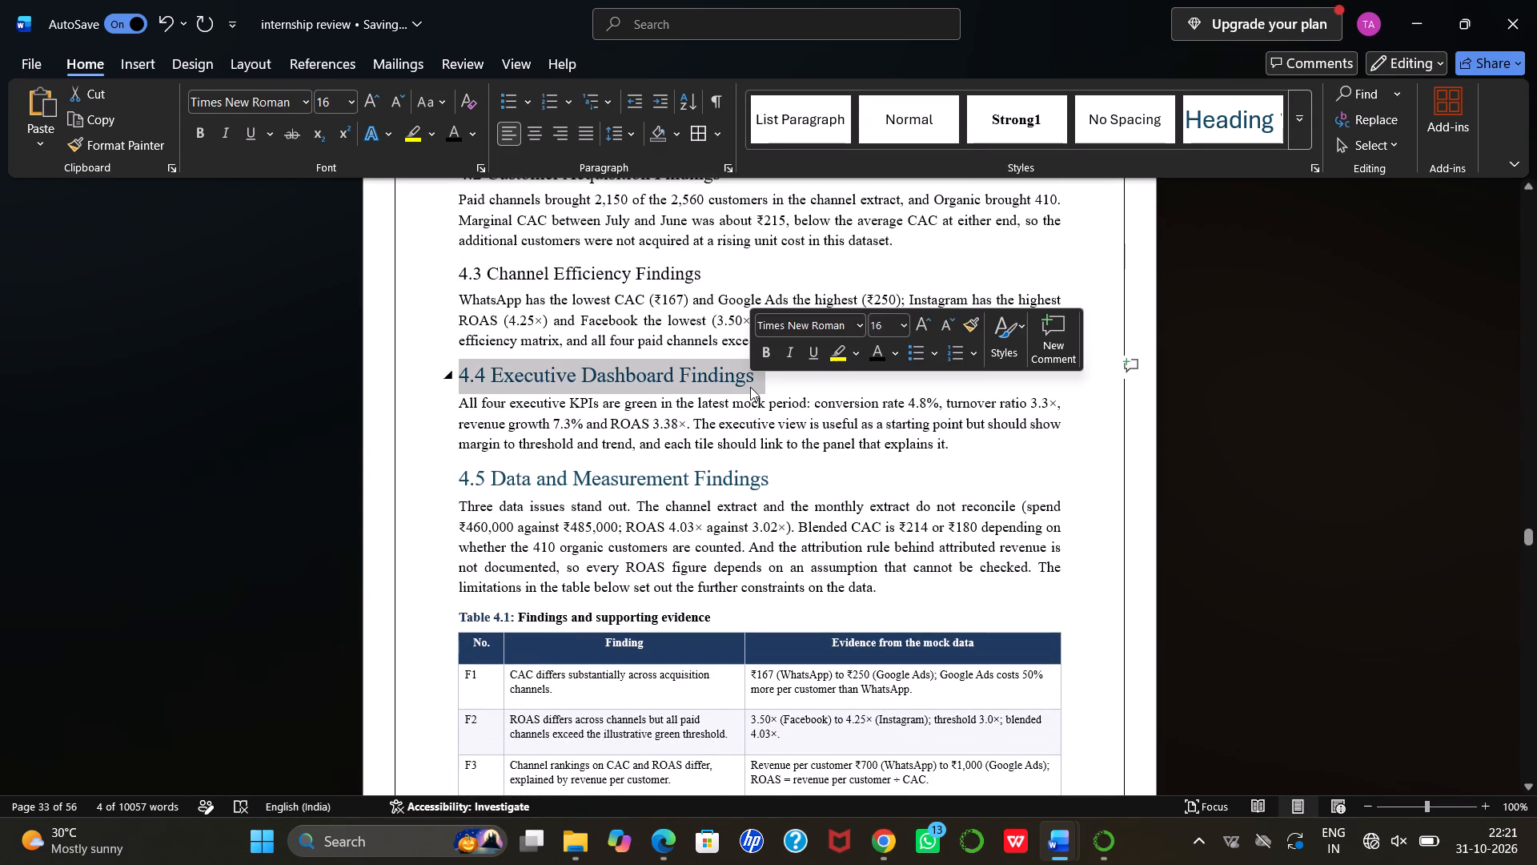
click(954, 330)
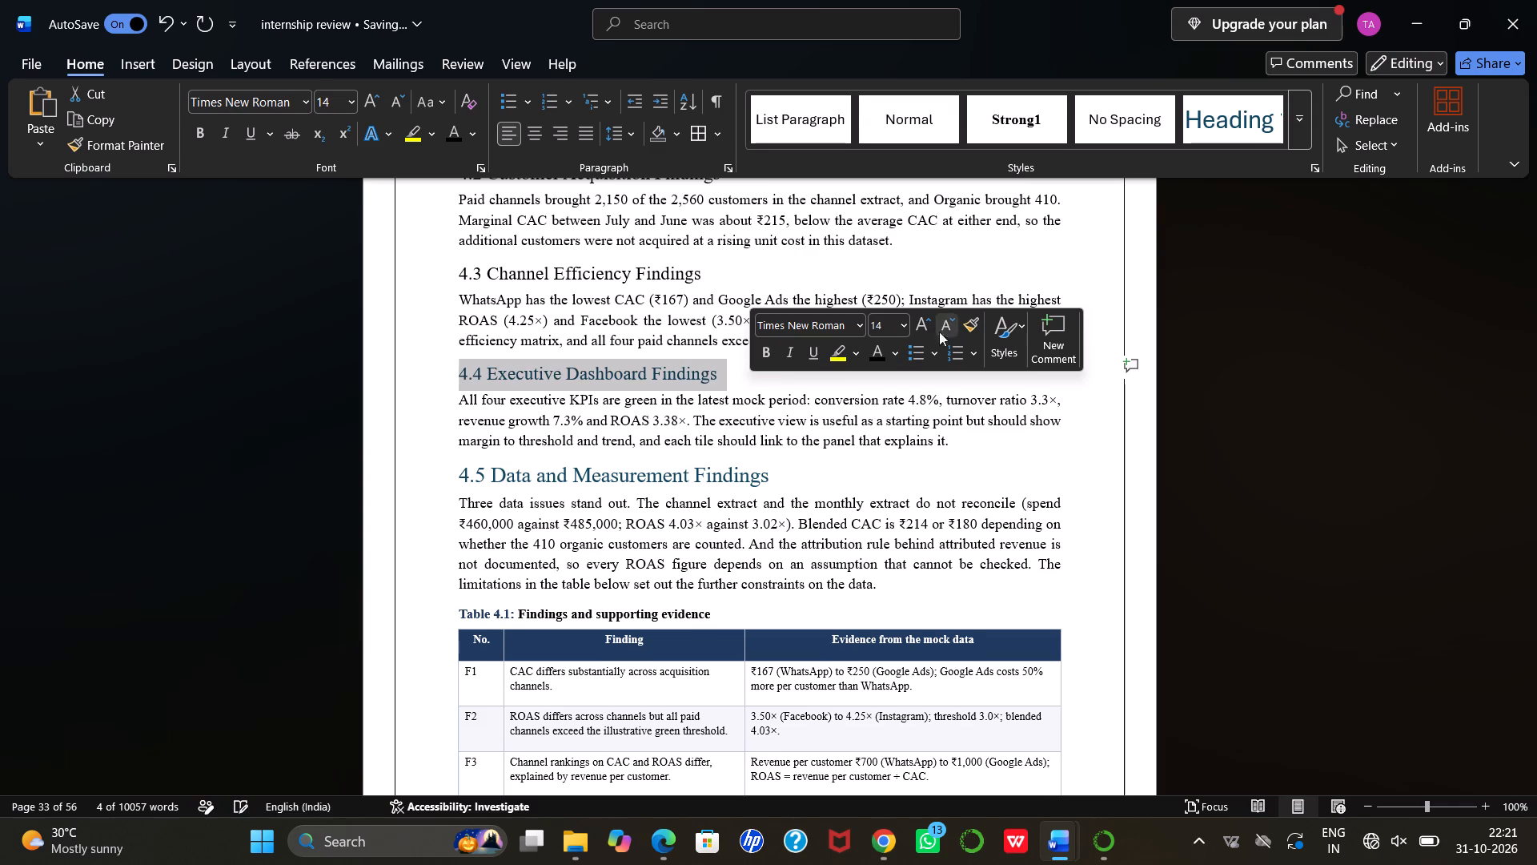
click(876, 356)
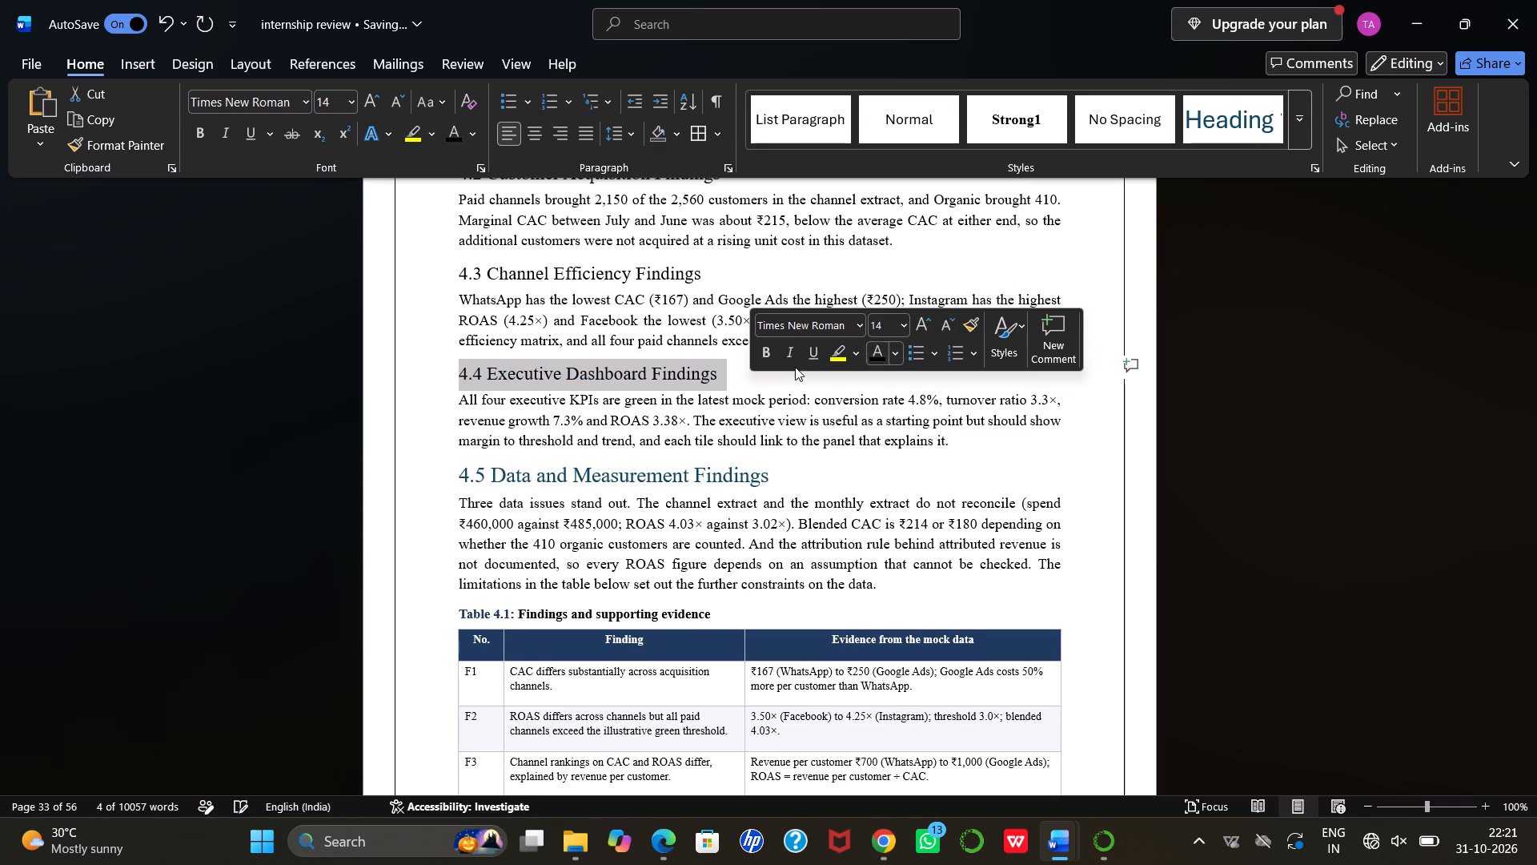
Format the "4.5 Data and Measurement Findings" heading in black at 14-point size.
scroll(666, 420, down, 1)
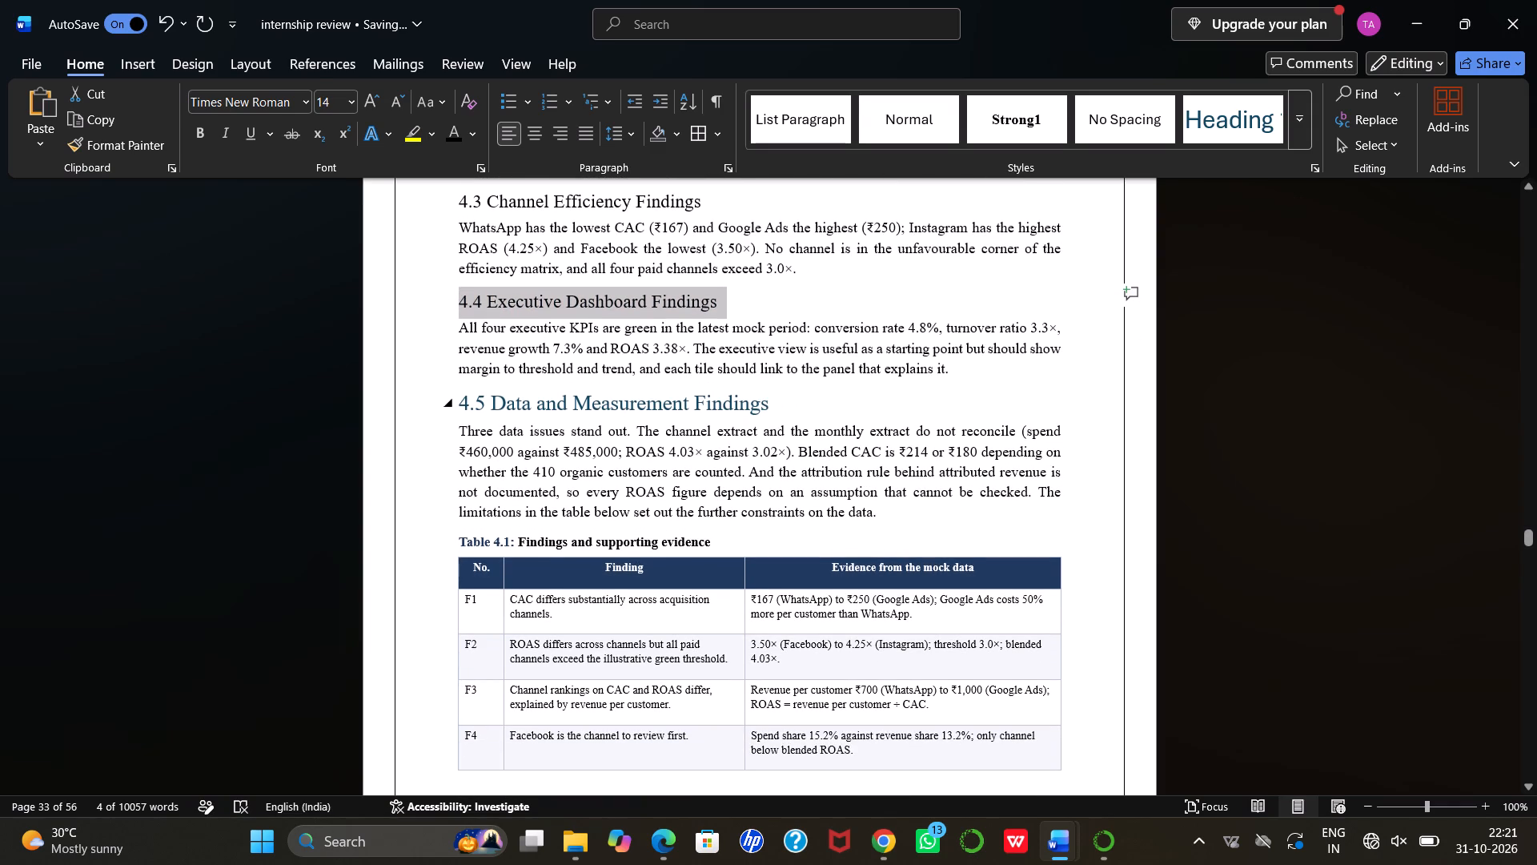
drag(455, 401, 733, 398)
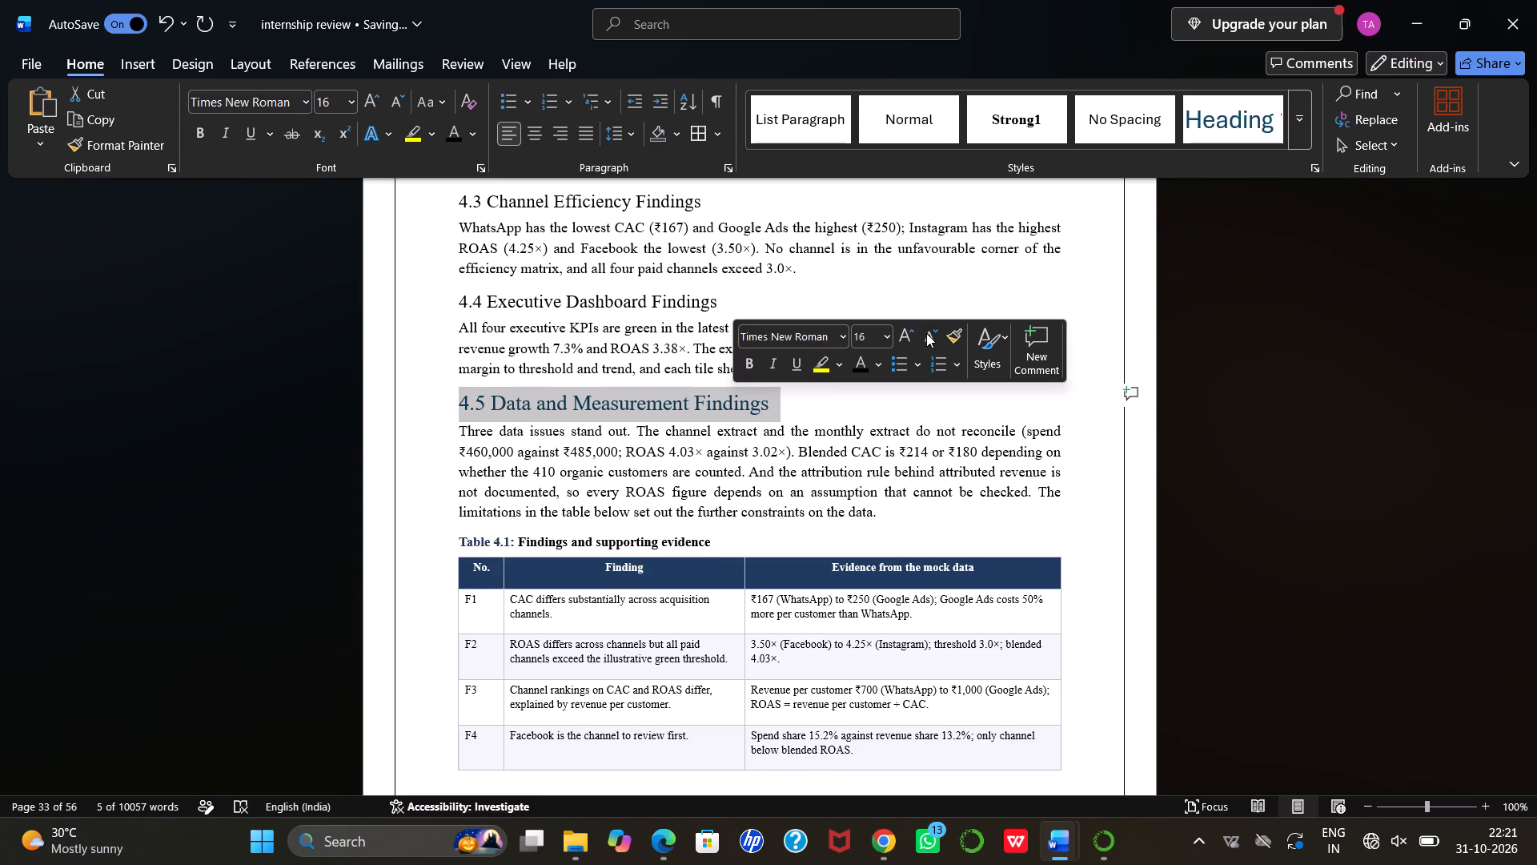
click(926, 333)
click(863, 366)
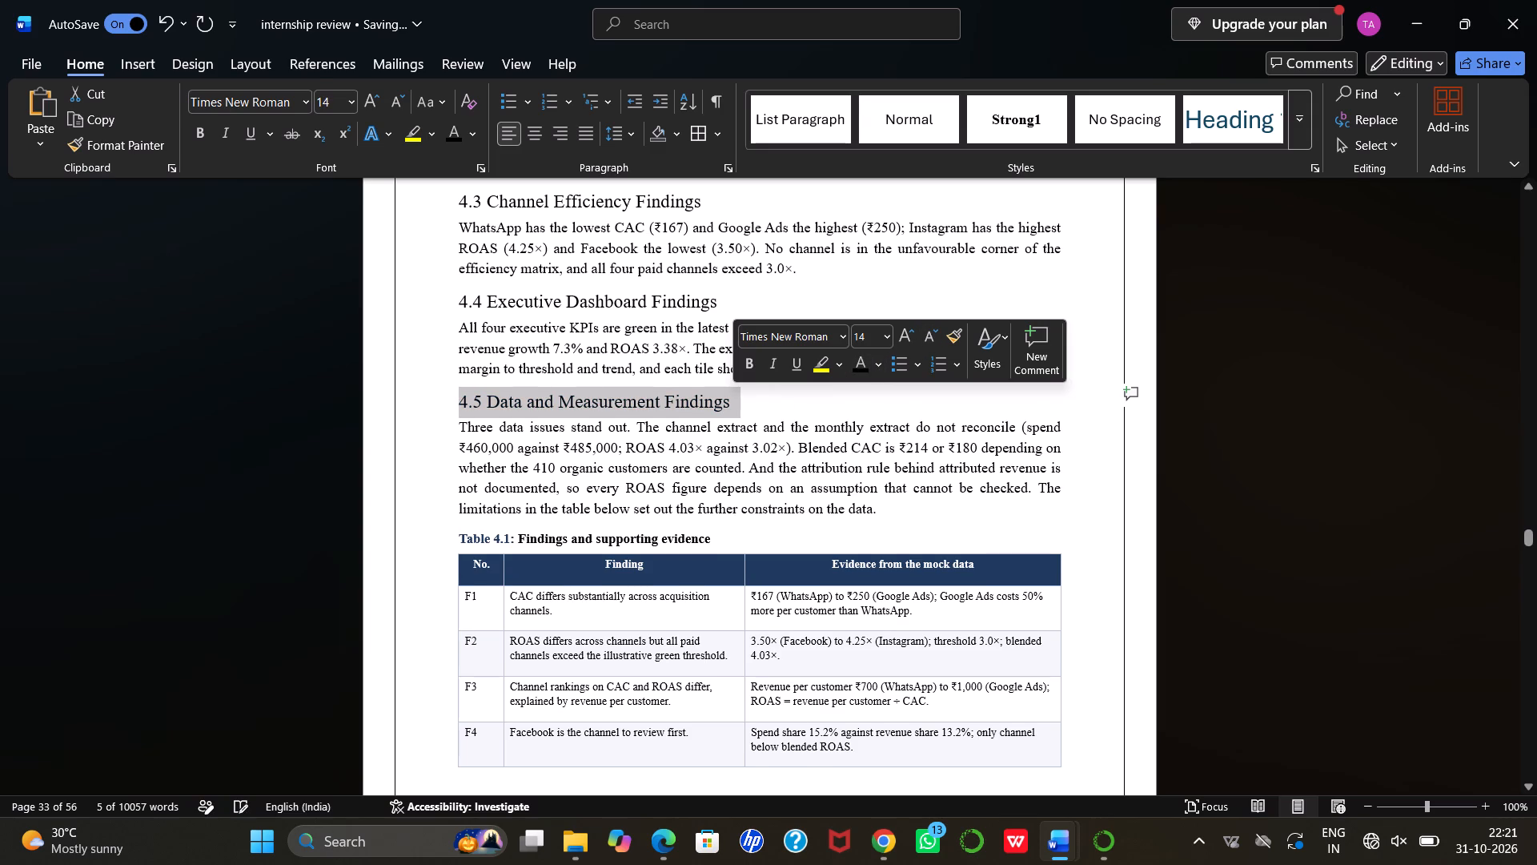
Format the "Table 4.1: Findings and supporting evidence" caption entirely in black at 11-point size.
scroll(742, 421, down, 1)
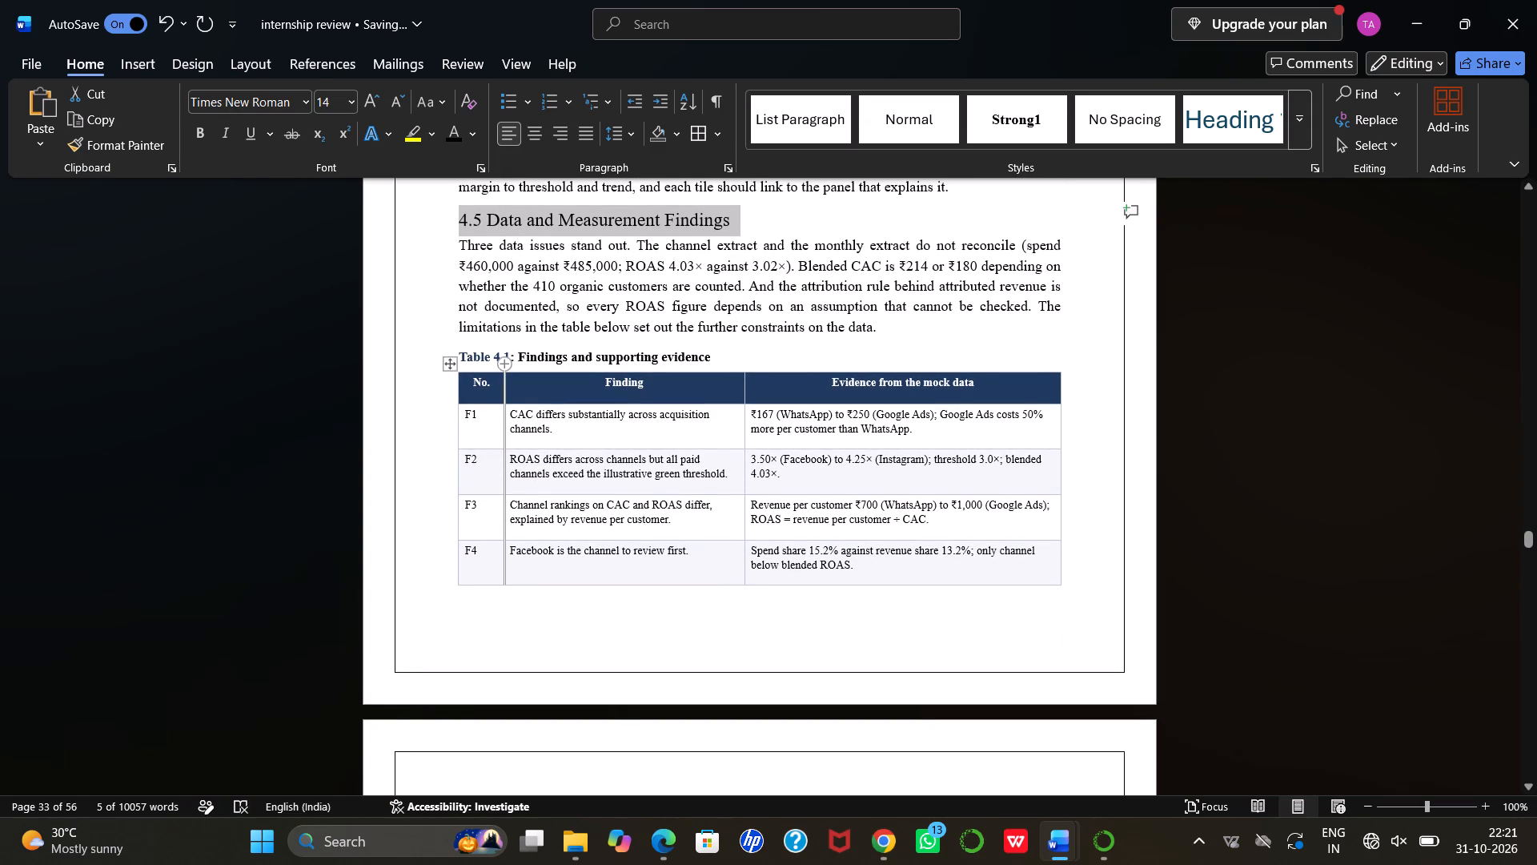
click(459, 354)
drag(459, 354, 521, 365)
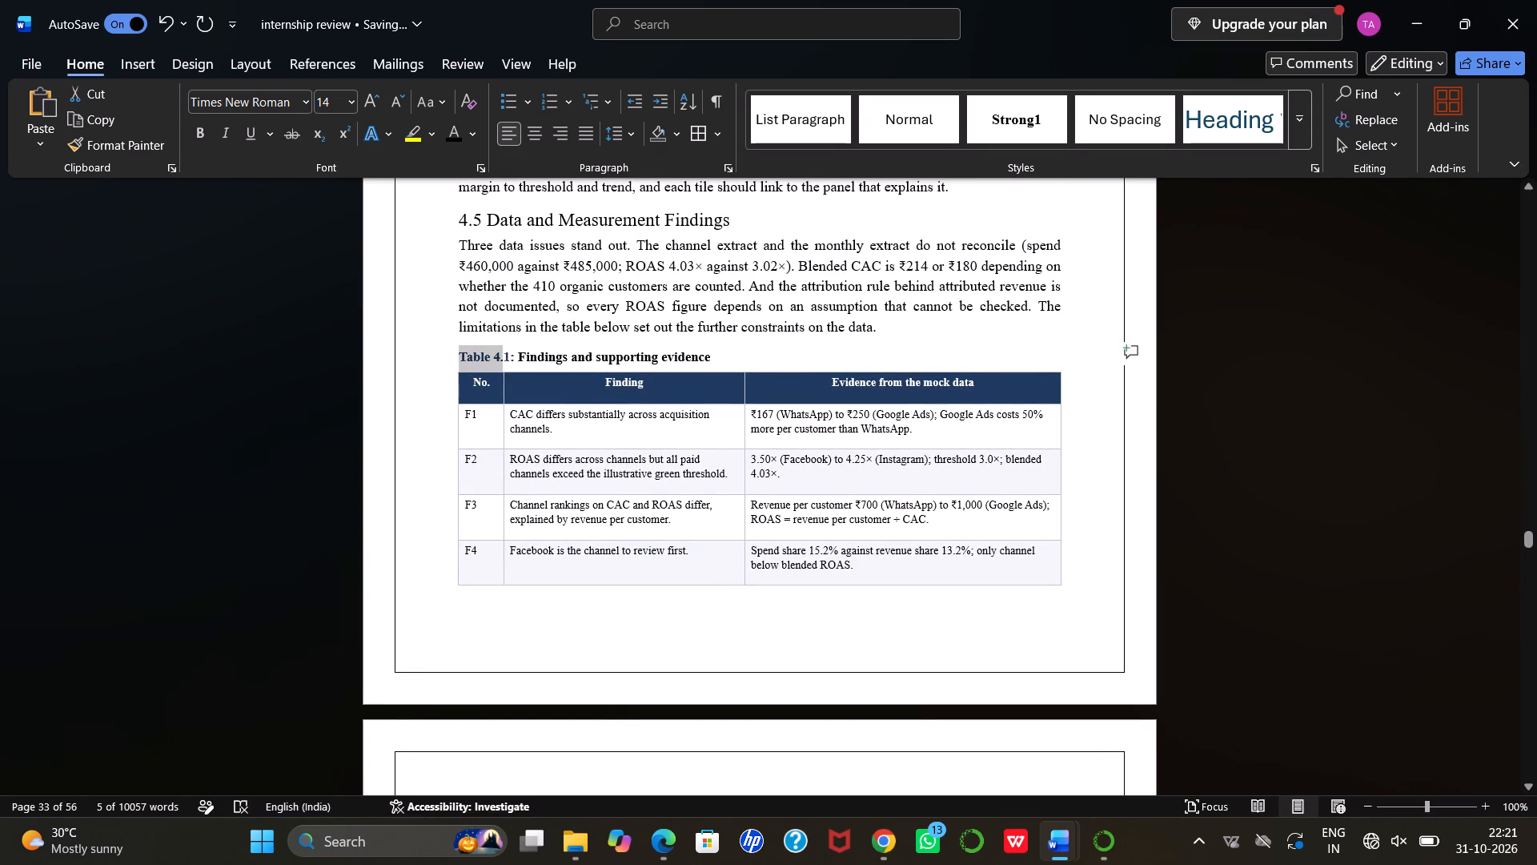
drag(521, 365, 728, 360)
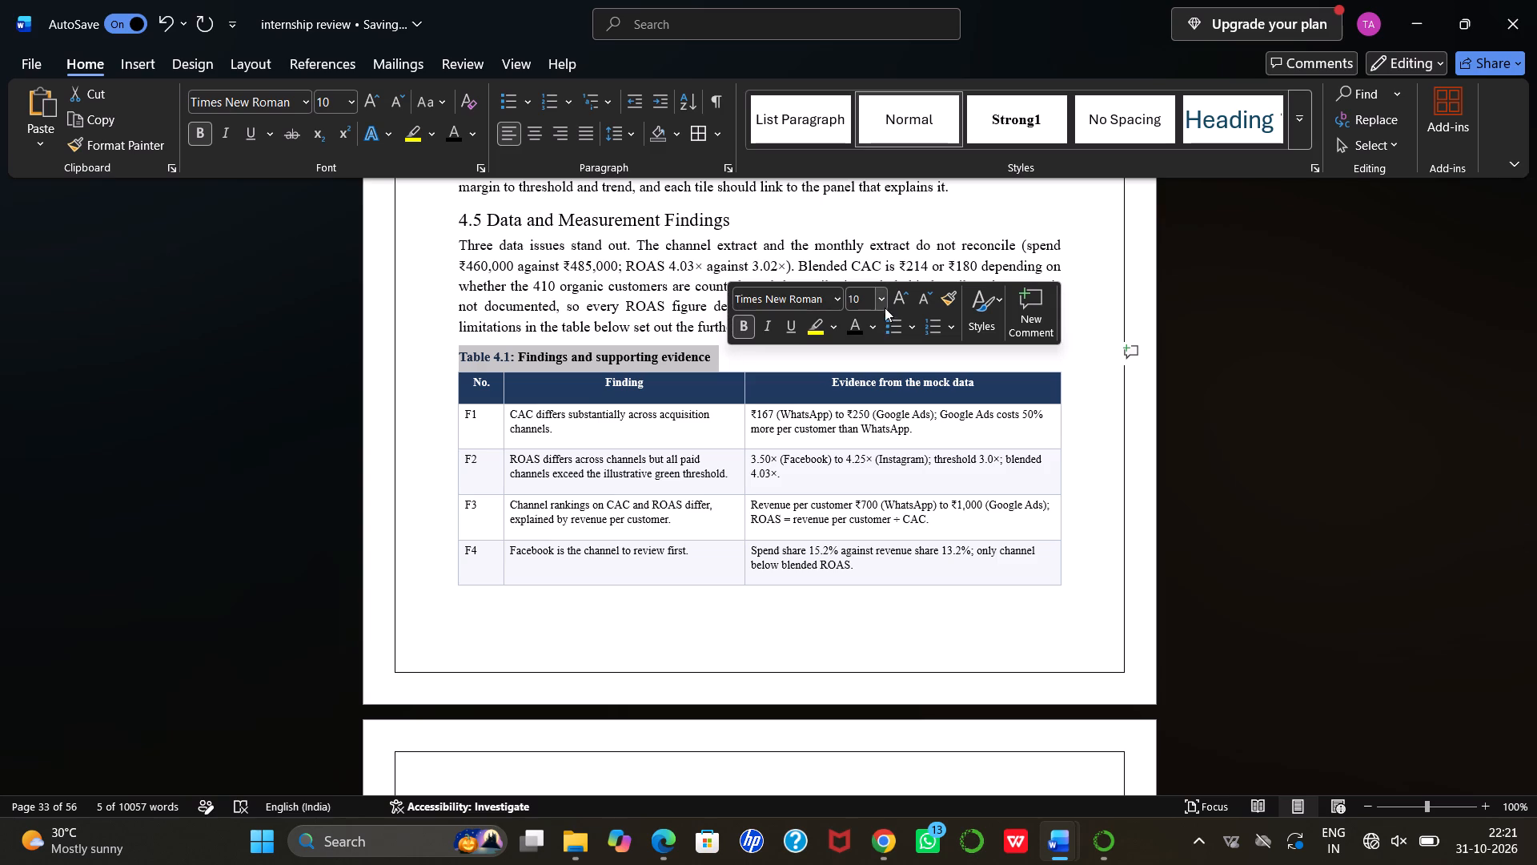
click(853, 329)
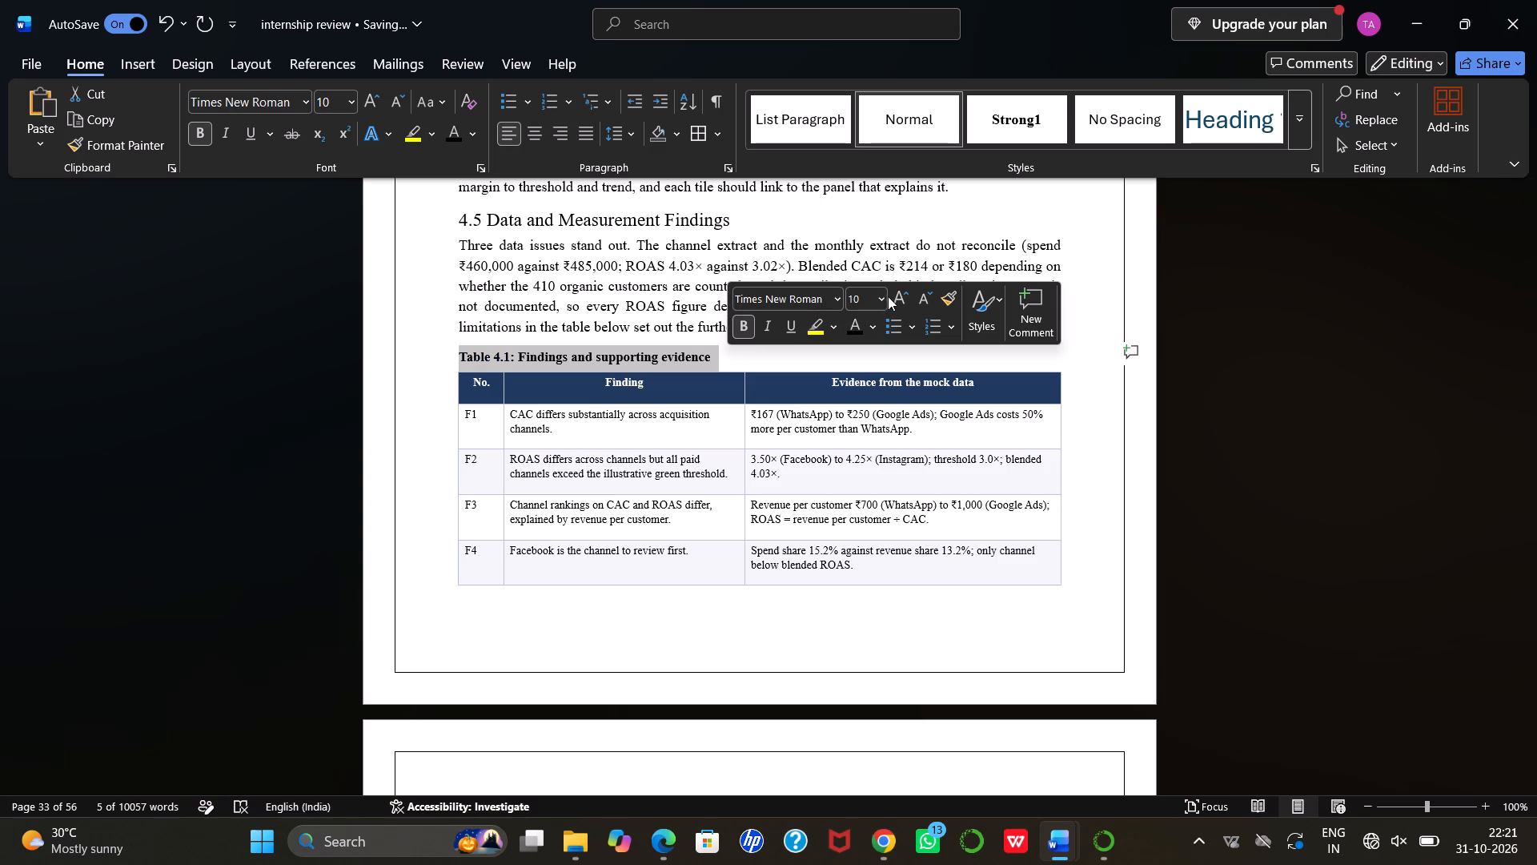
click(904, 294)
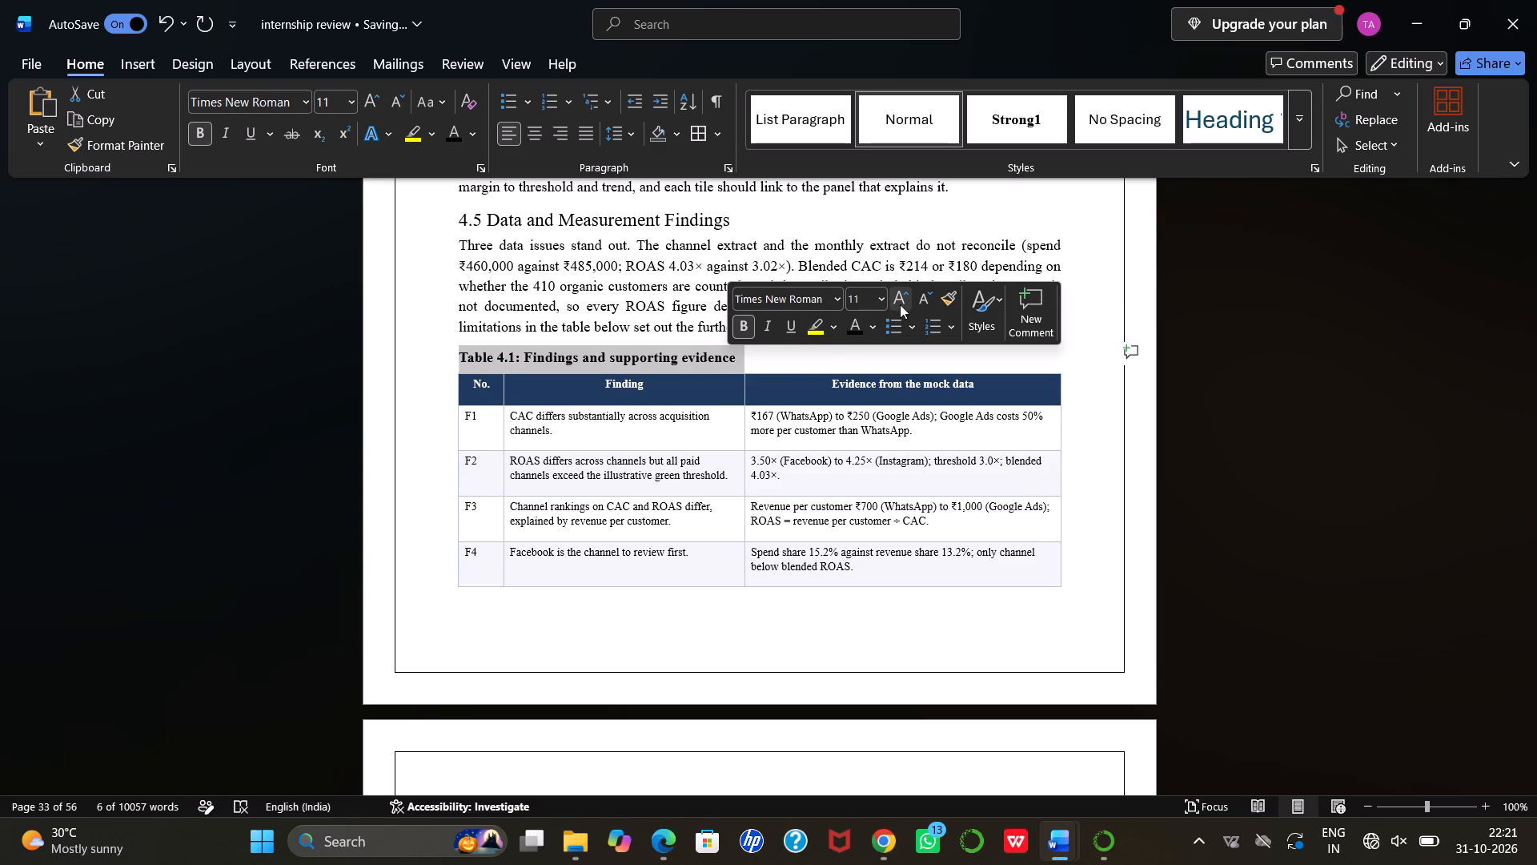
Increase the "Table 4.1: Findings and supporting evidence" caption to 12-point size.
click(894, 297)
Apply all borders to the whole findings table under the Table 4.1 caption, including its rows on the following page.
scroll(632, 478, down, 2)
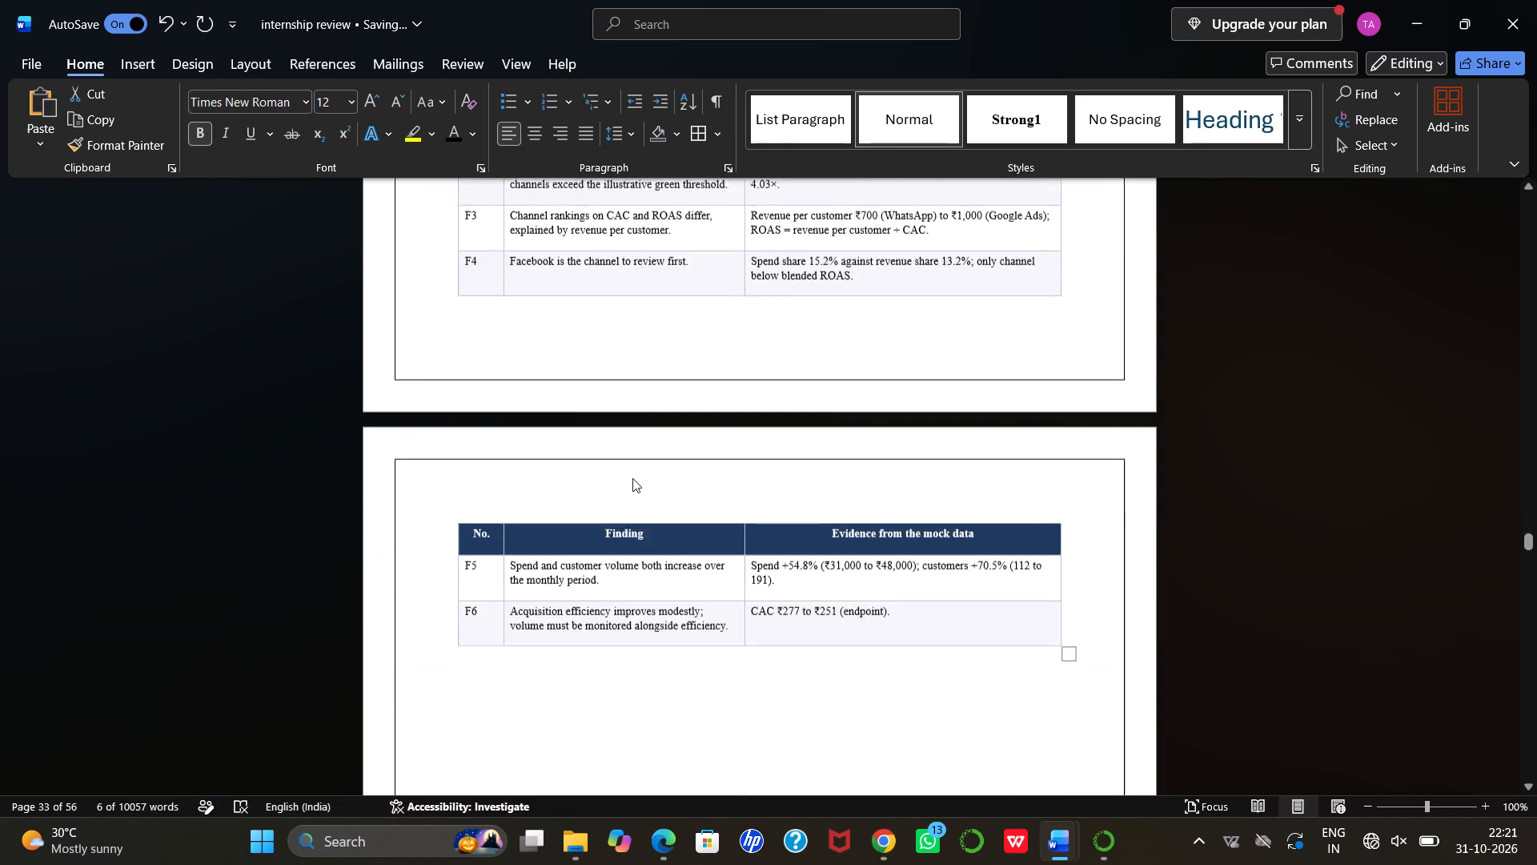
scroll(632, 478, down, 5)
scroll(632, 478, up, 1)
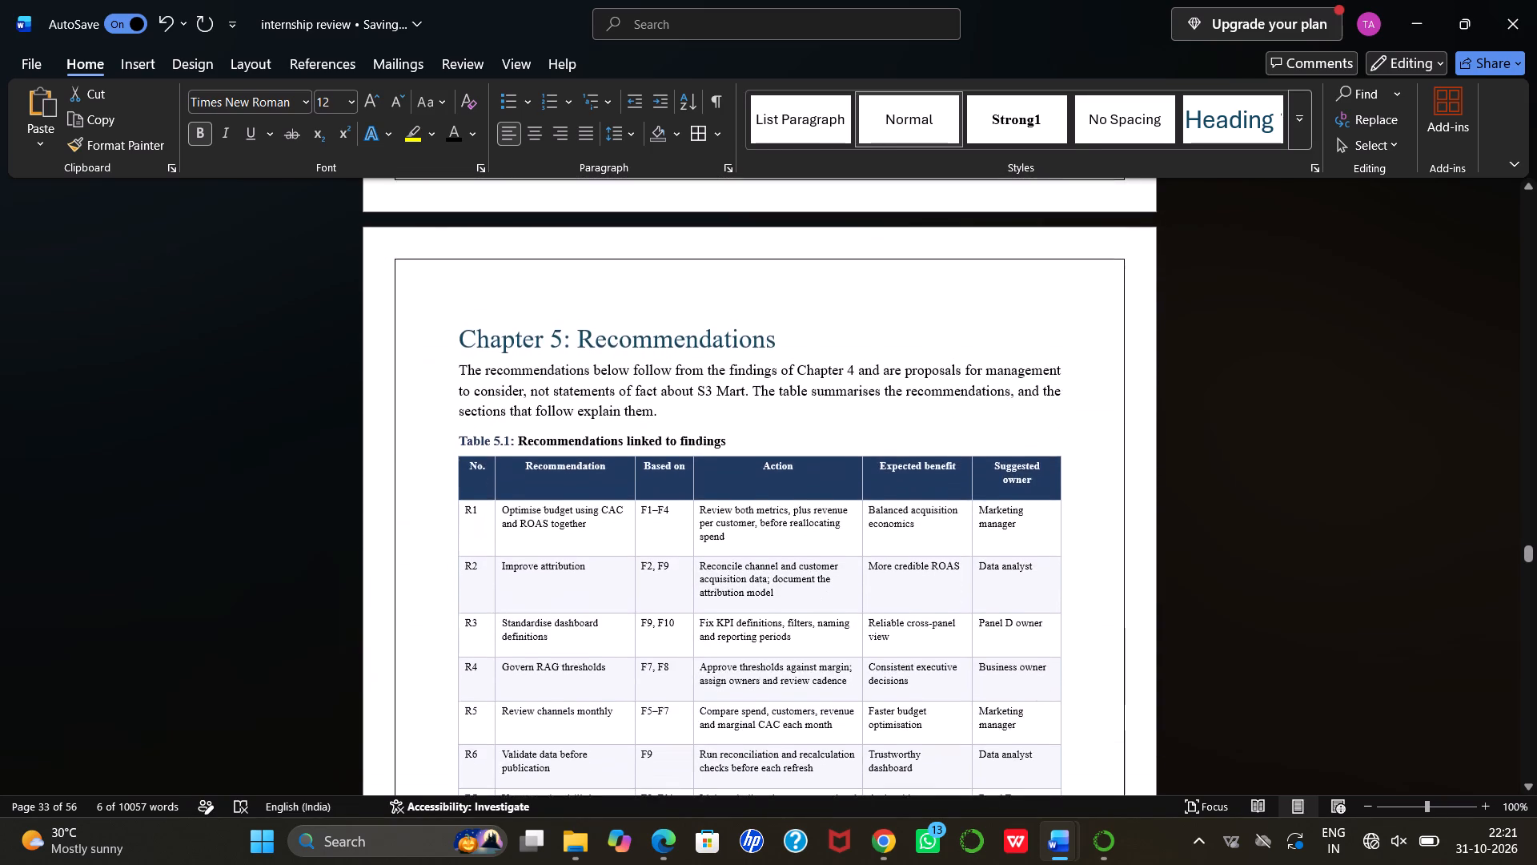
scroll(632, 478, up, 4)
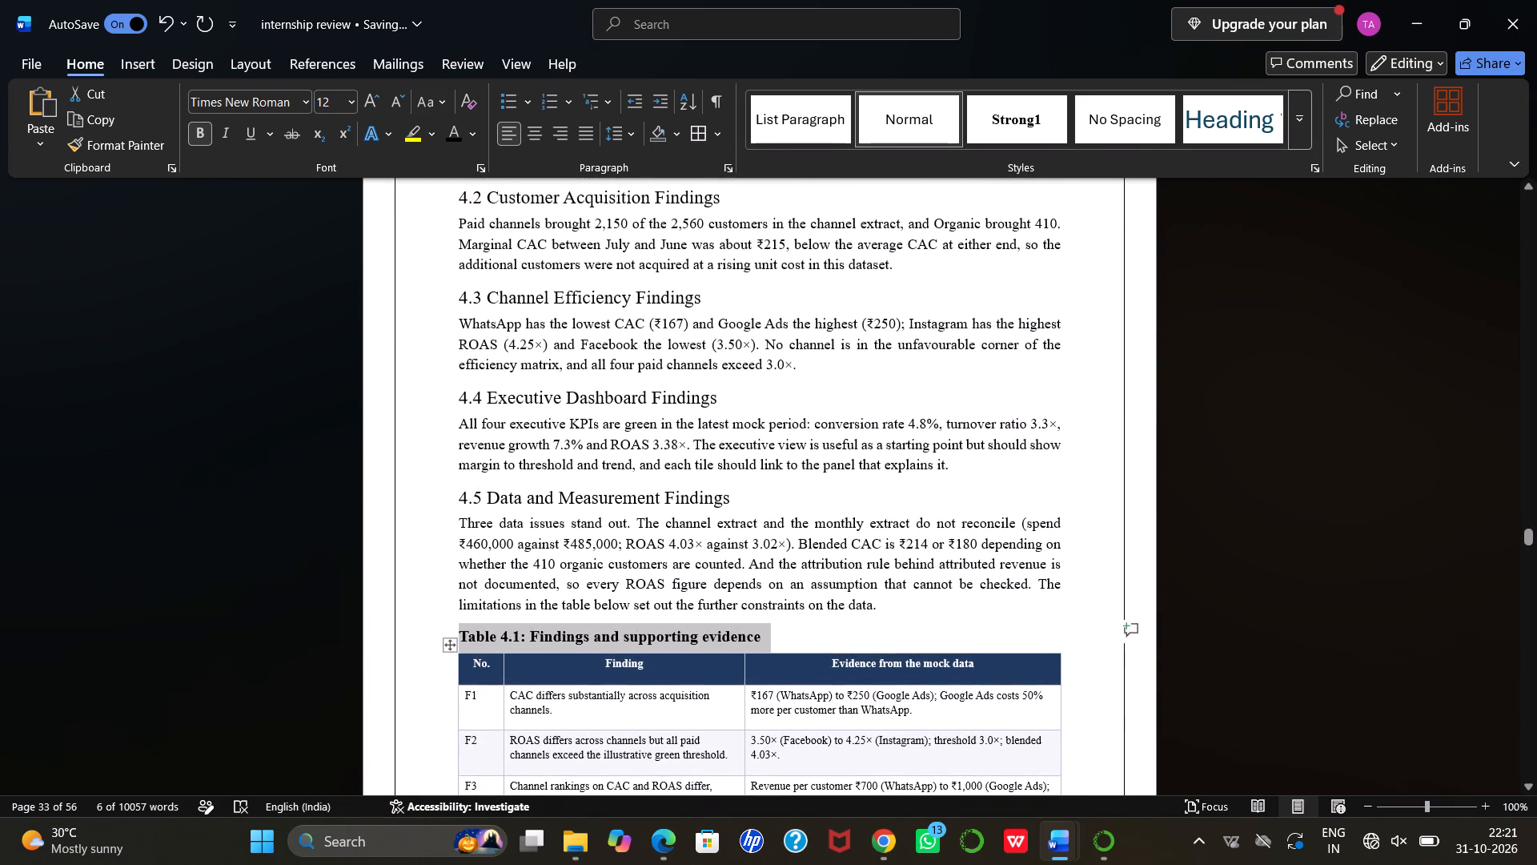
scroll(525, 565, down, 1)
drag(484, 483, 875, 763)
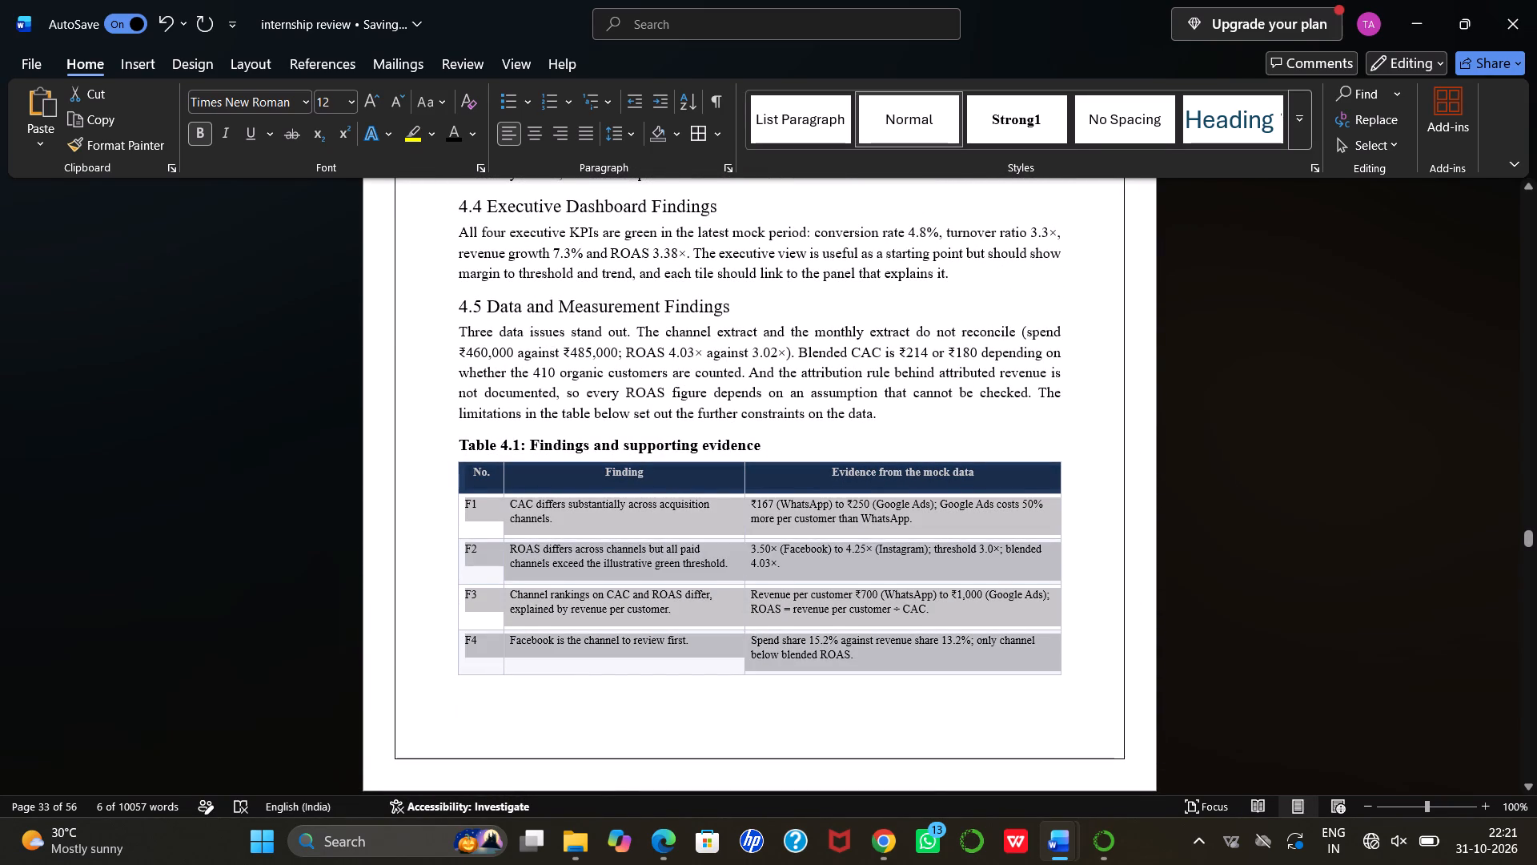
drag(875, 763, 1051, 793)
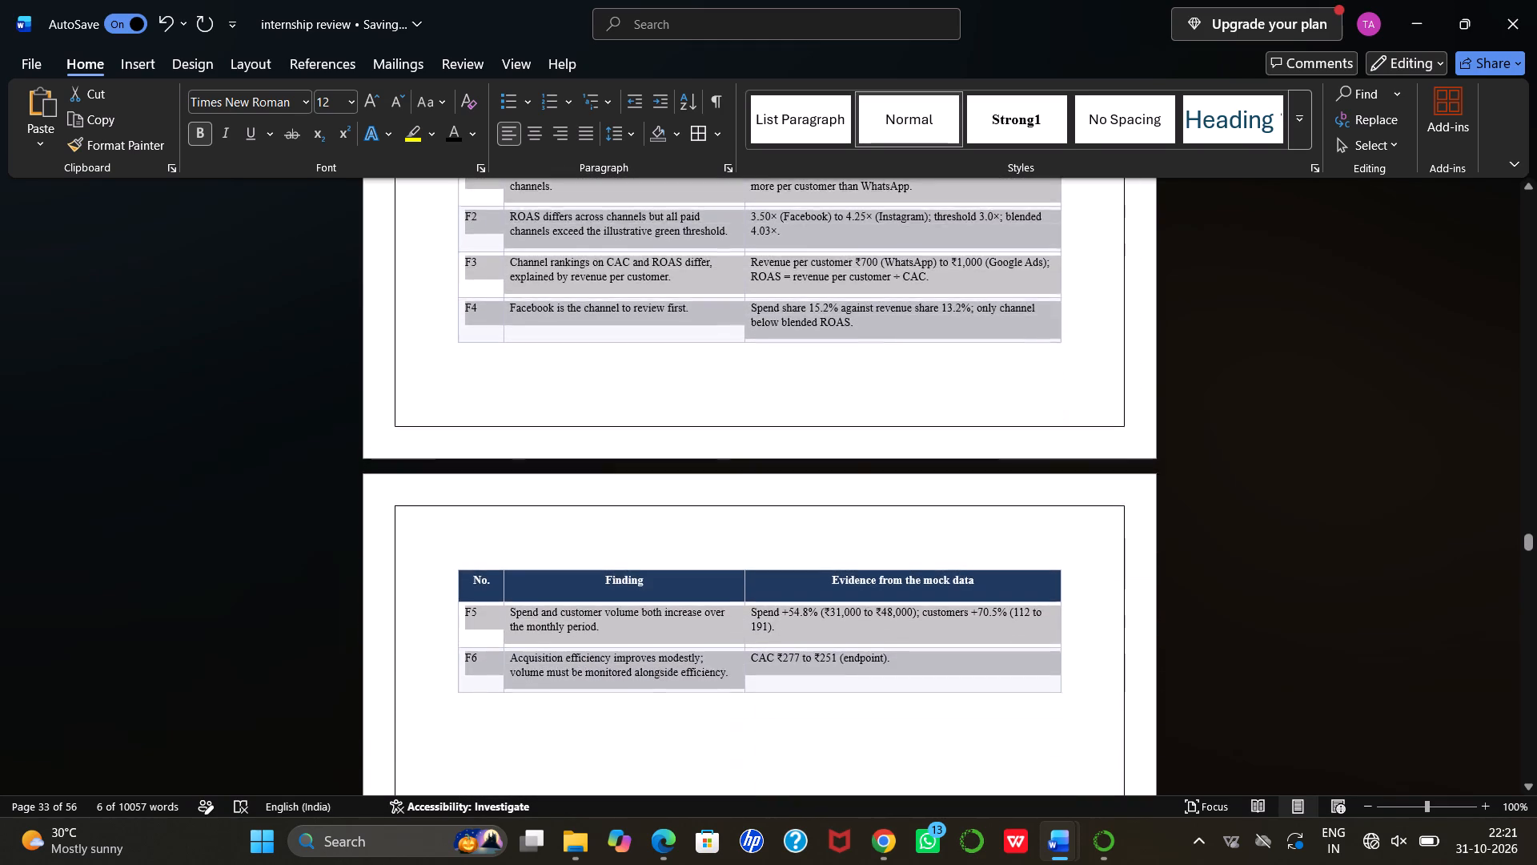
drag(1051, 793, 993, 587)
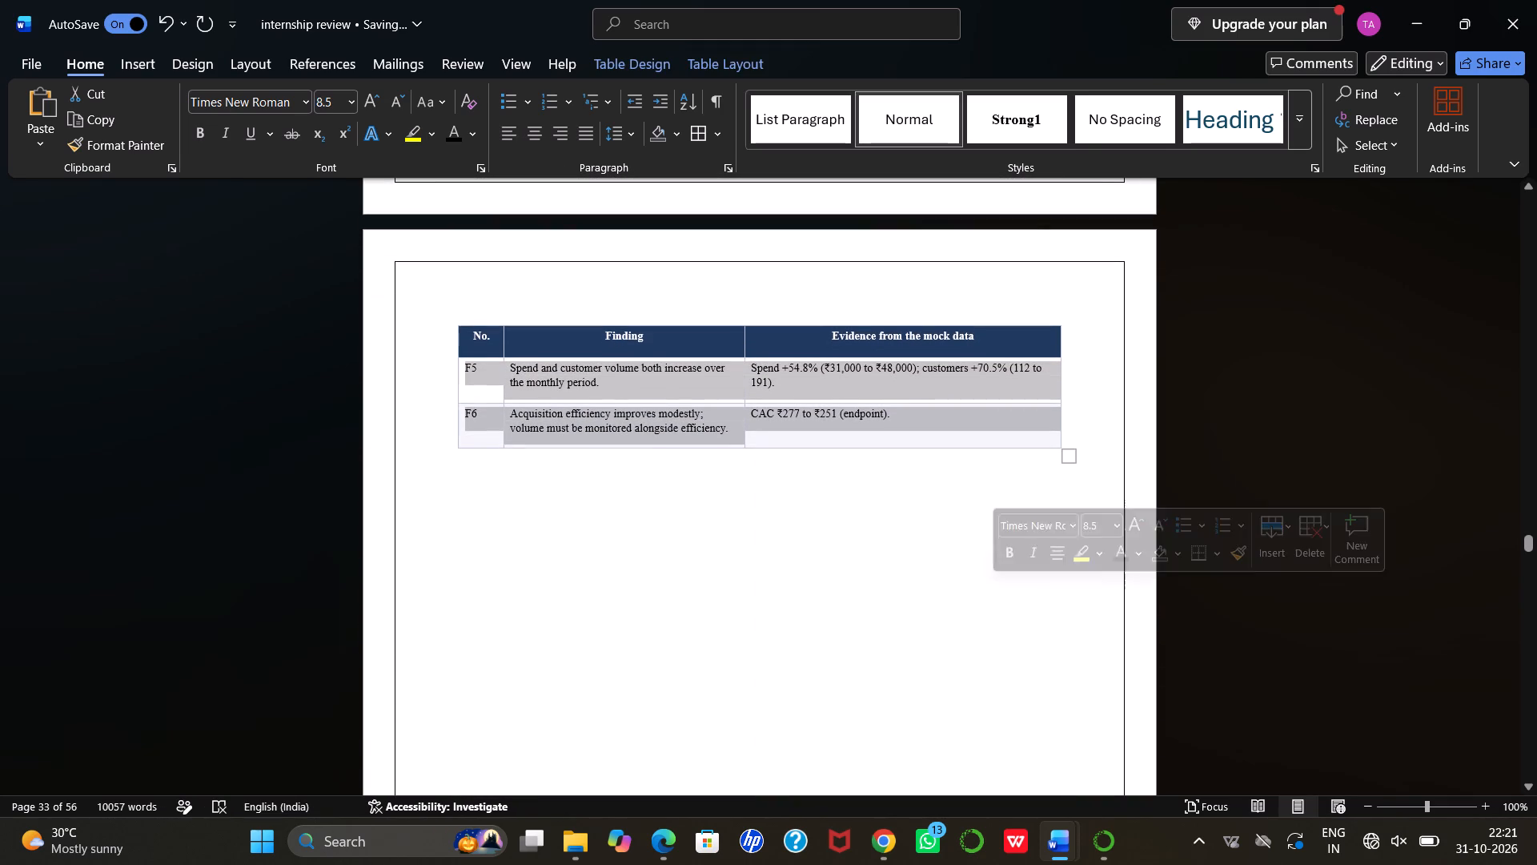
click(1211, 561)
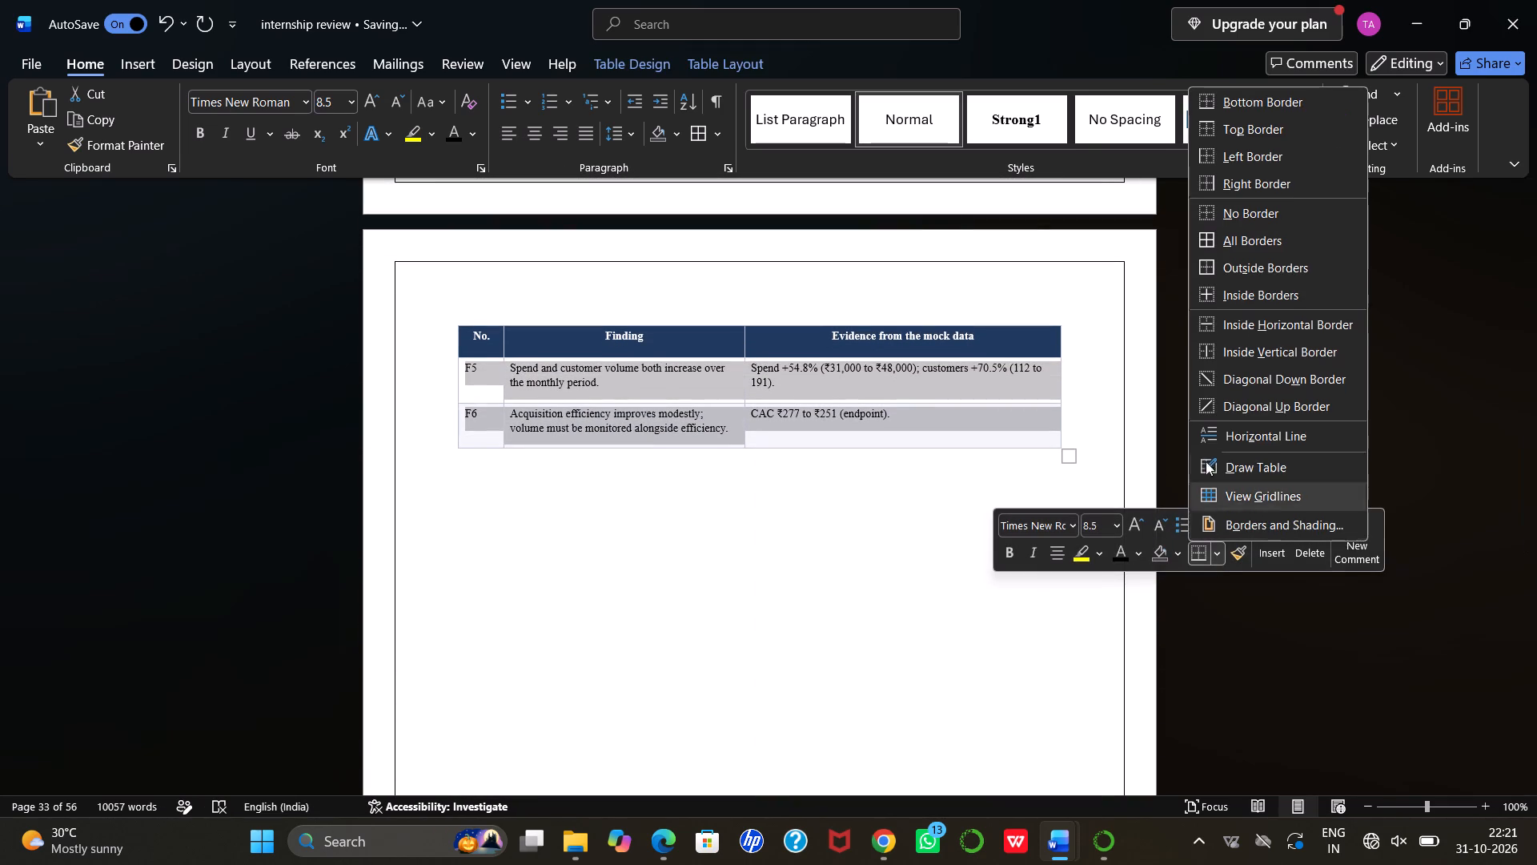
click(1222, 235)
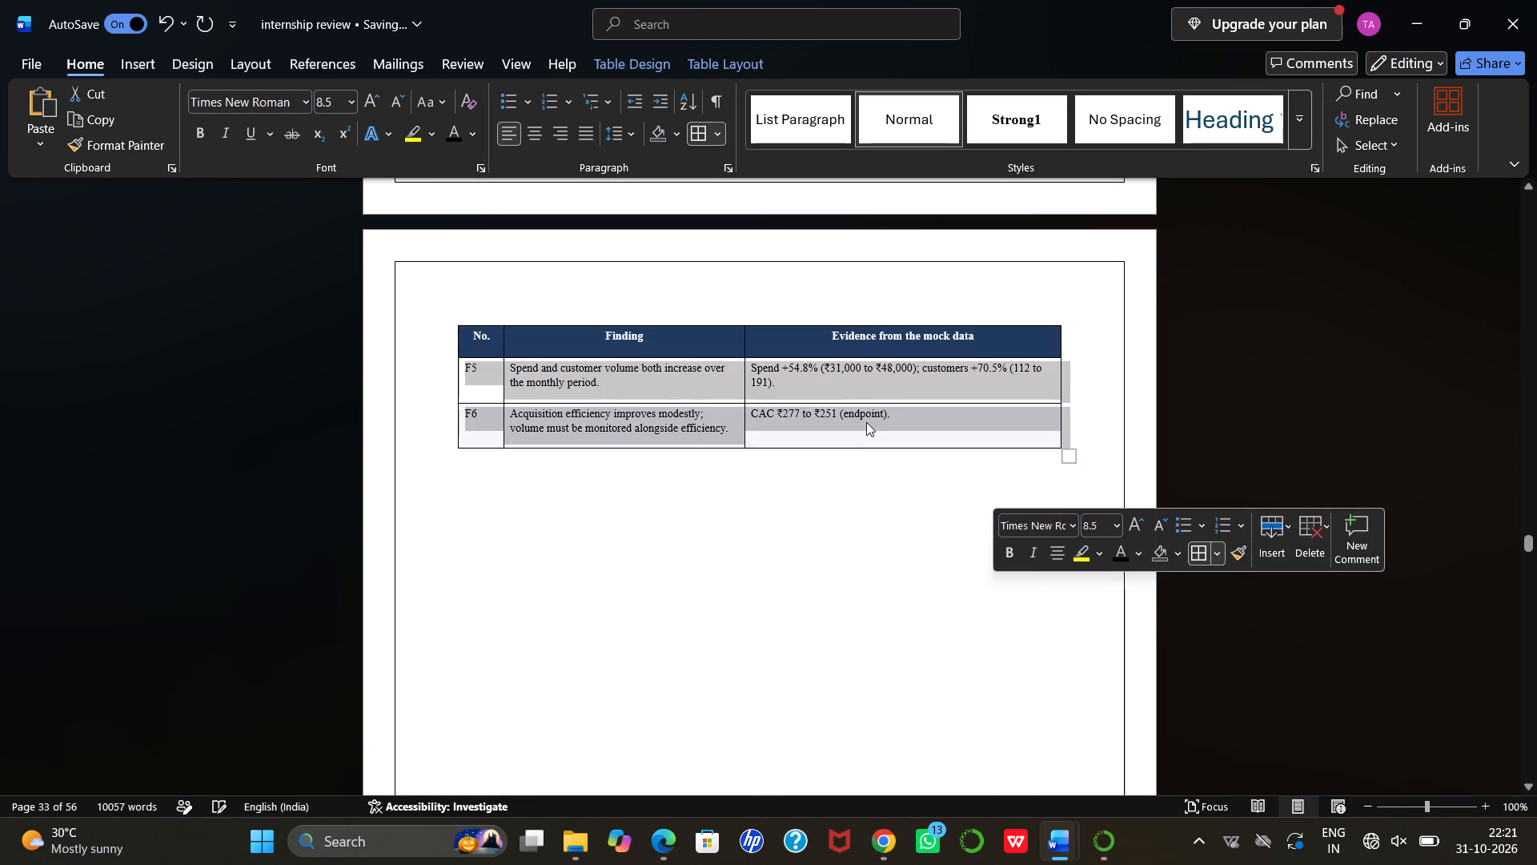
Set all text in the Table 4.1 findings table to 12-point size.
scroll(866, 422, up, 1)
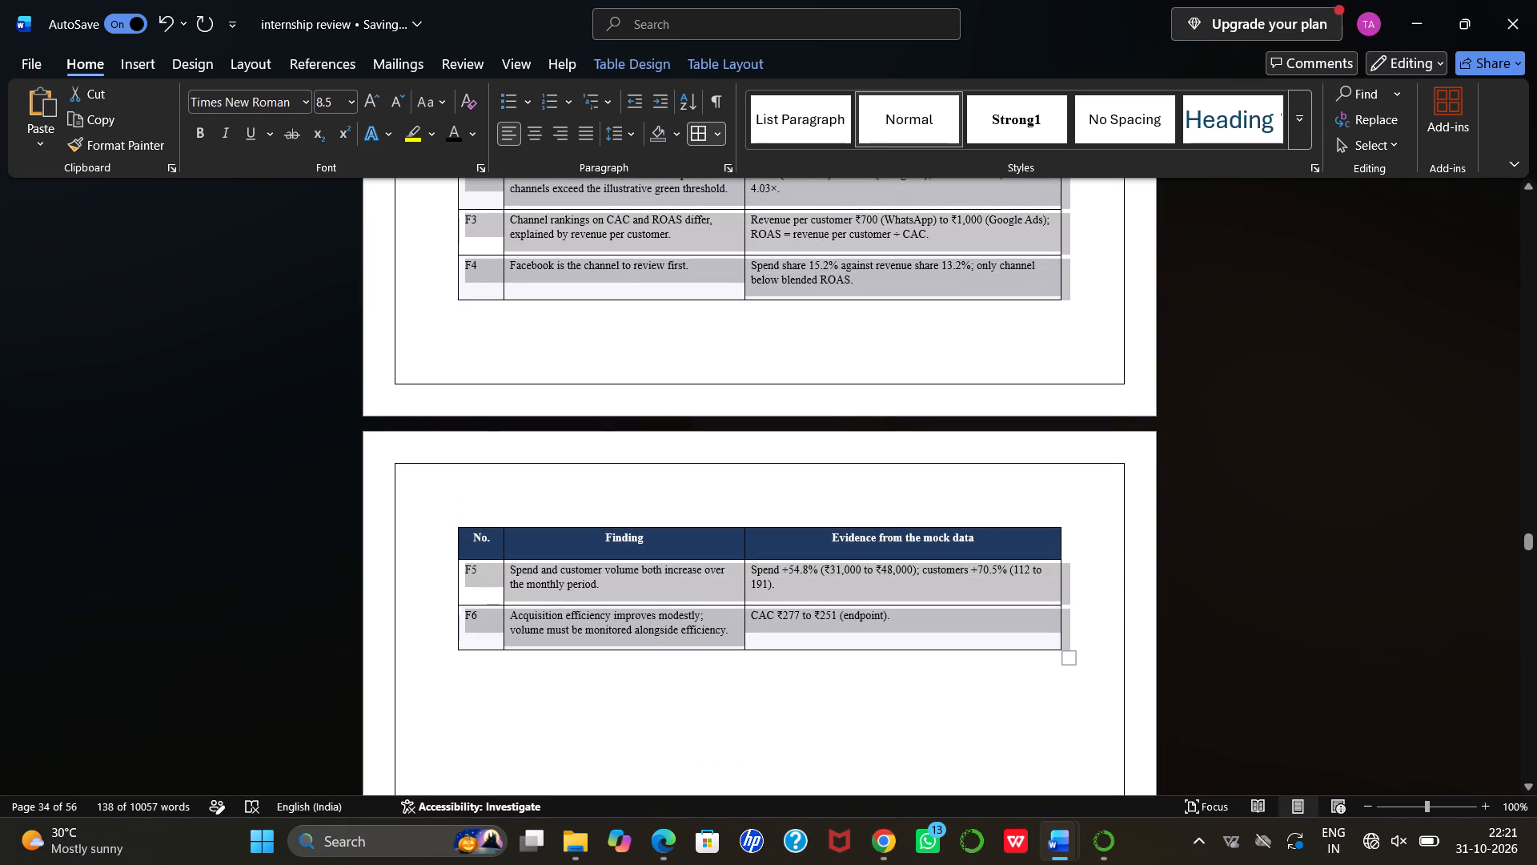
click(352, 99)
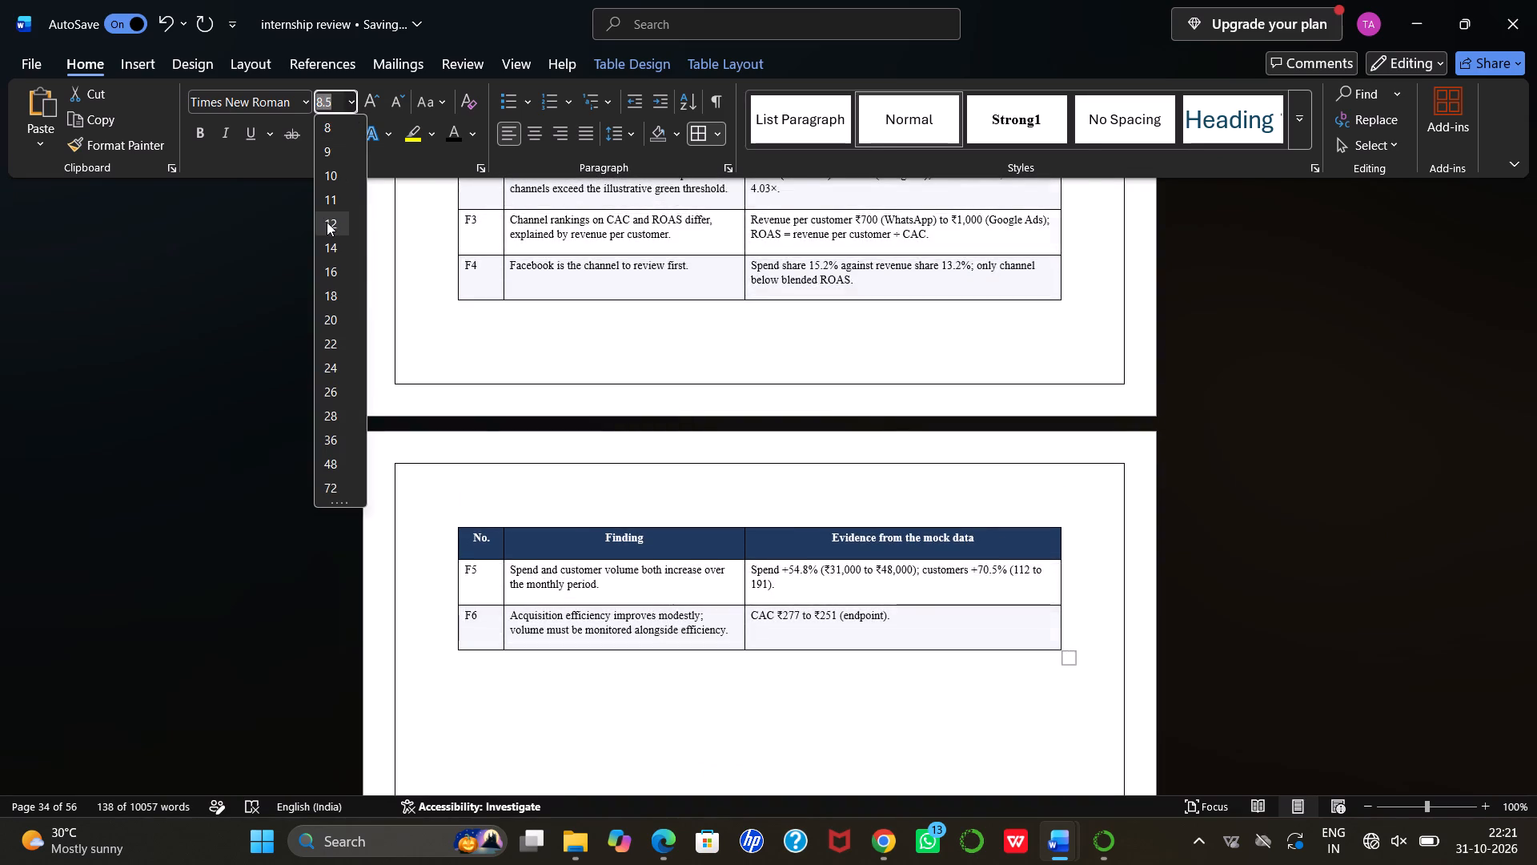
click(327, 222)
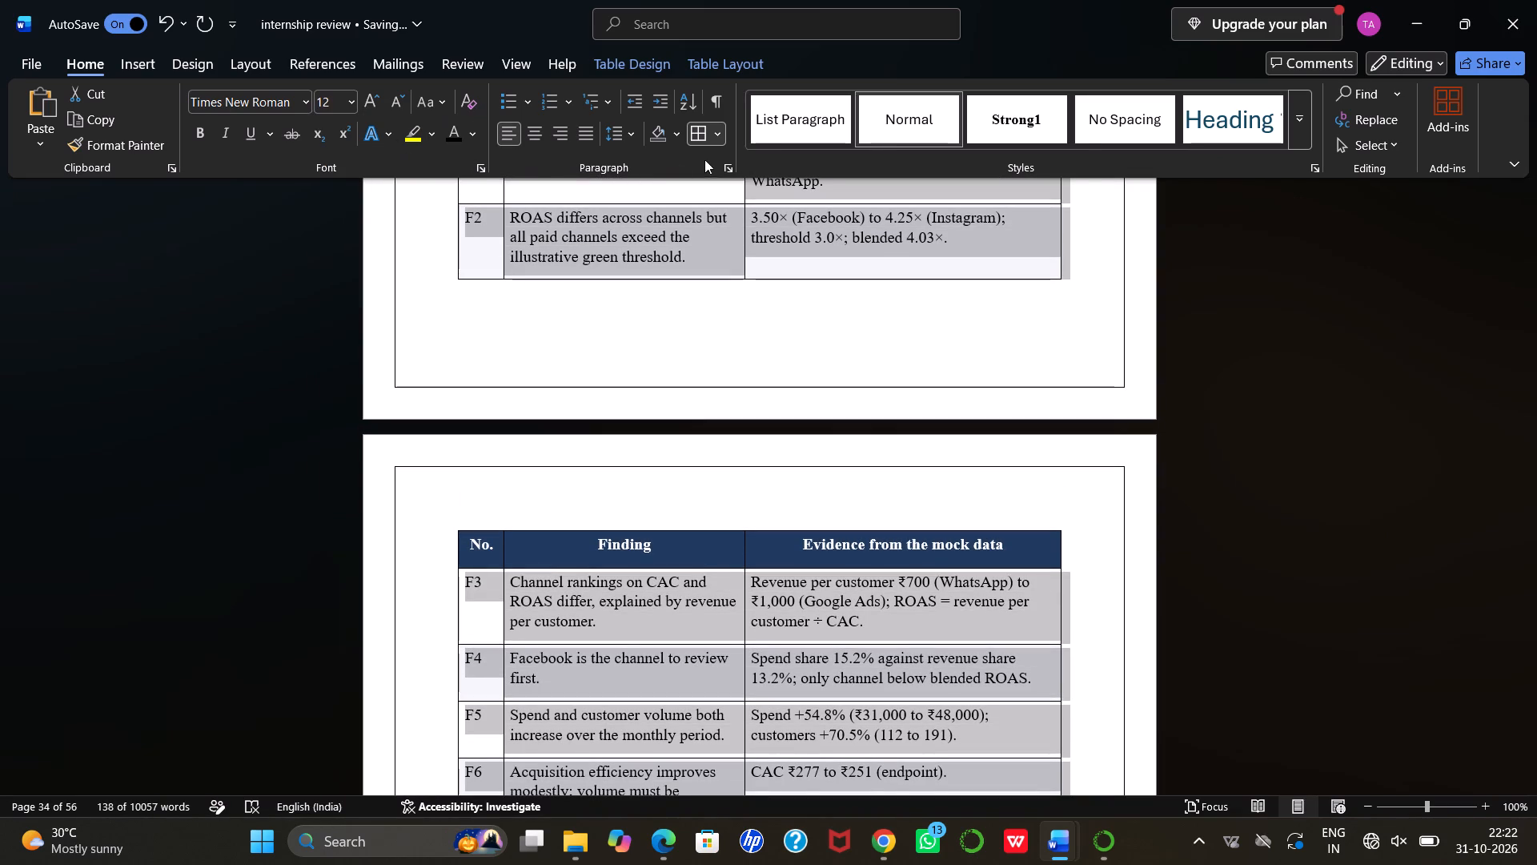
Open the line spacing options for the Table 4.1 text.
click(634, 139)
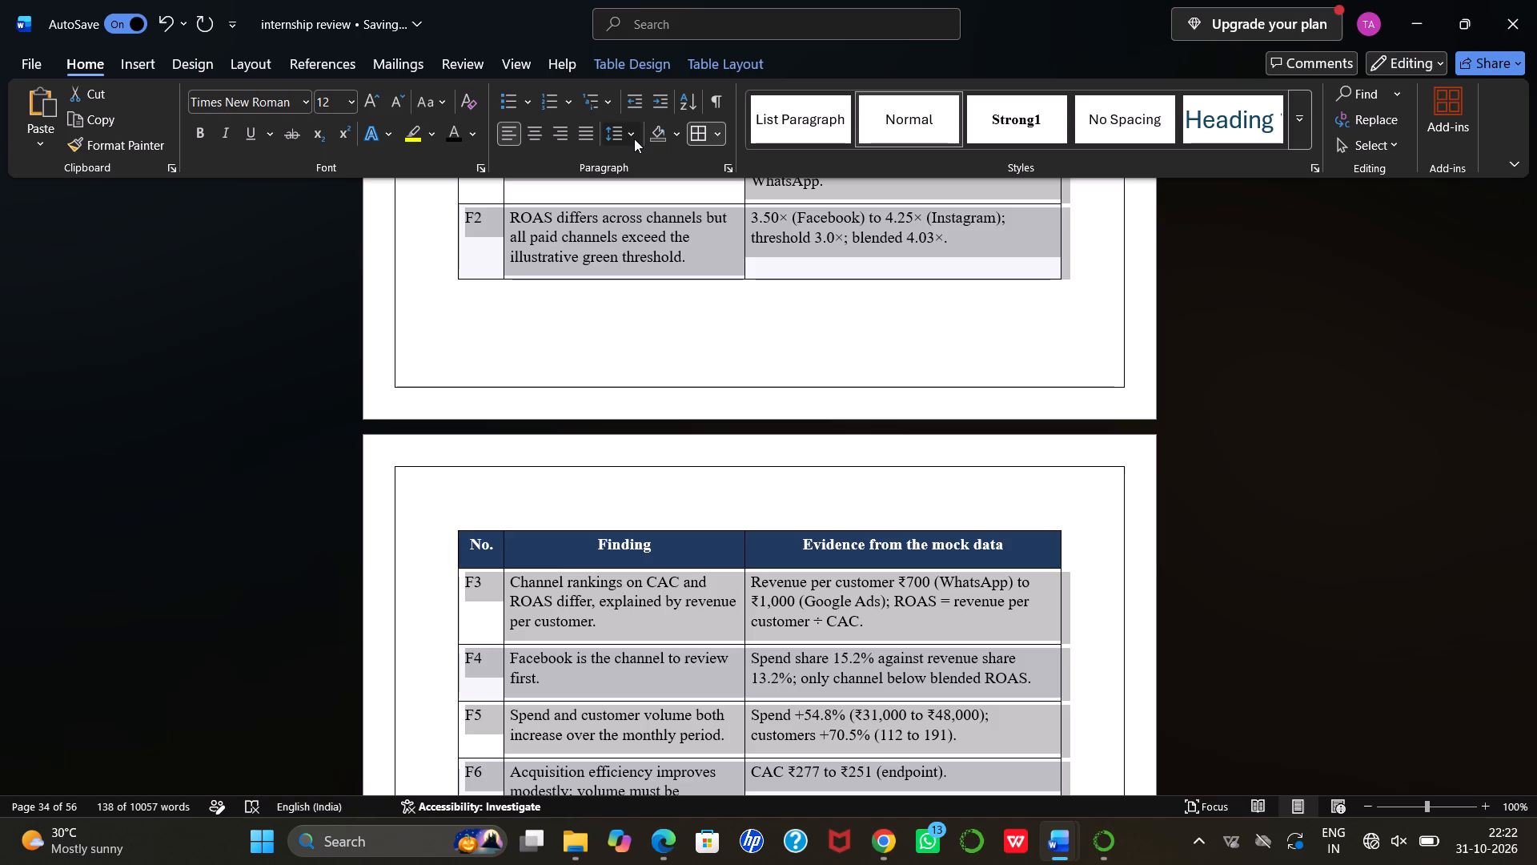
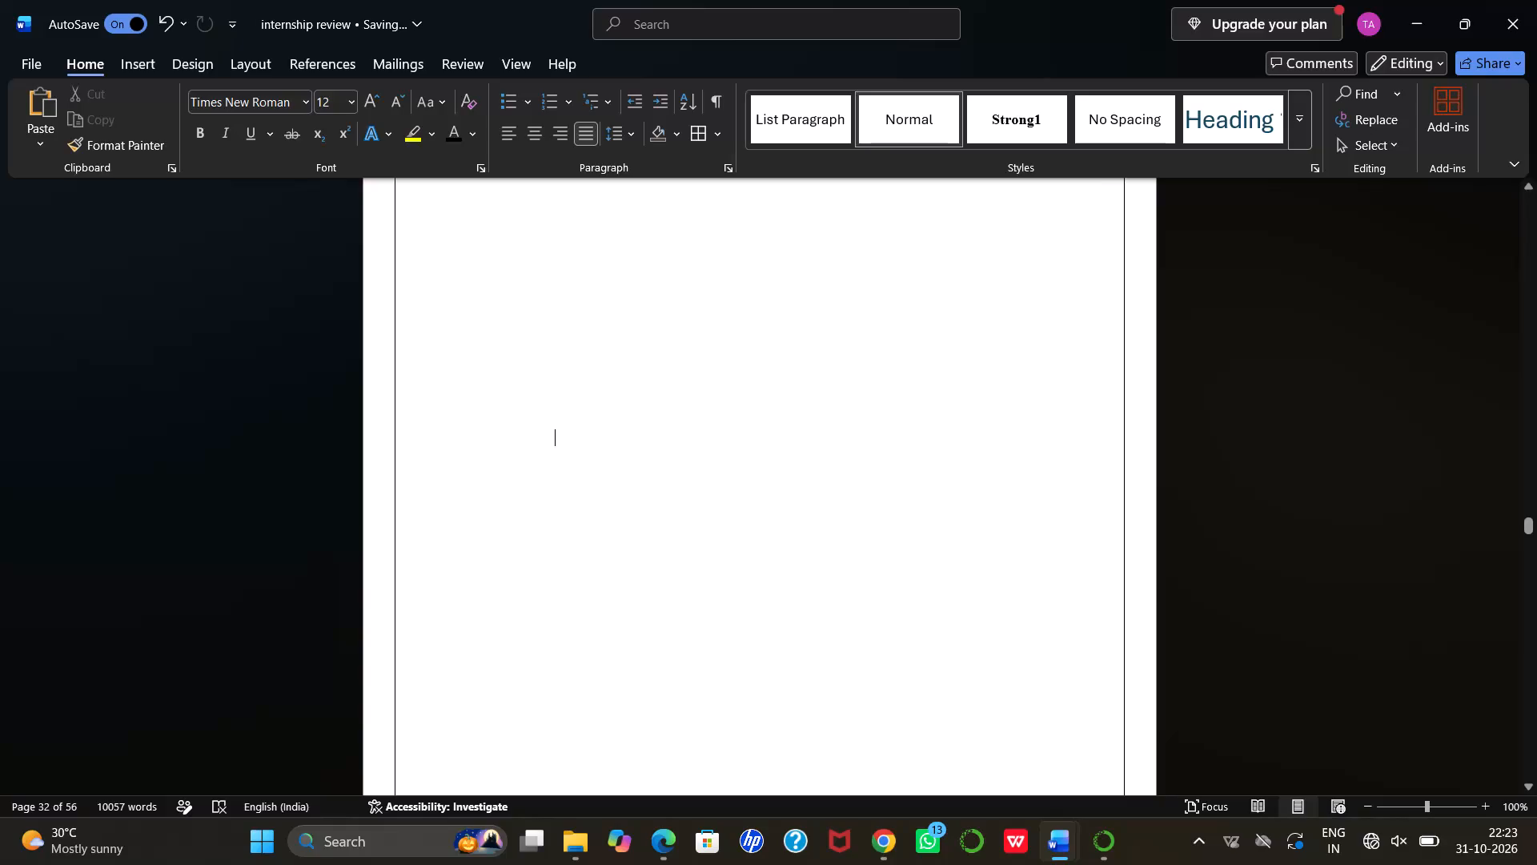
Enter the chapter title "CHAPTER-4" with "FINDINGS" on the line below it on the blank page before the Findings section.
text(CHA)
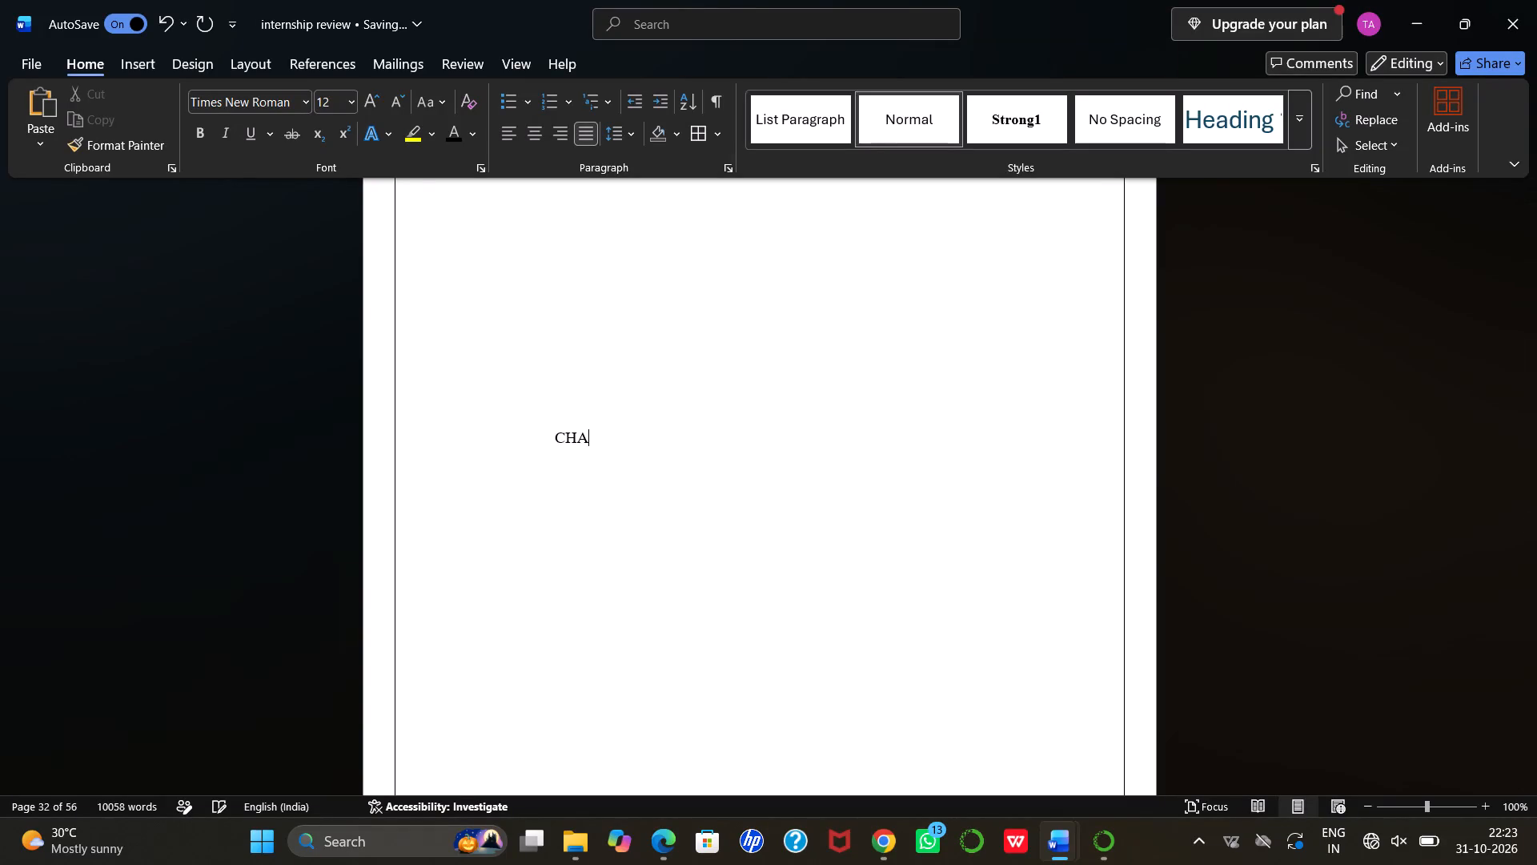
text(PTER)
text(-4)
key(Return)
text(FINDINGS)
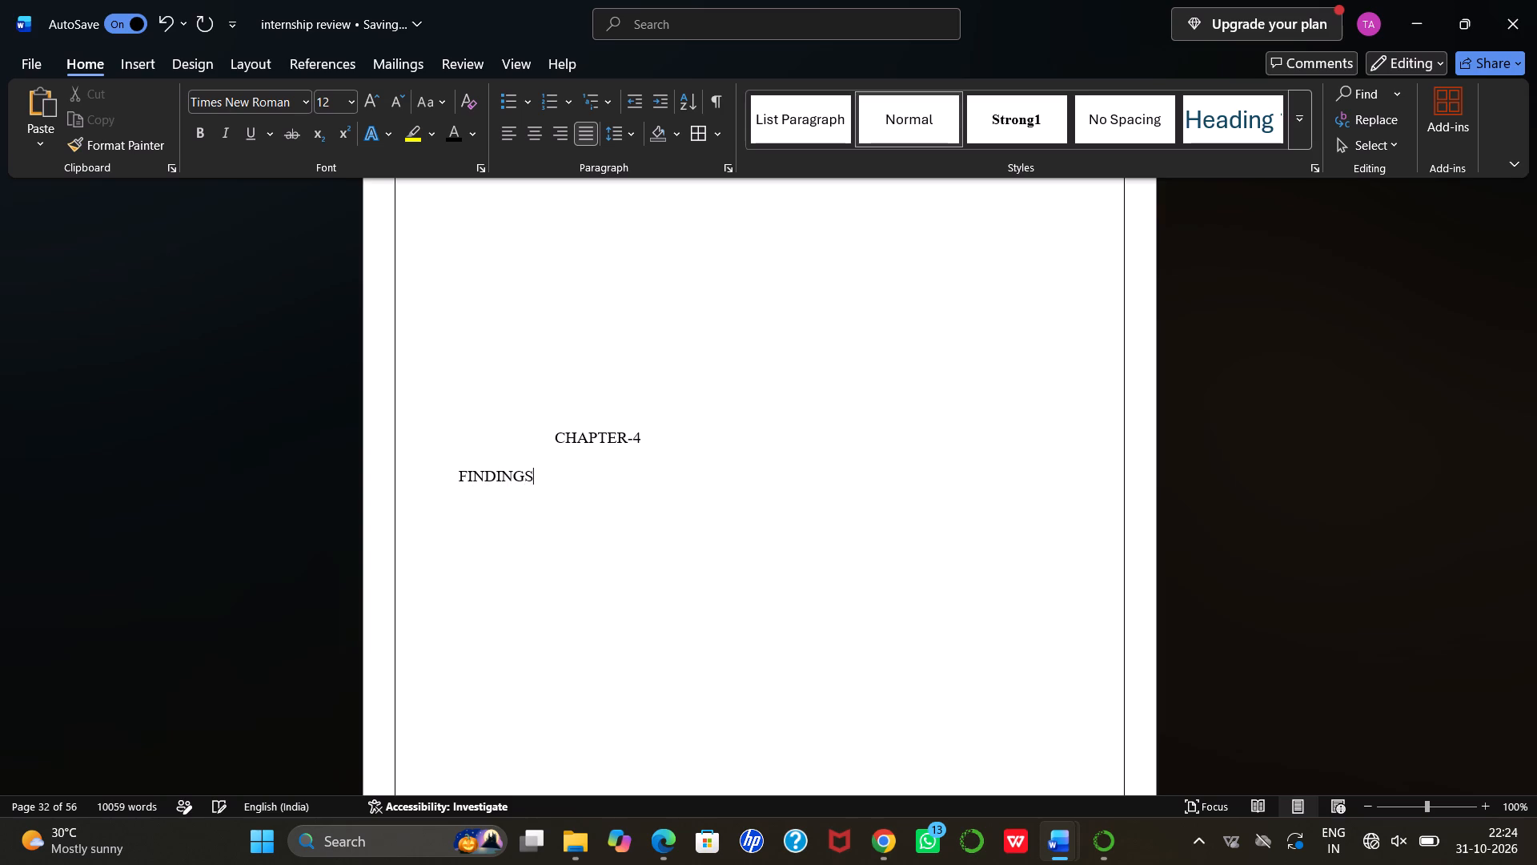
Centre both lines of the Chapter 4 title, make them bold and set them to 16-point size.
drag(548, 432, 563, 436)
drag(563, 436, 616, 491)
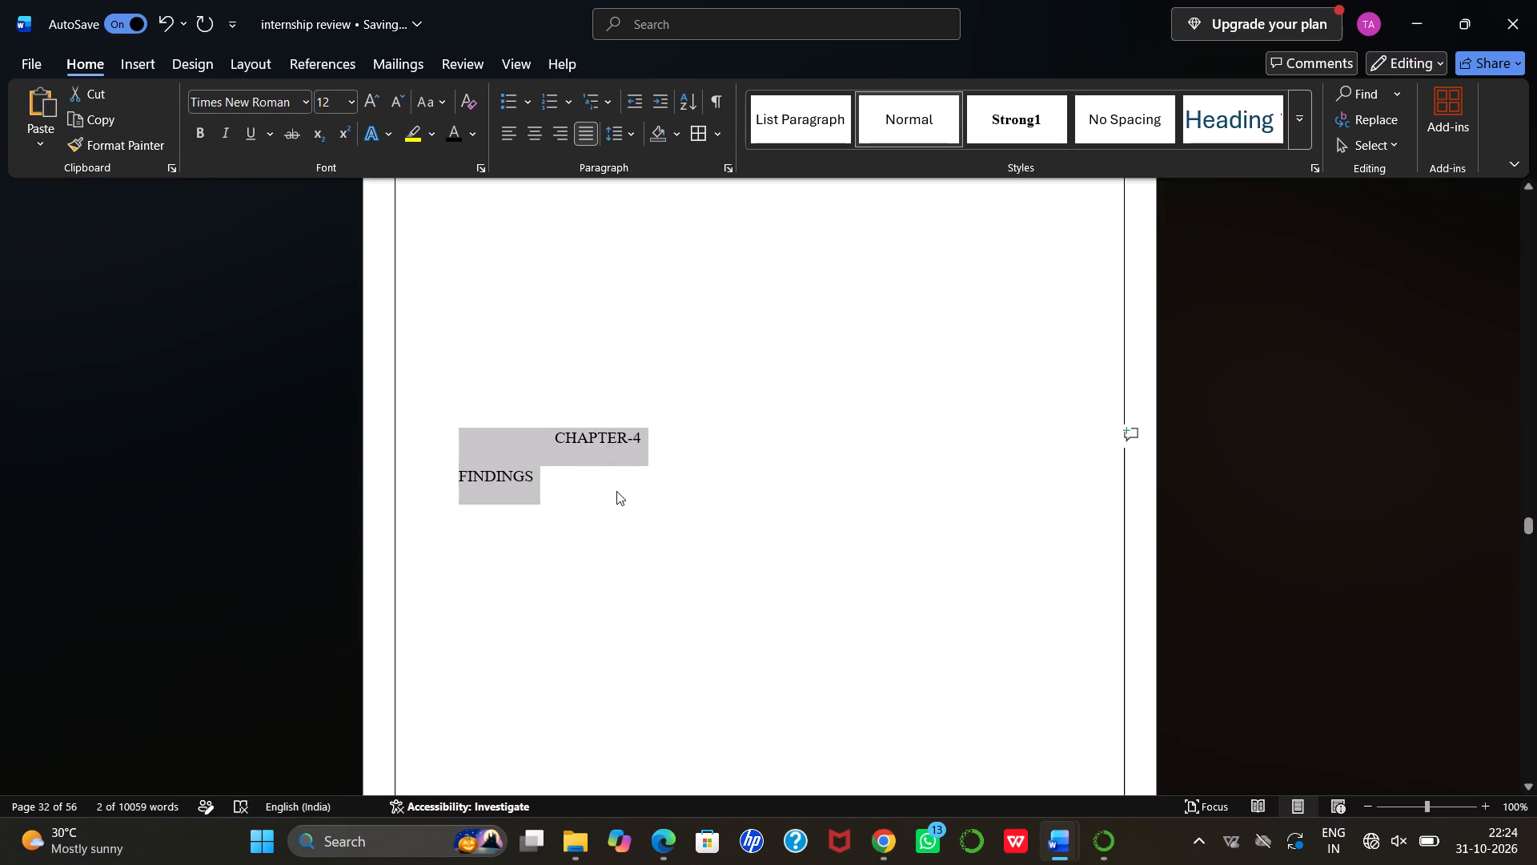
key(ctrl+e)
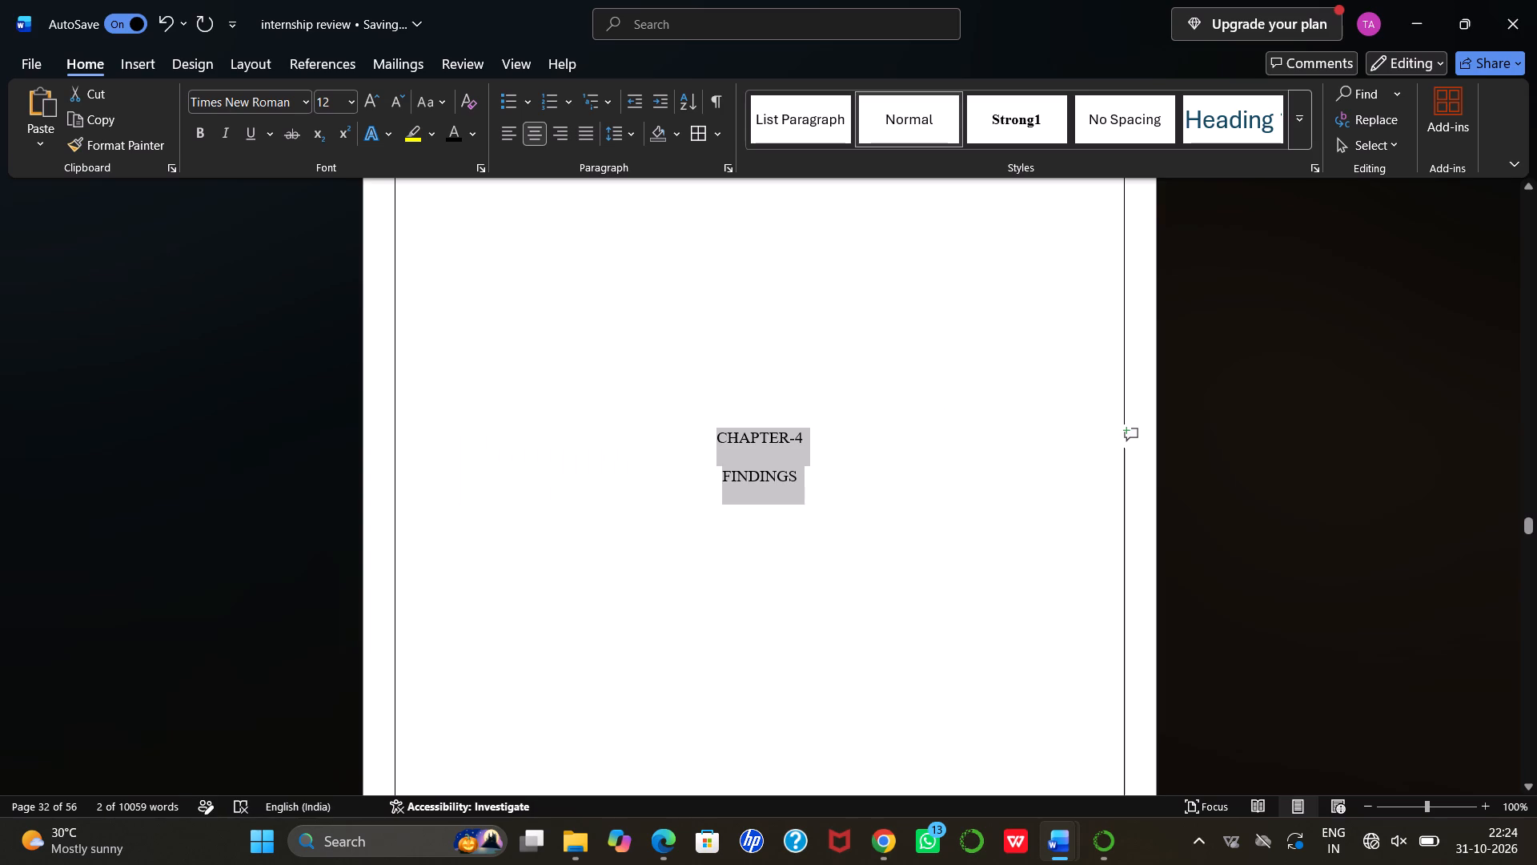
click(202, 135)
click(347, 99)
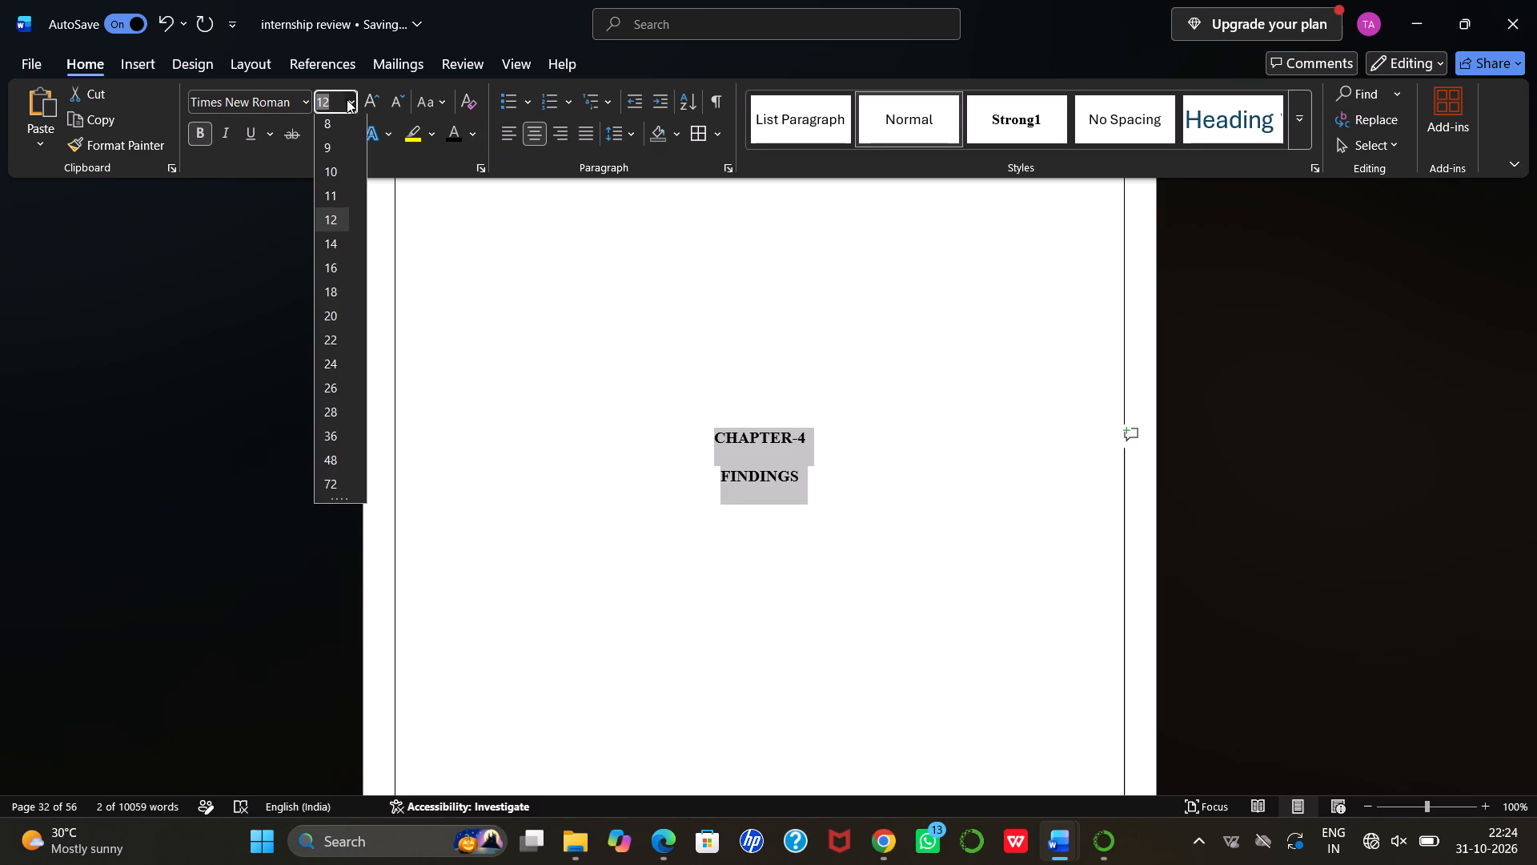
click(338, 269)
Review the pages around the Chapter 4 title page, from Section 3.9 and Table 3.5 to the start of the Findings text.
scroll(632, 347, down, 3)
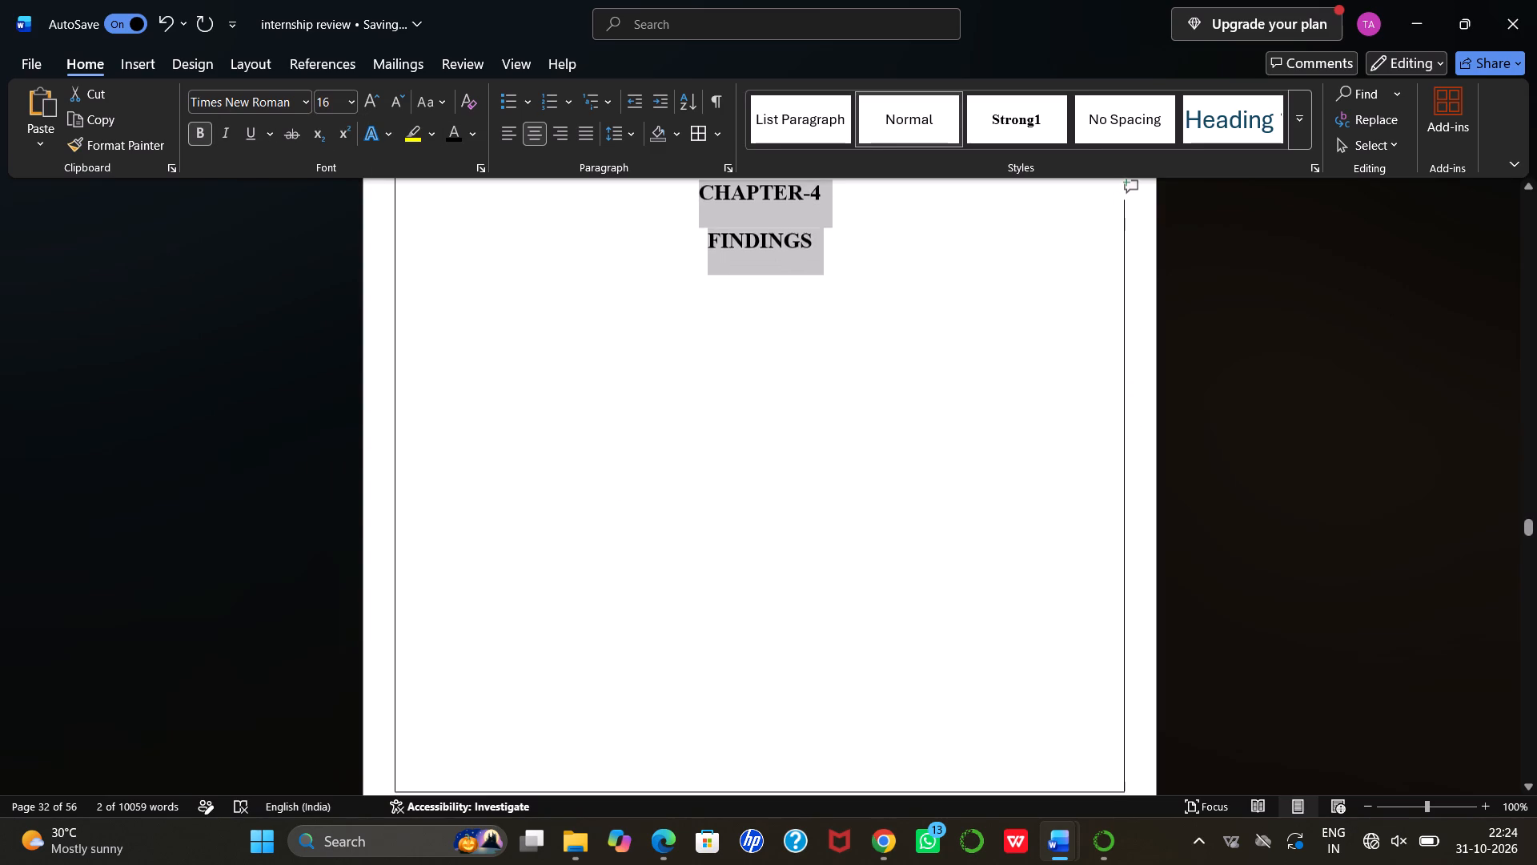
scroll(632, 347, down, 1)
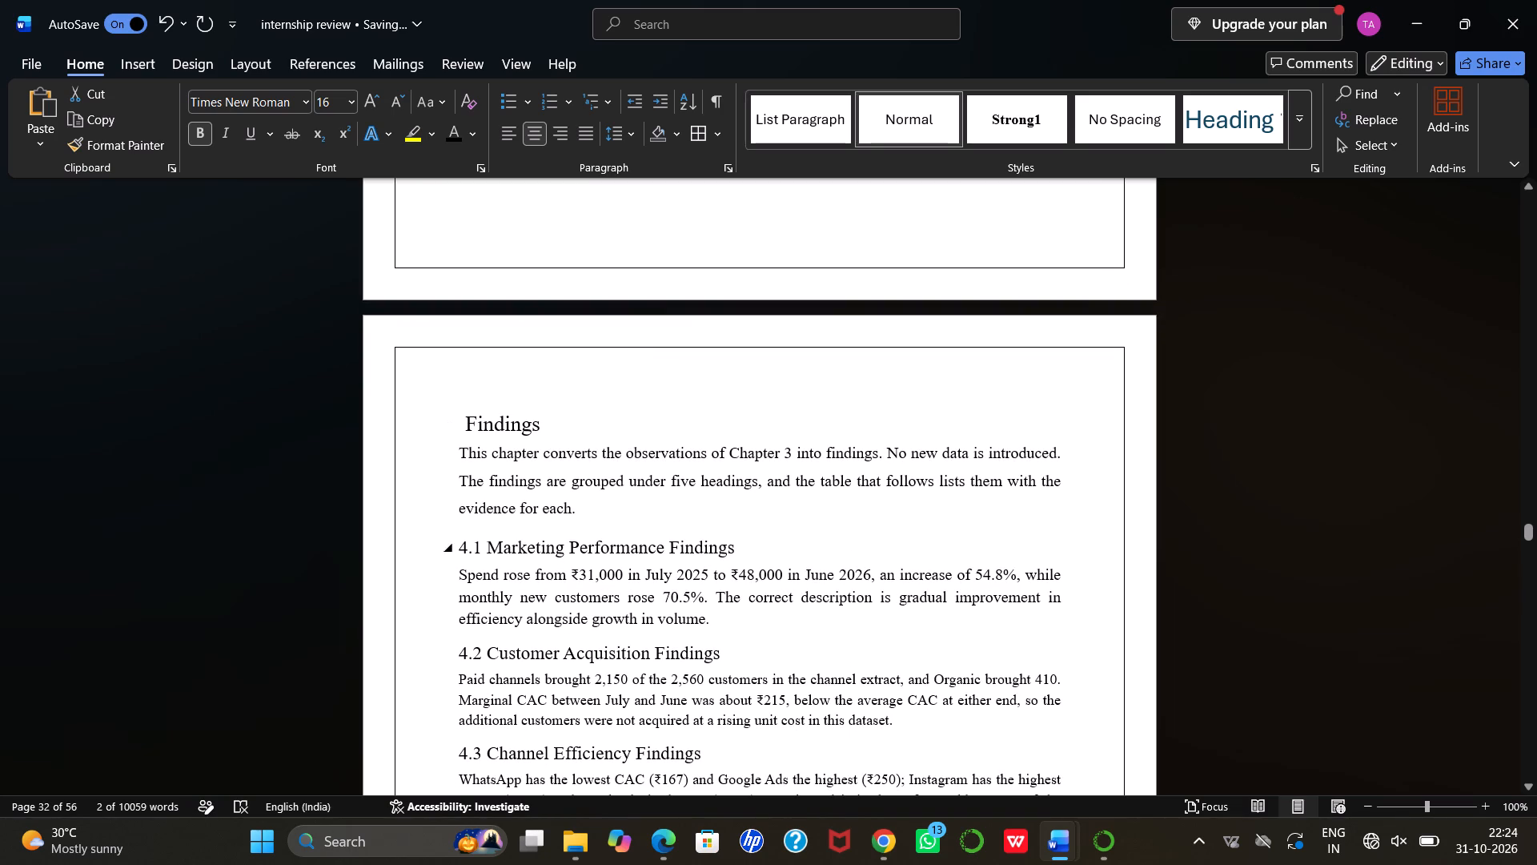
scroll(676, 423, up, 6)
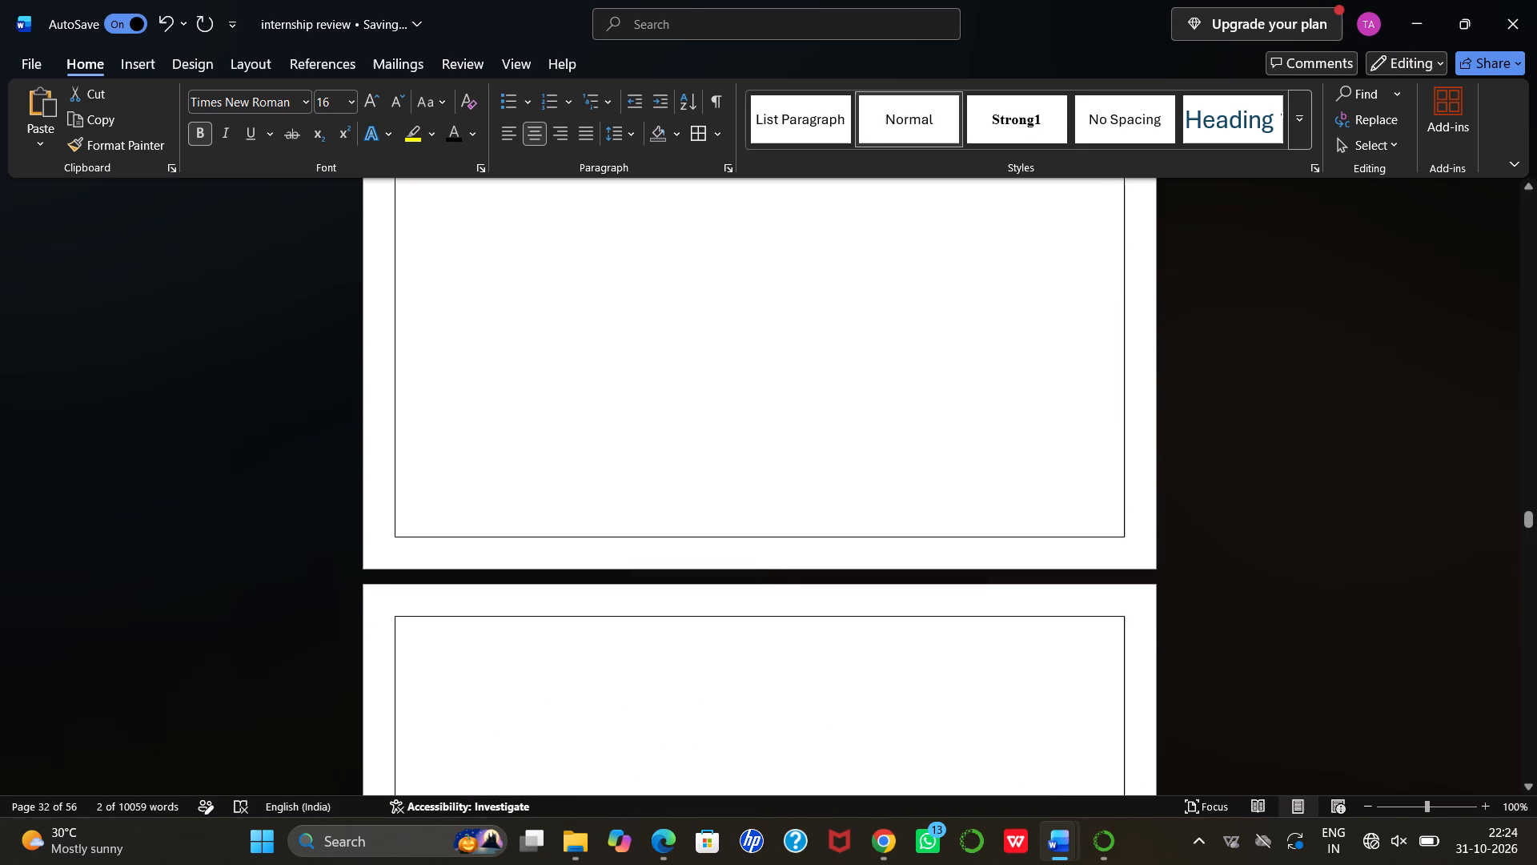
scroll(676, 423, up, 4)
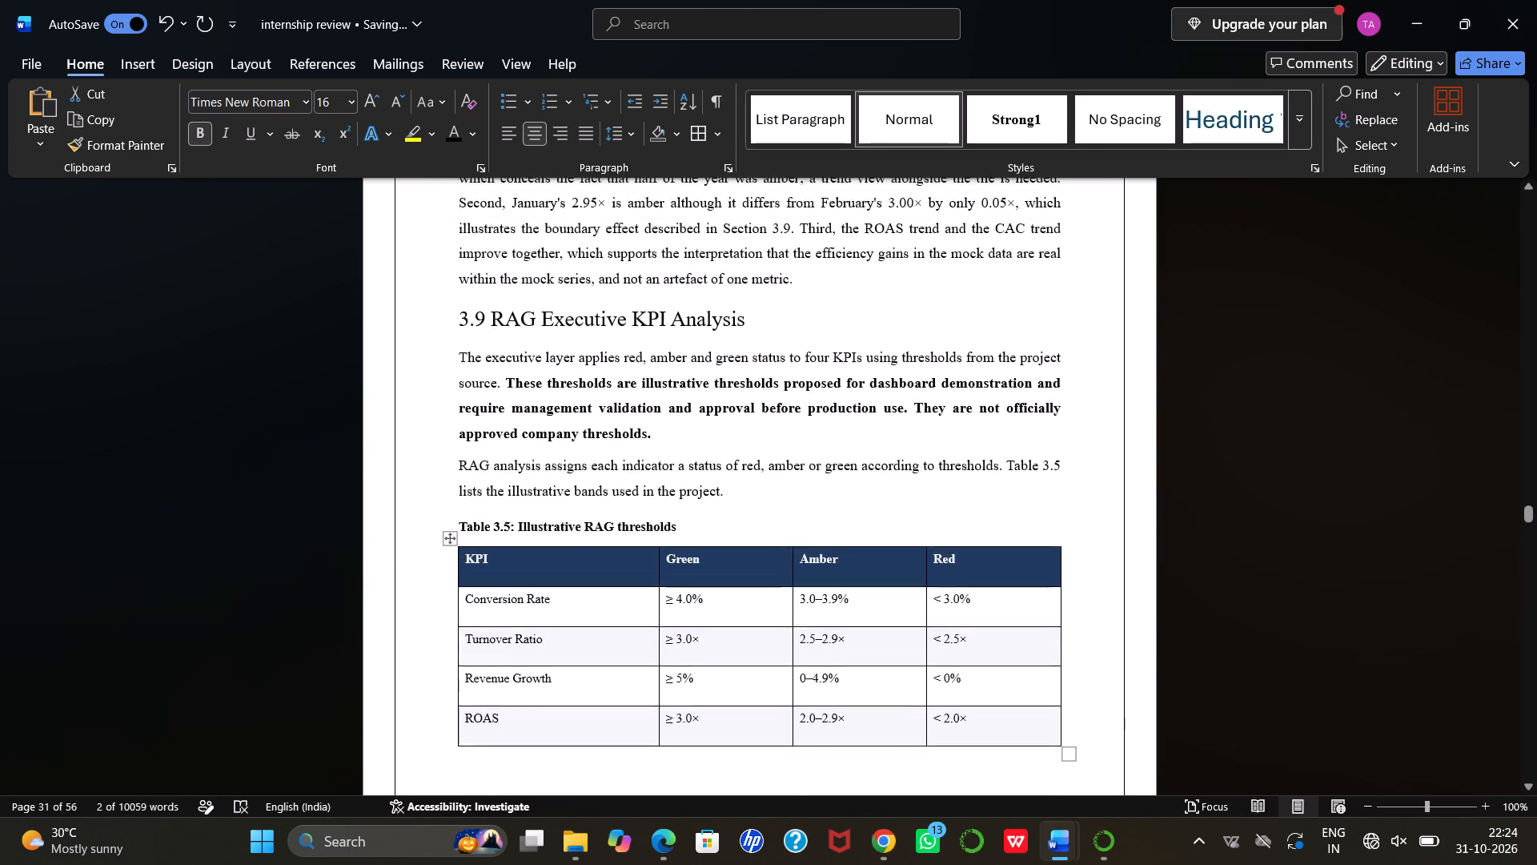
scroll(676, 423, up, 3)
scroll(676, 423, down, 6)
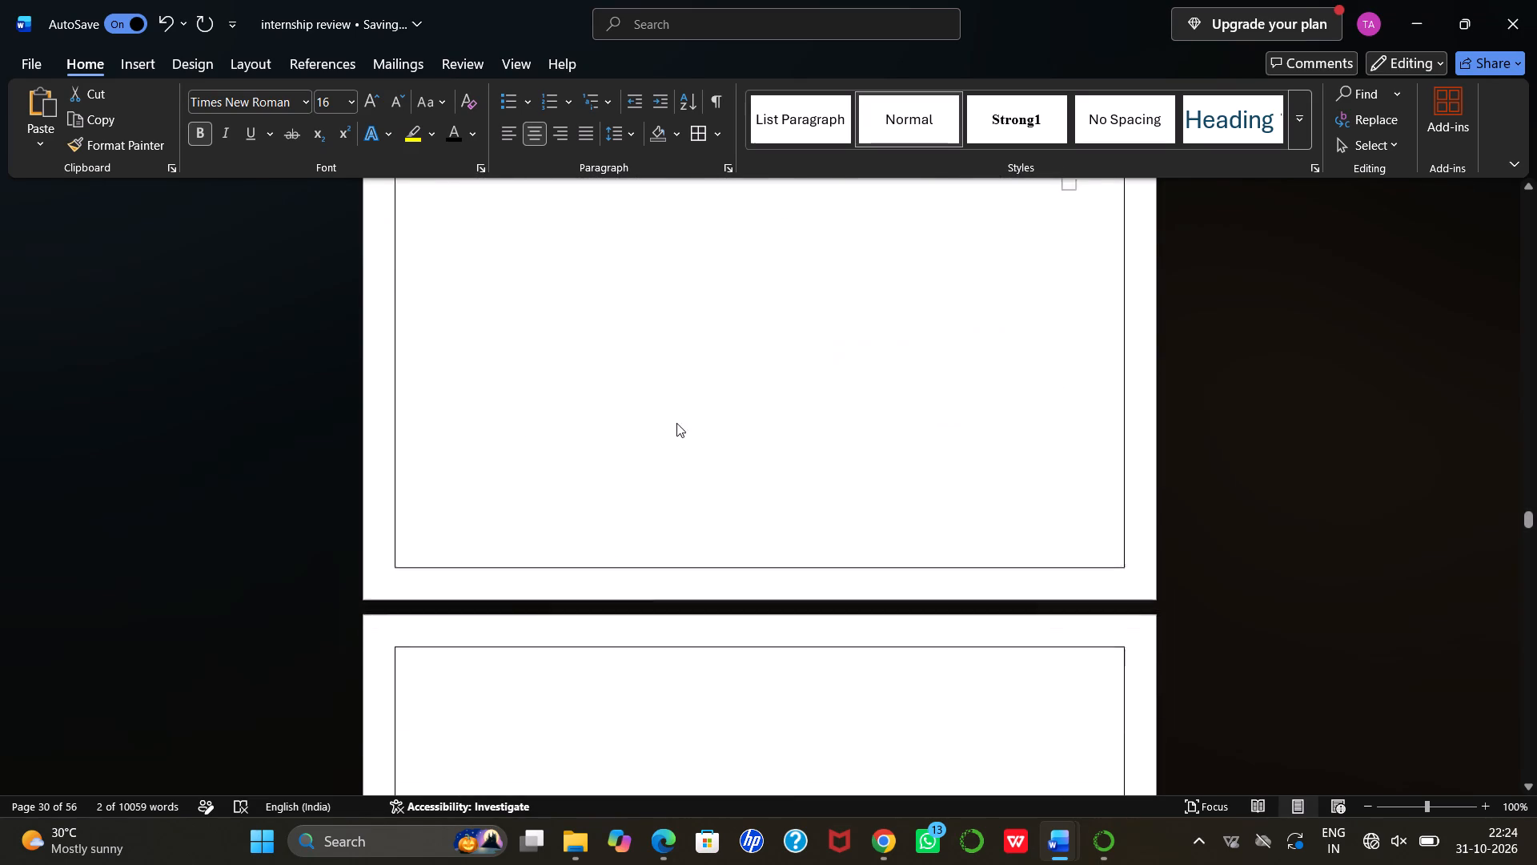
scroll(676, 423, down, 5)
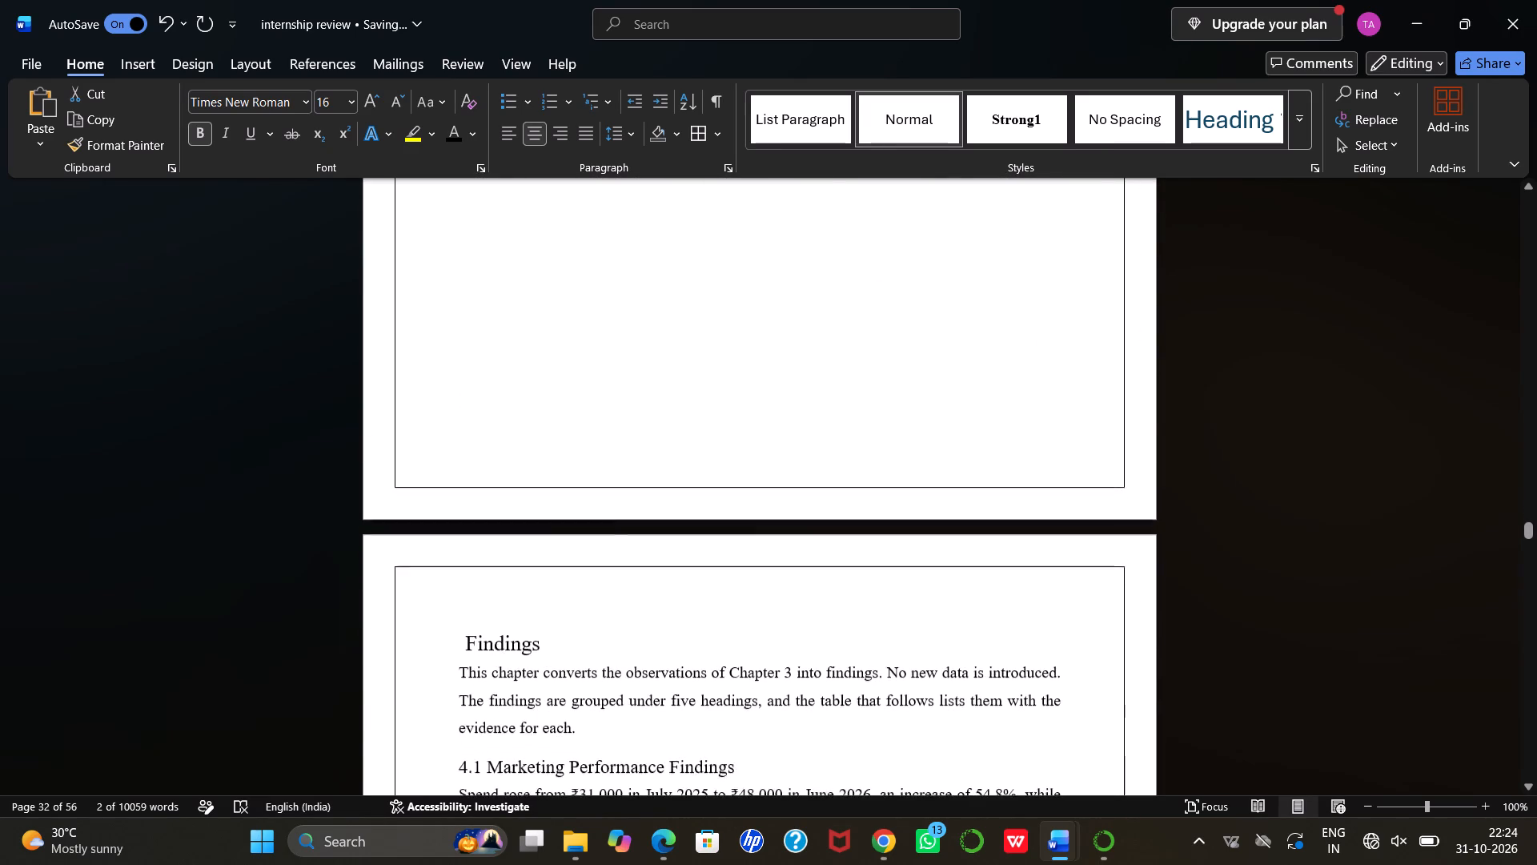
Apply 1.5 line spacing to the introductory paragraph under the Findings heading, above Section 4.1.
scroll(676, 423, down, 3)
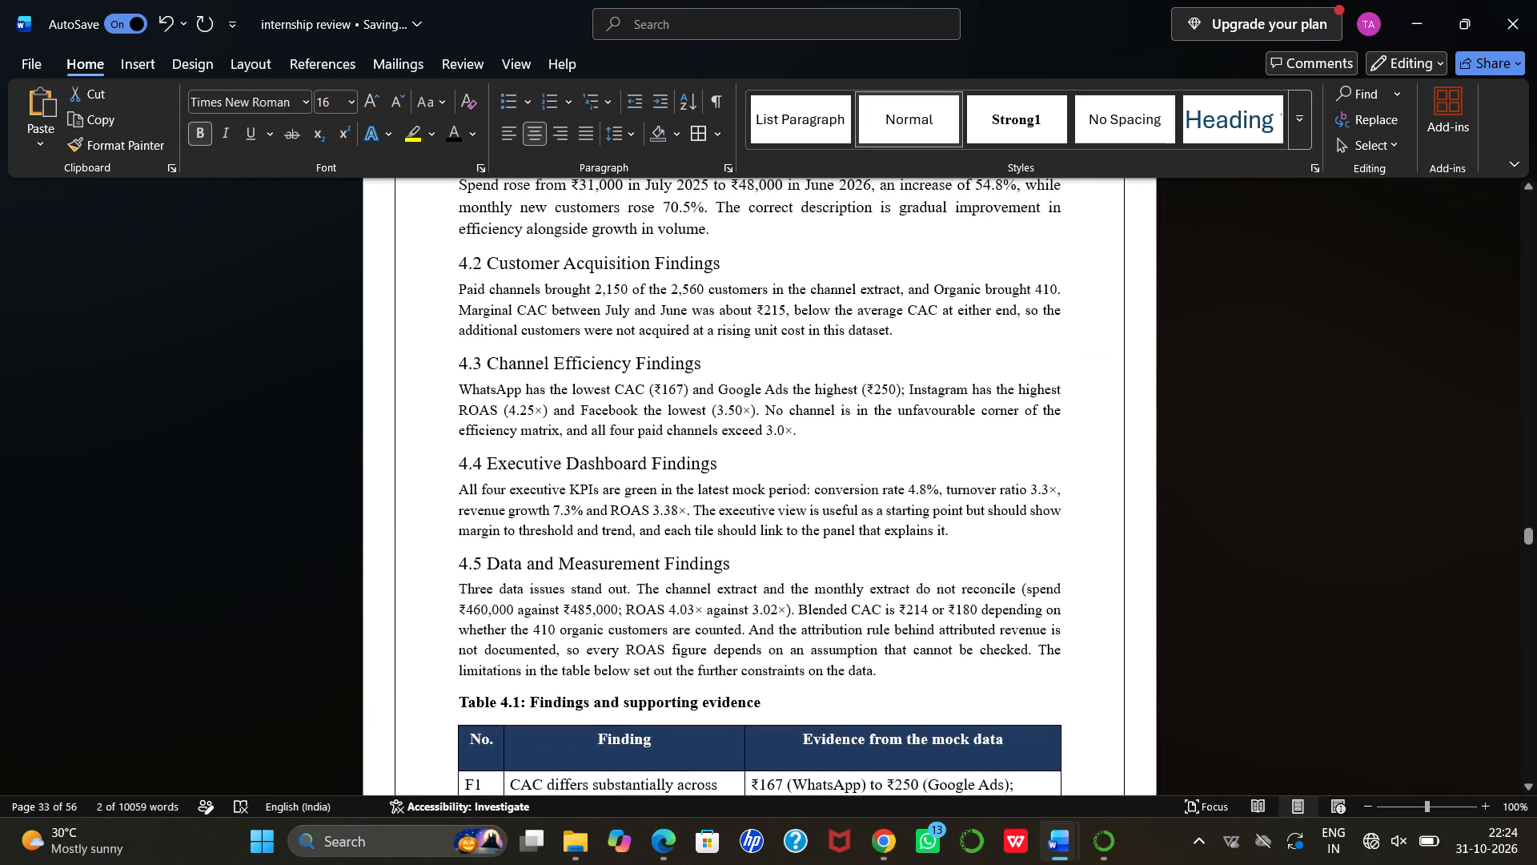
scroll(665, 372, up, 1)
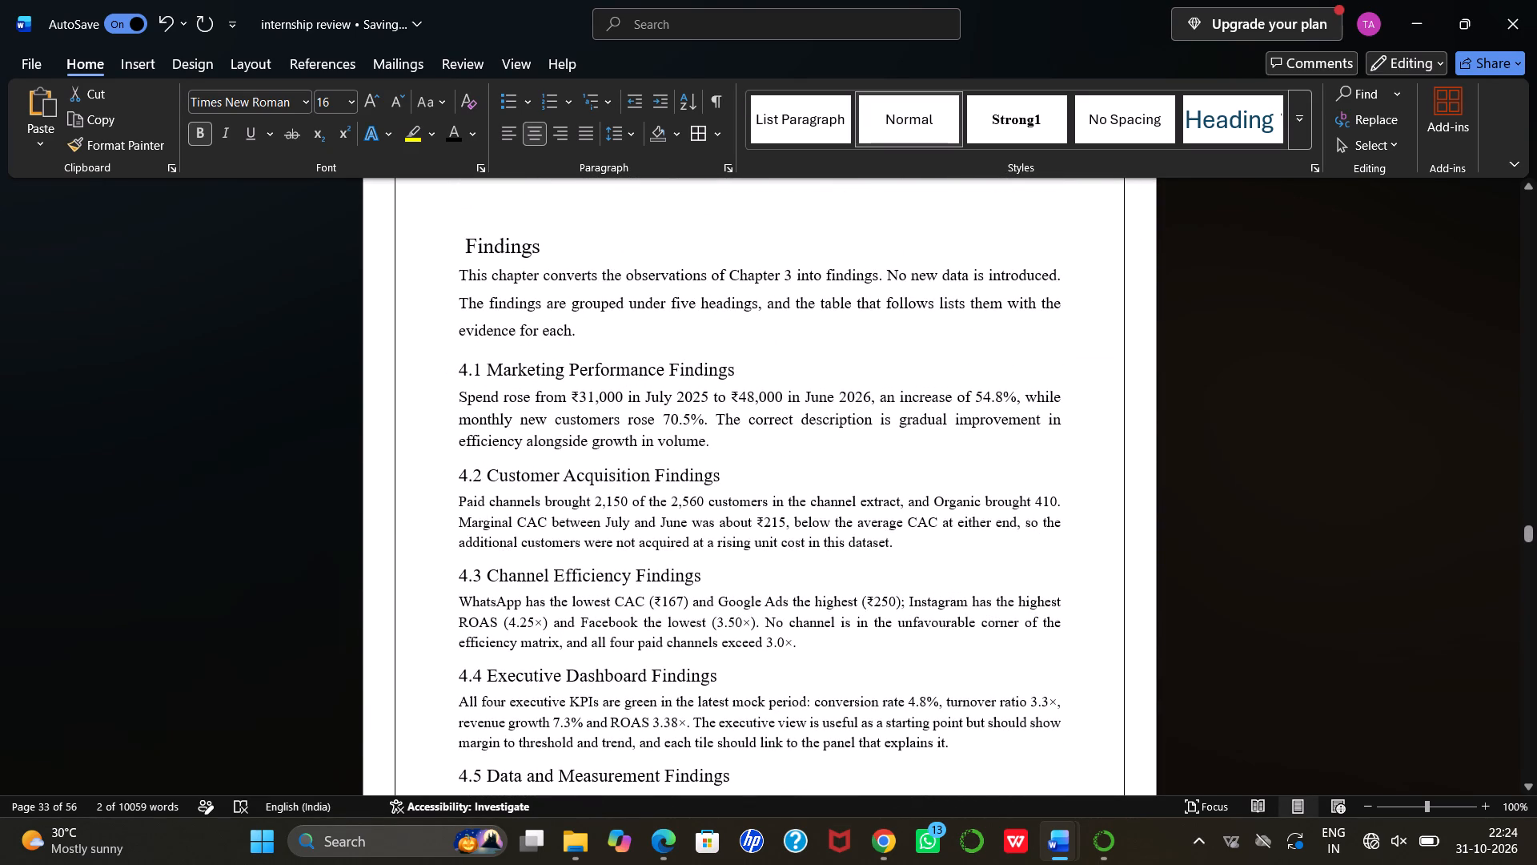
drag(459, 273, 576, 352)
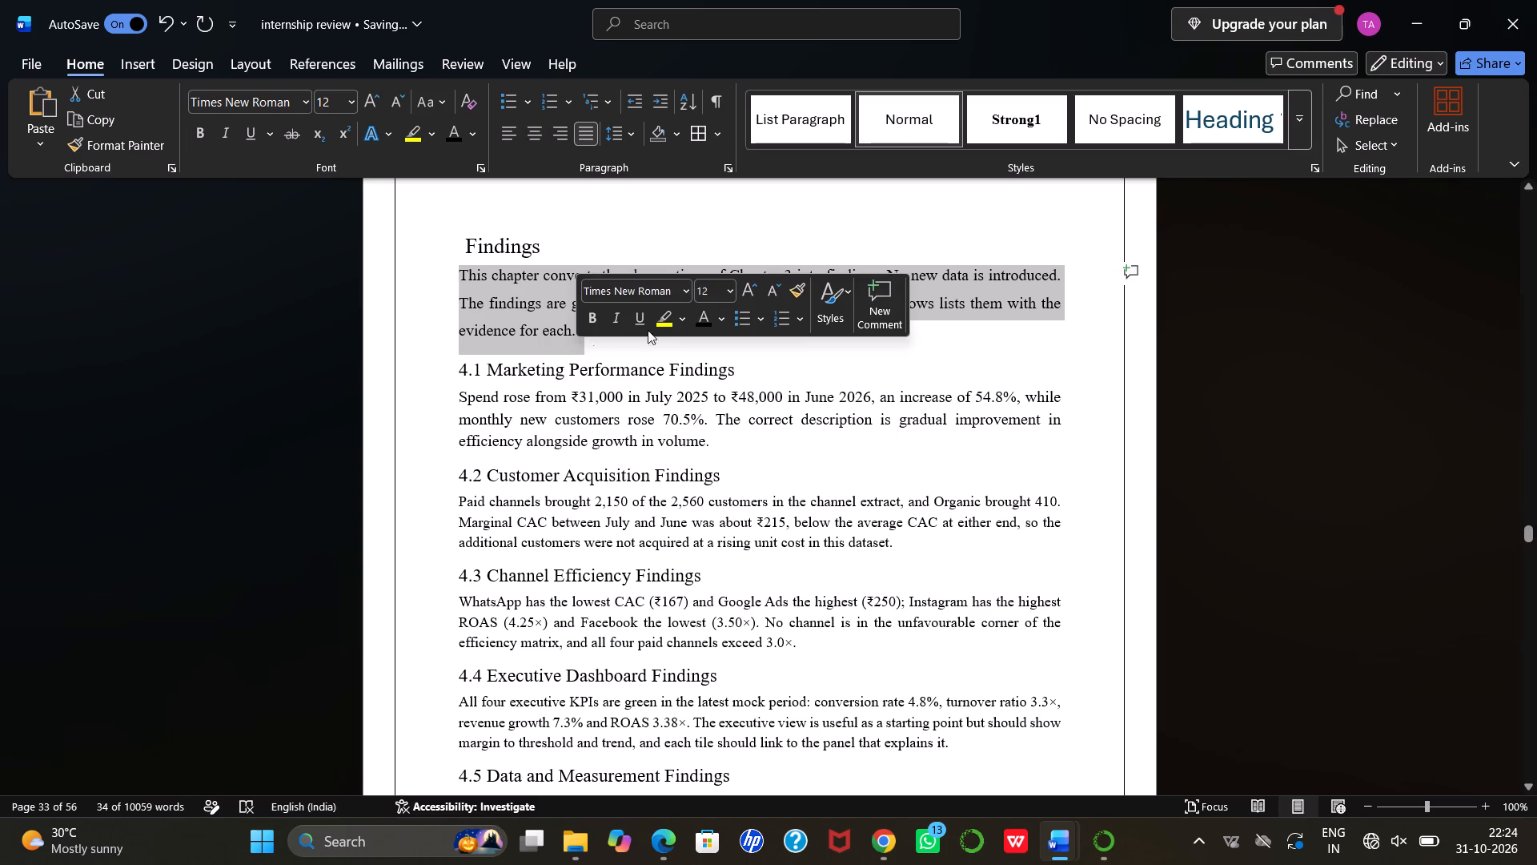
click(627, 139)
click(646, 219)
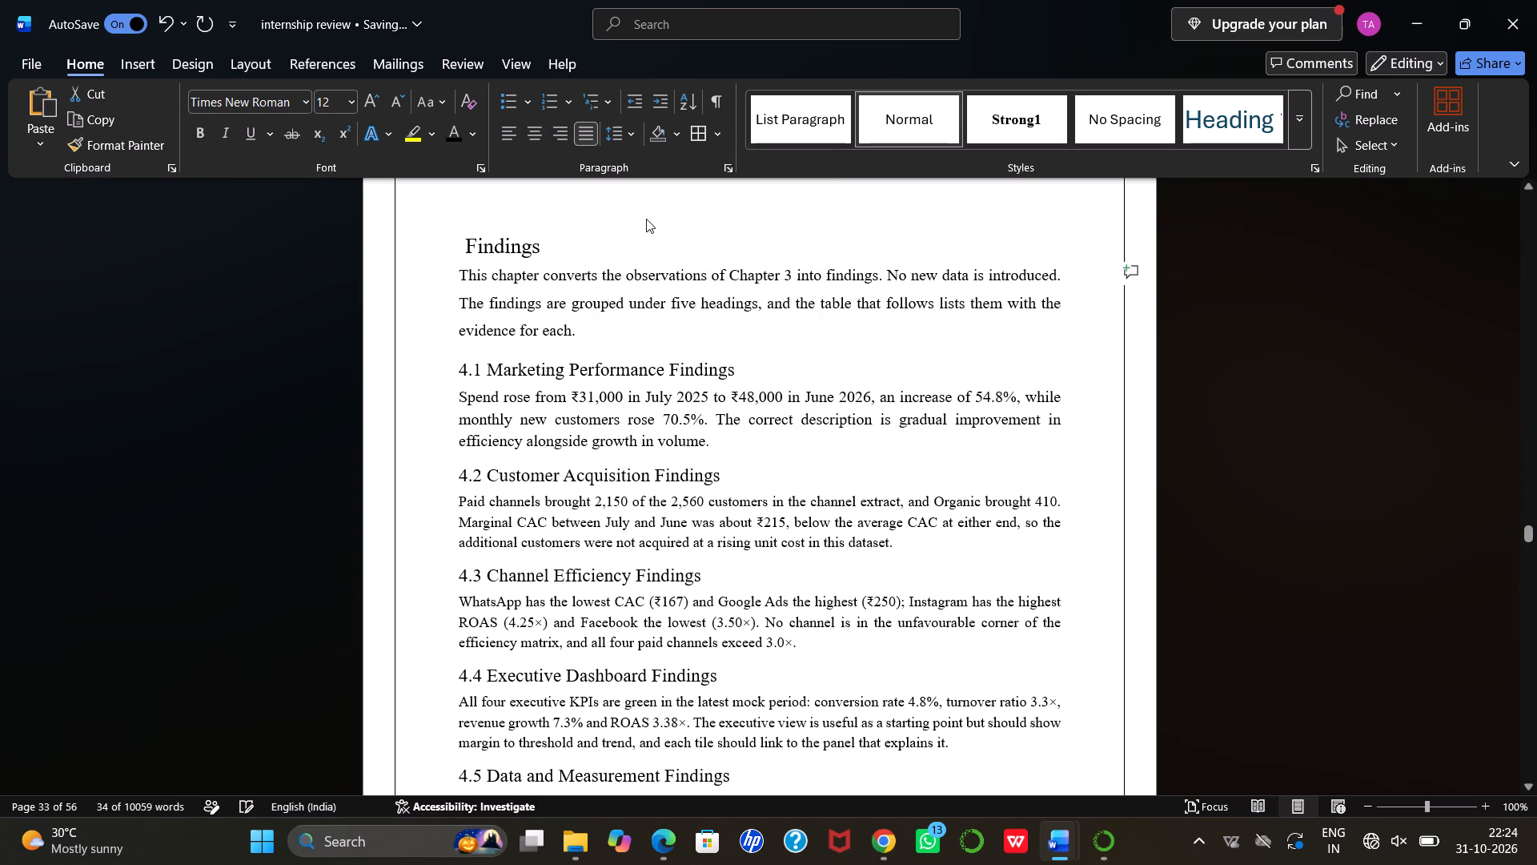
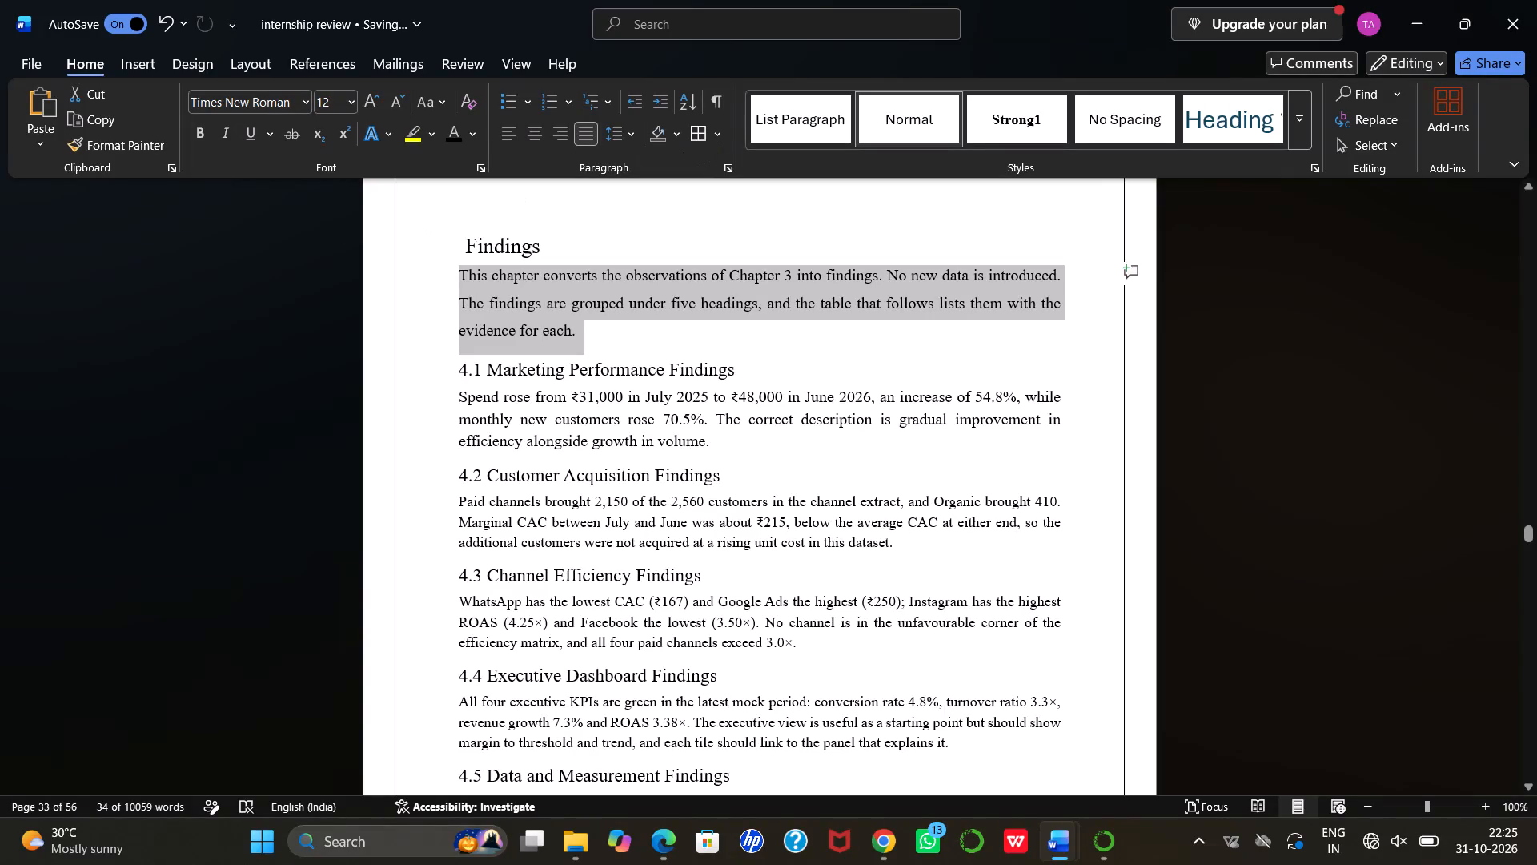
Set the line spacing of the introductory paragraph under the Findings heading to 1.5.
click(630, 127)
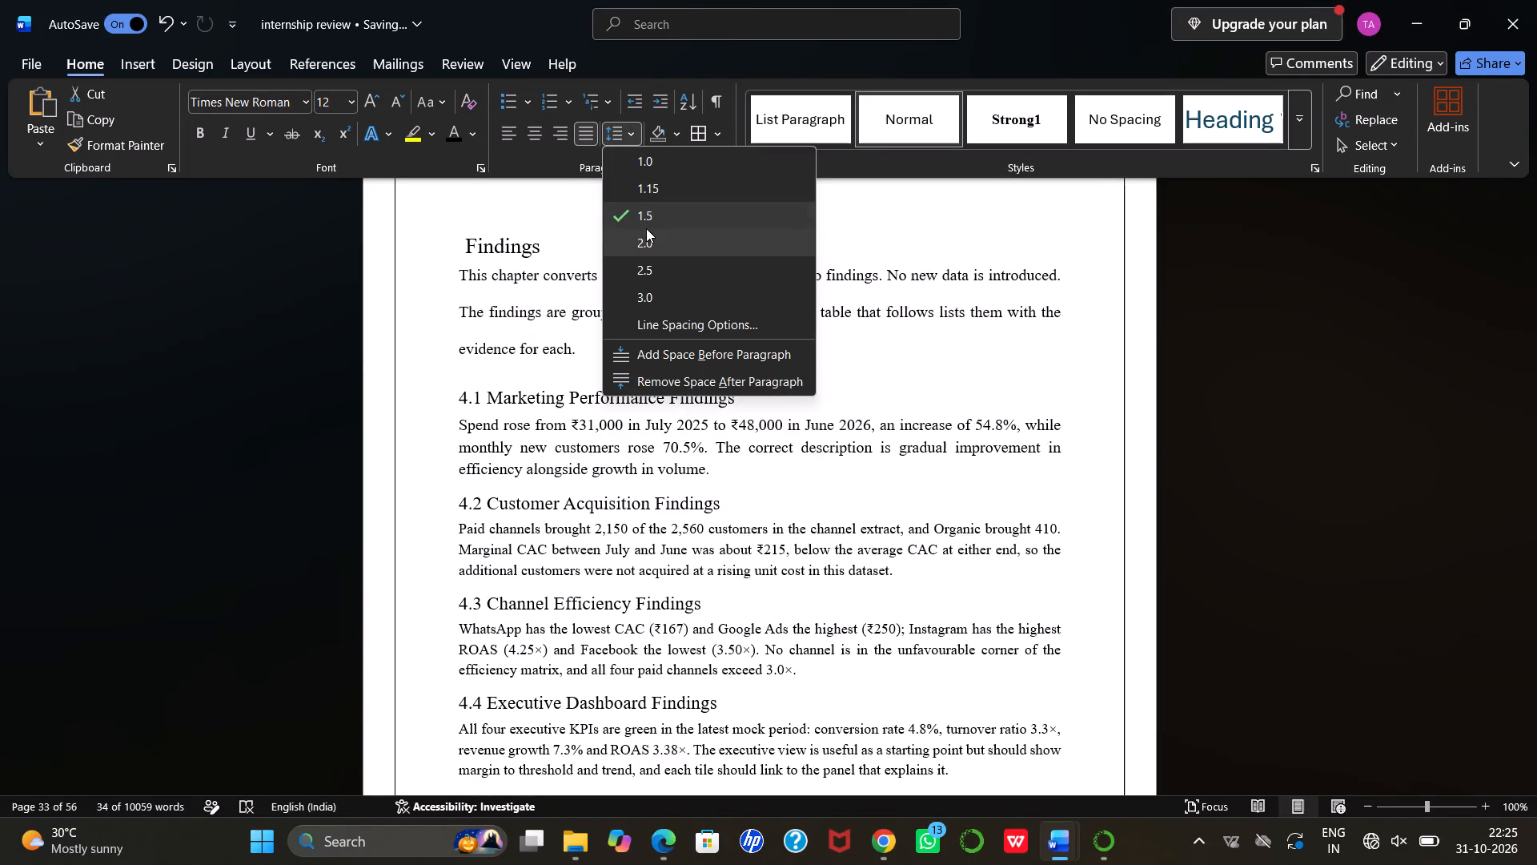
click(648, 217)
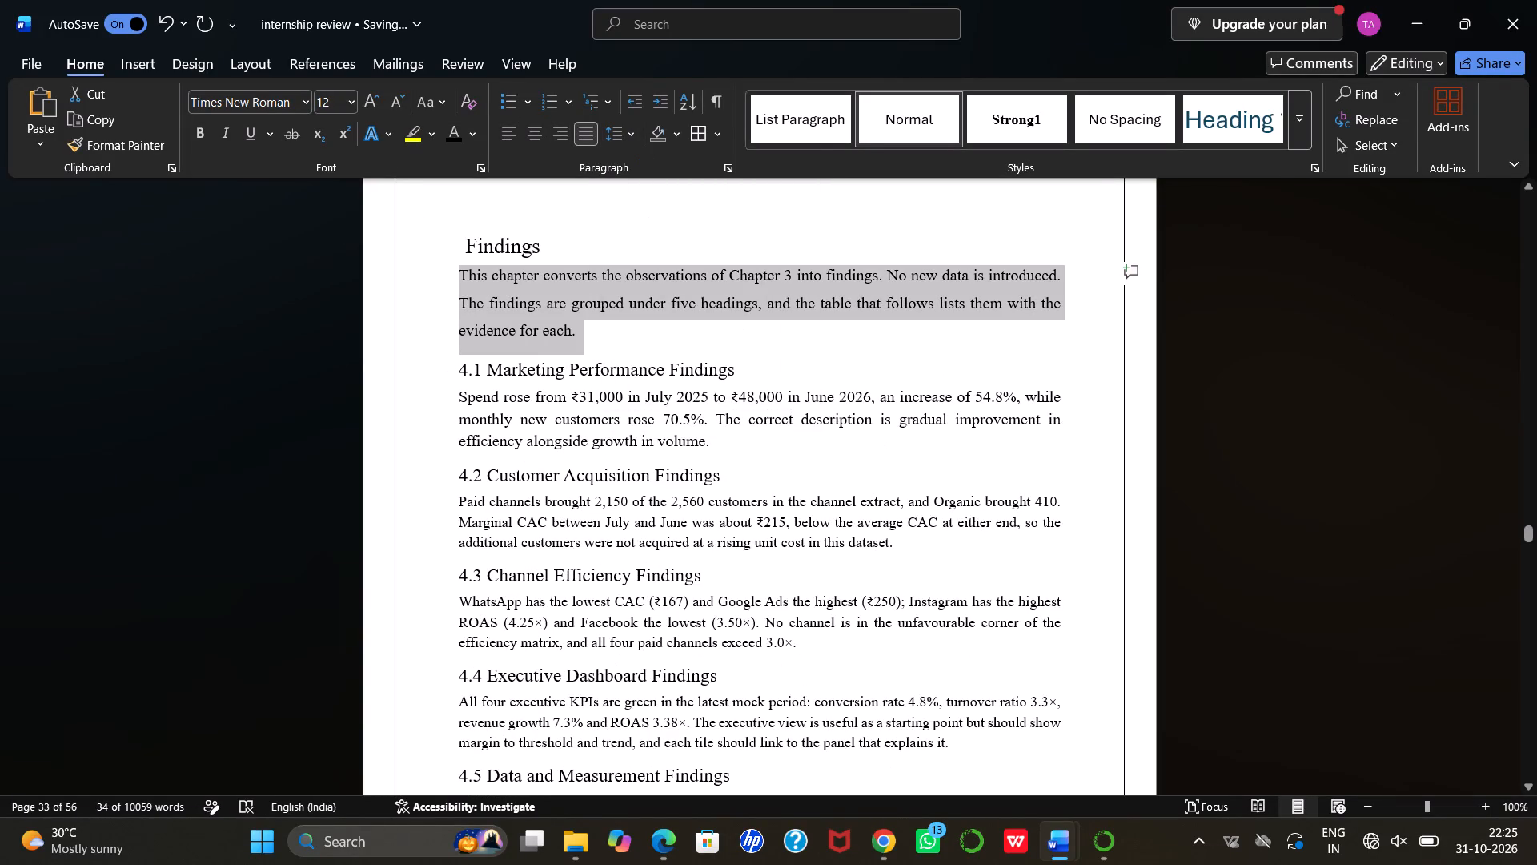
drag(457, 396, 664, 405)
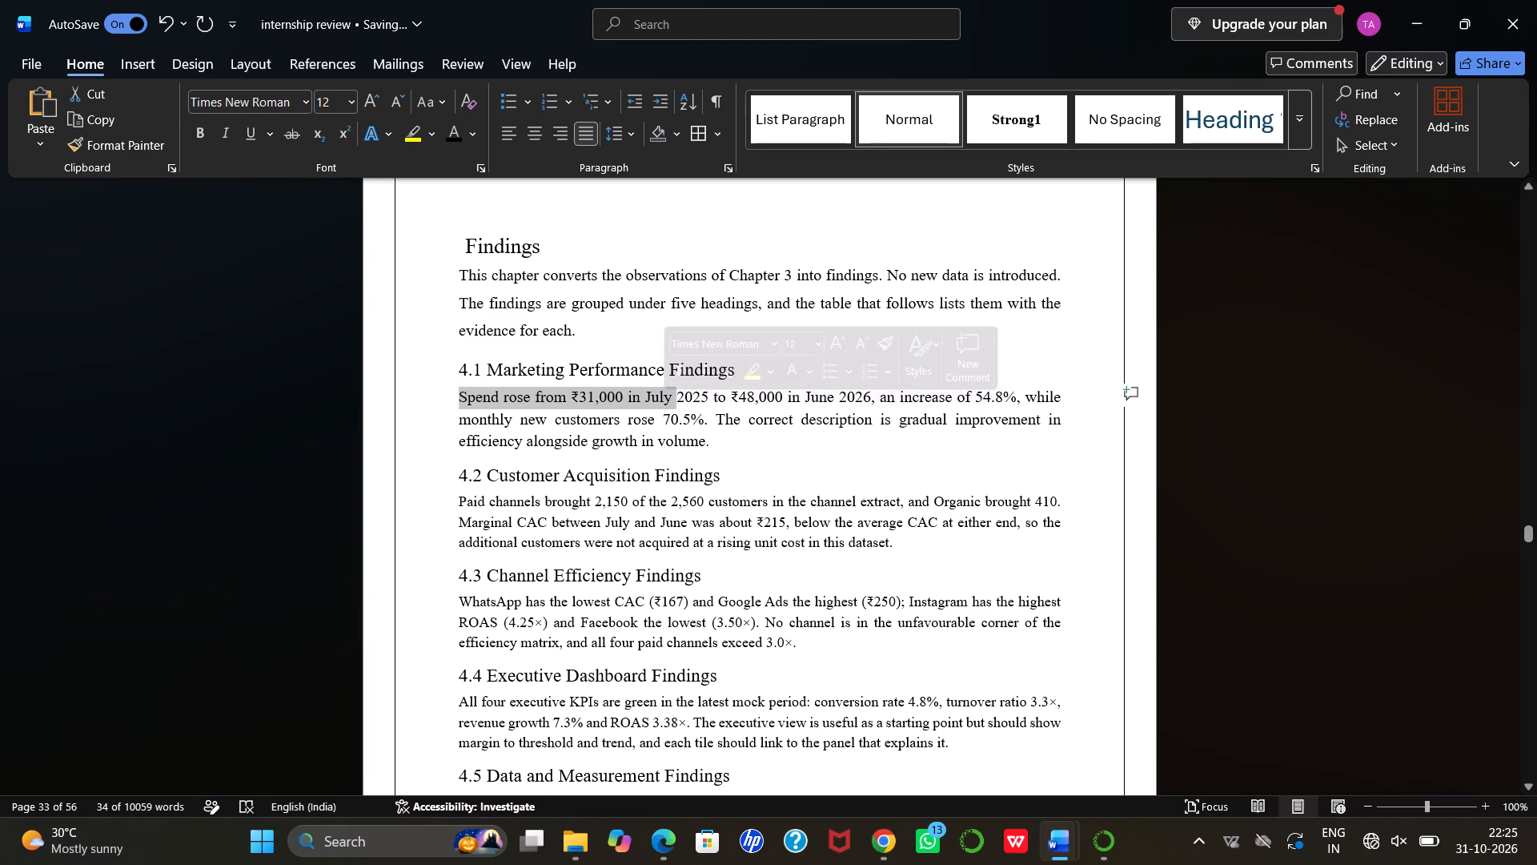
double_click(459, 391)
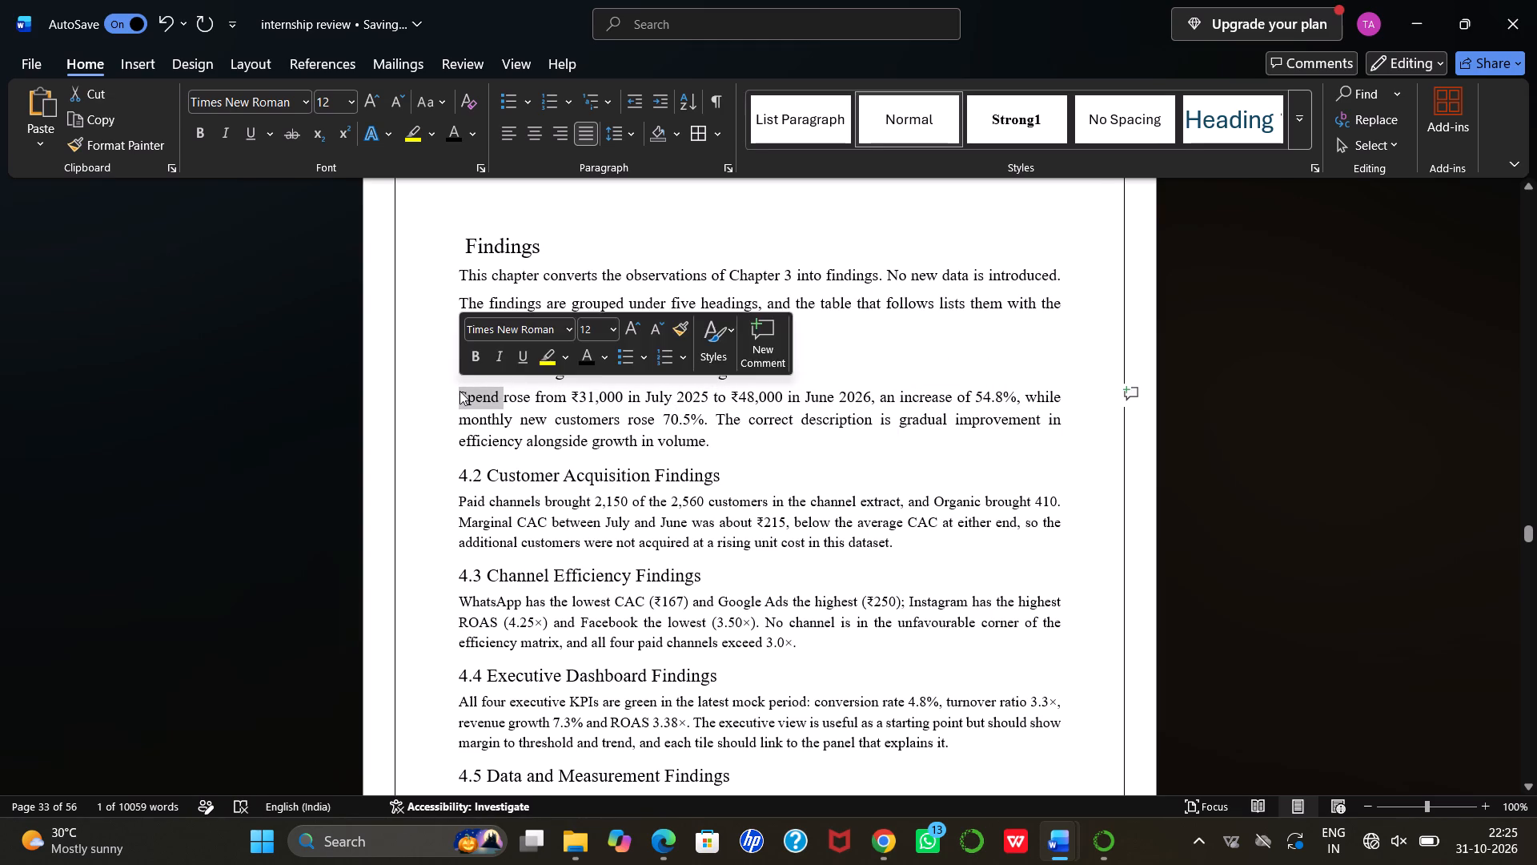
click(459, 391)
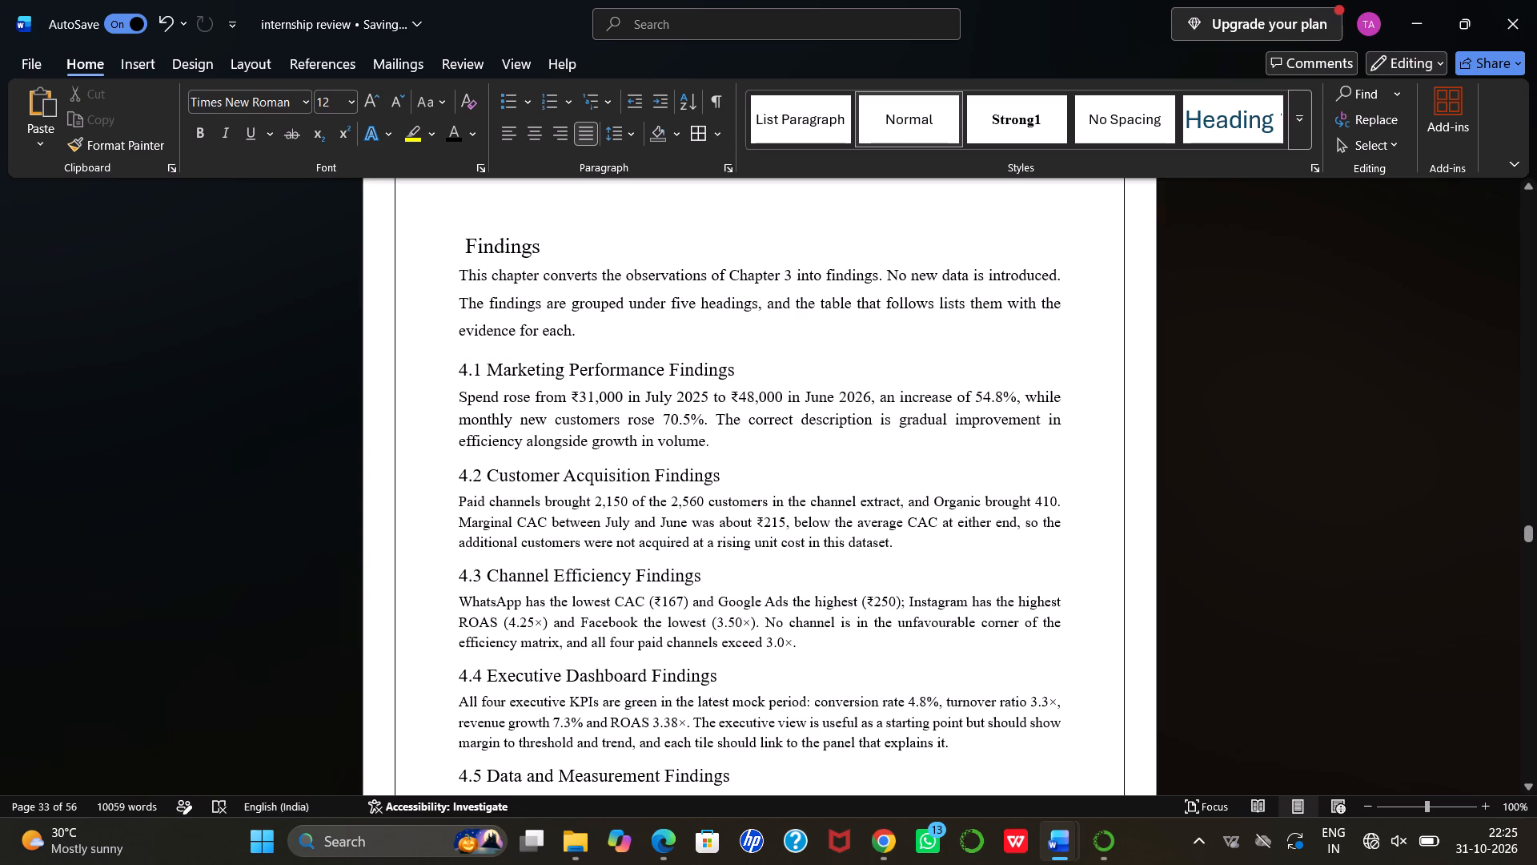
Look back through the pages before Findings, as far as Section 2.1 Objectives of the Internship Study, to check their formatting.
scroll(635, 428, down, 1)
scroll(635, 428, up, 4)
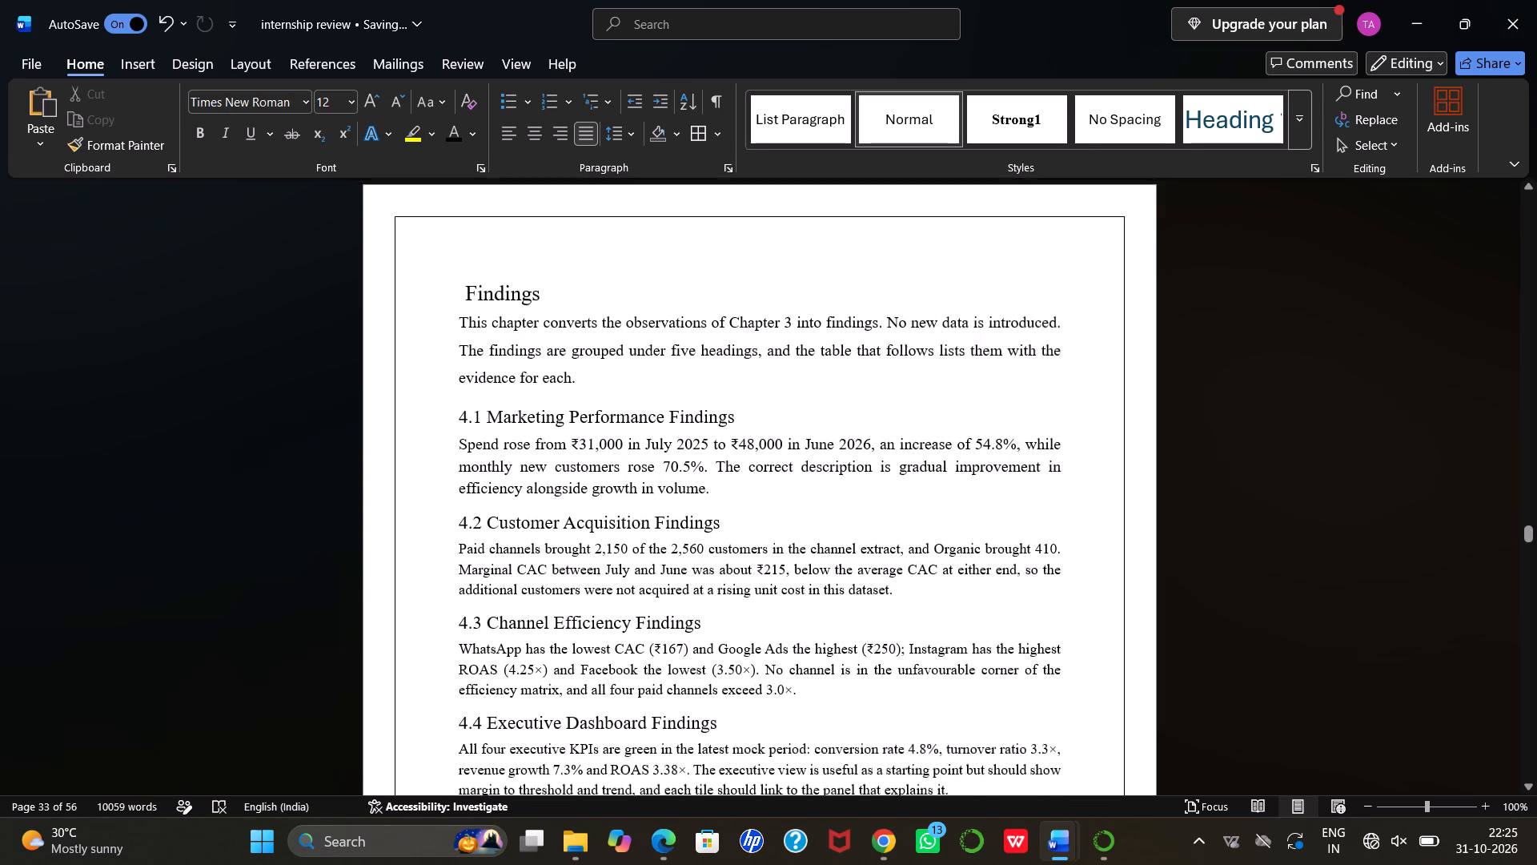
scroll(635, 428, up, 8)
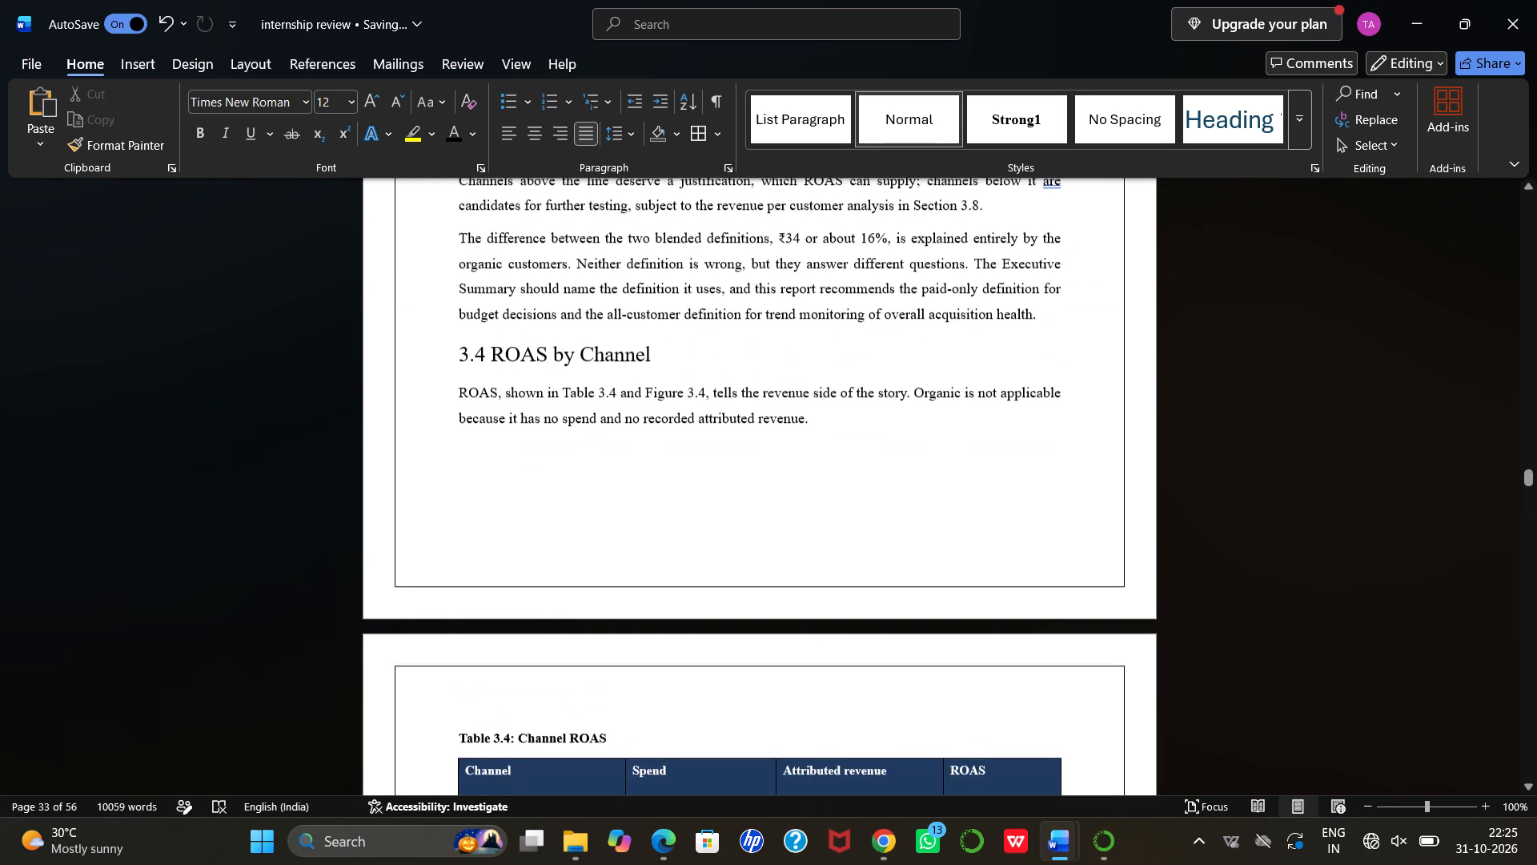
scroll(635, 428, up, 16)
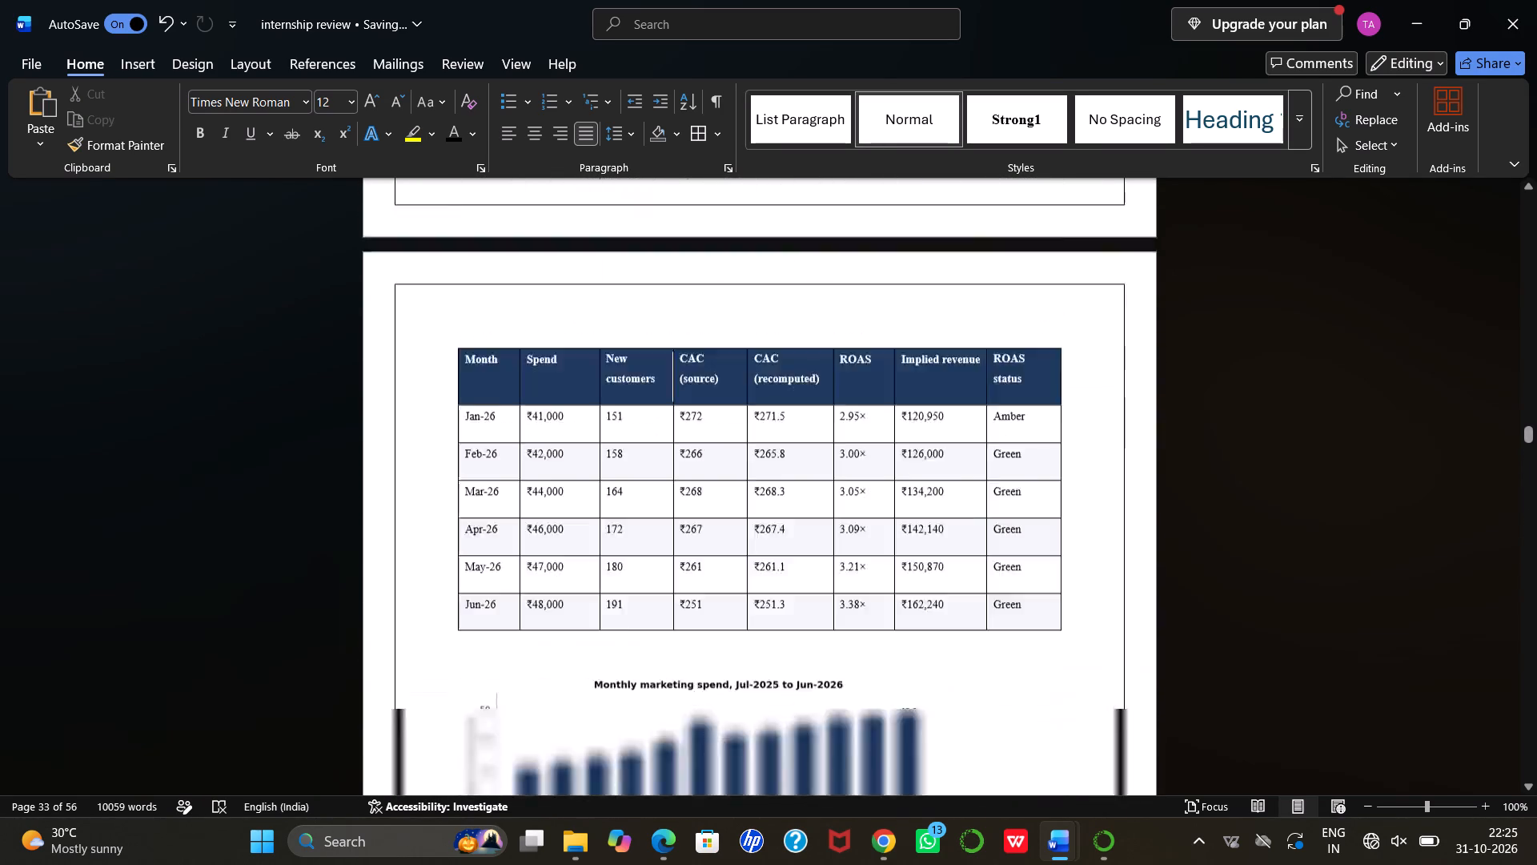
scroll(635, 428, up, 6)
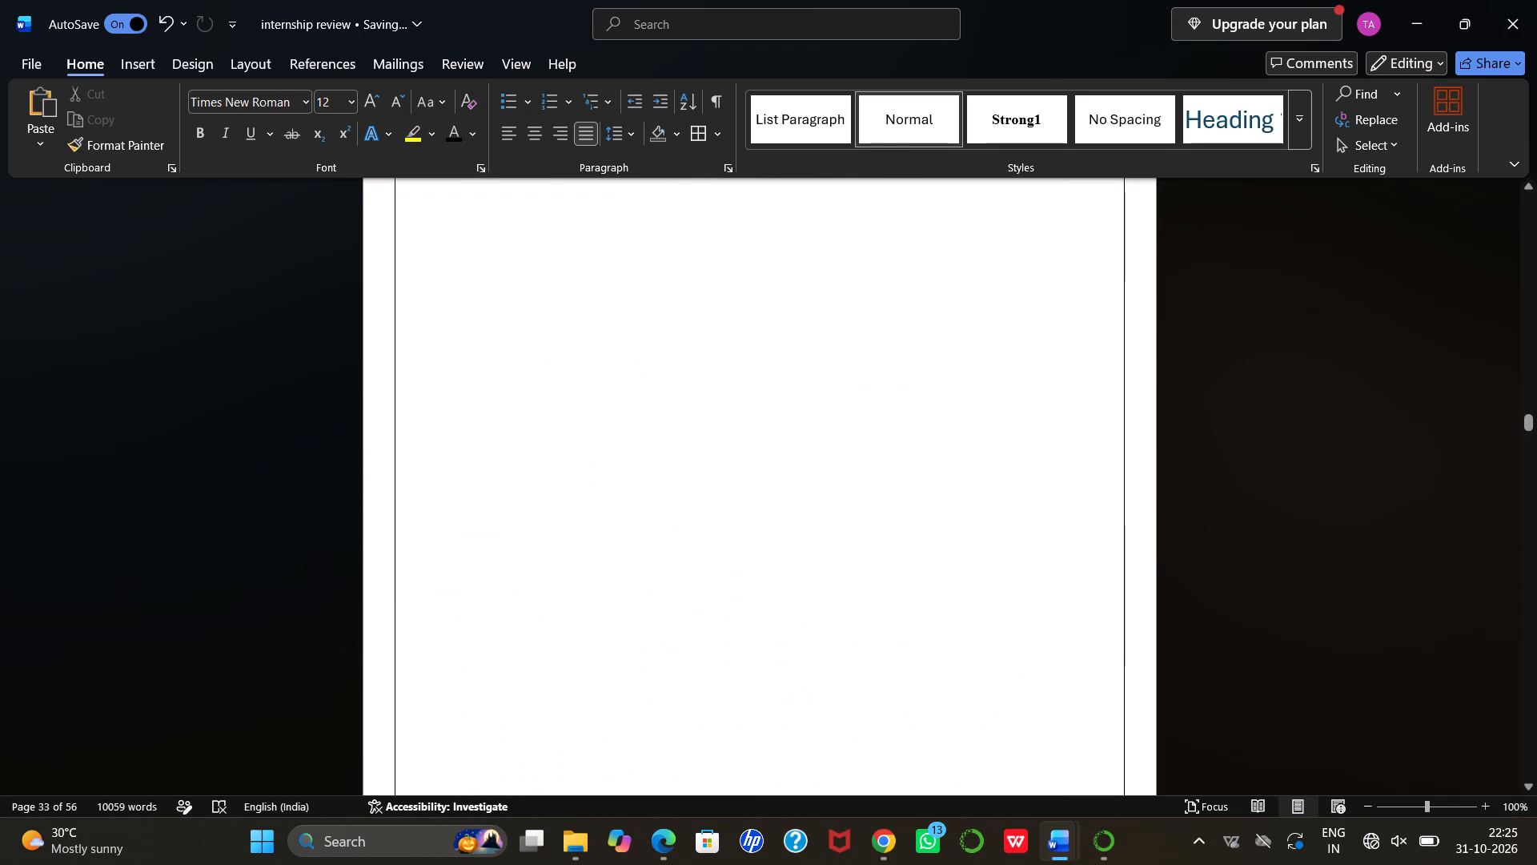
scroll(635, 428, up, 12)
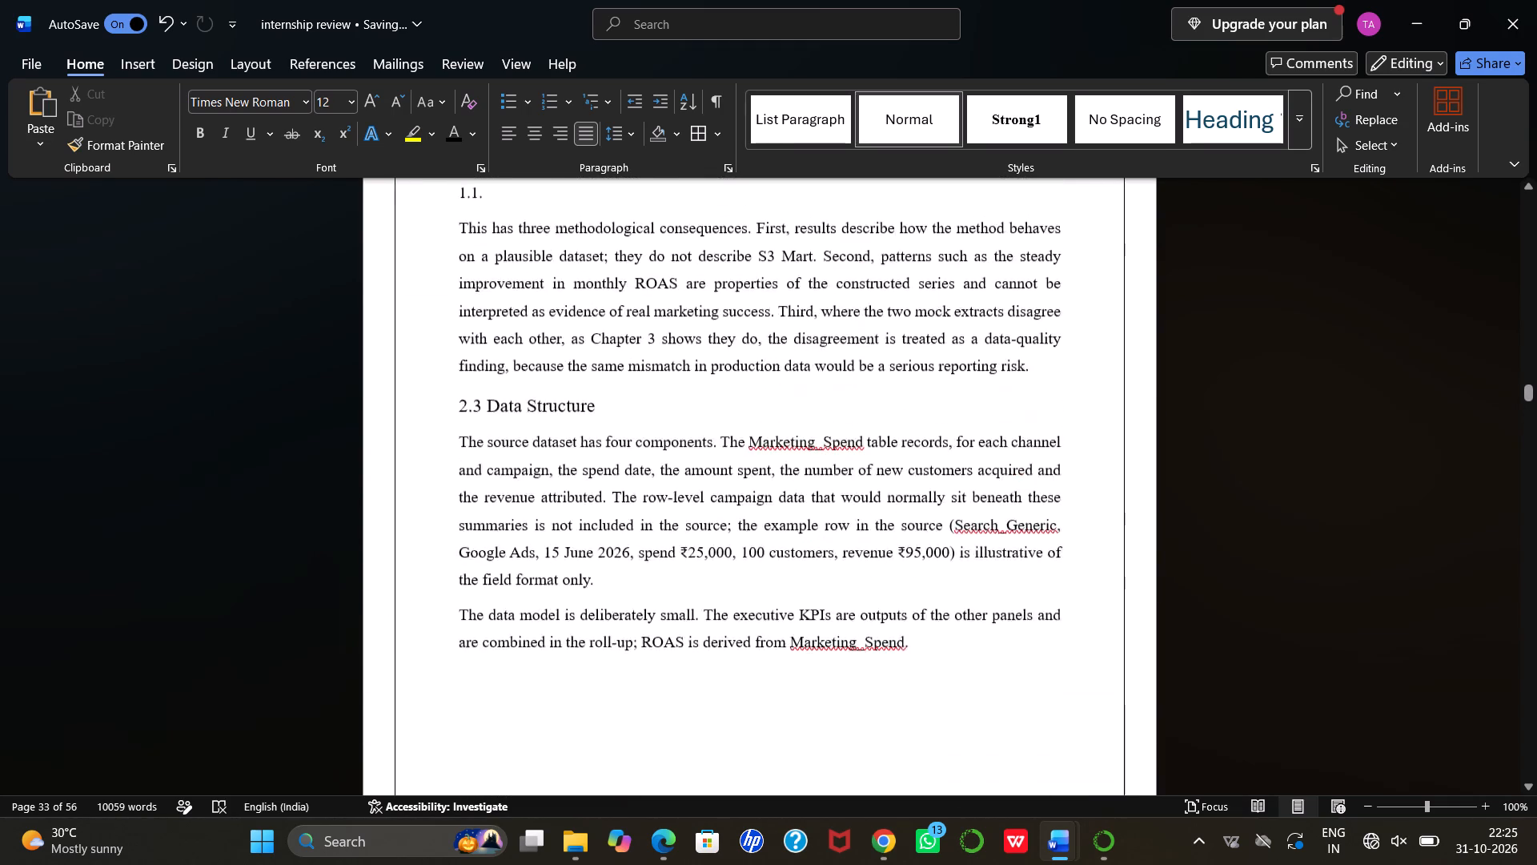
scroll(635, 428, up, 1)
Review the text, tables and figures from Section 2.1 through Chapter 3 and Table 3.5 up to the Findings page.
scroll(635, 428, down, 4)
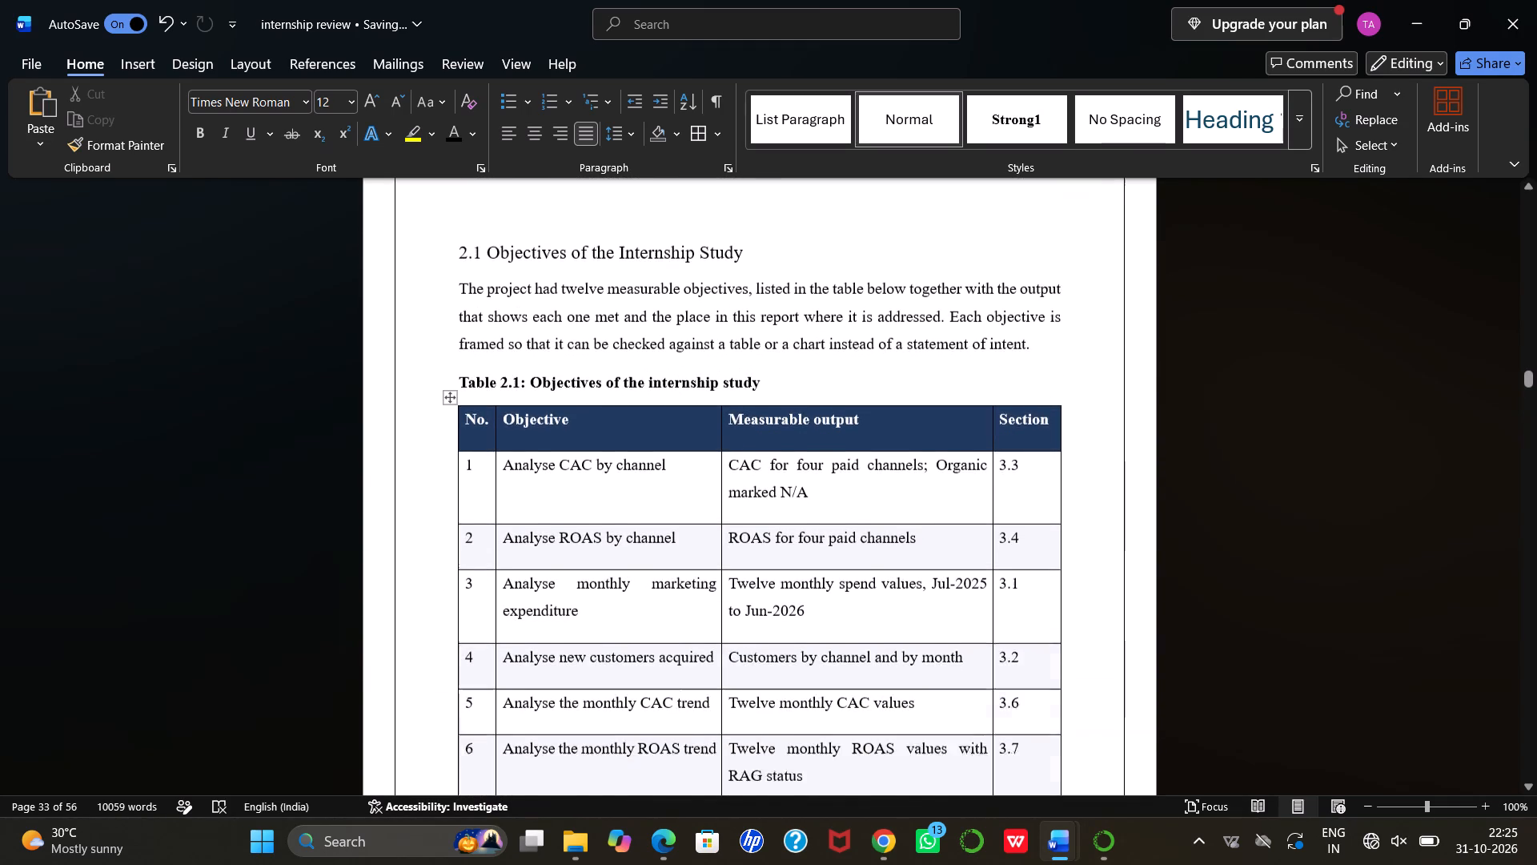
scroll(635, 428, down, 2)
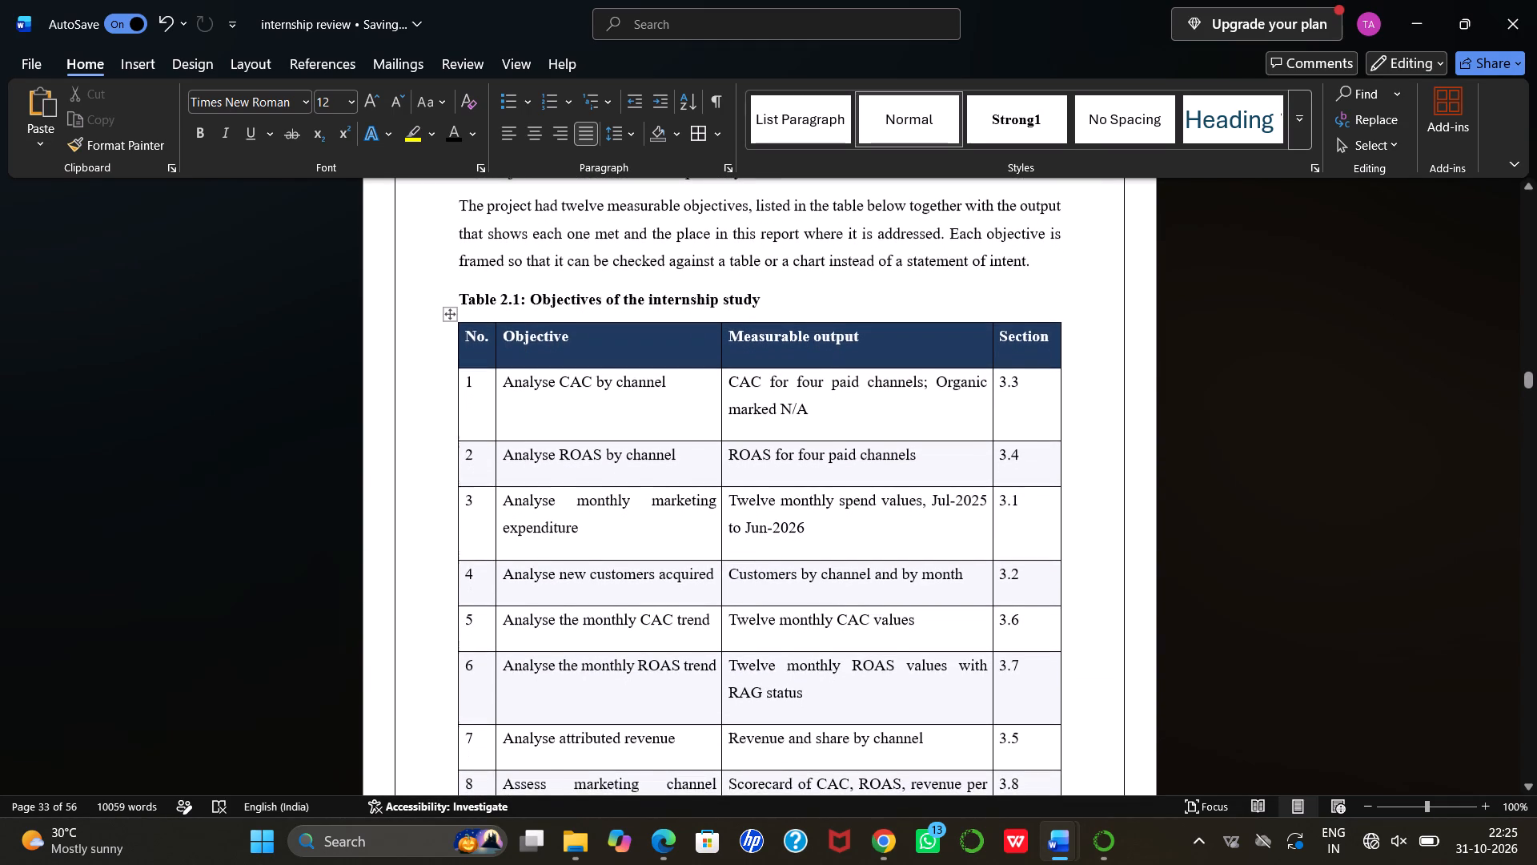
scroll(635, 428, down, 6)
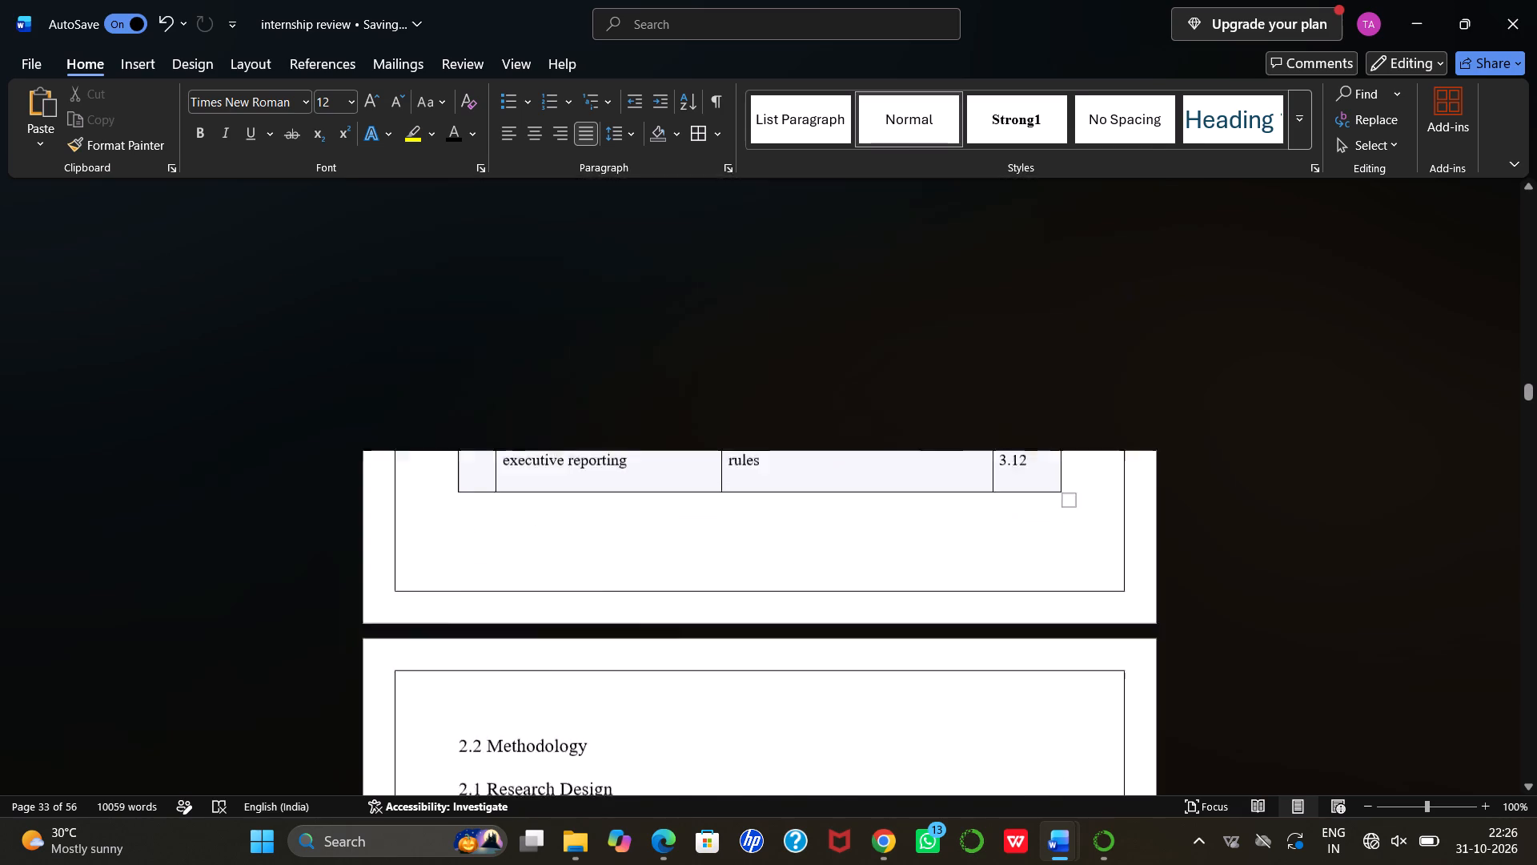
scroll(635, 428, down, 6)
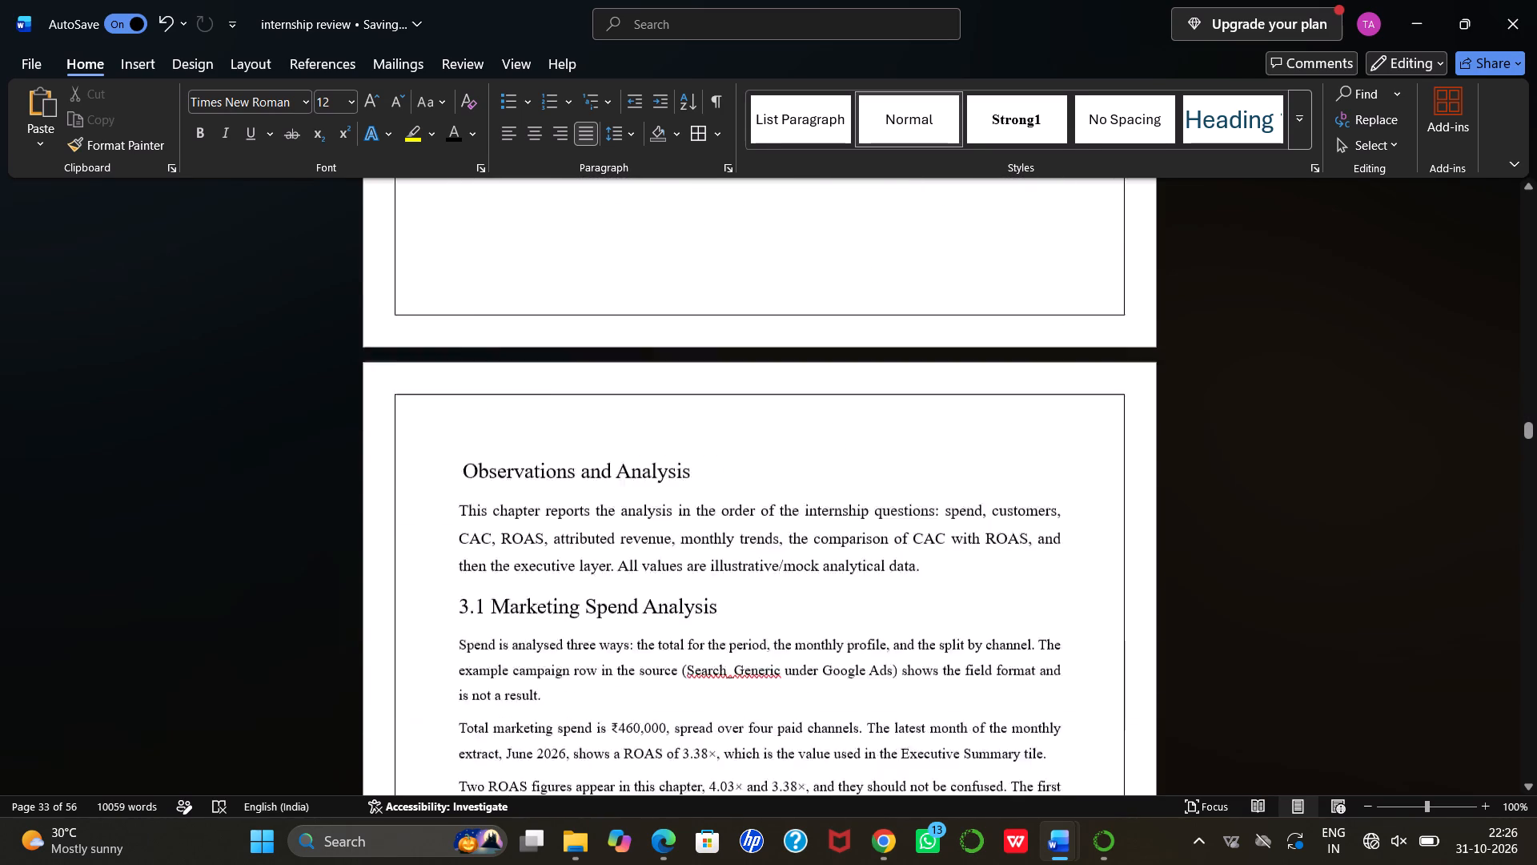
scroll(635, 428, down, 6)
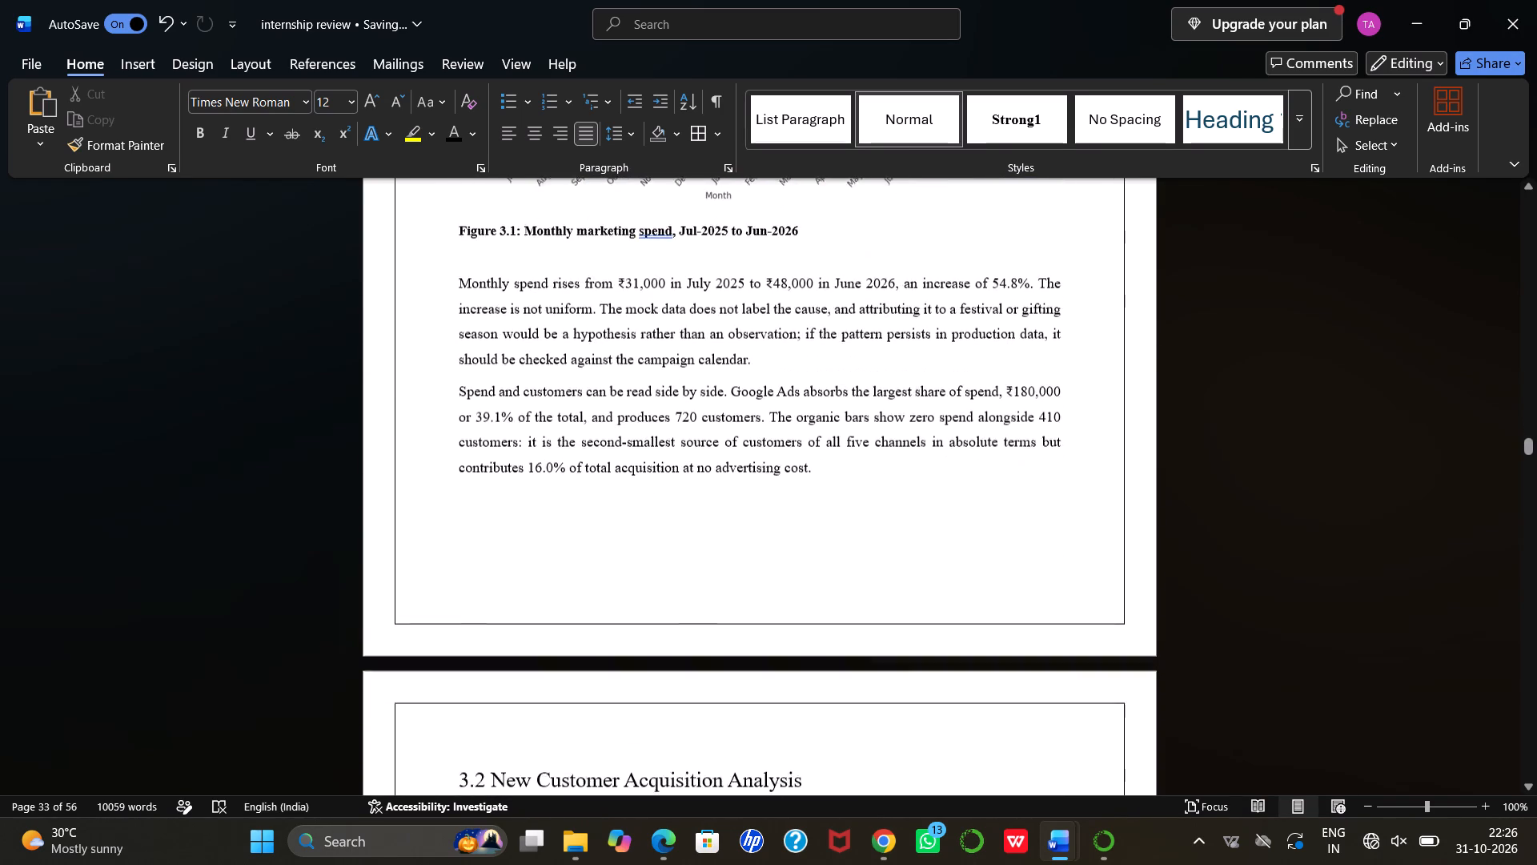
scroll(635, 428, down, 12)
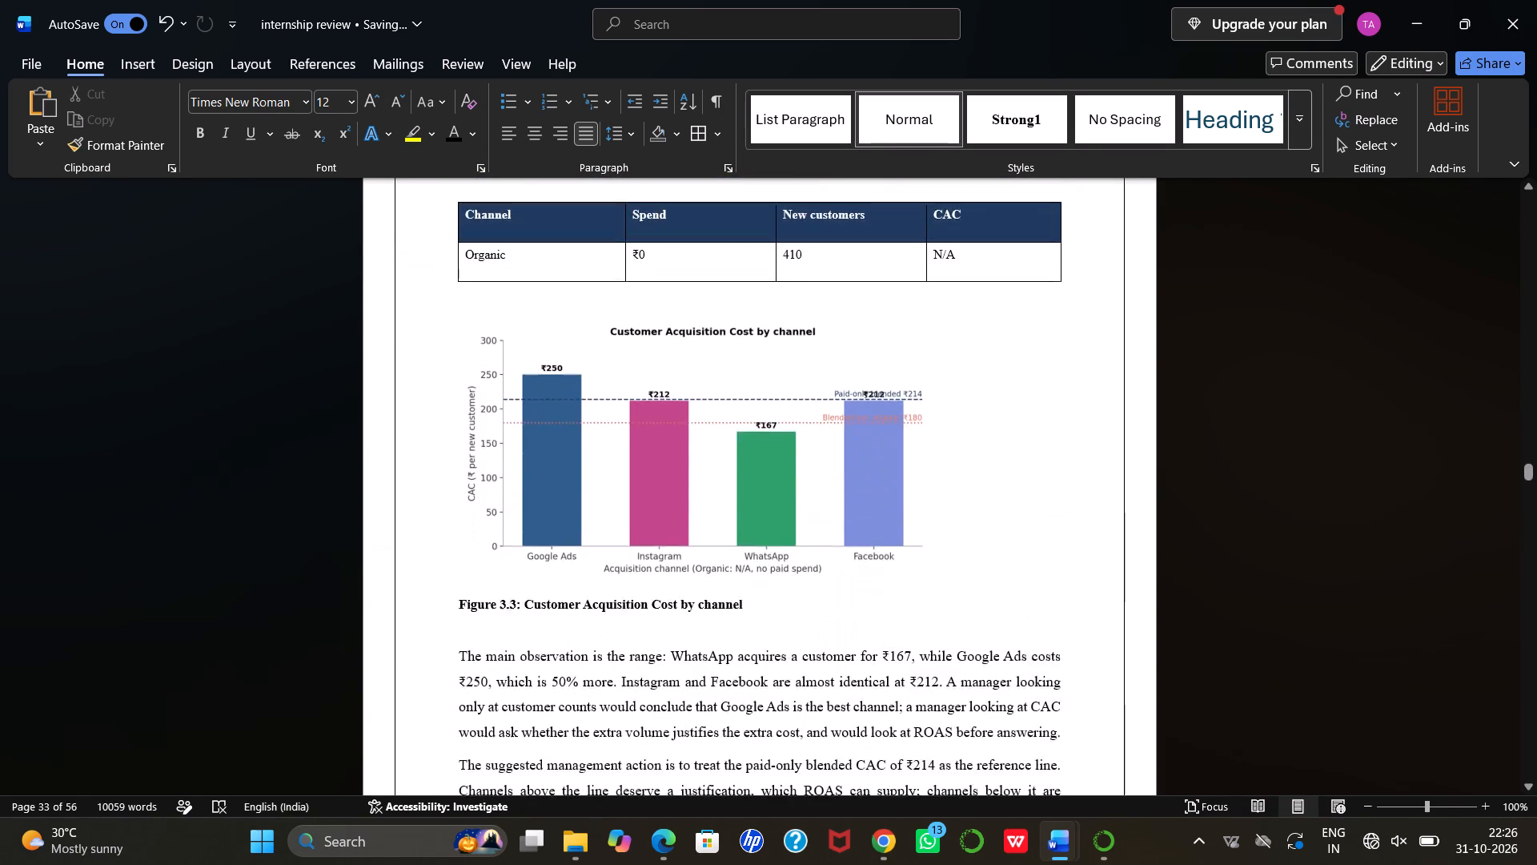
scroll(635, 428, down, 9)
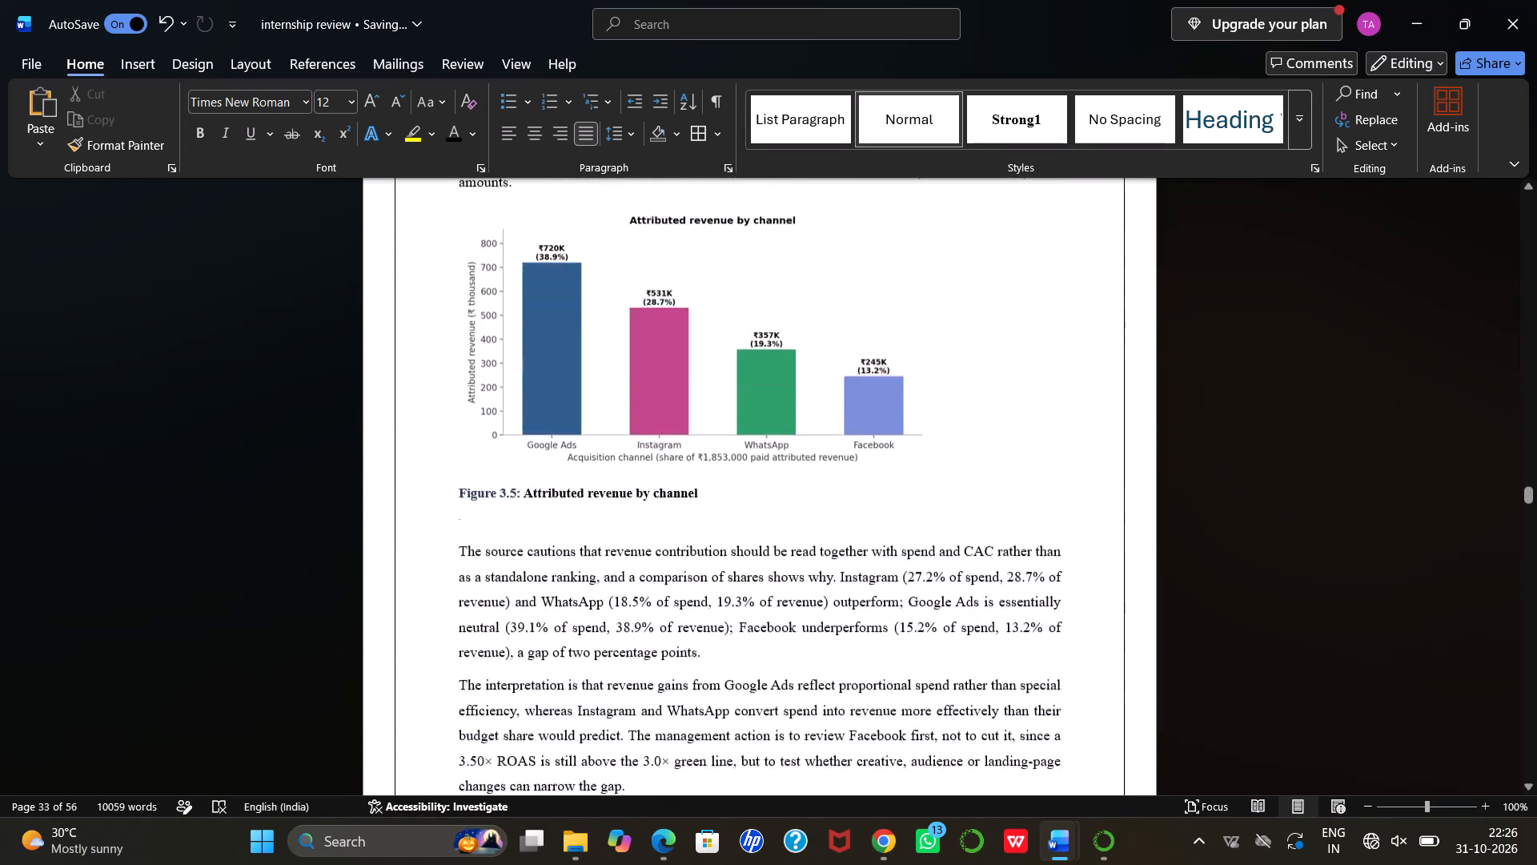
scroll(635, 428, down, 9)
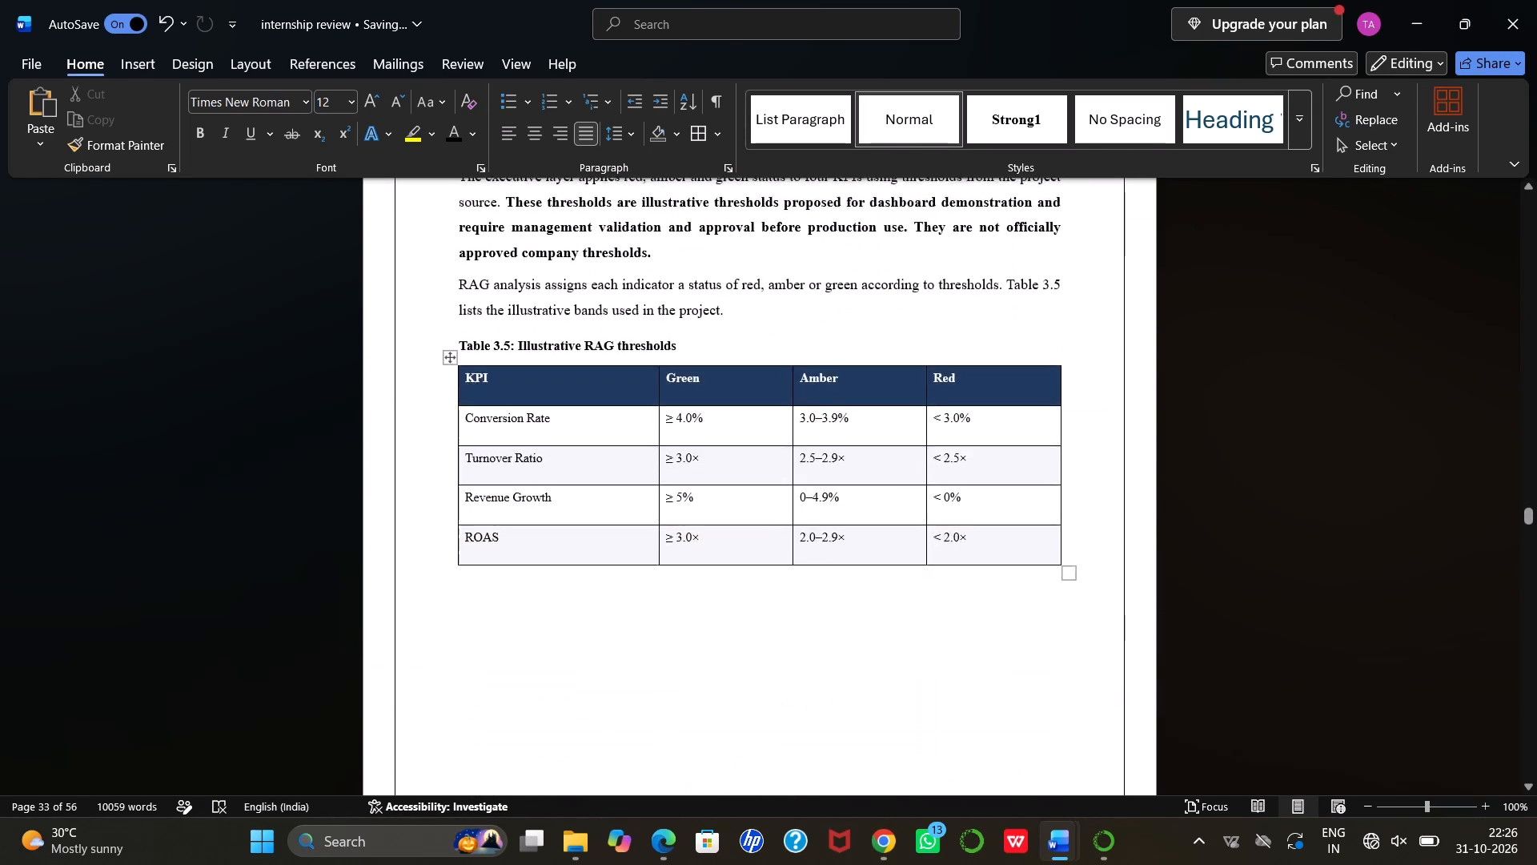
scroll(635, 428, down, 8)
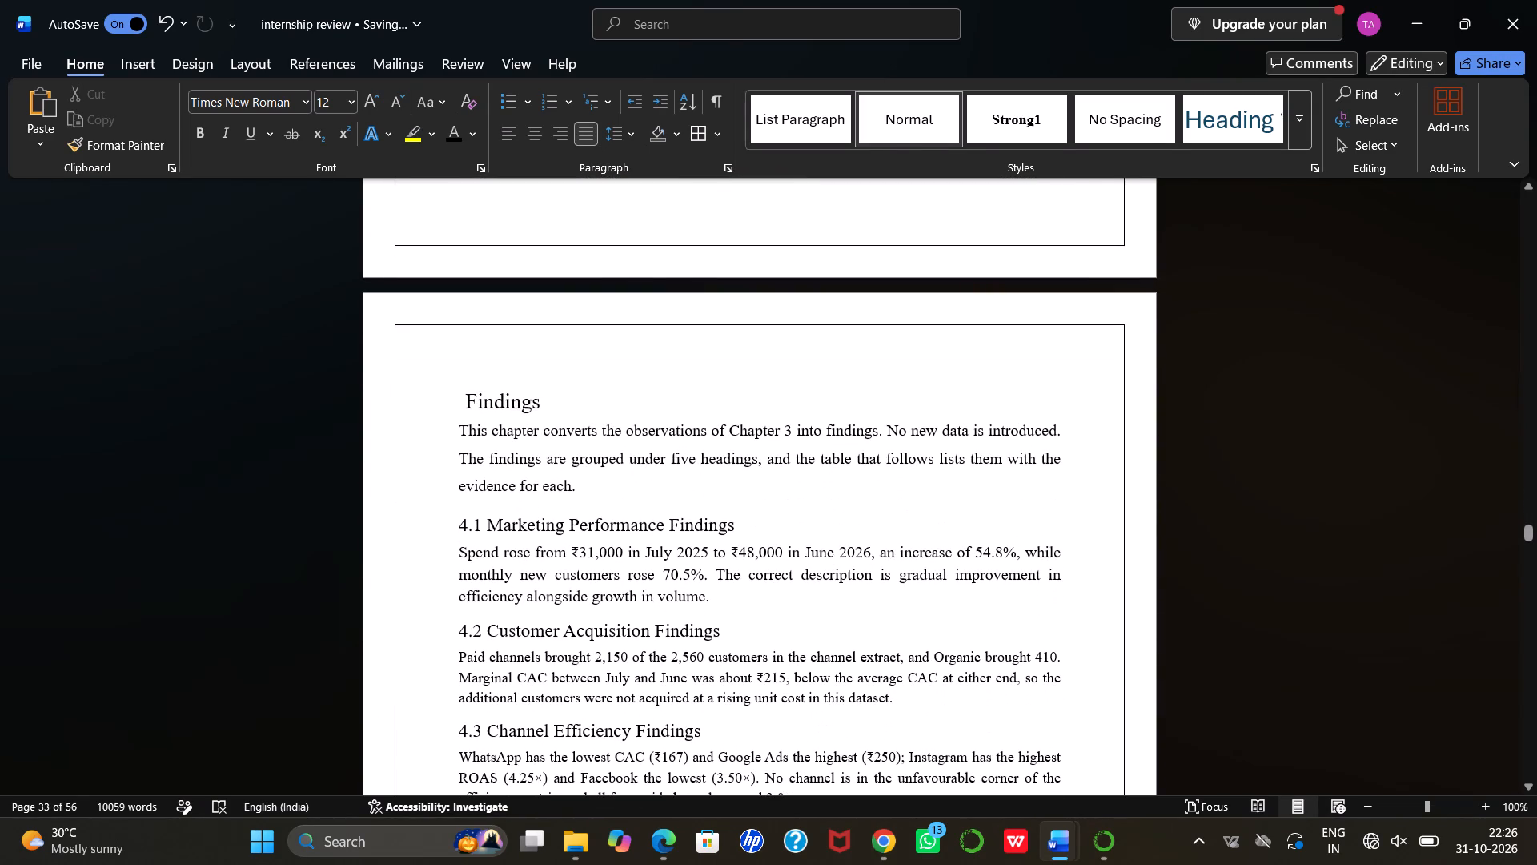
Set the body paragraph under 4.1 Marketing Performance Findings to 12-point size.
scroll(635, 428, down, 1)
drag(455, 450, 644, 475)
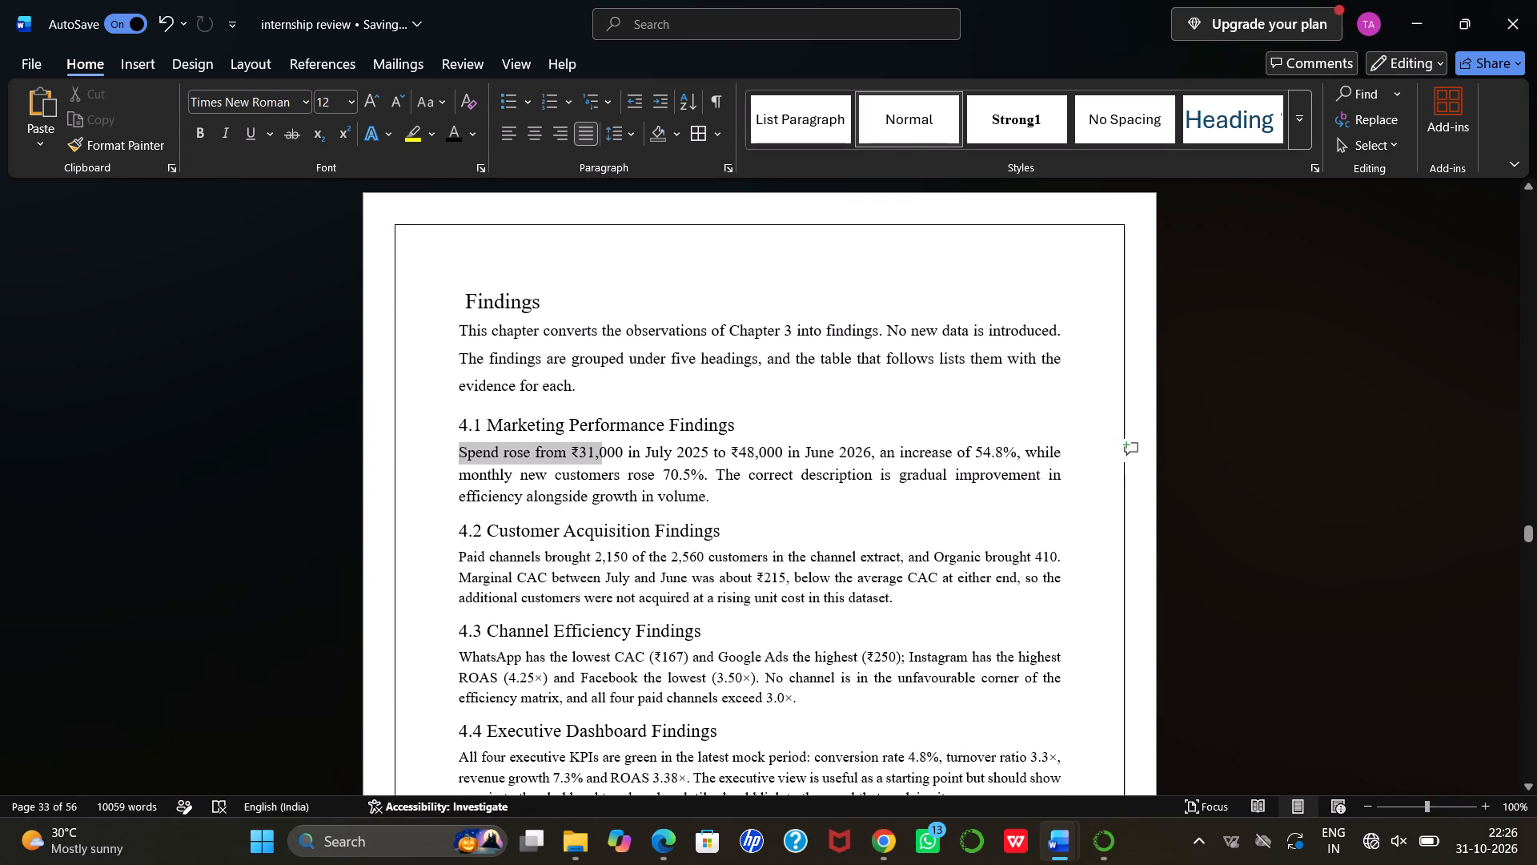
drag(644, 475, 722, 507)
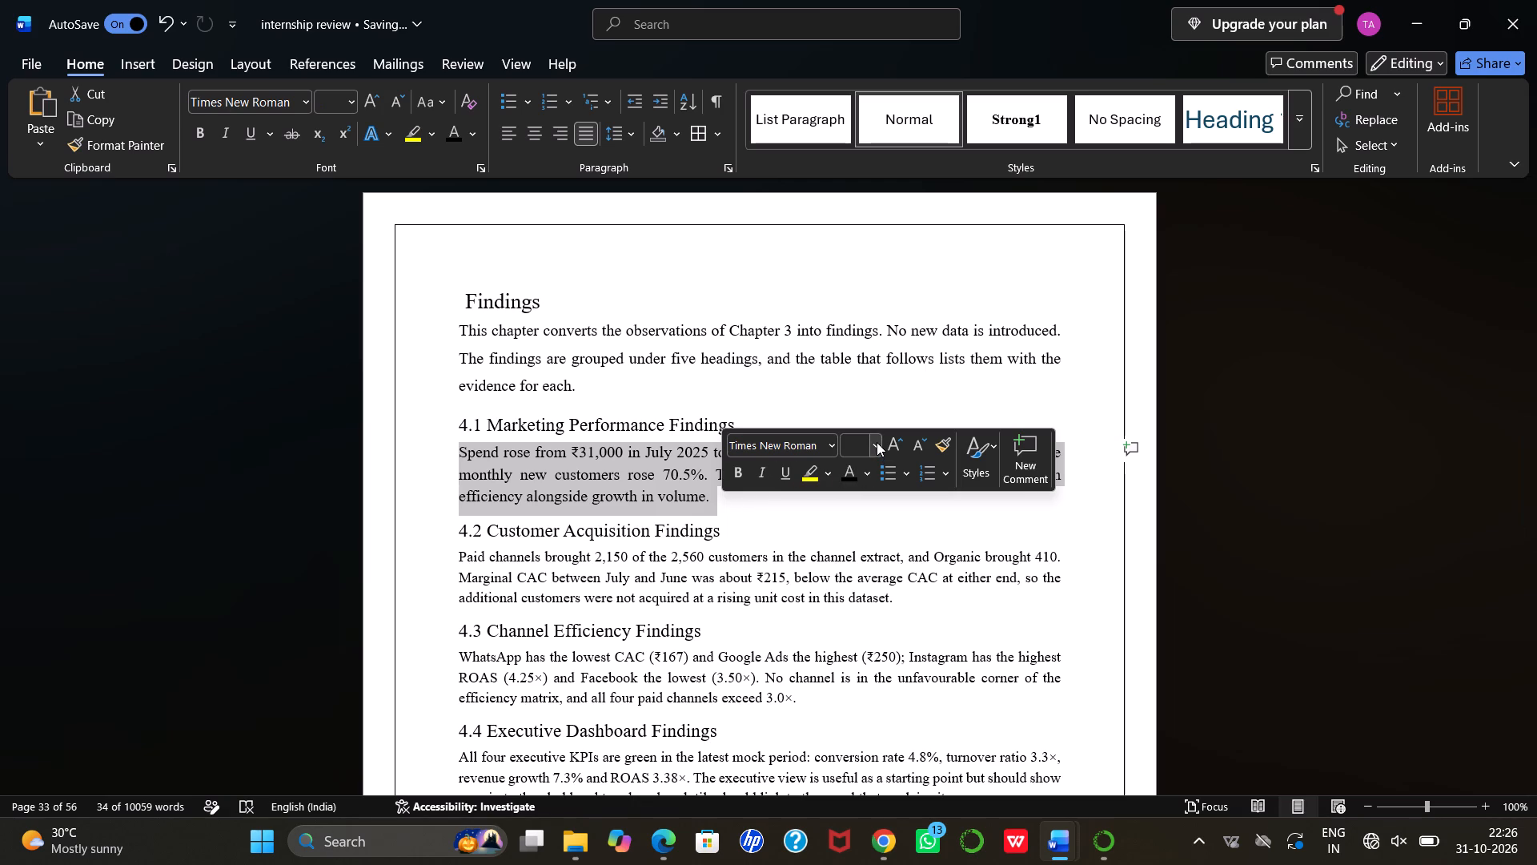
click(877, 442)
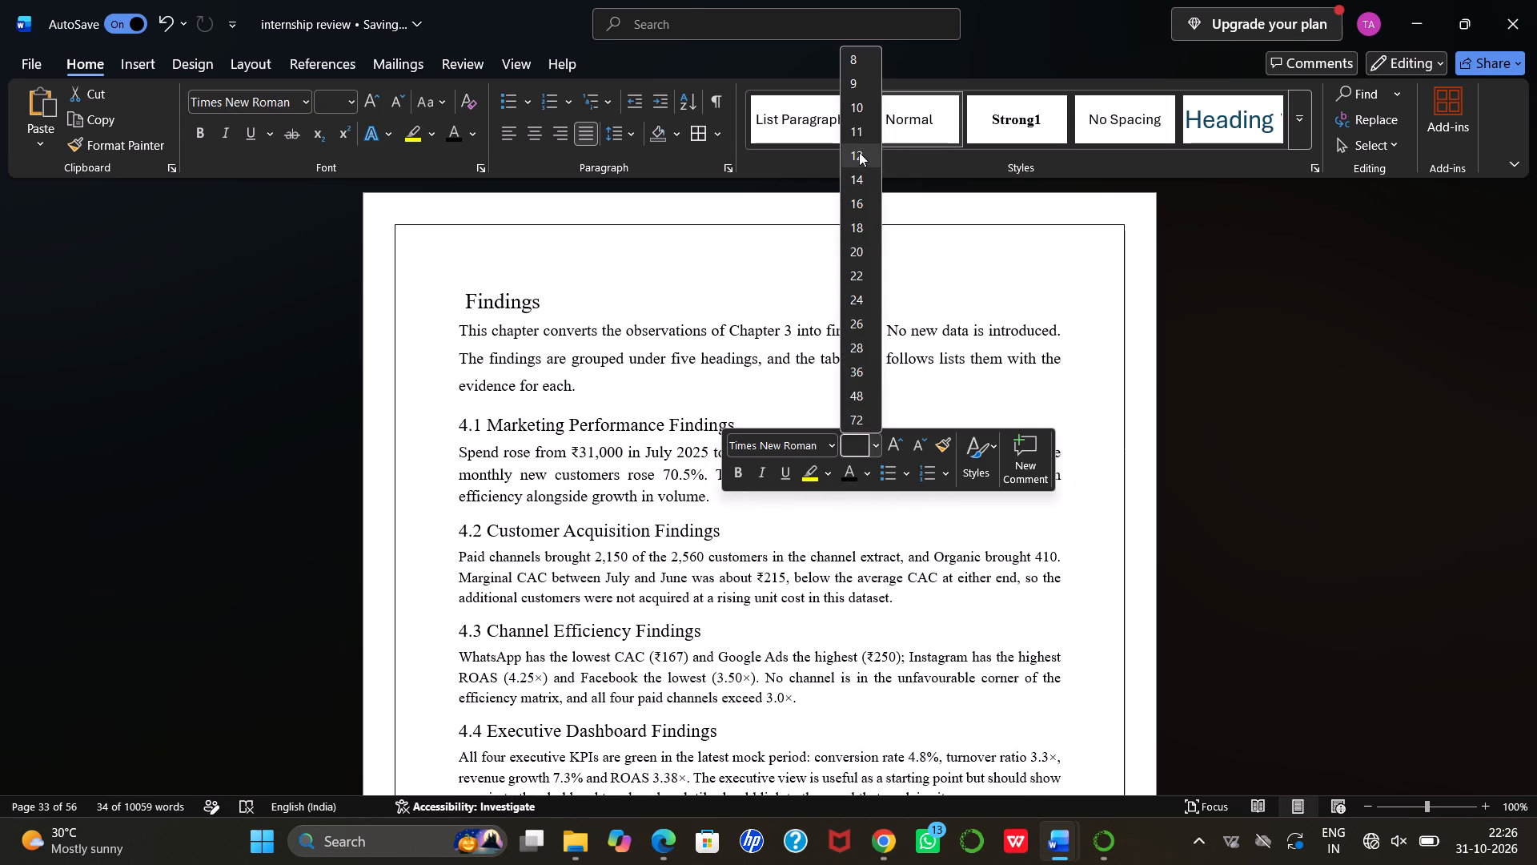
click(859, 152)
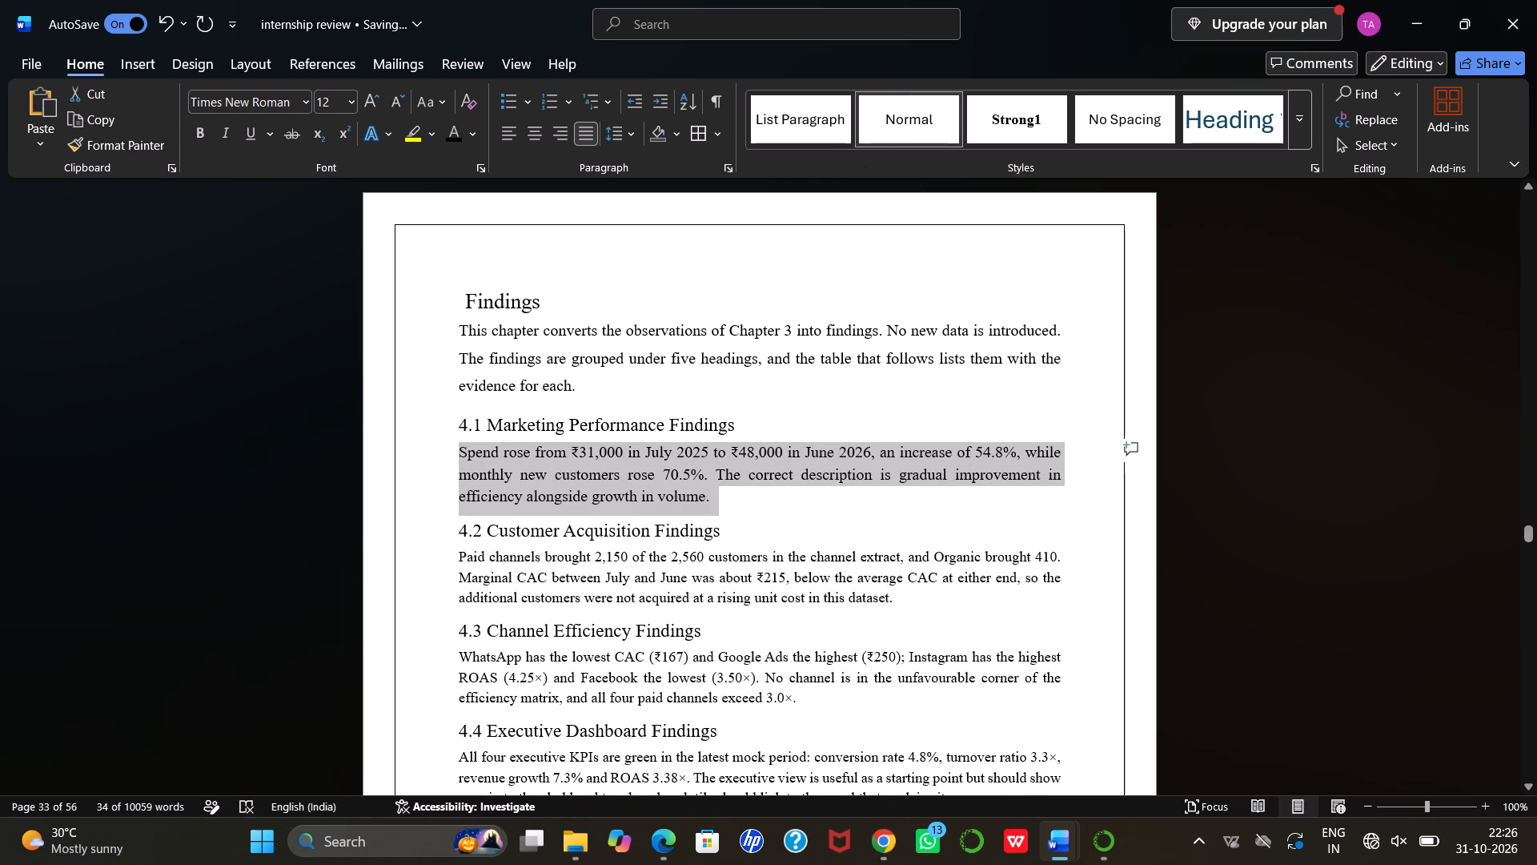
Increase the body paragraph under 4.2 Customer Acquisition Findings to 12-point size.
drag(459, 556, 890, 614)
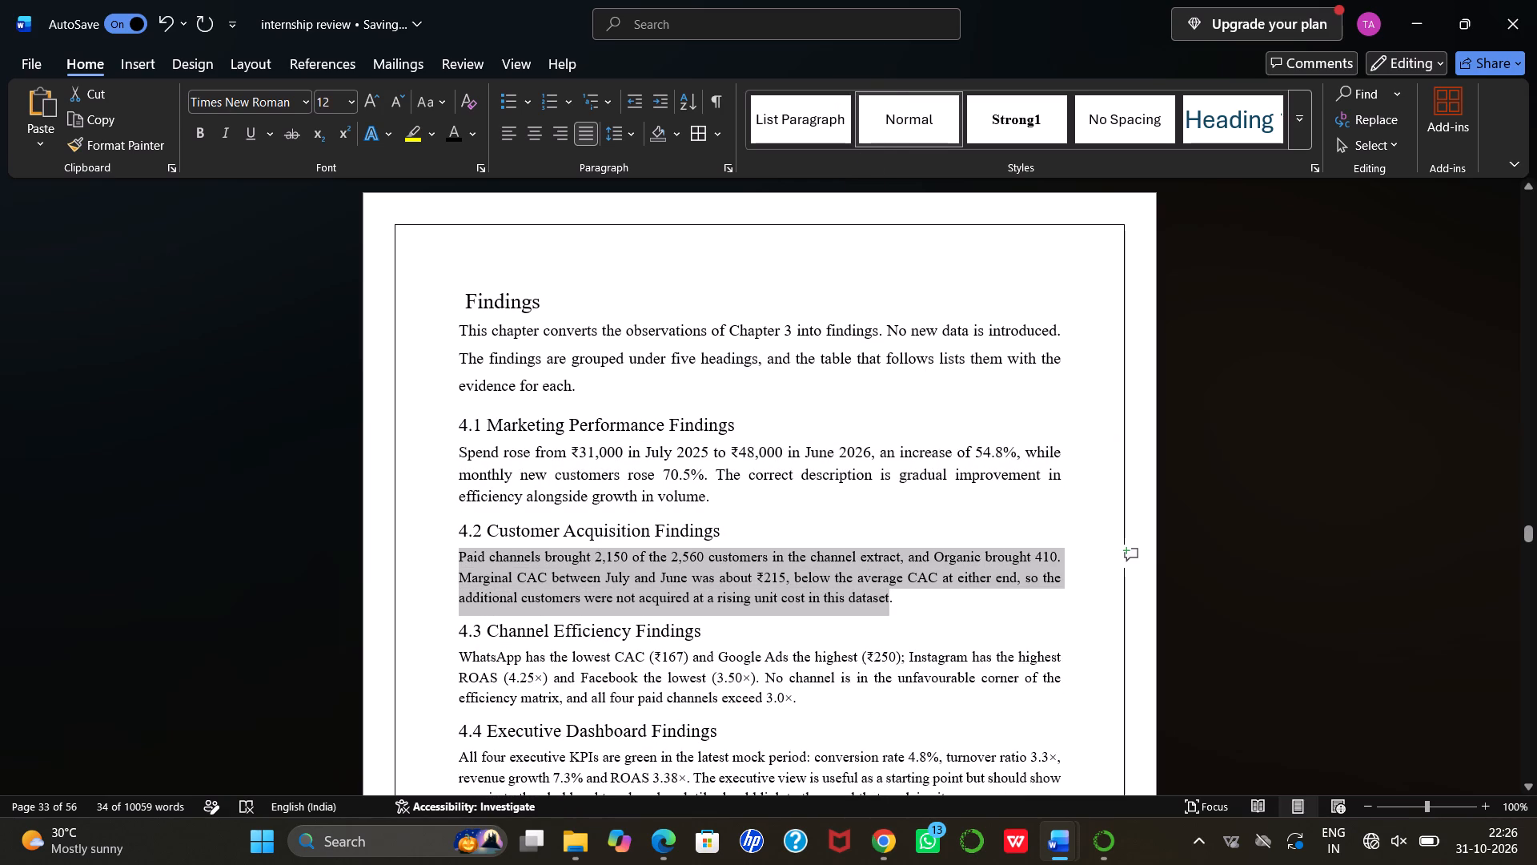
drag(890, 614, 898, 609)
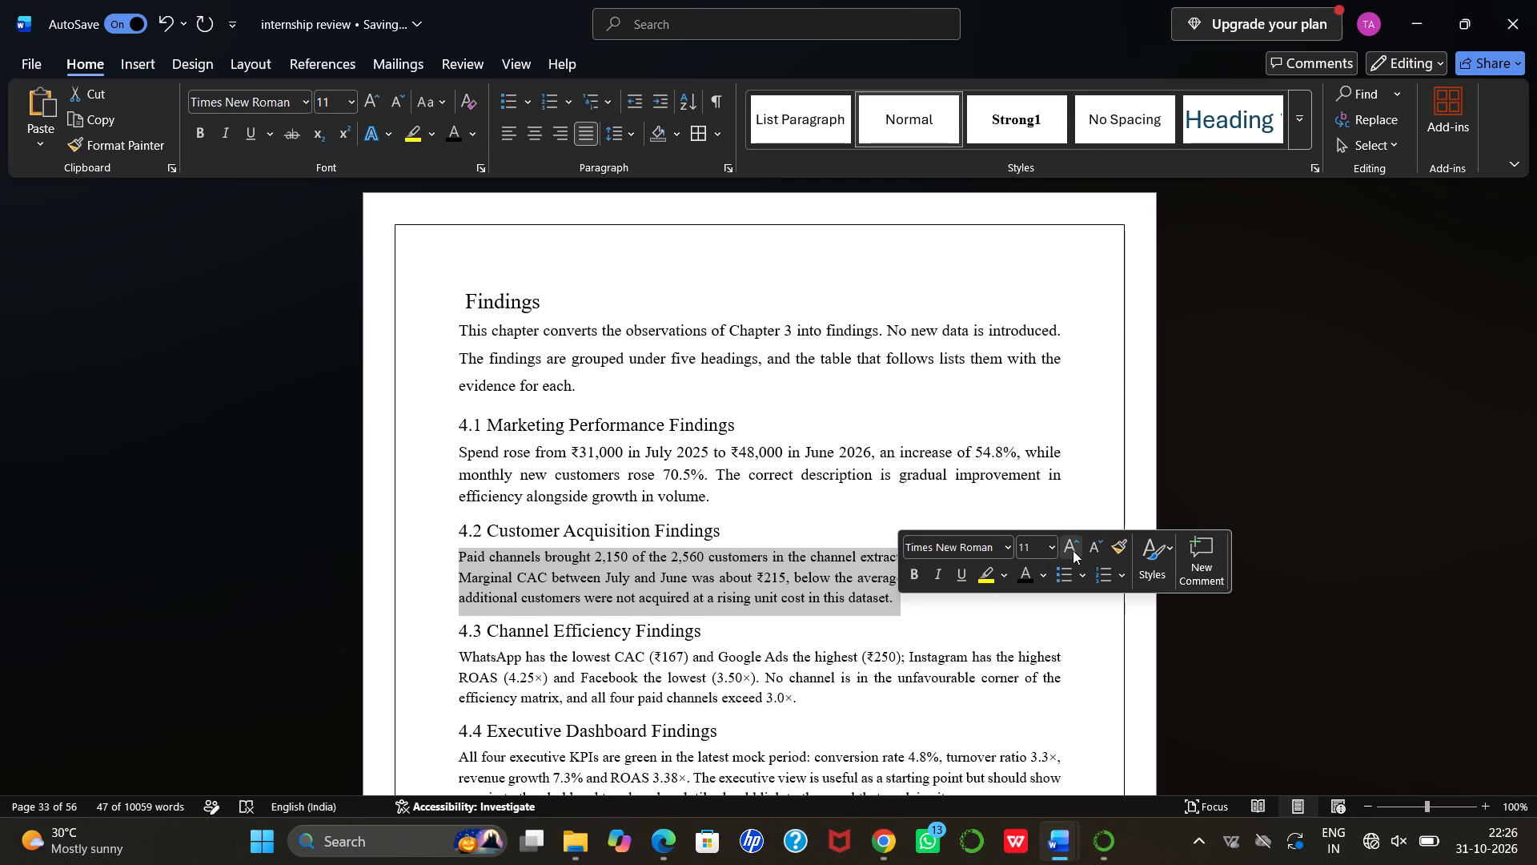
click(1073, 549)
Look back through the pages from Findings to Section 2.1 Objectives of the Internship Study and return, checking their text formatting.
scroll(1006, 445, up, 4)
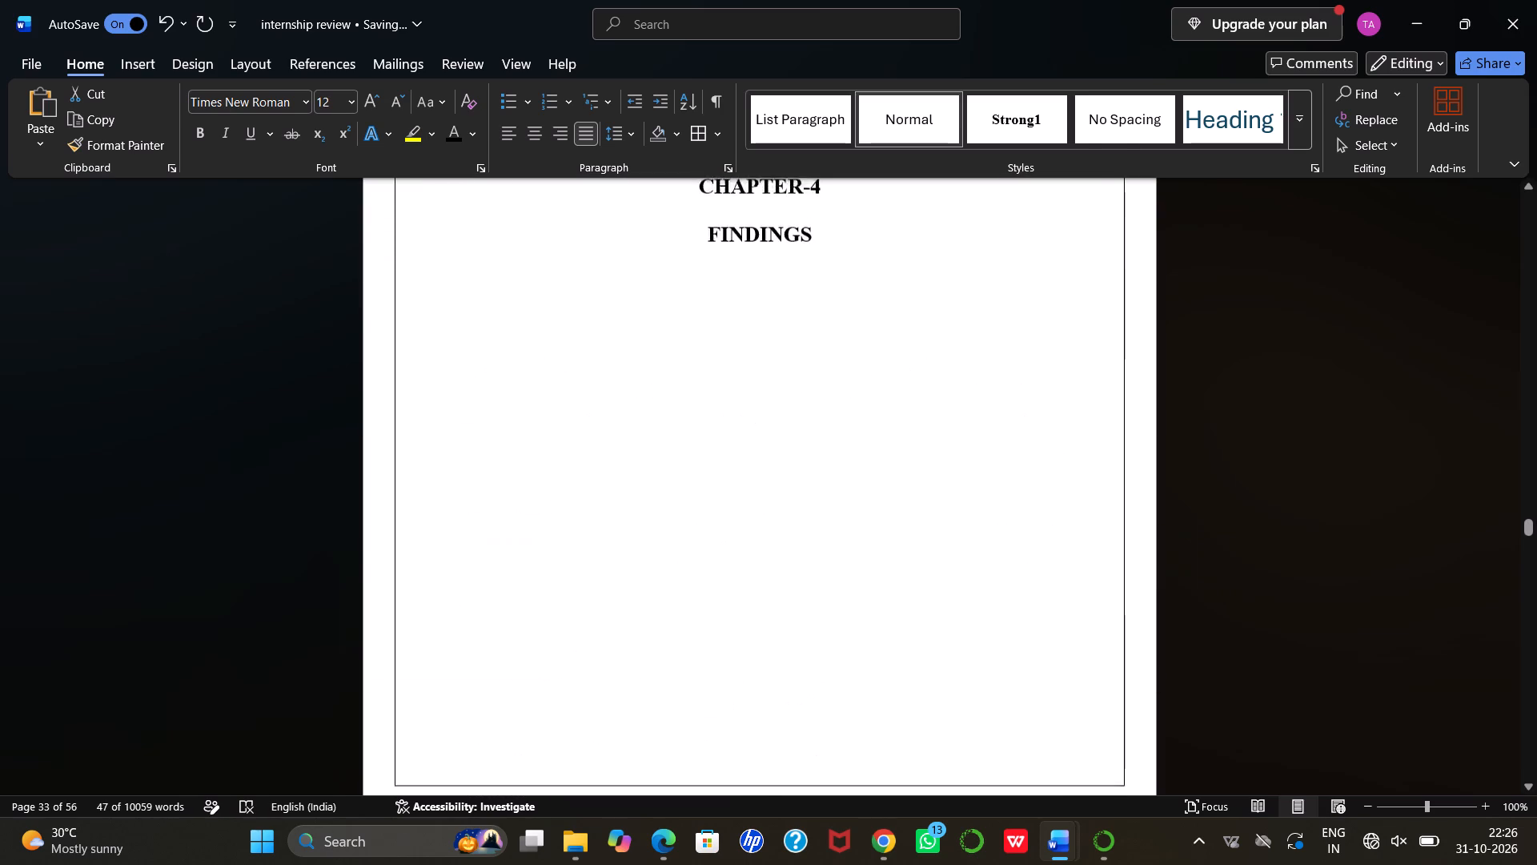
scroll(1006, 445, up, 14)
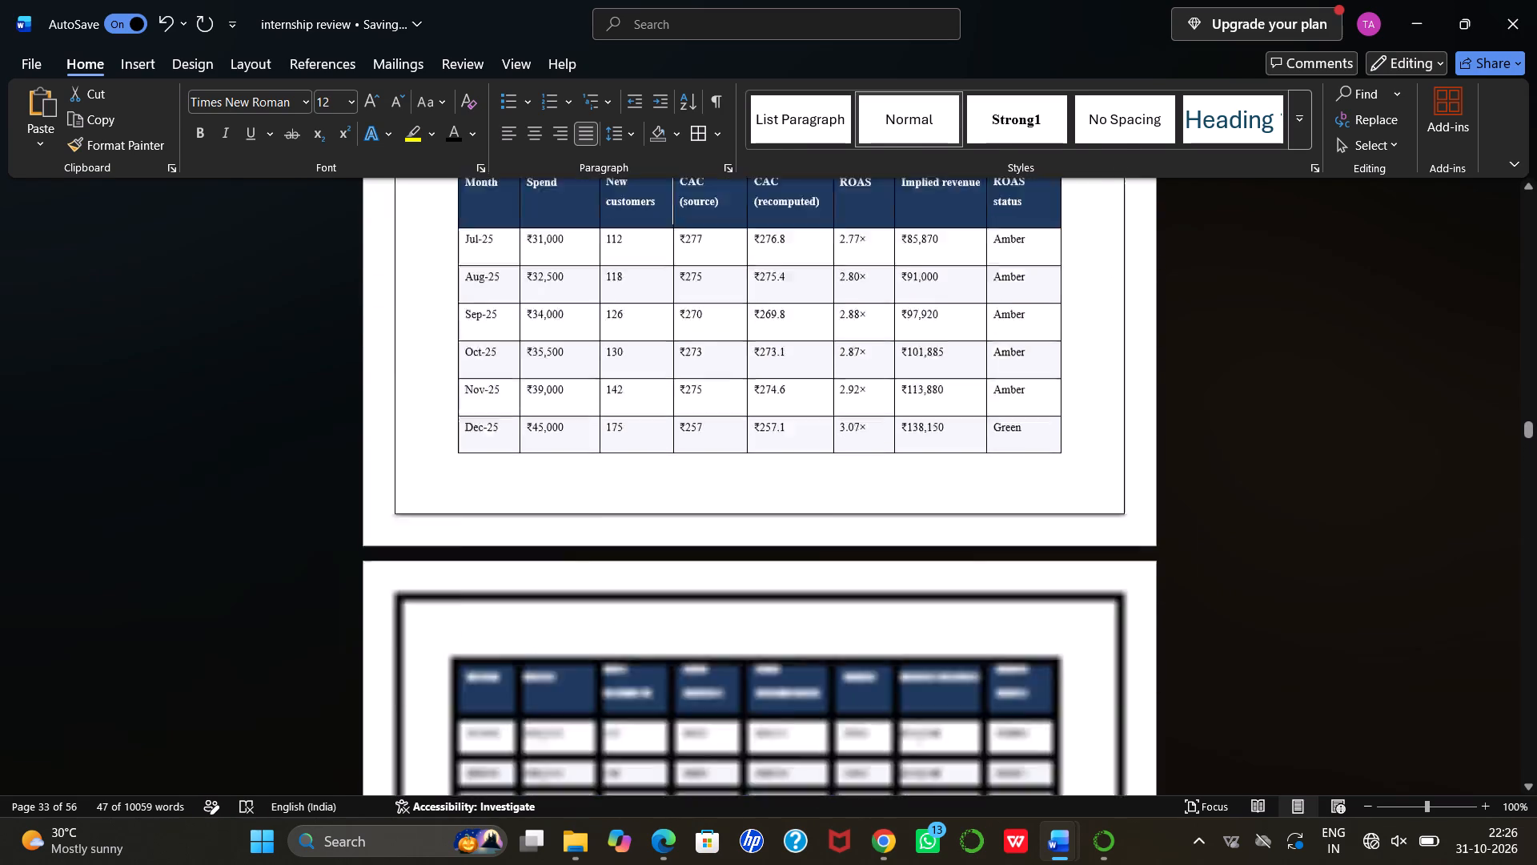
scroll(1006, 445, up, 3)
scroll(1006, 445, down, 1)
scroll(1006, 445, up, 2)
scroll(1006, 445, down, 5)
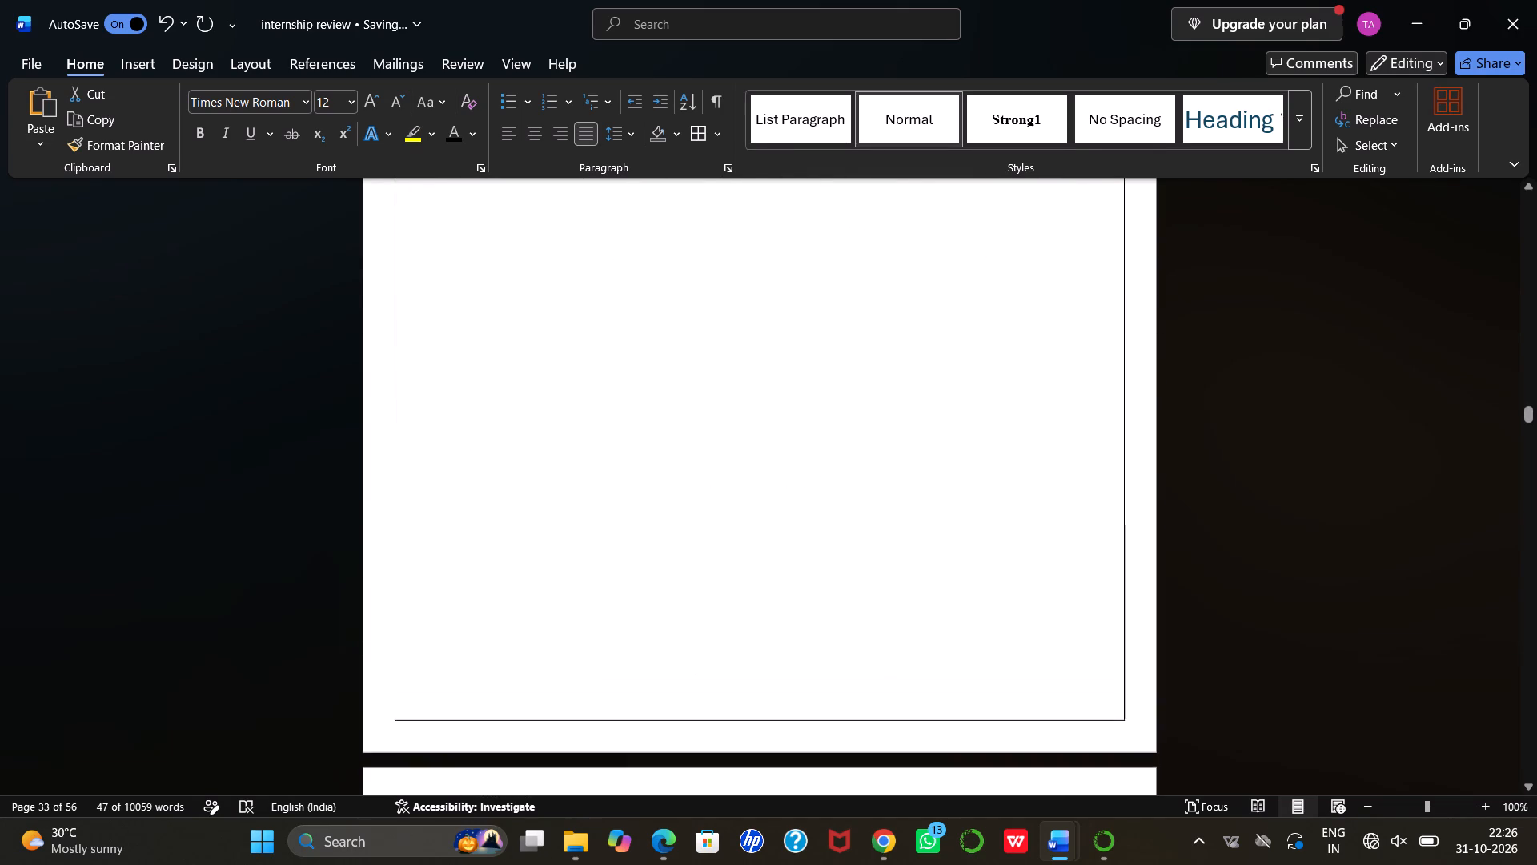
scroll(1006, 445, up, 5)
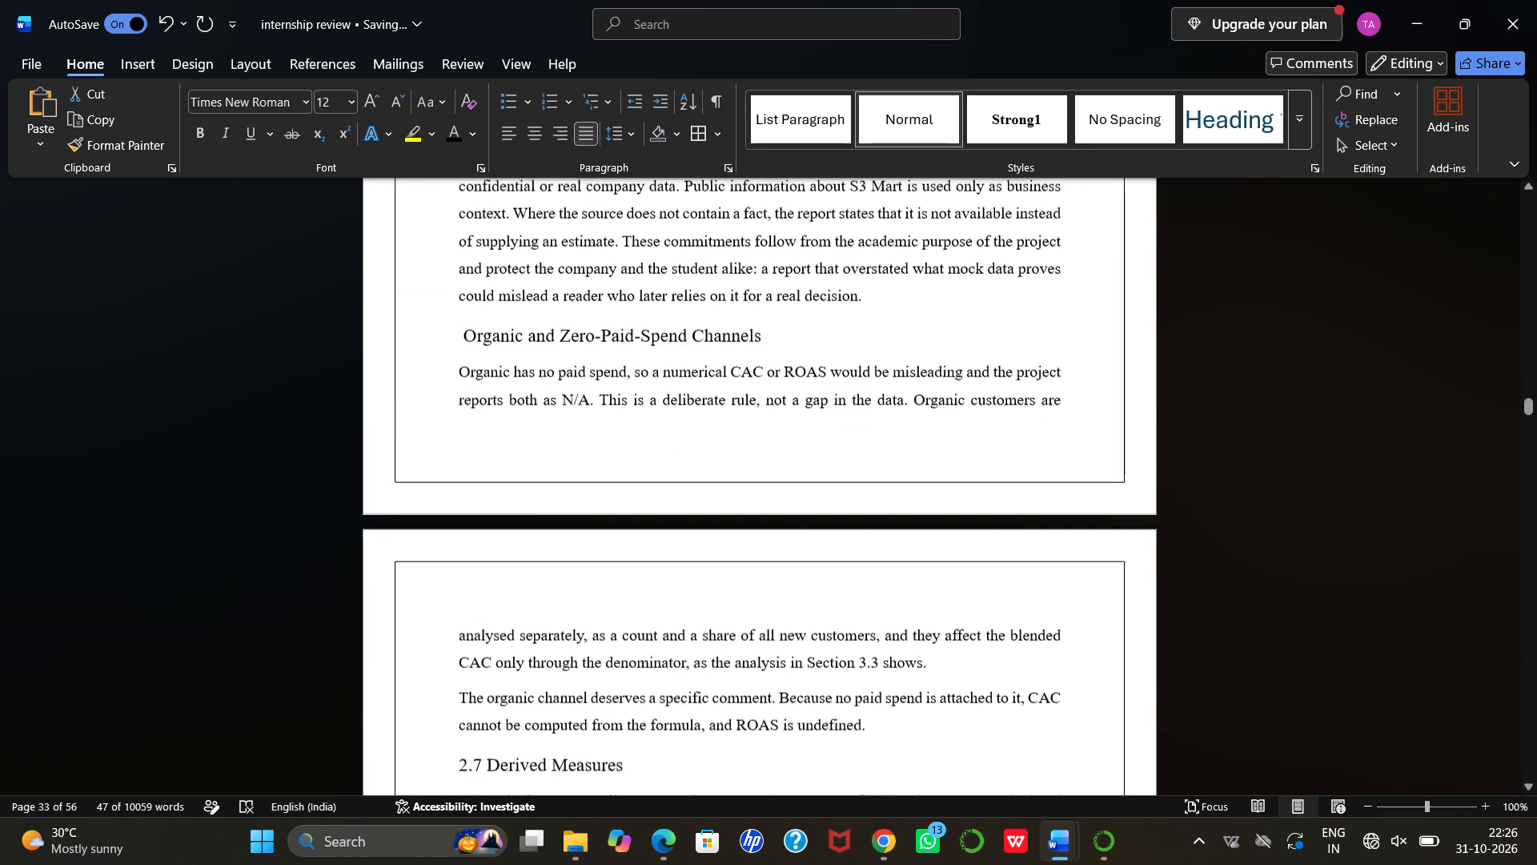
scroll(1006, 445, up, 2)
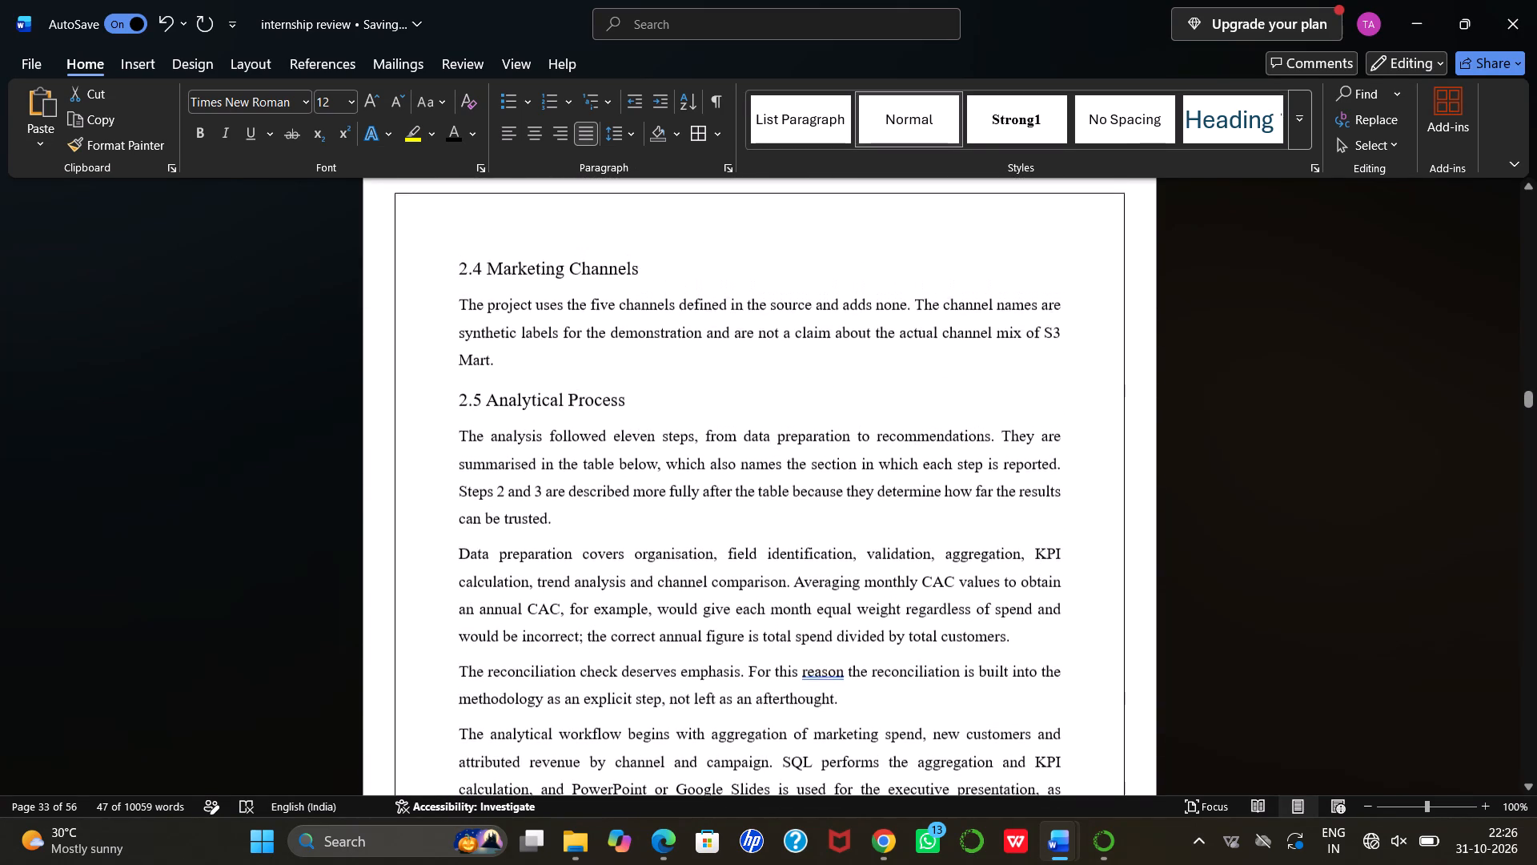
scroll(1006, 445, up, 4)
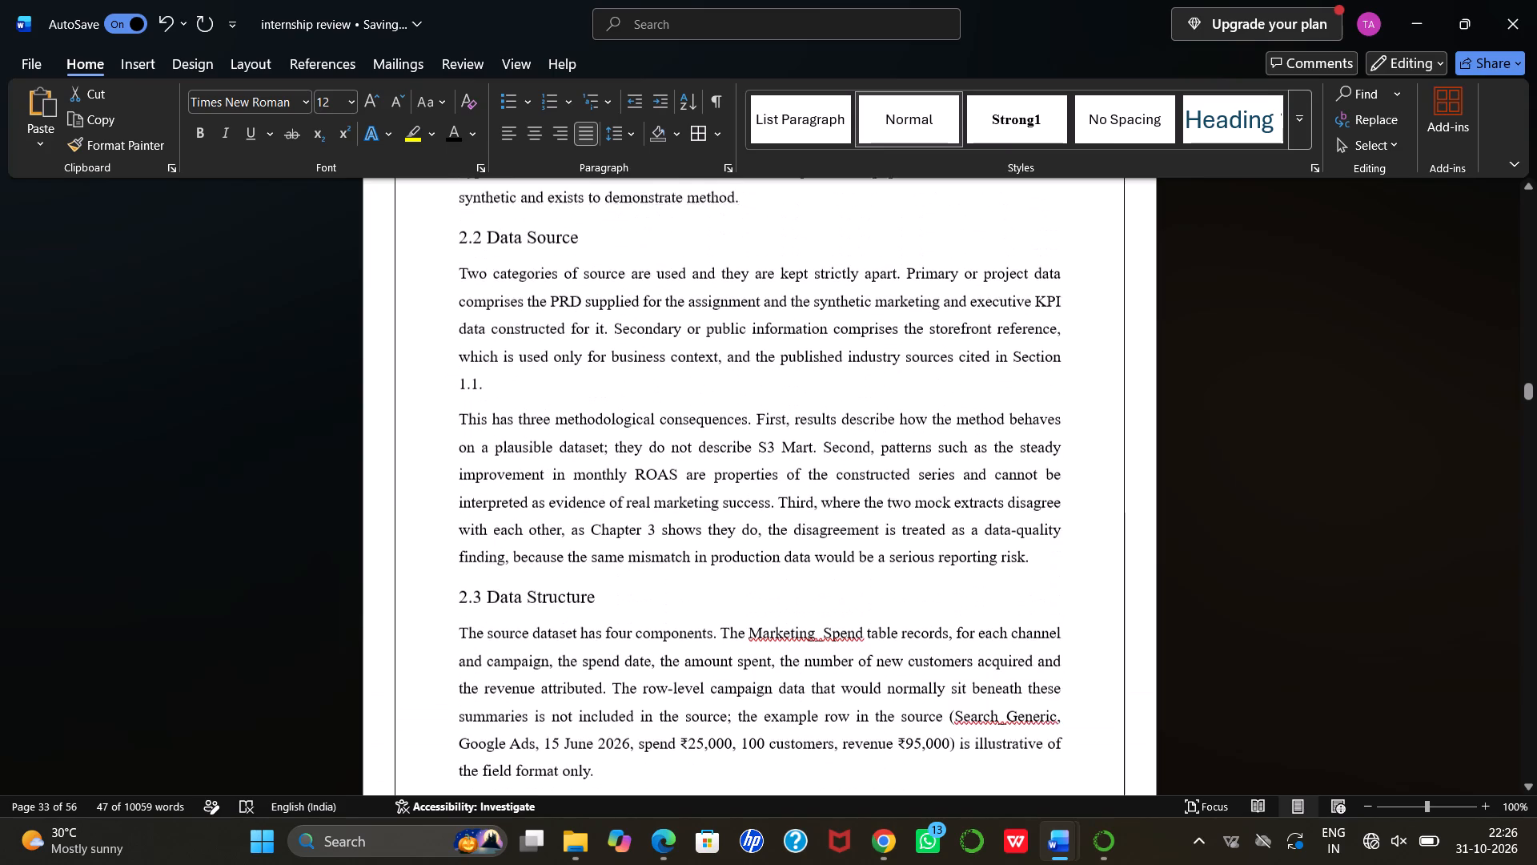
scroll(1006, 445, up, 4)
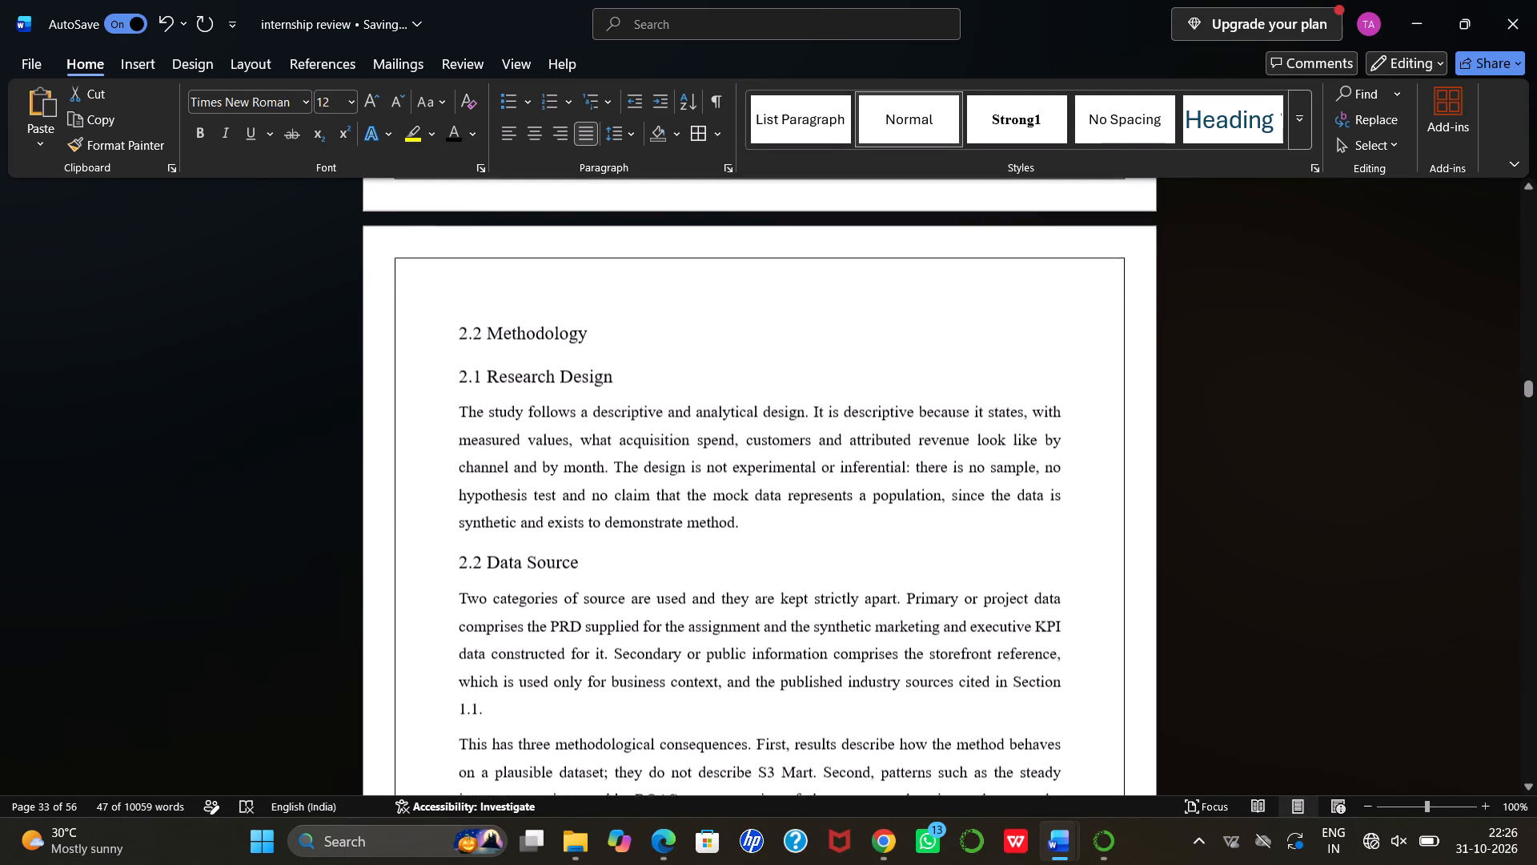
scroll(1006, 445, up, 3)
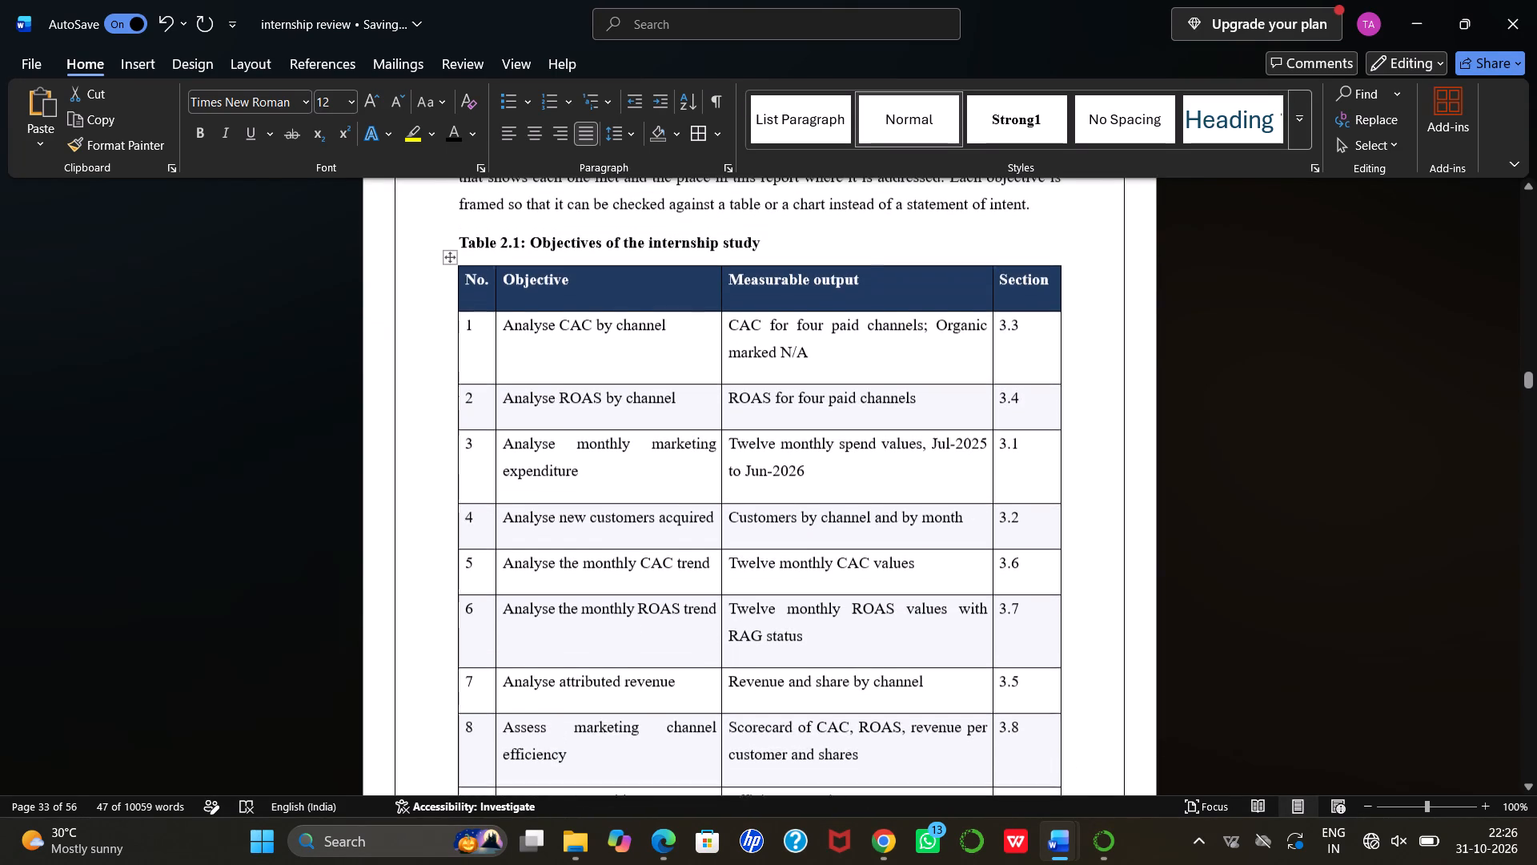
scroll(1006, 445, up, 2)
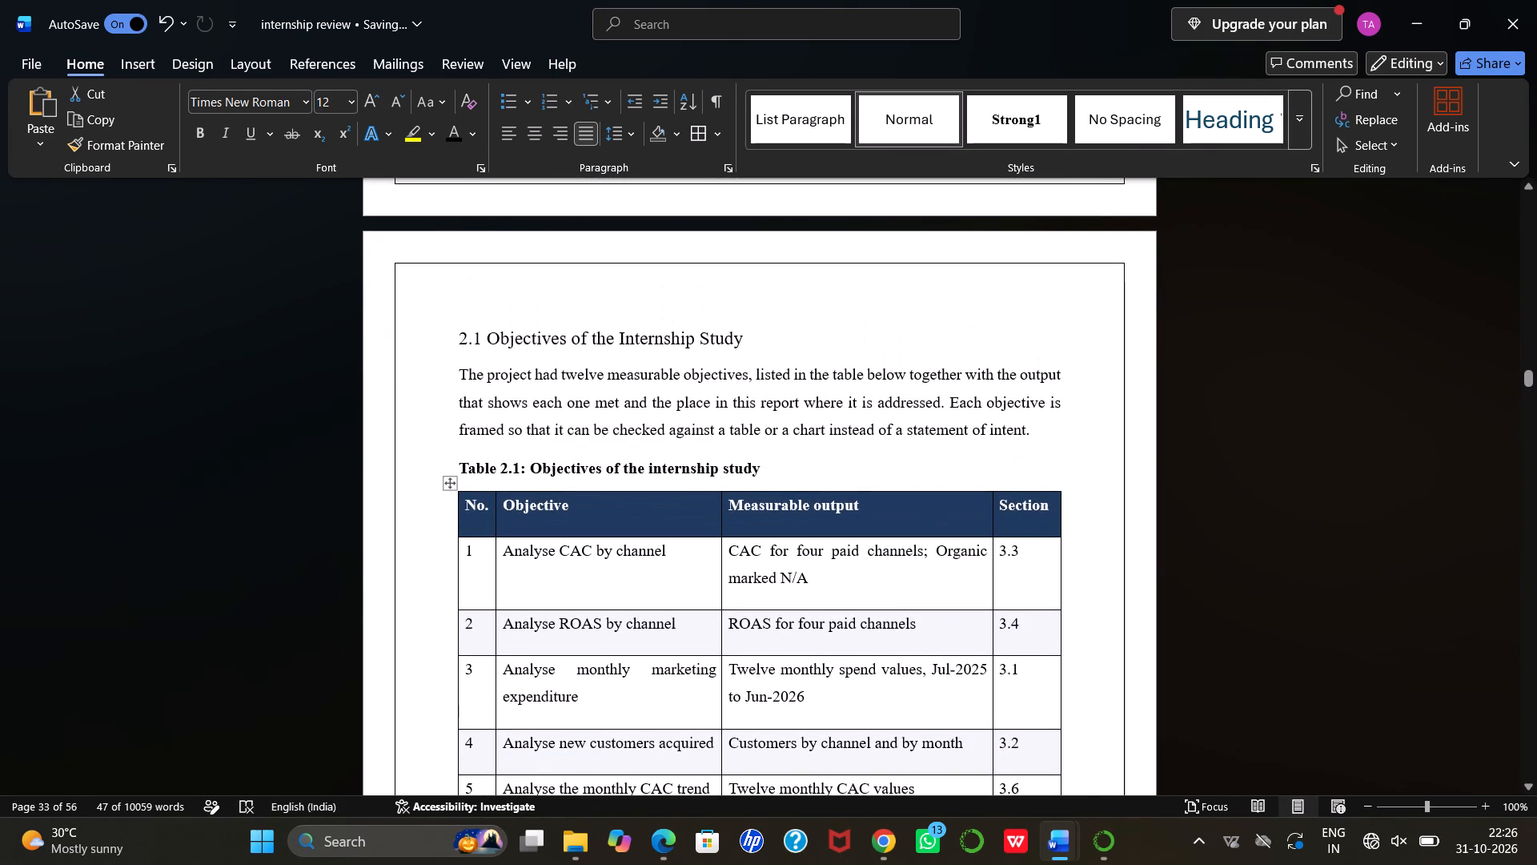
scroll(1006, 445, down, 14)
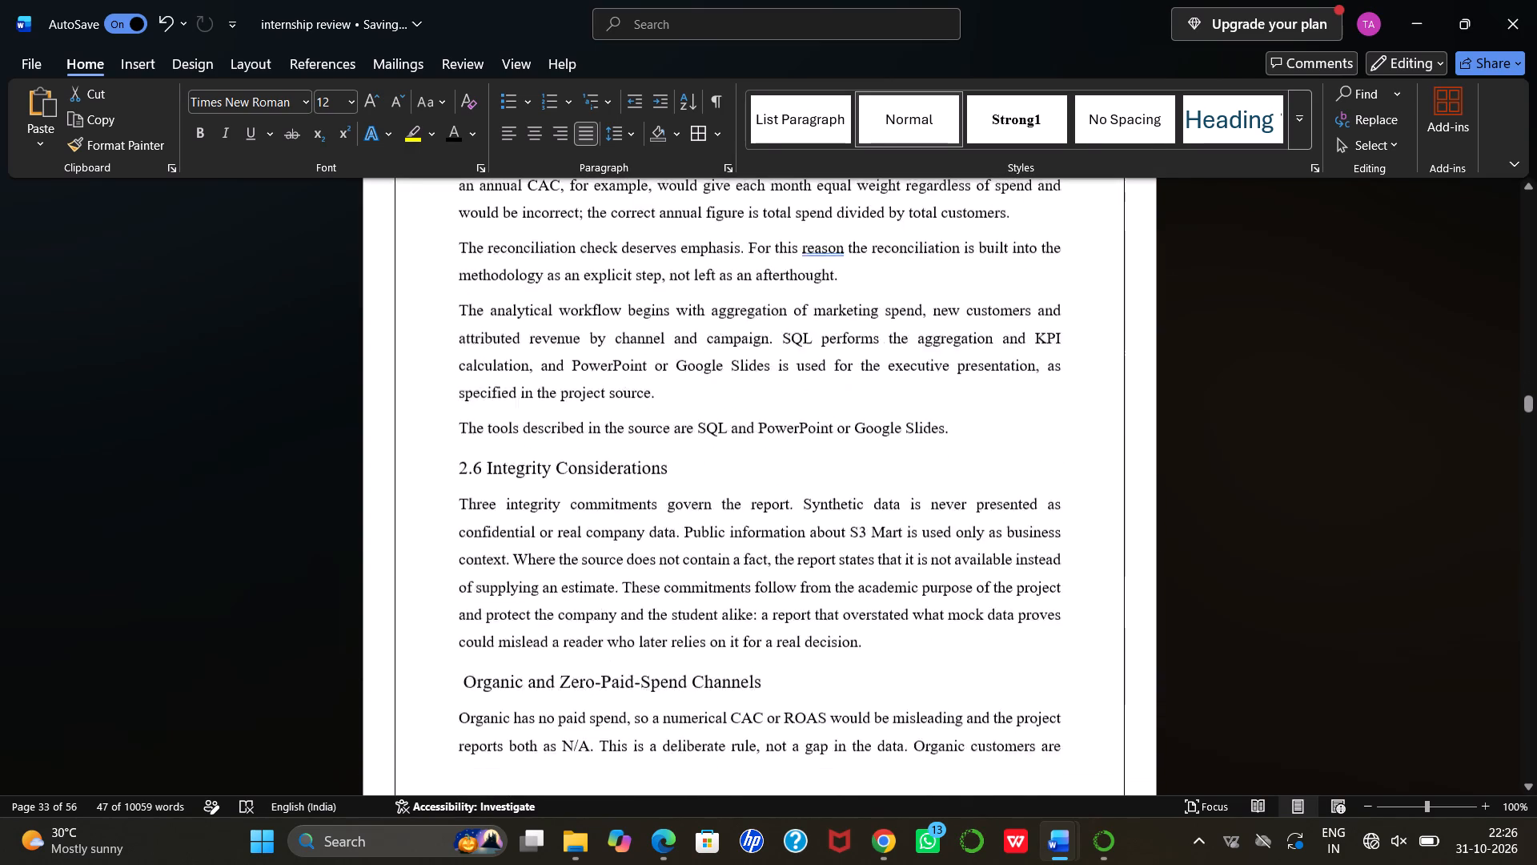
scroll(1006, 445, down, 6)
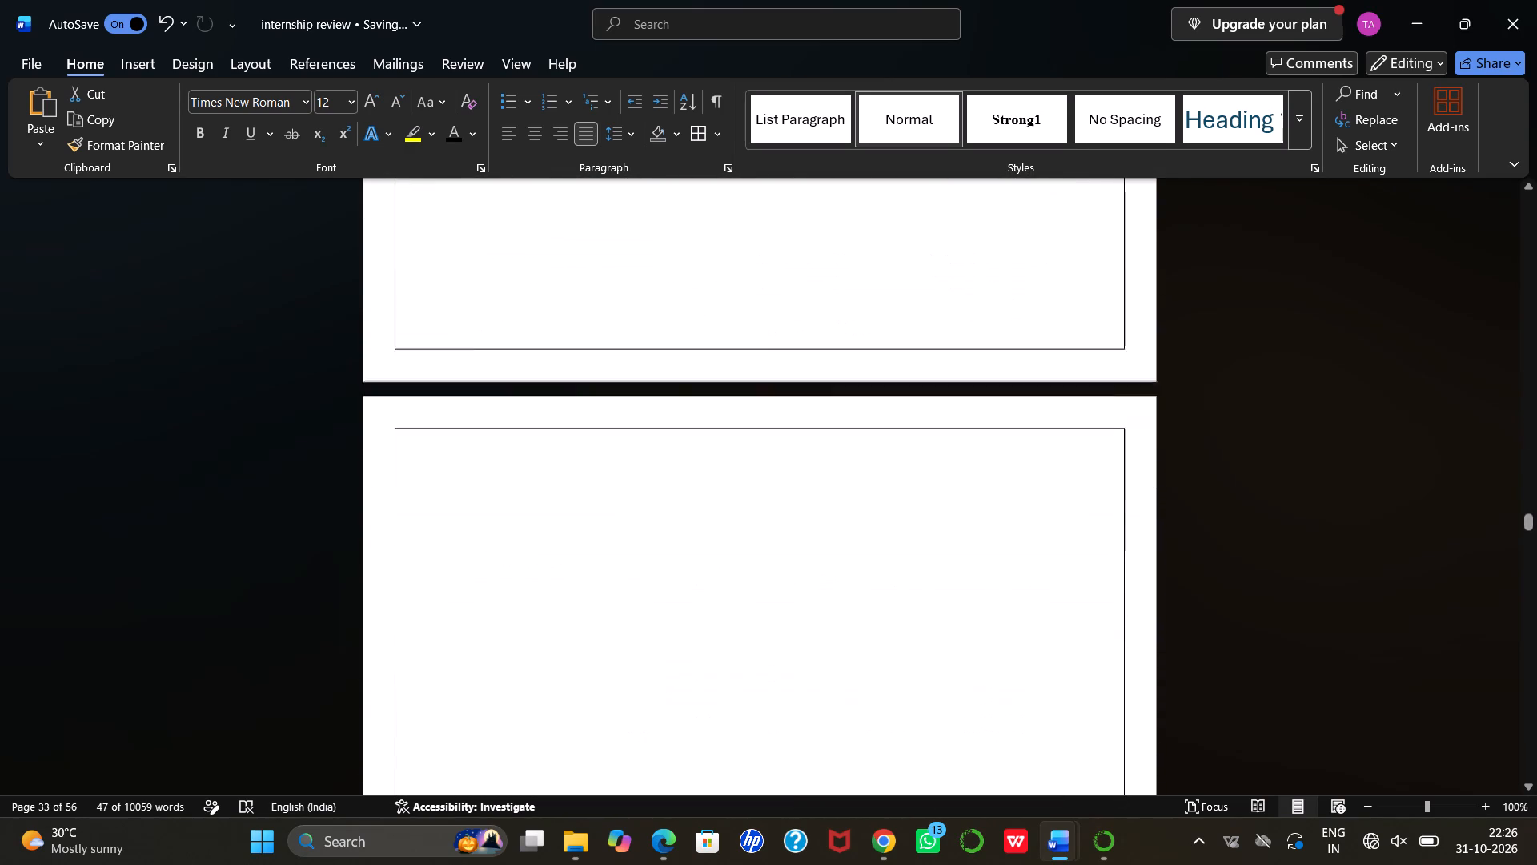
scroll(1006, 445, down, 8)
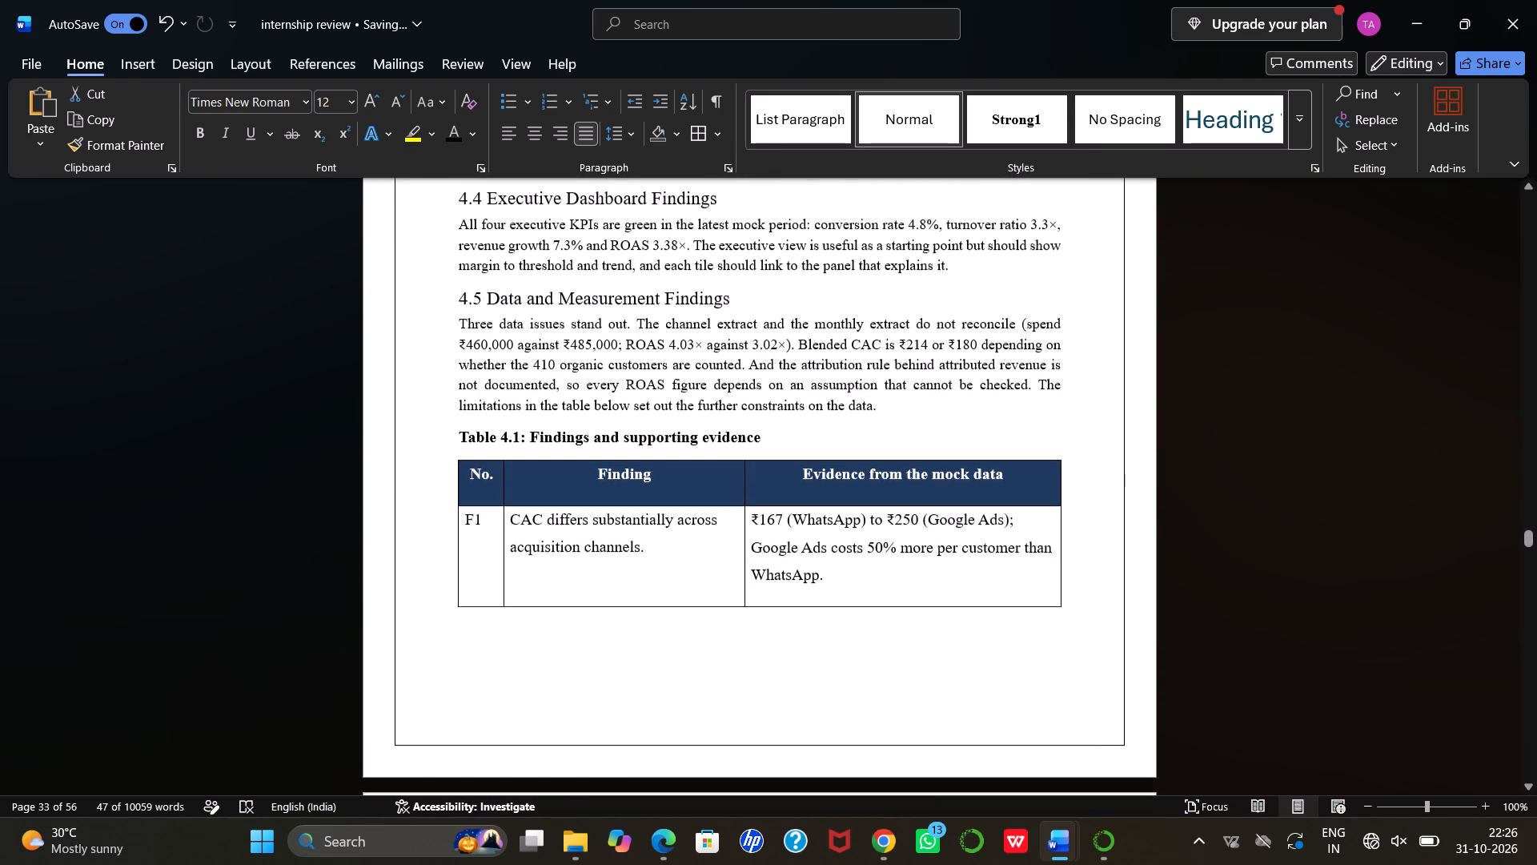
Increase the body paragraph under 4.3 Channel Efficiency Findings to 12-point size.
scroll(1006, 445, up, 2)
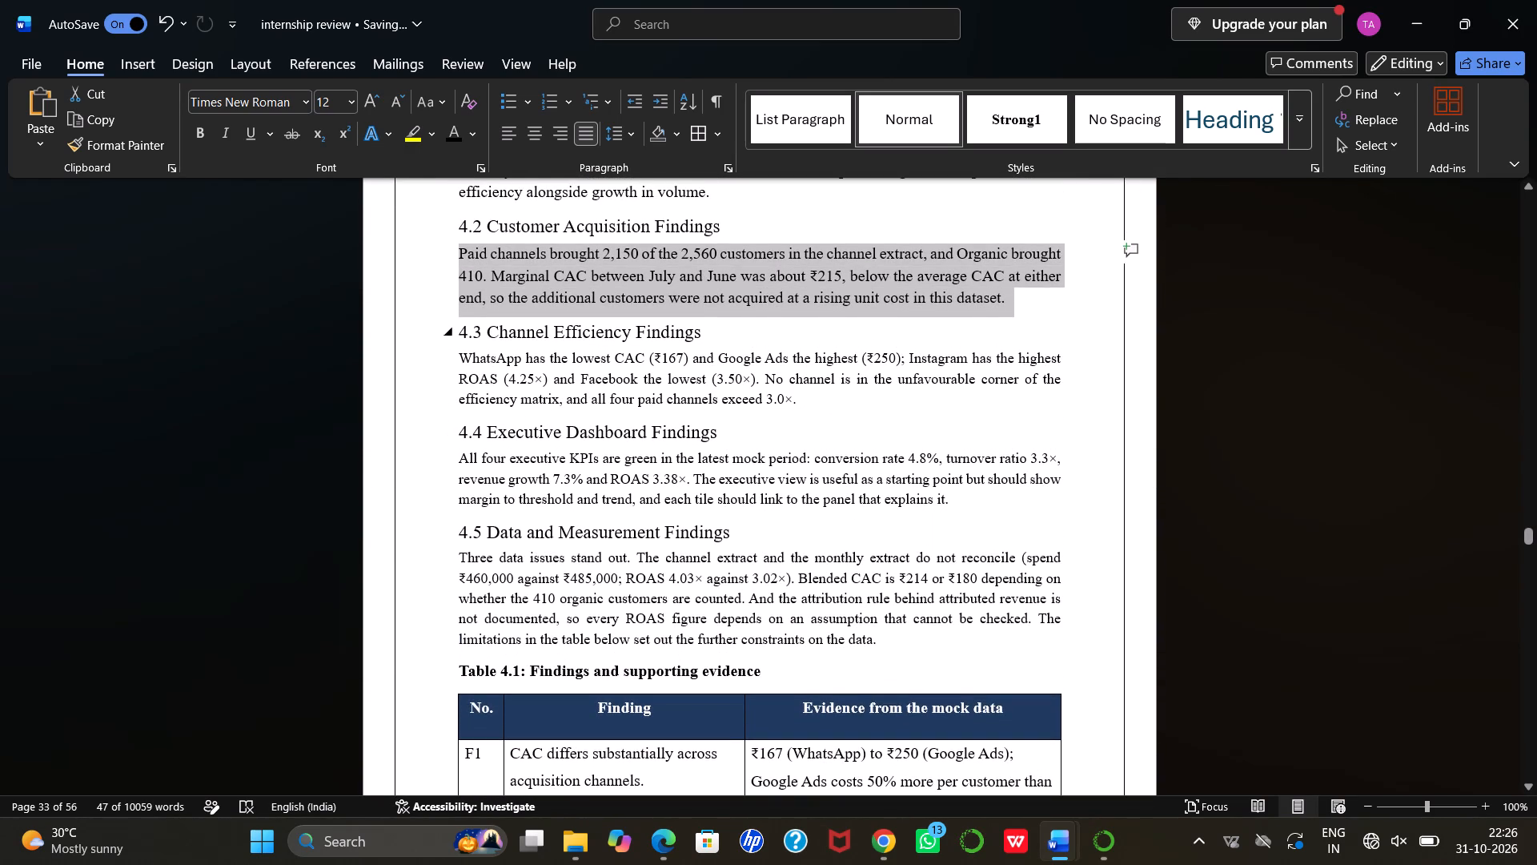
drag(458, 352, 788, 400)
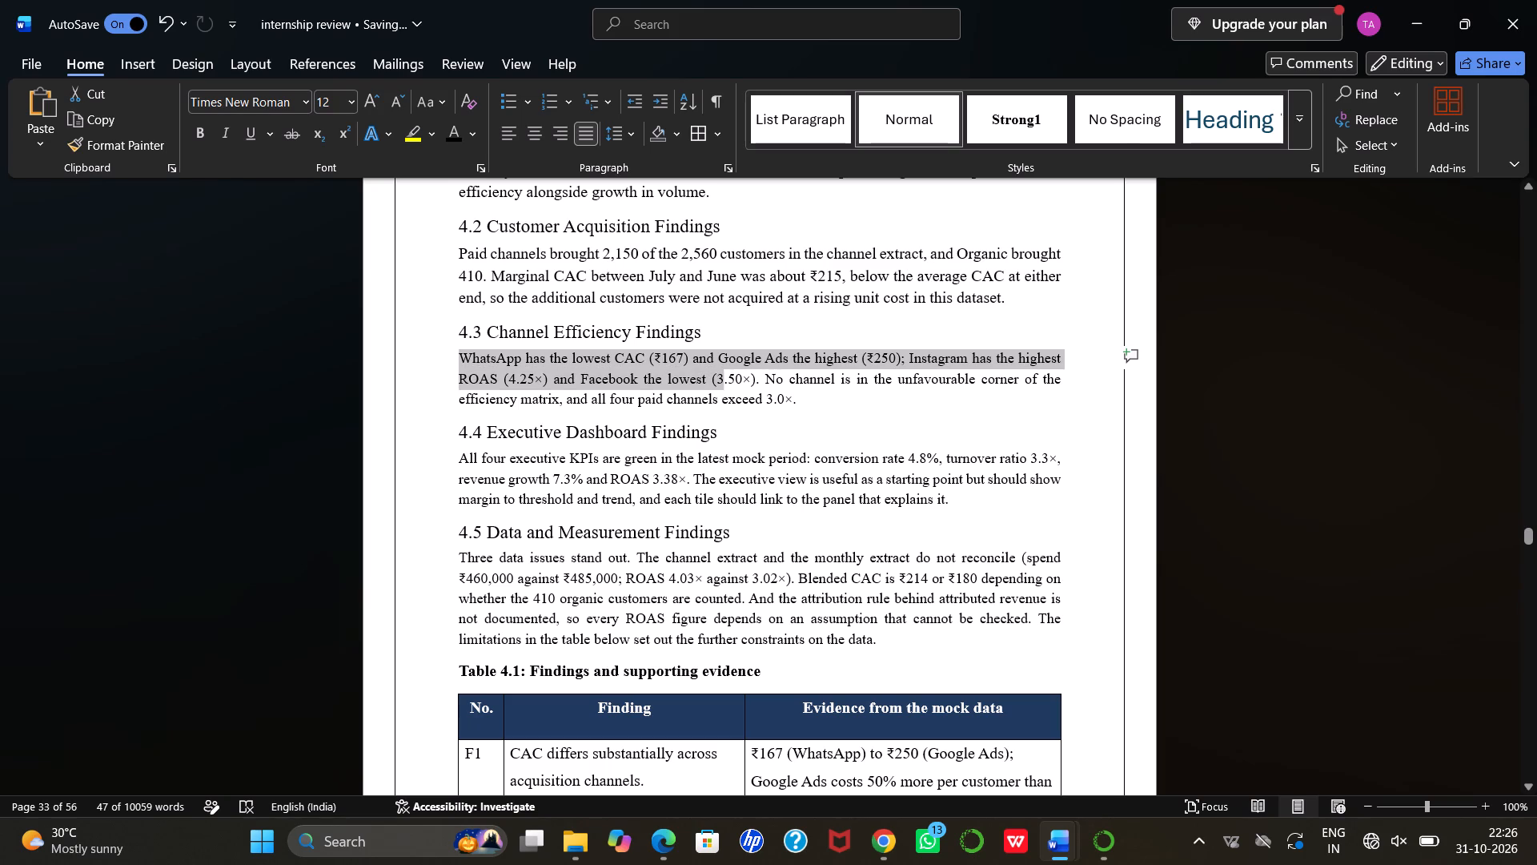
drag(788, 400, 800, 400)
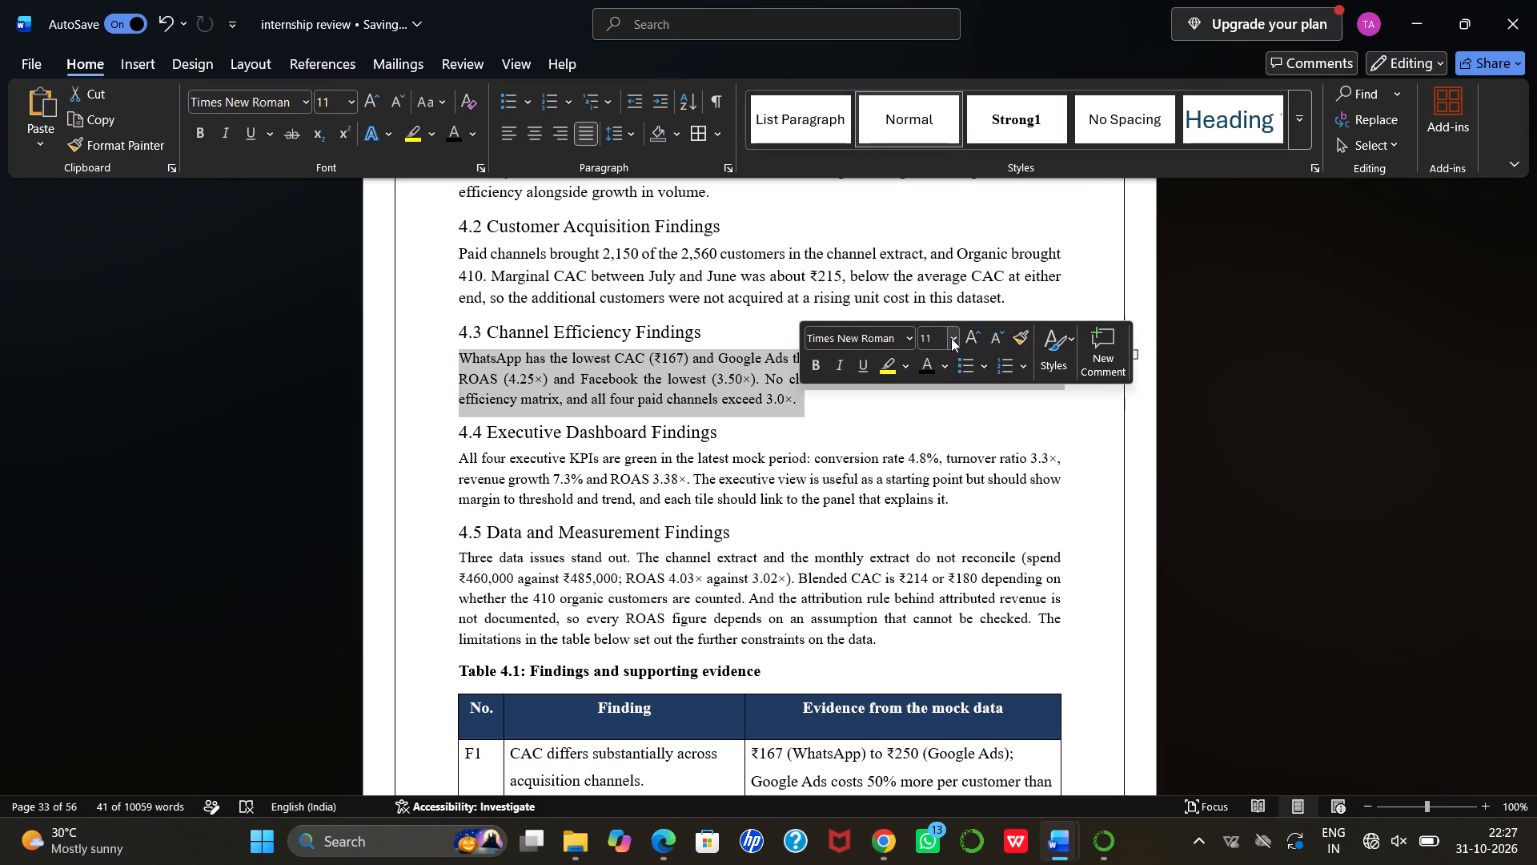
click(967, 336)
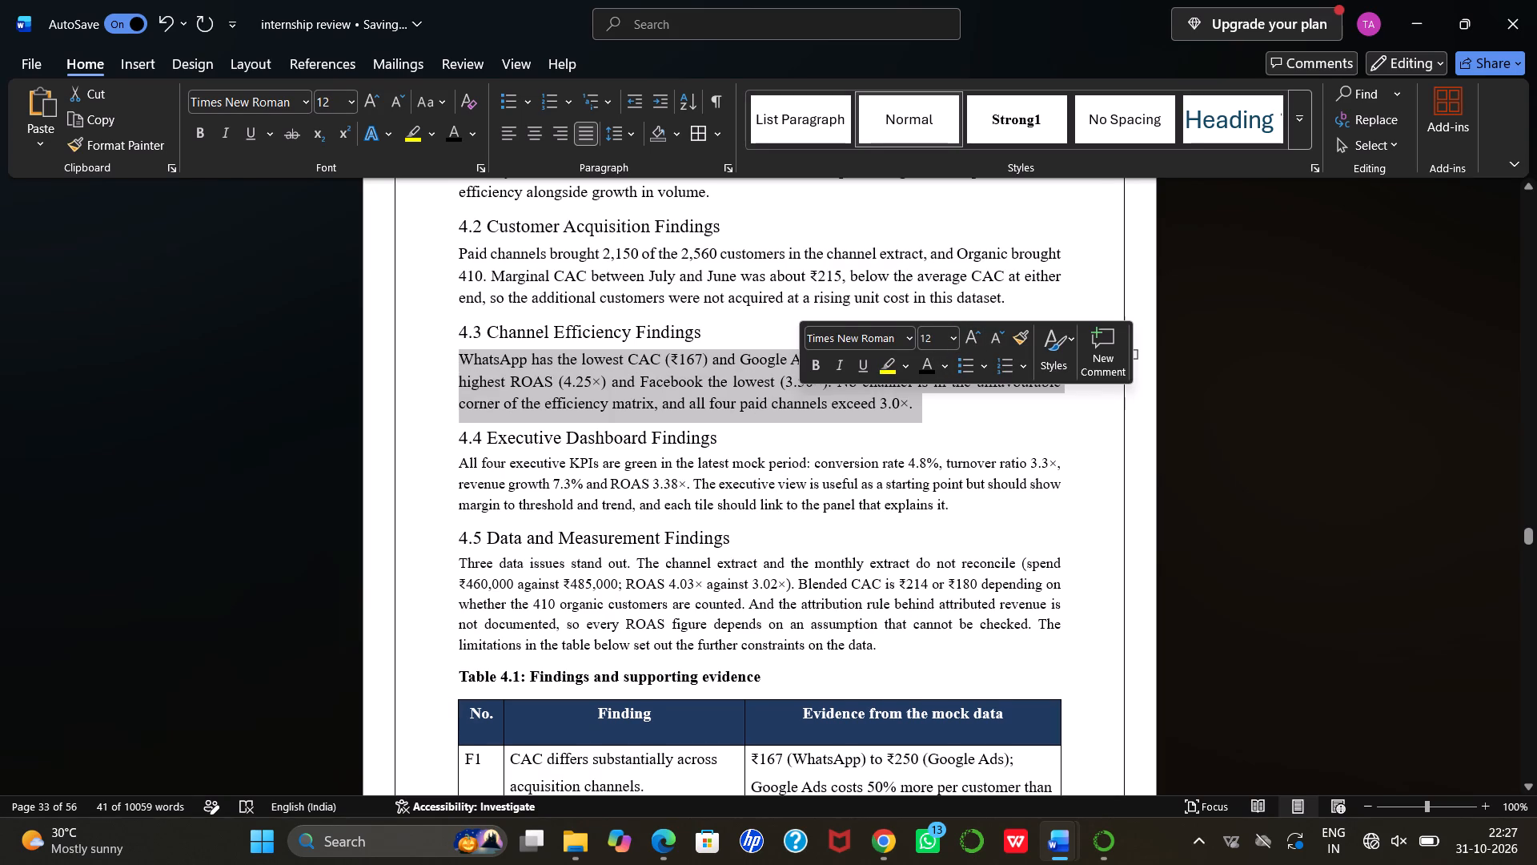
Increase the body paragraph under 4.4 Executive Dashboard Findings to 12-point size.
drag(455, 457, 877, 503)
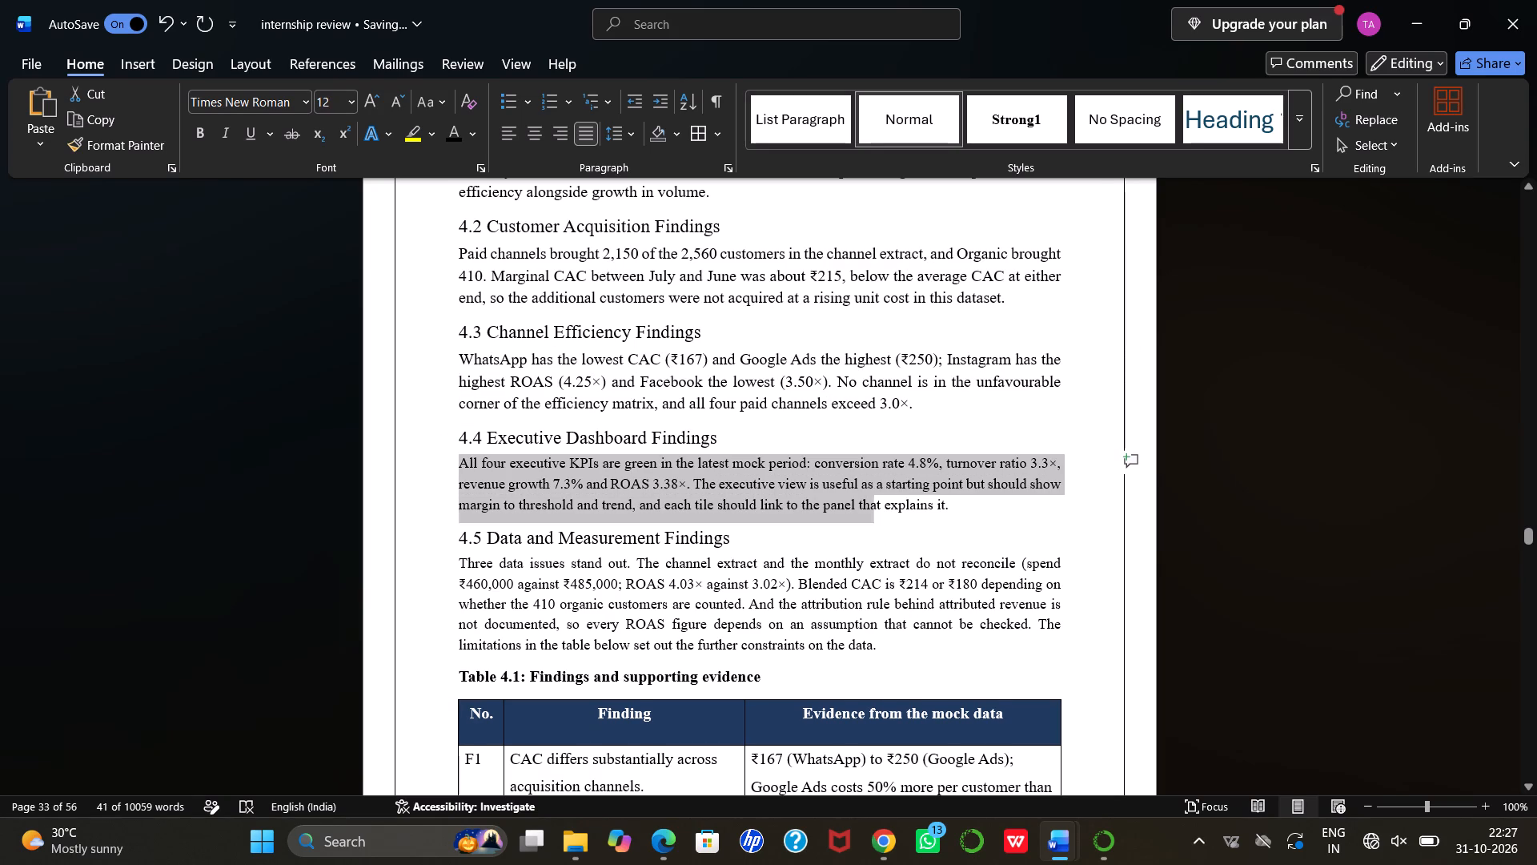
drag(877, 503, 956, 506)
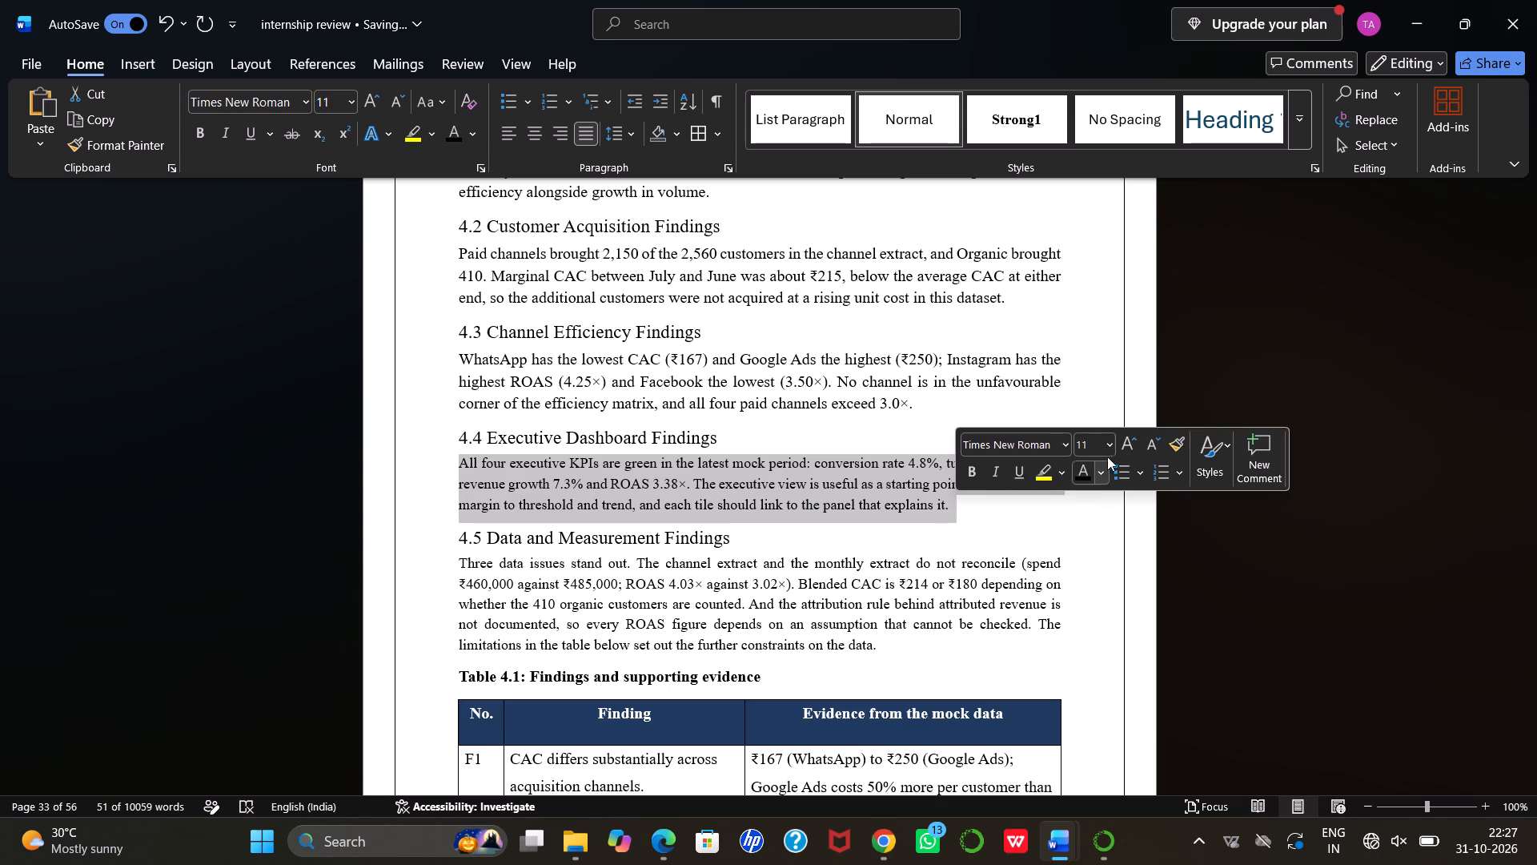
click(1126, 449)
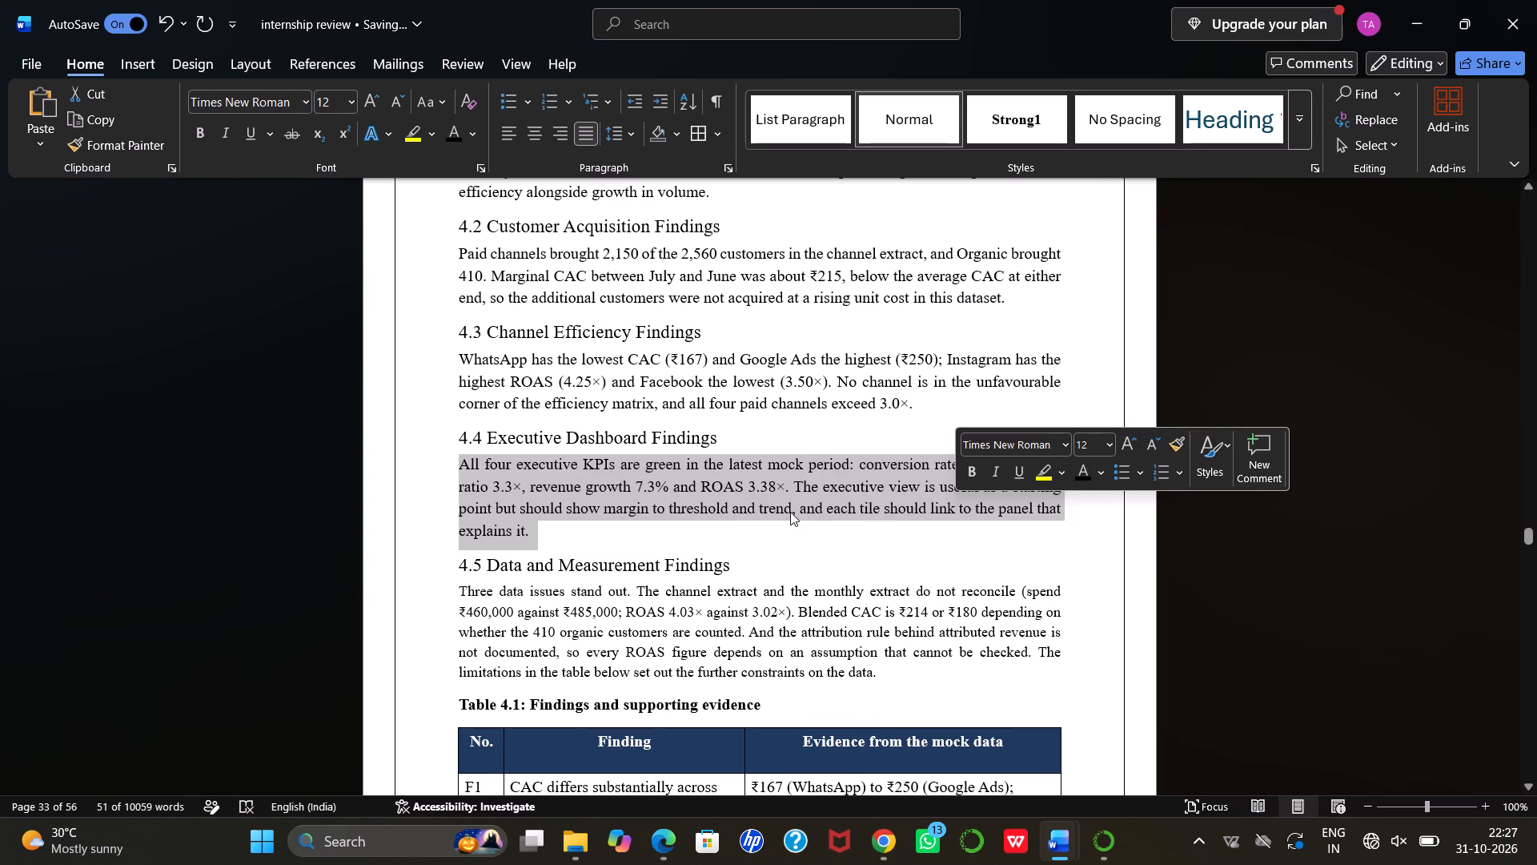
Increase the body paragraph under 4.5 Data and Measurement Findings to 12-point size.
scroll(790, 512, down, 1)
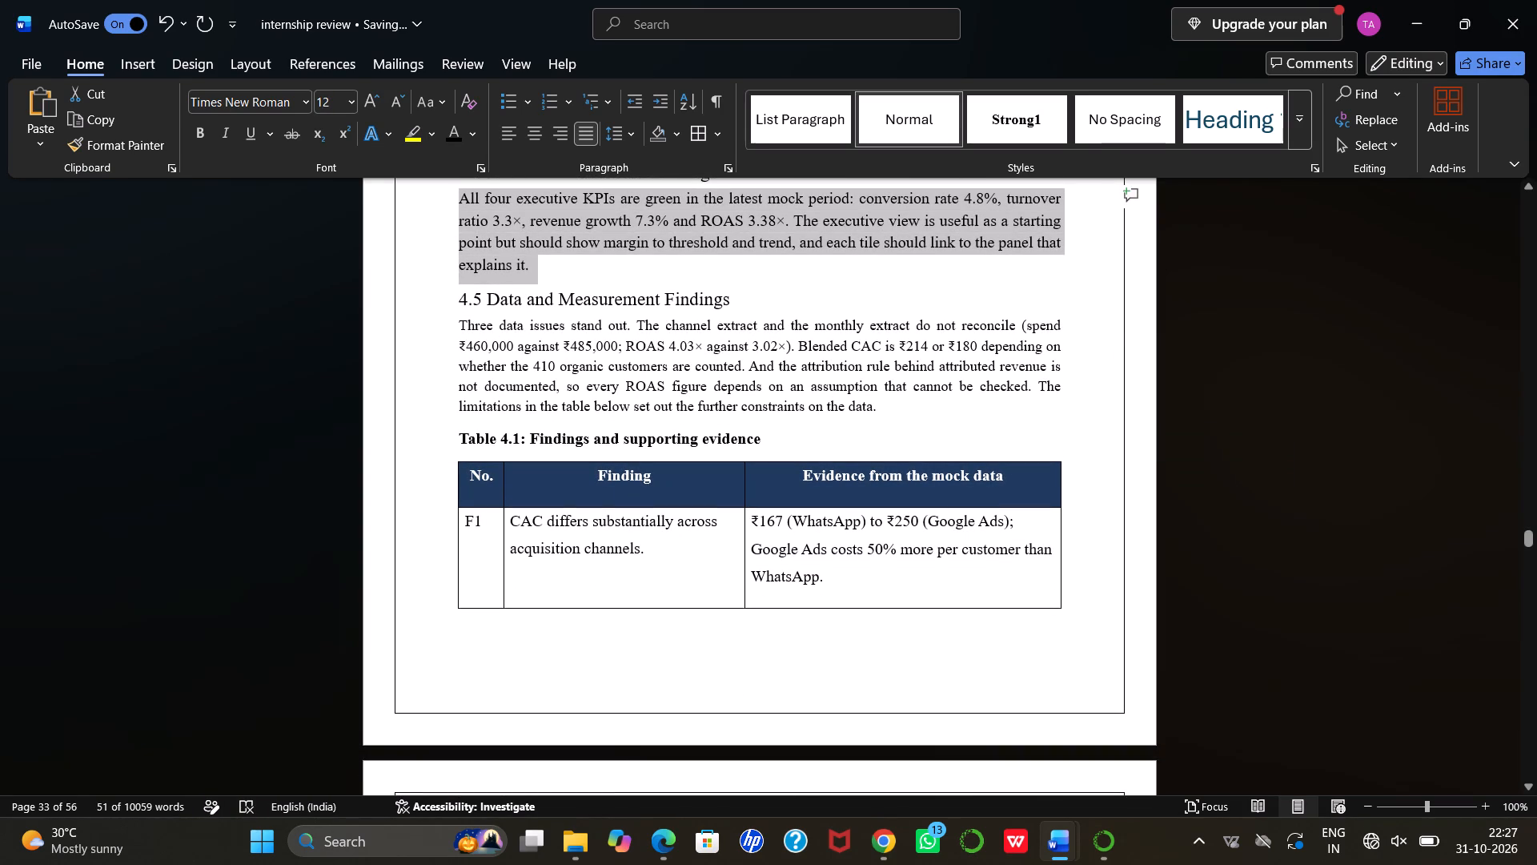
drag(453, 324, 877, 421)
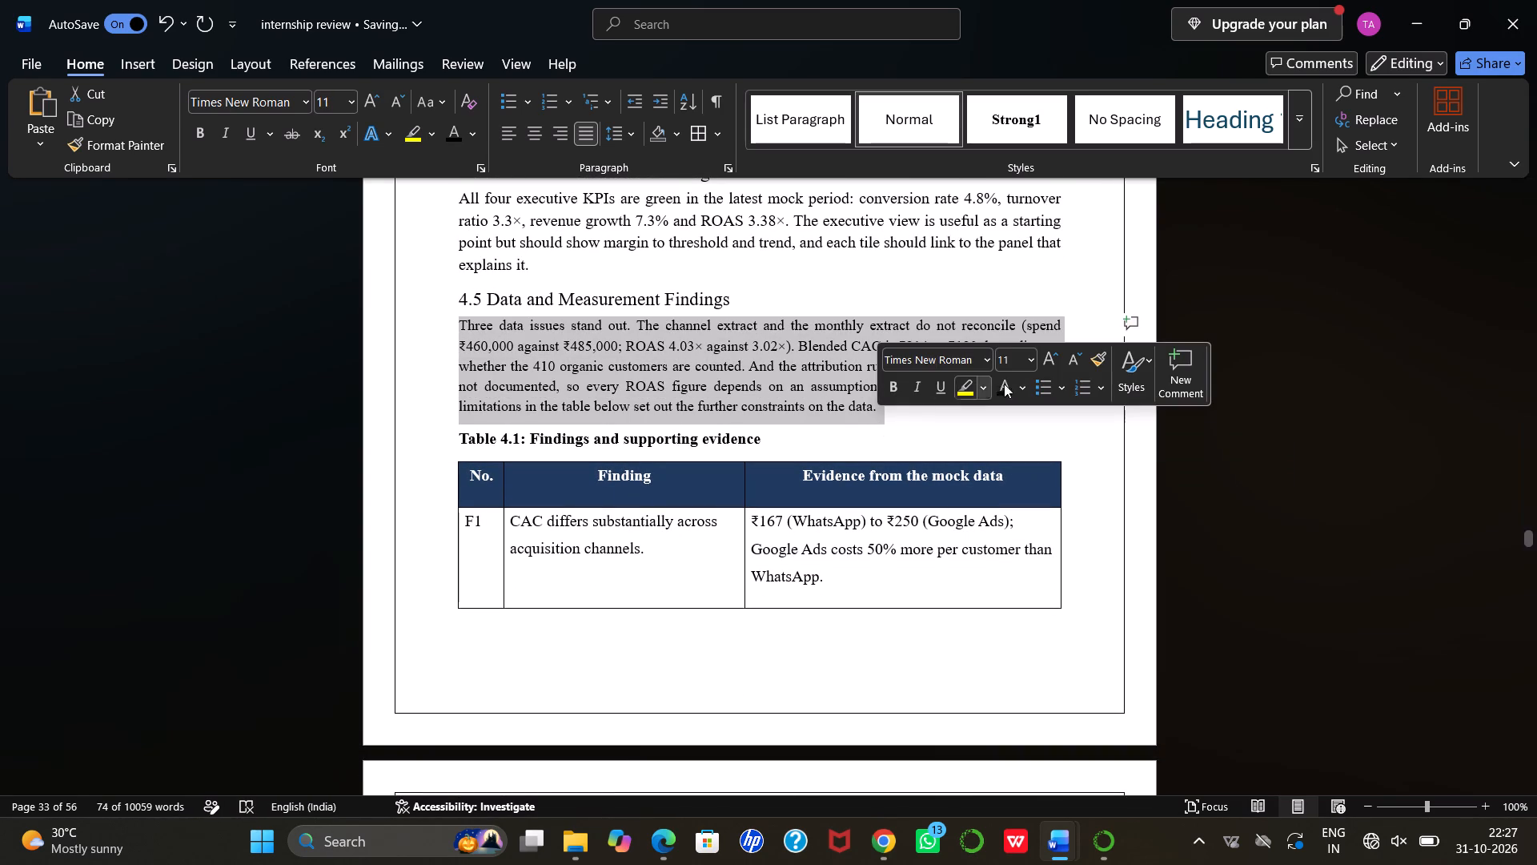
click(1045, 363)
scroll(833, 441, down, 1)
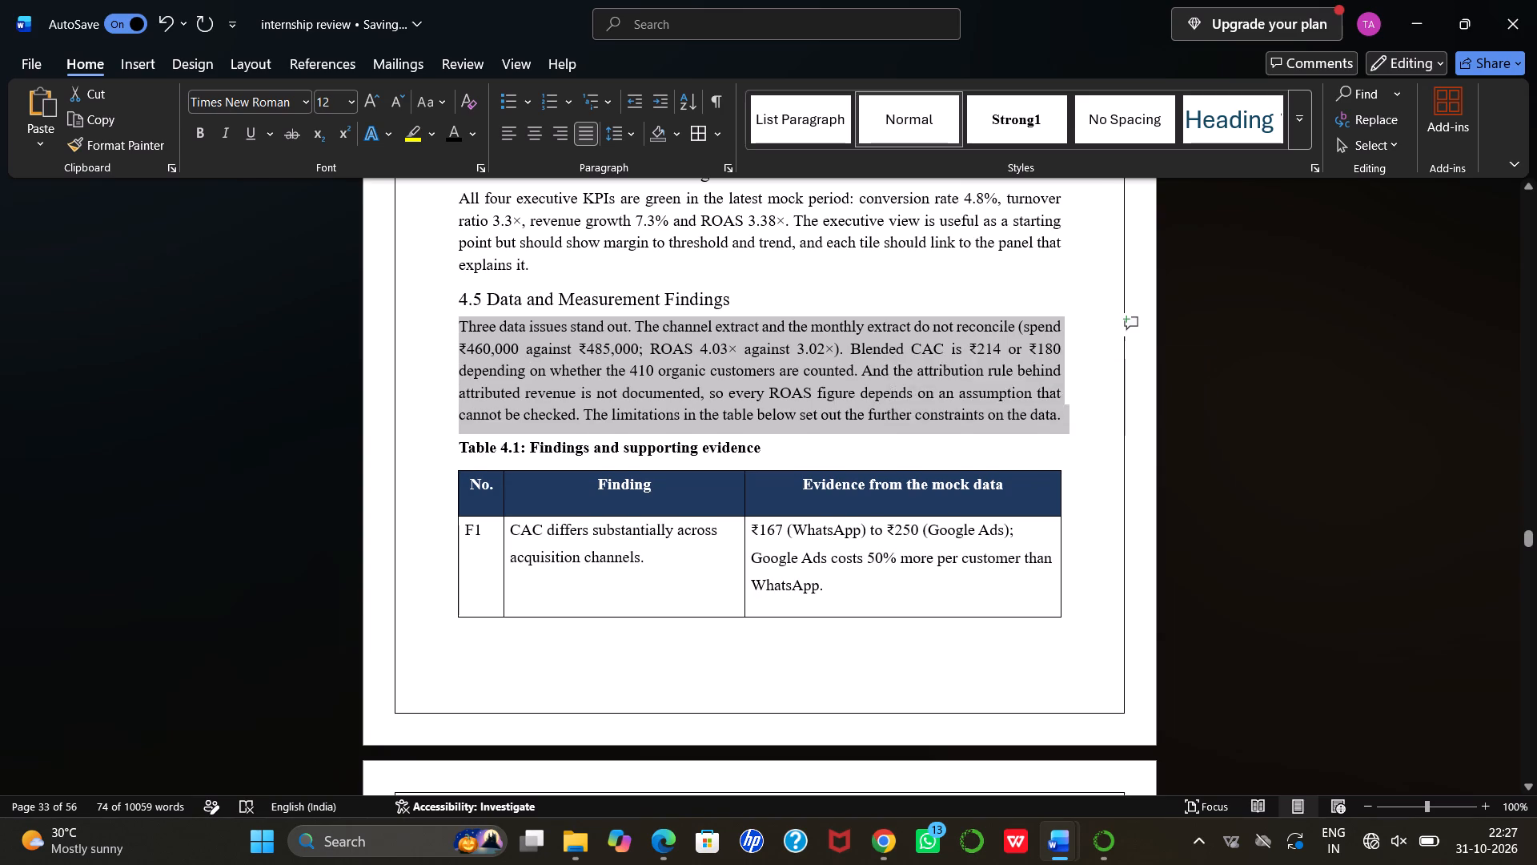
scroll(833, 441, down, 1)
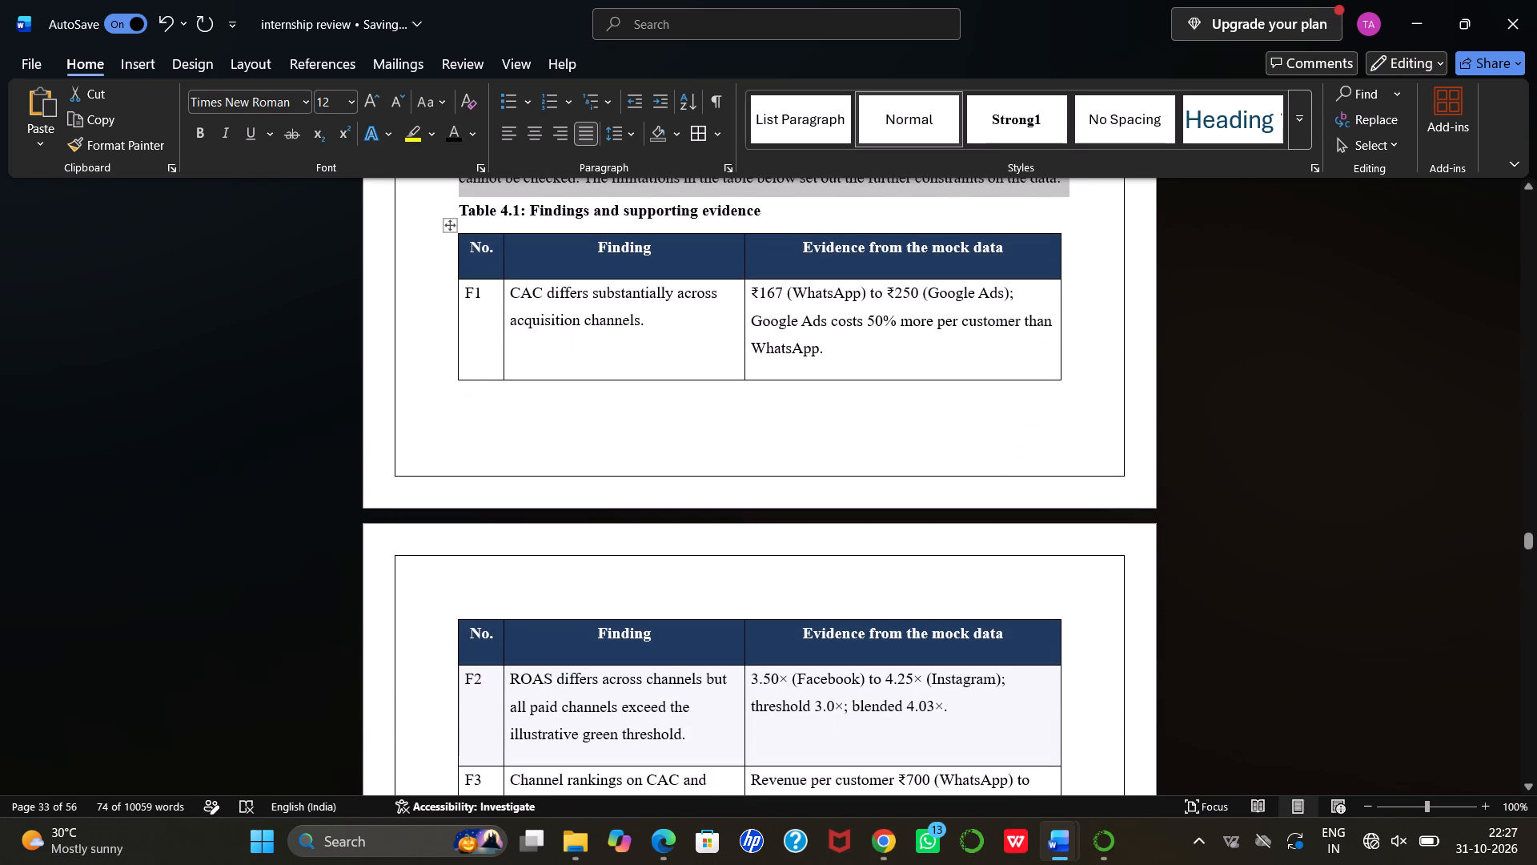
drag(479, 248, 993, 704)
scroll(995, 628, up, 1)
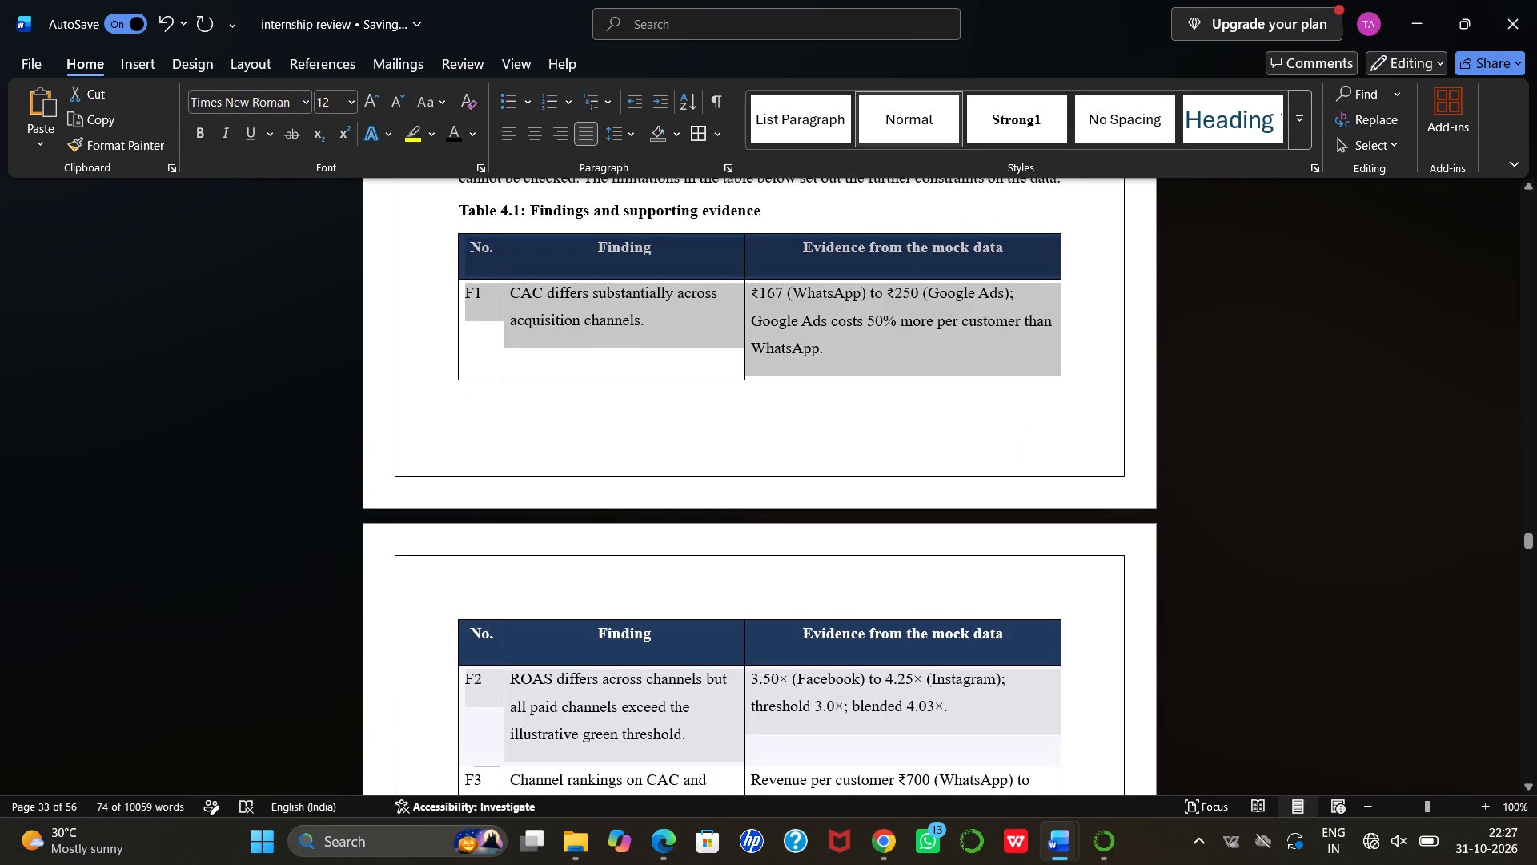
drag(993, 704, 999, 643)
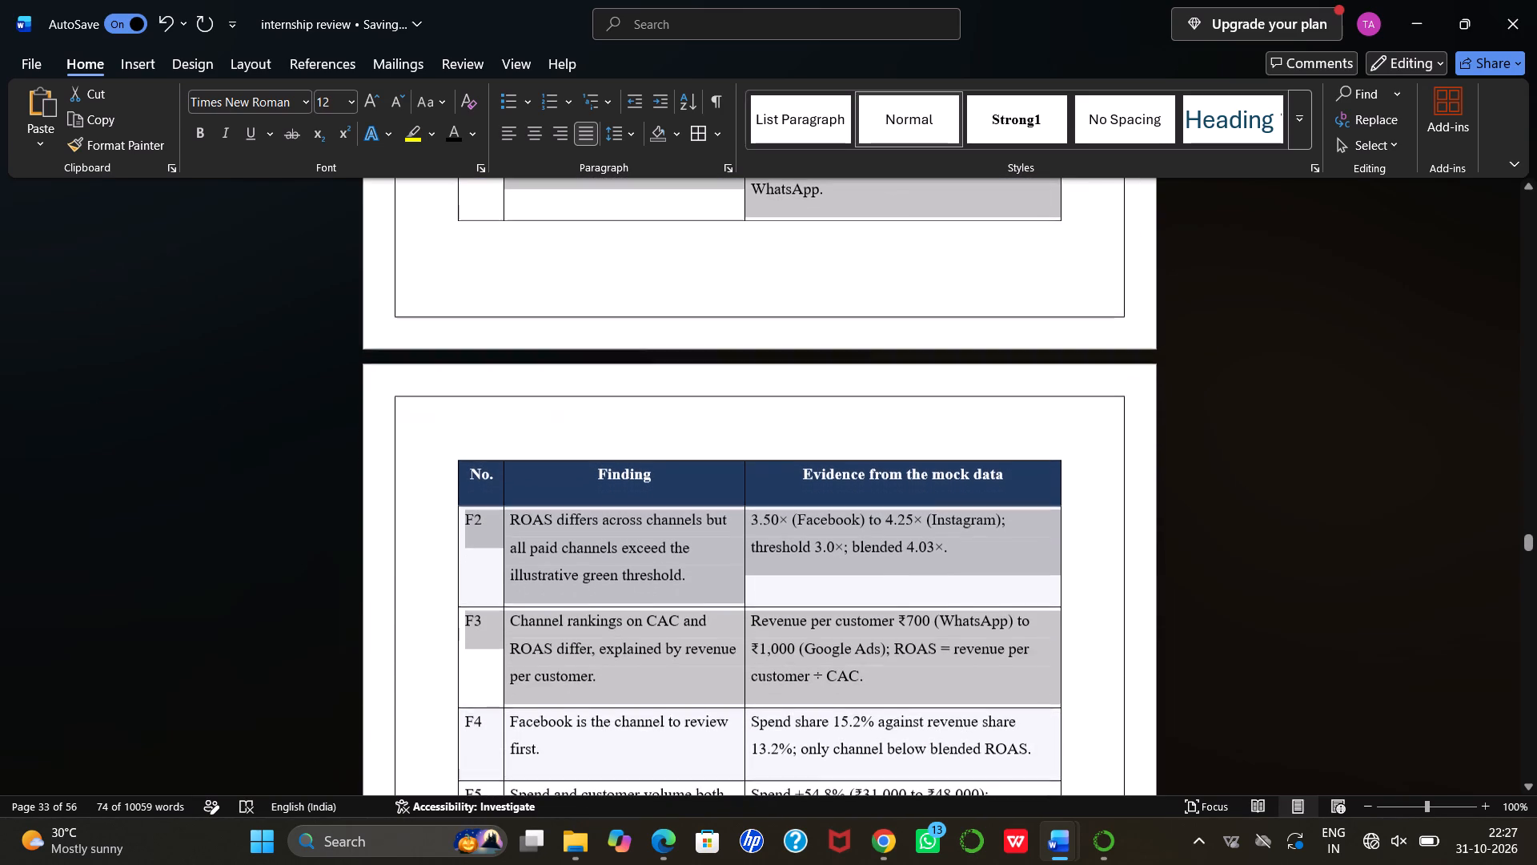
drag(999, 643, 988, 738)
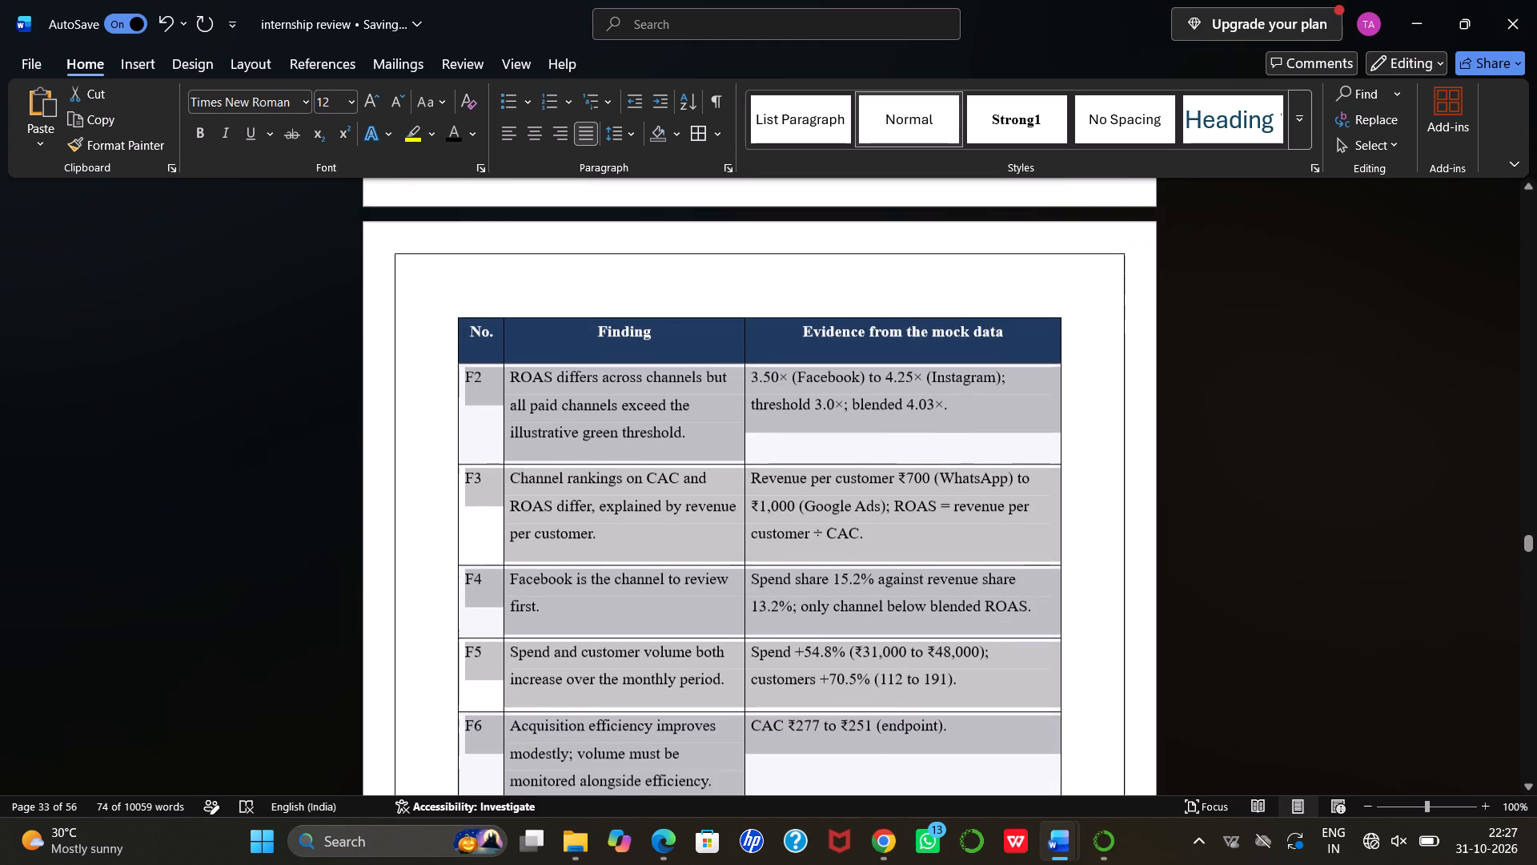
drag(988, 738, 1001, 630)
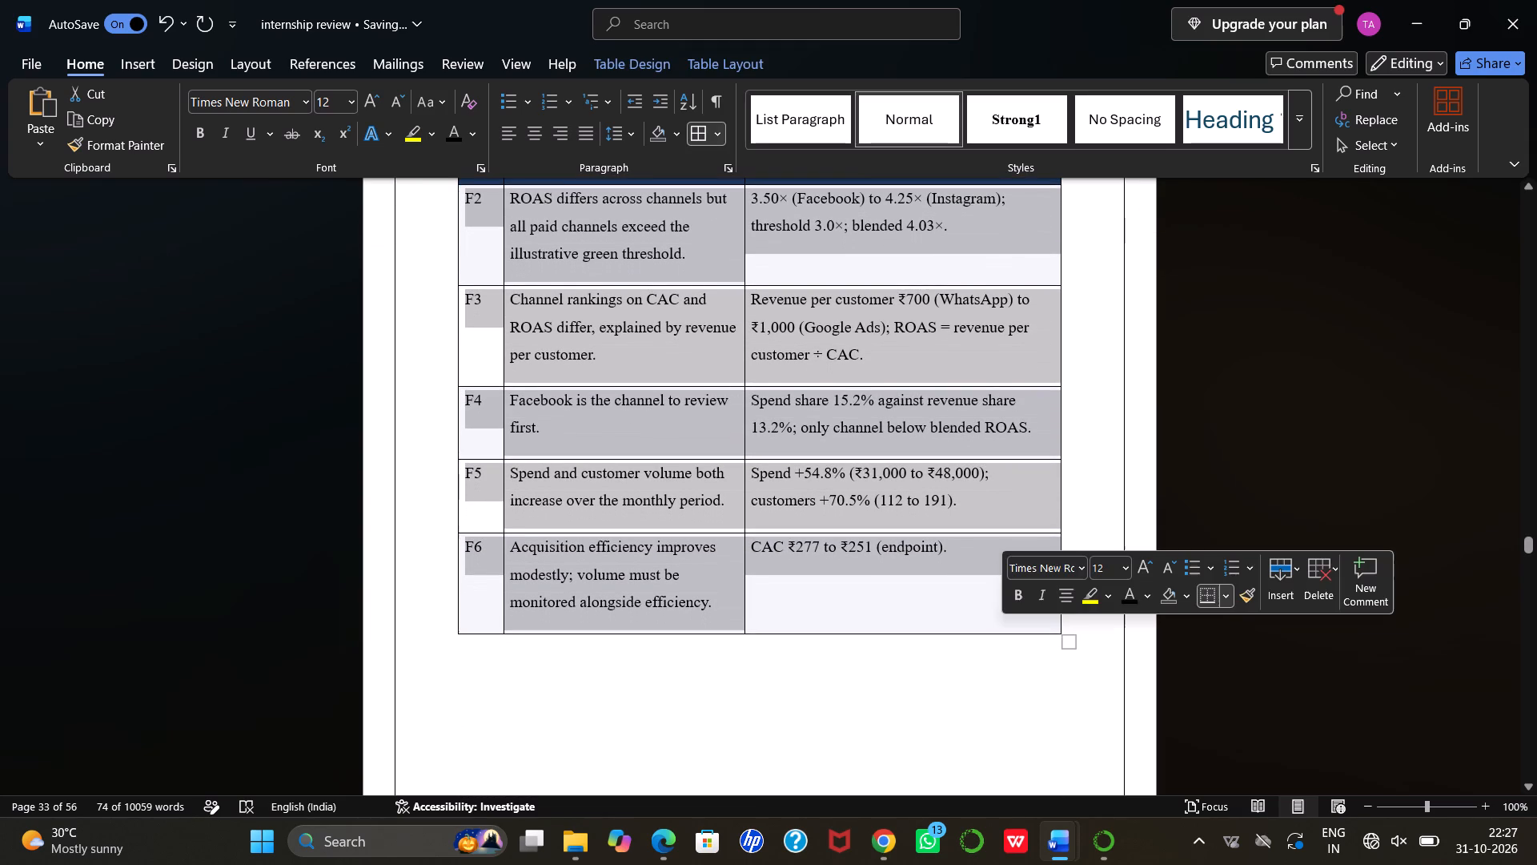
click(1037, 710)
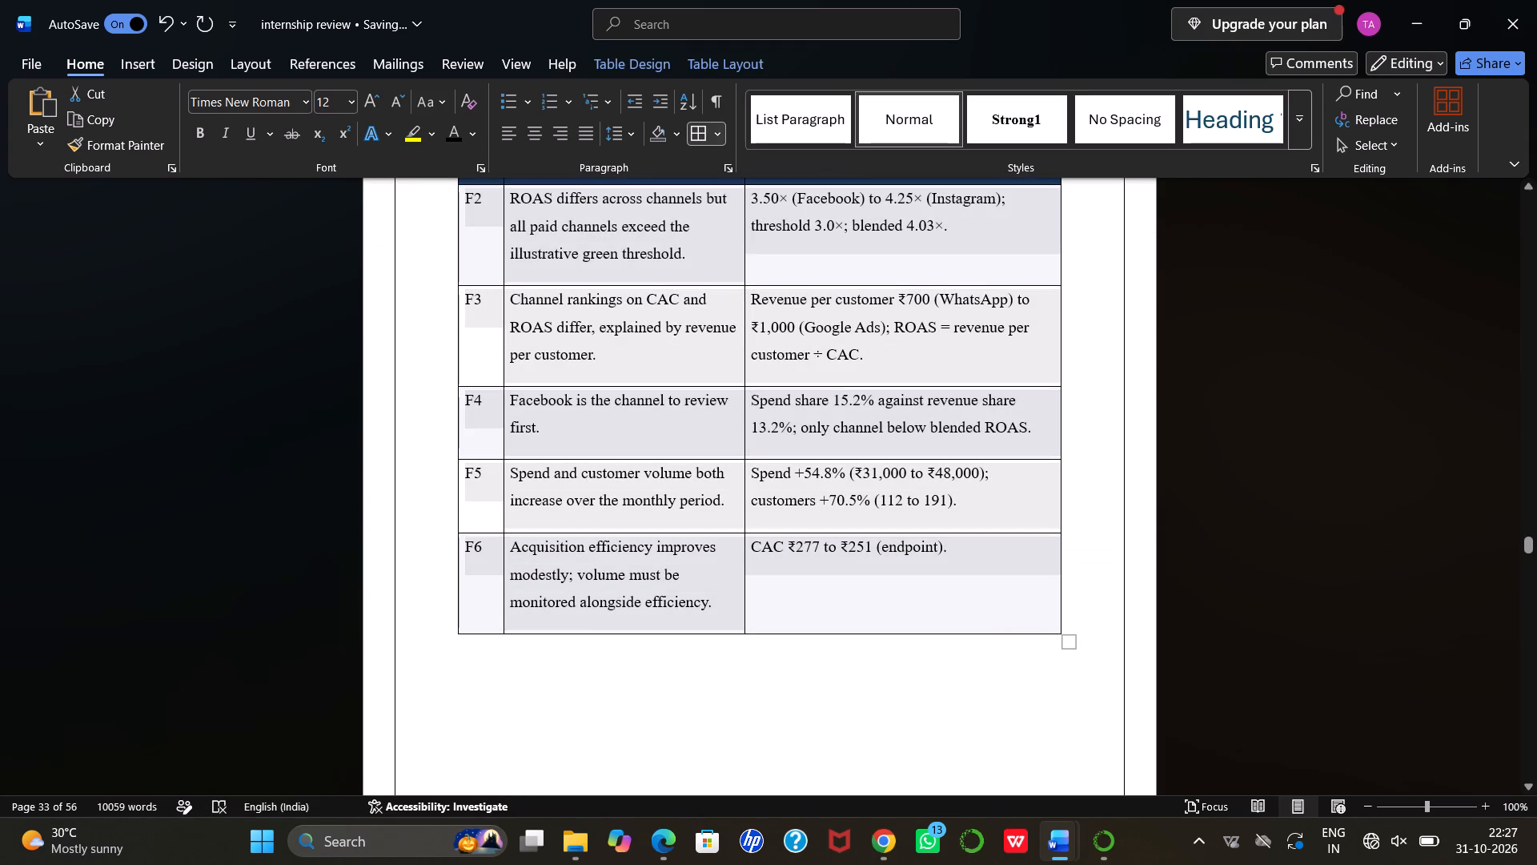
Apply 1.5 line spacing to the whole Findings section, from its heading through the last row of Table 4.1.
scroll(915, 479, up, 5)
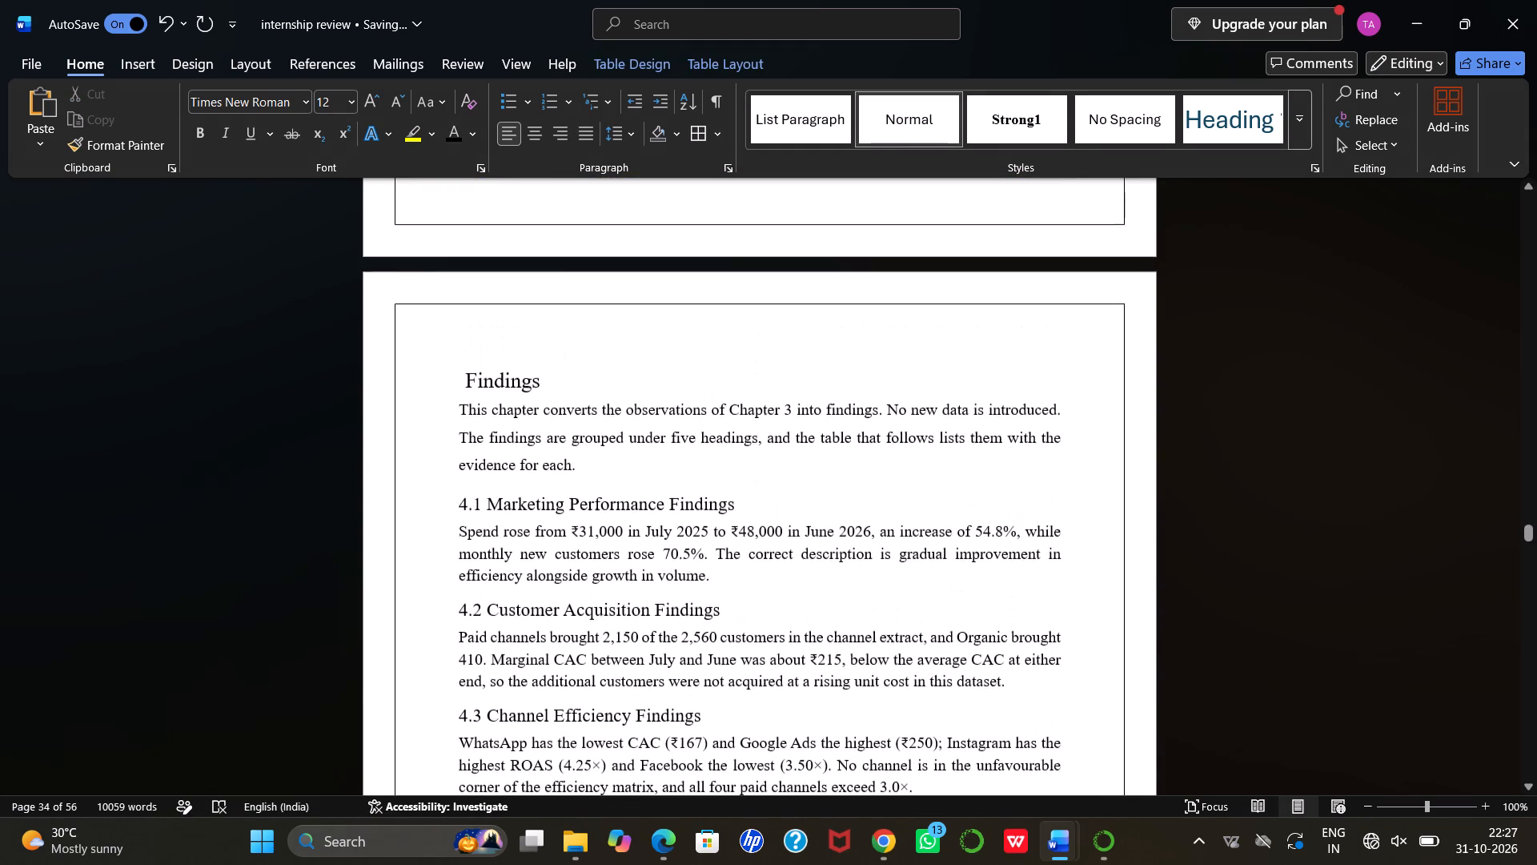
drag(465, 379, 499, 403)
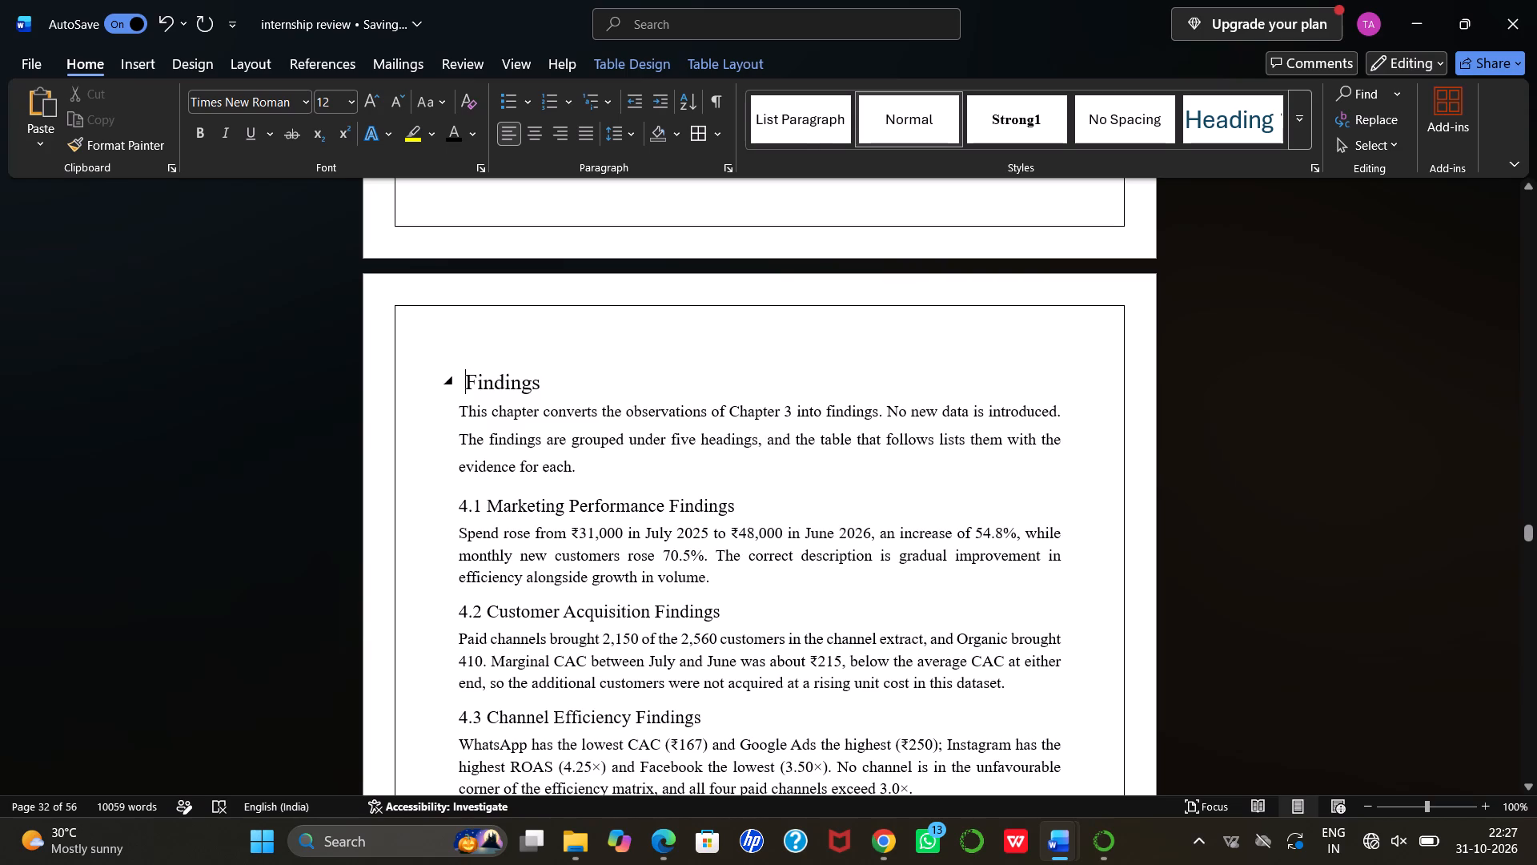
drag(499, 403, 946, 707)
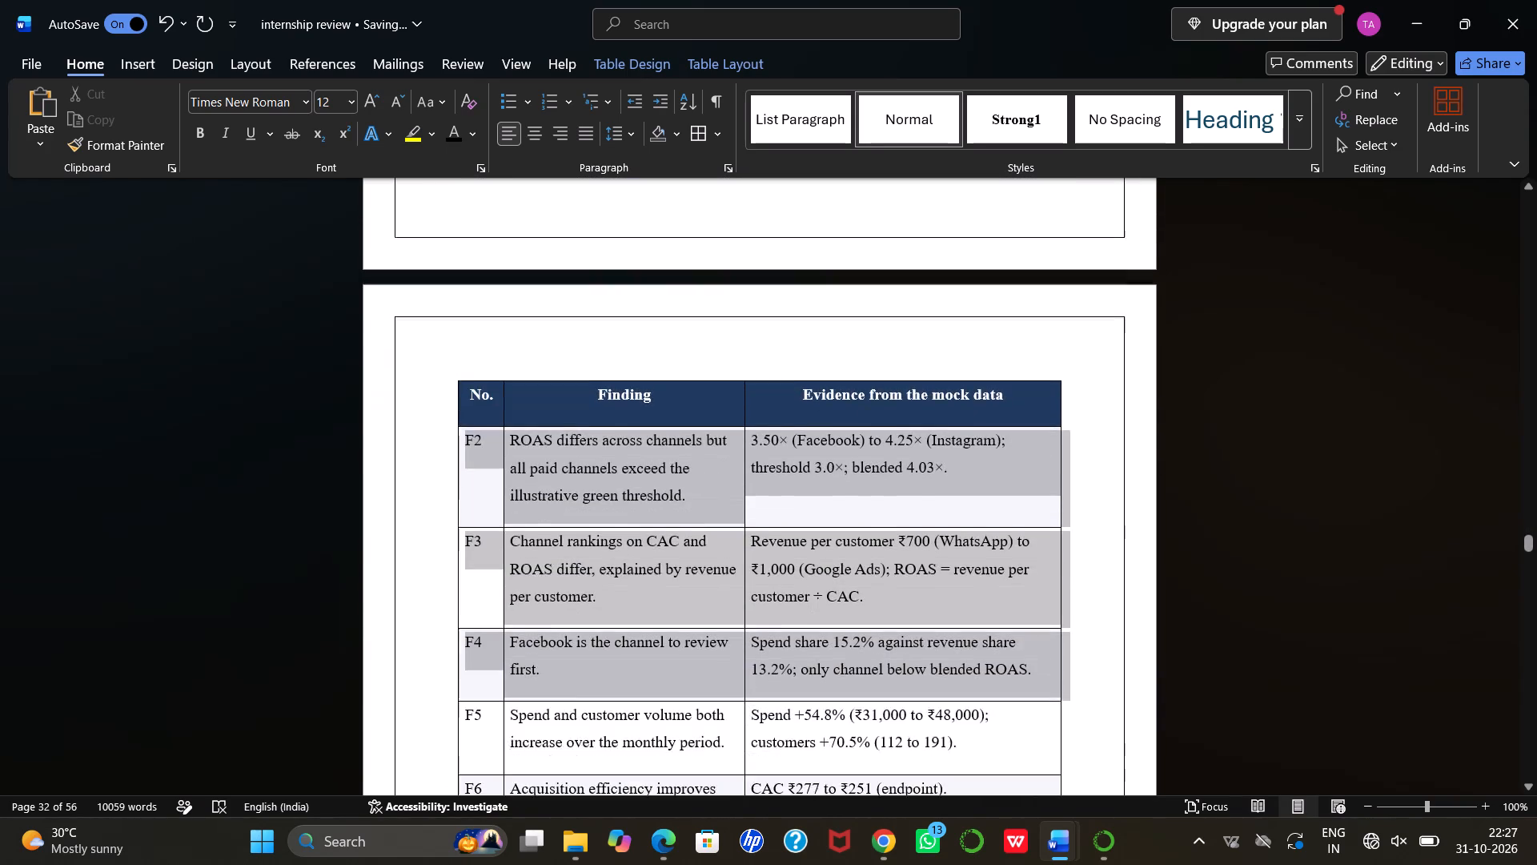
drag(946, 707, 927, 693)
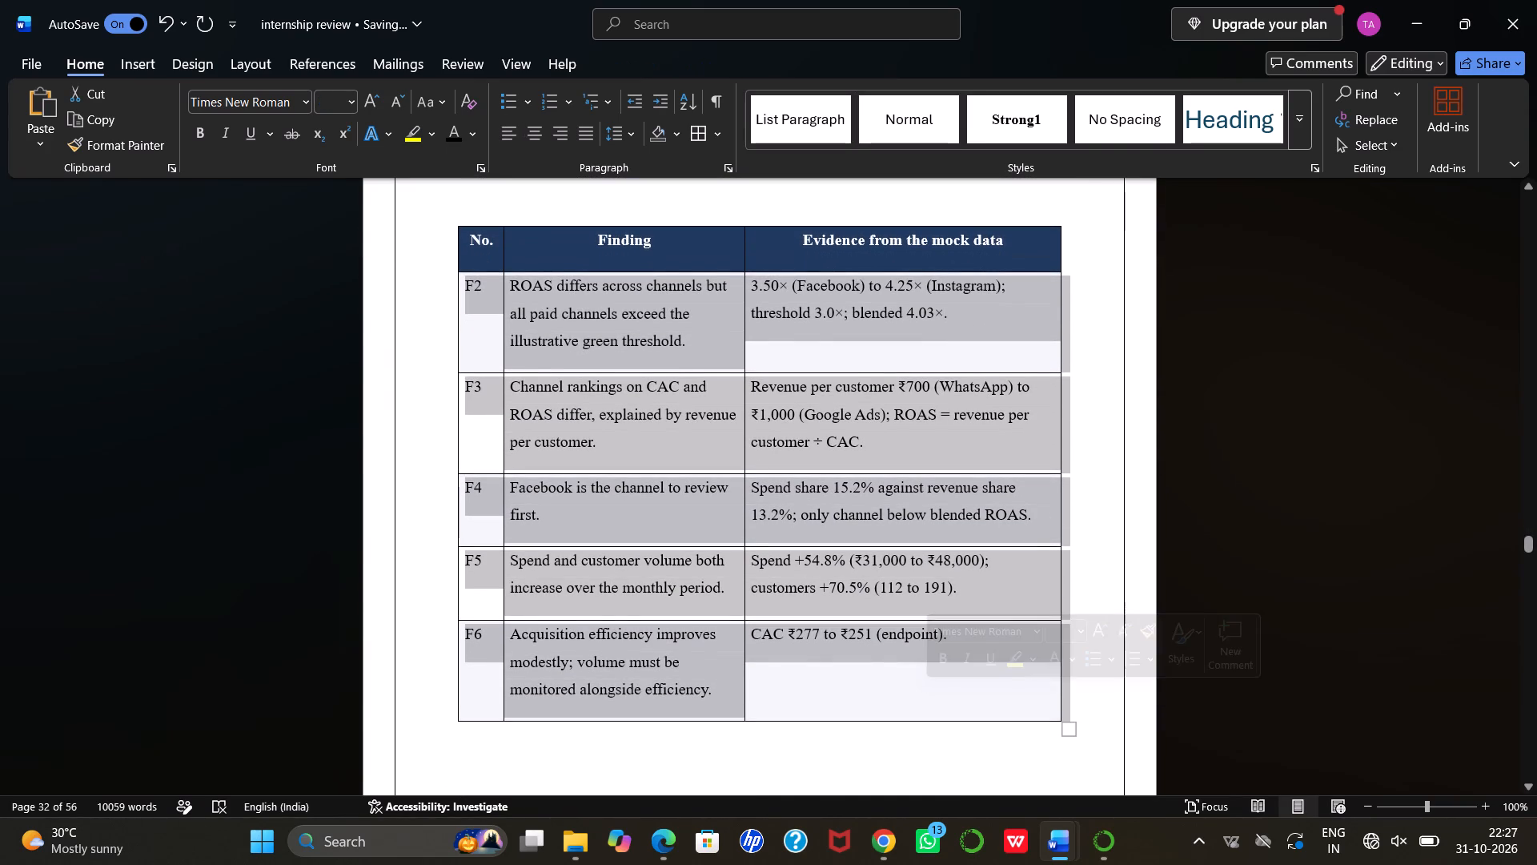
click(630, 136)
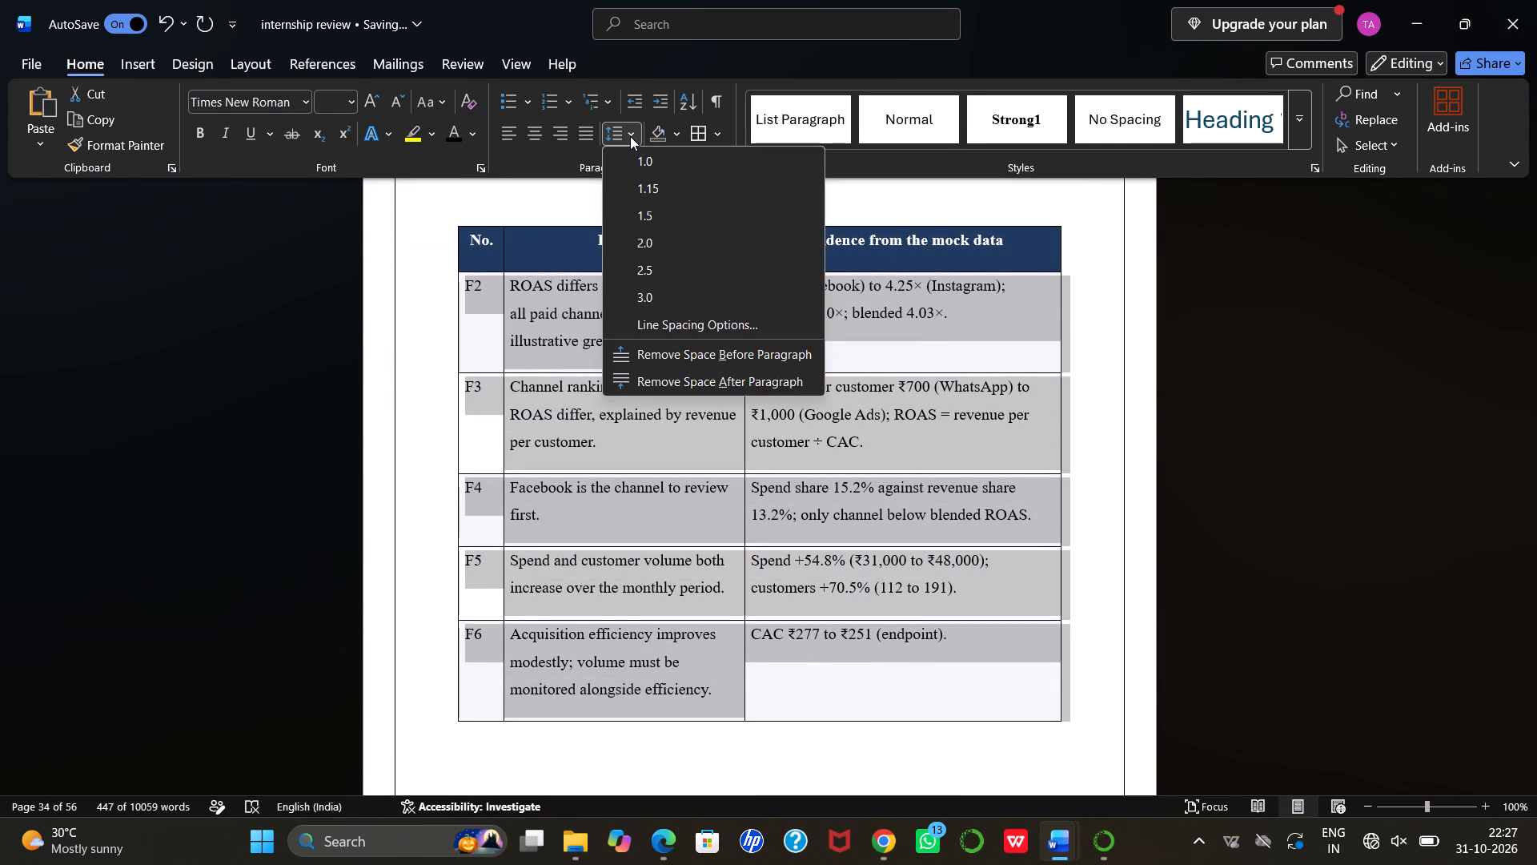
click(646, 215)
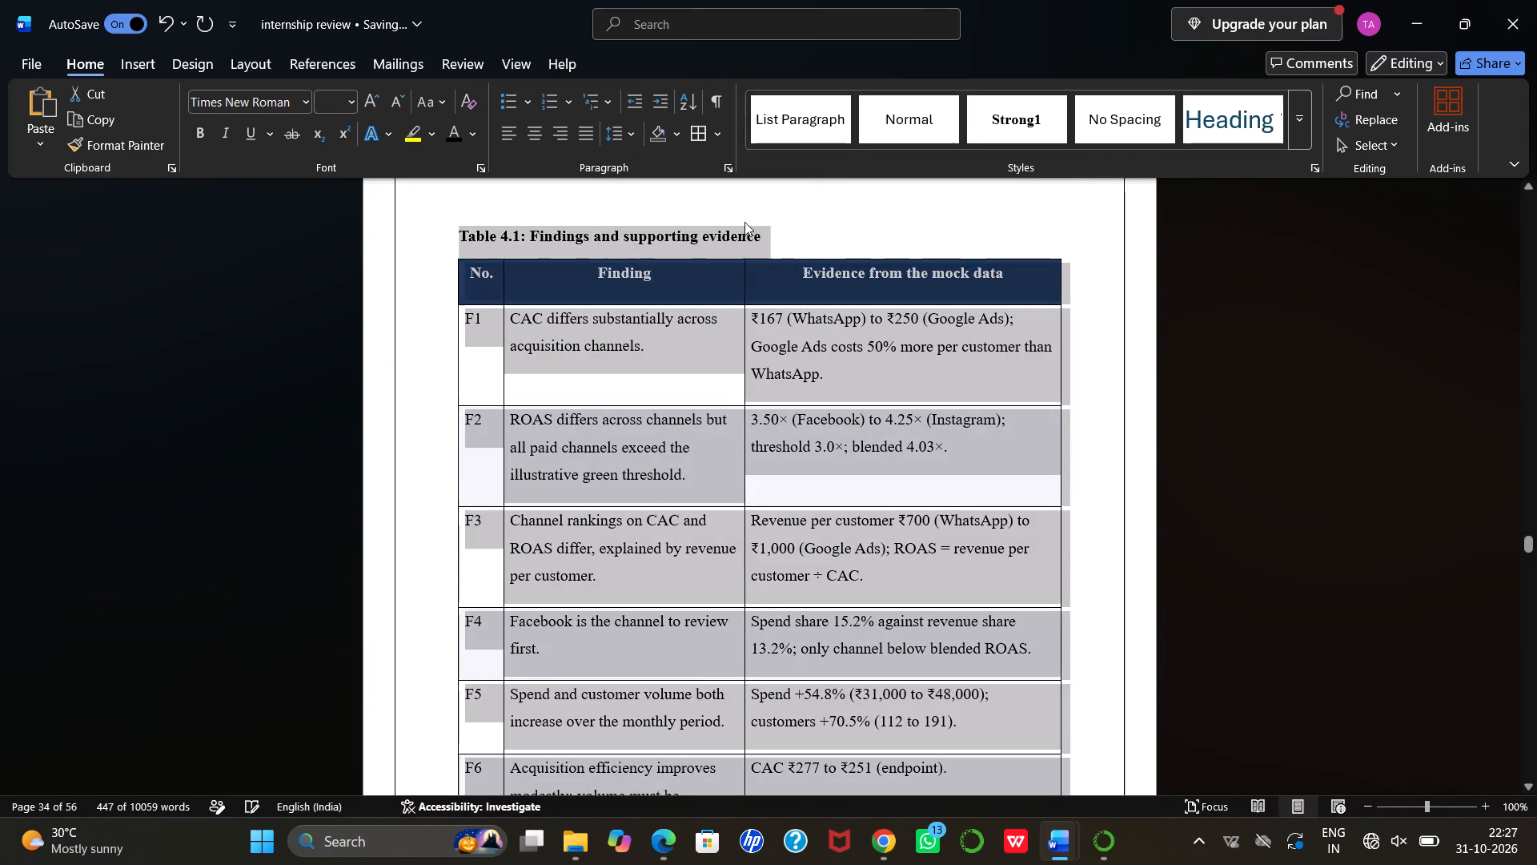
Make the Findings heading above the Chapter 4 introductory paragraph bold.
scroll(798, 217, up, 6)
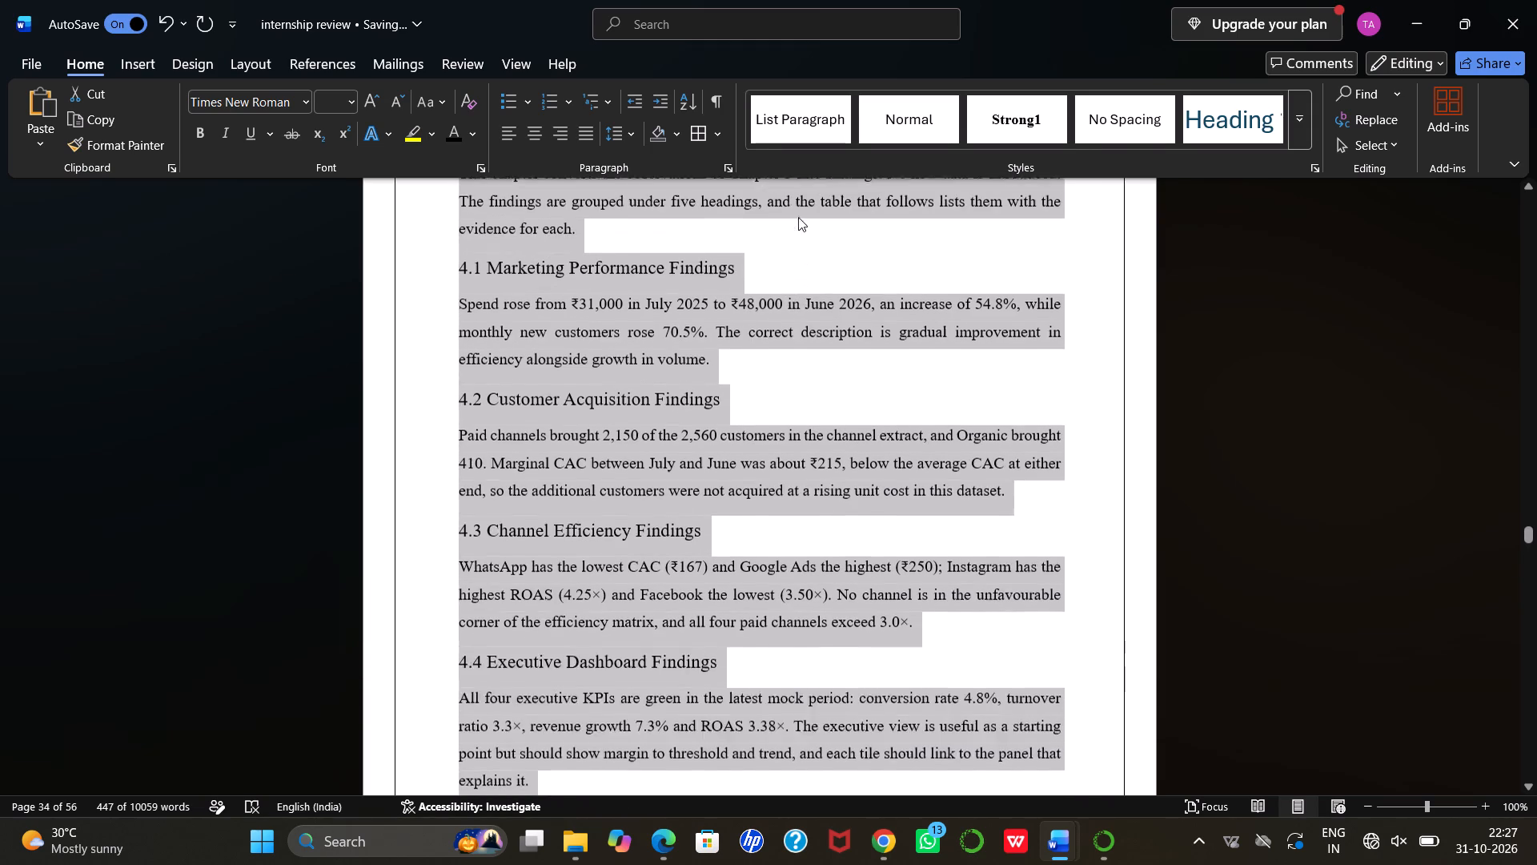
scroll(798, 217, up, 1)
click(753, 260)
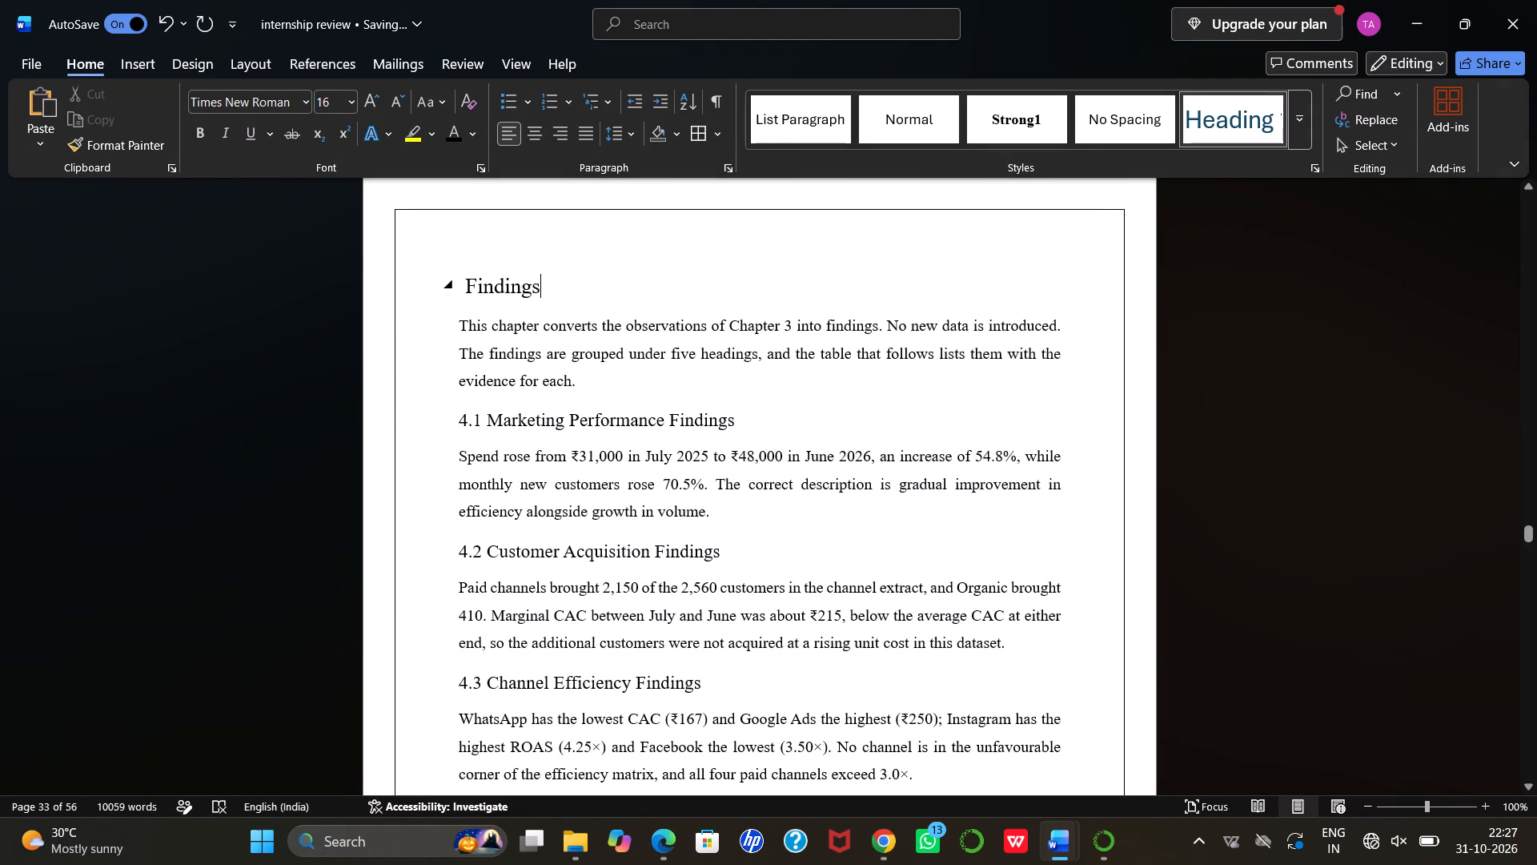
drag(461, 281, 532, 289)
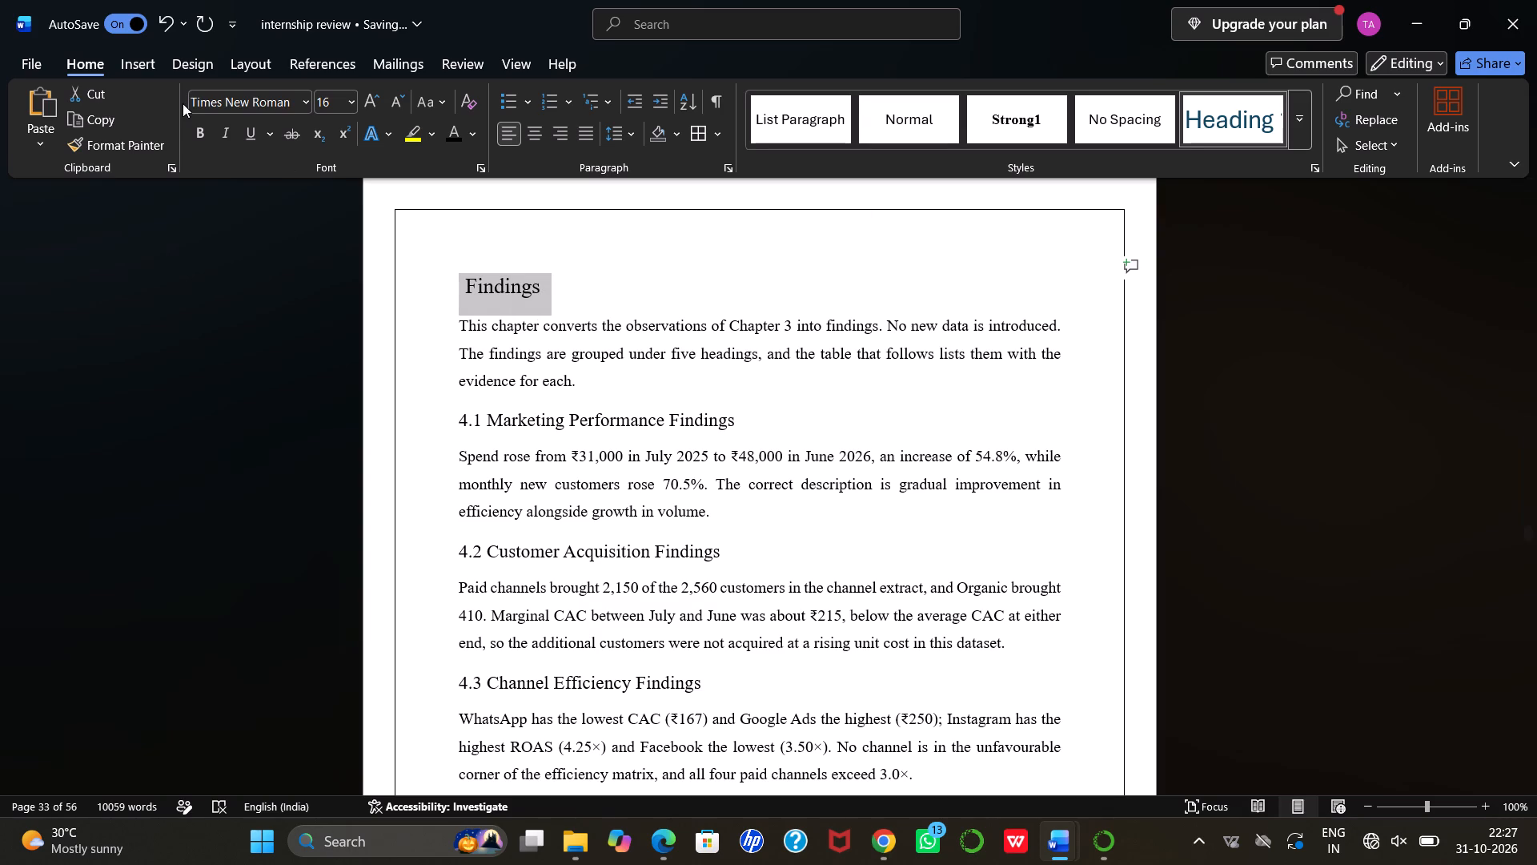
click(199, 123)
scroll(544, 292, up, 1)
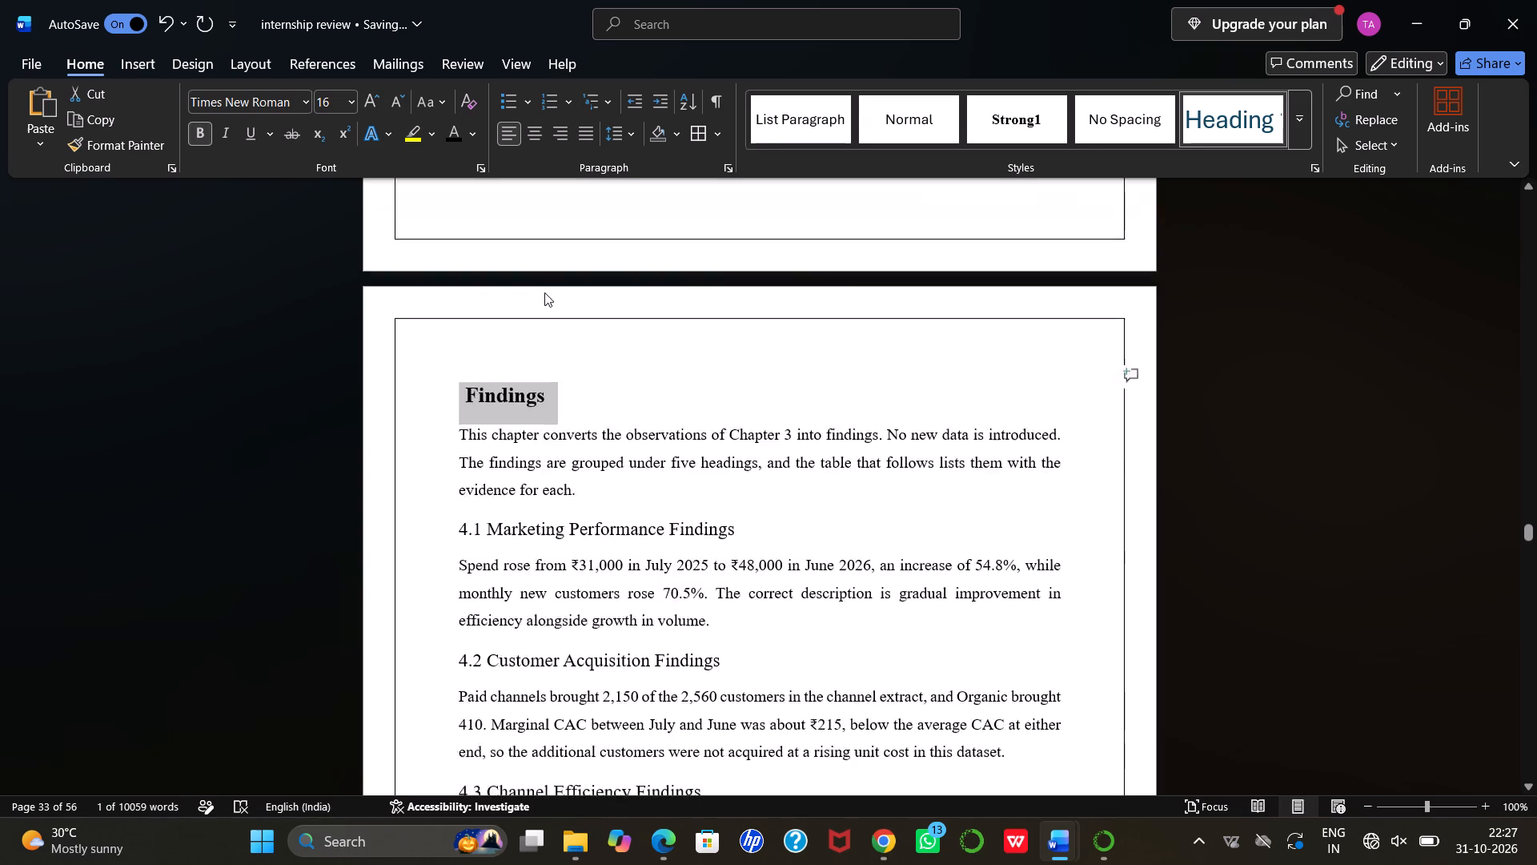
scroll(544, 292, up, 1)
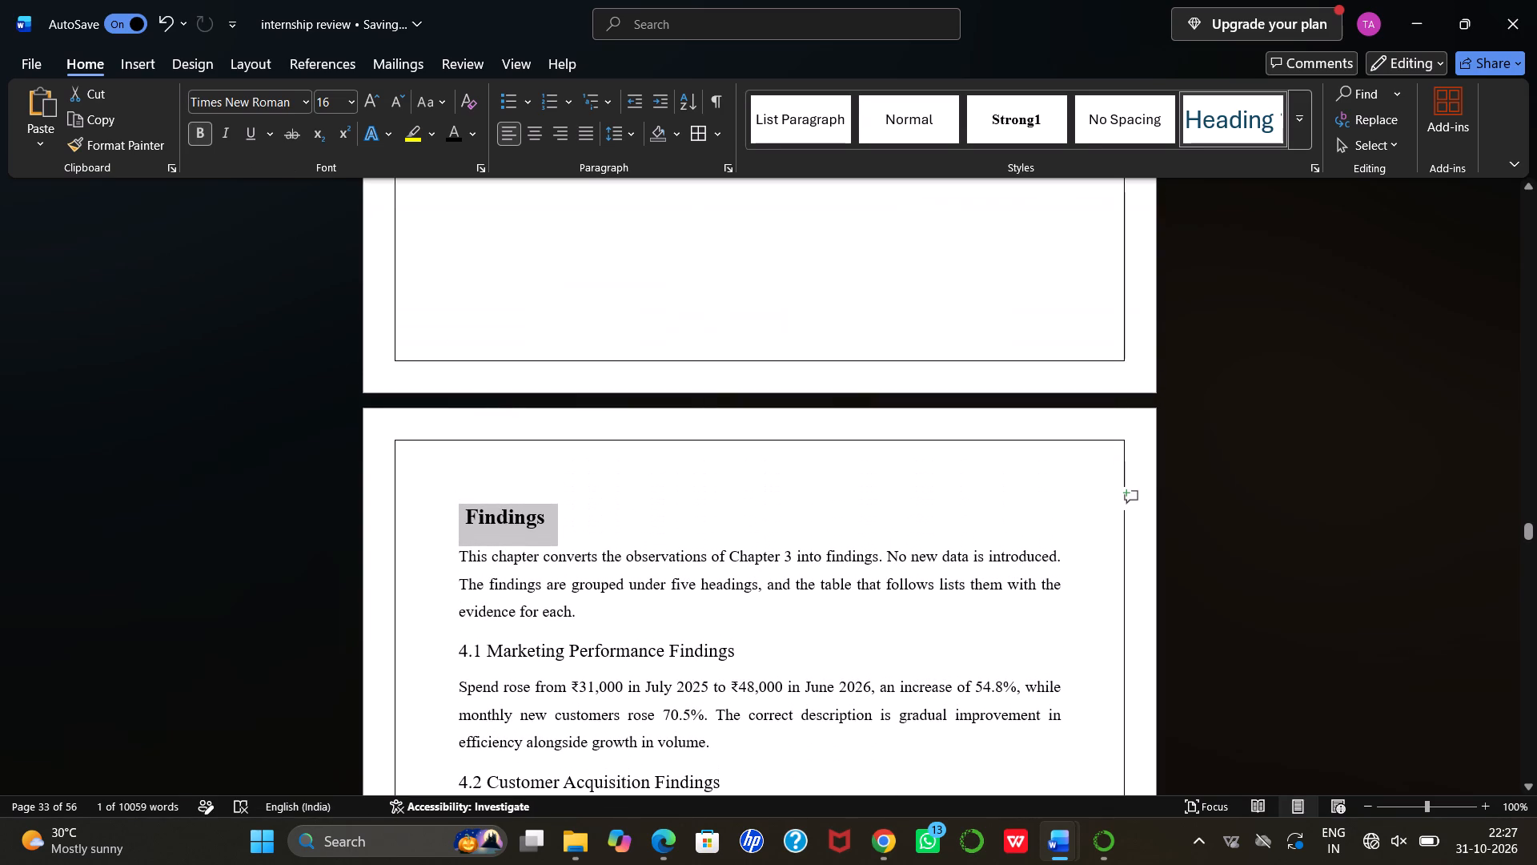
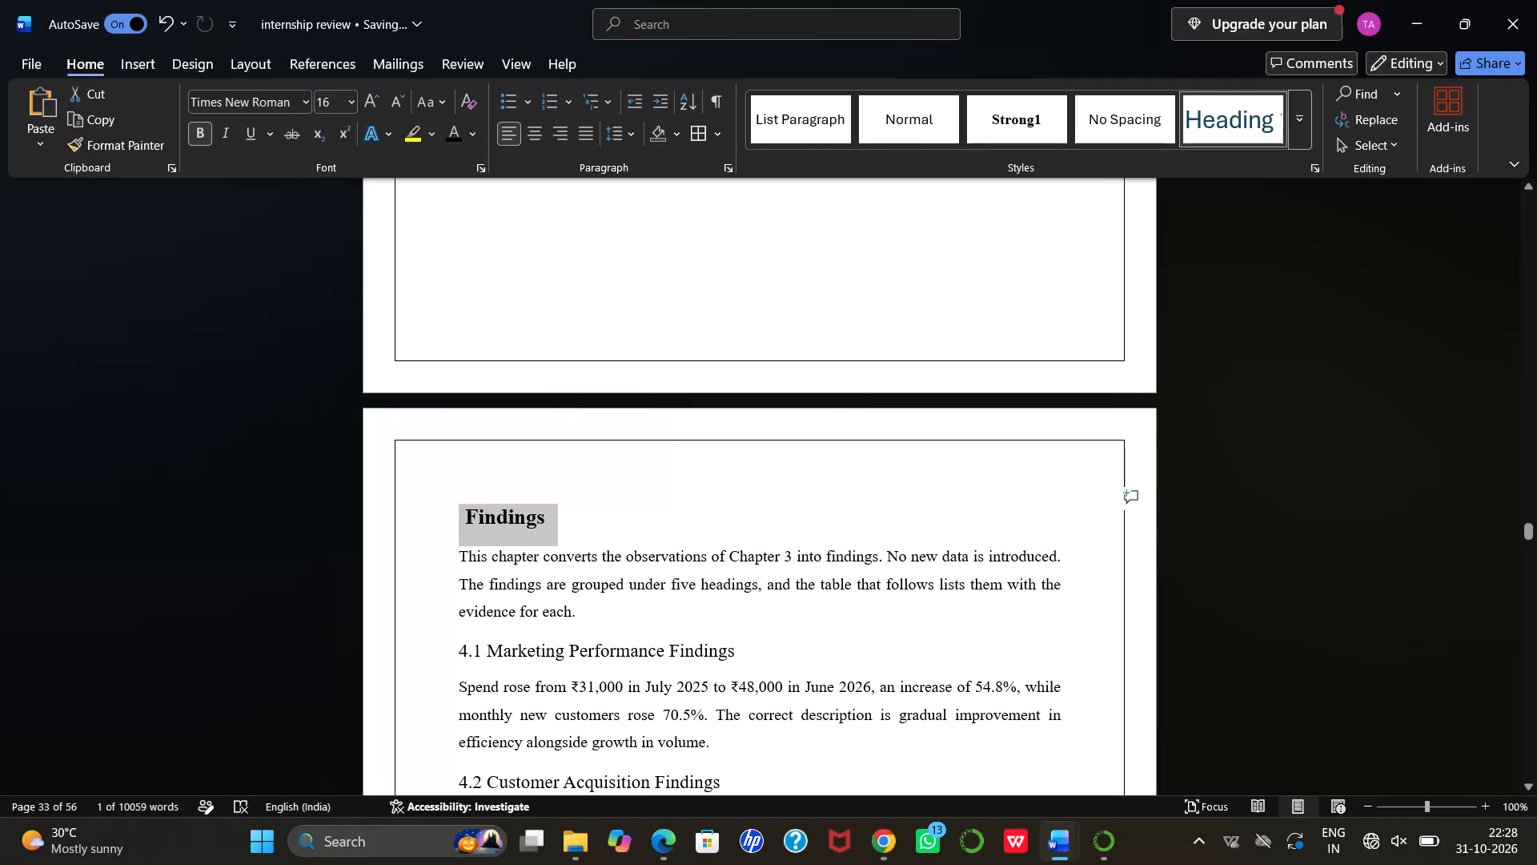
Review the Chapter 4 pages from the Findings heading through Table 4.1, and back up to the chapter's title page.
scroll(633, 307, down, 3)
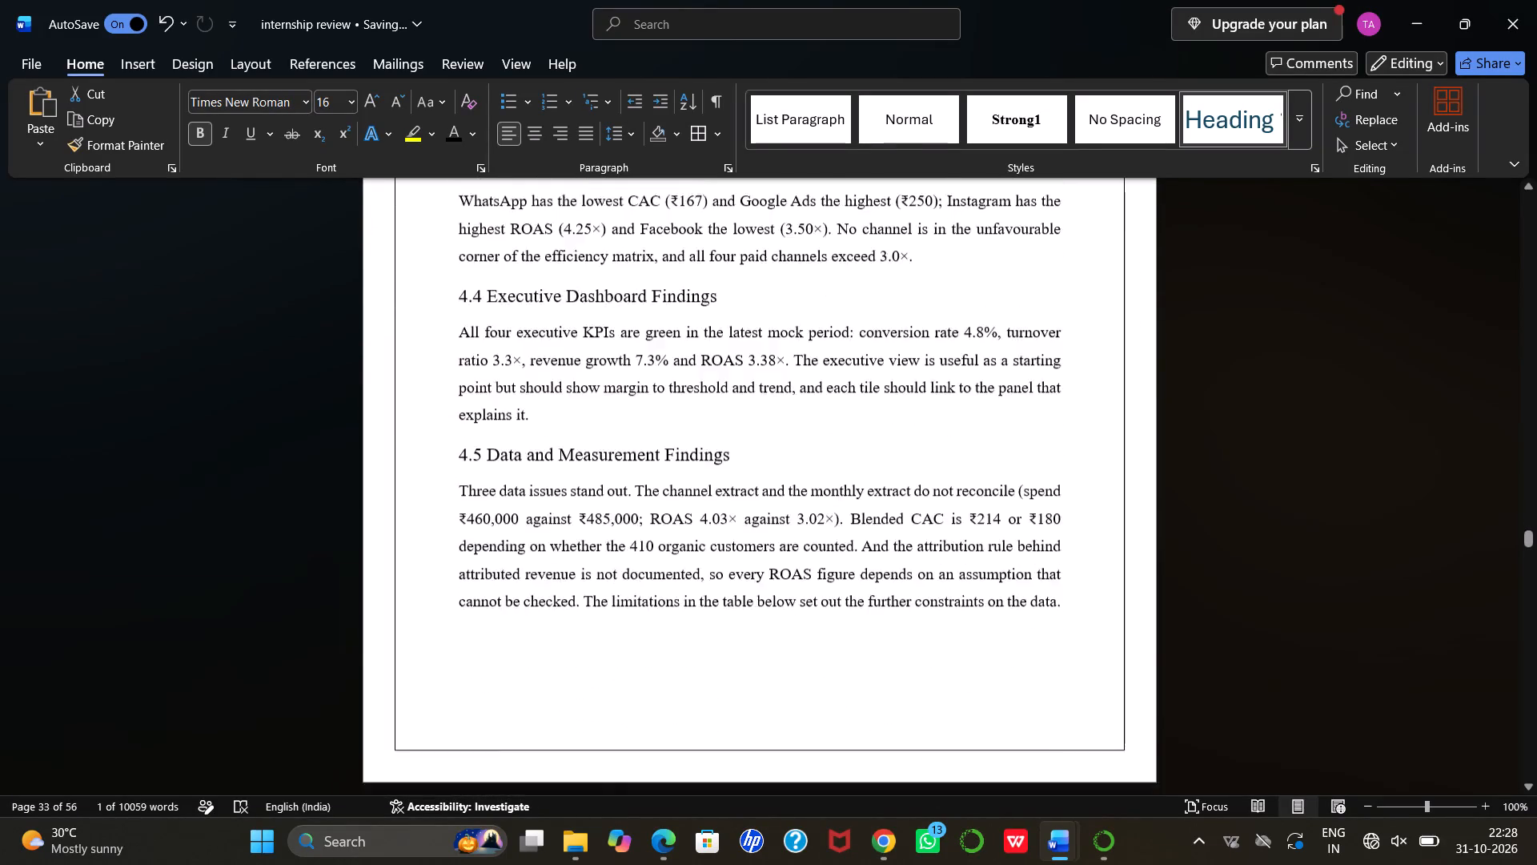
scroll(633, 307, down, 5)
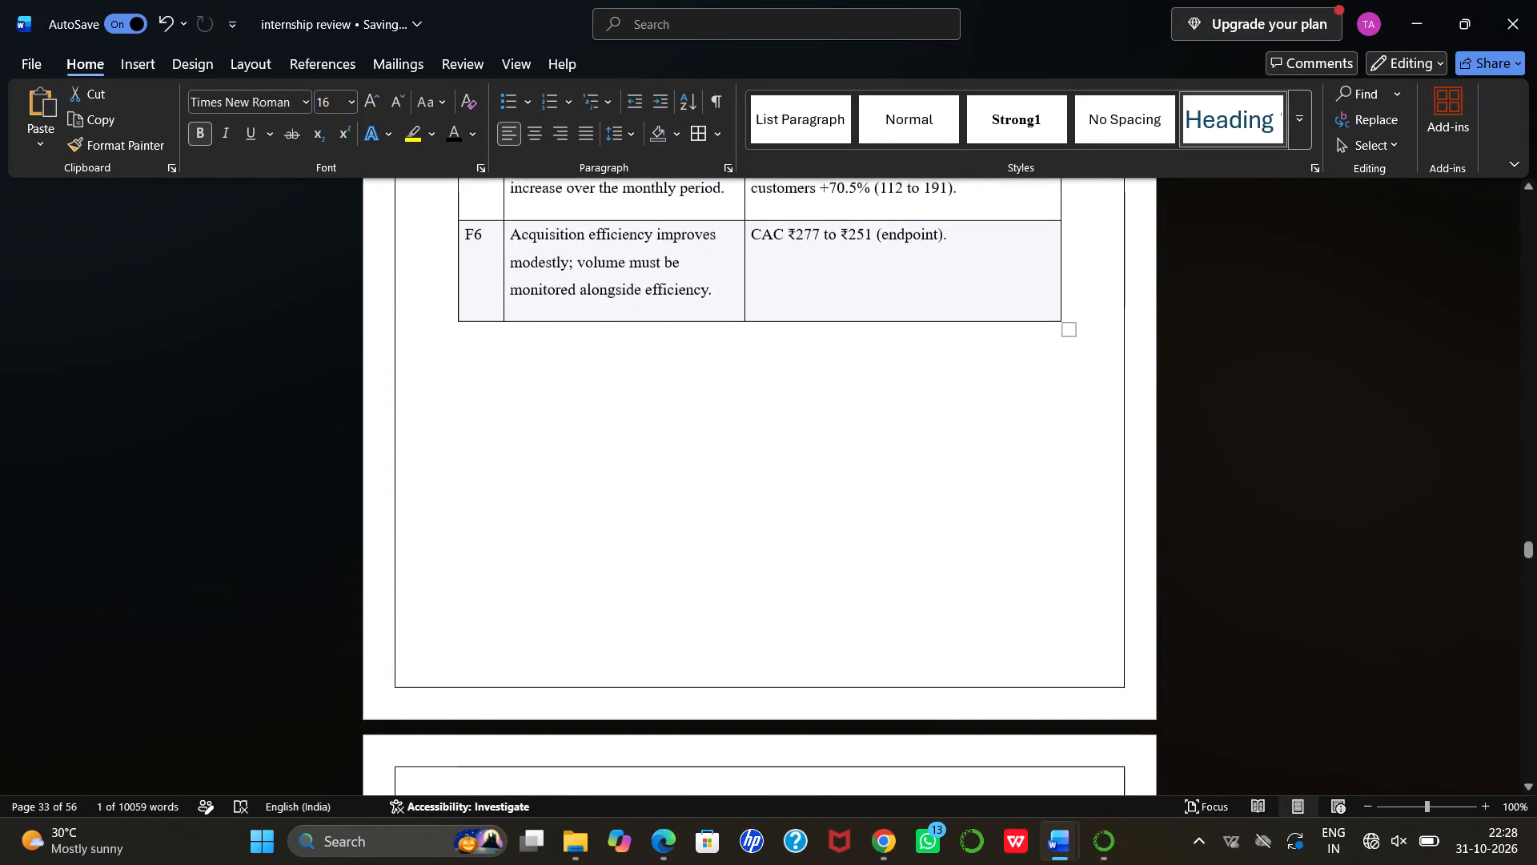
scroll(633, 307, down, 2)
scroll(633, 307, up, 7)
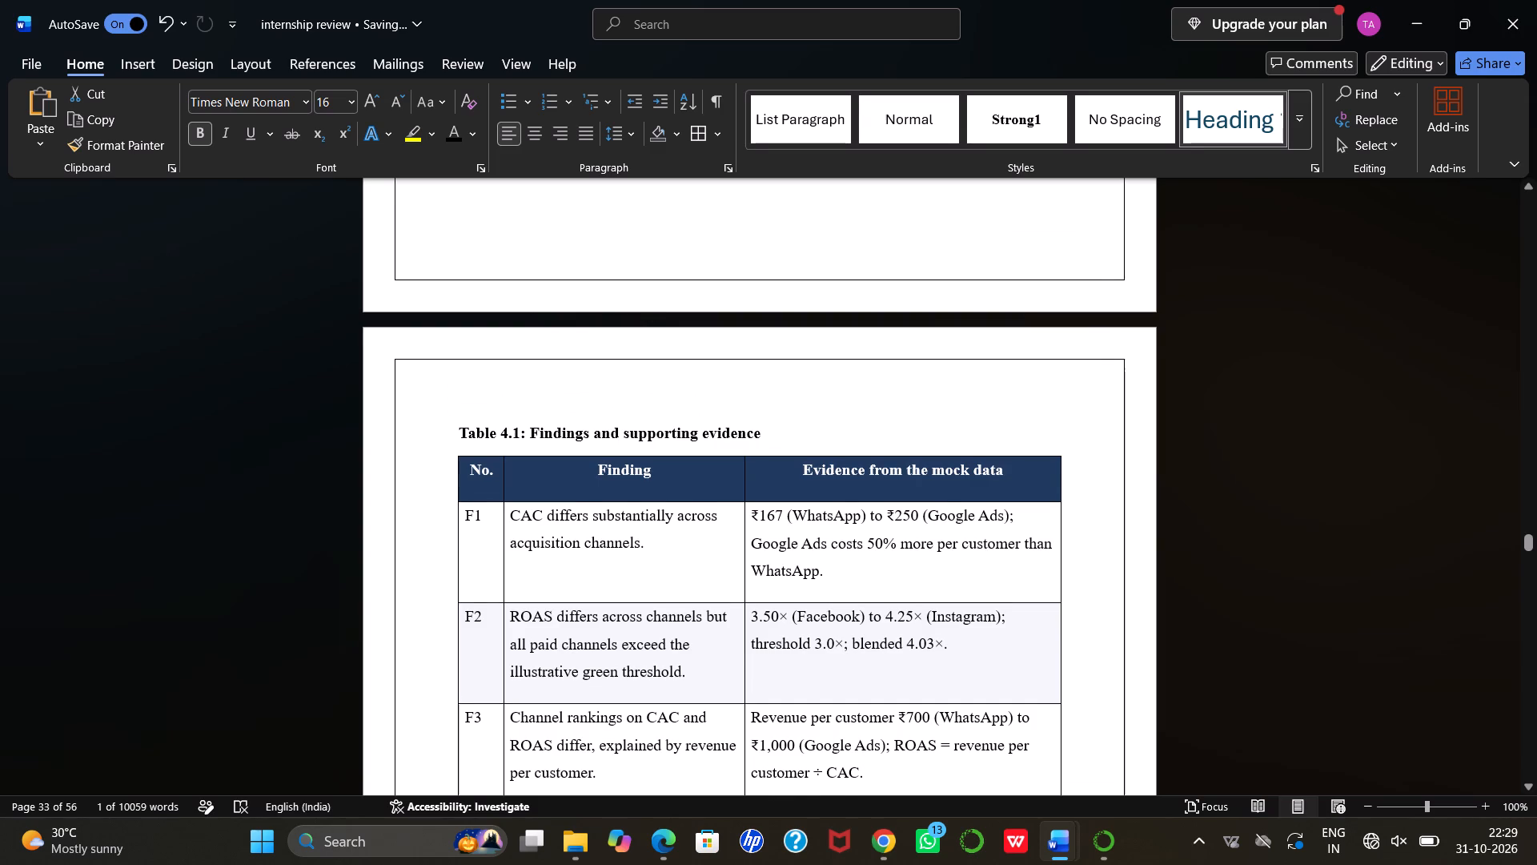
scroll(693, 316, up, 5)
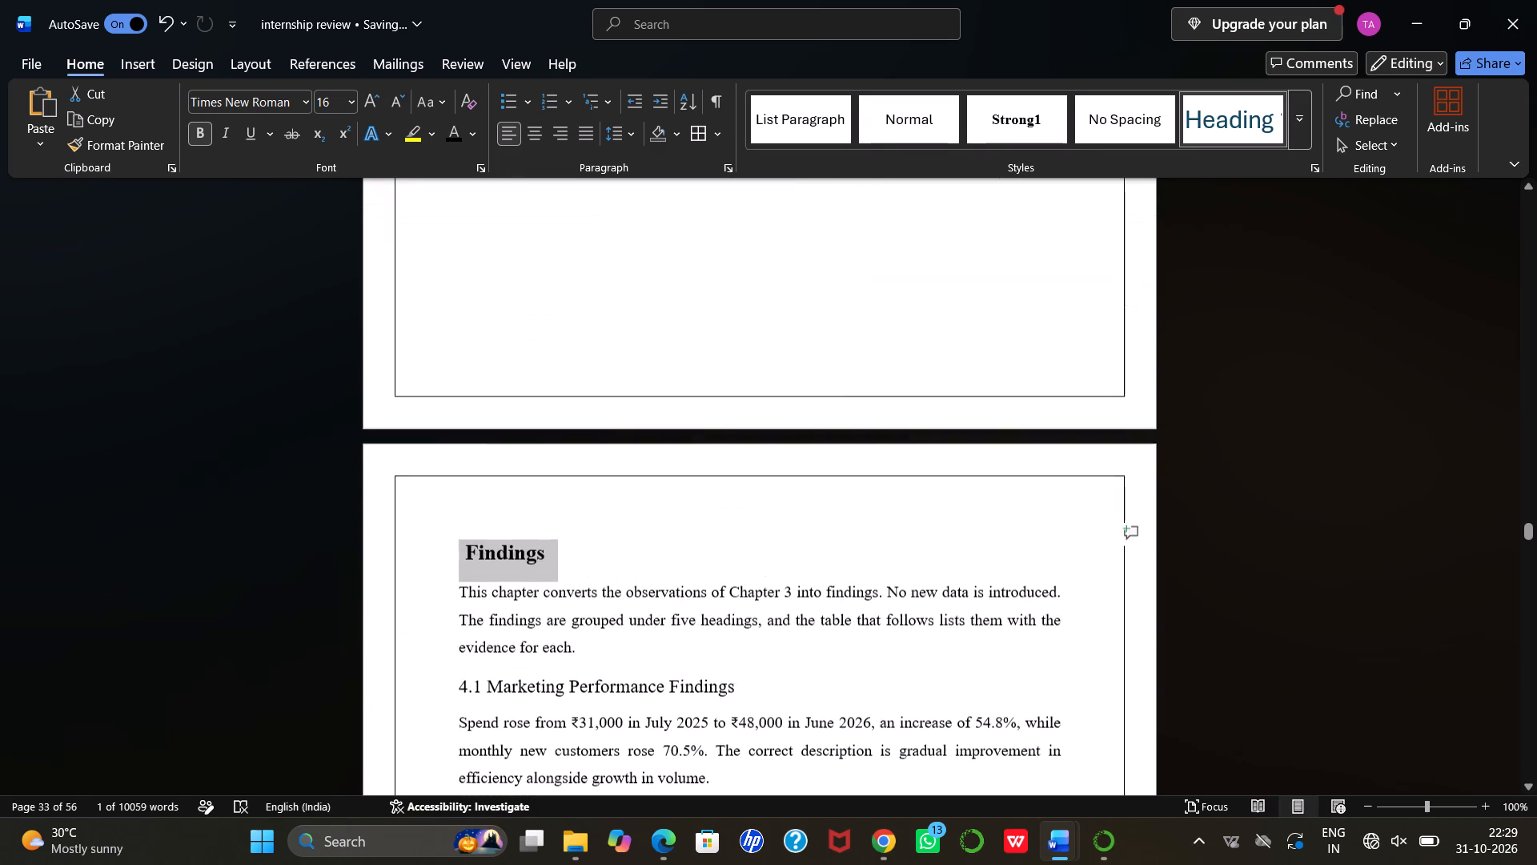
scroll(693, 316, up, 2)
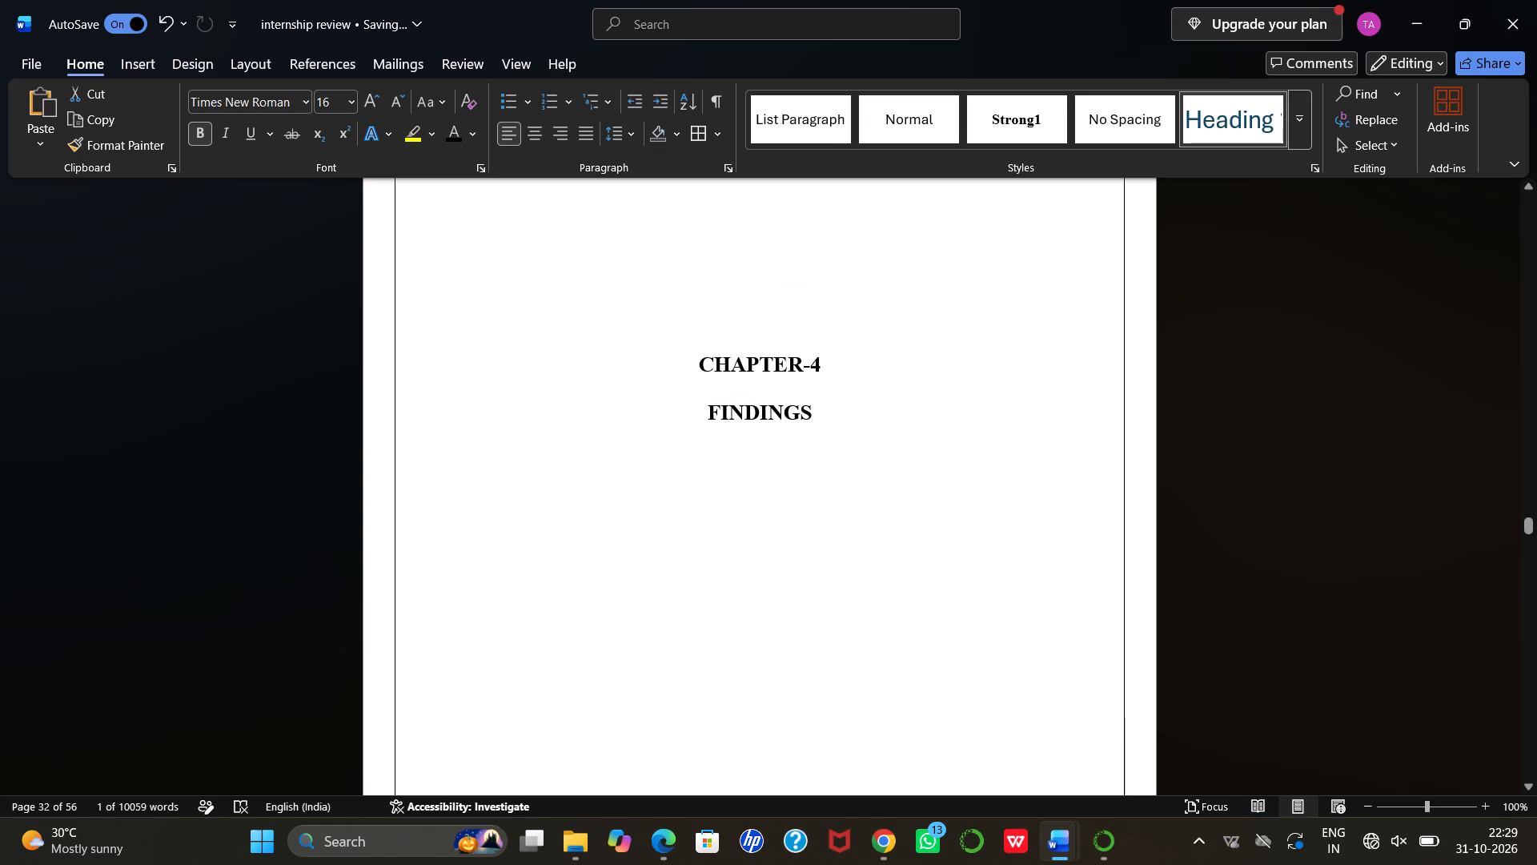
scroll(693, 316, right, 1)
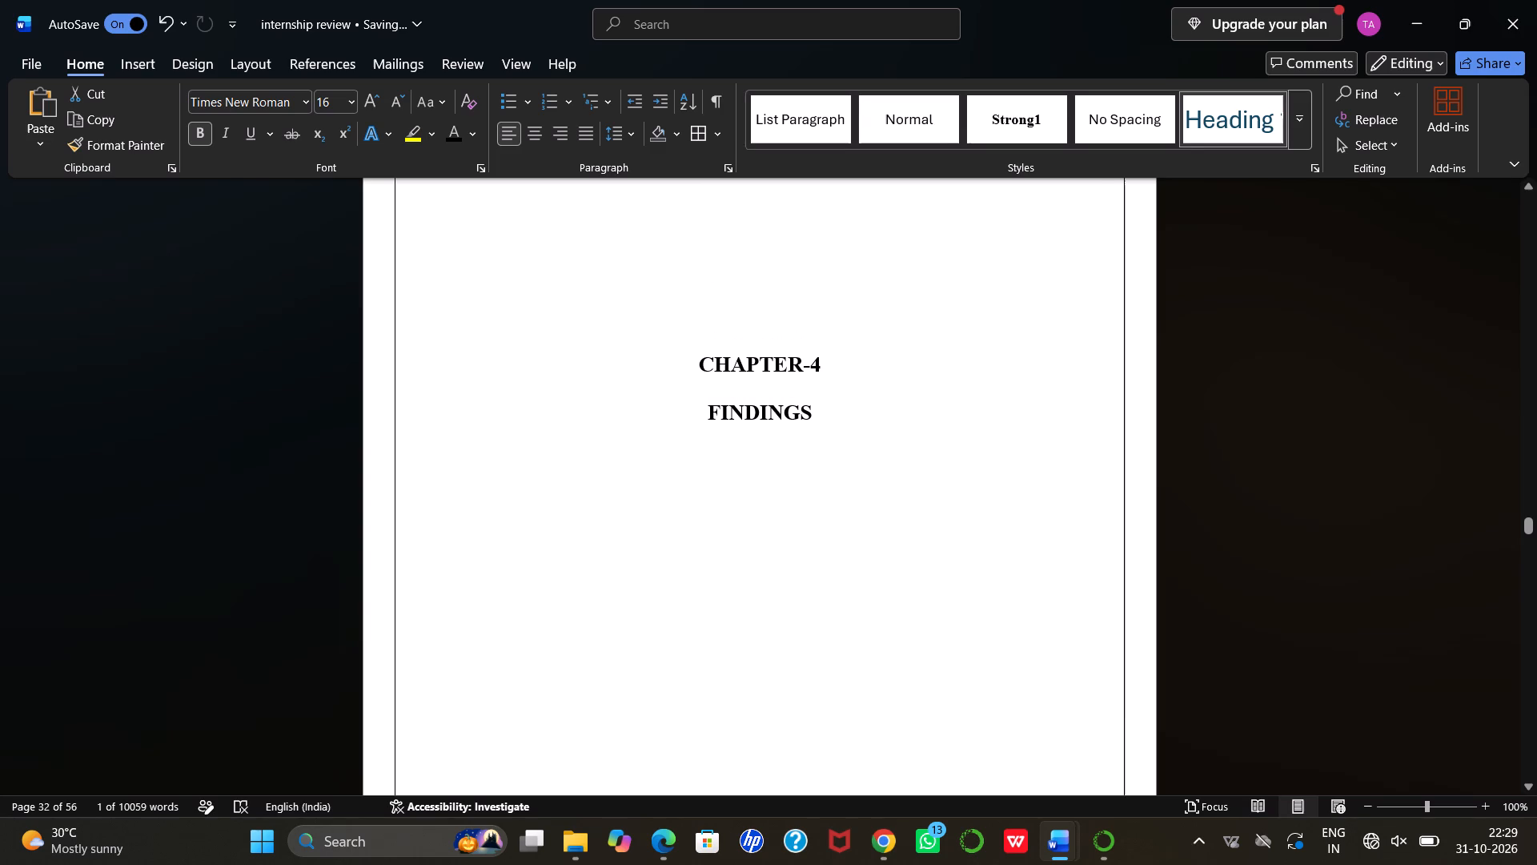
scroll(693, 316, right, 1)
scroll(693, 316, up, 1)
scroll(693, 316, right, 1)
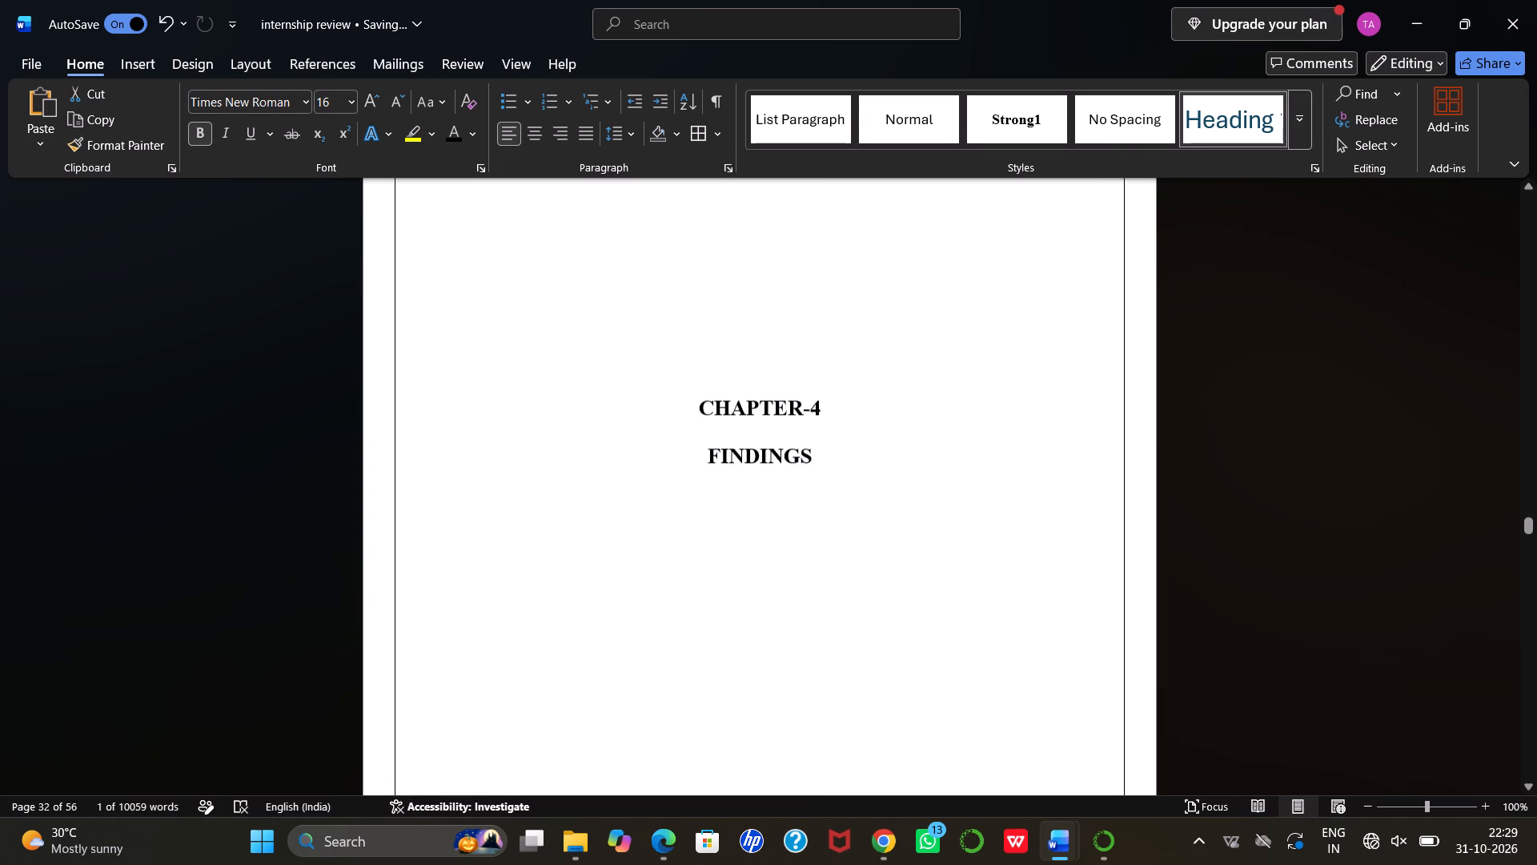
Remove the bold formatting from the Findings heading above the Chapter 4 introductory paragraph.
scroll(693, 316, down, 5)
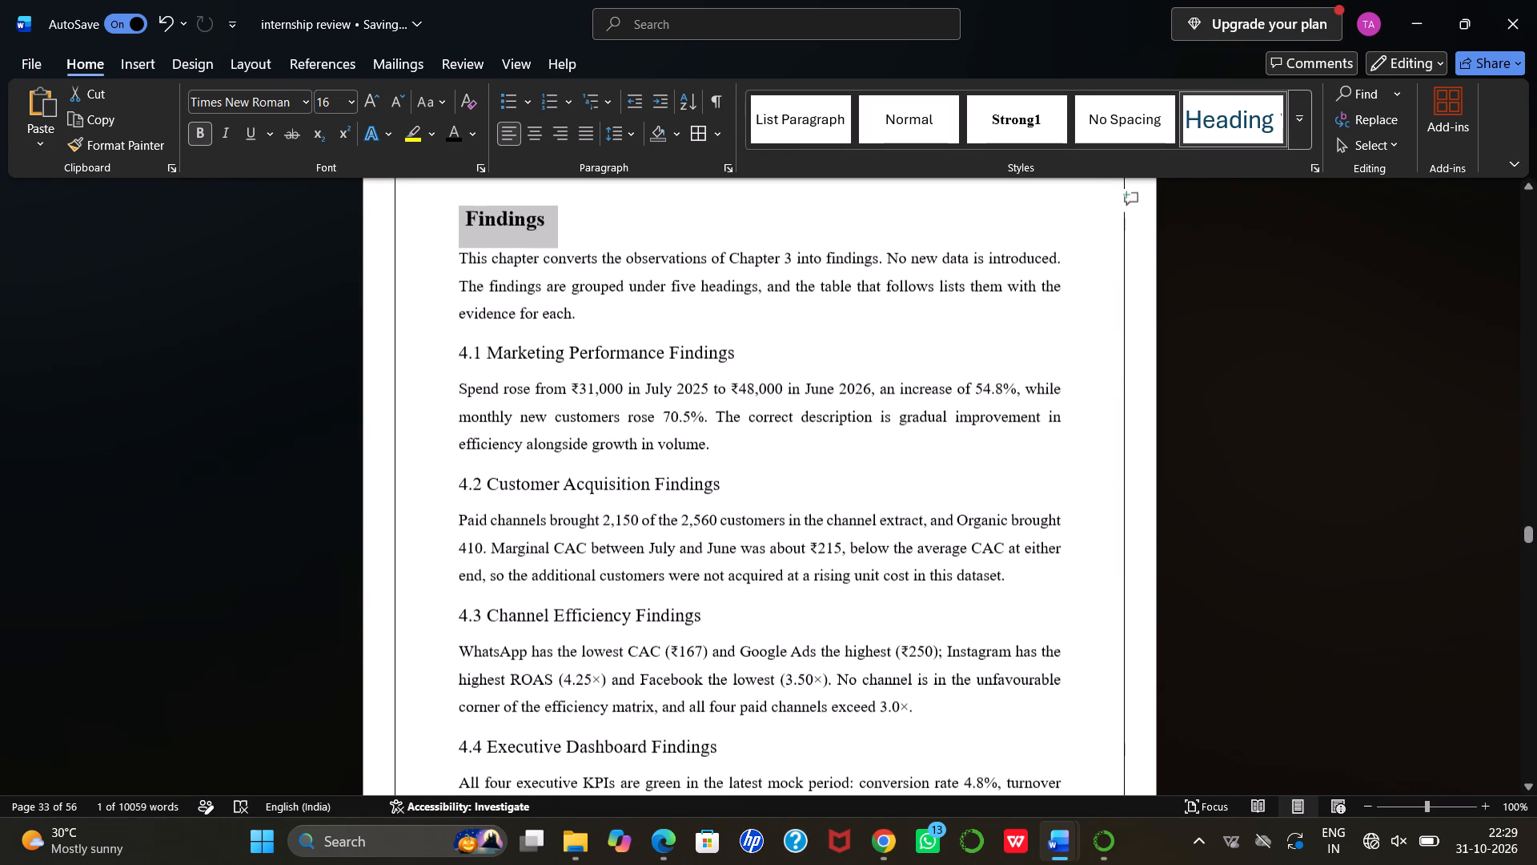
scroll(693, 316, down, 1)
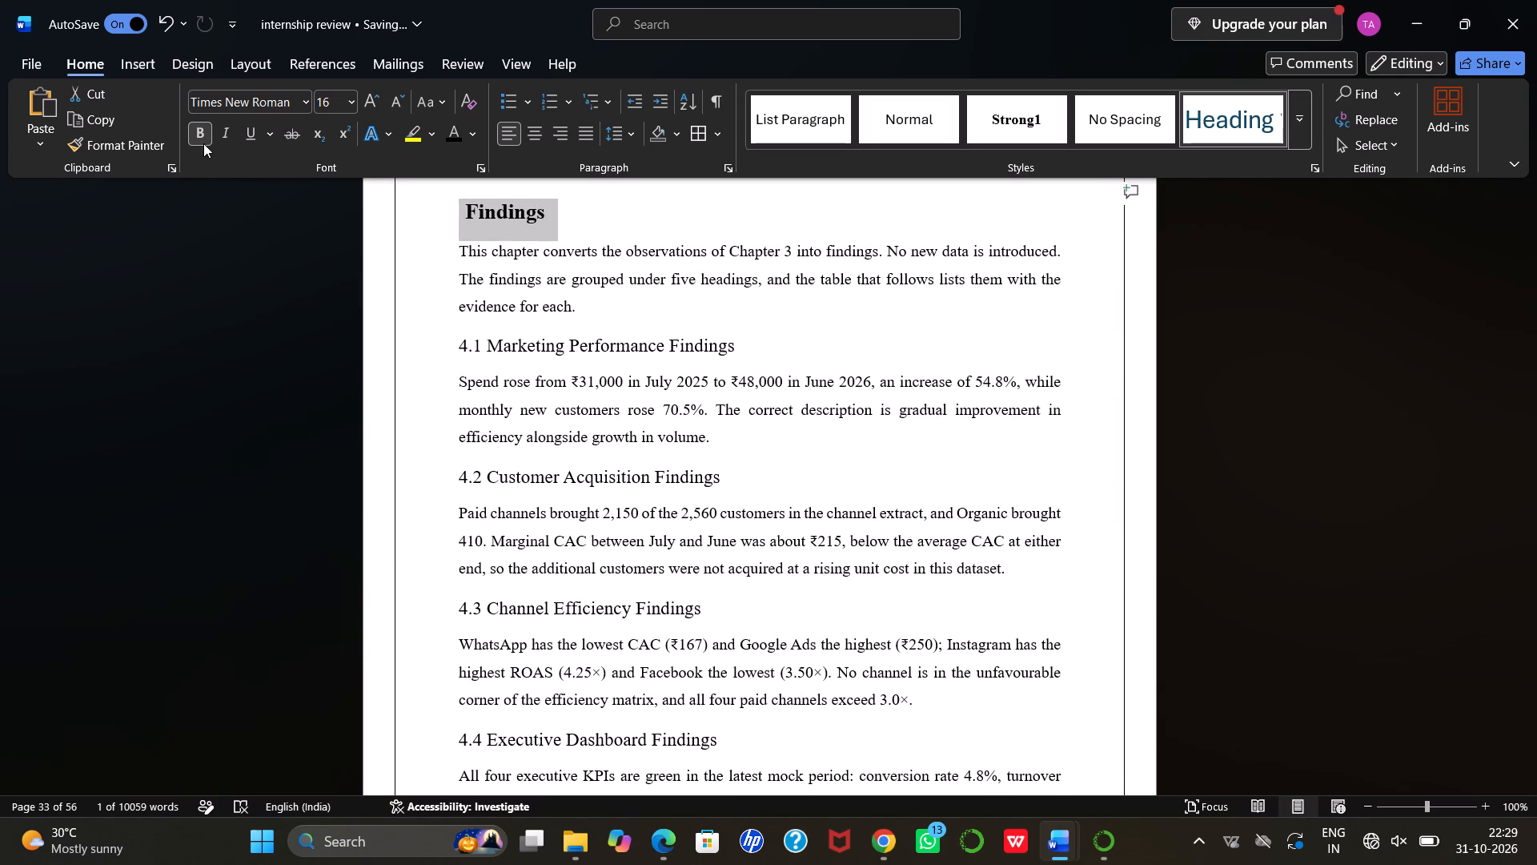
click(203, 139)
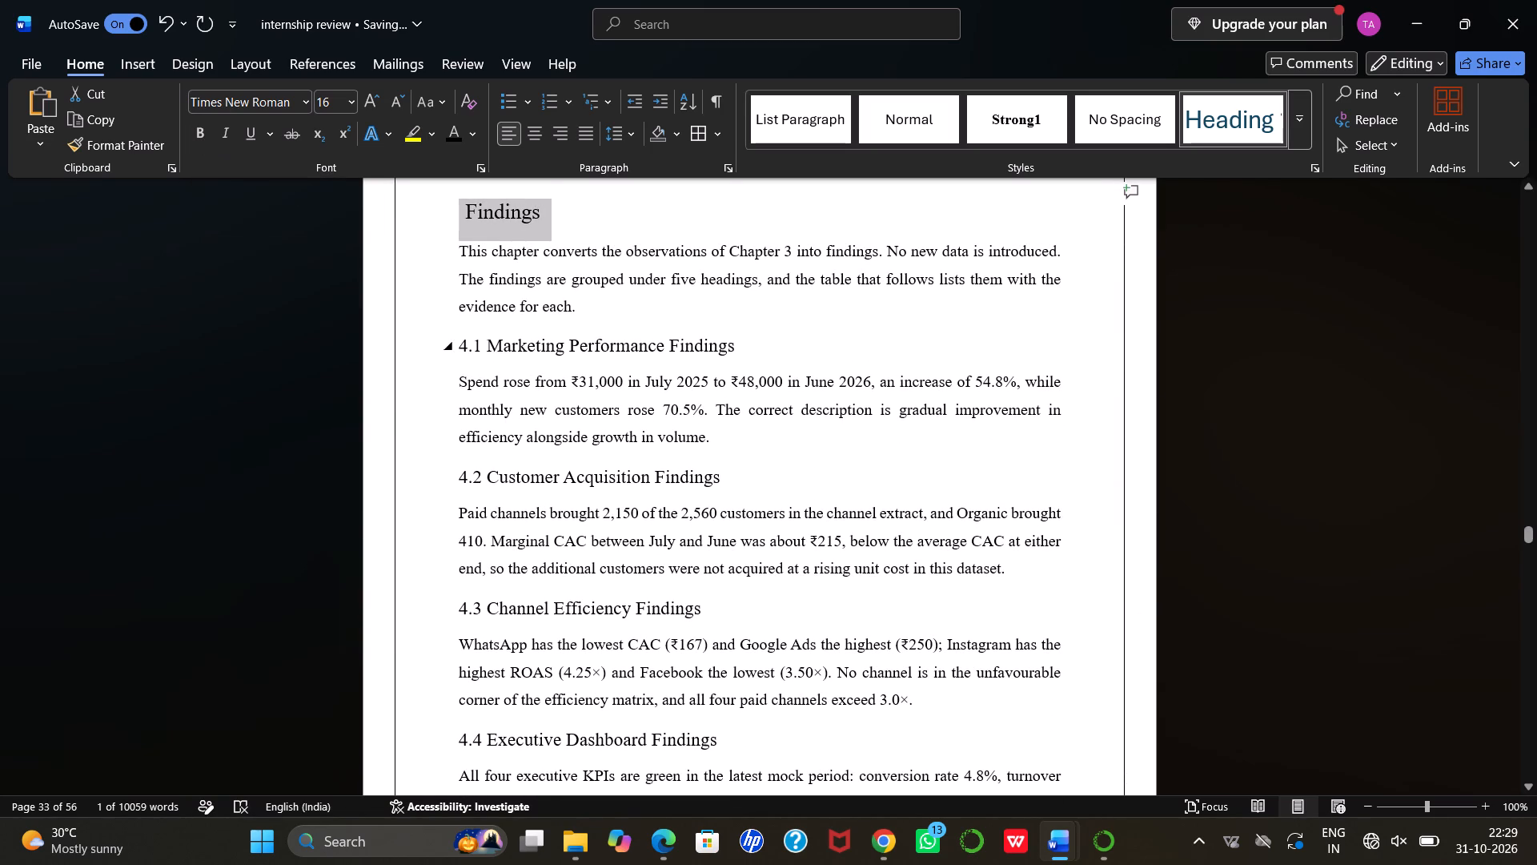
Change the font colour of the "Chapter 5: Recommendations" heading to black.
scroll(623, 341, down, 7)
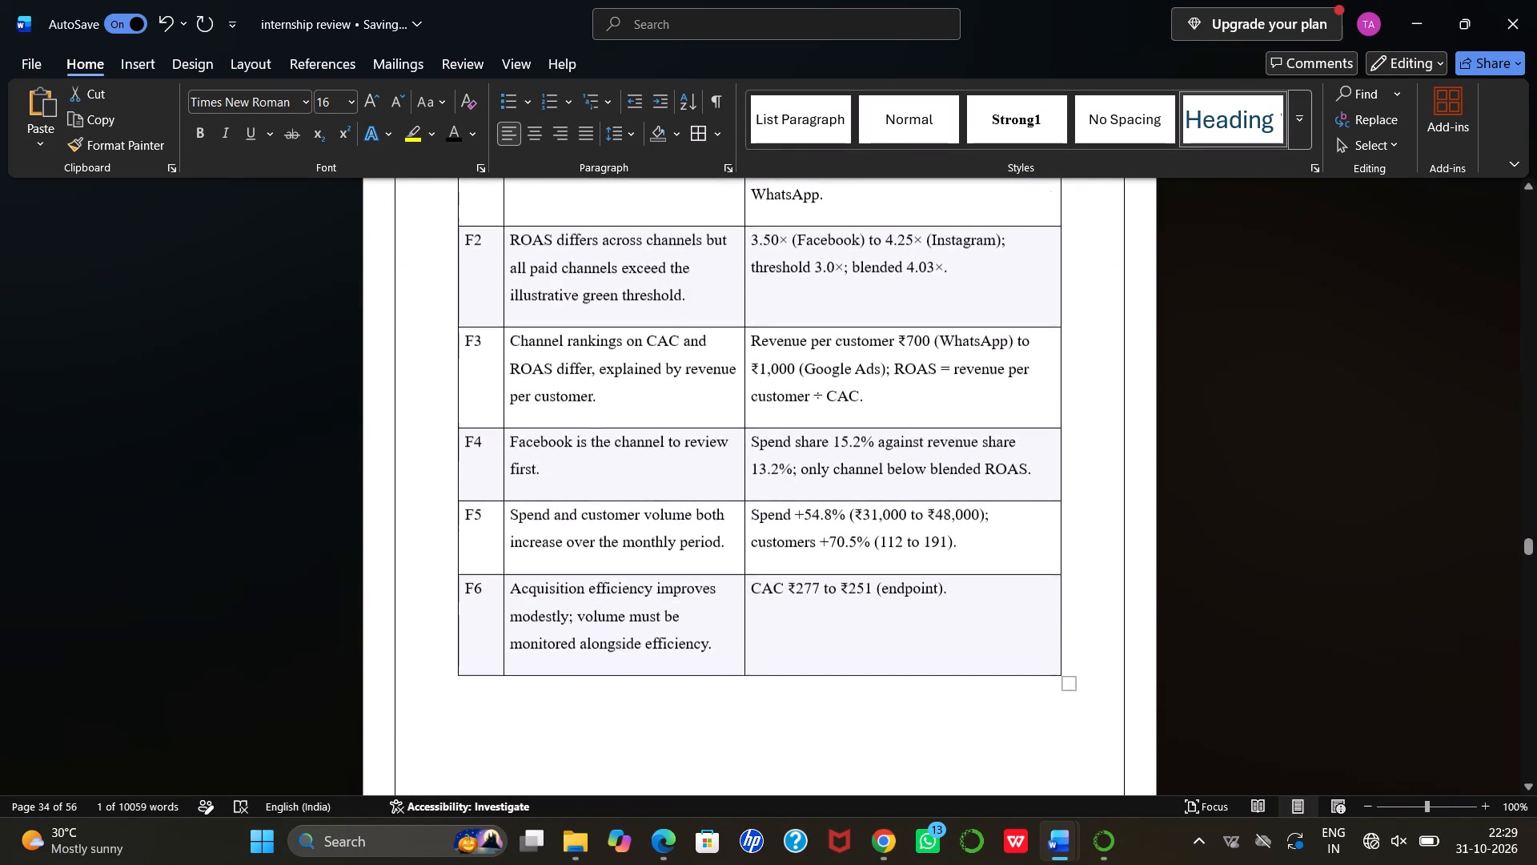
scroll(623, 341, down, 5)
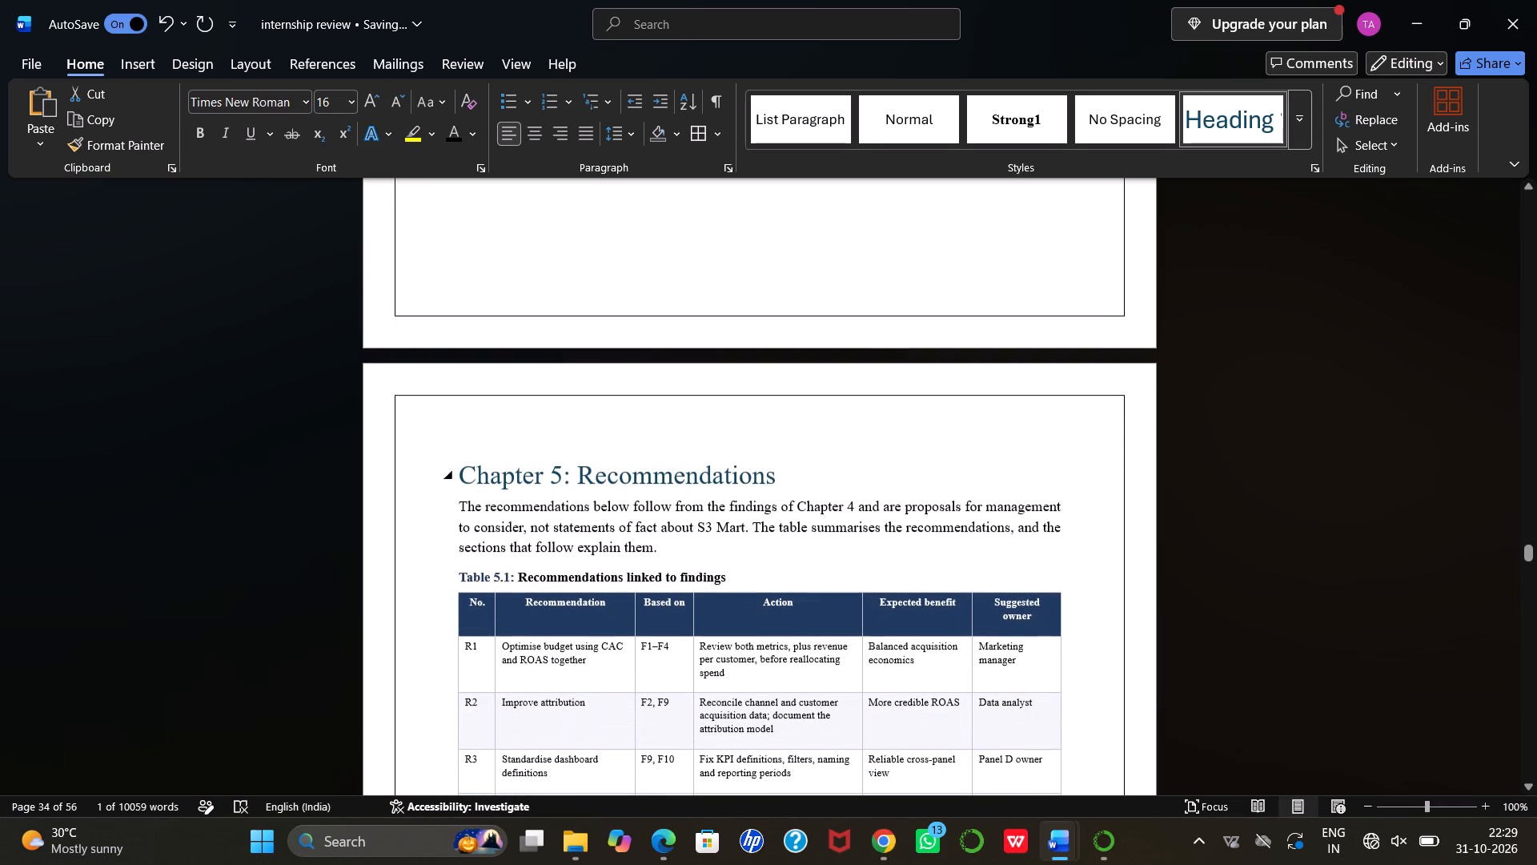
drag(457, 473, 757, 477)
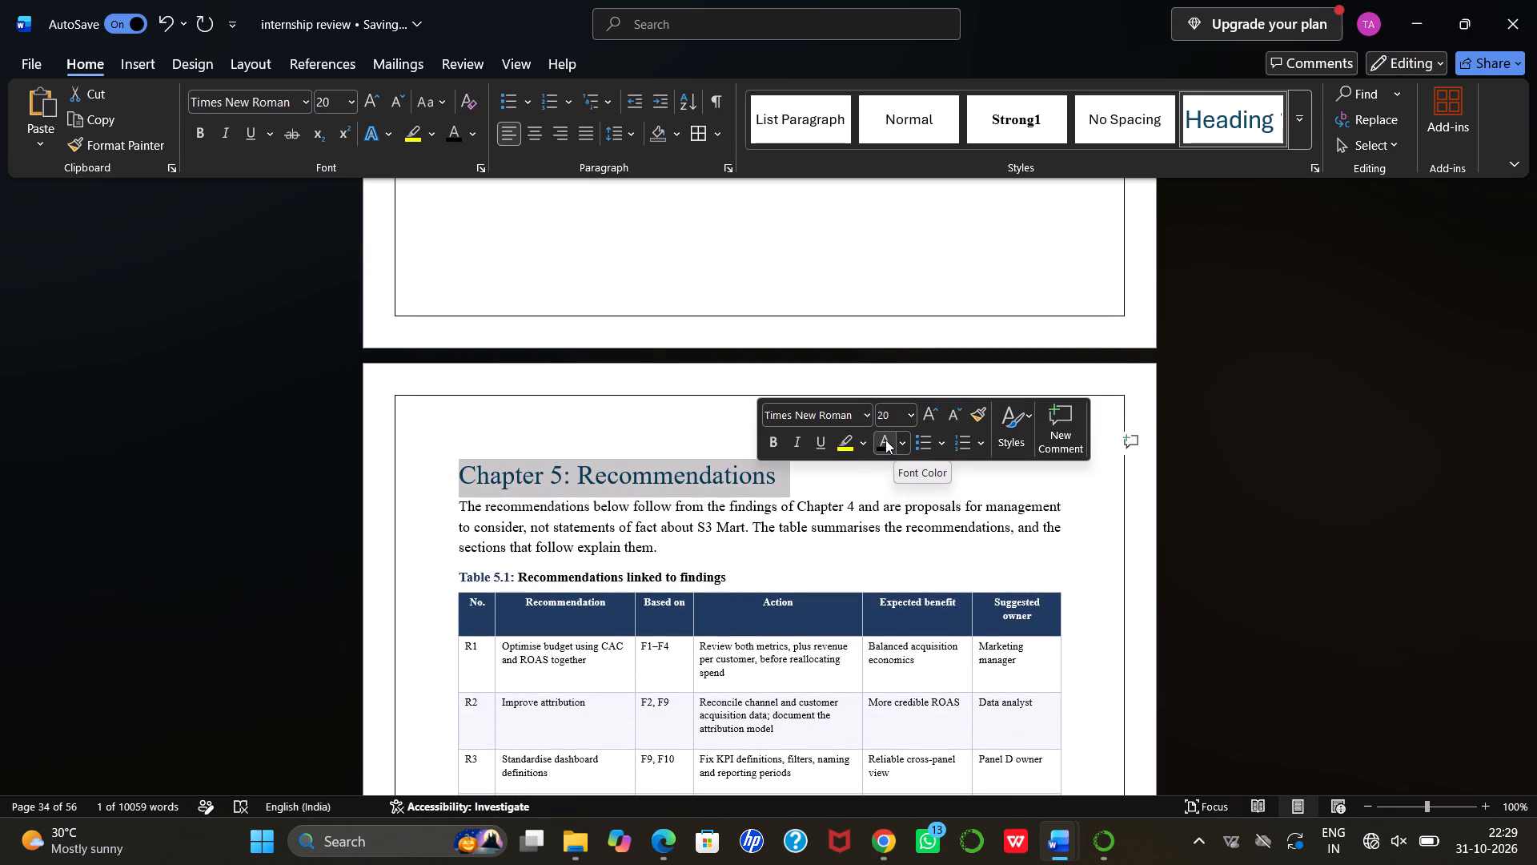
click(885, 440)
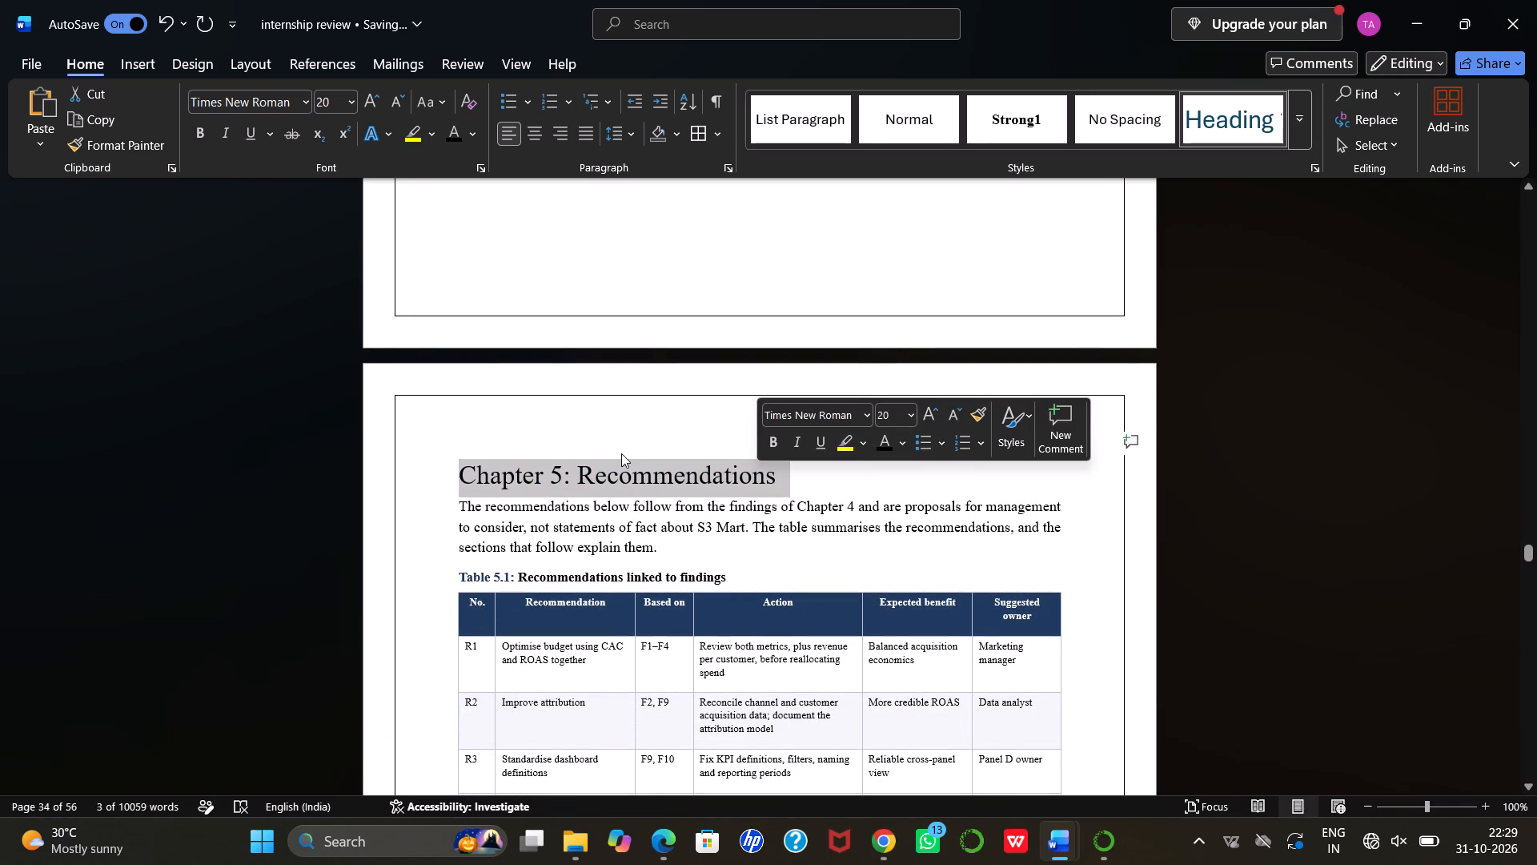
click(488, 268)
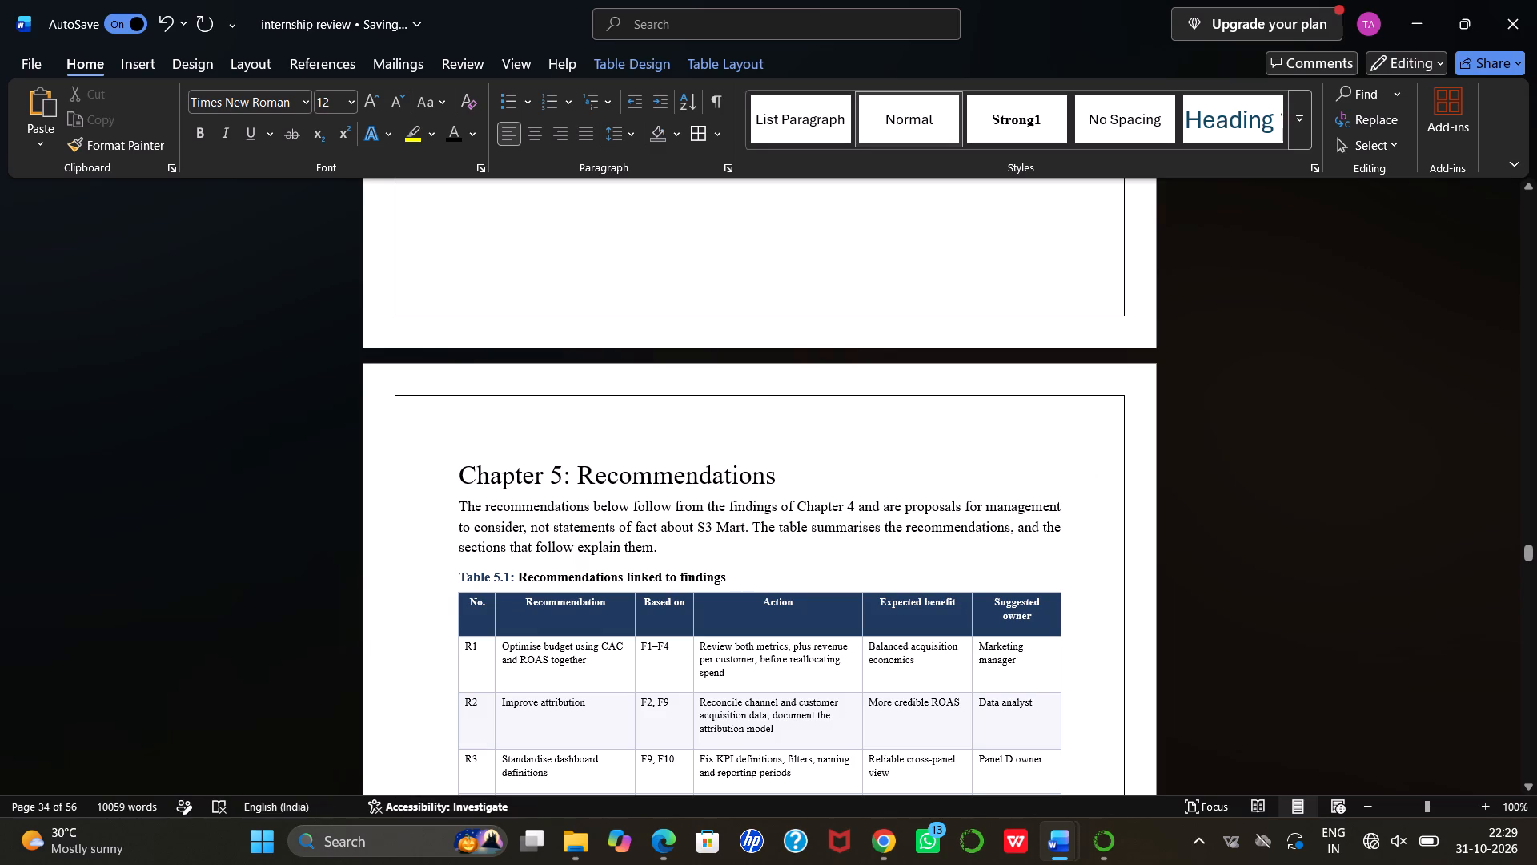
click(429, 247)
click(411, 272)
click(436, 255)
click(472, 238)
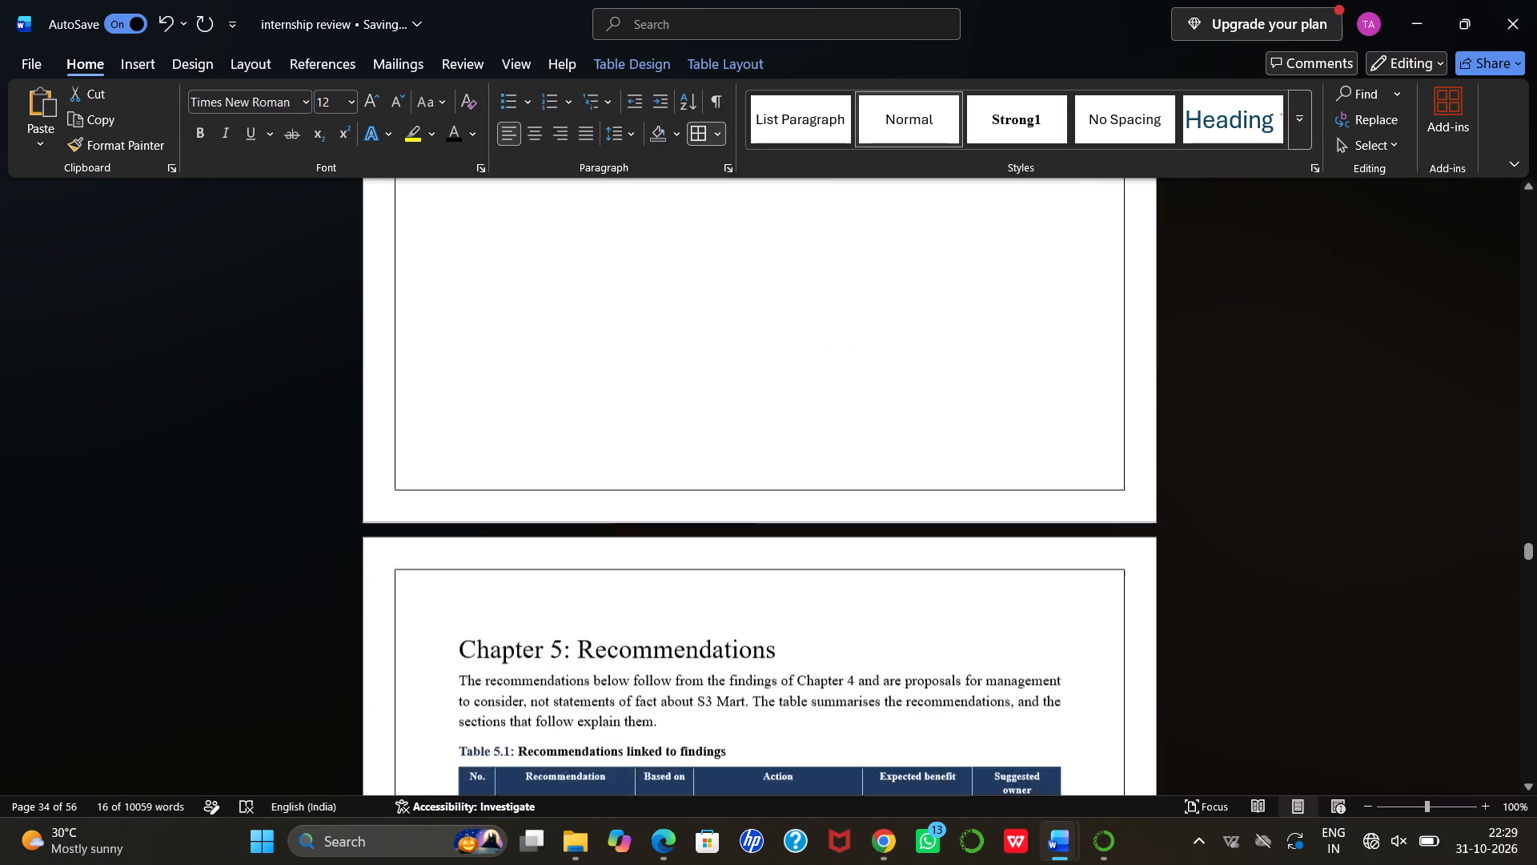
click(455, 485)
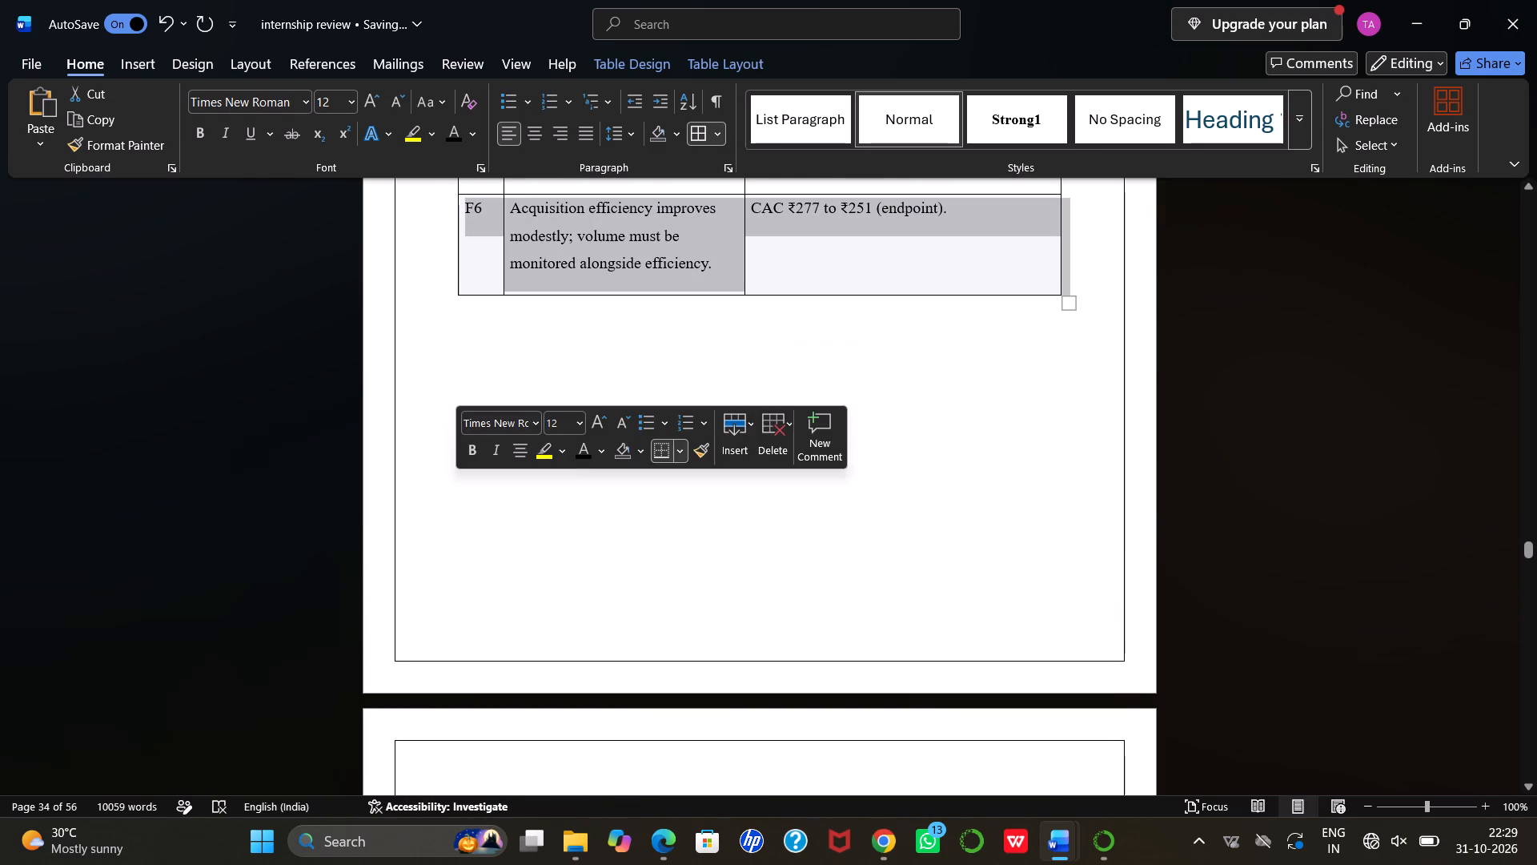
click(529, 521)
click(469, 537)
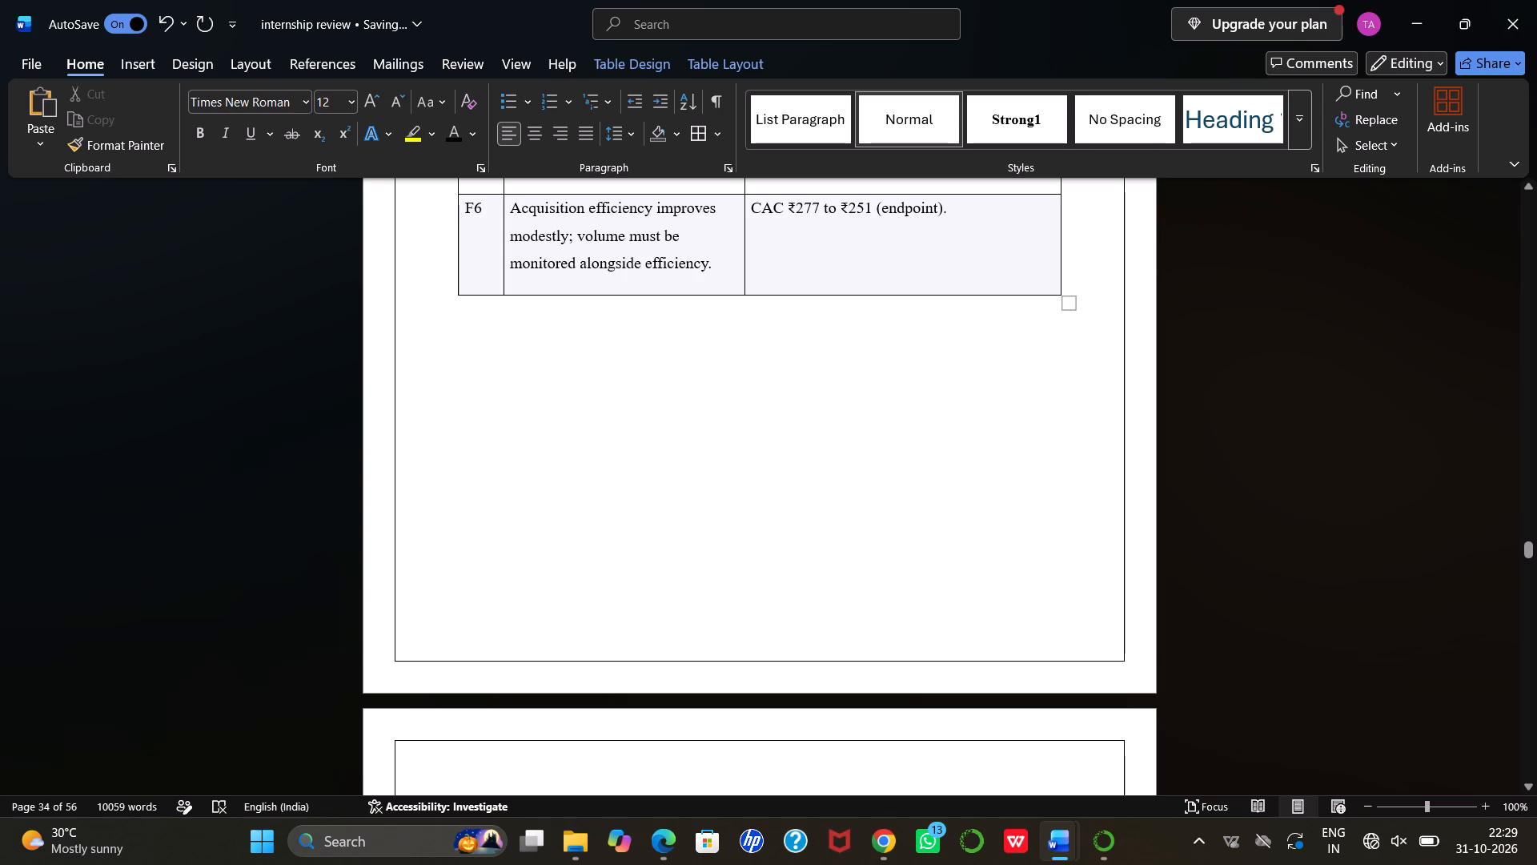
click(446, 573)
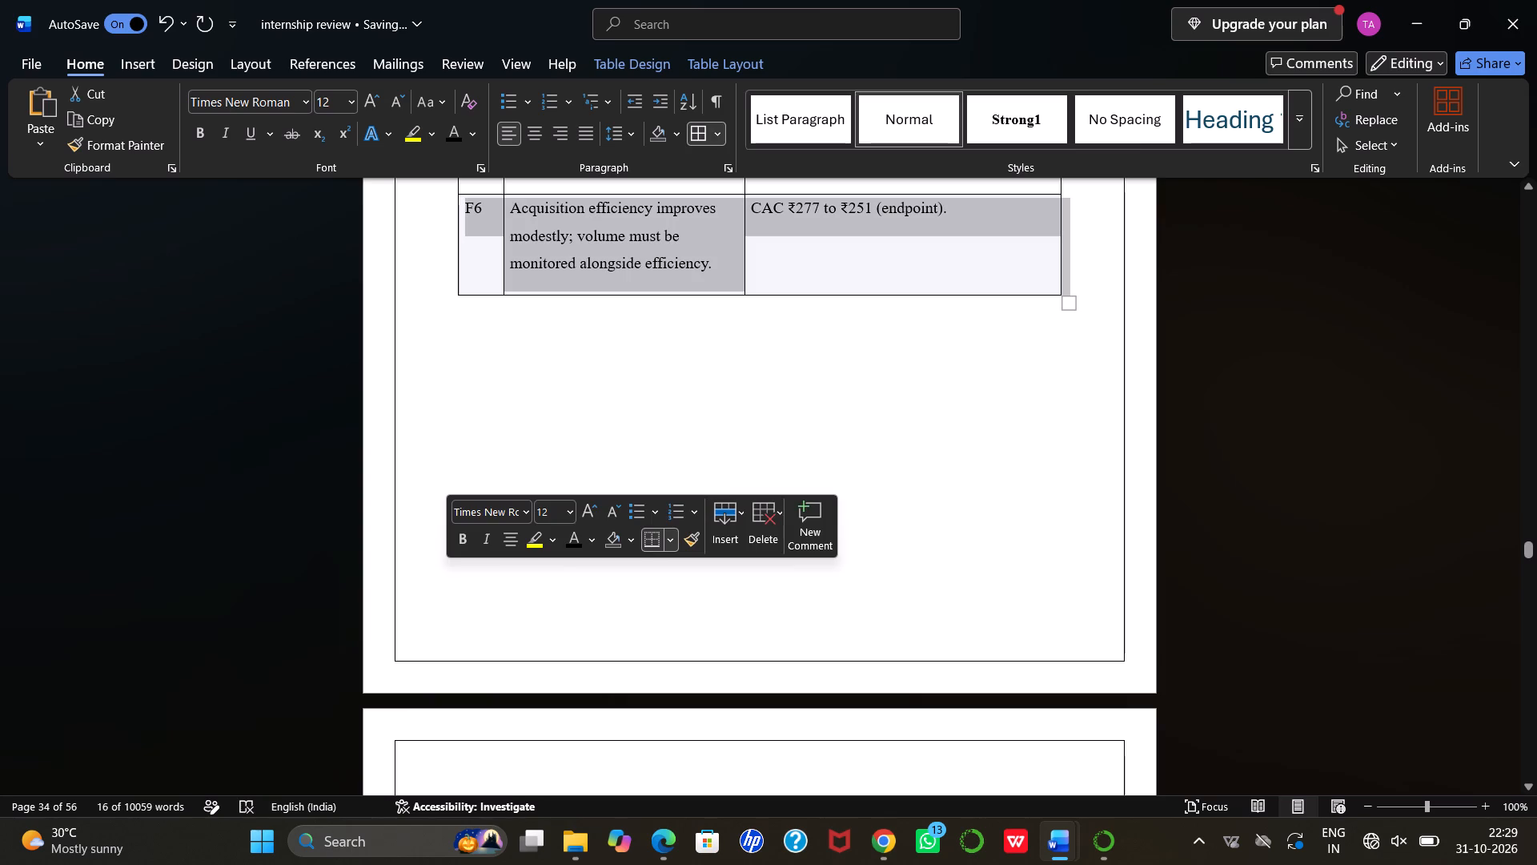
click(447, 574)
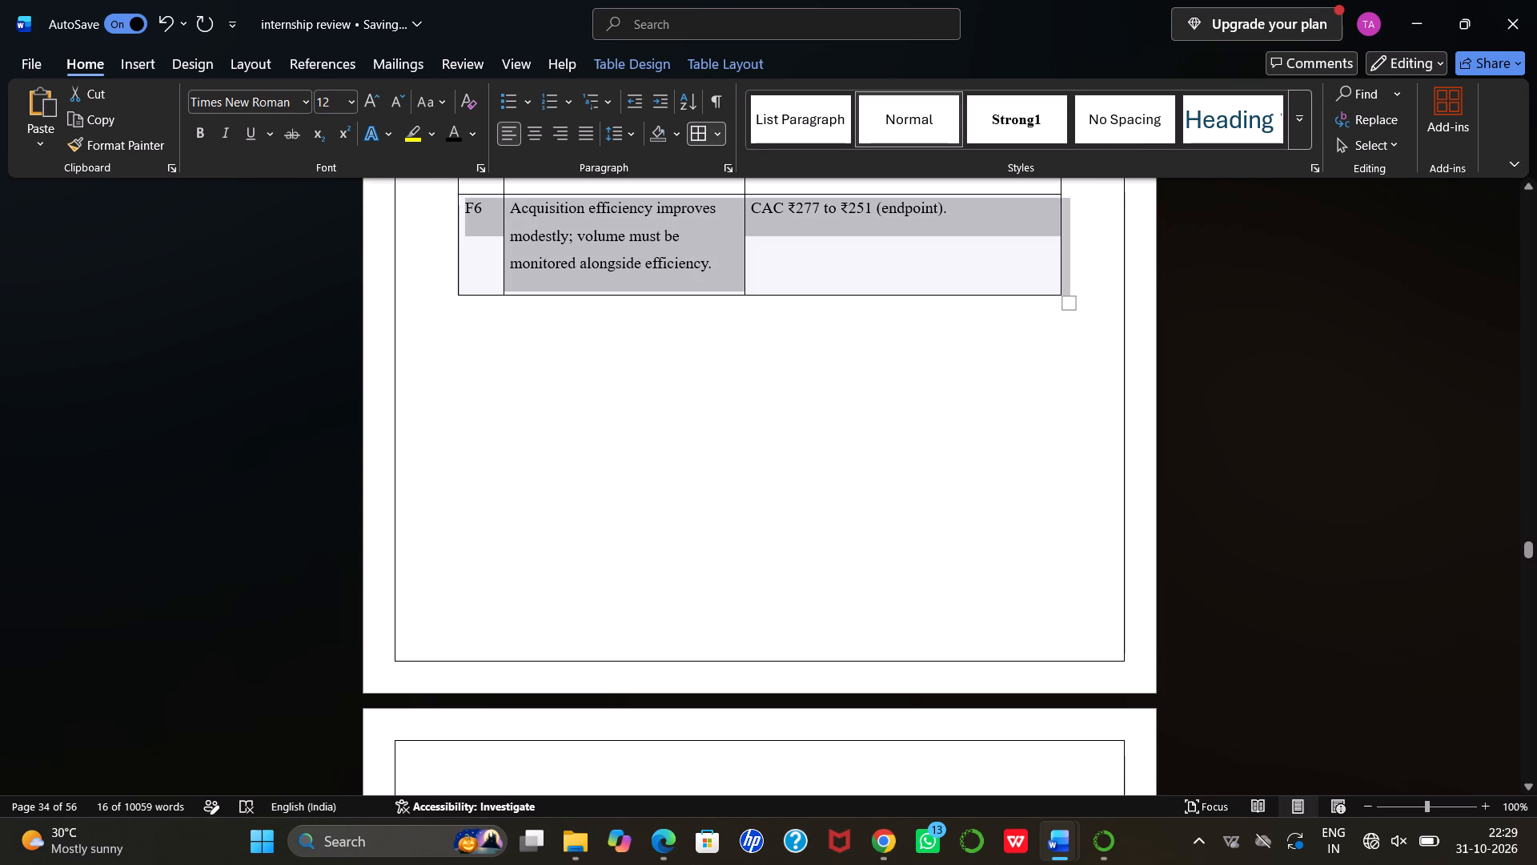
Copy the "Chapter 5: Recommendations" heading for reuse in the blank space below Table 4.1 on the preceding page.
scroll(515, 724, down, 1)
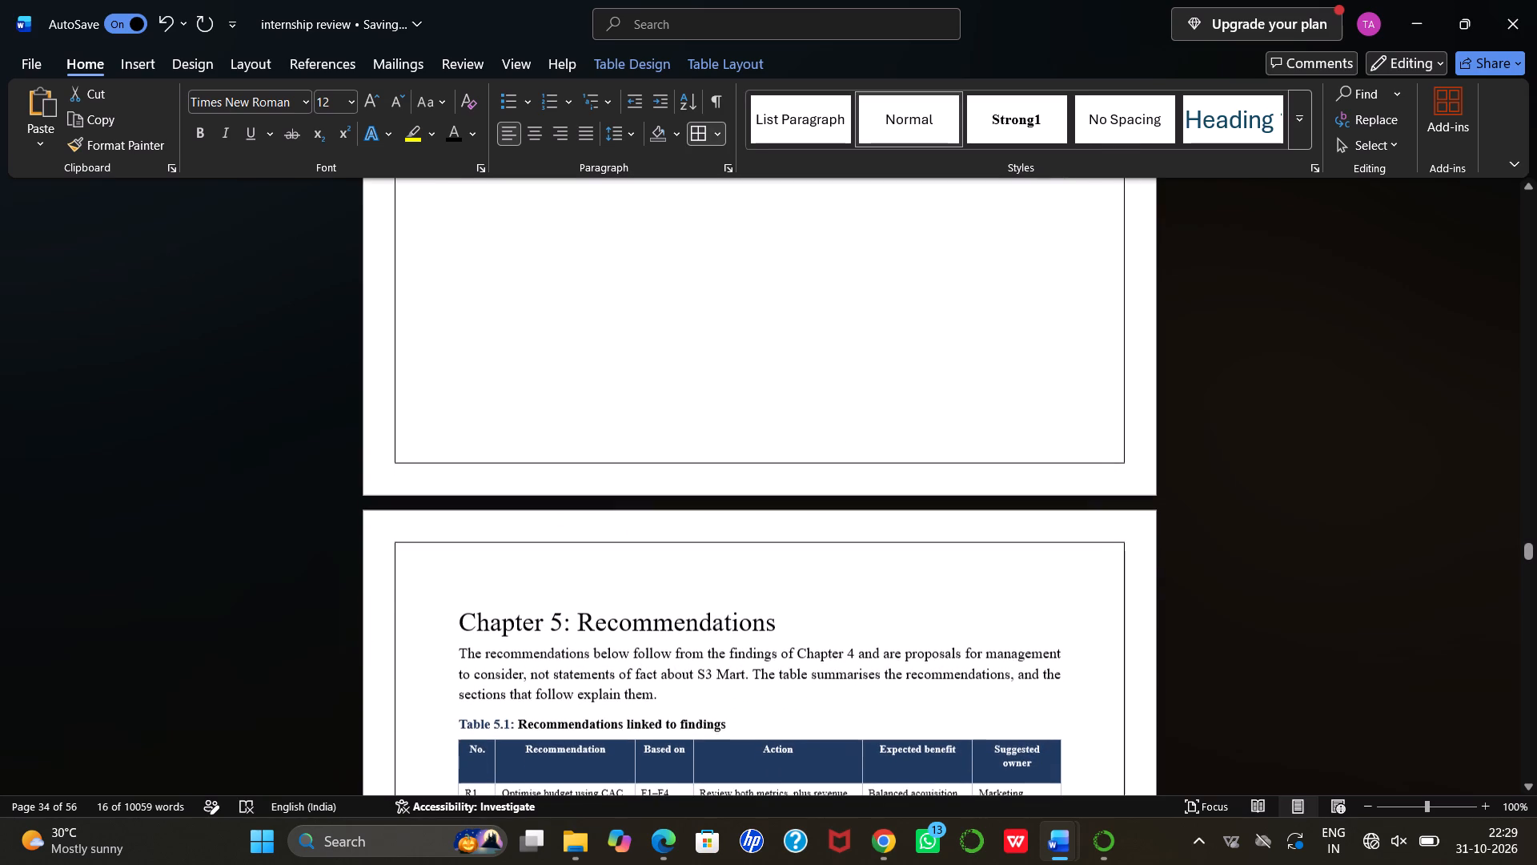
drag(458, 617, 706, 612)
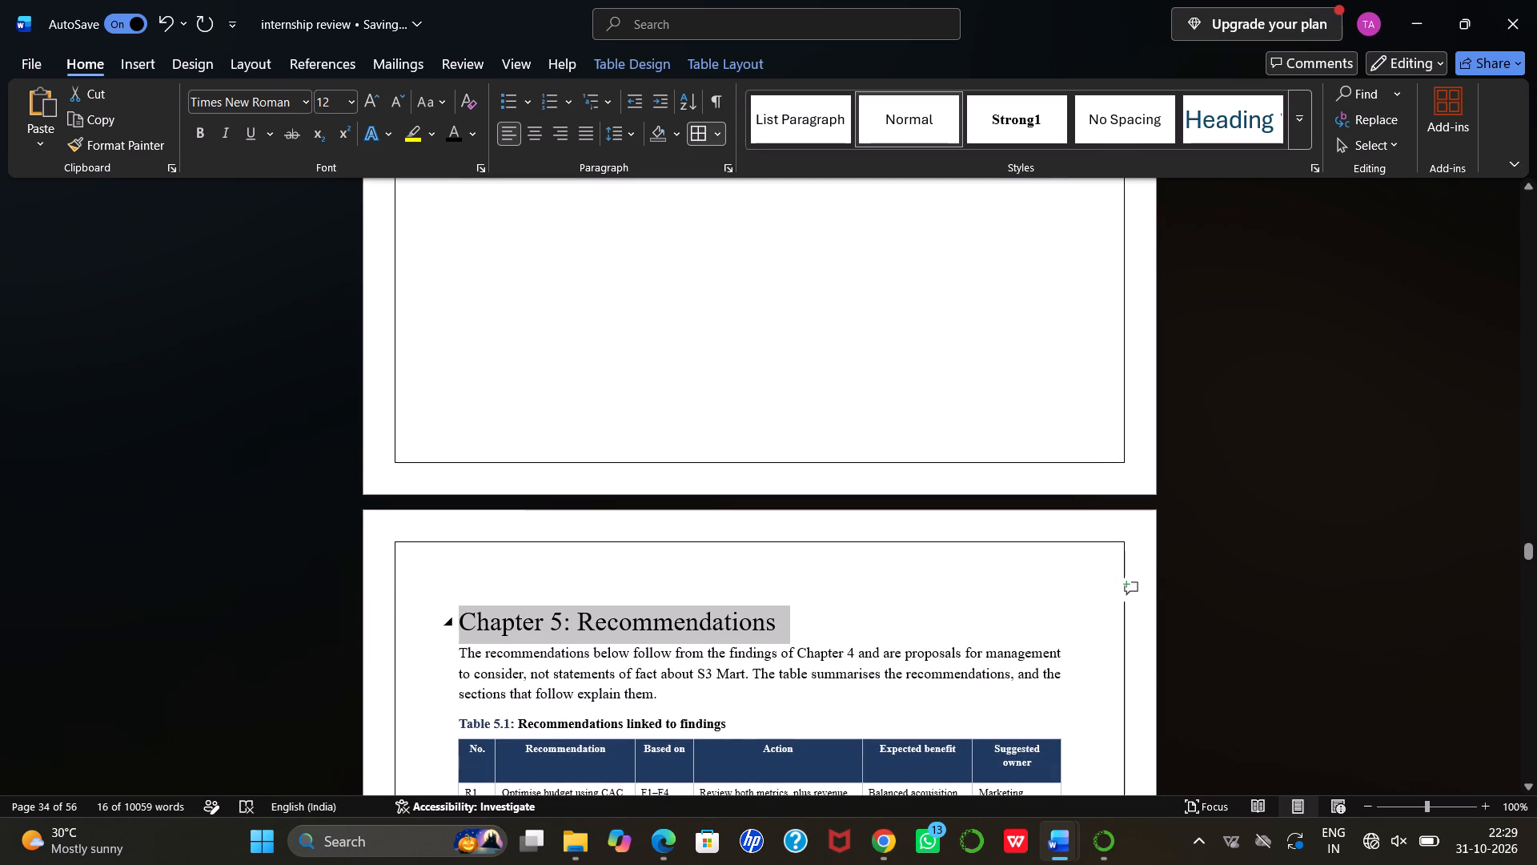
drag(706, 612, 707, 613)
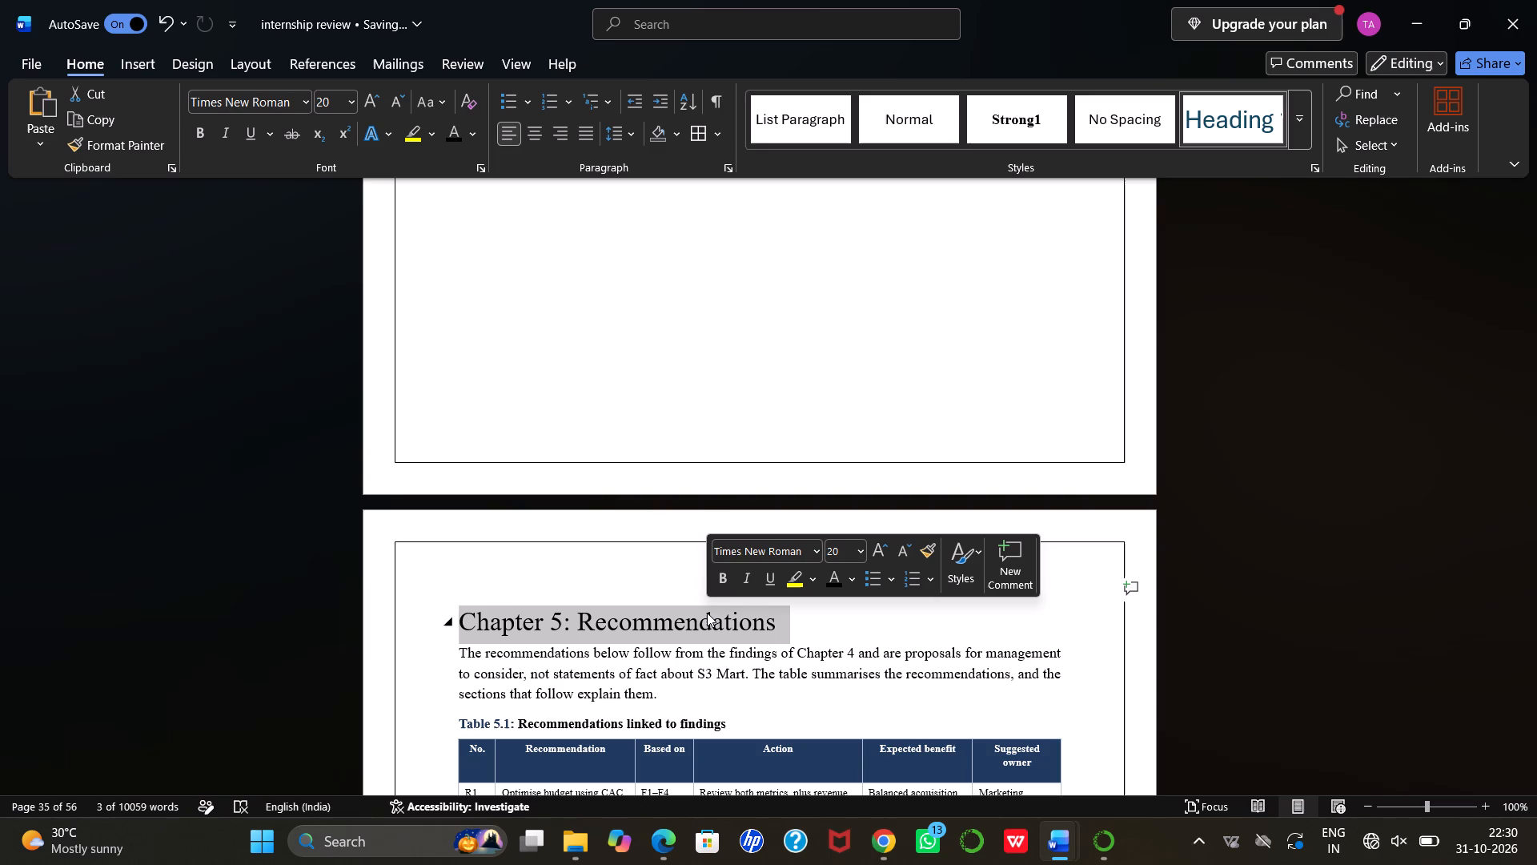
key(ctrl+c)
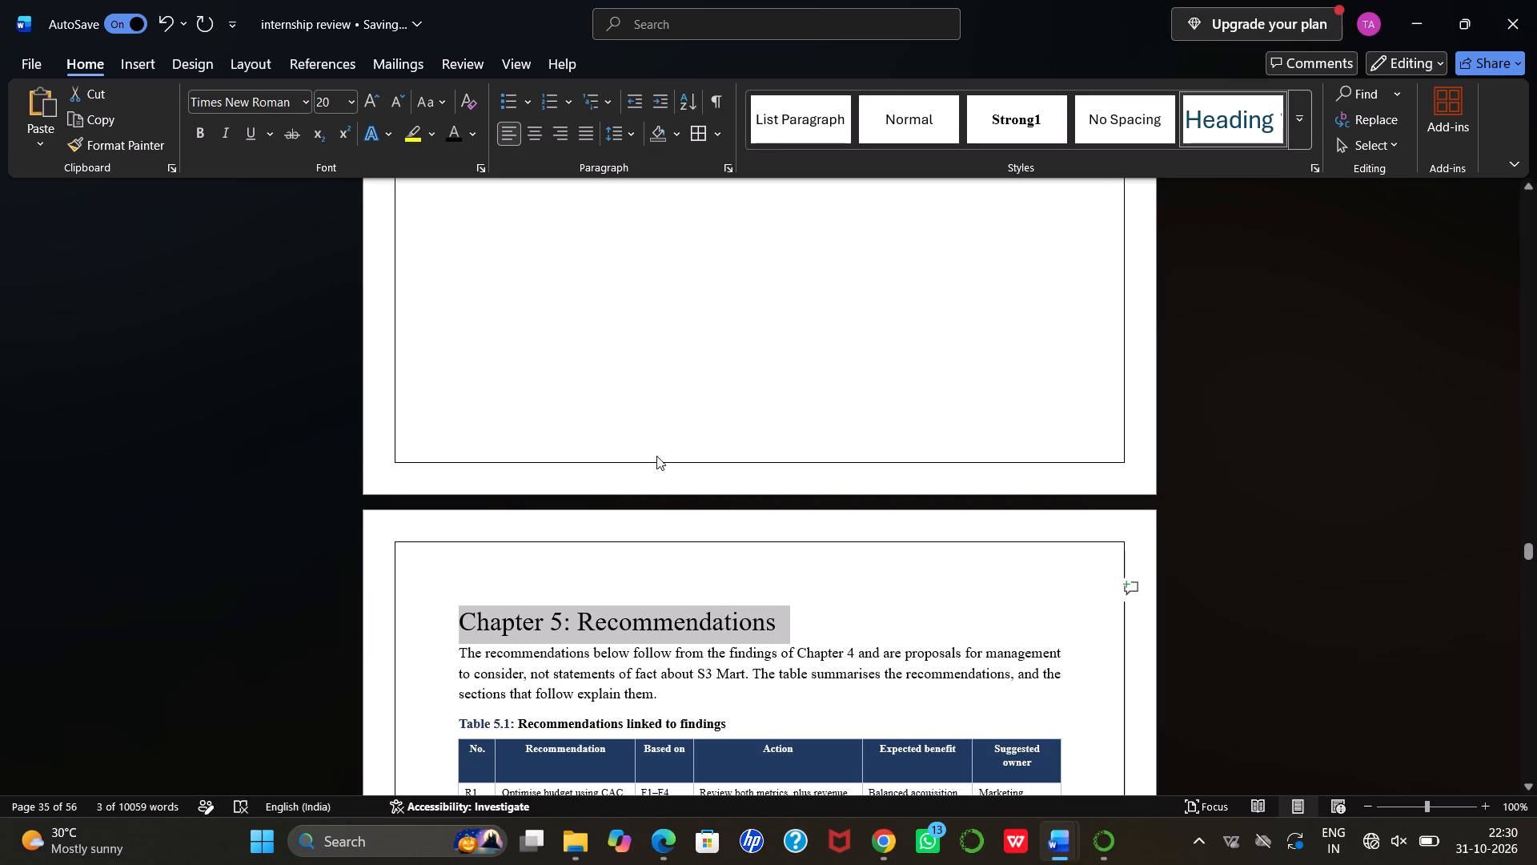
click(632, 433)
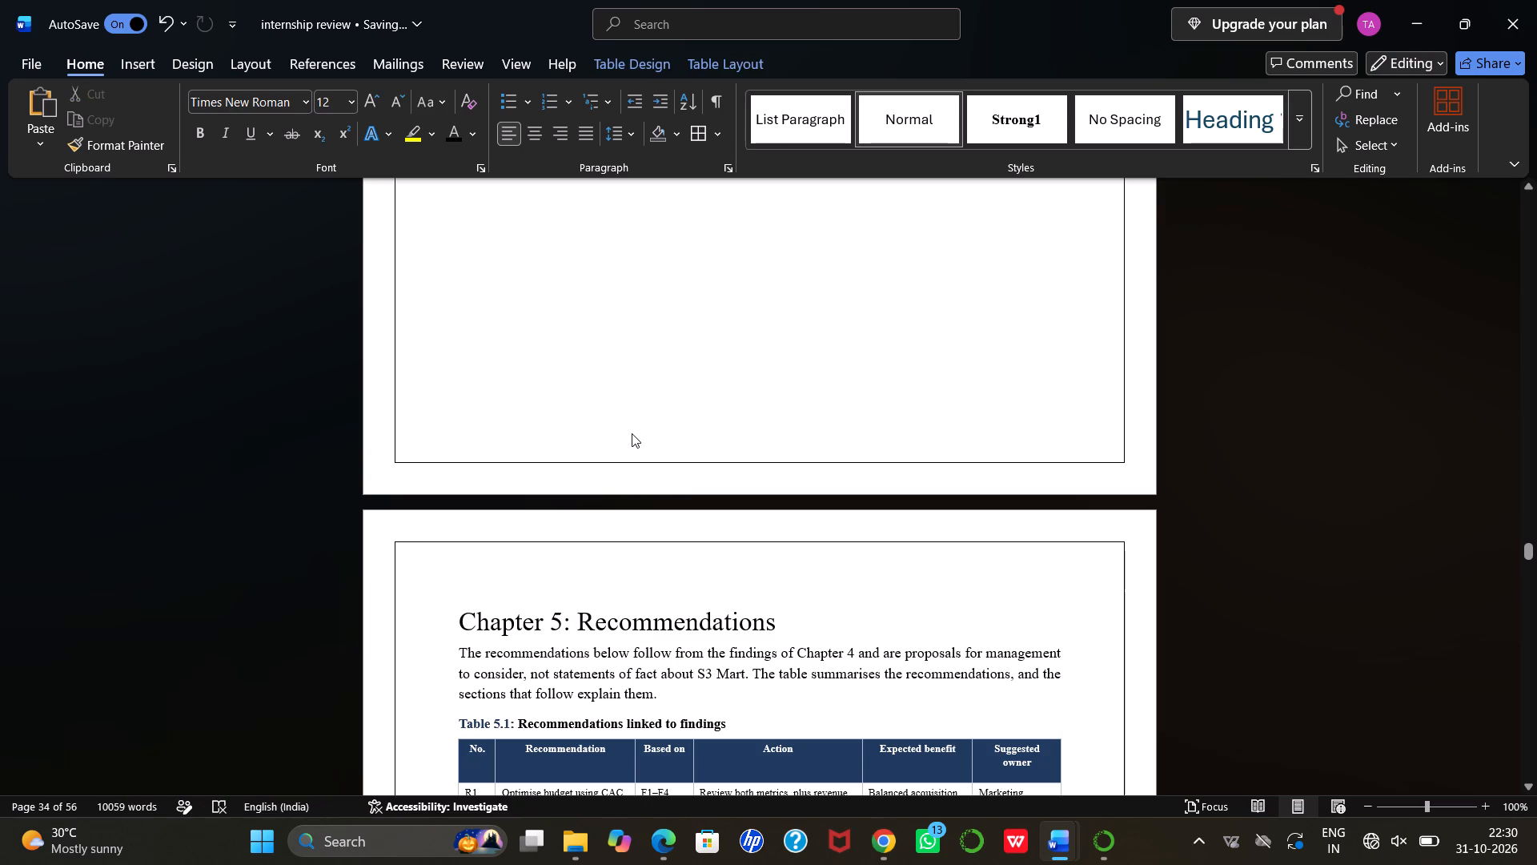
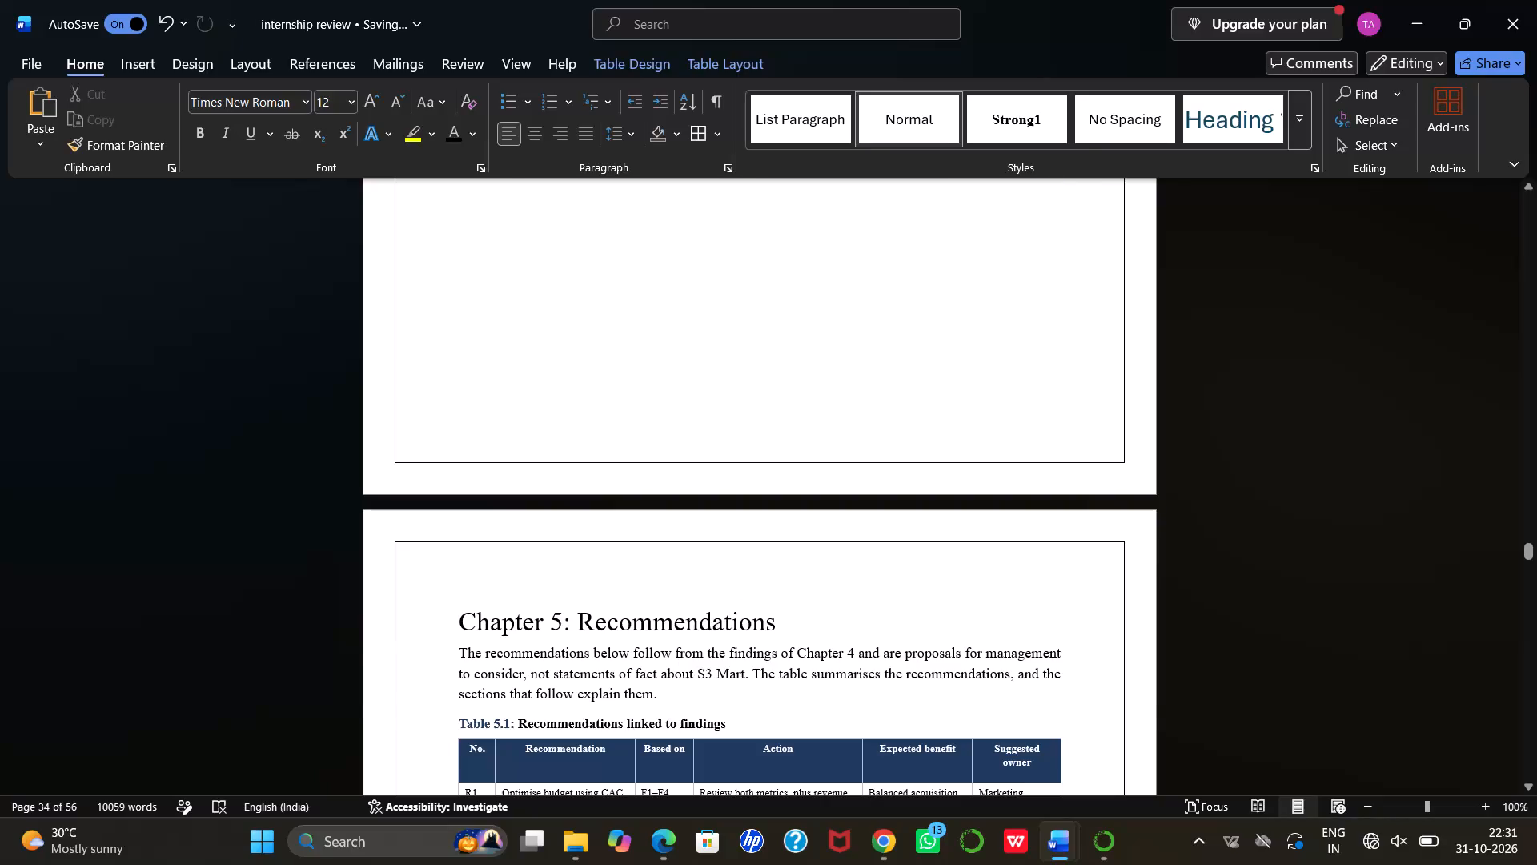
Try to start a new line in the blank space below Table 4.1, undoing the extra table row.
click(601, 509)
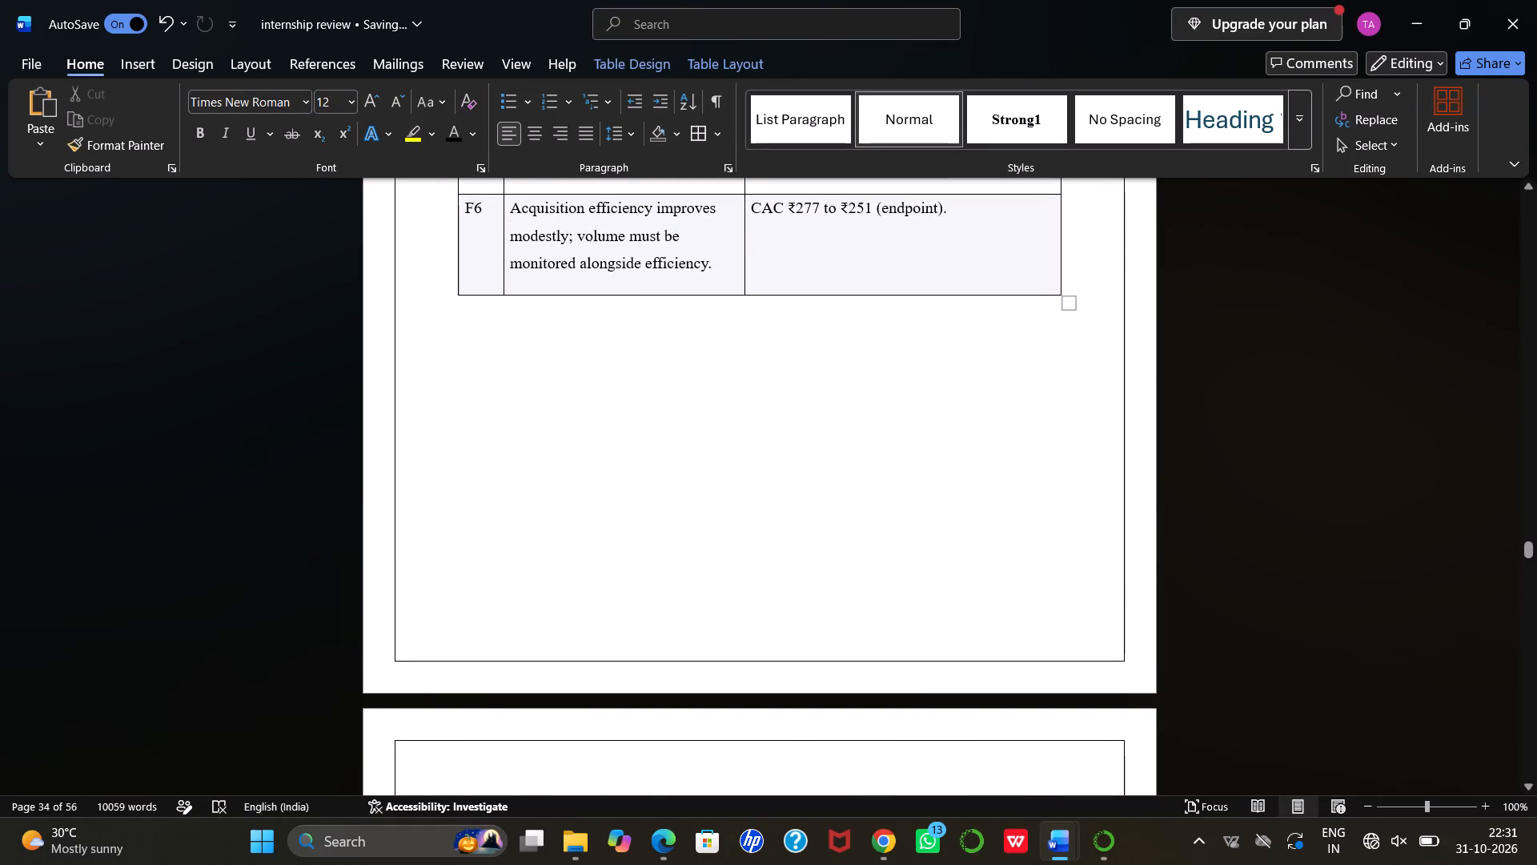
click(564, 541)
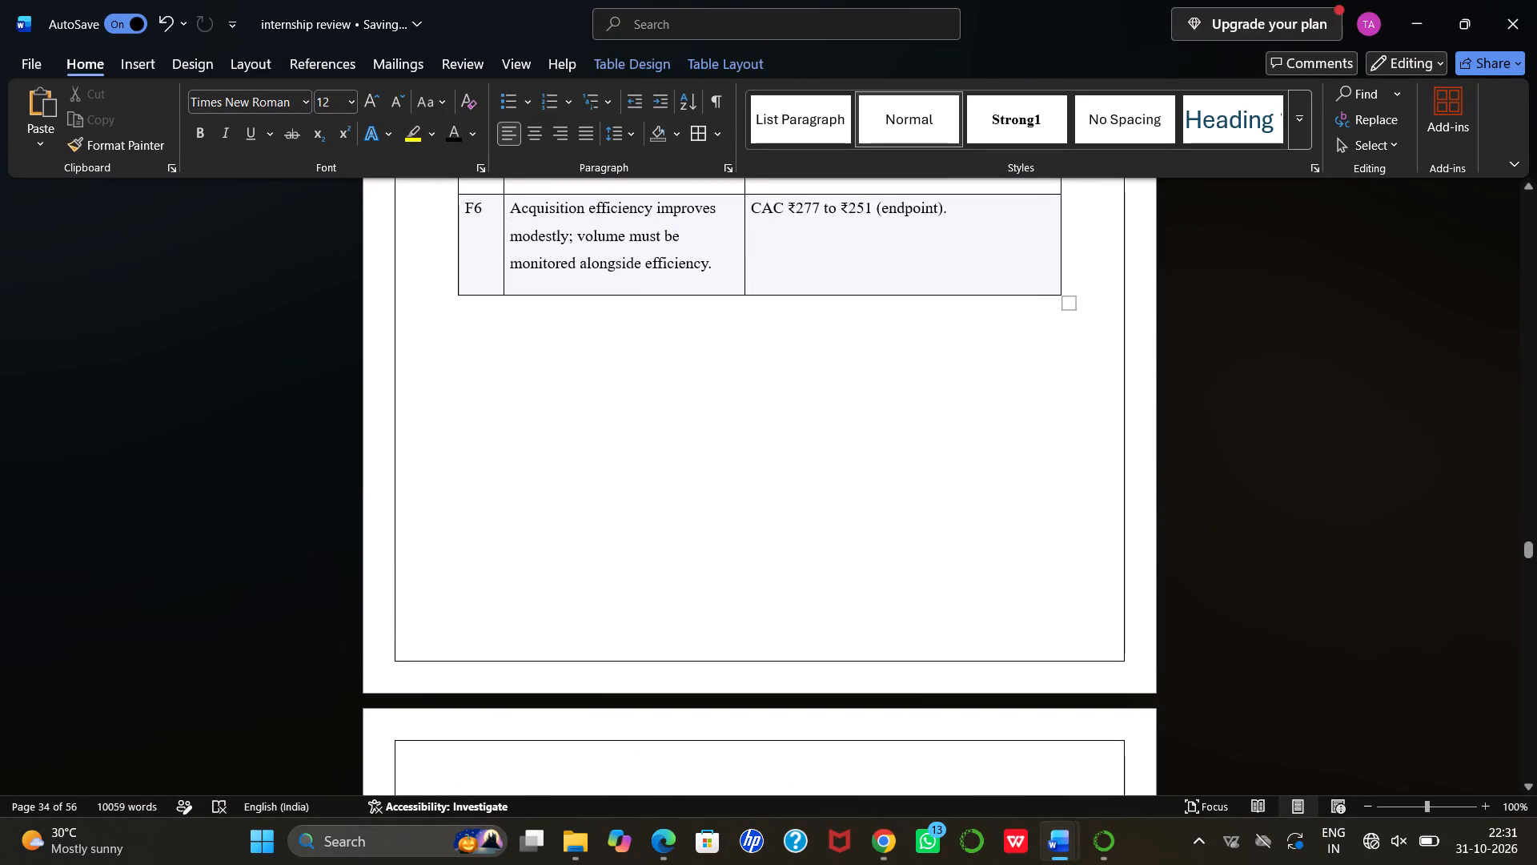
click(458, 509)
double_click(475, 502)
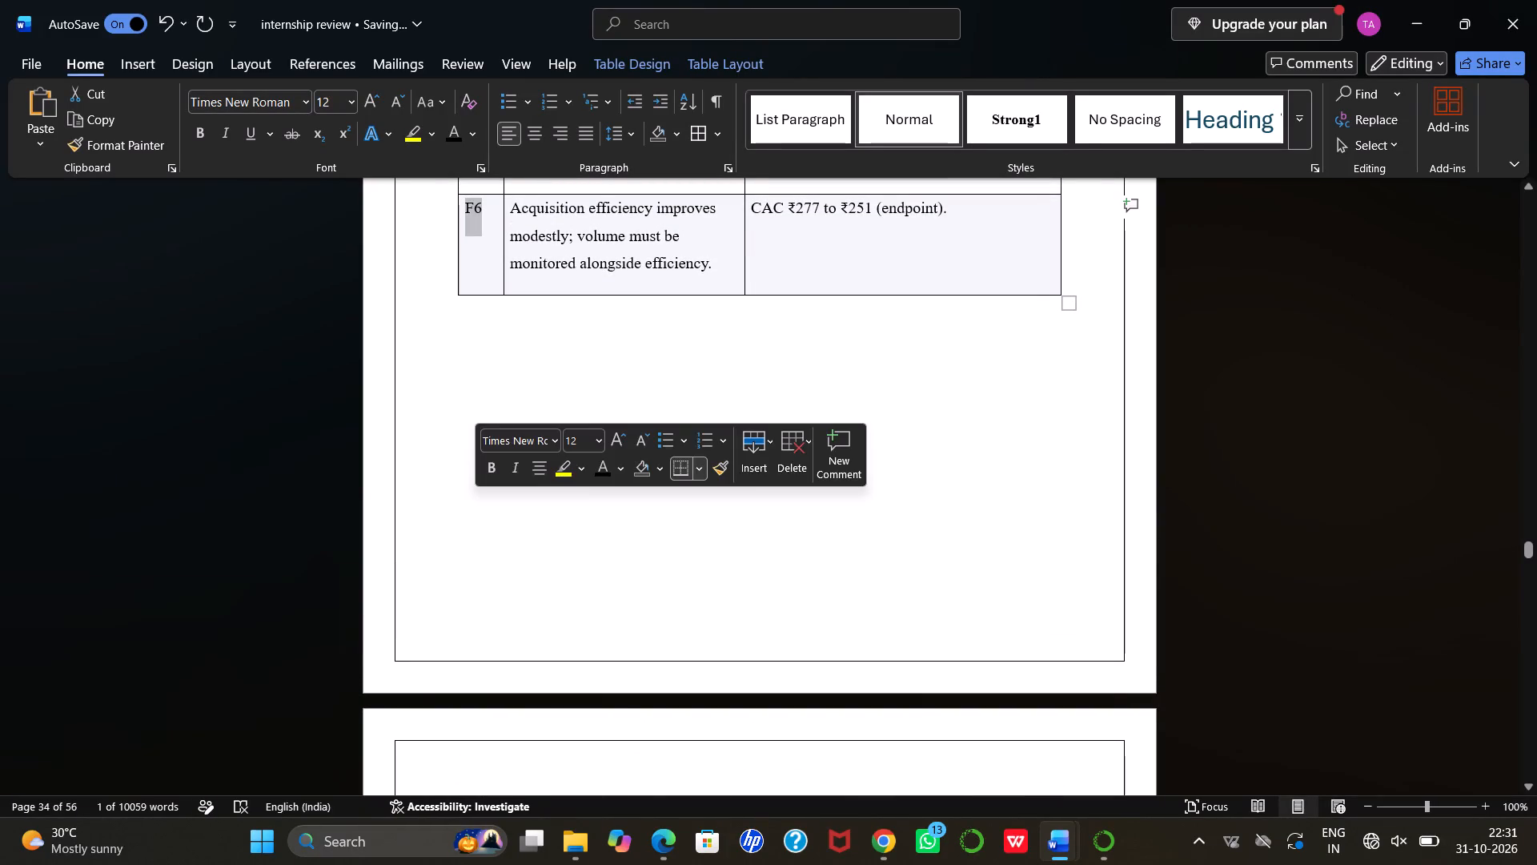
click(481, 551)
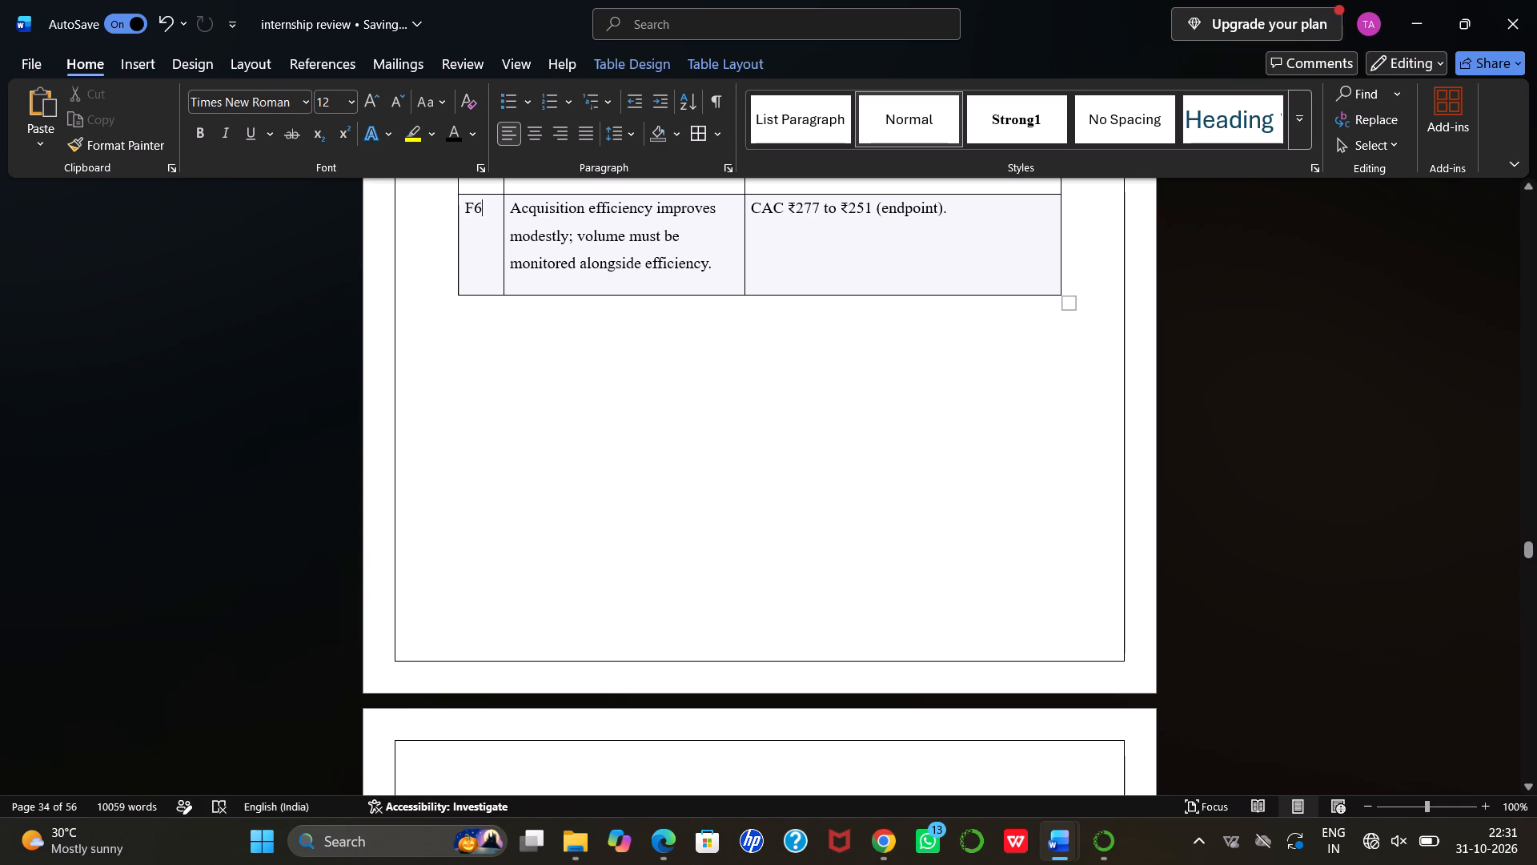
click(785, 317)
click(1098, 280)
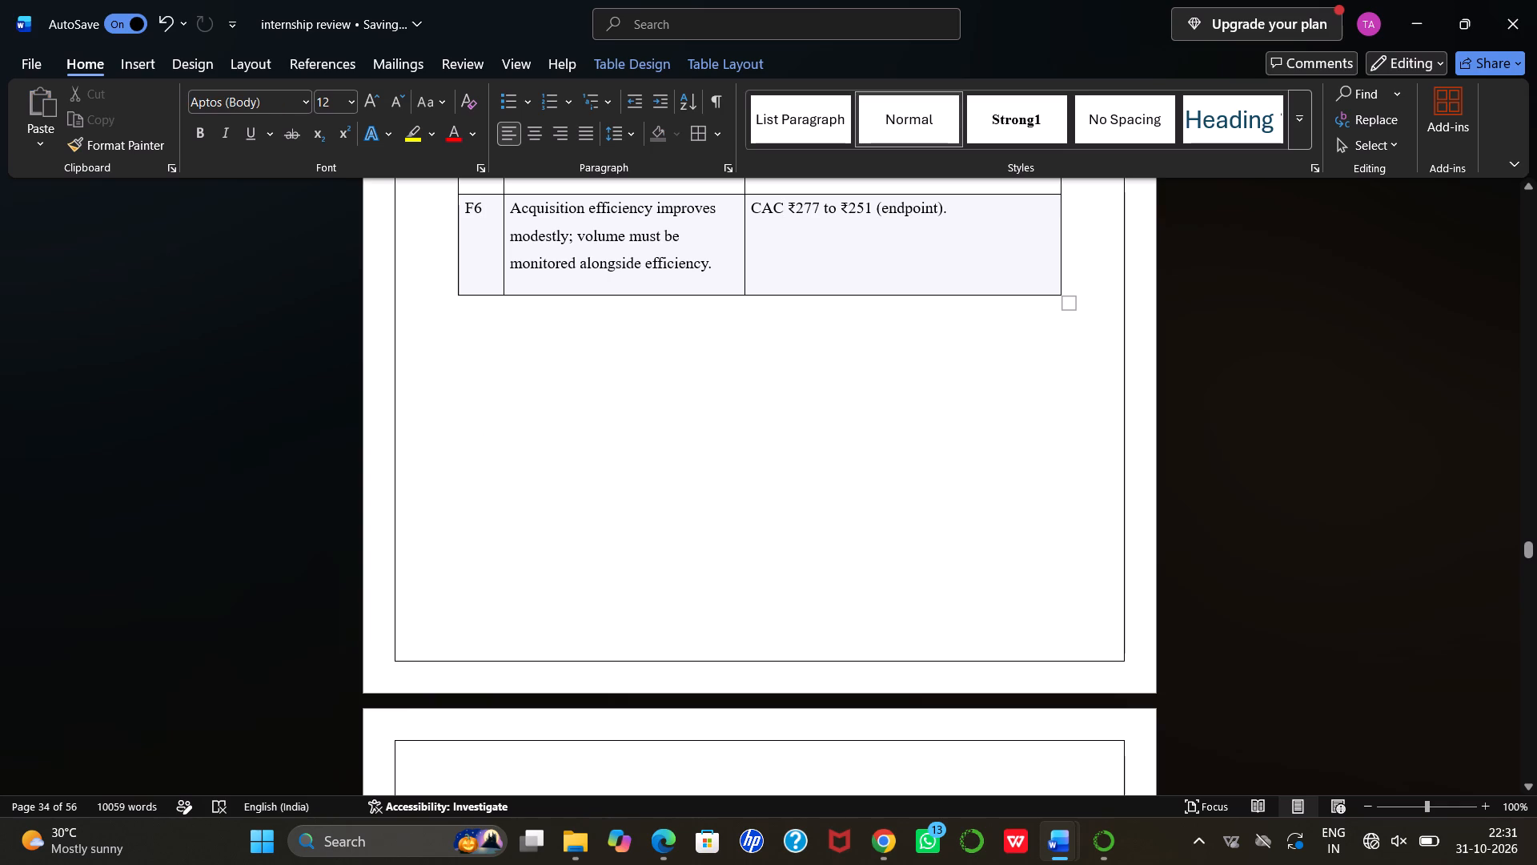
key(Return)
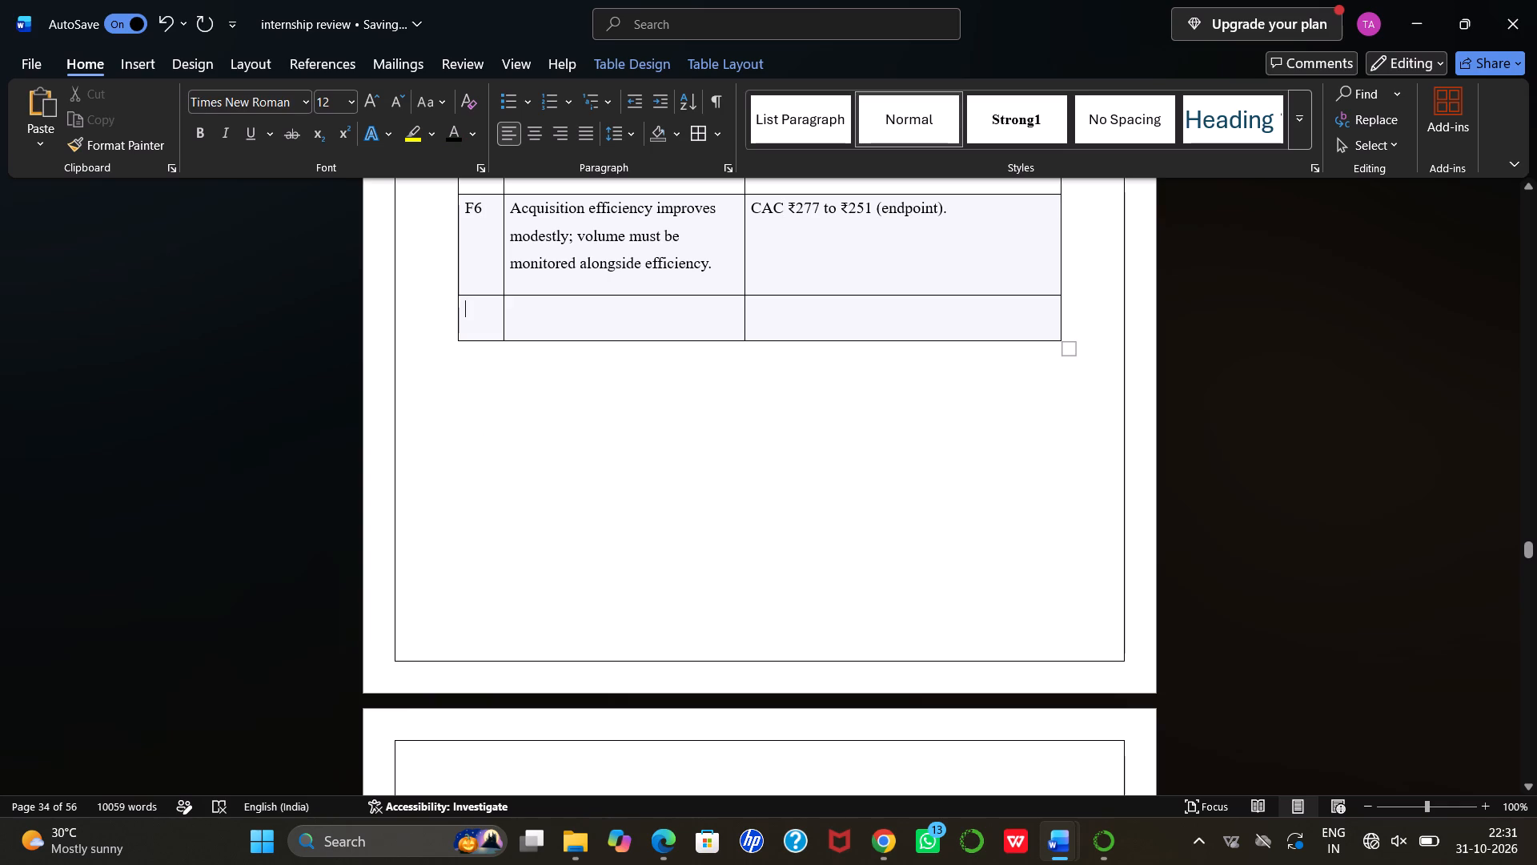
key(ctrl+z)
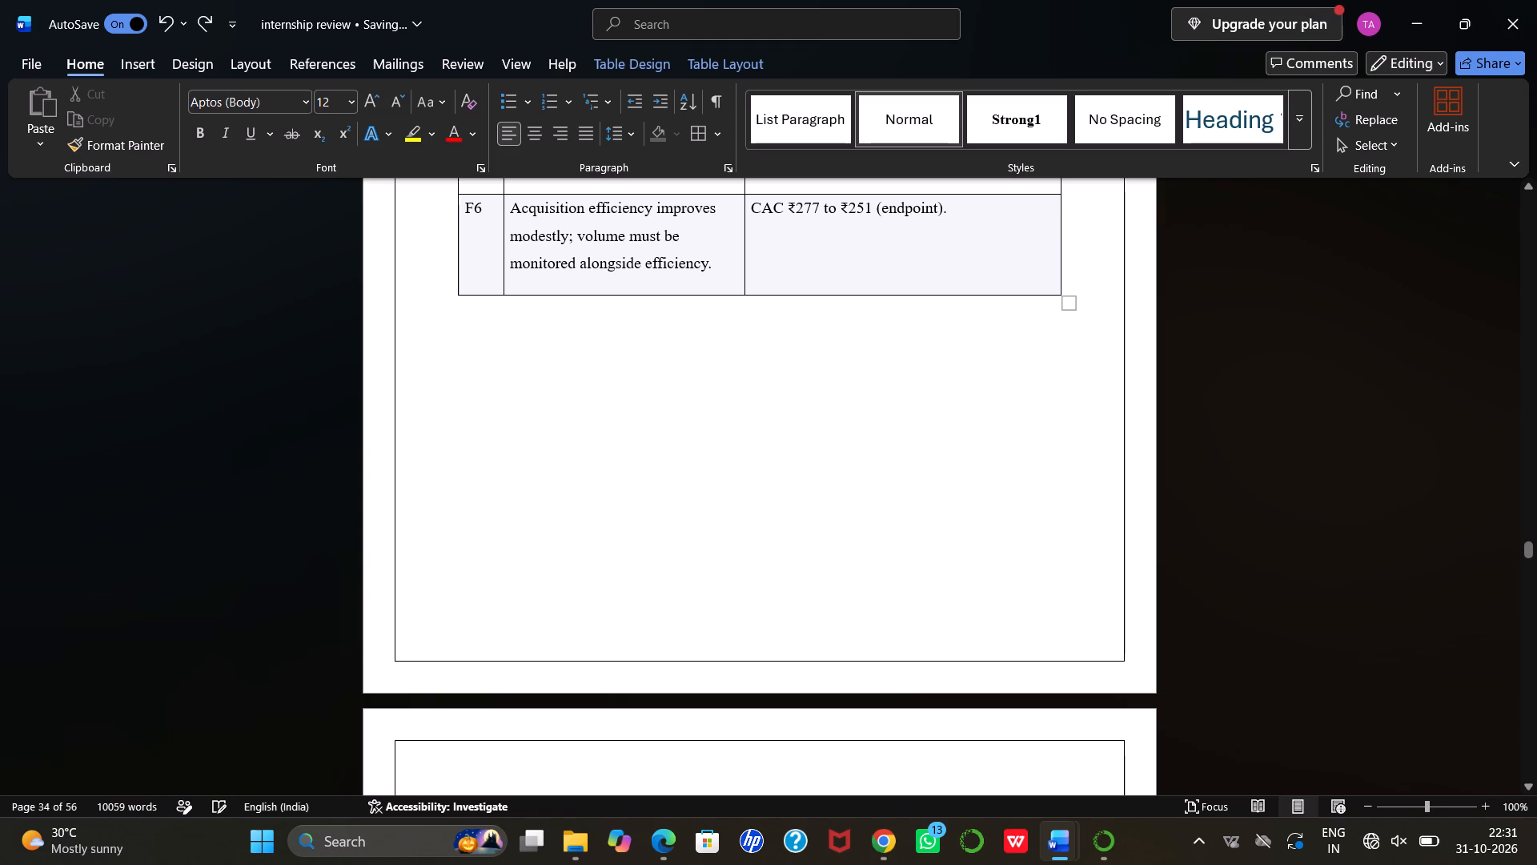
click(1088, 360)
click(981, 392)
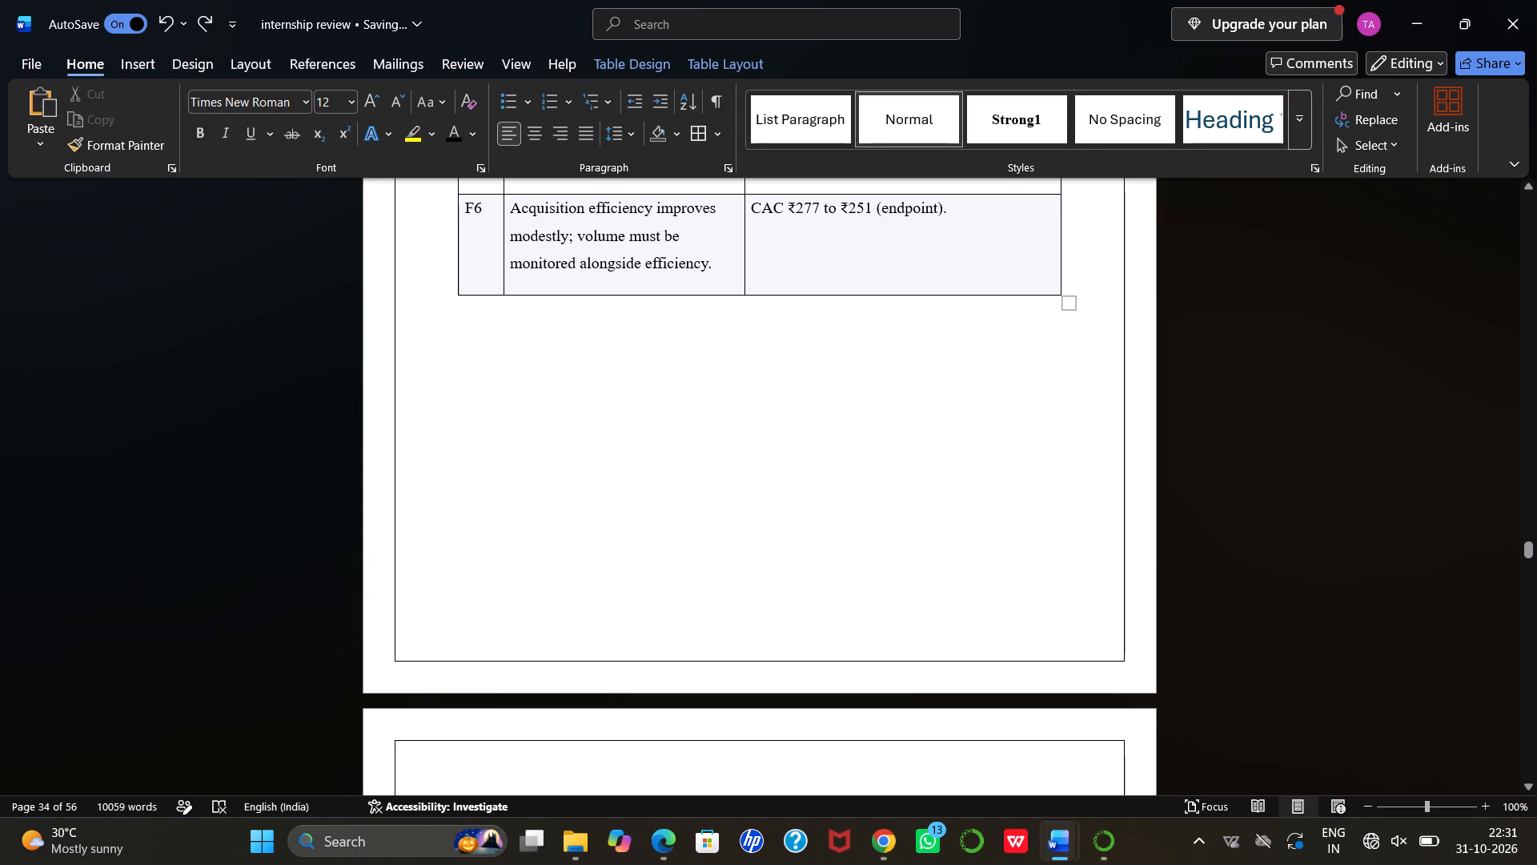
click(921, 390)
Insert a blank page before the "Chapter 5: Recommendations" heading for the chapter's title page.
scroll(616, 562, down, 1)
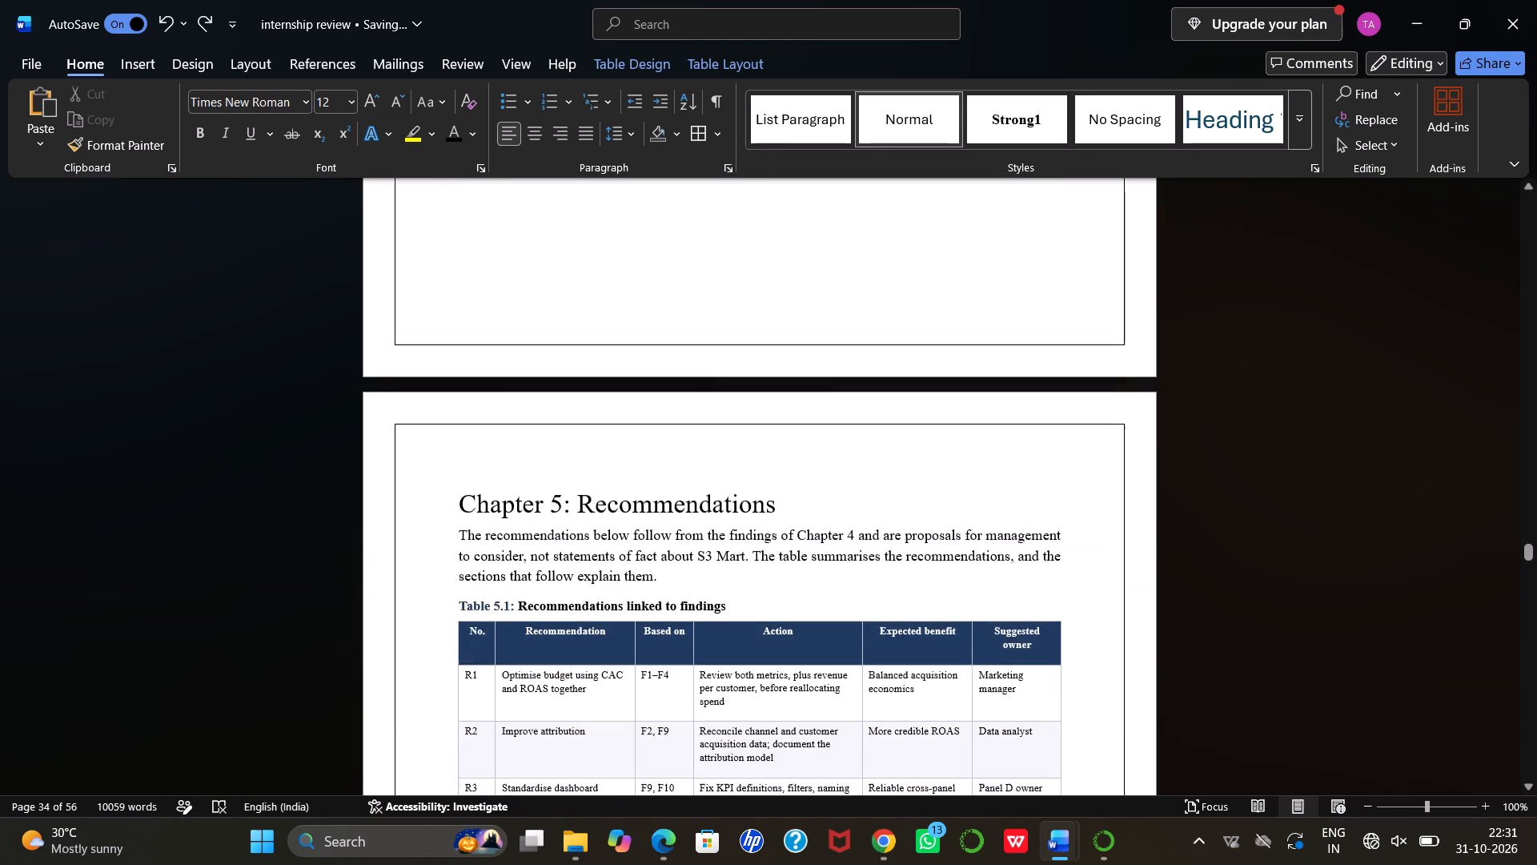
click(453, 500)
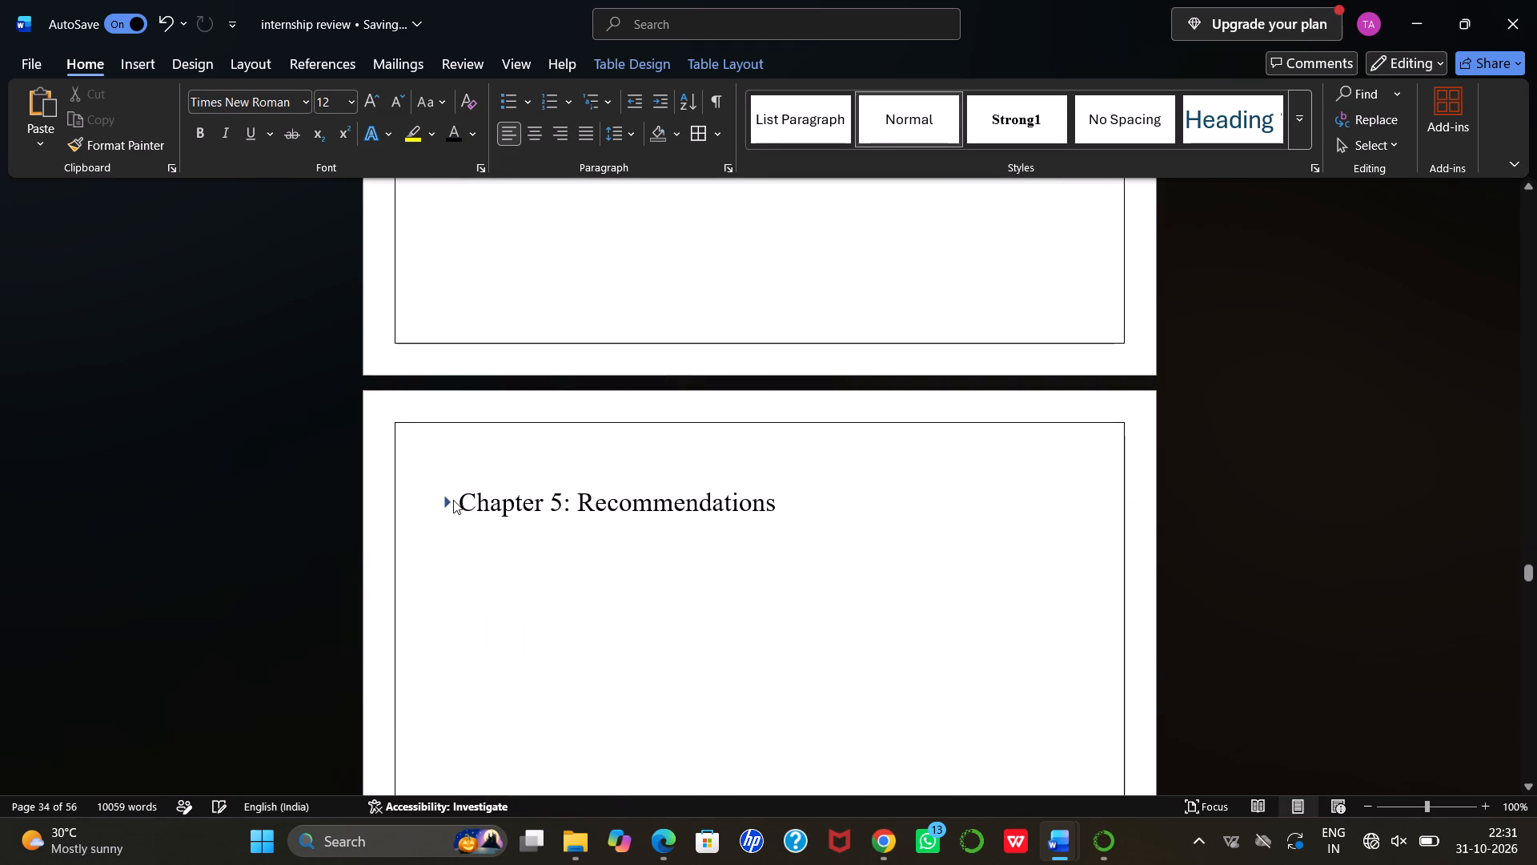
click(453, 500)
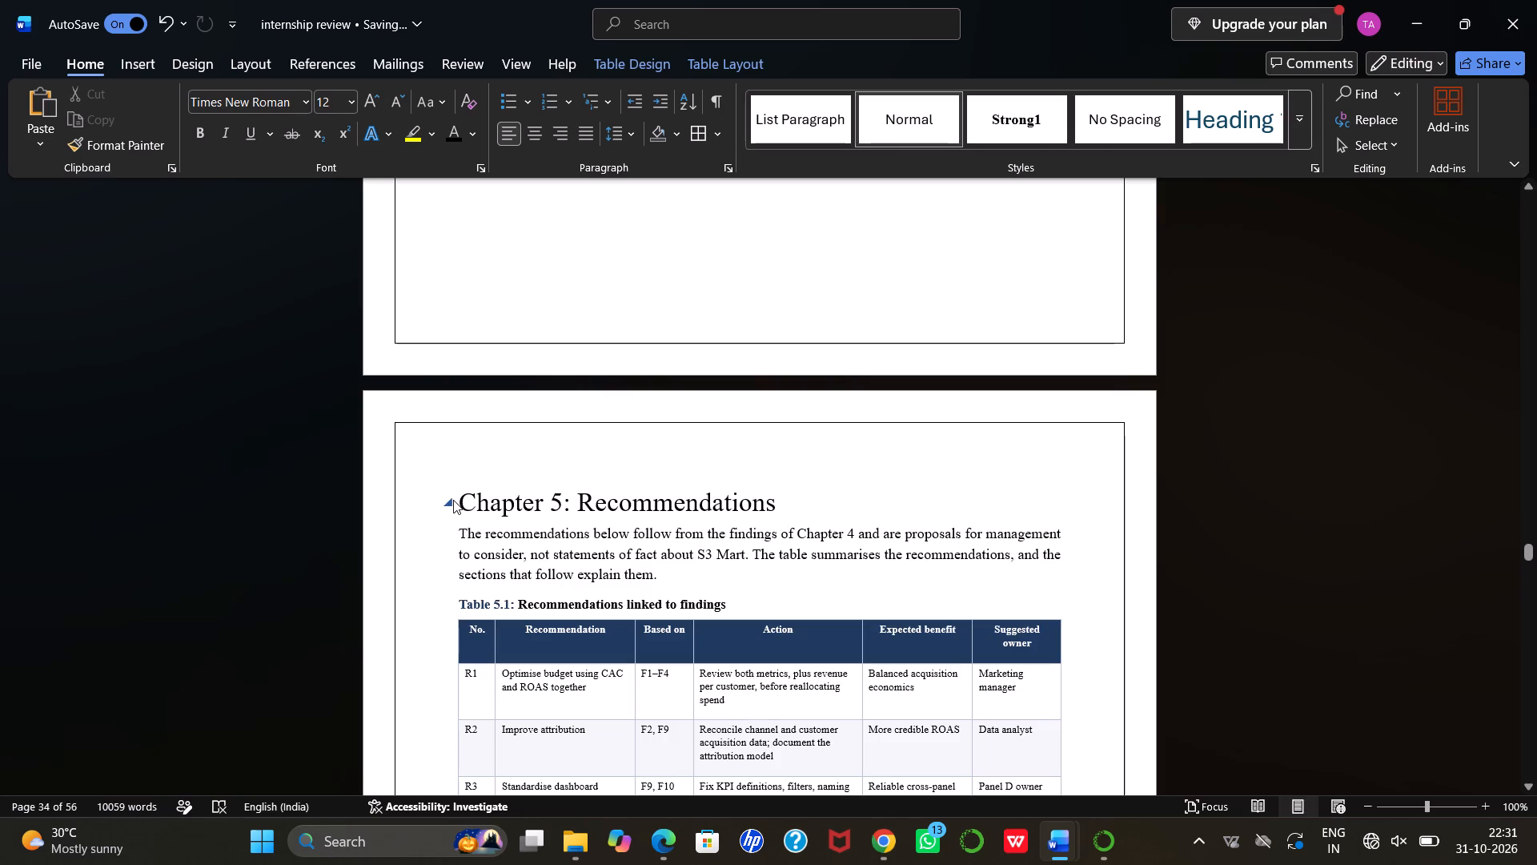
click(458, 503)
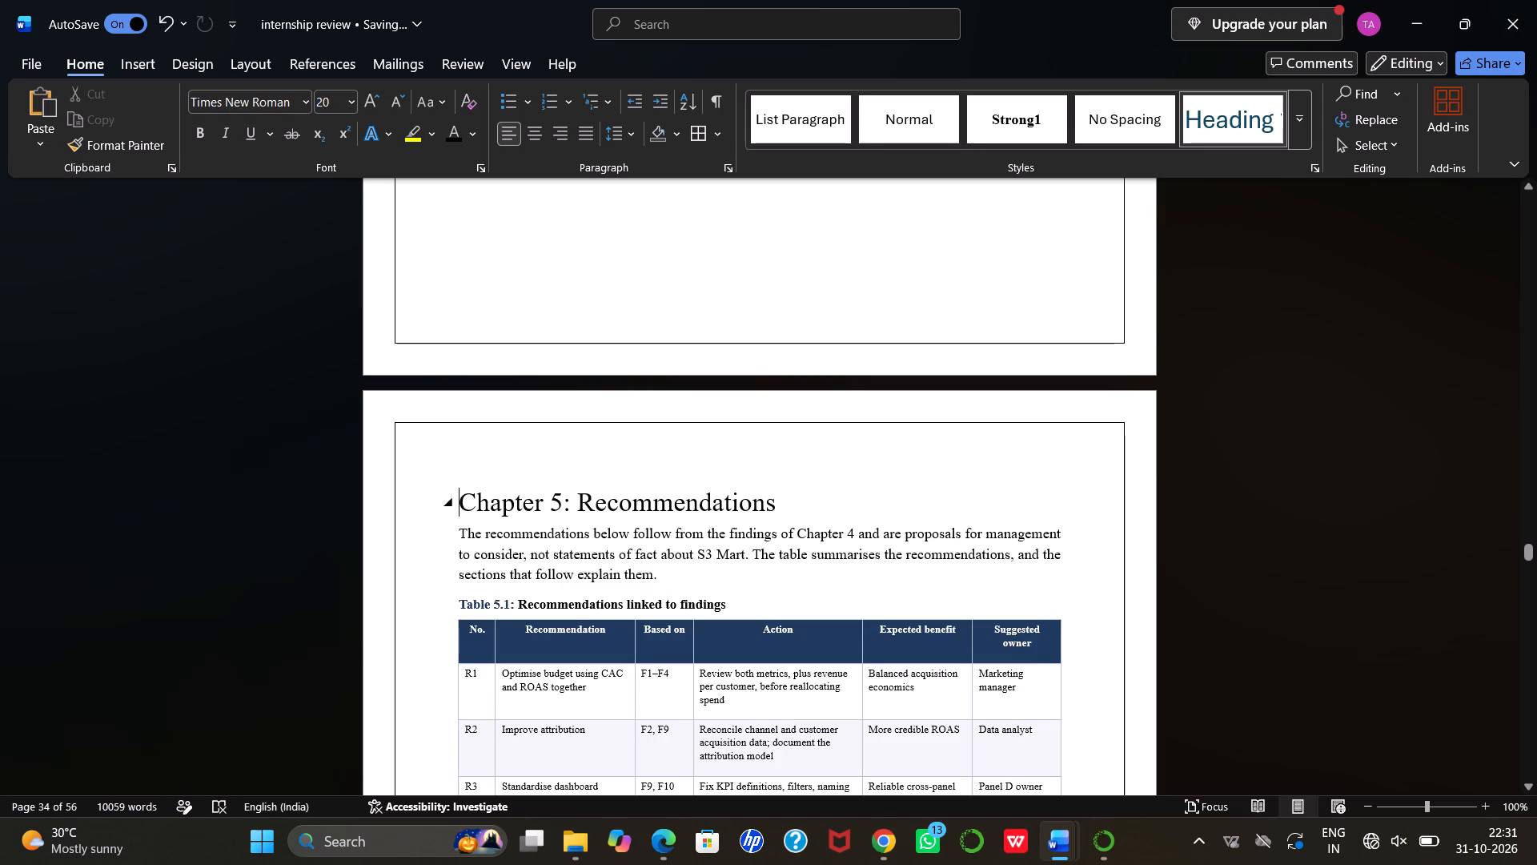
key(Return)
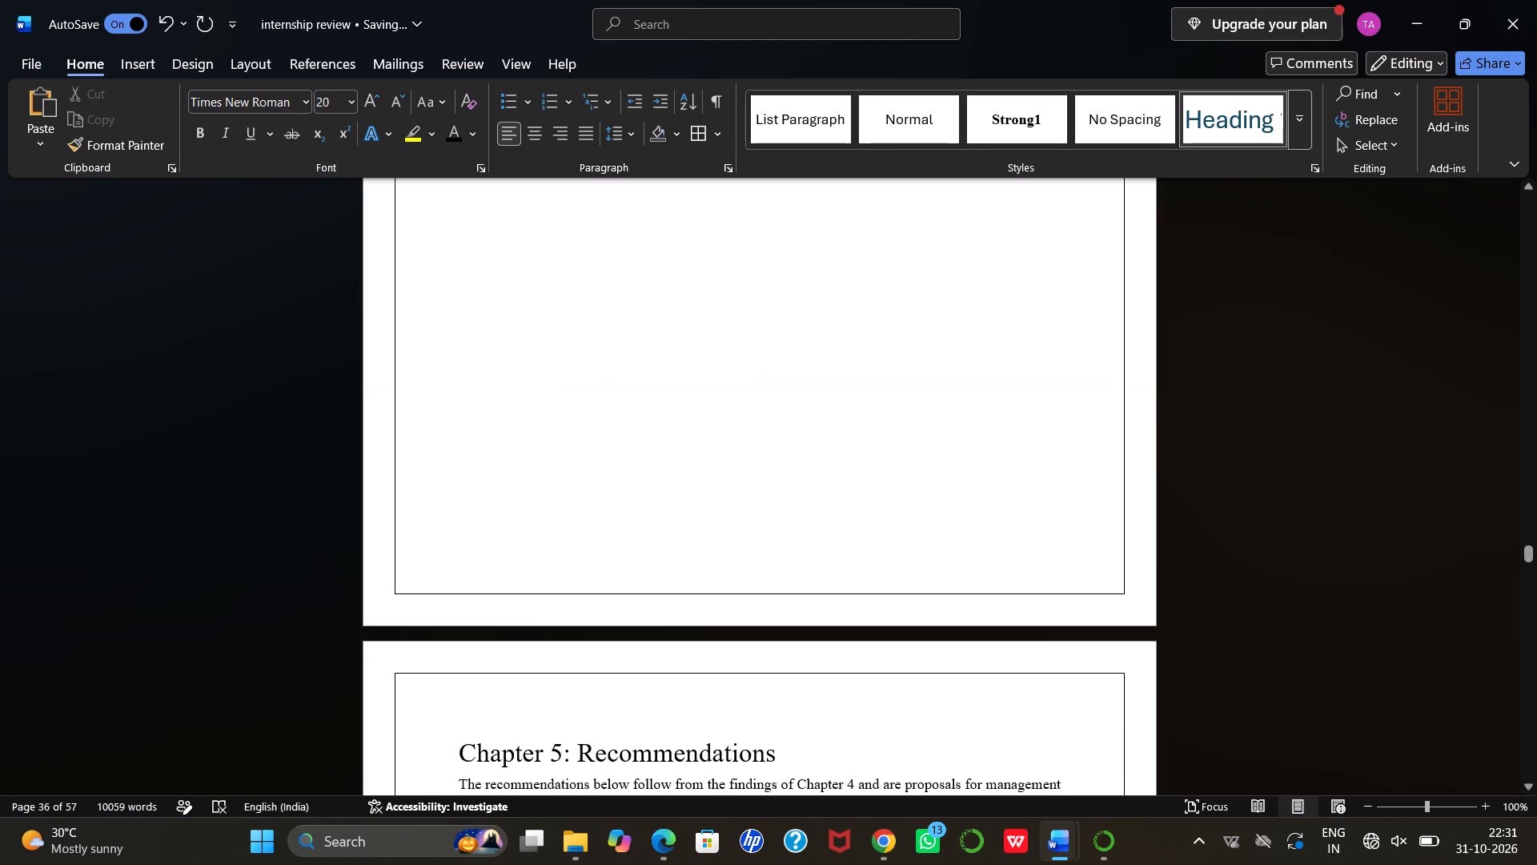
Add blank lines on the new page before Chapter 5 so the title starts well down the page.
scroll(565, 364, up, 3)
click(668, 424)
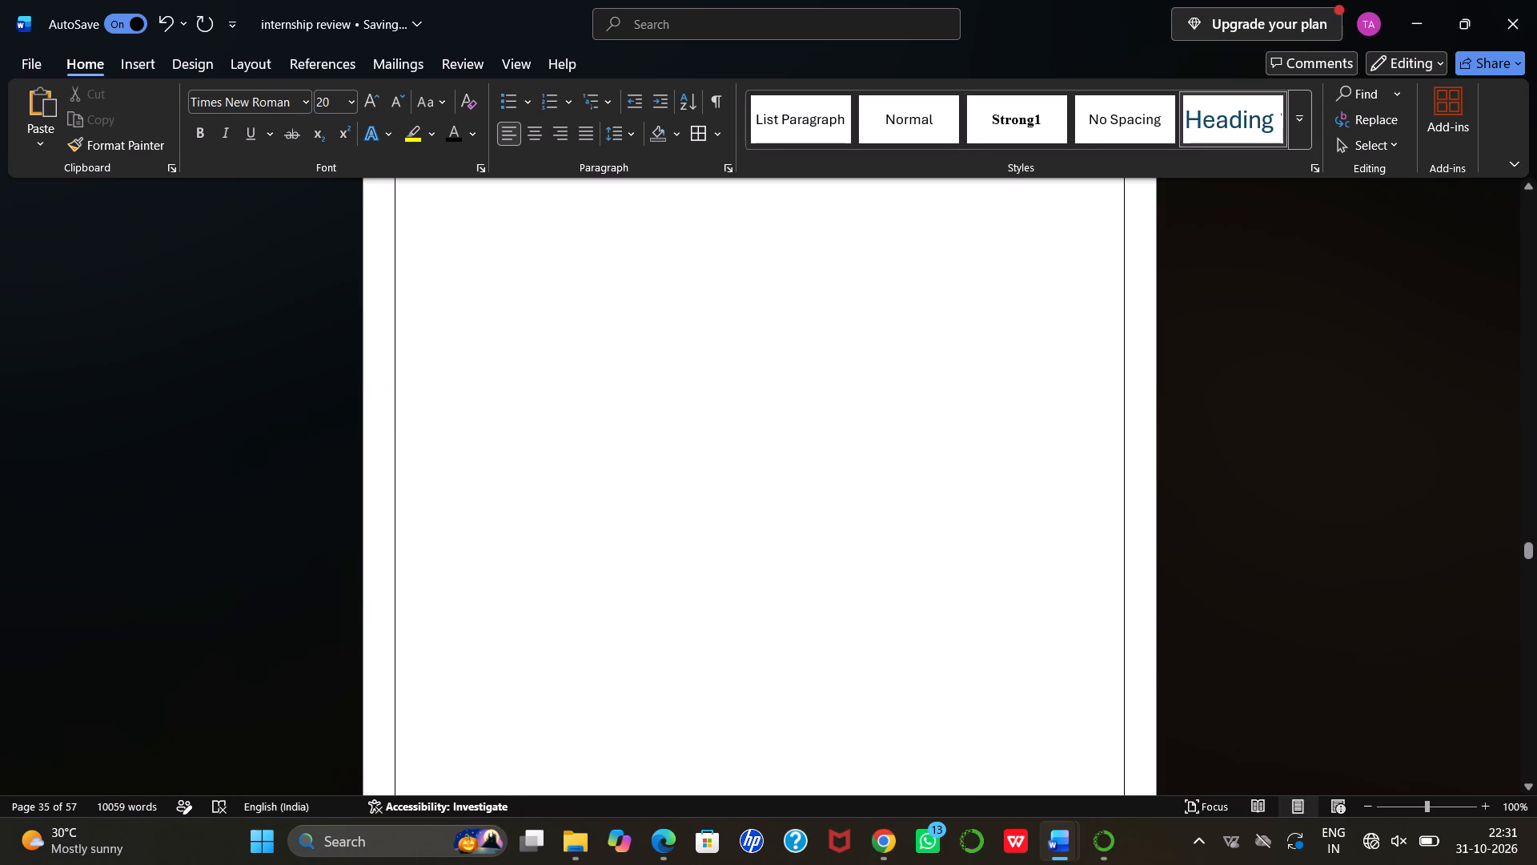
click(637, 420)
key(Return)
key(Return)
key(Return)
key(Return)
key(Return)
key(Return)
key(Return)
key(Return)
key(Return)
key(Return)
key(Return)
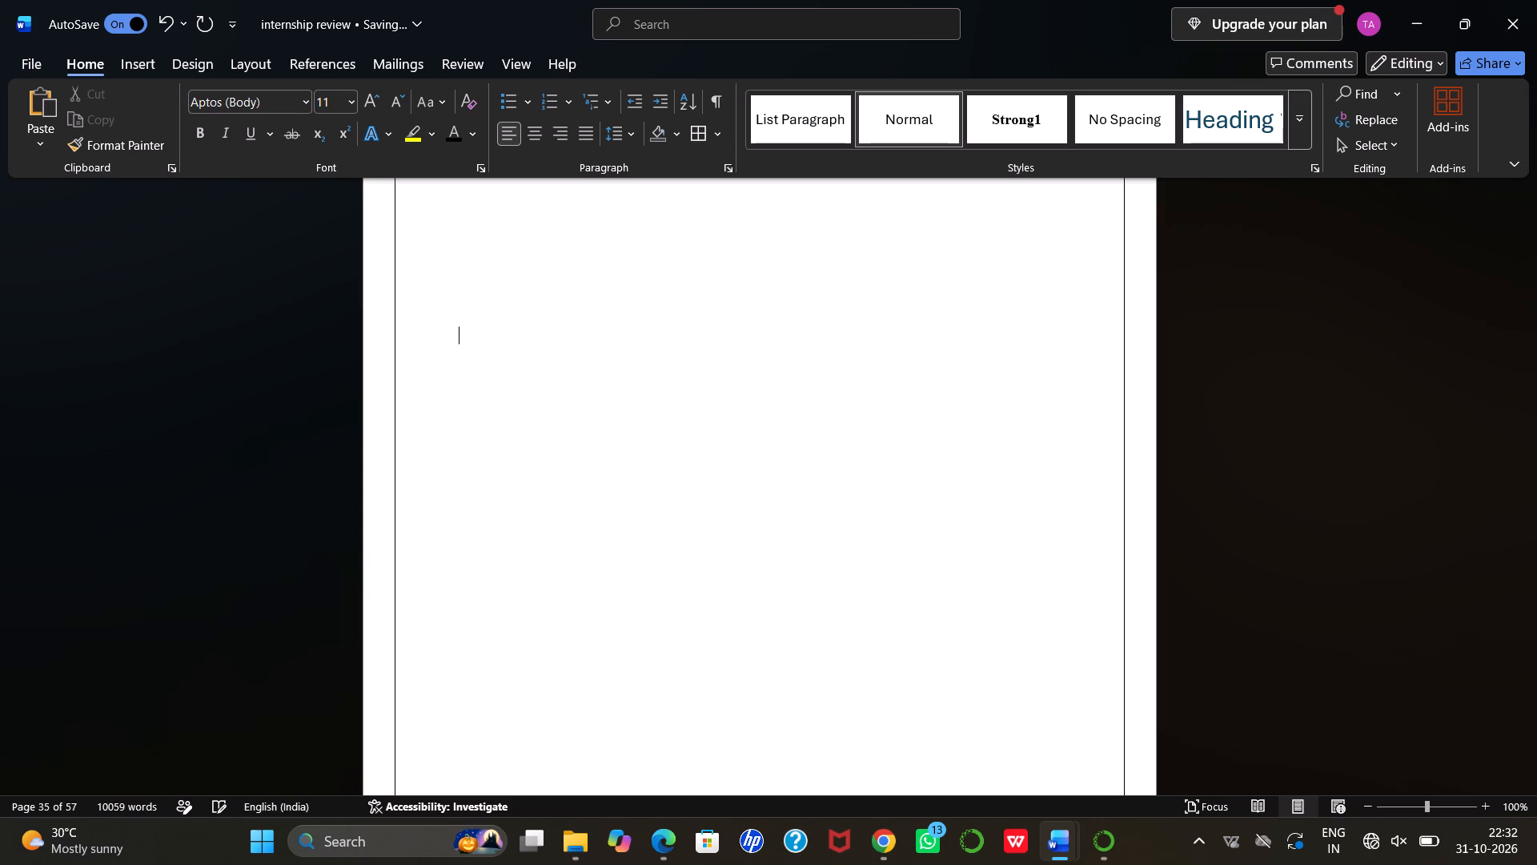
key(BackSpace)
key(BackSpace)
Indent the line with spaces to near the page's centre, enter "CHAPTER-5", and start a new line beneath it.
key(space)
key(space)
key(space)
key(space)
key(space)
key(space)
key(space)
key(space)
key(space)
key(space)
key(space)
key(space)
key(space)
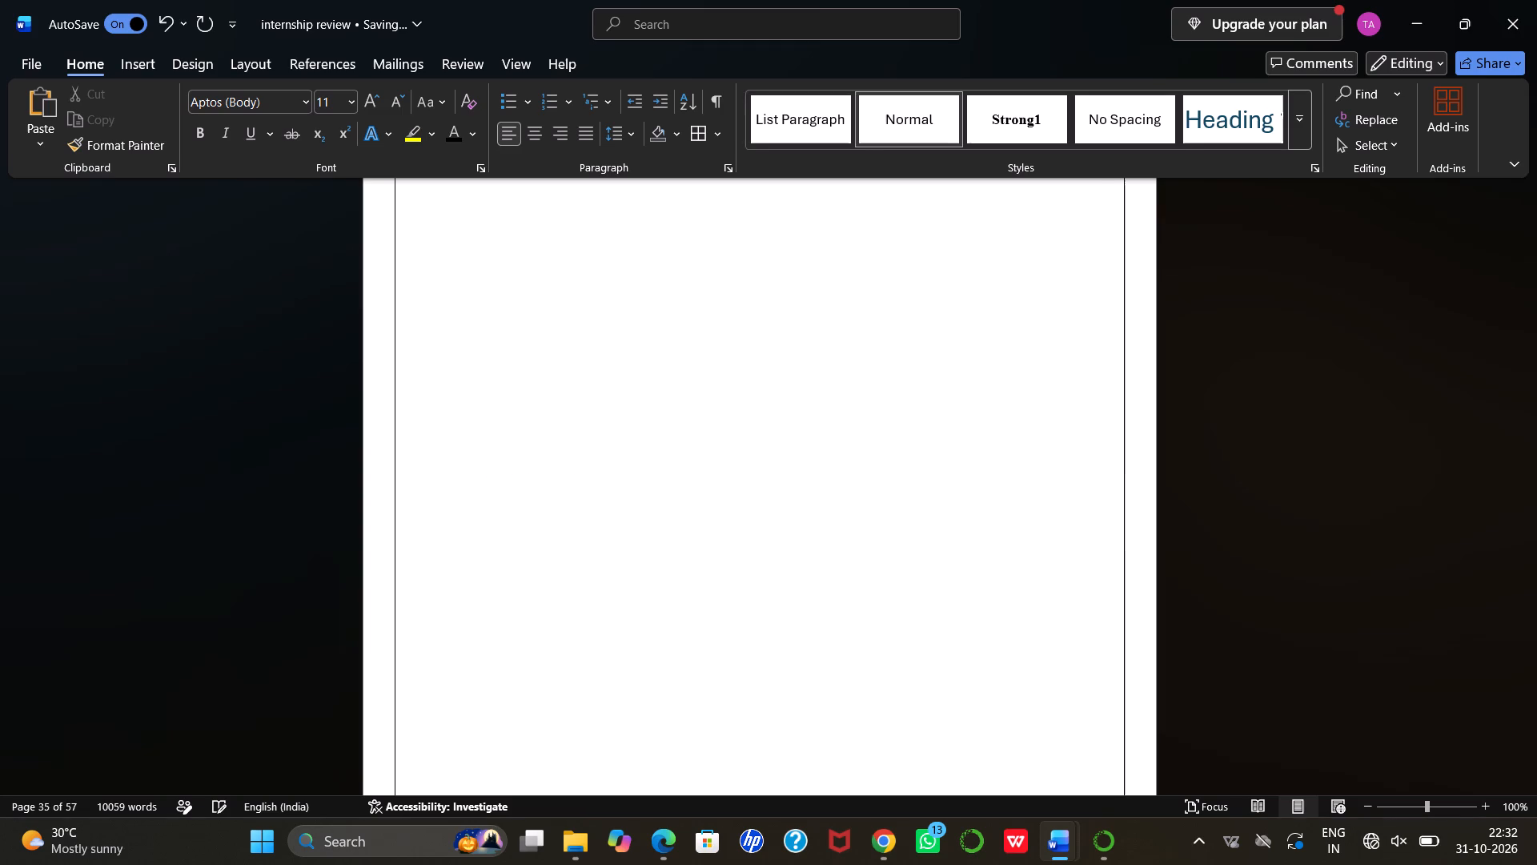
key(BackSpace)
key(space)
key(space)
key(space)
key(space)
key(space)
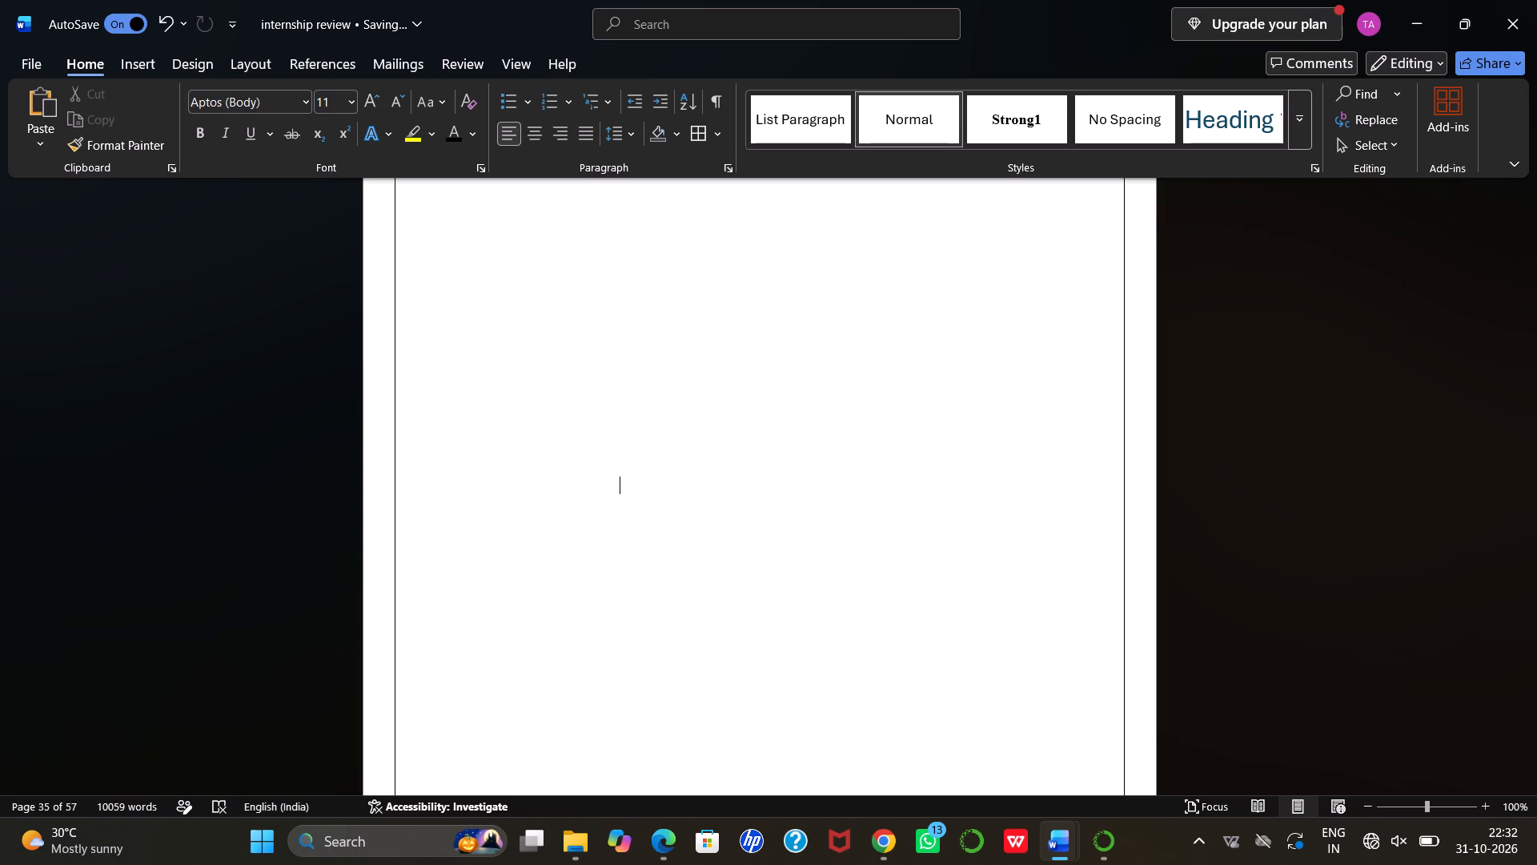
text(CHA)
text(PTER)
scroll(637, 420, right, 1)
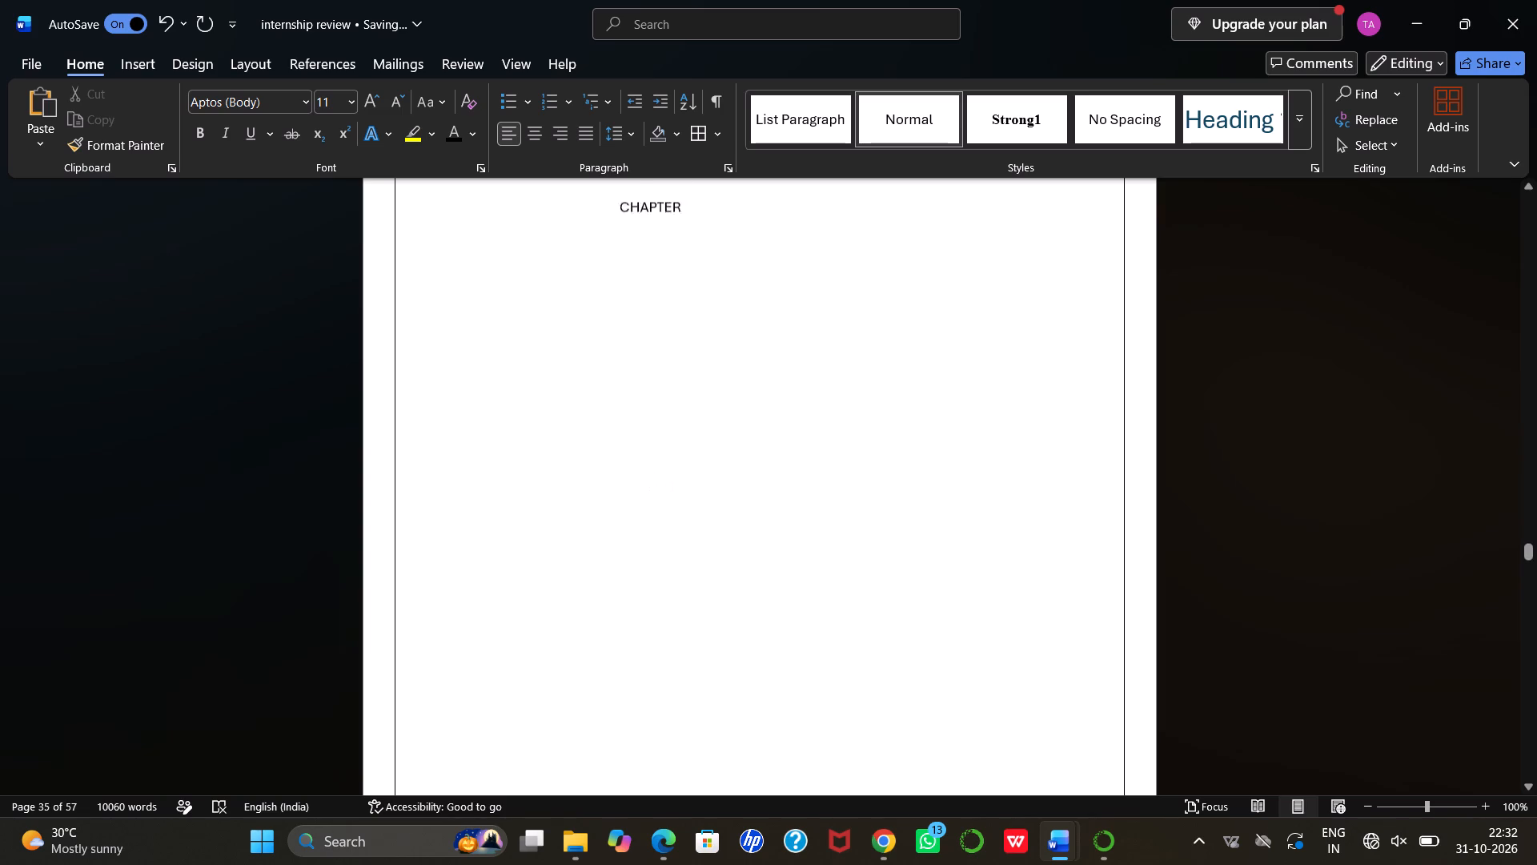
scroll(637, 420, right, 1)
key(minus)
key(5)
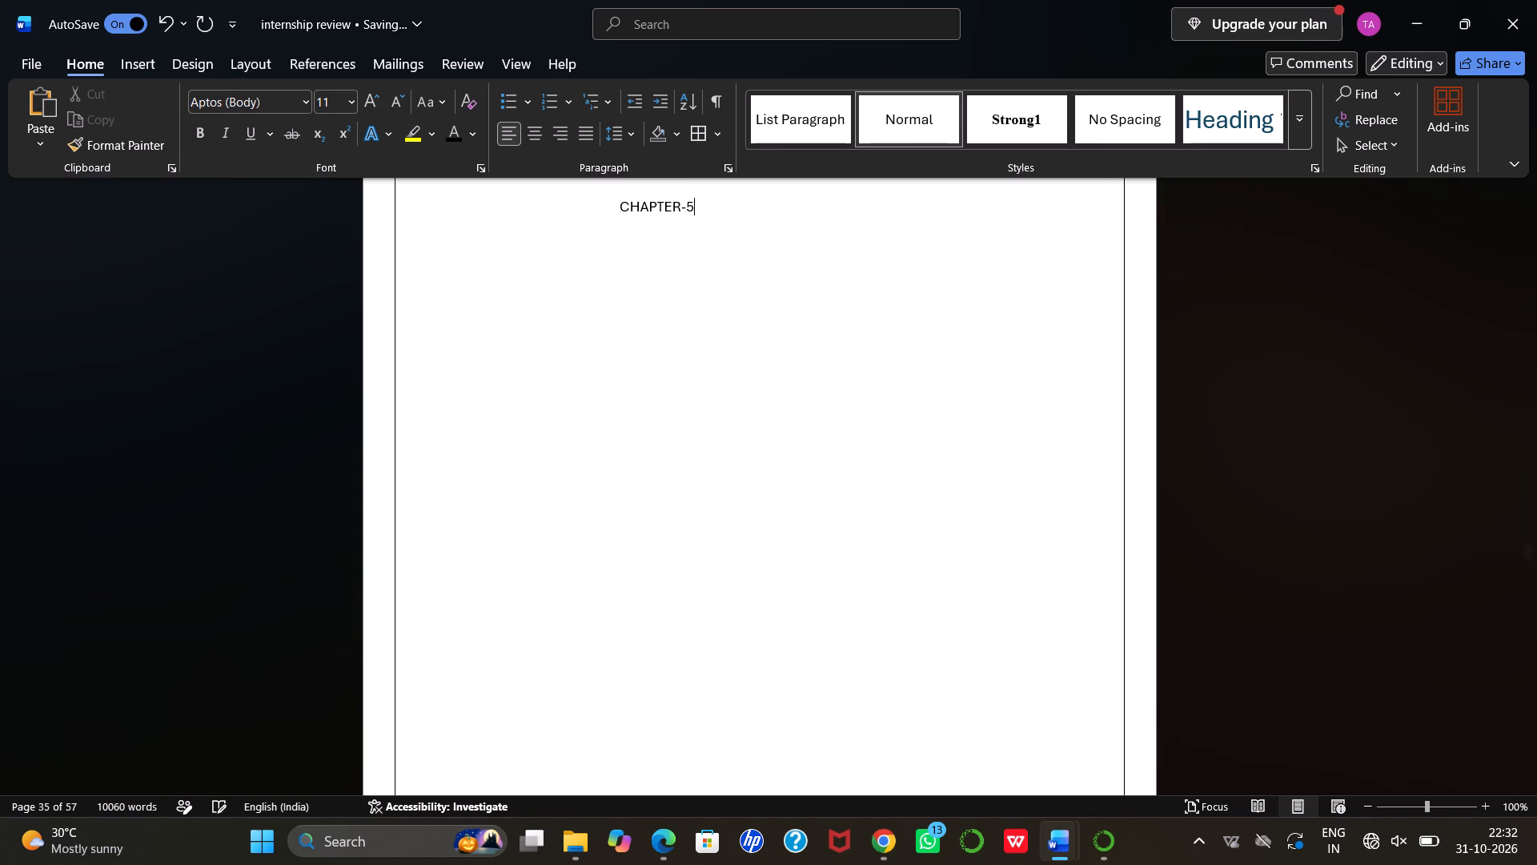
key(Return)
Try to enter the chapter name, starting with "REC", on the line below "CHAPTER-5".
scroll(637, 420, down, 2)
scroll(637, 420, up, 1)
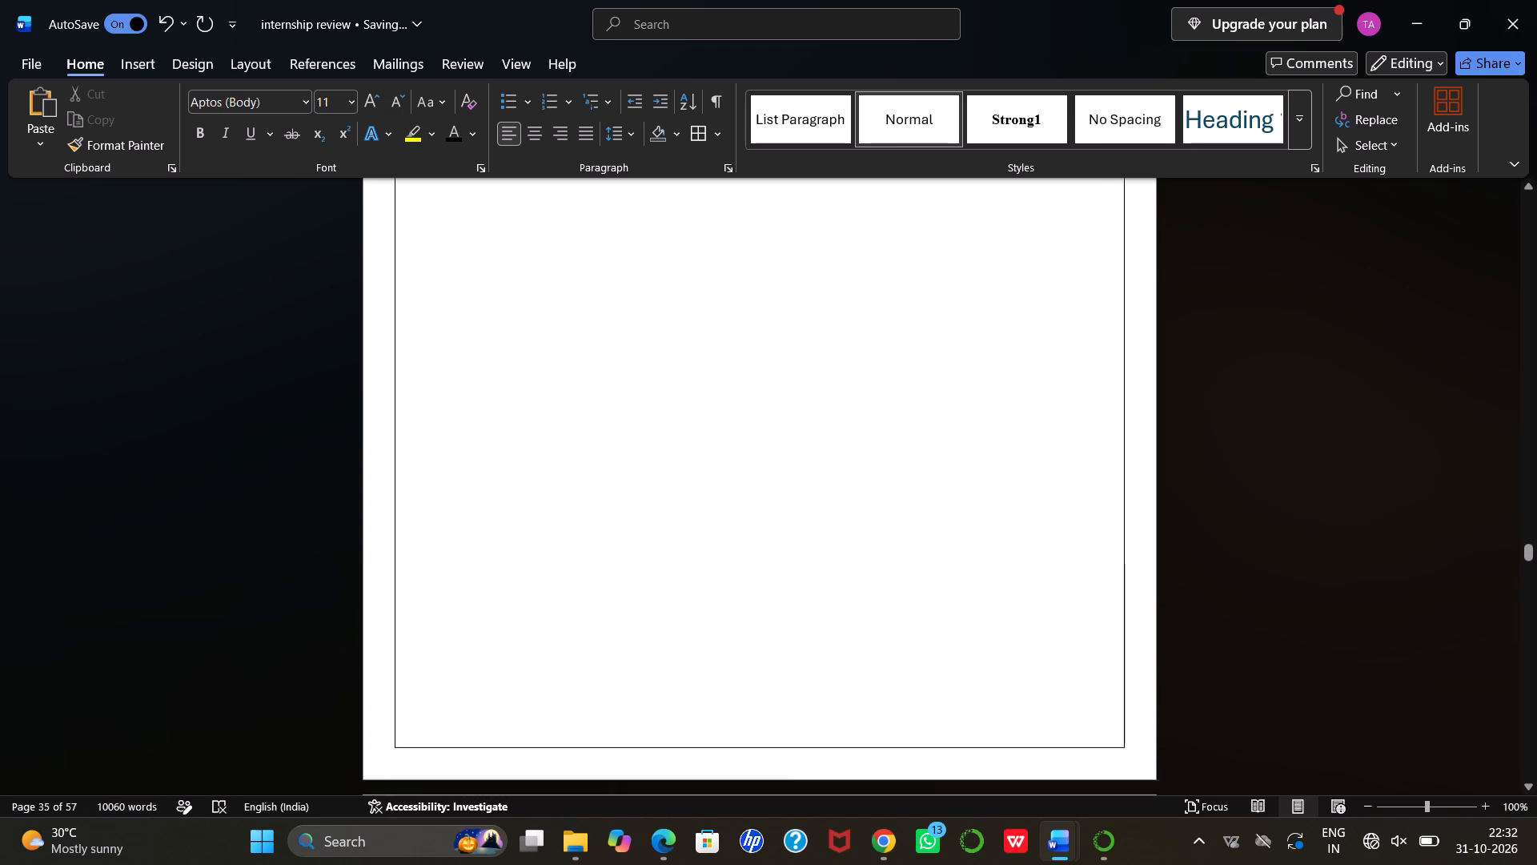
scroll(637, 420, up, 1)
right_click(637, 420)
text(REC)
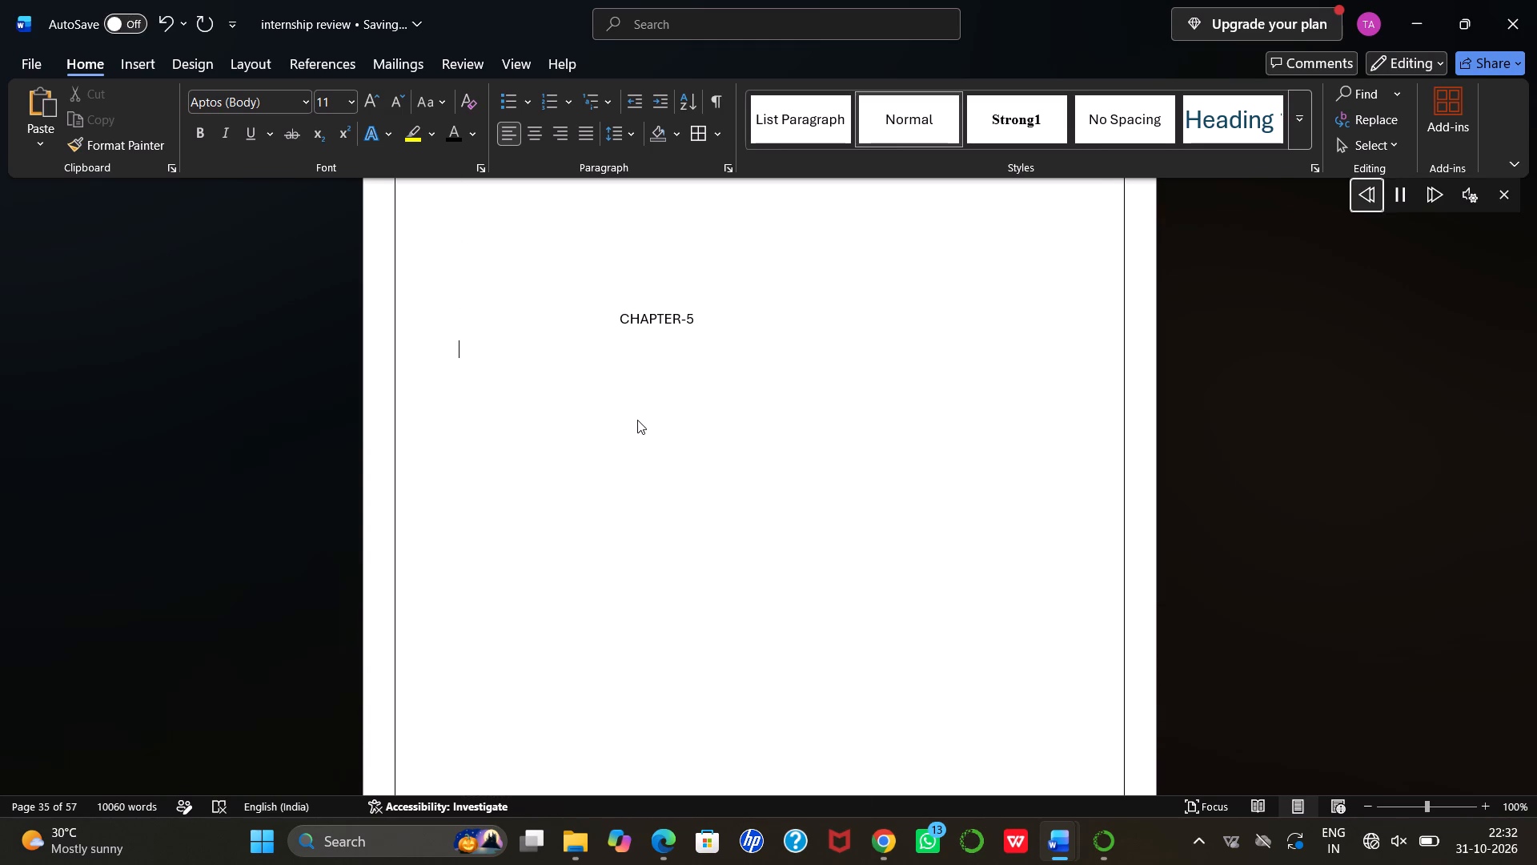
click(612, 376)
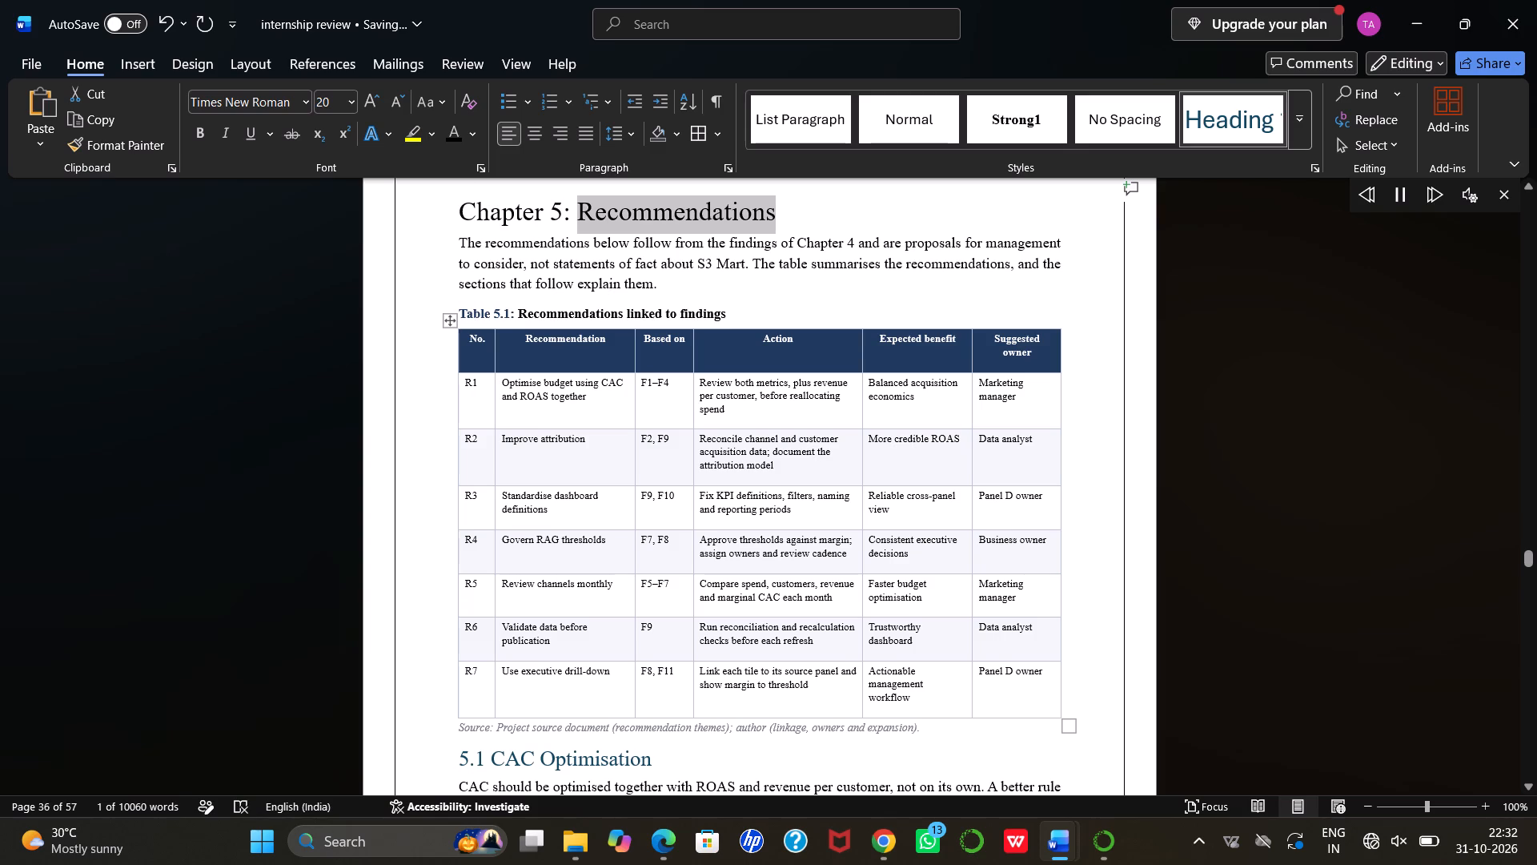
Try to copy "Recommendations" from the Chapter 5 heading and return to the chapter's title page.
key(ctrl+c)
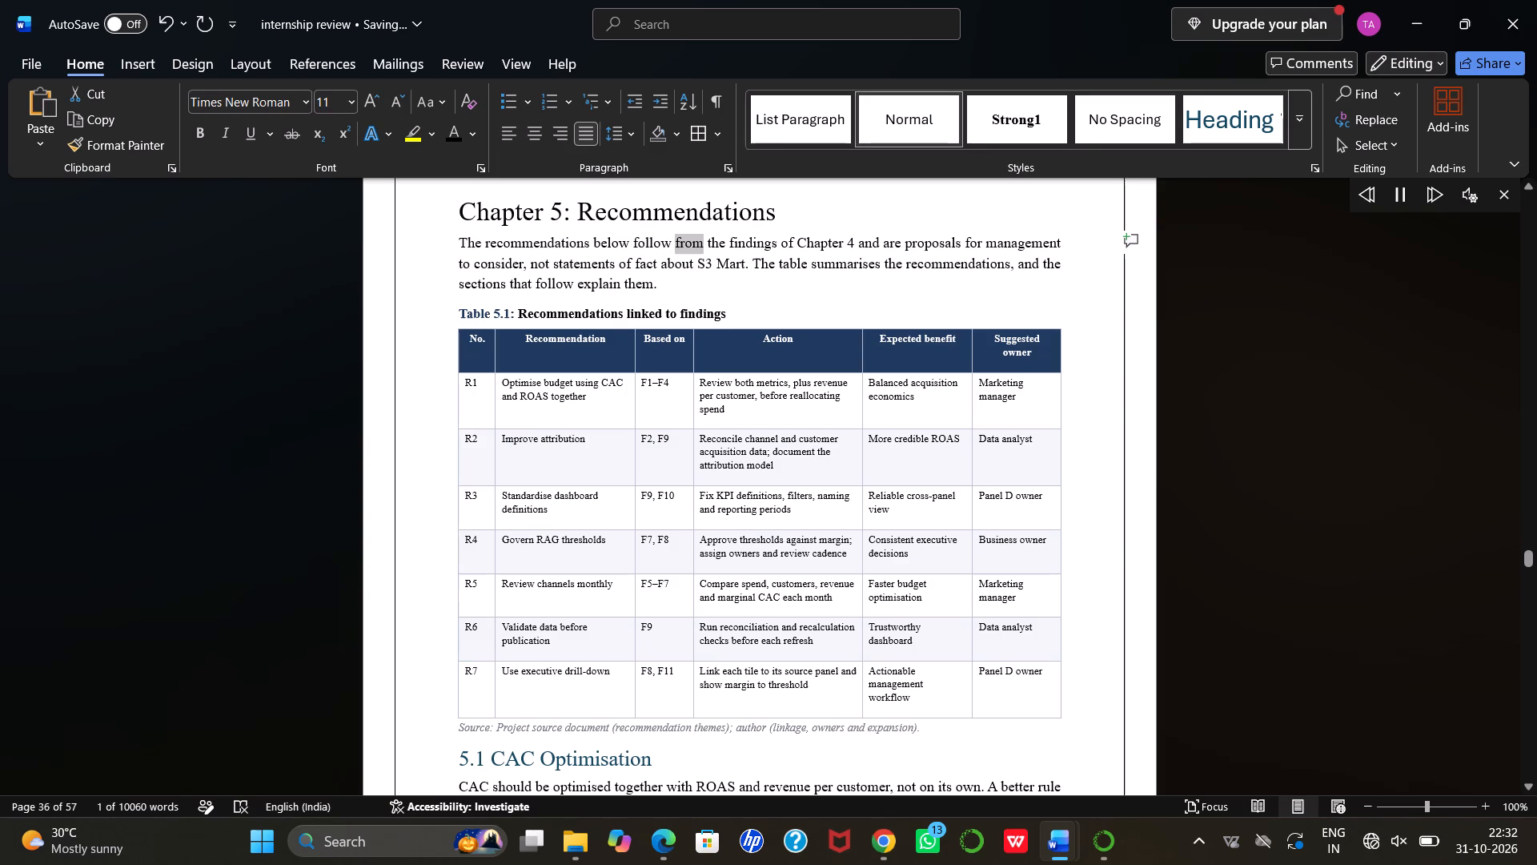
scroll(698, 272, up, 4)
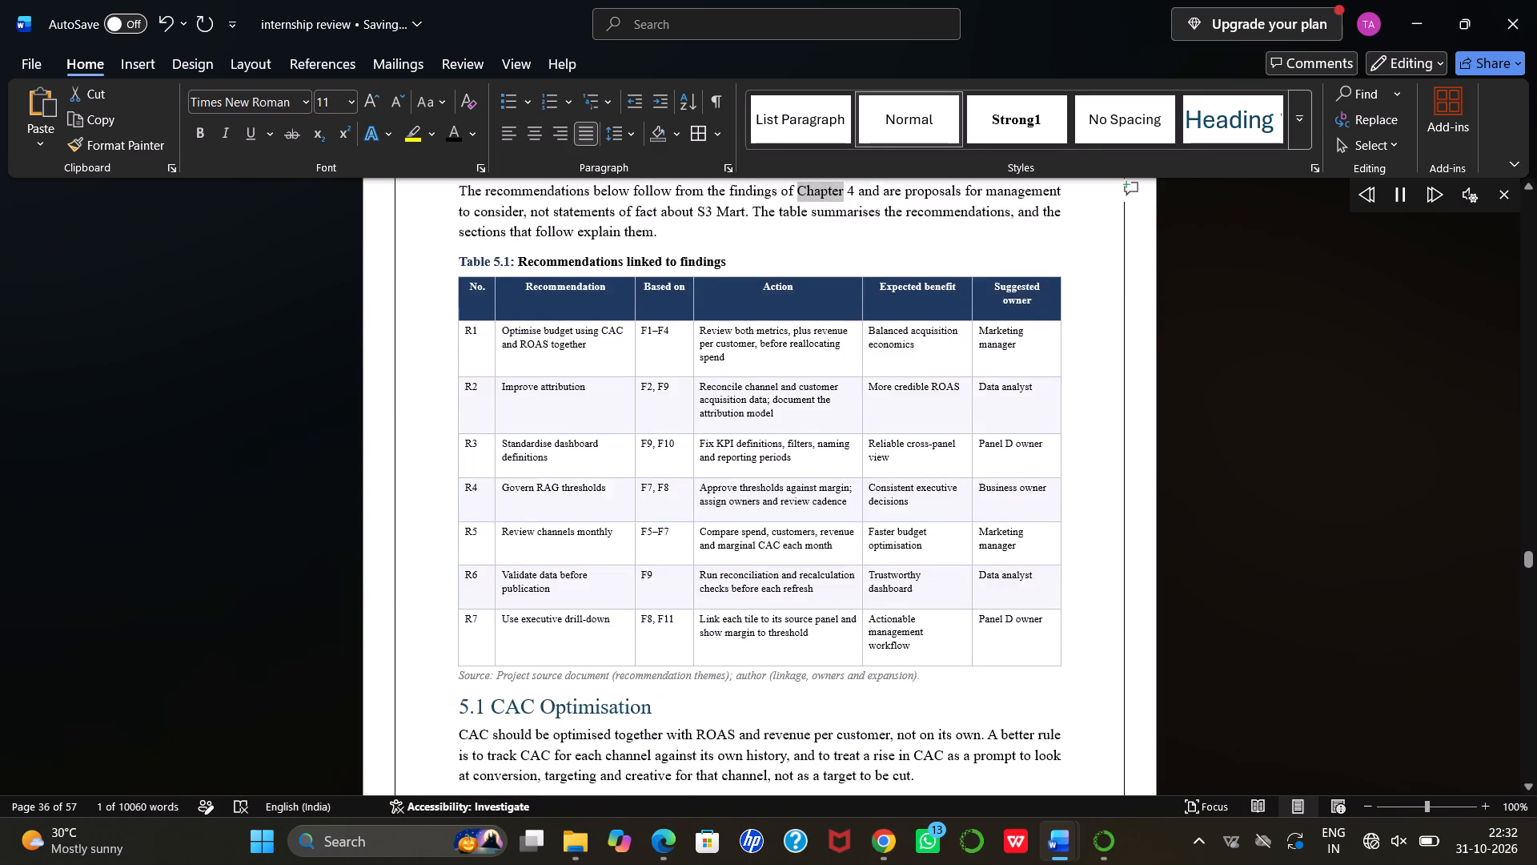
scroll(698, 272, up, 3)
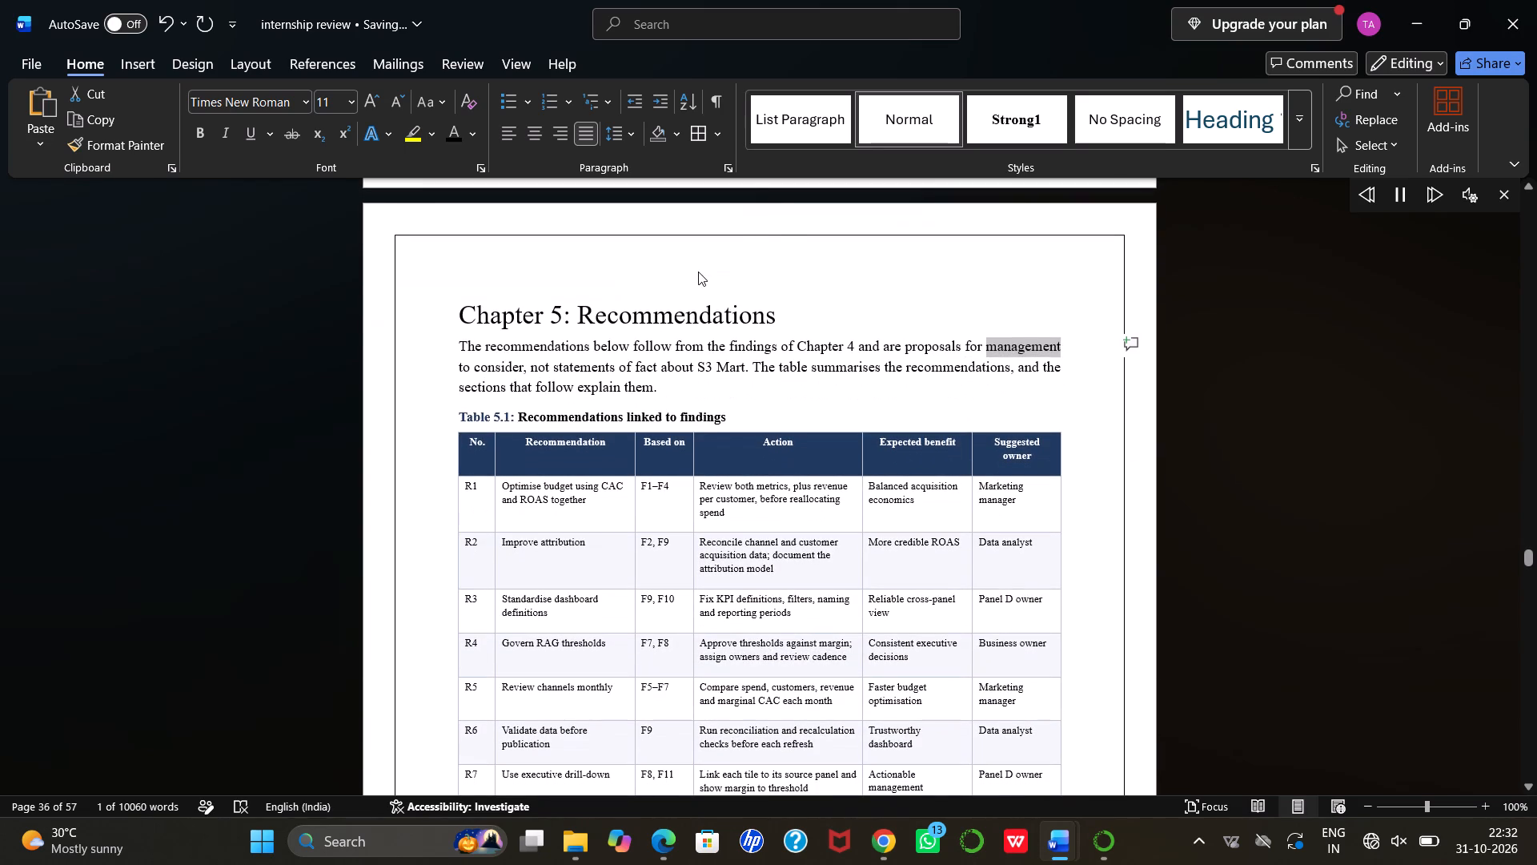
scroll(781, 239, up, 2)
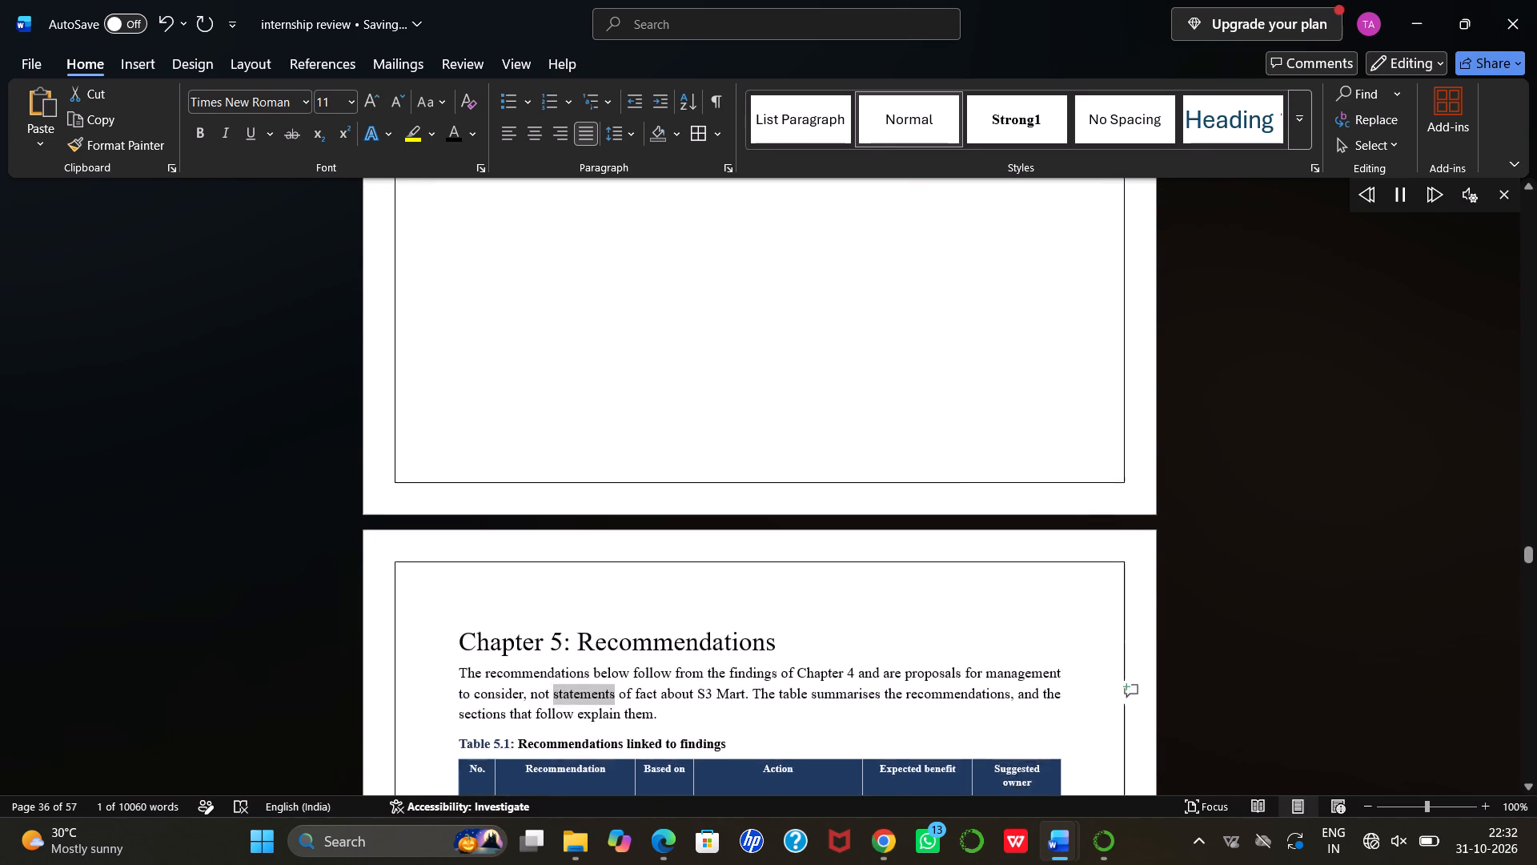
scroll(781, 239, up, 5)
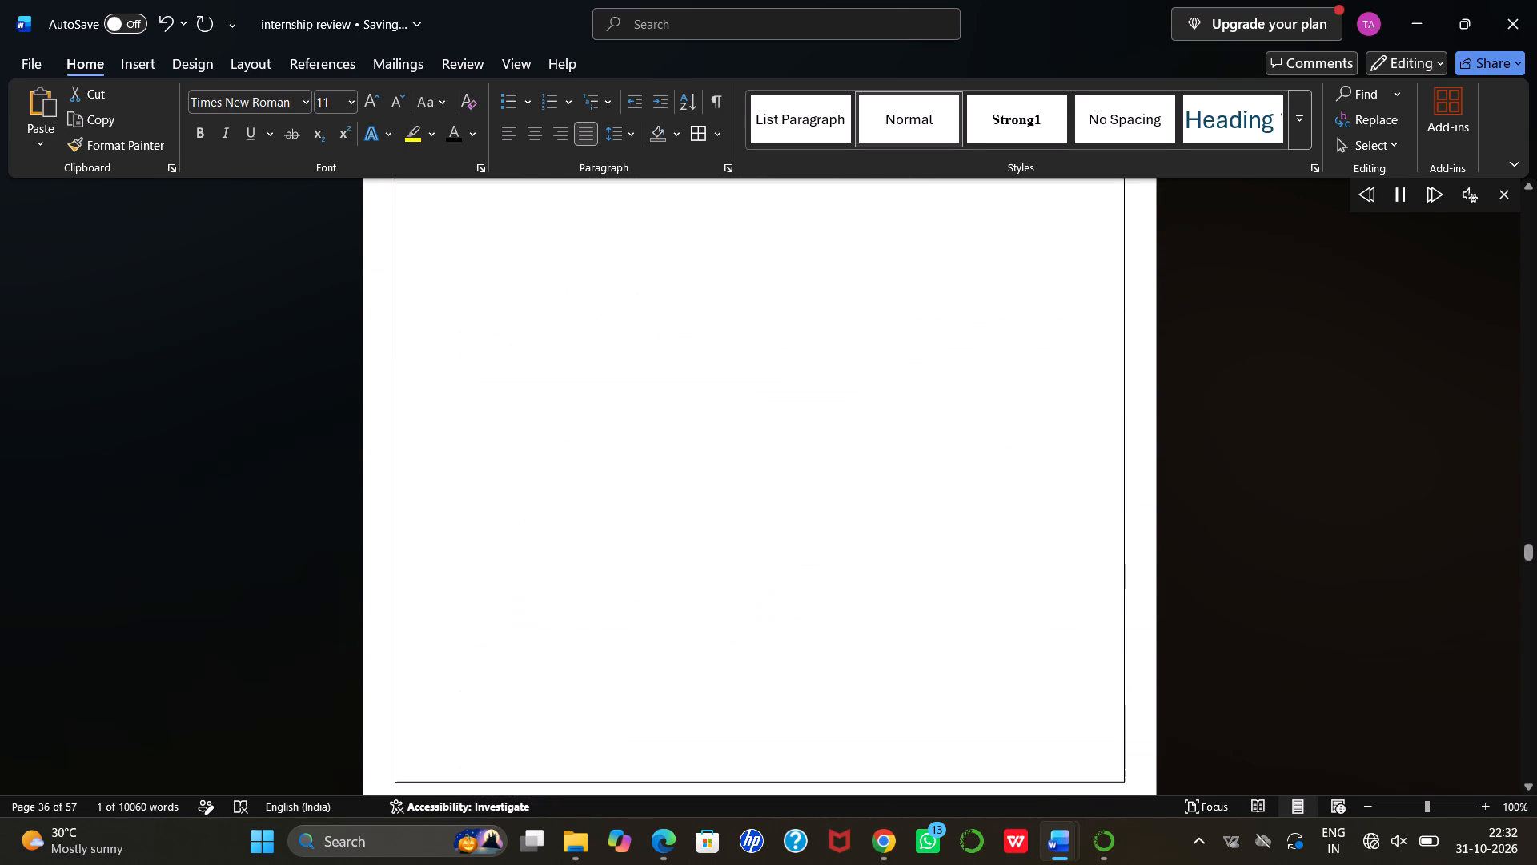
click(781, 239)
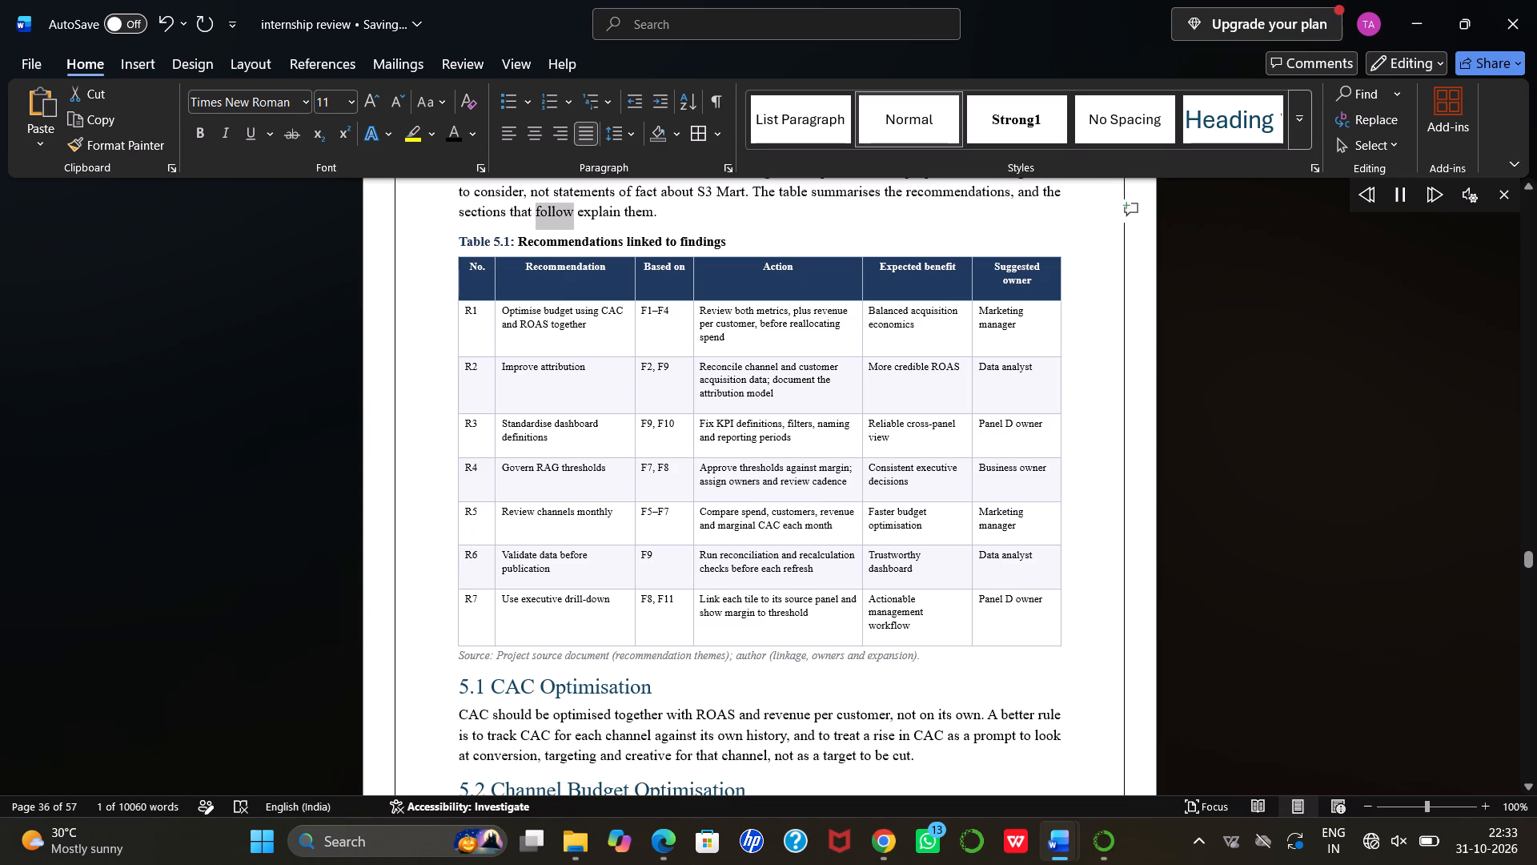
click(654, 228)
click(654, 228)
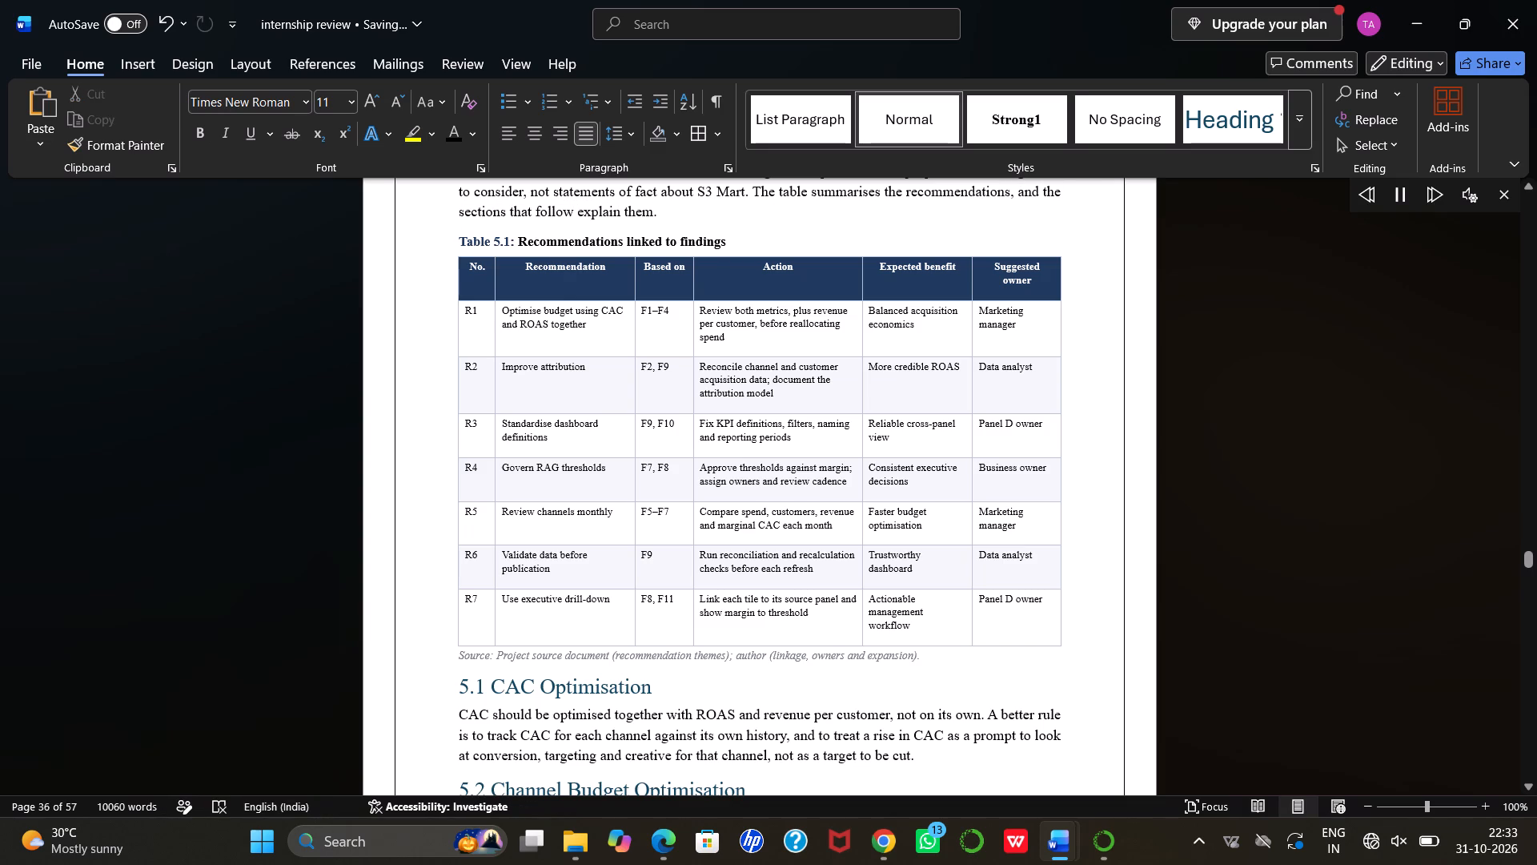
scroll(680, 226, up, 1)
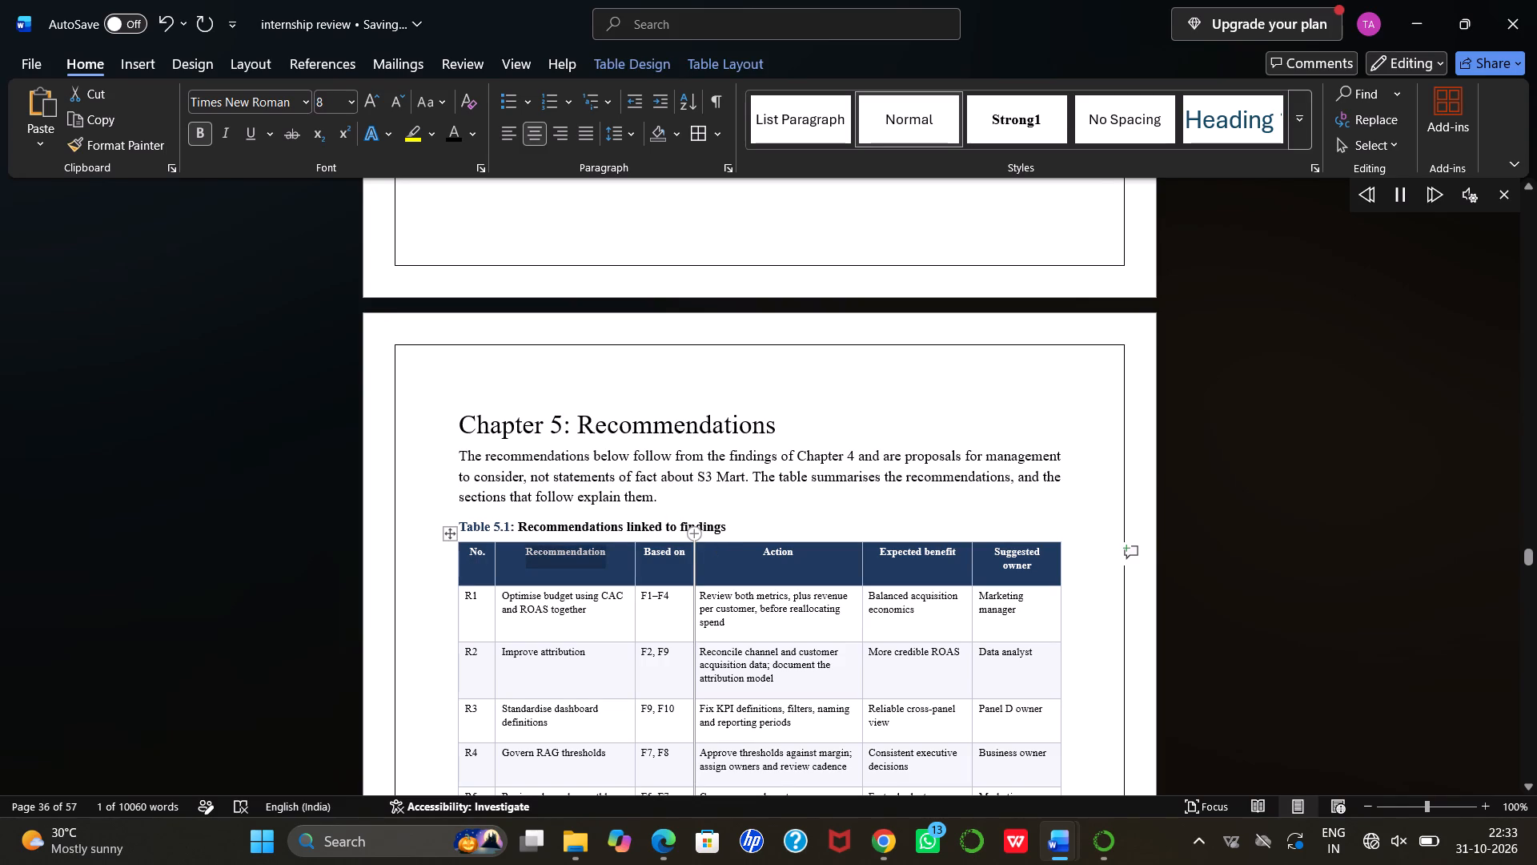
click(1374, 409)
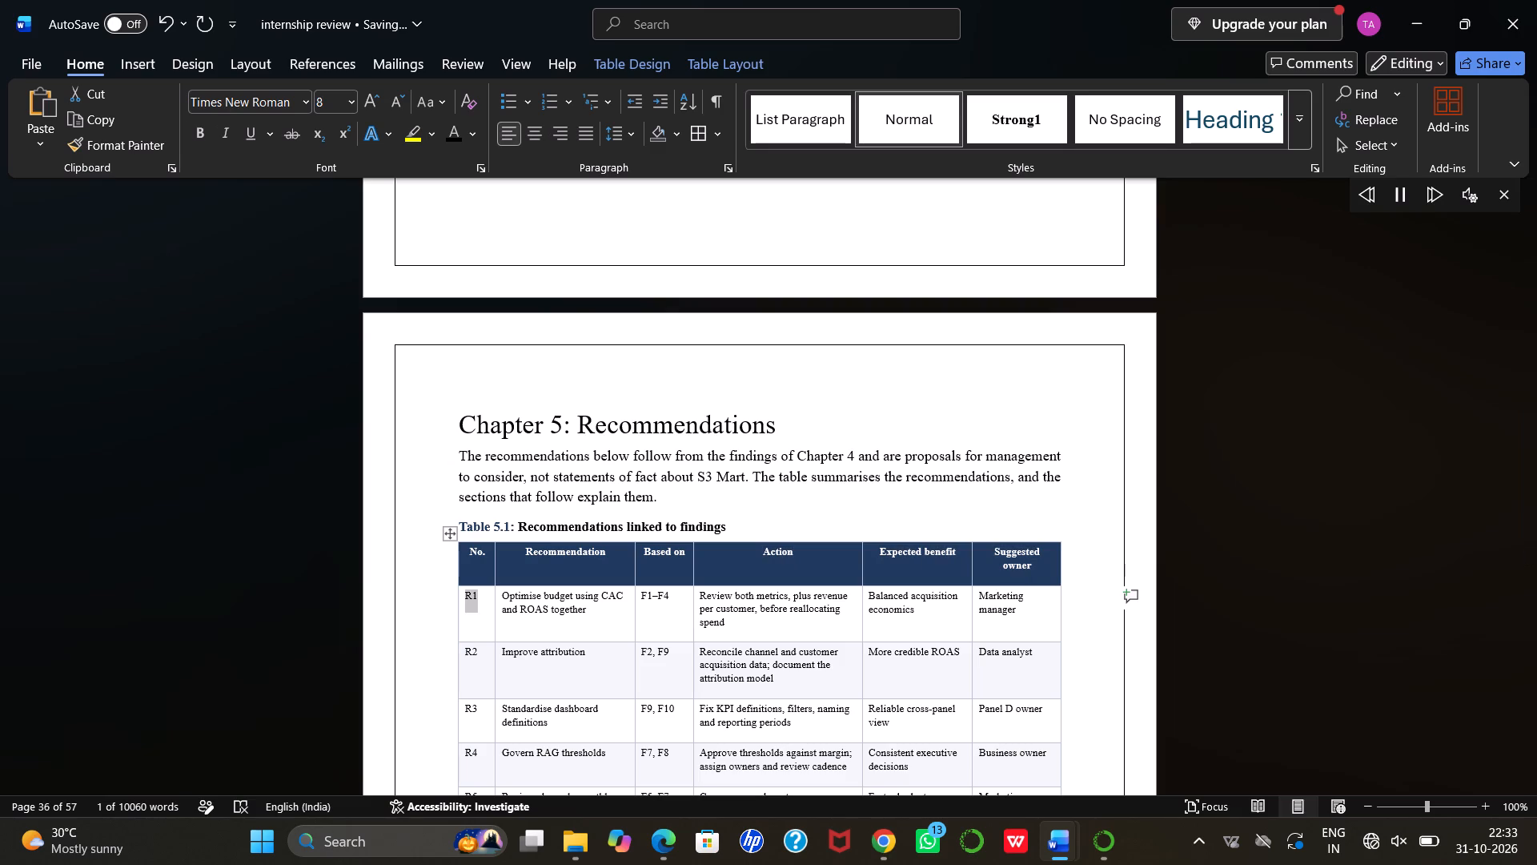
Right-align the "Optimise budget using CAC and ROAS together" text in row R1 of Table 5.1.
key(ctrl+r)
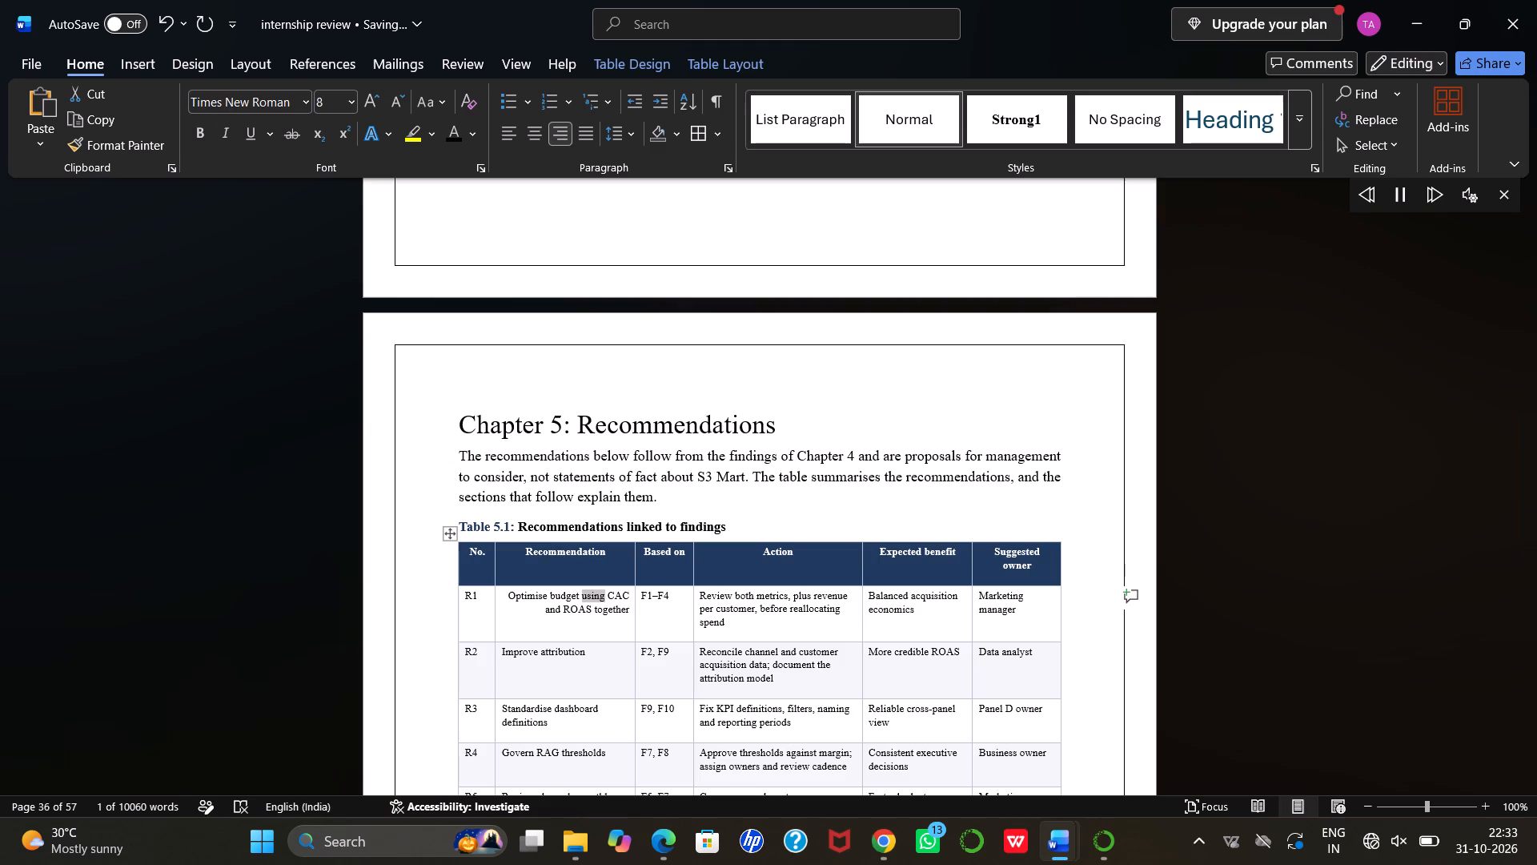
key(ctrl+r)
key(ctrl+r)
key(ctrl+r)
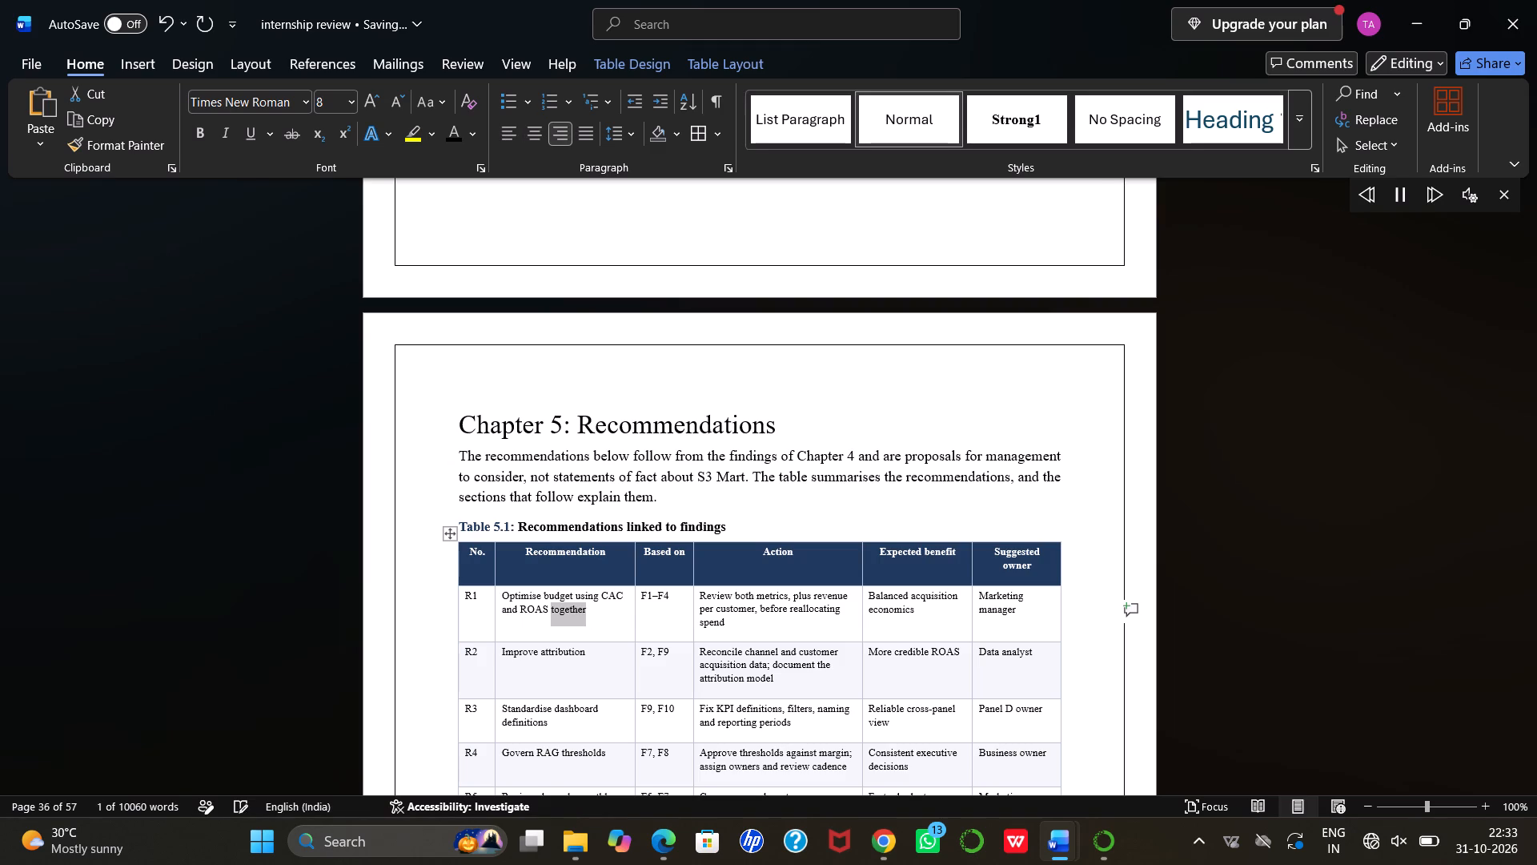
key(ctrl+r)
key(ctrl+r)
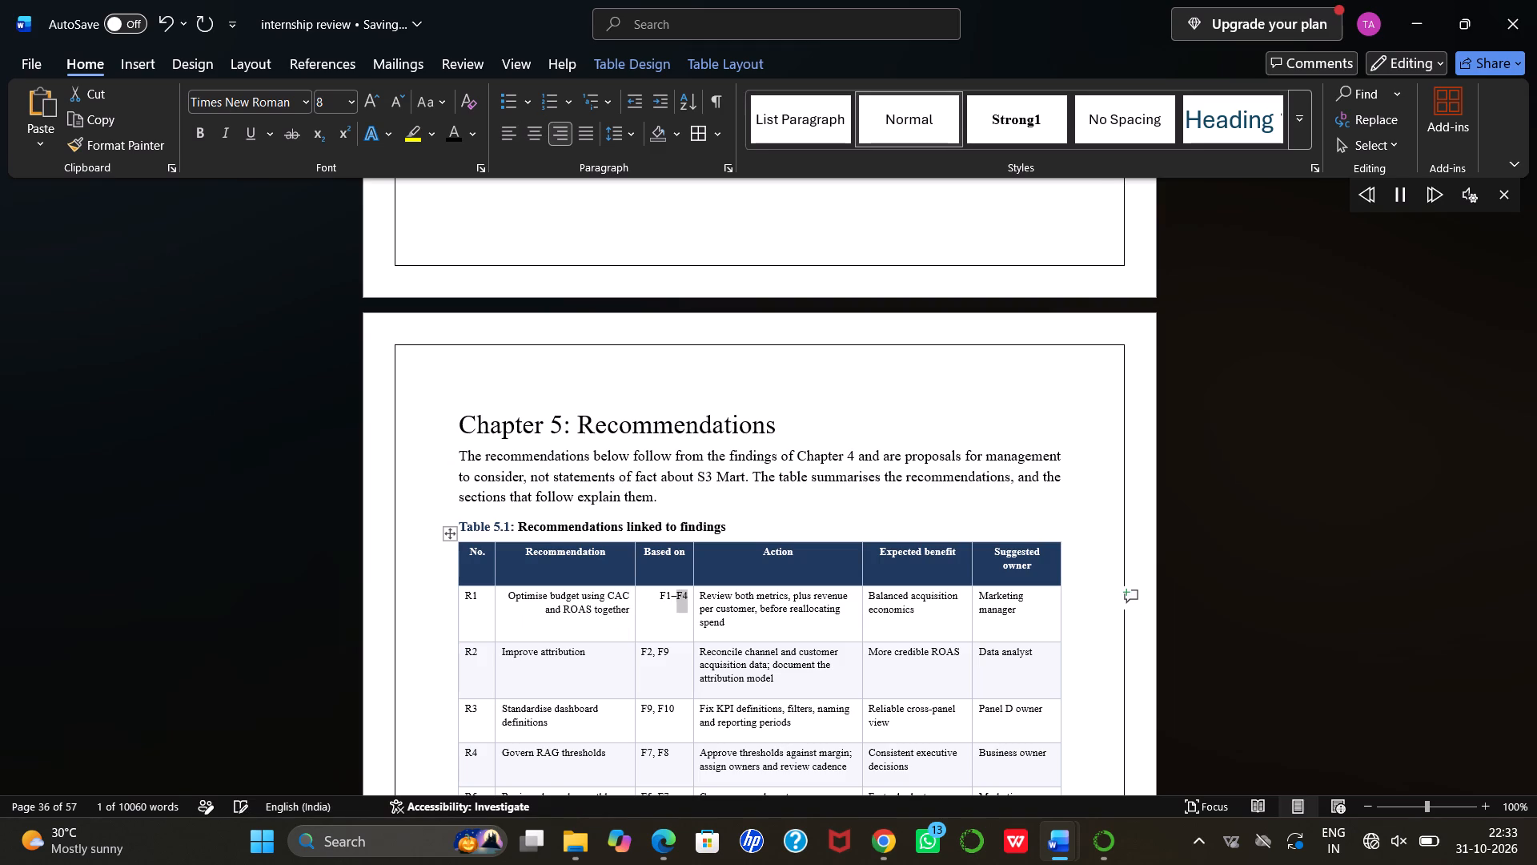
key(ctrl+j)
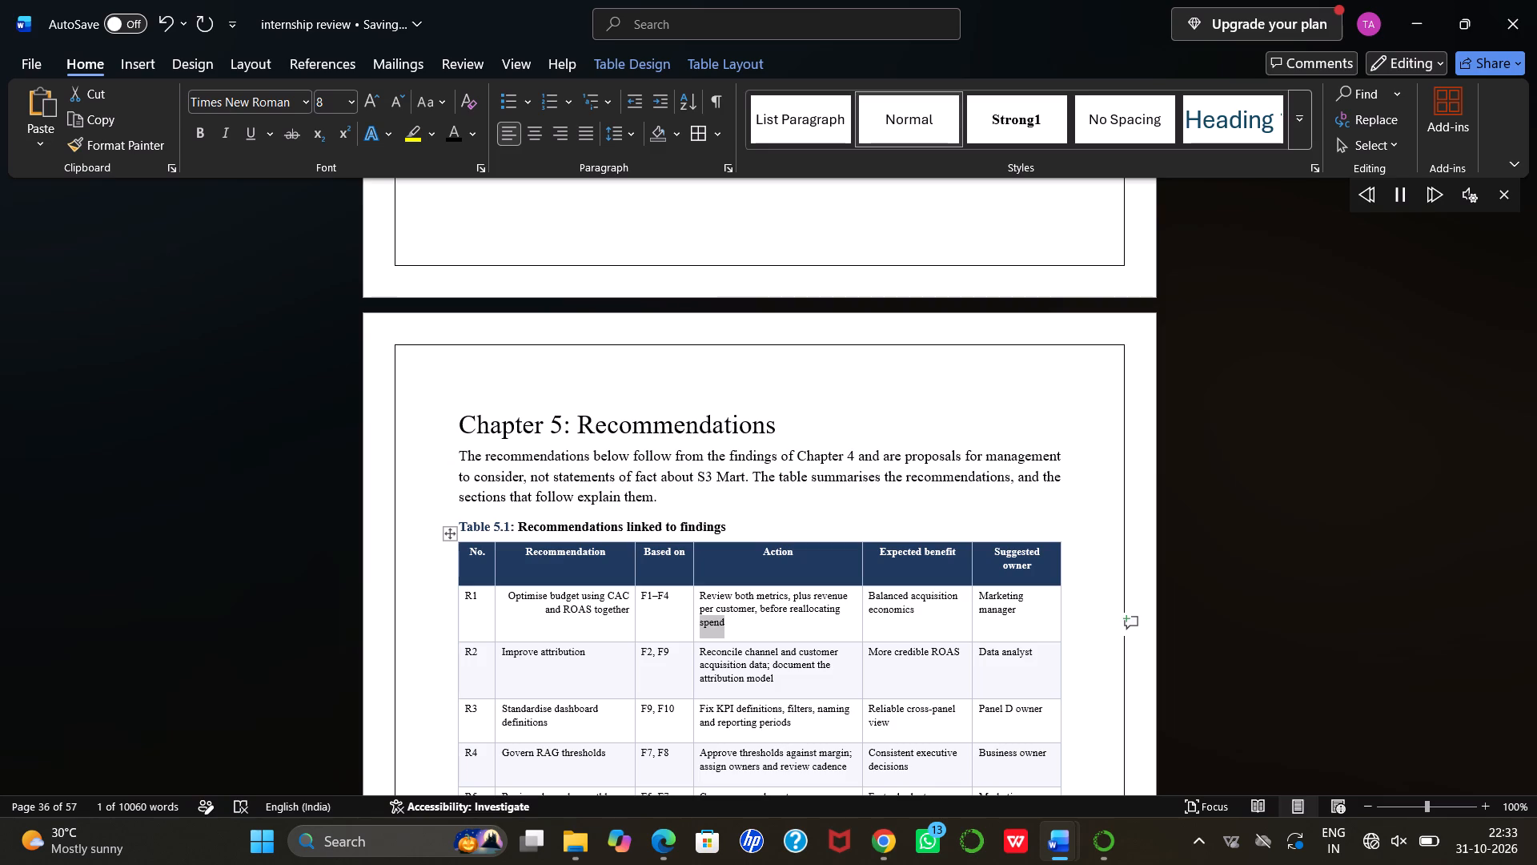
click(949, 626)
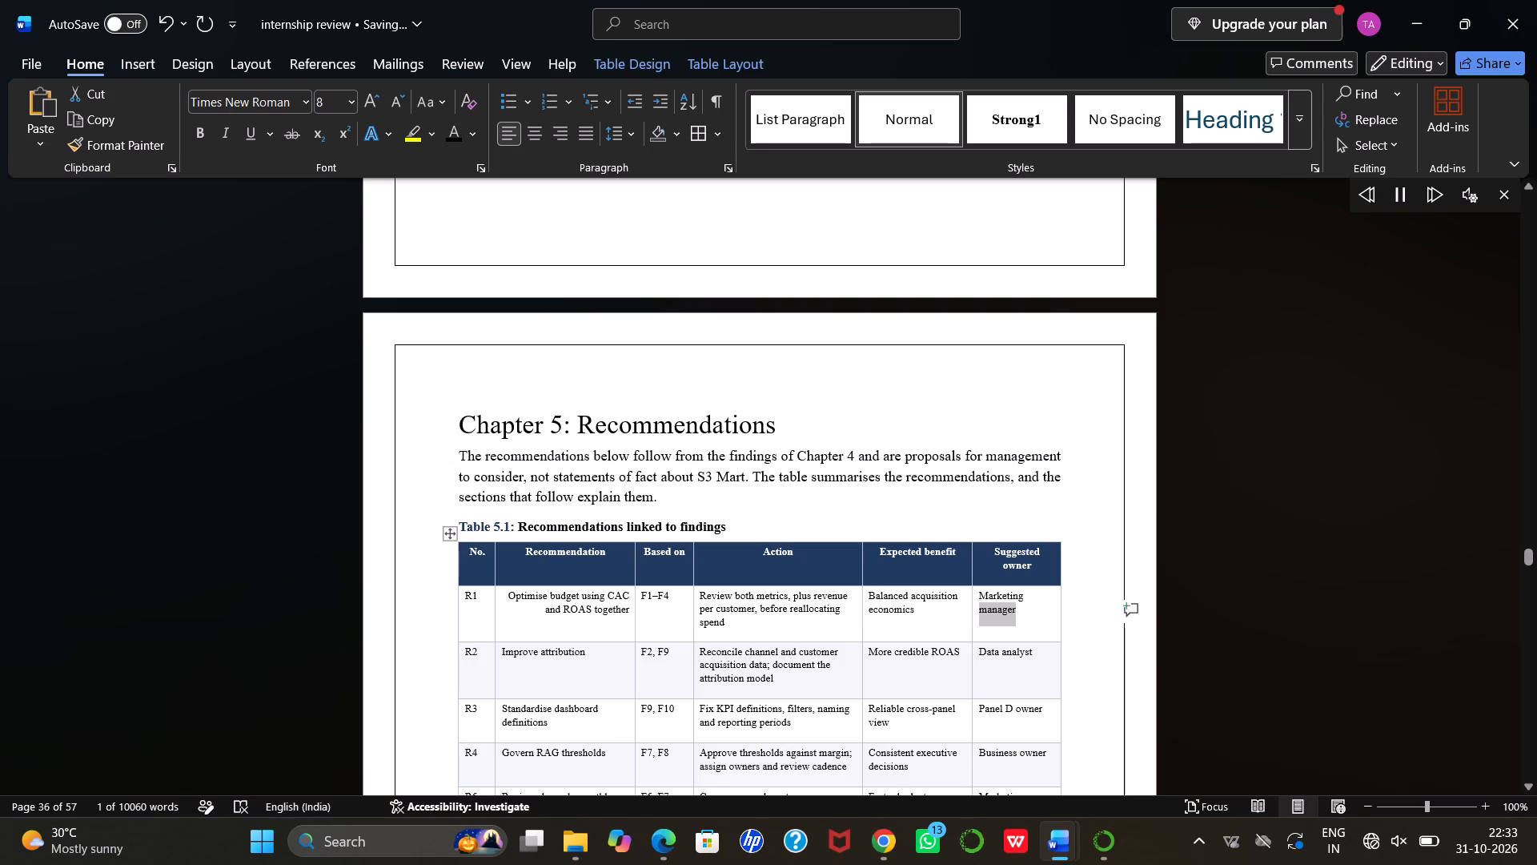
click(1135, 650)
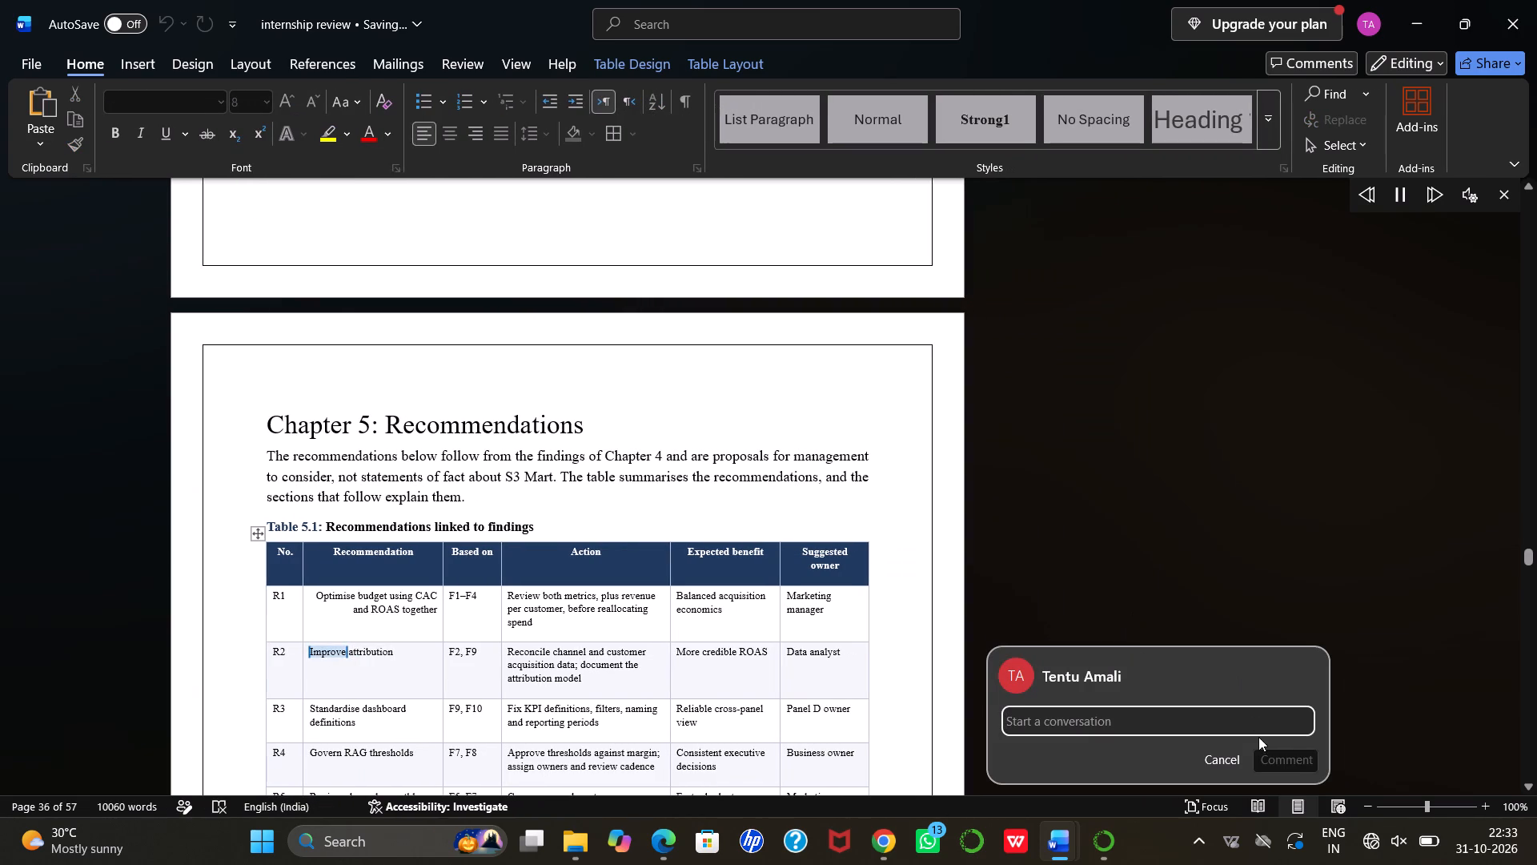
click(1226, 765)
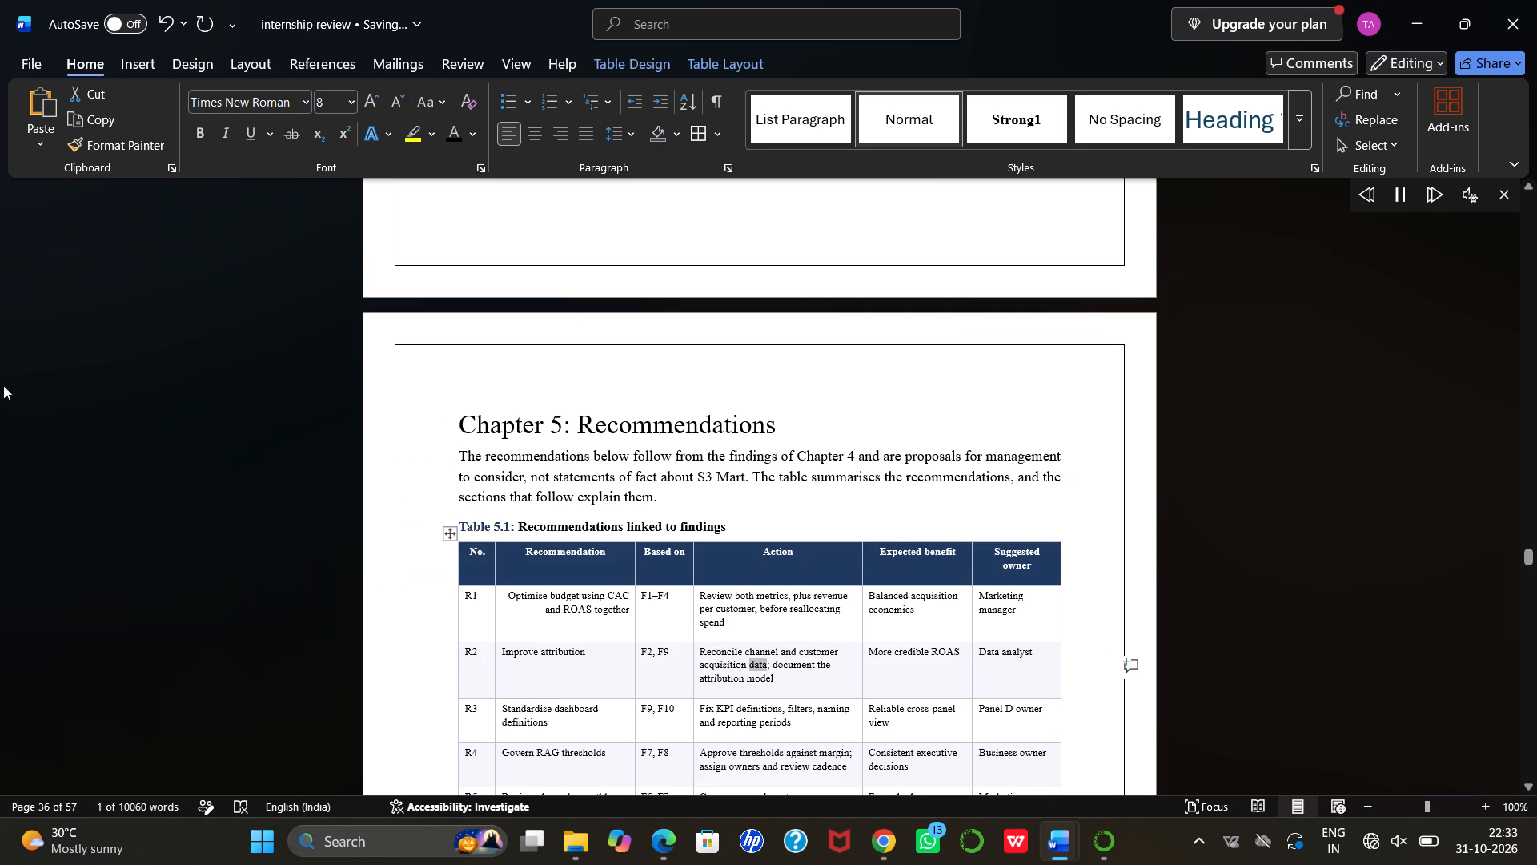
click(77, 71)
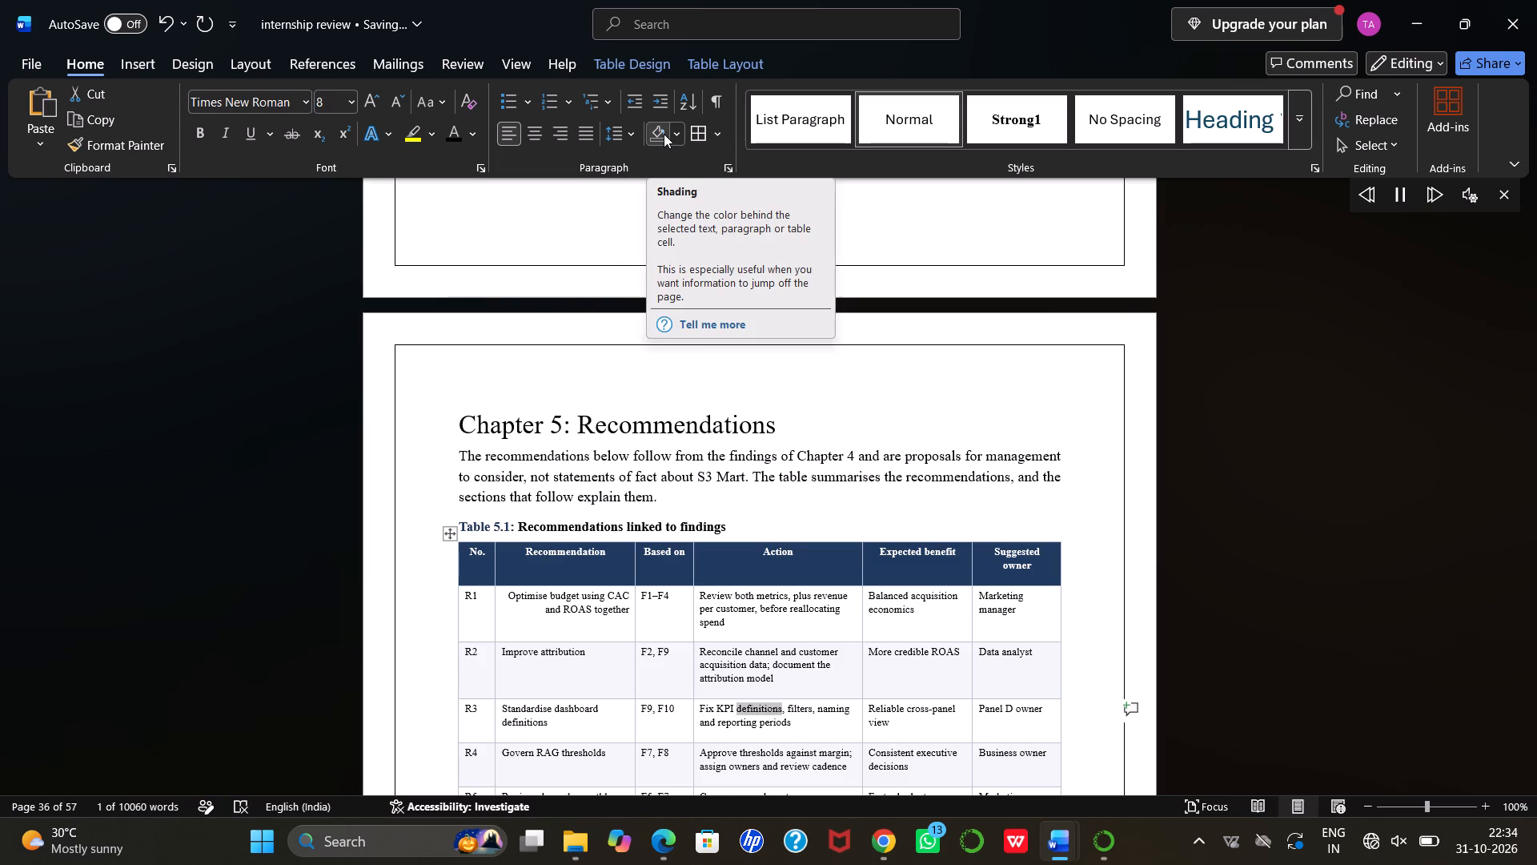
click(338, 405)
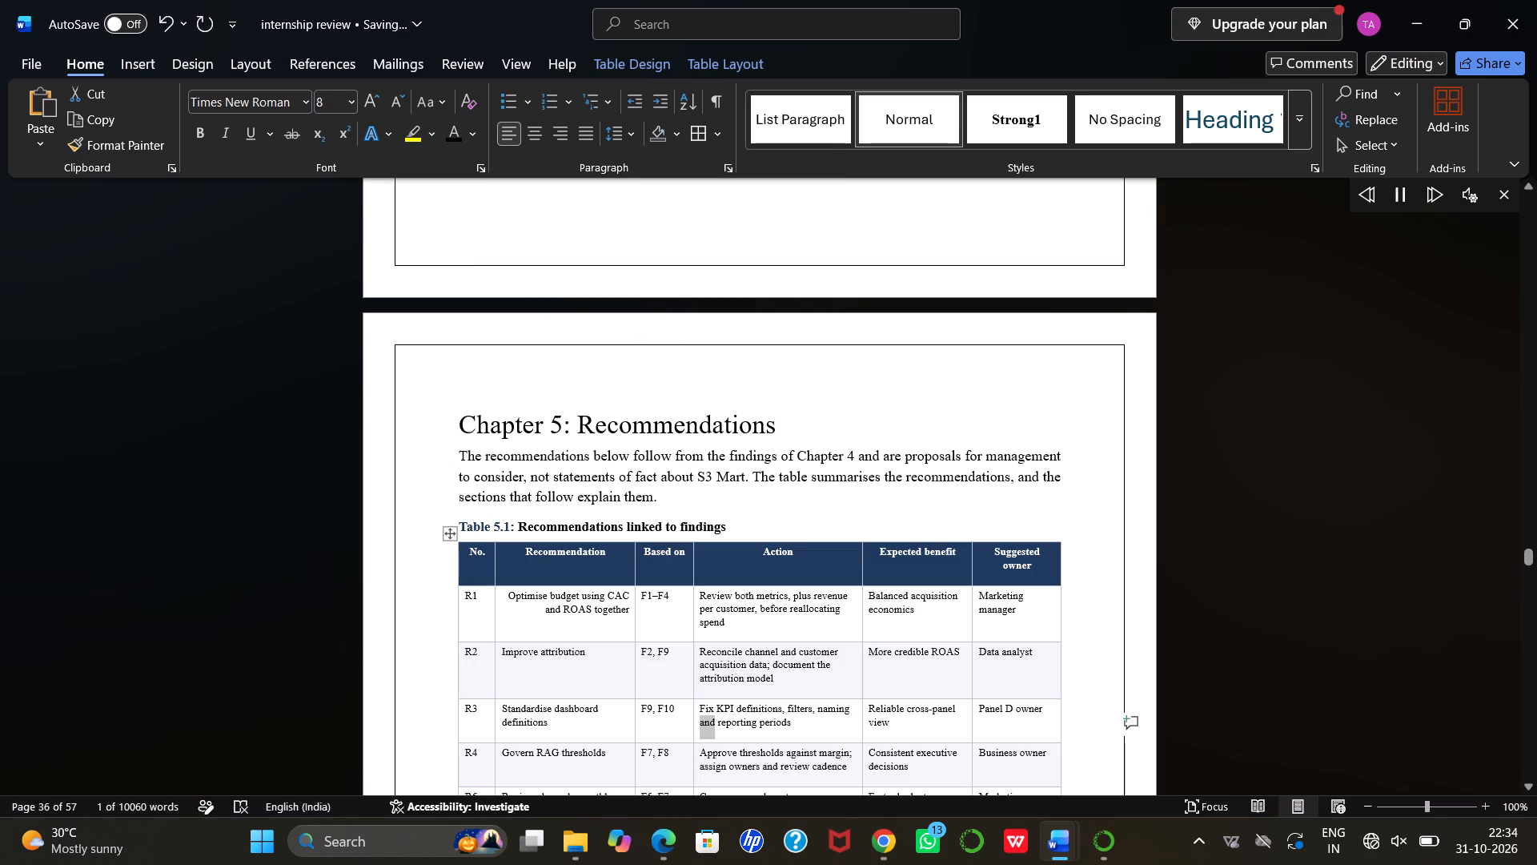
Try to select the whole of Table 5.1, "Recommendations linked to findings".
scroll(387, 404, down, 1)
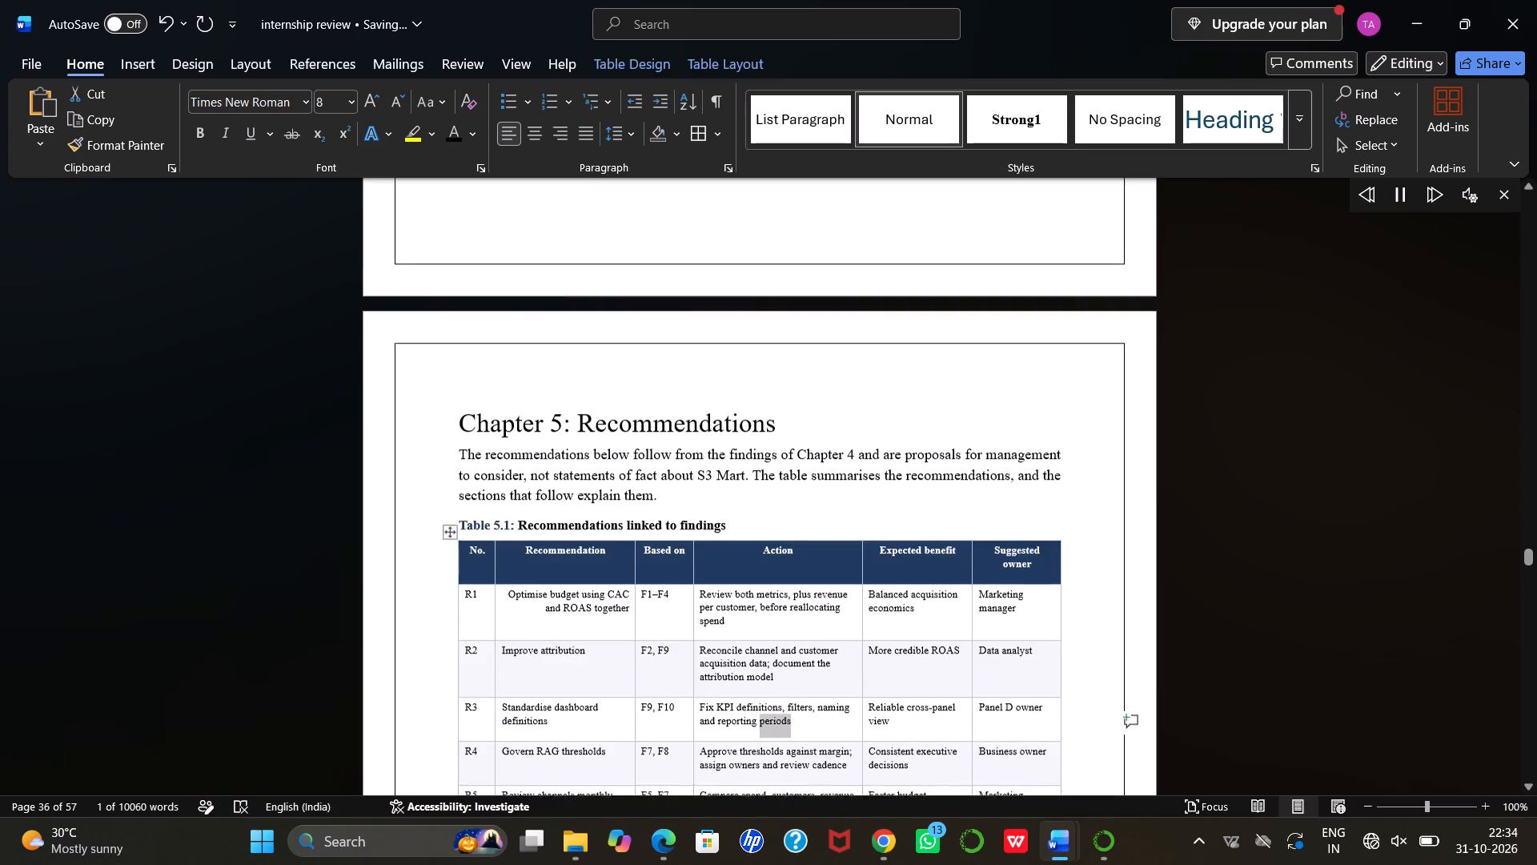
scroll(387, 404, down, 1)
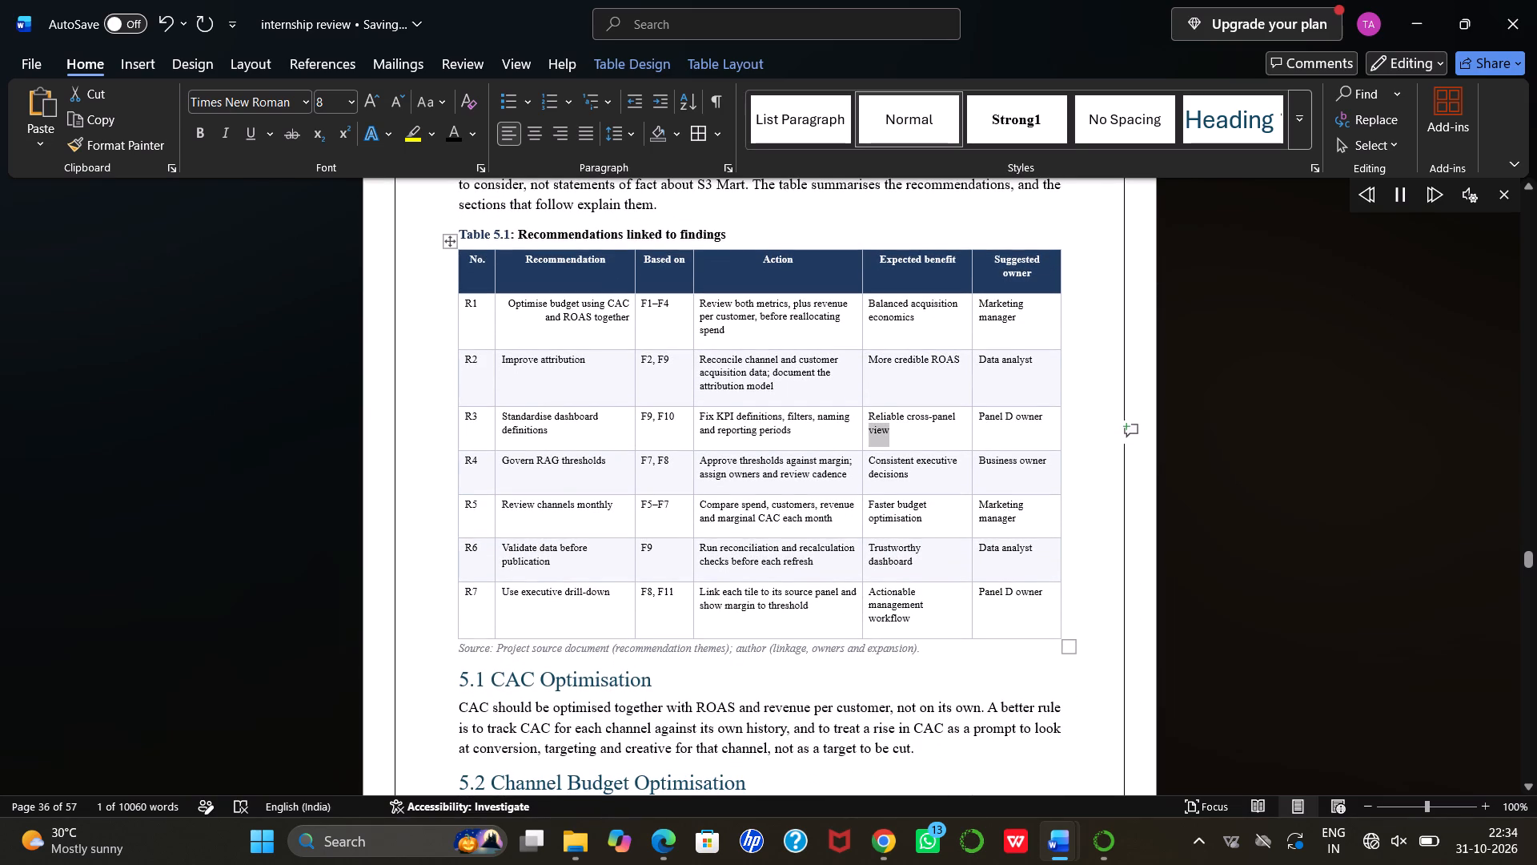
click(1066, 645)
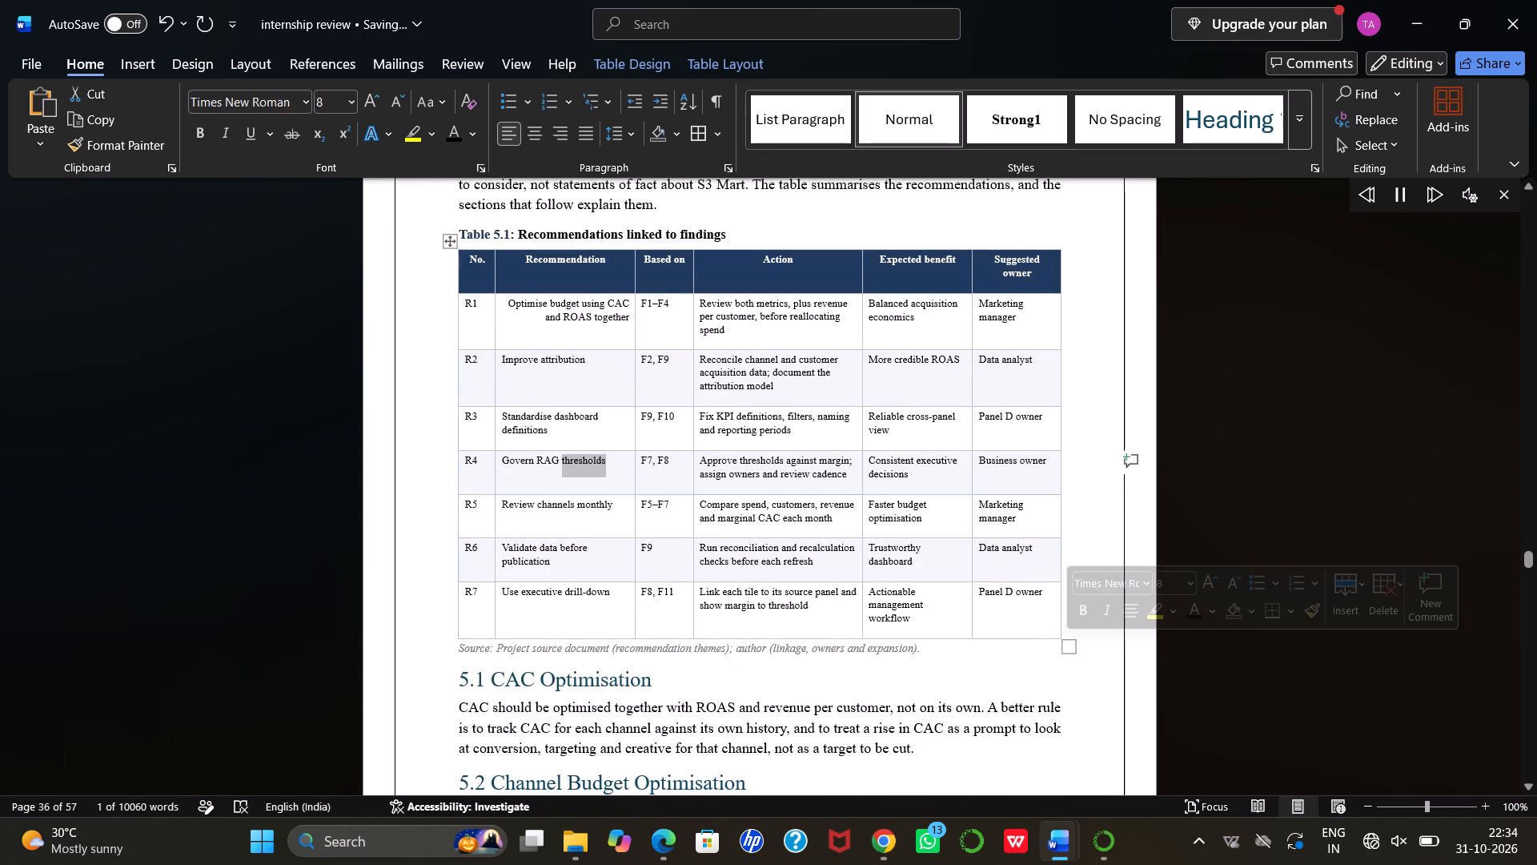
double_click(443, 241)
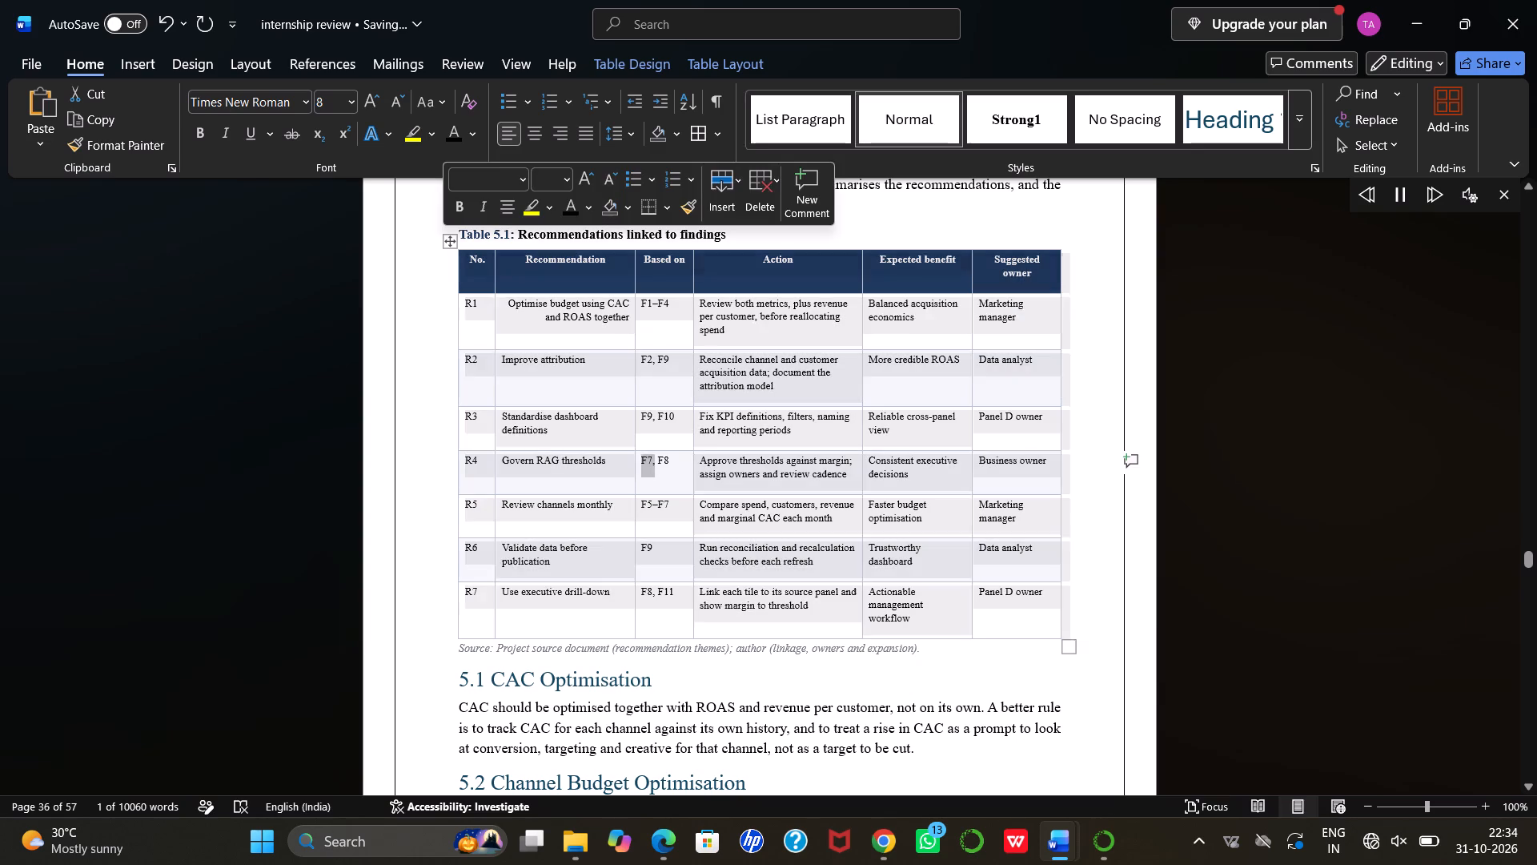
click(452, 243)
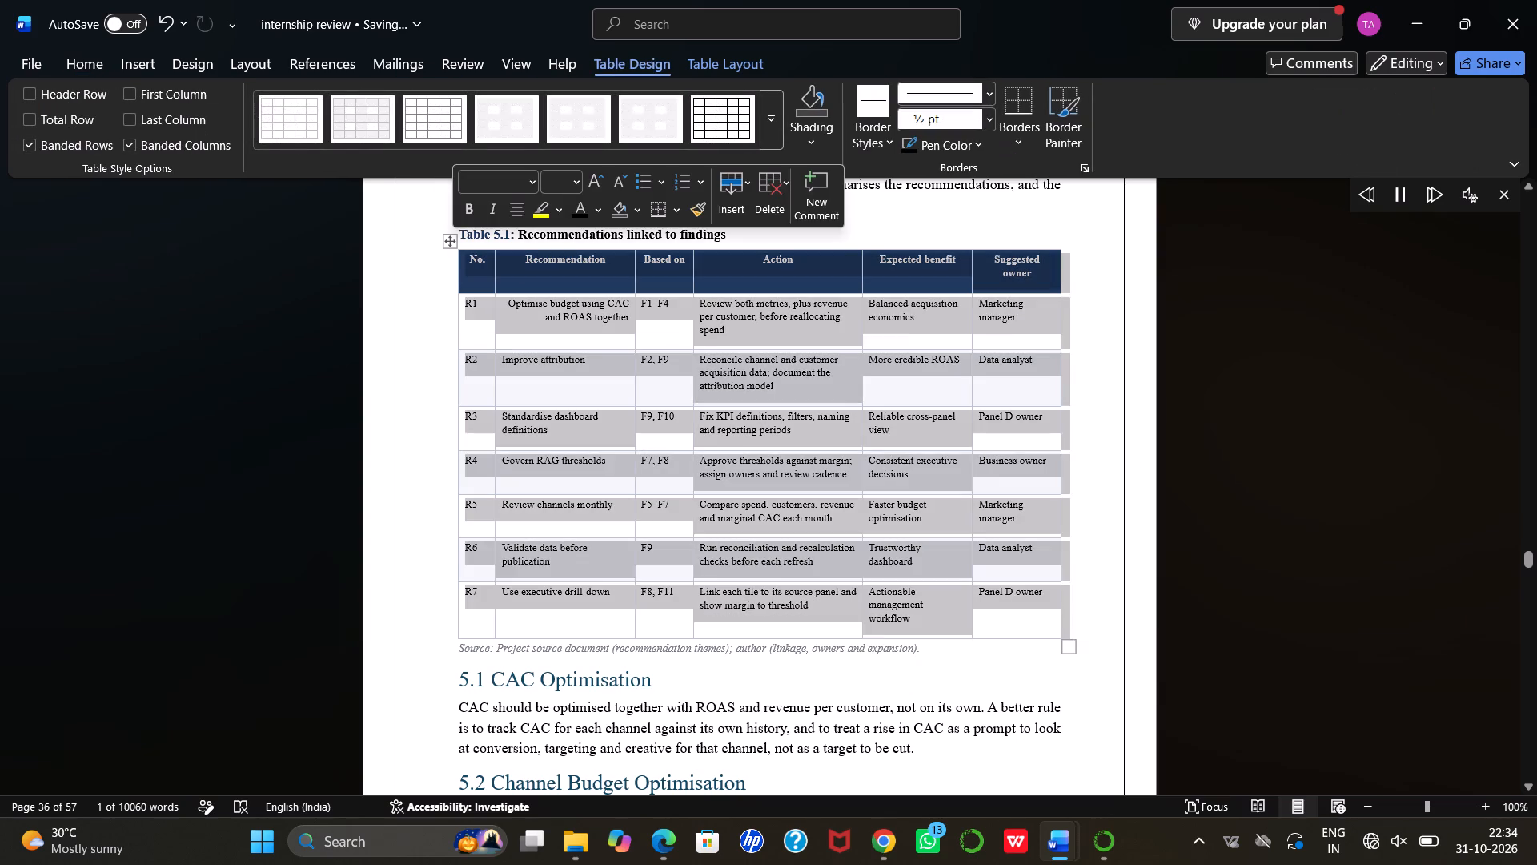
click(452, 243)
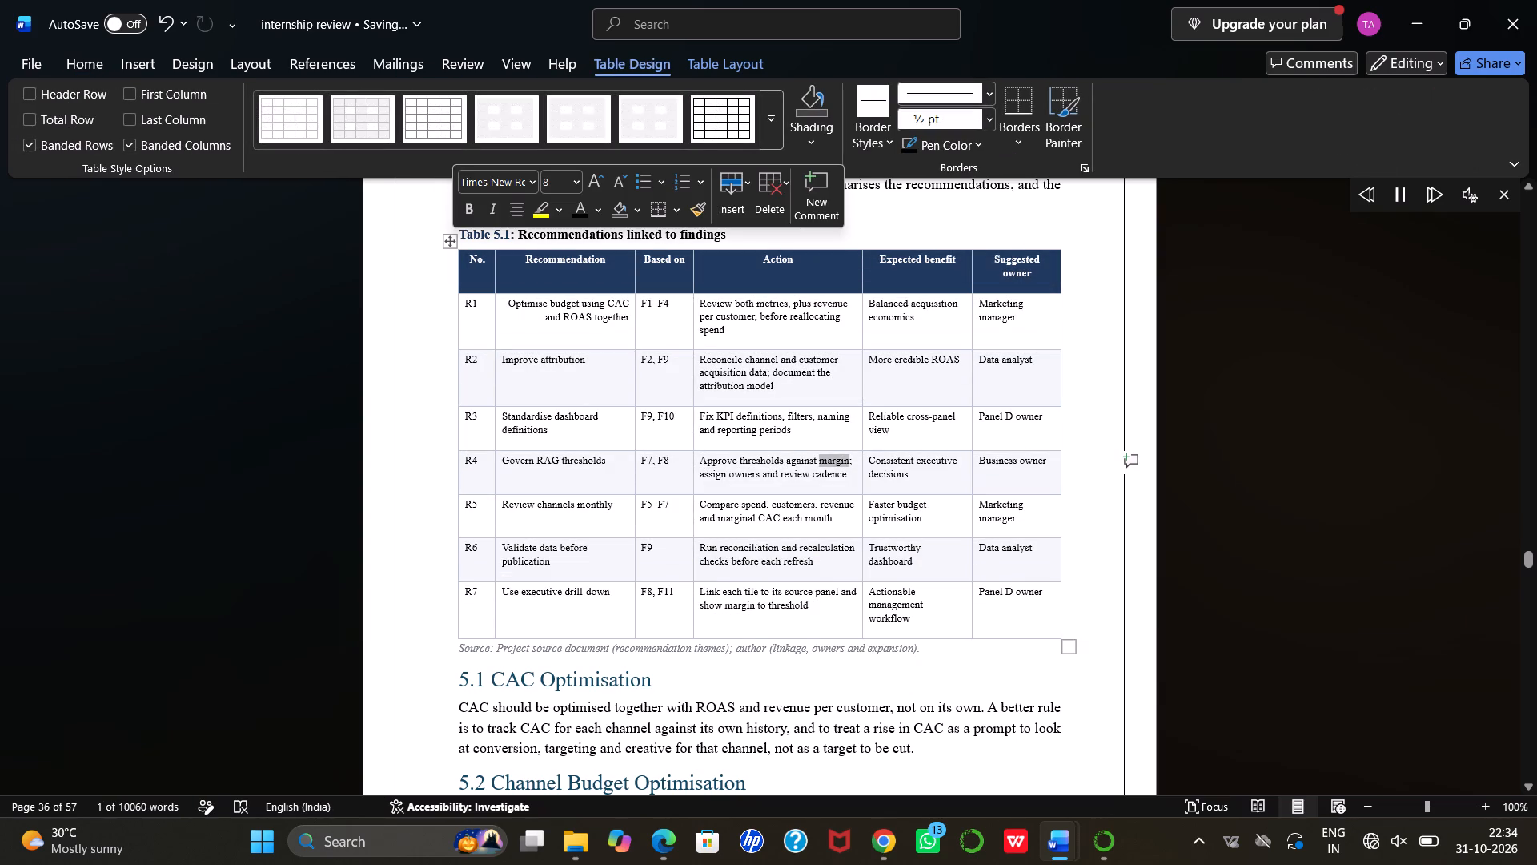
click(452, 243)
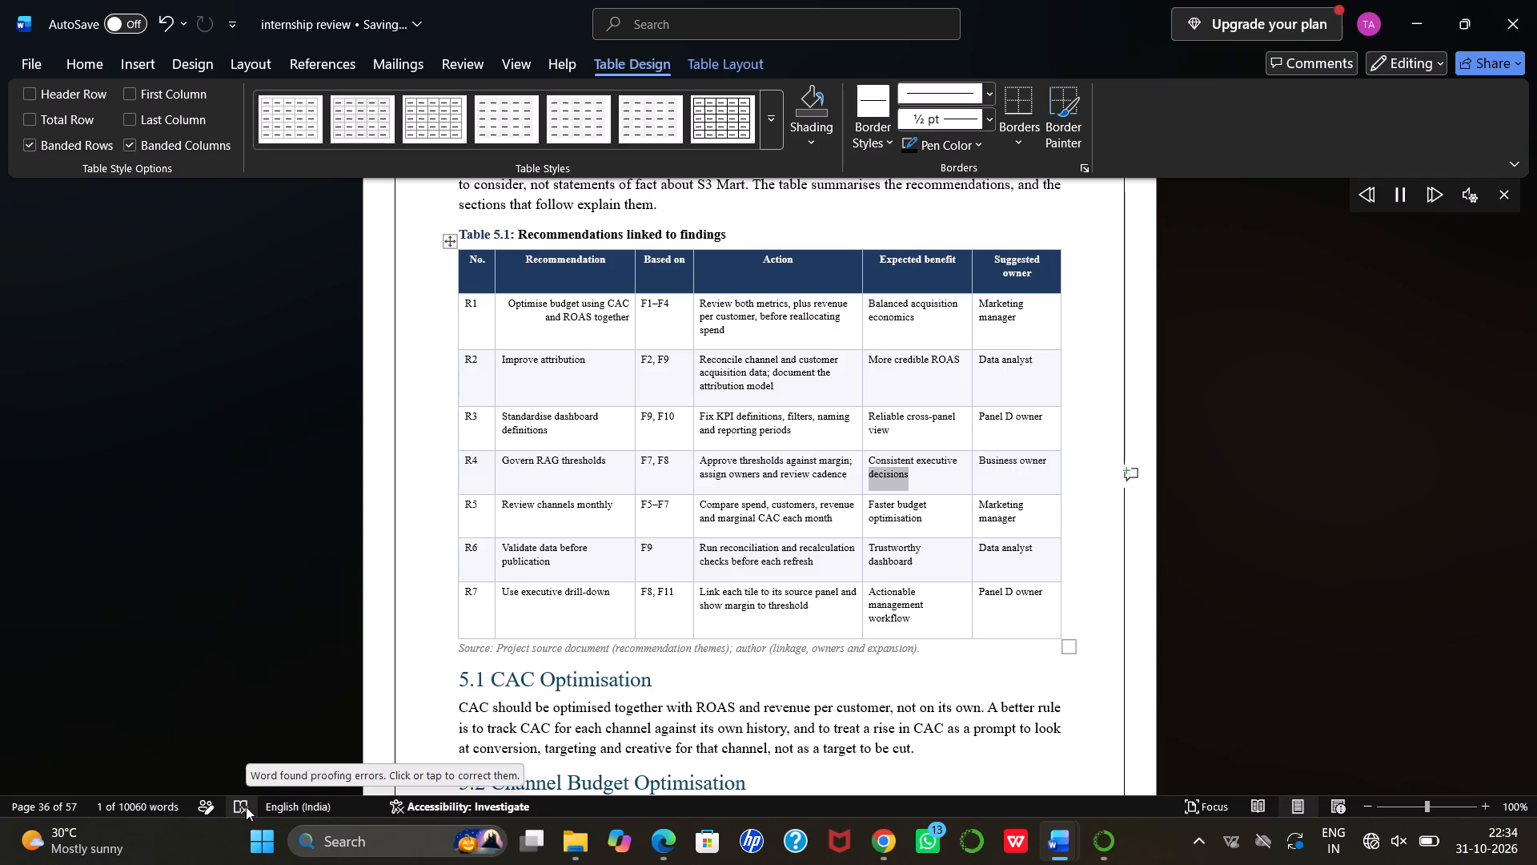